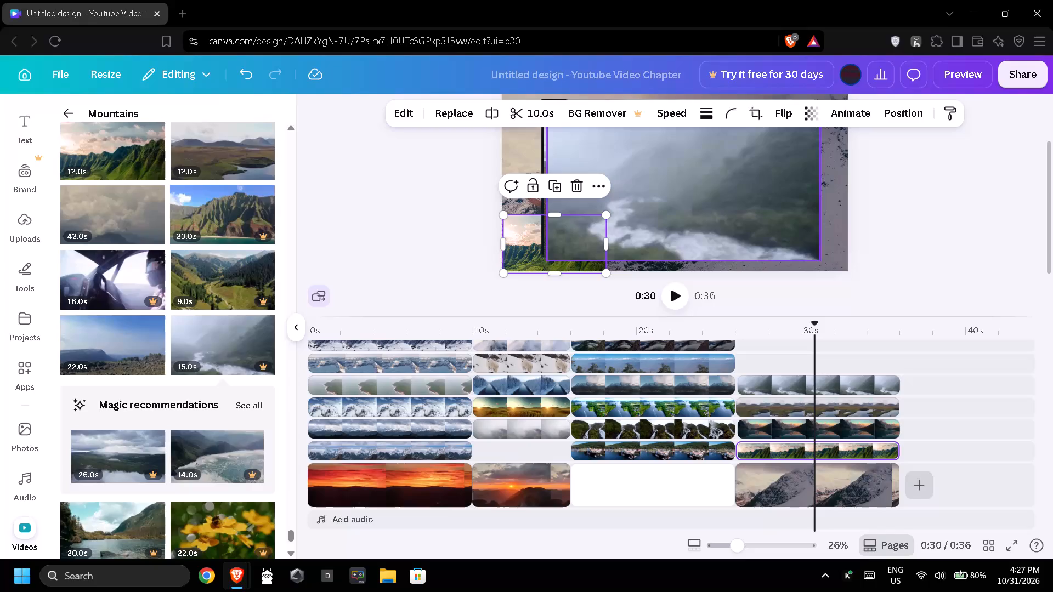
Crop the green ridge clip in the page's lower-left corner into a narrow upright strip.
drag(607, 243, 540, 247)
Extend the dark lake clip on the snowy mountain page to reach the page's bottom and right edges.
click(647, 217)
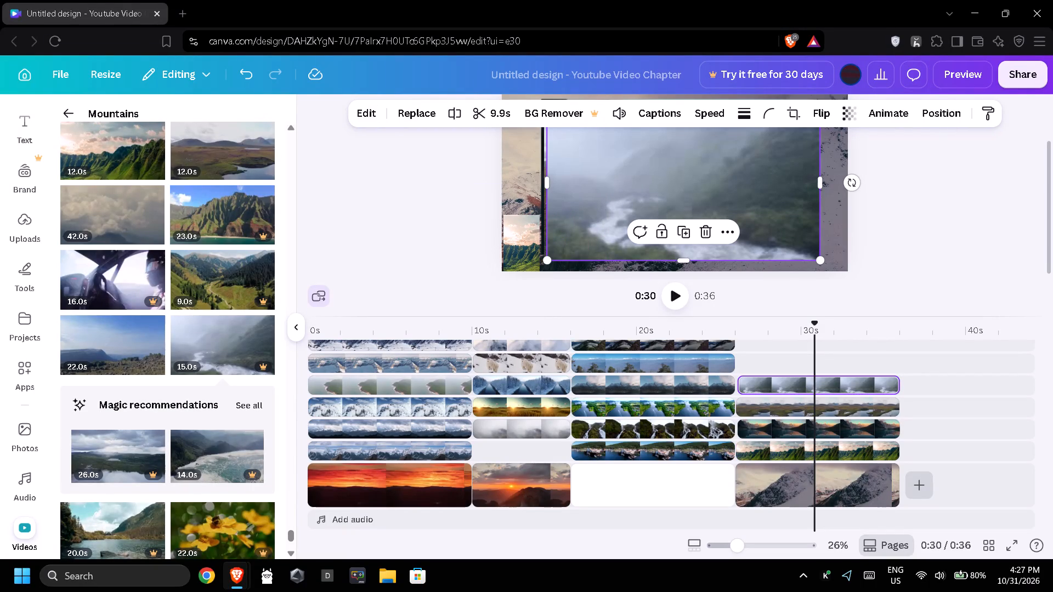
click(800, 454)
click(799, 424)
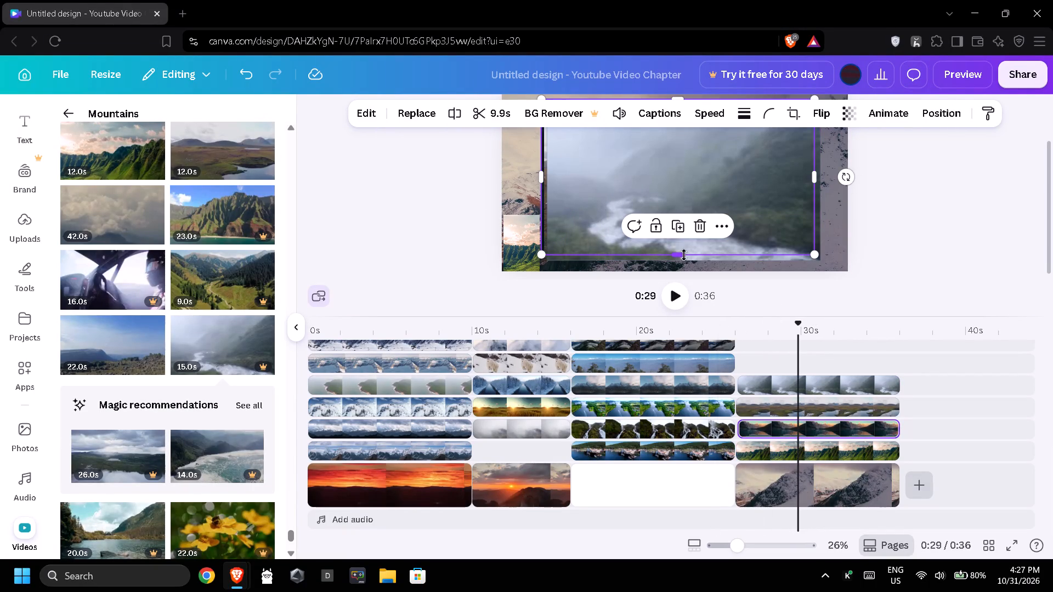
drag(683, 254, 682, 271)
drag(814, 181, 841, 190)
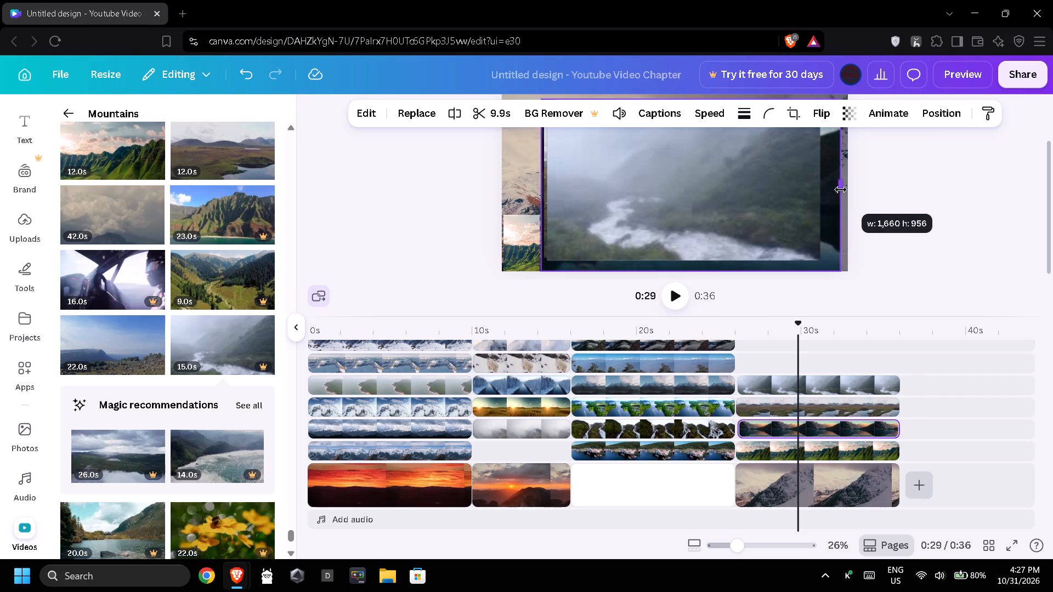
drag(841, 190, 847, 192)
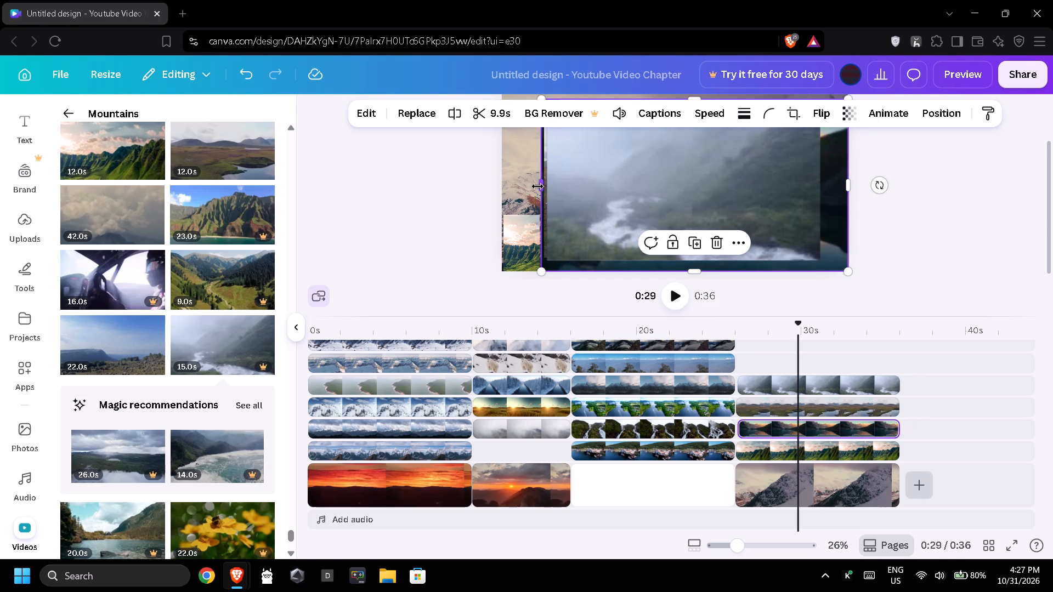
Crop the dark lake clip to a strip about 242 px wide along the page's right edge.
drag(538, 186, 800, 210)
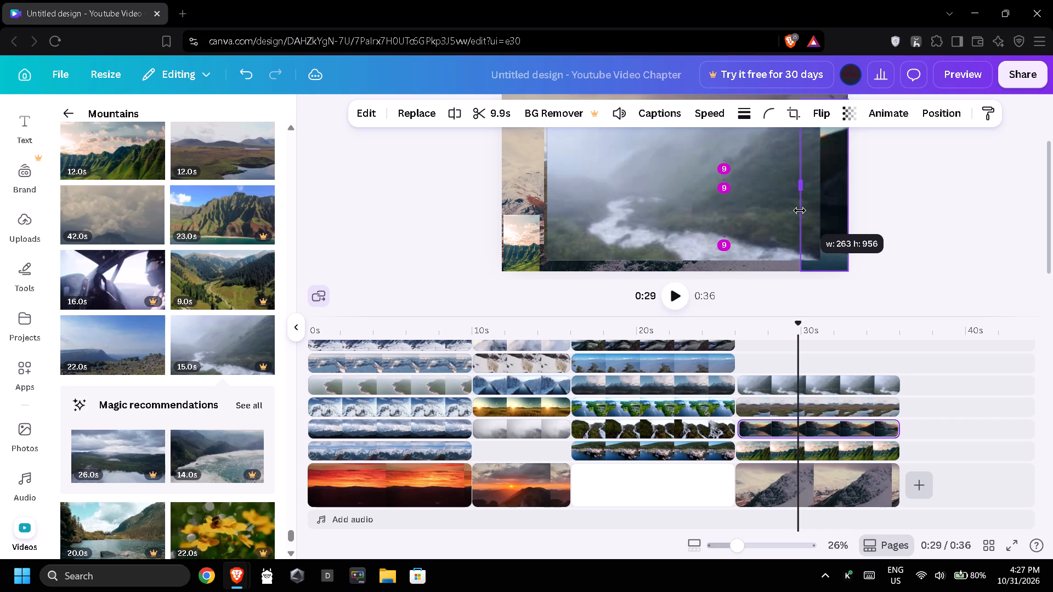
drag(800, 210, 802, 213)
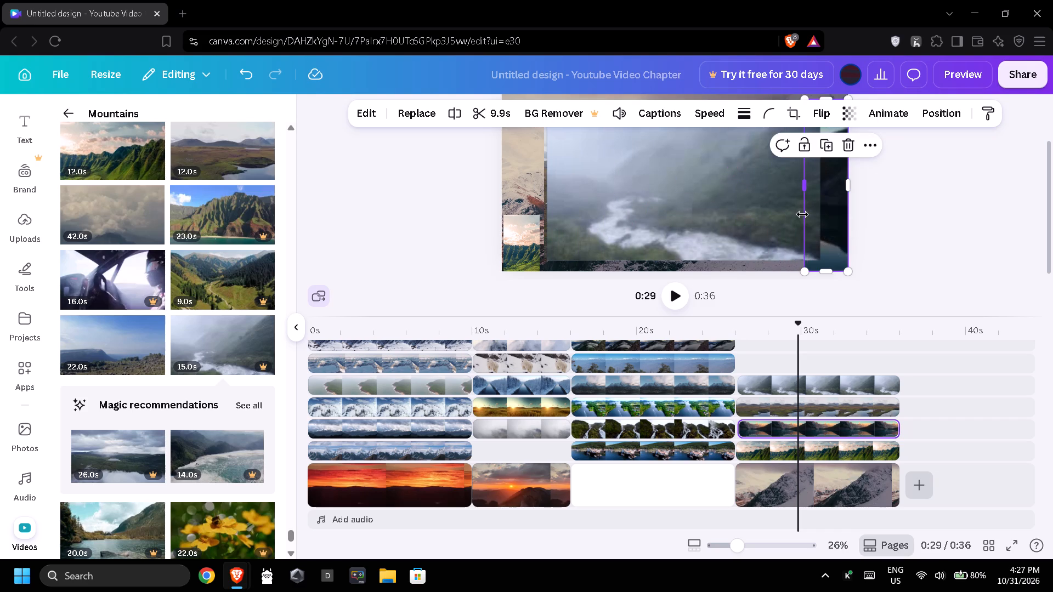
scroll(802, 214, up, 1)
click(1019, 200)
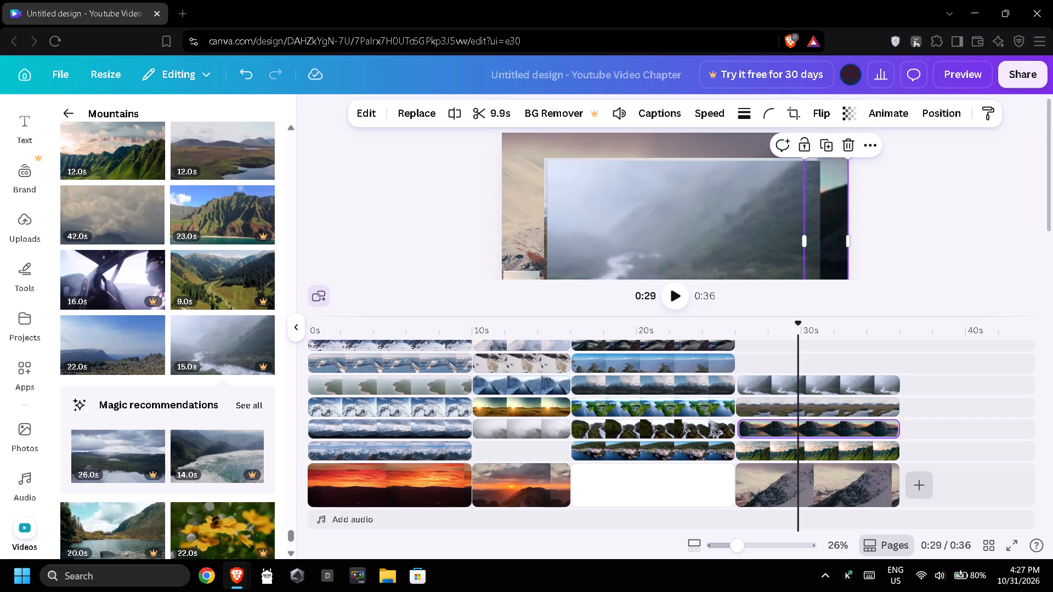
Crop the dark lake clip from its top down into the page's lower-right corner, level with the green ridge clip.
click(836, 168)
drag(832, 160, 832, 162)
drag(832, 162, 826, 234)
scroll(826, 234, down, 1)
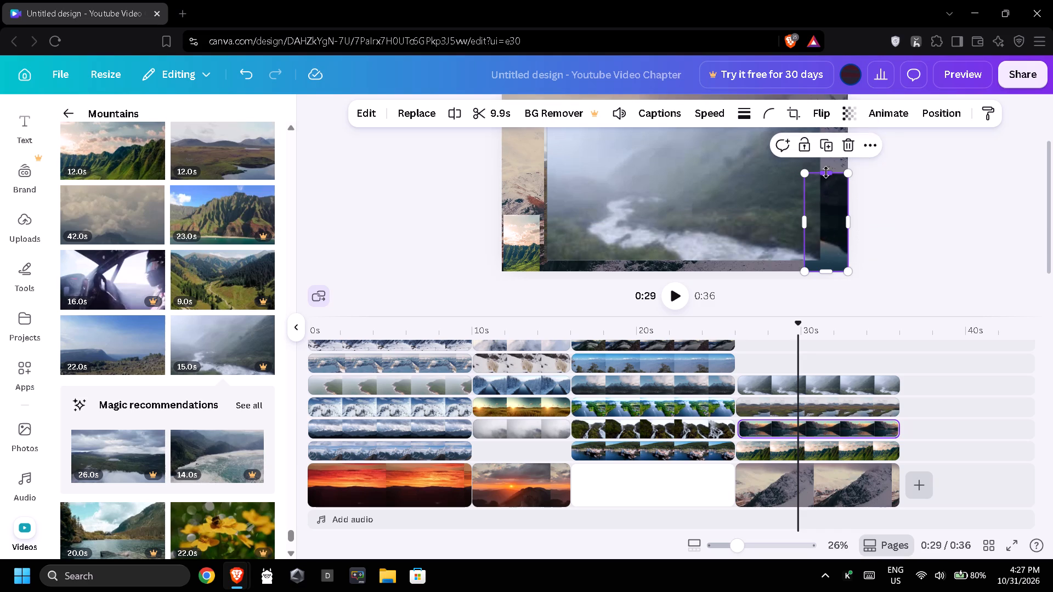
drag(826, 171, 829, 215)
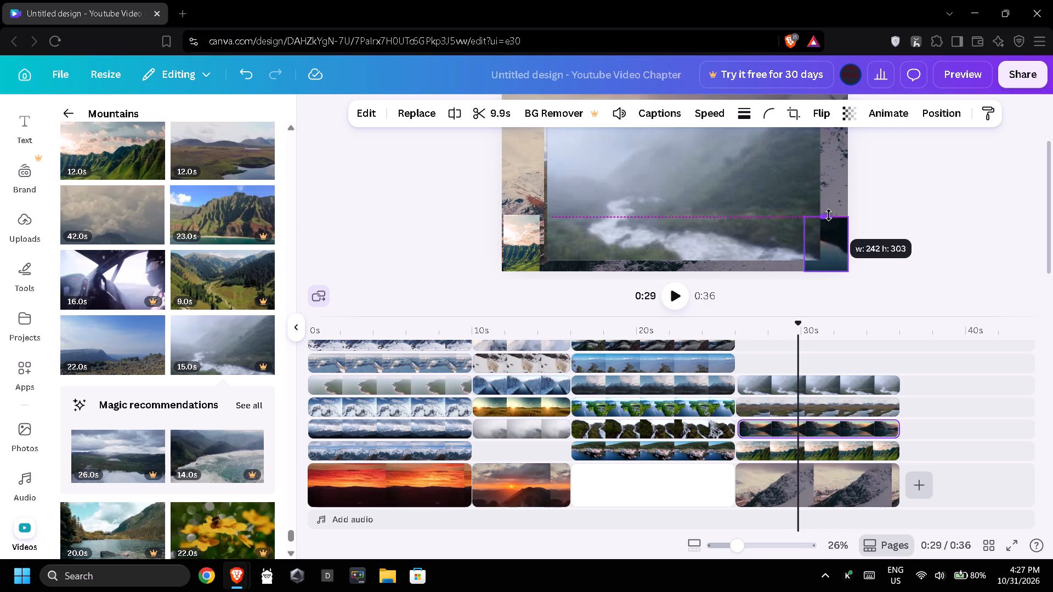
drag(829, 215, 829, 212)
click(903, 217)
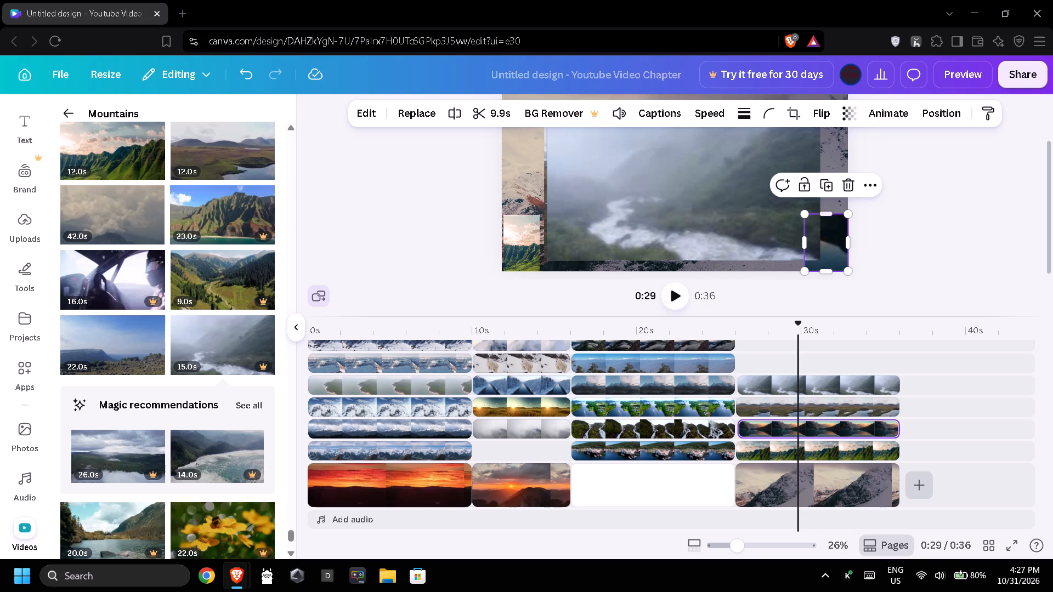
Shrink the brown moorland clip and place it in the page's upper-right corner.
click(684, 206)
click(799, 436)
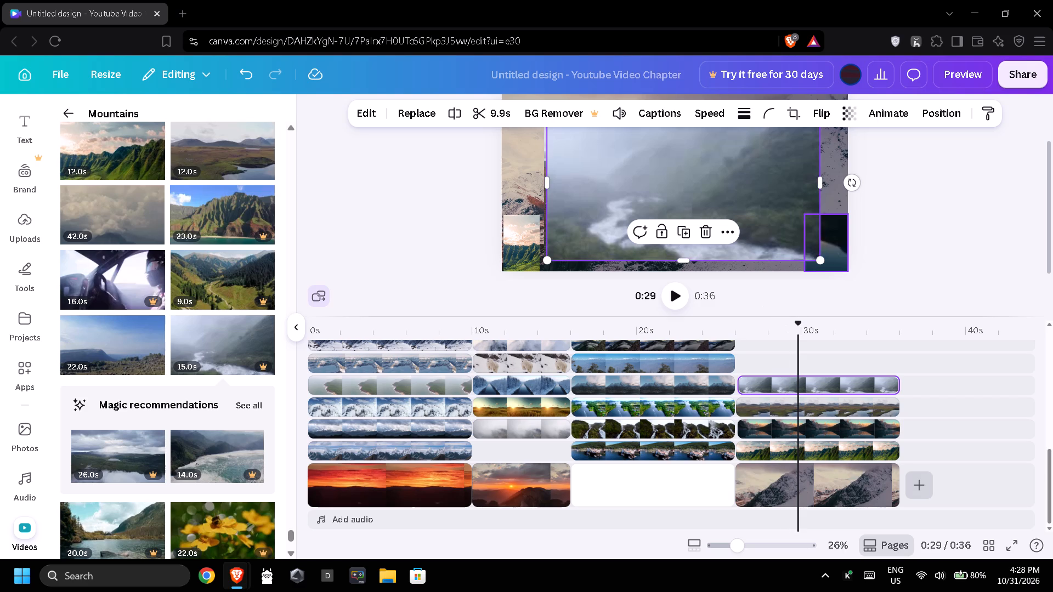
click(823, 413)
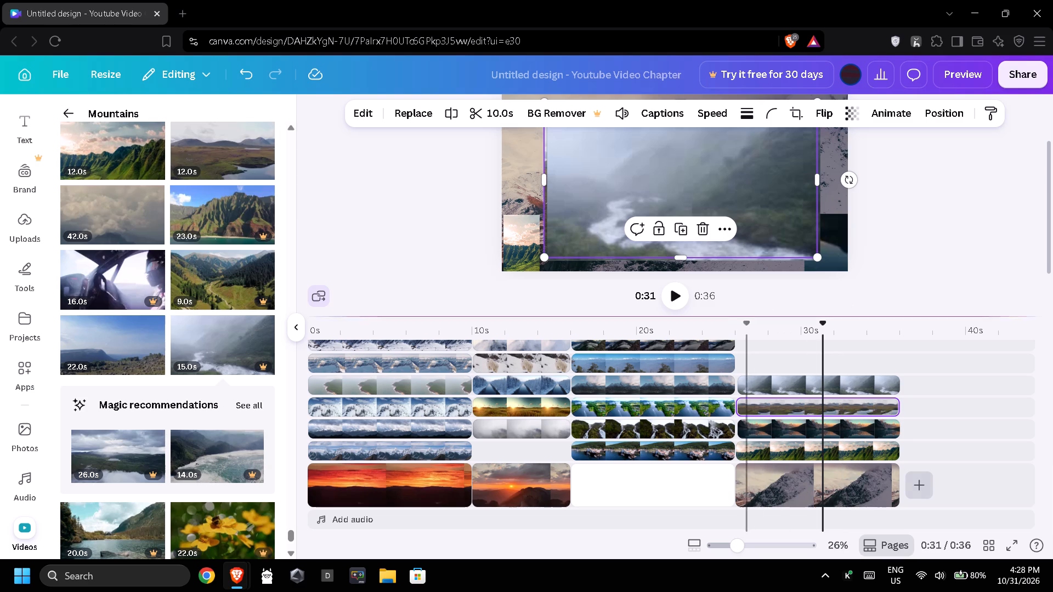
drag(544, 257, 564, 243)
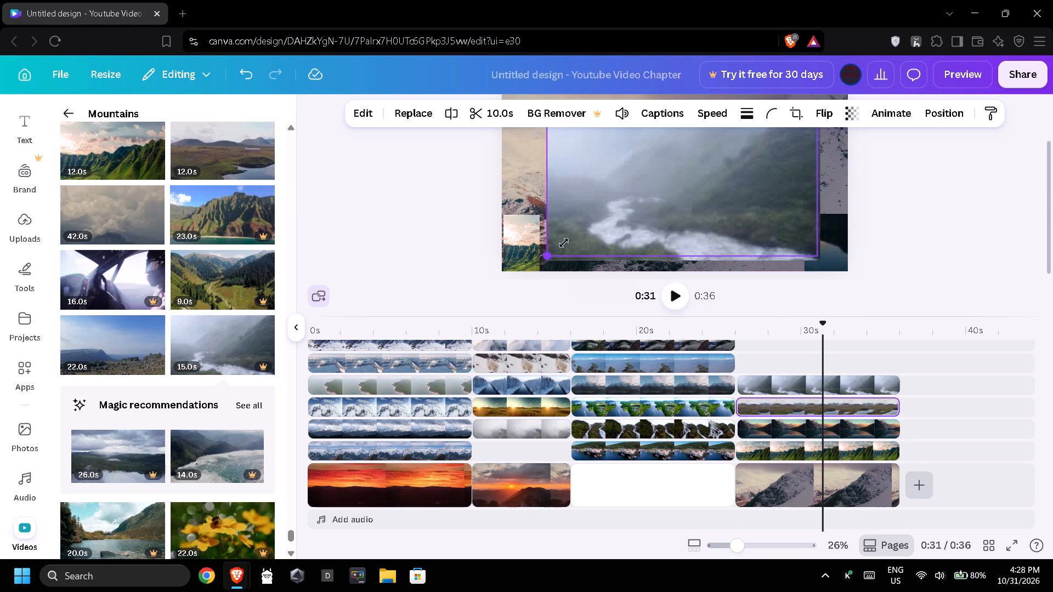
drag(564, 243, 673, 172)
scroll(687, 205, up, 1)
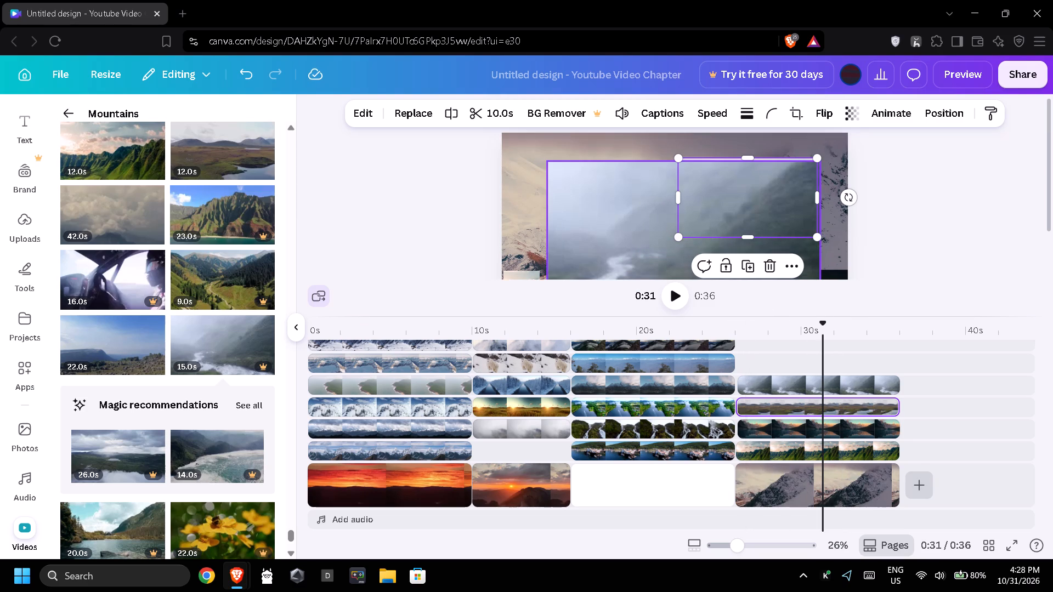
drag(758, 215, 787, 187)
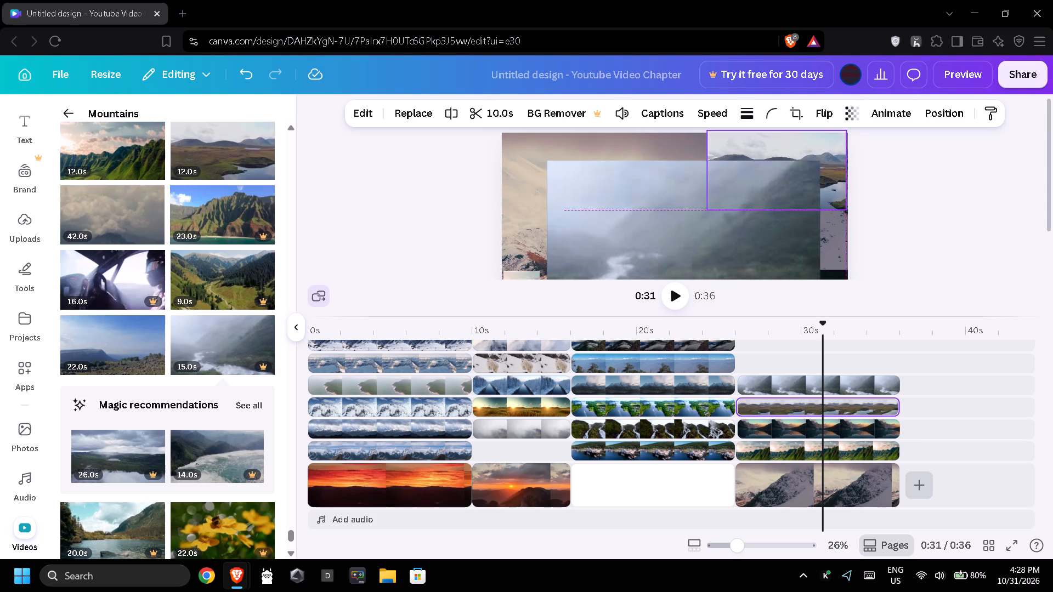
drag(787, 187, 792, 189)
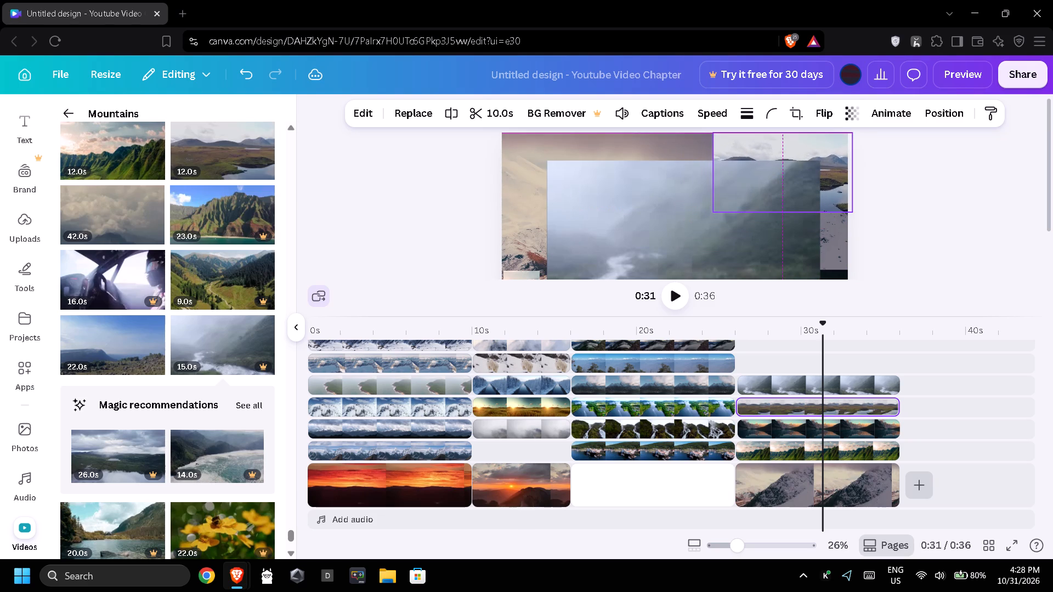
drag(792, 189, 794, 185)
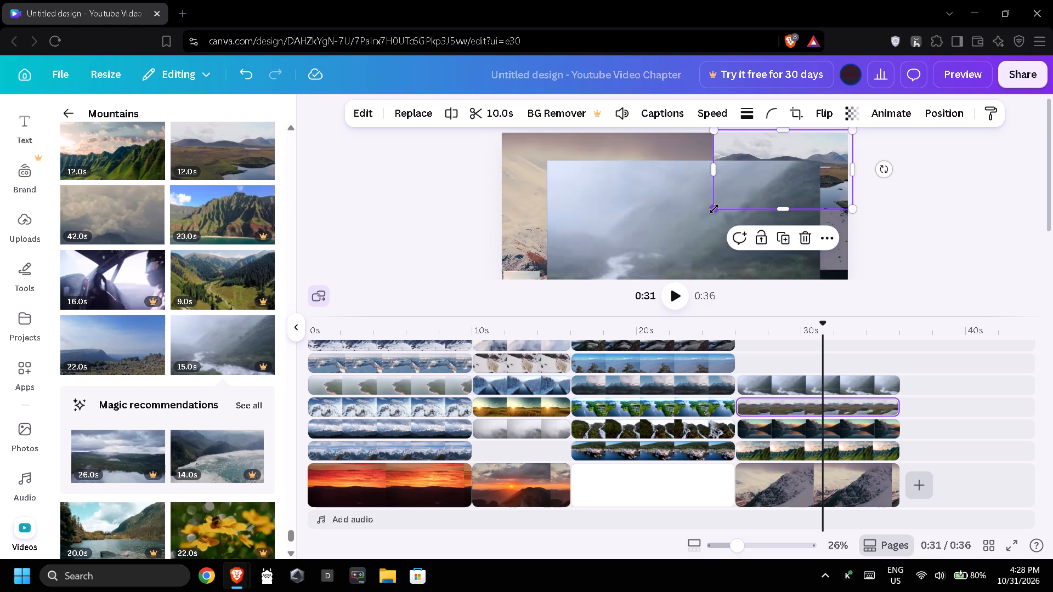
Resize and crop the moorland clip to about 235 by 292 px and align it in the page's upper-right corner.
drag(714, 209, 799, 173)
drag(828, 162, 827, 180)
drag(792, 161, 812, 164)
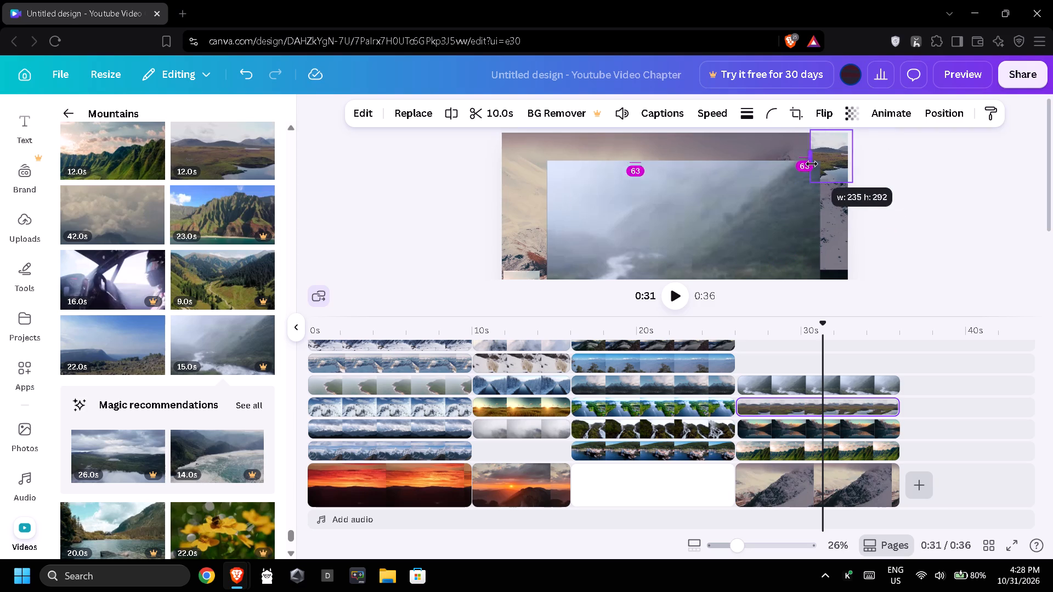
drag(812, 164, 814, 164)
click(826, 166)
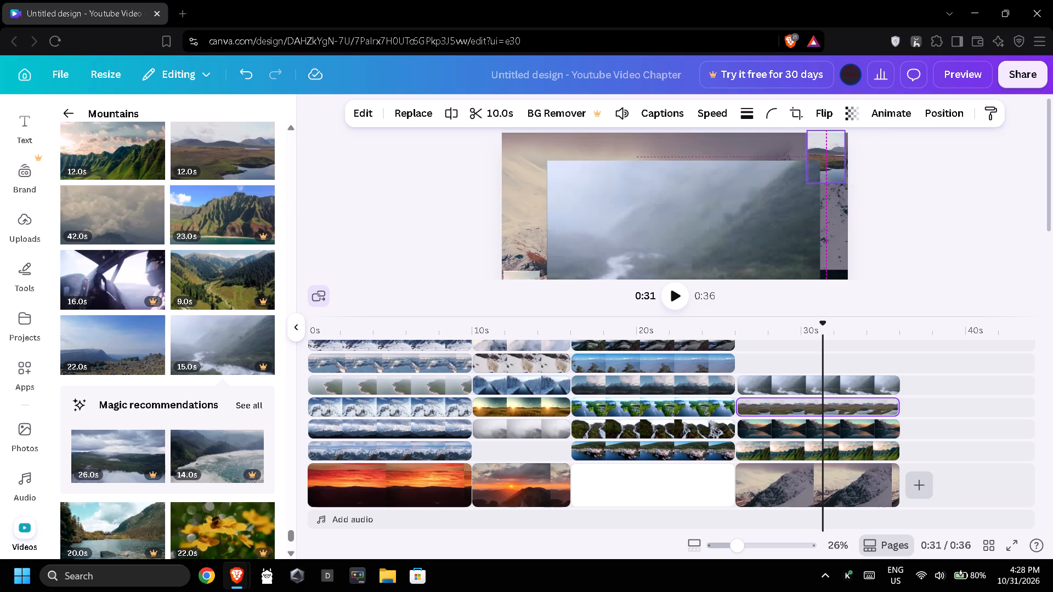
double_click(927, 190)
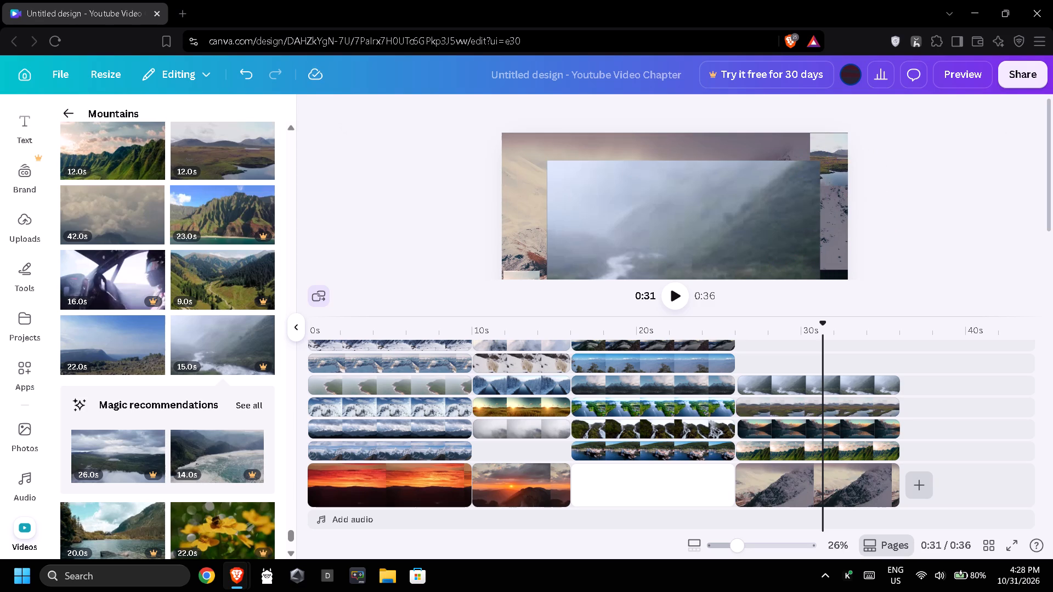
Shrink the large misty river clip and place it in the page's upper-left corner.
scroll(709, 234, down, 1)
click(714, 207)
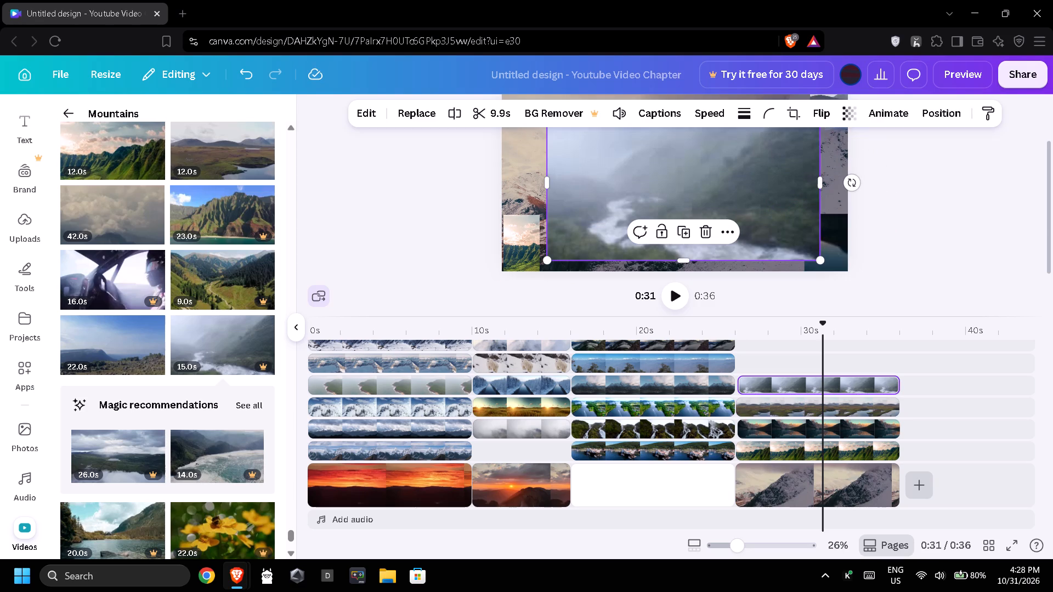
drag(822, 258, 657, 157)
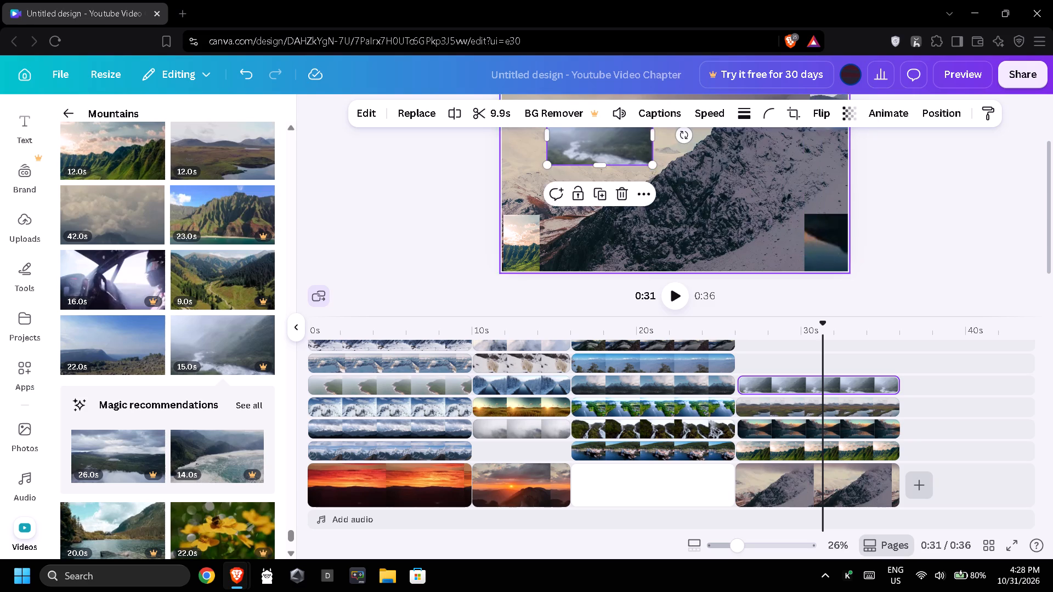
scroll(676, 202, up, 1)
drag(615, 195, 569, 164)
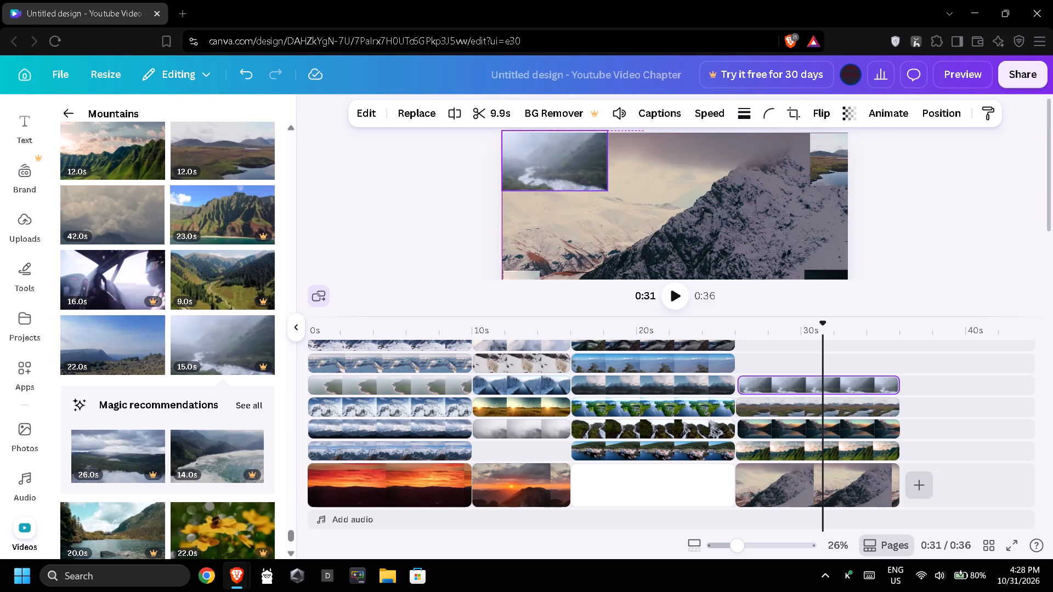
drag(569, 164, 570, 168)
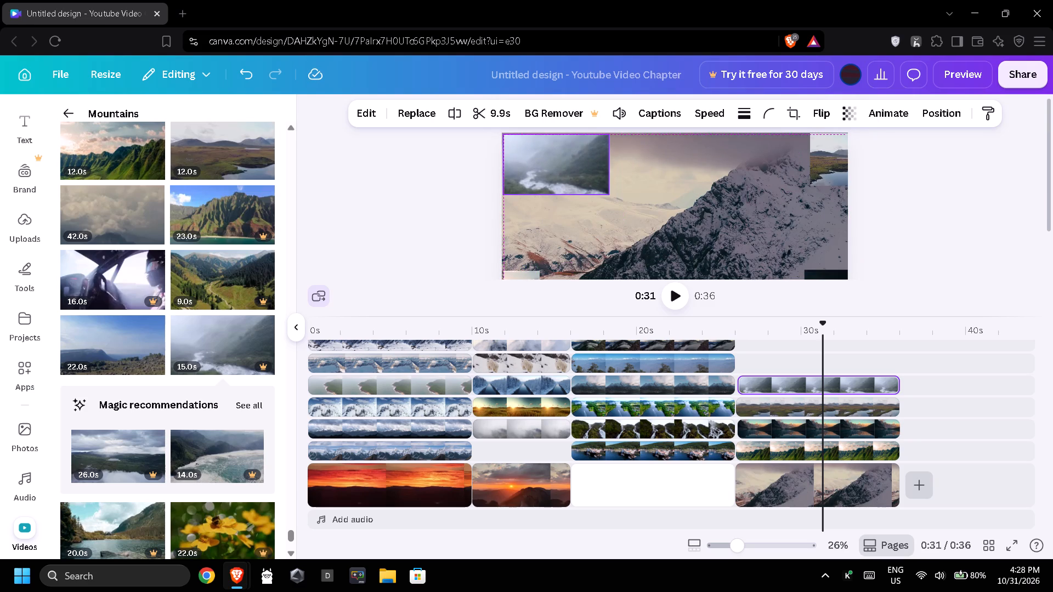
drag(570, 168, 570, 168)
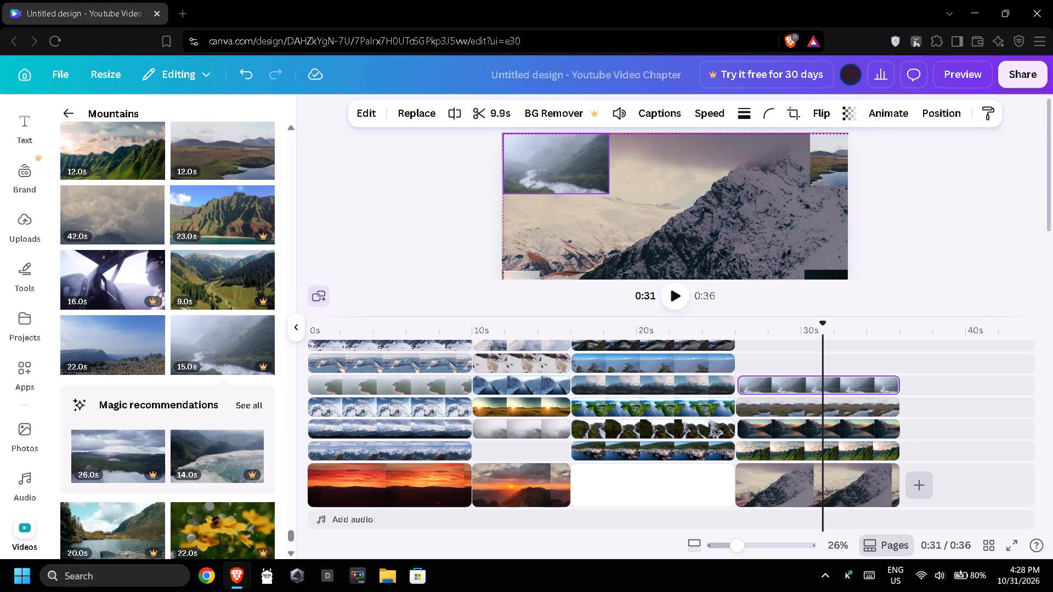
drag(570, 168, 569, 167)
Crop the misty river clip in the upper-left corner to about 200 px wide and trim its lower edge.
drag(604, 169, 558, 158)
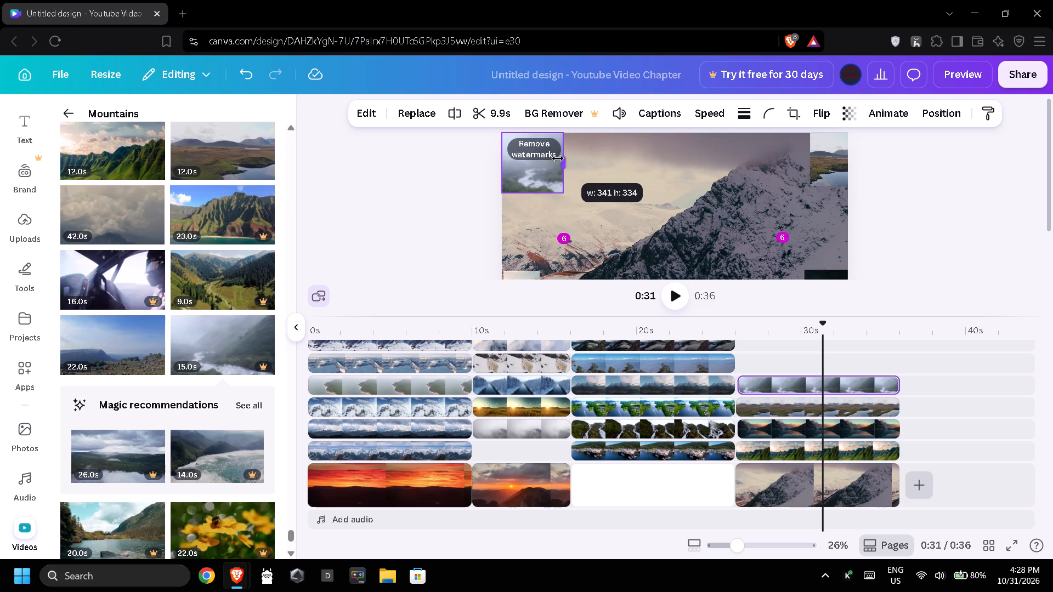
drag(558, 158, 534, 156)
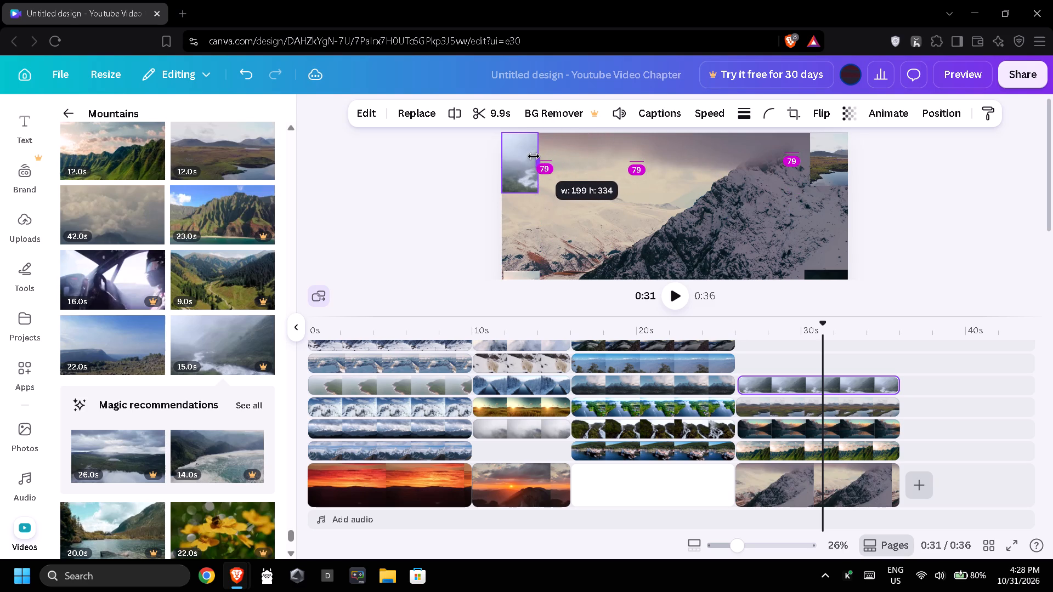
drag(534, 156, 536, 156)
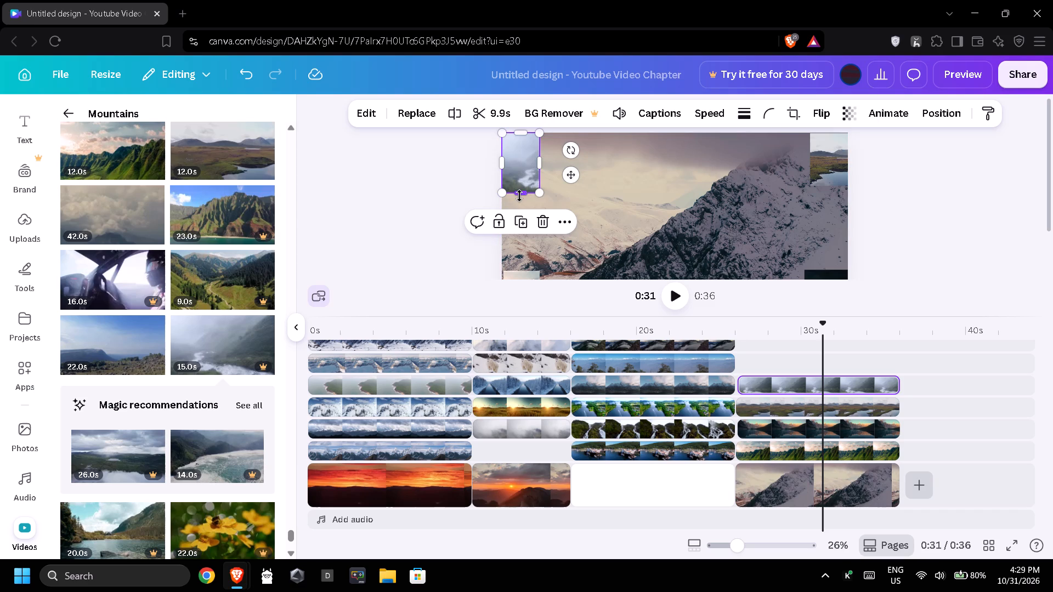
drag(519, 196, 520, 185)
click(402, 208)
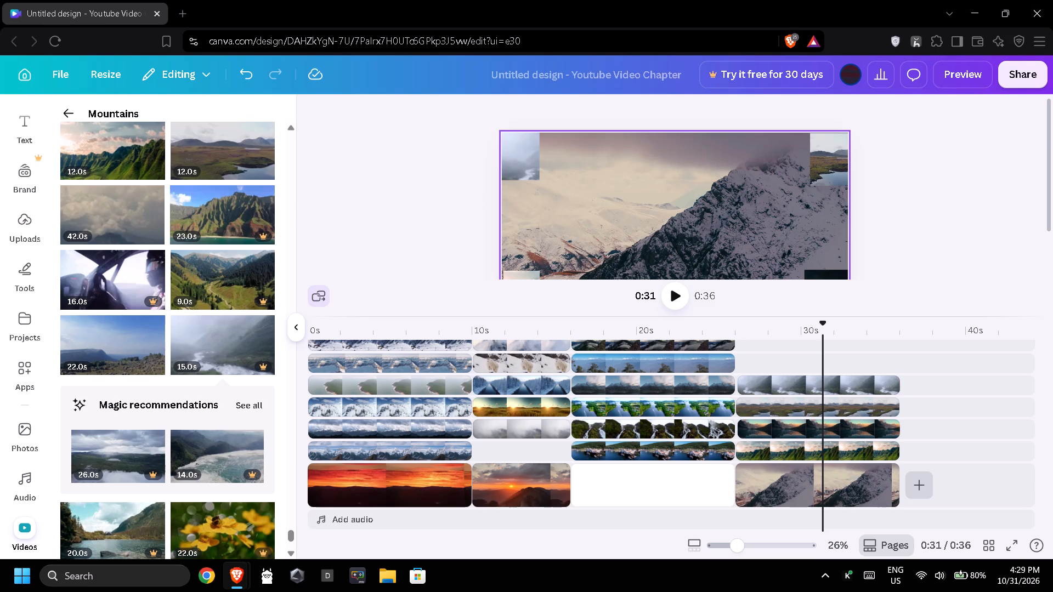
Check the four corner clips of the snowy mountain page one by one on the timeline.
scroll(627, 223, down, 3)
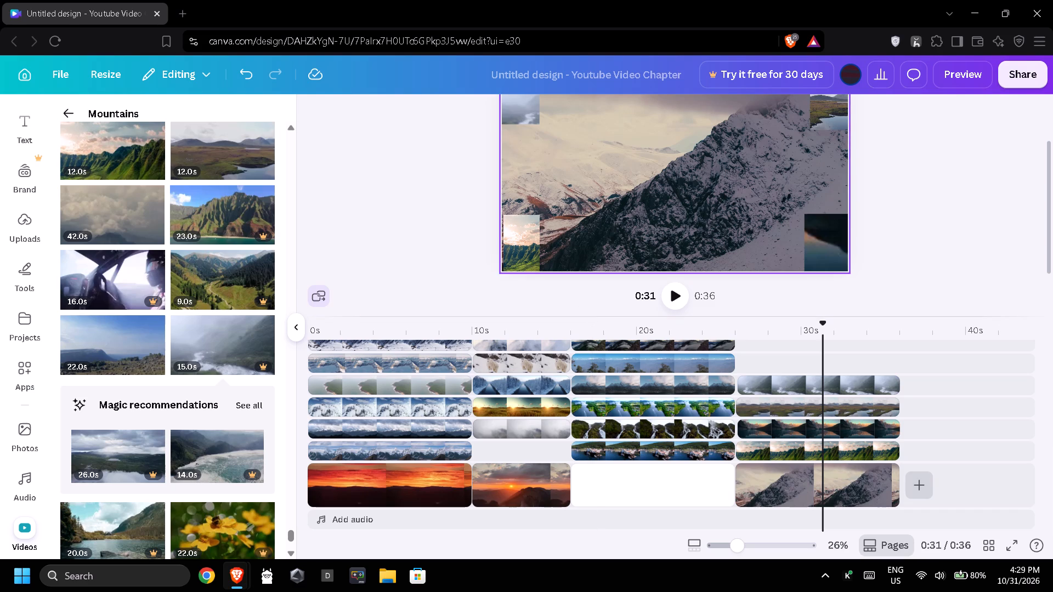
click(805, 378)
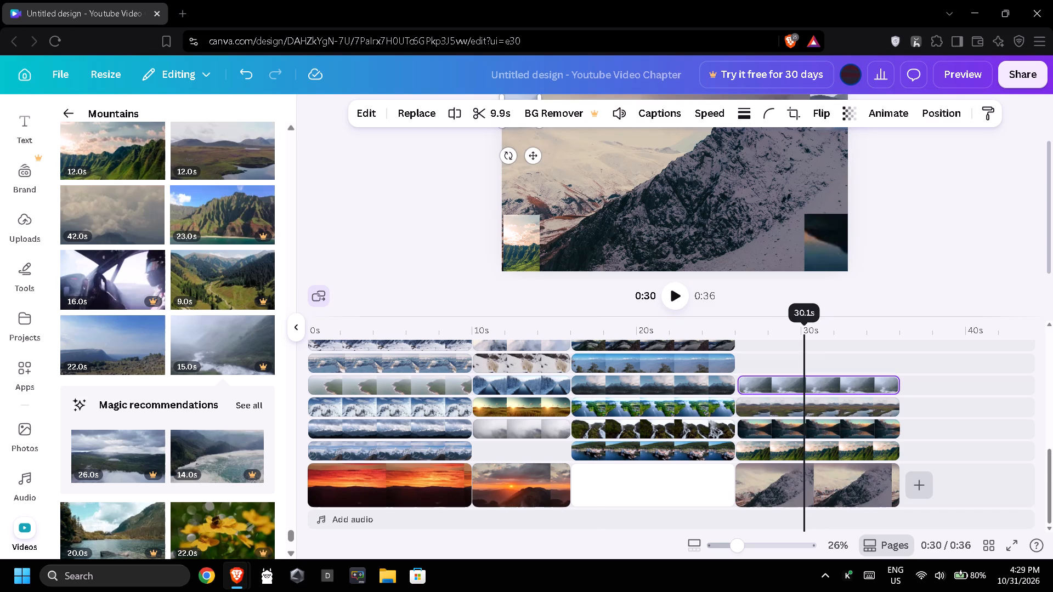
click(806, 408)
click(809, 429)
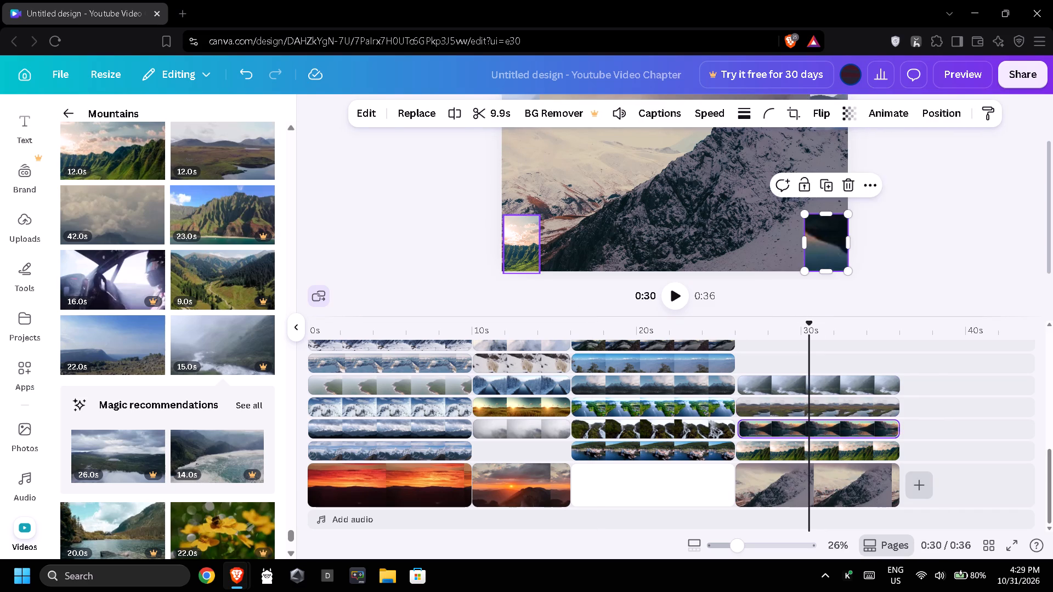
click(817, 454)
click(391, 247)
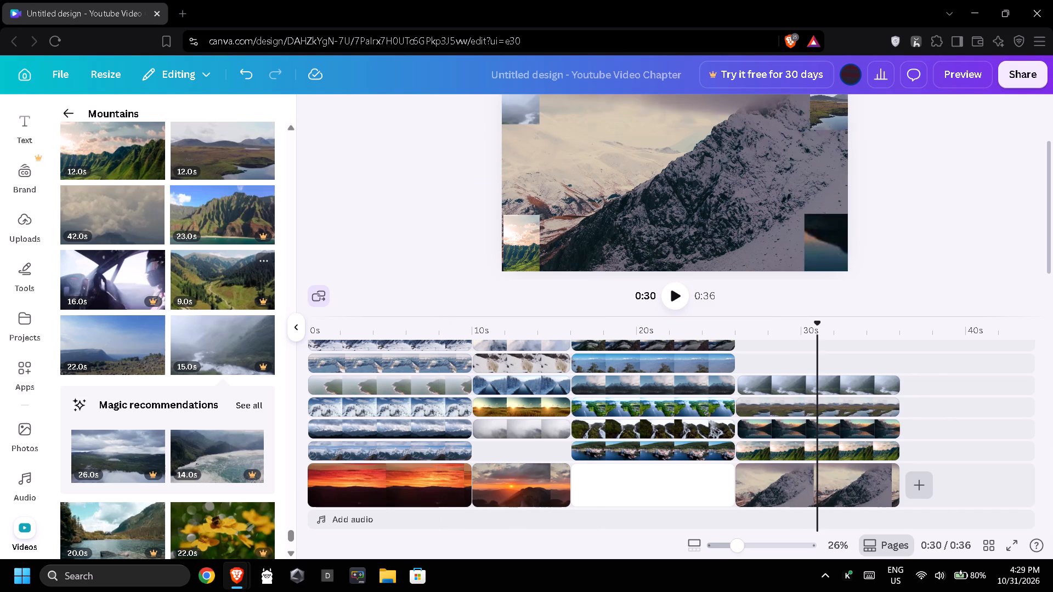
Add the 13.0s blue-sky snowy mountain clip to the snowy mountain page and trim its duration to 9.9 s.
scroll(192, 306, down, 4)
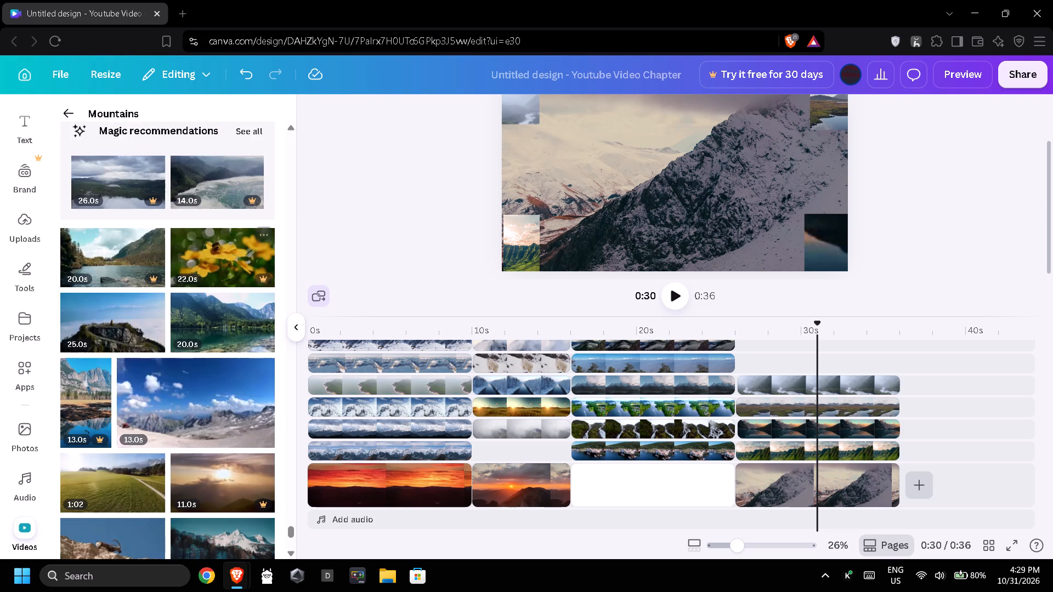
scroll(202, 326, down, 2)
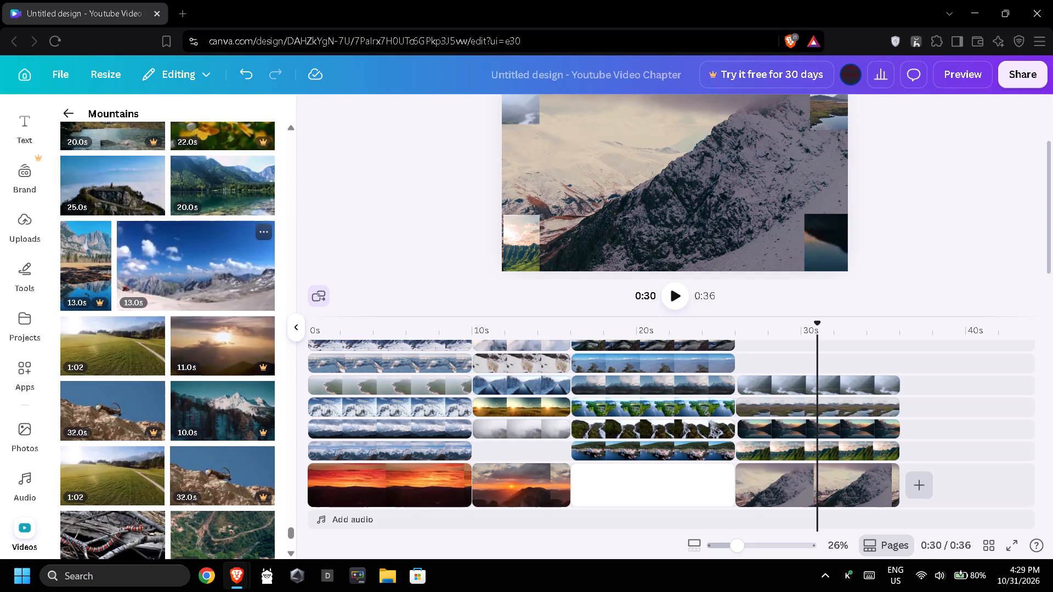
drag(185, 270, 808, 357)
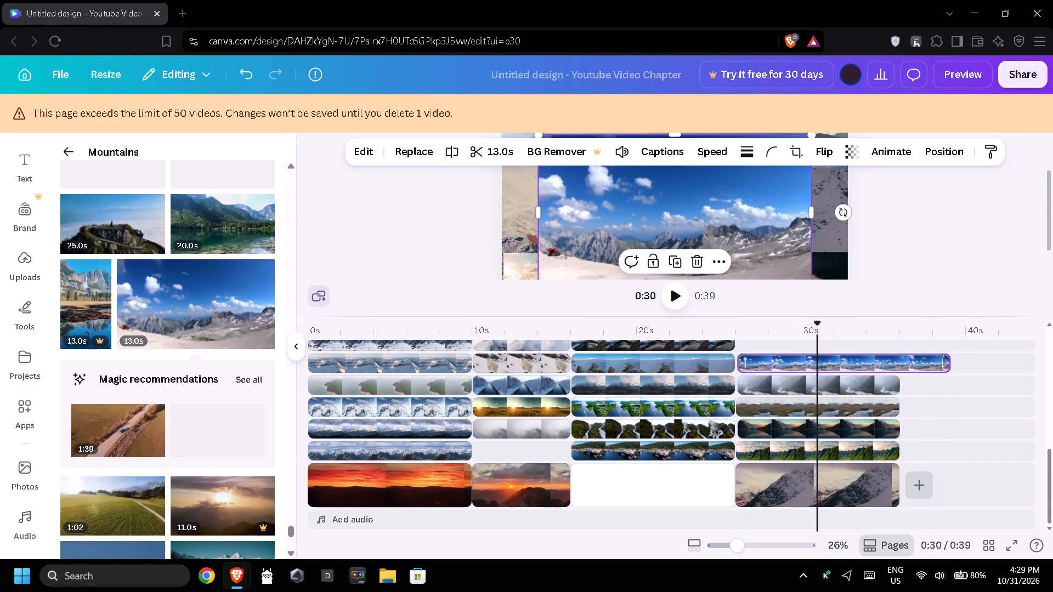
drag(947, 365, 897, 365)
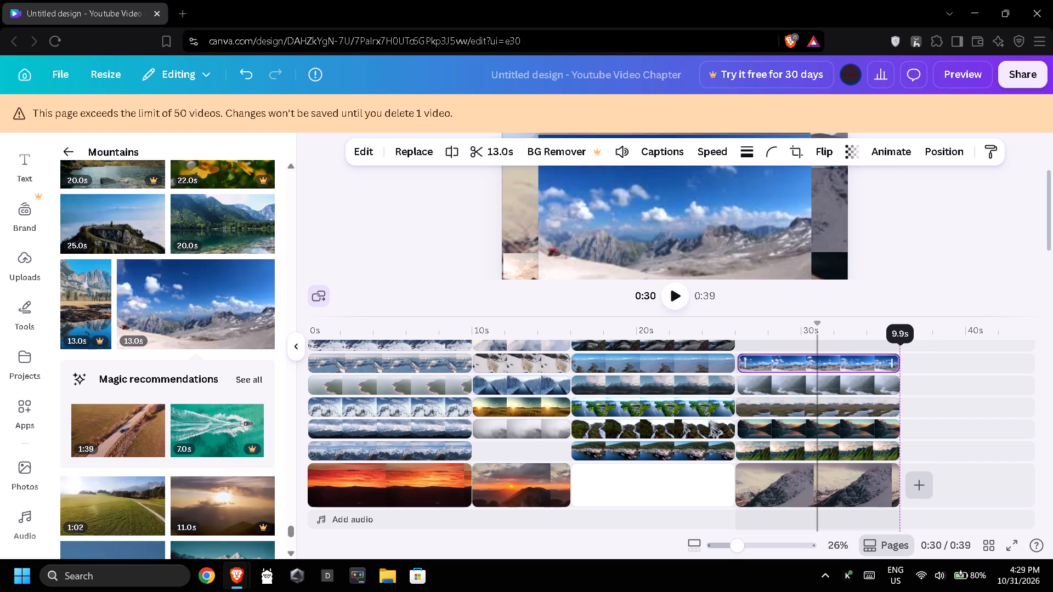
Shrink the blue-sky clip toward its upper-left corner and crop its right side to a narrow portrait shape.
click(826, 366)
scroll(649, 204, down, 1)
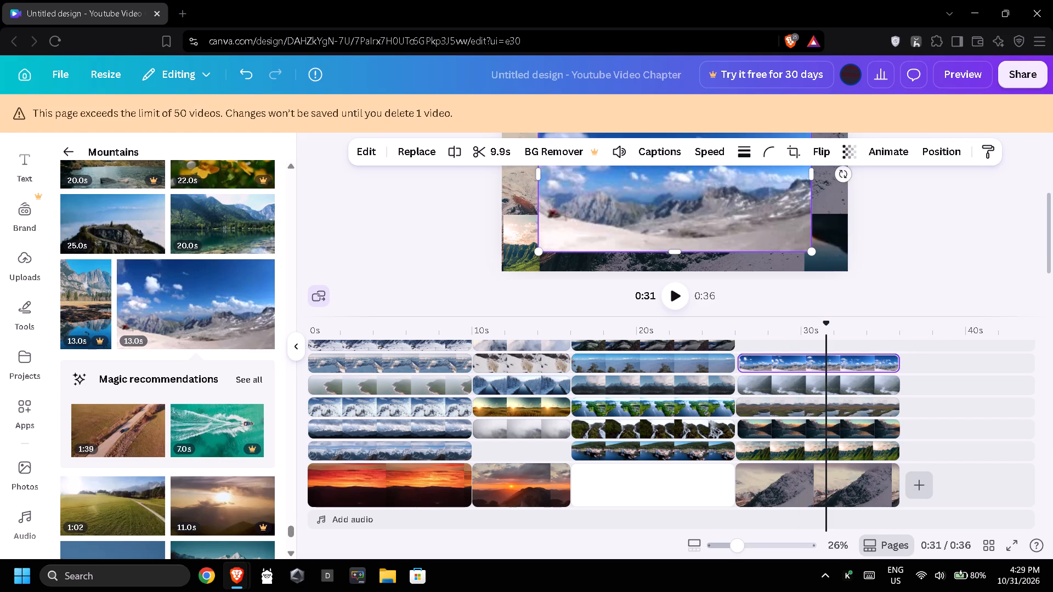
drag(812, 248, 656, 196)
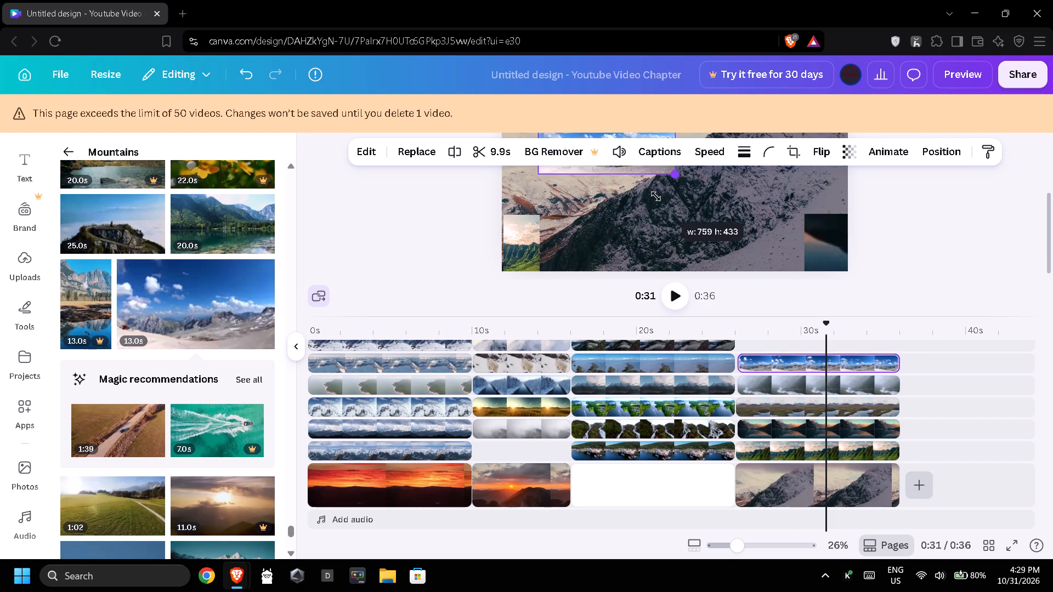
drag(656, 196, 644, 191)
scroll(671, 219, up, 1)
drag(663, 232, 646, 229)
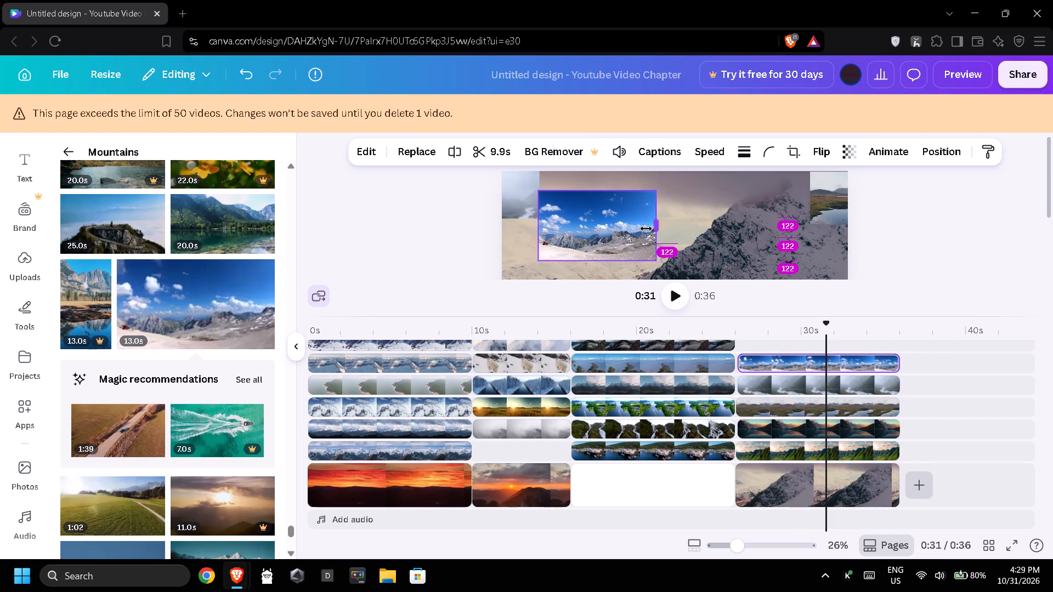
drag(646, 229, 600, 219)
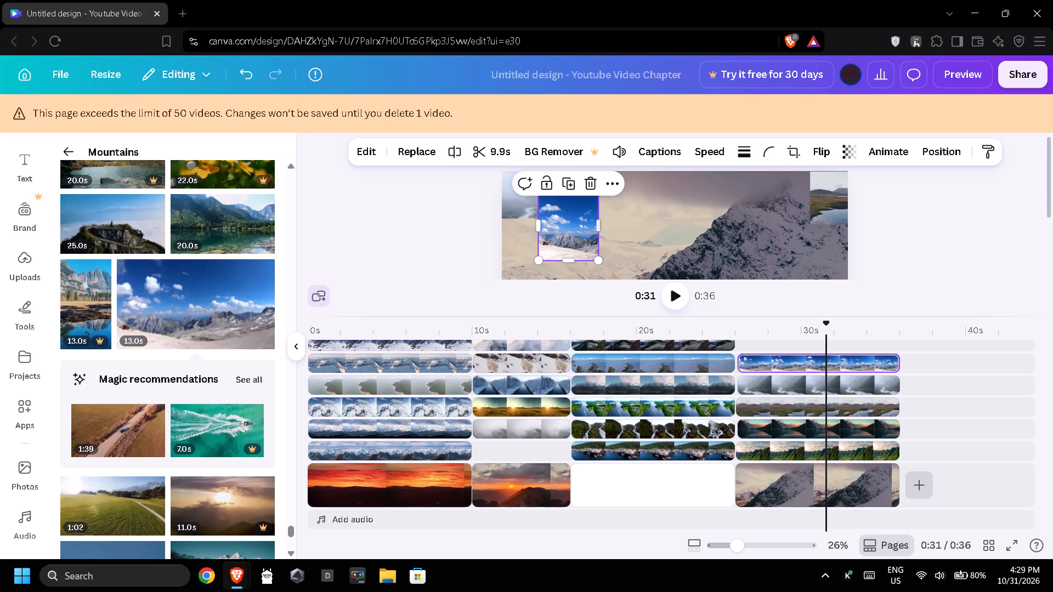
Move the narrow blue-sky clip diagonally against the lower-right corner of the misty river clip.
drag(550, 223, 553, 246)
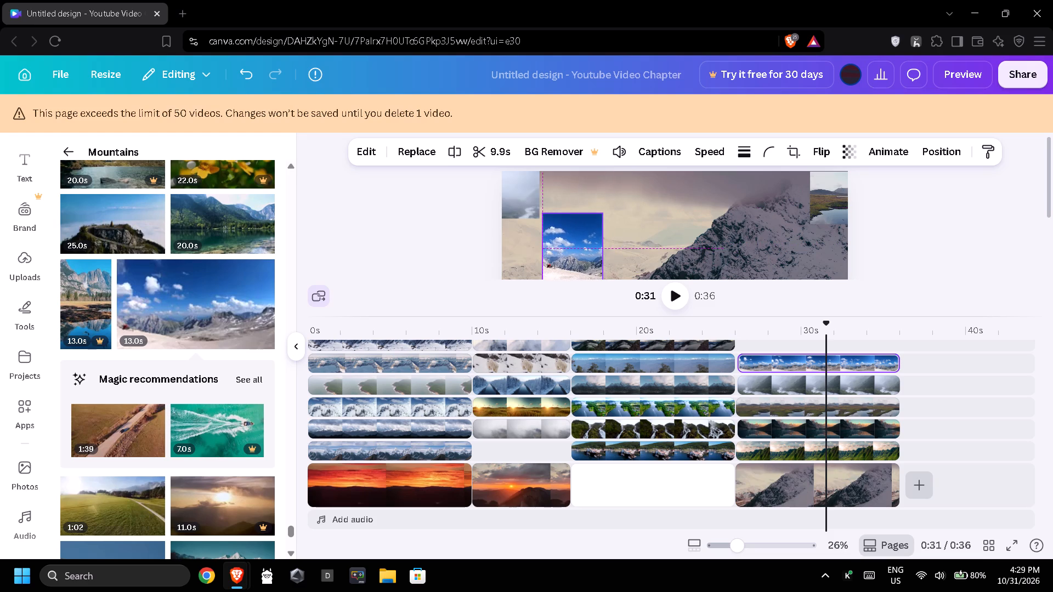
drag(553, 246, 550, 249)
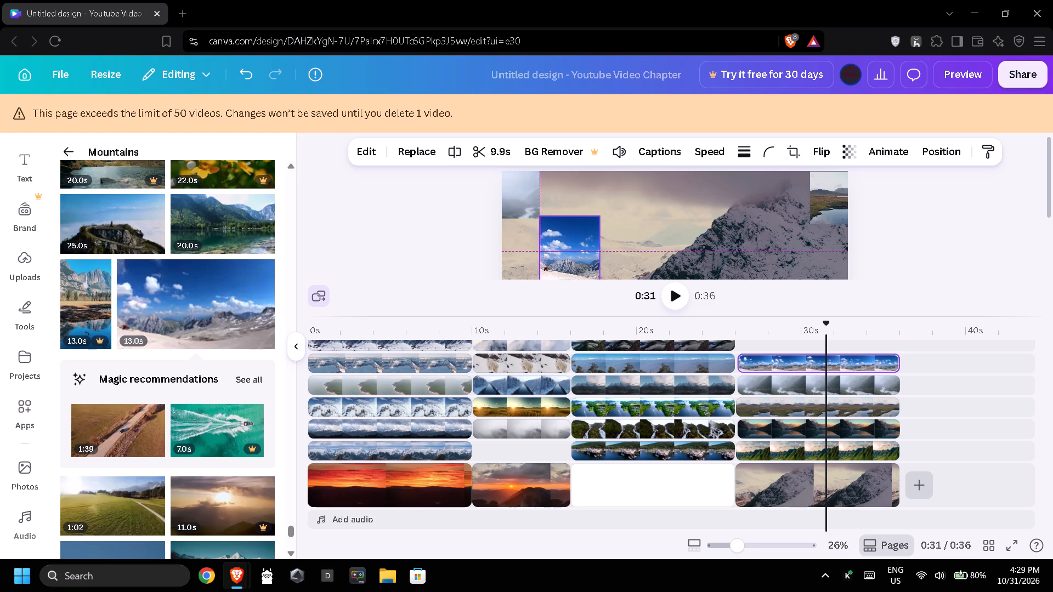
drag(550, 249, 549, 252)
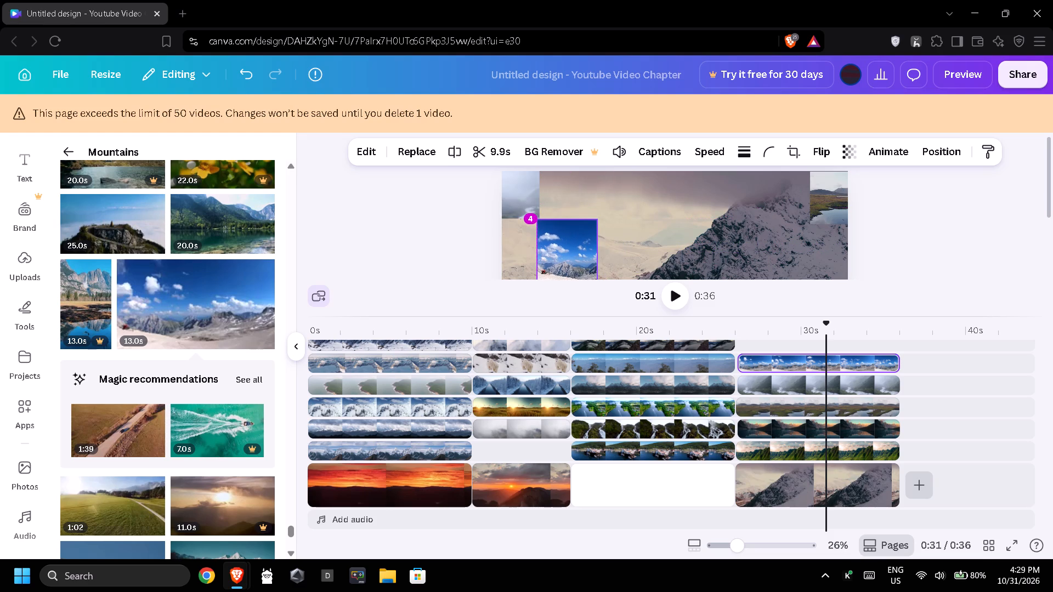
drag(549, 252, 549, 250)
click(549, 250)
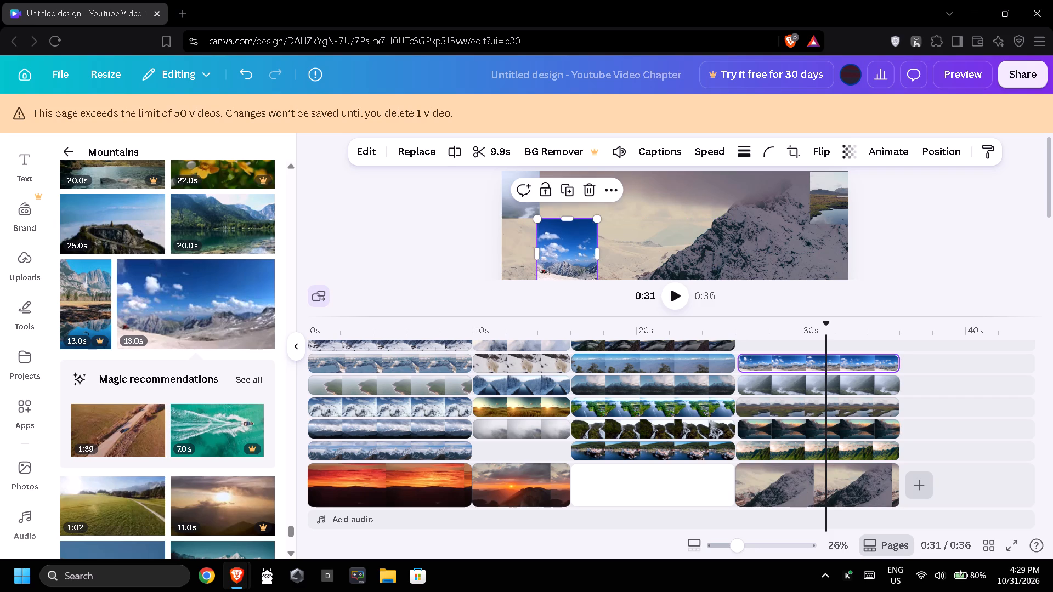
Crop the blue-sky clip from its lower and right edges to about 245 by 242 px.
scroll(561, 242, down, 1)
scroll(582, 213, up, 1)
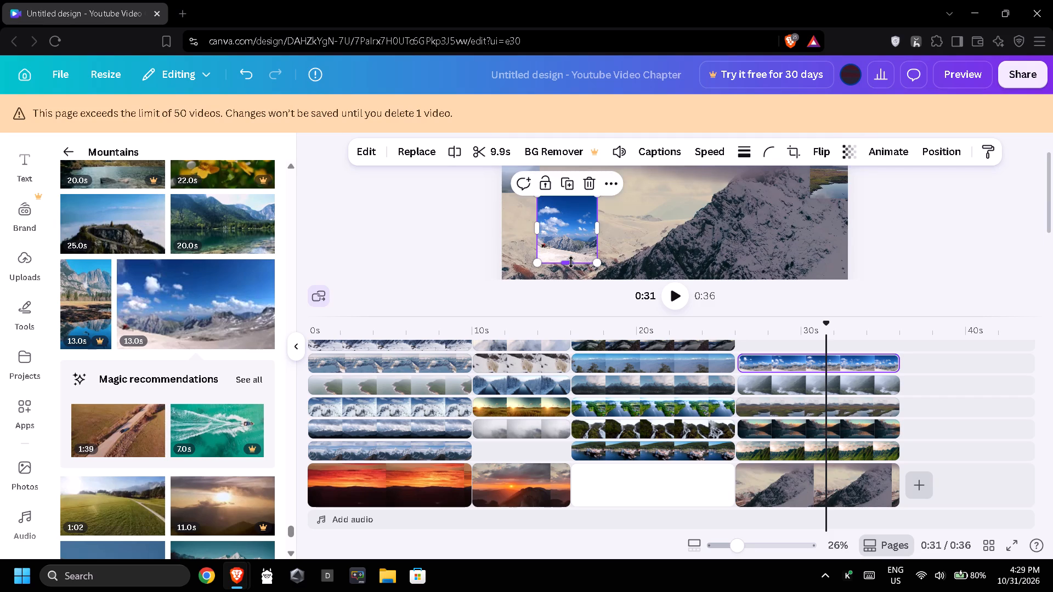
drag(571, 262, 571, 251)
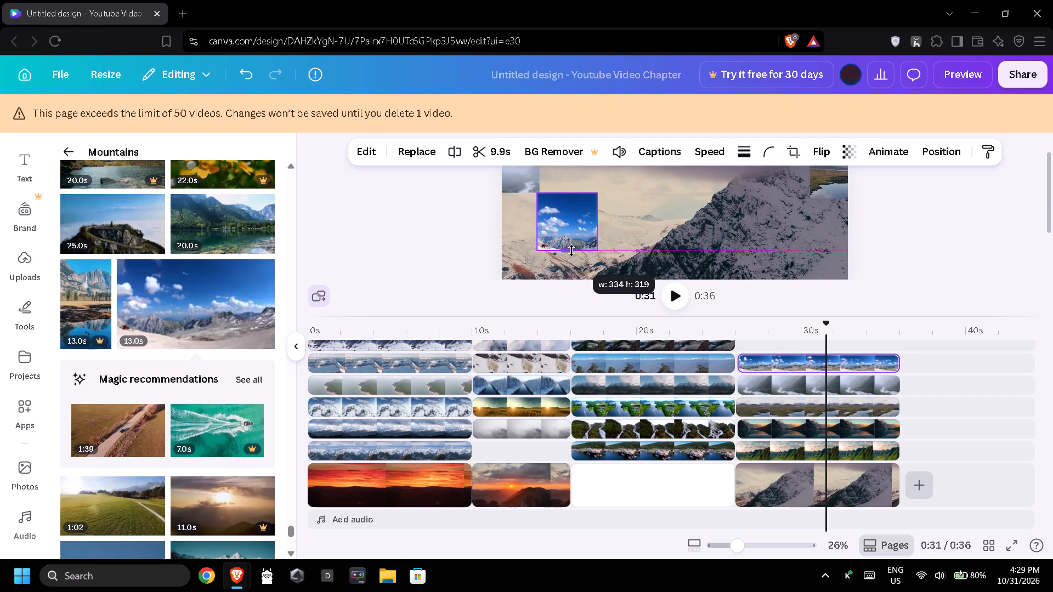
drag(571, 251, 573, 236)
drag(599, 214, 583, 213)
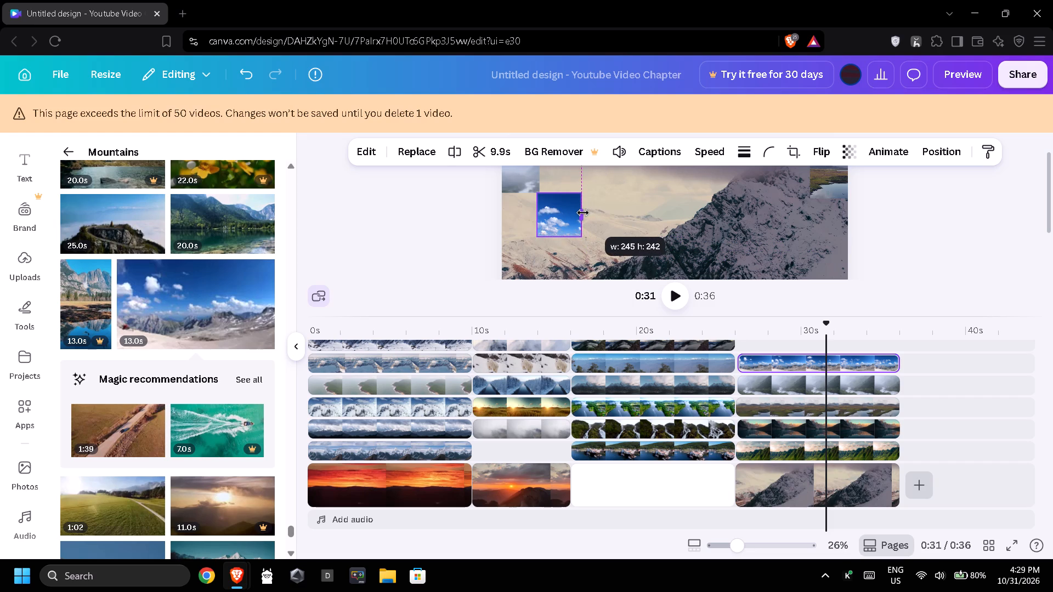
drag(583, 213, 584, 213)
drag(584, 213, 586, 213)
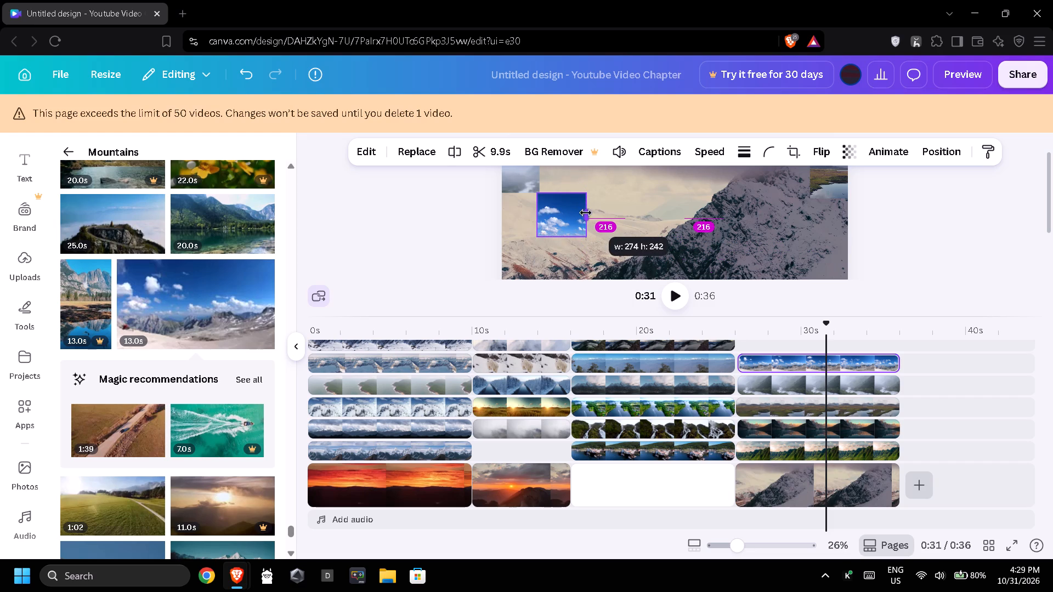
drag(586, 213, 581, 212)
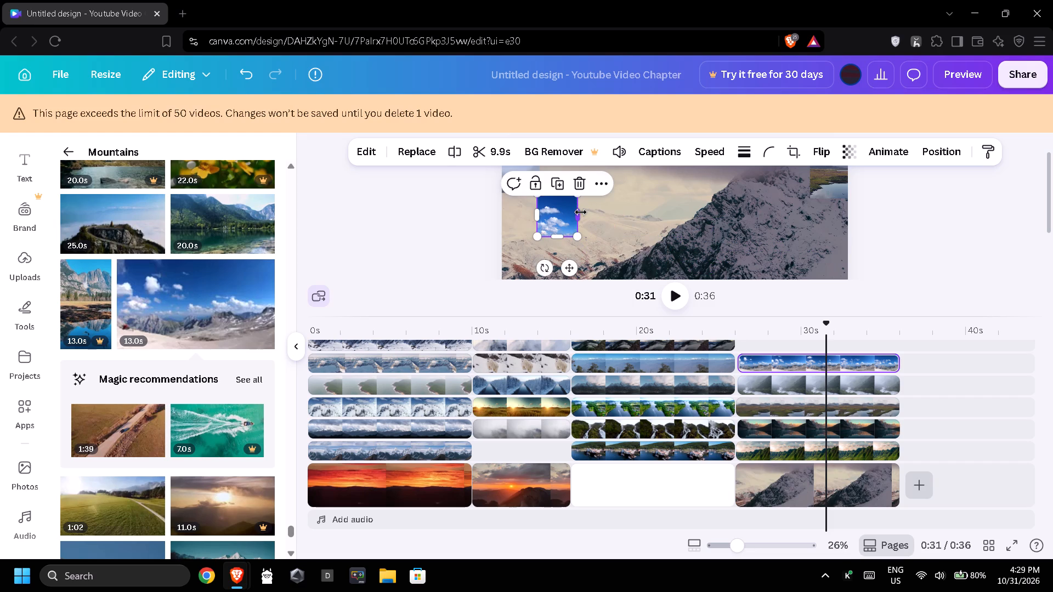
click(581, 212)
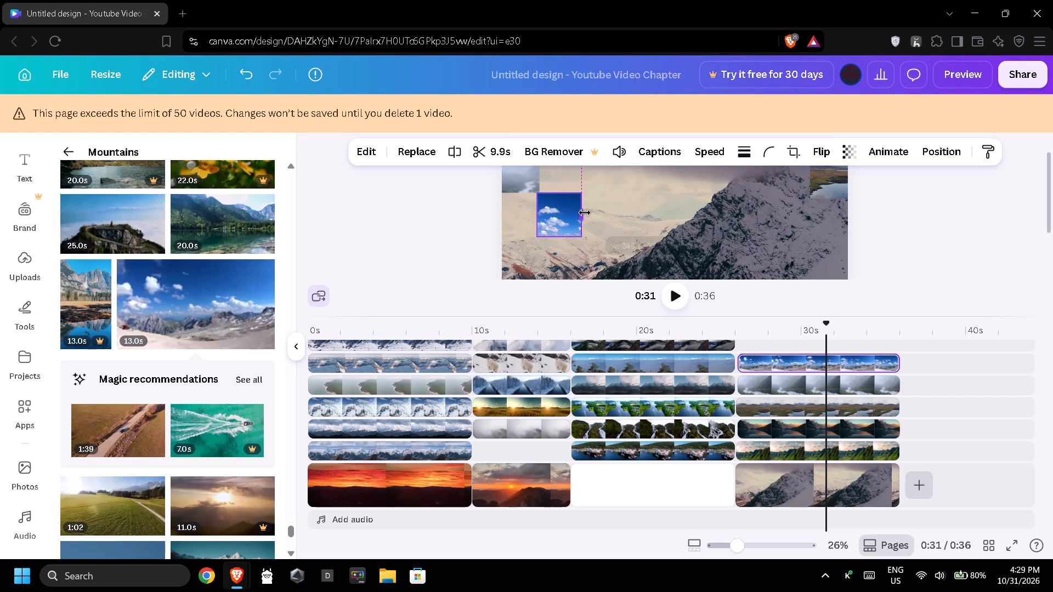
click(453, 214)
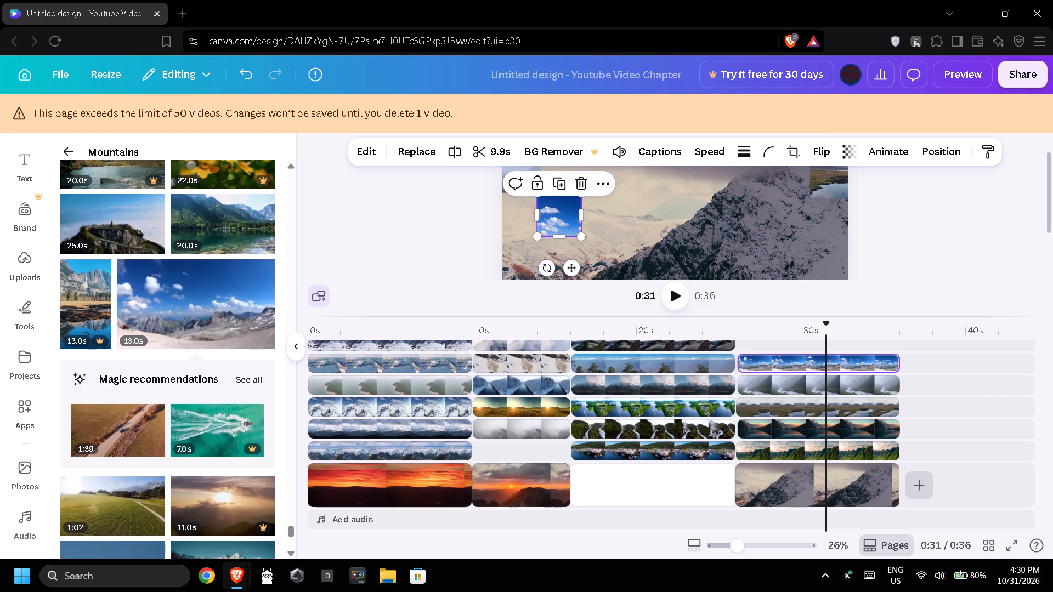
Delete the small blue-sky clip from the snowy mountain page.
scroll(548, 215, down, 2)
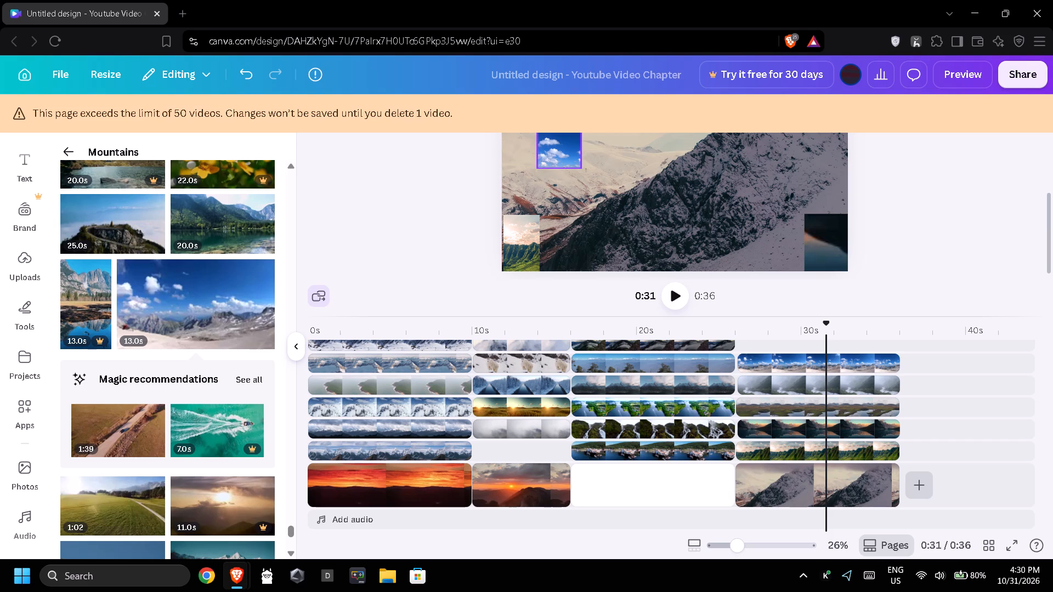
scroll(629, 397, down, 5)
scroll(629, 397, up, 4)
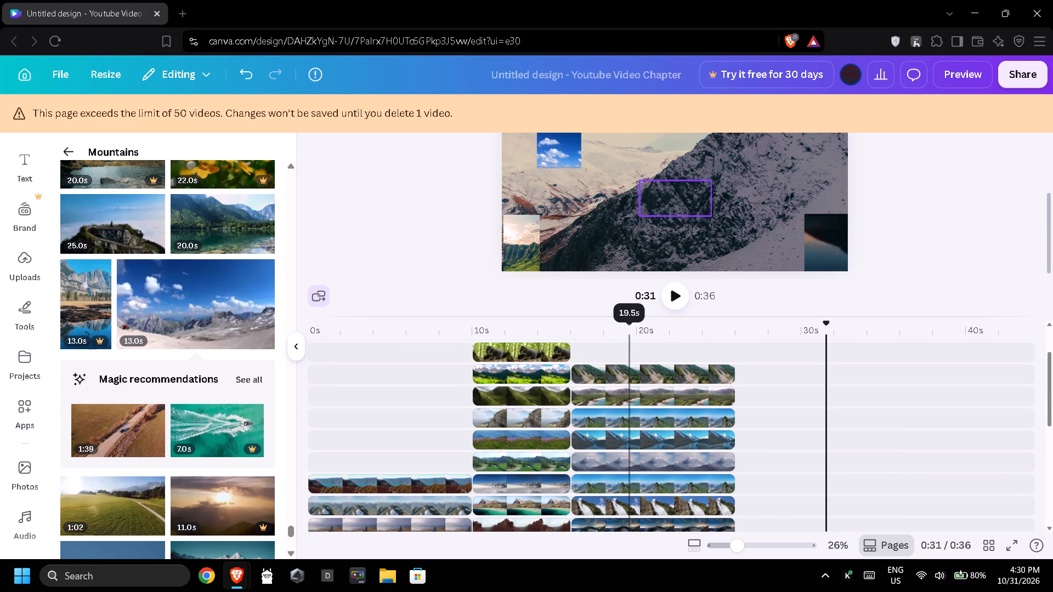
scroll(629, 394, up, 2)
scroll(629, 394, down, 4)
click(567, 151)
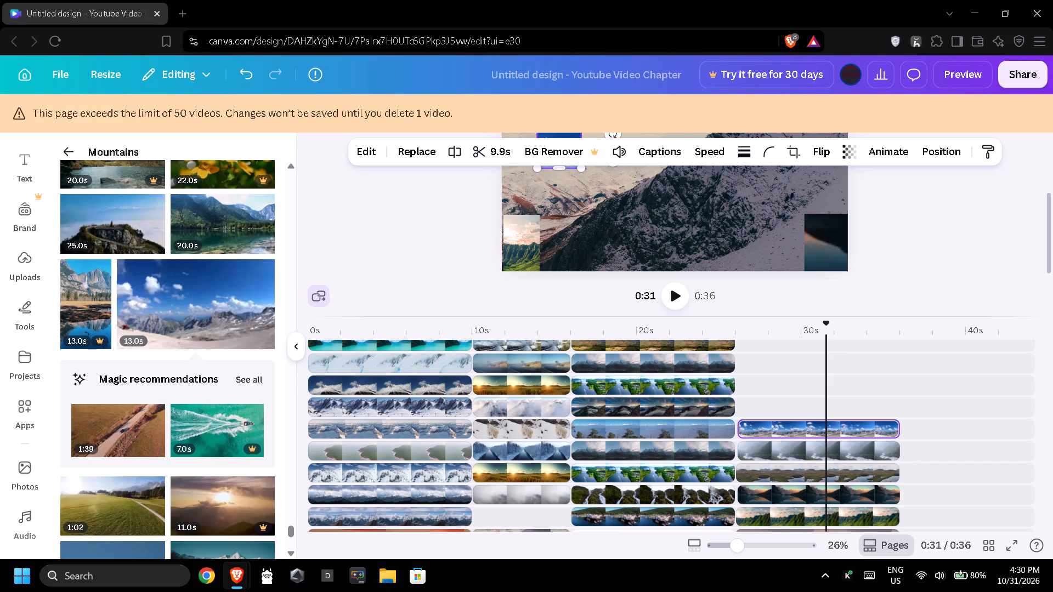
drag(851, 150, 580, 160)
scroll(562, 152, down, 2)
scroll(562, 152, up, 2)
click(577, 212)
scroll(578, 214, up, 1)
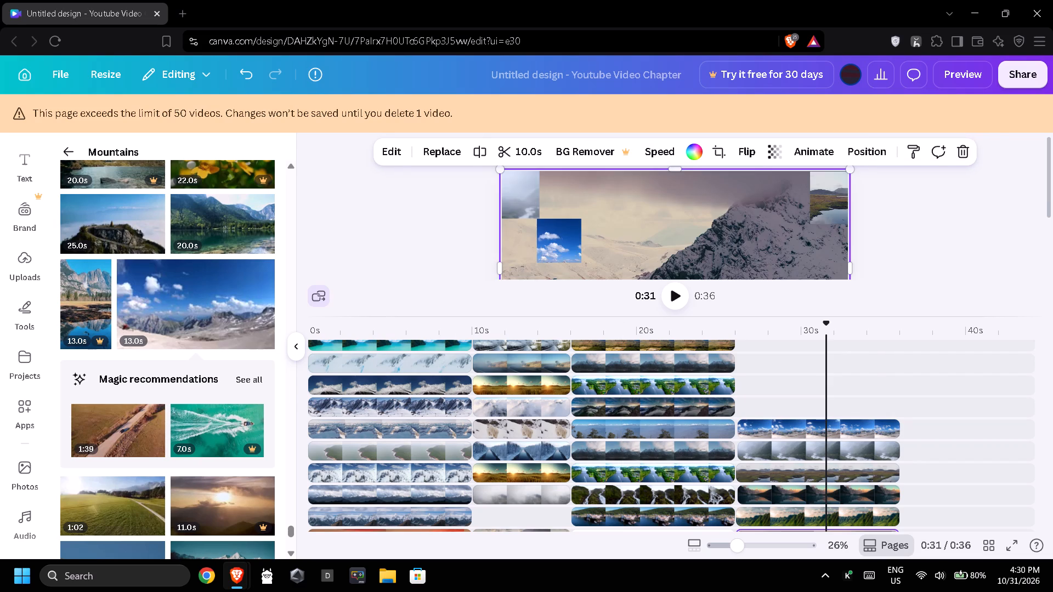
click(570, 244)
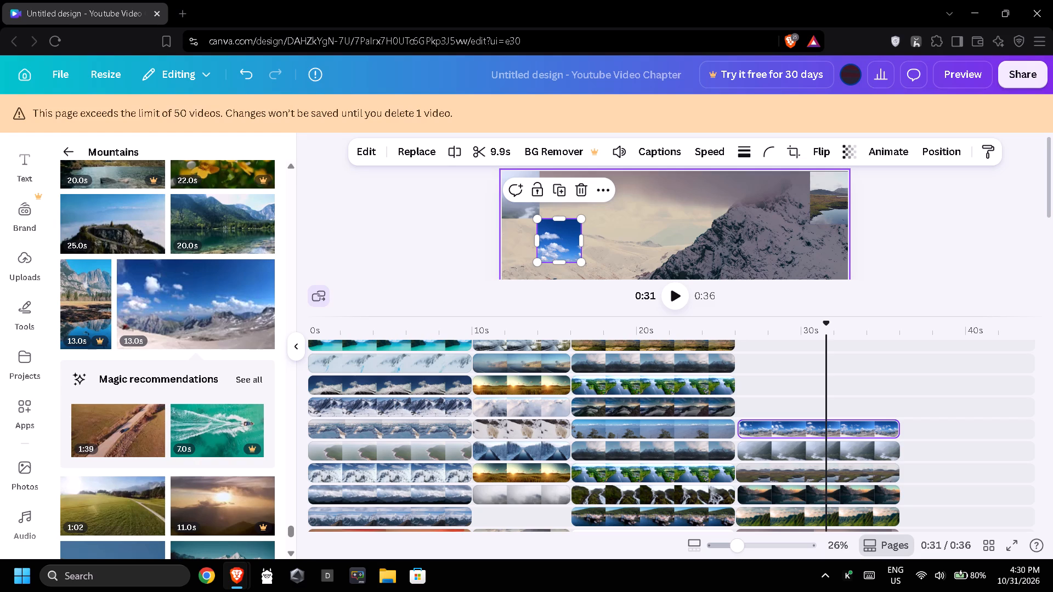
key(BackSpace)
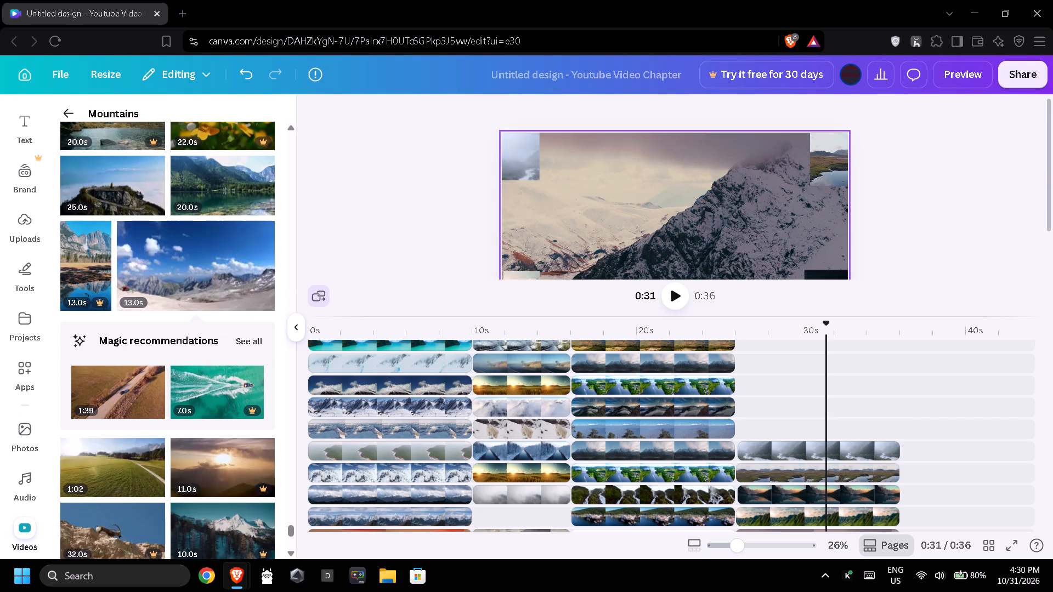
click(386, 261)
Examine the snowy mountain page from top to bottom with its four corner clips.
scroll(458, 201, down, 3)
scroll(458, 201, up, 1)
scroll(458, 201, down, 1)
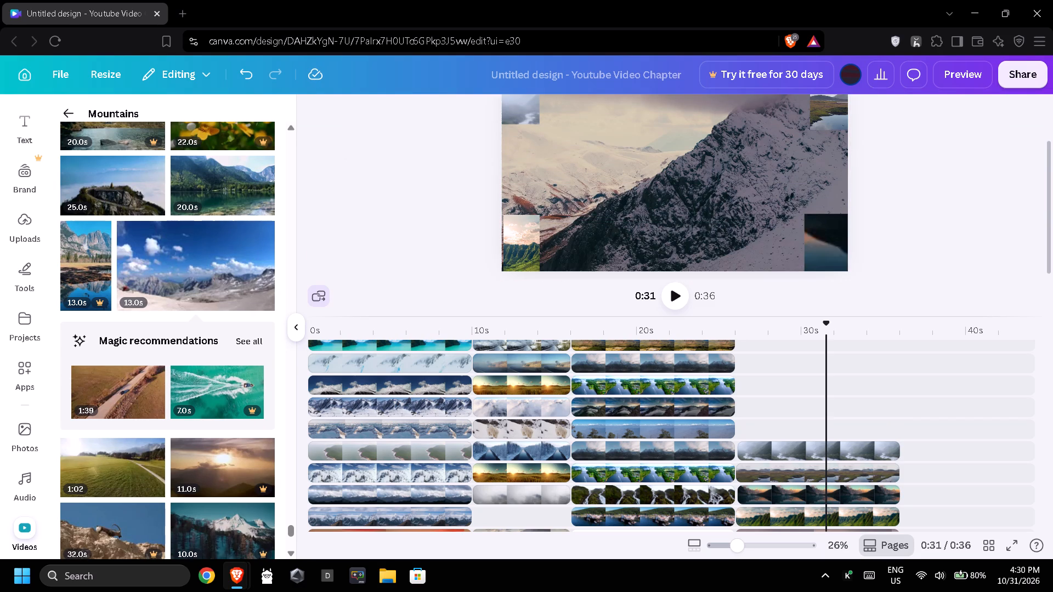
scroll(525, 240, up, 1)
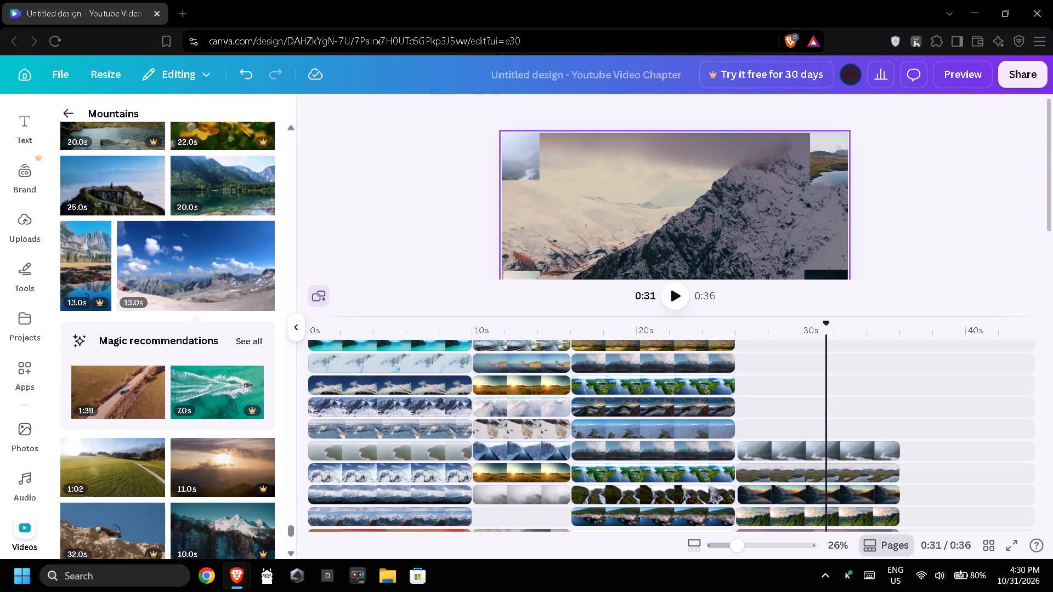
scroll(525, 240, down, 2)
scroll(525, 240, up, 2)
scroll(525, 240, down, 2)
scroll(525, 240, up, 2)
scroll(525, 240, down, 2)
scroll(525, 240, up, 3)
scroll(525, 240, down, 2)
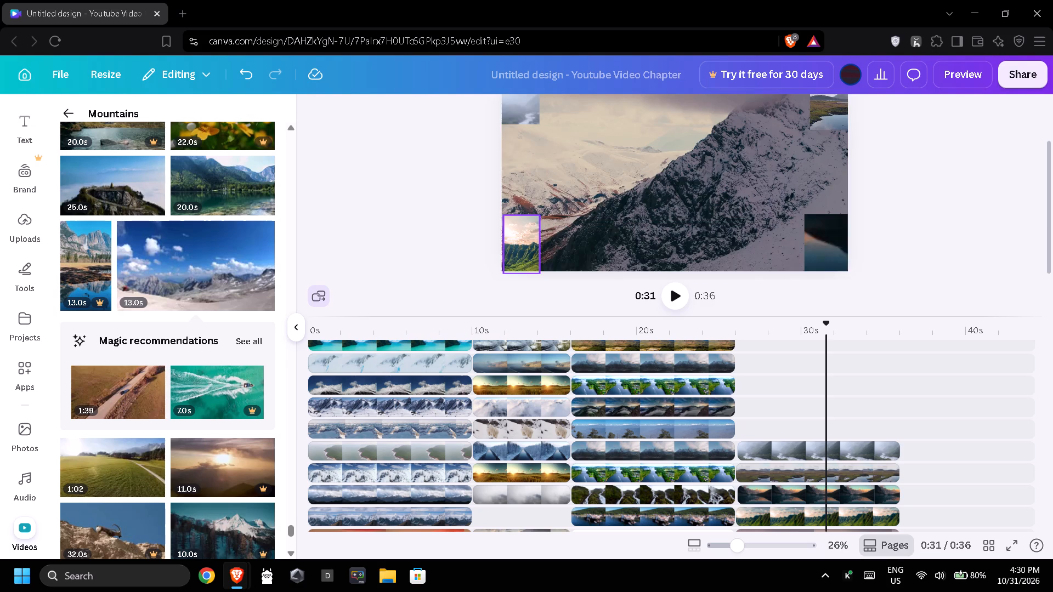
scroll(525, 240, up, 1)
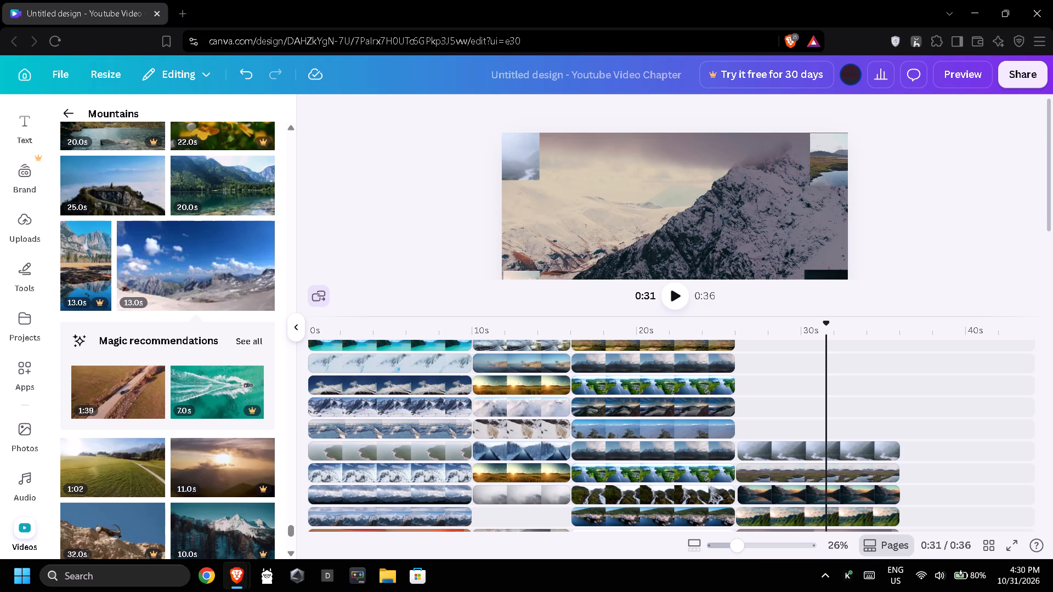
Leave the mountain video design and return to the Canva home page.
click(66, 71)
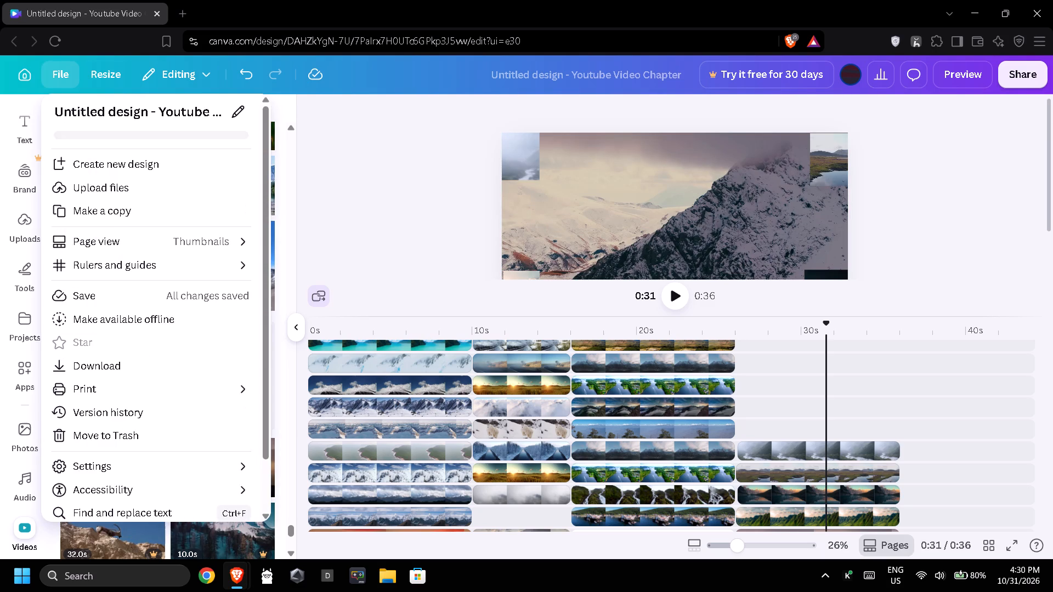
click(24, 74)
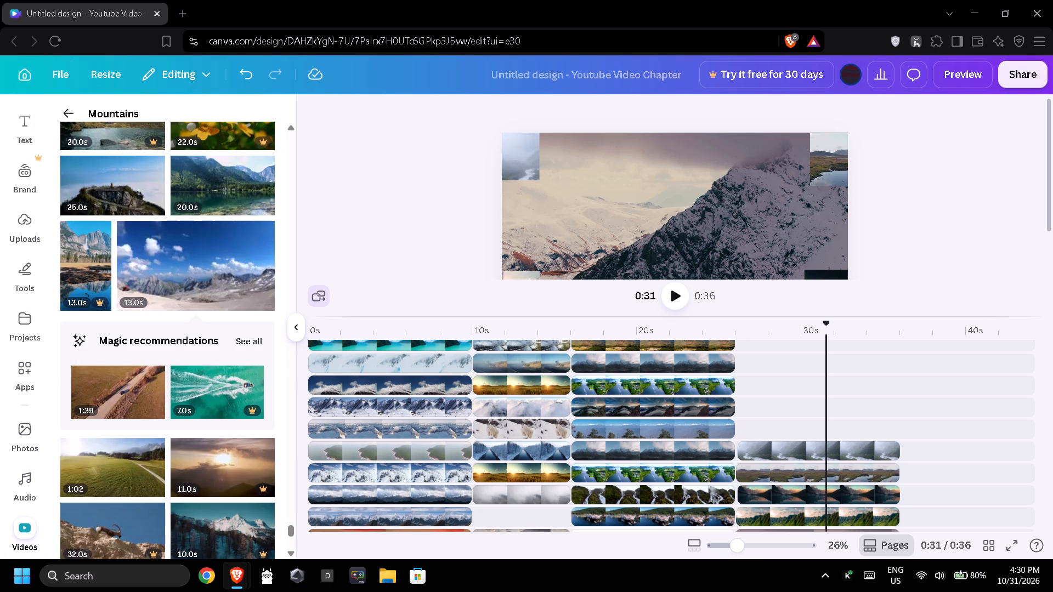
click(20, 78)
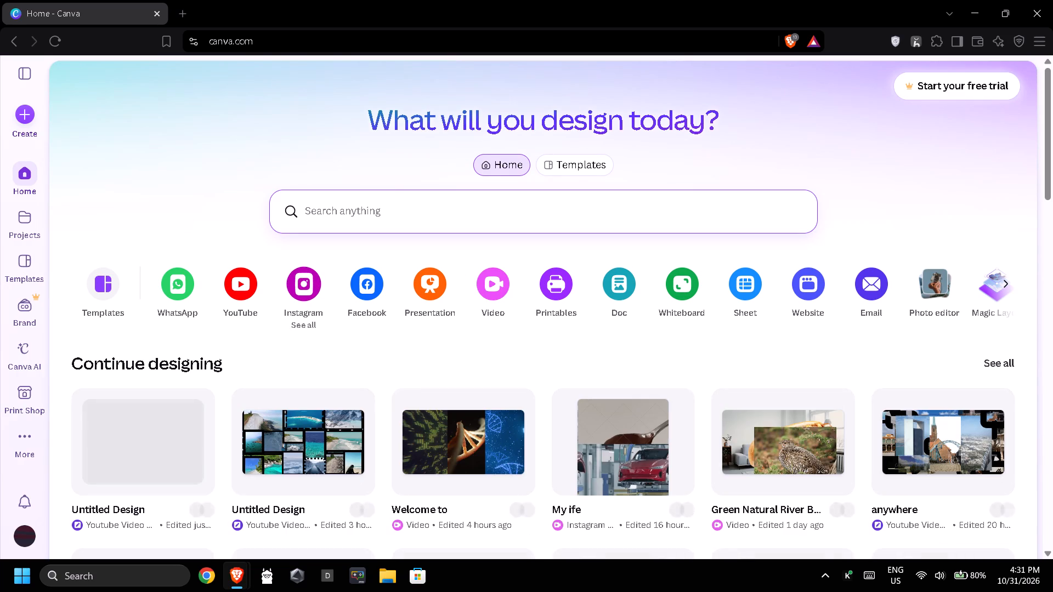
Create a new YouTube Livestream Video design.
click(241, 294)
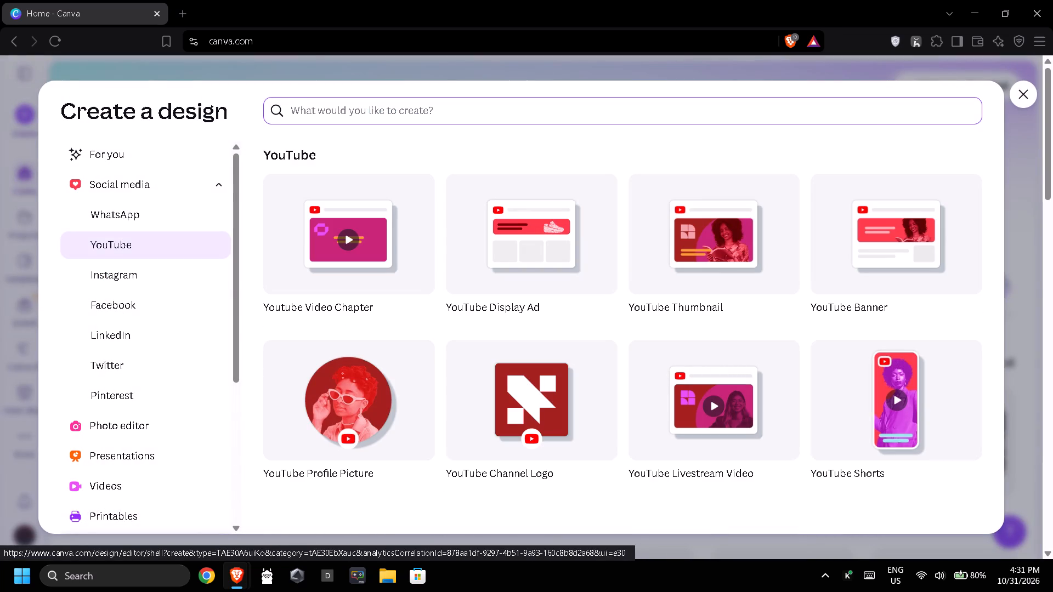
click(718, 426)
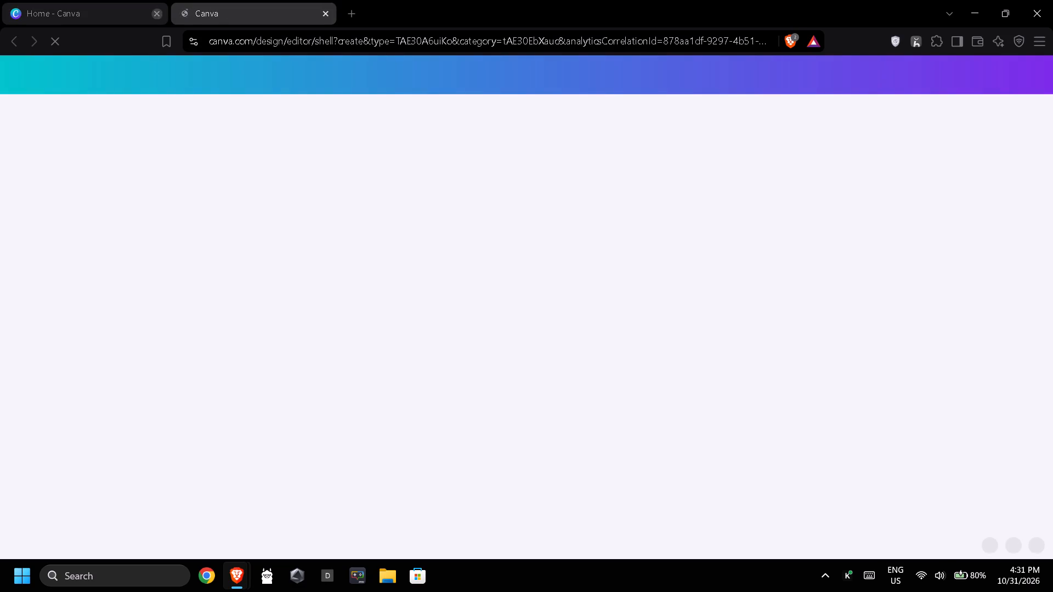
Close the Canva home tab, leaving only the new livestream design open.
click(155, 14)
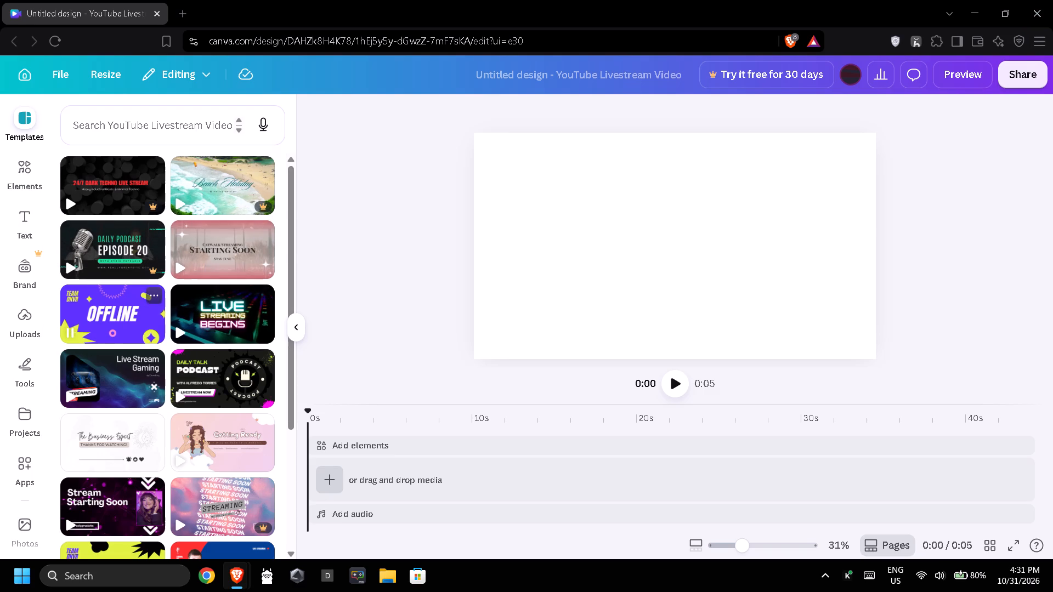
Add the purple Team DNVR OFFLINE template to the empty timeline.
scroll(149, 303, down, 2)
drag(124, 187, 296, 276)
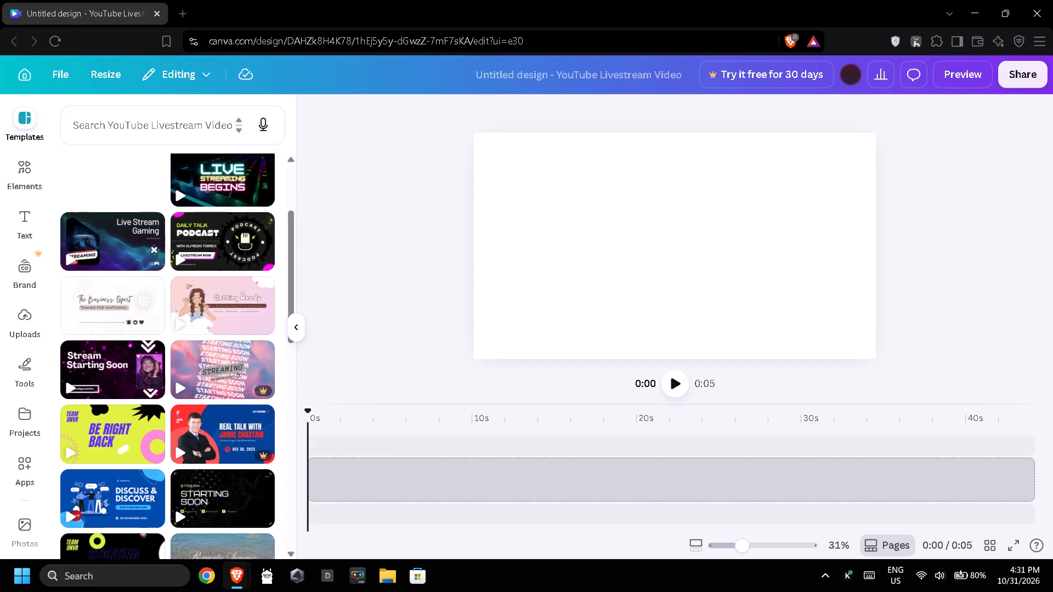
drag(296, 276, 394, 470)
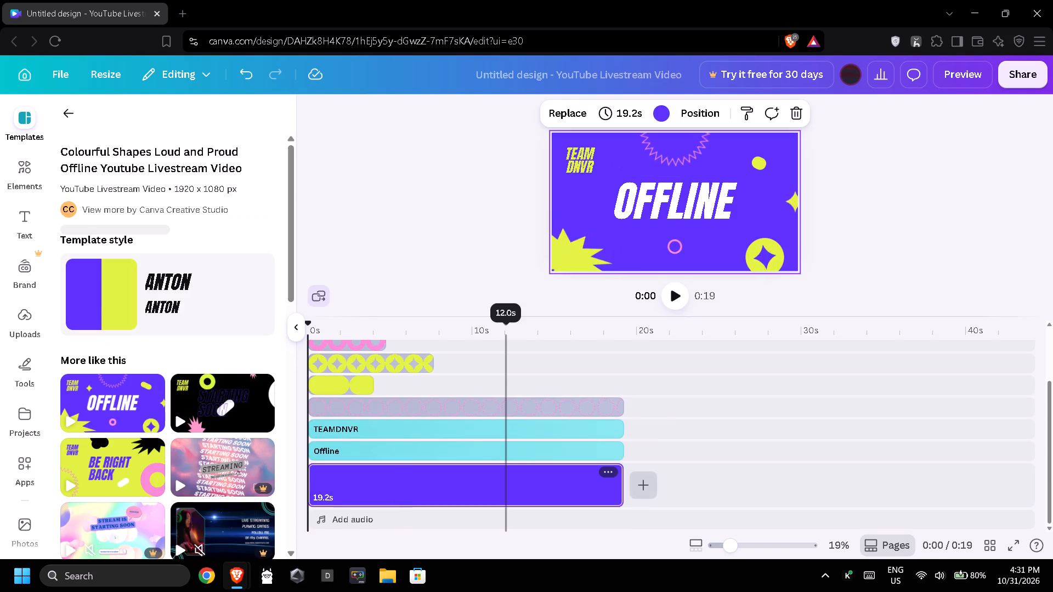
Open the stock videos library for adding media to the timeline.
click(641, 481)
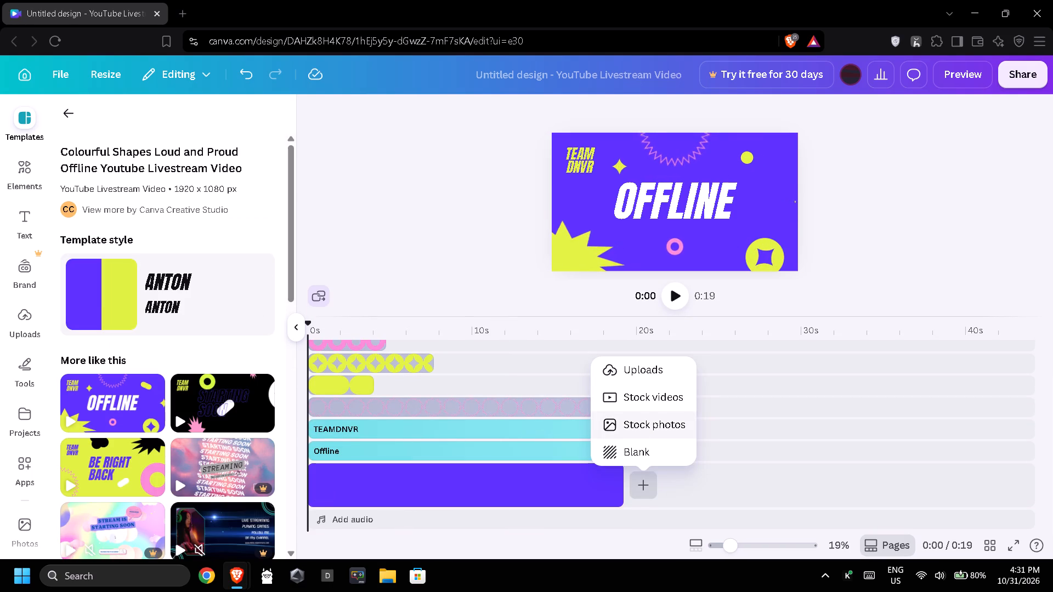
click(647, 407)
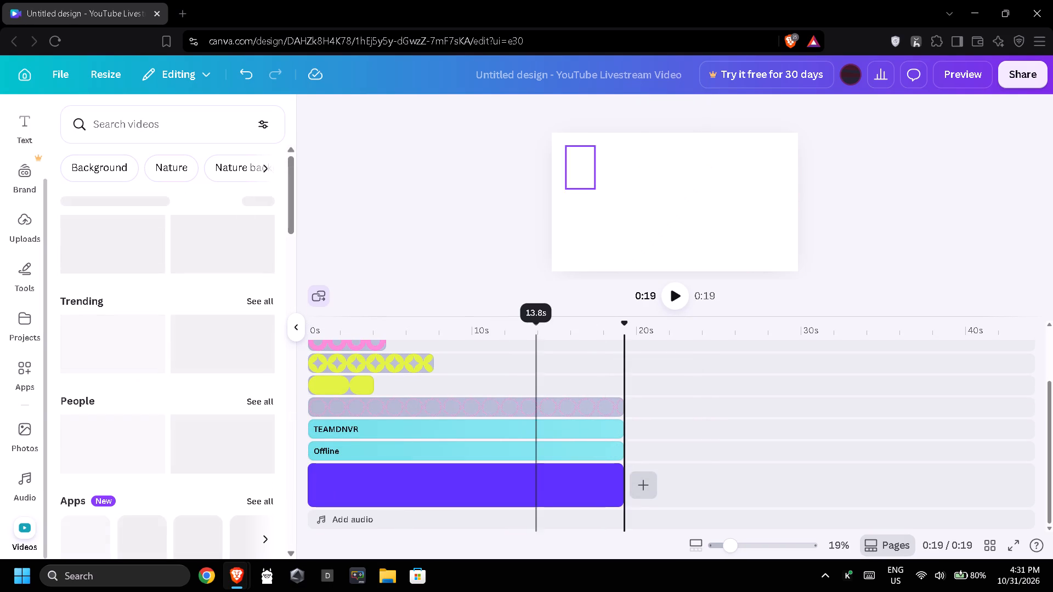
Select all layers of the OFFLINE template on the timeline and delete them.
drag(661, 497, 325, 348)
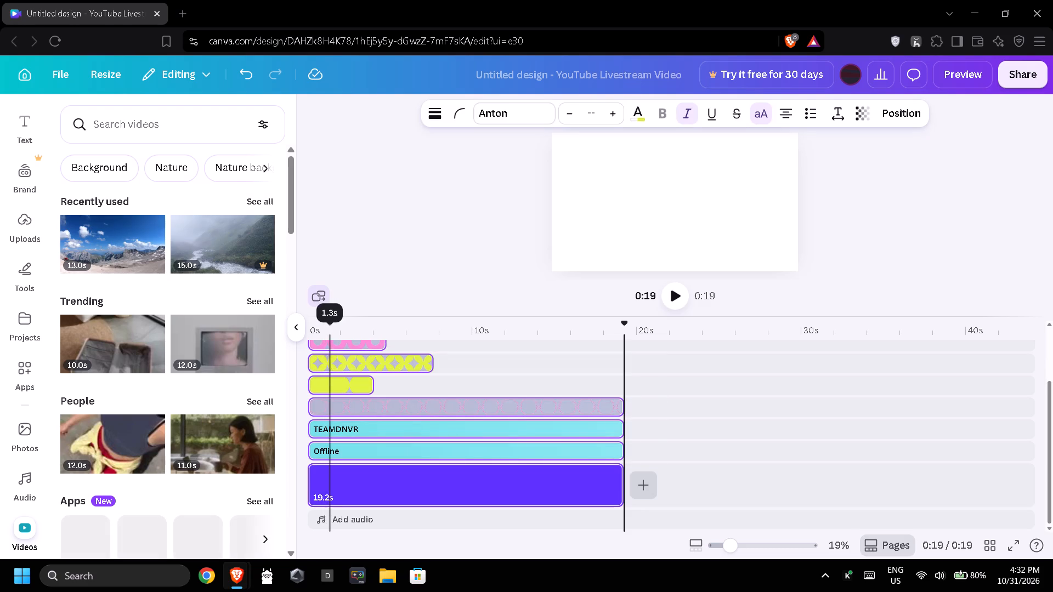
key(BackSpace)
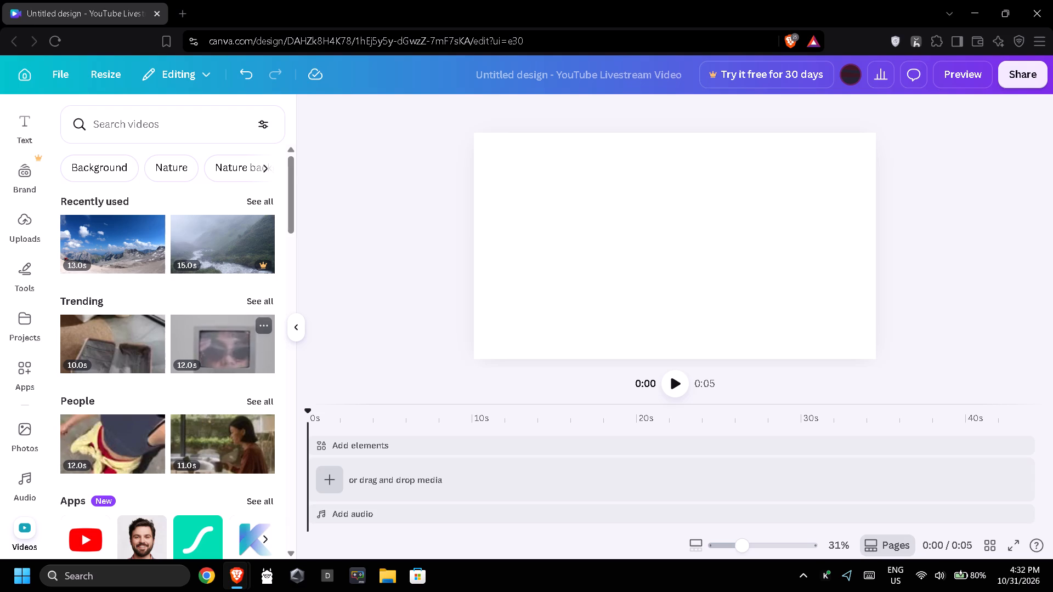
Add the 15-second spices and vegetables clip from the Food category as the base clip on the timeline.
drag(118, 259, 105, 253)
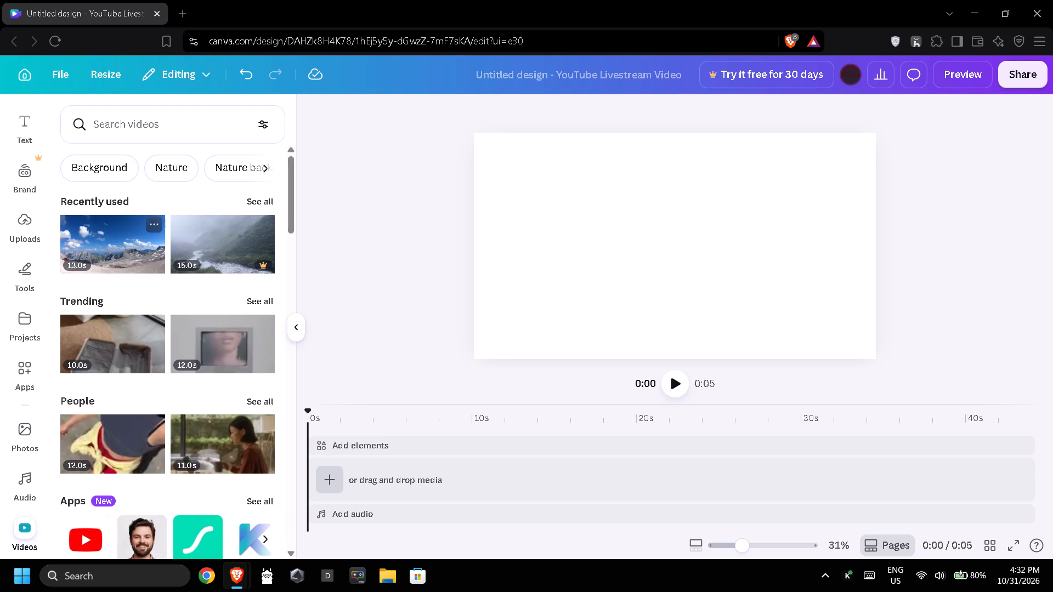
scroll(138, 363, down, 15)
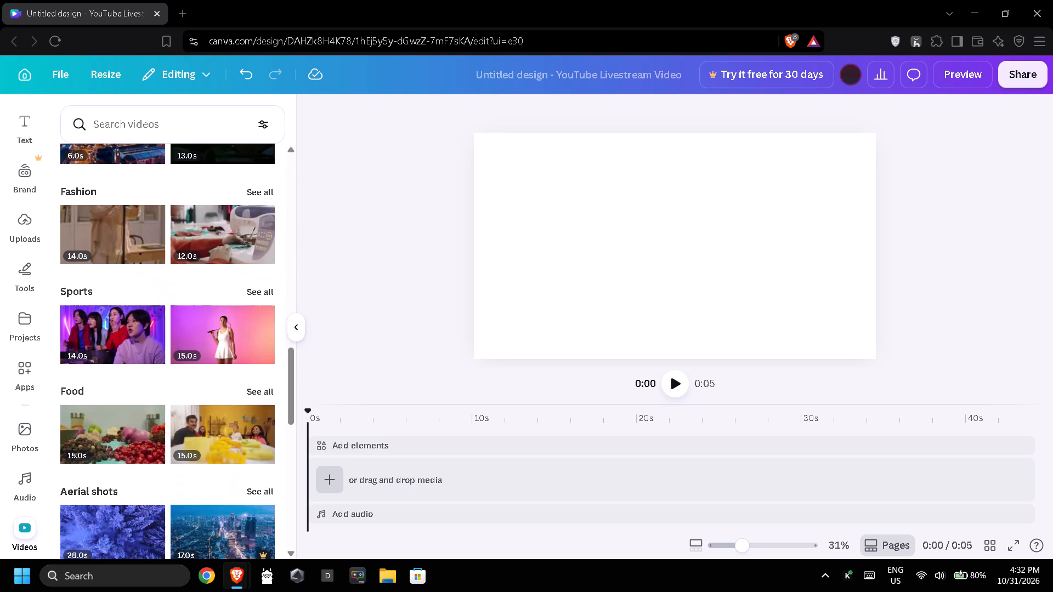
drag(111, 445, 116, 445)
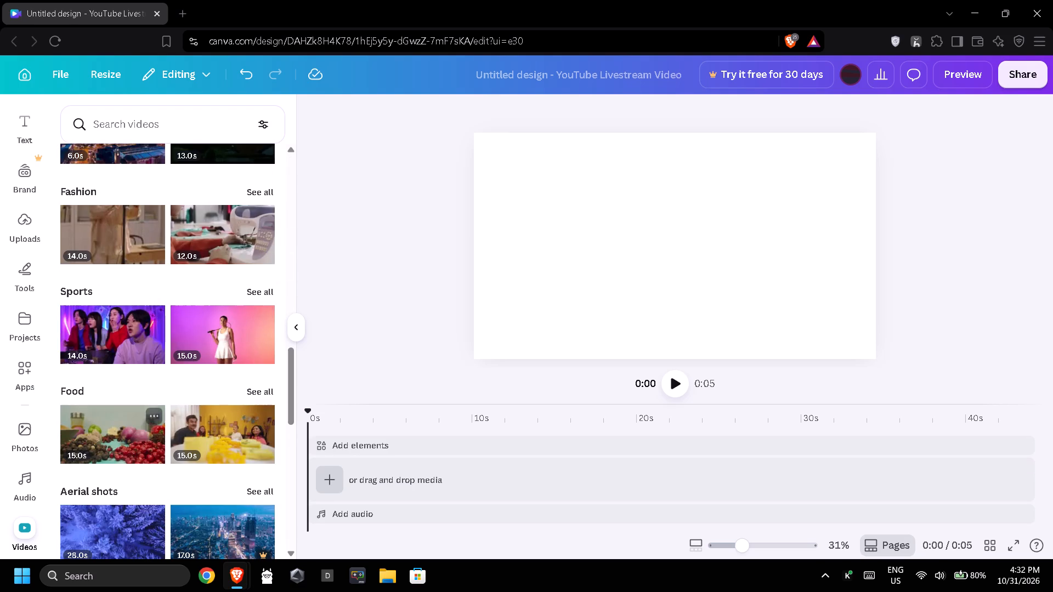
drag(116, 445, 337, 481)
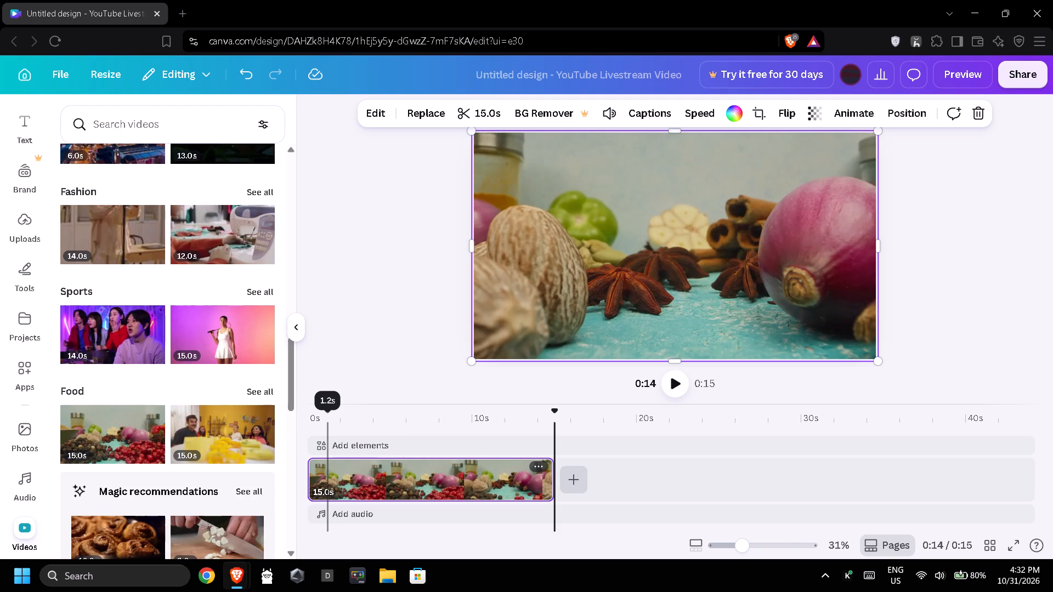
Layer the Food category's family meal clip above the base clip, and the recommended clip of two men above that.
drag(222, 442, 360, 451)
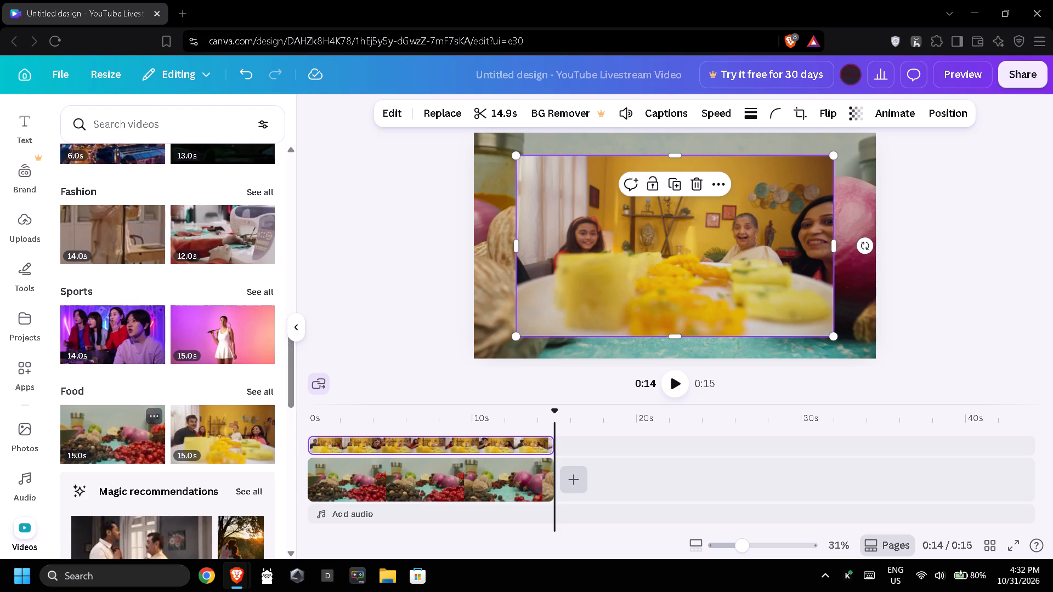
scroll(159, 426, down, 3)
drag(163, 361, 400, 437)
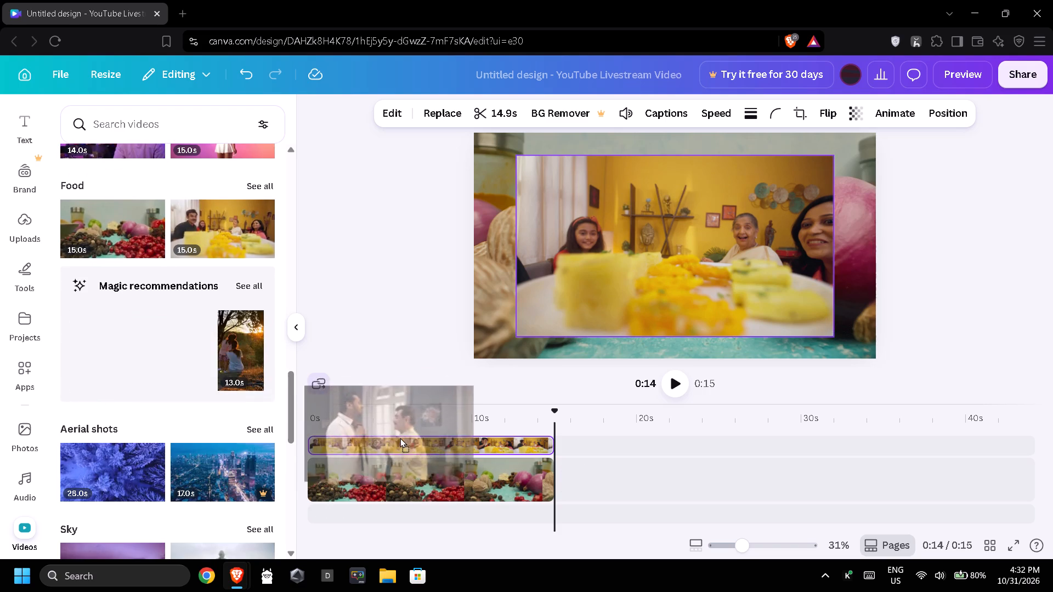
drag(400, 437, 405, 436)
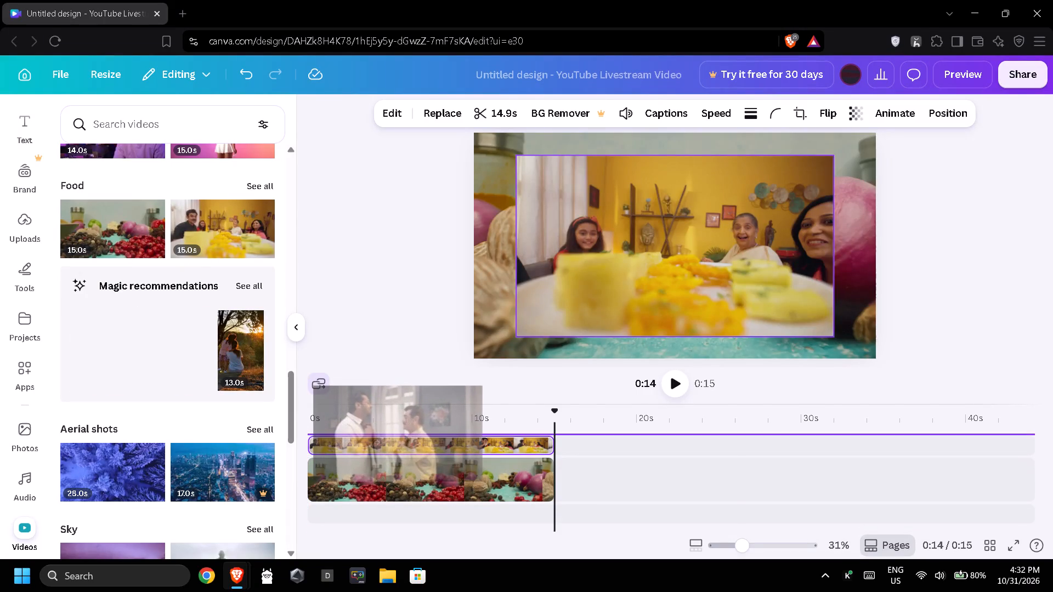
drag(403, 428, 397, 426)
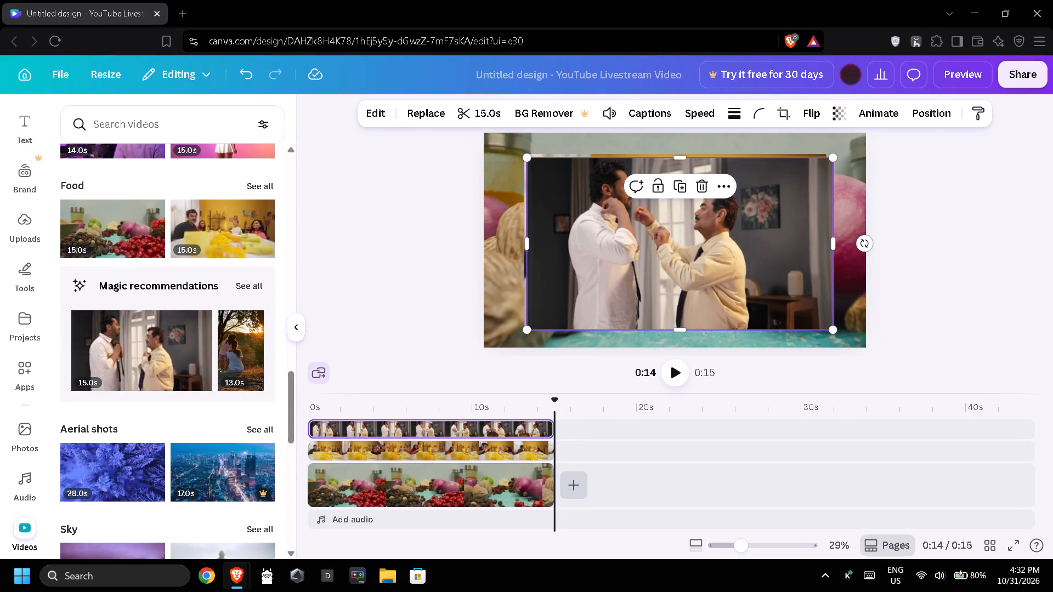
Add the 17-second night city clip from Aerial shots as the topmost overlay layer on the timeline.
scroll(236, 436, down, 3)
drag(236, 280, 367, 396)
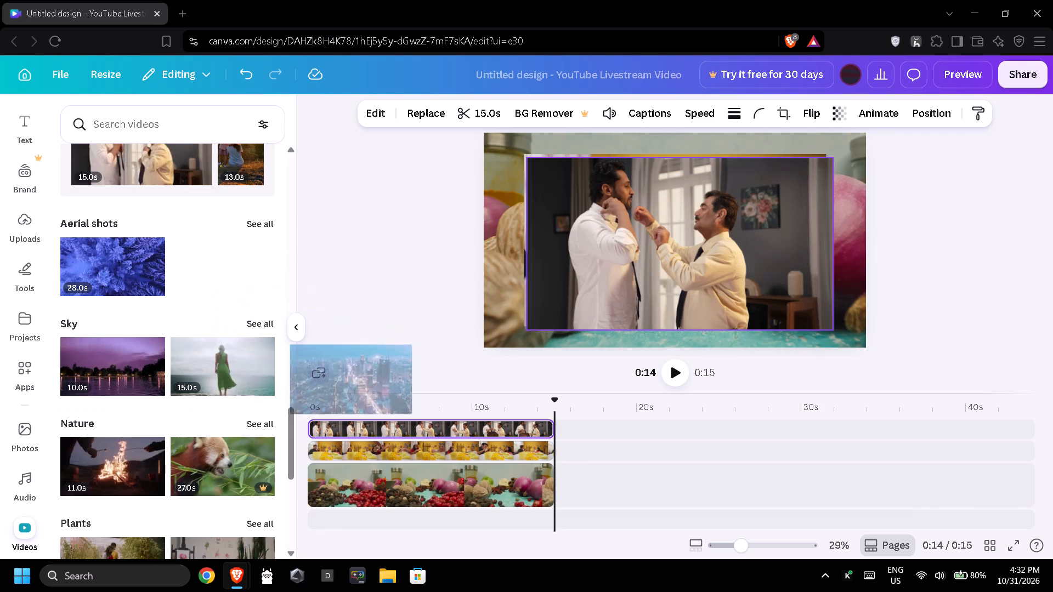
drag(367, 396, 396, 418)
drag(437, 406, 415, 405)
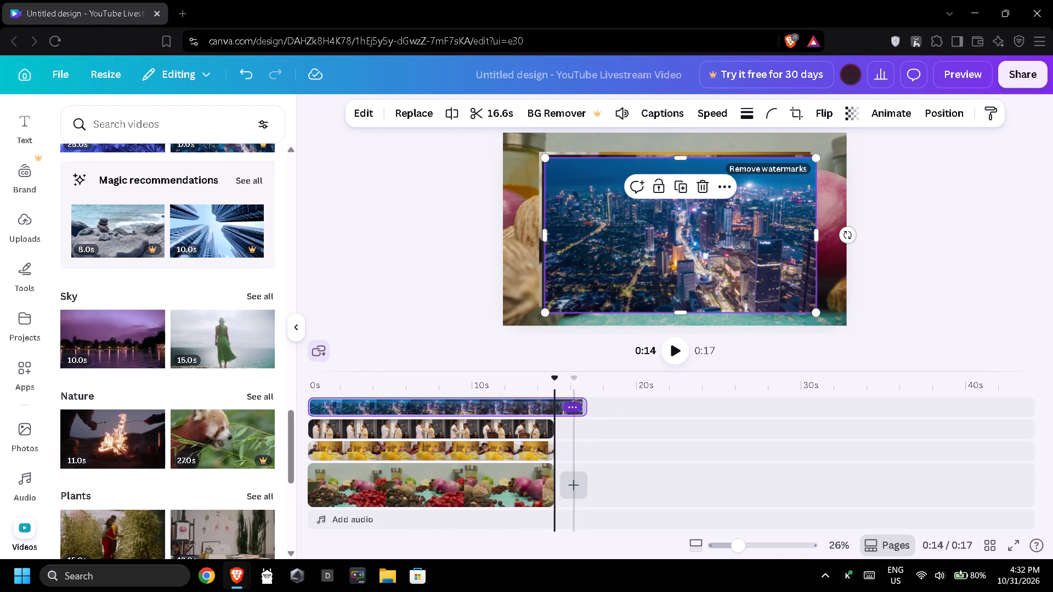
Trim the end of the city clip to 15.0 s, in line with the other clips.
drag(583, 405, 554, 404)
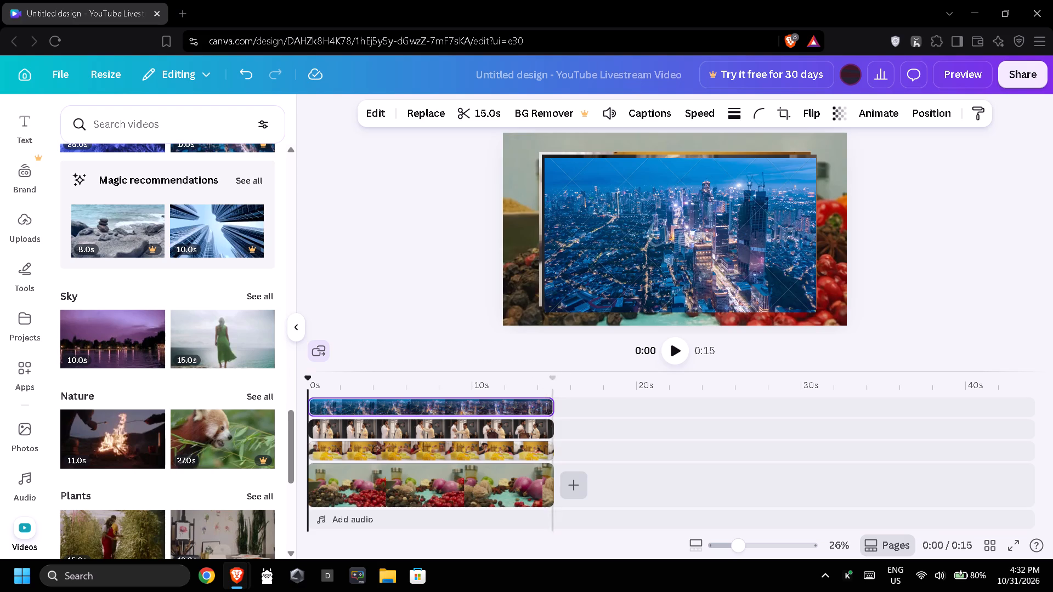
Shrink the city clip, place it in the bottom-left corner of the frame and crop its width to a narrow thumbnail.
click(585, 409)
click(522, 409)
click(428, 409)
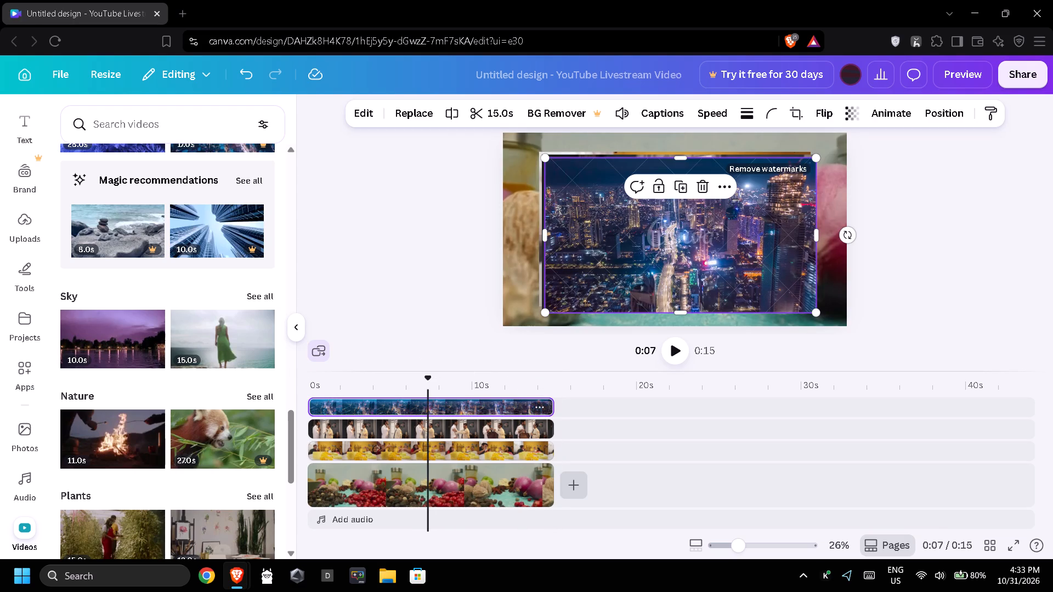
click(371, 404)
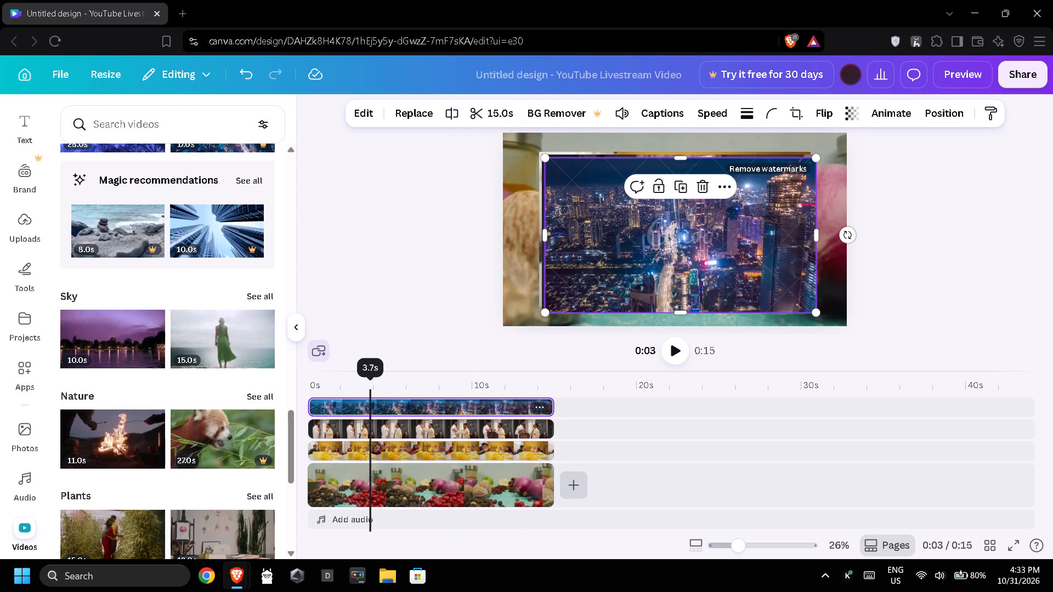
drag(816, 160, 811, 161)
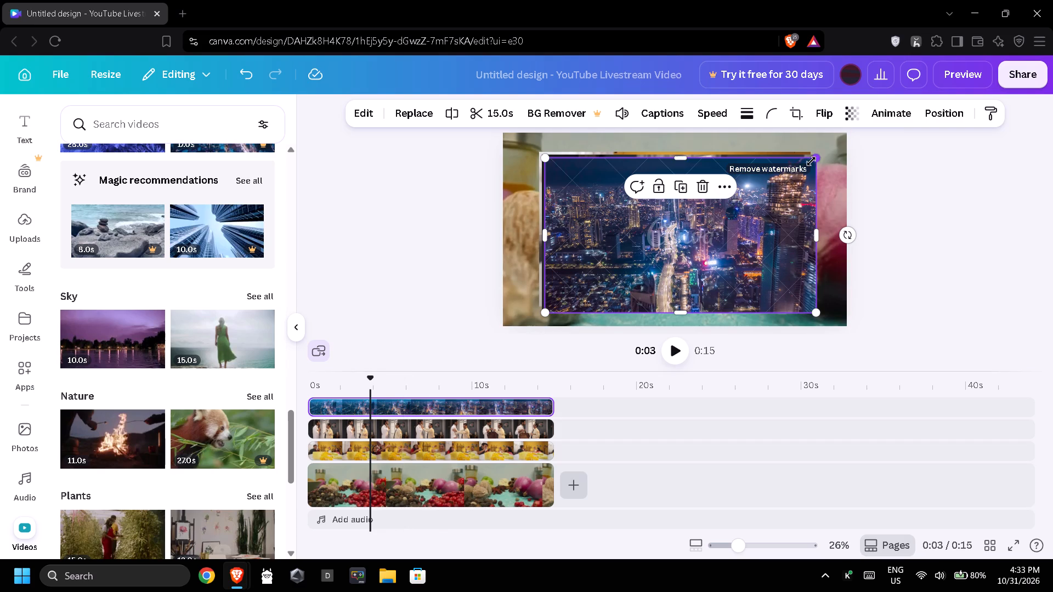
drag(811, 161, 640, 221)
drag(593, 288, 592, 288)
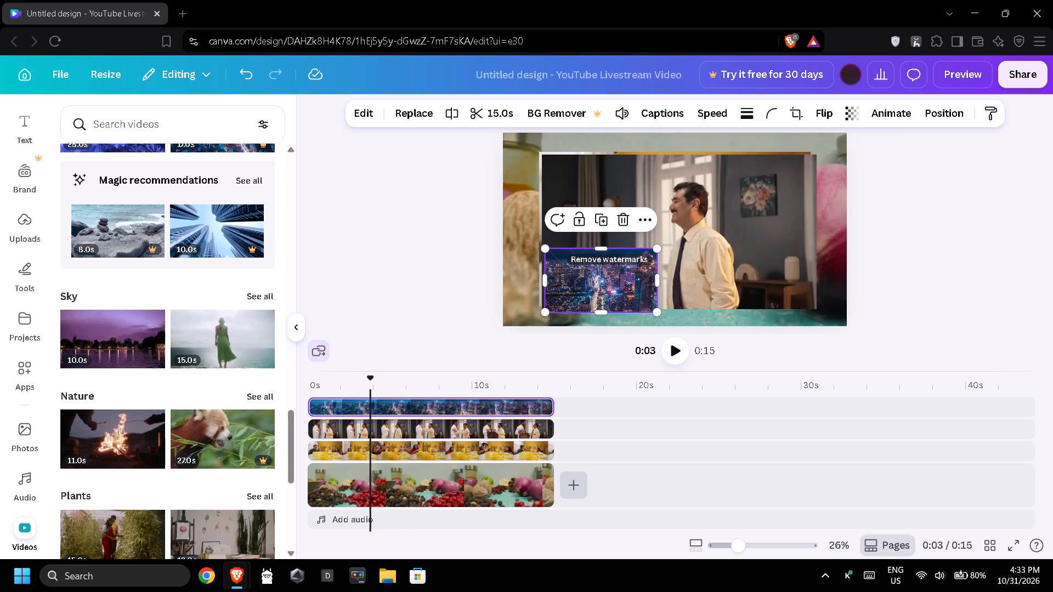
drag(592, 288, 552, 300)
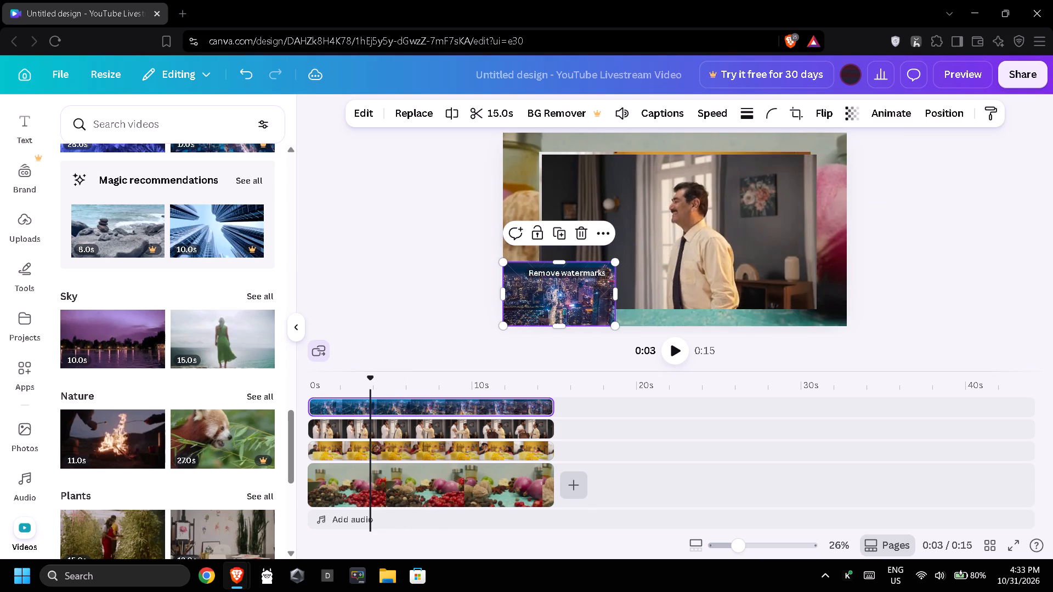
drag(614, 264, 586, 272)
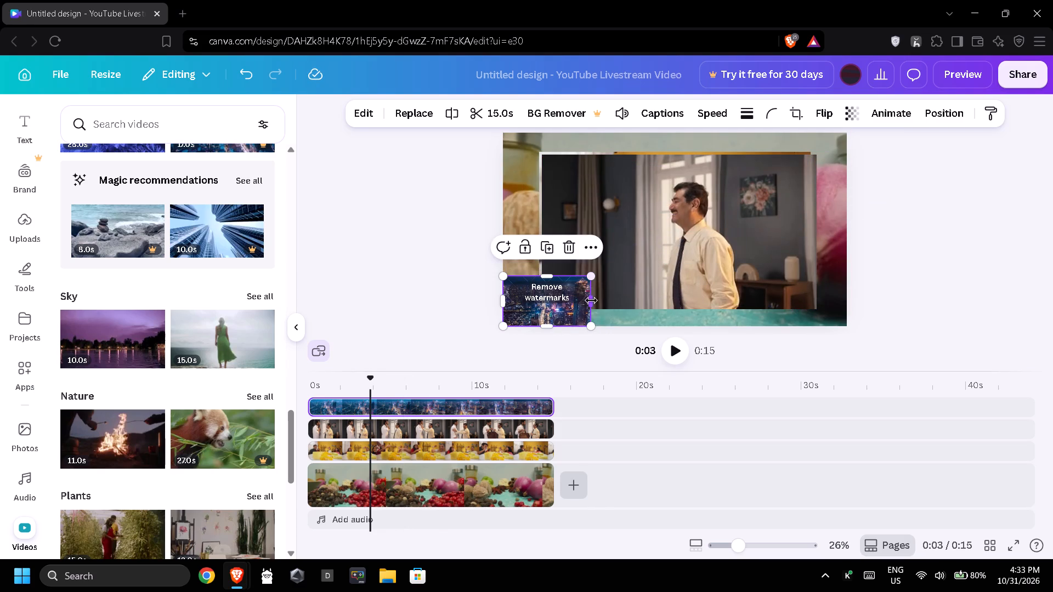
drag(591, 300, 544, 301)
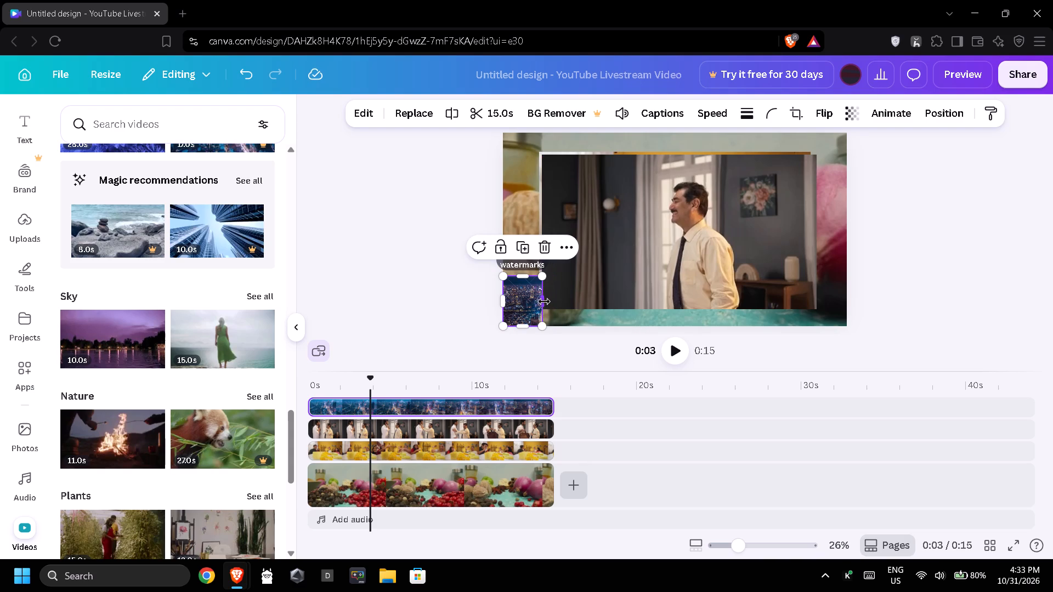
Shrink the clip of the two men, place it in the frame's top-right corner and crop its width to a narrow thumbnail.
click(653, 256)
click(535, 309)
click(639, 247)
drag(542, 308, 622, 249)
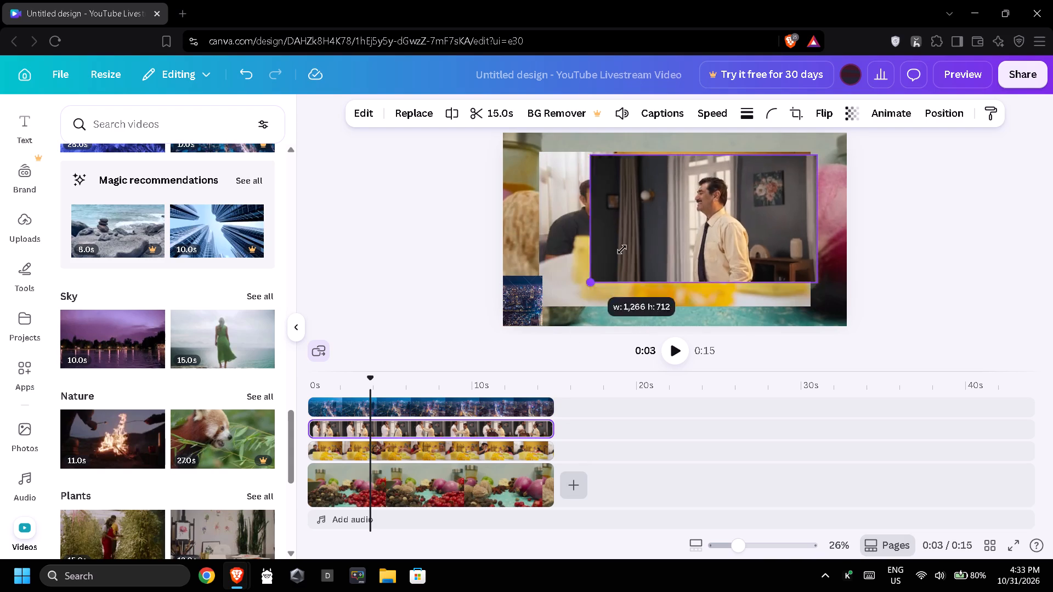
drag(622, 249, 662, 226)
drag(699, 197, 720, 184)
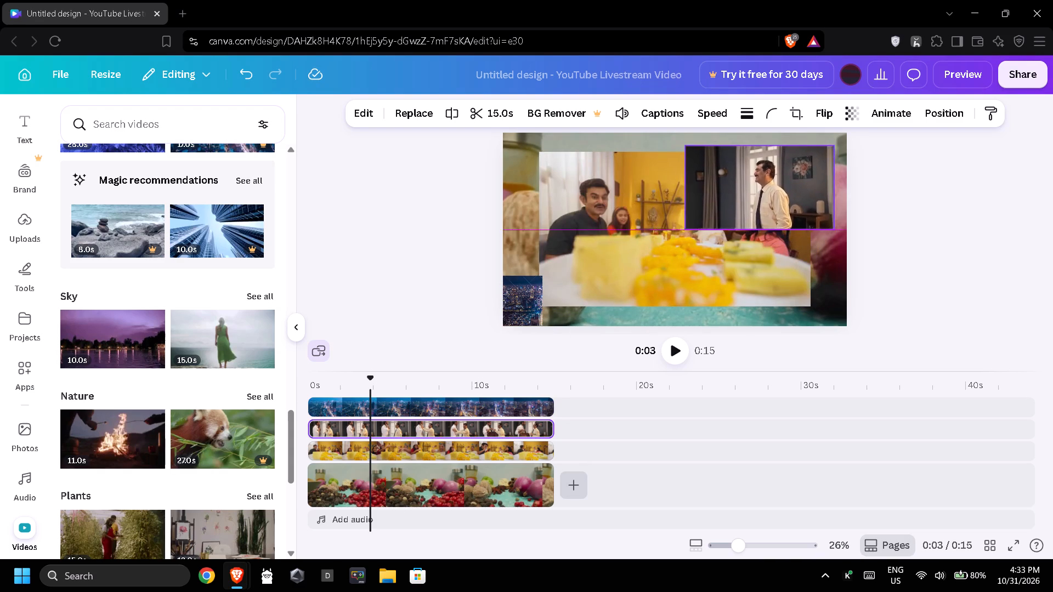
drag(720, 184, 727, 175)
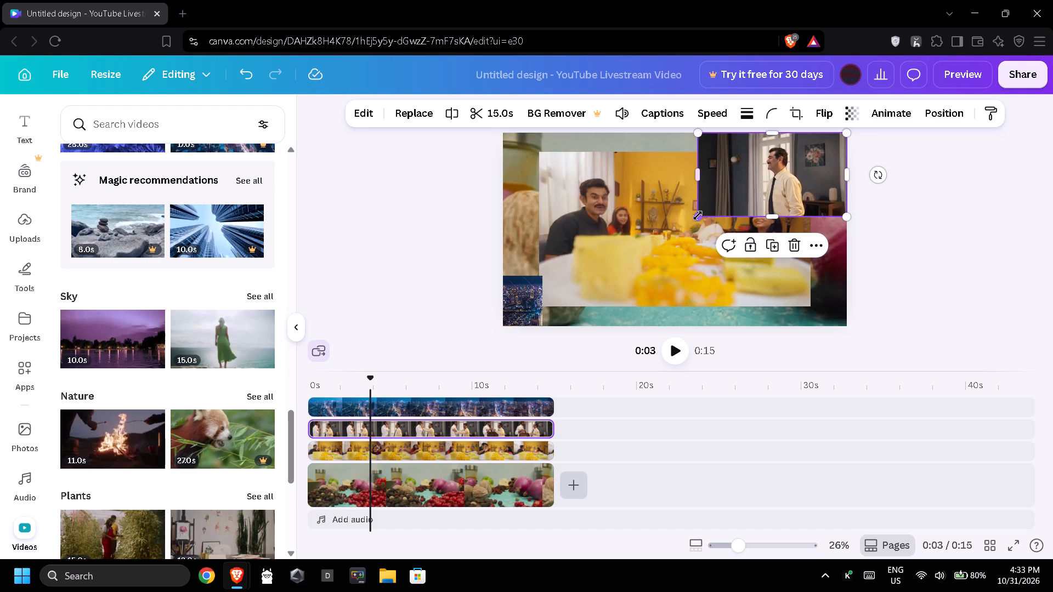
drag(698, 215, 775, 182)
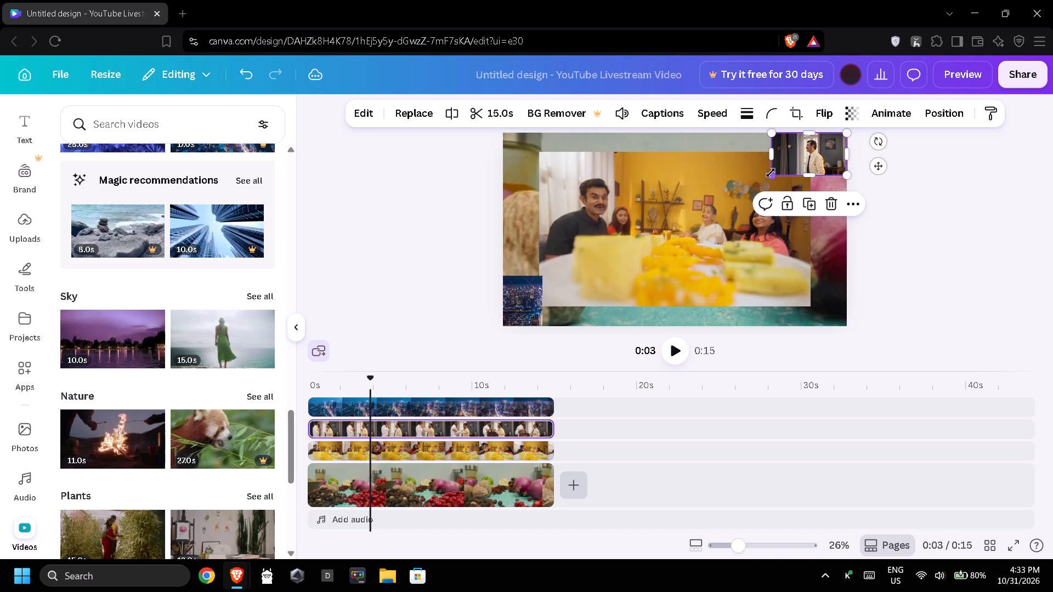
drag(769, 158, 809, 159)
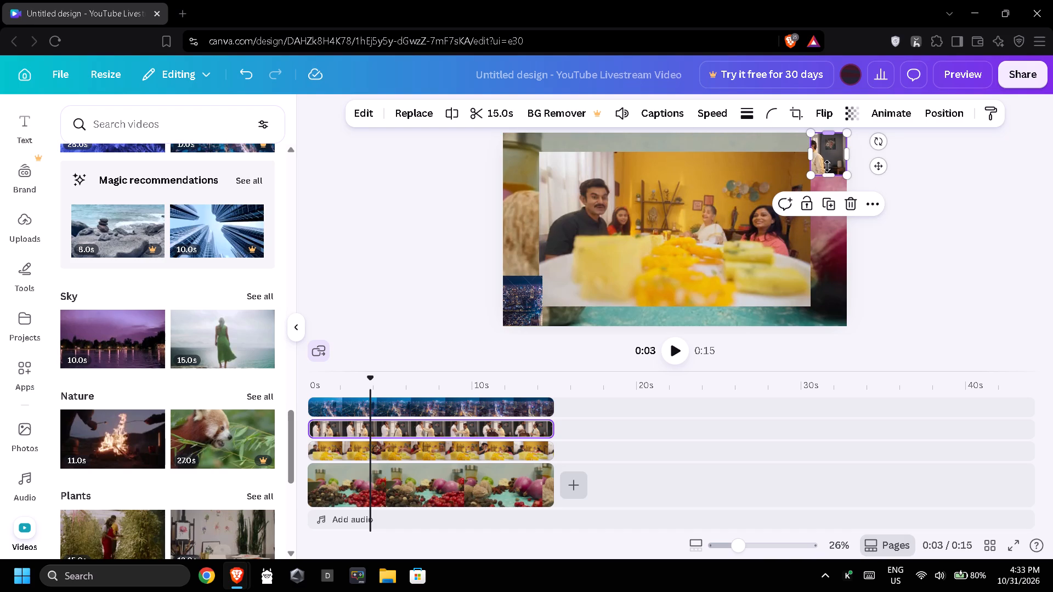
click(936, 228)
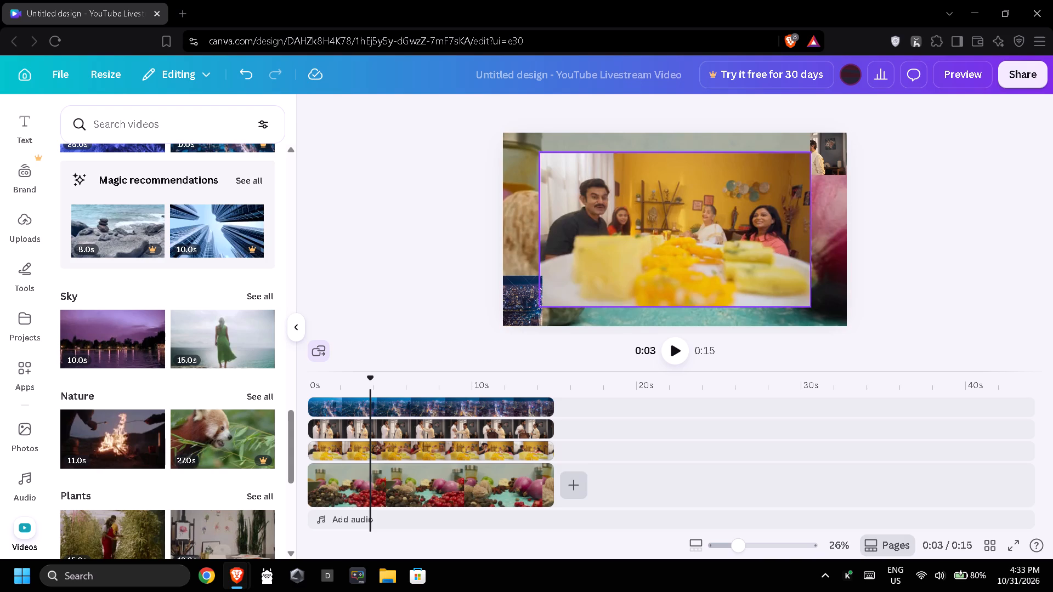
Shrink the family dining clip, place it in the frame's bottom-right corner and crop it to a narrow thumbnail.
click(687, 203)
drag(541, 151, 720, 264)
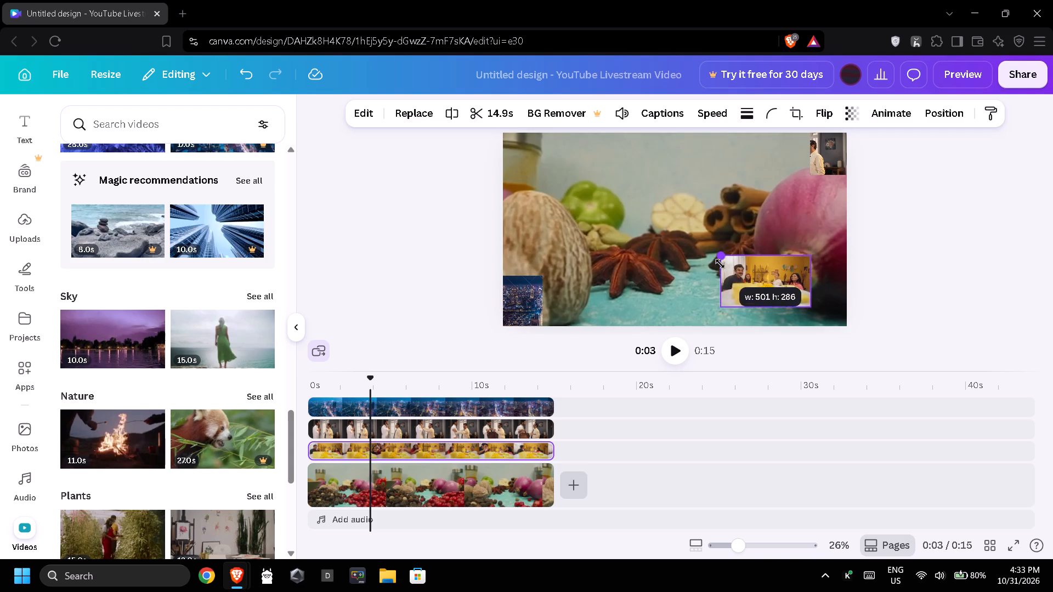
drag(720, 264, 744, 277)
drag(767, 289, 799, 304)
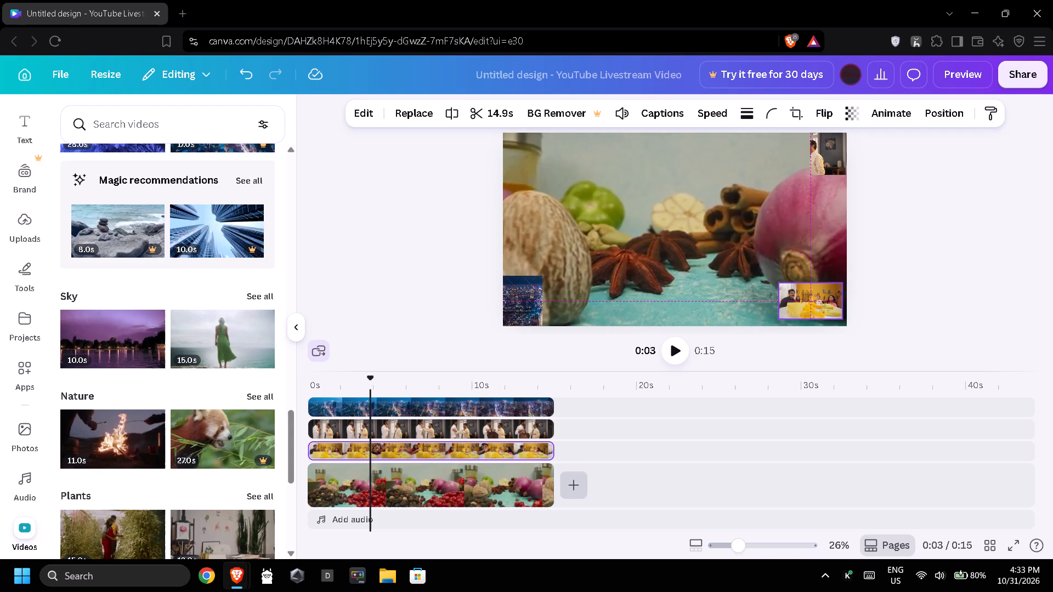
drag(799, 304, 802, 308)
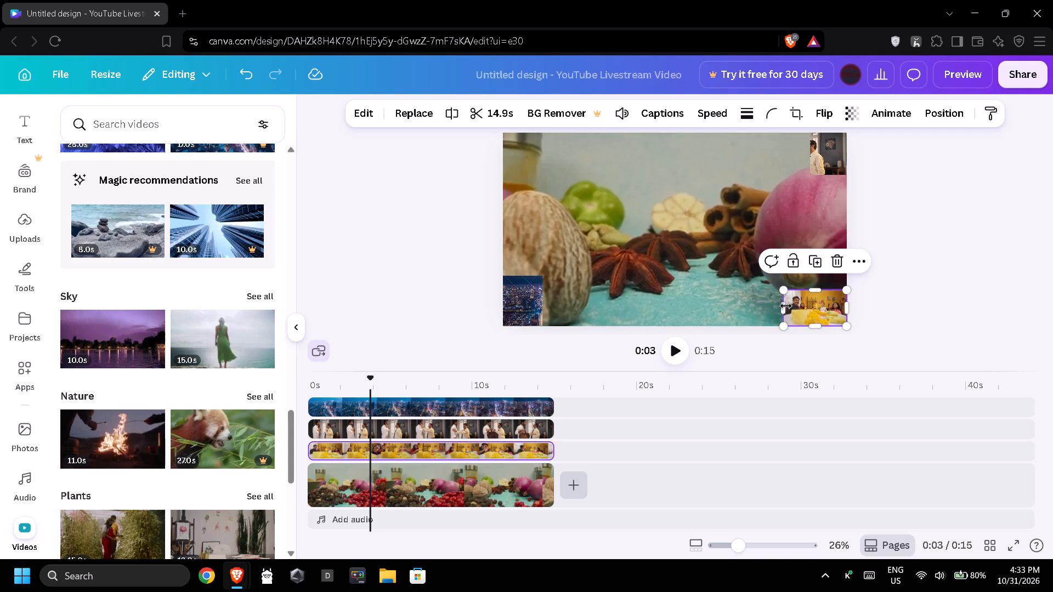
drag(783, 306, 808, 309)
drag(836, 292, 840, 277)
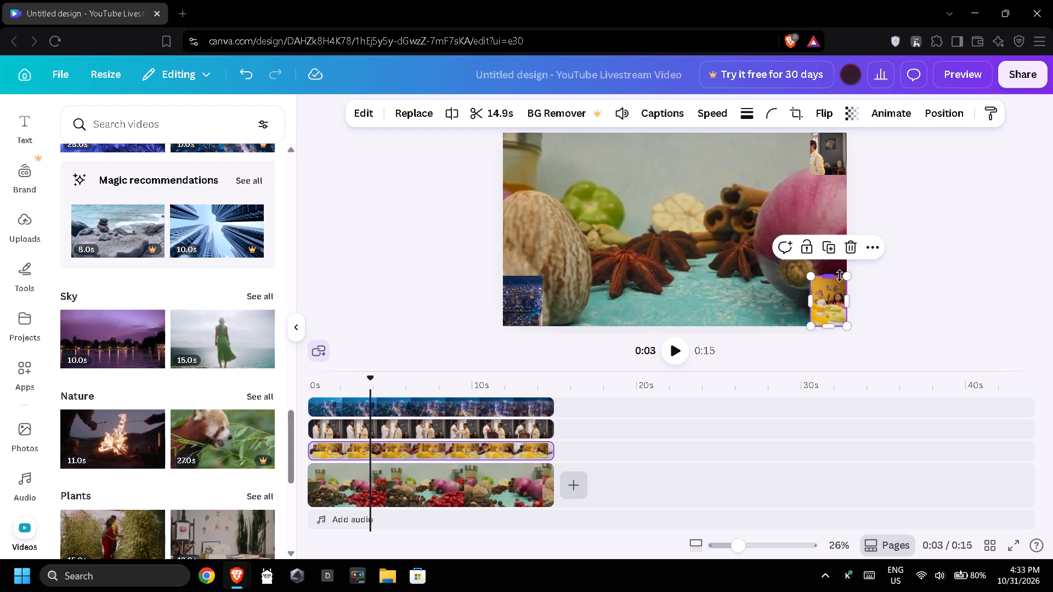
double_click(909, 276)
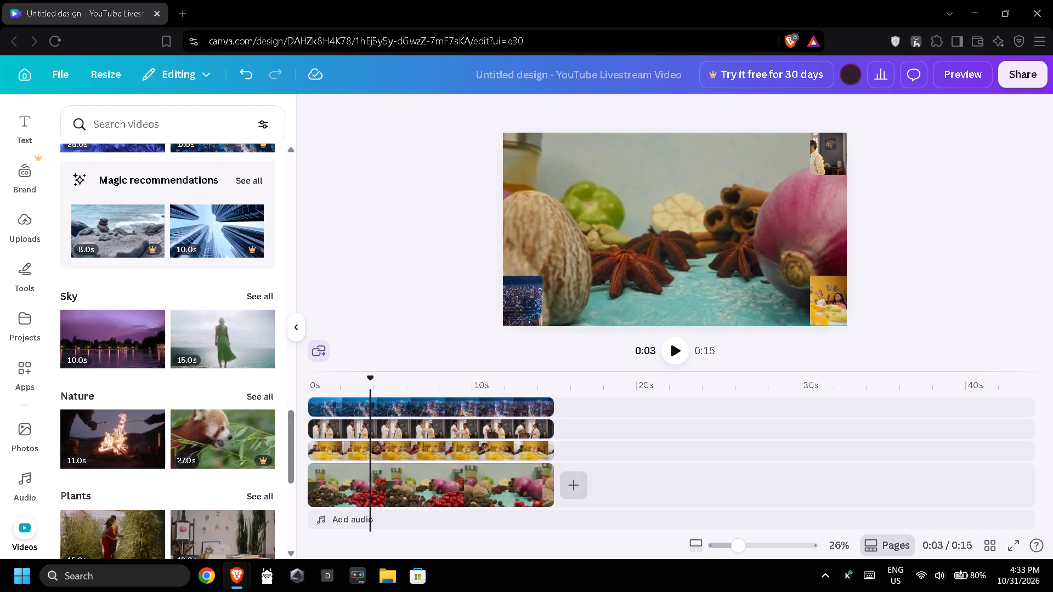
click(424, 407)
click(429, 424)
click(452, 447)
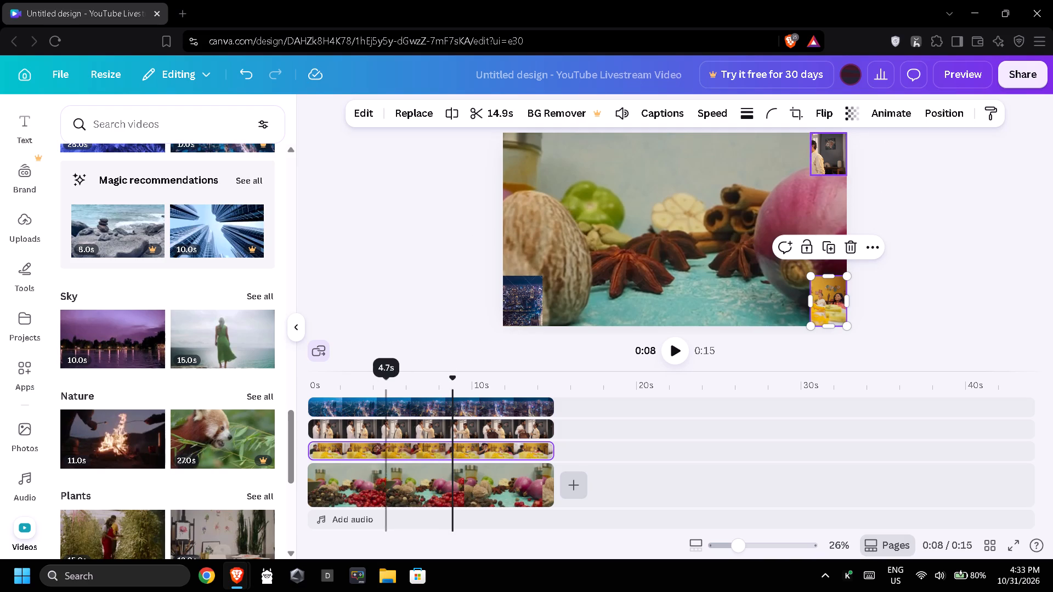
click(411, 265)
Add the 15-second Sky clip of the woman standing in a green dress as the topmost overlay, starting at 0 s.
drag(222, 345, 433, 379)
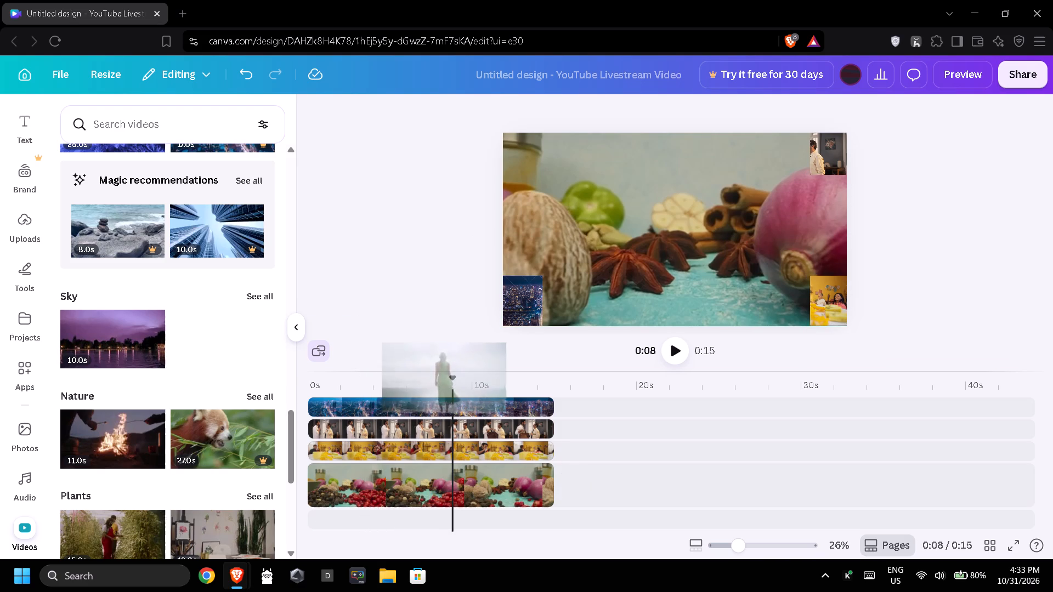
drag(433, 379, 405, 399)
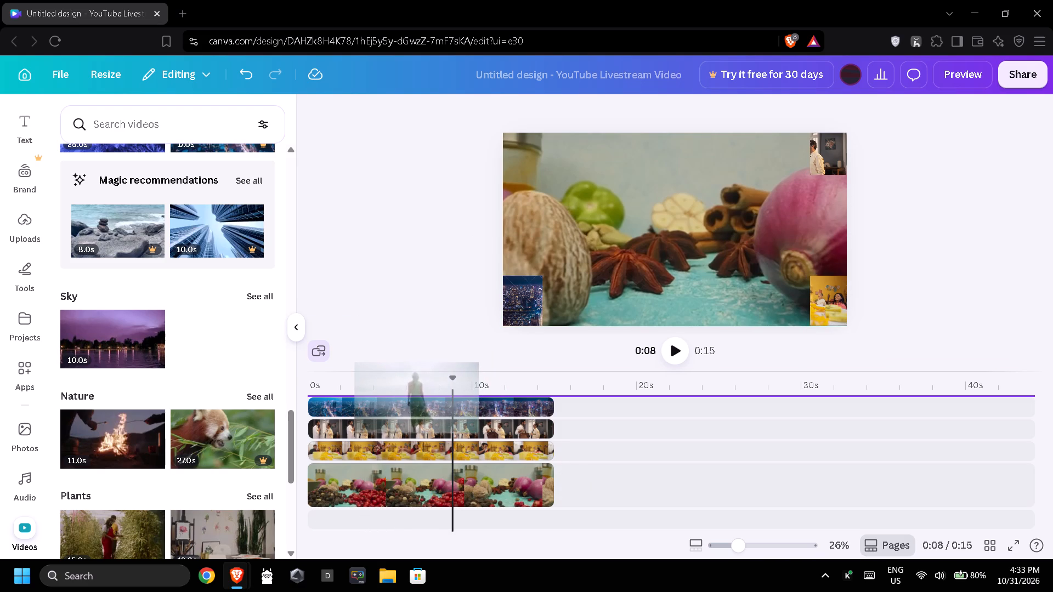
drag(466, 383, 422, 383)
click(440, 380)
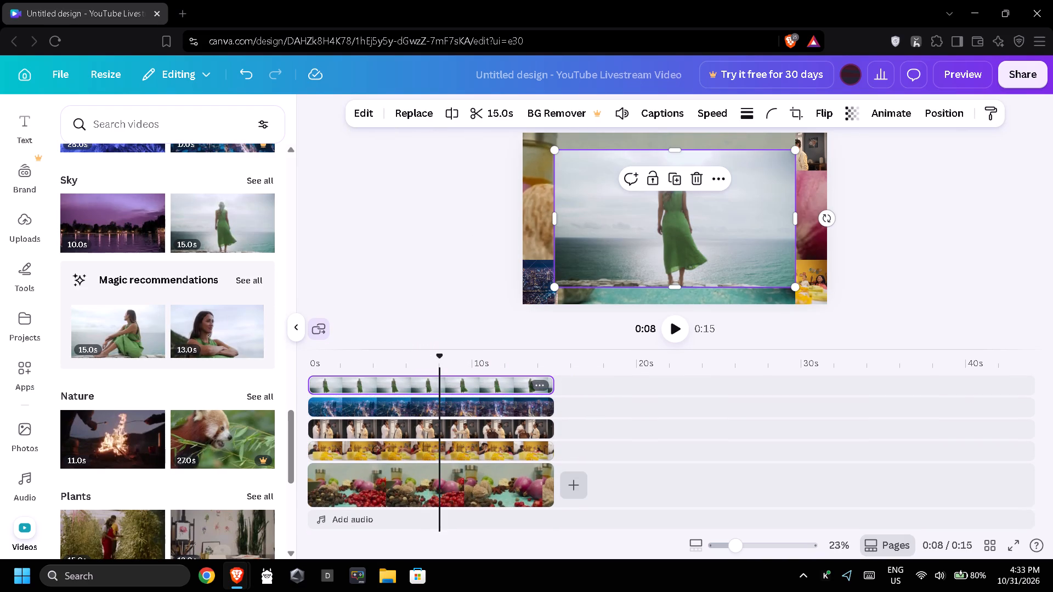
Shrink the standing woman clip, place it in the frame's top-left corner and crop it to about 218 by 236.
drag(791, 283, 742, 248)
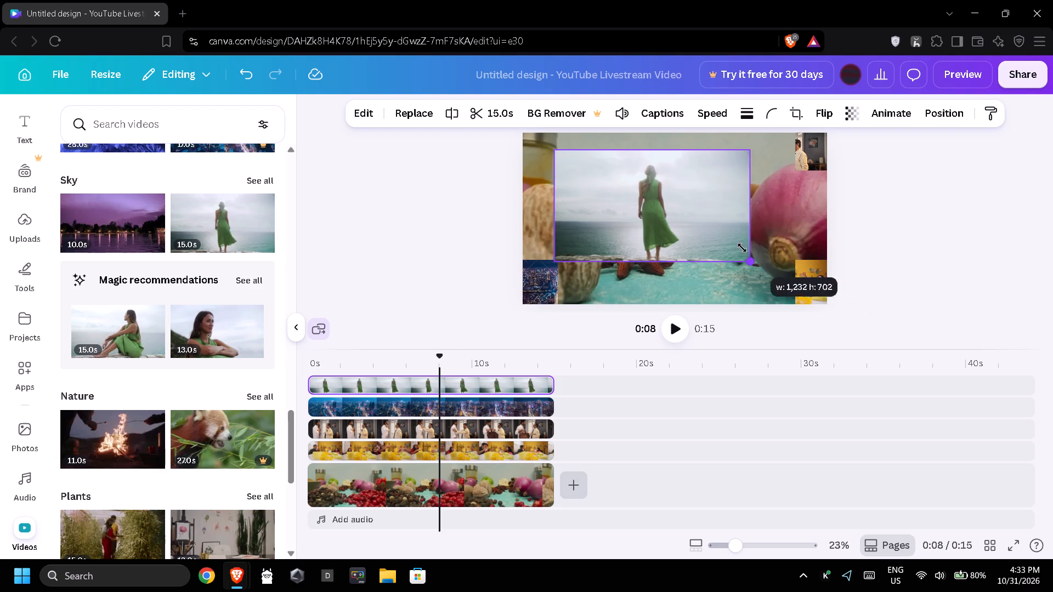
drag(742, 248, 634, 179)
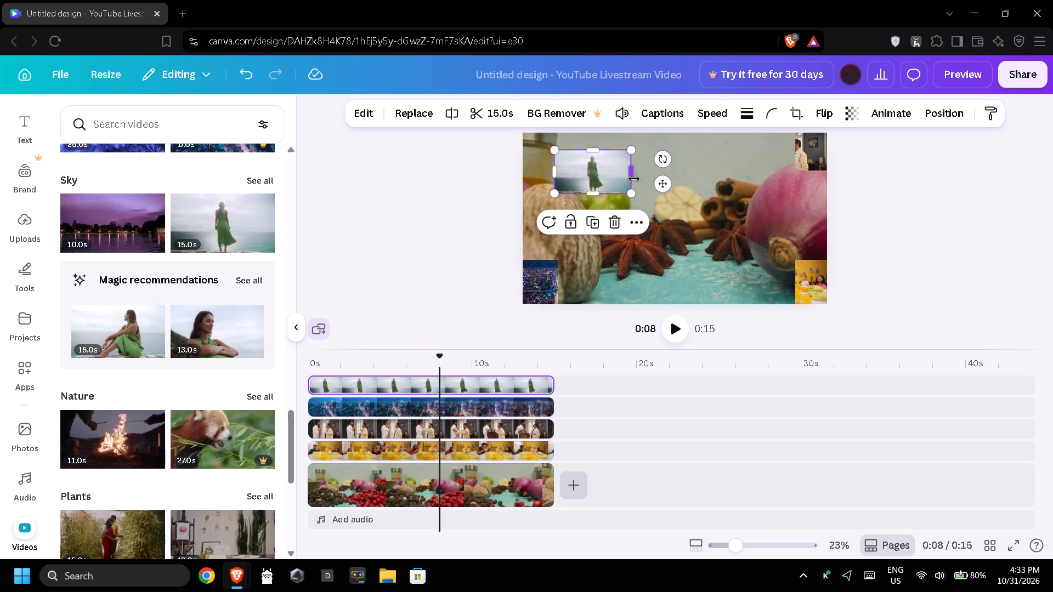
drag(575, 172, 552, 158)
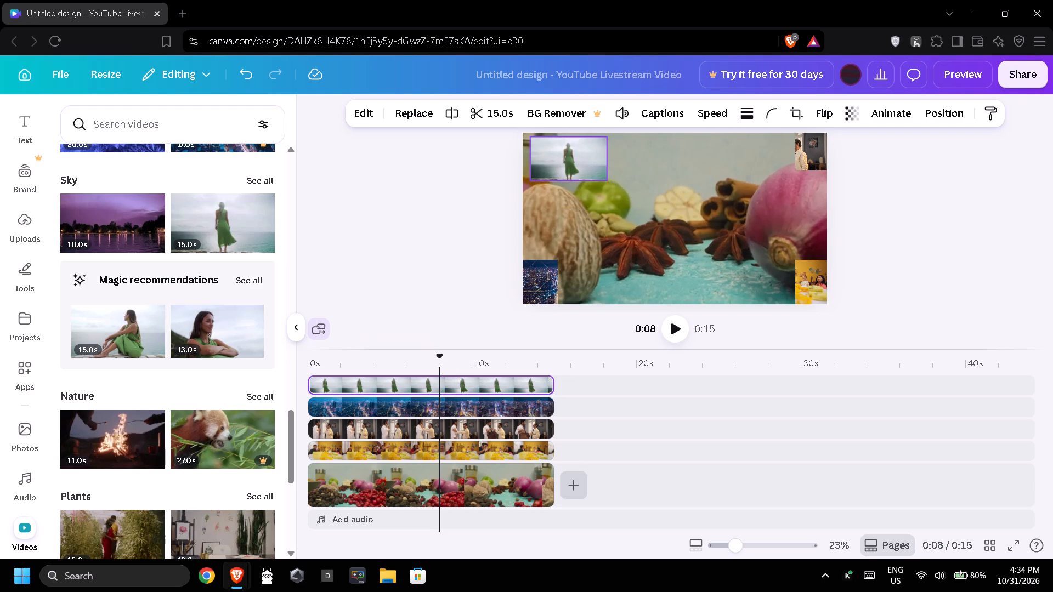
drag(552, 158, 545, 160)
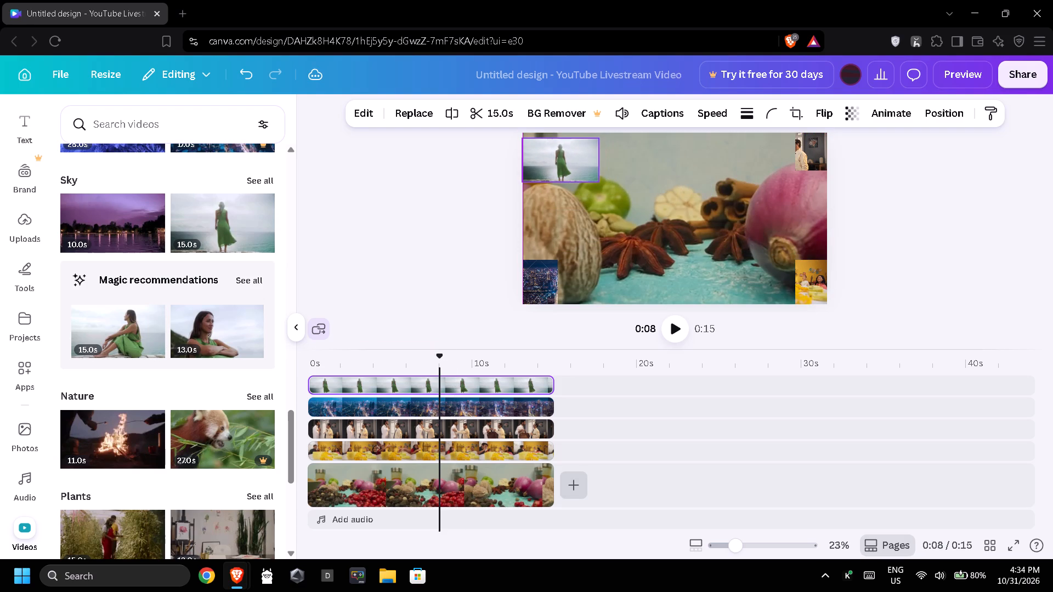
drag(545, 160, 549, 156)
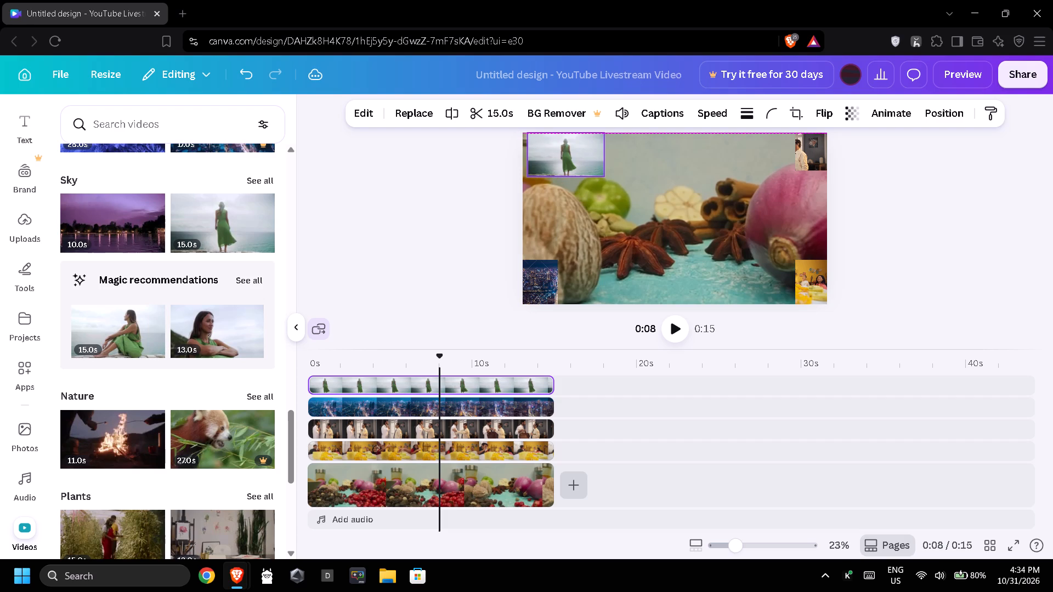
drag(549, 156, 547, 156)
drag(598, 178, 574, 166)
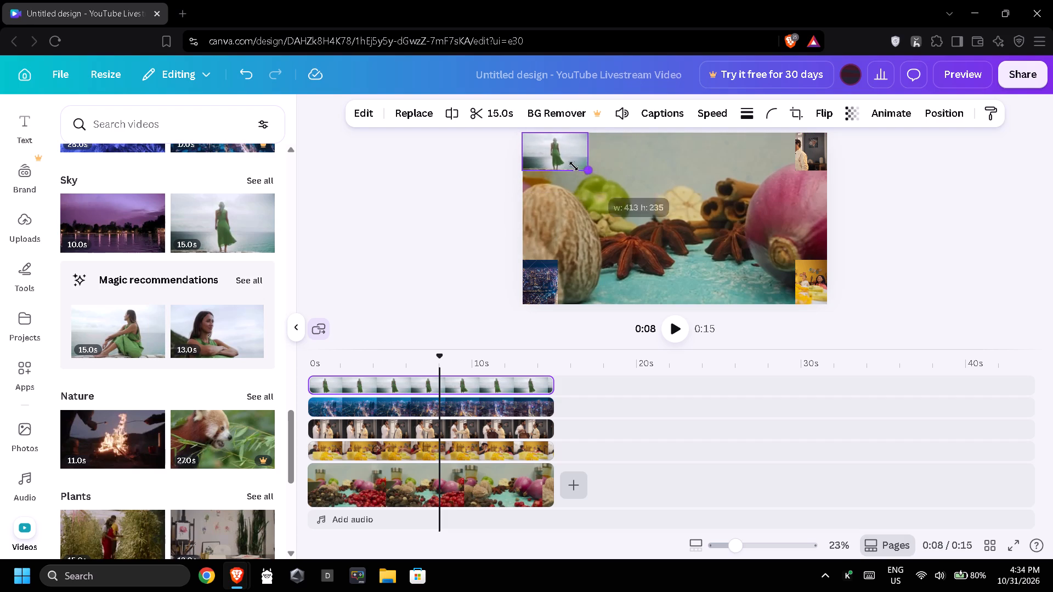
drag(574, 166, 556, 158)
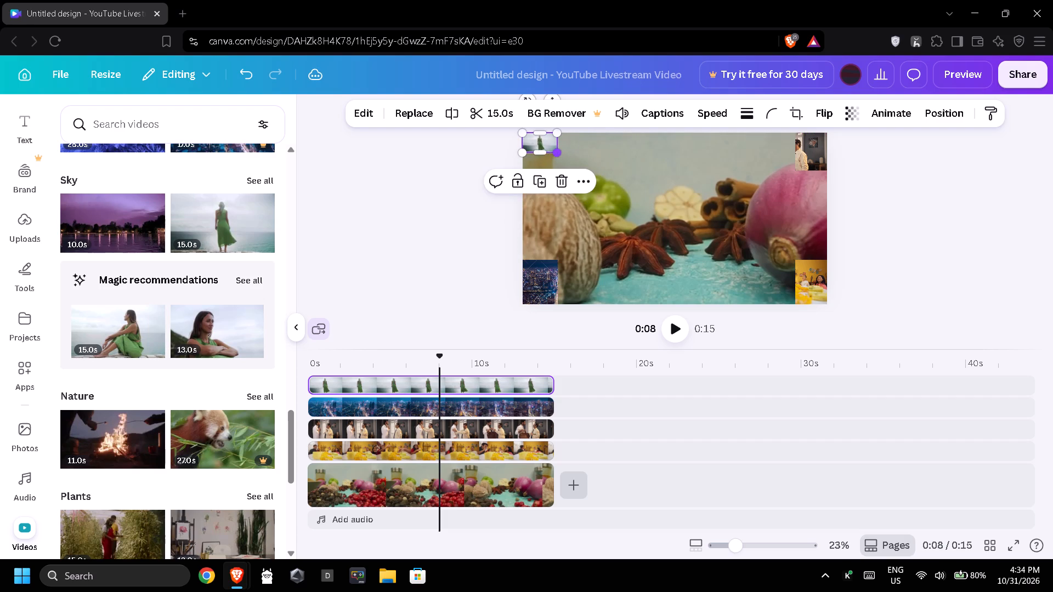
drag(541, 155, 539, 170)
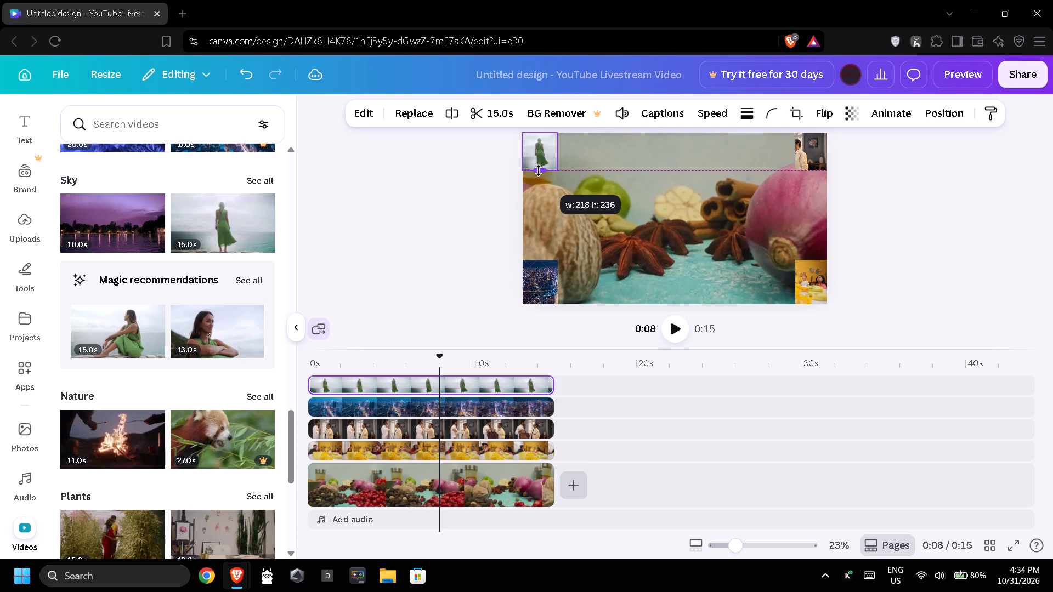
drag(539, 170, 541, 171)
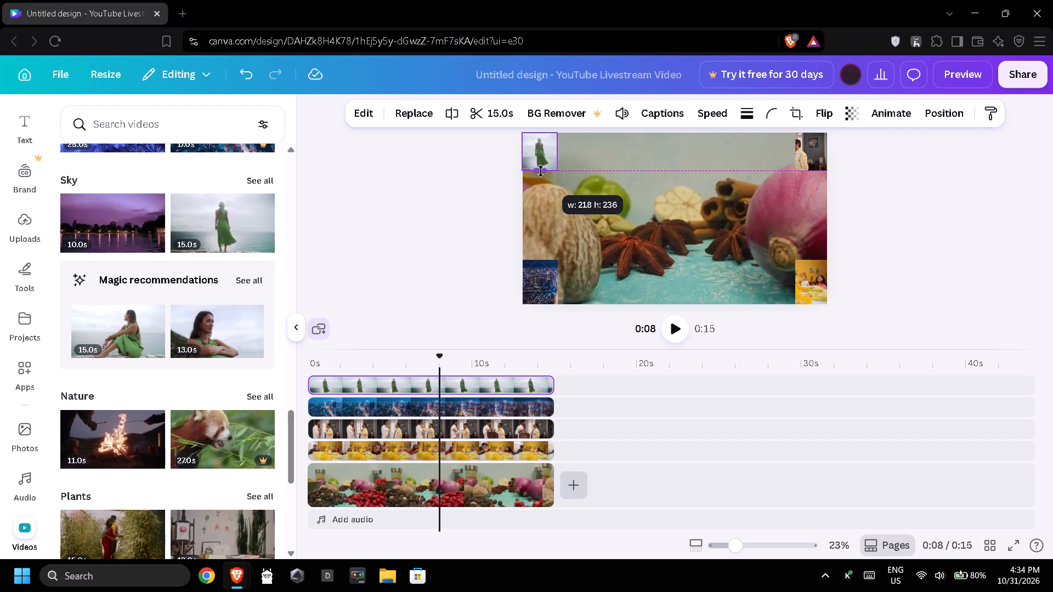
click(441, 206)
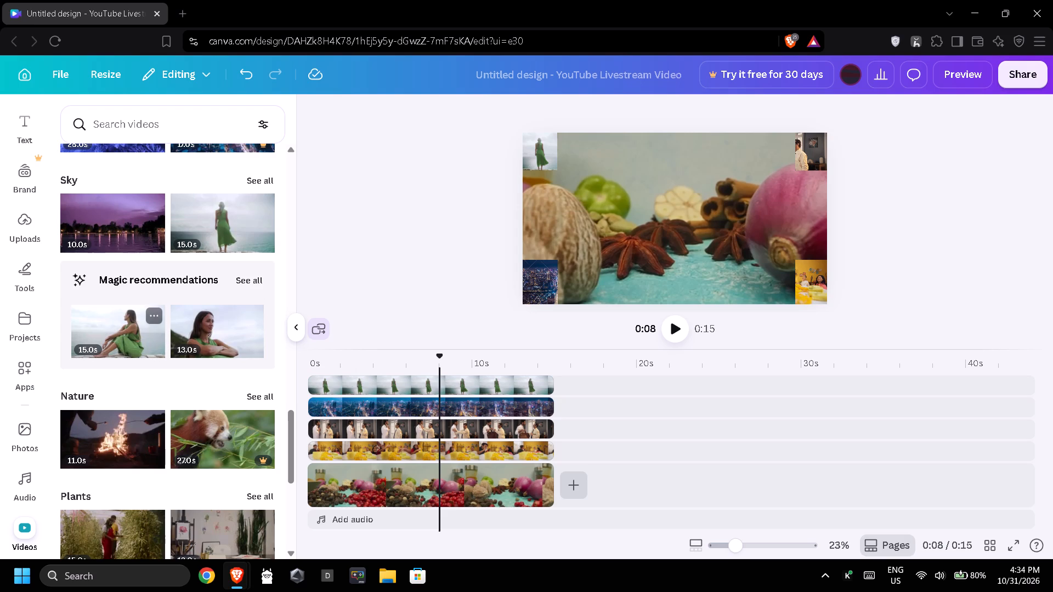
Add the recommended 15-second clip of the seated woman in green as the topmost overlay, starting at 0 s.
drag(102, 340, 534, 469)
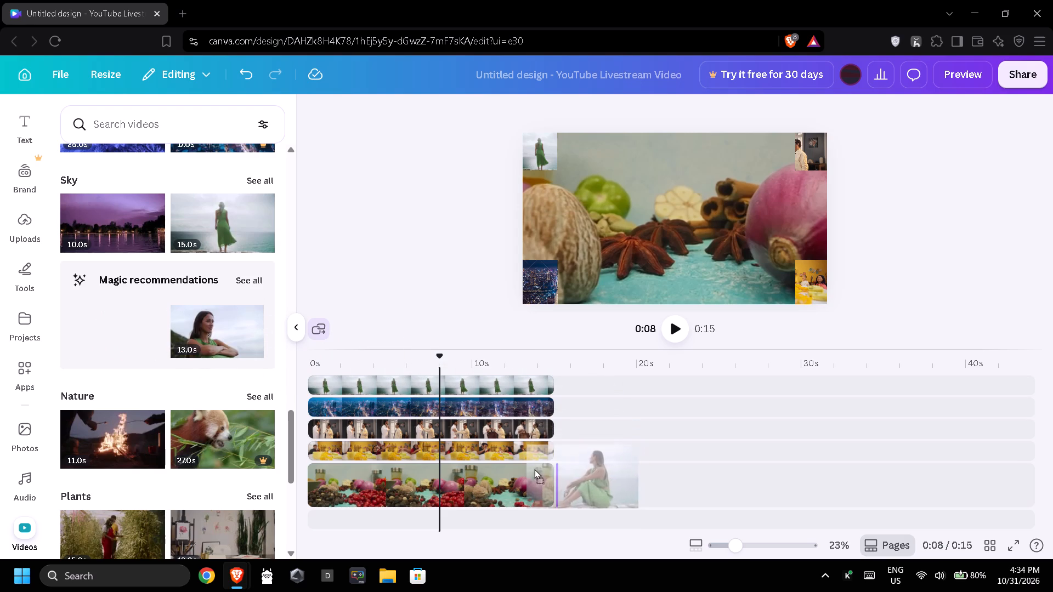
drag(534, 469, 431, 375)
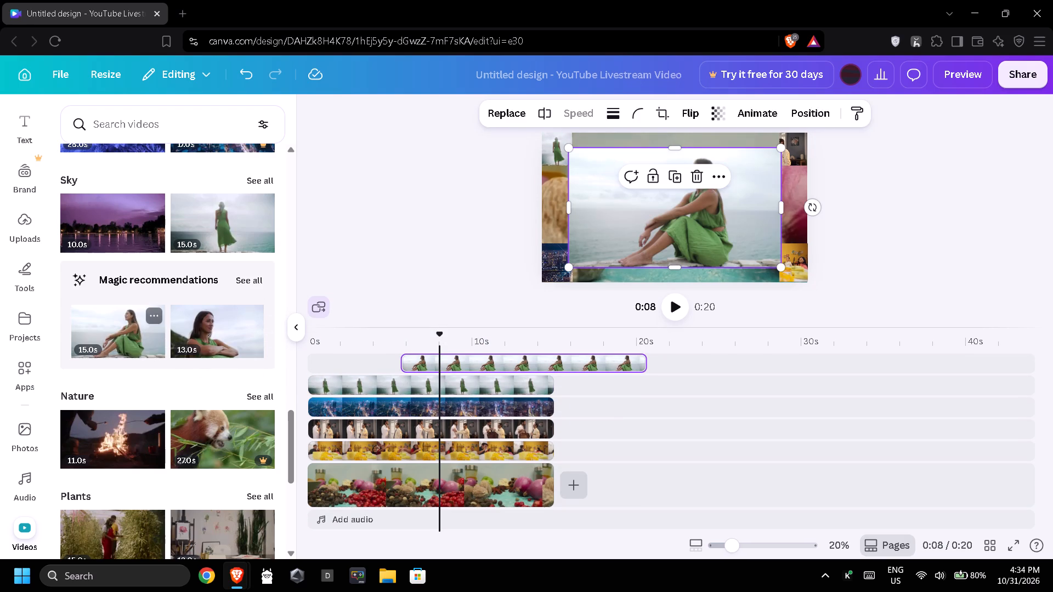
drag(505, 366, 419, 363)
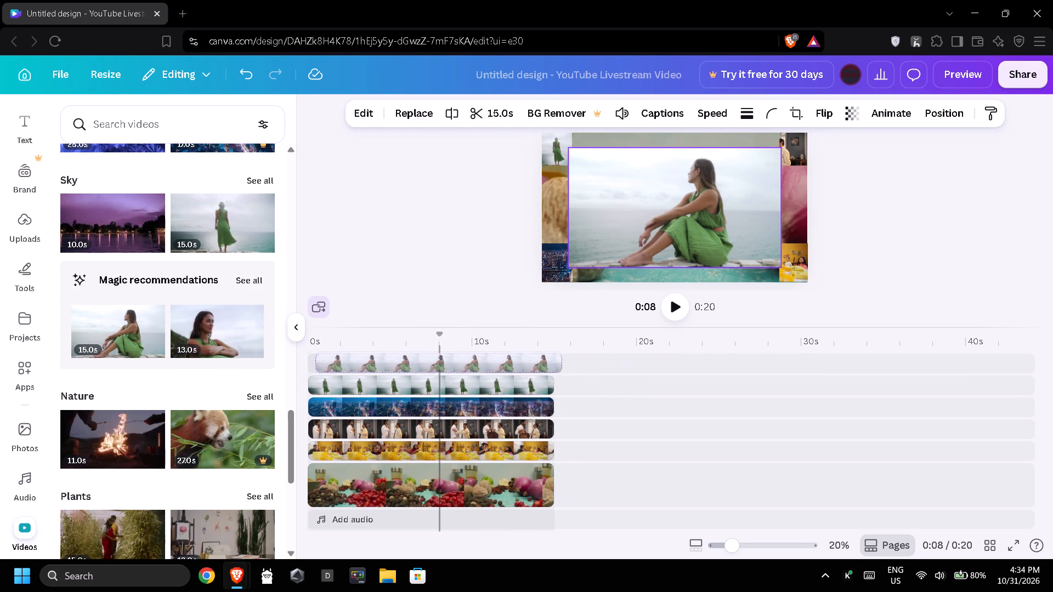
drag(419, 363, 414, 363)
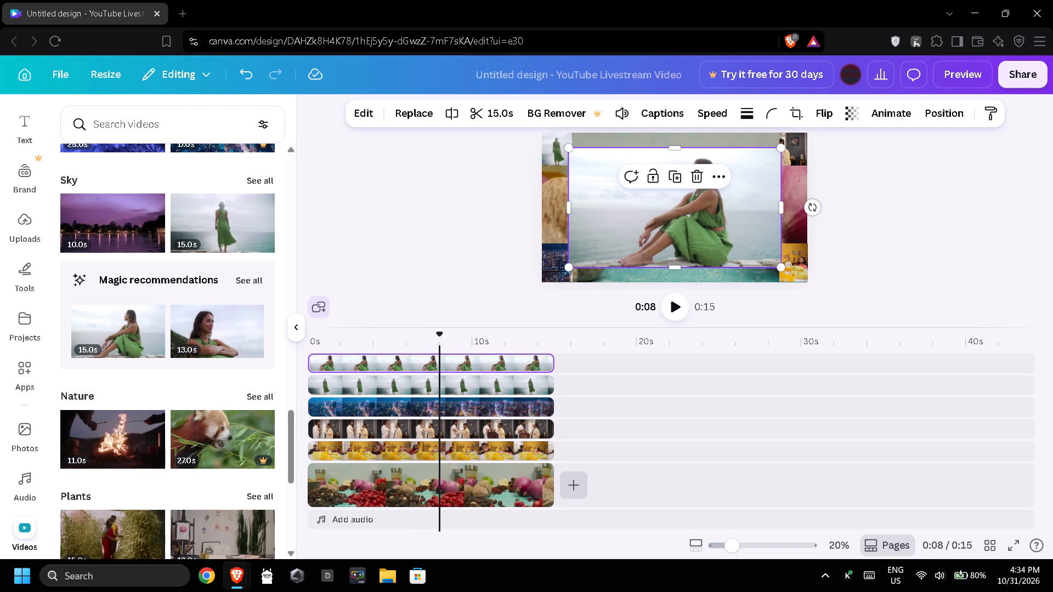
Add the 15-second Plants clip of two people among tall plants as the topmost overlay, starting at 0 s.
scroll(209, 361, down, 2)
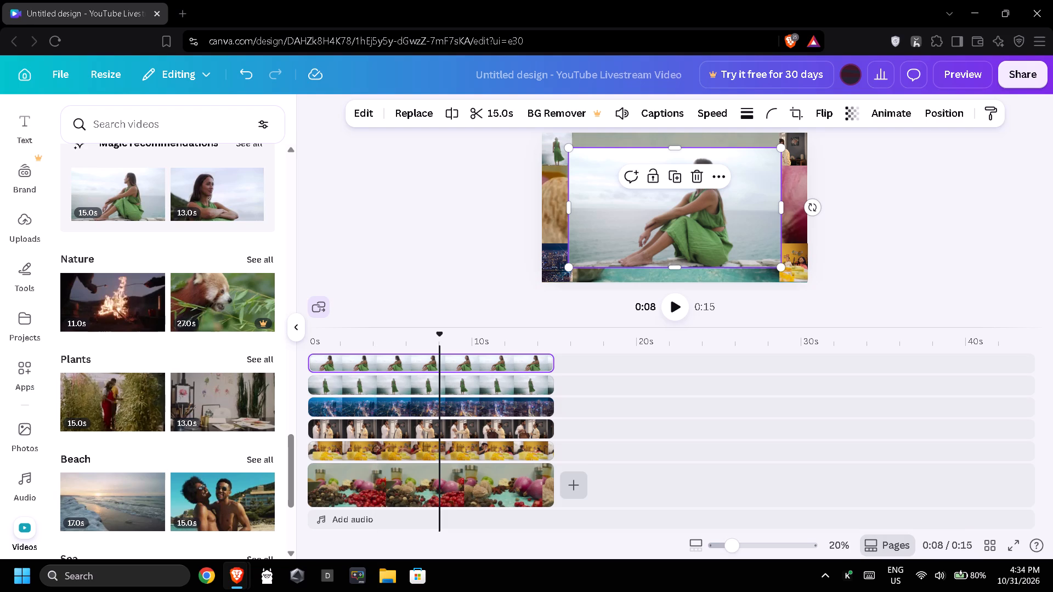
drag(121, 409, 398, 354)
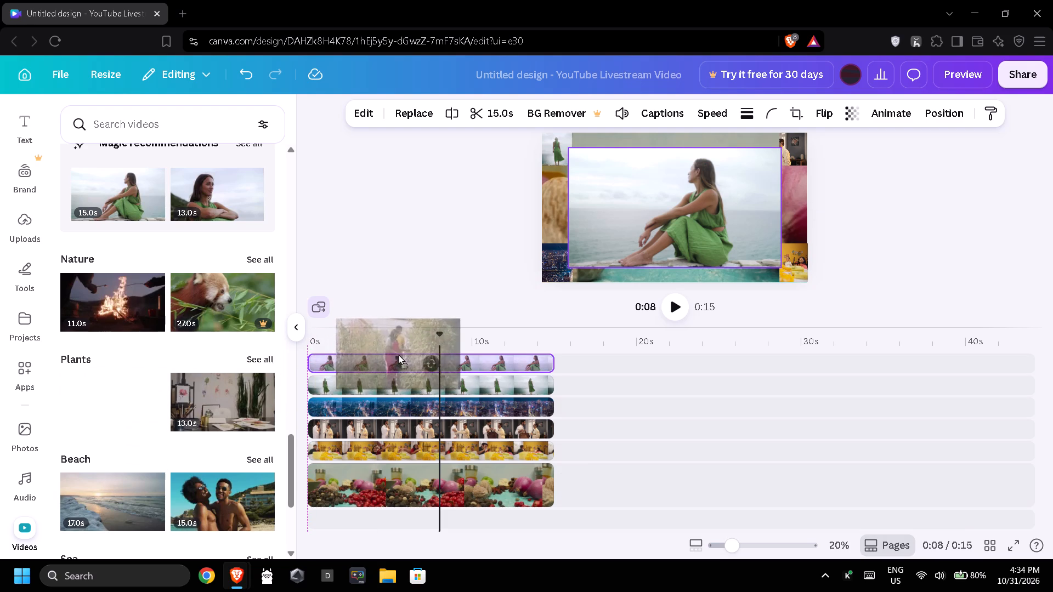
drag(398, 354, 414, 354)
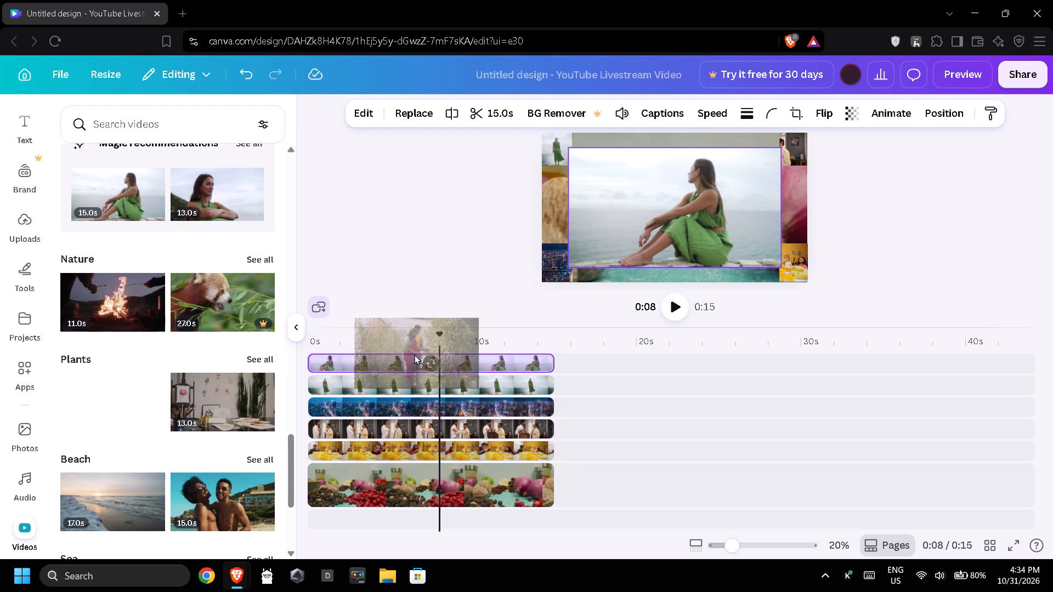
drag(414, 354, 414, 352)
drag(490, 350, 468, 350)
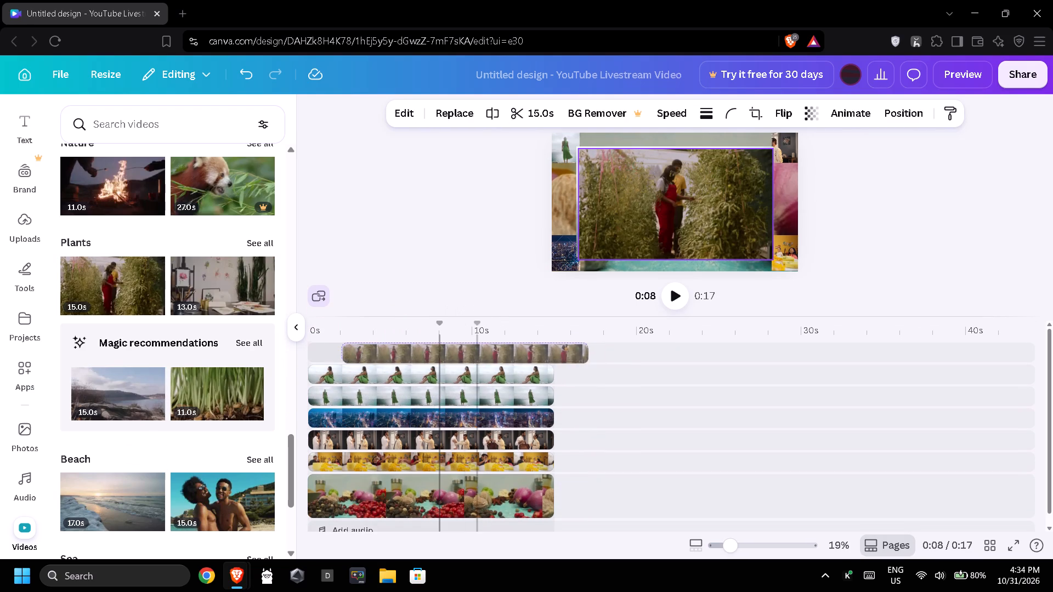
drag(468, 350, 443, 349)
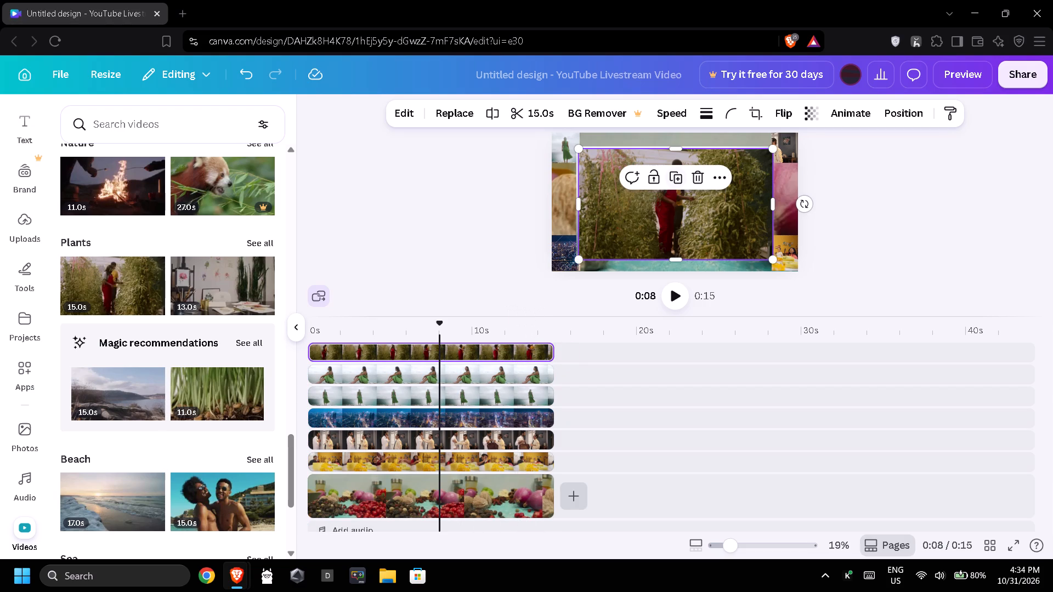
Shrink the plants clip to a small thumbnail and centre it along the frame's bottom edge.
drag(774, 150, 724, 181)
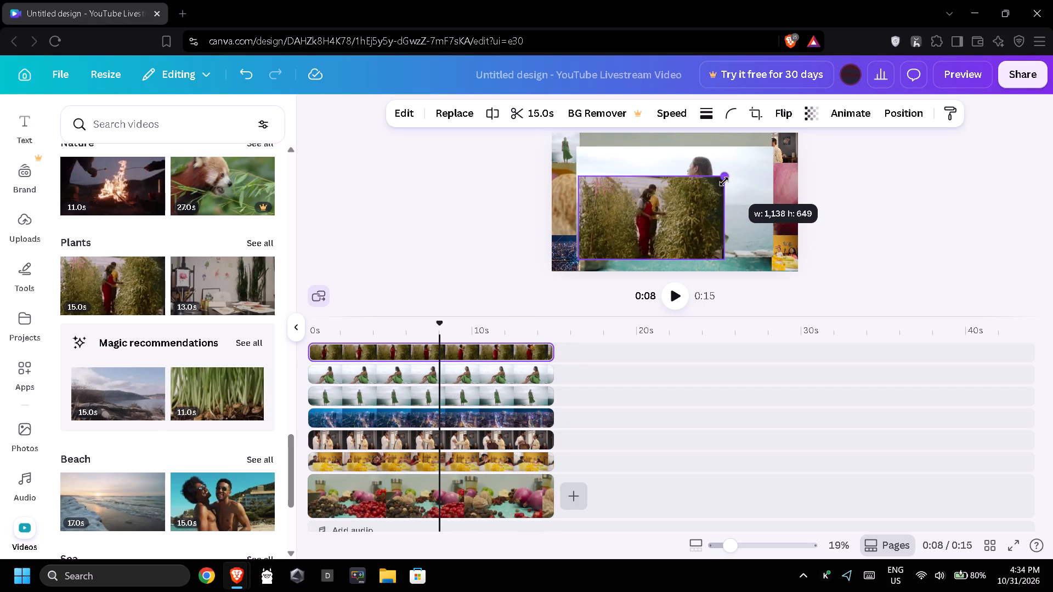
drag(724, 181, 639, 227)
drag(606, 244, 627, 249)
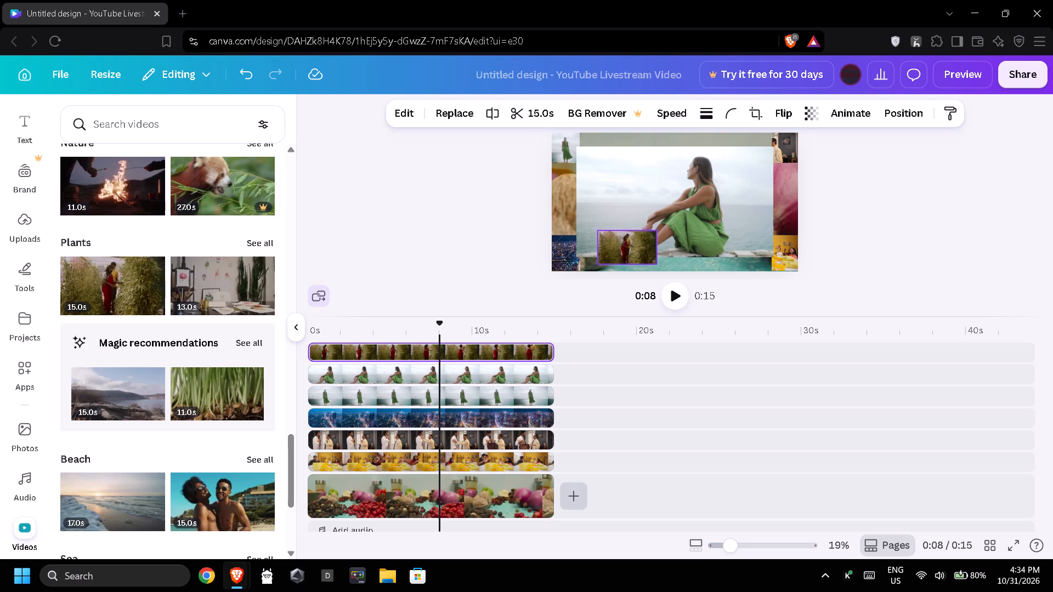
drag(627, 249, 671, 255)
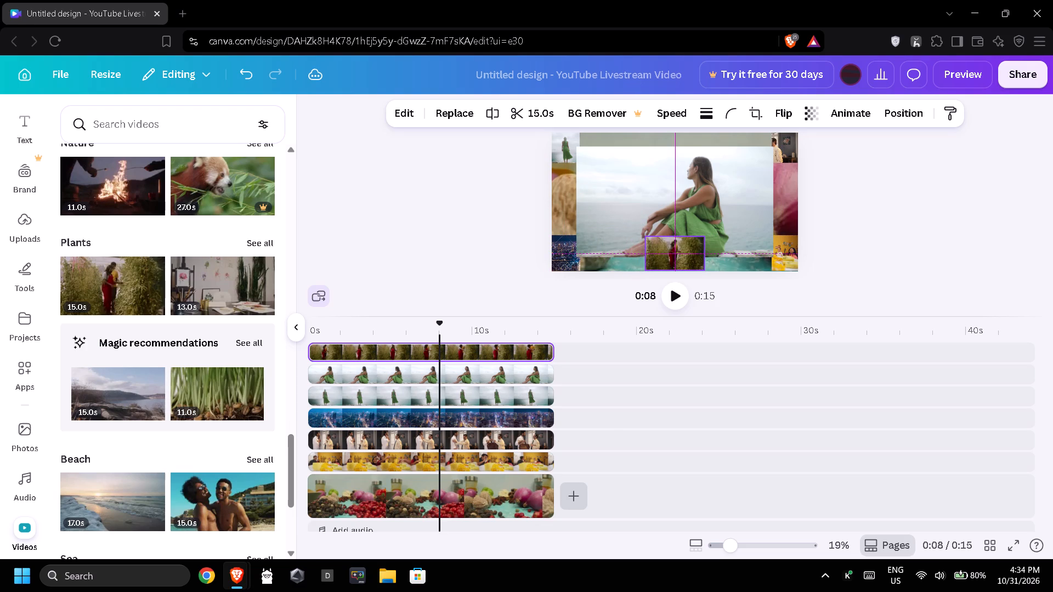
drag(671, 255, 671, 255)
Shrink the seated woman clip to a small thumbnail and centre it along the frame's top edge.
click(722, 184)
drag(772, 256, 645, 184)
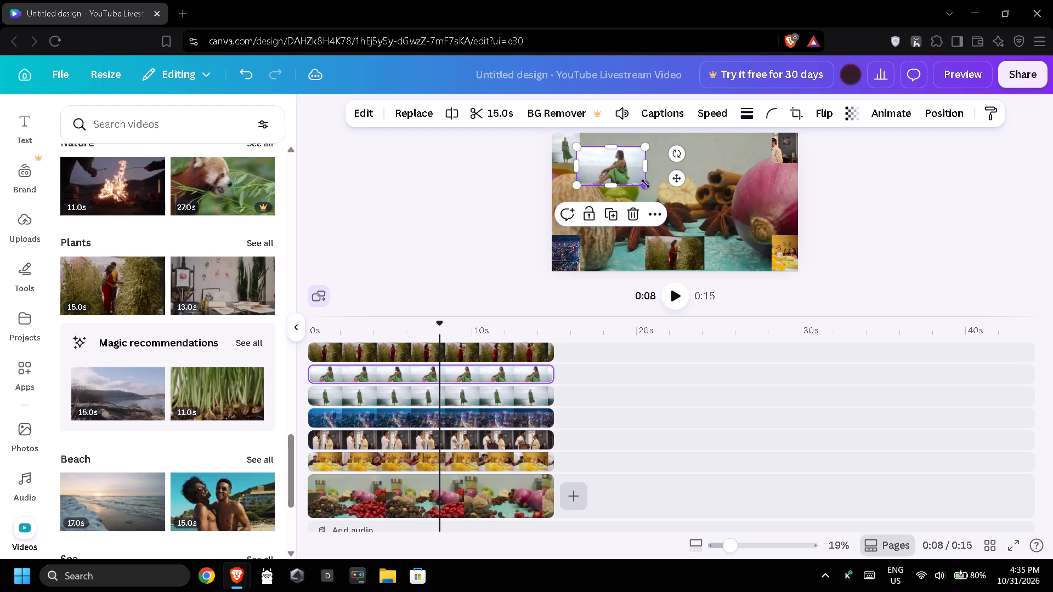
drag(590, 167, 655, 157)
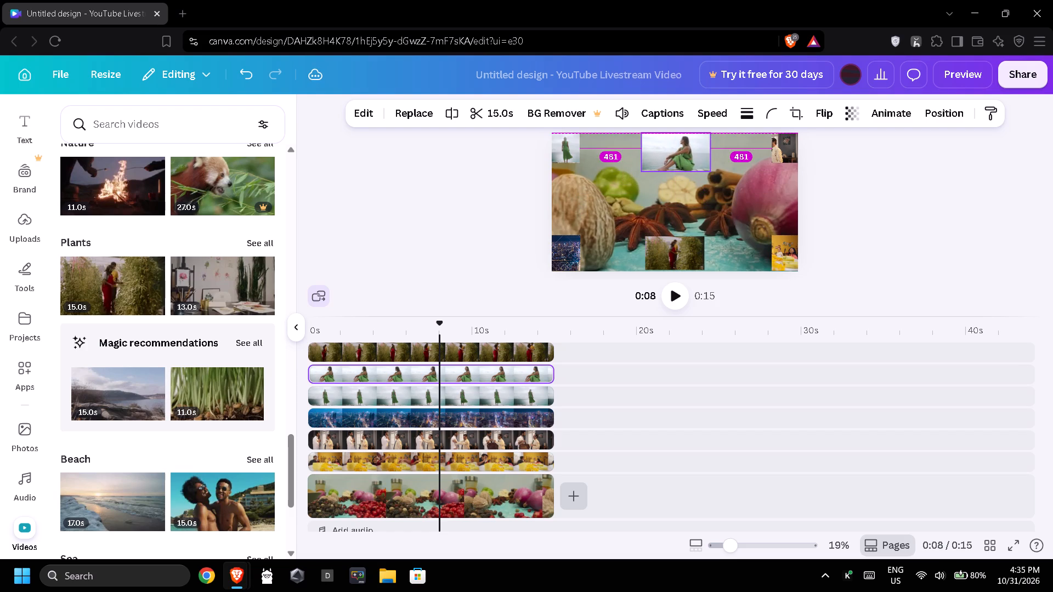
drag(655, 157, 653, 156)
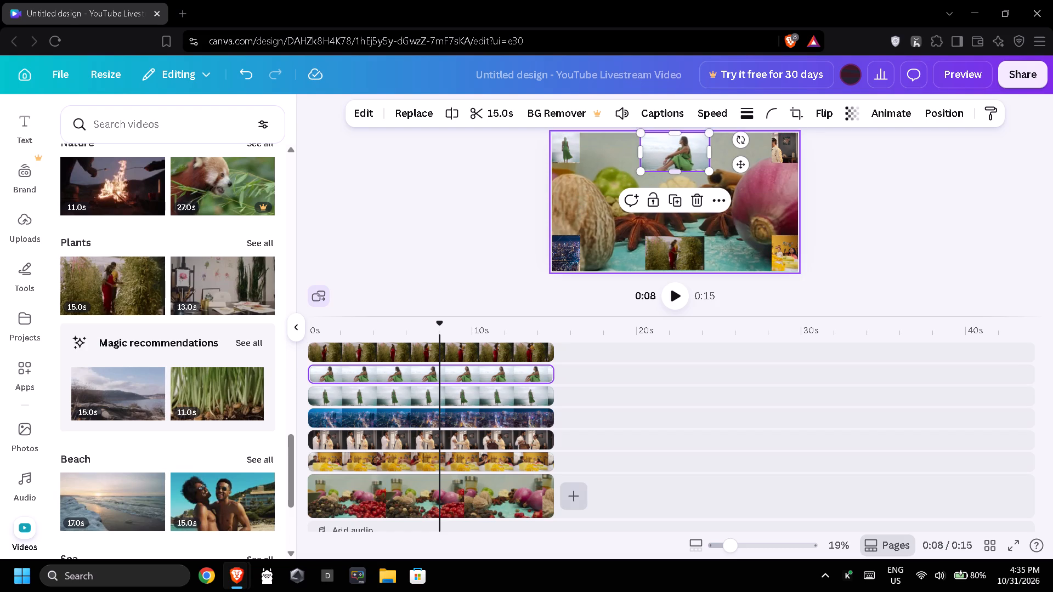
click(730, 194)
click(841, 191)
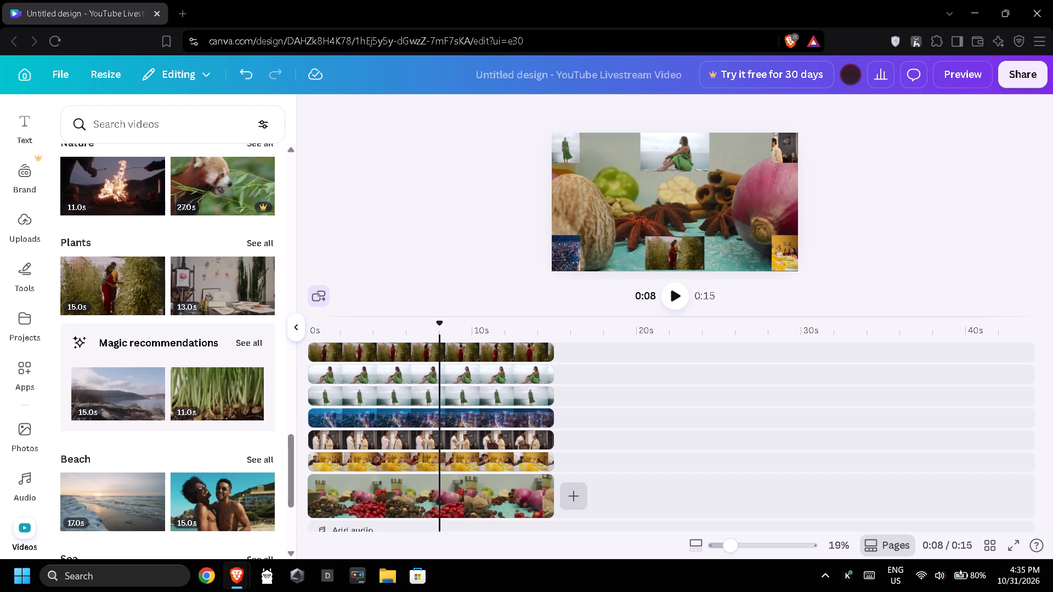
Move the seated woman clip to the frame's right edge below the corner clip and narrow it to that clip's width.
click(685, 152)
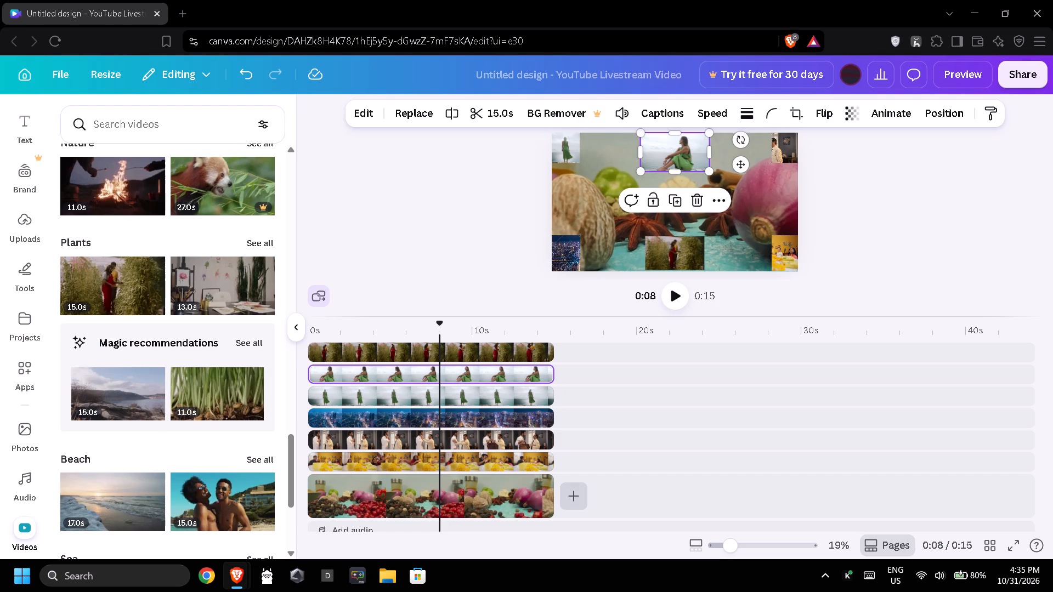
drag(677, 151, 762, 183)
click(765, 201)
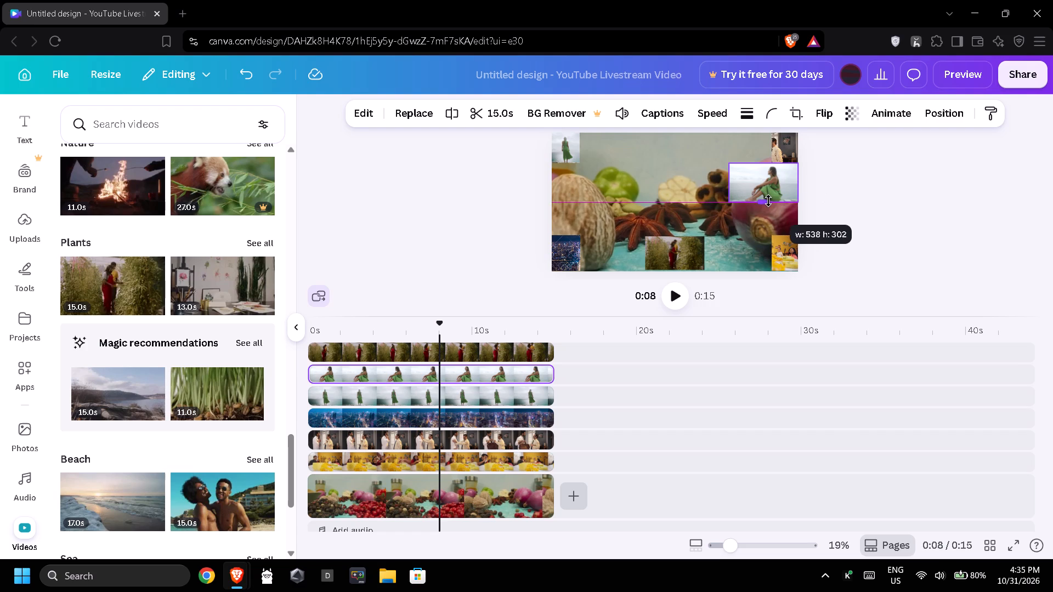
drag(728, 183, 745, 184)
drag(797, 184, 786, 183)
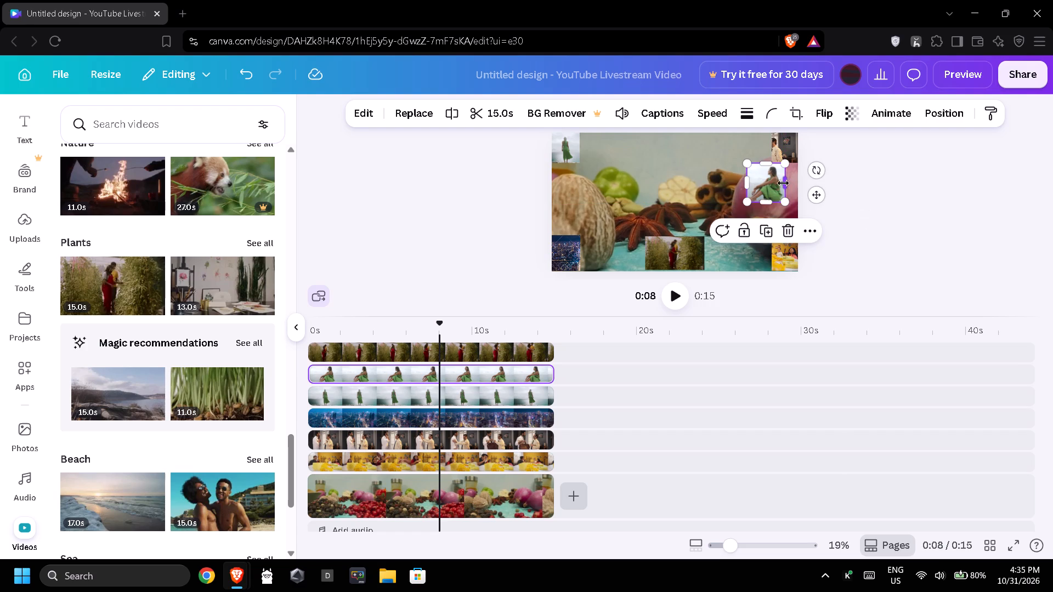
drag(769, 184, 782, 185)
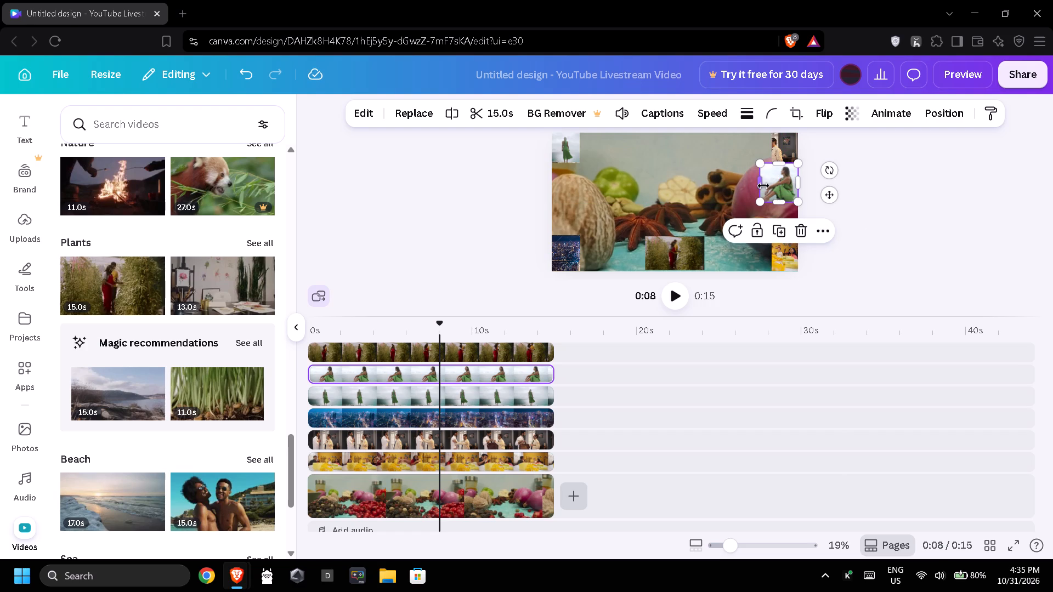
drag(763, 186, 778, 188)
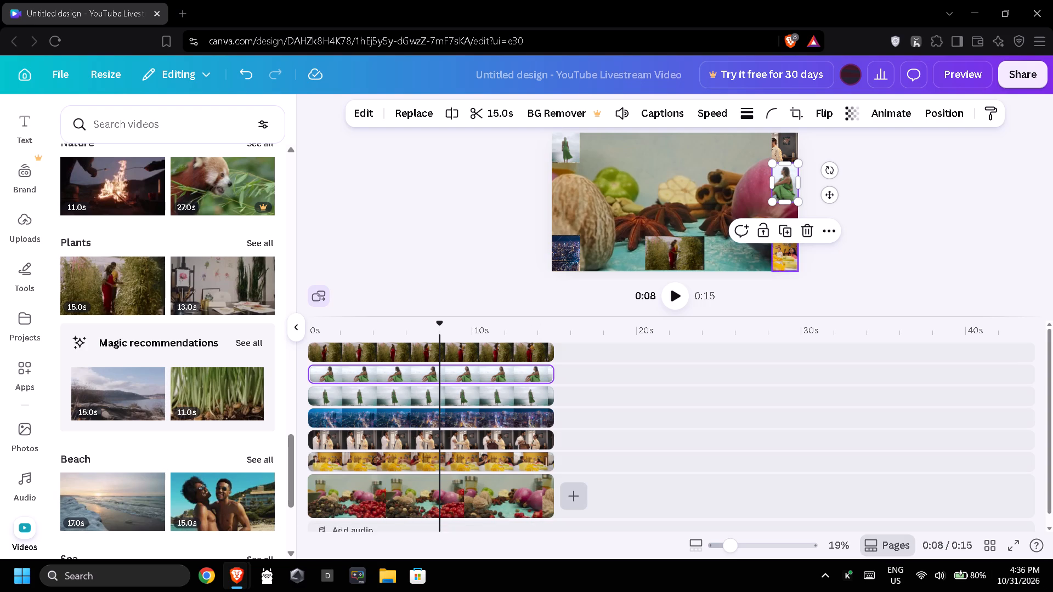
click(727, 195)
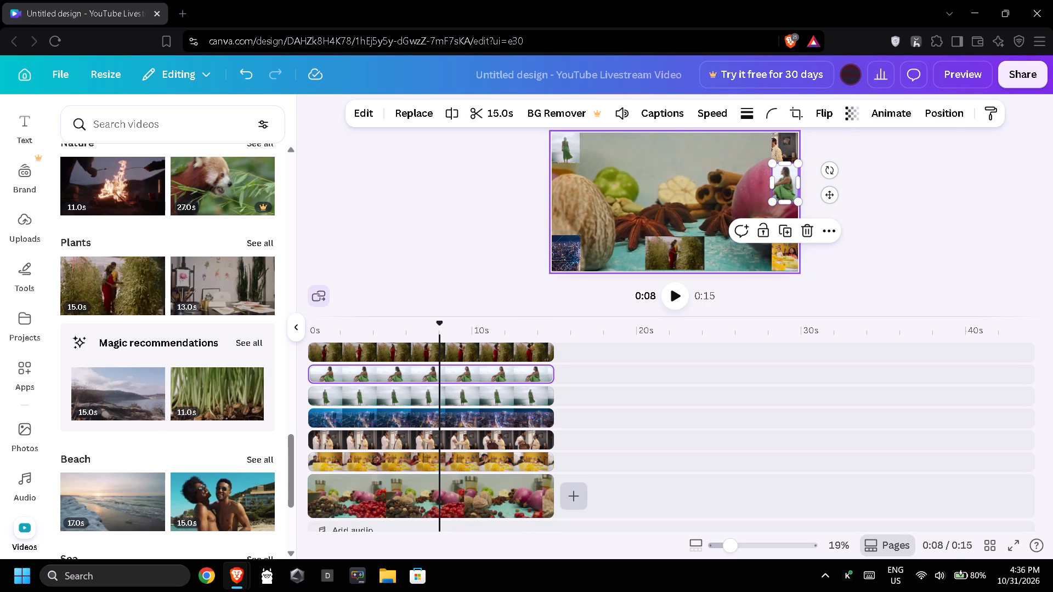
Move the plants clip beside the top-left corner clip and stretch it to the full frame height.
click(678, 252)
drag(677, 252, 663, 242)
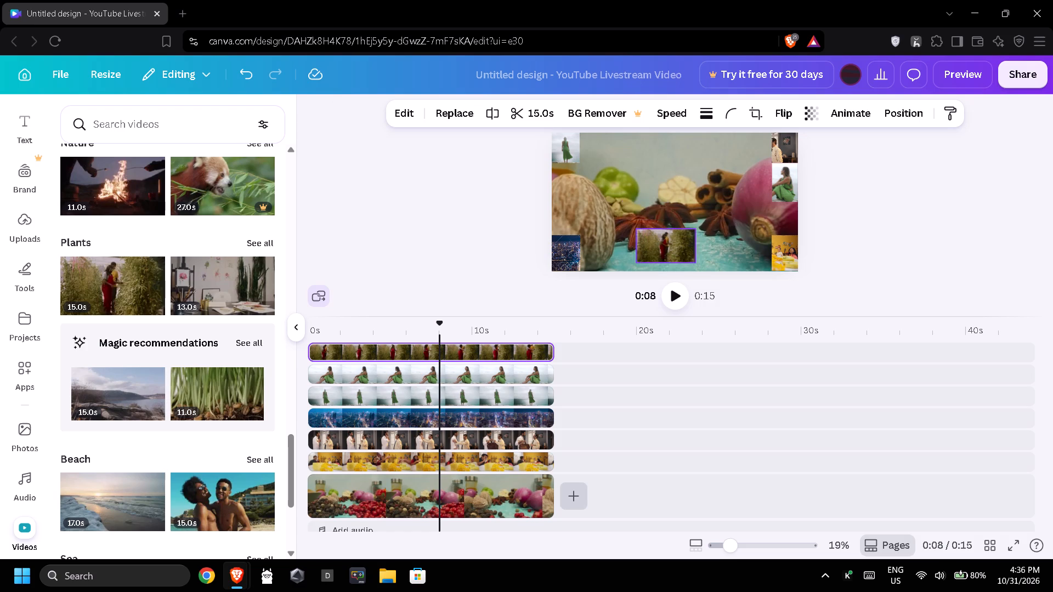
drag(663, 242, 586, 194)
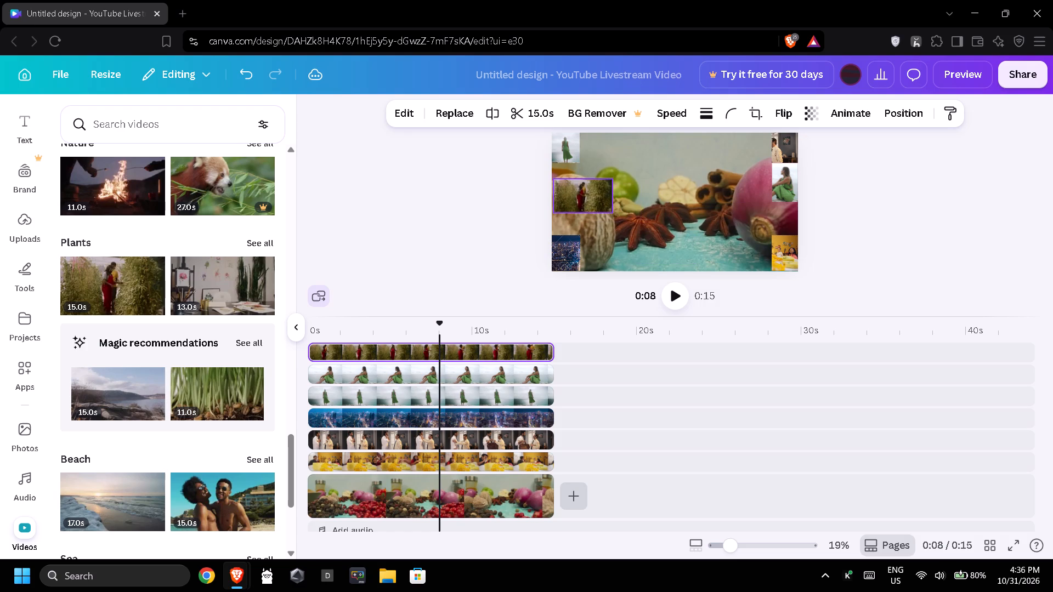
drag(586, 194, 613, 151)
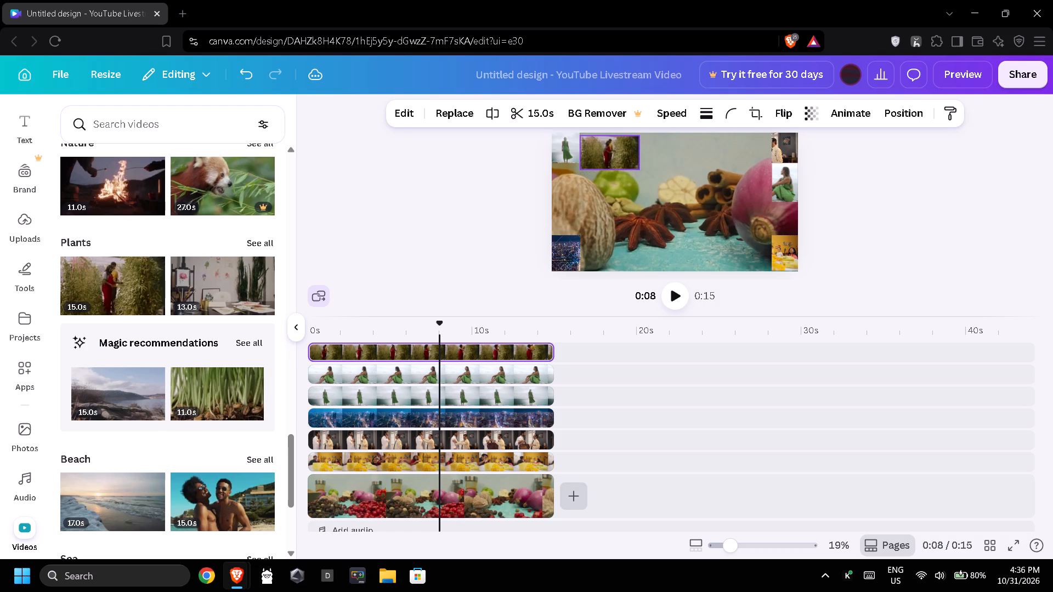
drag(613, 151, 613, 150)
drag(613, 170, 628, 280)
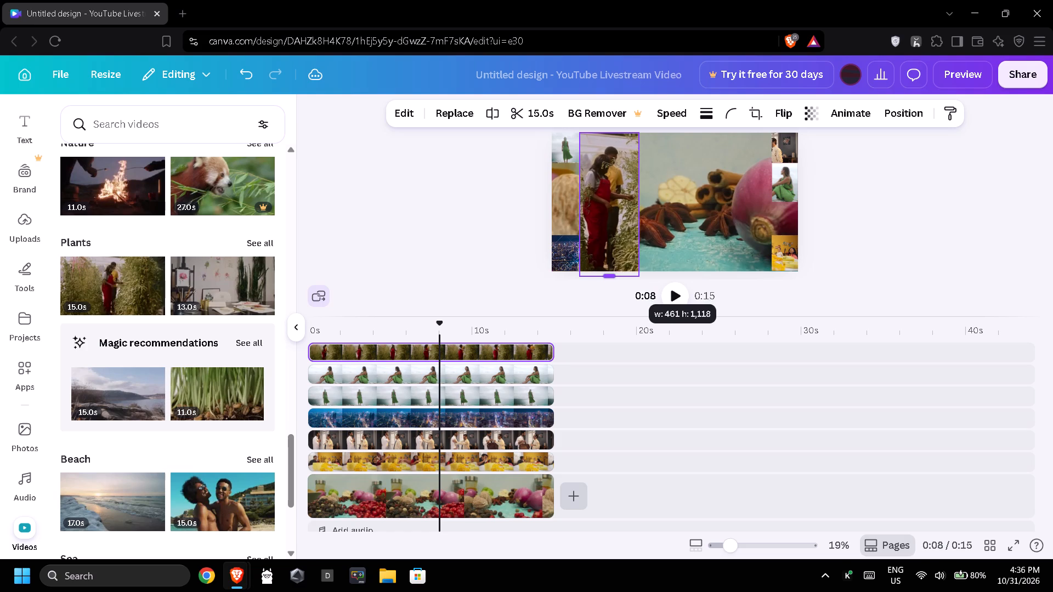
drag(628, 280, 629, 274)
Place the seated woman clip beside the top-right corner clip, stretch it to full frame height and widen it slightly toward the centre.
drag(788, 175, 754, 167)
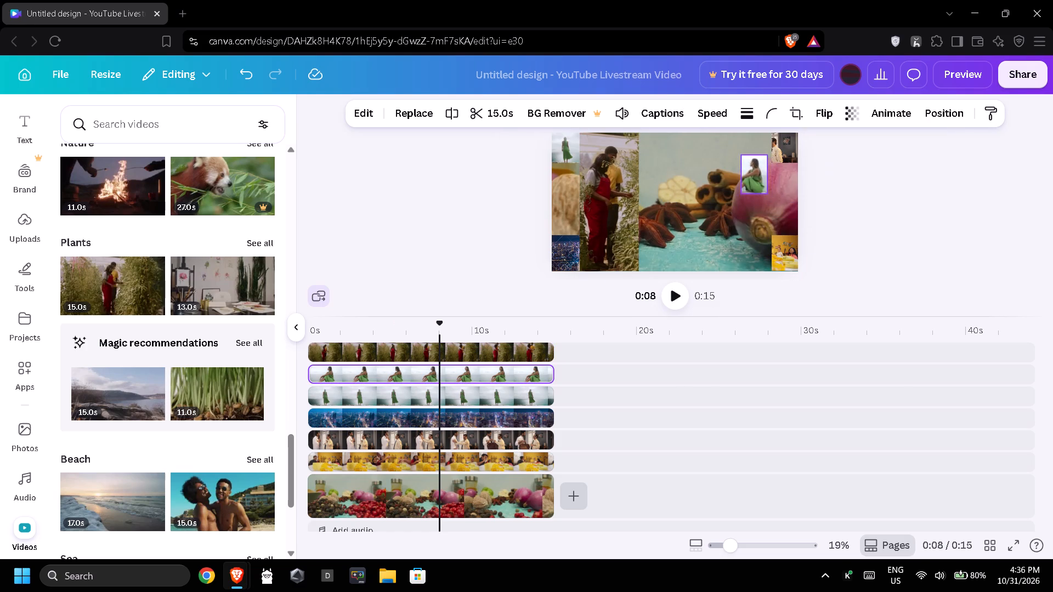
drag(754, 167, 759, 143)
drag(741, 150, 728, 148)
drag(746, 148, 748, 154)
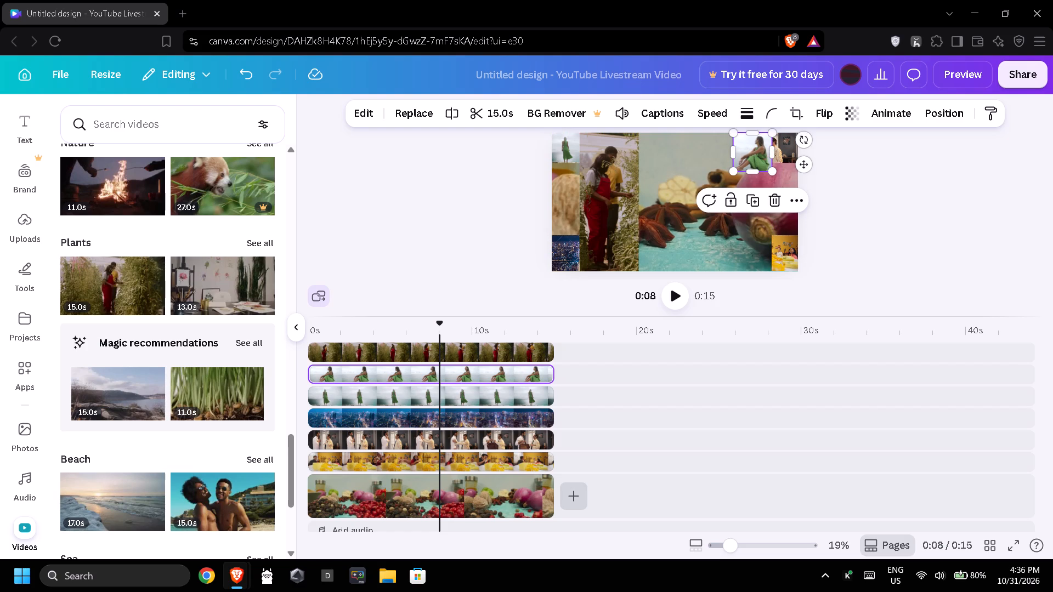
drag(750, 172, 746, 214)
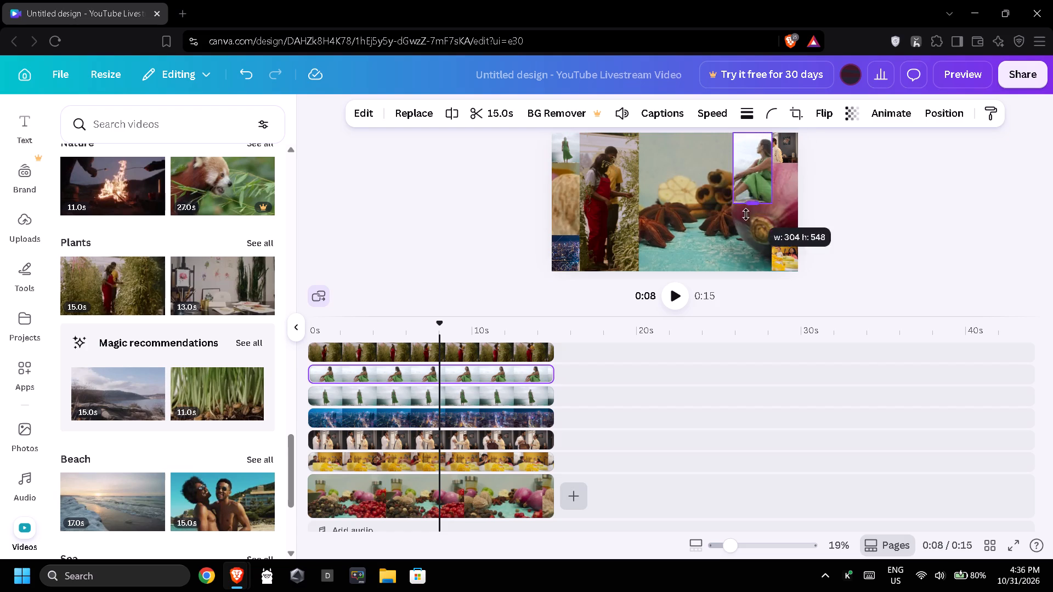
drag(746, 214, 741, 273)
drag(731, 201, 720, 200)
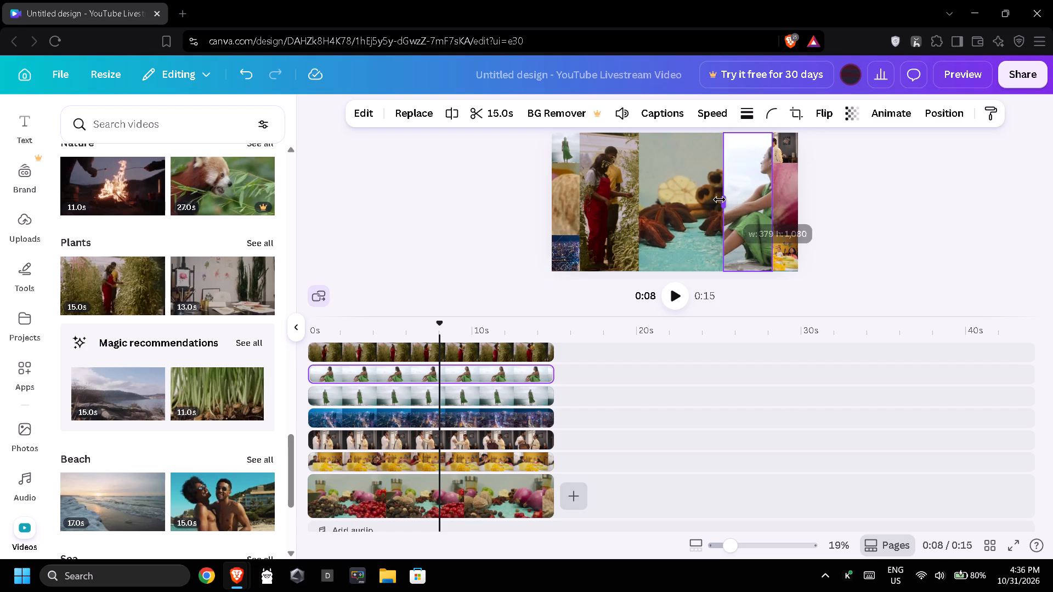
drag(720, 200, 723, 201)
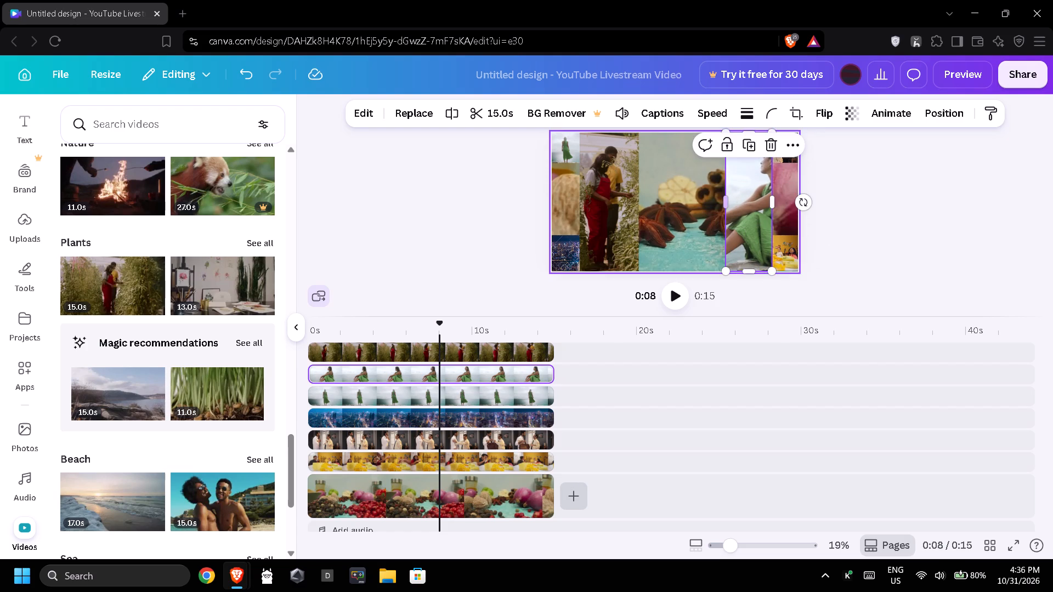
click(690, 215)
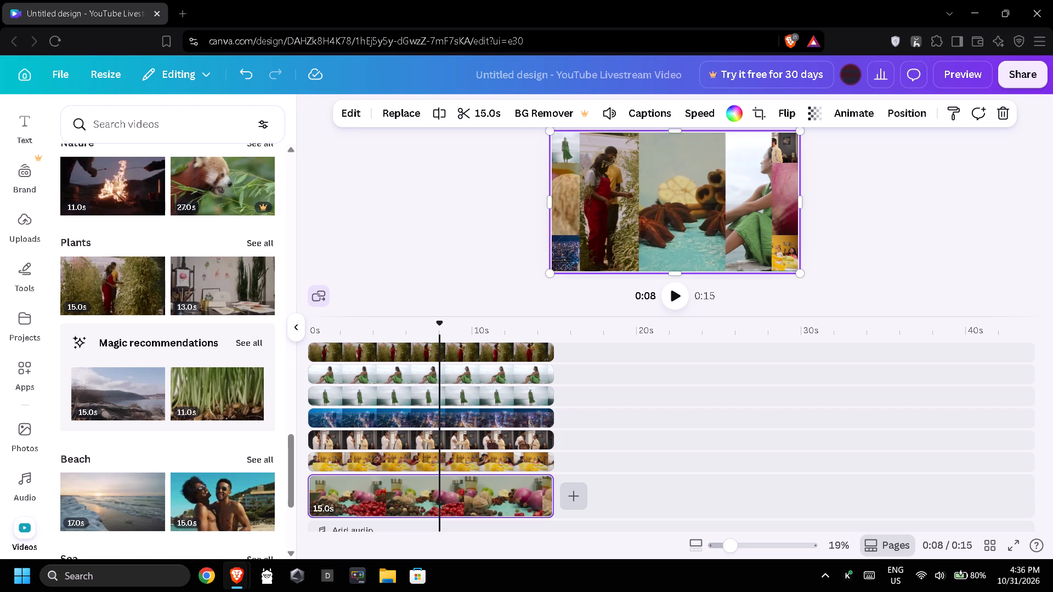
click(755, 178)
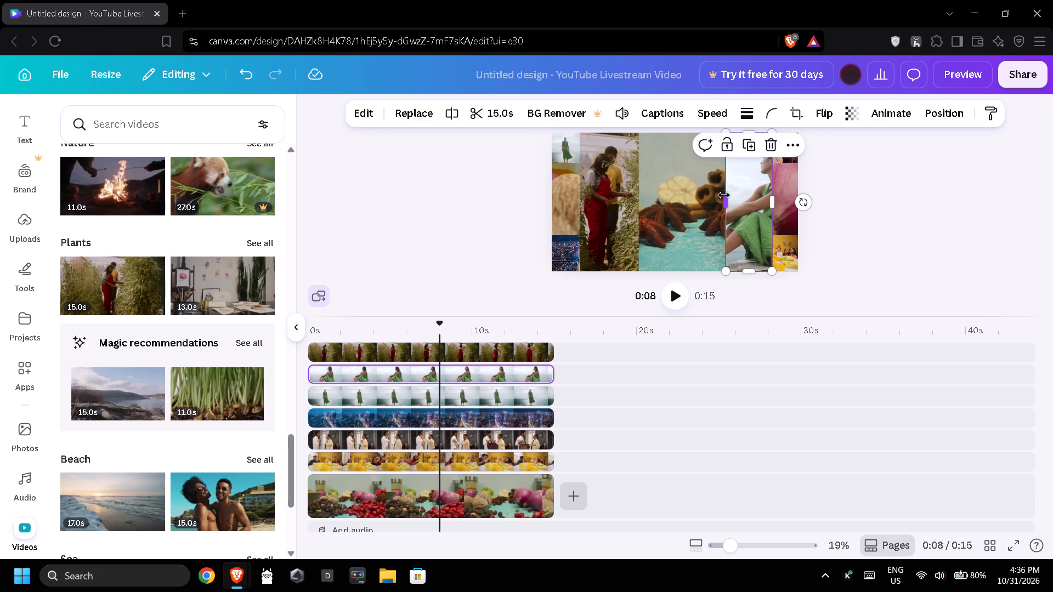
click(724, 195)
double_click(918, 226)
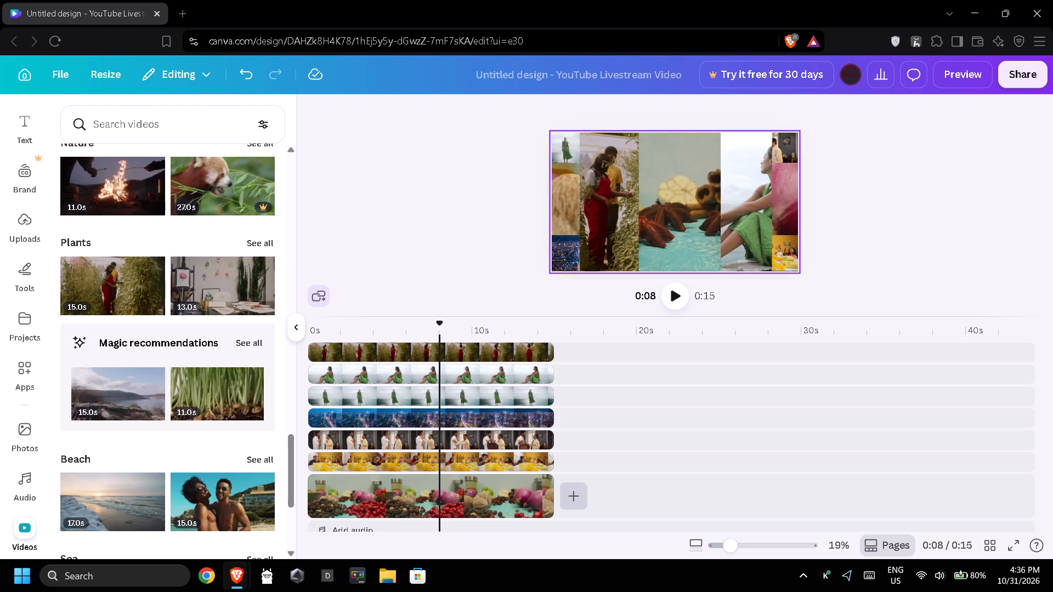
Add the 14-second Mountains clip of cloud-covered peaks as the topmost overlay, starting at 0 s.
scroll(167, 297, down, 6)
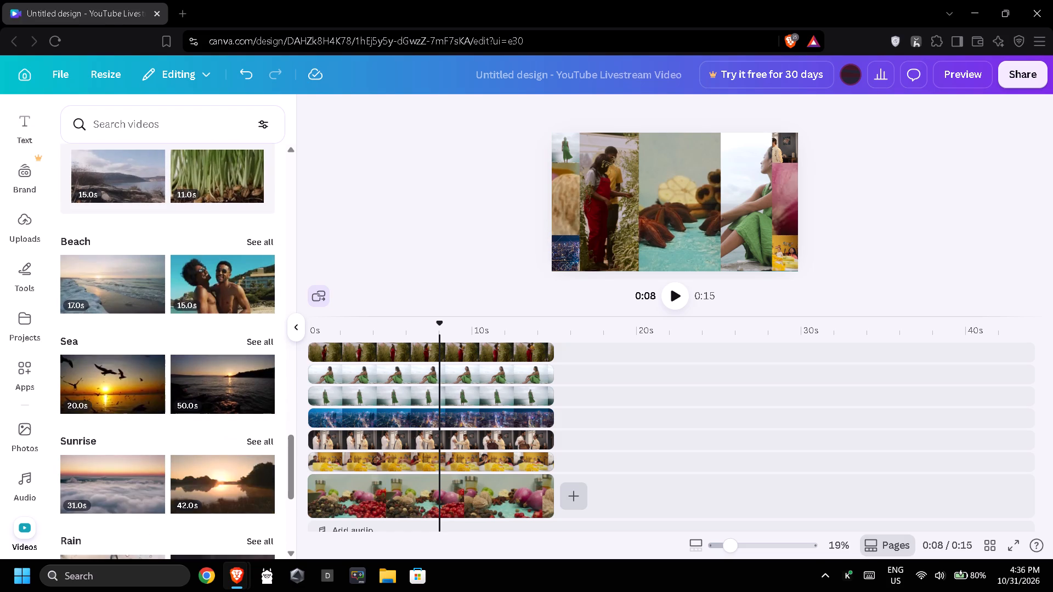
scroll(83, 320, down, 1)
scroll(146, 406, down, 2)
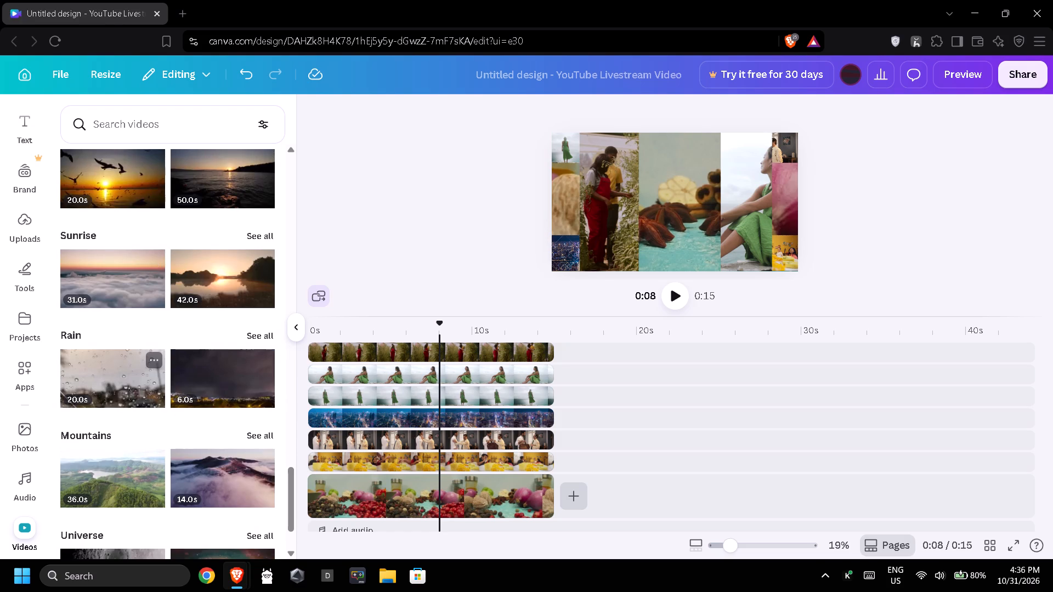
scroll(127, 349, down, 1)
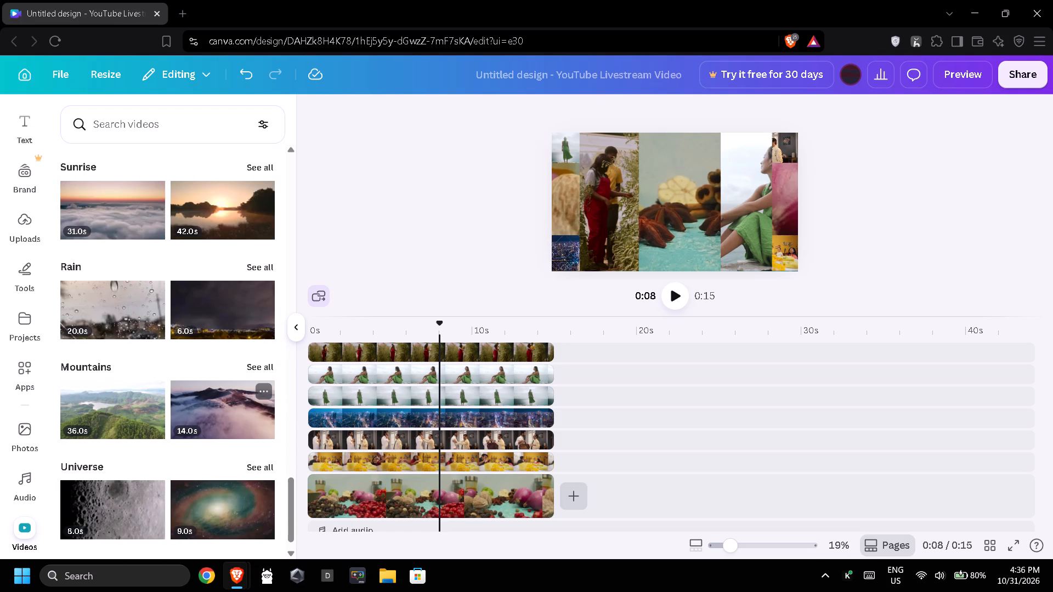
drag(218, 407, 392, 342)
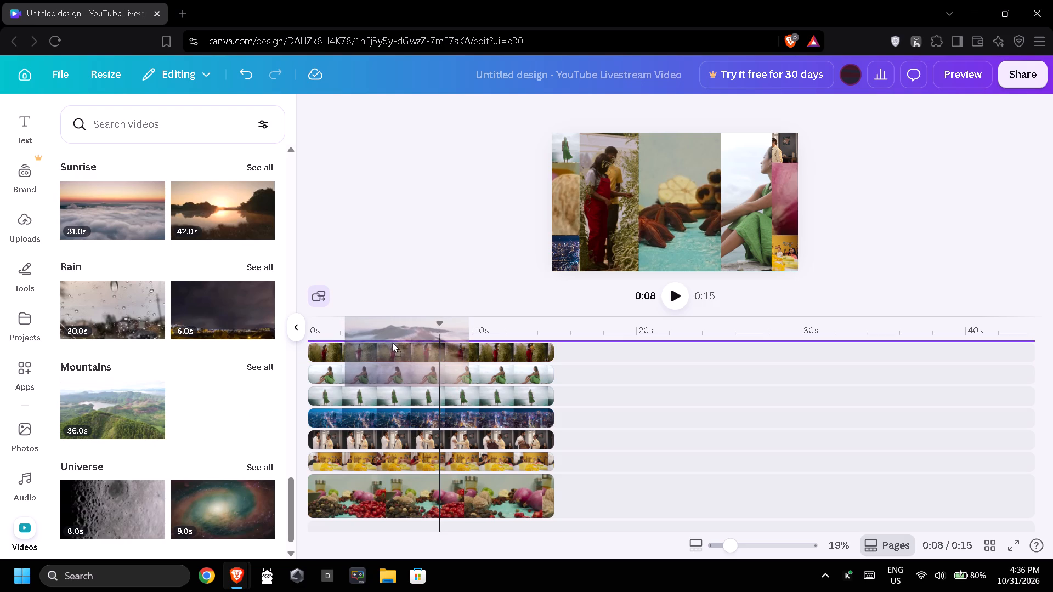
drag(392, 342, 393, 343)
drag(423, 352, 394, 346)
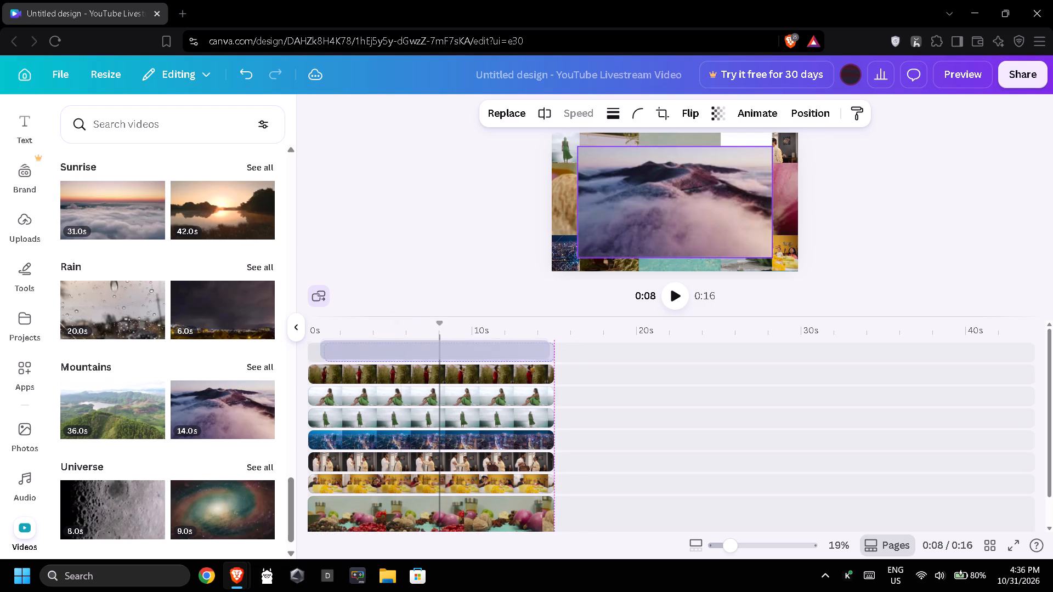
drag(394, 346, 388, 346)
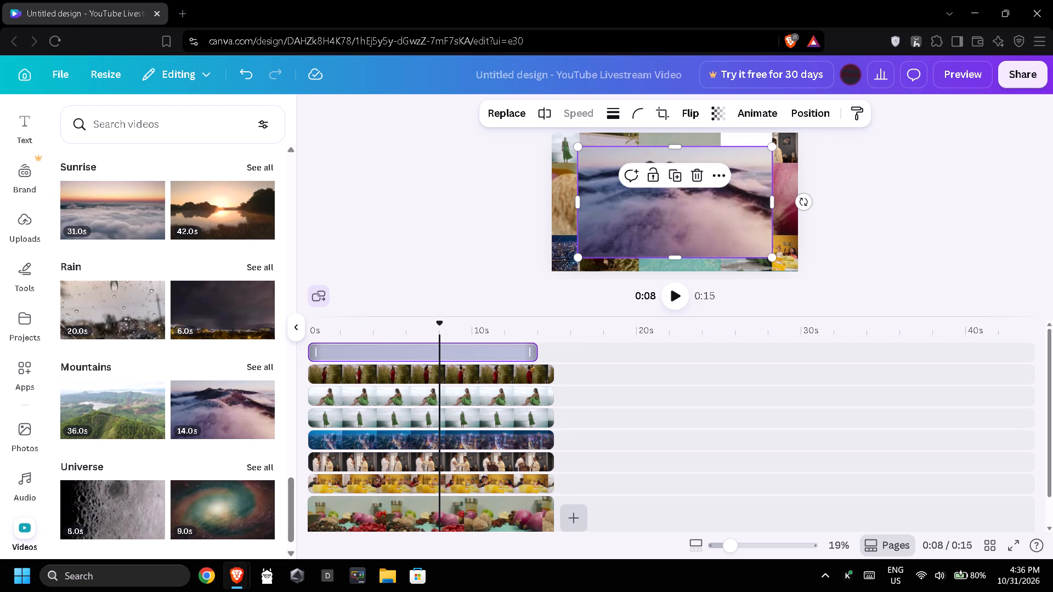
Slow the mountain clip to 0.75 speed and trim its end to 15.0 s to match the other clips.
drag(530, 352, 545, 355)
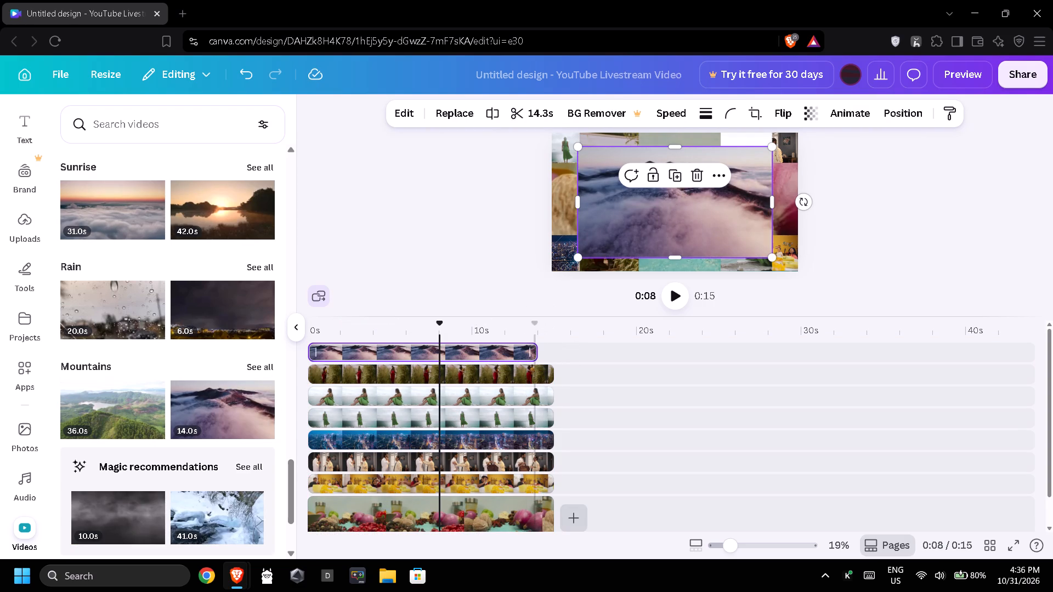
drag(535, 355, 542, 356)
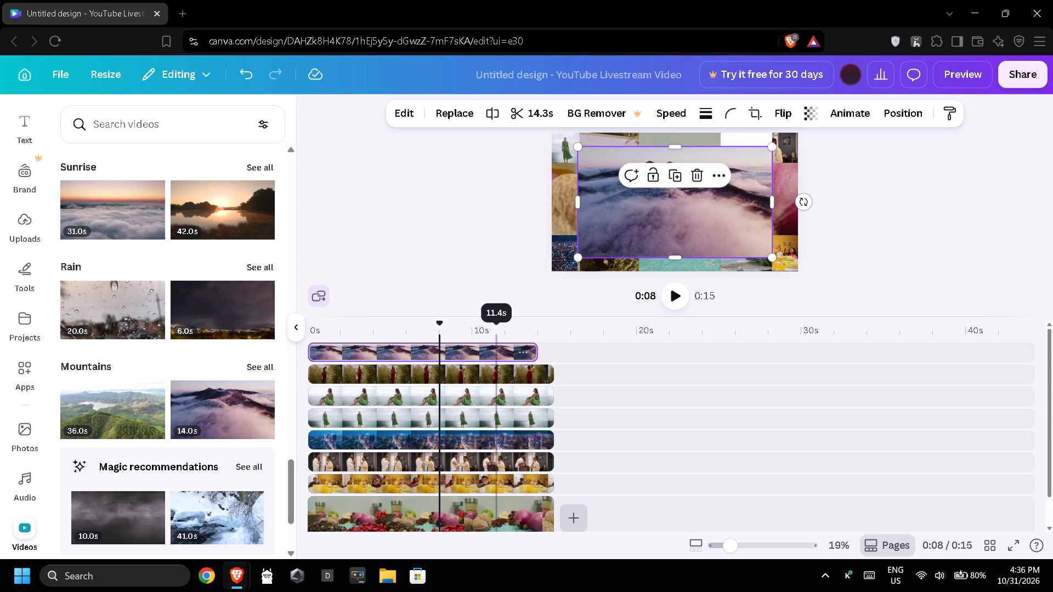
click(671, 114)
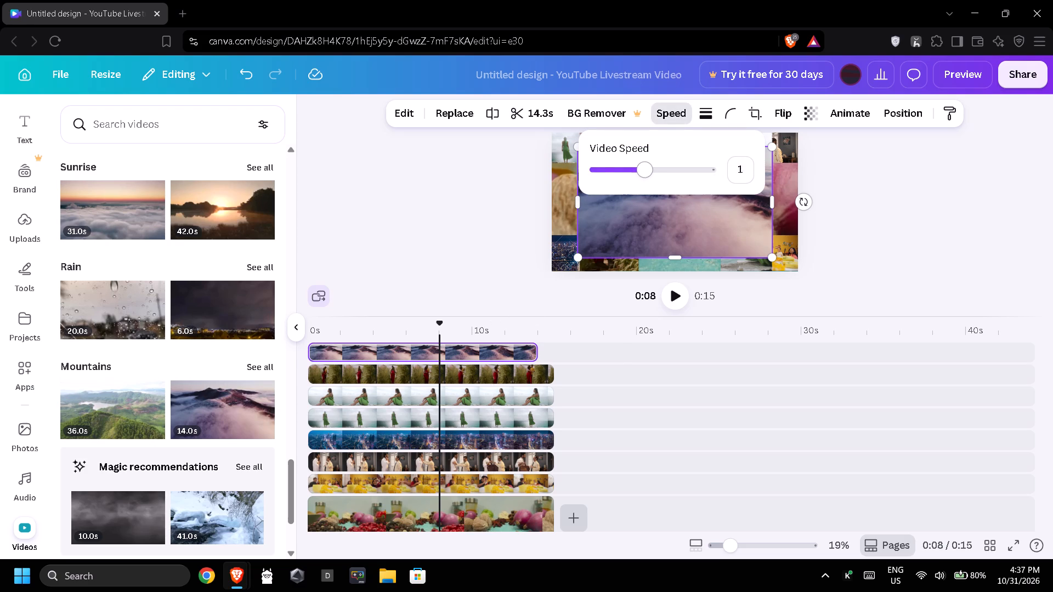
click(634, 174)
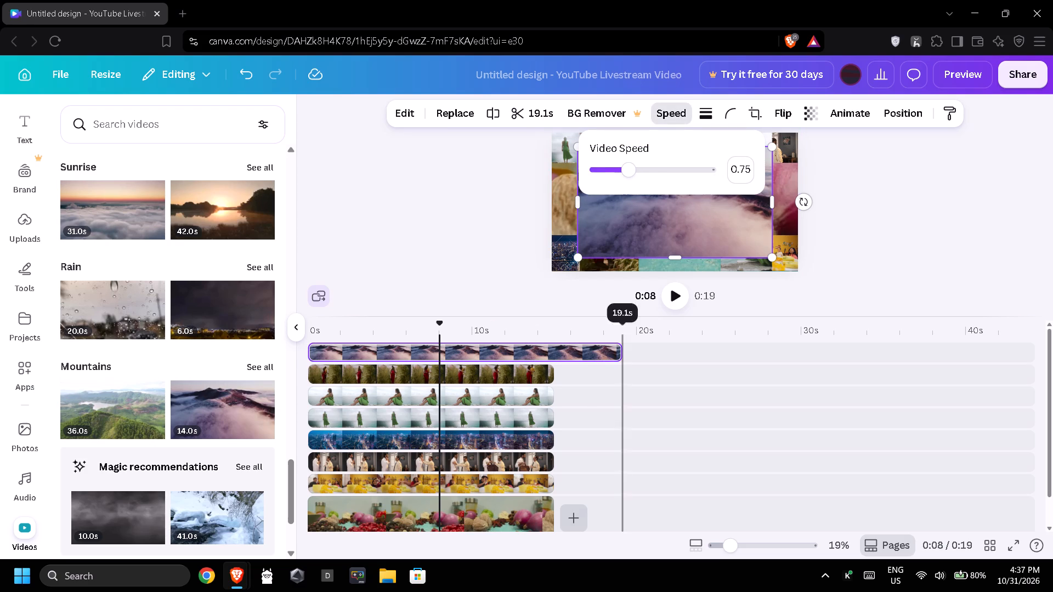
drag(620, 350, 554, 351)
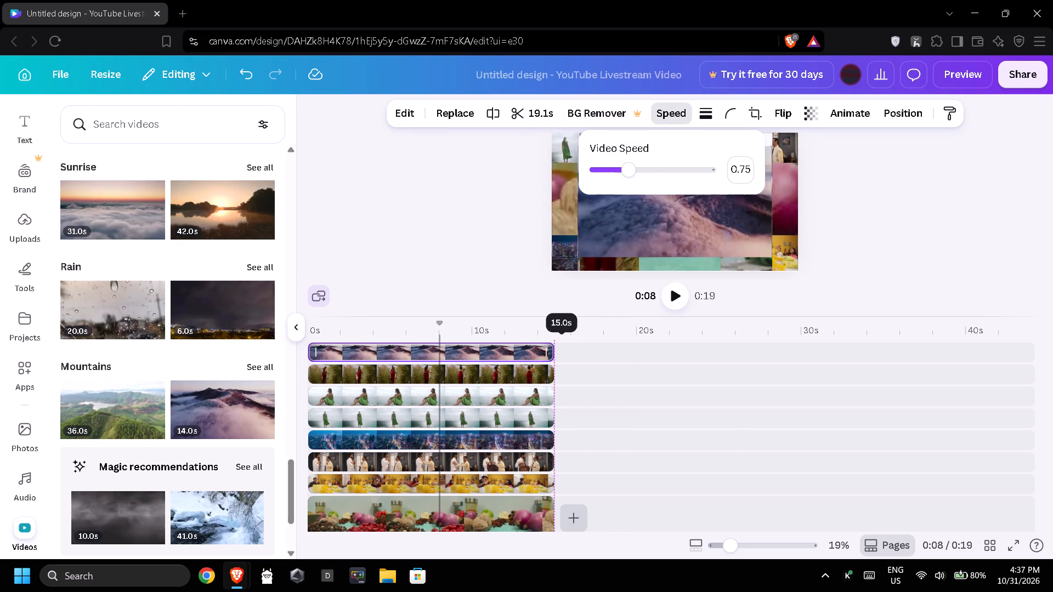
drag(554, 351, 553, 351)
double_click(404, 260)
Shrink the mountain clip and fit it along the frame's top edge, filling the gap between the plants and seated woman clips.
click(653, 224)
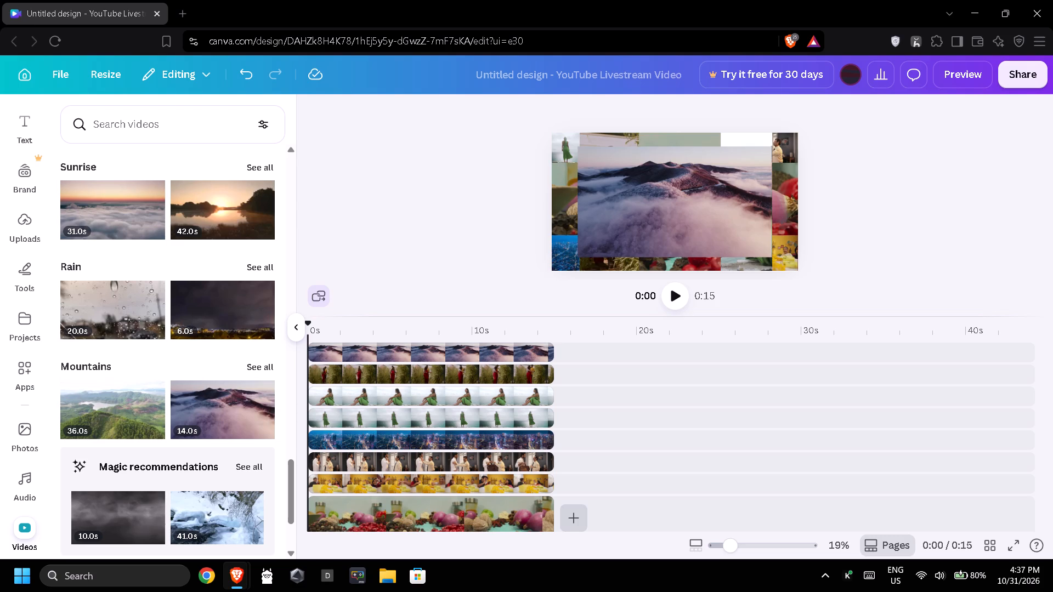
drag(579, 255, 663, 199)
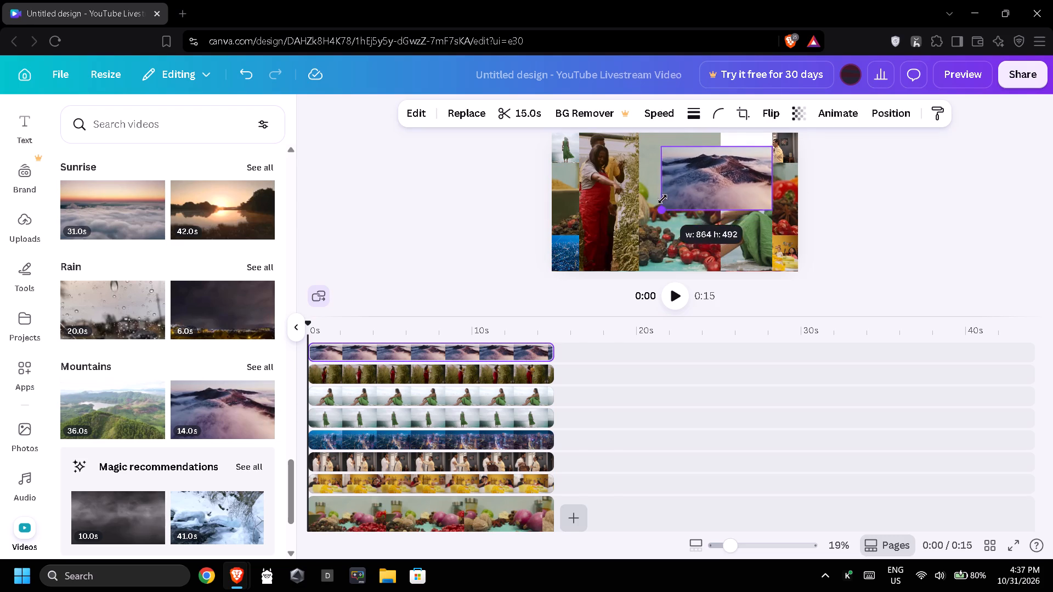
drag(663, 199, 693, 189)
drag(745, 164, 745, 164)
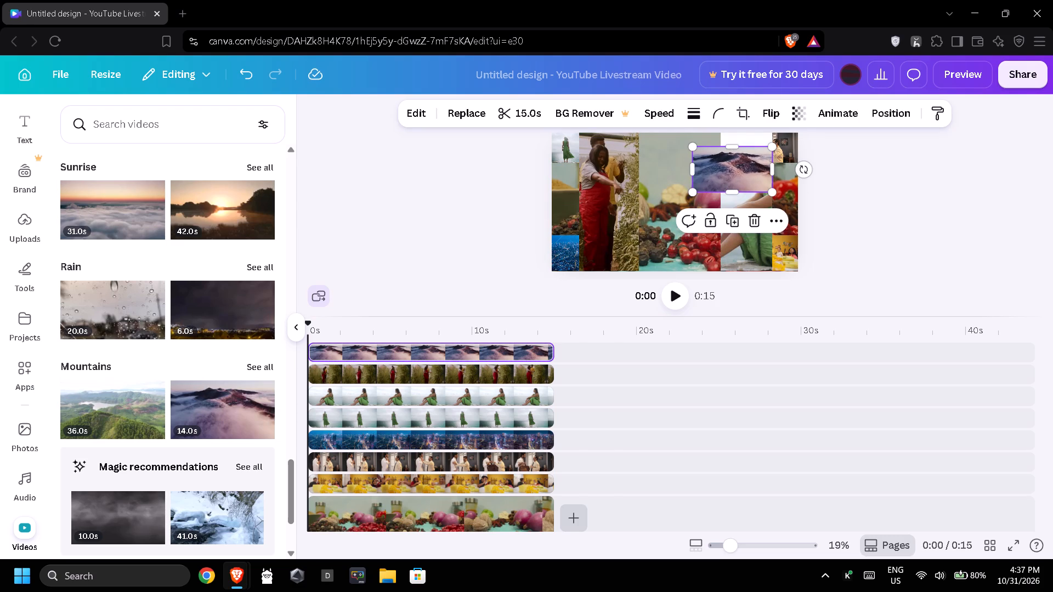
drag(745, 164, 693, 152)
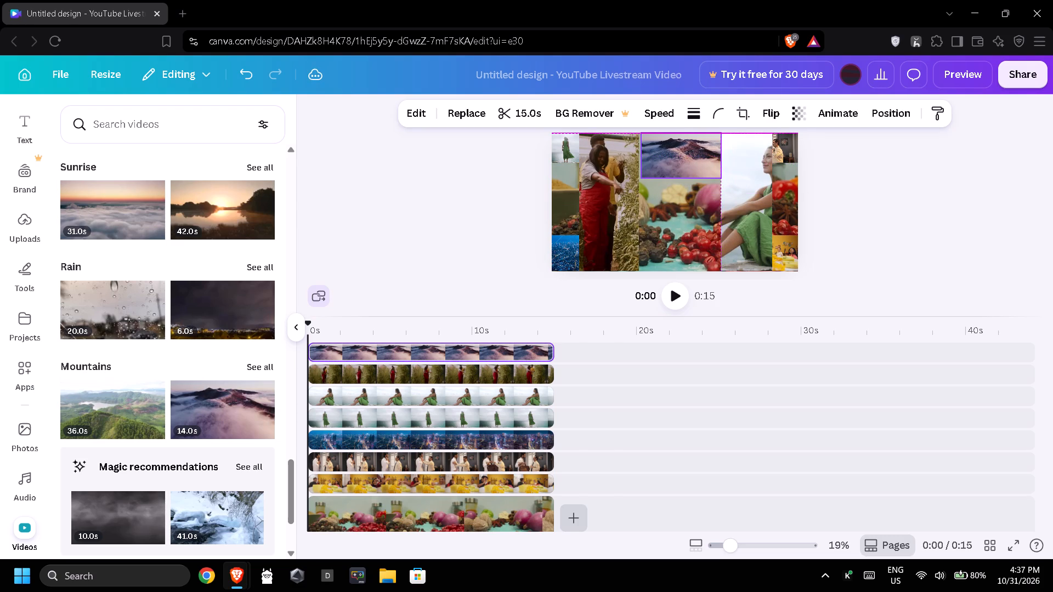
drag(693, 152, 692, 152)
click(716, 153)
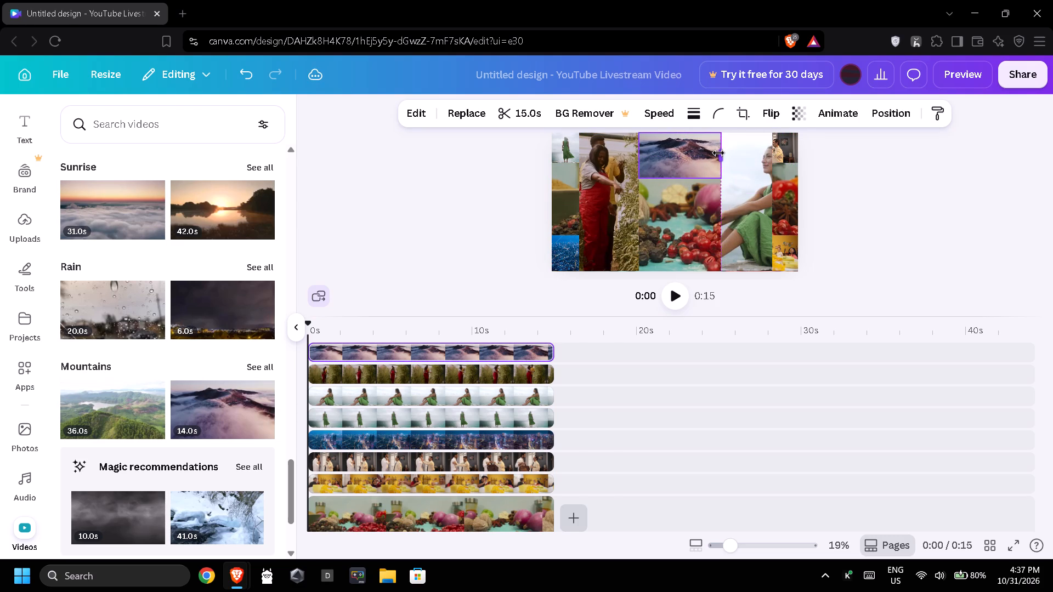
click(884, 189)
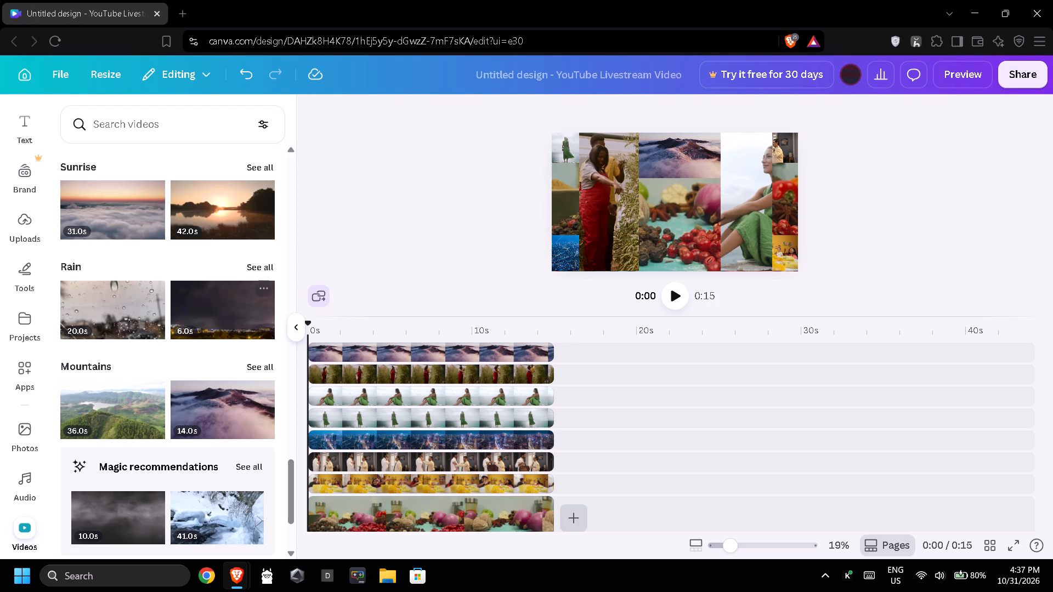
Add the 10-second dark grey clouds clip from Magic recommendations as the topmost overlay, starting at 0 s.
scroll(193, 286, down, 6)
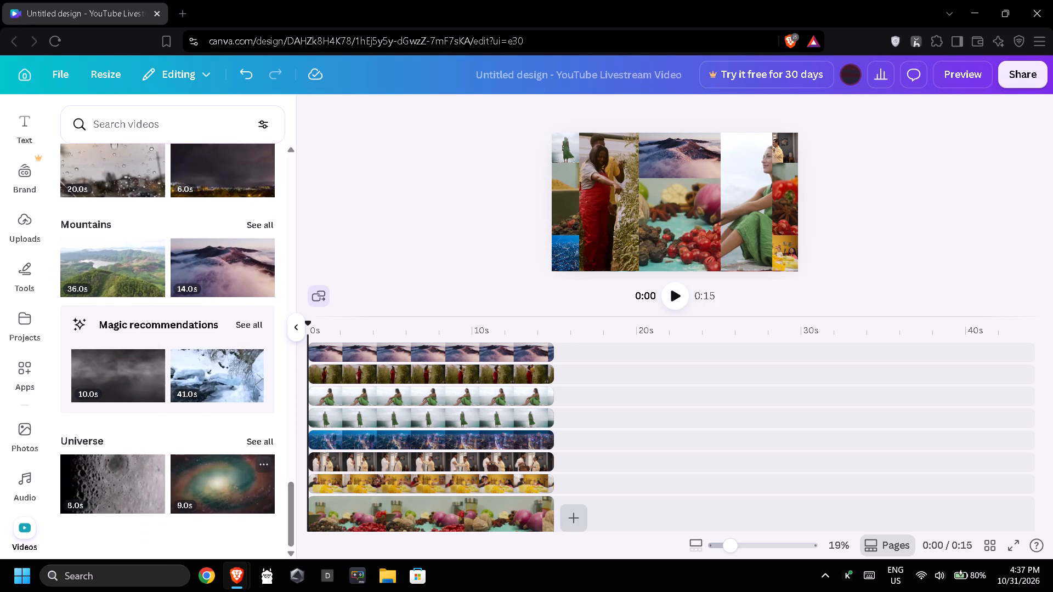
drag(119, 381, 332, 334)
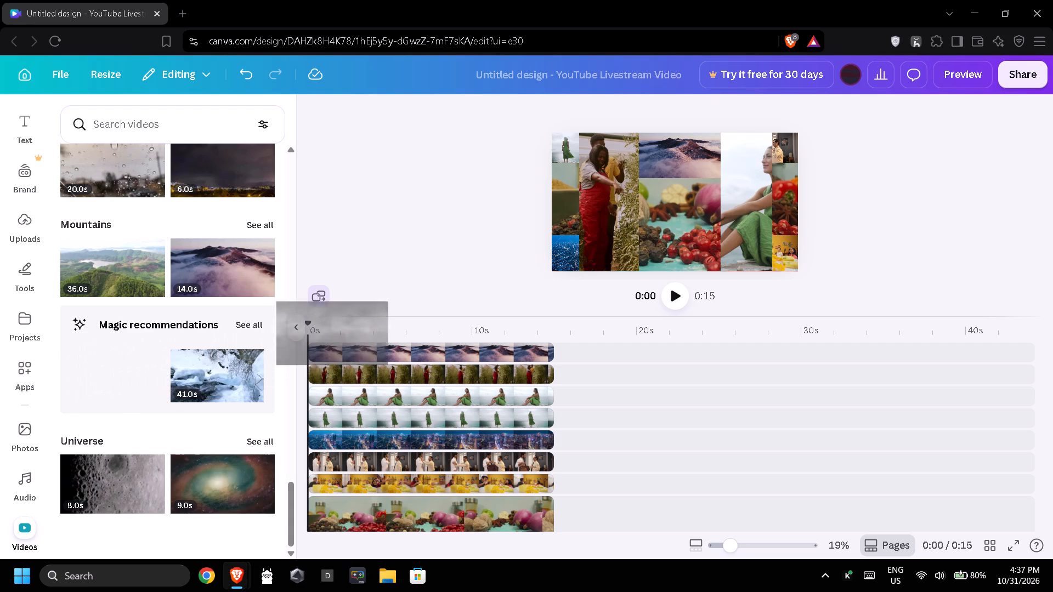
drag(332, 334, 382, 343)
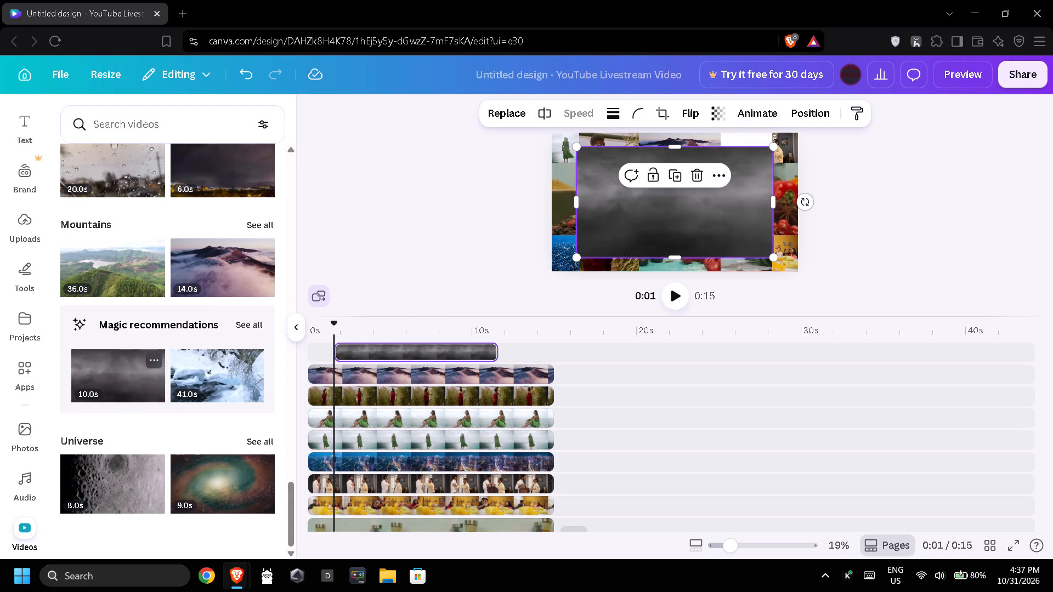
drag(399, 350, 373, 348)
Slow the dark clouds clip to 0.5 speed and trim its end to 15.0 s to match the other clips.
drag(469, 355, 513, 355)
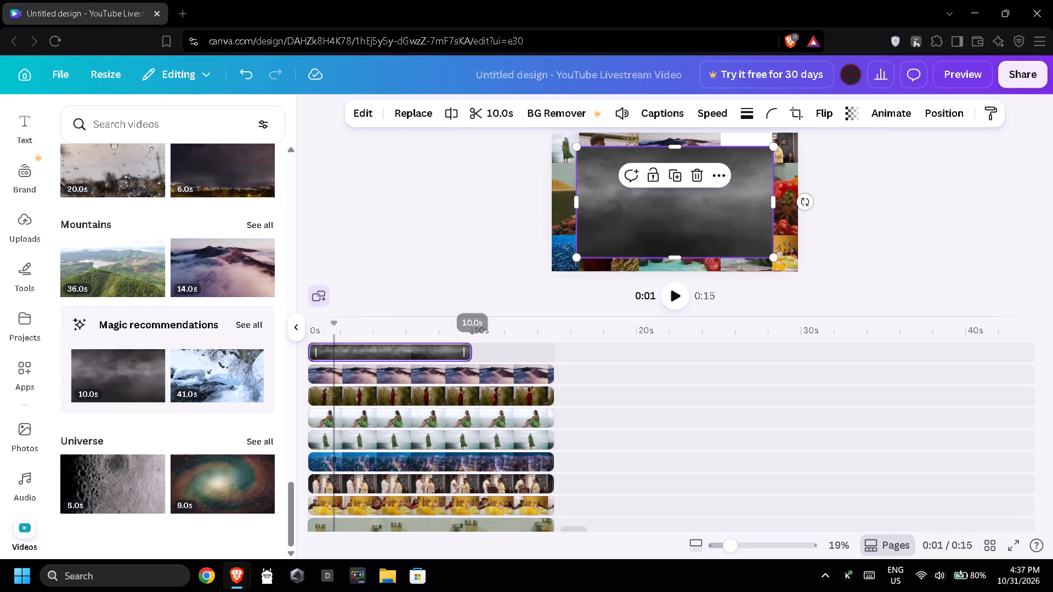
drag(513, 355, 517, 355)
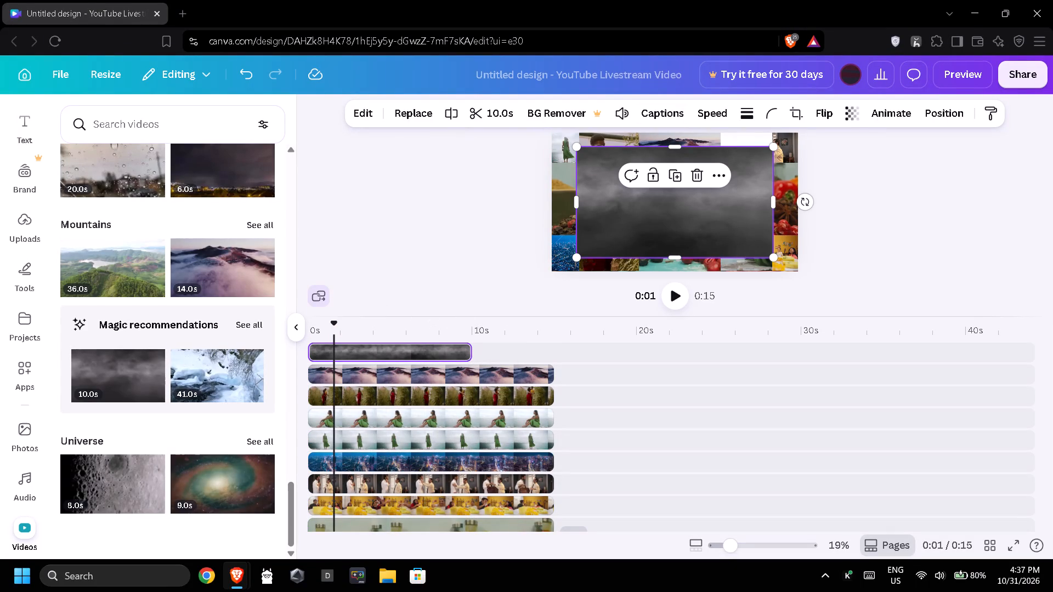
click(717, 116)
click(667, 175)
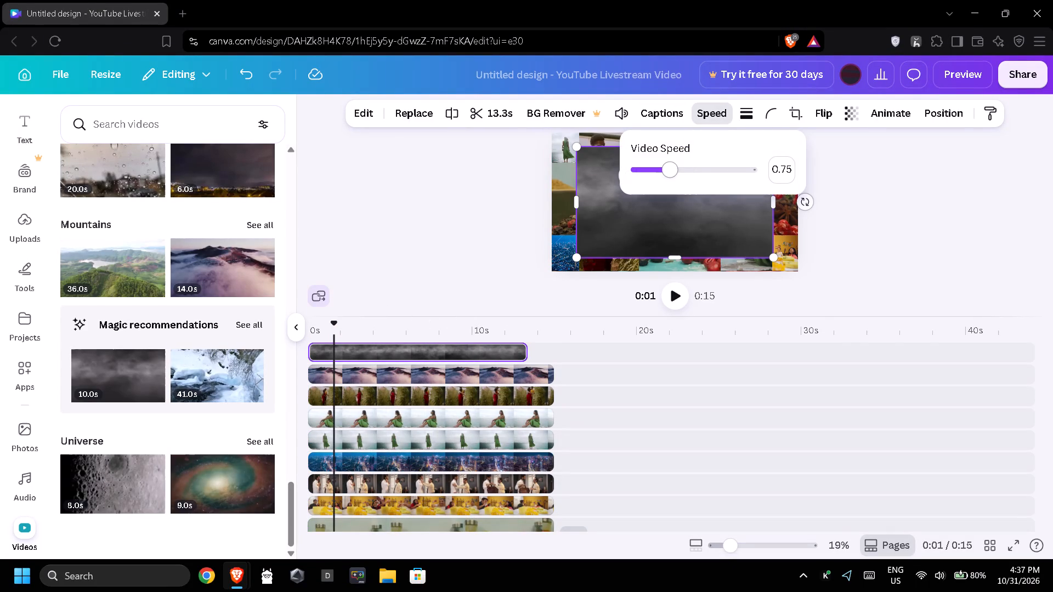
click(662, 175)
click(654, 172)
click(632, 349)
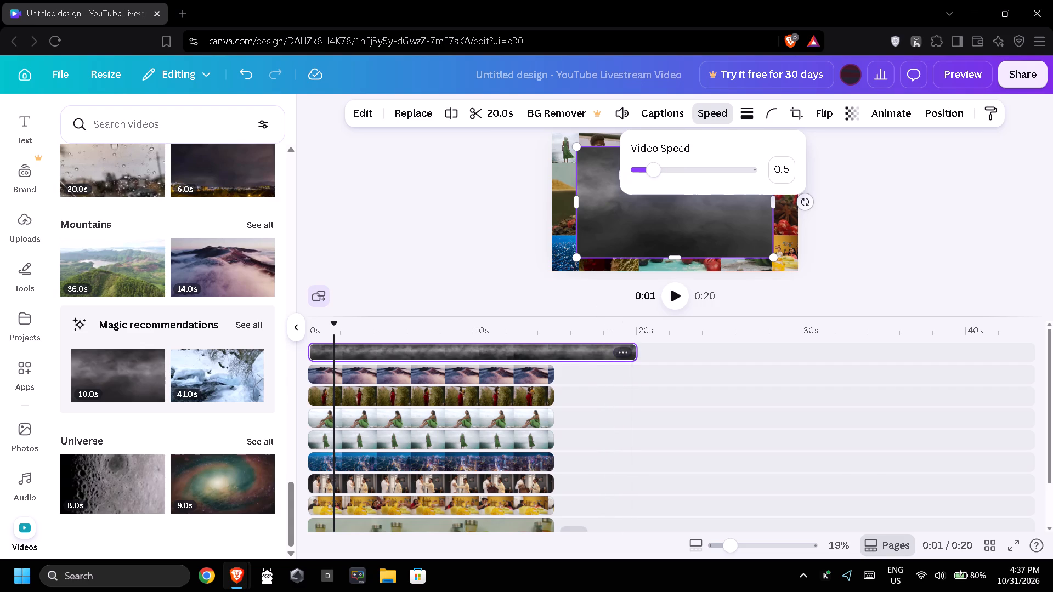
click(639, 352)
drag(636, 352, 612, 350)
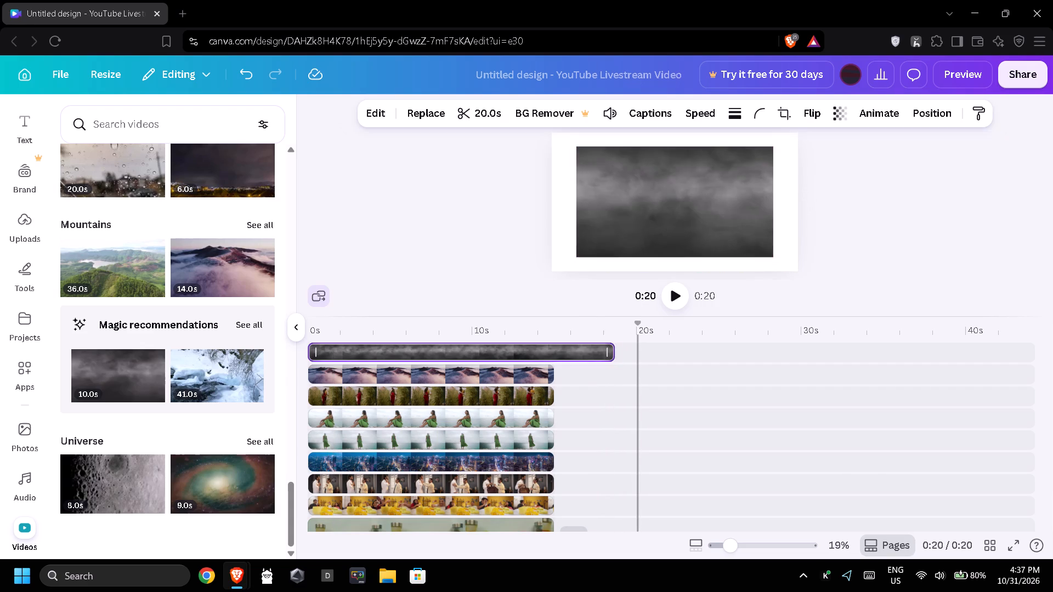
drag(612, 350, 559, 347)
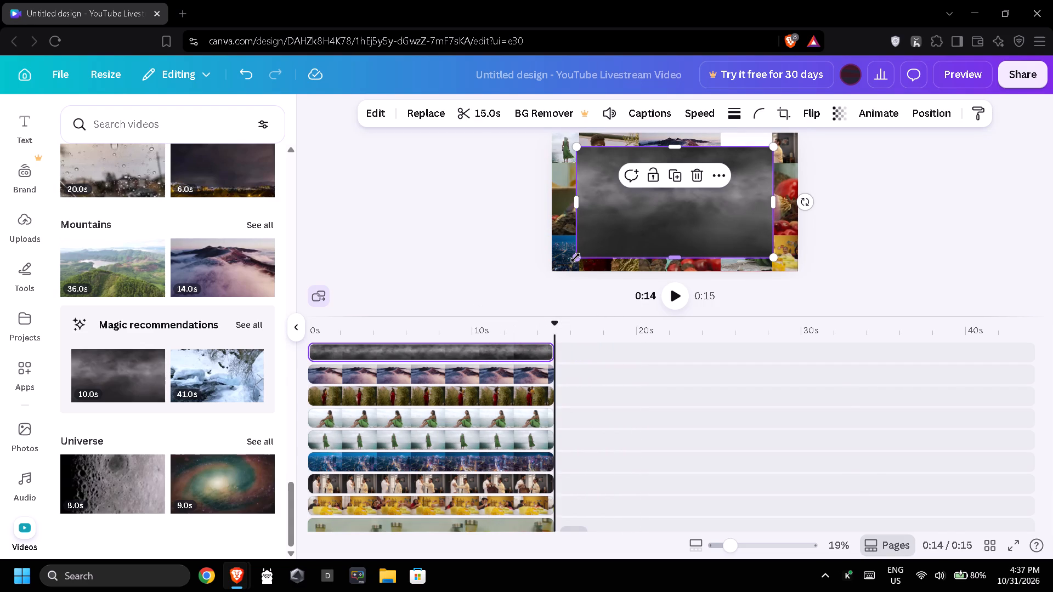
Resize the dark clouds clip to about 640 × 360 and fit it along the frame's bottom edge between the two full-height clips.
drag(575, 258, 671, 202)
drag(728, 171, 714, 179)
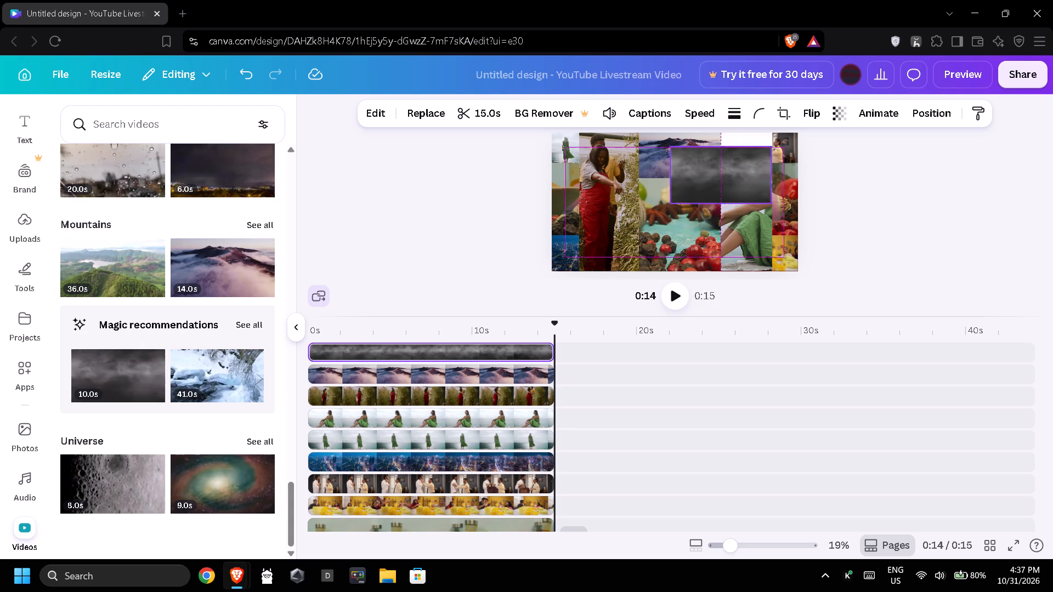
drag(714, 179, 697, 234)
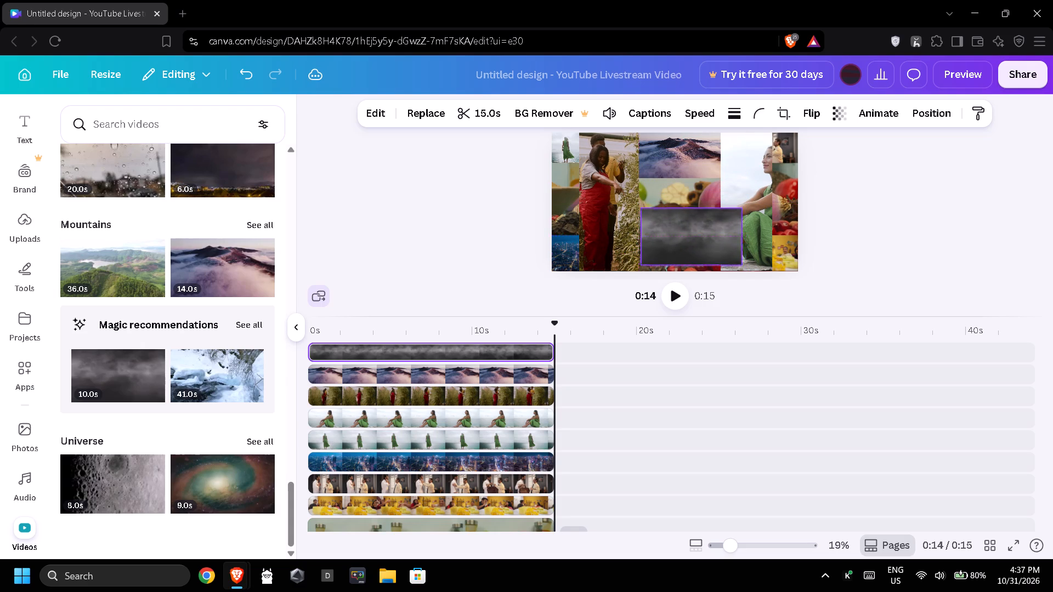
drag(697, 234, 695, 237)
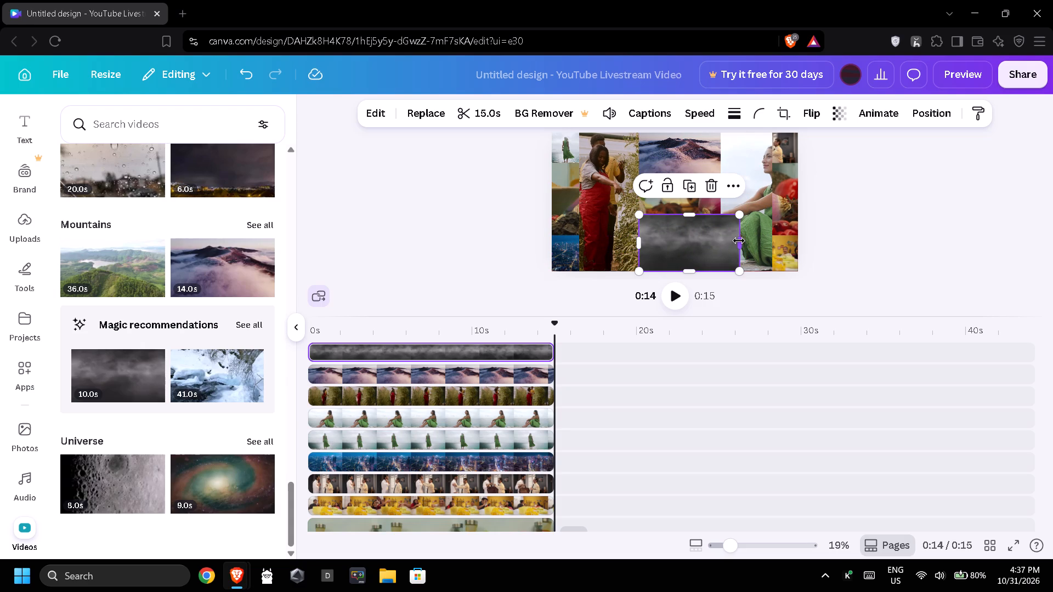
drag(739, 241, 720, 239)
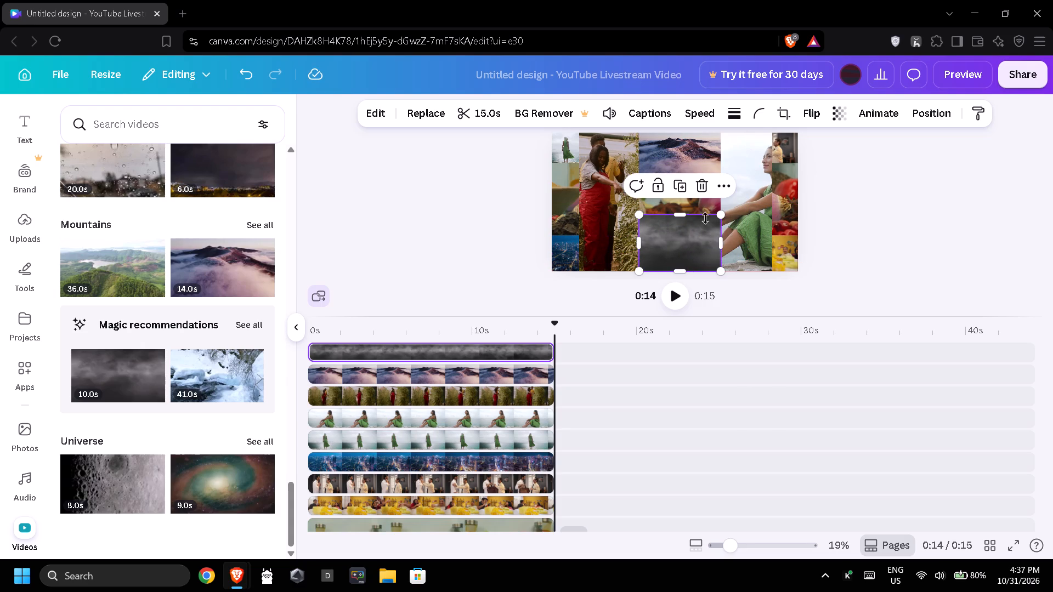
click(857, 209)
click(673, 234)
drag(679, 217, 684, 229)
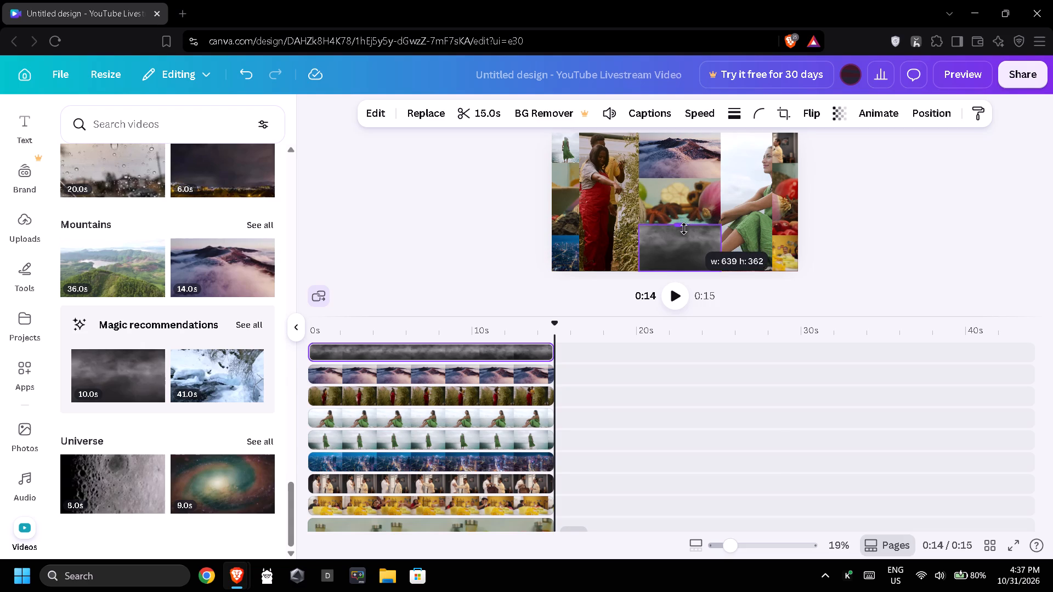
drag(684, 229, 684, 228)
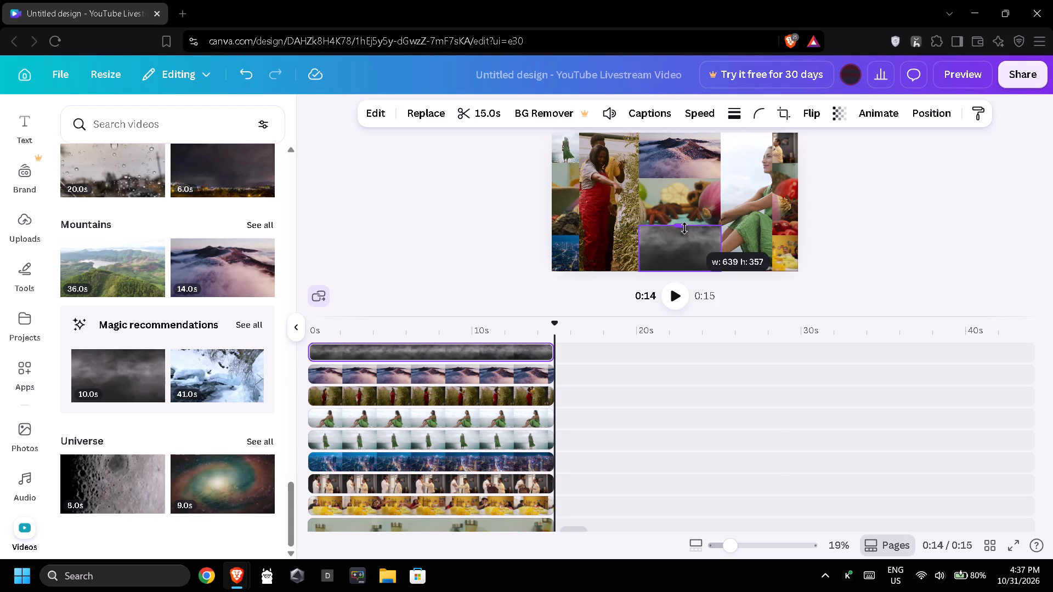
drag(684, 228, 684, 227)
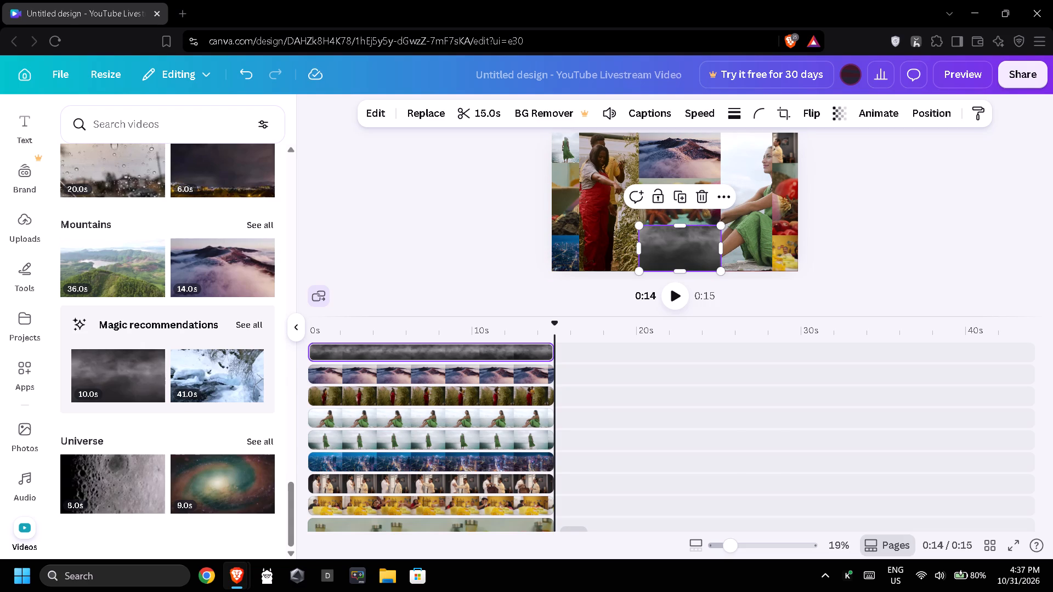
double_click(962, 219)
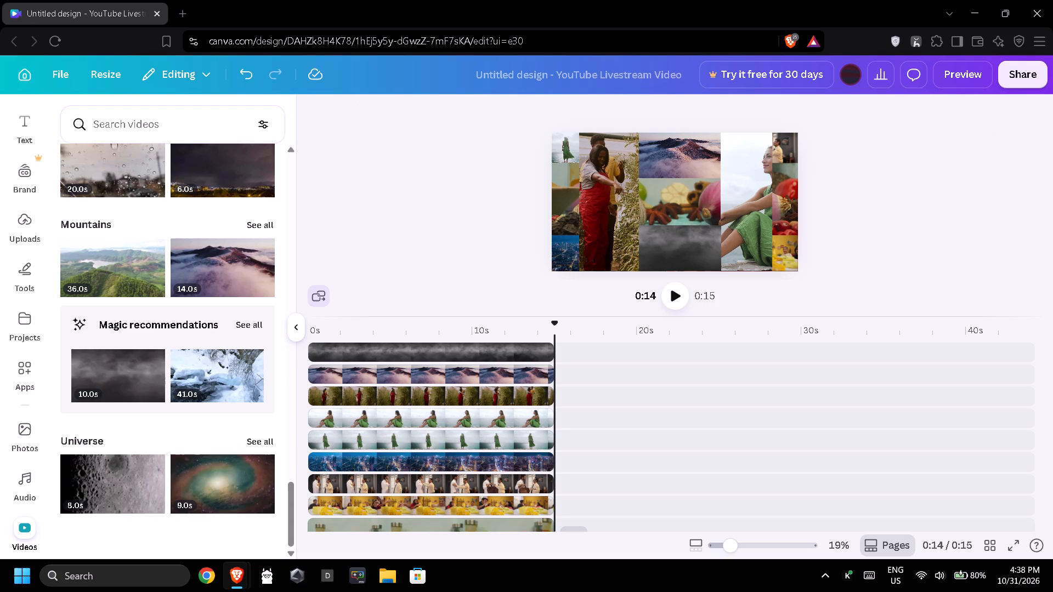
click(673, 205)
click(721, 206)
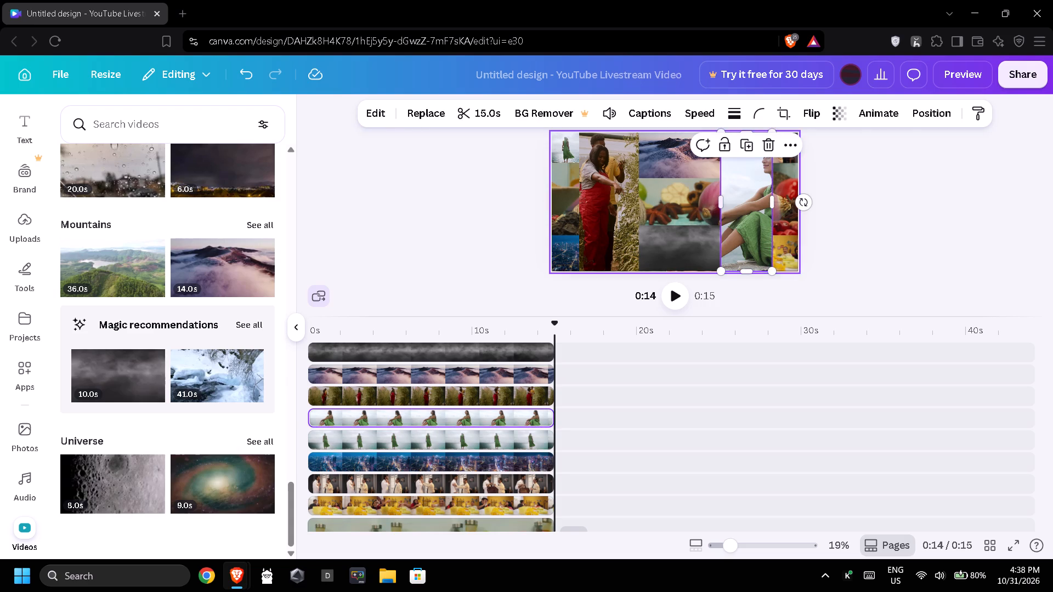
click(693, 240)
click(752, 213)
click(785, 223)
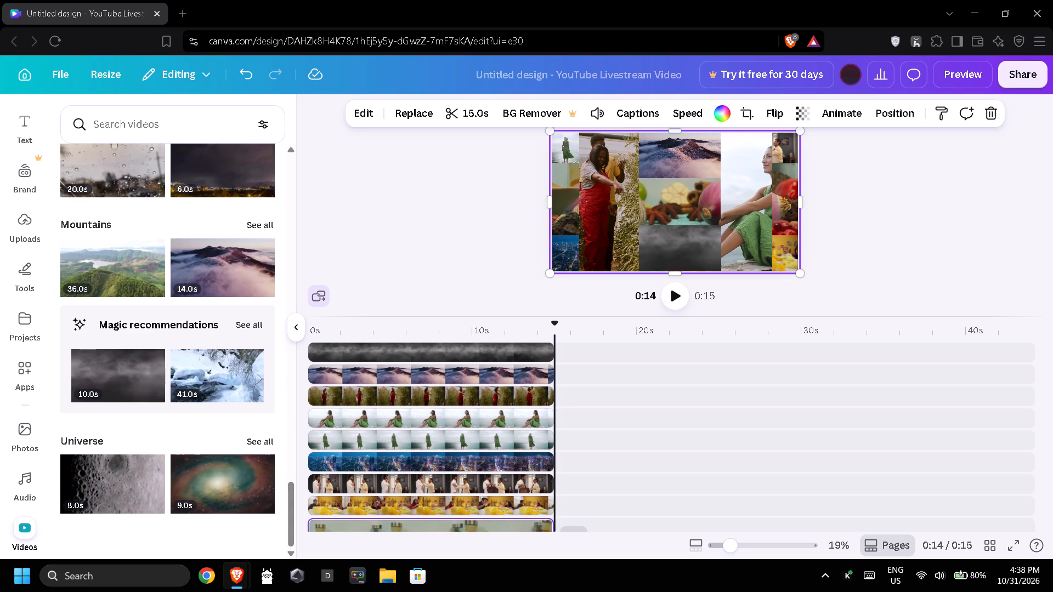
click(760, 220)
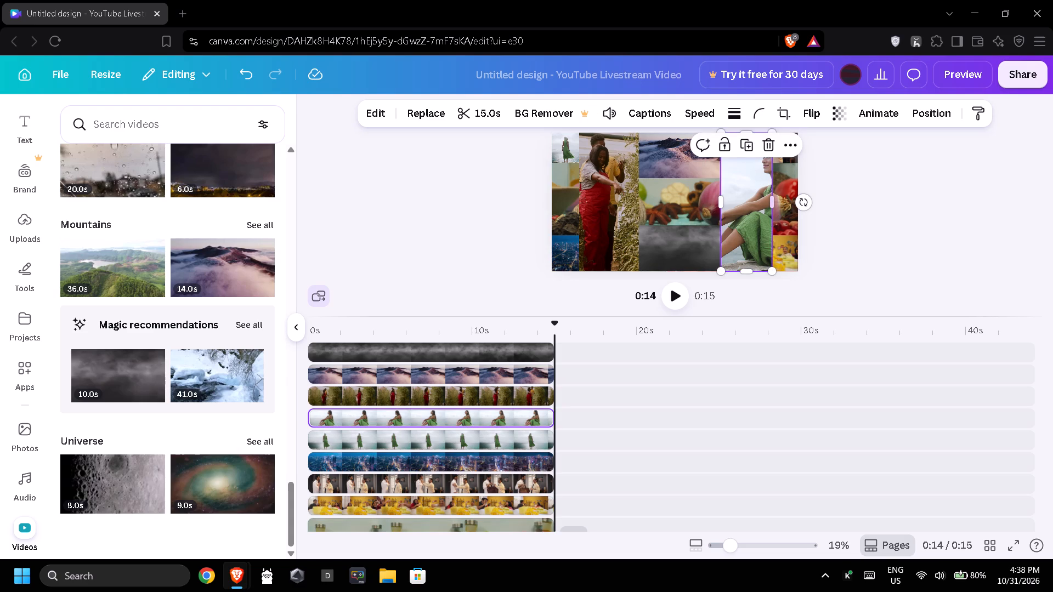
Give the full-height plants clip with the woman in red a solid black stroke of weight 30.
click(612, 215)
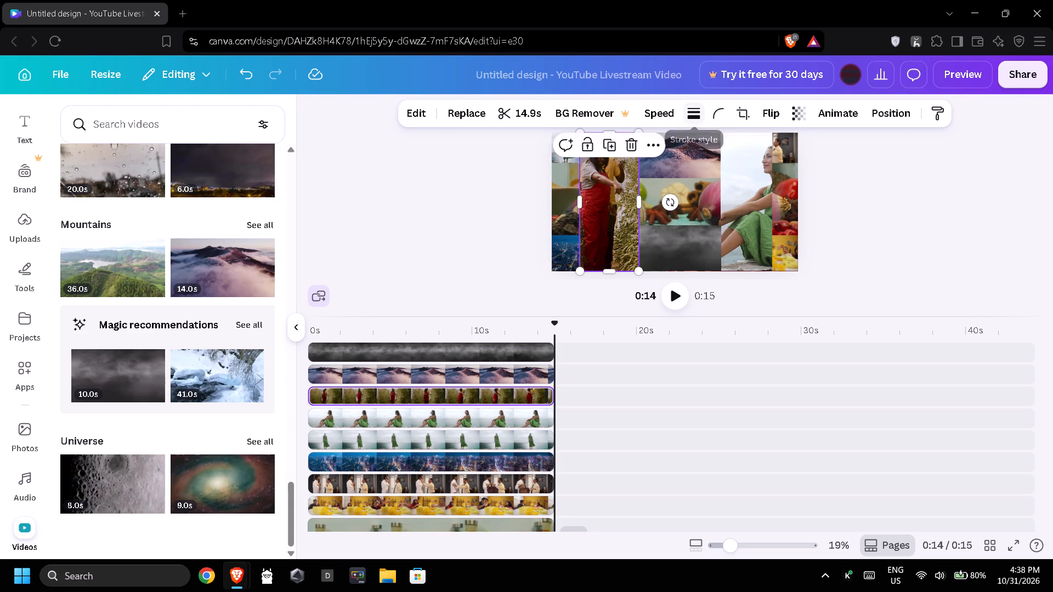
click(699, 114)
click(617, 203)
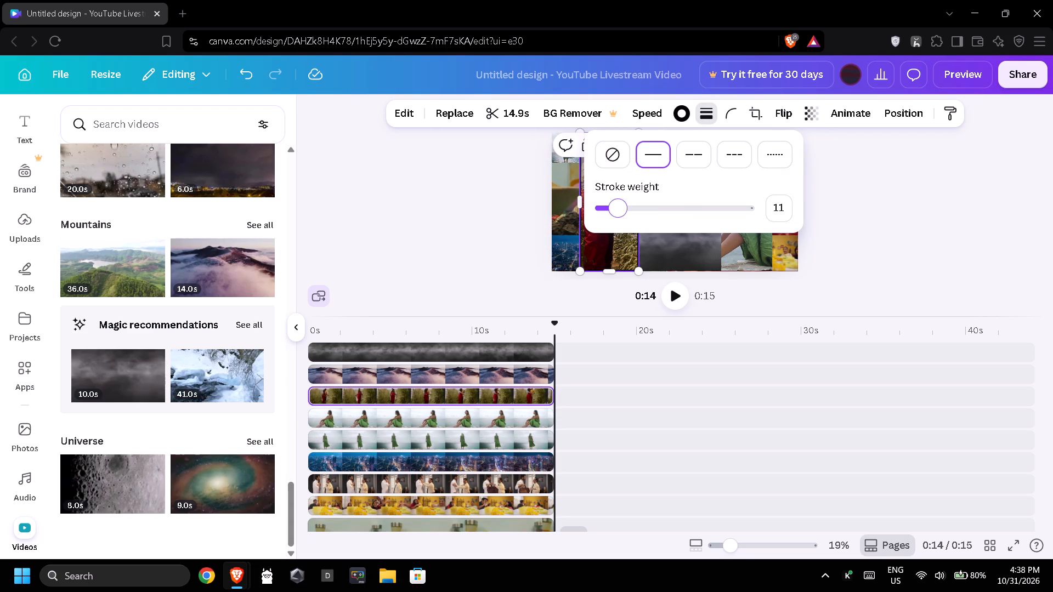
drag(619, 206, 641, 210)
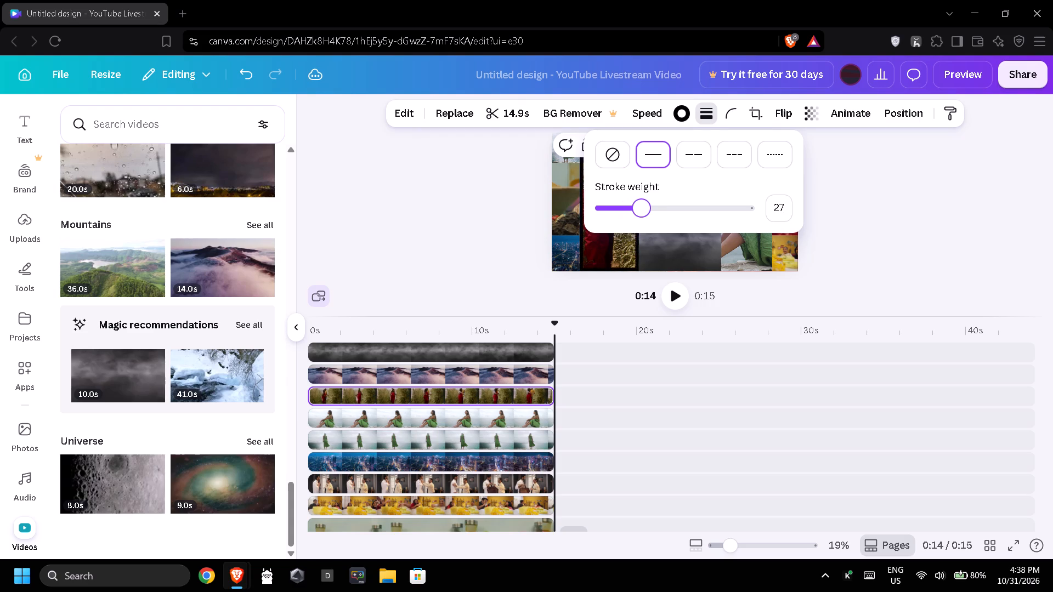
drag(641, 210, 644, 212)
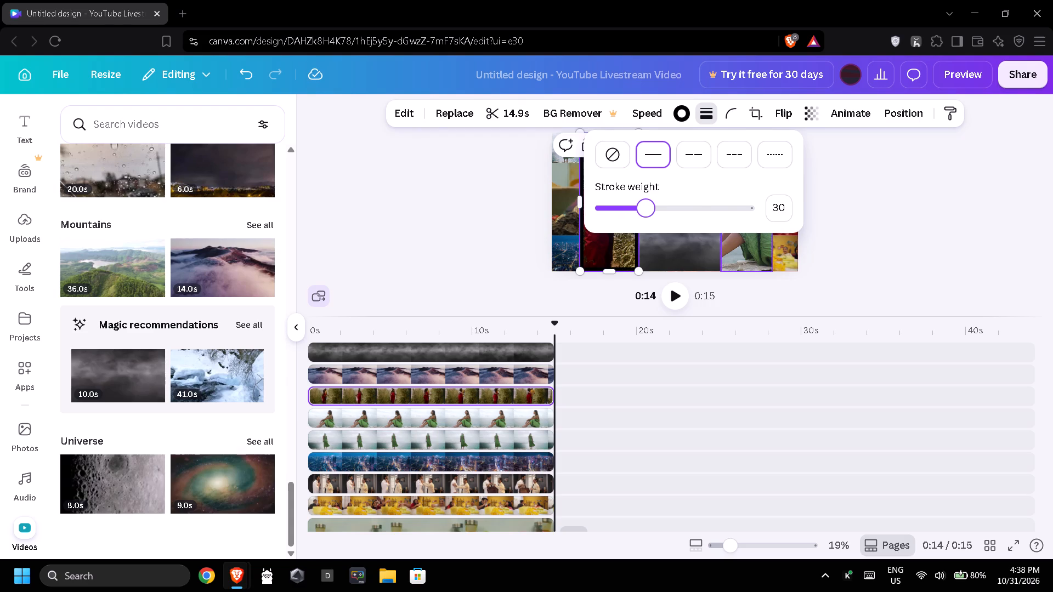
Give the full-height seated woman clip a solid black stroke of about the same weight as the plants clip's.
click(755, 252)
click(740, 111)
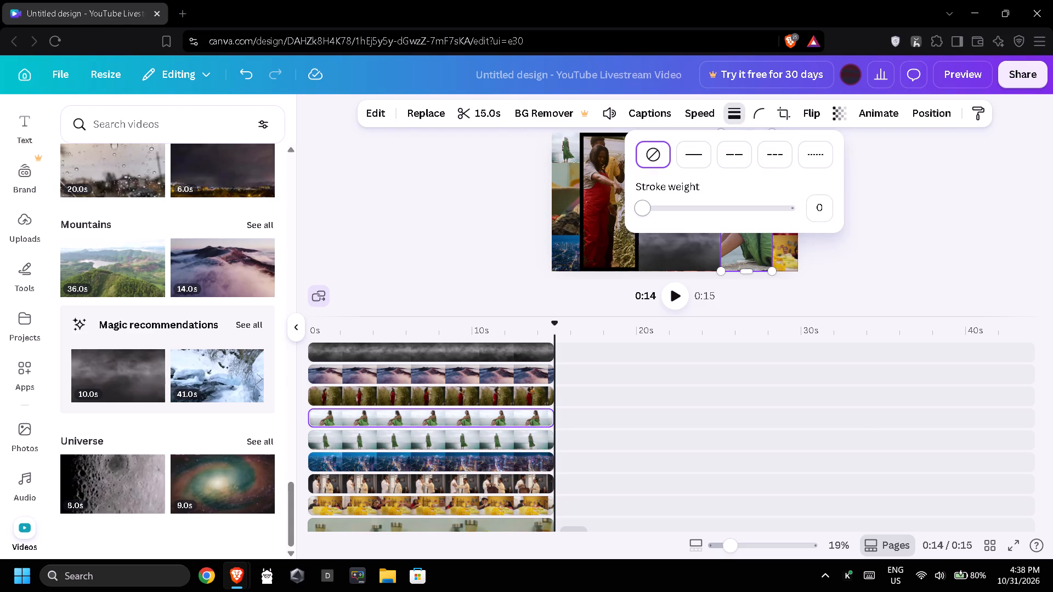
drag(643, 205, 682, 214)
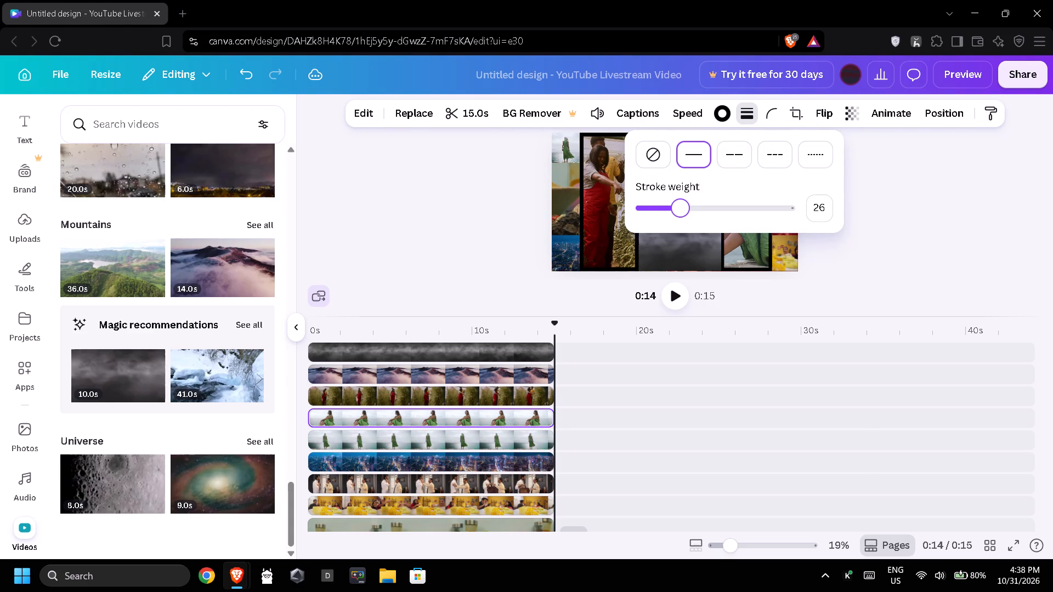
drag(682, 214, 686, 216)
triple_click(896, 229)
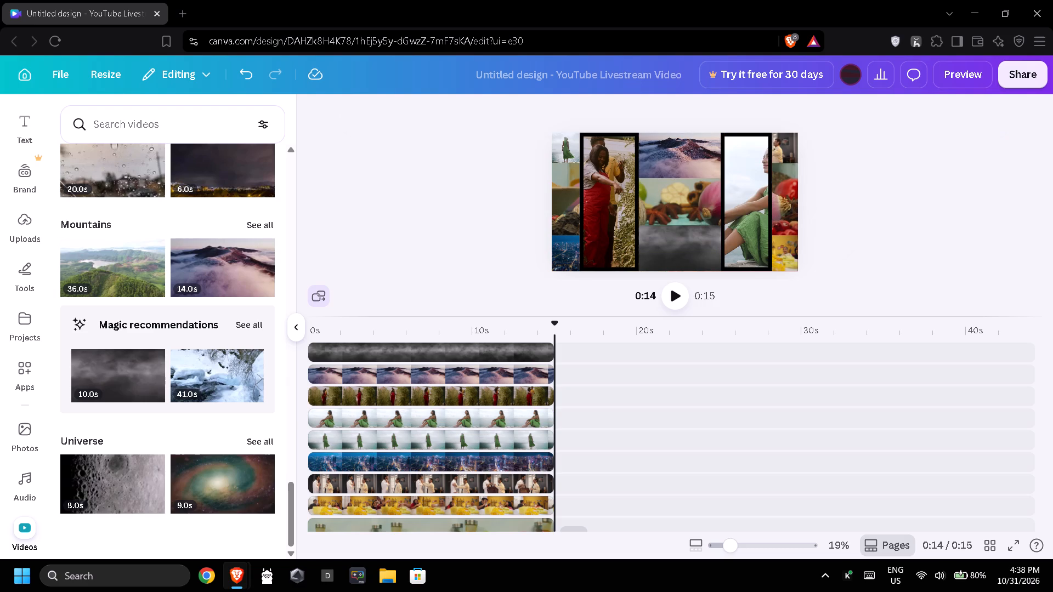
Give the bottom-centre dark clouds clip a solid black stroke matching the weight used on the full-height clips.
click(685, 207)
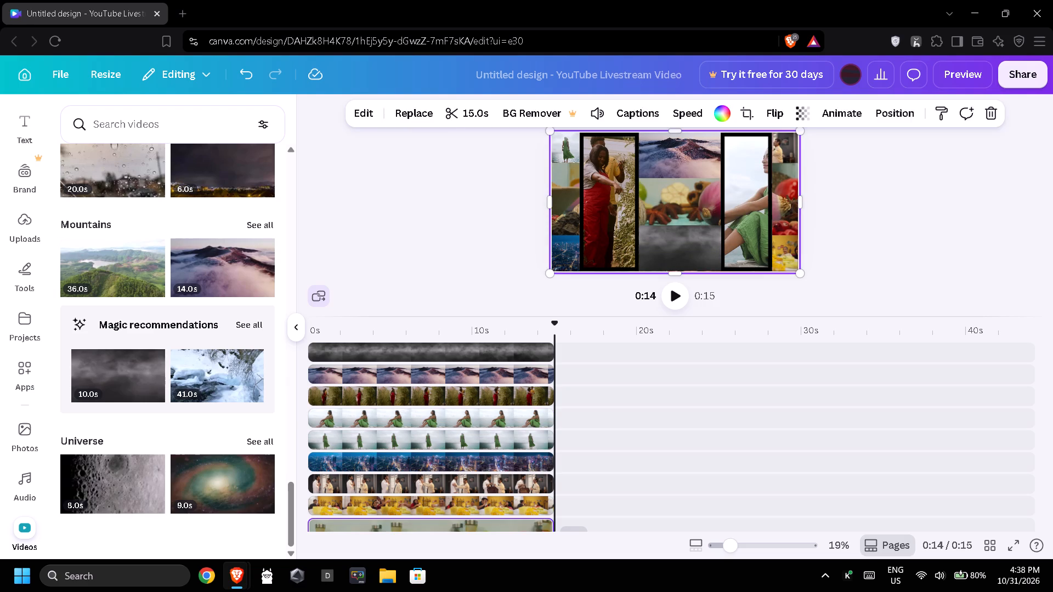
click(694, 247)
click(733, 118)
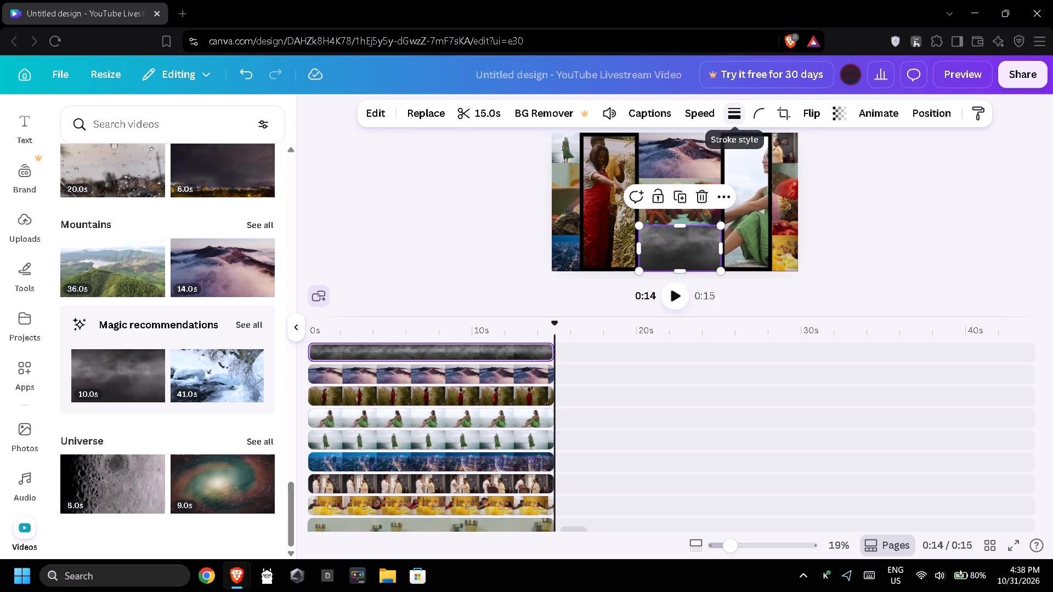
drag(641, 208, 680, 211)
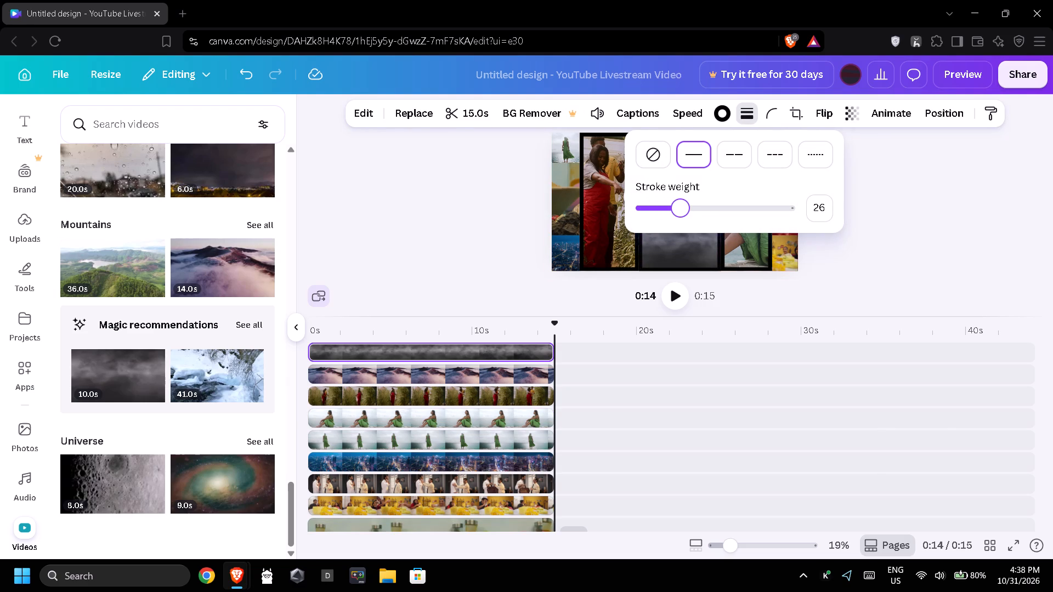
drag(680, 211, 686, 212)
triple_click(890, 219)
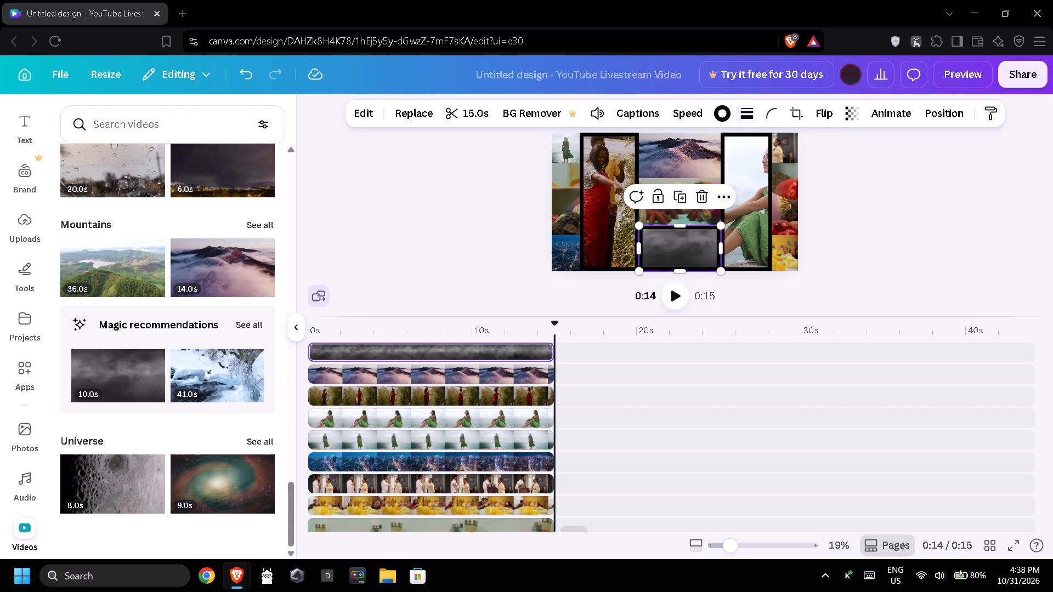
Give the top-centre mountain clouds clip a solid black stroke of weight about 30.
click(680, 163)
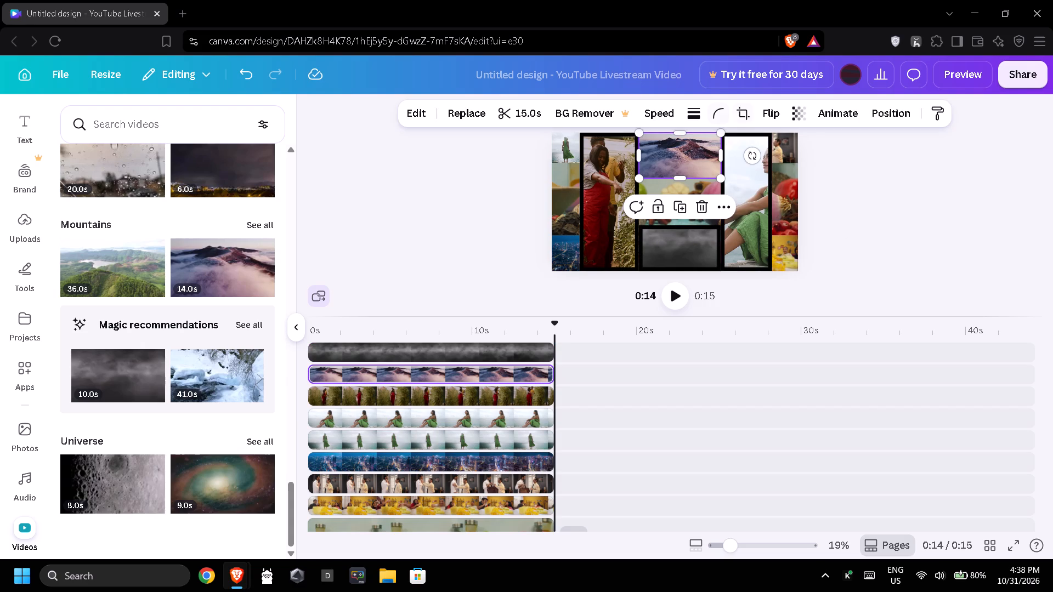
click(689, 115)
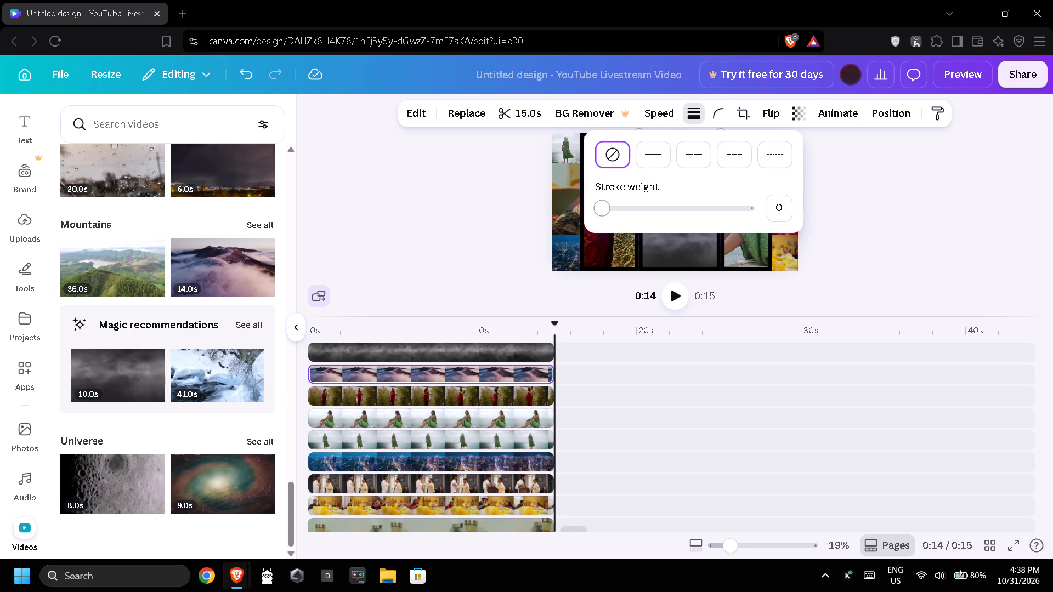
drag(605, 212, 640, 210)
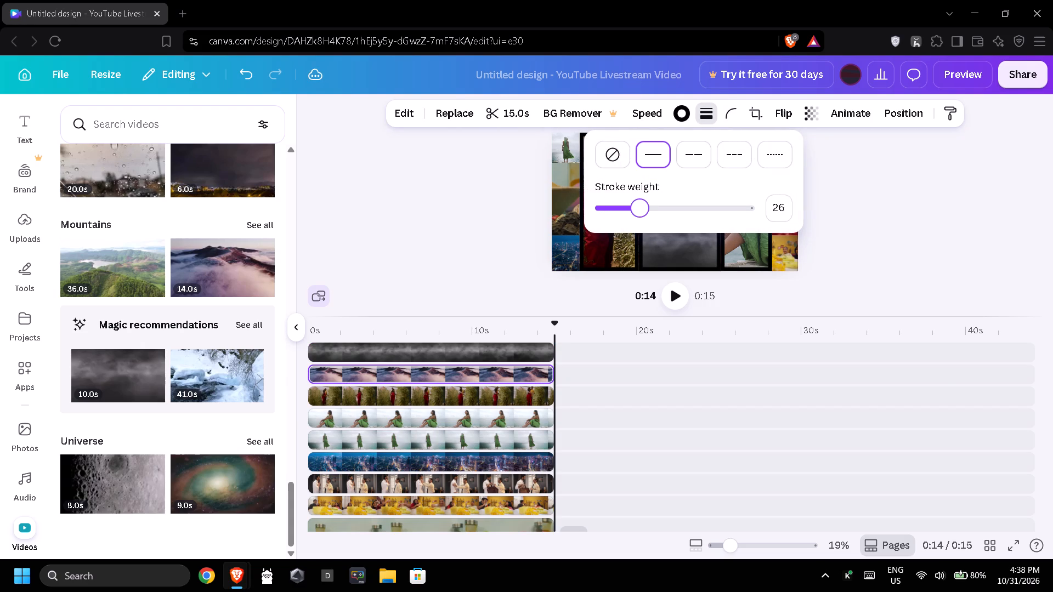
drag(640, 210, 646, 212)
drag(646, 212, 645, 212)
double_click(944, 205)
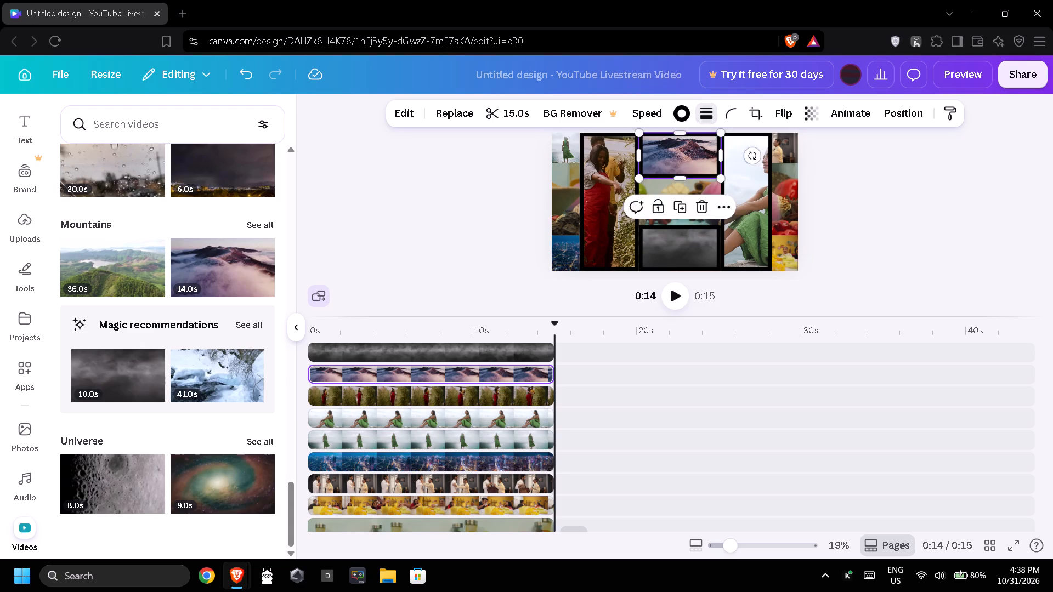
click(944, 204)
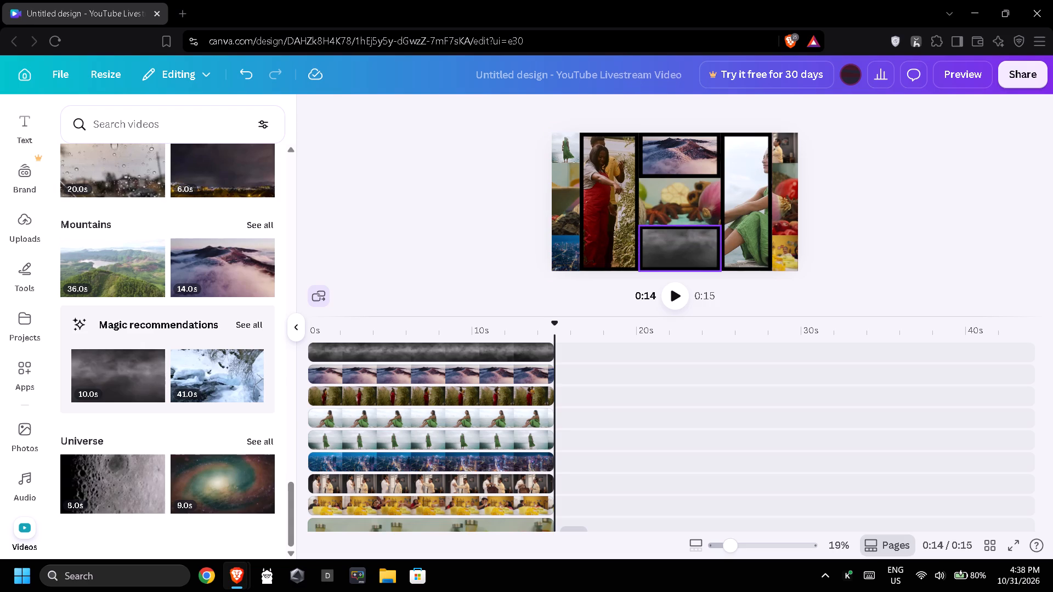
Widen the bottom-centre dark clouds clip on both sides to about 709 × 357 so its stroke overlaps the full-height clips' strokes.
click(714, 247)
drag(718, 248, 727, 251)
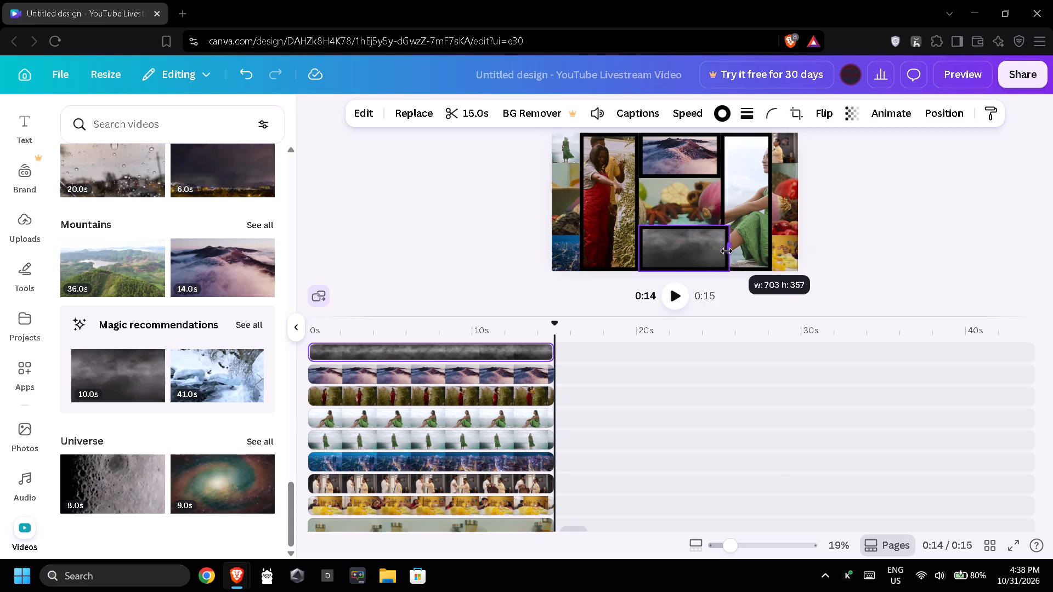
drag(727, 251, 723, 254)
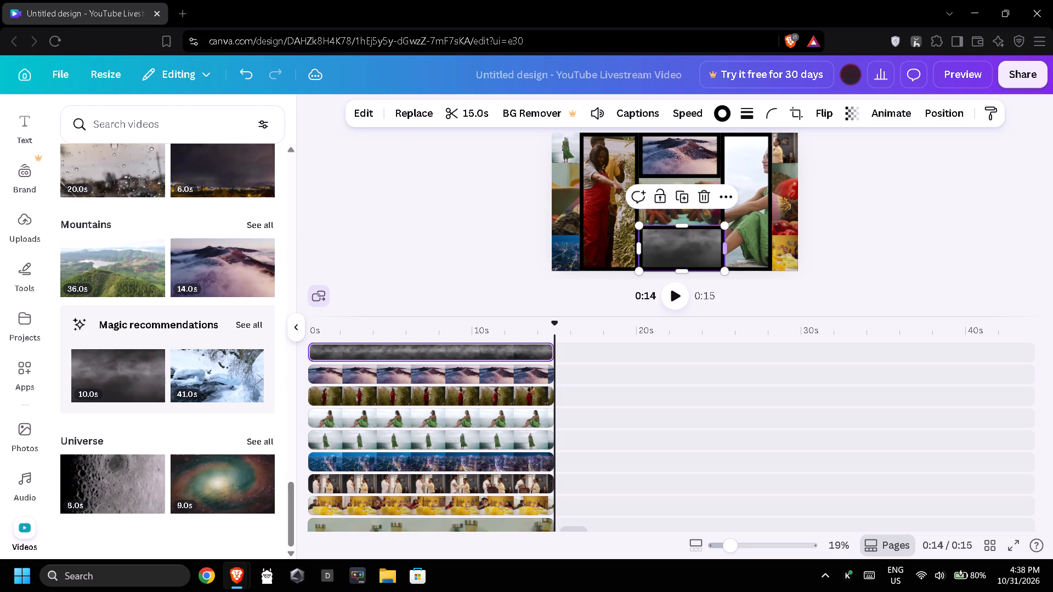
click(638, 249)
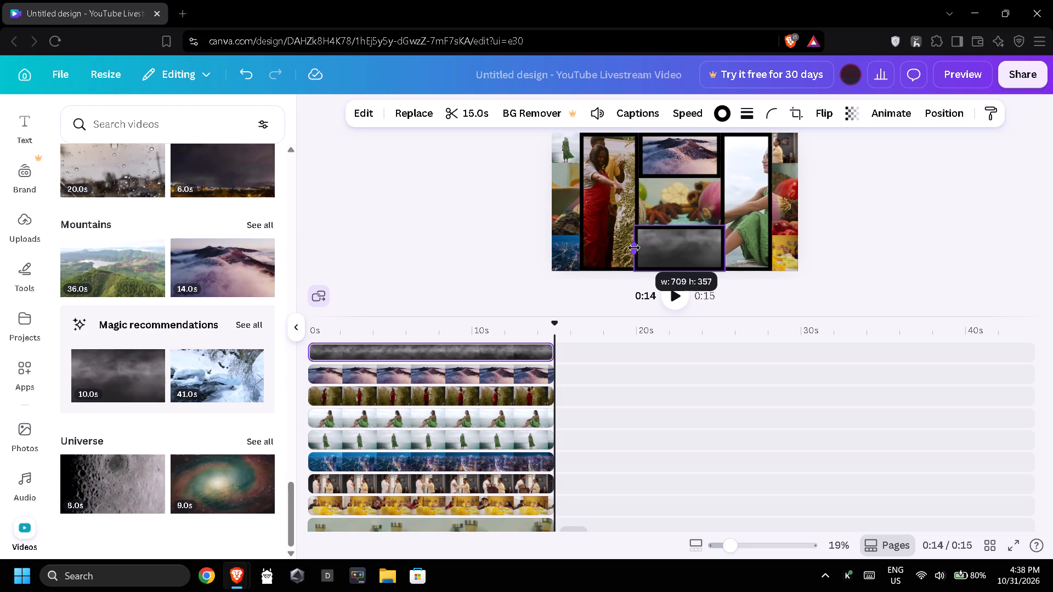
double_click(489, 203)
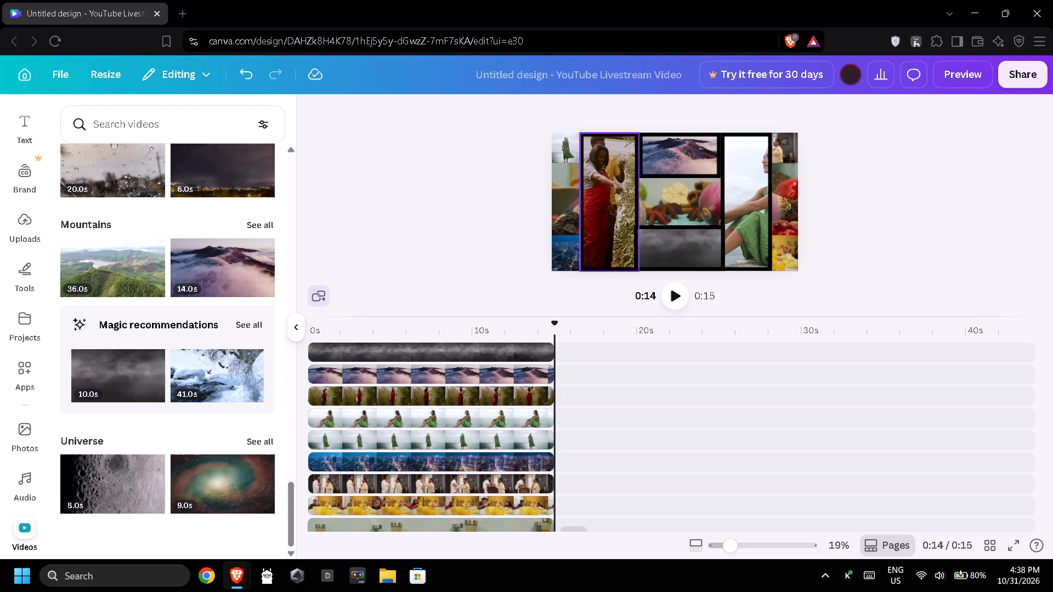
Widen the top-centre mountain clouds clip on both sides to match the bottom-centre clip and overlap the full-height clips' strokes.
click(678, 152)
click(718, 156)
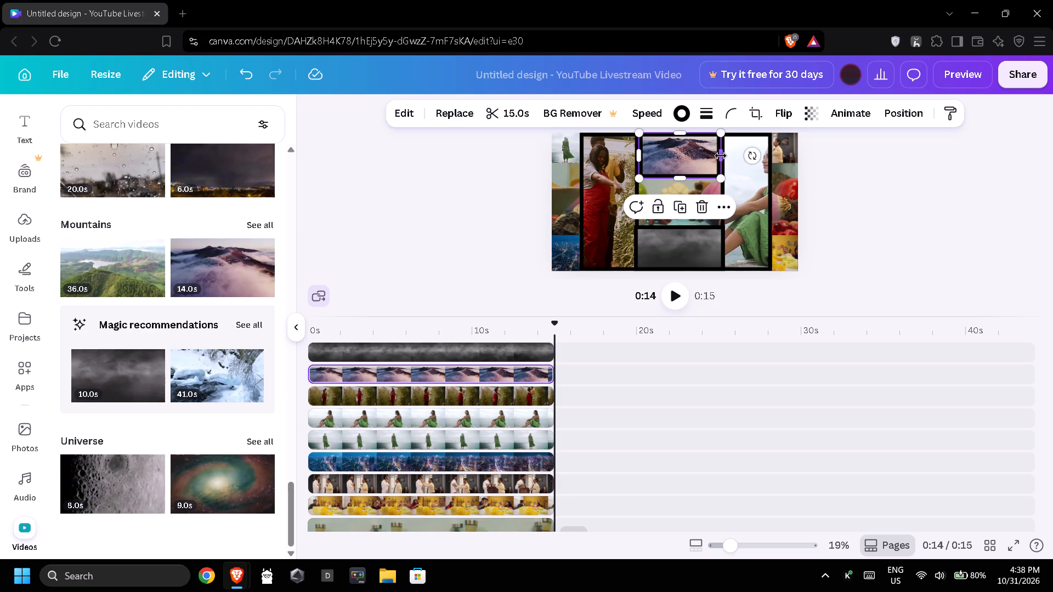
click(640, 159)
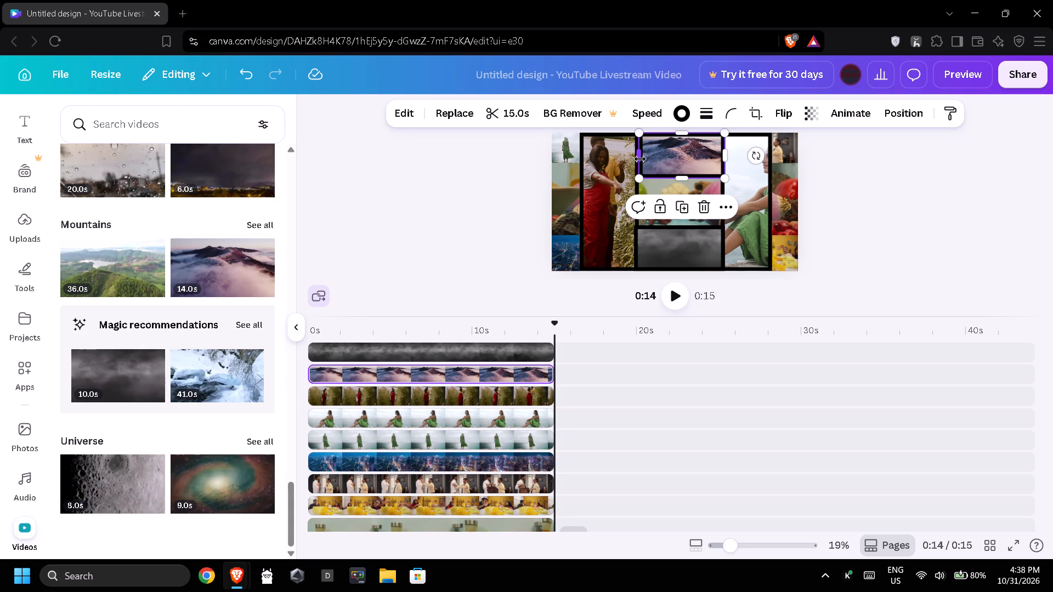
triple_click(481, 192)
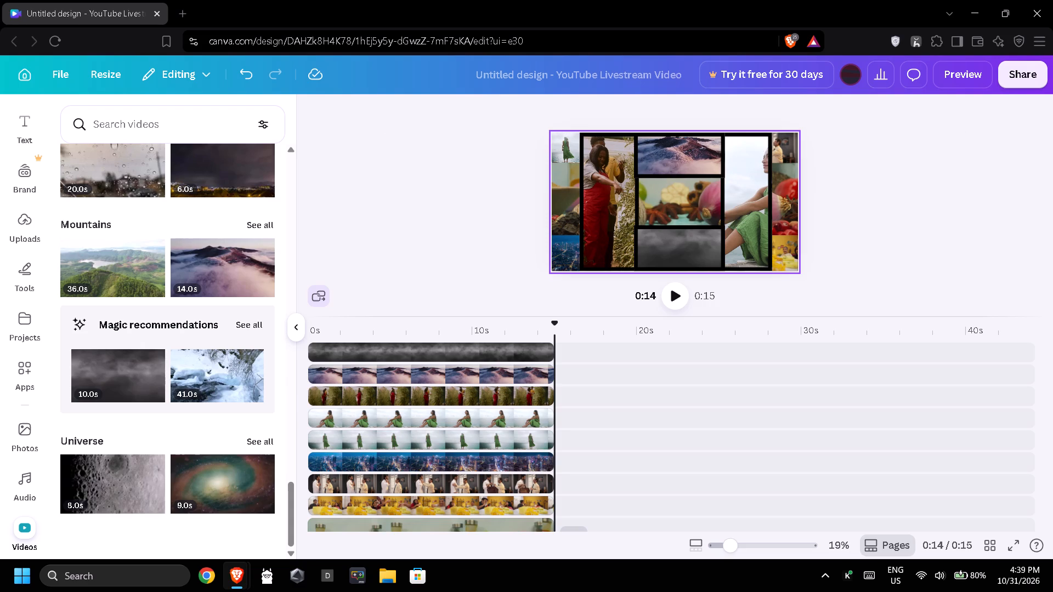
click(678, 193)
click(920, 177)
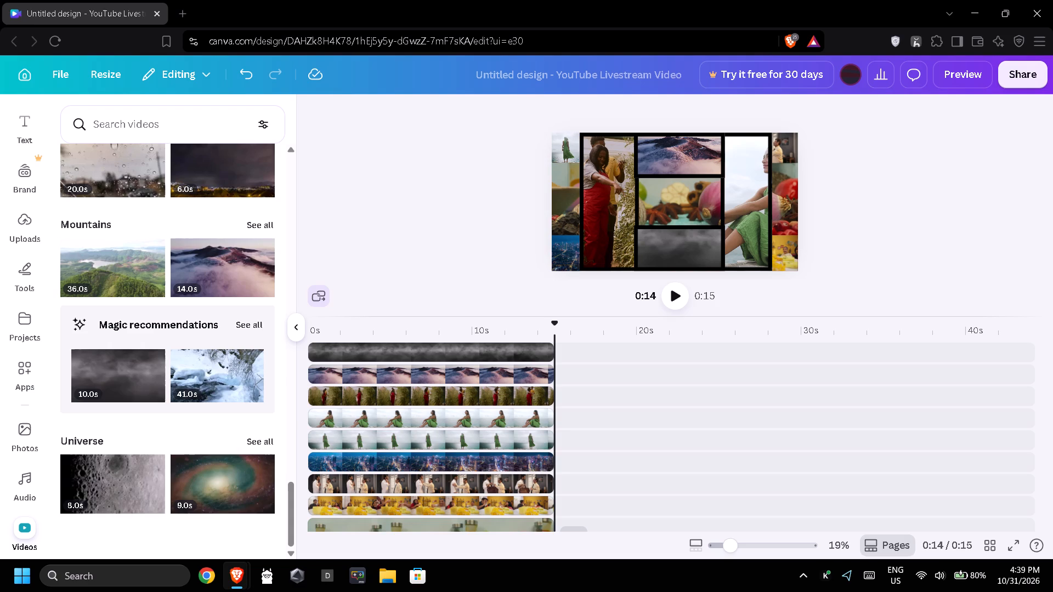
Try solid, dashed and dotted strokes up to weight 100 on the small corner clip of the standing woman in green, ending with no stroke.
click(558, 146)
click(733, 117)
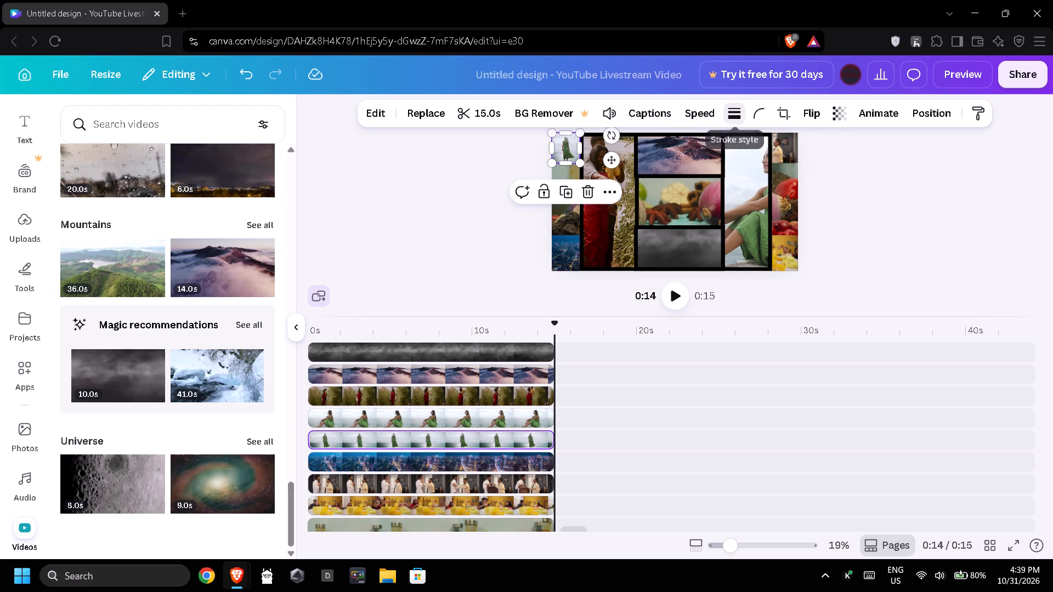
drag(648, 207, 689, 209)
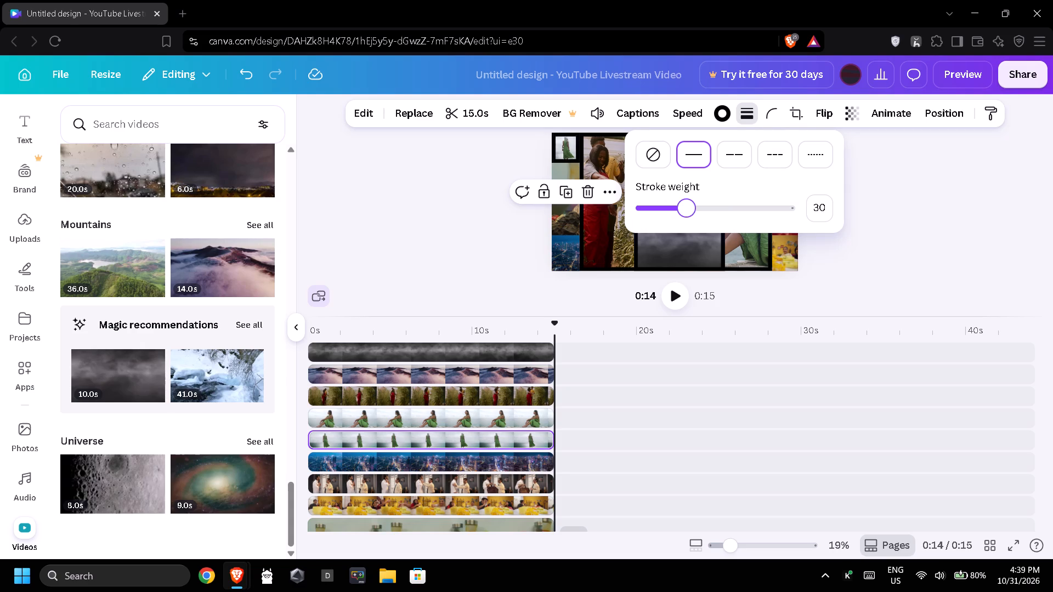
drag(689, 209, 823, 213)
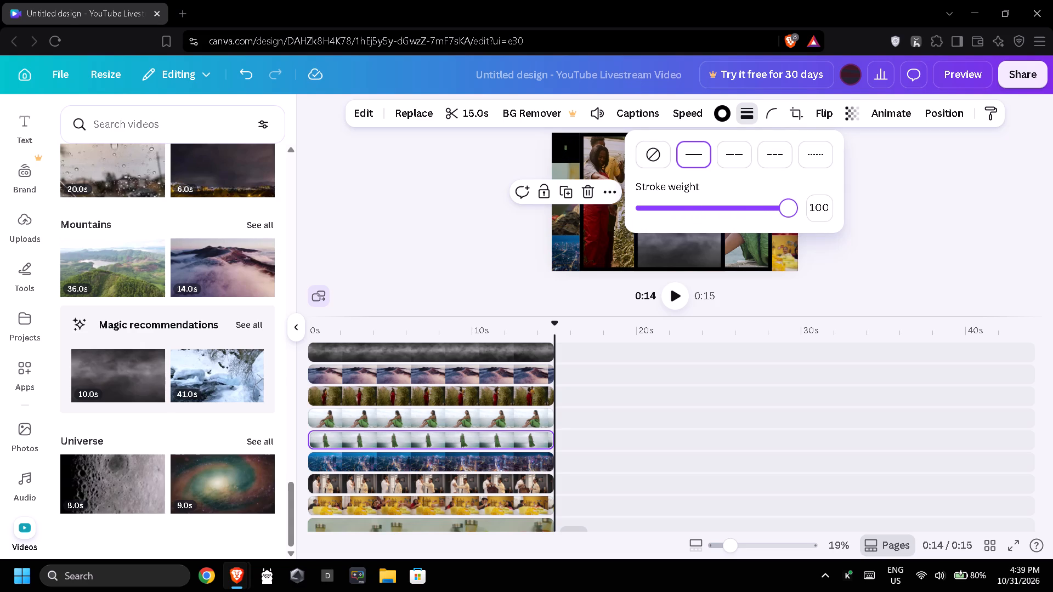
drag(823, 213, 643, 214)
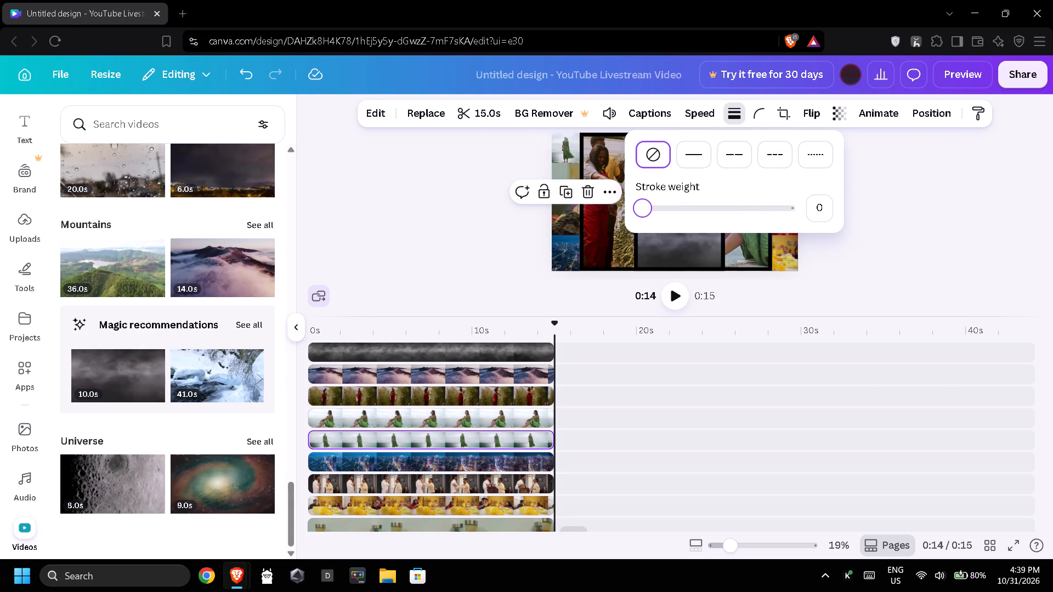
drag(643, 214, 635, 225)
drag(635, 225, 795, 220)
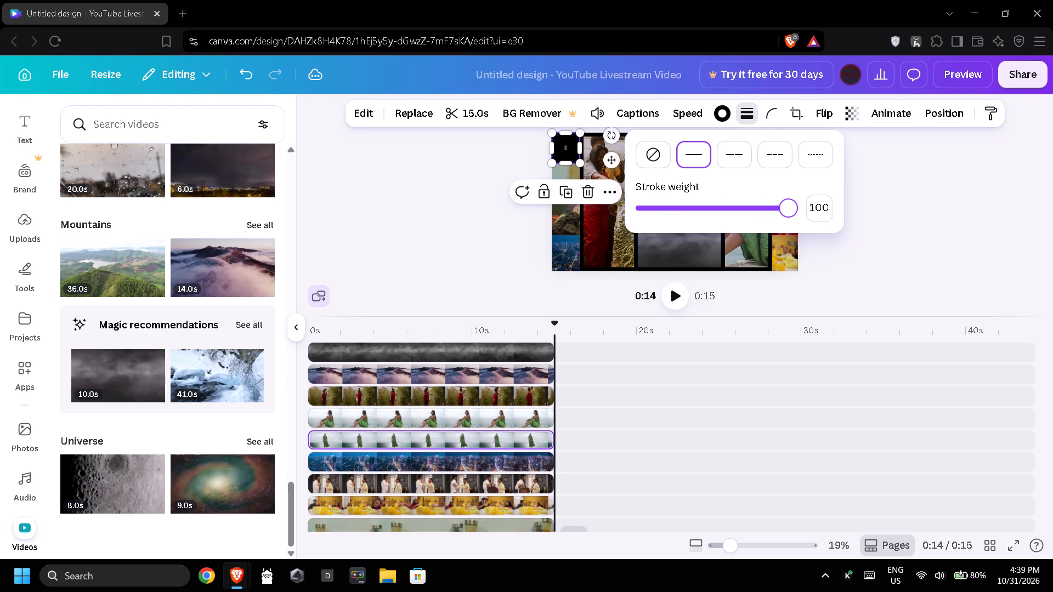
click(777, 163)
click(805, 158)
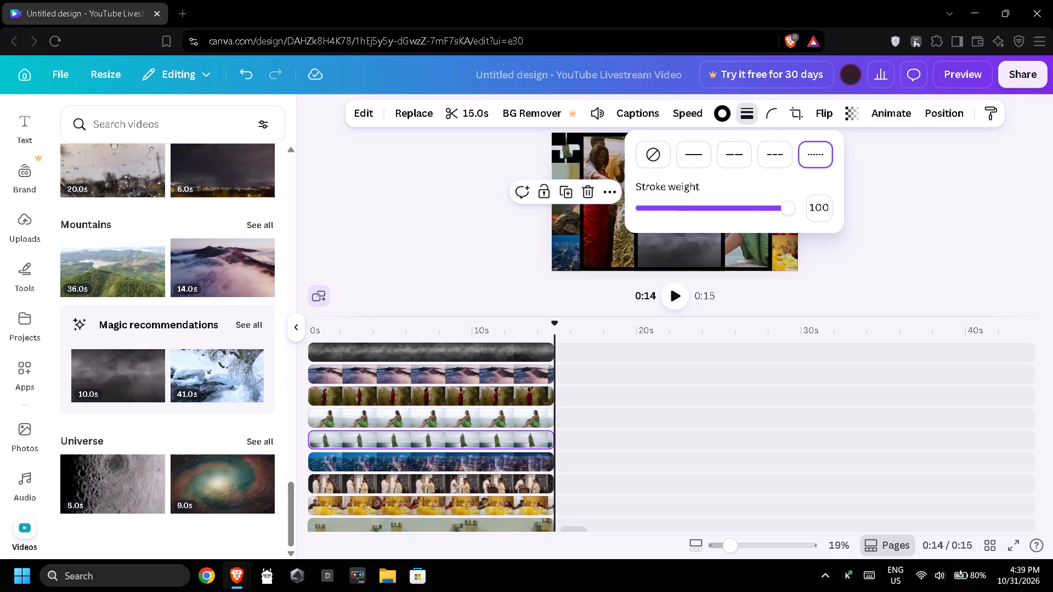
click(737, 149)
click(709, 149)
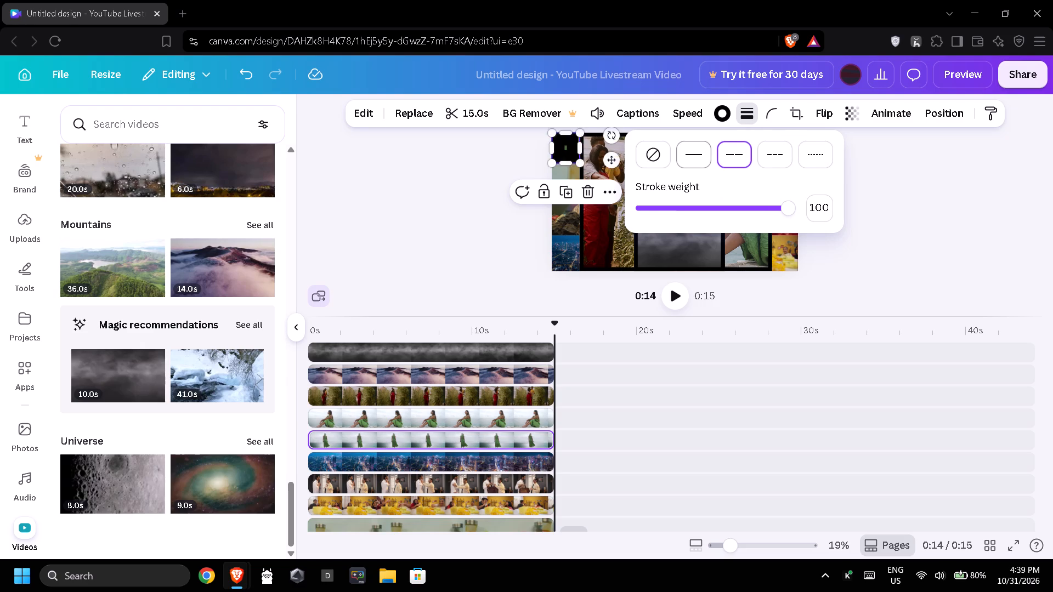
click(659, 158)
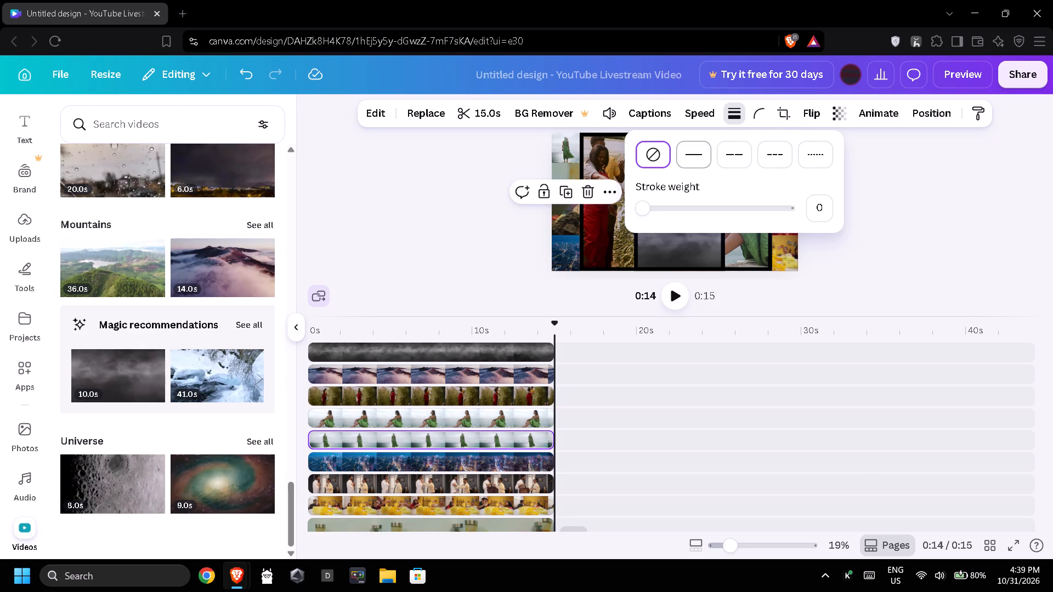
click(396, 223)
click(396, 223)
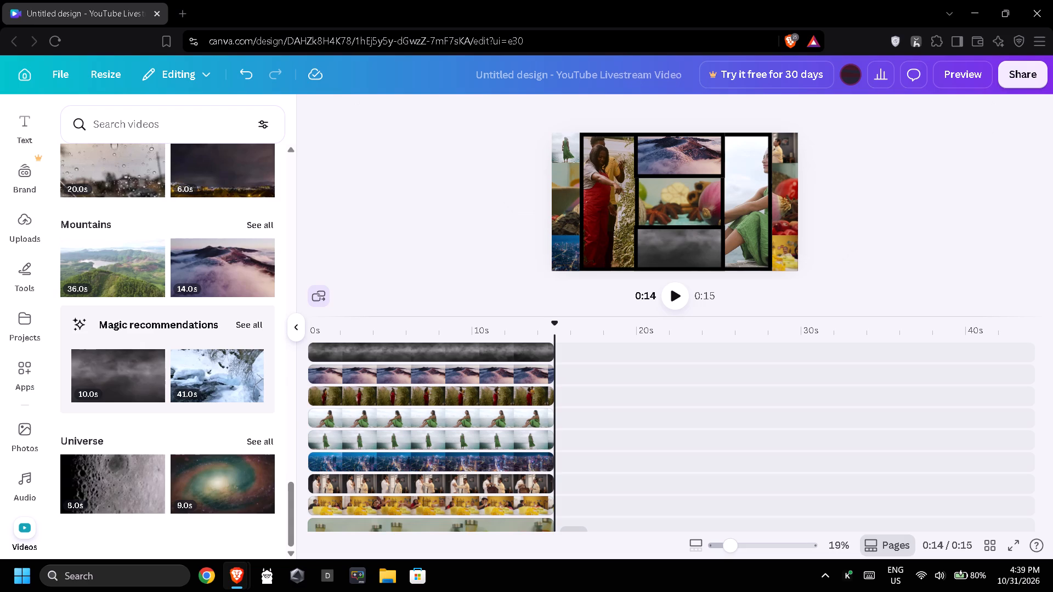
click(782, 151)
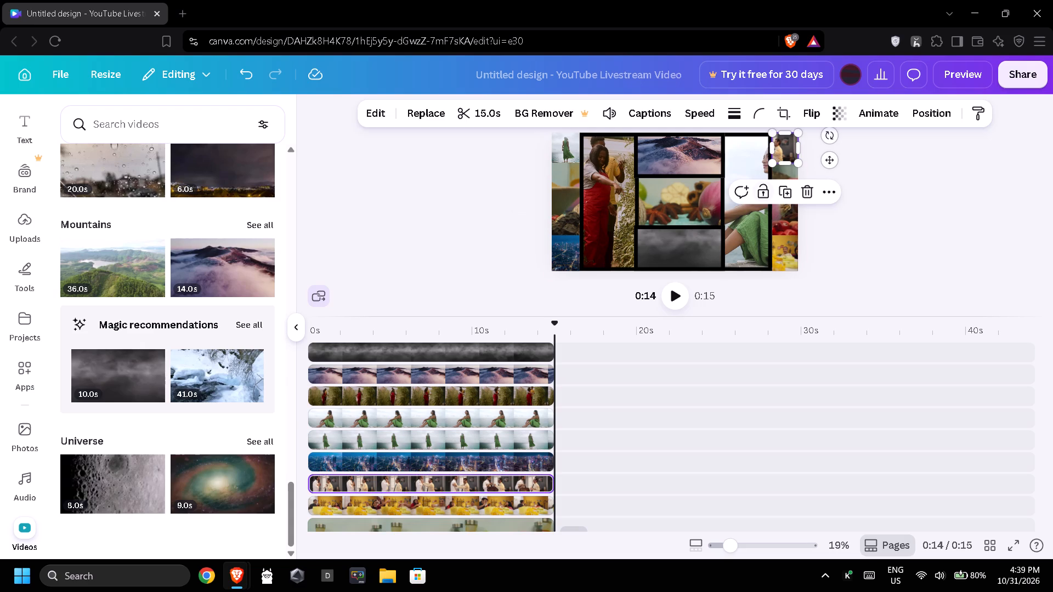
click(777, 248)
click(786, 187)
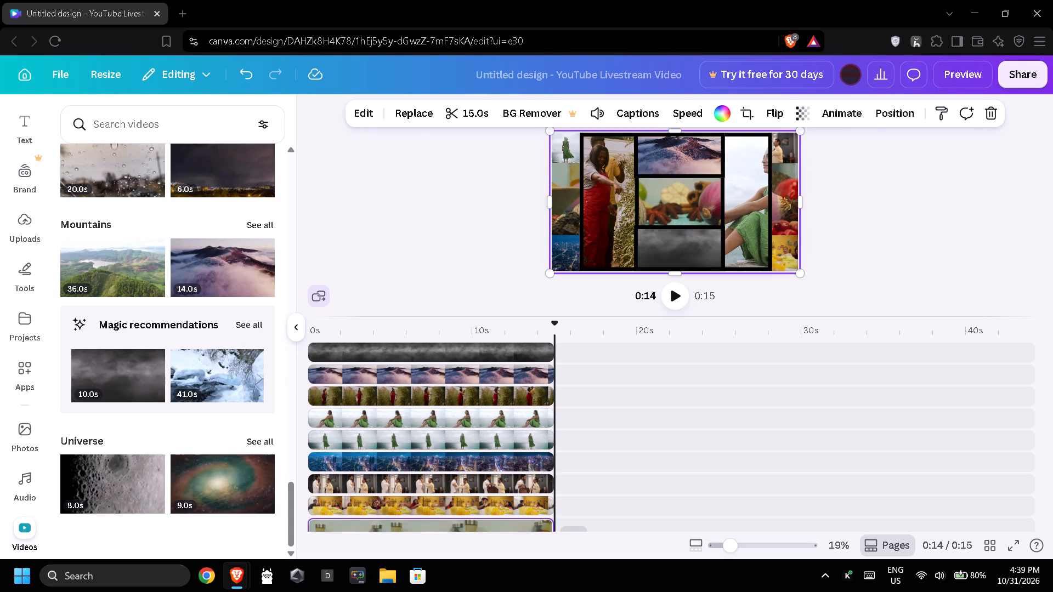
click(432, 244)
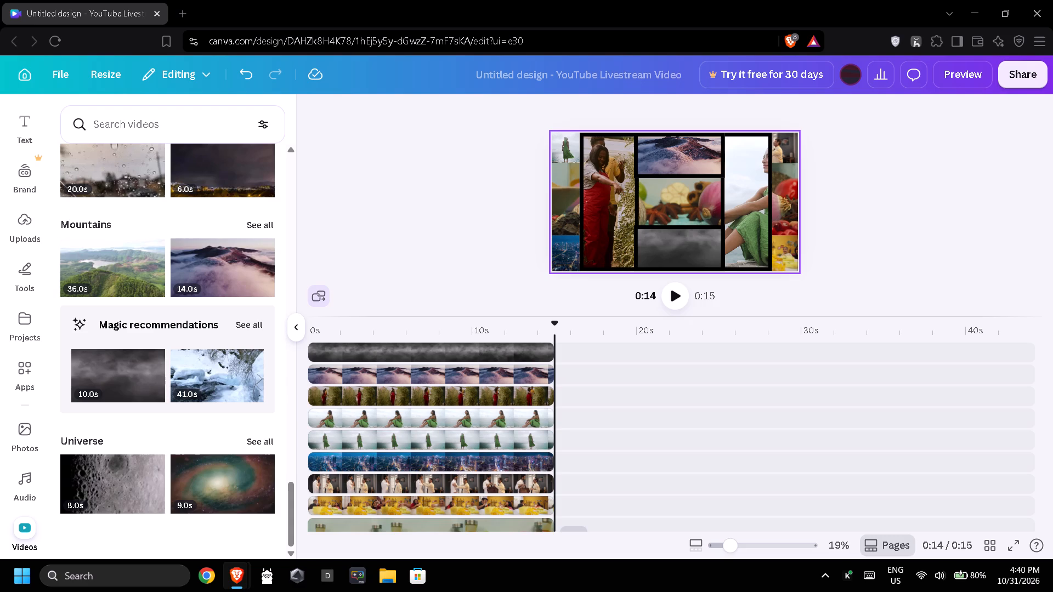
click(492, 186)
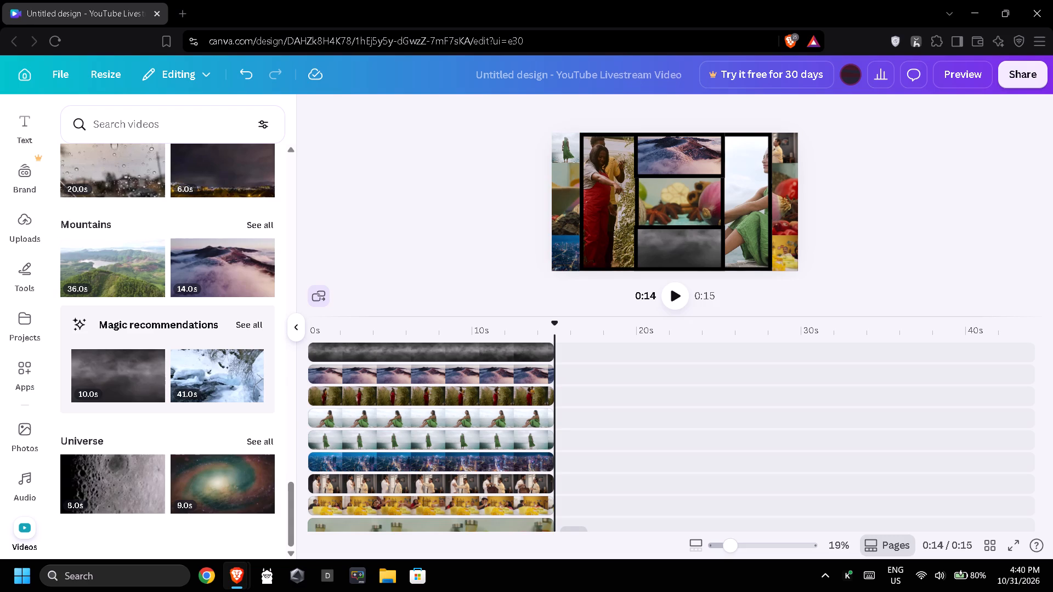
Add the 19-second video of the man beside floating screens from the Universe collection directly after the food footage in the timeline.
scroll(610, 394, down, 4)
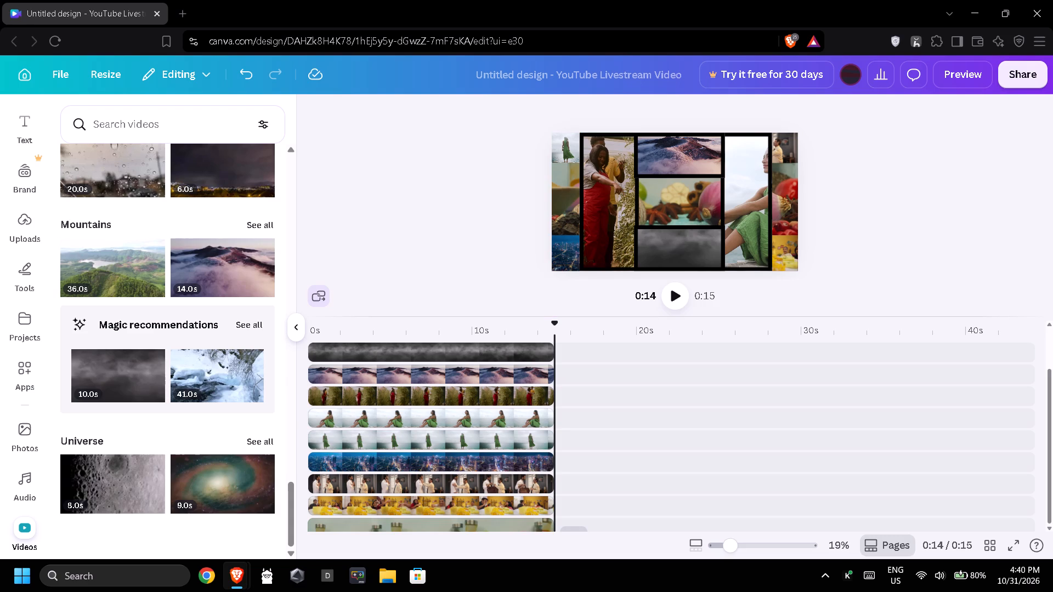
click(593, 431)
scroll(593, 466, down, 4)
scroll(589, 456, up, 5)
scroll(589, 455, down, 6)
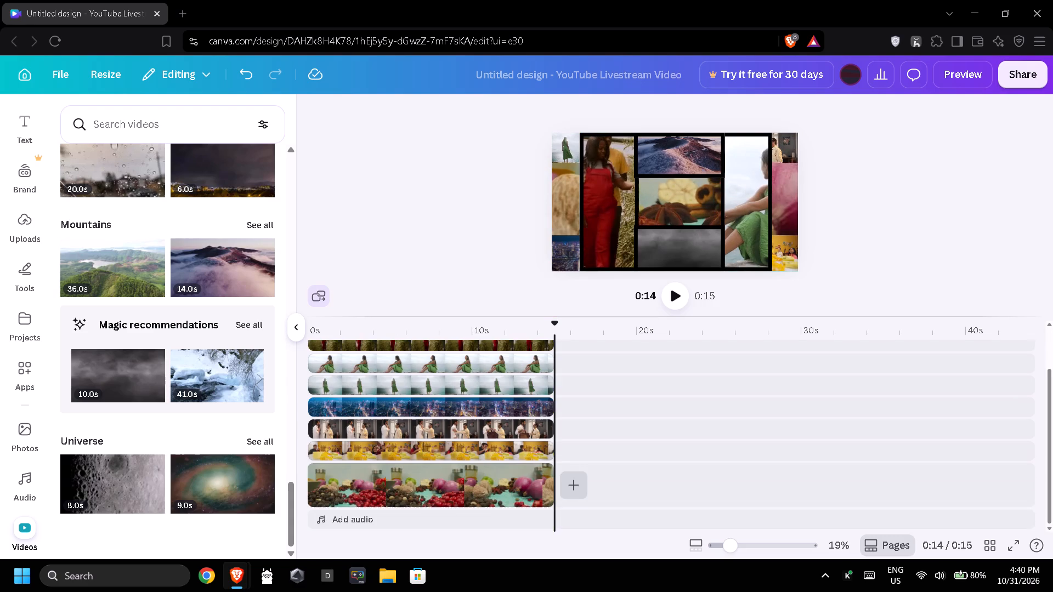
scroll(177, 363, down, 6)
scroll(189, 329, up, 3)
scroll(190, 328, down, 5)
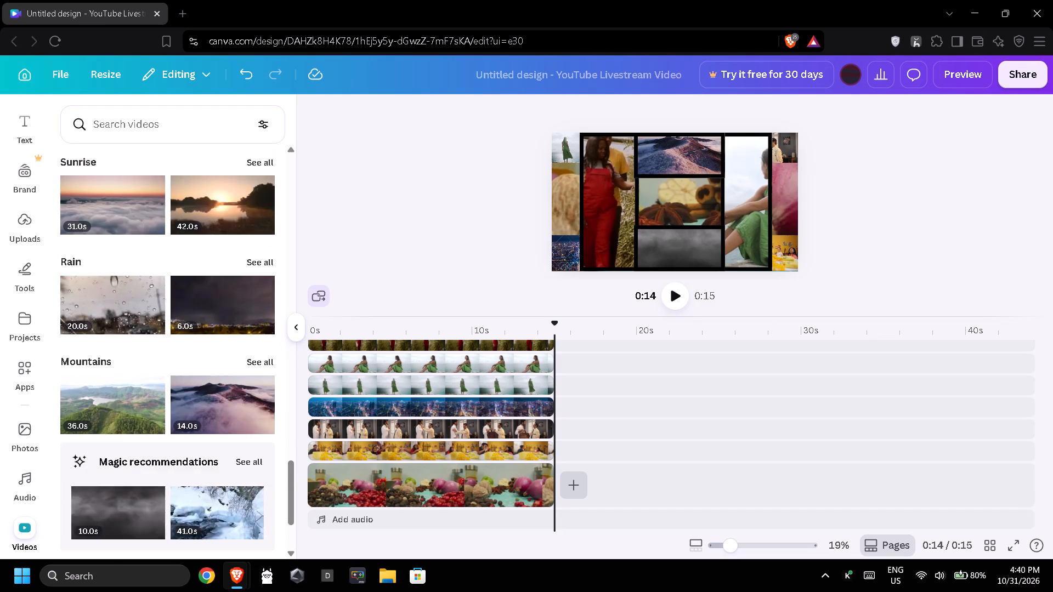
click(263, 437)
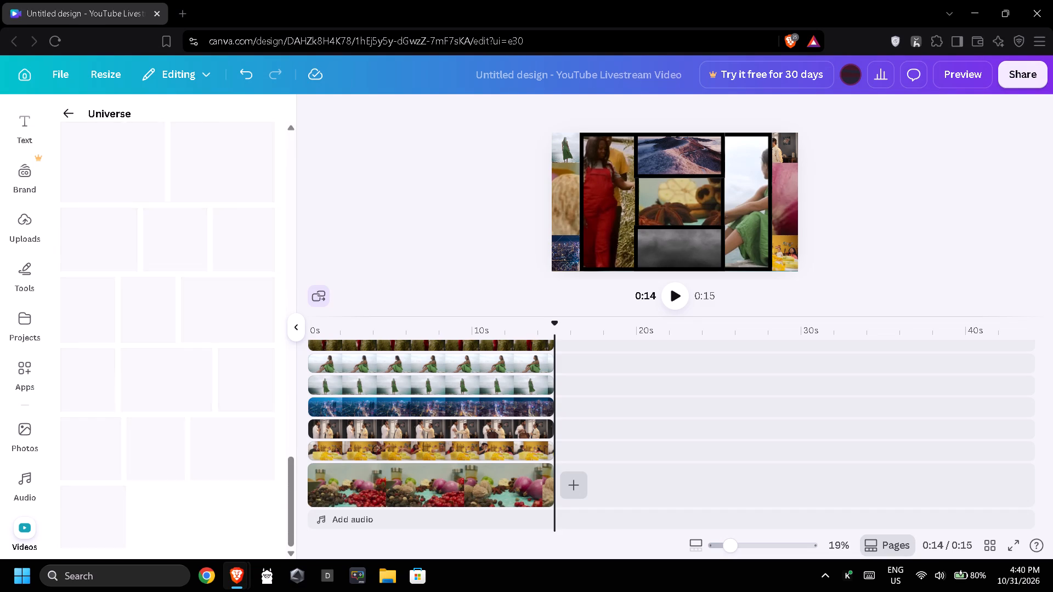
scroll(192, 323, down, 6)
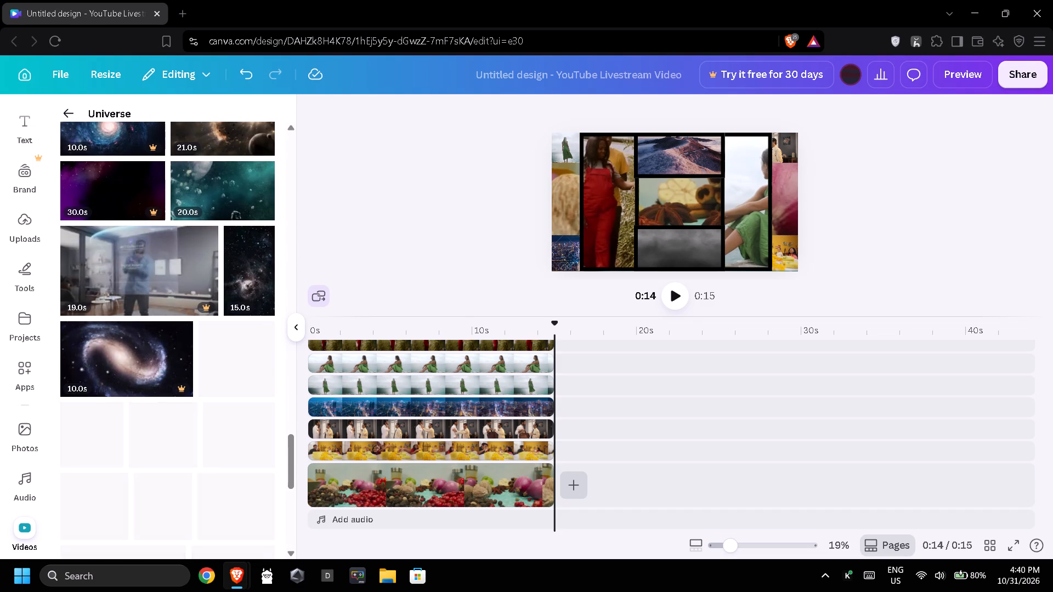
drag(120, 277, 567, 466)
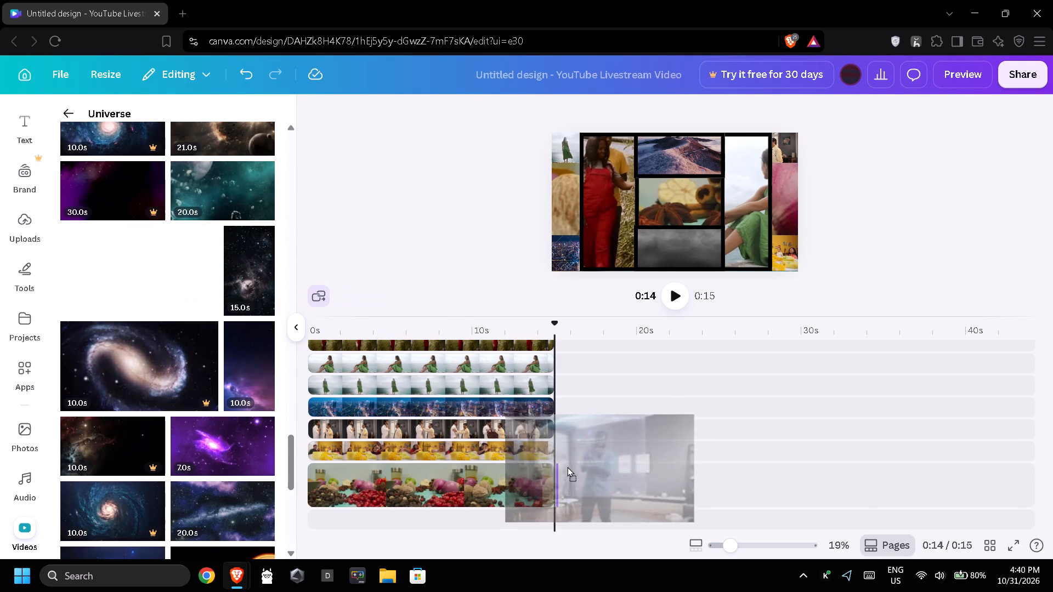
drag(567, 466, 578, 474)
Trim the end of the page-two background video of the man beside floating screens to 10.9 seconds.
click(414, 372)
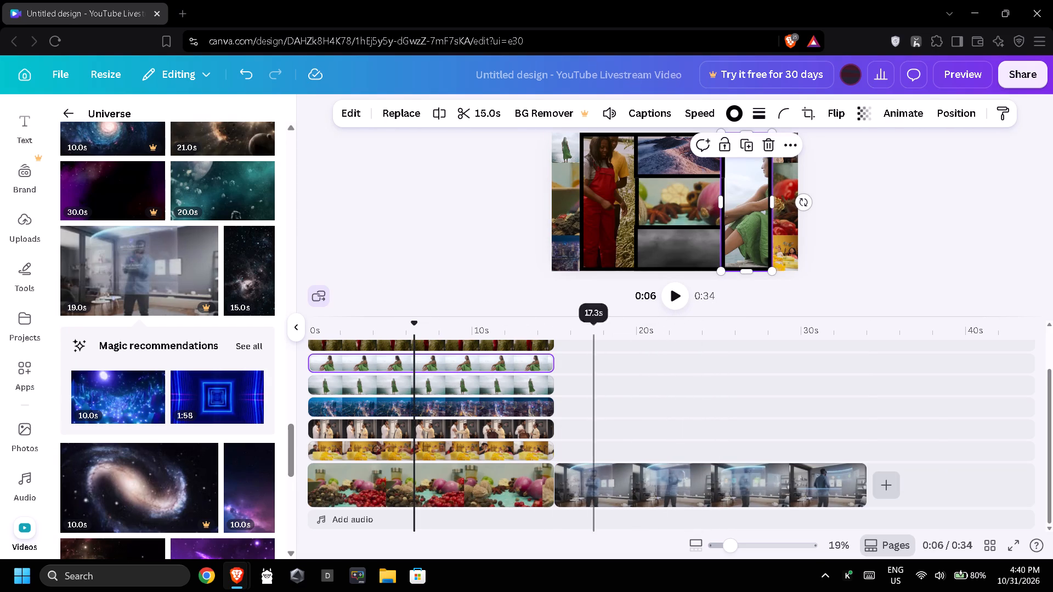
click(832, 487)
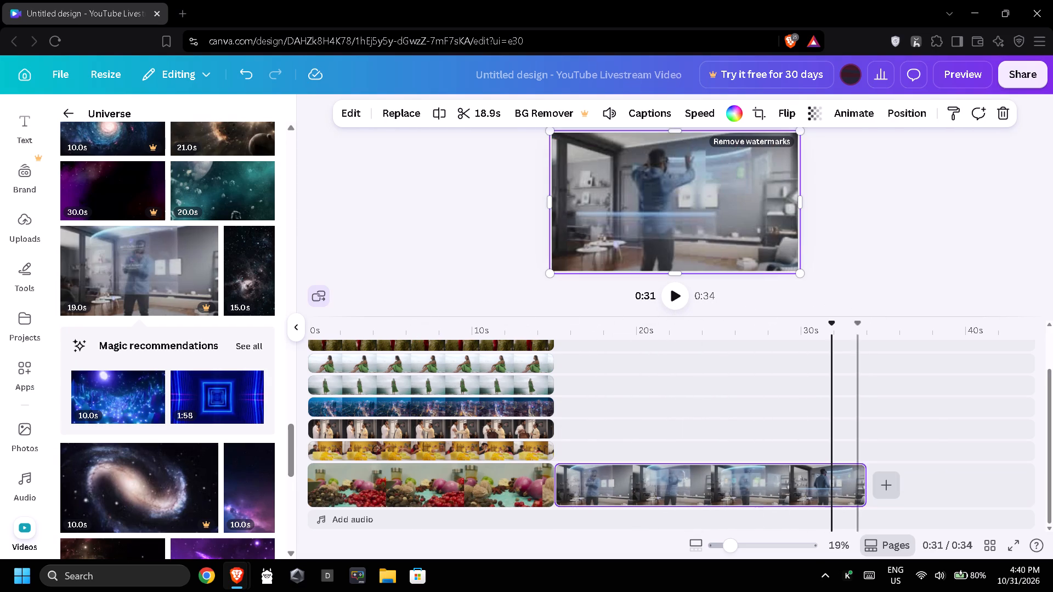
drag(860, 486, 738, 487)
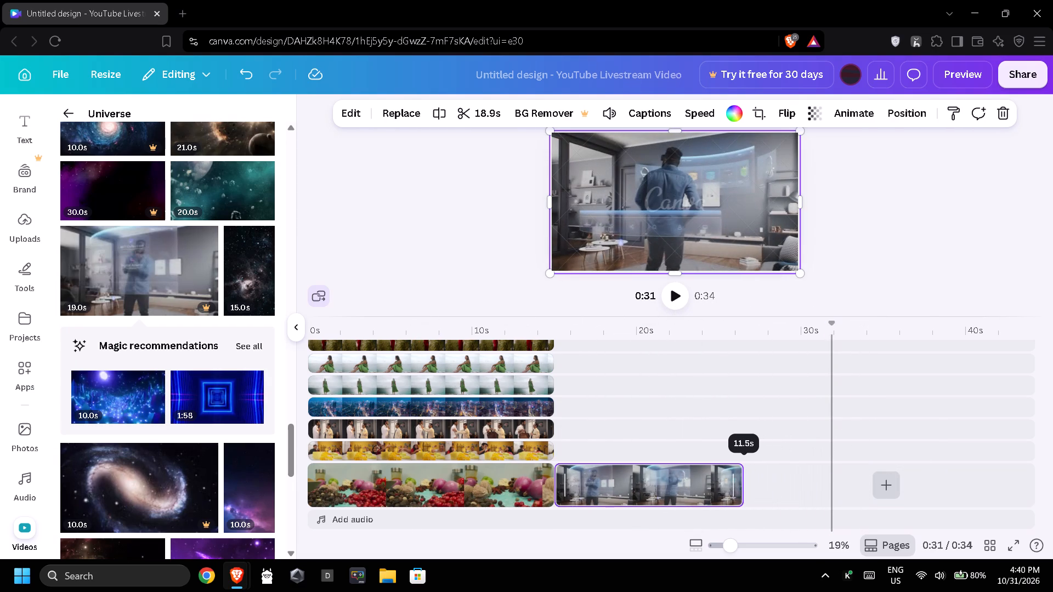
drag(738, 487, 728, 487)
Overlay the 10-second glowing blue particles video on page two, starting where the background video of the man starts.
scroll(126, 413, down, 2)
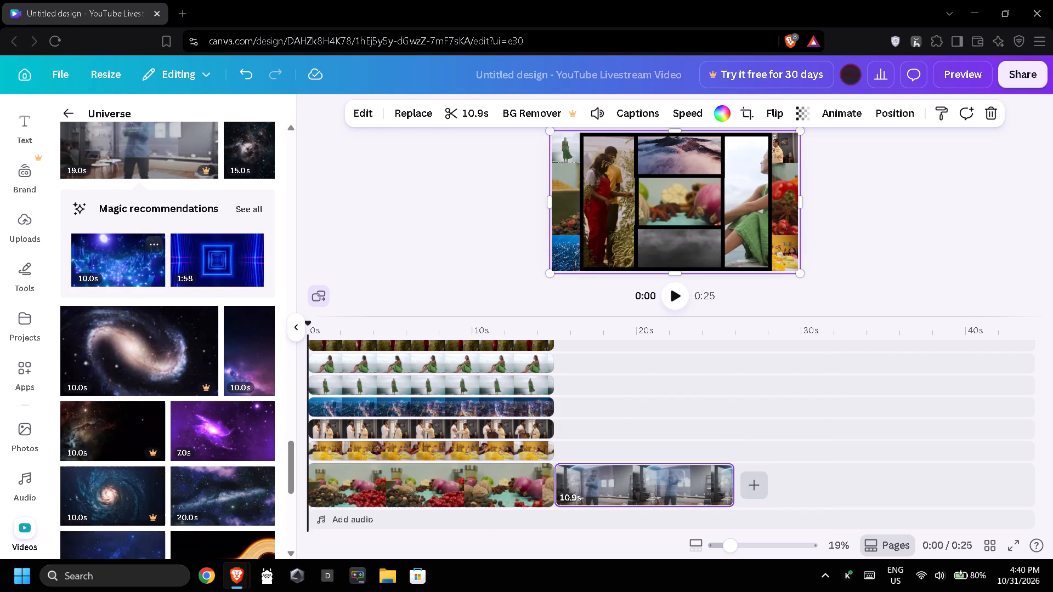
drag(98, 271, 581, 445)
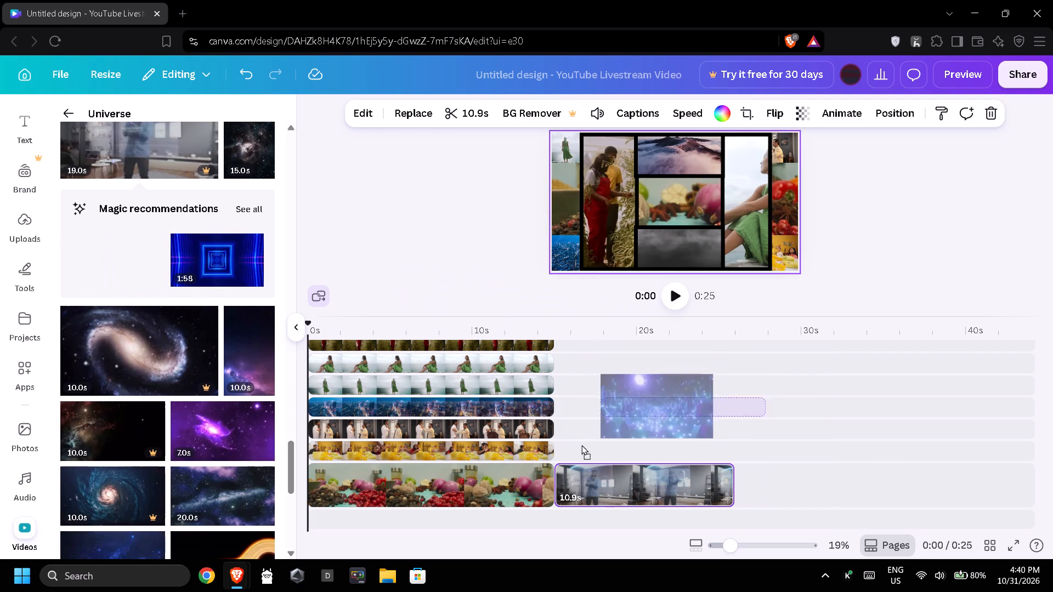
drag(581, 445, 574, 458)
drag(594, 470, 597, 455)
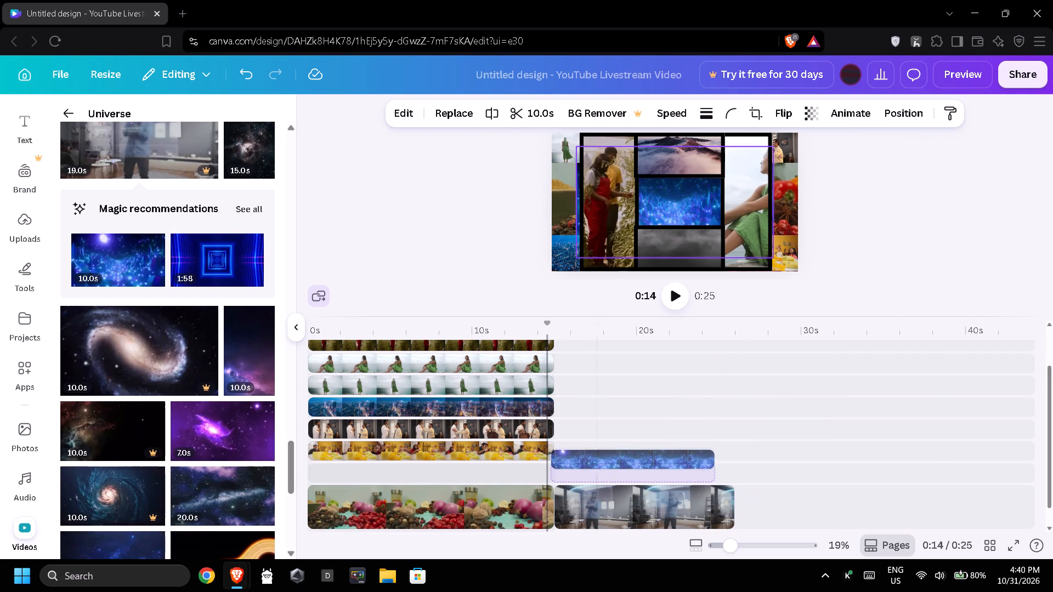
drag(597, 455, 602, 454)
Trim the background video of the man so it ends together with the 10-second blue particles clip.
drag(731, 479, 729, 479)
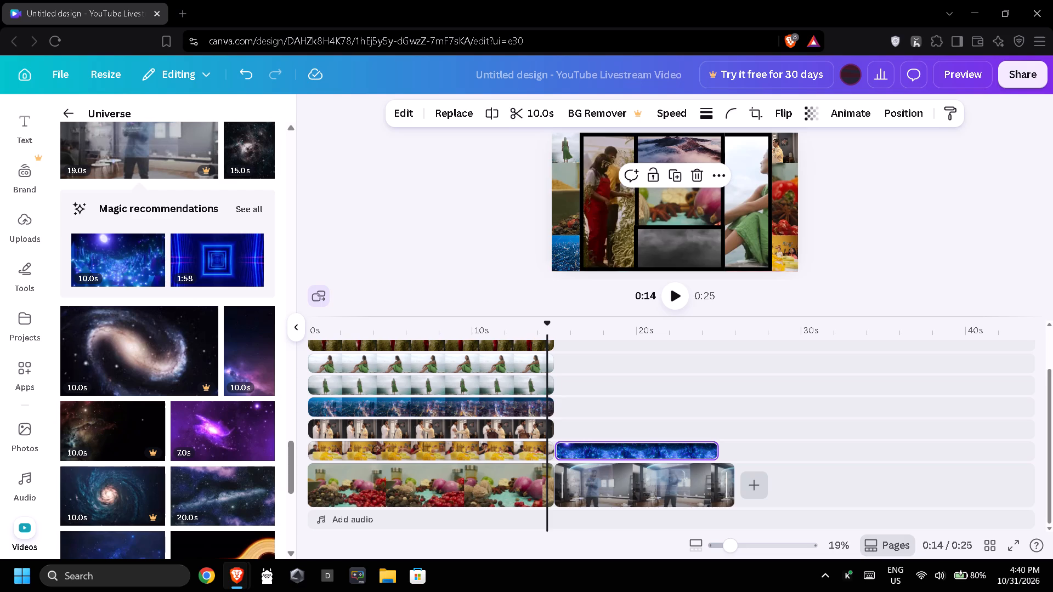
drag(729, 479, 721, 478)
click(607, 430)
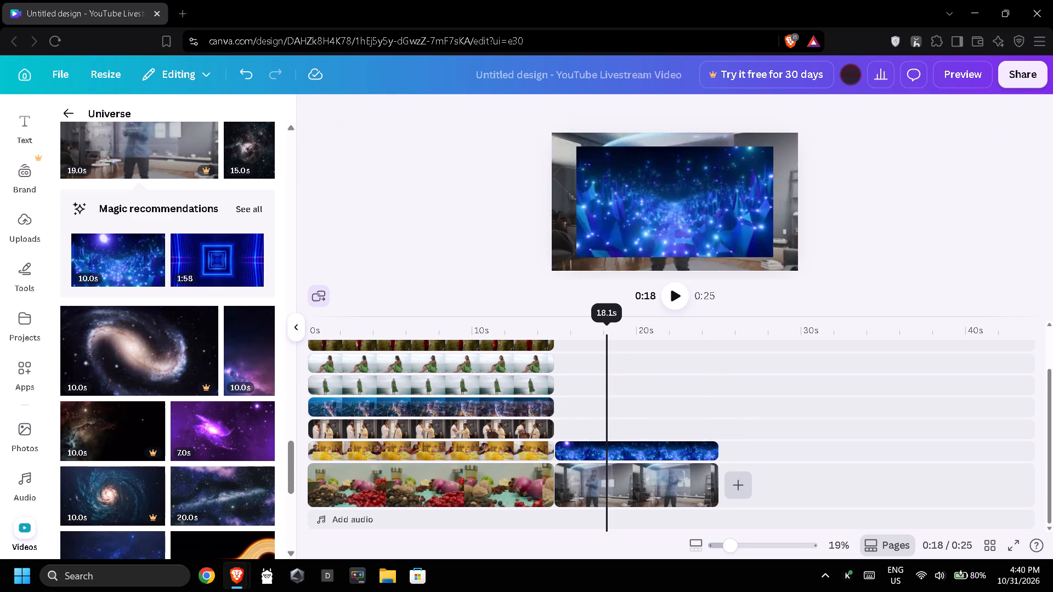
Overlay the 10-second orange-ringed black hole video on page two, on a track above the blue particles clip.
scroll(235, 420, down, 3)
drag(212, 358, 589, 411)
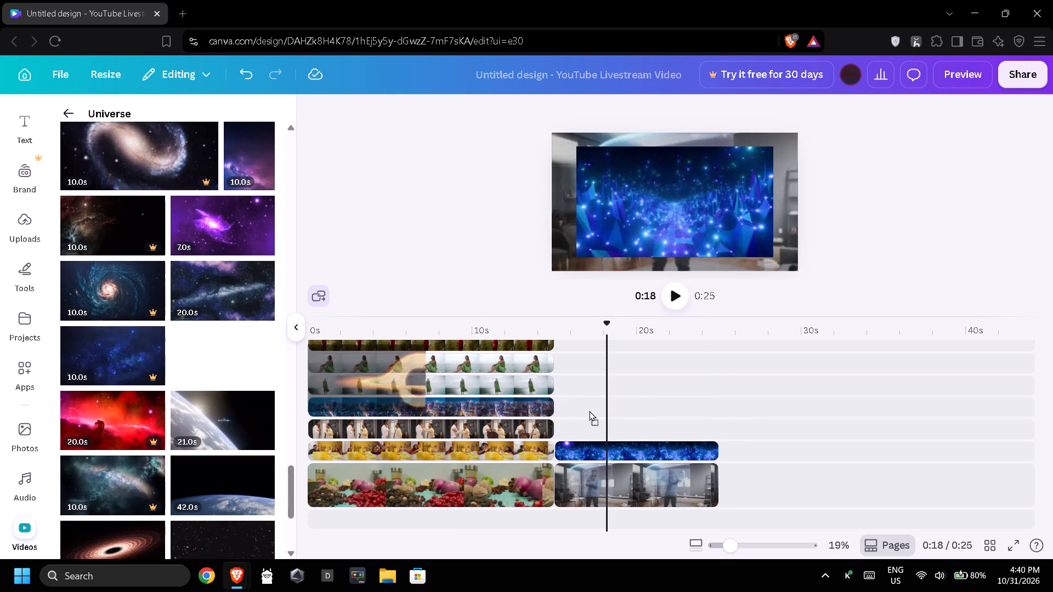
drag(589, 411, 597, 429)
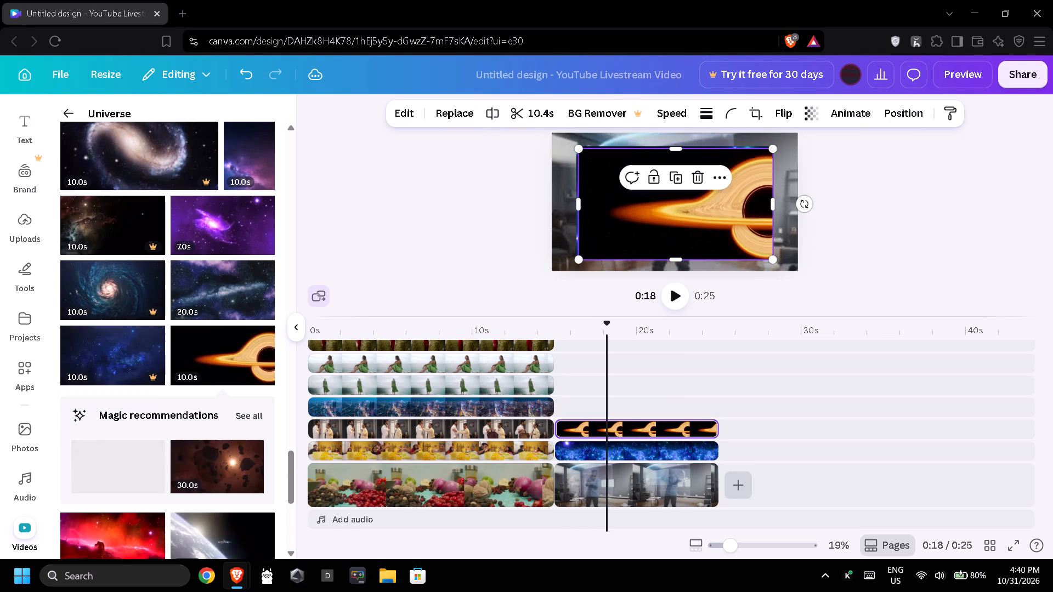
Overlay the 20-second crescent planet video above the orange black hole clip and trim it to 10.0 seconds.
drag(110, 484, 596, 411)
drag(881, 405, 781, 419)
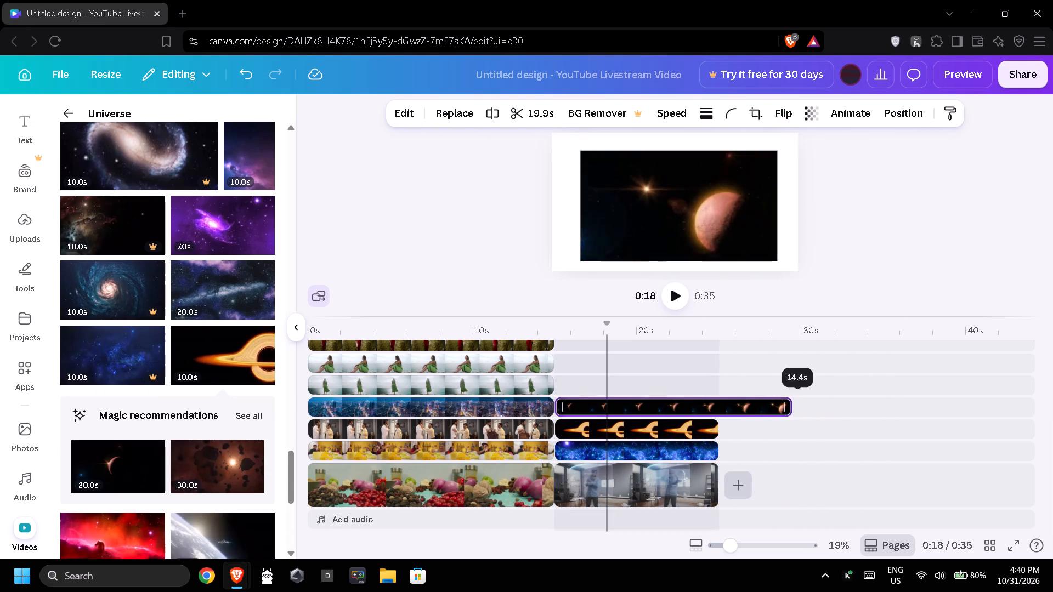
drag(781, 419, 721, 424)
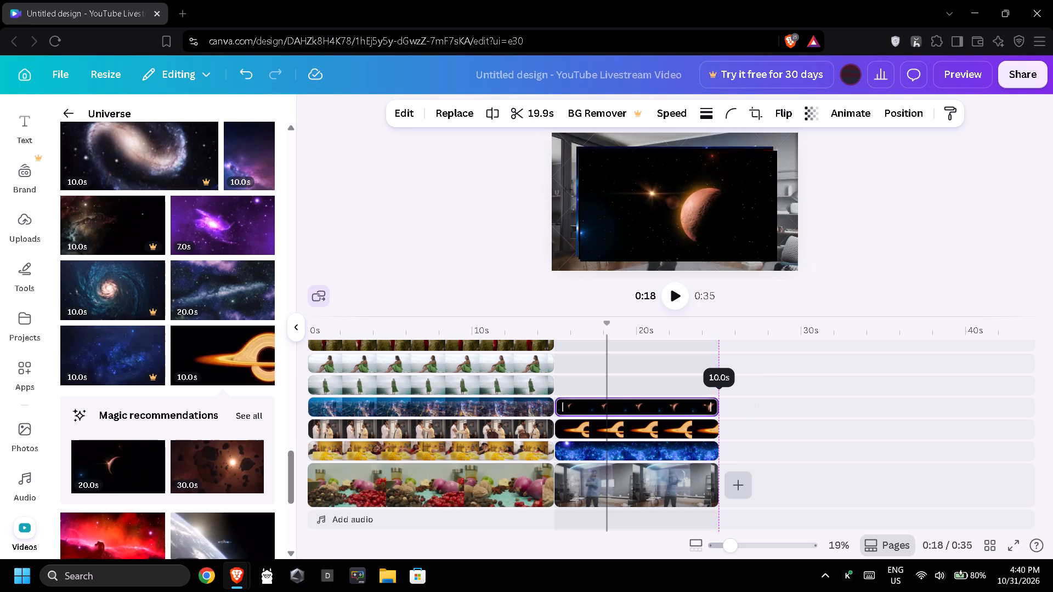
click(597, 382)
Overlay the 10-second teal nebula video on page two, on a track above the crescent planet clip.
scroll(208, 447, down, 1)
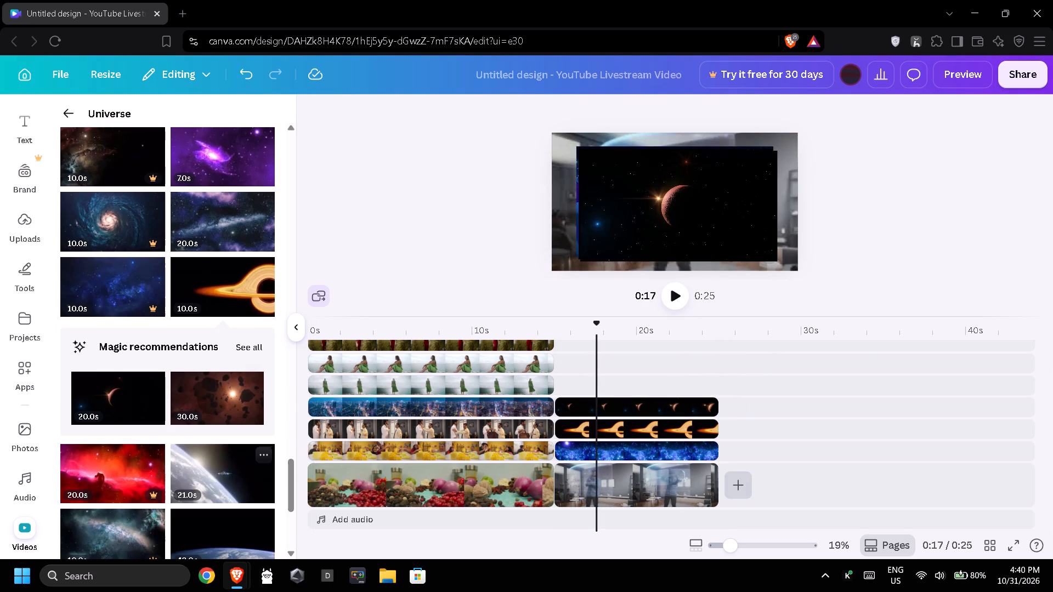
scroll(184, 471, down, 2)
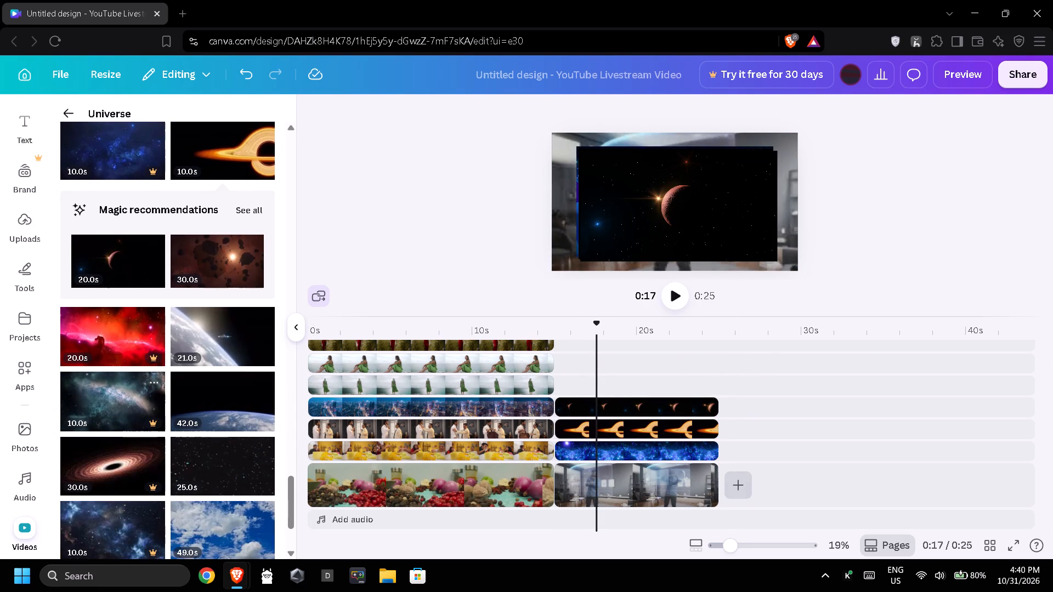
drag(105, 408, 593, 392)
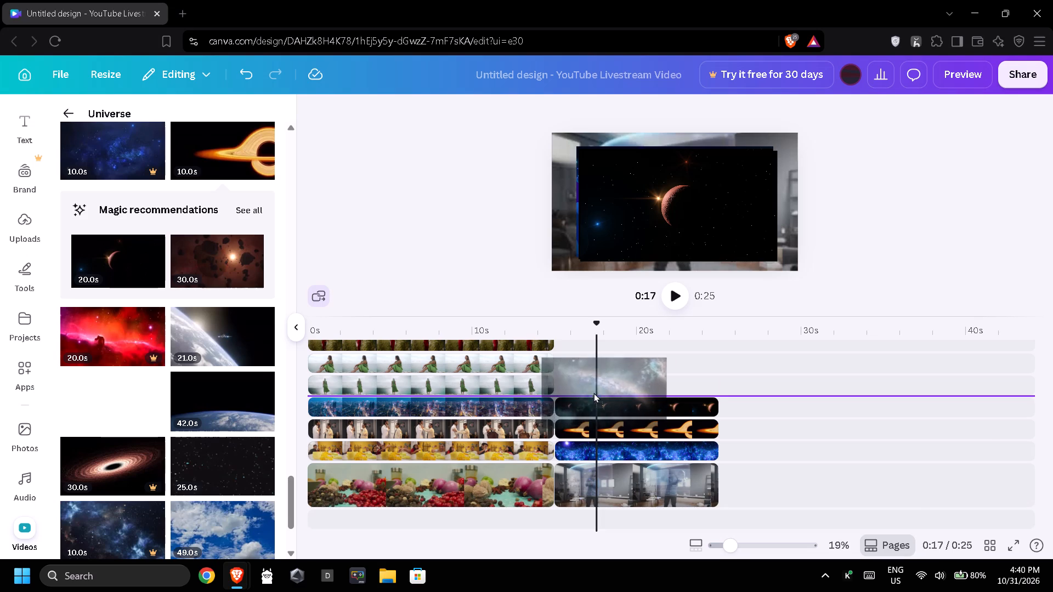
drag(593, 392, 599, 388)
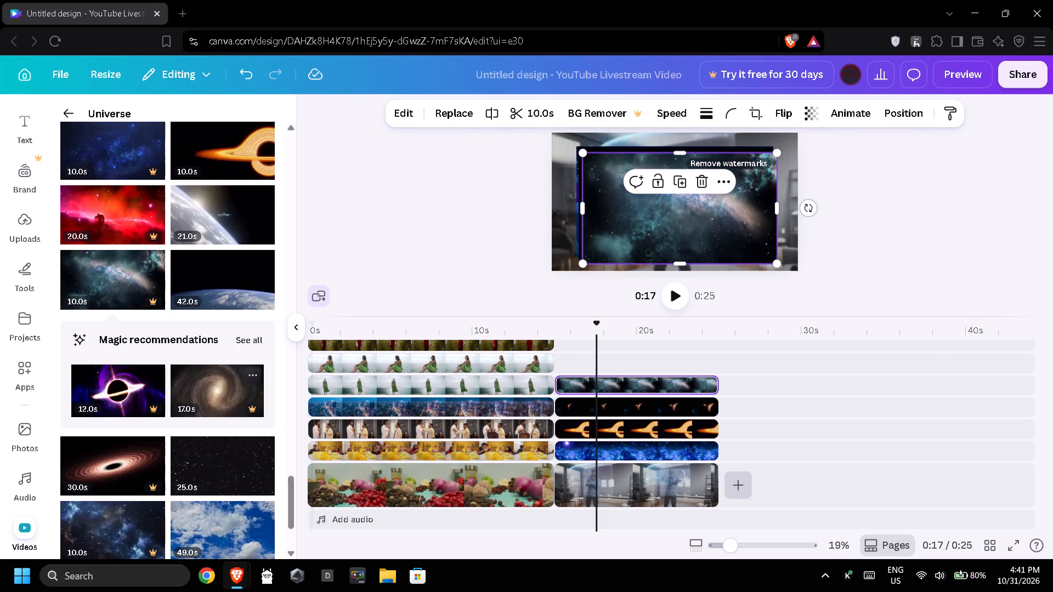
Overlay the 12-second purple black hole video above the teal nebula clip and trim it to 10.0 seconds.
drag(87, 394, 573, 372)
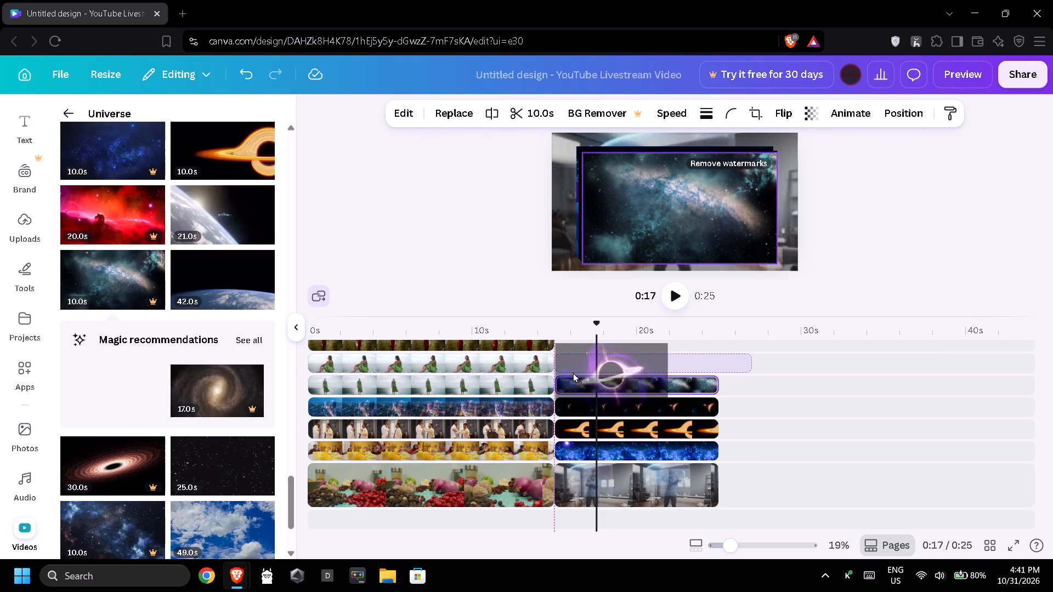
drag(573, 372, 573, 372)
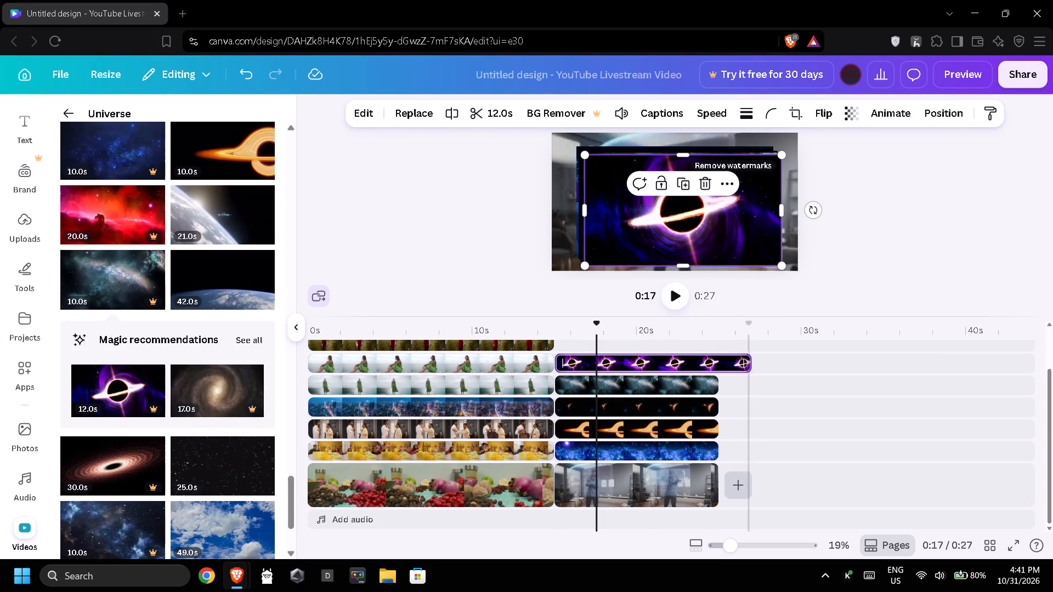
drag(747, 365, 718, 366)
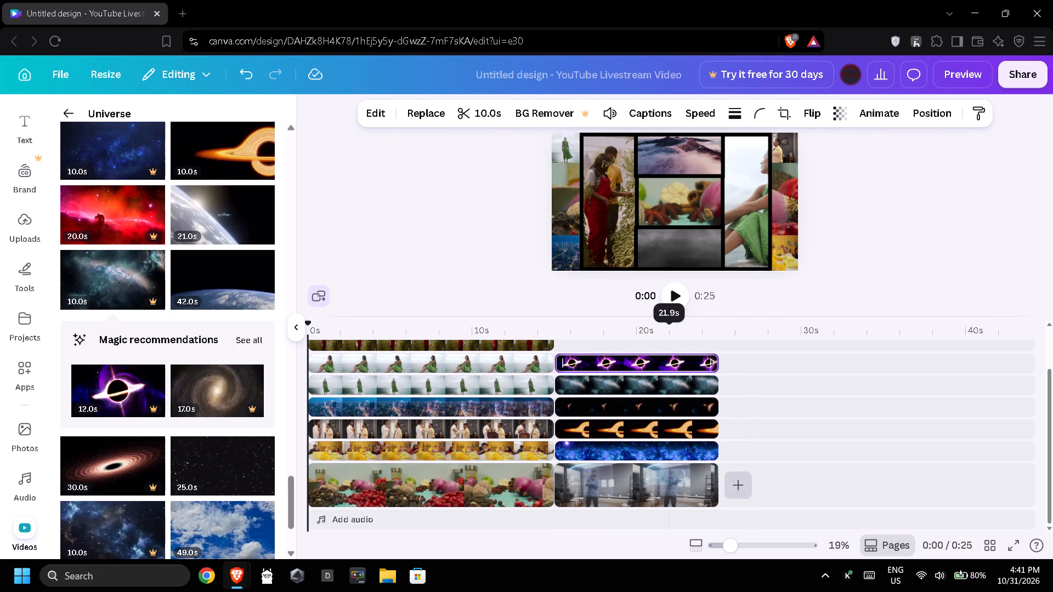
Overlay the 10-second dark blue starry nebula video on page two, on a track above the purple black hole clip.
scroll(577, 426, up, 1)
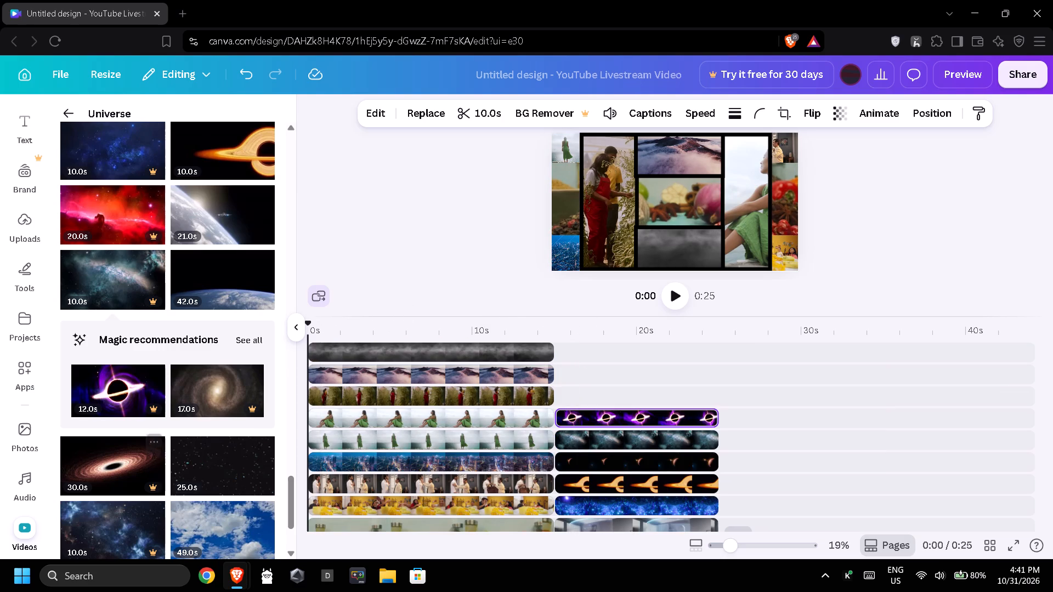
scroll(172, 422, down, 2)
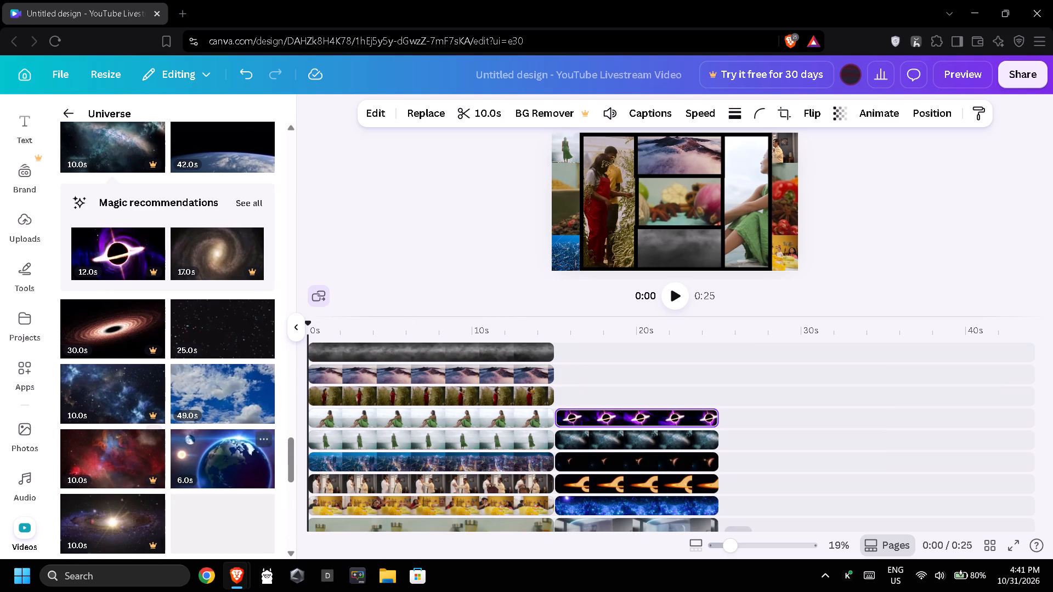
drag(105, 396, 568, 390)
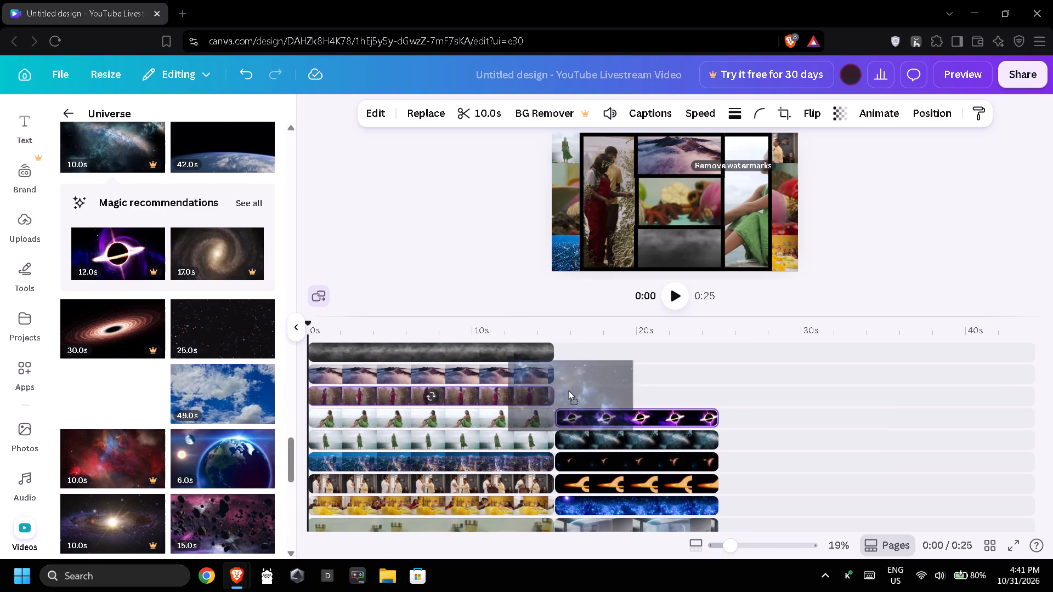
drag(568, 390, 601, 390)
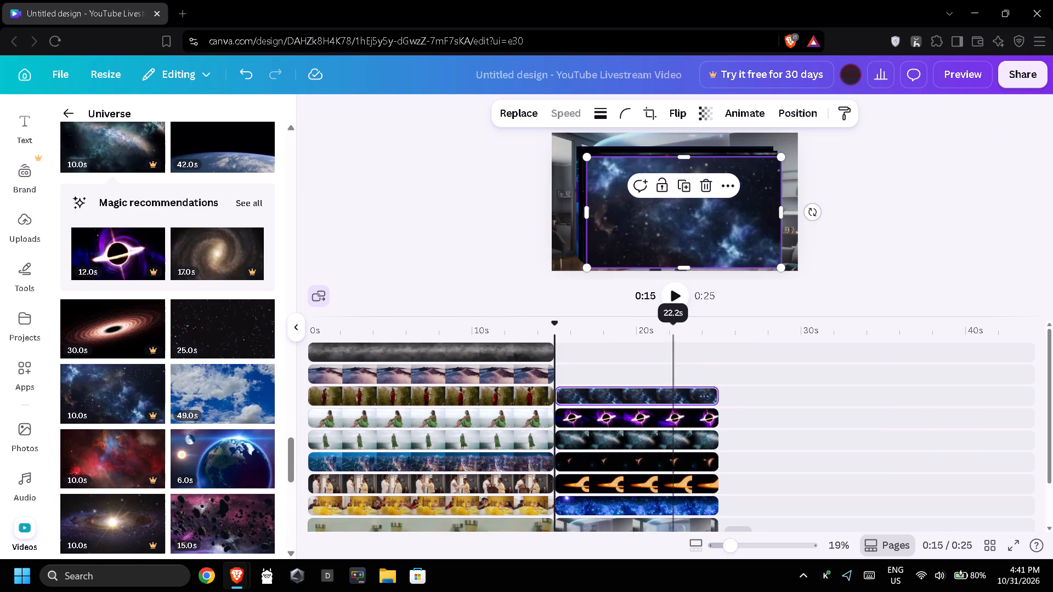
click(752, 411)
Shrink the blue particles clip to a small thumbnail and place it in the bottom-left corner of the page-two frame.
scroll(748, 415, down, 1)
click(650, 452)
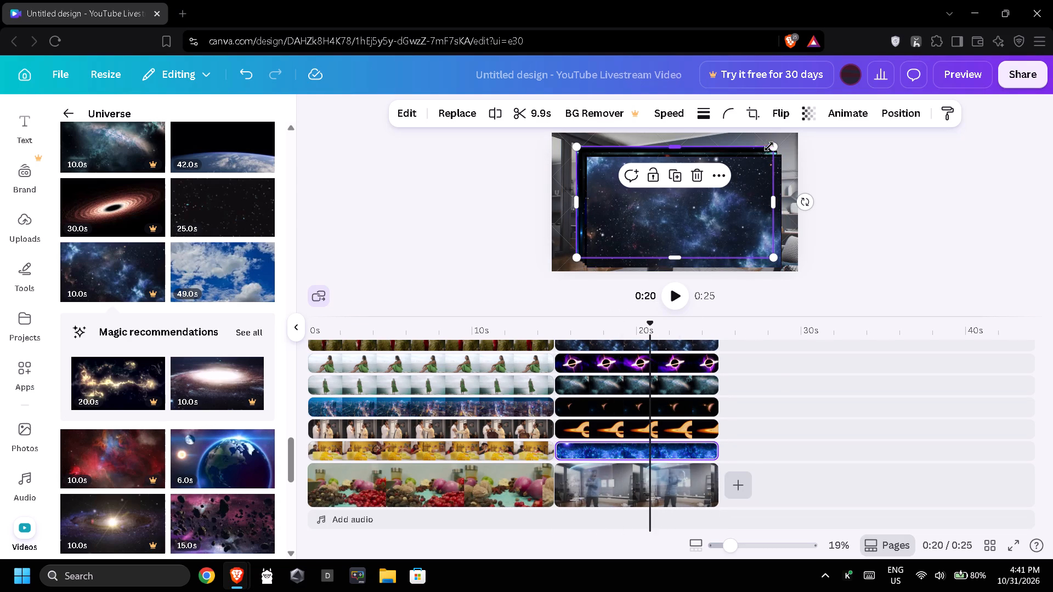
drag(771, 147, 636, 202)
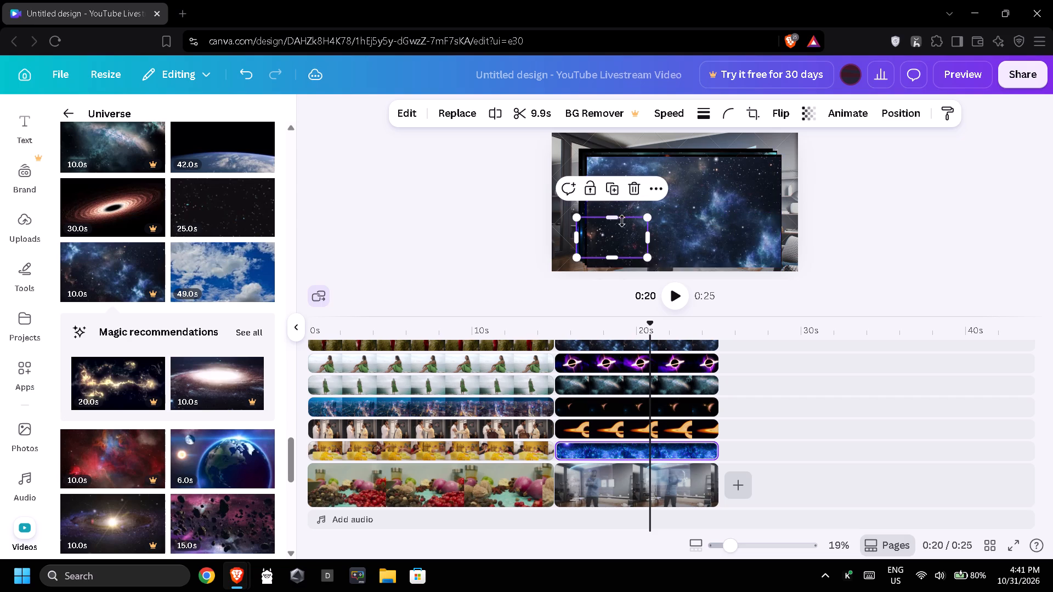
drag(618, 235, 593, 249)
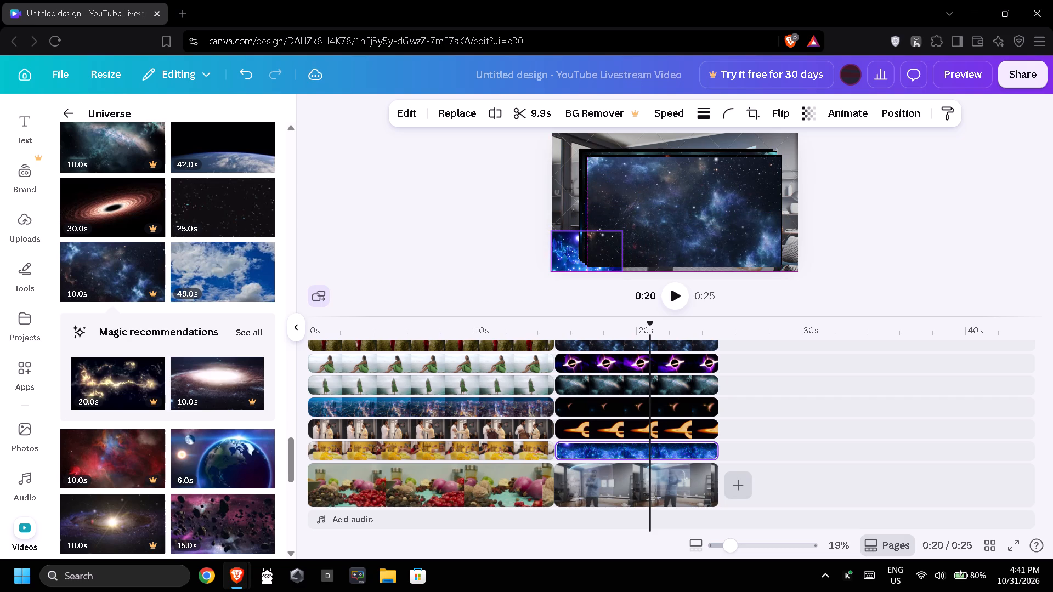
click(885, 255)
Shrink the orange black hole clip to a small thumbnail and place it in the bottom-right corner of the frame.
click(658, 427)
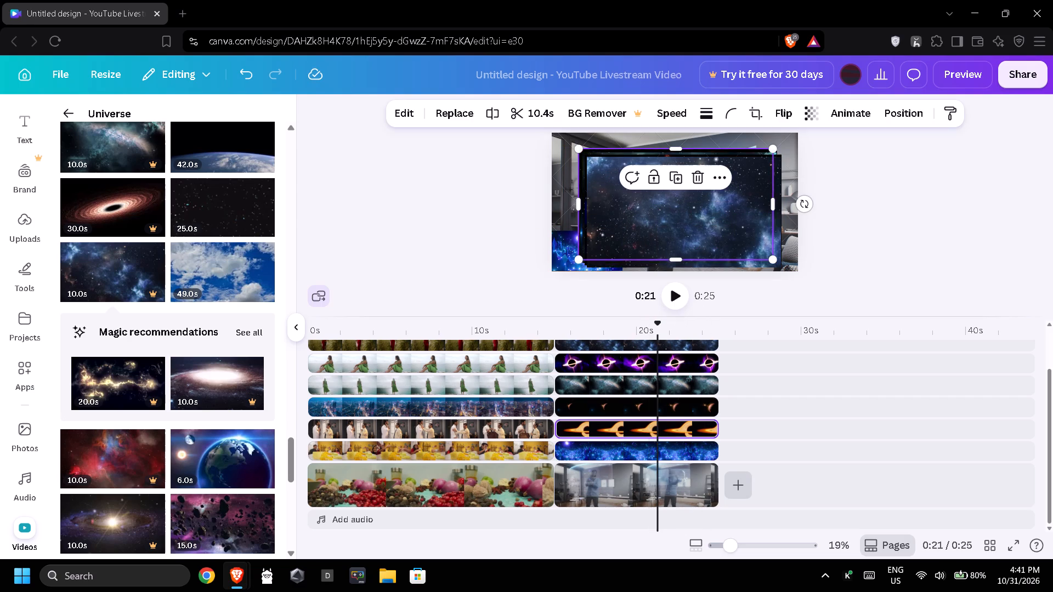
drag(578, 150, 689, 187)
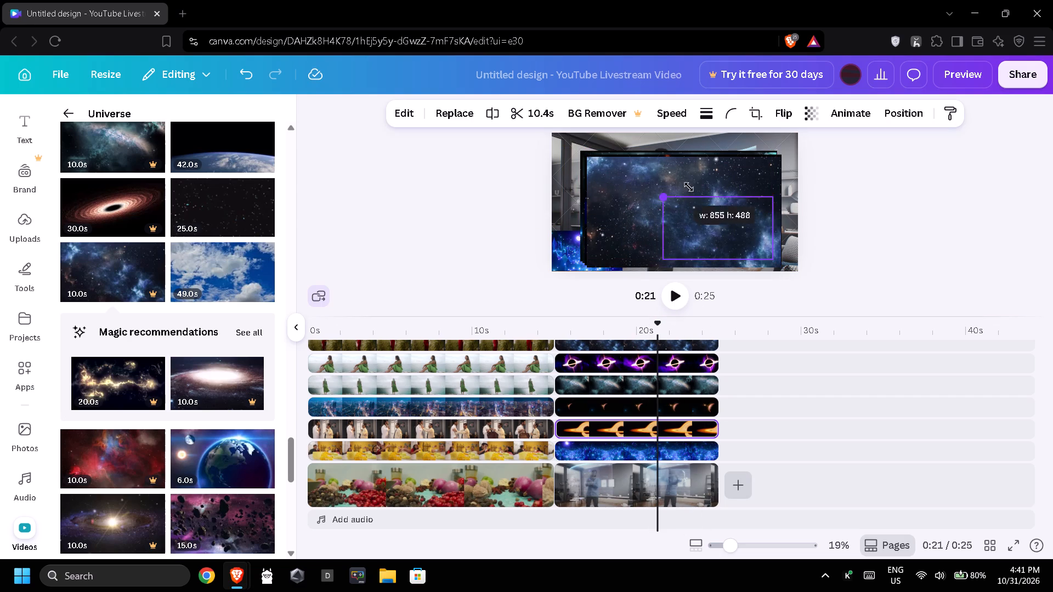
drag(689, 187, 720, 204)
drag(734, 239, 758, 250)
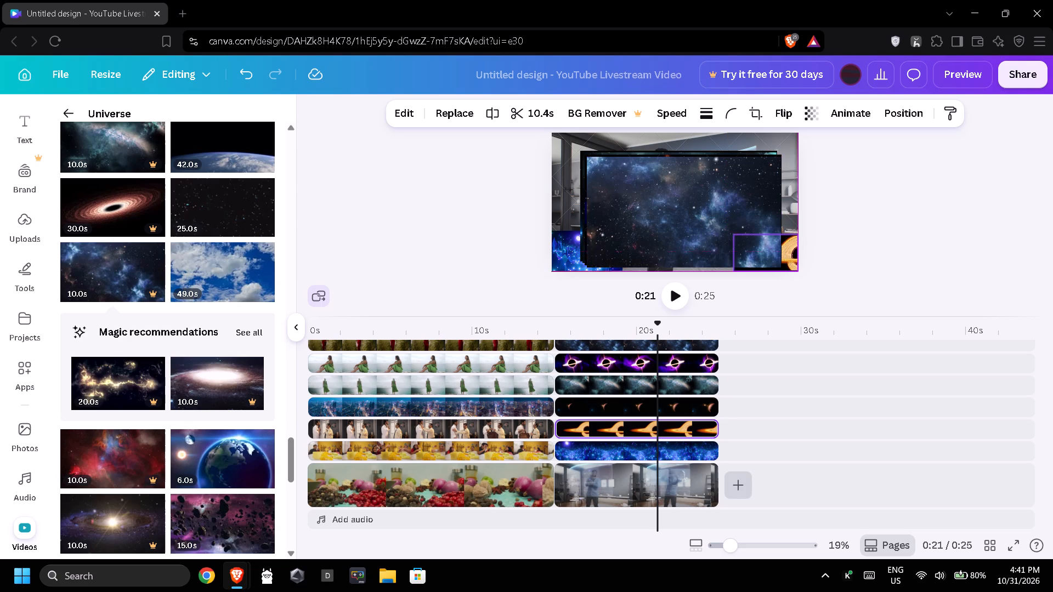
drag(758, 250, 758, 251)
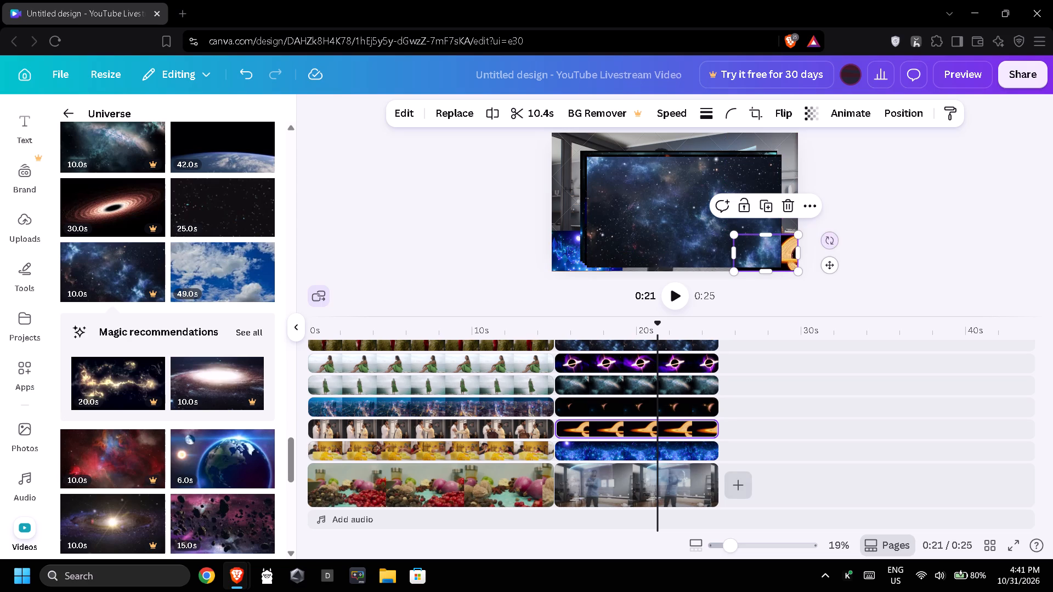
click(903, 210)
Shrink the dark blue starry nebula clip to a small thumbnail and place it in the top-right corner of the frame.
click(686, 218)
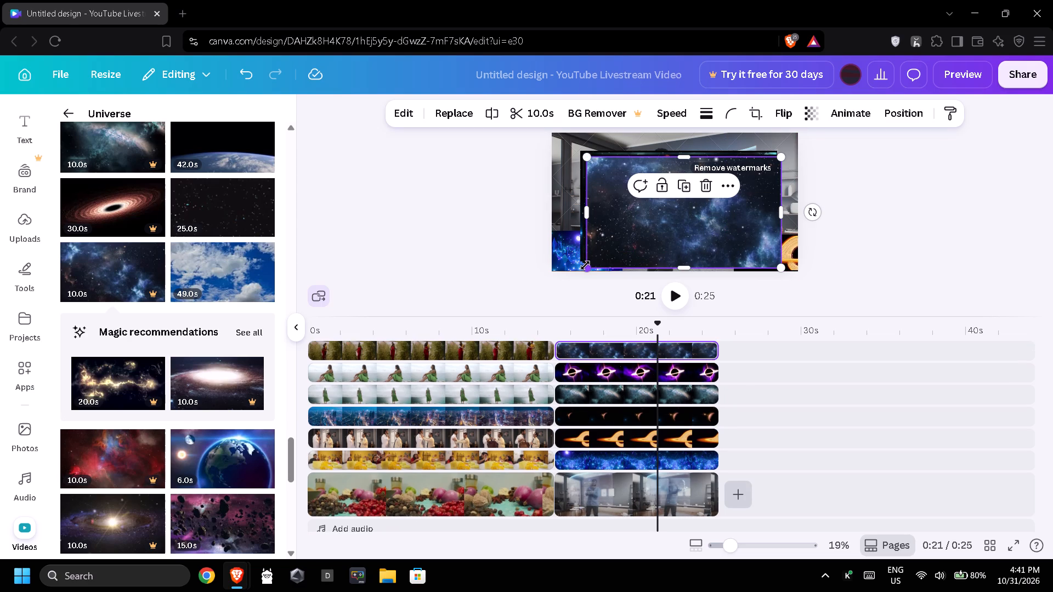
drag(585, 266, 721, 192)
click(903, 168)
drag(747, 180, 761, 162)
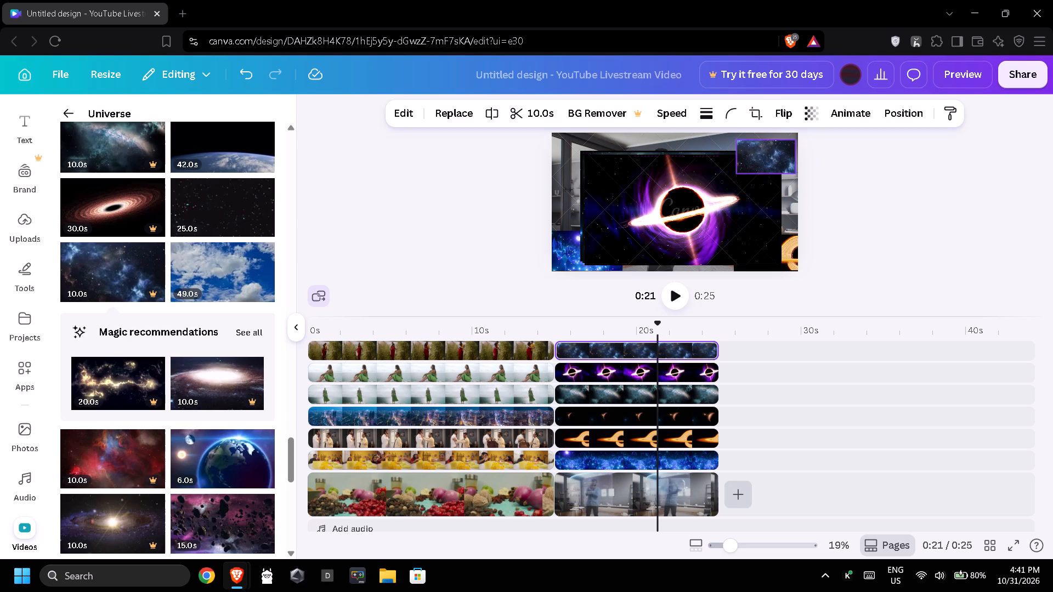
drag(761, 162, 763, 157)
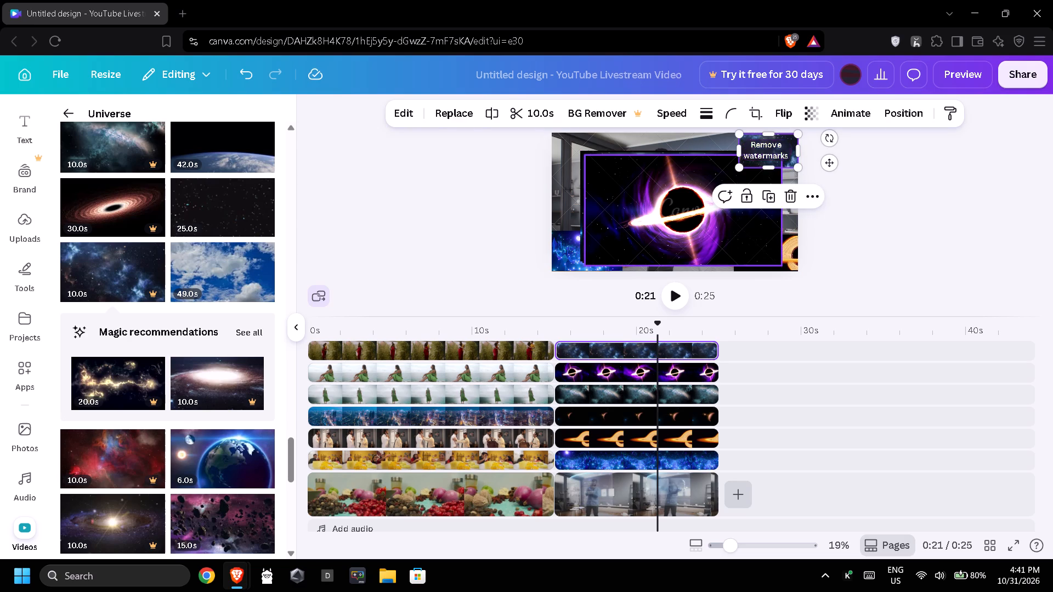
Shrink the purple black hole clip to a small thumbnail, place it in the top-left corner of the page-two frame, and trim its width slightly.
click(658, 215)
drag(782, 265, 734, 229)
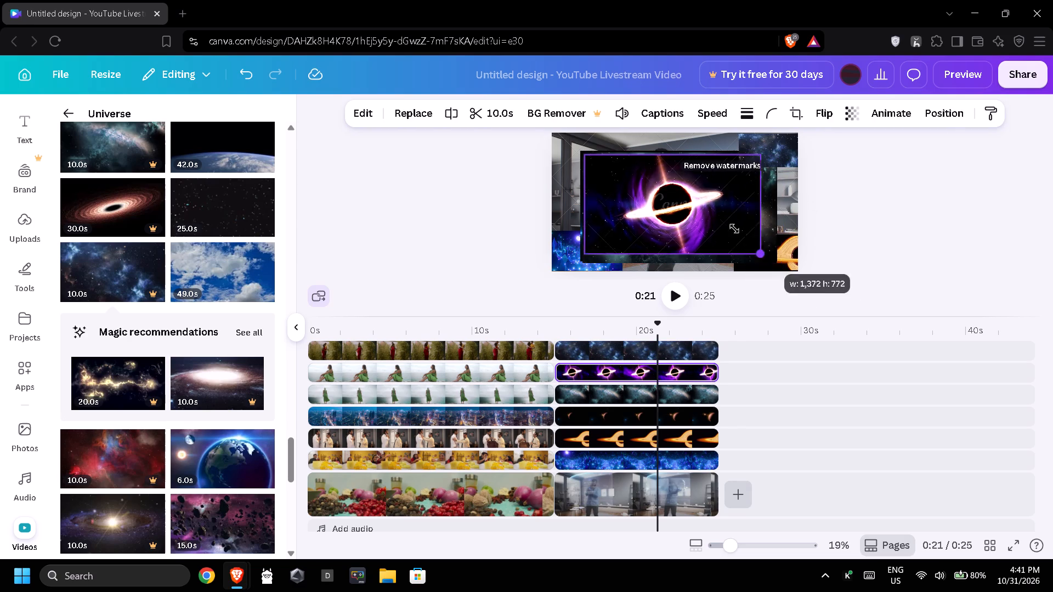
drag(734, 229, 654, 188)
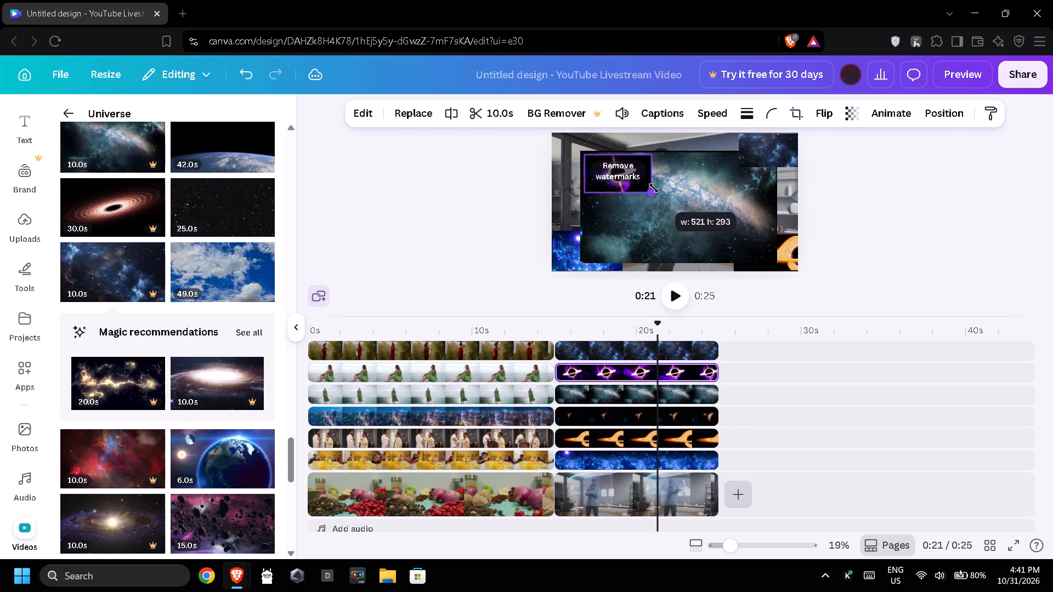
drag(654, 188, 649, 187)
click(521, 195)
drag(633, 177, 603, 167)
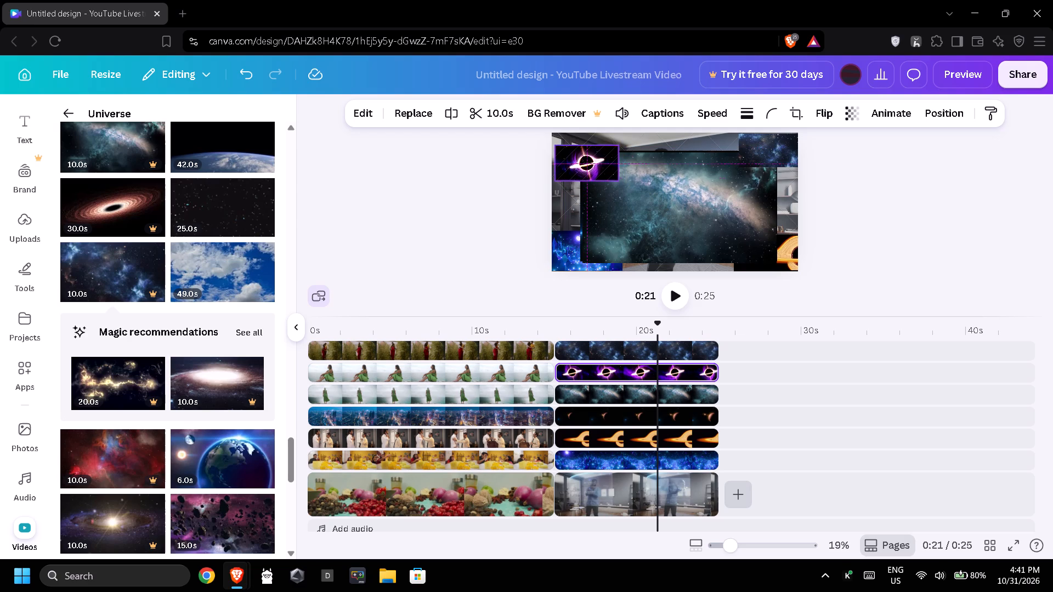
drag(603, 167, 599, 155)
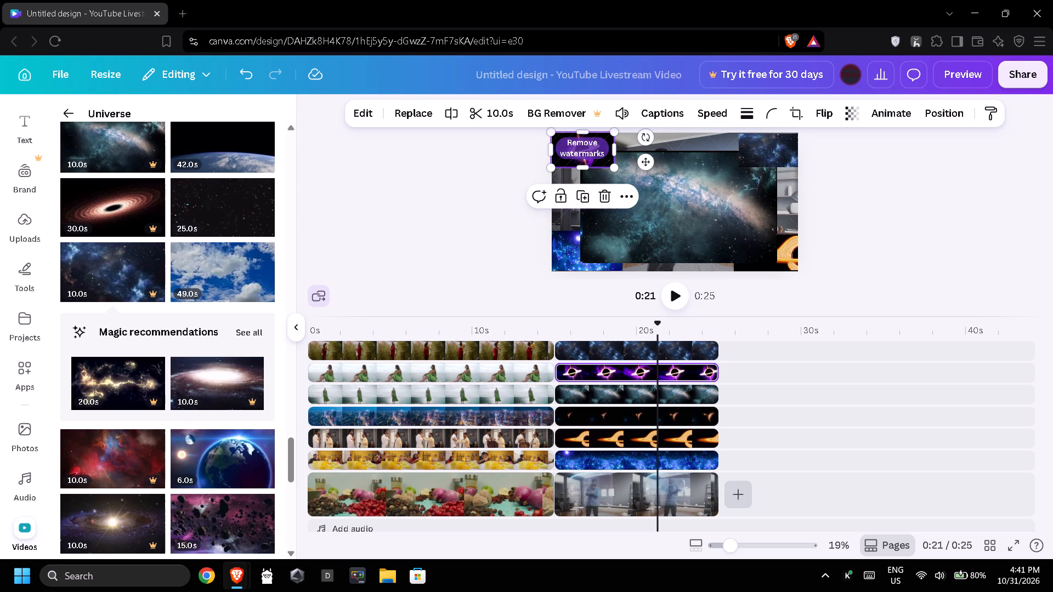
click(615, 154)
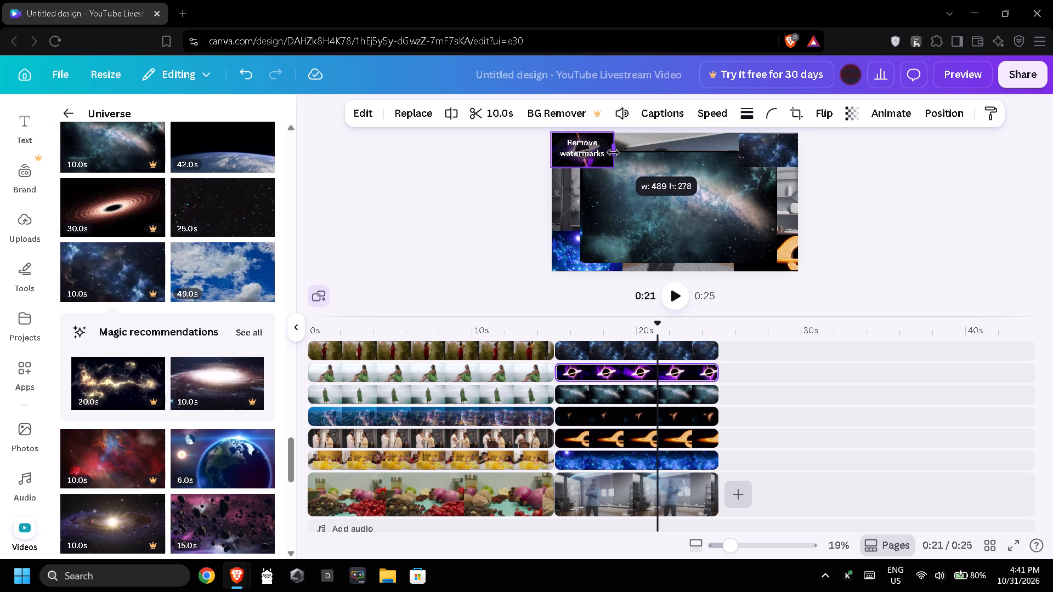
click(582, 165)
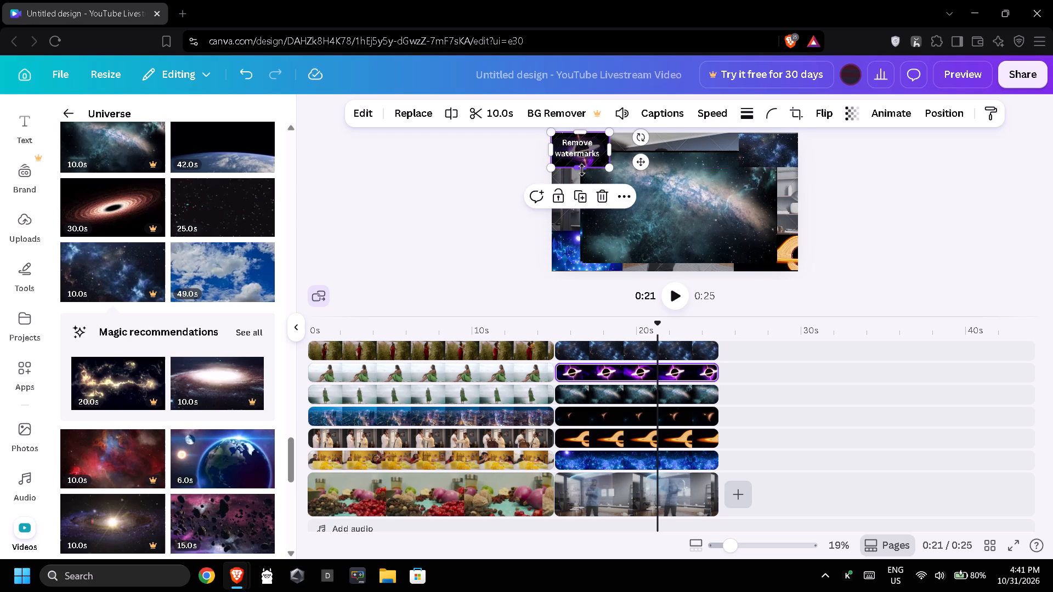
Resize and crop the teal nebula clip into a strip filling the gap between the two top corner thumbnails.
click(660, 207)
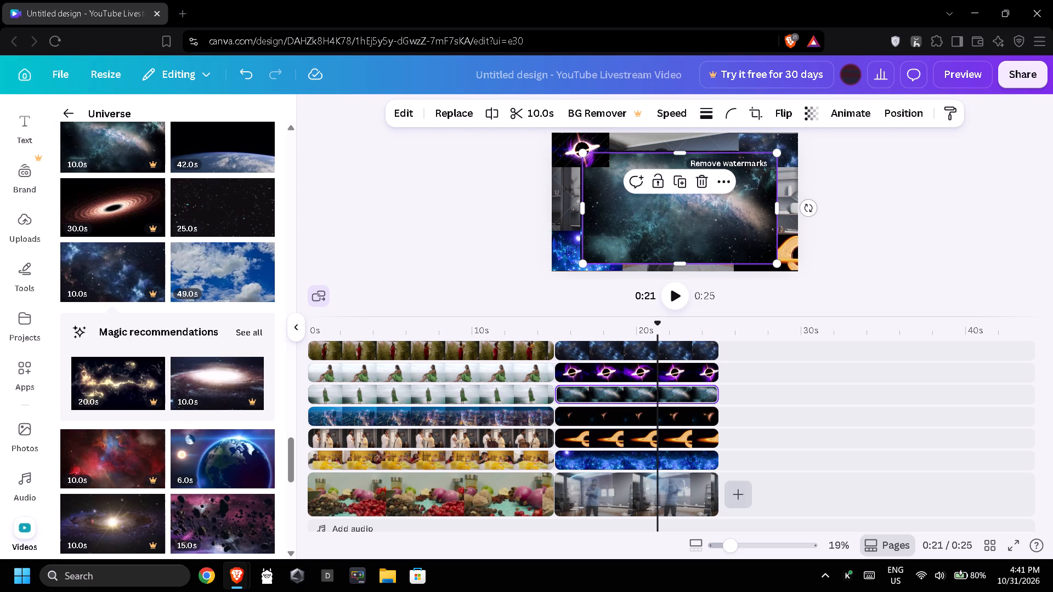
drag(583, 154, 614, 177)
drag(777, 264, 718, 224)
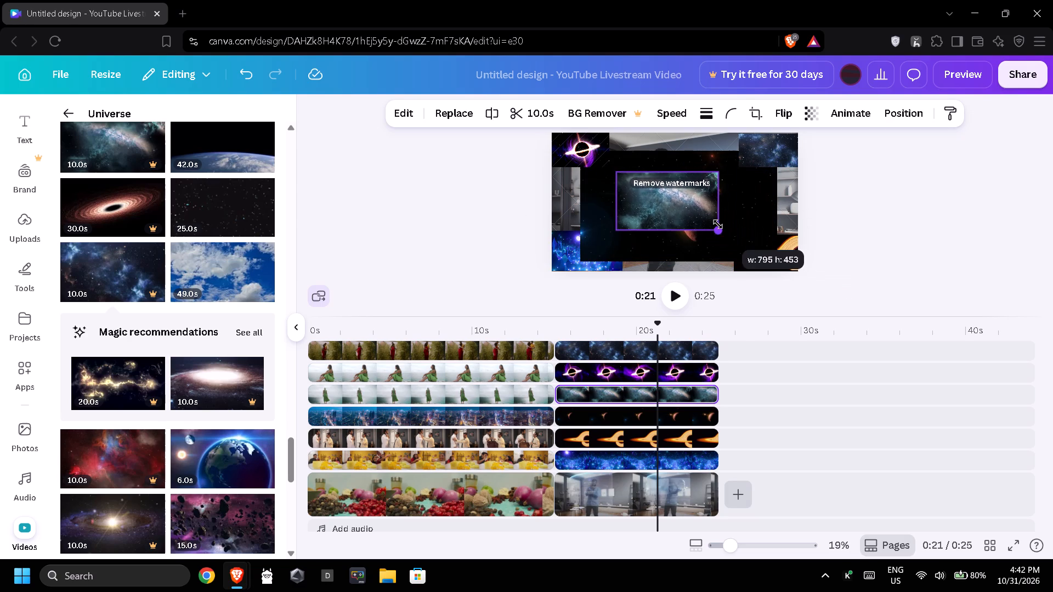
drag(718, 224, 717, 224)
drag(669, 210, 665, 172)
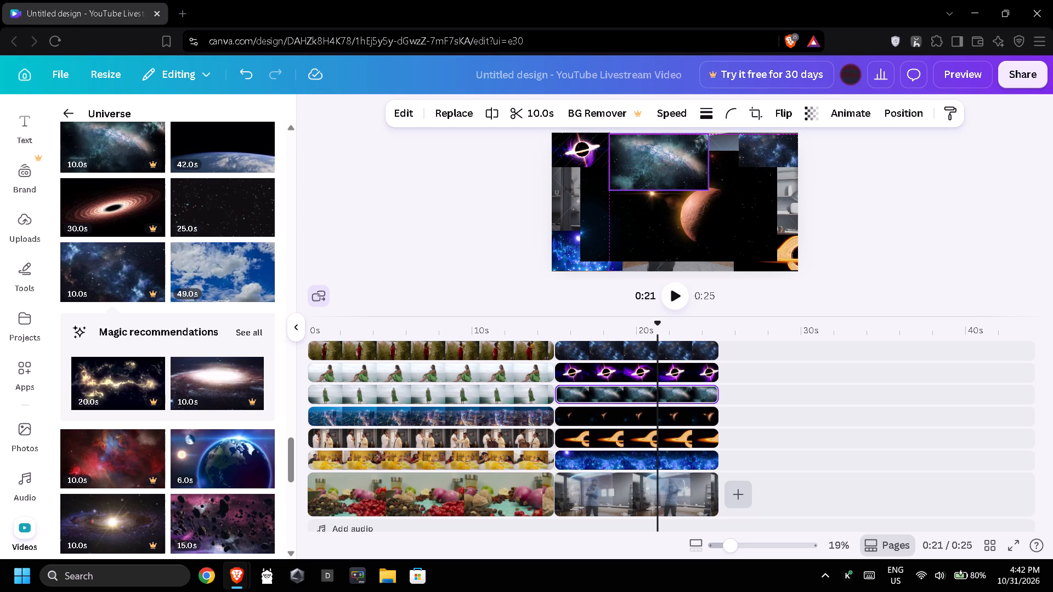
drag(665, 172, 665, 172)
drag(709, 157, 728, 159)
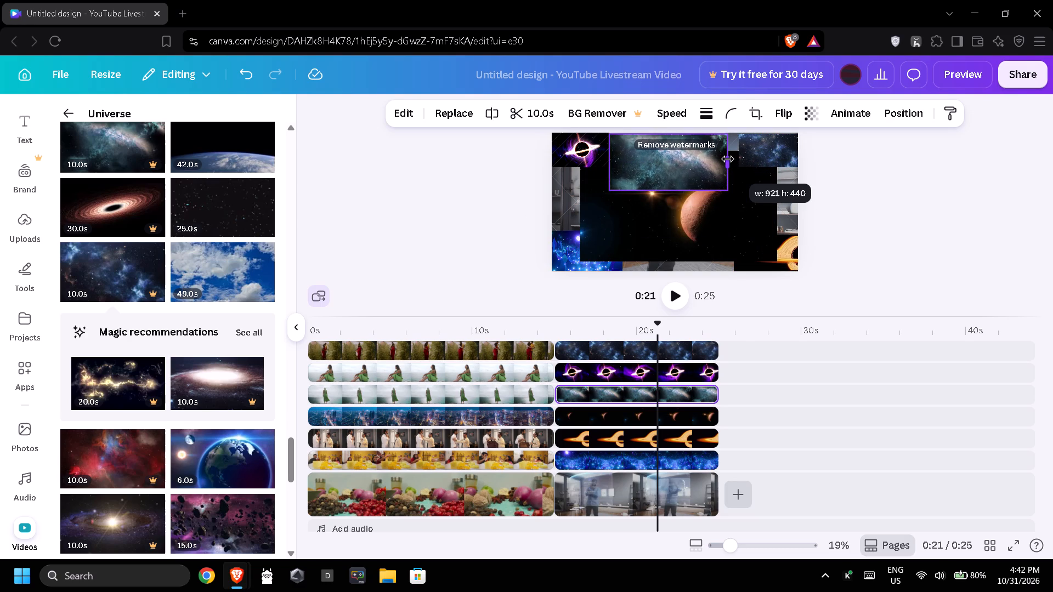
drag(728, 159, 741, 161)
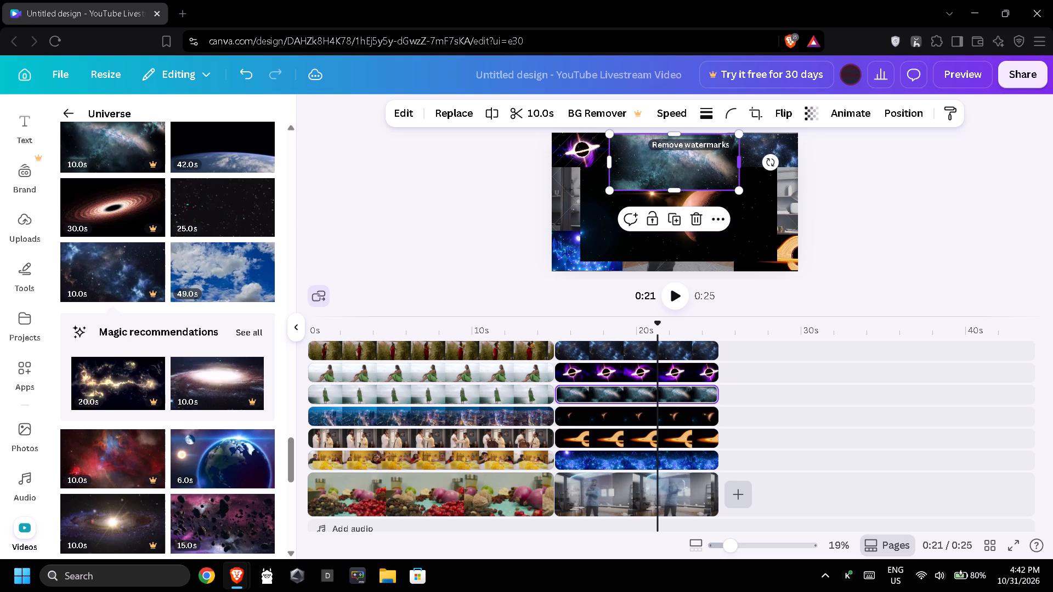
drag(673, 189, 671, 166)
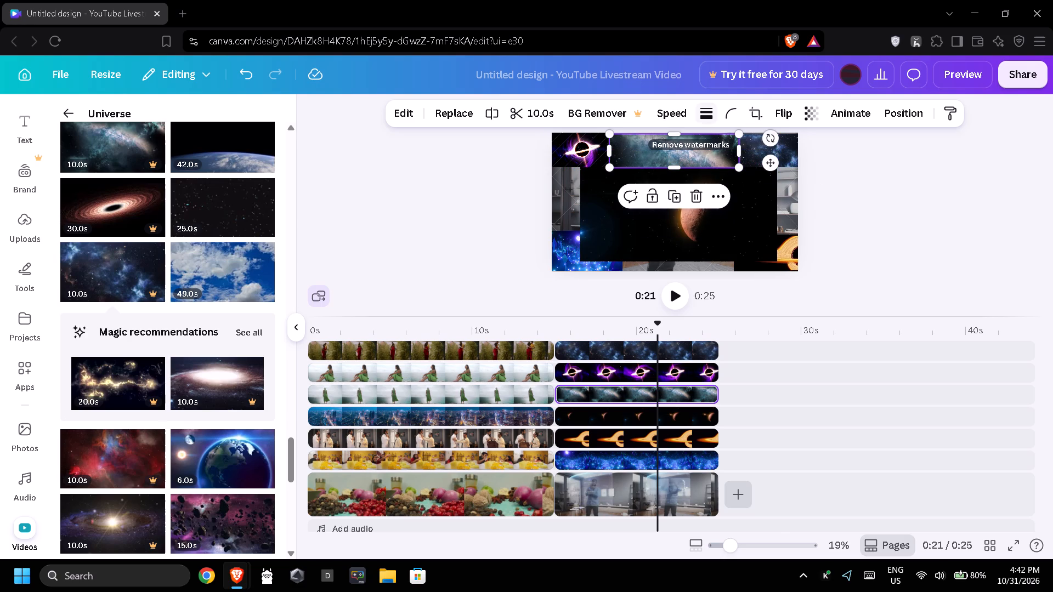
Add a solid black stroke with a weight of 33 to the teal nebula clip.
click(703, 111)
click(663, 209)
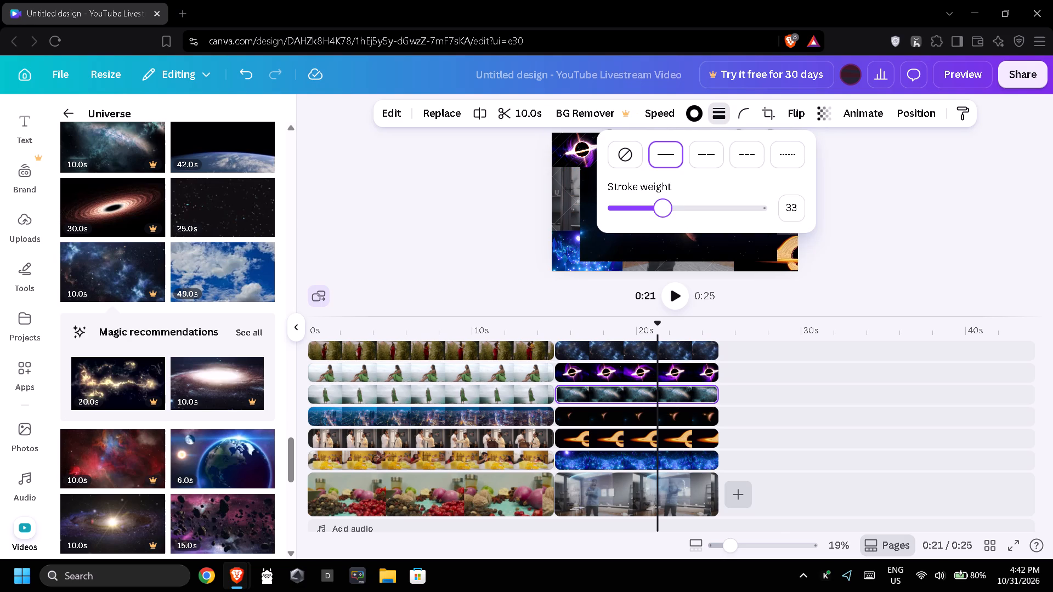
click(486, 220)
Resize and crop the planet clip into a strip along the frame's bottom edge, filling the gap between the two bottom corner thumbnails.
click(637, 240)
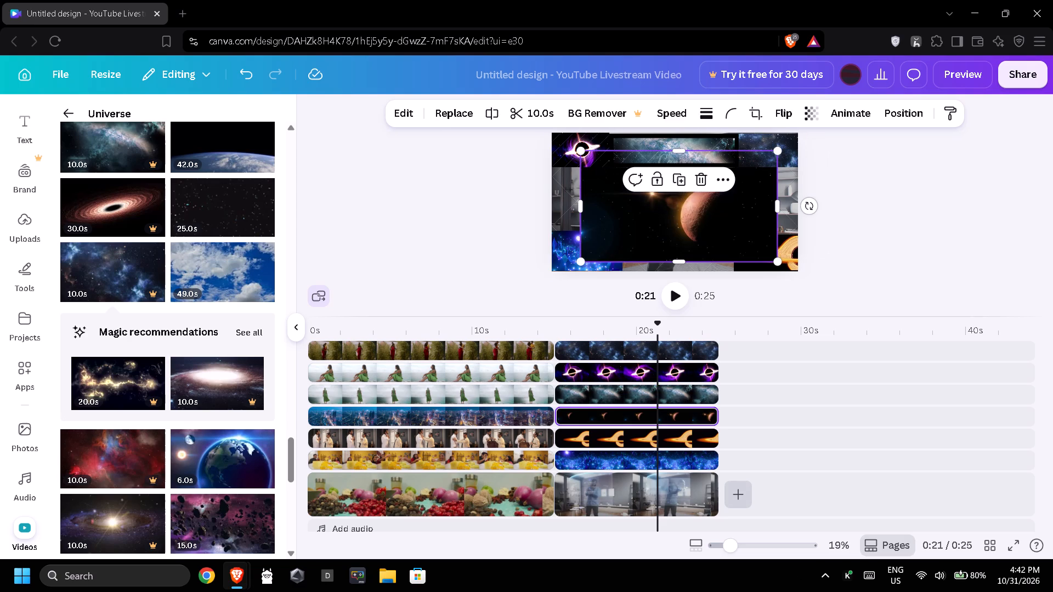
drag(582, 152, 621, 212)
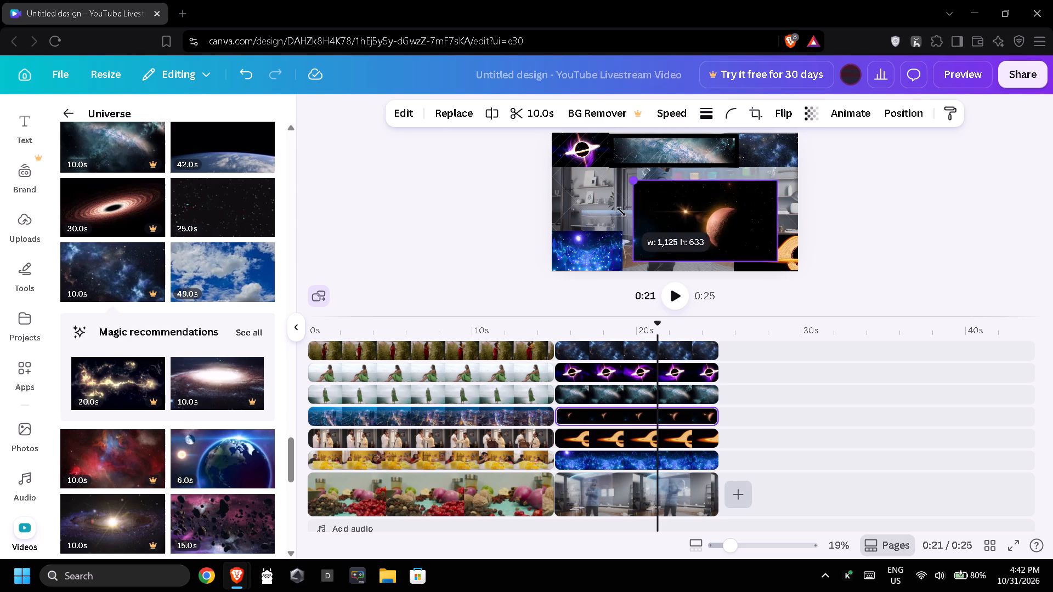
drag(621, 212, 625, 216)
drag(699, 230, 683, 238)
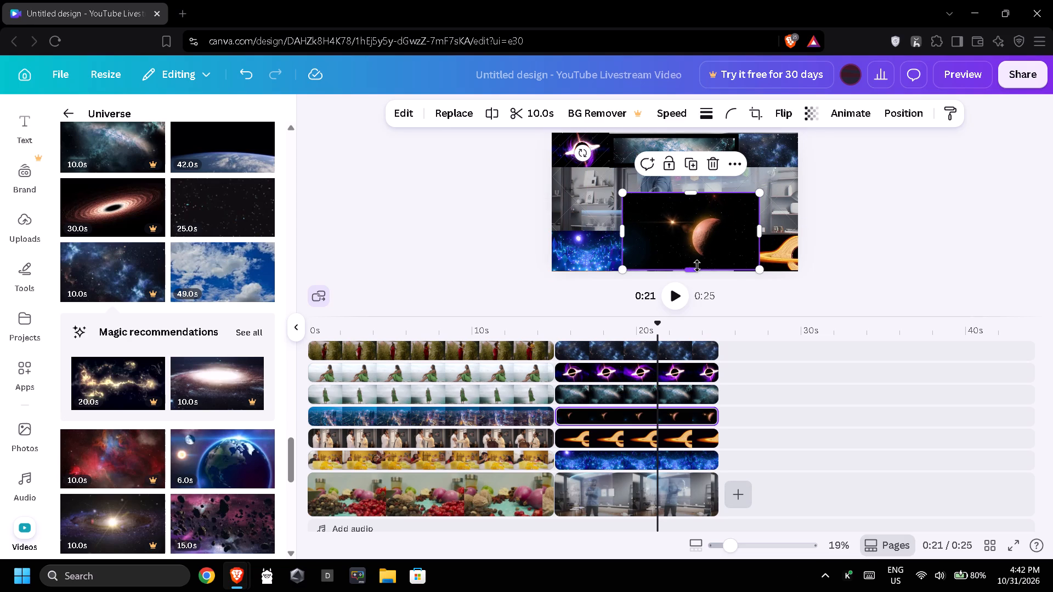
click(697, 266)
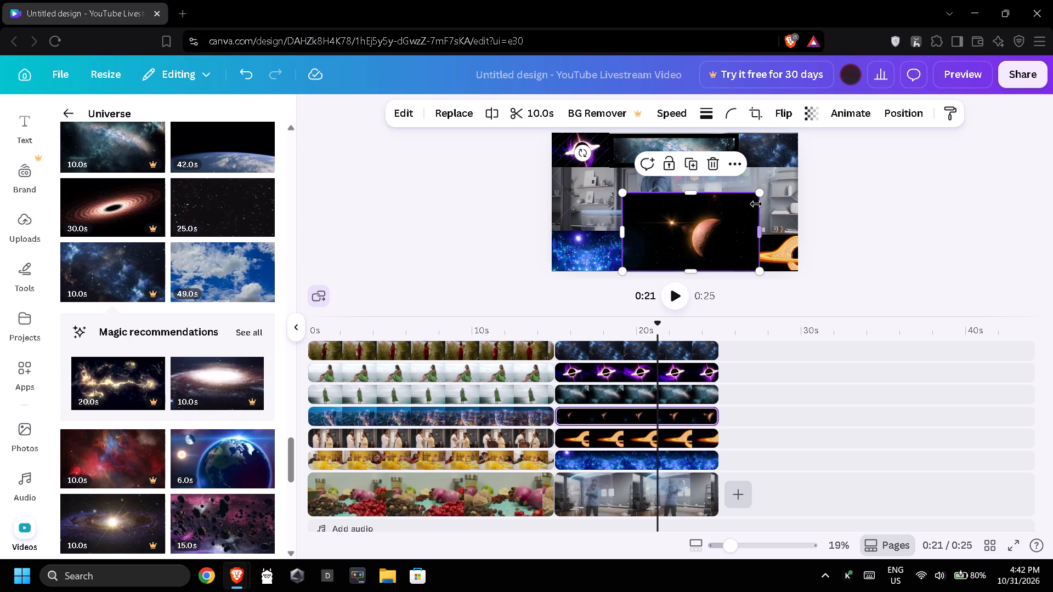
drag(690, 192, 690, 226)
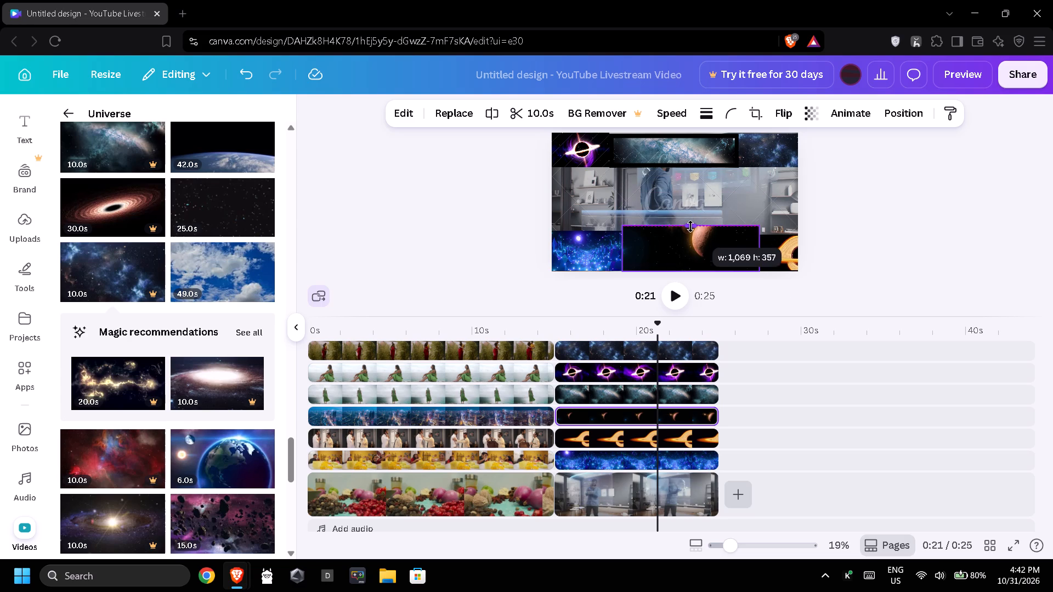
drag(690, 226, 690, 231)
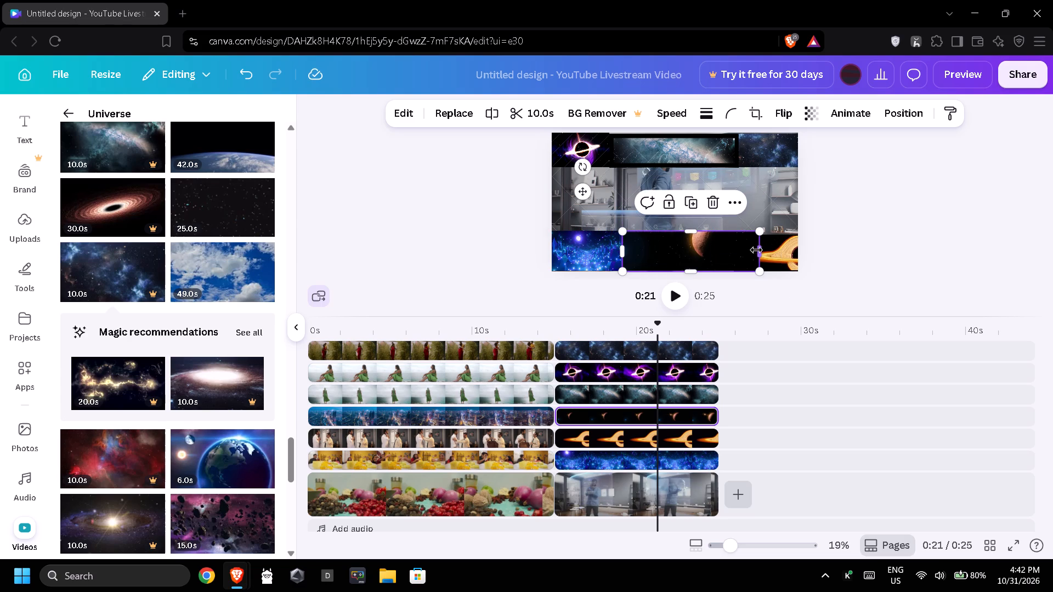
drag(757, 250, 730, 249)
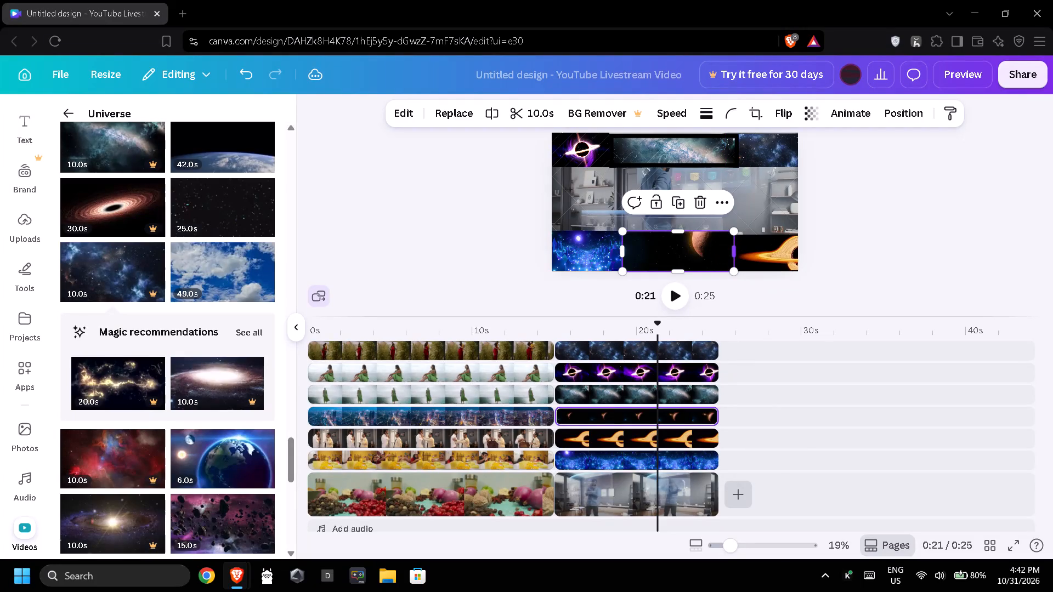
click(880, 207)
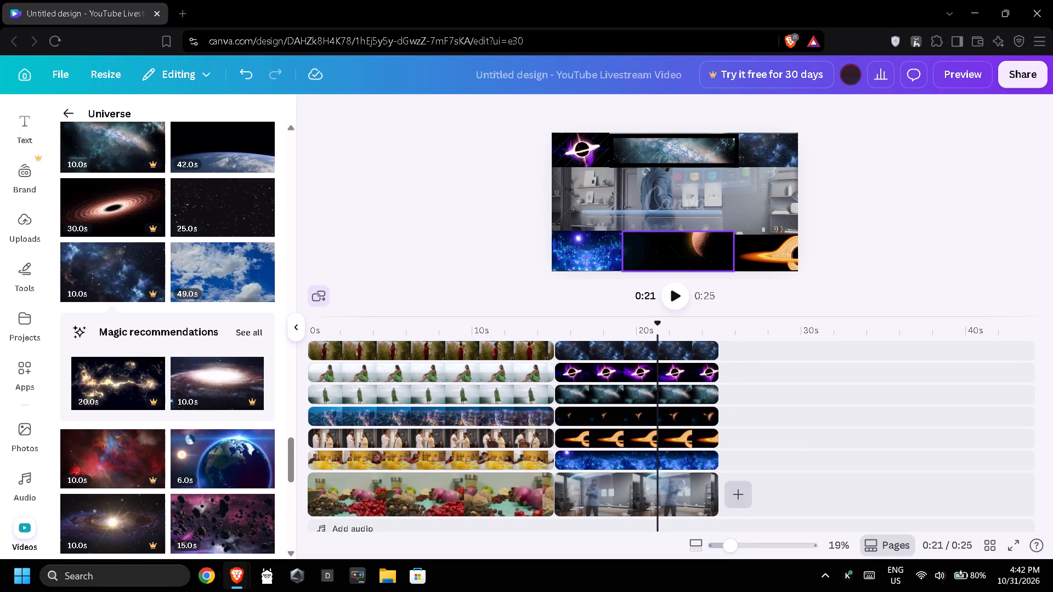
Add a solid black stroke with a weight of 33 to the planet clip.
click(684, 246)
click(711, 114)
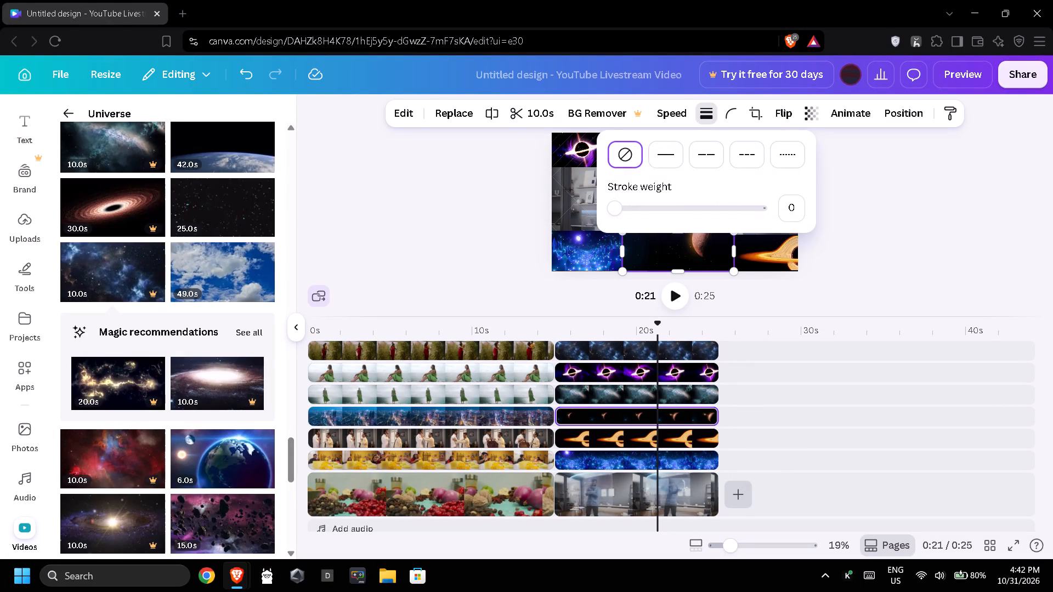
click(647, 202)
triple_click(910, 215)
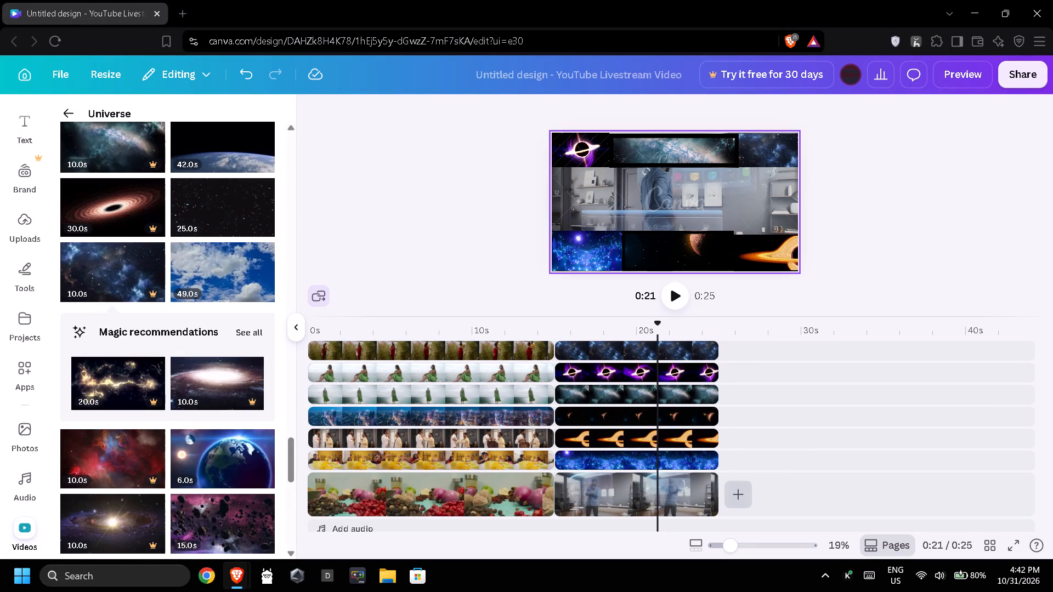
click(716, 243)
click(726, 116)
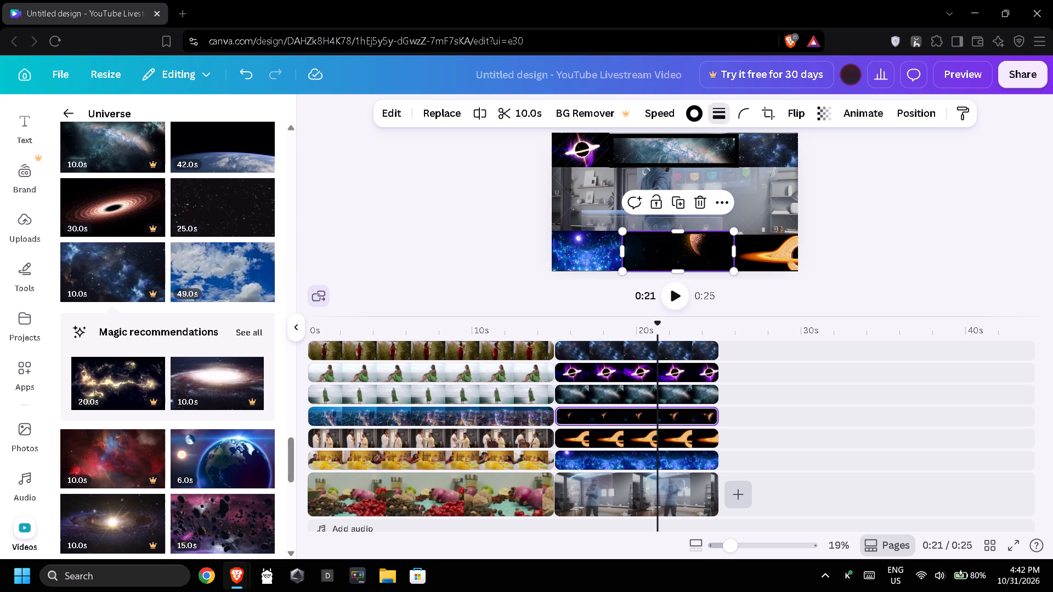
drag(667, 209, 675, 209)
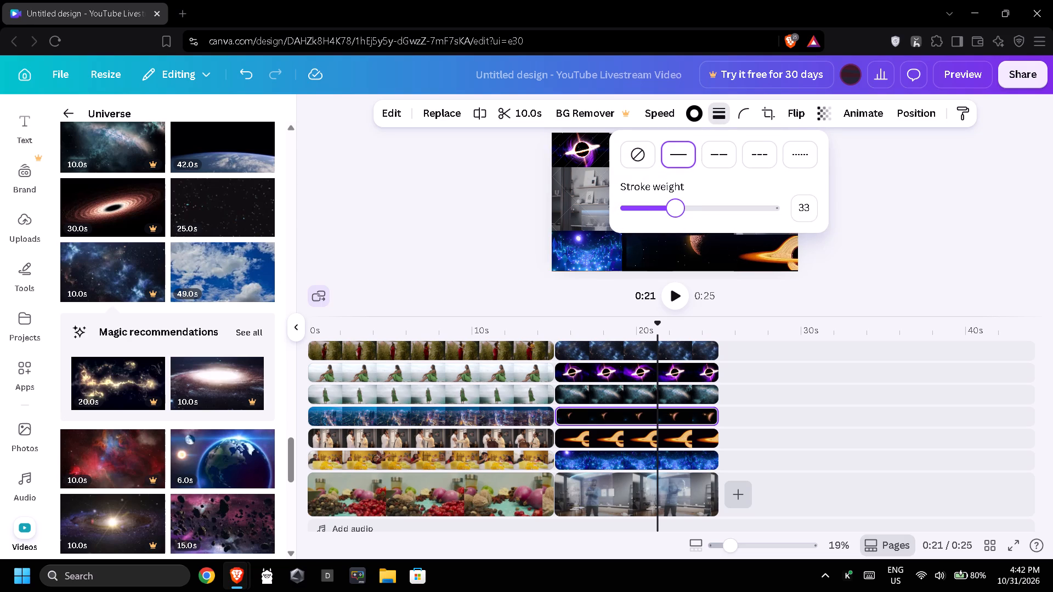
drag(675, 209, 673, 210)
click(673, 210)
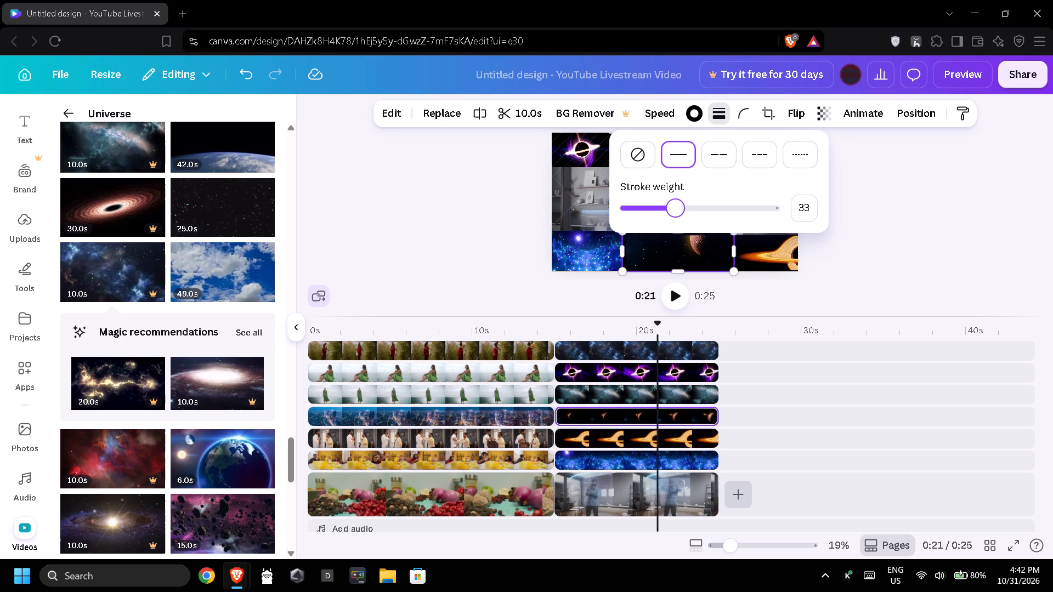
triple_click(882, 202)
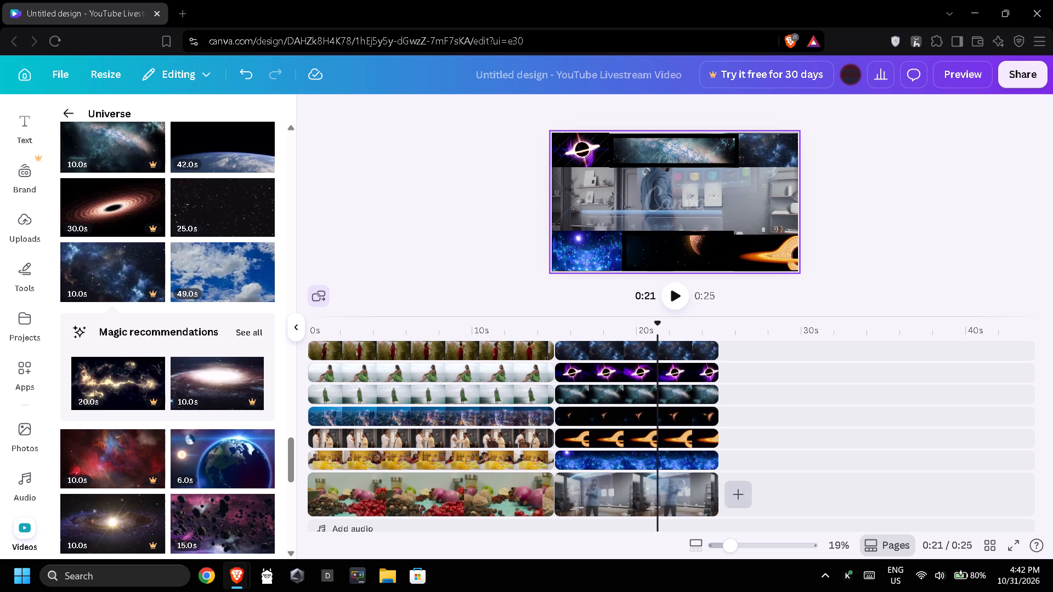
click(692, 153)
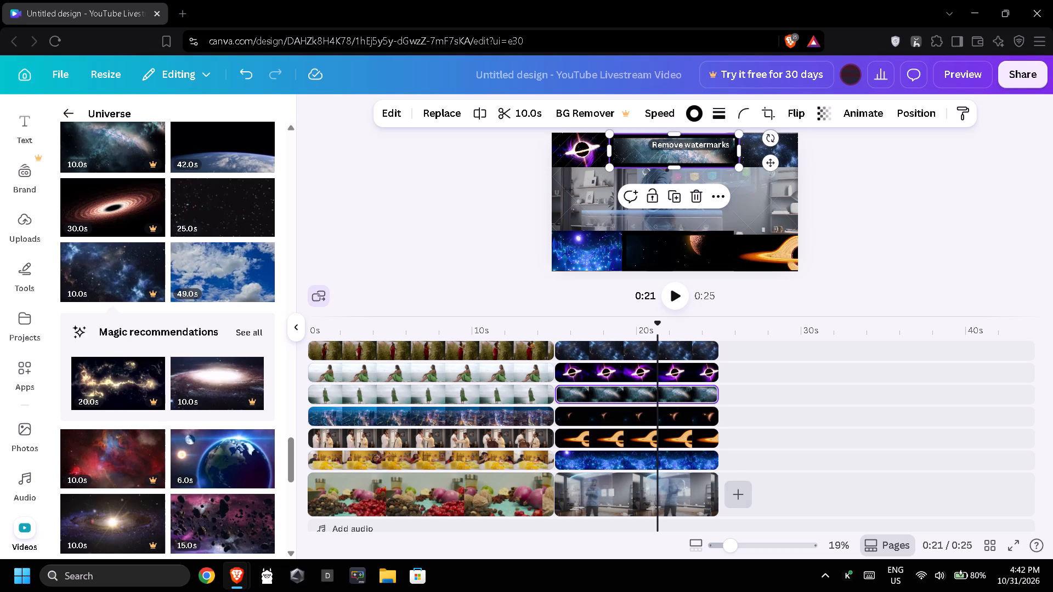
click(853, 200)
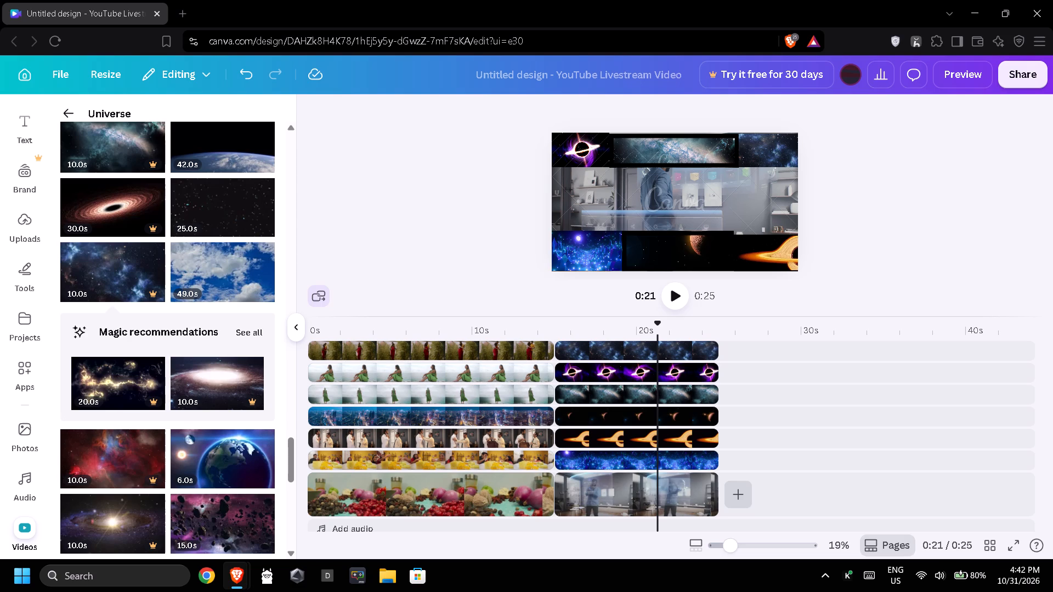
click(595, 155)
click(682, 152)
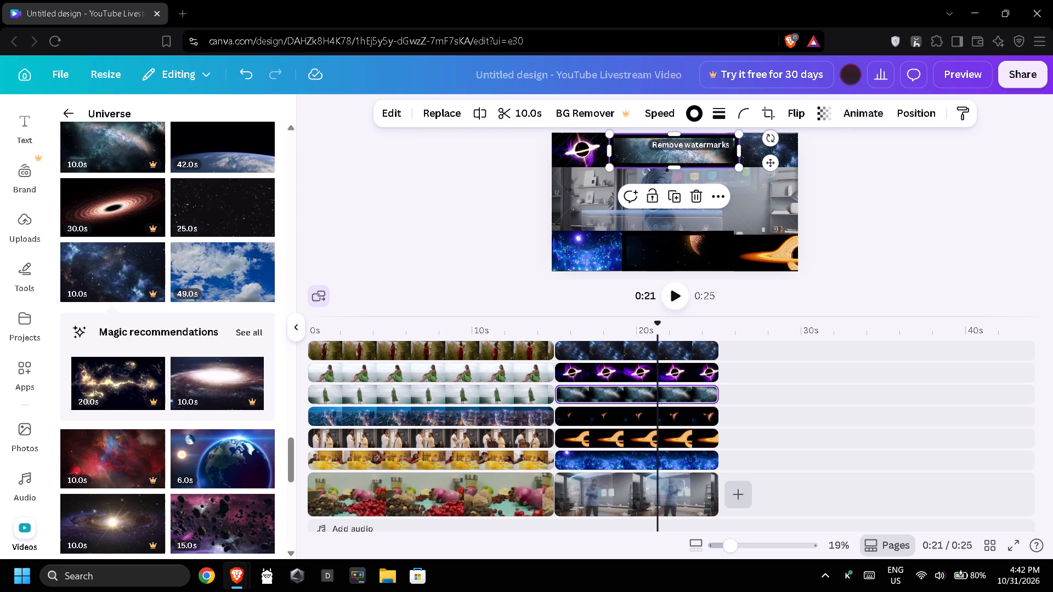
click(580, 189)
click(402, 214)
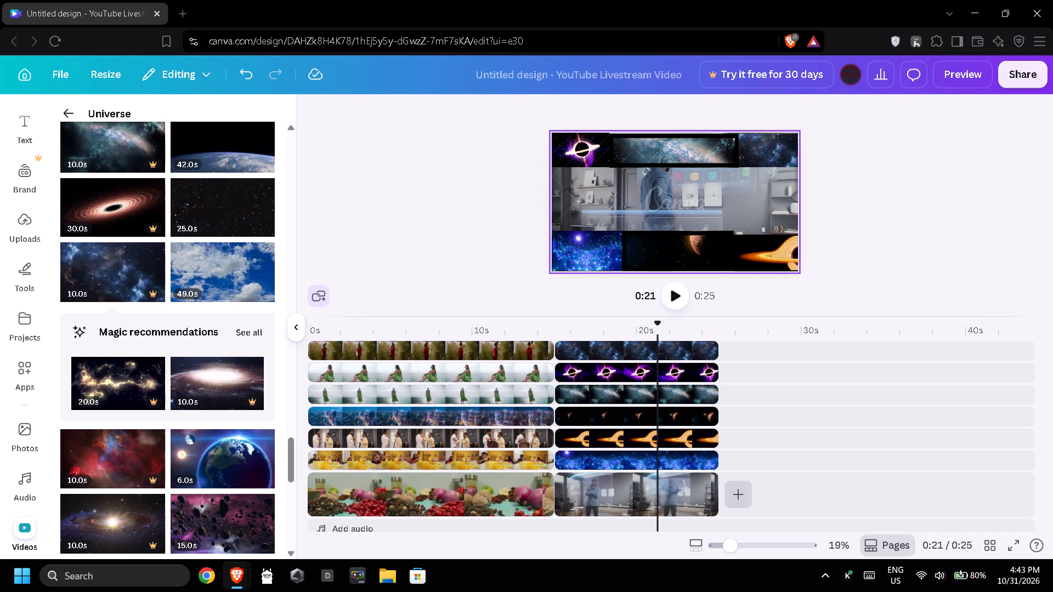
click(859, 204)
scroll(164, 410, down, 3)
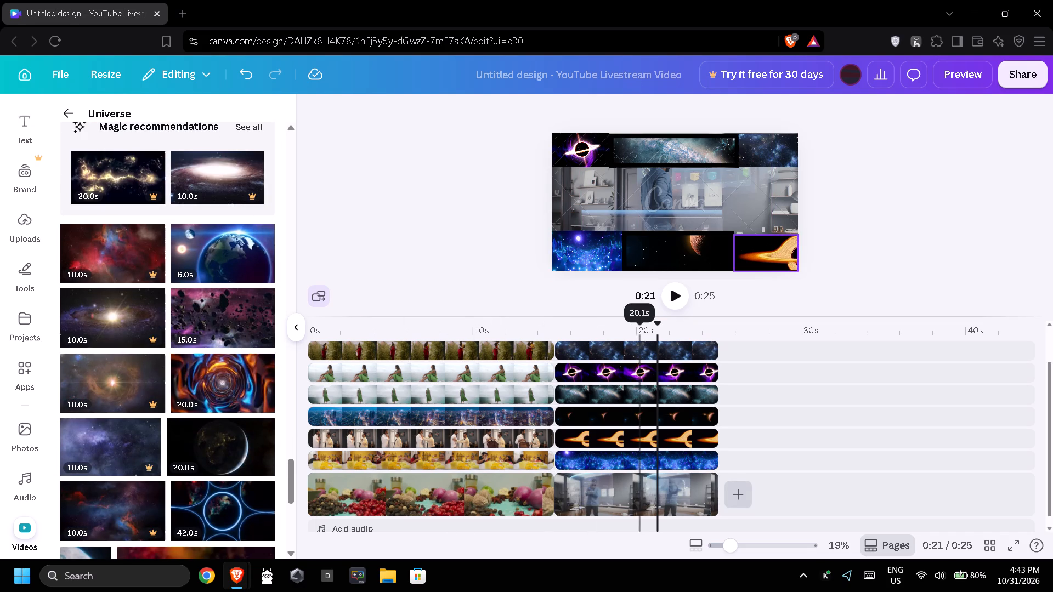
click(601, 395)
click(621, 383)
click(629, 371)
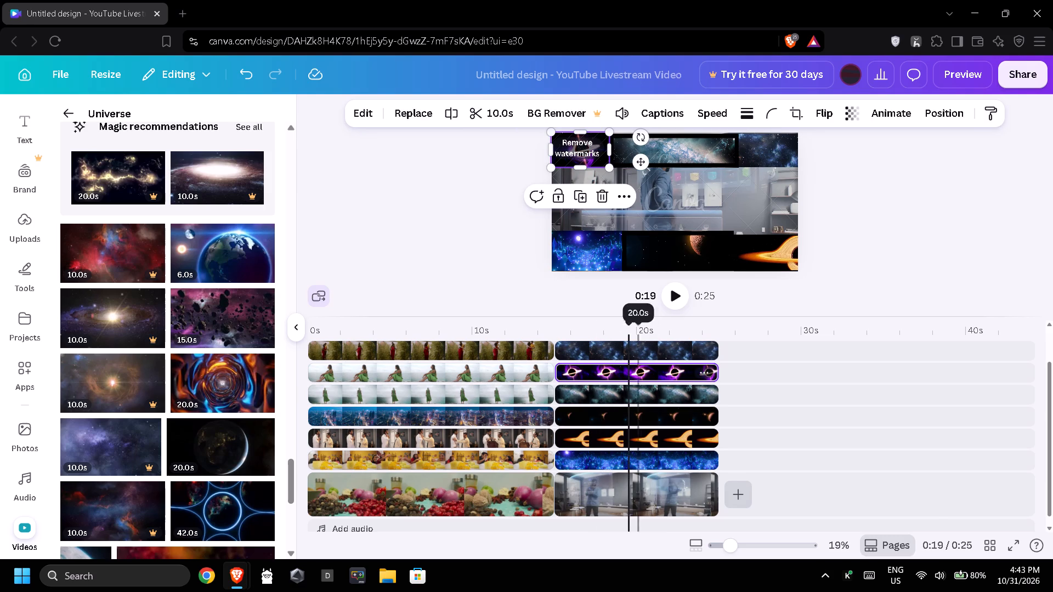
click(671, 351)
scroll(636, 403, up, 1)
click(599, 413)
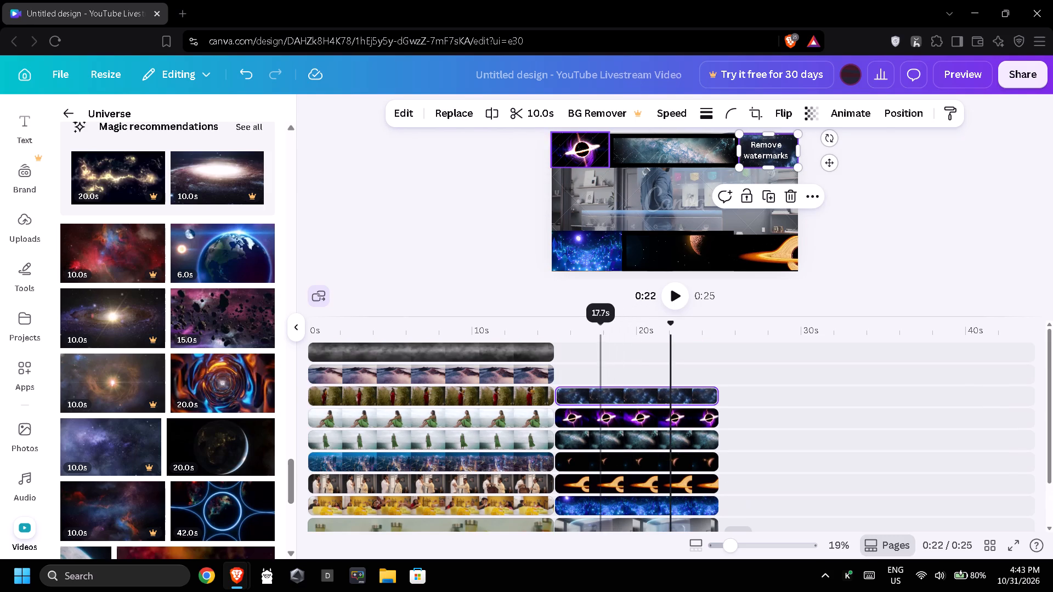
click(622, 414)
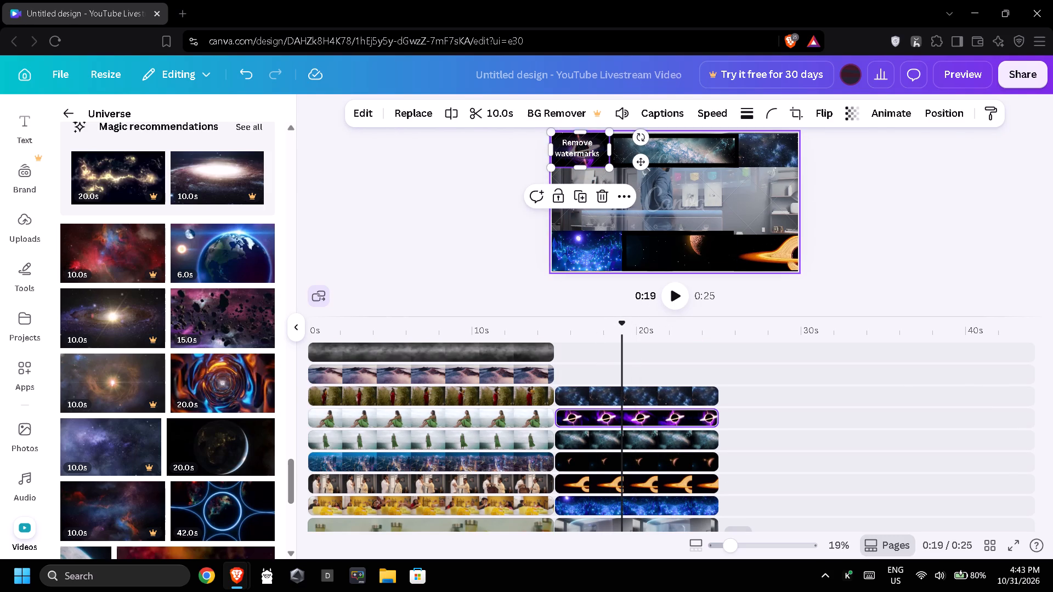
Add the 10-second dark red-and-blue nebula clip from the Universe videos to page two on its own track above the other clips.
click(677, 202)
scroll(185, 419, down, 1)
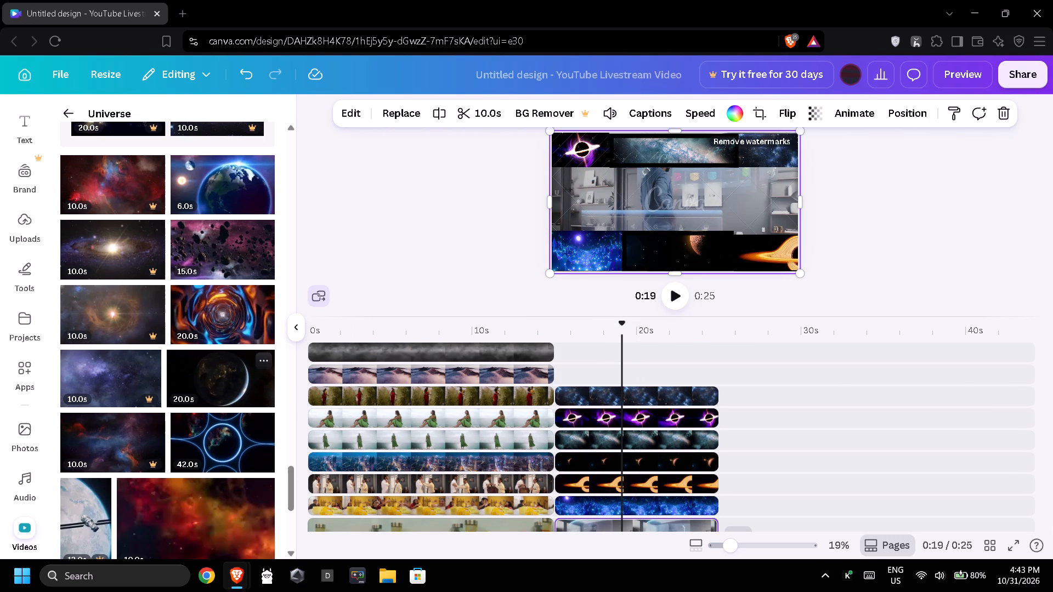
drag(95, 444, 110, 444)
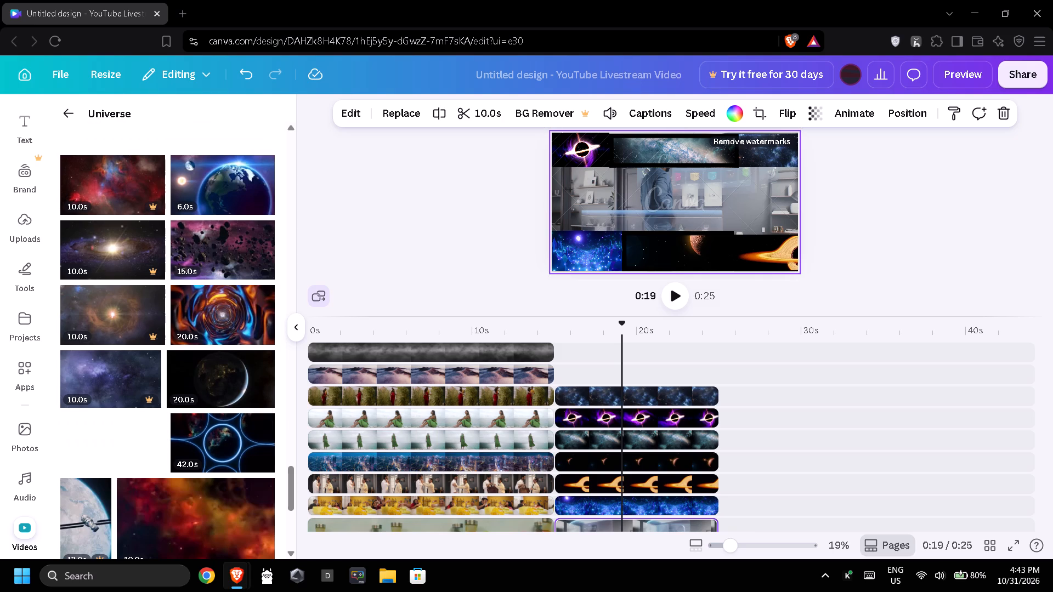
drag(110, 444, 591, 377)
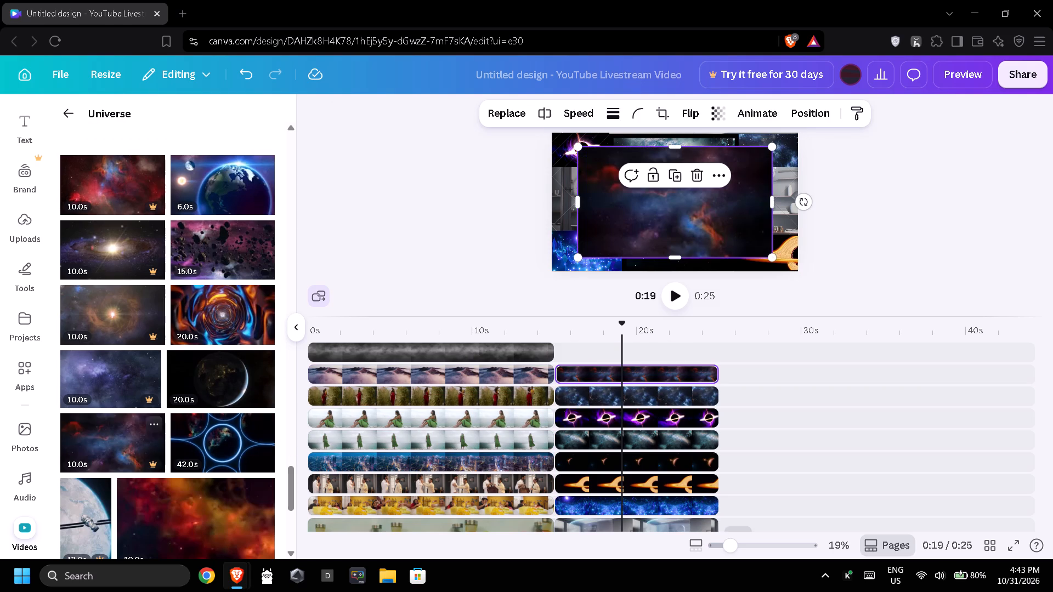
click(656, 373)
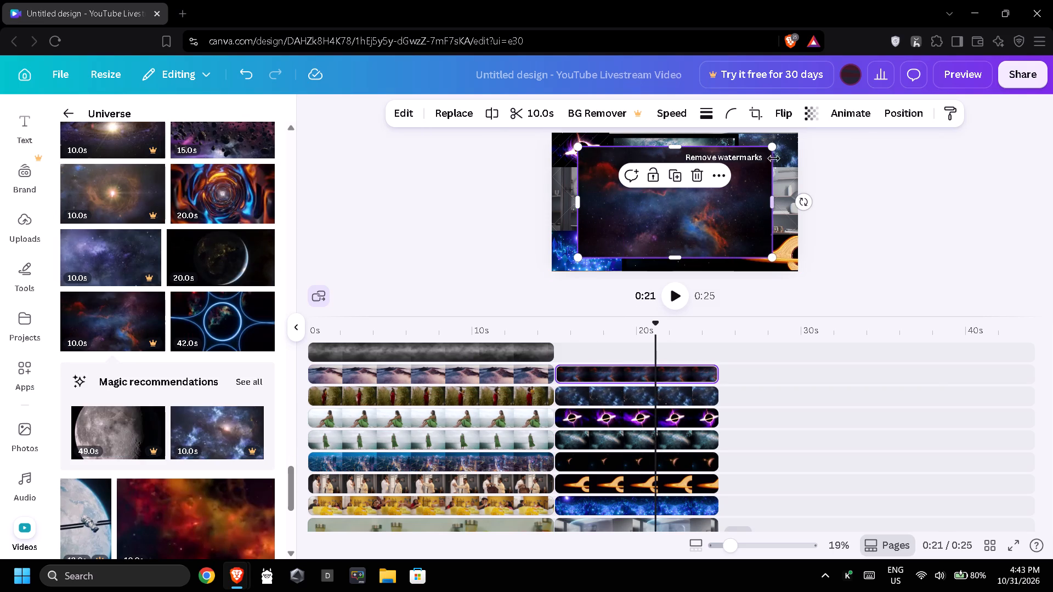
Resize and crop the red-and-blue nebula clip into a narrow vertical strip on the frame's left edge, filling the gap between the two corner thumbnails.
drag(774, 149, 659, 225)
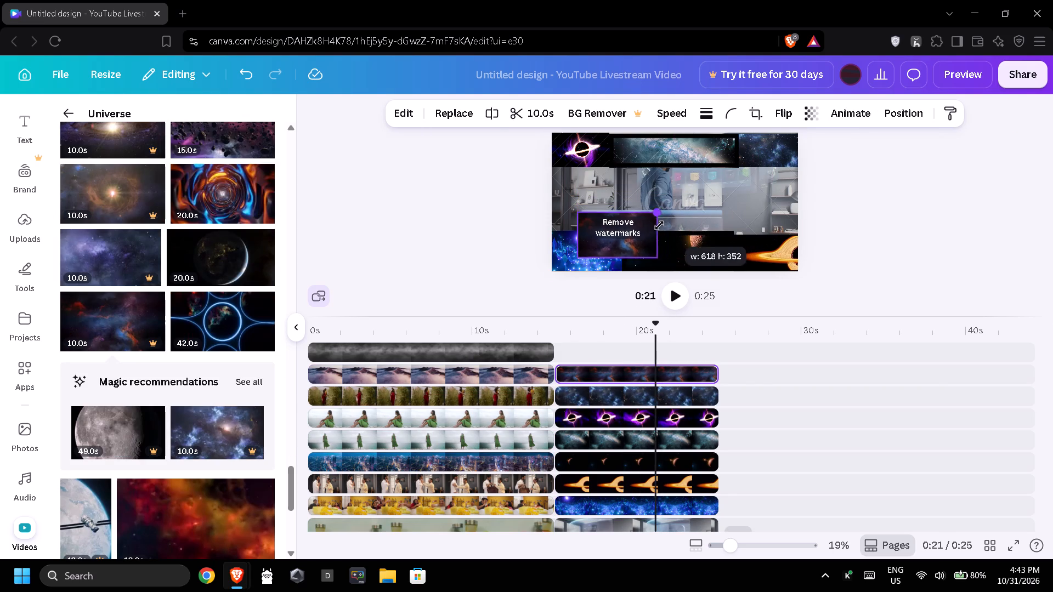
drag(659, 225, 655, 230)
click(618, 252)
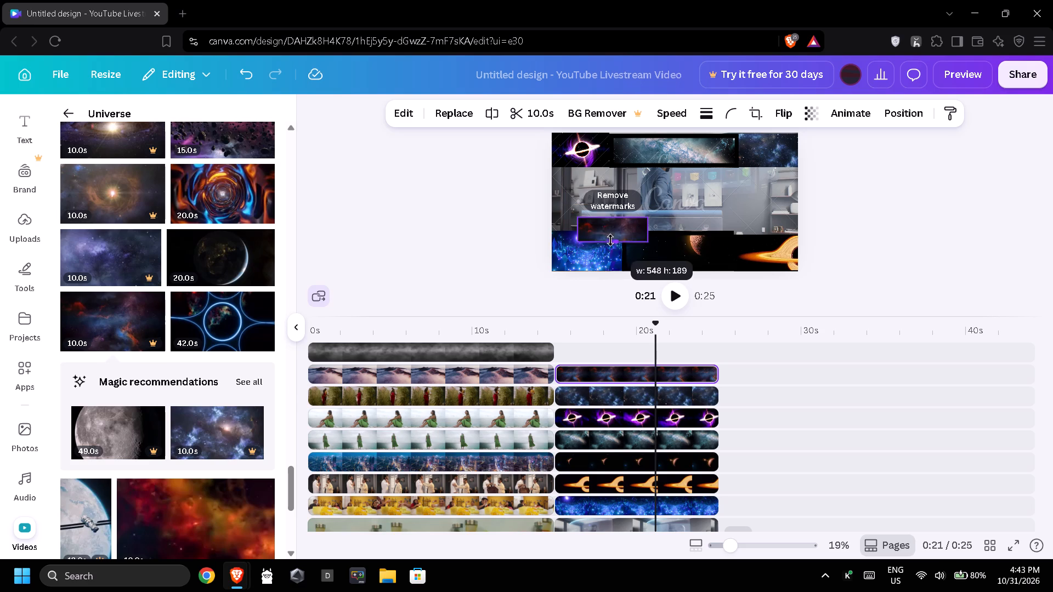
click(501, 226)
drag(602, 238, 592, 225)
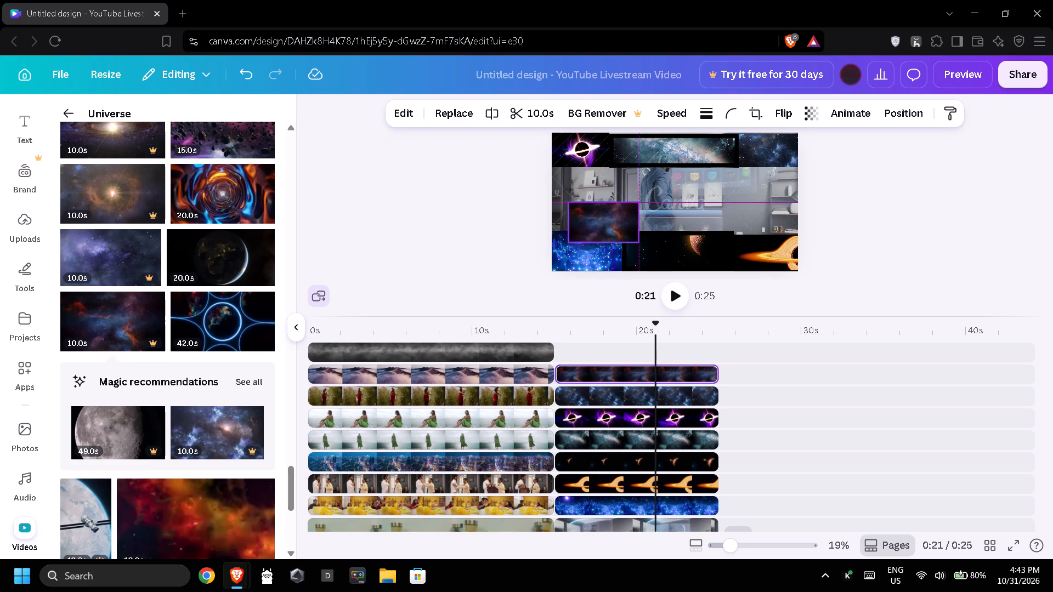
drag(592, 225, 577, 191)
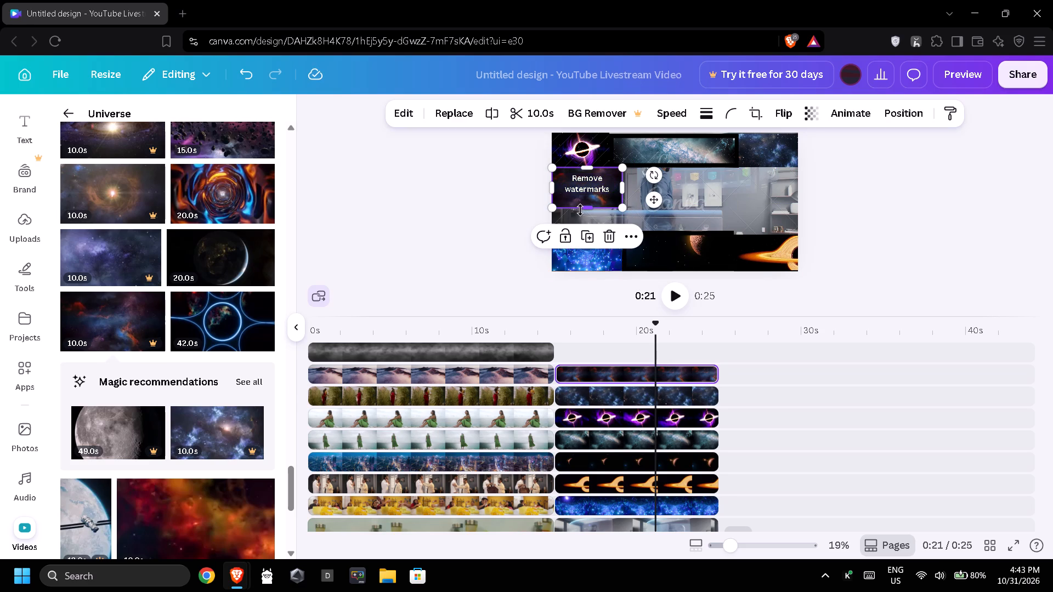
drag(582, 210, 589, 234)
drag(624, 201, 587, 205)
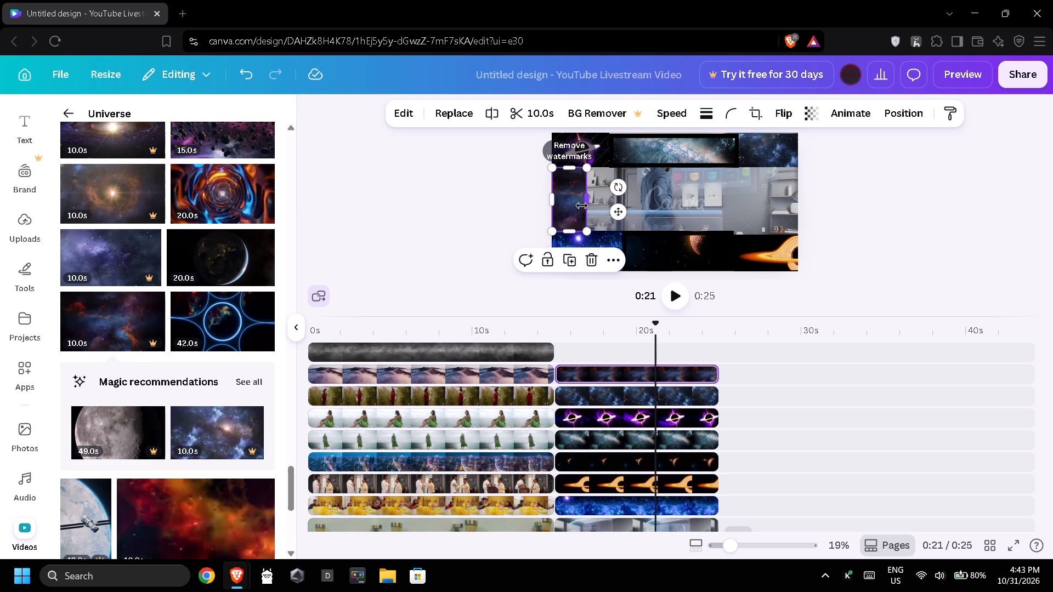
double_click(467, 215)
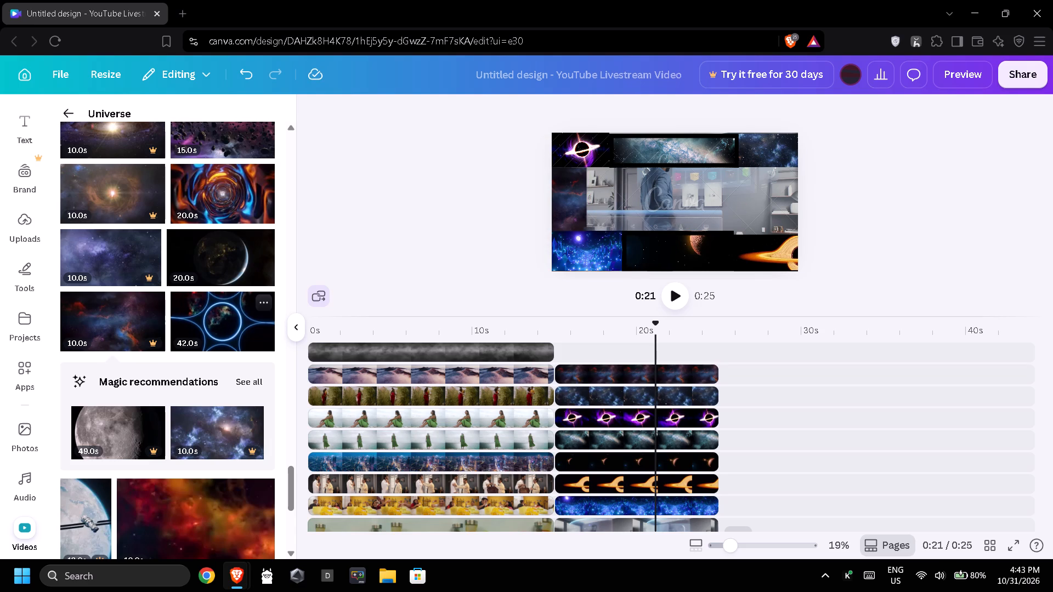
Add the 10-second purple starfield clip from the Universe videos to page two on the topmost track.
drag(104, 264, 603, 223)
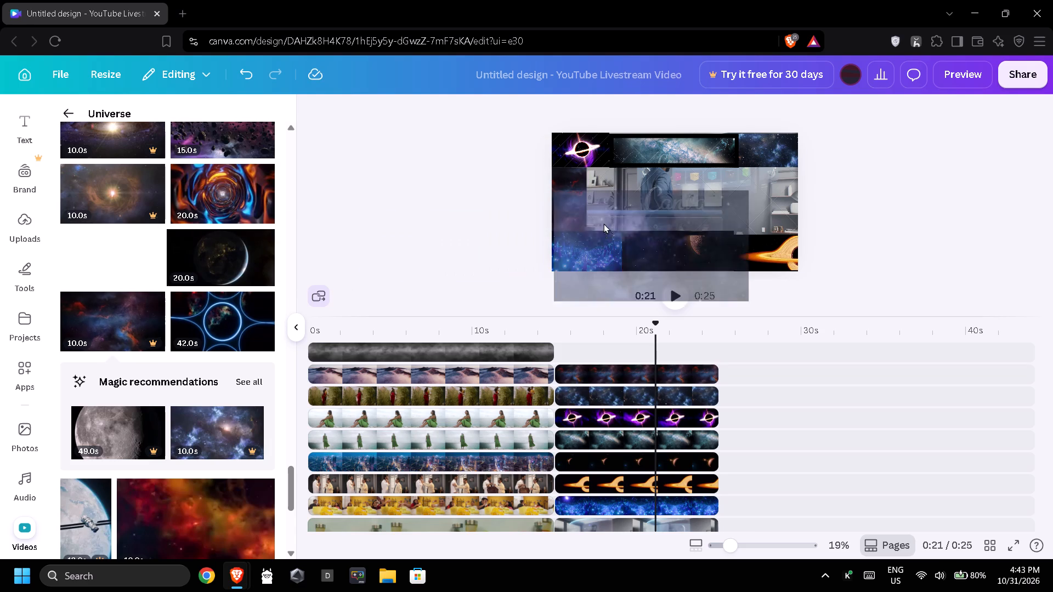
drag(603, 223, 602, 362)
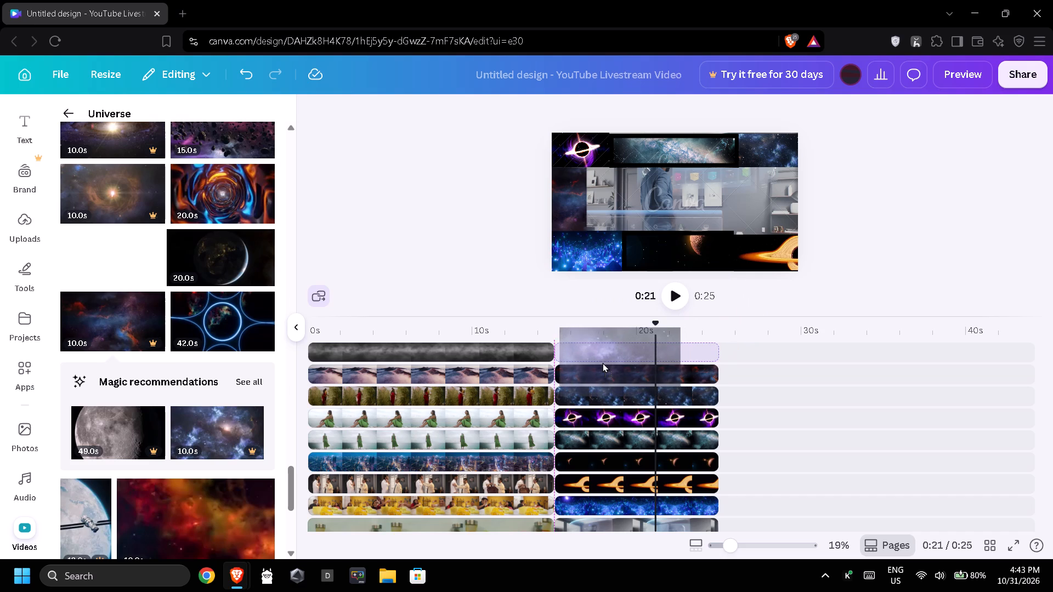
drag(602, 362, 601, 362)
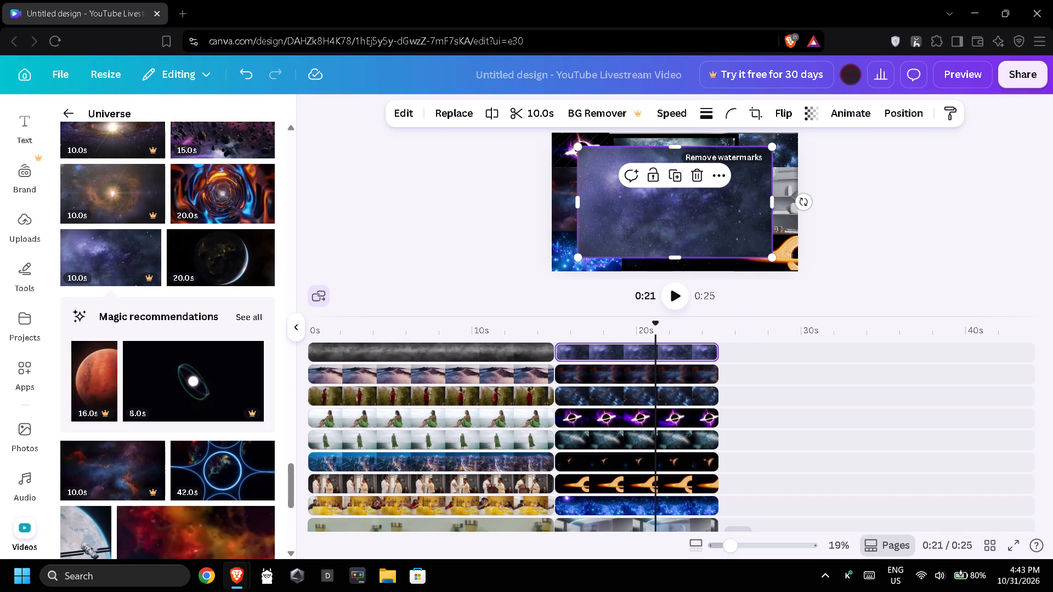
Resize and crop the purple starfield clip to sit against the frame's right edge between the two corner thumbnails, as wide as the upper one.
drag(772, 202, 747, 204)
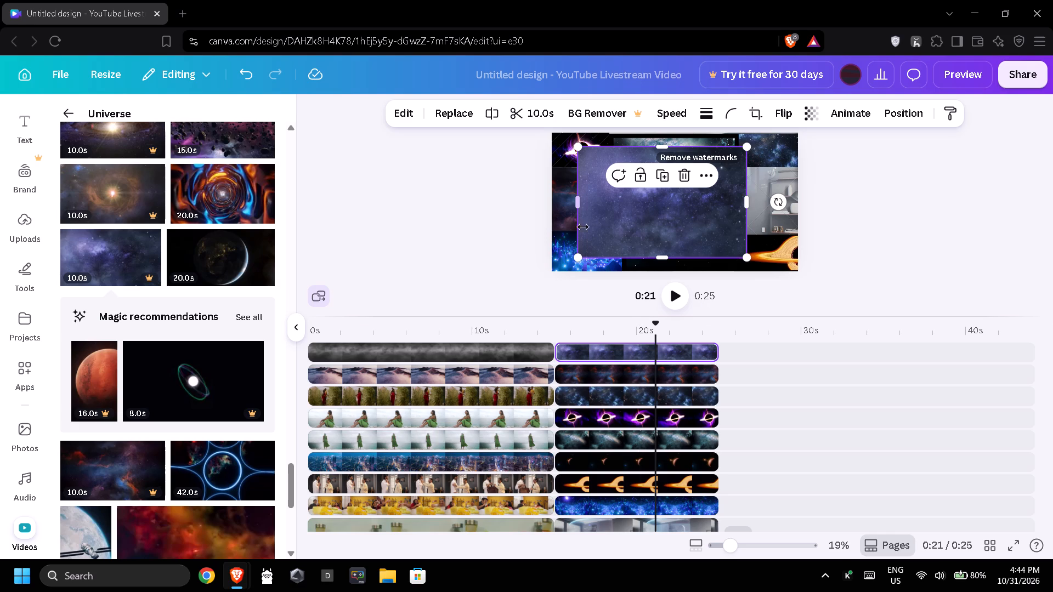
drag(577, 259, 648, 178)
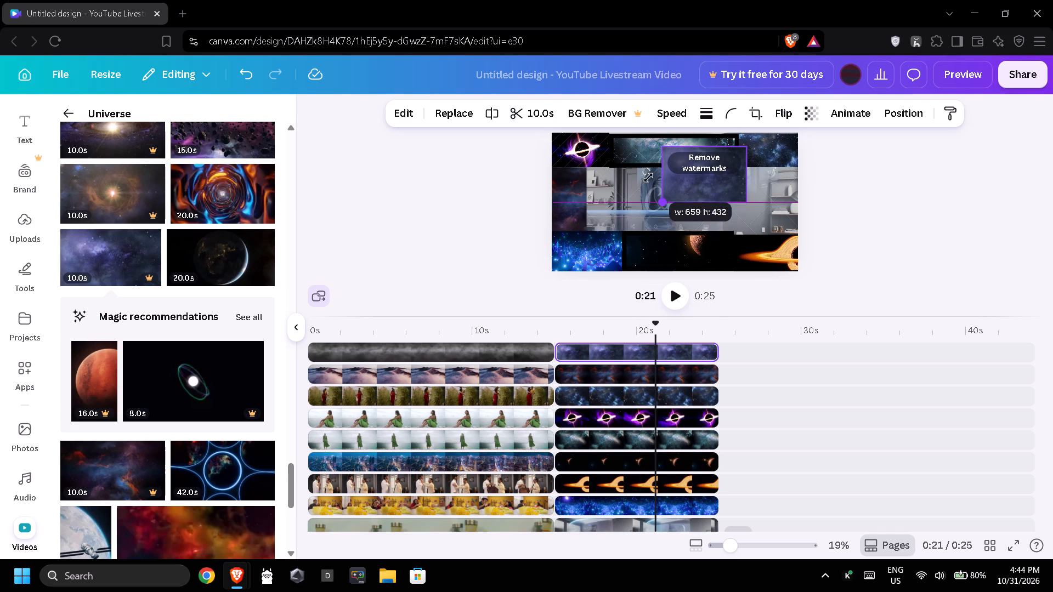
drag(648, 178, 652, 178)
drag(695, 179, 726, 198)
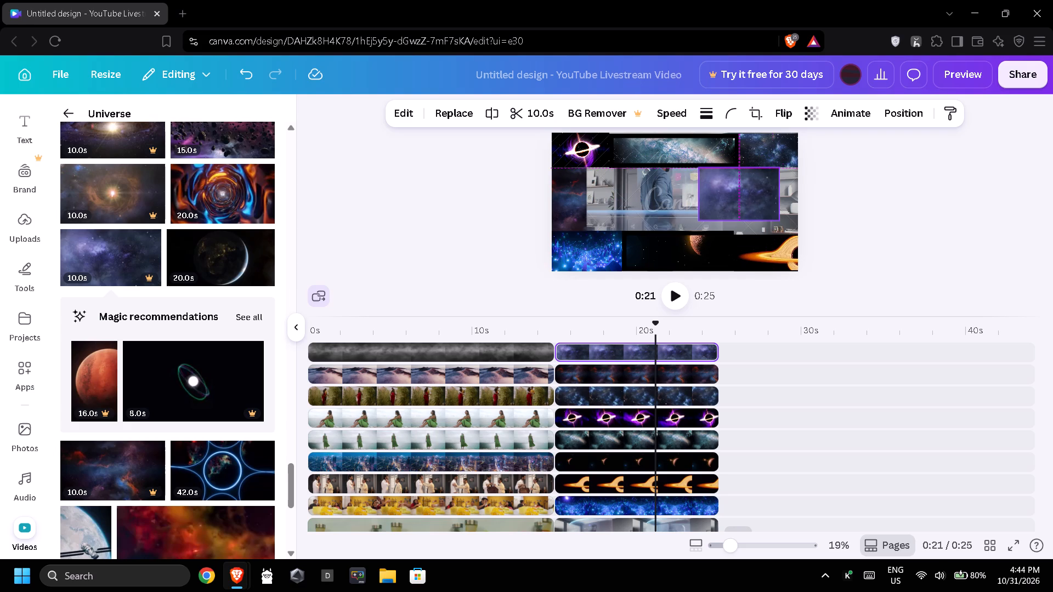
drag(726, 198, 748, 198)
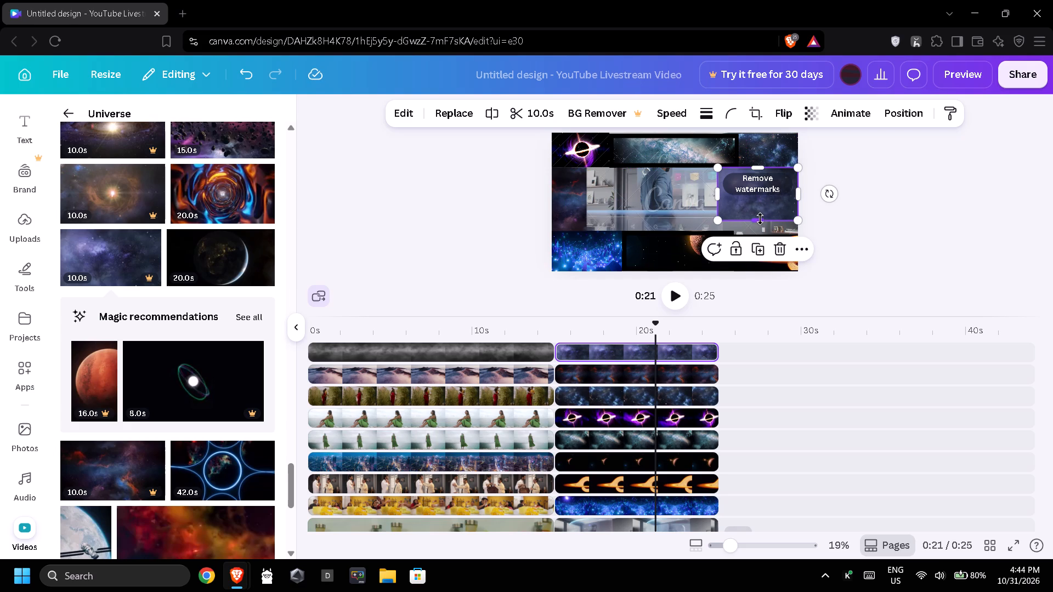
drag(760, 219, 766, 230)
drag(716, 203, 739, 202)
click(831, 157)
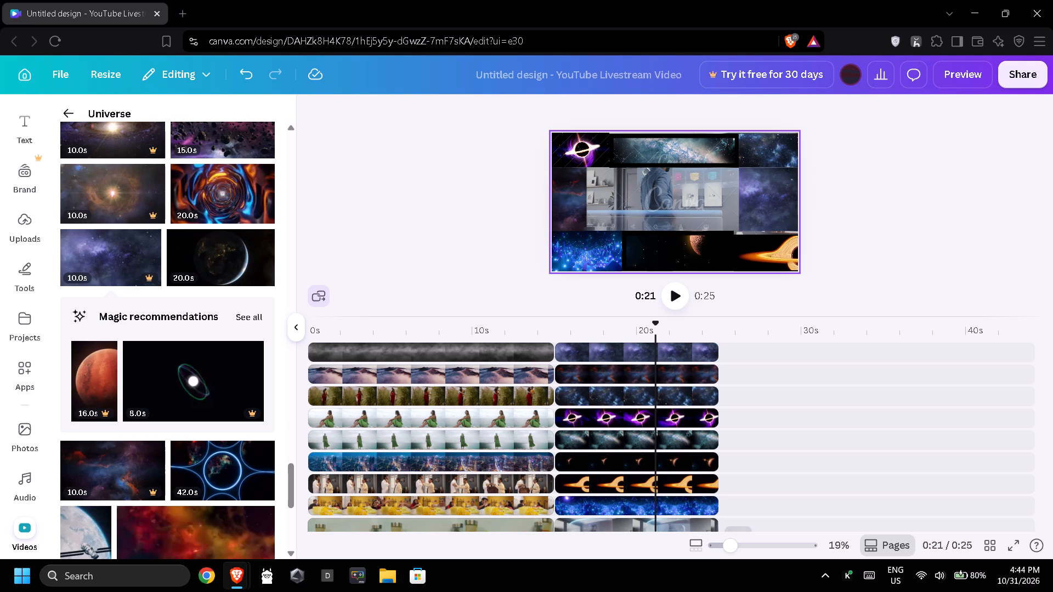
click(862, 217)
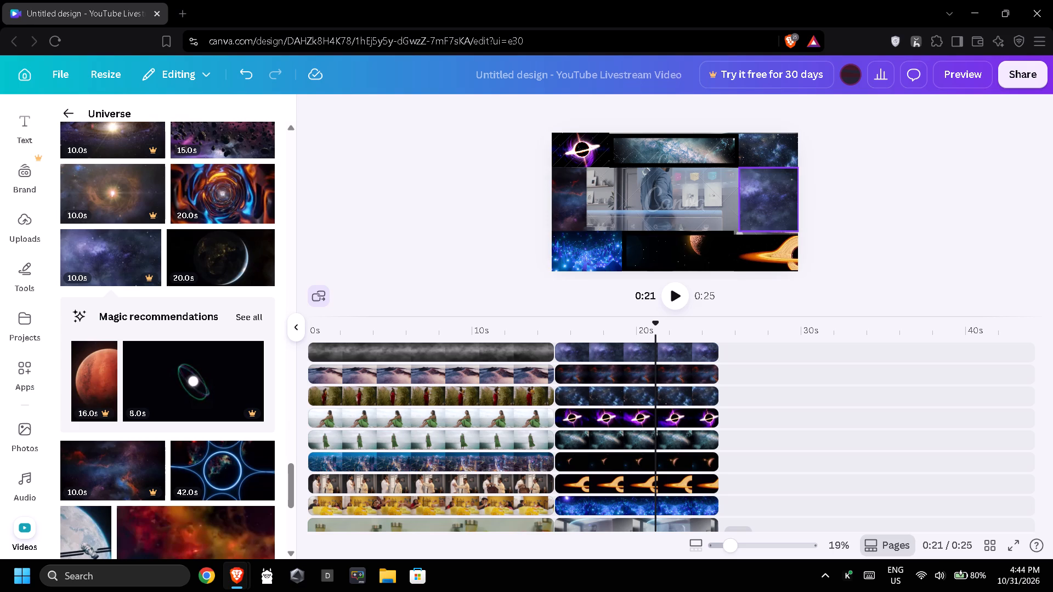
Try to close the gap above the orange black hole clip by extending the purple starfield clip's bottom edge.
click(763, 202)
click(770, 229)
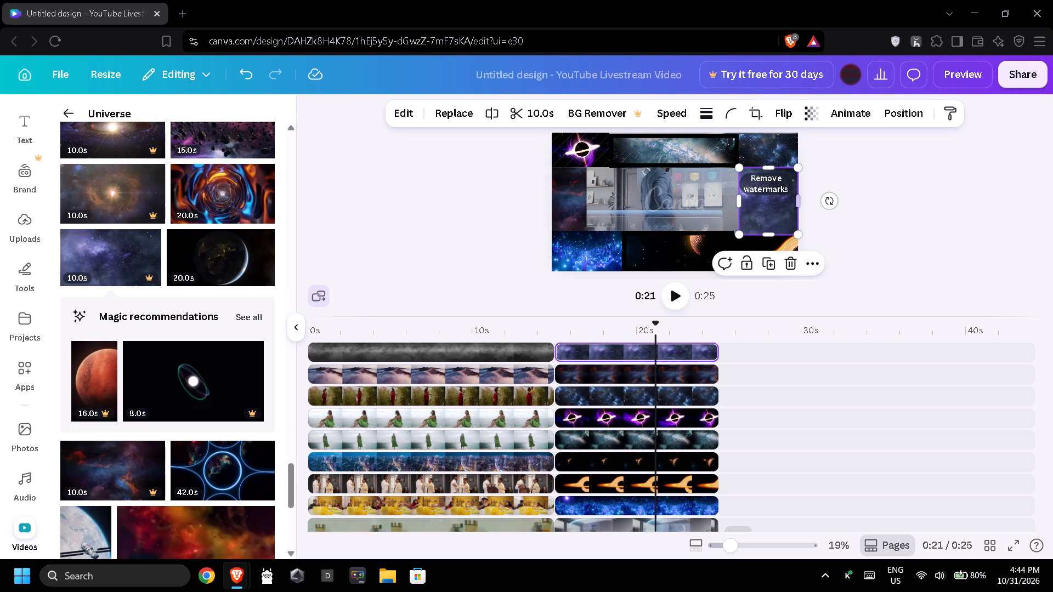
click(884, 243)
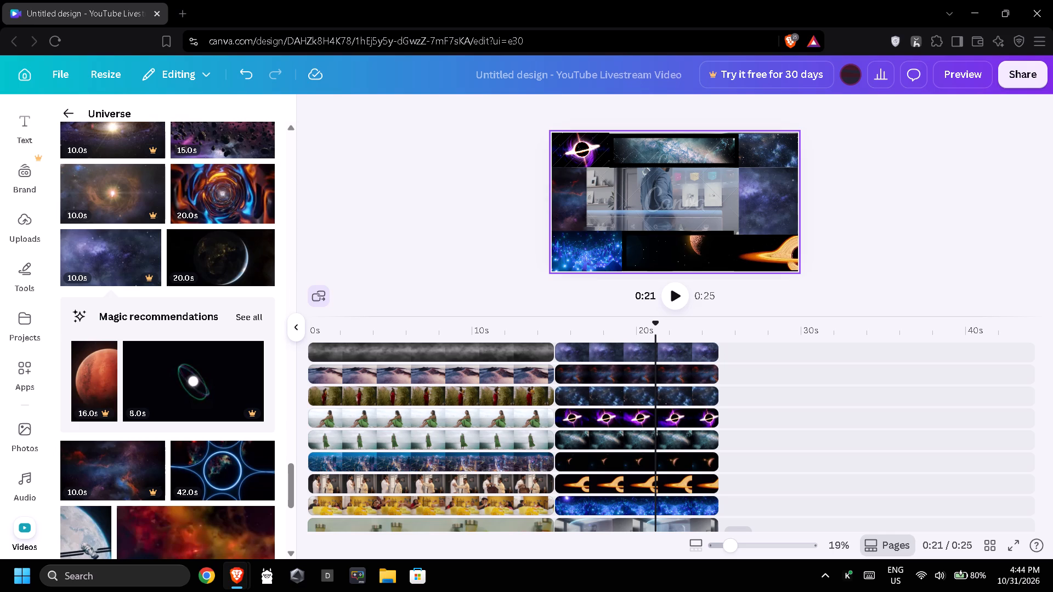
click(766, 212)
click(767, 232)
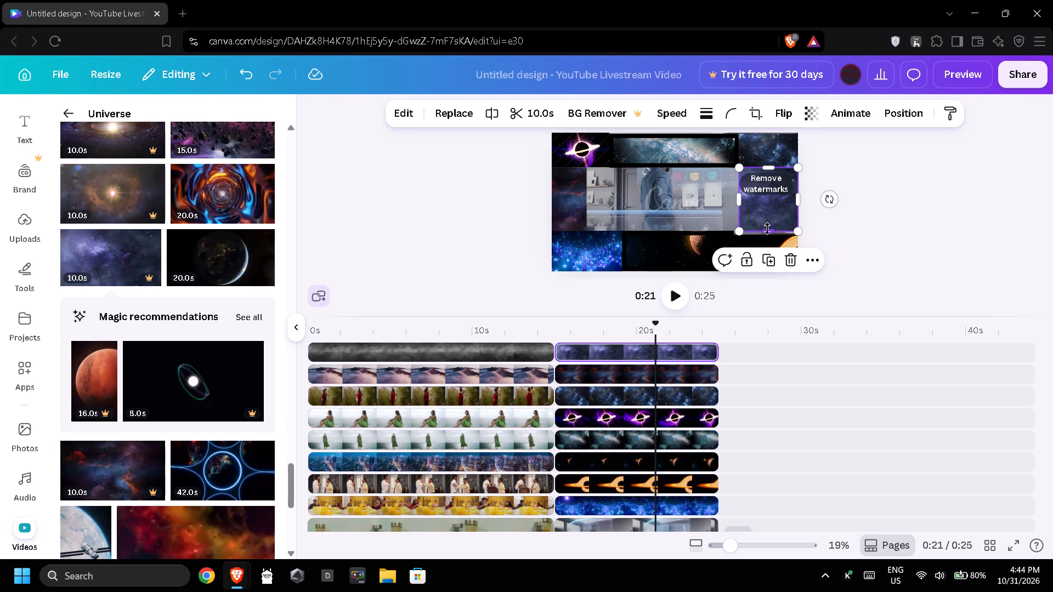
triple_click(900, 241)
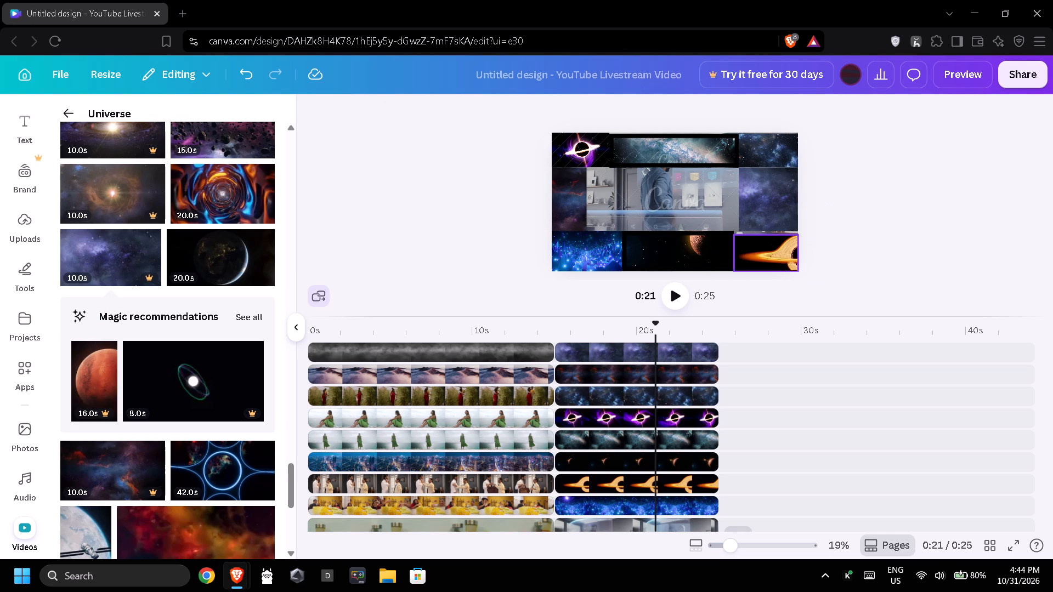
Extend the orange black hole clip's top edge up to meet the purple starfield clip.
click(762, 240)
drag(766, 235, 767, 232)
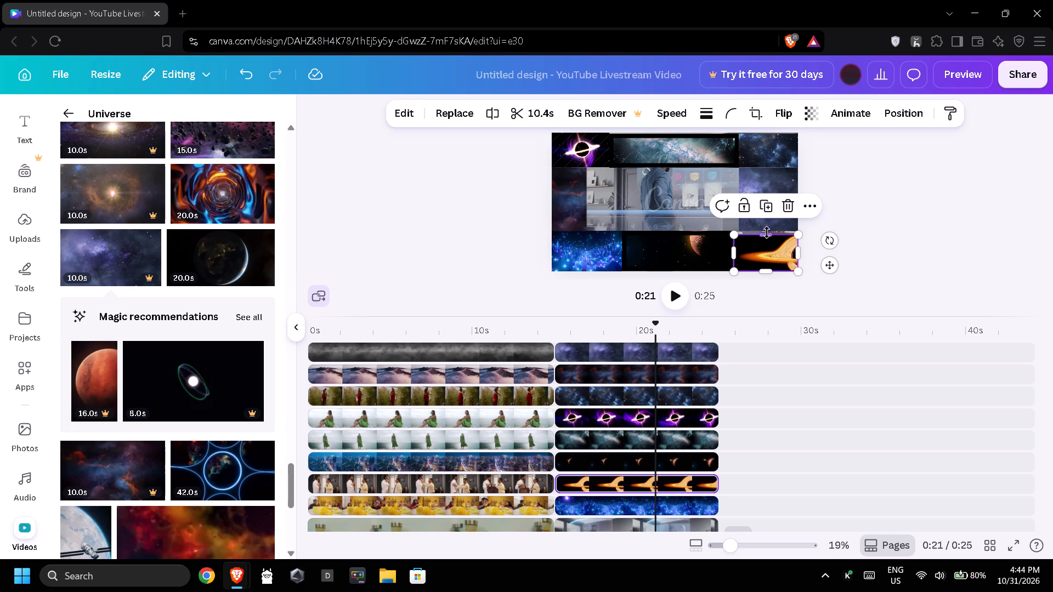
drag(767, 232, 768, 230)
triple_click(930, 240)
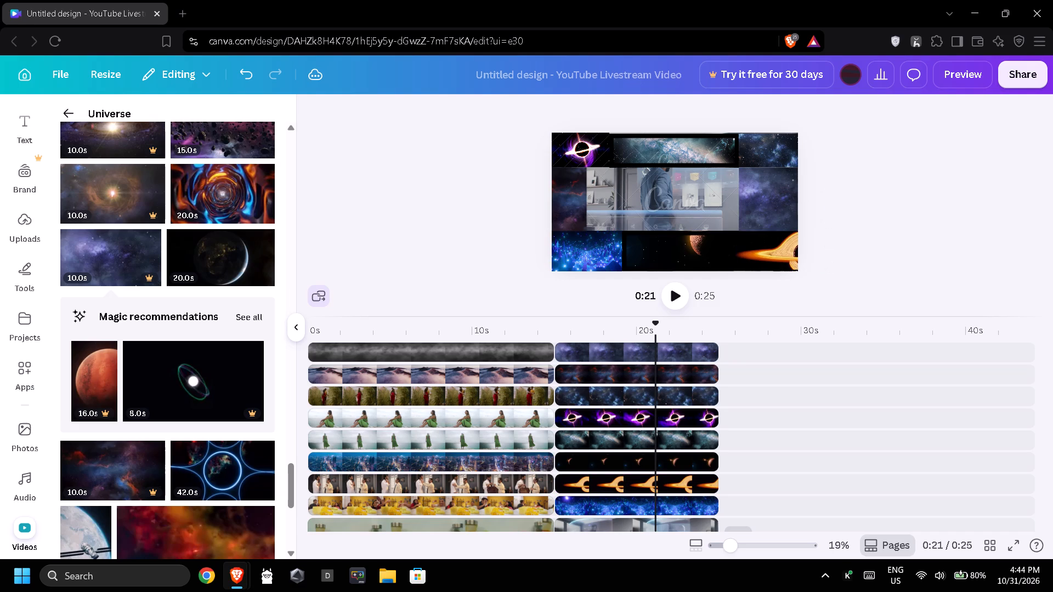
Adjust the bottom edge of the blue starfield thumbnail in the frame's top-right corner to meet the purple starfield clip, about 460 by 262.
click(764, 147)
click(768, 165)
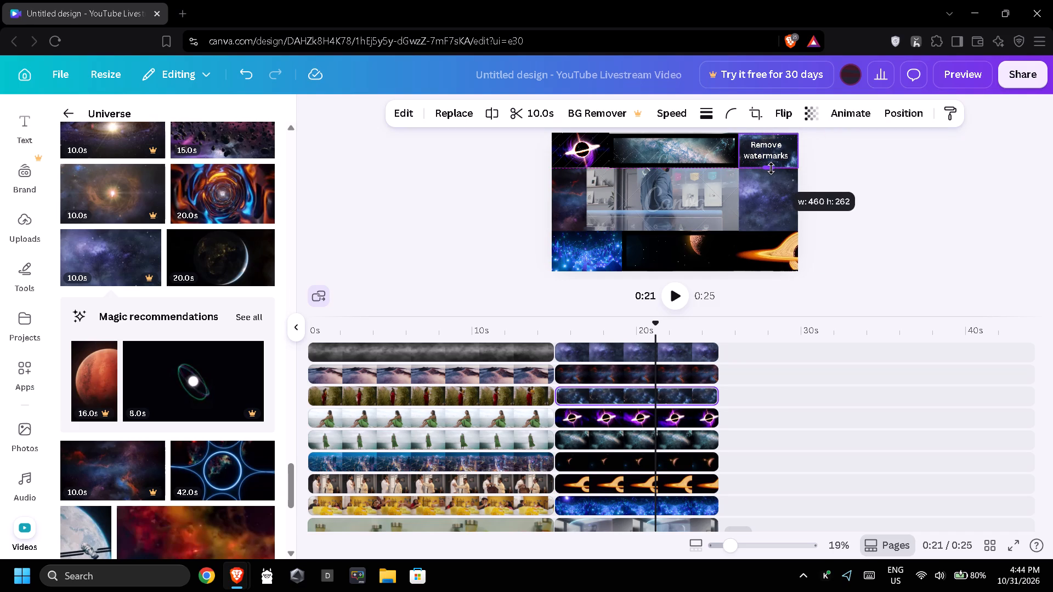
click(925, 232)
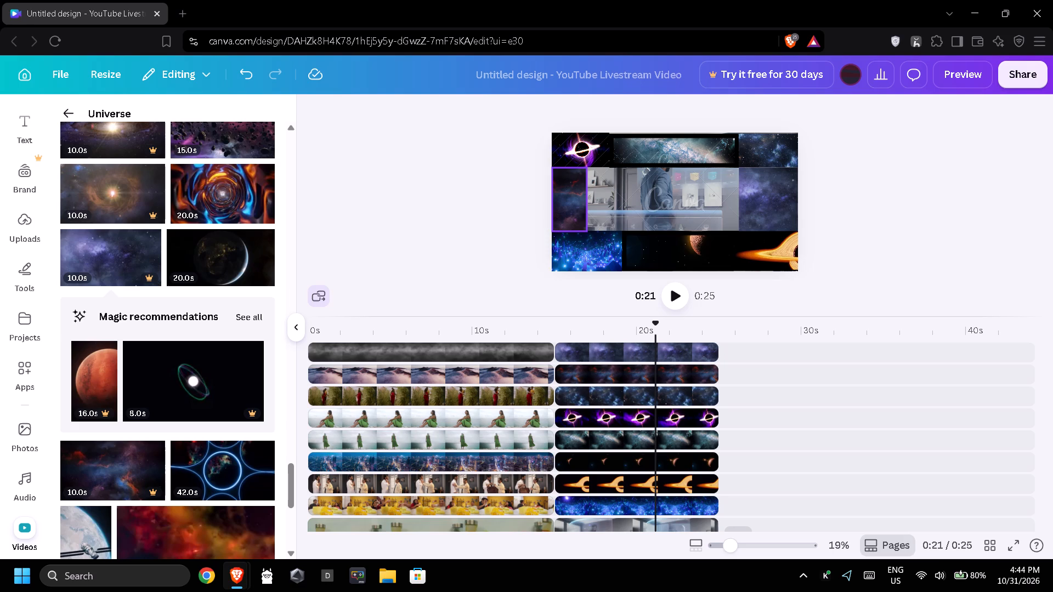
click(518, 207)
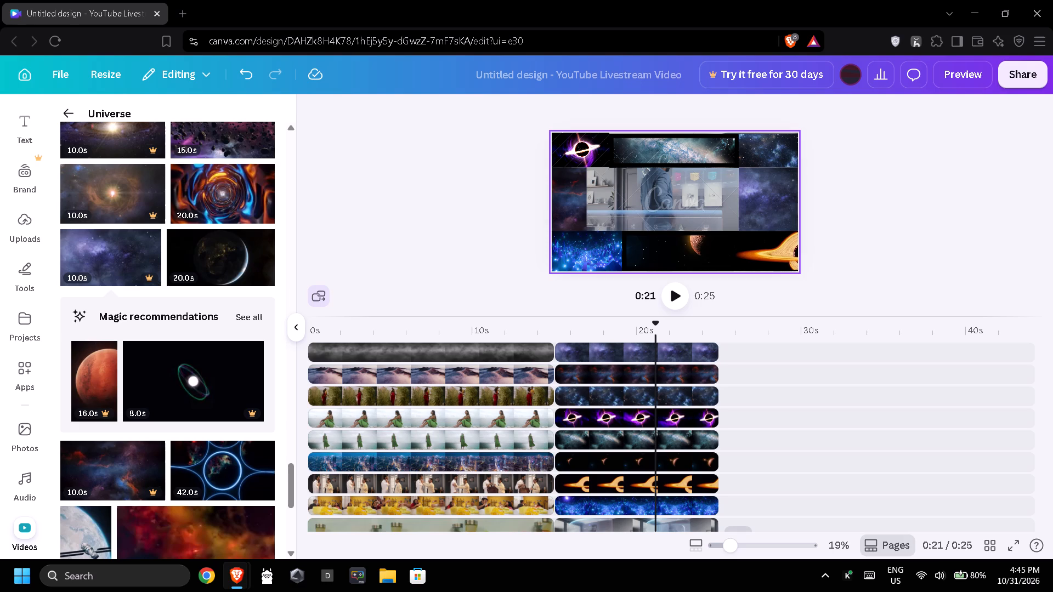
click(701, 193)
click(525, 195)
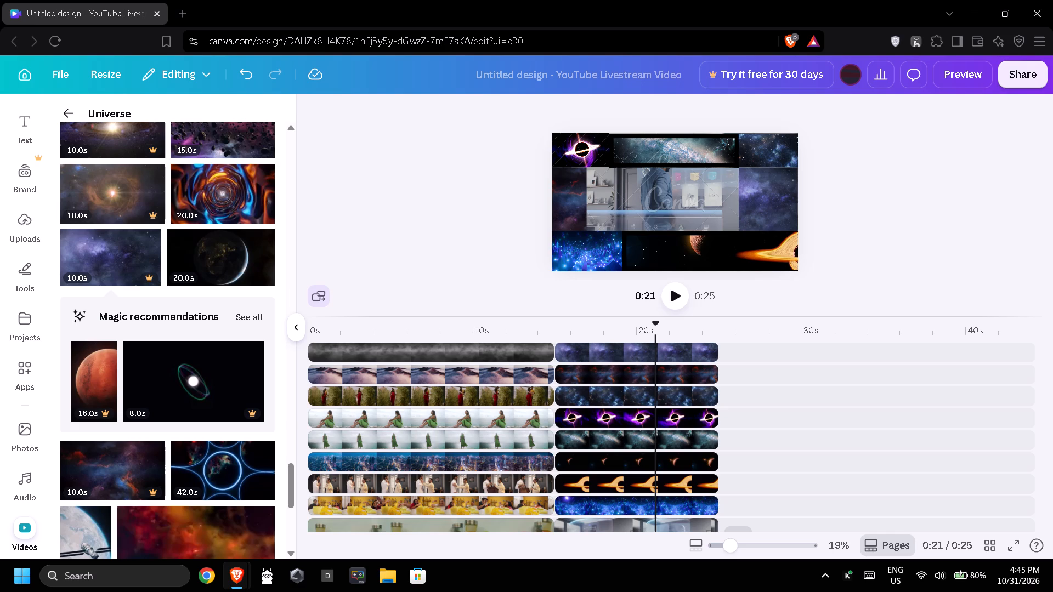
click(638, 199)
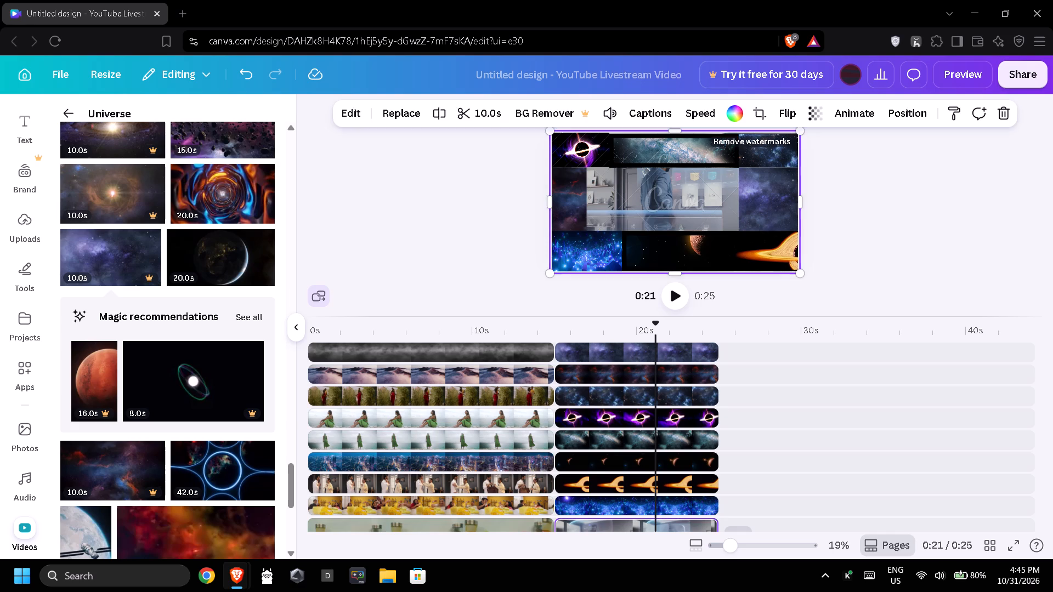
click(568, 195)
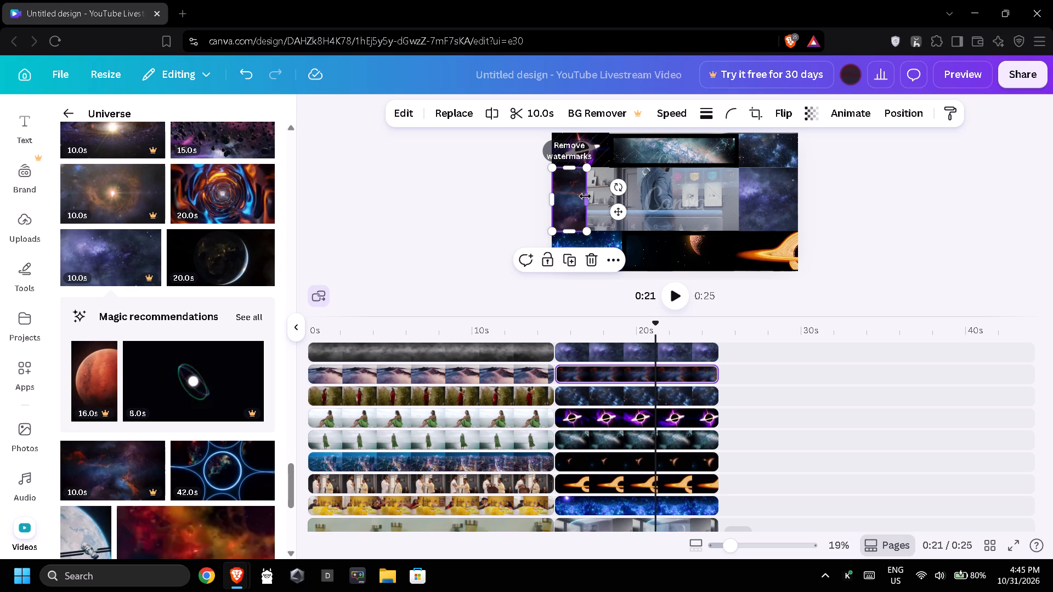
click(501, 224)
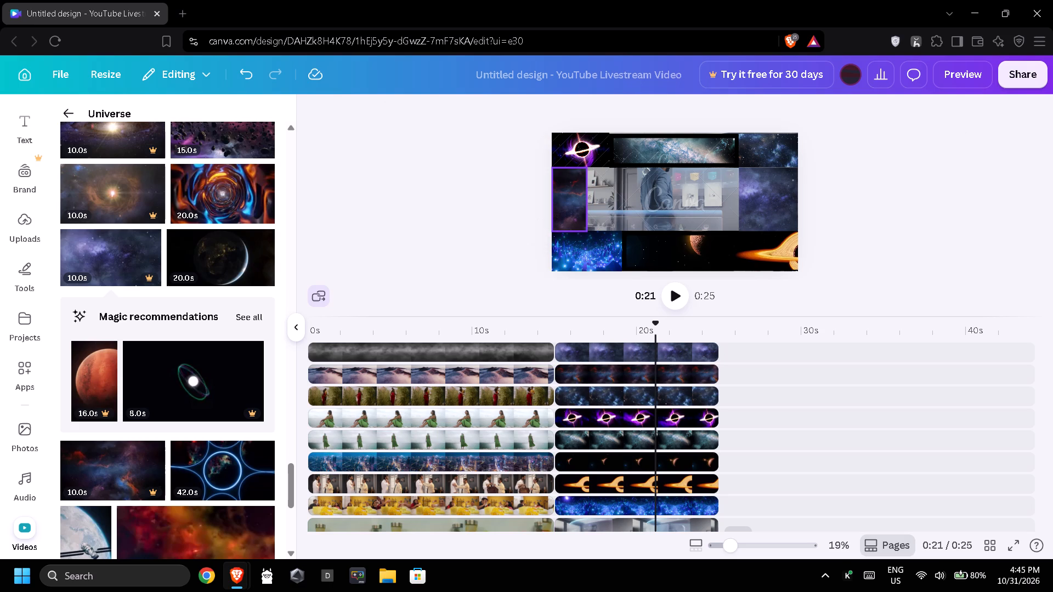
Crop the purple starfield clip's inner side to make it a narrow vertical strip along the frame's right edge.
click(757, 201)
drag(744, 199, 754, 199)
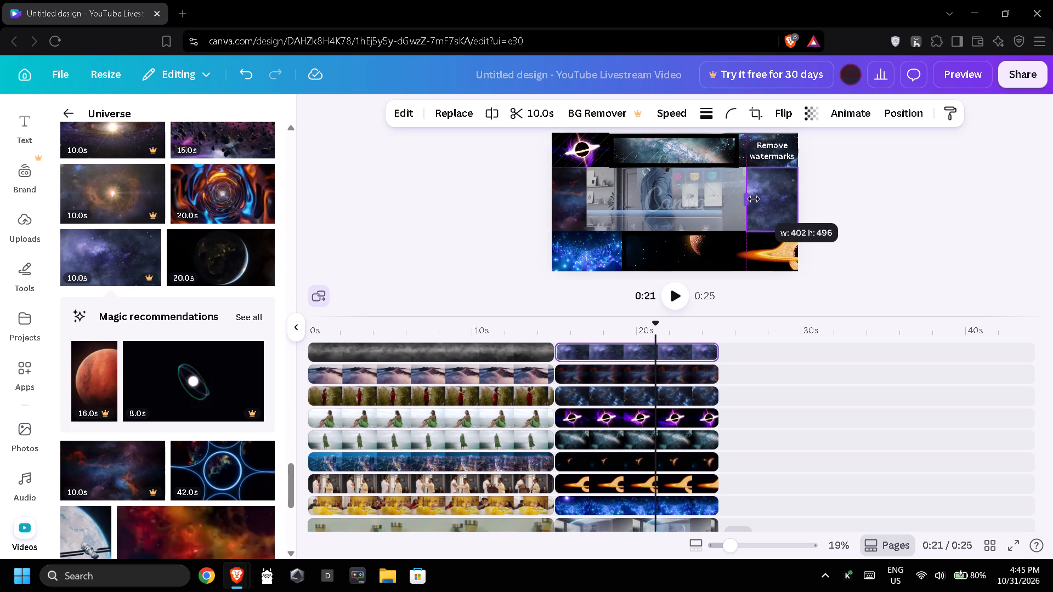
drag(754, 199, 779, 204)
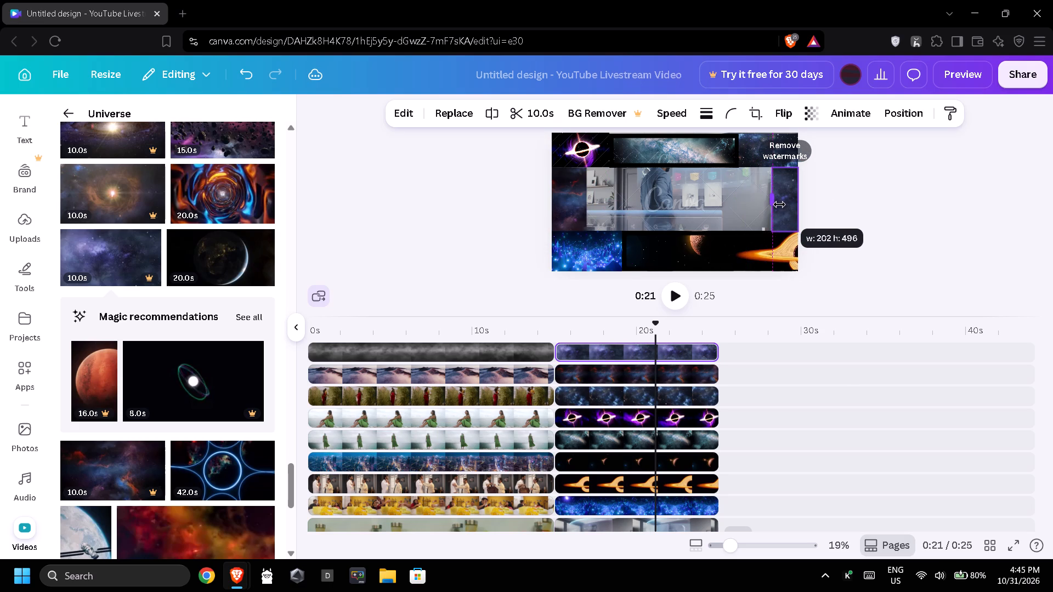
drag(779, 204, 772, 205)
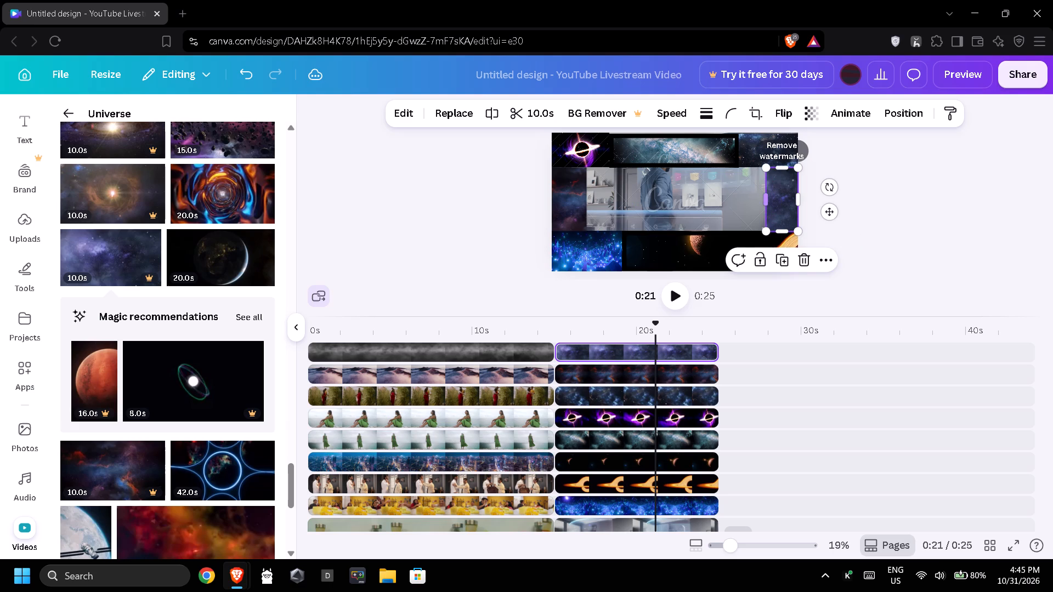
Add the orange black hole clip from the Universe videos on a new top track, aligned with the start of page two.
click(911, 207)
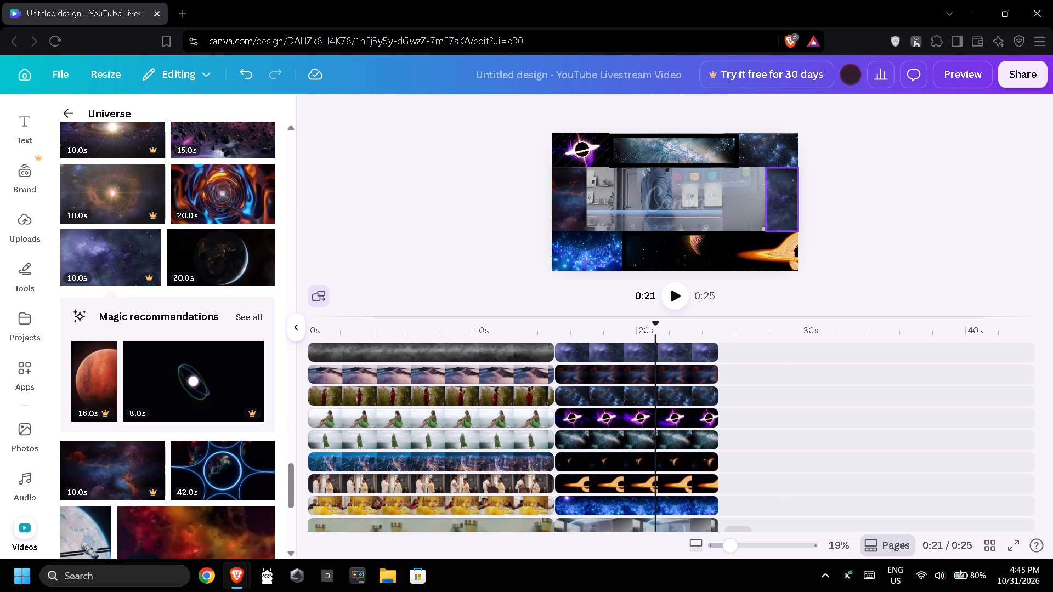
scroll(152, 338, down, 5)
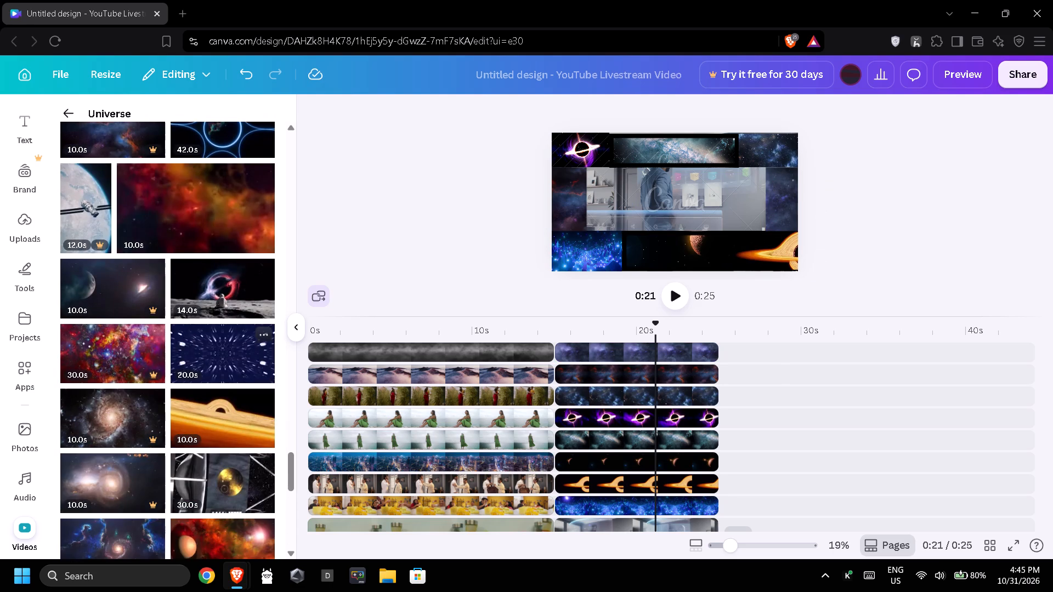
scroll(137, 358, down, 3)
drag(211, 228, 625, 343)
scroll(624, 408, up, 1)
drag(673, 354, 648, 354)
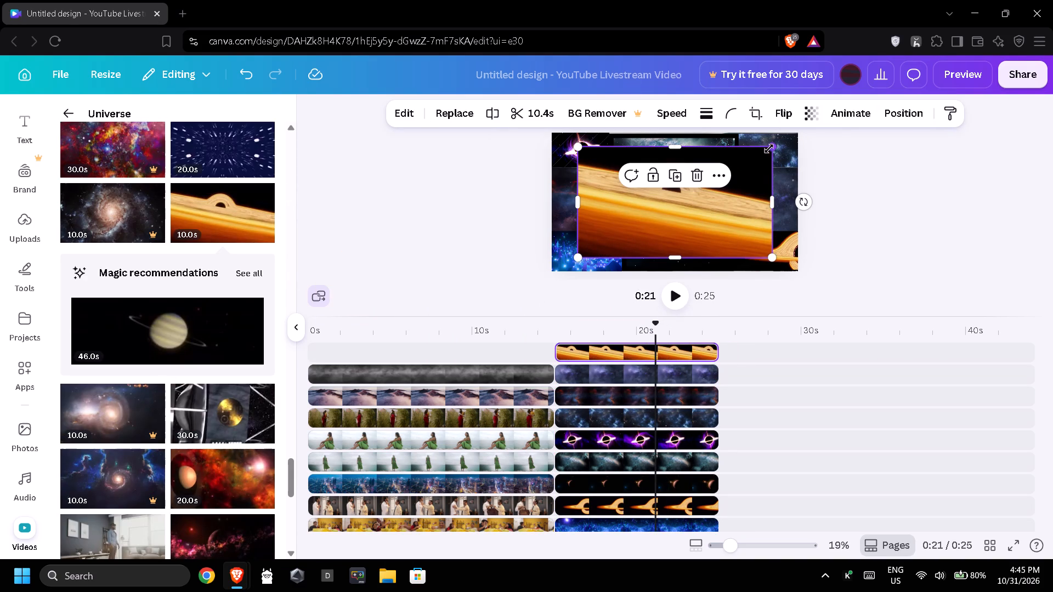
Shrink the new orange black hole clip and crop it into a narrow vertical strip beside the nebula strip at the frame's left edge.
drag(769, 149, 628, 210)
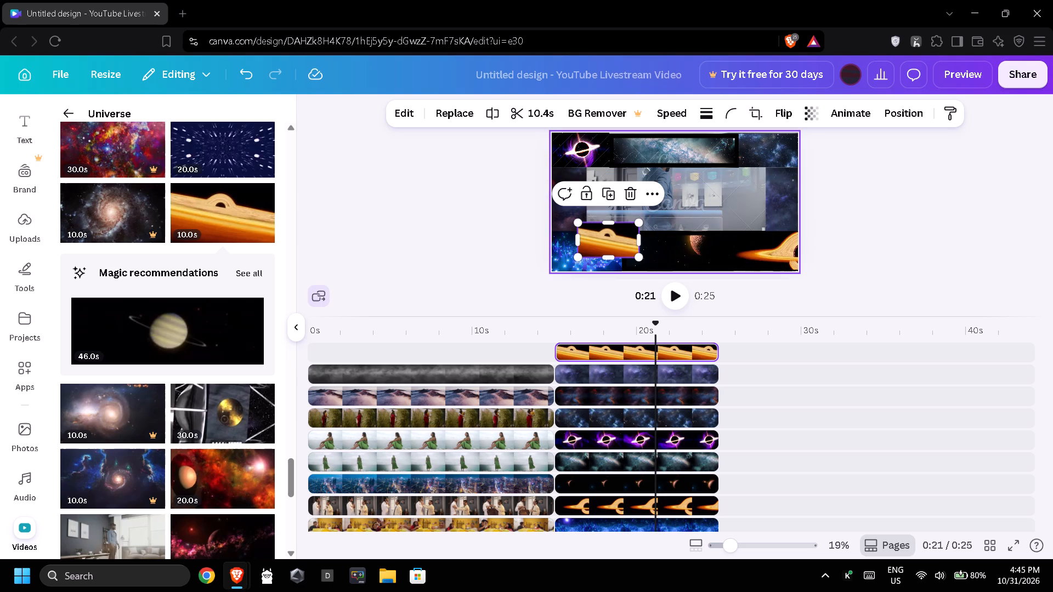
drag(602, 248, 604, 193)
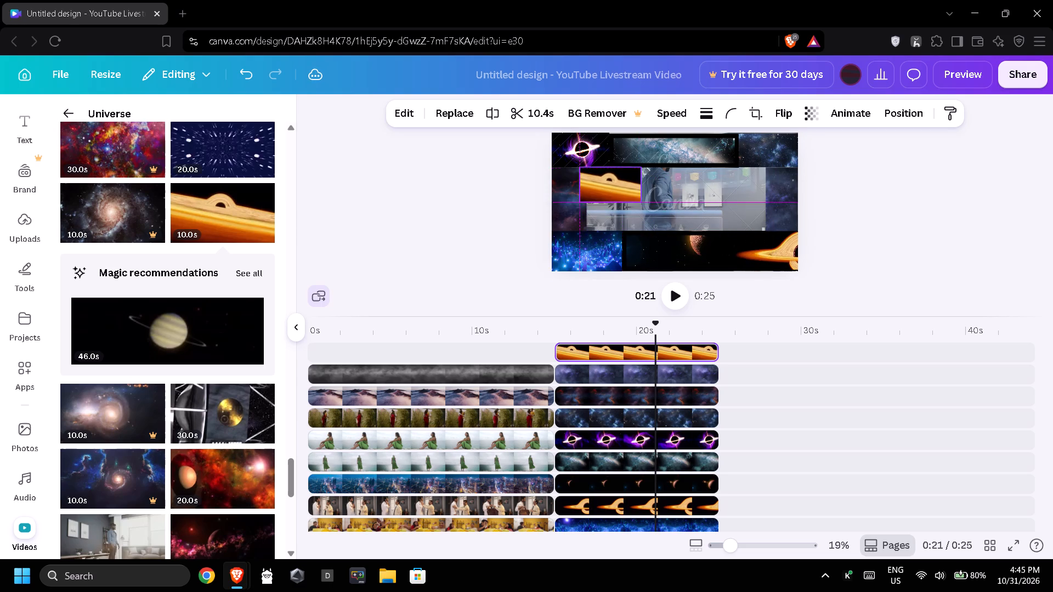
drag(604, 193, 613, 196)
drag(650, 186, 624, 186)
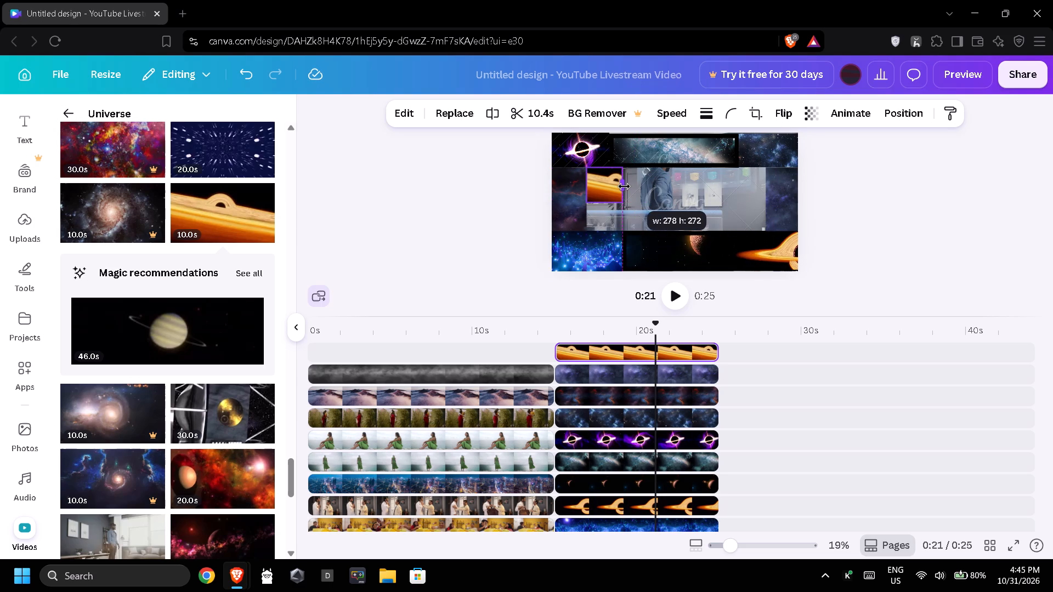
drag(624, 186, 624, 186)
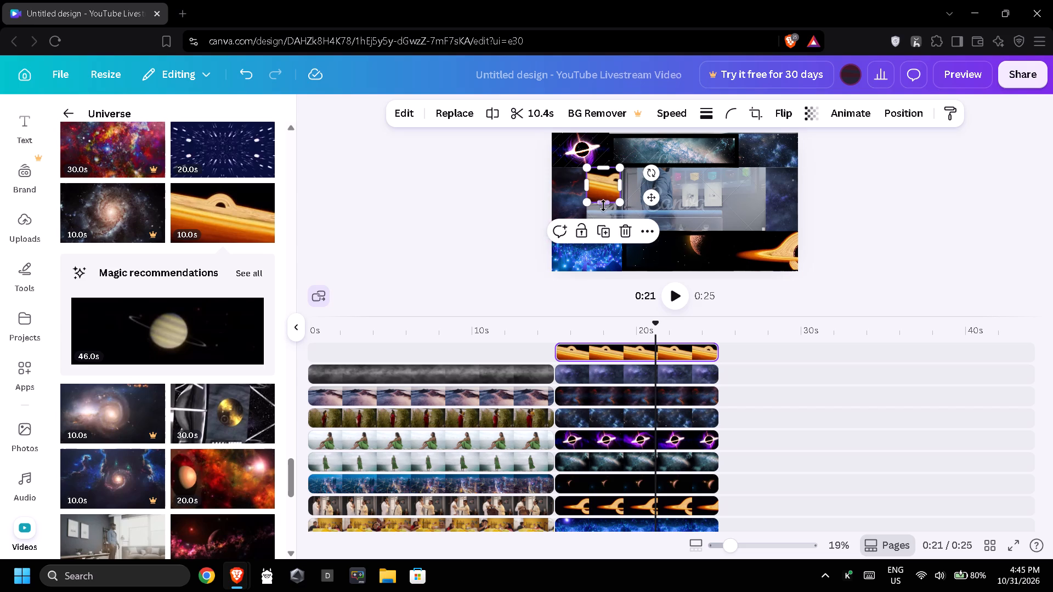
drag(604, 203, 609, 231)
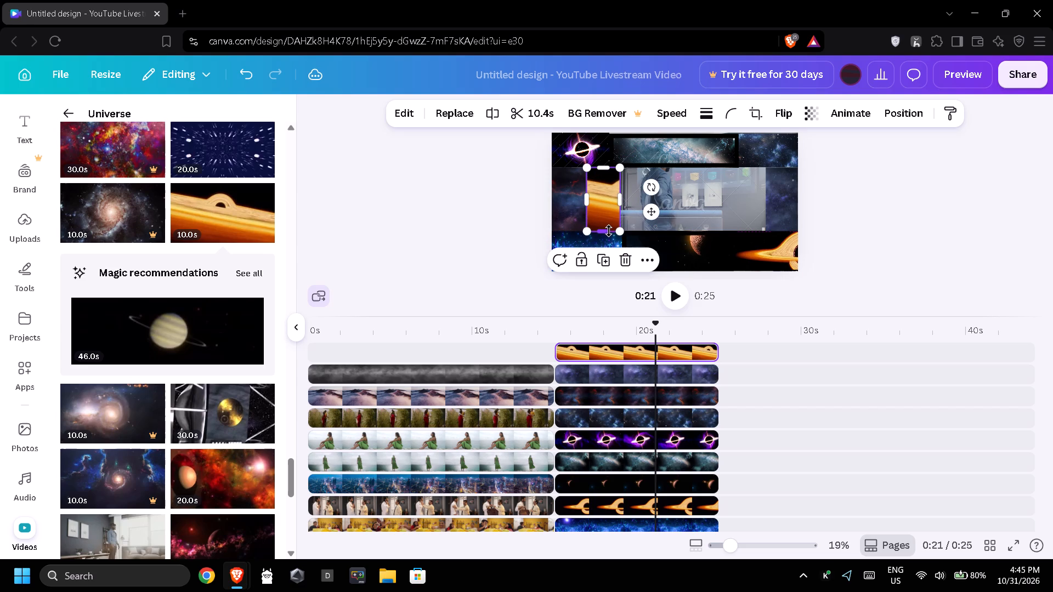
click(440, 216)
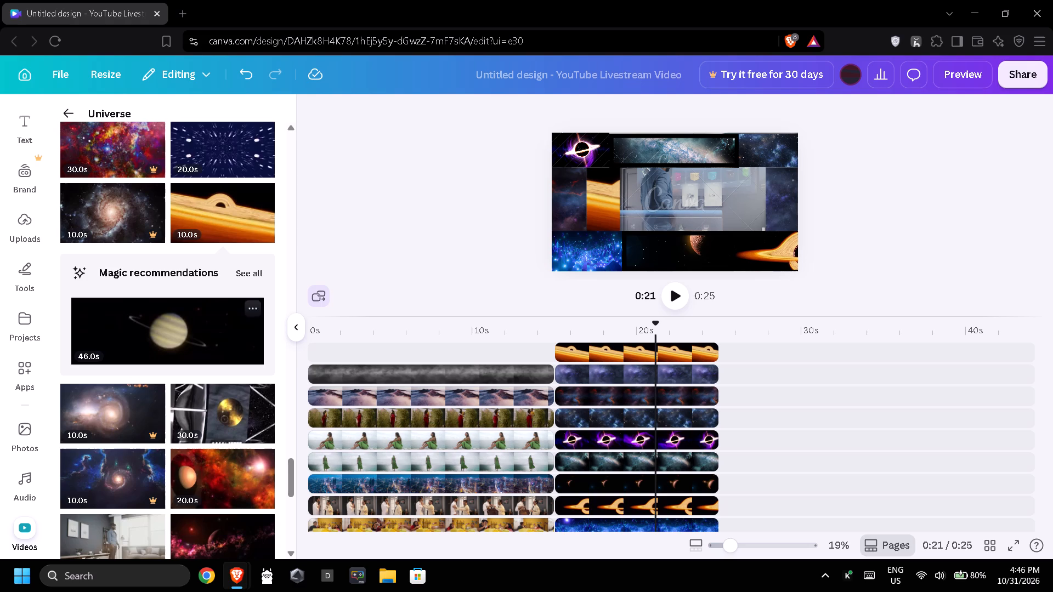
Add the 10-second spiral galaxy clip from the Universe videos on a new top track, aligned with the start of page two.
drag(104, 218, 650, 335)
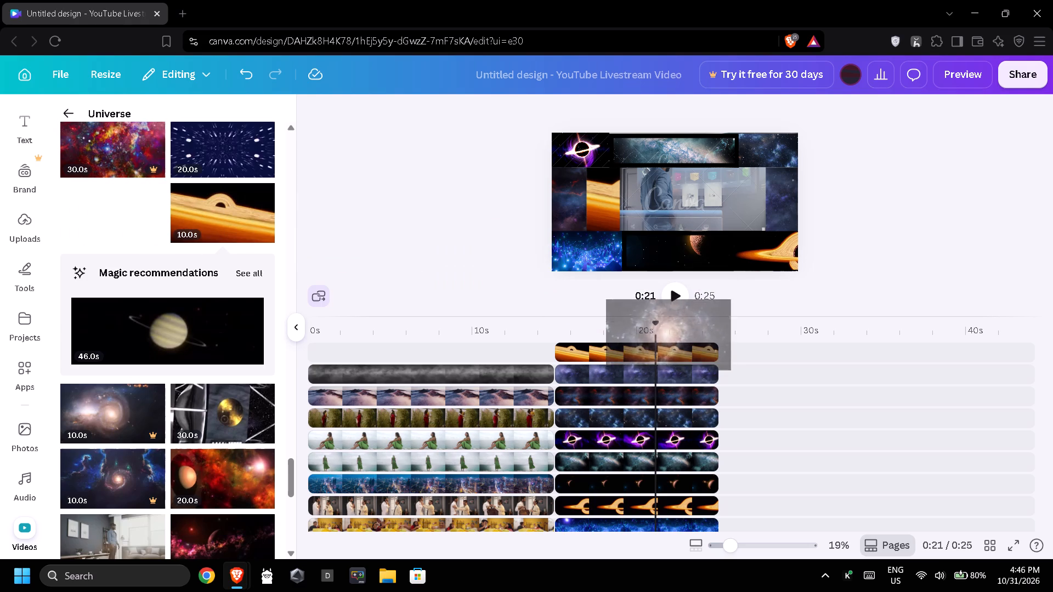
drag(650, 335, 638, 342)
scroll(650, 348, up, 2)
drag(670, 355, 632, 354)
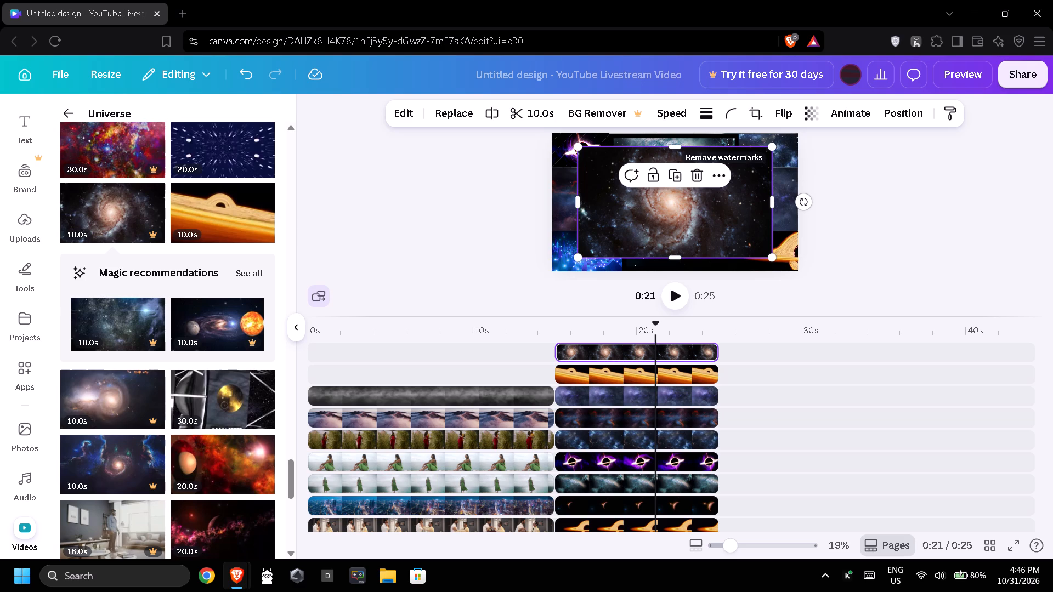
Shrink the spiral galaxy clip and crop it into a narrow full-height strip of the middle row, directly beside the orange black hole strip.
drag(578, 149, 622, 181)
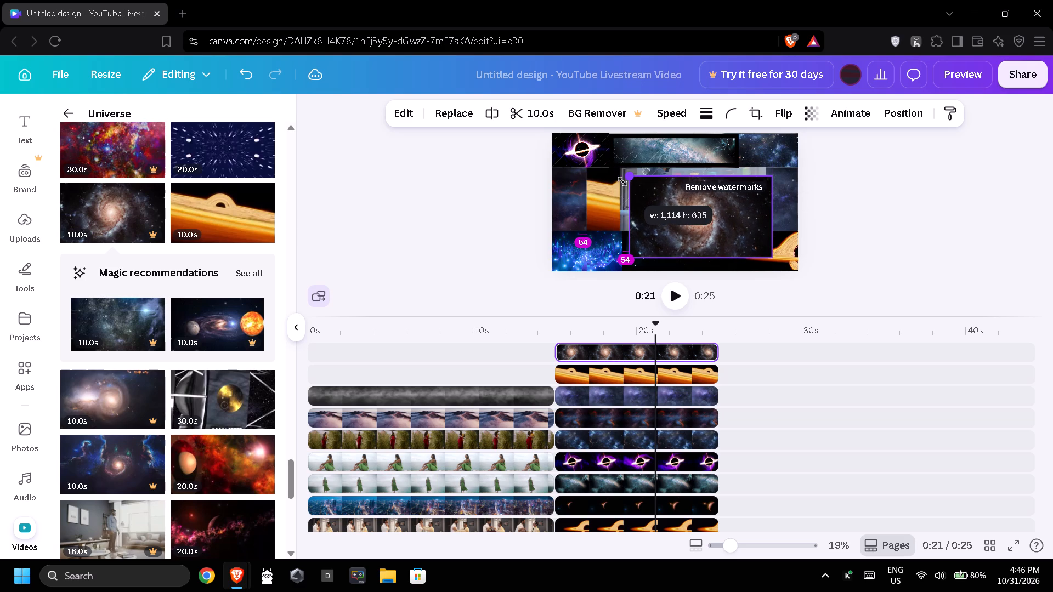
drag(622, 181, 613, 179)
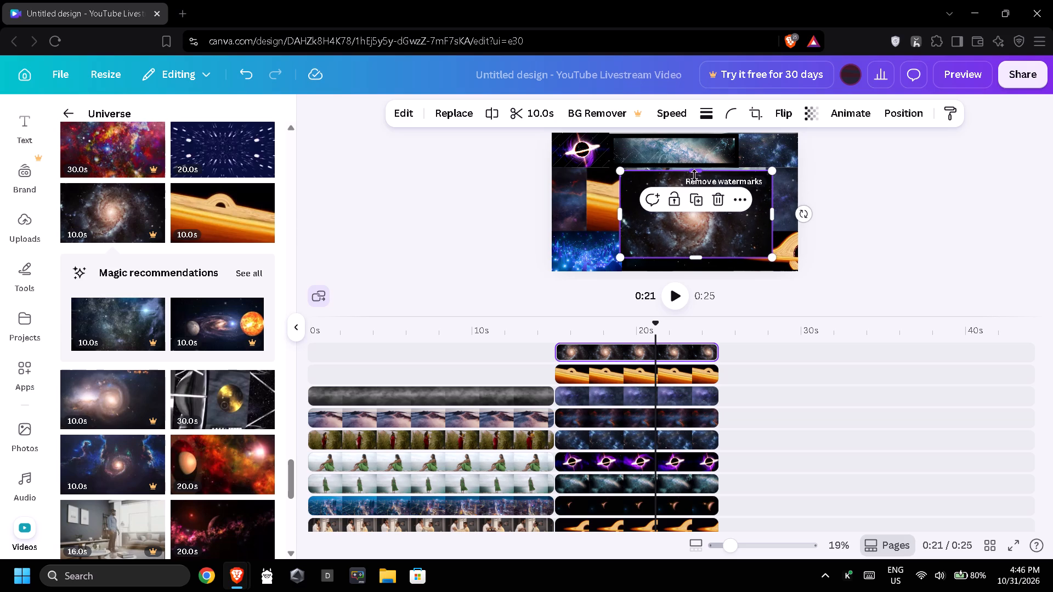
drag(772, 257, 737, 238)
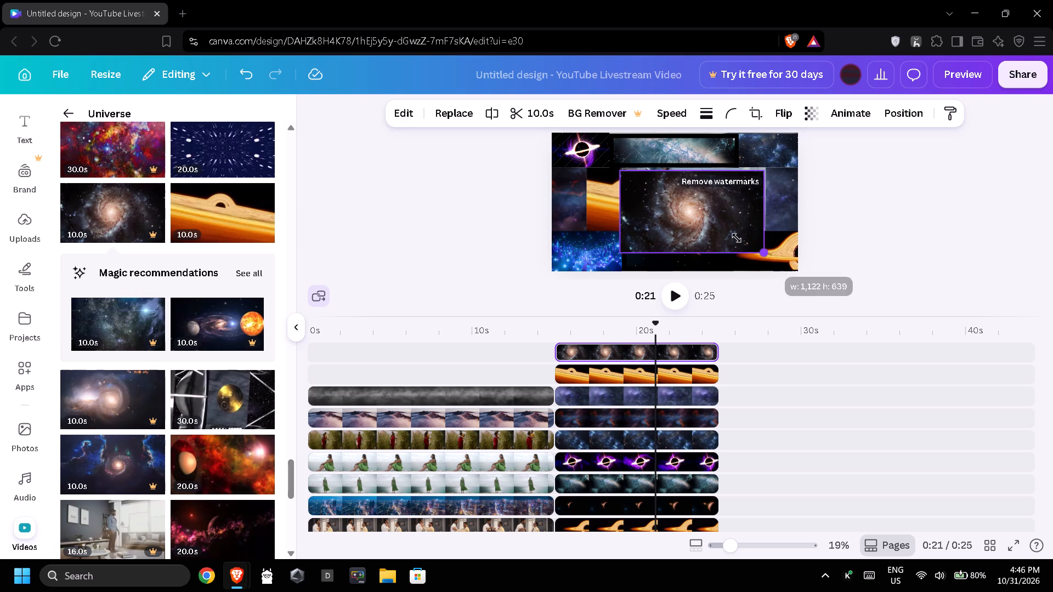
drag(737, 238, 716, 225)
click(670, 169)
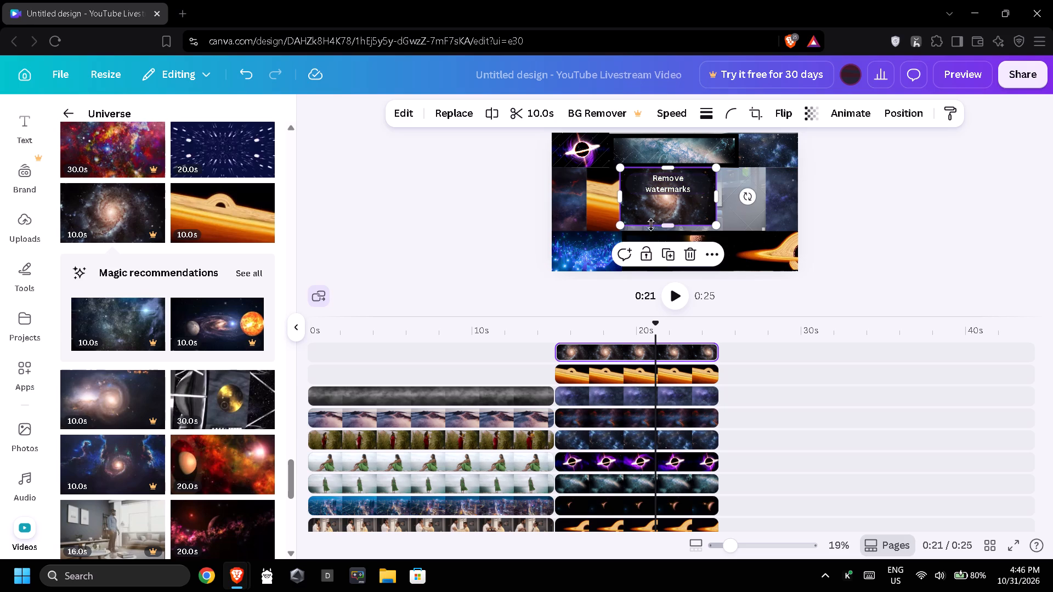
click(622, 199)
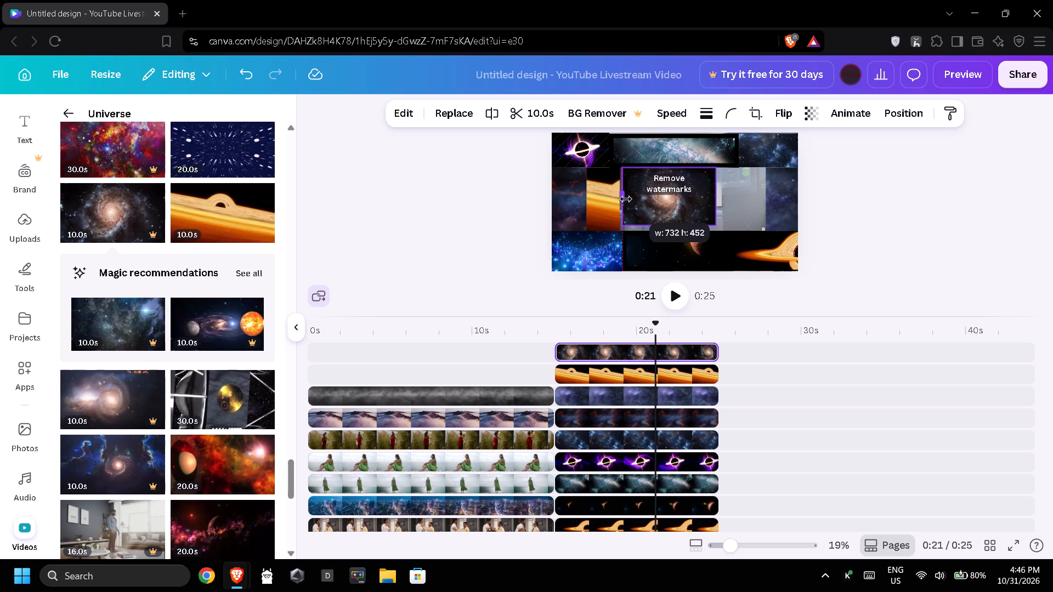
click(668, 226)
drag(718, 204, 718, 202)
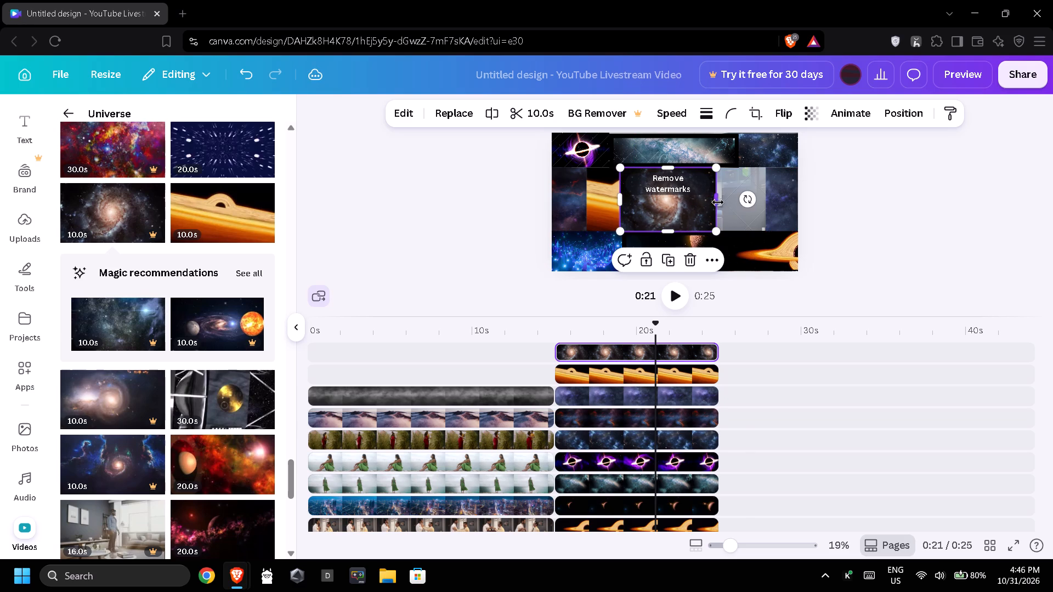
drag(718, 202, 657, 201)
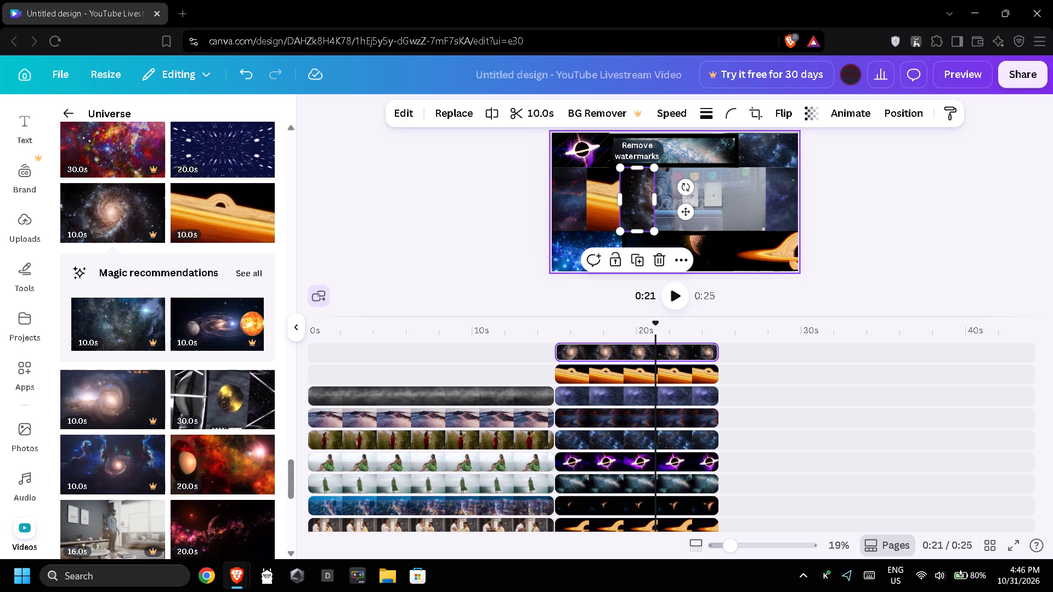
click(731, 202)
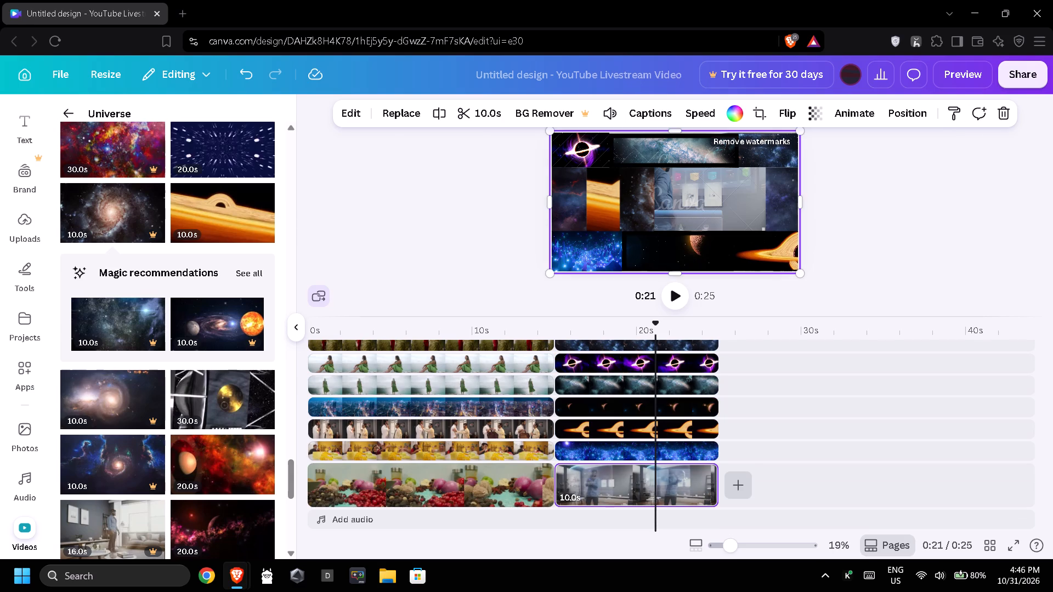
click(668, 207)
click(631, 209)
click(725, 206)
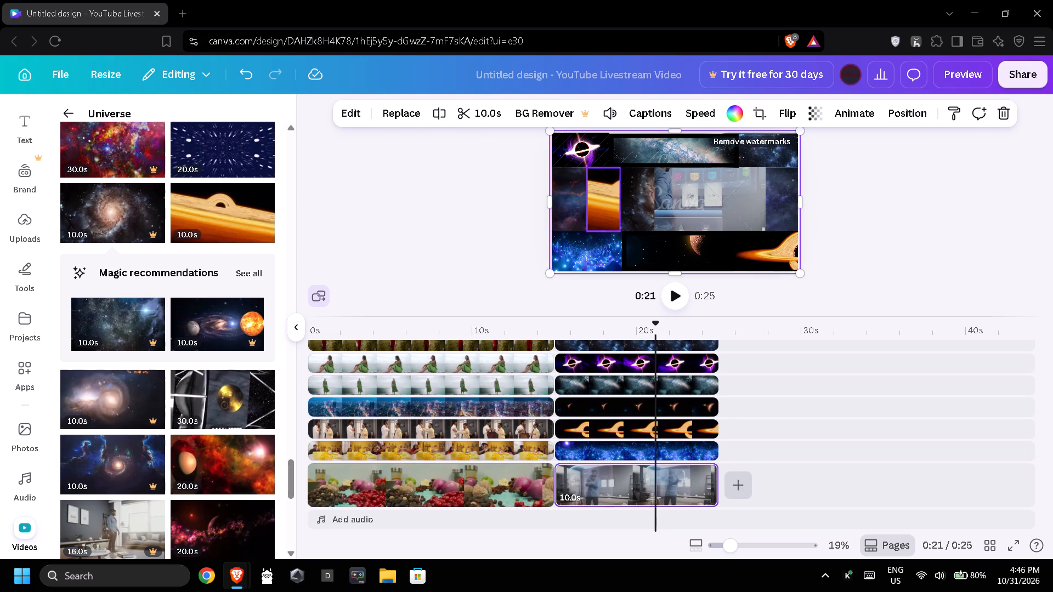
Add the 16-second clip of the man in a living room to page two on an upper track, starting at the page's beginning.
scroll(183, 270, down, 1)
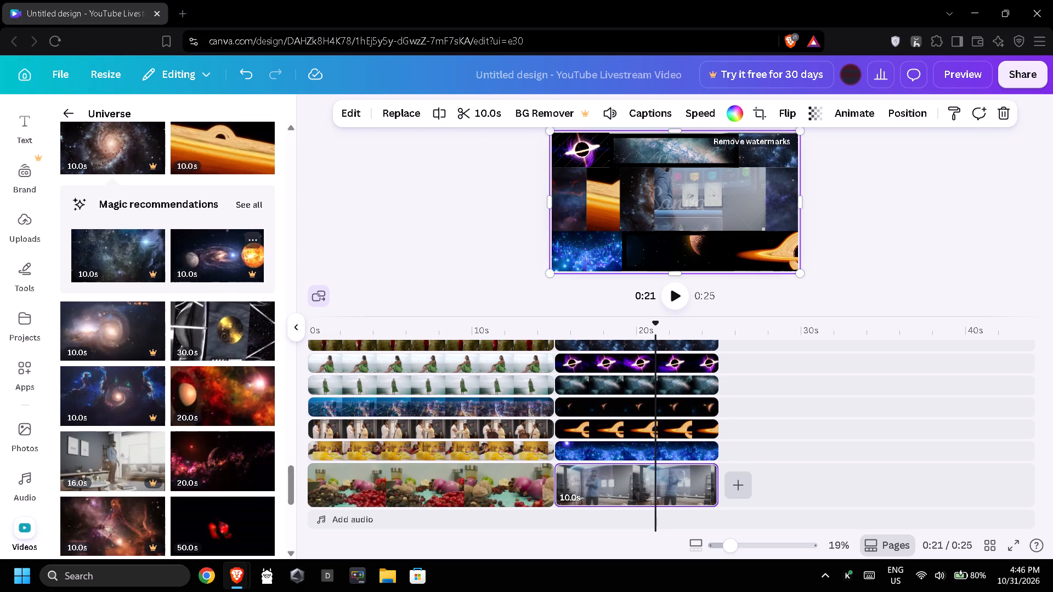
scroll(183, 270, down, 1)
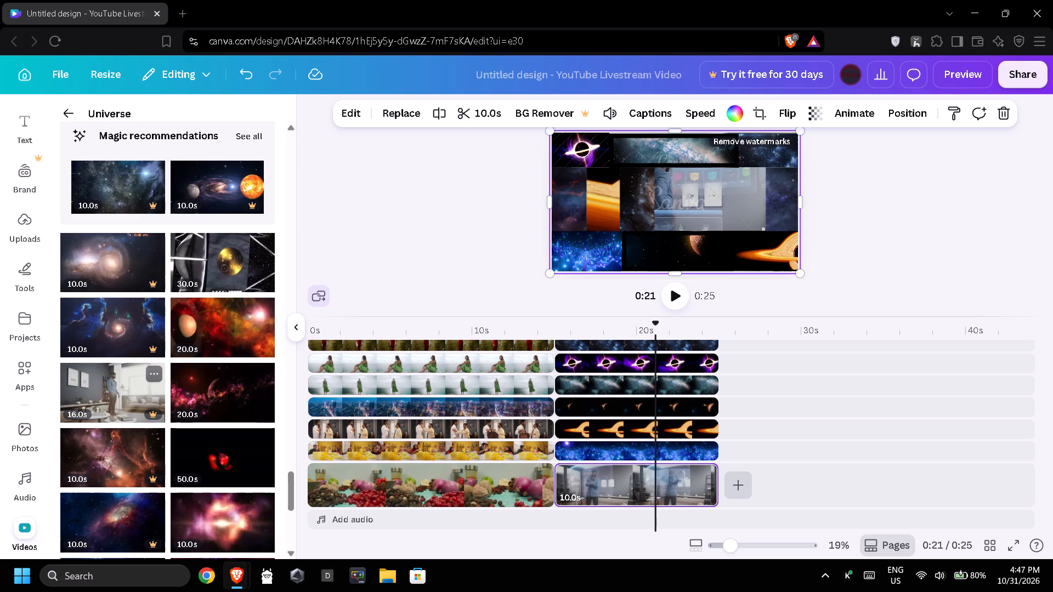
drag(95, 380, 489, 293)
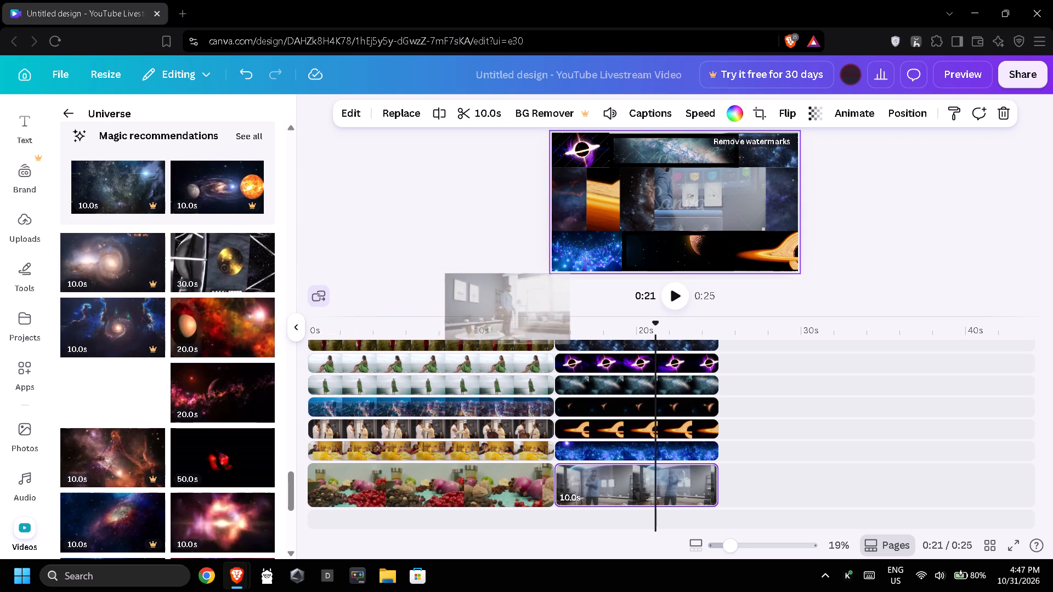
drag(489, 293, 628, 339)
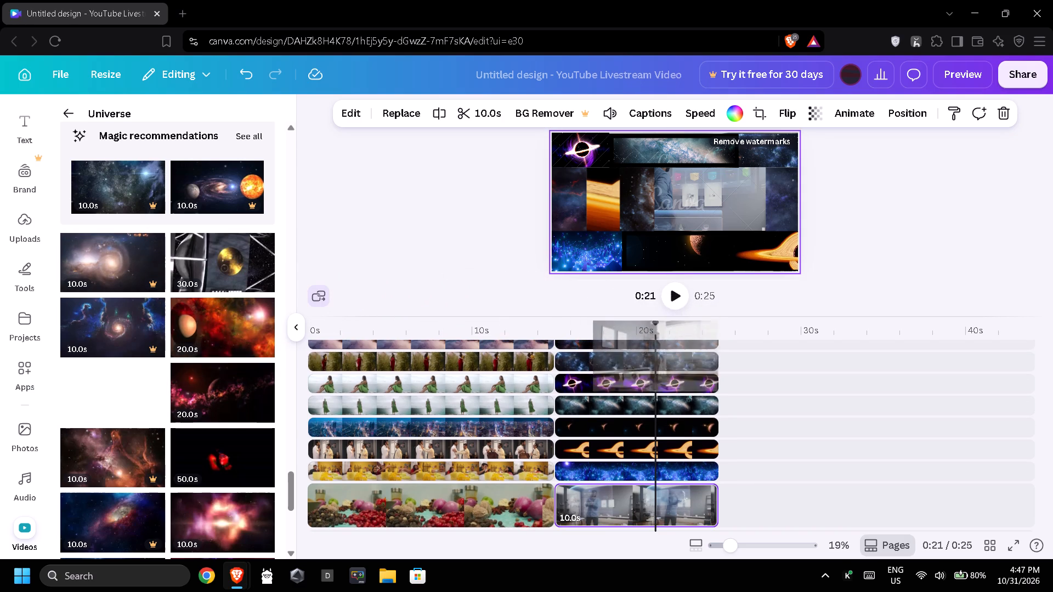
drag(628, 339, 622, 338)
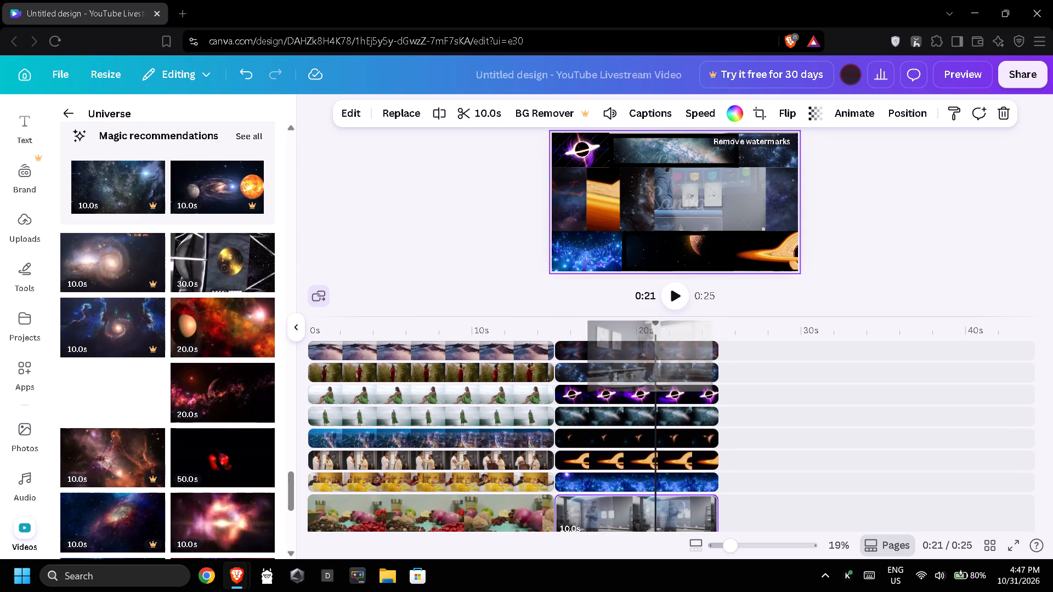
drag(622, 338, 620, 341)
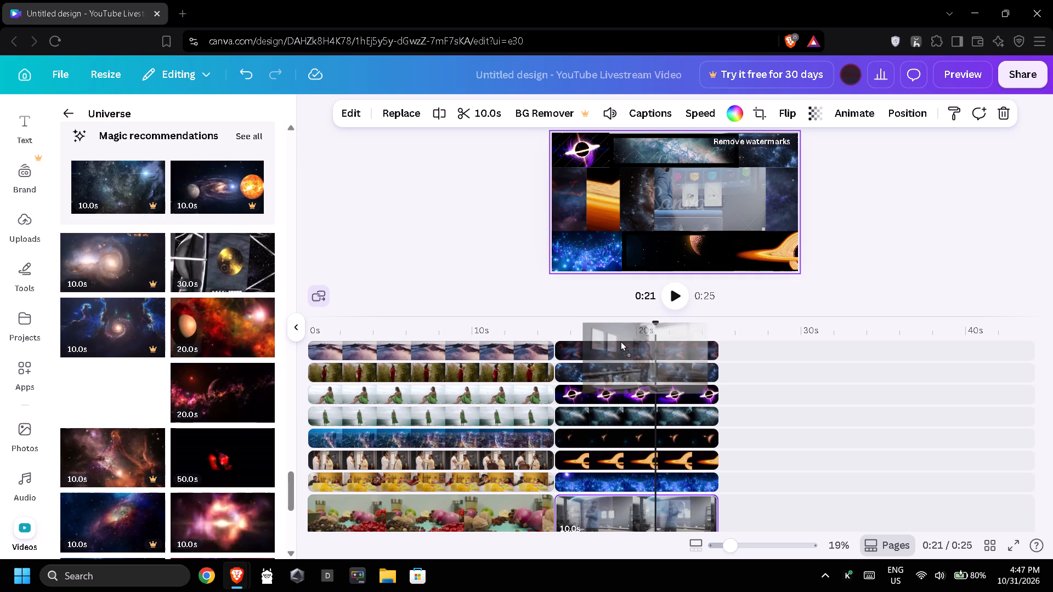
drag(620, 341, 621, 341)
drag(657, 350, 632, 350)
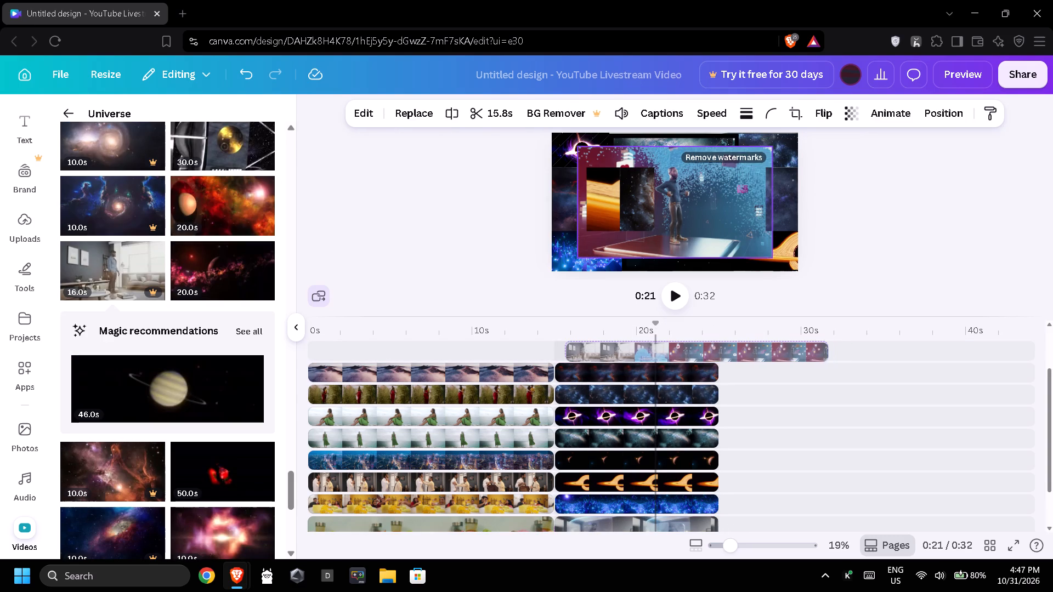
drag(632, 350, 627, 350)
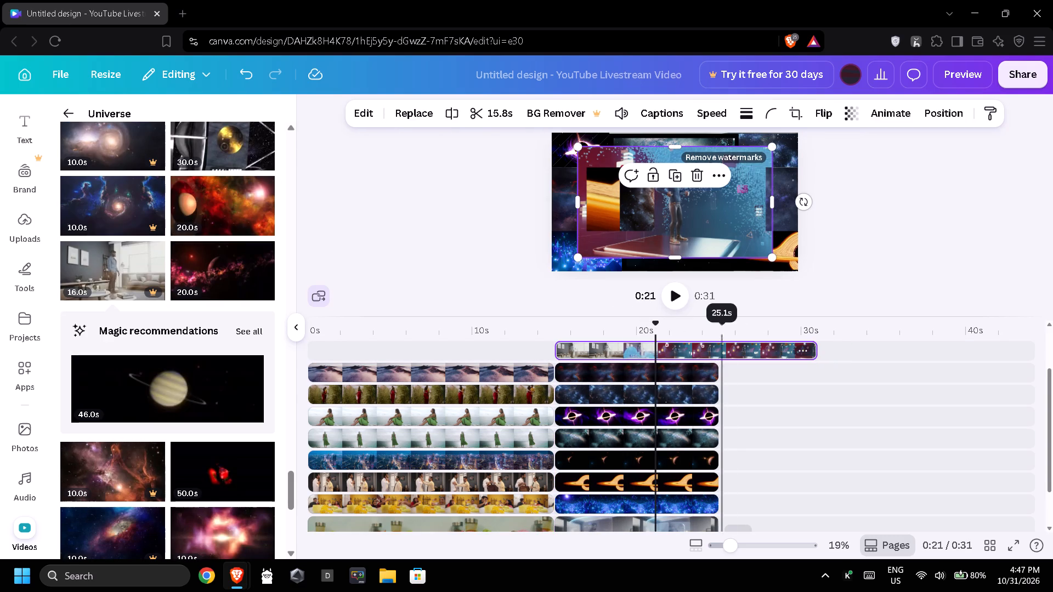
Trim the end of the living-room man clip to 10.0 seconds, matching page two's other clips.
drag(816, 346, 739, 347)
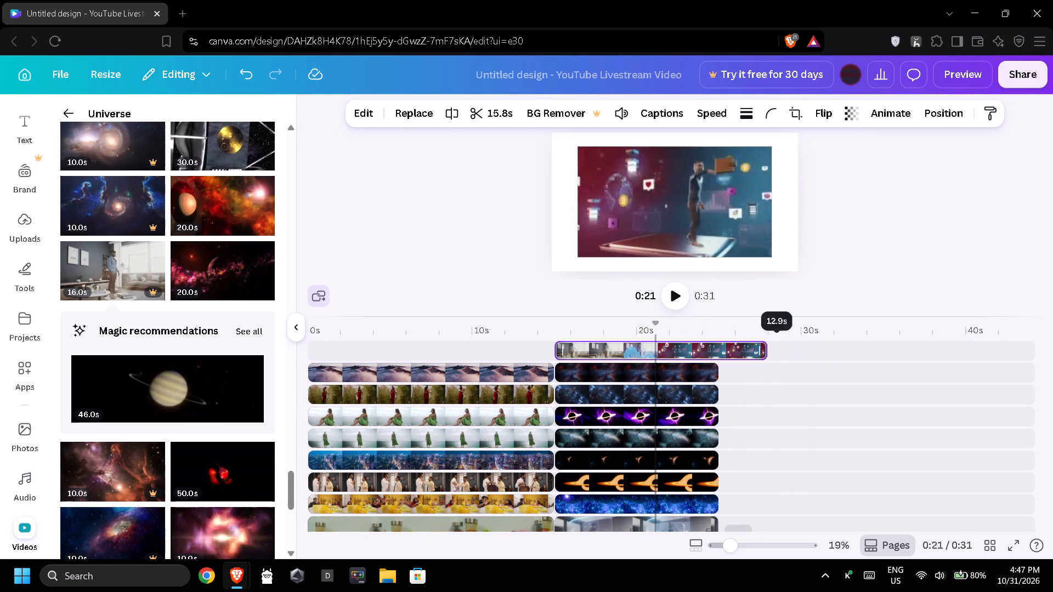
drag(739, 347, 718, 349)
Shrink the living-room man clip, place it beside the spiral galaxy strip, and crop it into a narrow vertical strip in the middle row.
click(637, 346)
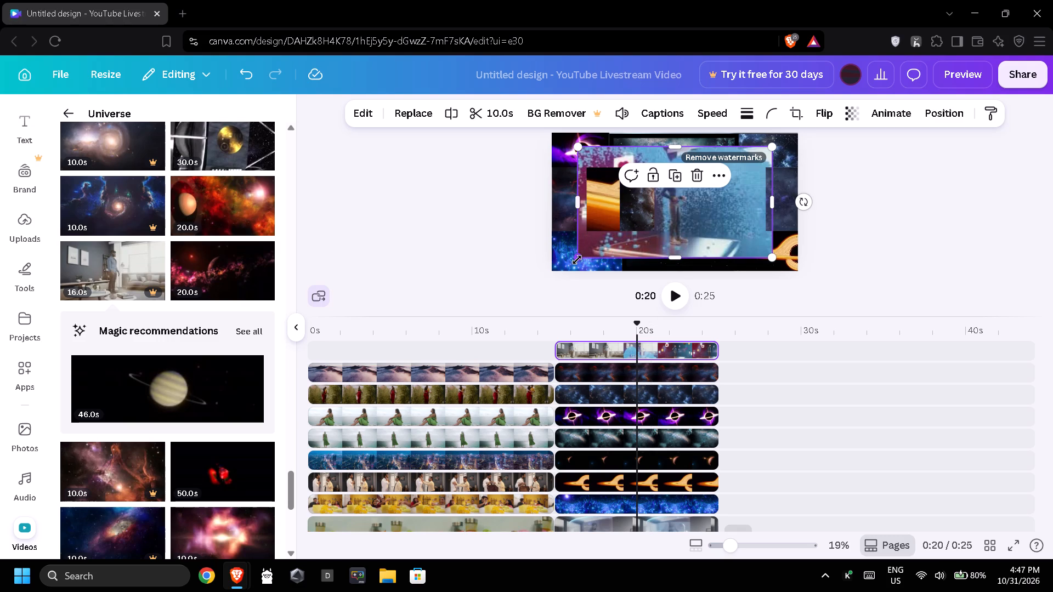
drag(577, 260, 676, 212)
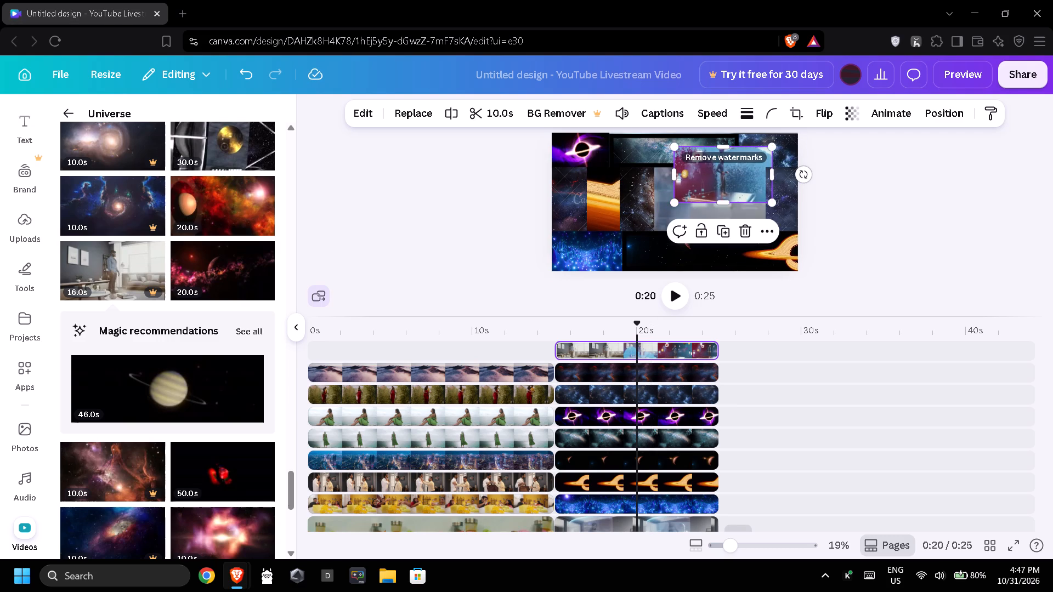
drag(748, 179, 727, 197)
drag(704, 217, 701, 228)
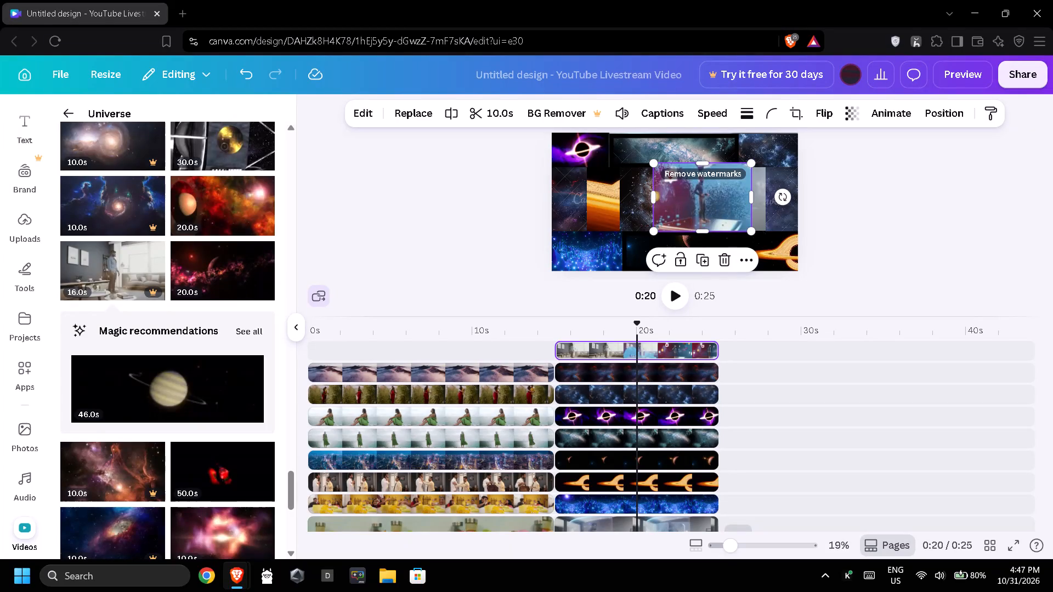
drag(754, 197, 697, 196)
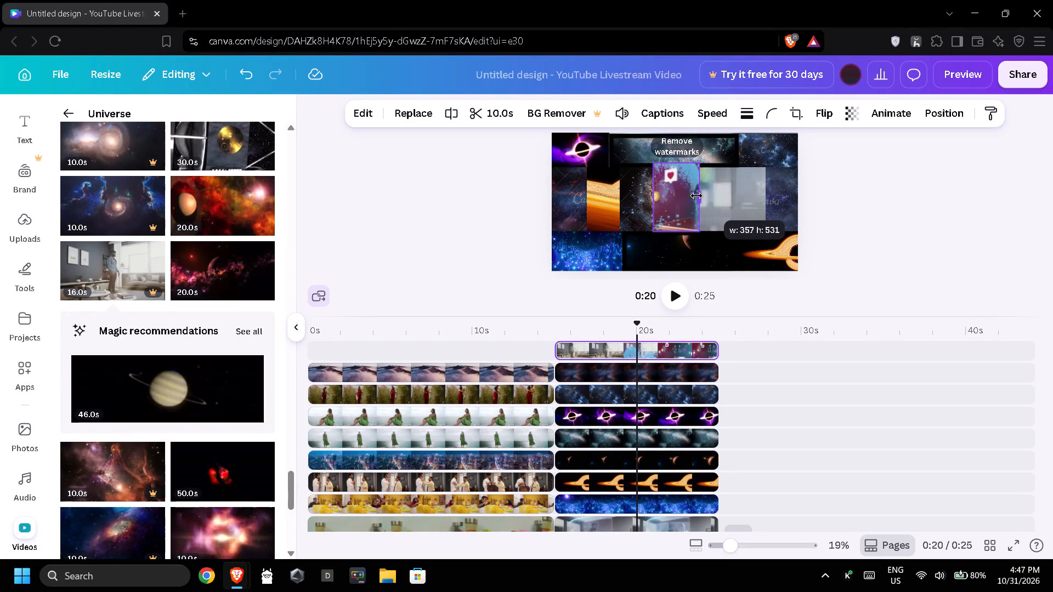
drag(697, 196, 690, 196)
double_click(853, 210)
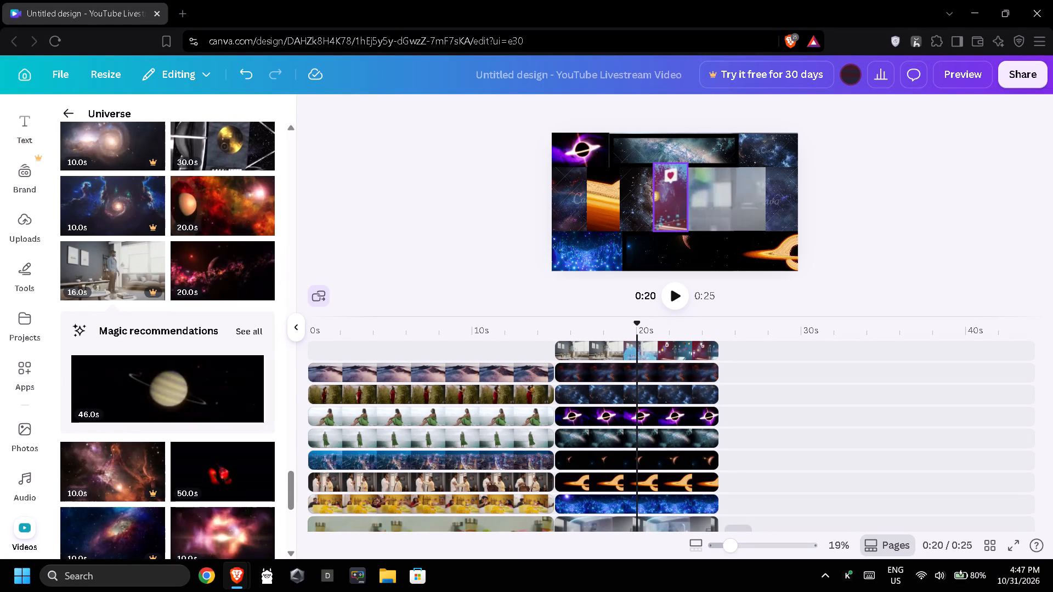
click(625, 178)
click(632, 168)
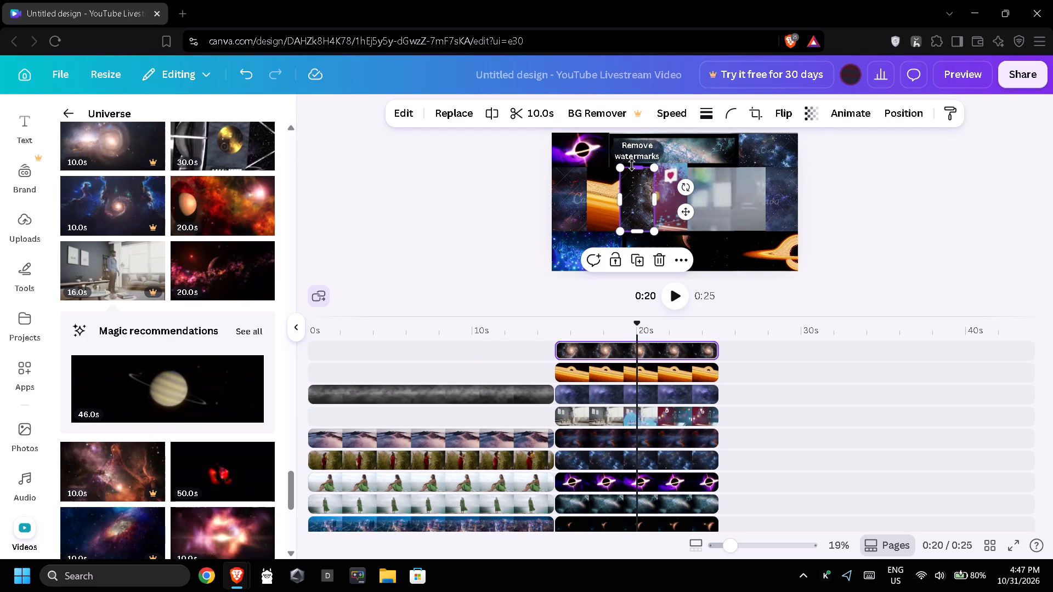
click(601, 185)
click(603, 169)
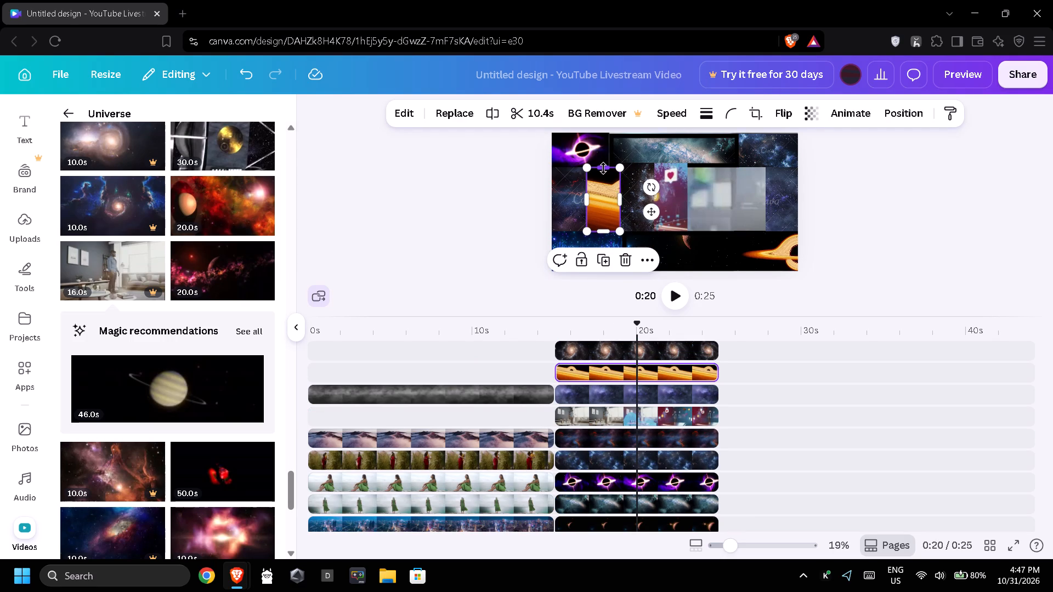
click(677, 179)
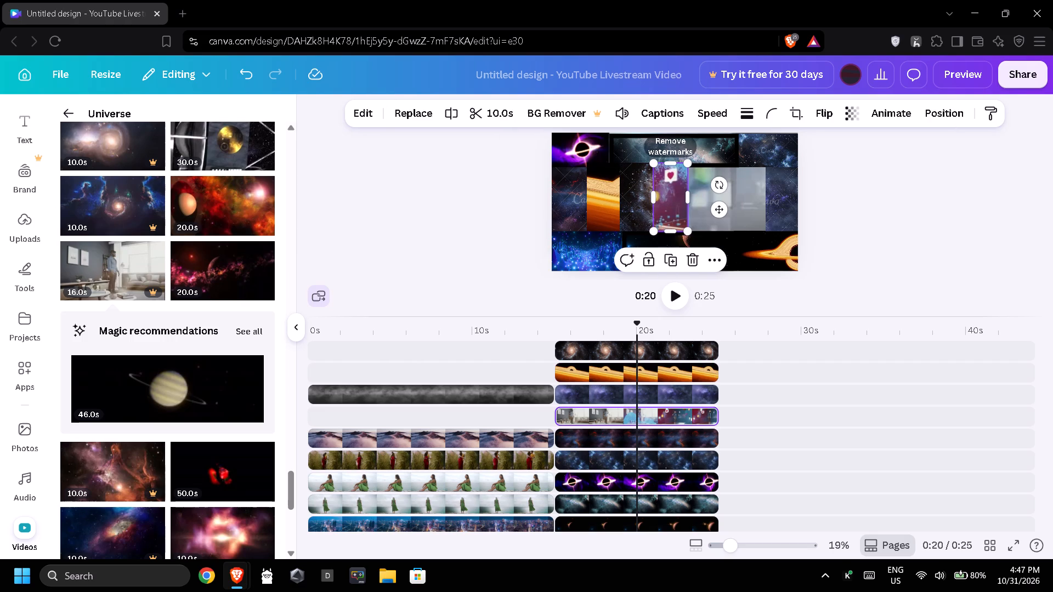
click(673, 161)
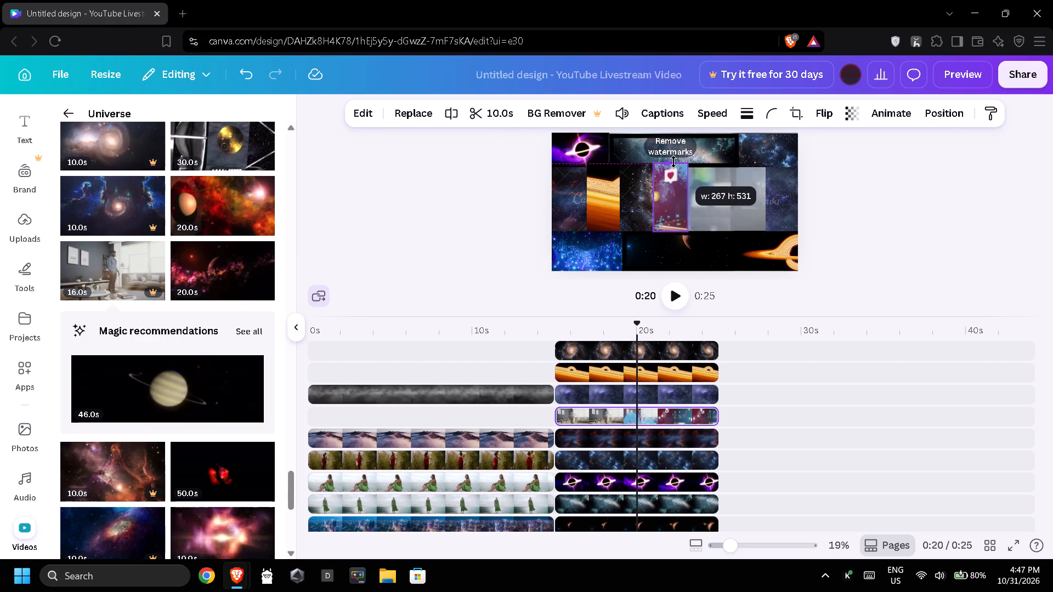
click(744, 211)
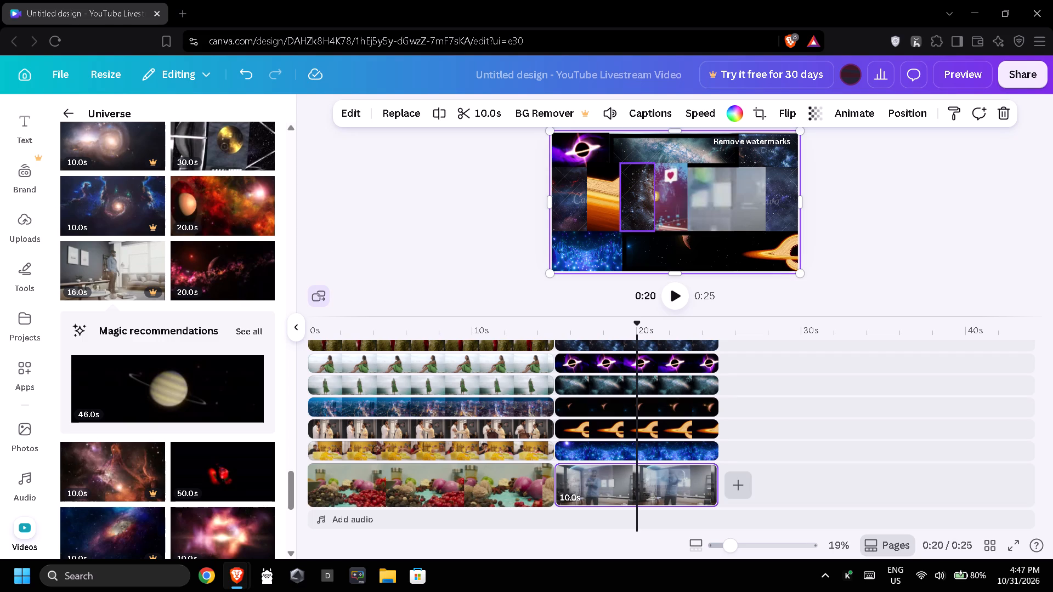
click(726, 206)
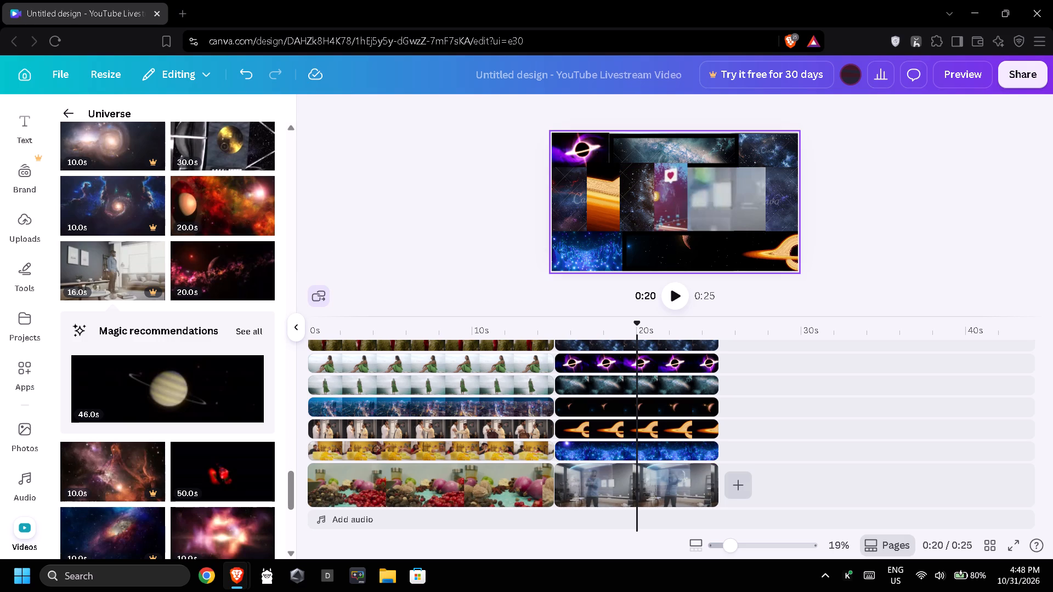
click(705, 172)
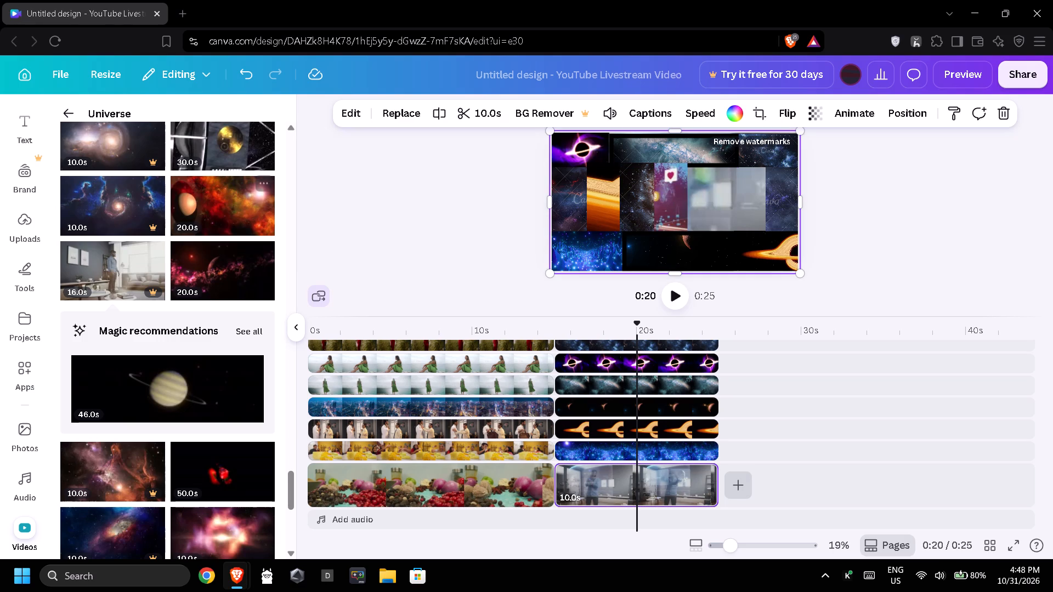
Add the 17-second wheel-shaped space station clip to page two on a new top track, starting at the page's beginning.
scroll(213, 238, down, 6)
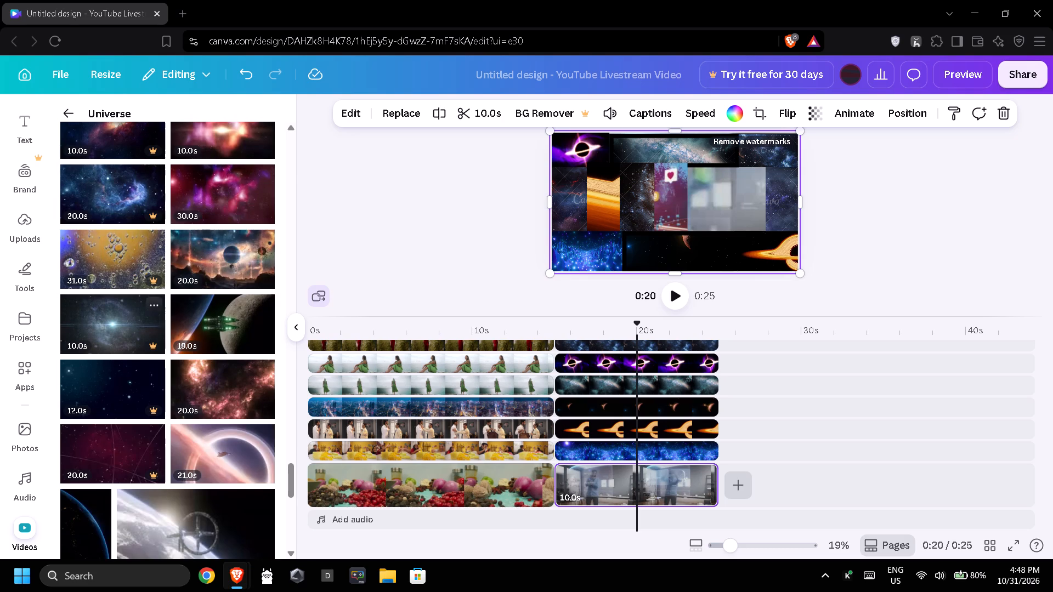
scroll(111, 352, down, 3)
scroll(177, 252, down, 1)
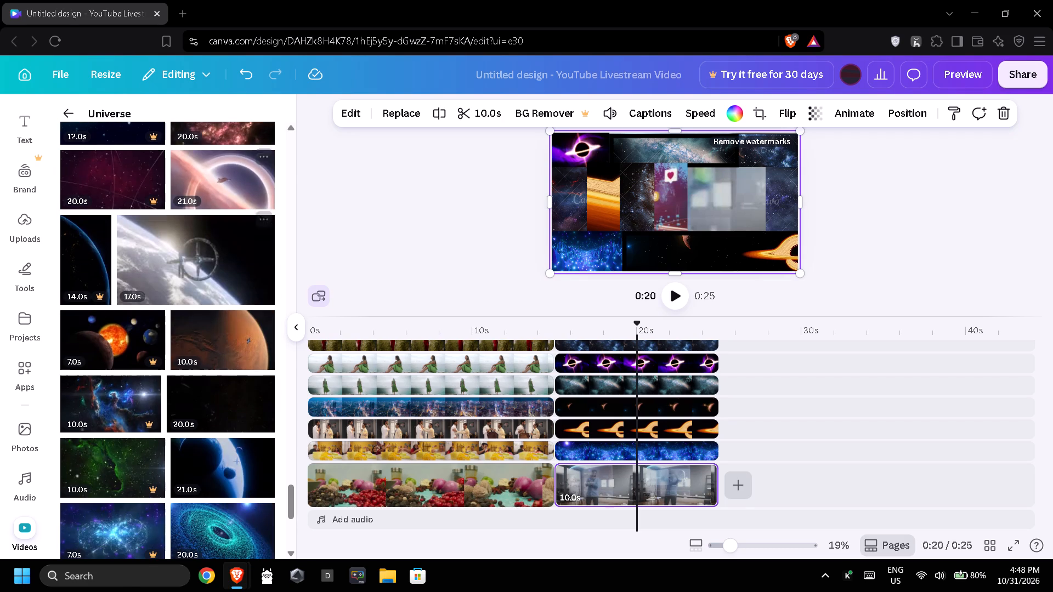
drag(185, 272, 437, 261)
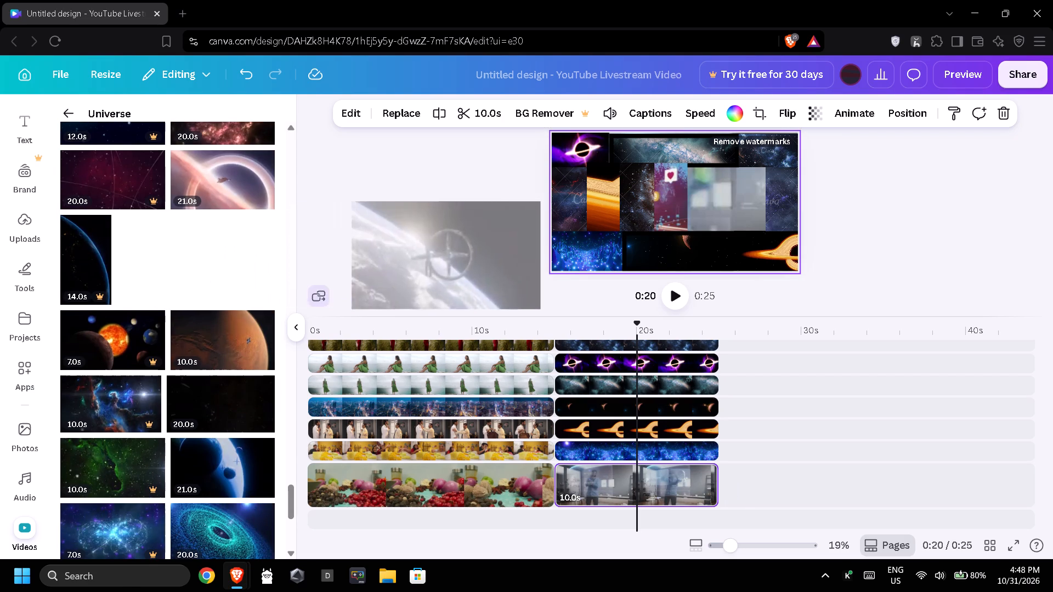
drag(437, 261, 812, 379)
scroll(697, 394, up, 2)
drag(847, 503, 804, 372)
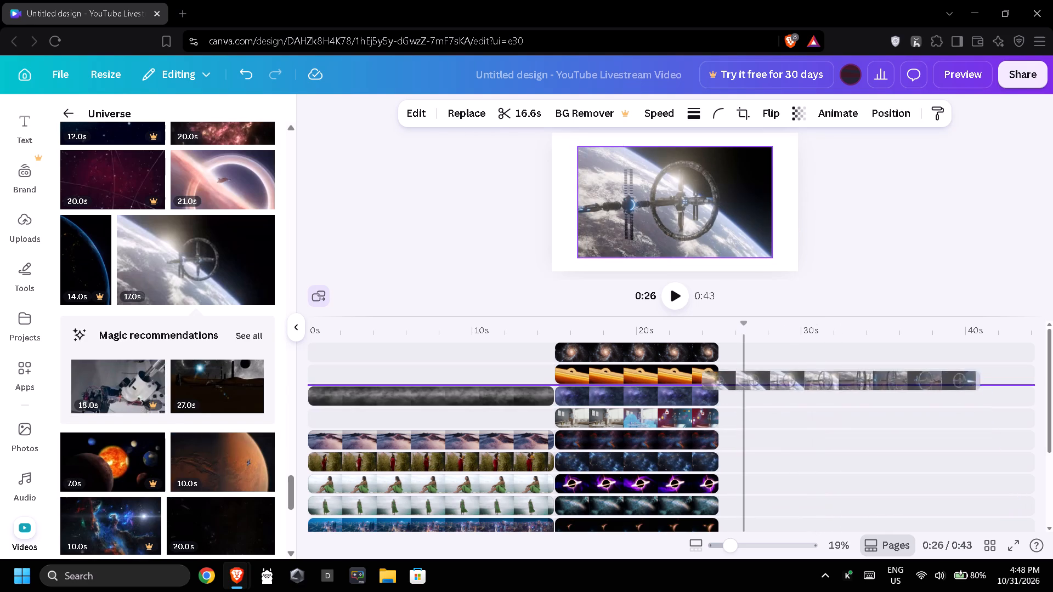
drag(804, 372, 834, 352)
scroll(746, 407, up, 3)
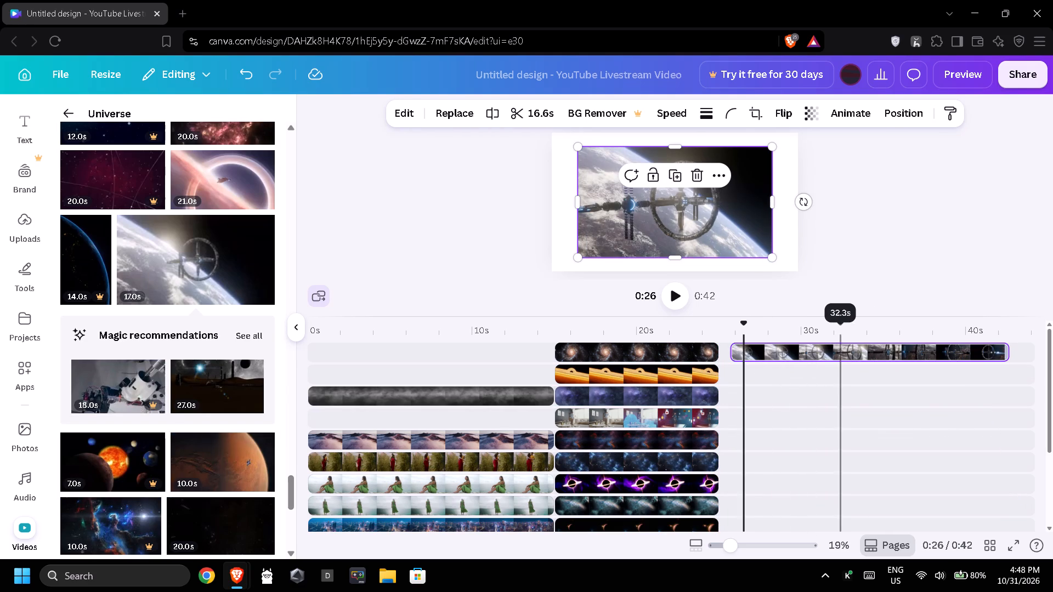
drag(841, 353, 697, 343)
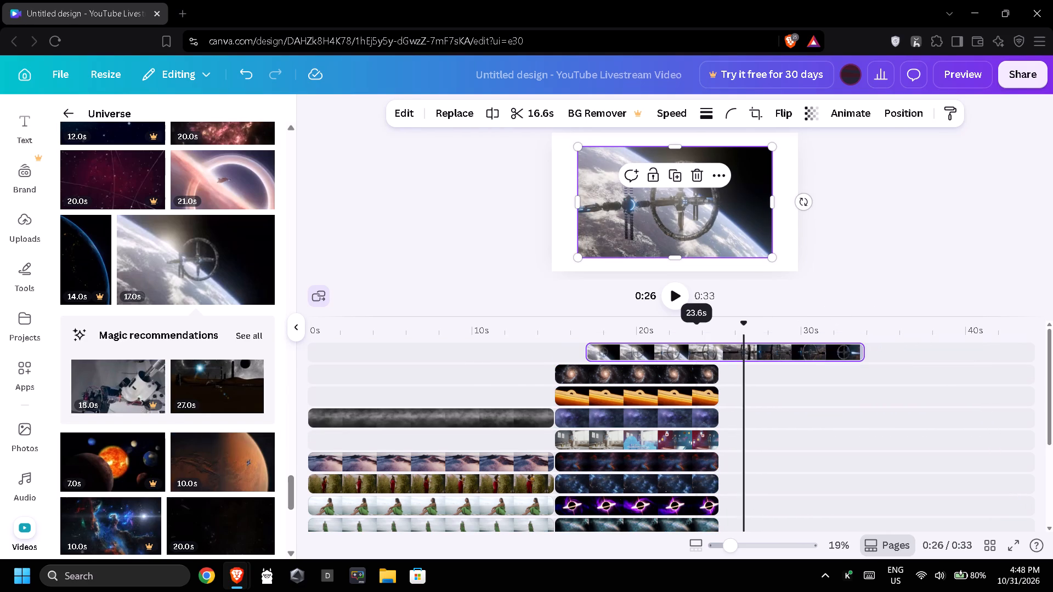
drag(709, 349, 681, 345)
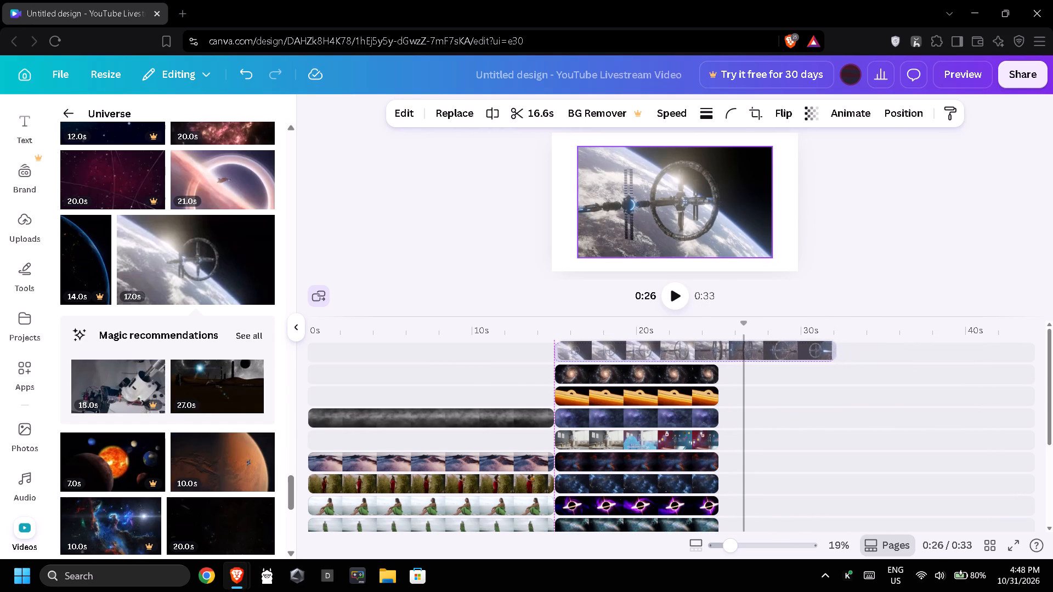
drag(681, 345, 678, 345)
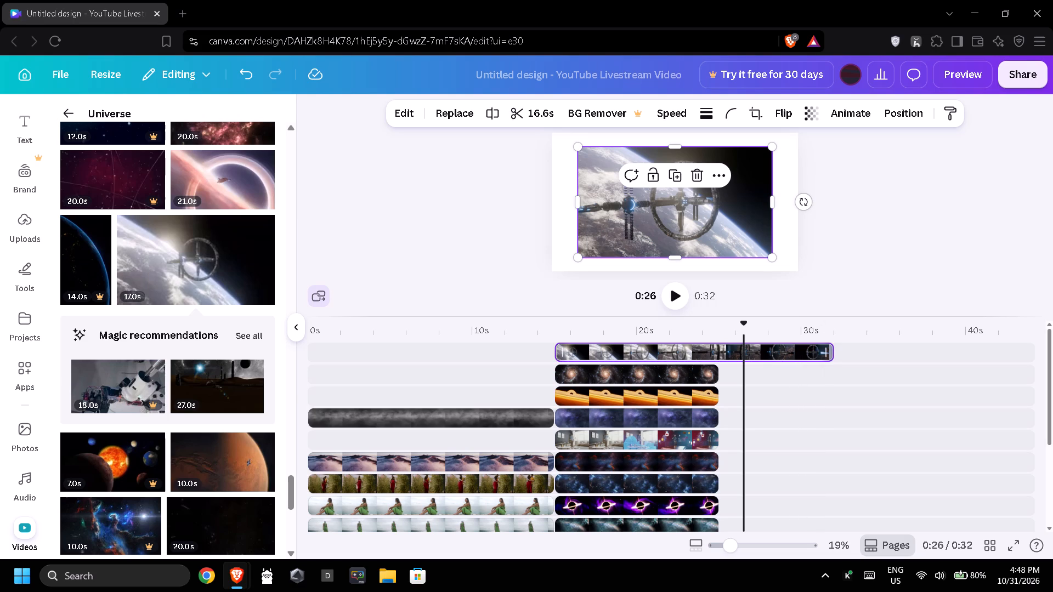
Trim the end of the space station clip to 10.0 seconds, matching page two's other clips.
drag(830, 353, 718, 341)
Shrink the space station clip, place it beside the living-room man strip, and crop it into a middle-row strip about 259 by 531.
click(666, 351)
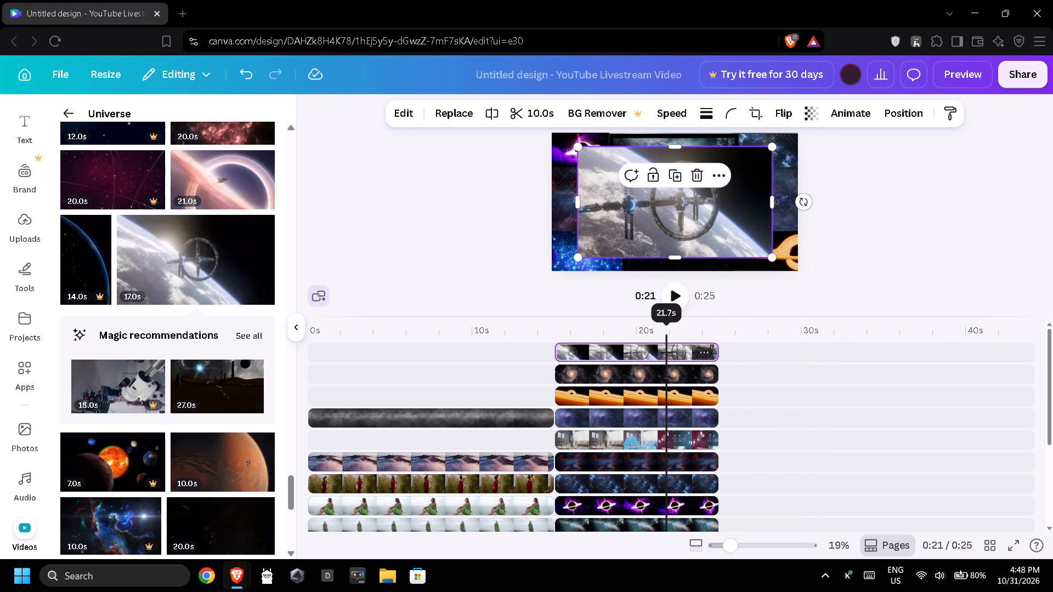
drag(575, 258, 701, 199)
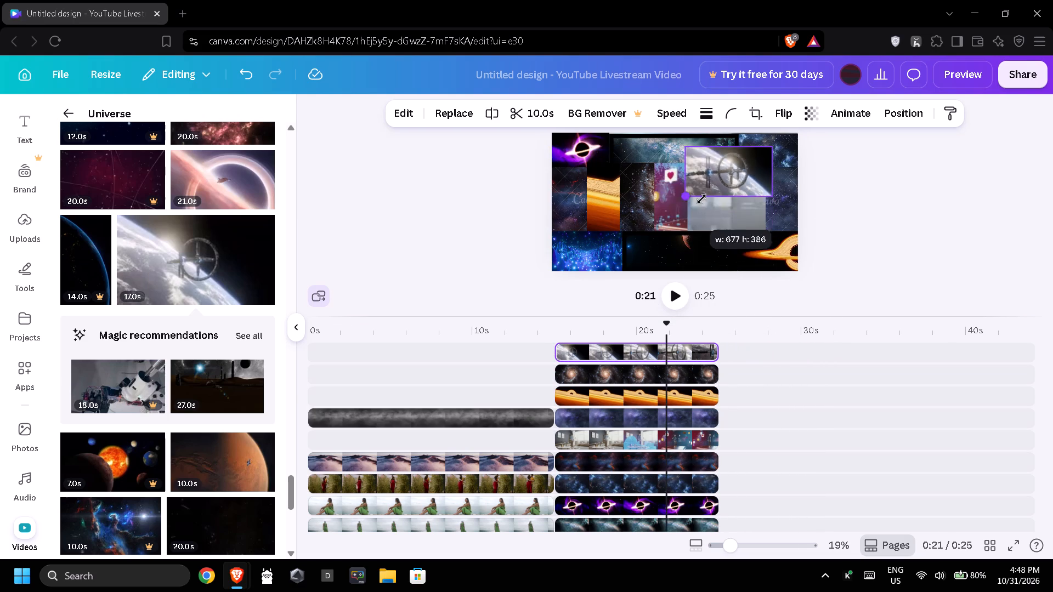
drag(701, 199, 745, 181)
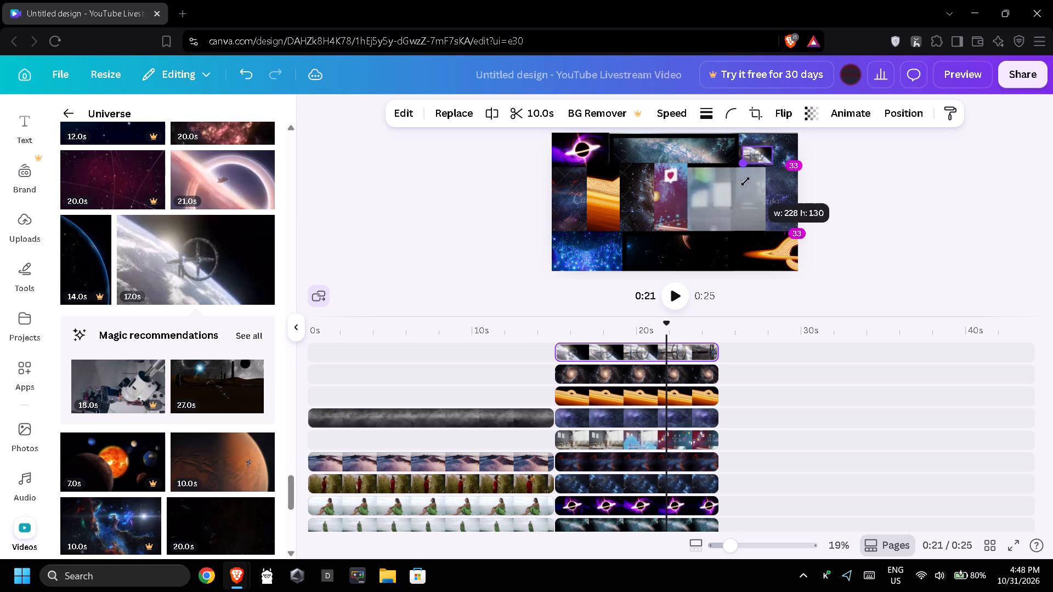
drag(745, 181, 724, 202)
drag(744, 166, 740, 180)
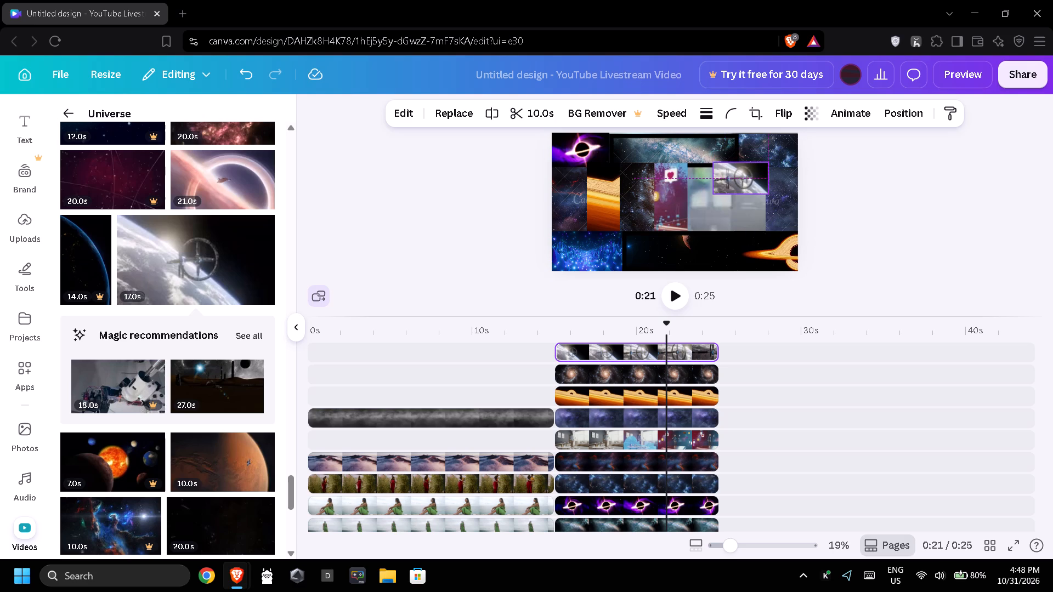
drag(740, 180, 715, 183)
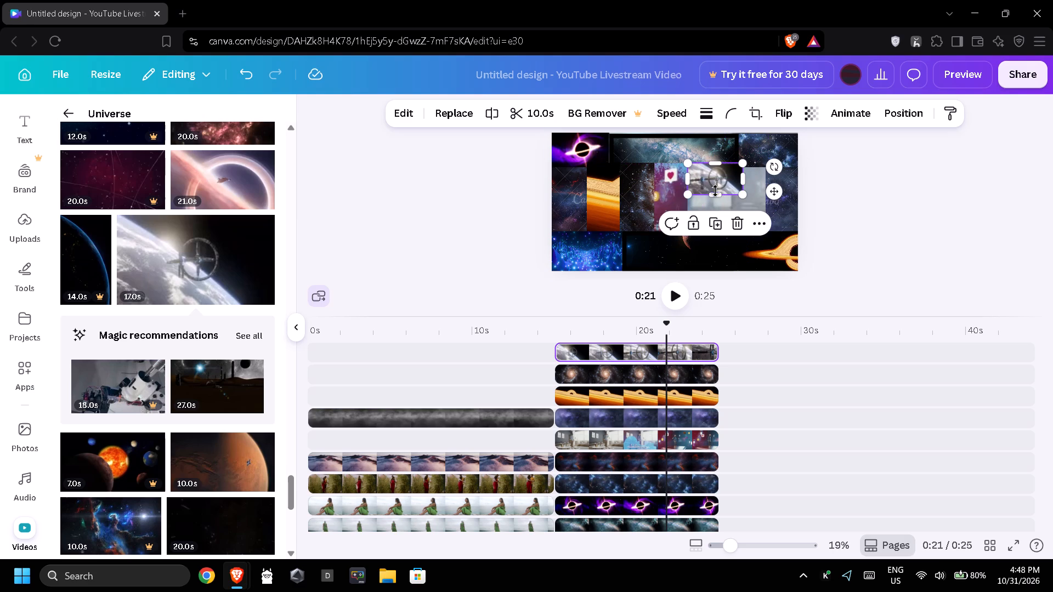
drag(715, 193, 717, 230)
drag(745, 196, 726, 195)
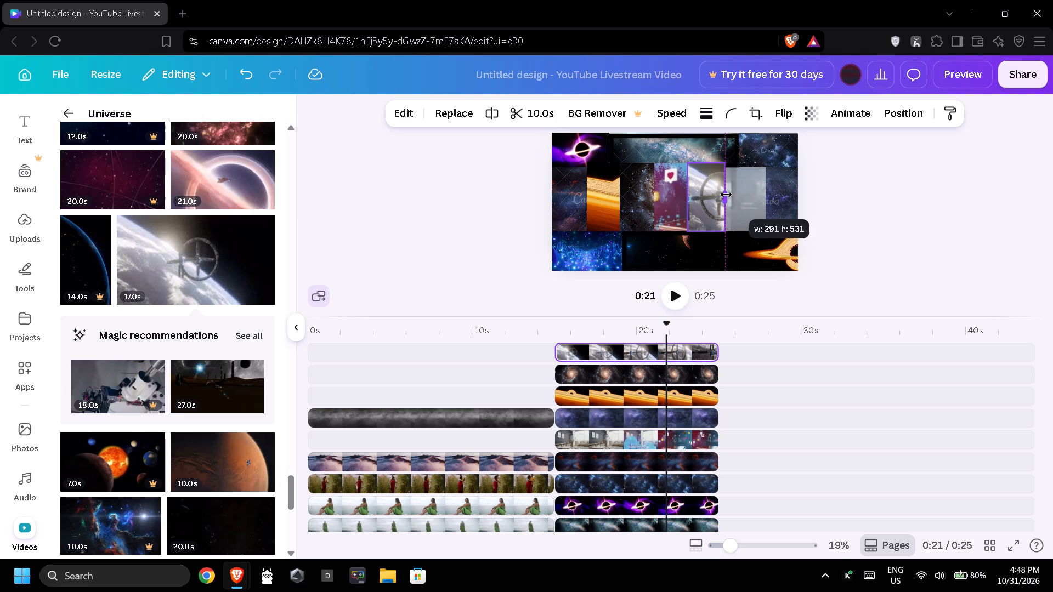
drag(726, 195, 724, 195)
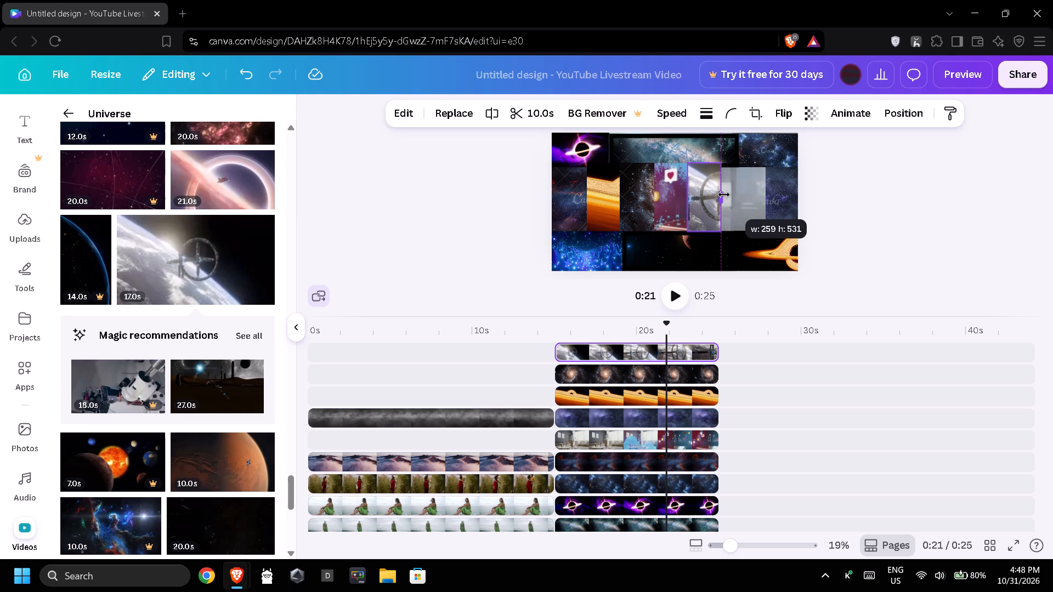
drag(724, 195, 723, 196)
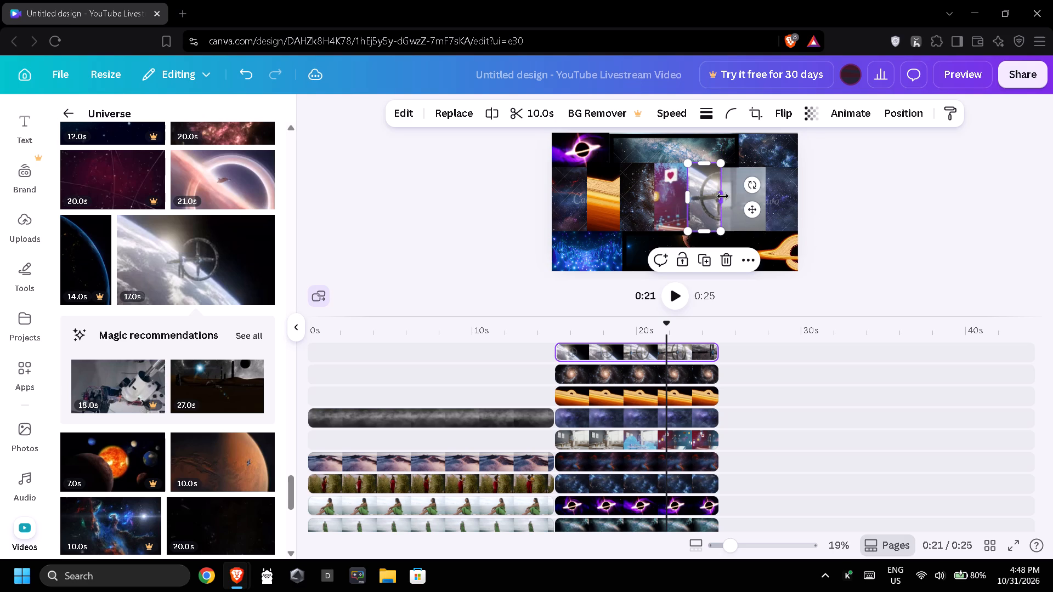
click(704, 194)
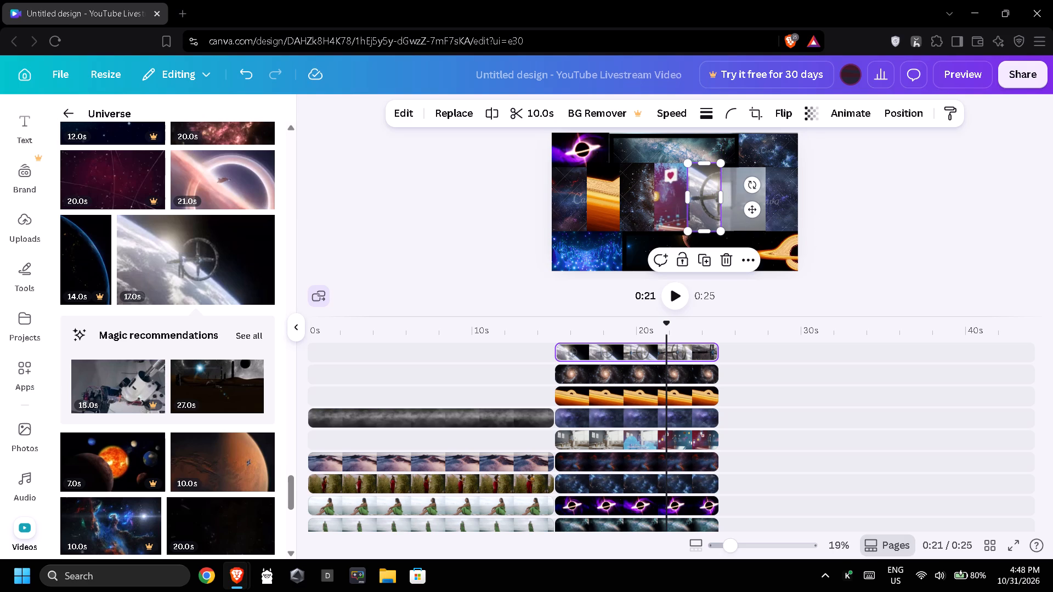
click(706, 192)
click(520, 213)
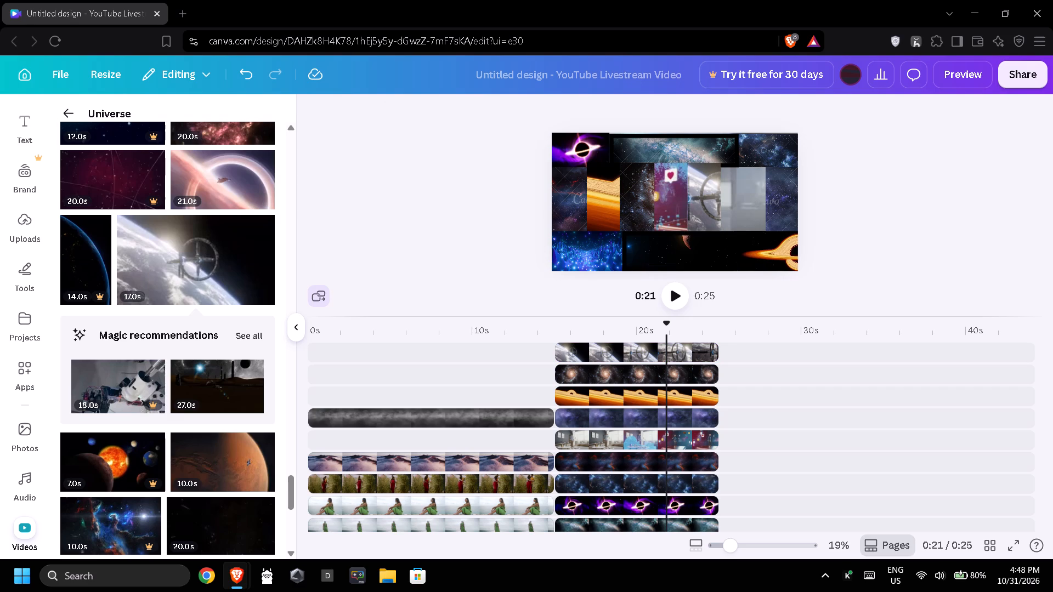
Add the 10-second clip of drifting asteroid debris to page two on a new top track, starting at the page's beginning.
scroll(175, 237, down, 2)
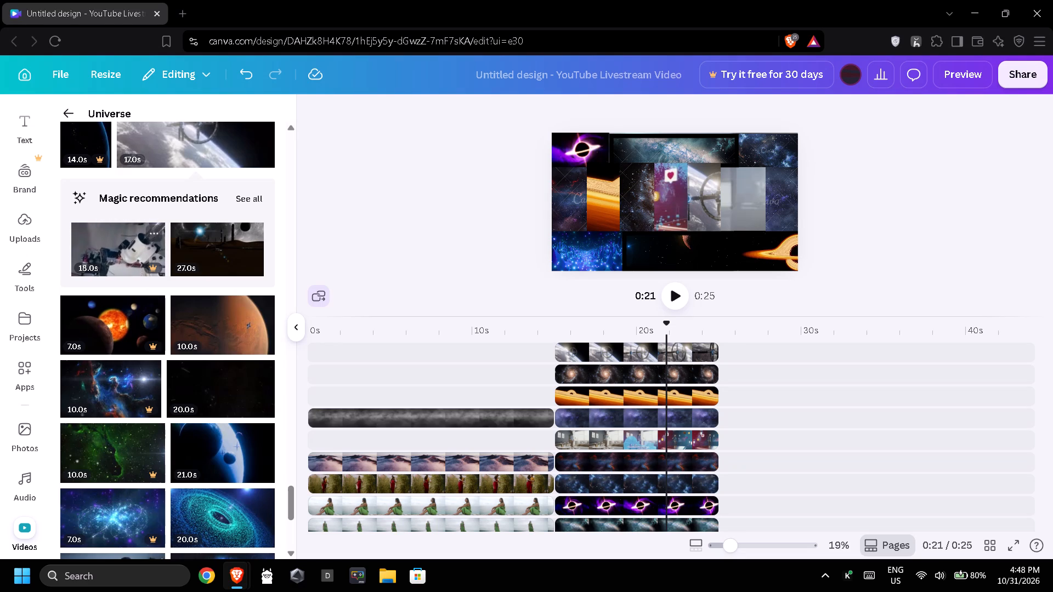
scroll(651, 452, up, 2)
scroll(216, 398, up, 1)
scroll(216, 398, down, 5)
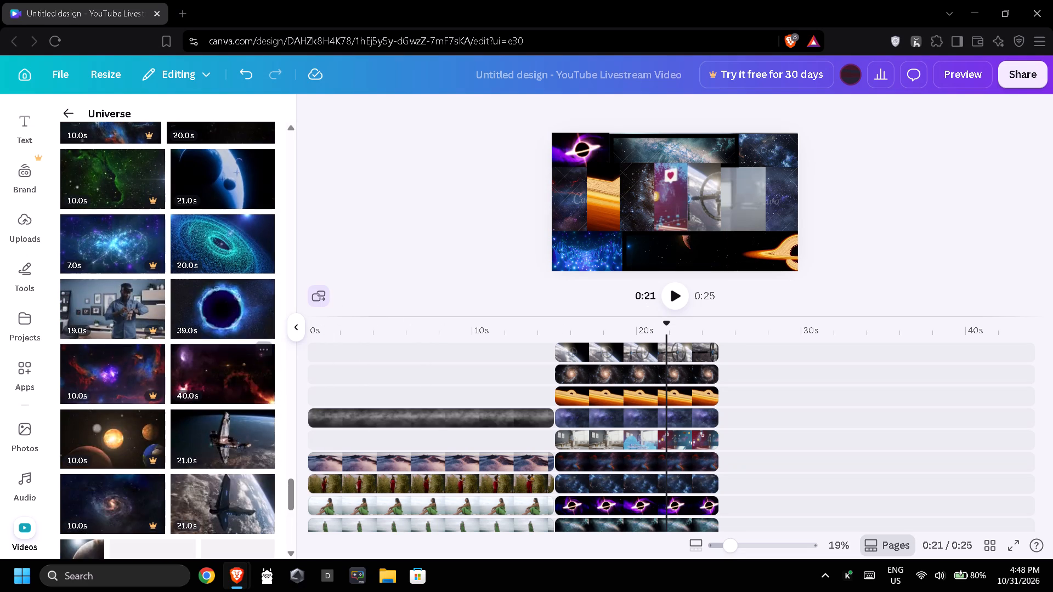
scroll(216, 396, down, 5)
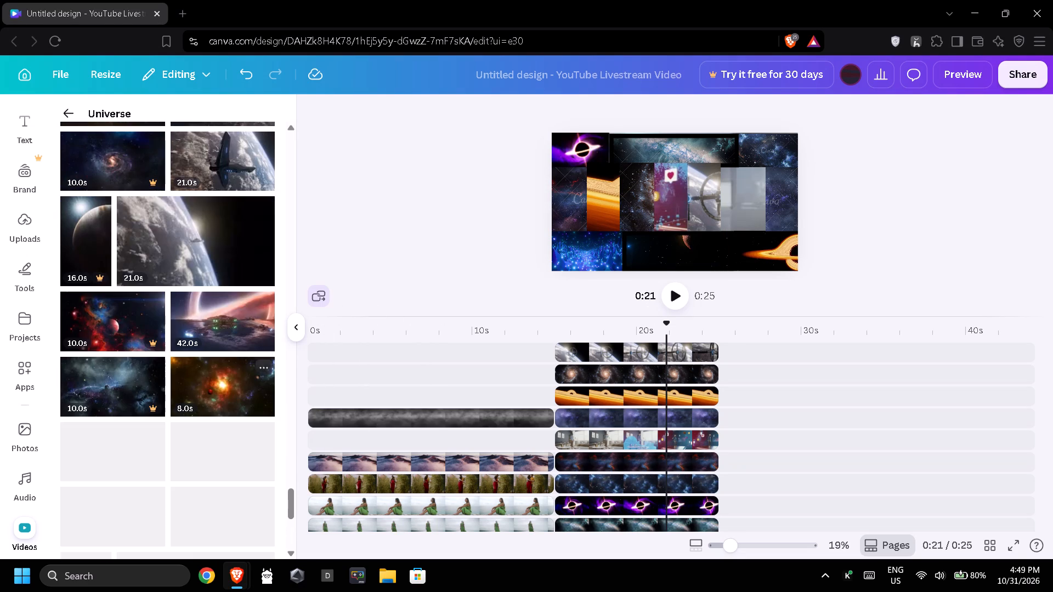
scroll(182, 260, down, 1)
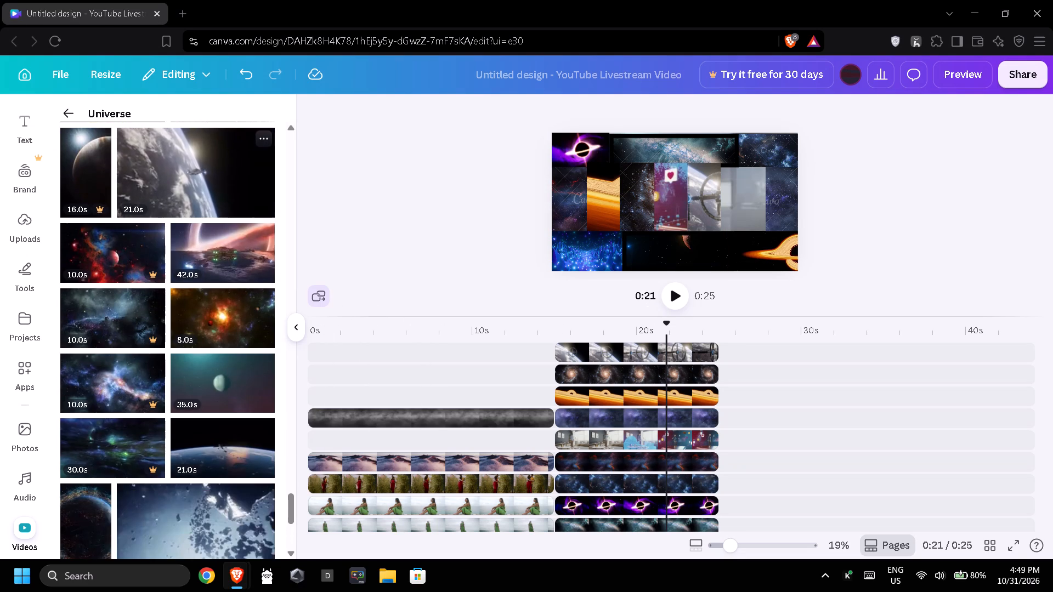
scroll(182, 259, down, 2)
drag(184, 382, 625, 342)
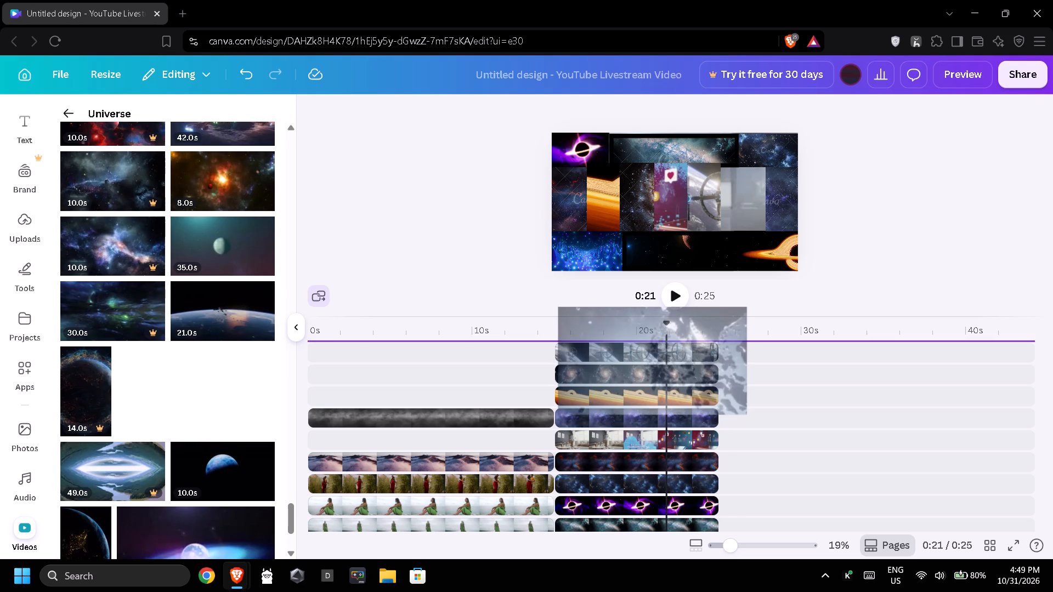
click(643, 350)
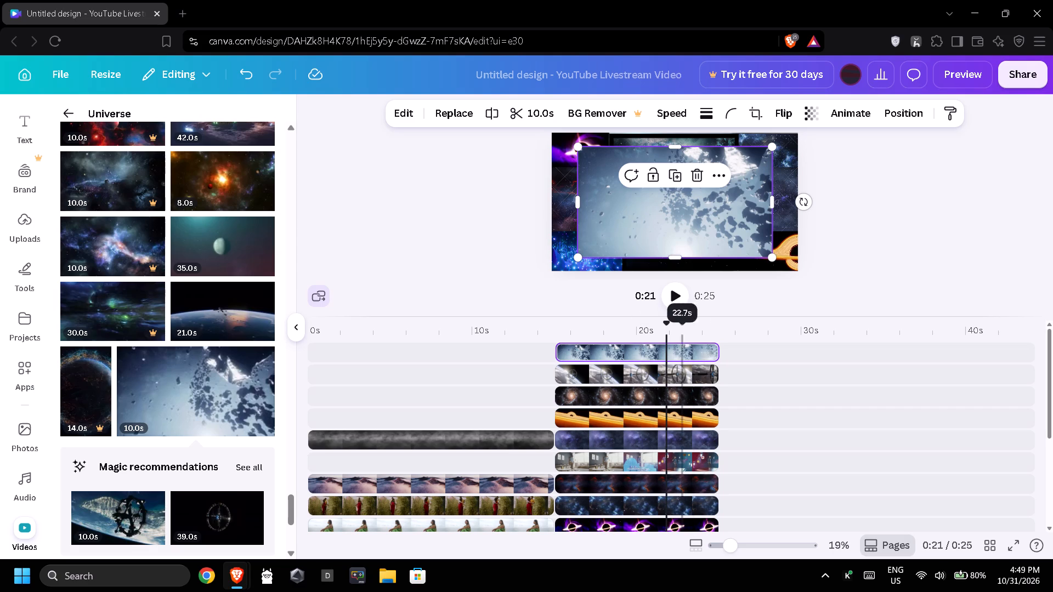
Shrink the asteroid debris clip, place it beside the space station strip, and crop it into a middle-row strip about 530 high.
click(615, 352)
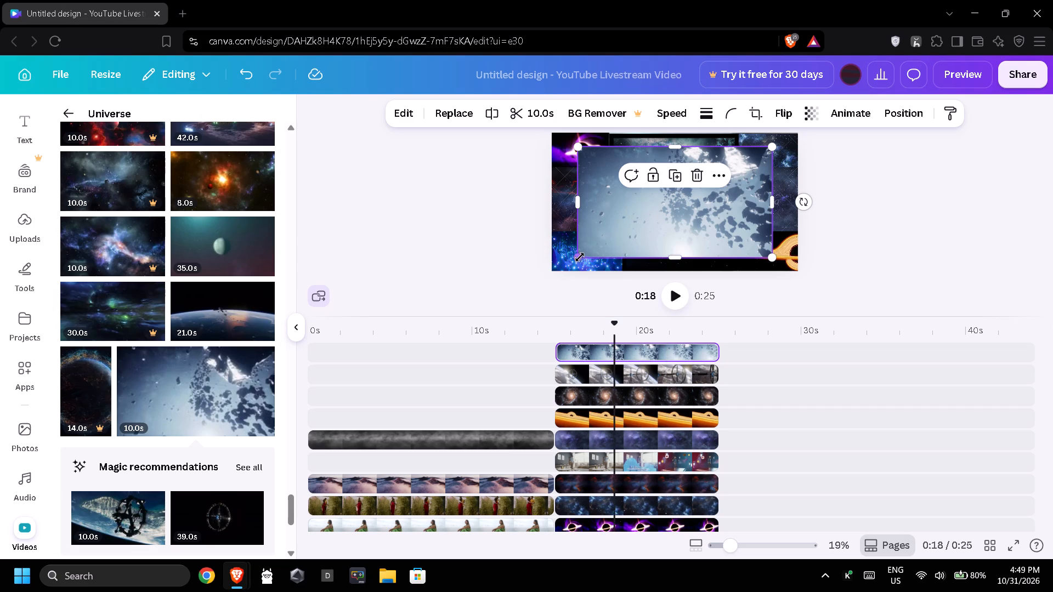
drag(580, 257, 722, 202)
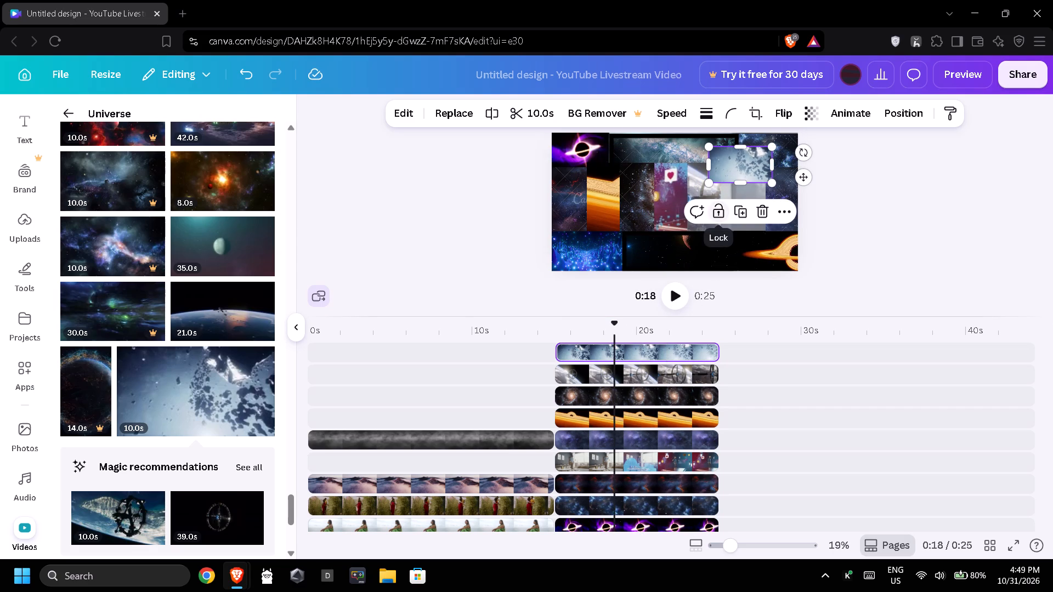
drag(740, 165, 748, 190)
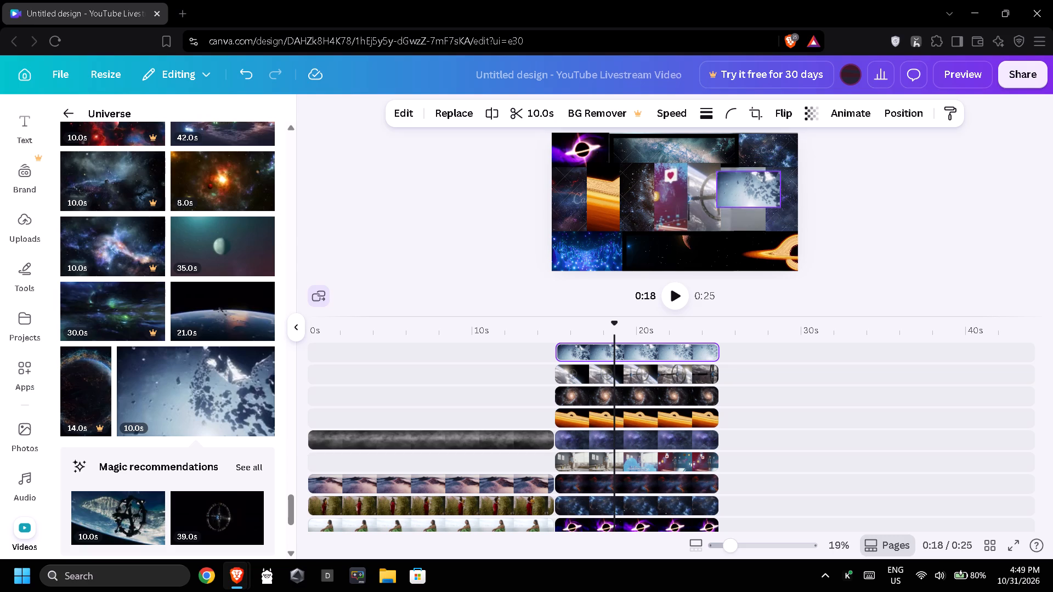
drag(748, 190, 749, 189)
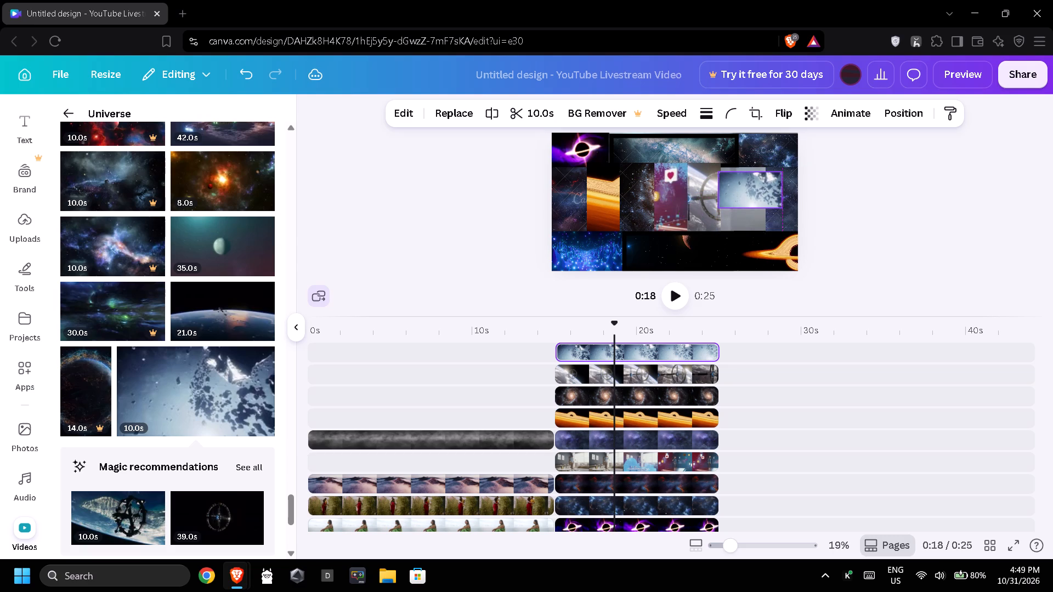
drag(749, 189, 752, 183)
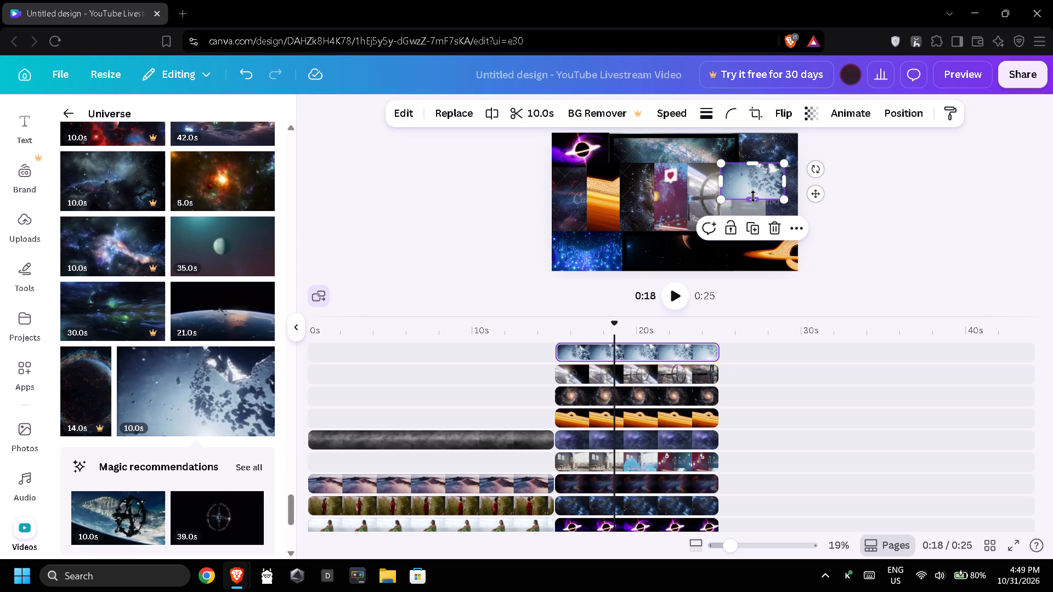
drag(753, 196, 754, 228)
drag(784, 201, 758, 195)
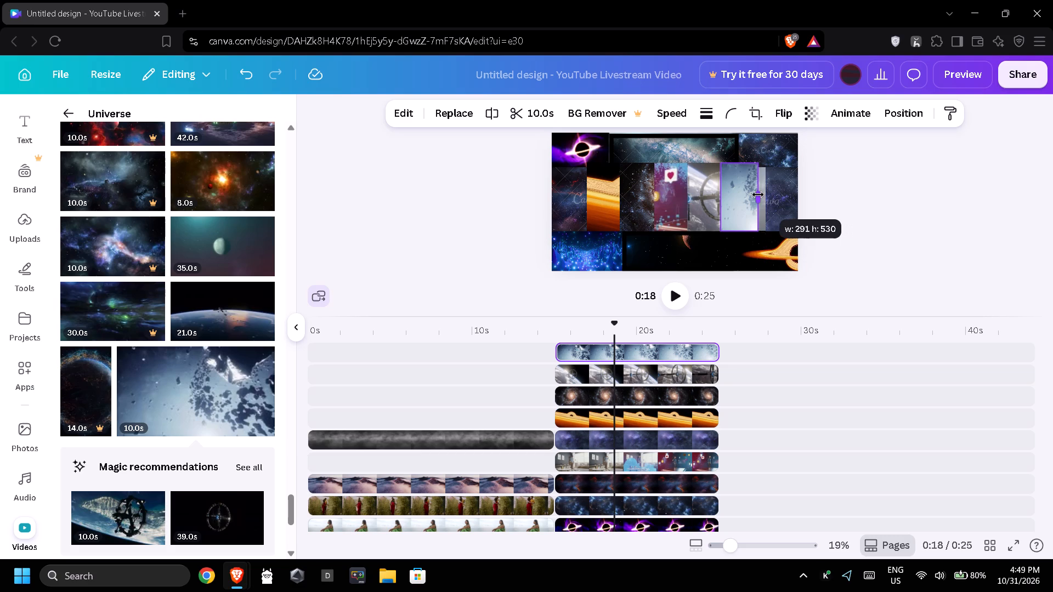
drag(758, 195, 764, 195)
double_click(886, 178)
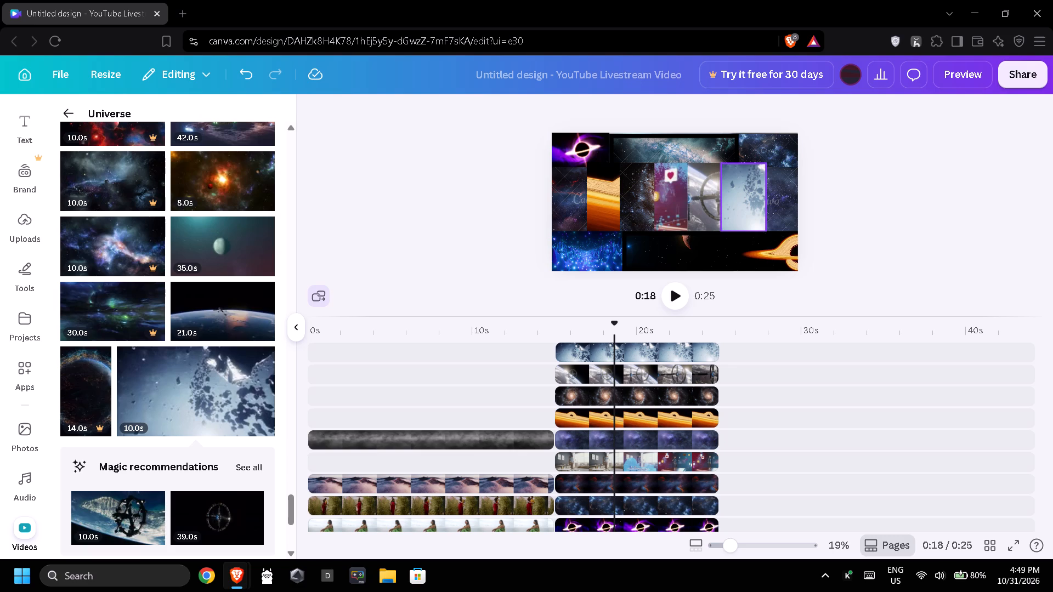
click(852, 209)
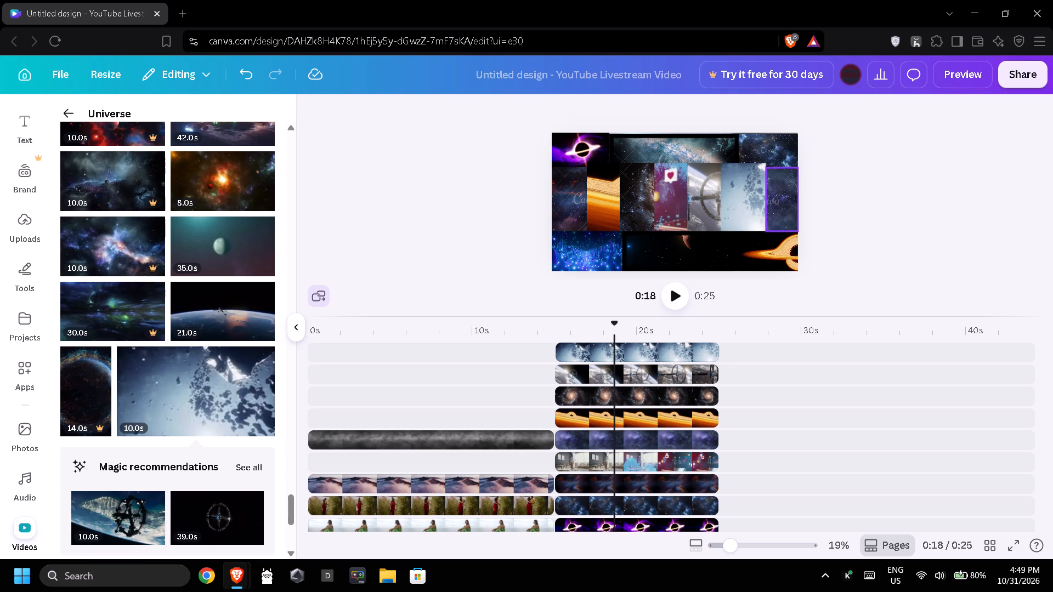
Trim and realign the asteroid debris clip so it starts at page two's beginning and ends level with the page's other clips.
click(741, 386)
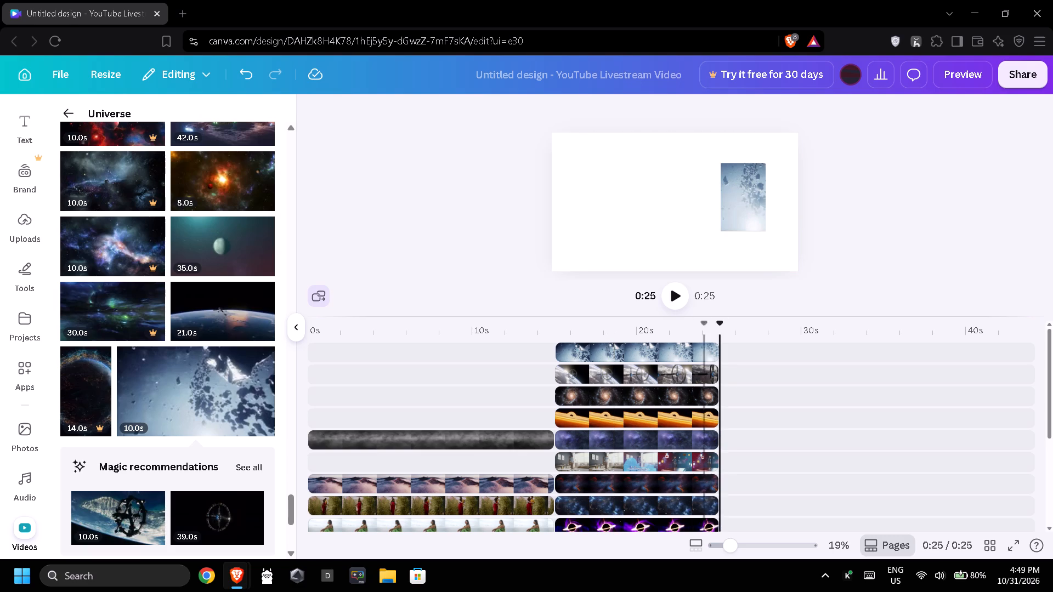
click(720, 355)
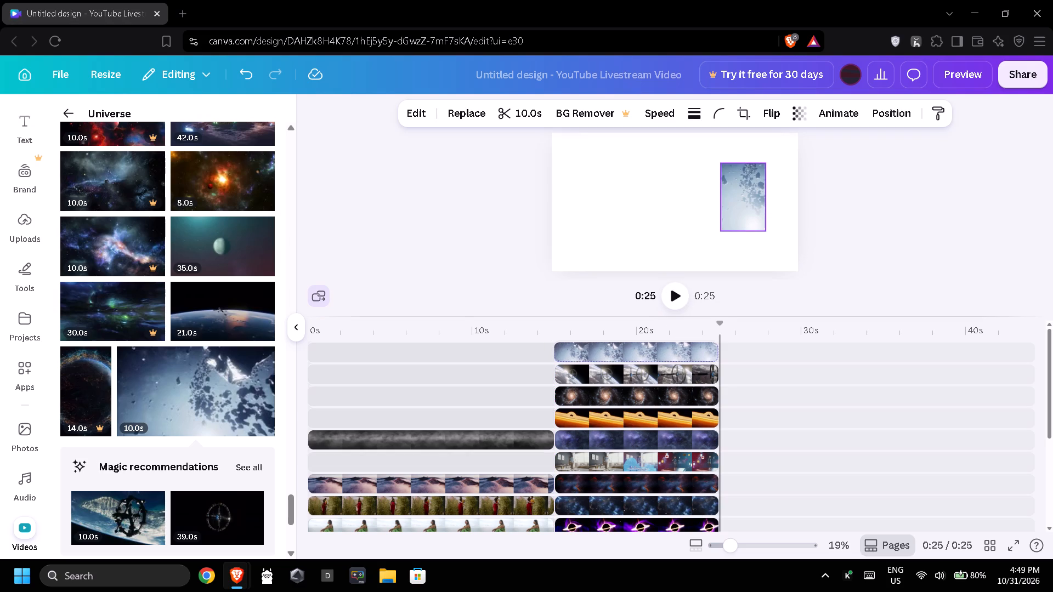
click(718, 354)
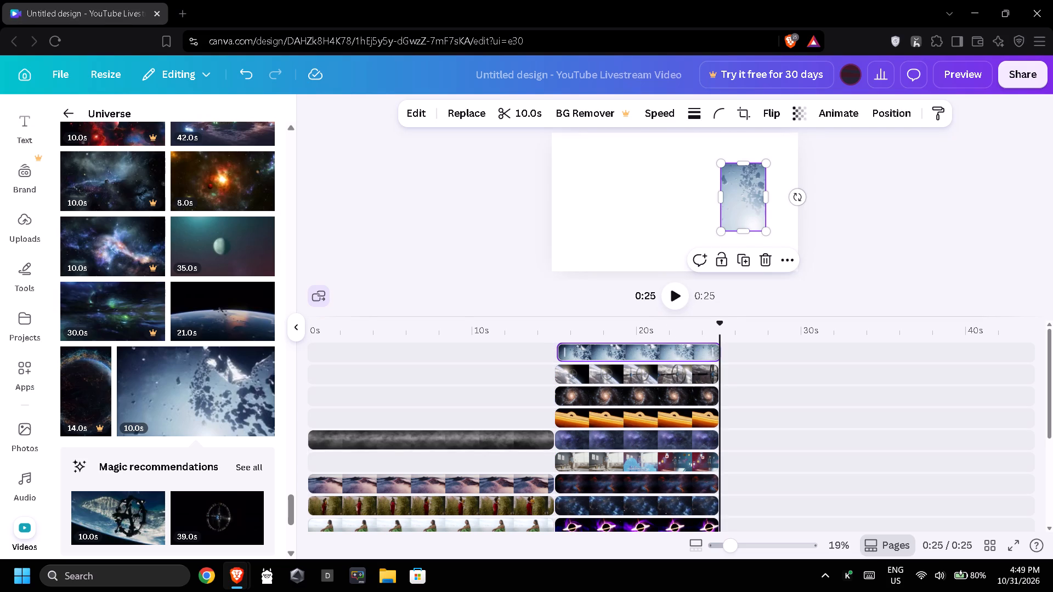
click(652, 353)
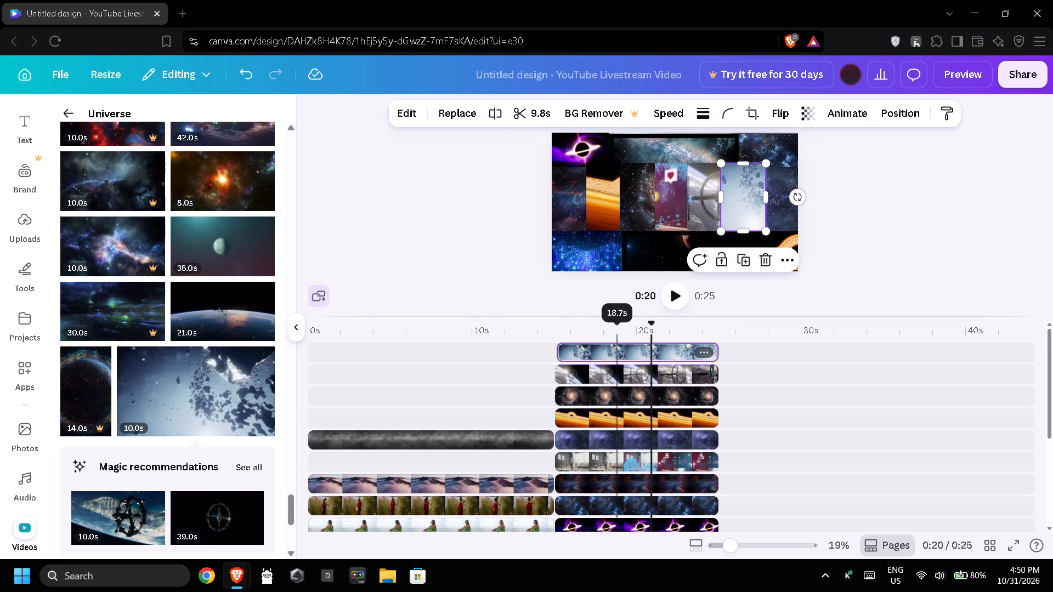
click(509, 363)
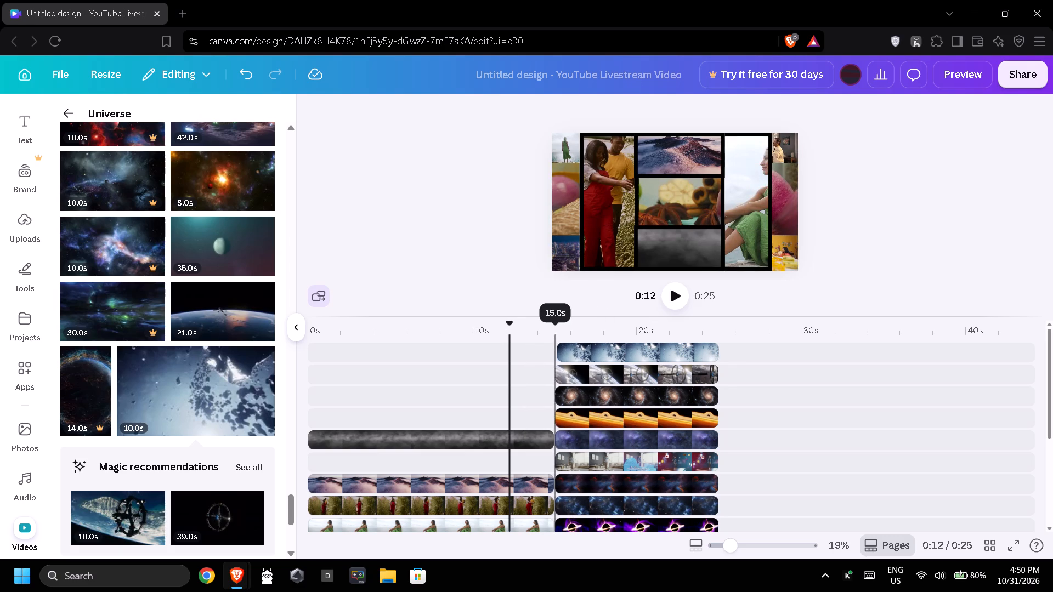
click(574, 349)
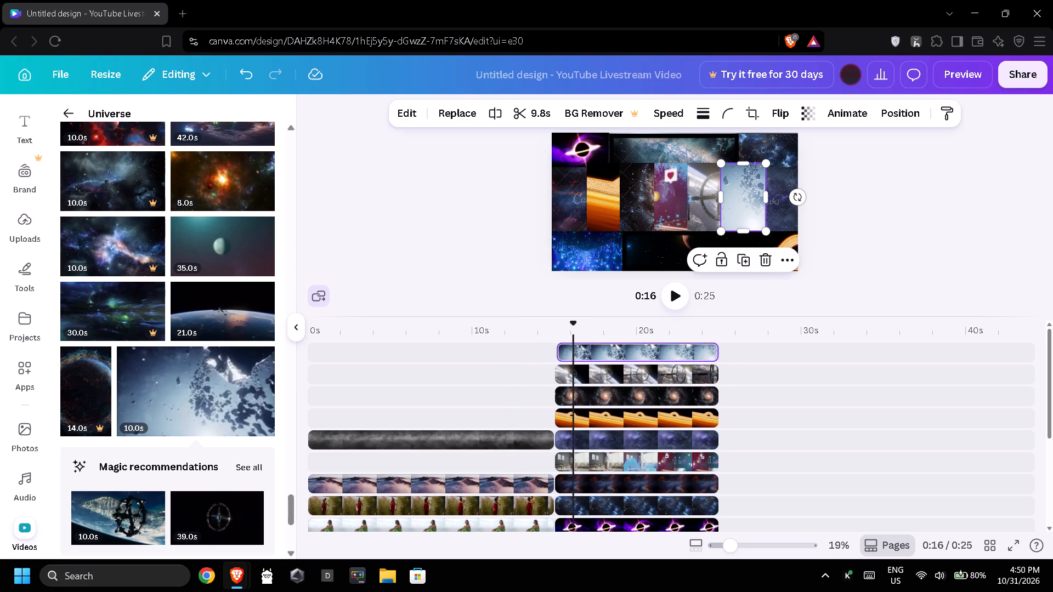
drag(563, 349, 554, 349)
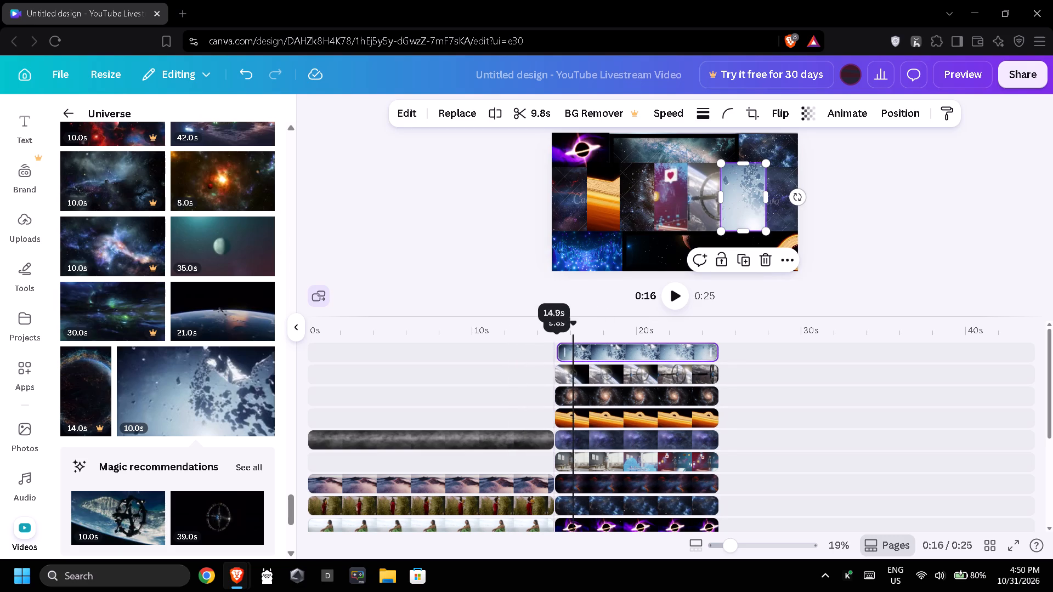
click(578, 352)
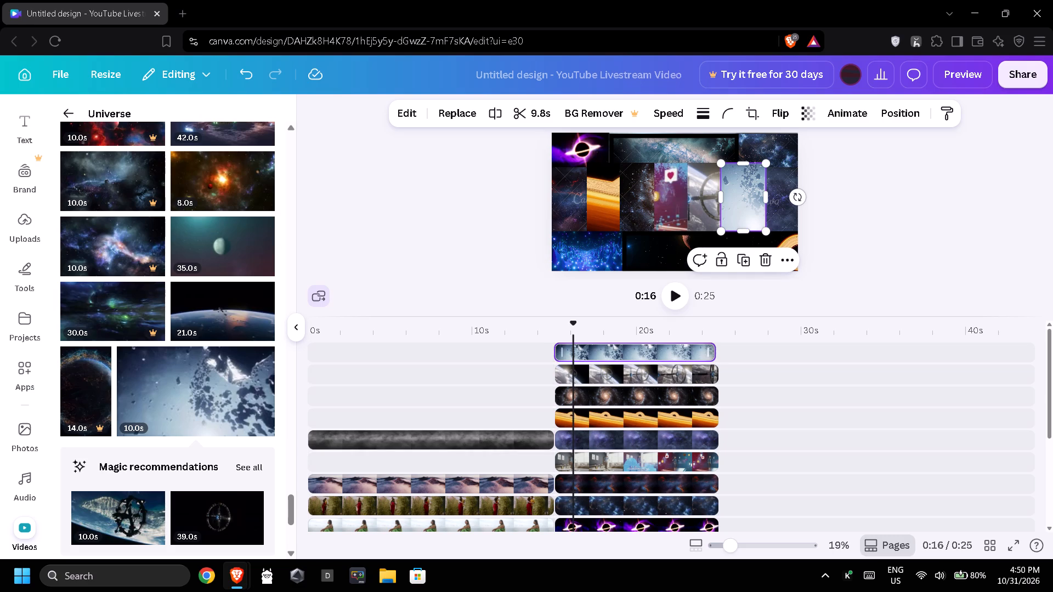
drag(557, 351, 559, 350)
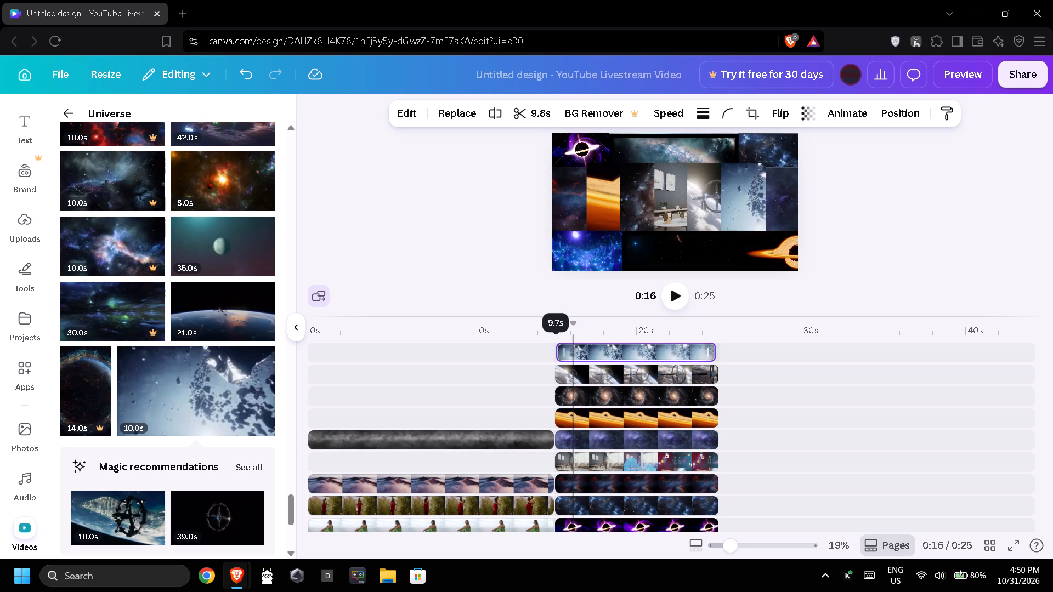
drag(559, 350, 565, 354)
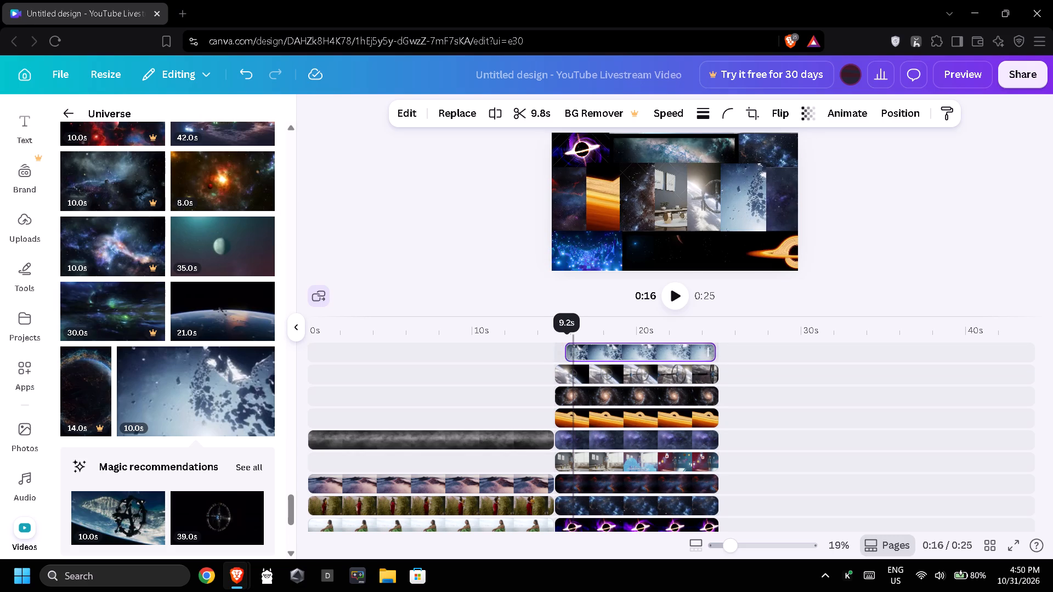
drag(565, 354, 564, 353)
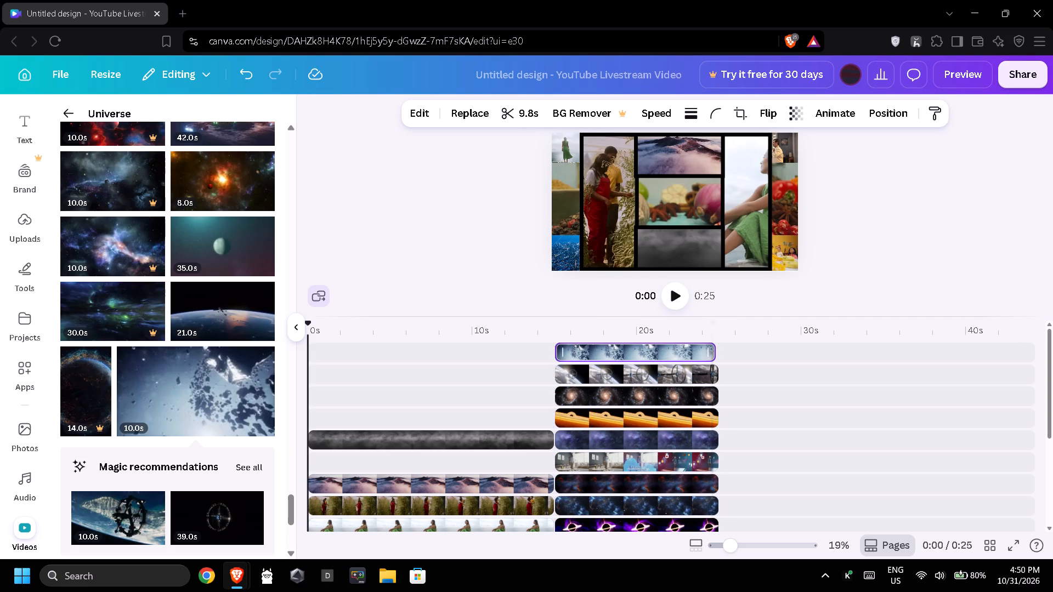
drag(711, 354, 719, 353)
click(760, 356)
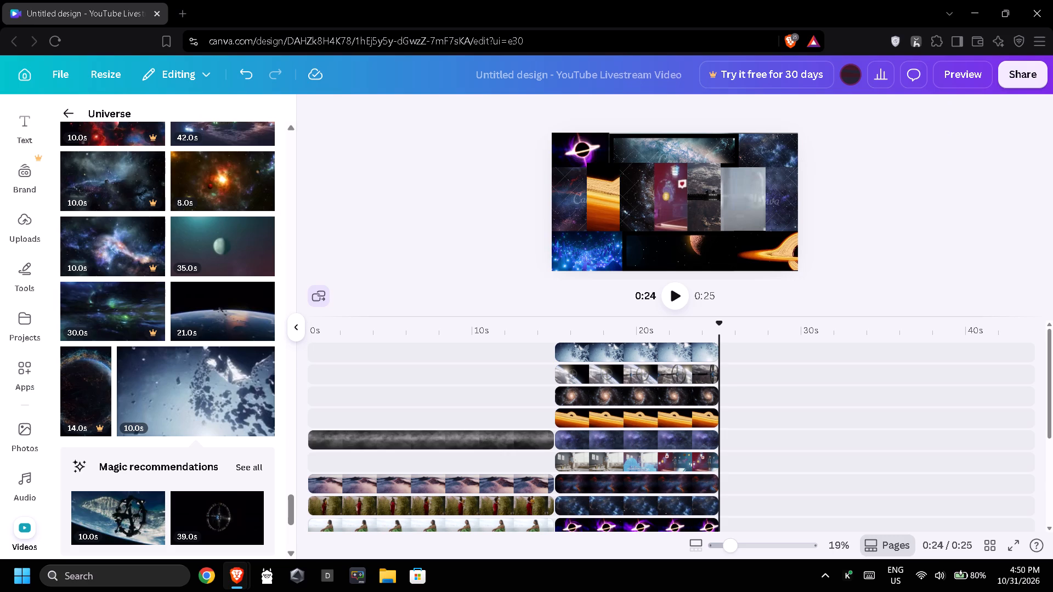
Check the last frame of page two and look over all the timeline tracks.
click(756, 354)
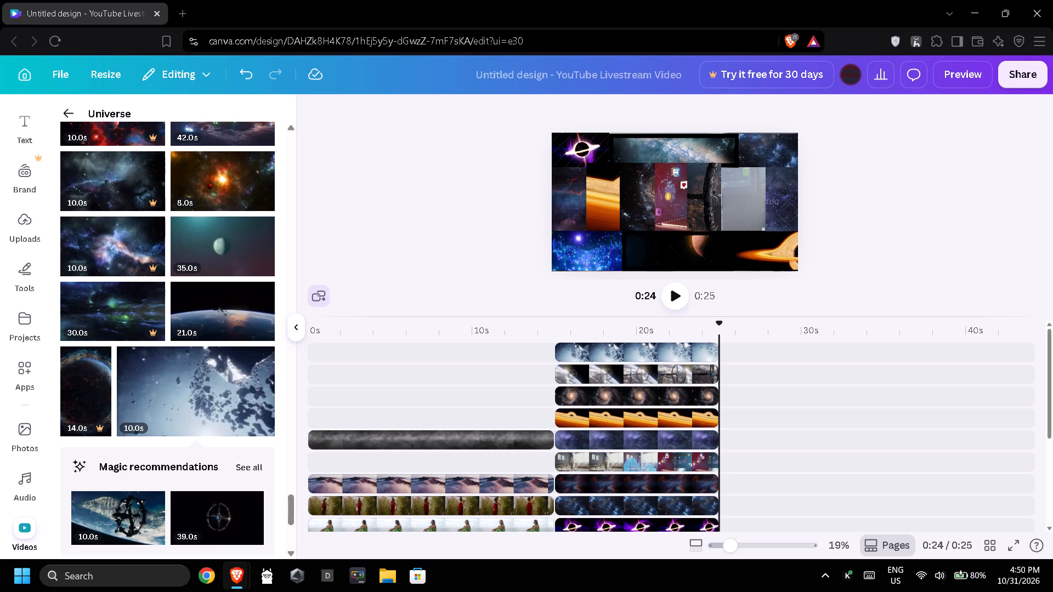
click(756, 353)
scroll(756, 353, down, 6)
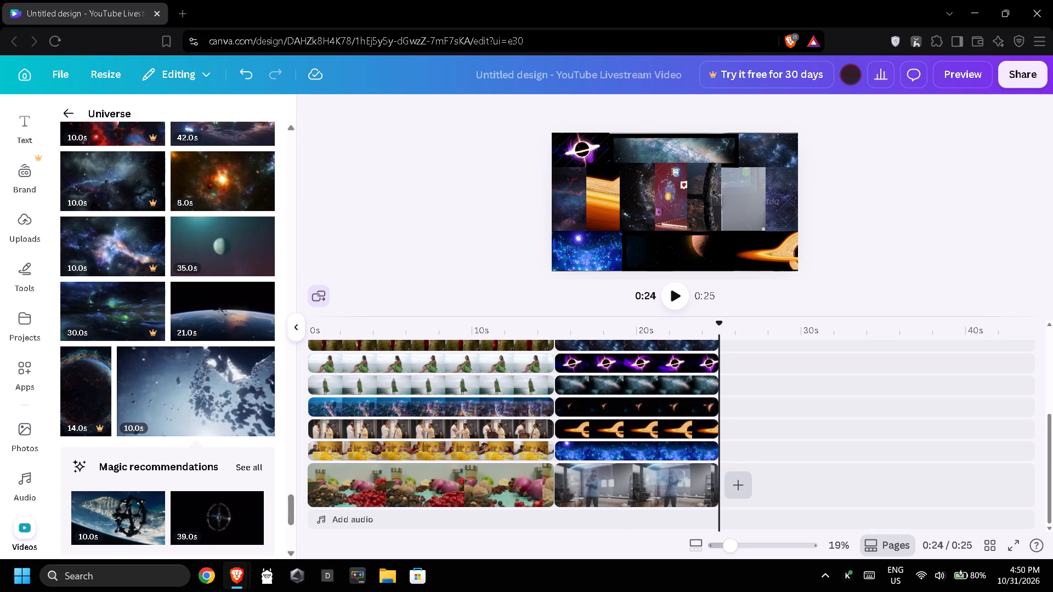
scroll(693, 388, up, 3)
scroll(693, 388, down, 5)
scroll(693, 388, up, 10)
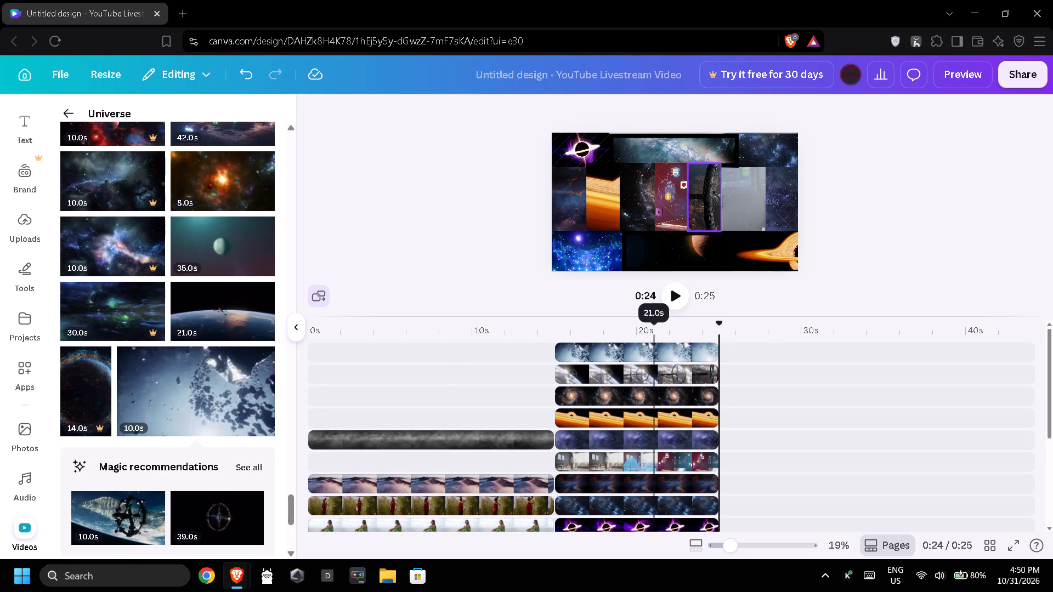
click(643, 347)
click(797, 379)
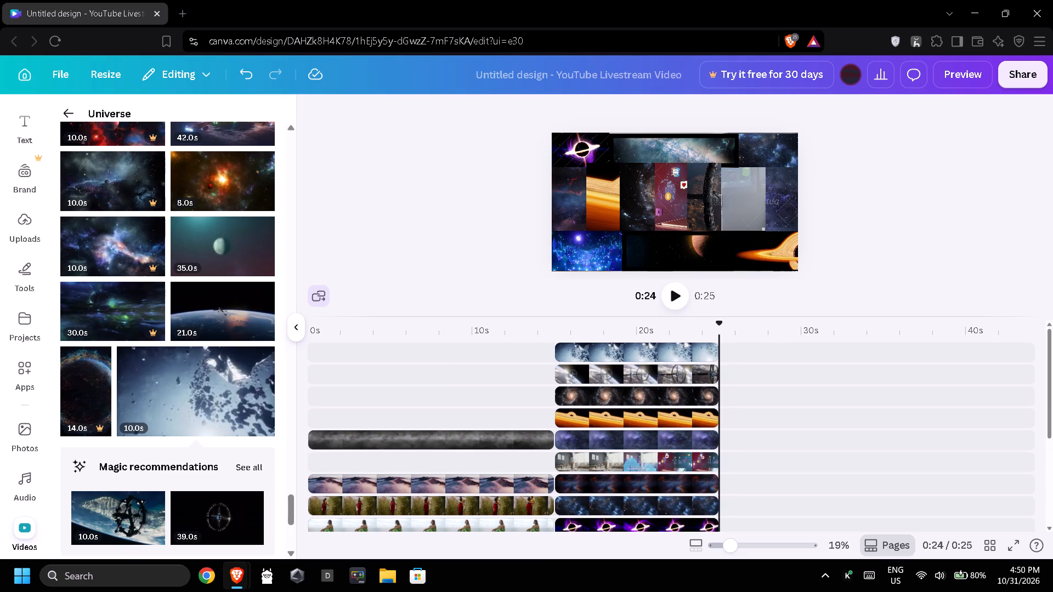
Add the 11-second blue-and-yellow swirling vortex clip from Universe to page two on a new top track, starting at the page's beginning.
scroll(662, 395, up, 3)
scroll(150, 387, down, 6)
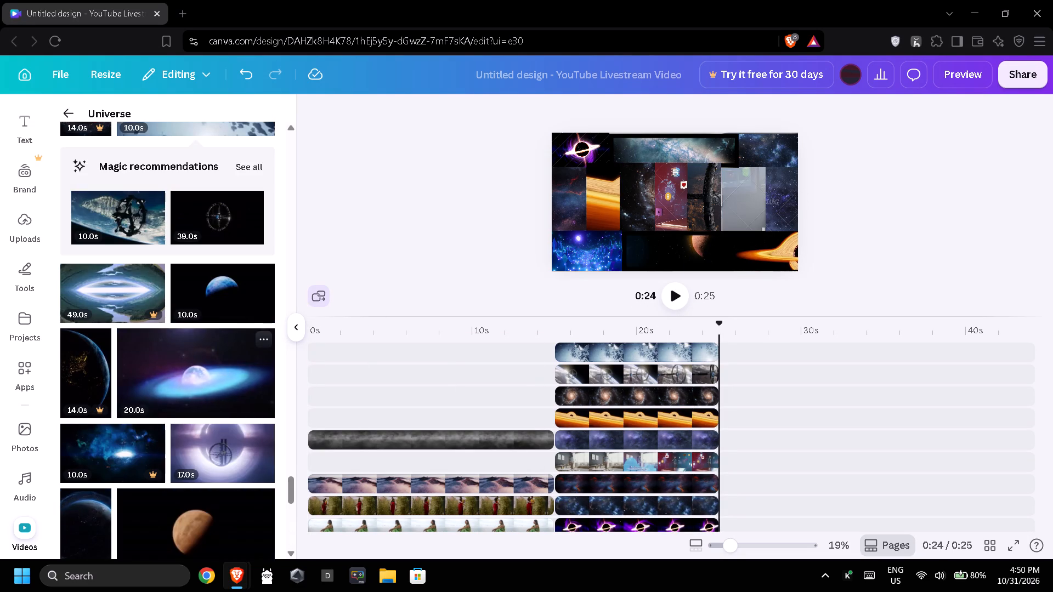
scroll(170, 378, down, 5)
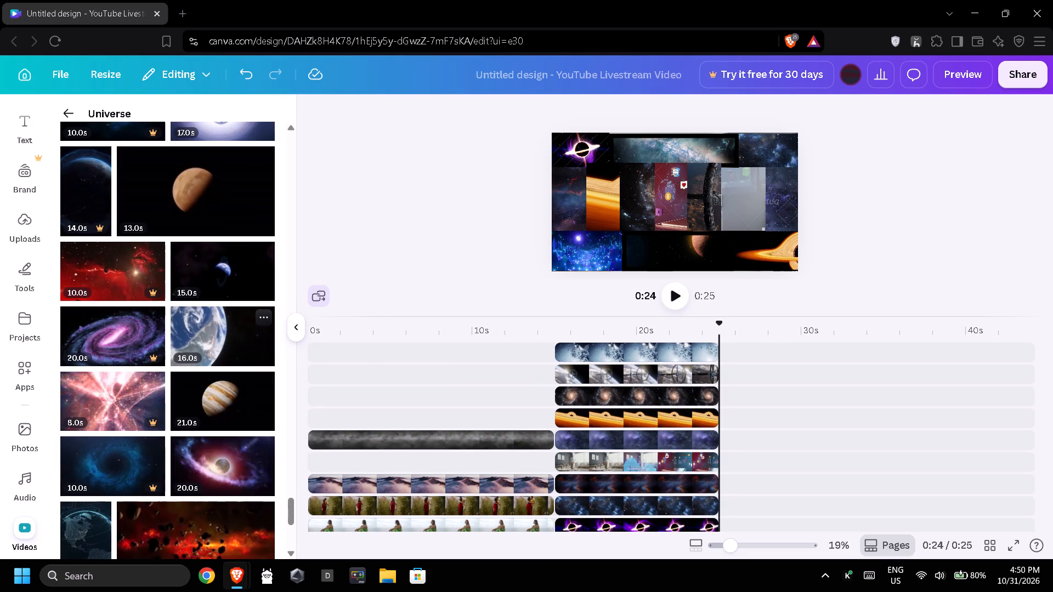
scroll(207, 343, down, 4)
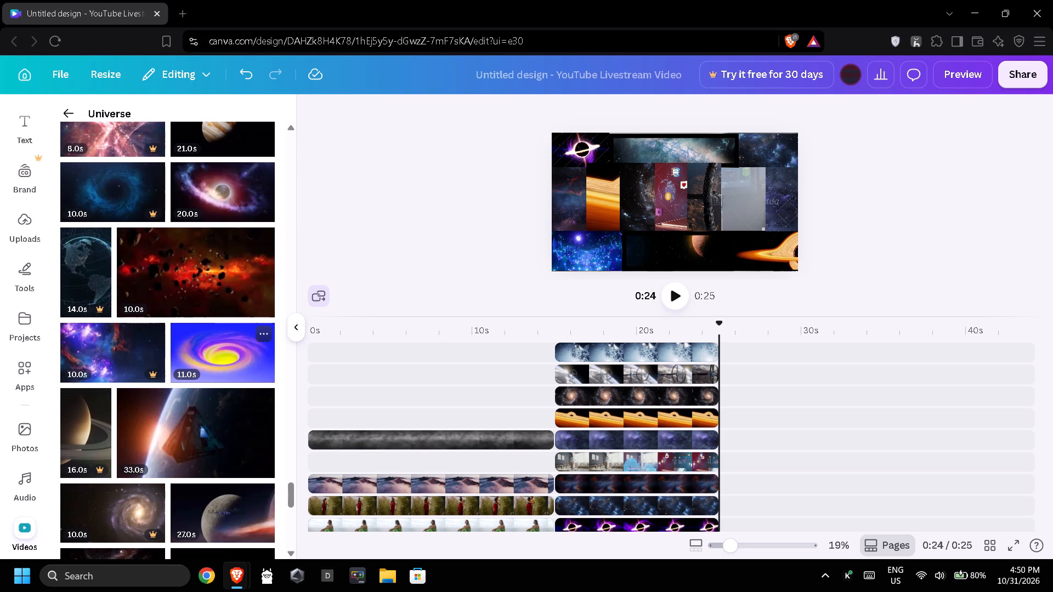
drag(213, 358, 597, 344)
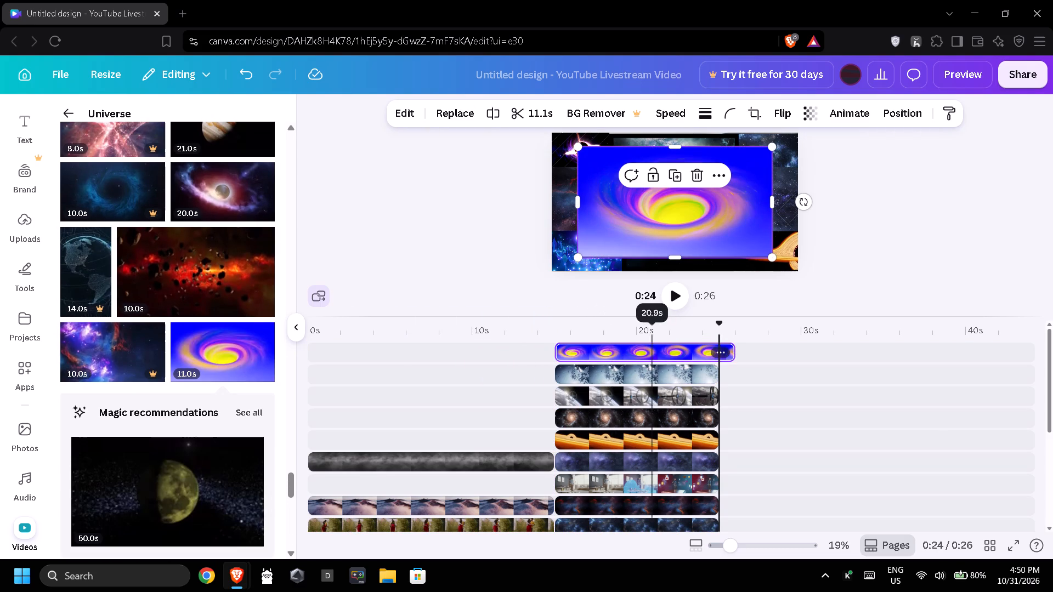
Trim the end of the swirling vortex clip to 10.0 seconds, matching page two's other clips.
drag(733, 350, 727, 351)
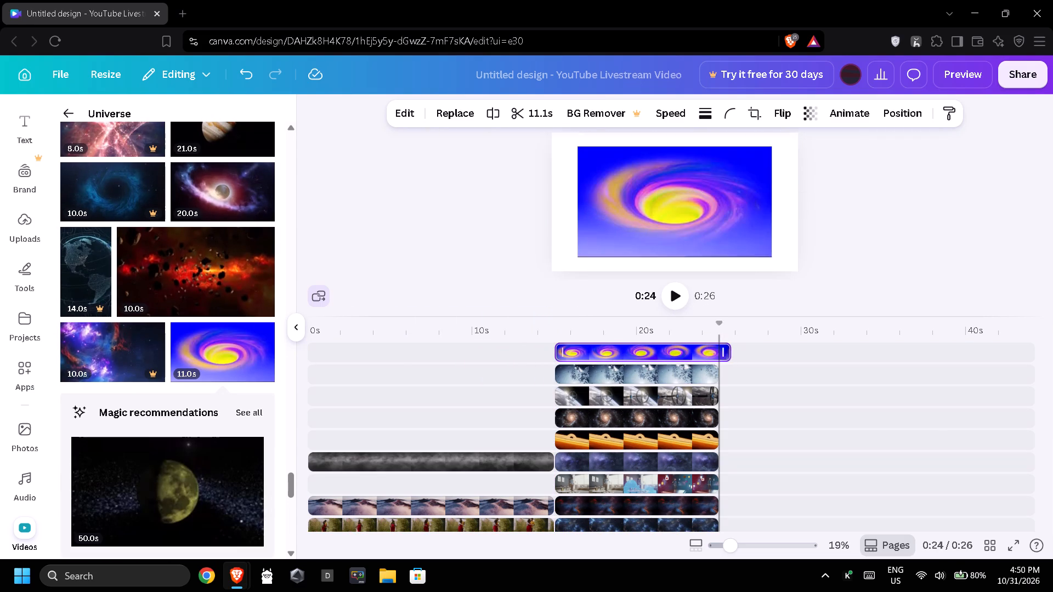
drag(727, 351, 721, 351)
Shrink the swirling vortex clip and fit it over the upper part of the pale frosty clip, matching that clip's width.
click(664, 352)
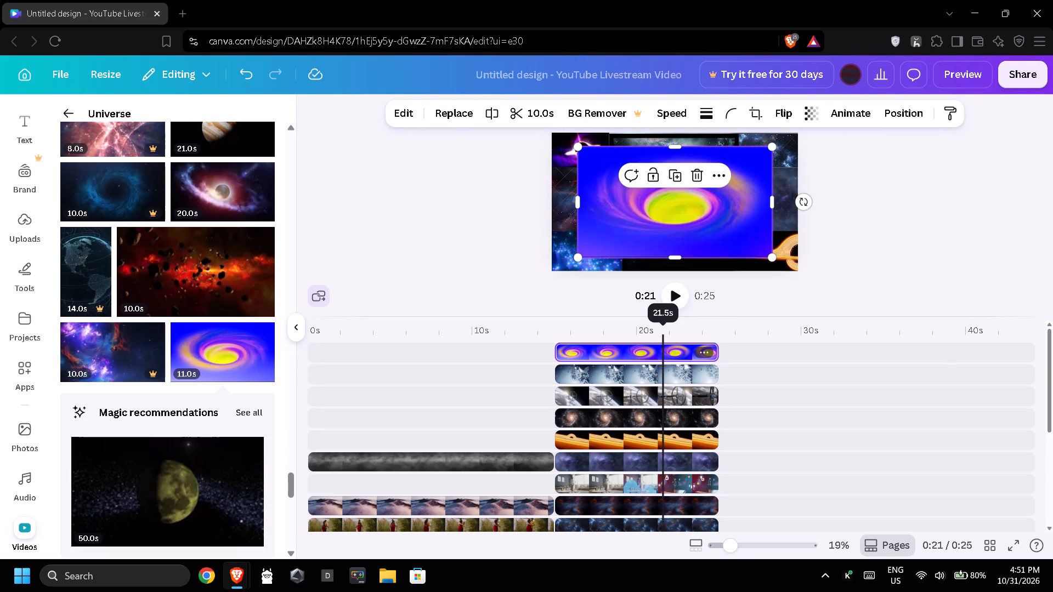
drag(579, 255, 607, 243)
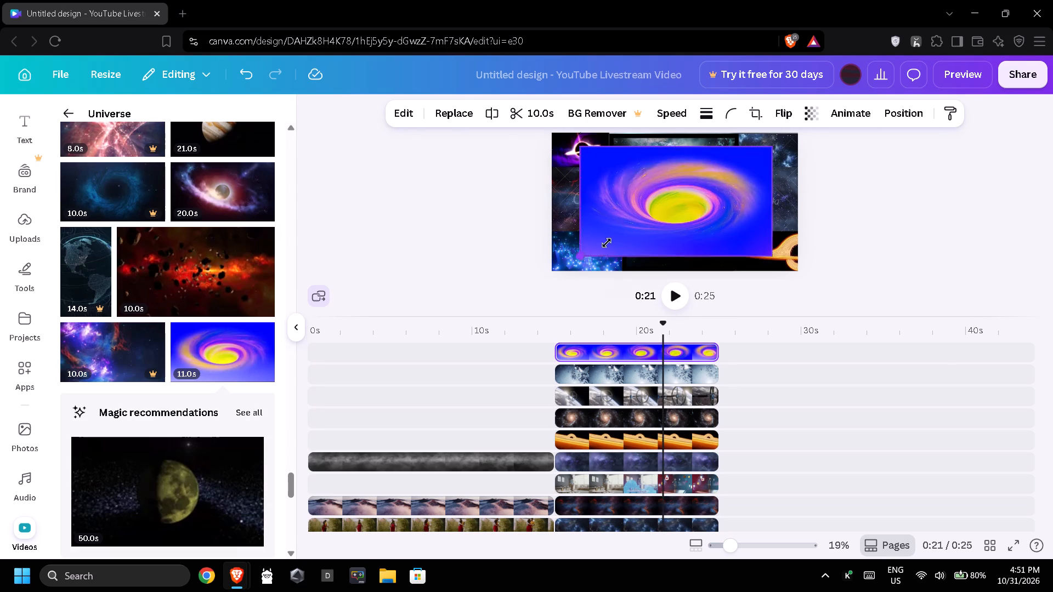
drag(607, 243, 729, 189)
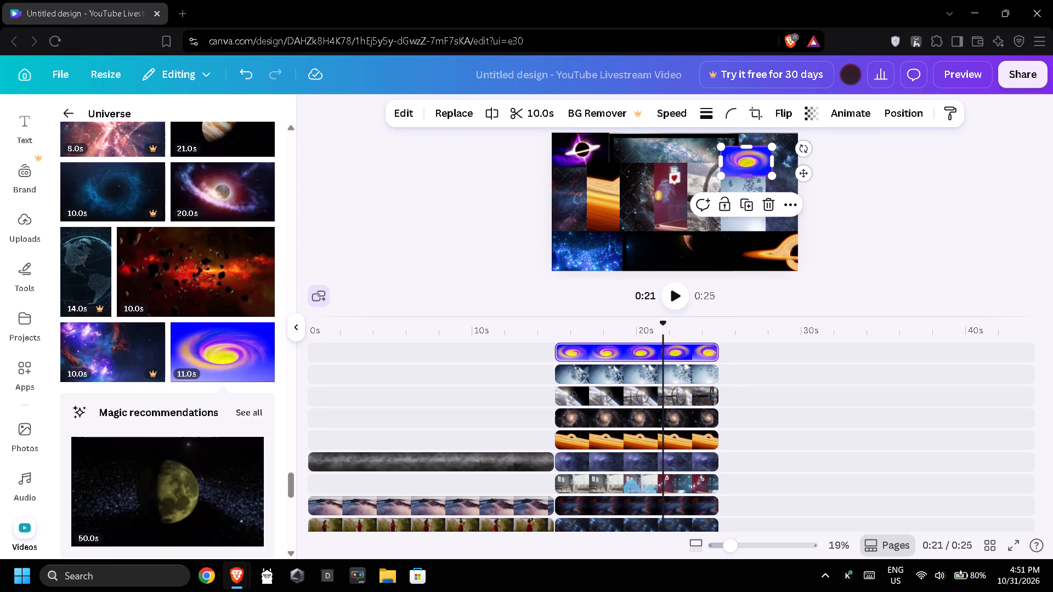
drag(751, 166, 751, 185)
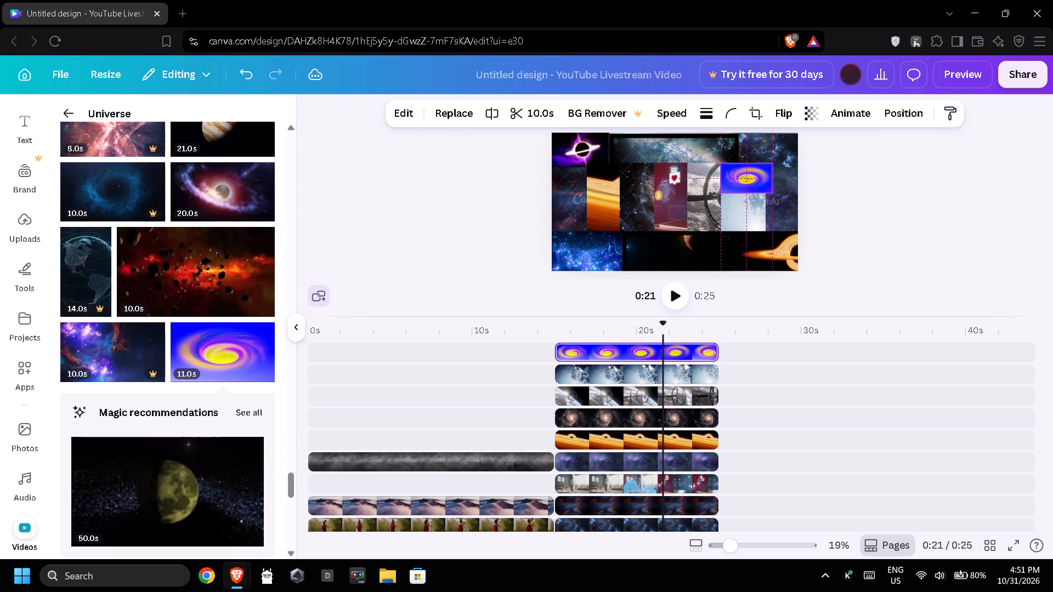
drag(751, 185, 752, 183)
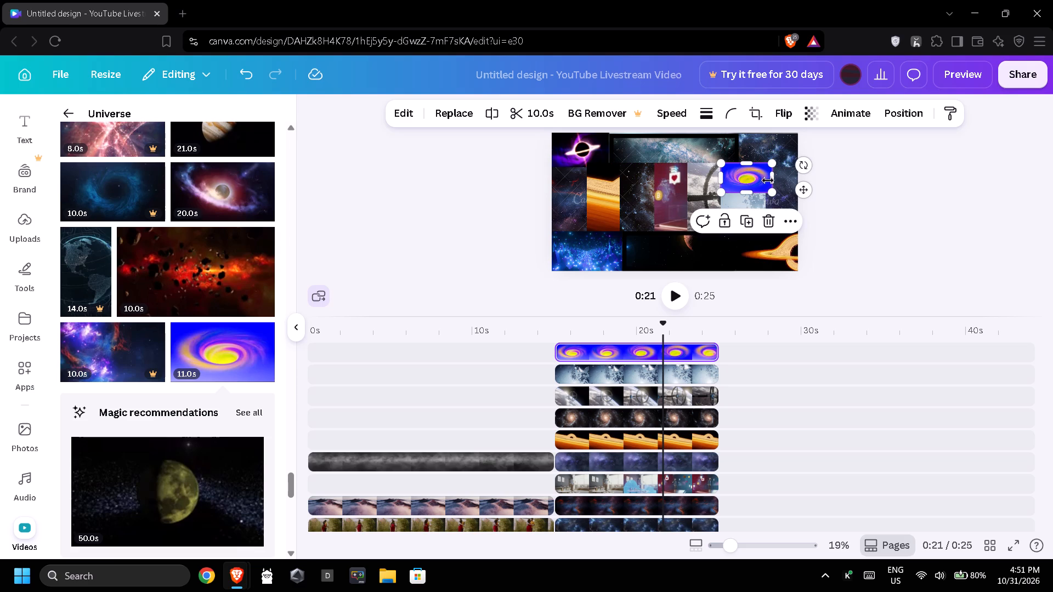
click(770, 179)
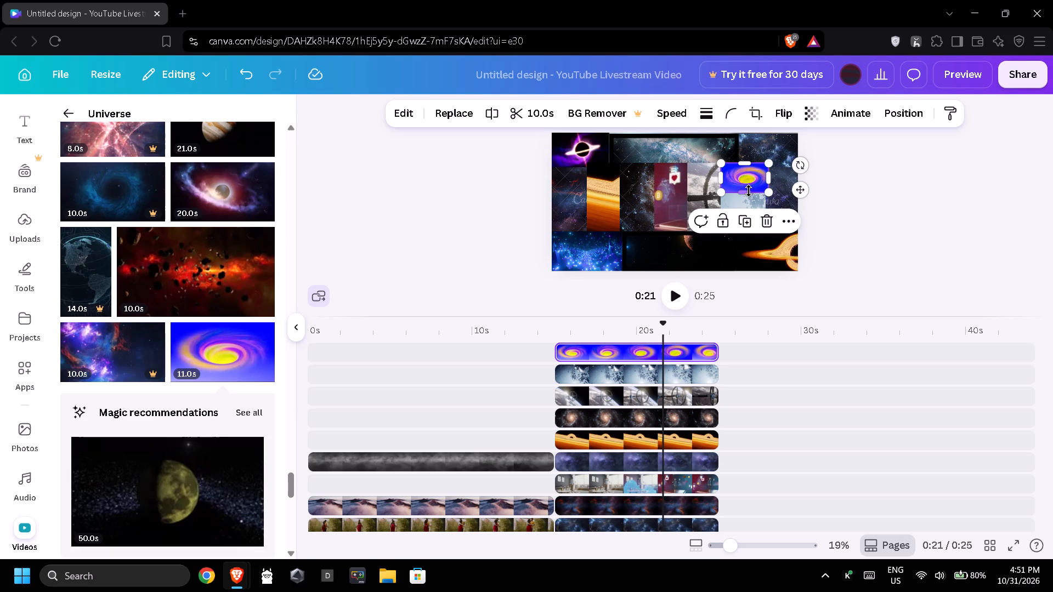
double_click(857, 199)
click(749, 184)
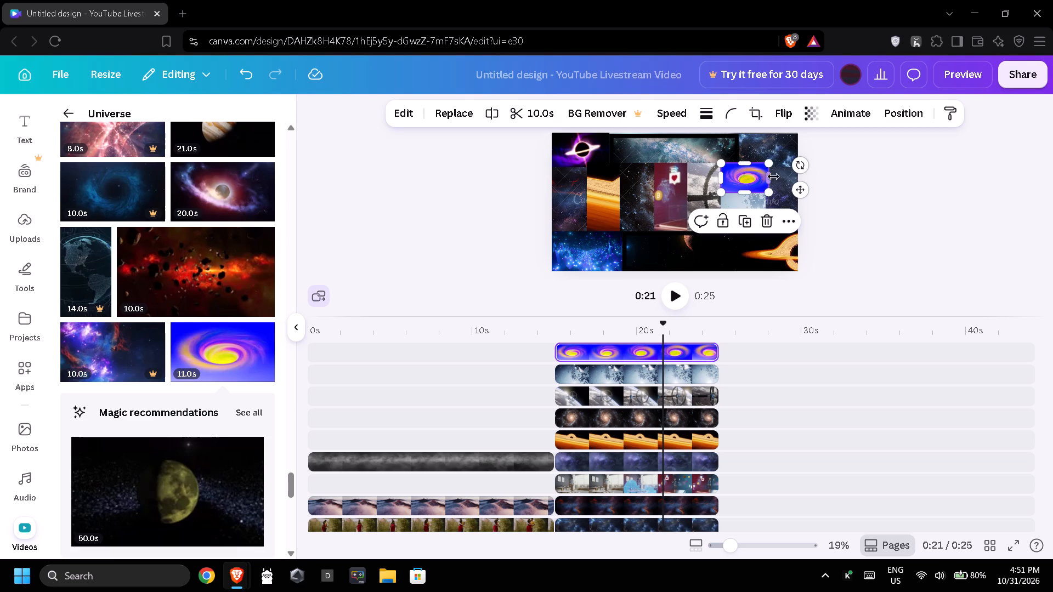
double_click(774, 177)
triple_click(885, 190)
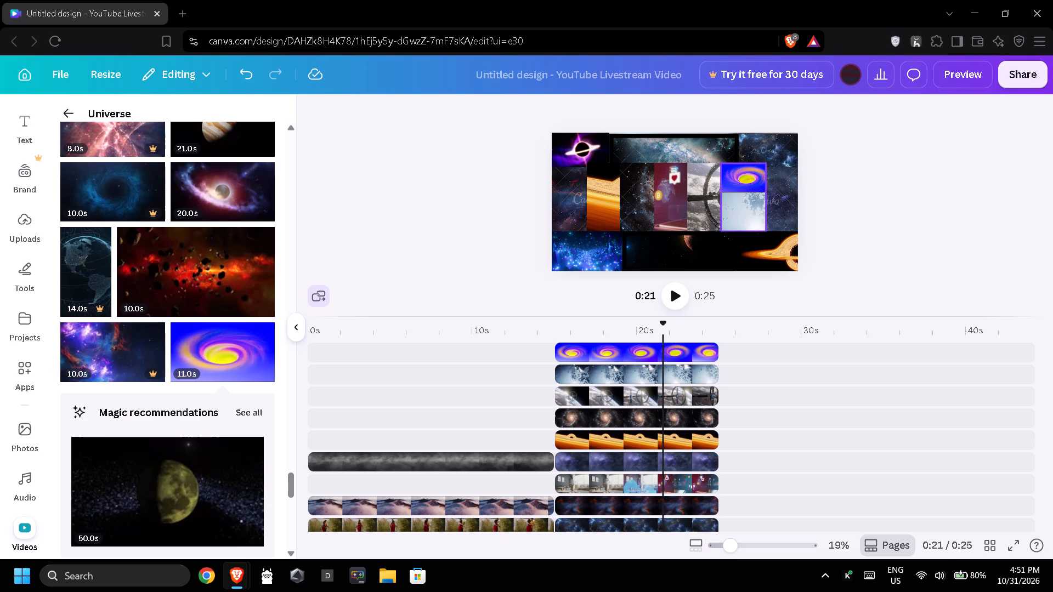
Replace the pale frosty clip beneath the vortex with the 10-second purple-blue nebula clip from Universe.
scroll(184, 272, down, 4)
scroll(184, 272, up, 1)
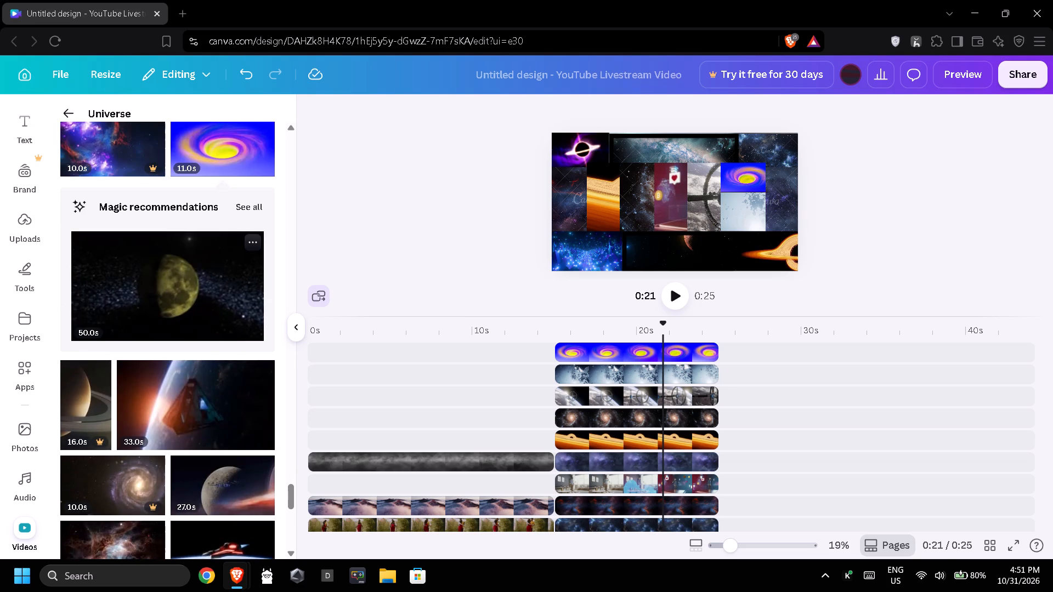
drag(112, 152, 790, 231)
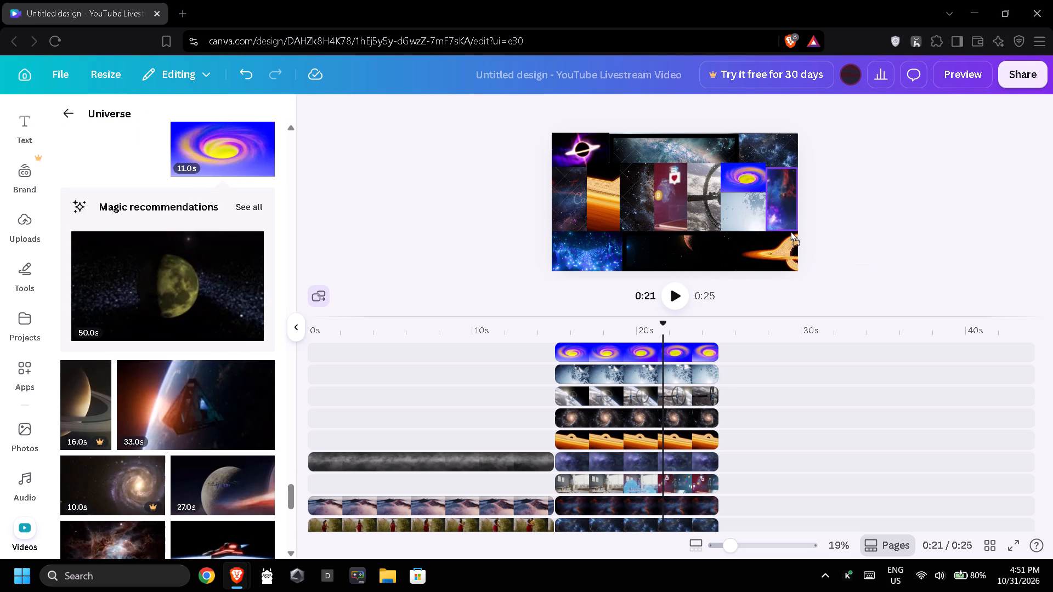
drag(790, 231, 751, 218)
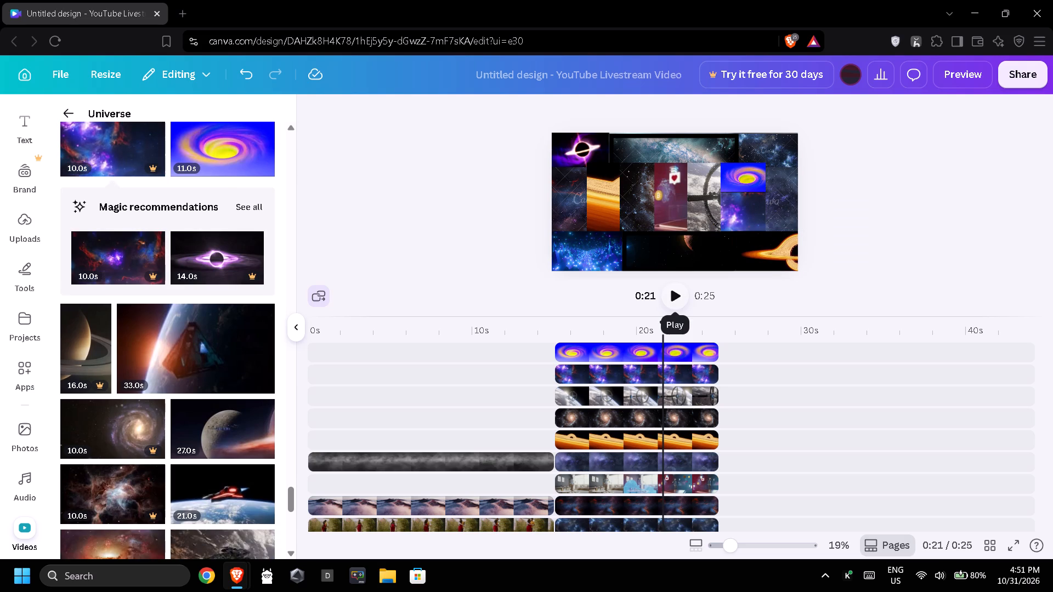
Shorten the purple-blue nebula clip from its top edge so it begins directly below the swirling vortex clip.
click(750, 214)
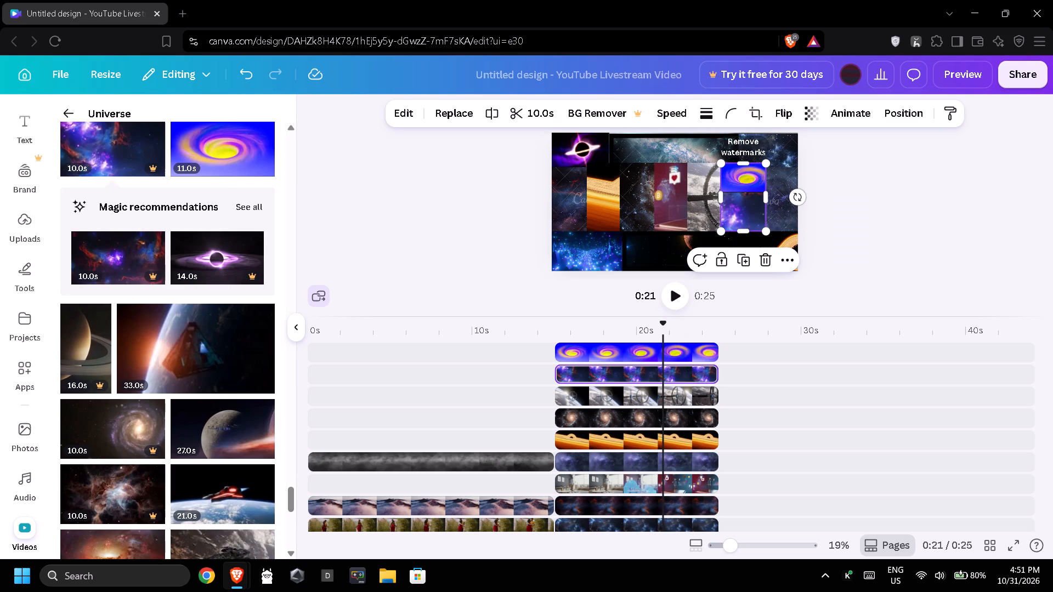
click(636, 371)
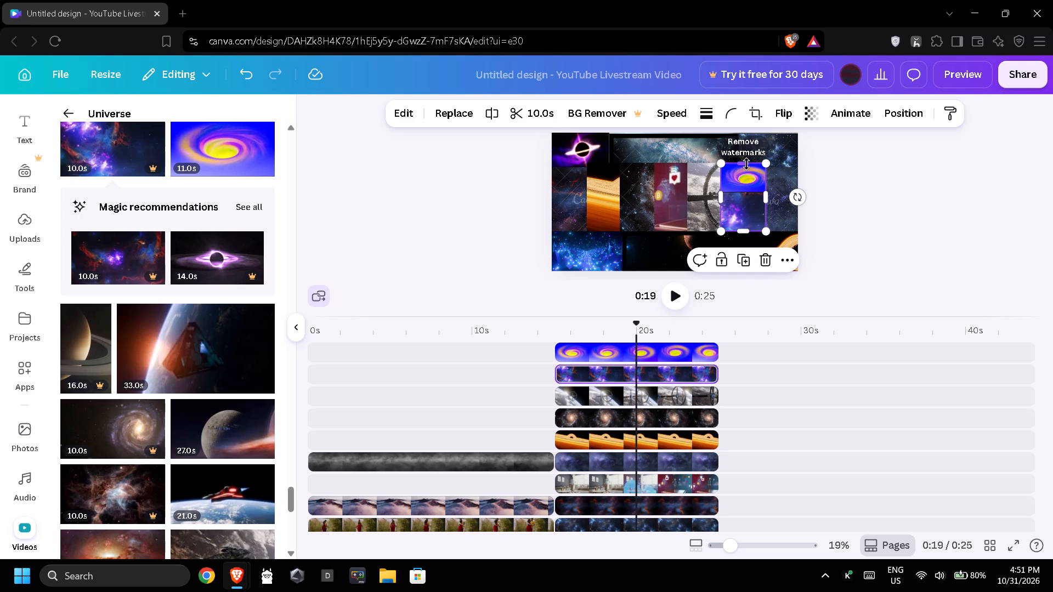
drag(746, 163, 751, 198)
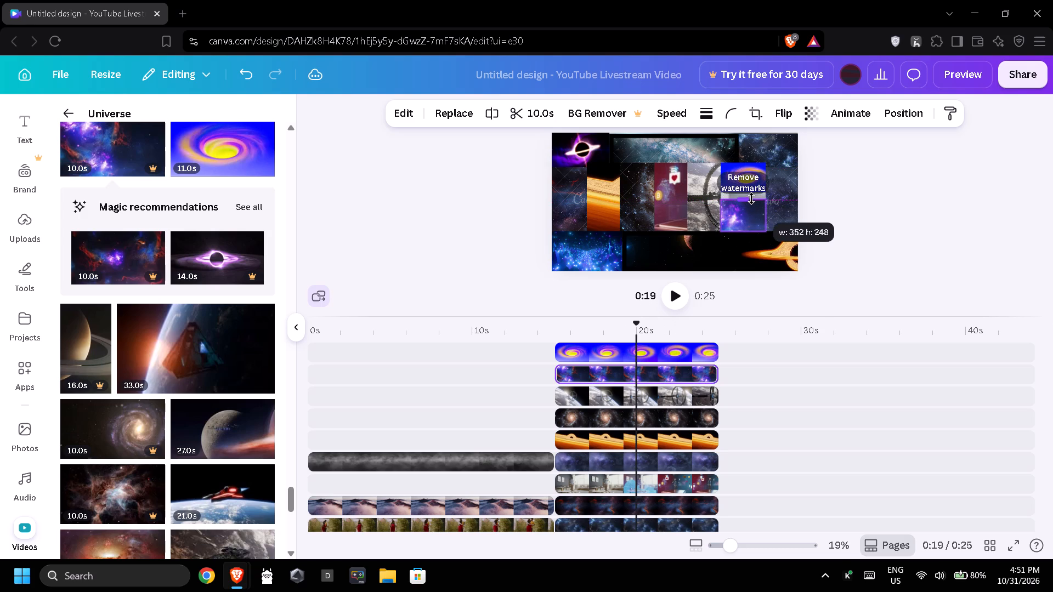
drag(751, 198, 751, 193)
double_click(882, 213)
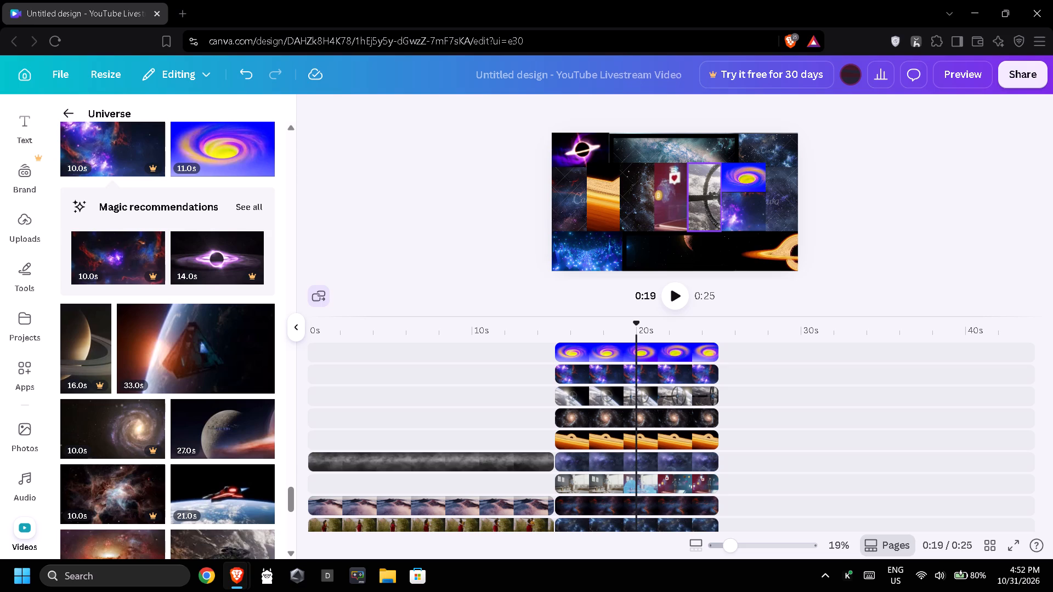
Add a solid black border with stroke weight 30 to the blue starry clip in the collage's bottom-left corner.
click(522, 241)
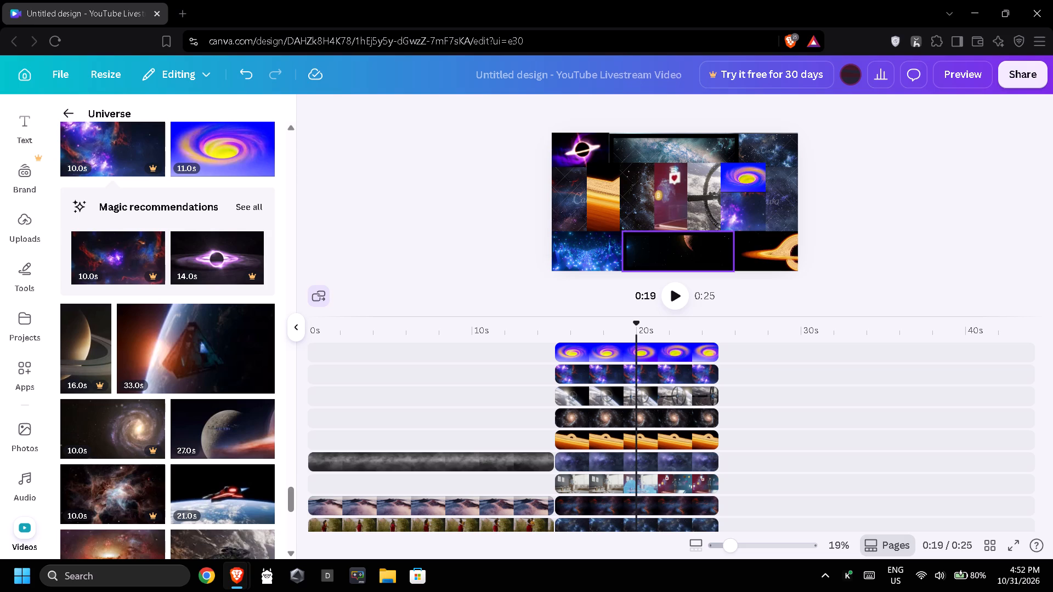
click(595, 248)
click(704, 117)
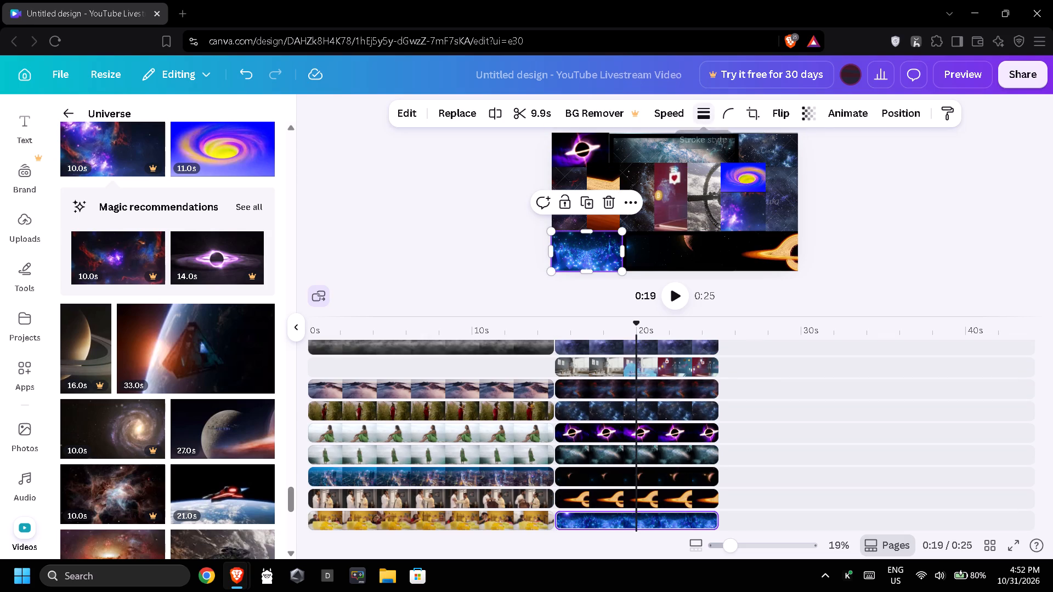
drag(660, 209, 656, 209)
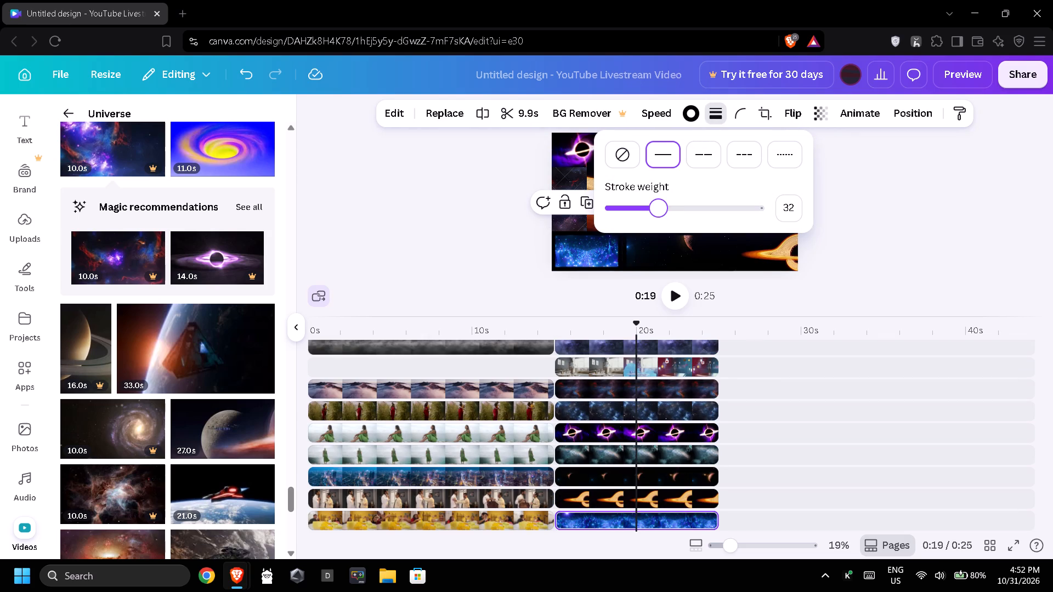
drag(656, 209, 654, 209)
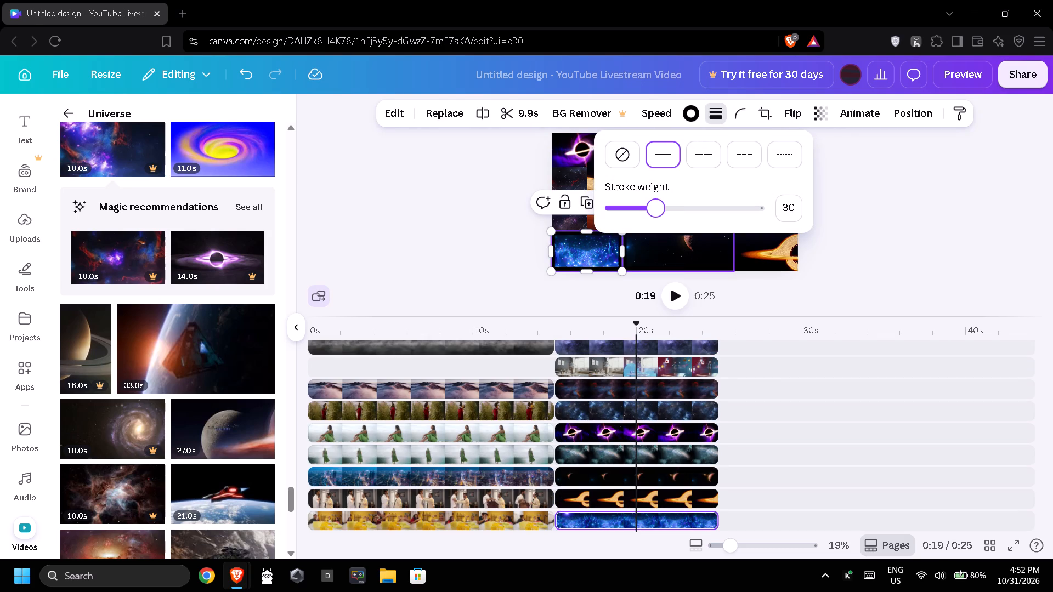
Add a solid black border to the golden black-hole clip in the collage's bottom-right corner, matching the blue starry clip's border.
click(686, 259)
click(774, 253)
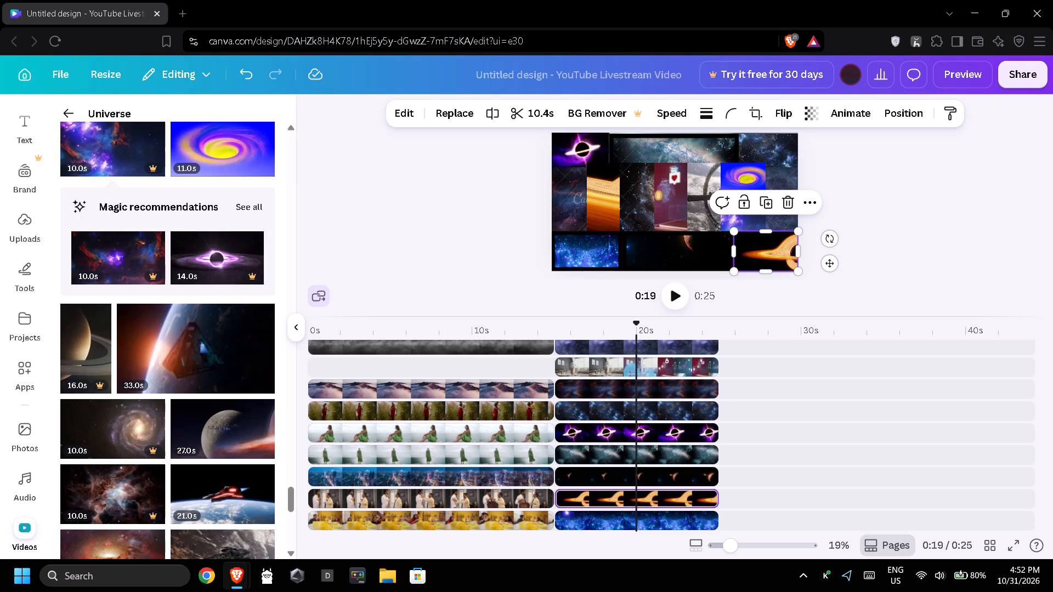
click(728, 117)
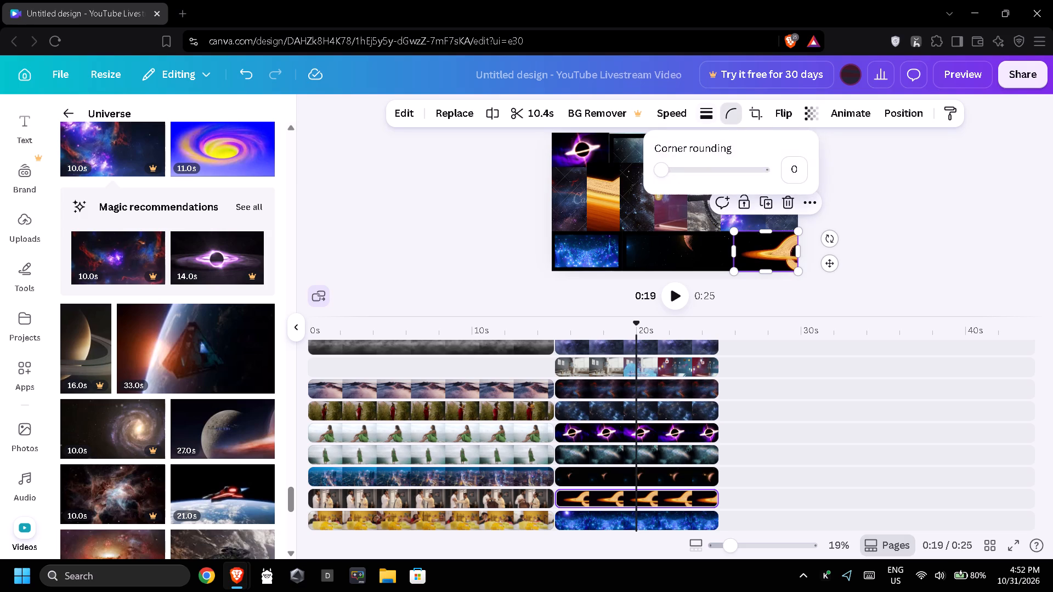
click(711, 117)
drag(610, 209, 635, 211)
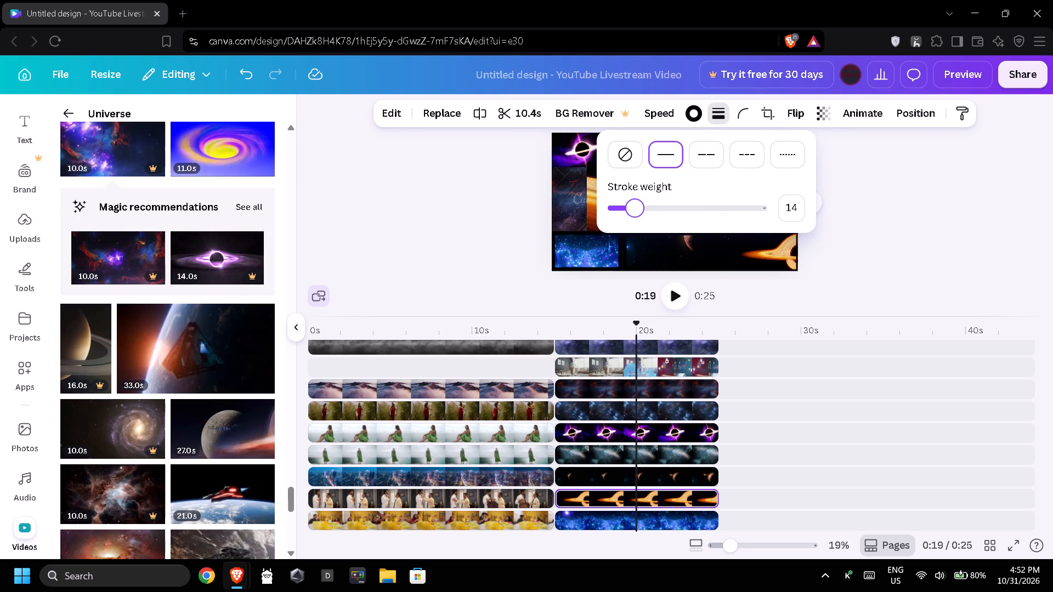
drag(635, 211, 658, 218)
Add a matching solid black border to the dark nebula strip at the collage's left edge.
click(583, 217)
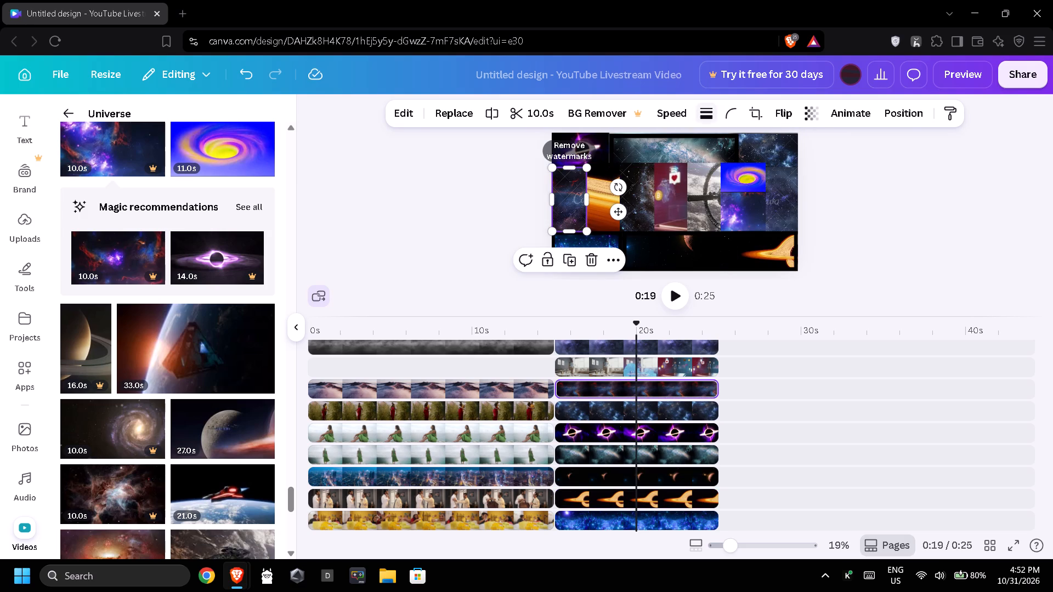
click(710, 111)
drag(620, 202, 656, 209)
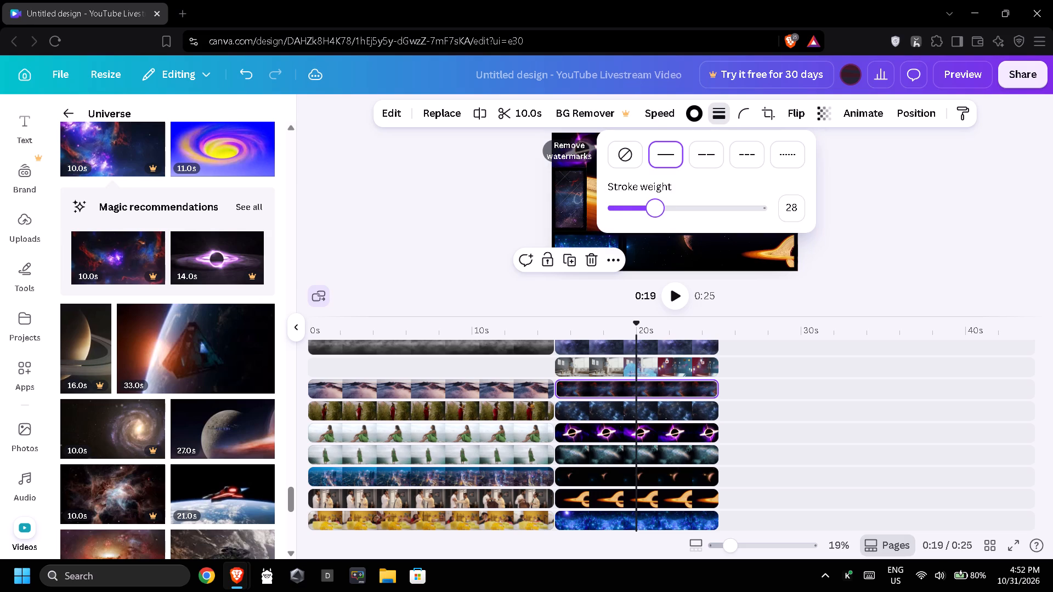
drag(656, 209, 657, 210)
Add a solid black border with stroke weight 30 to the purple black-hole clip in the collage's top-left corner.
click(584, 140)
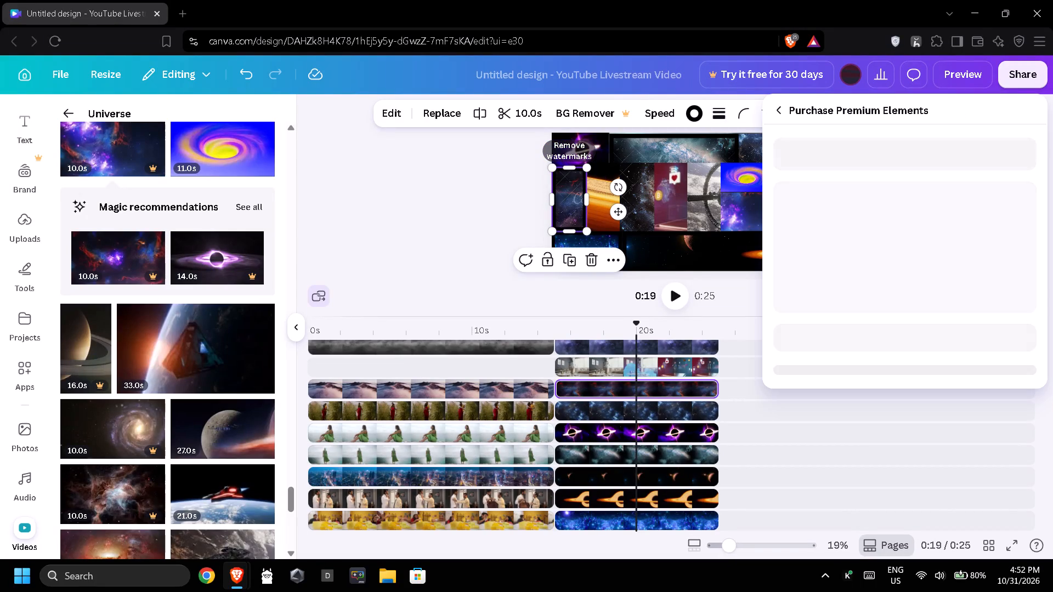
click(605, 144)
click(604, 146)
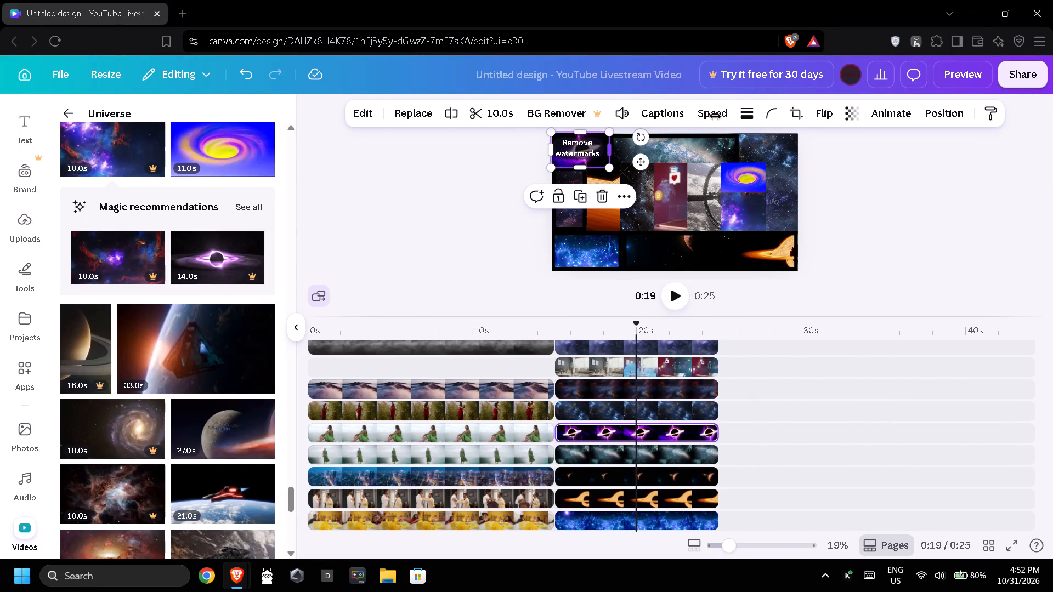
click(749, 116)
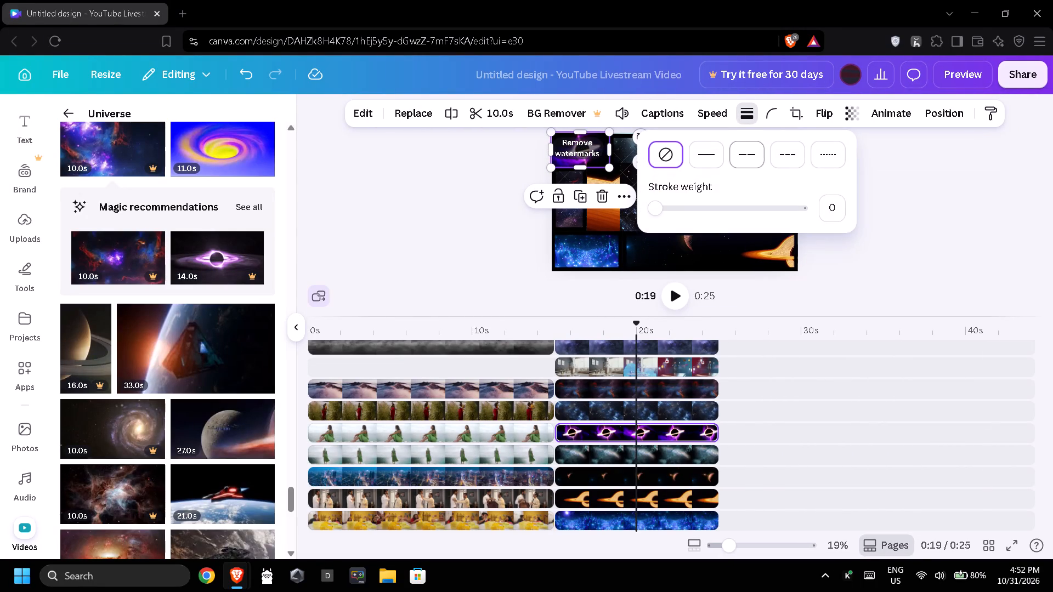
drag(660, 204, 695, 208)
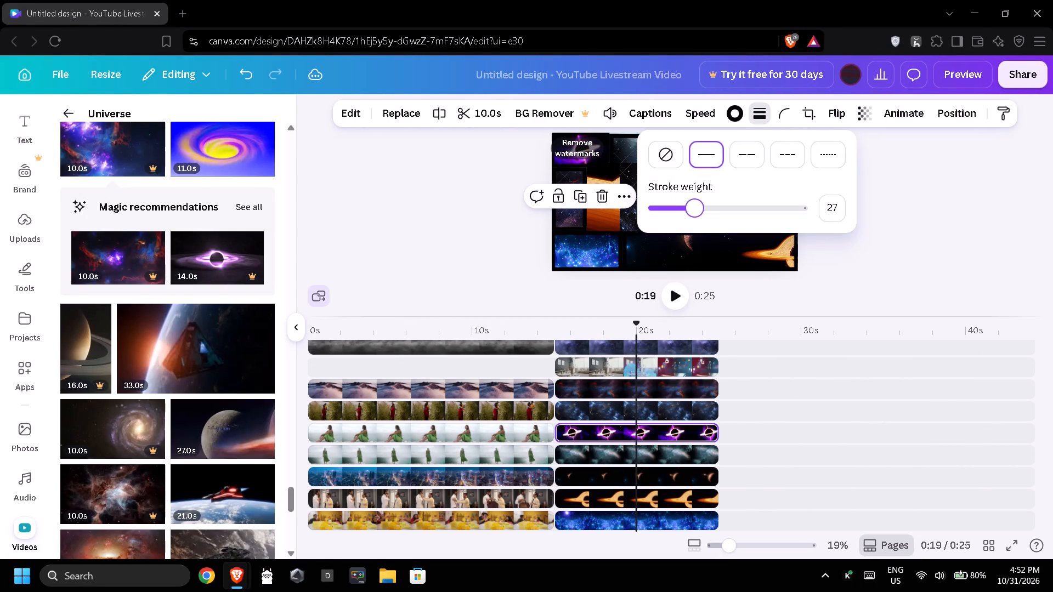
drag(695, 208, 698, 210)
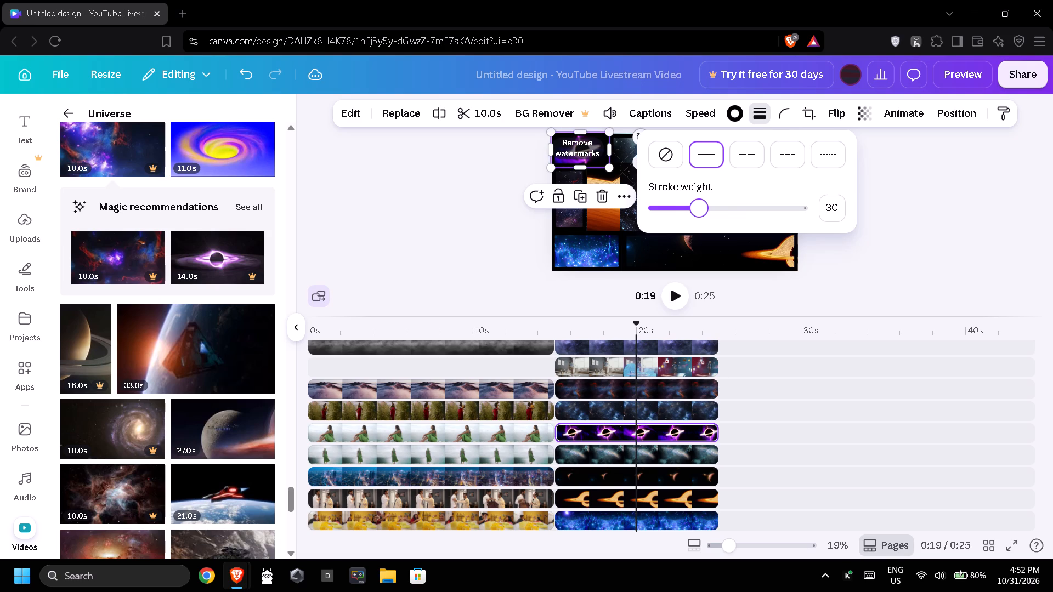
Add a matching solid black border to the dark starry clip in the collage's top-right corner.
click(693, 257)
click(773, 255)
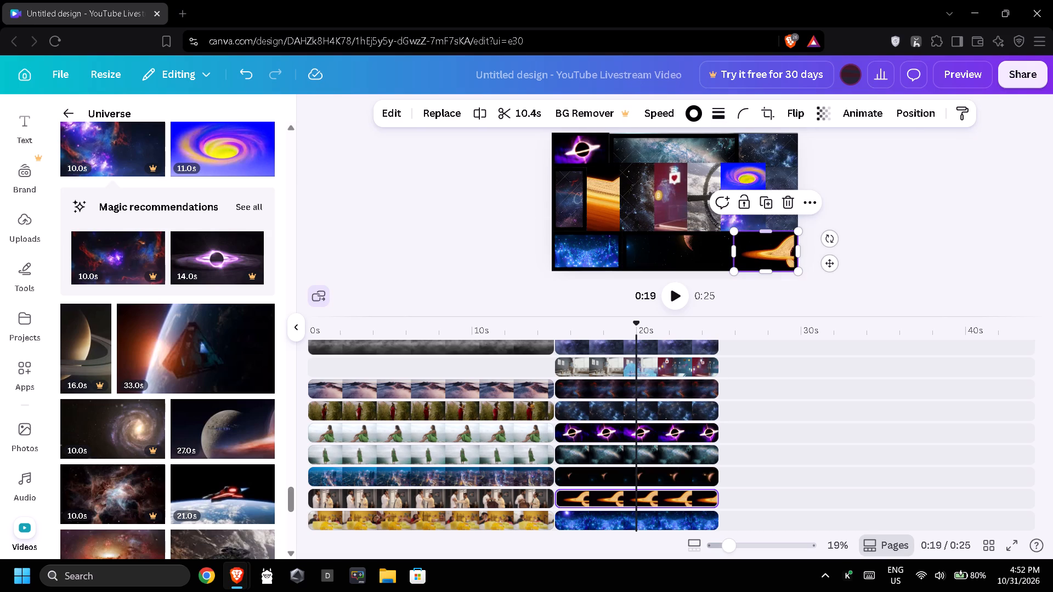
click(786, 161)
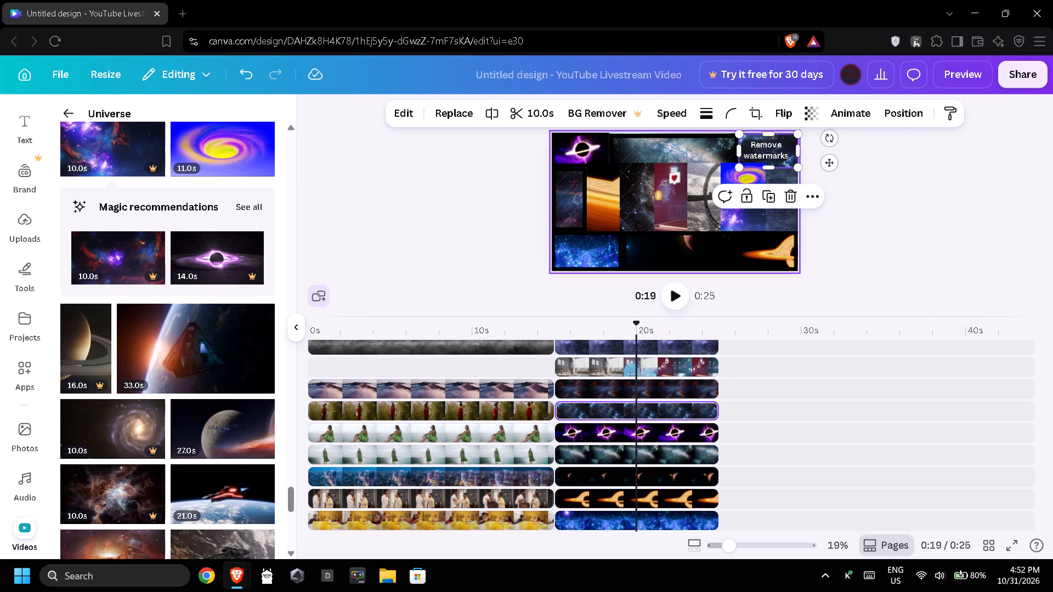
click(700, 115)
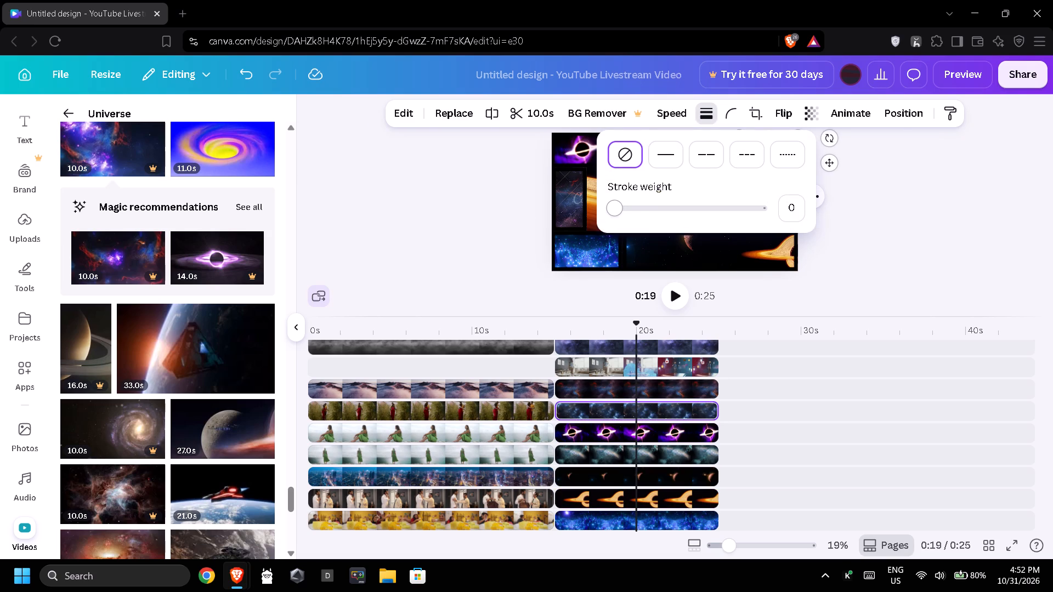
drag(618, 207, 654, 210)
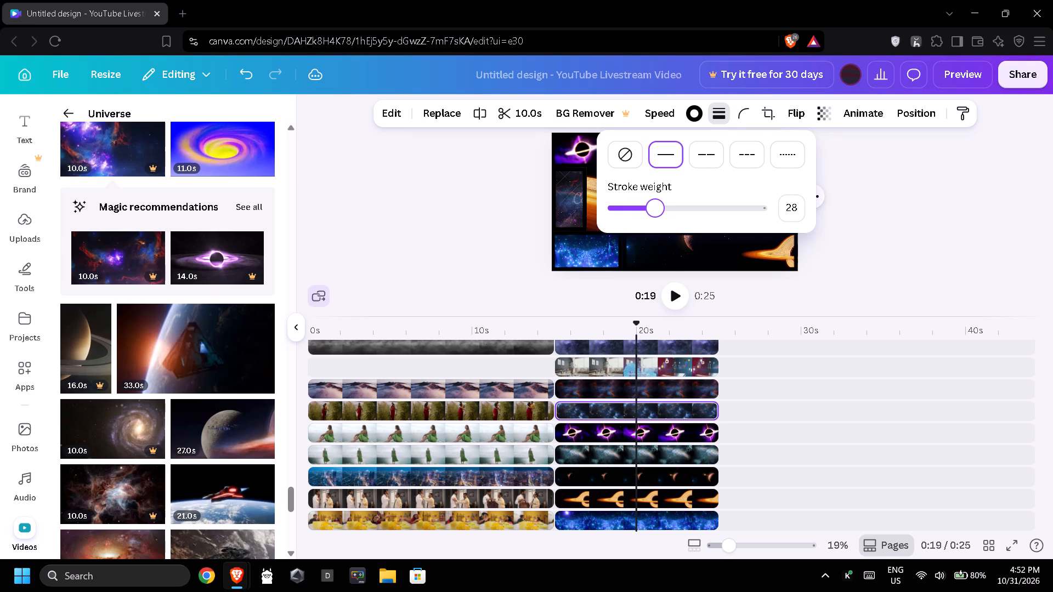
drag(654, 210, 657, 211)
double_click(846, 258)
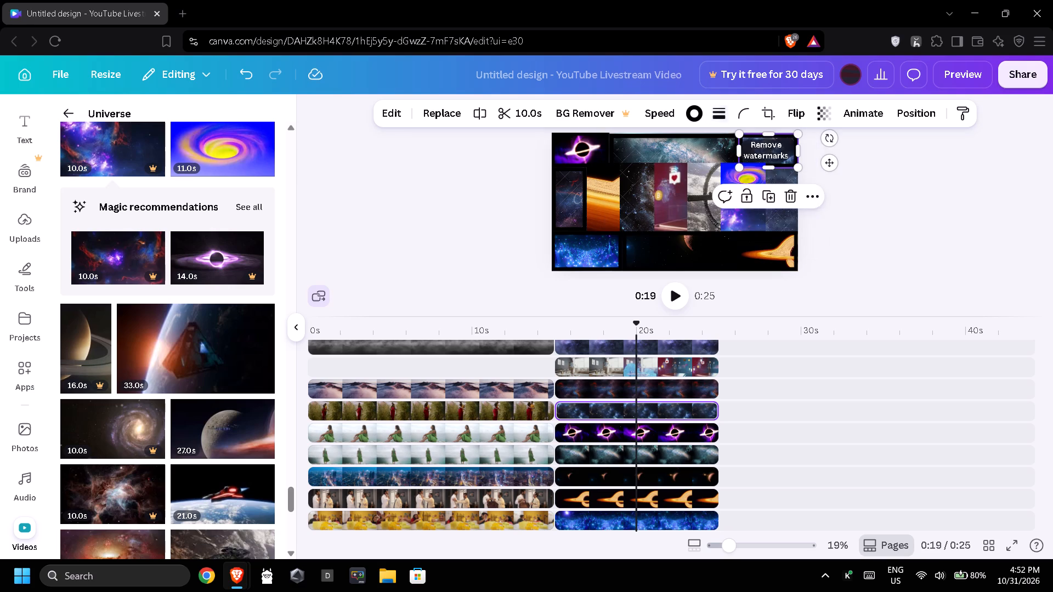
Add a solid black border to the dark starry strip at the collage's right edge, matching the neighbouring clips' borders.
click(767, 209)
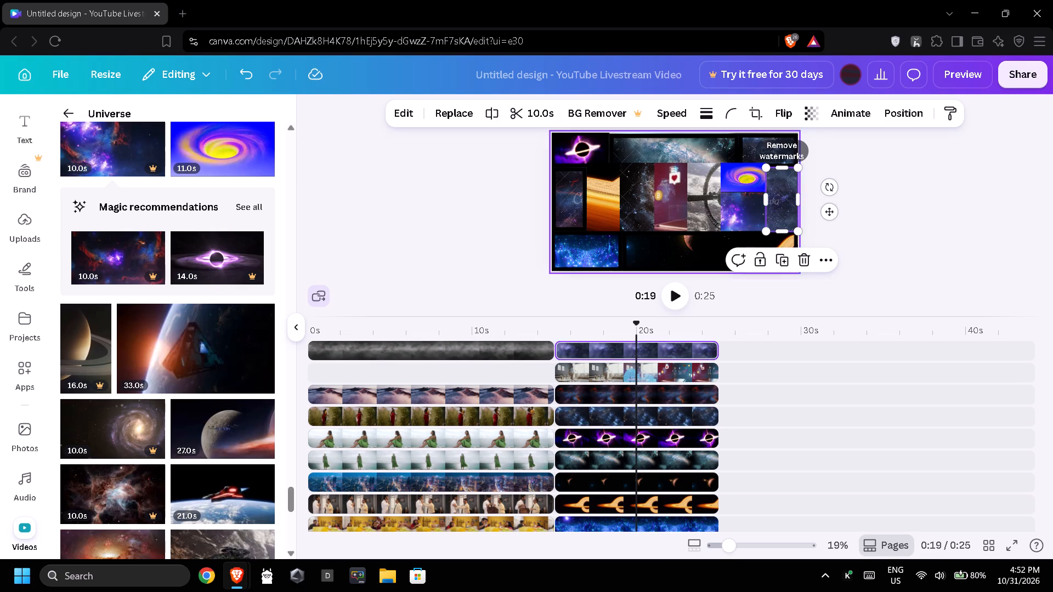
click(712, 117)
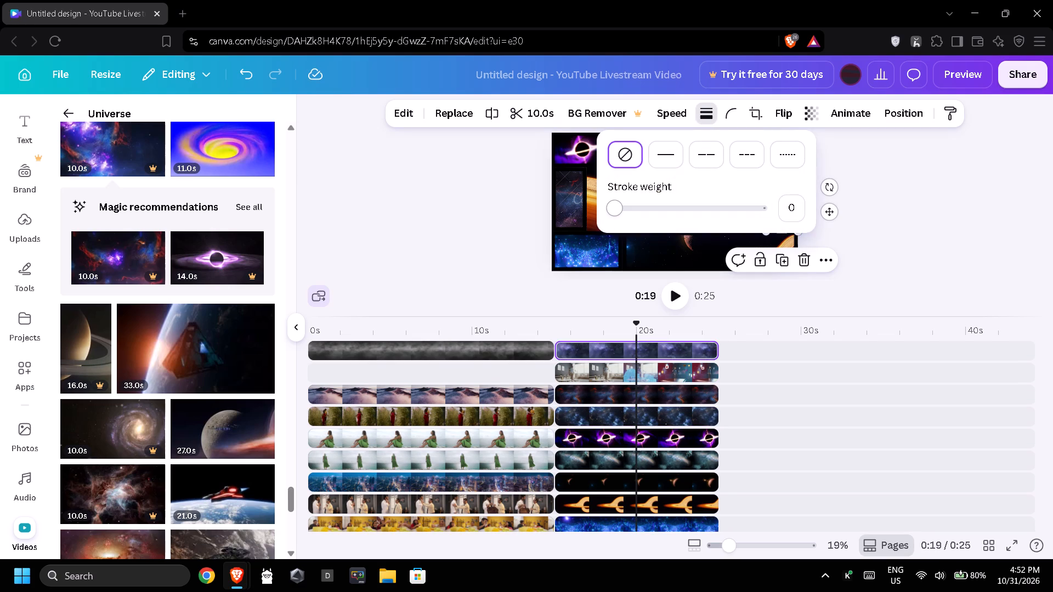
drag(618, 206, 656, 209)
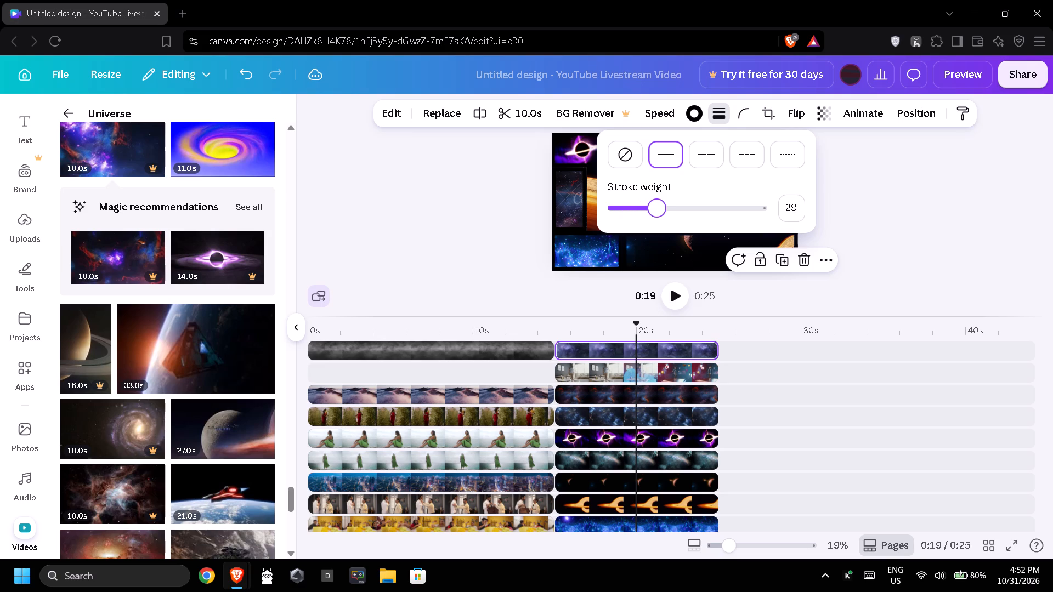
drag(656, 209, 658, 210)
double_click(895, 227)
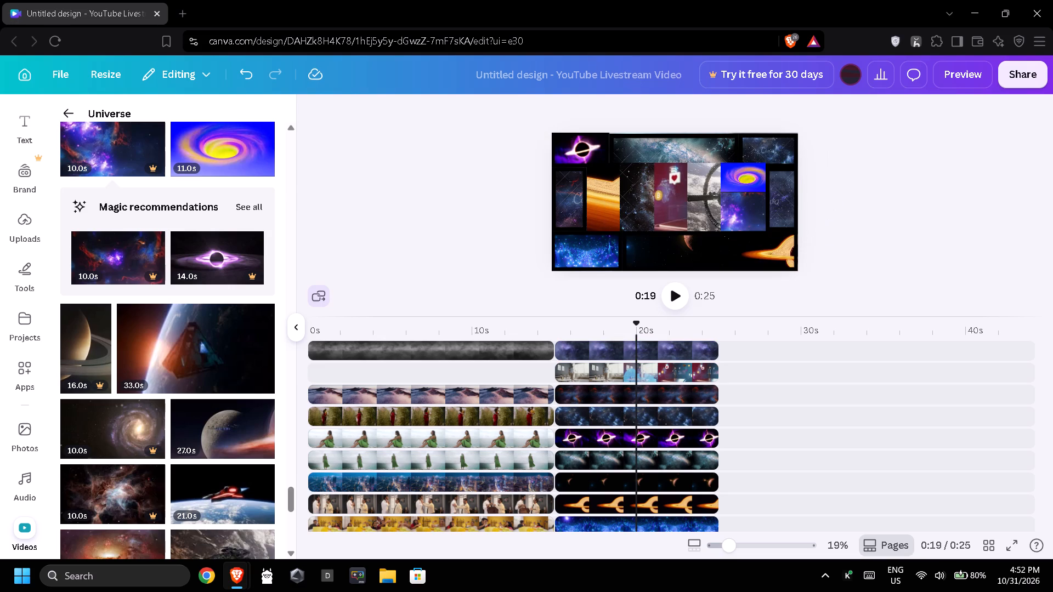
Add a solid black border with stroke weight 30 to the purple nebula clip below the yellow spiral clip.
click(750, 212)
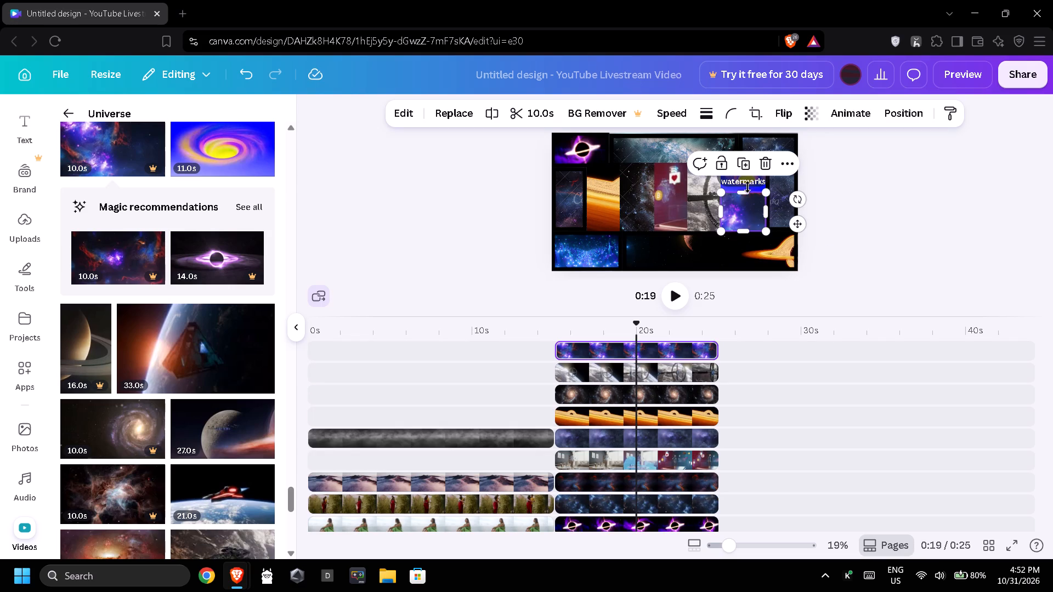
click(700, 116)
drag(618, 206, 622, 206)
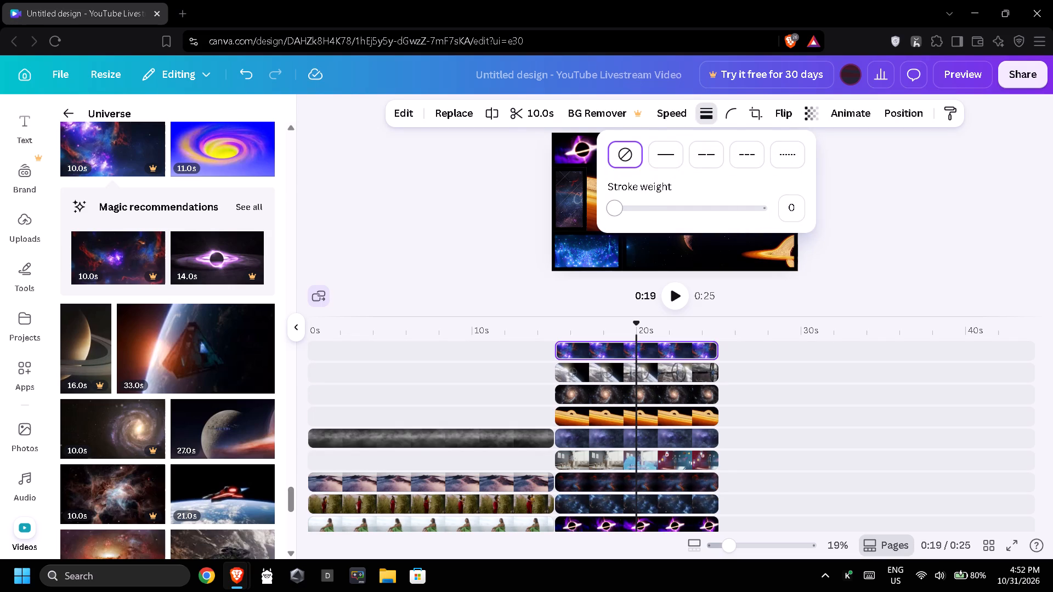
drag(622, 206, 658, 209)
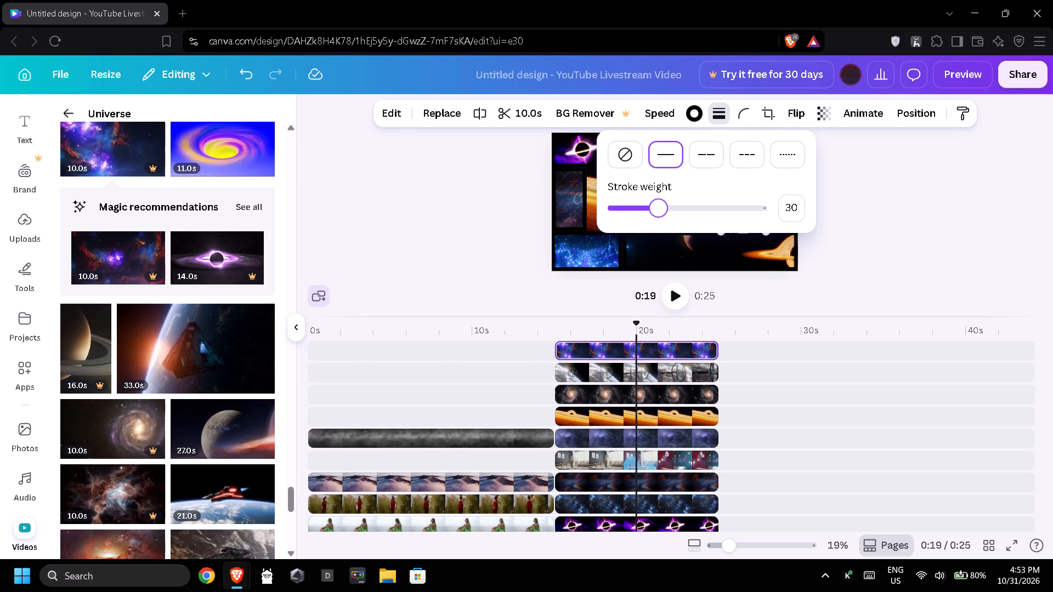
double_click(966, 192)
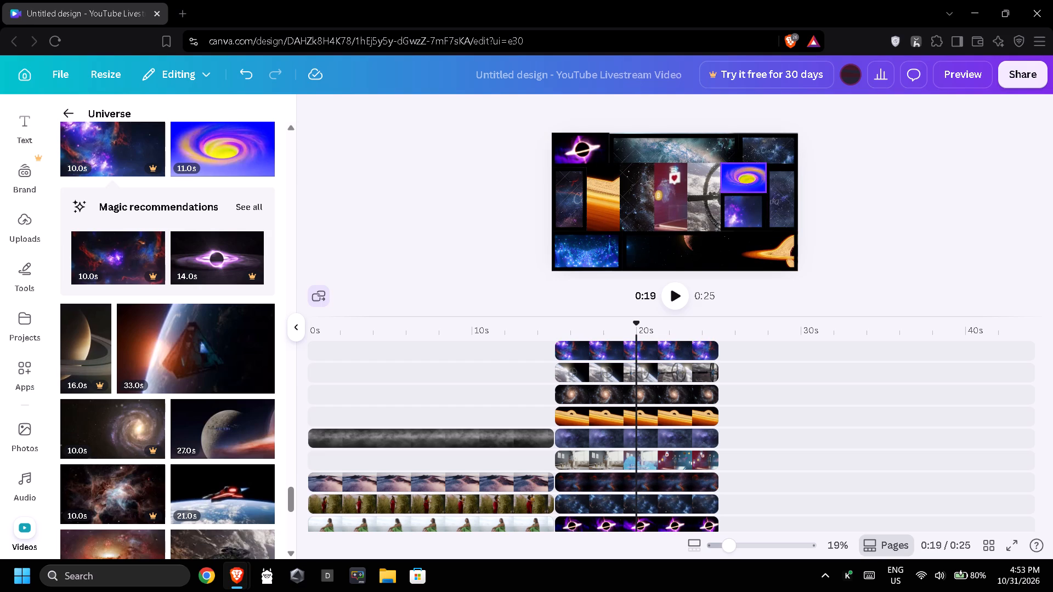
Add a matching solid black border to the yellow and blue spiral galaxy clip above the purple nebula clip.
click(750, 181)
click(710, 112)
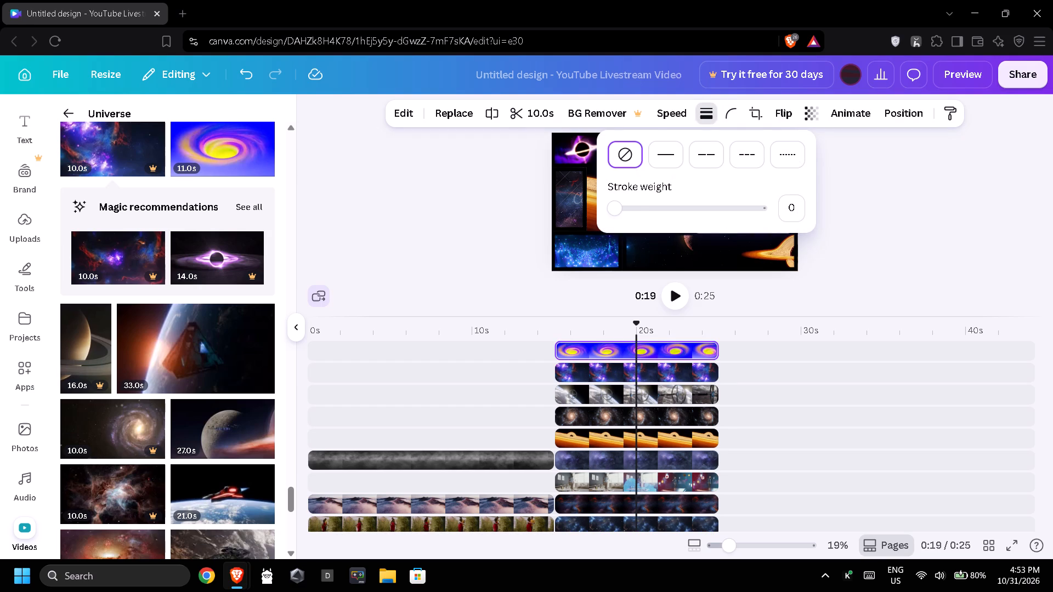
drag(619, 208, 652, 210)
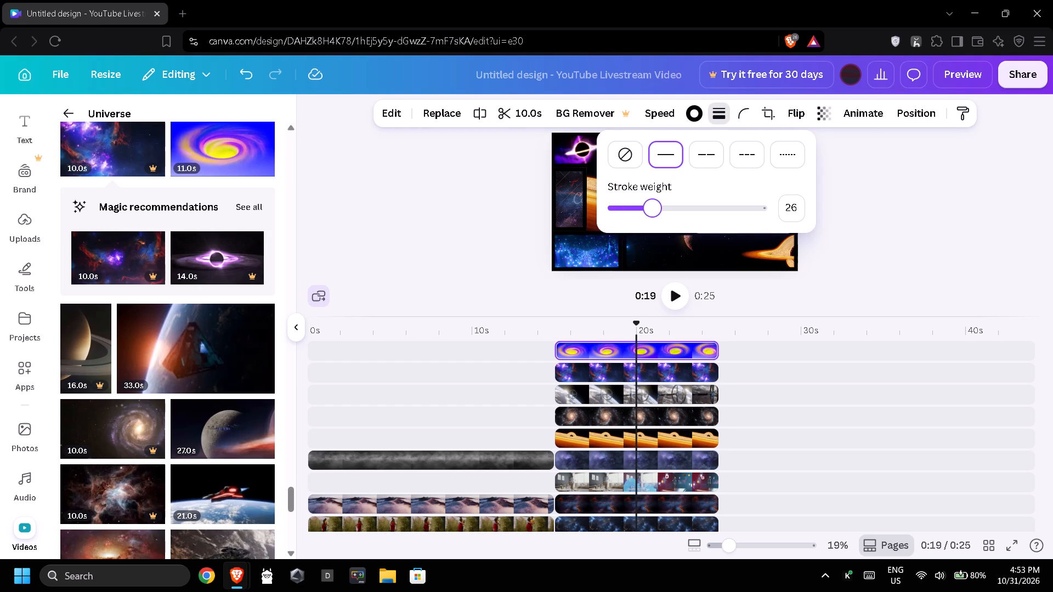
drag(652, 210, 658, 210)
triple_click(860, 218)
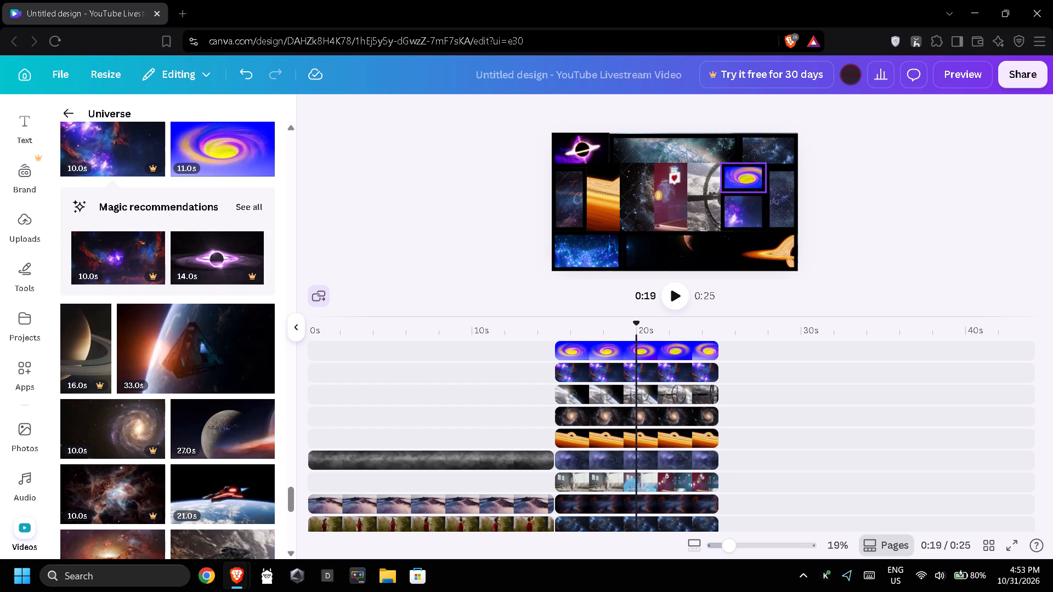
Add a matching solid black border to the grey spacecraft clip beside the spiral galaxy clip in the middle row.
click(705, 179)
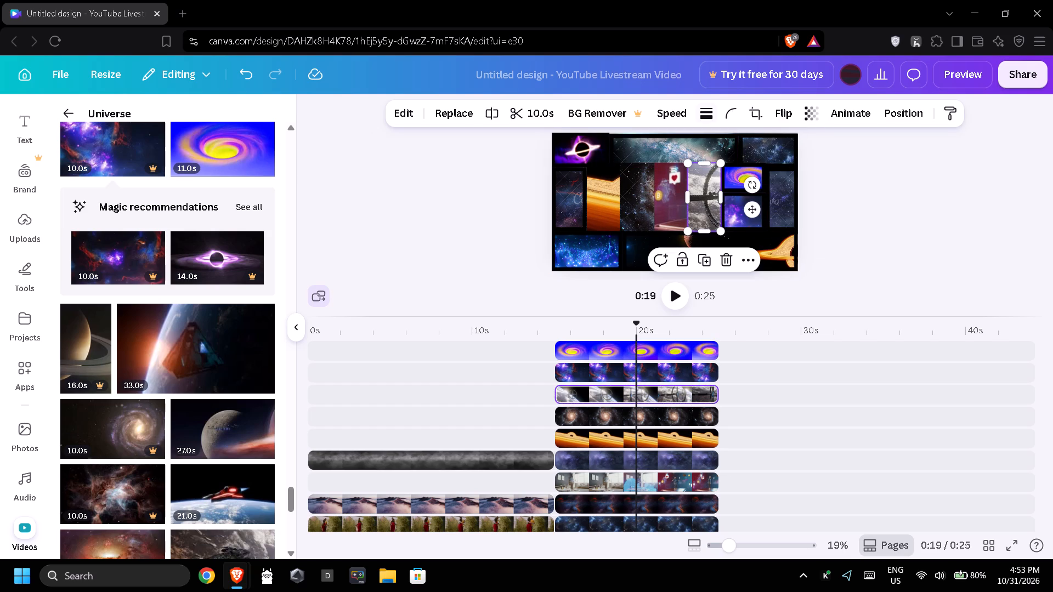
click(708, 115)
drag(620, 205, 631, 206)
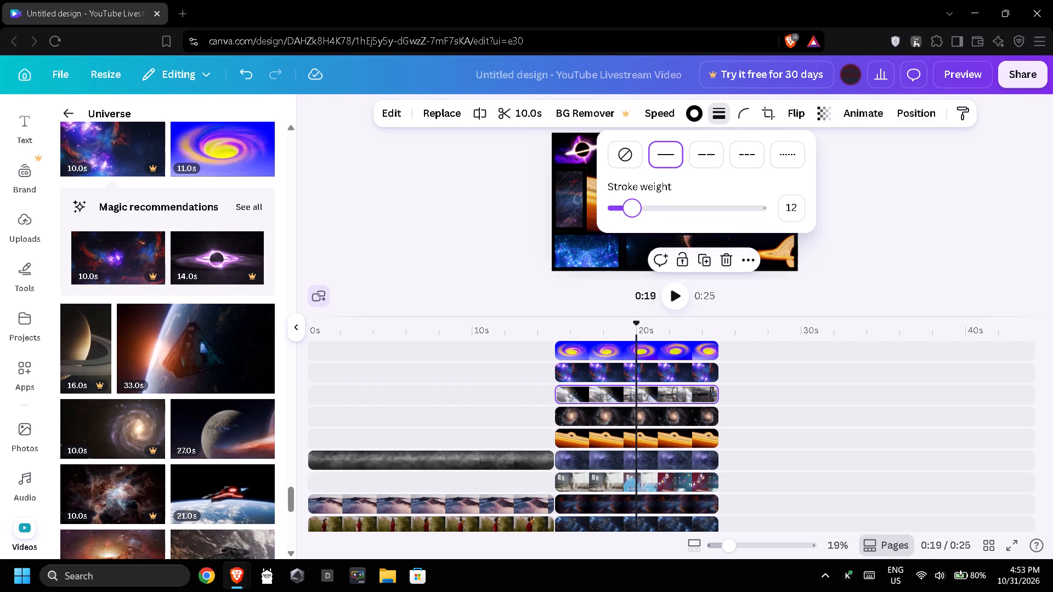
drag(631, 206, 656, 213)
drag(656, 213, 658, 213)
triple_click(903, 216)
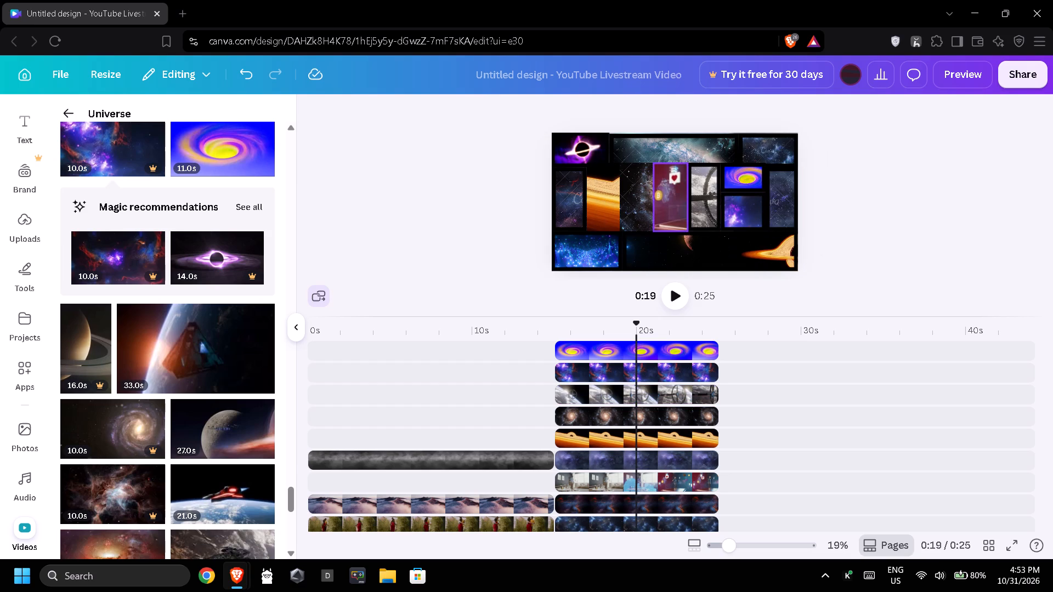
Add a solid black border with stroke weight 30 to the dark red clip in the centre of the collage.
click(680, 193)
click(744, 119)
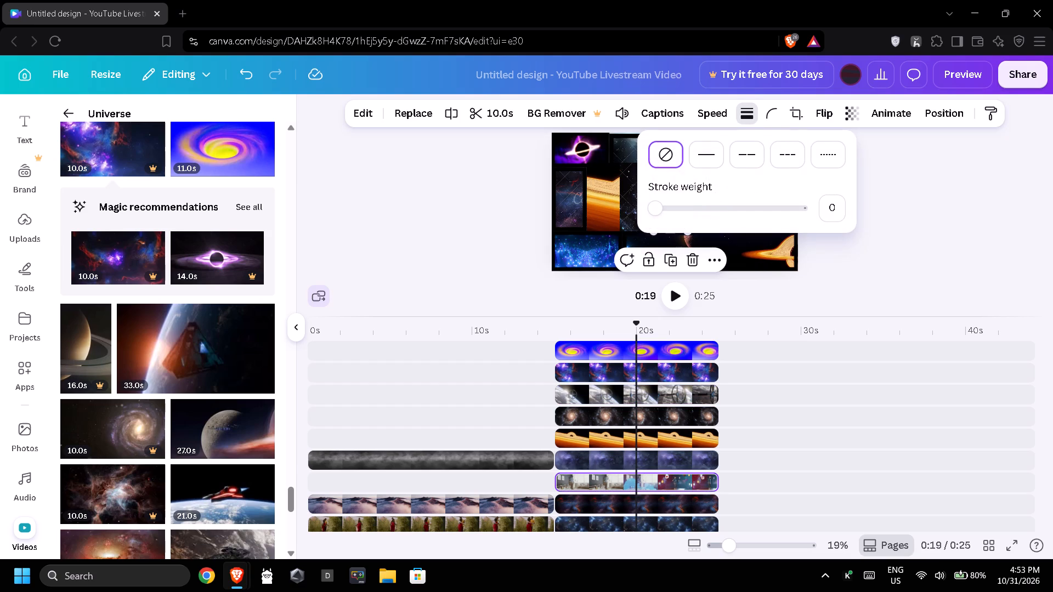
drag(659, 209, 687, 211)
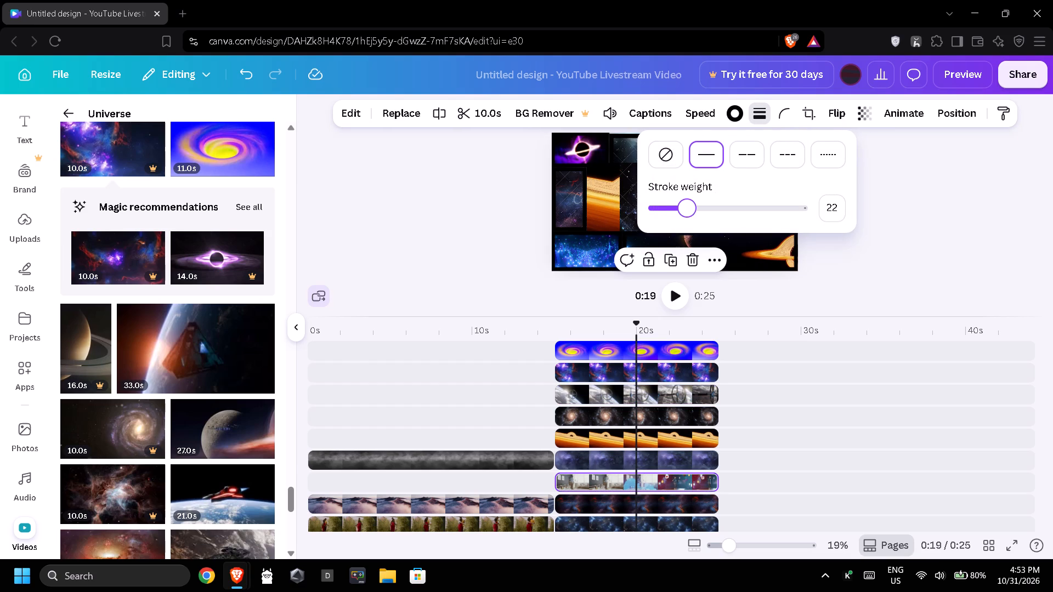
drag(687, 211, 698, 214)
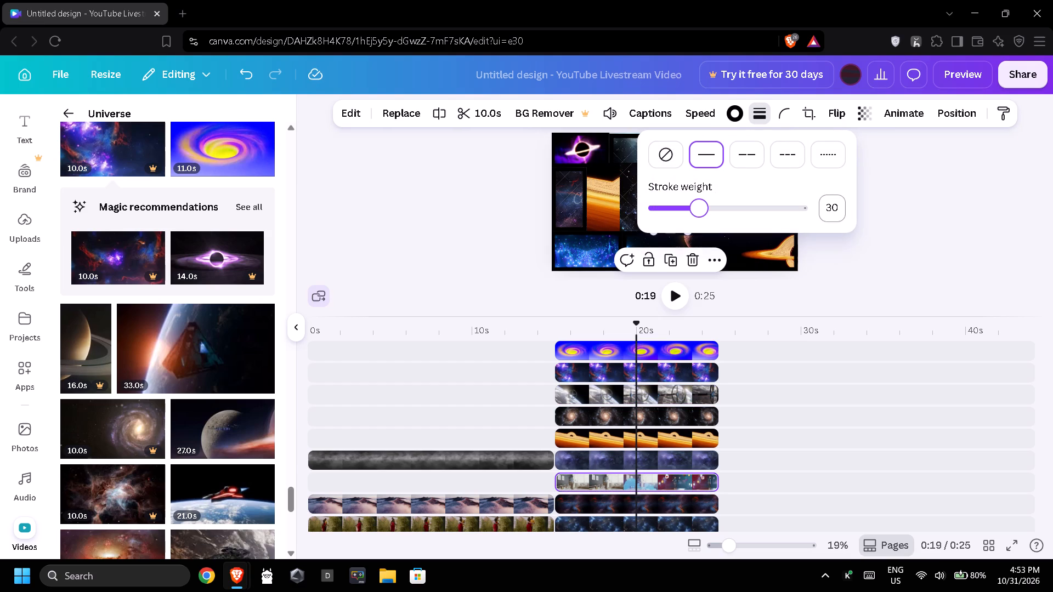
triple_click(924, 218)
Set the border stroke weight of the wide starry clip along the collage's top edge to 30.
click(696, 157)
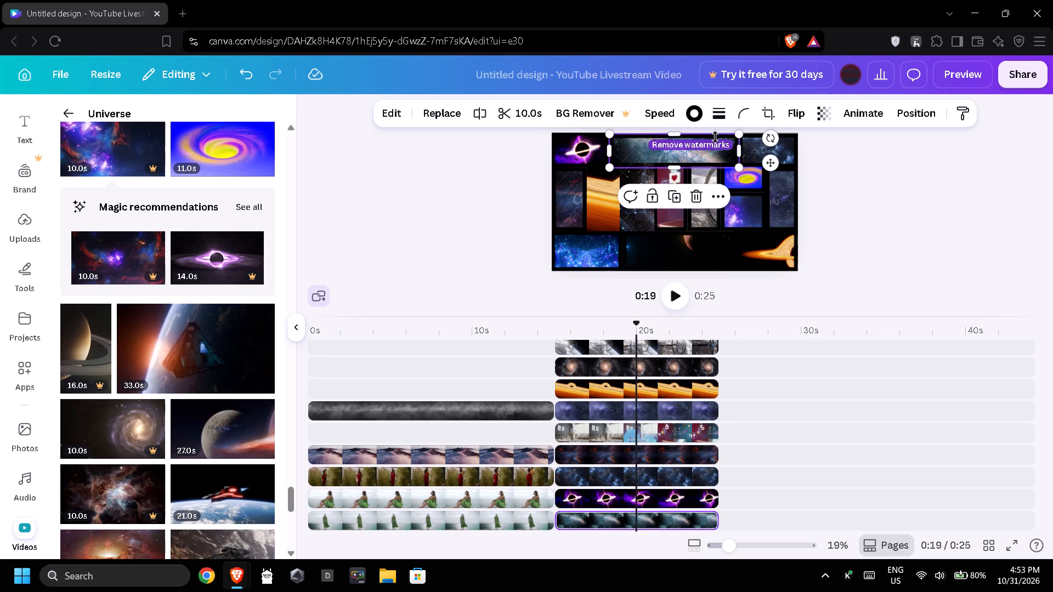
click(720, 120)
double_click(720, 119)
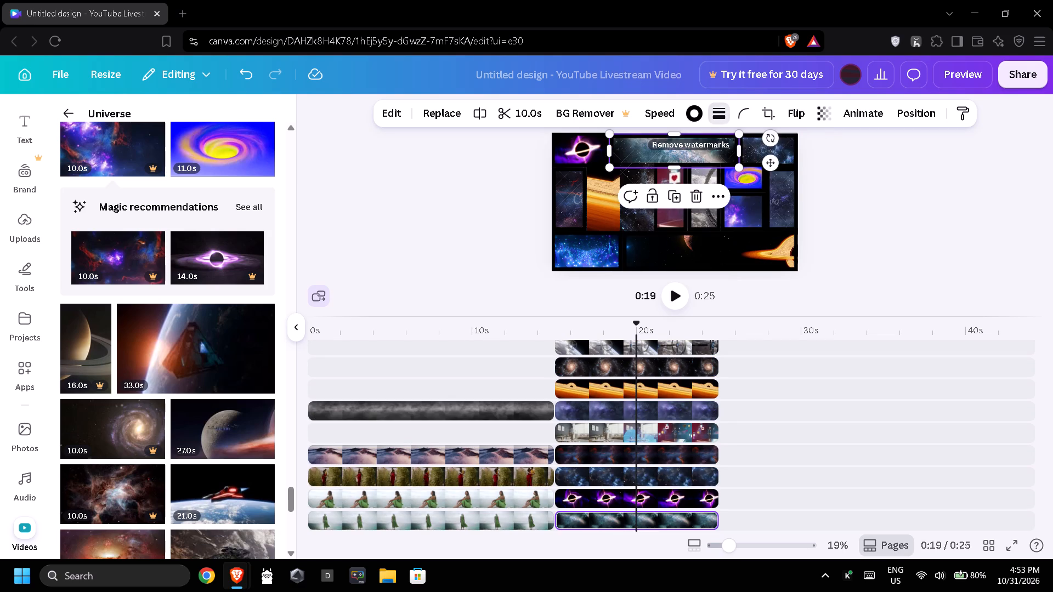
drag(678, 207, 676, 208)
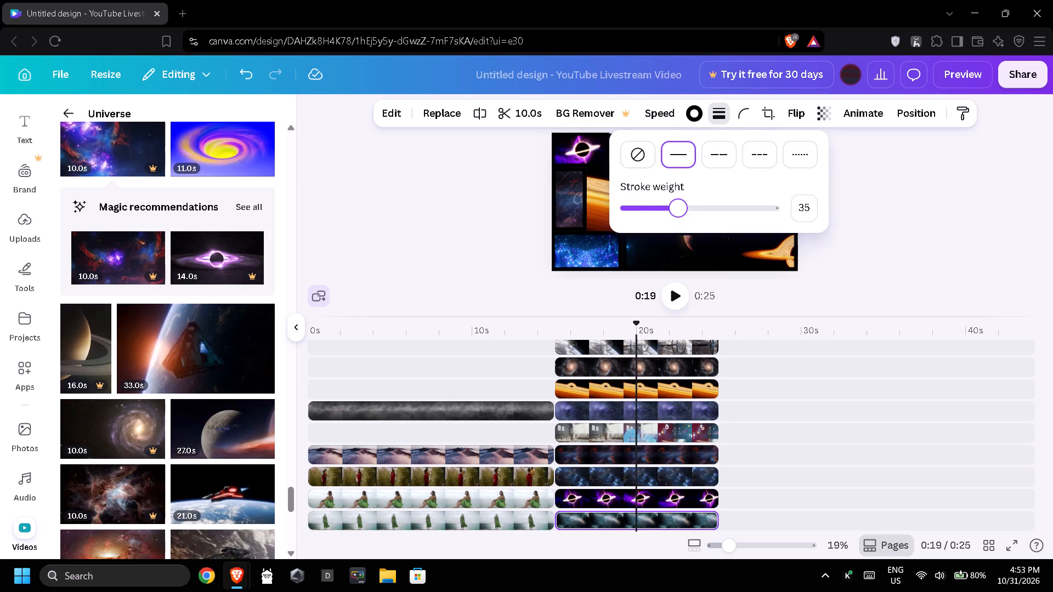
drag(676, 208, 670, 207)
triple_click(514, 227)
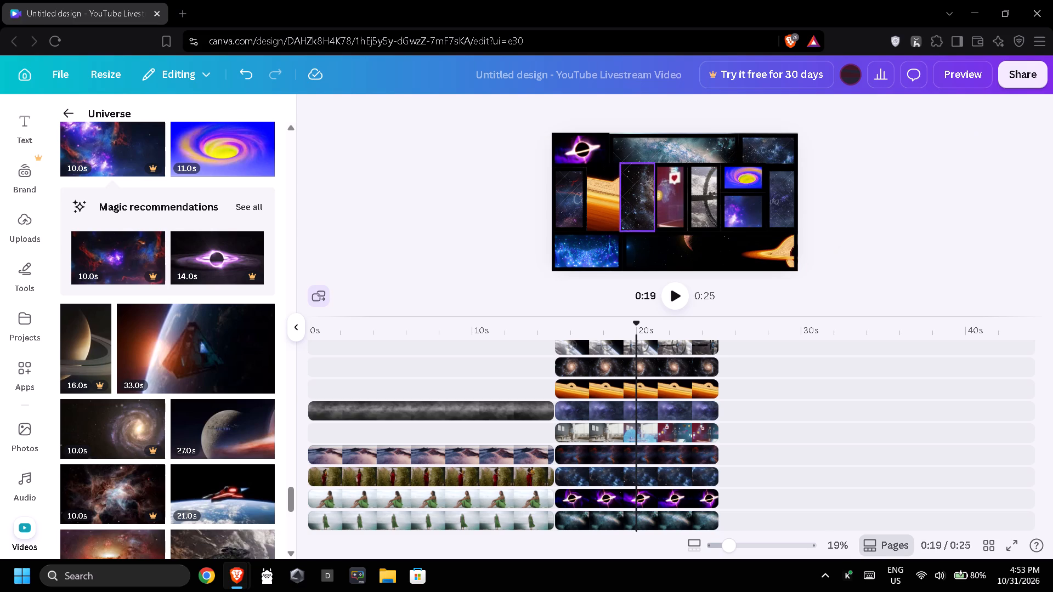
Add a solid black border with stroke weight 30 to the dark galaxy strip between the orange and dark red clips.
click(646, 186)
click(706, 111)
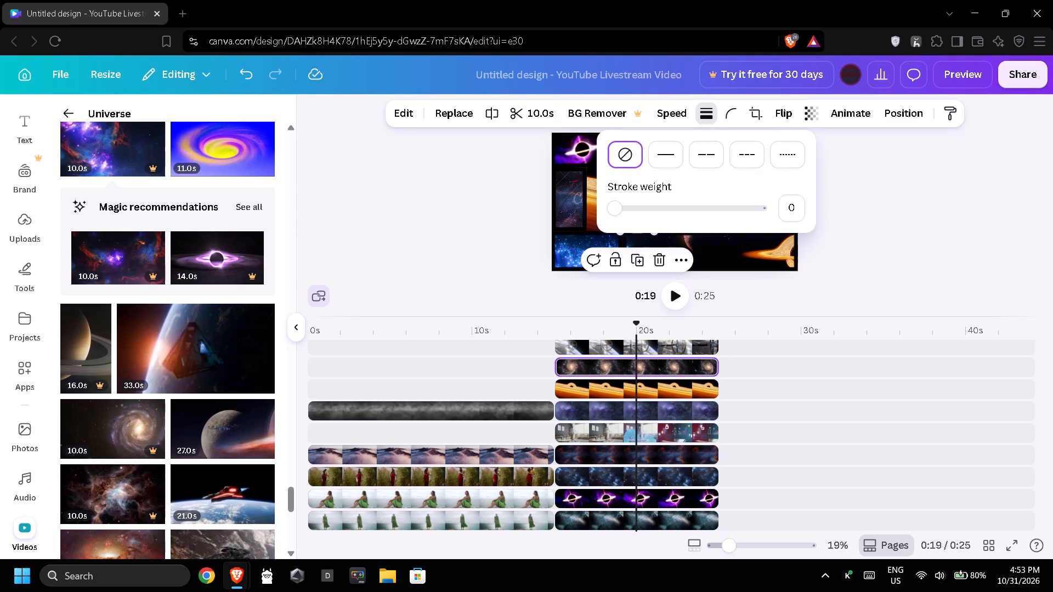
drag(616, 210, 621, 210)
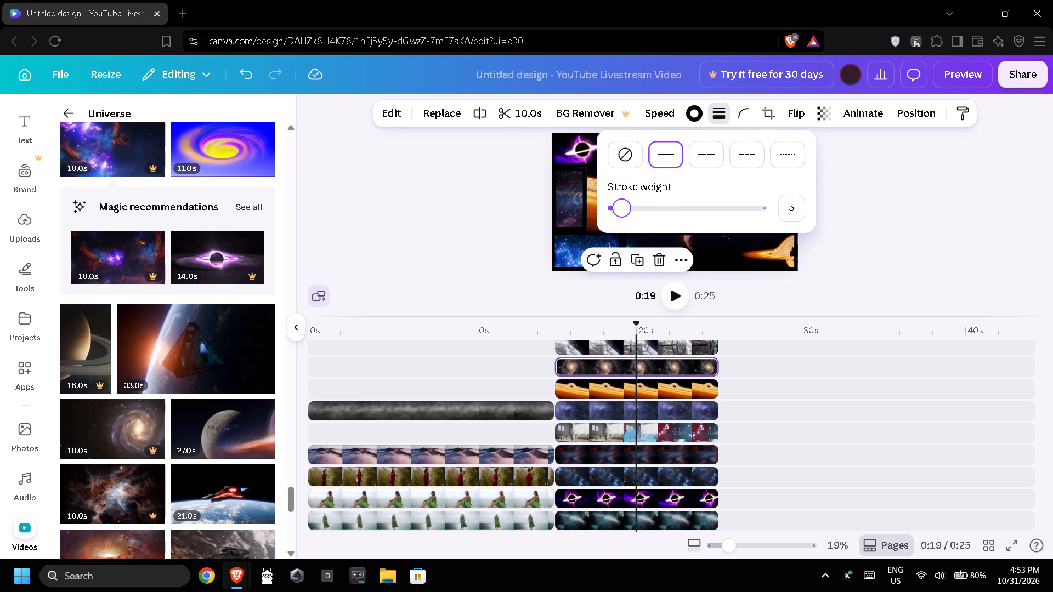
drag(621, 210, 657, 212)
triple_click(526, 220)
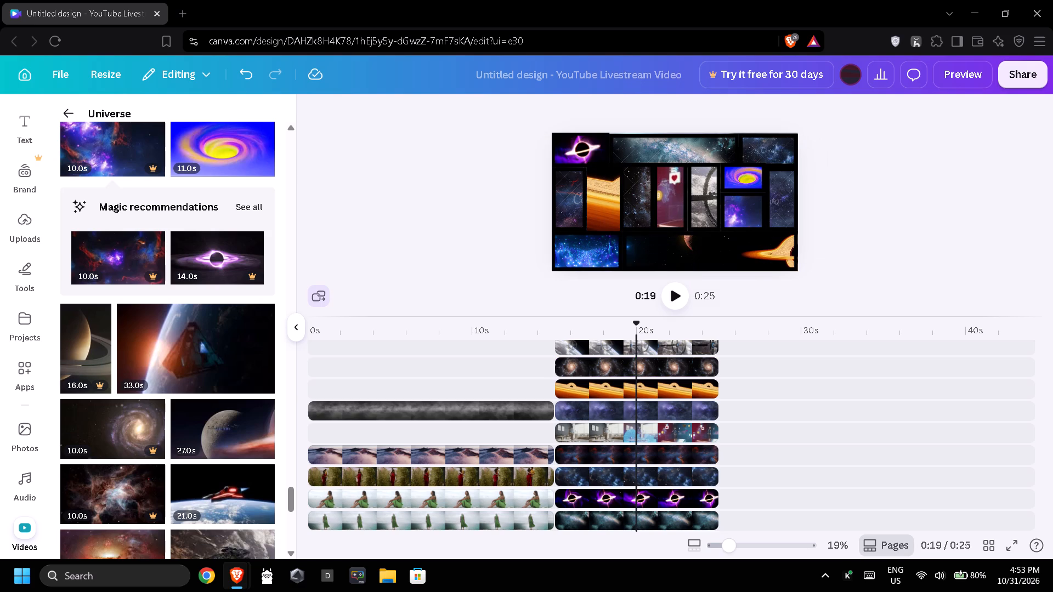
Add a solid black border with stroke weight 30 to the orange ringed clip in the collage's middle row.
click(588, 205)
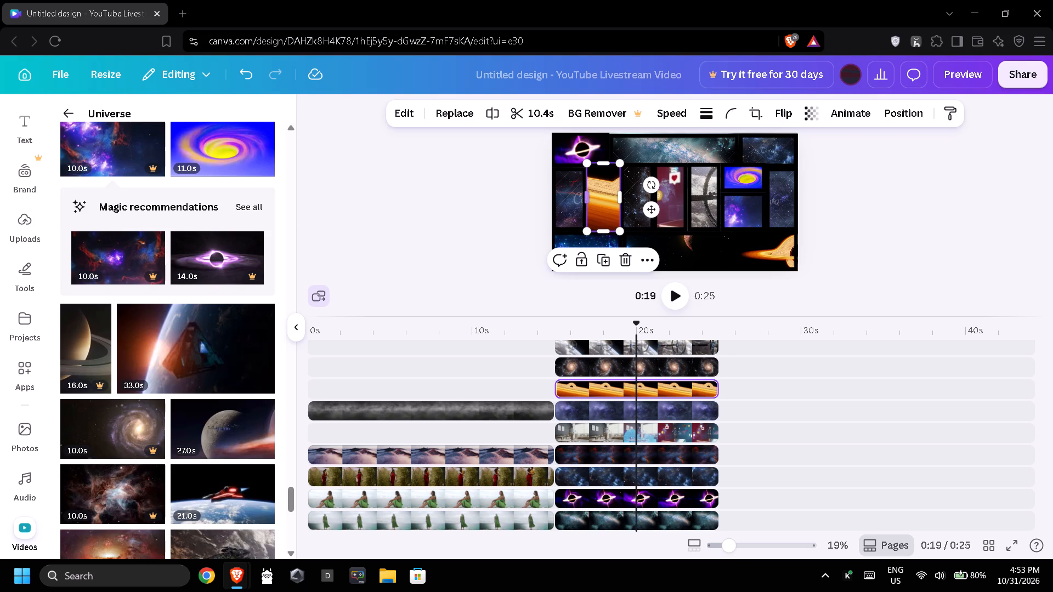
click(707, 117)
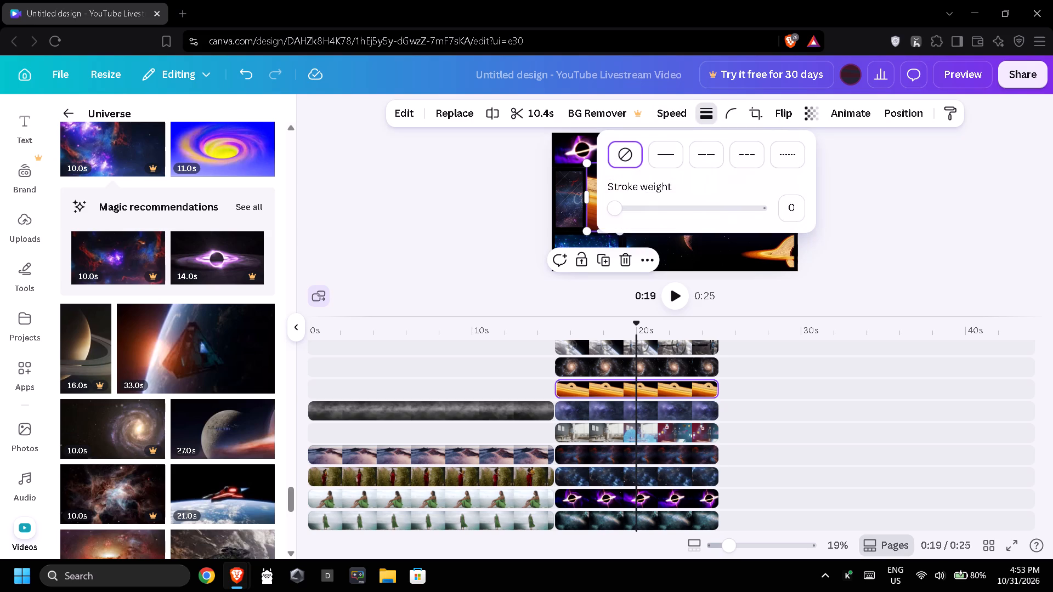
drag(619, 209, 635, 209)
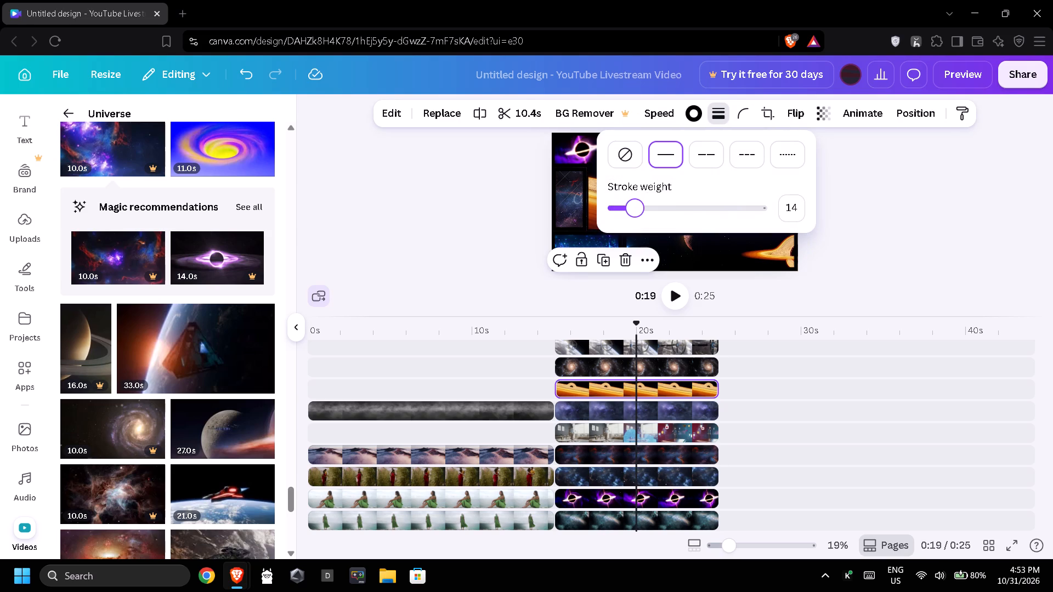
drag(635, 209, 658, 211)
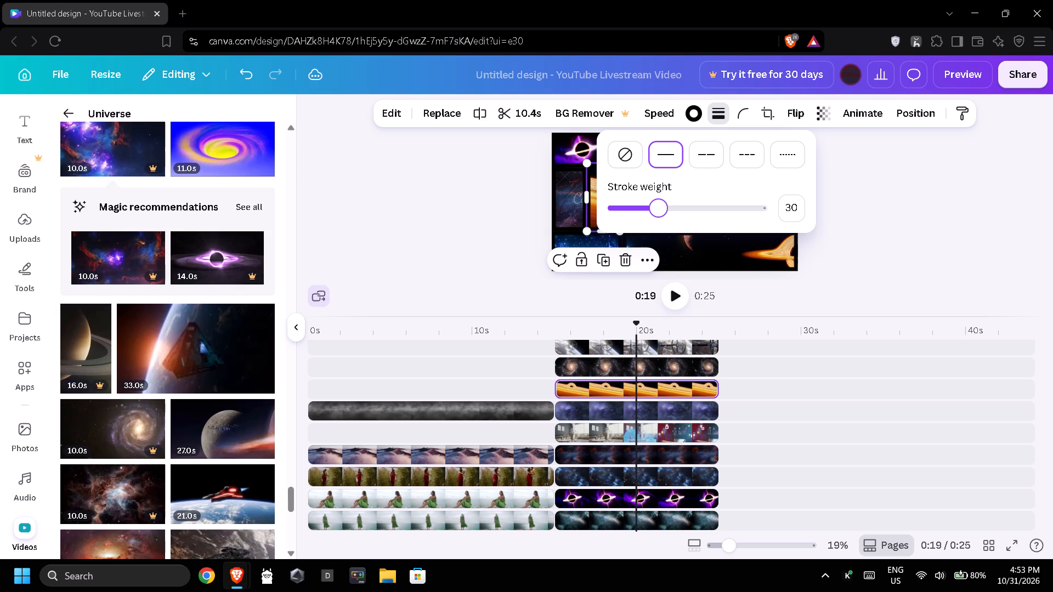
triple_click(508, 219)
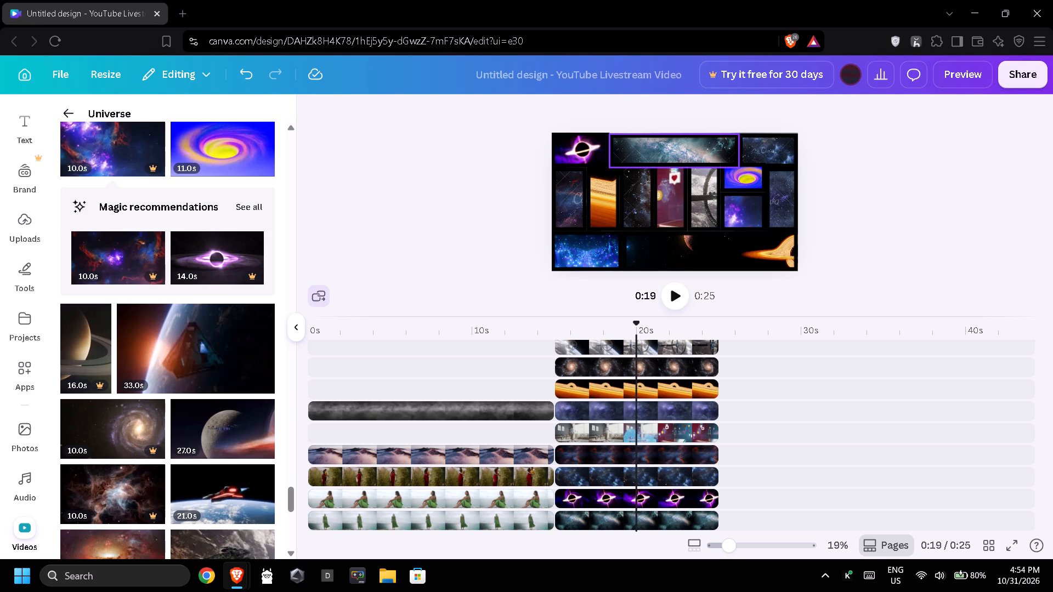
triple_click(519, 199)
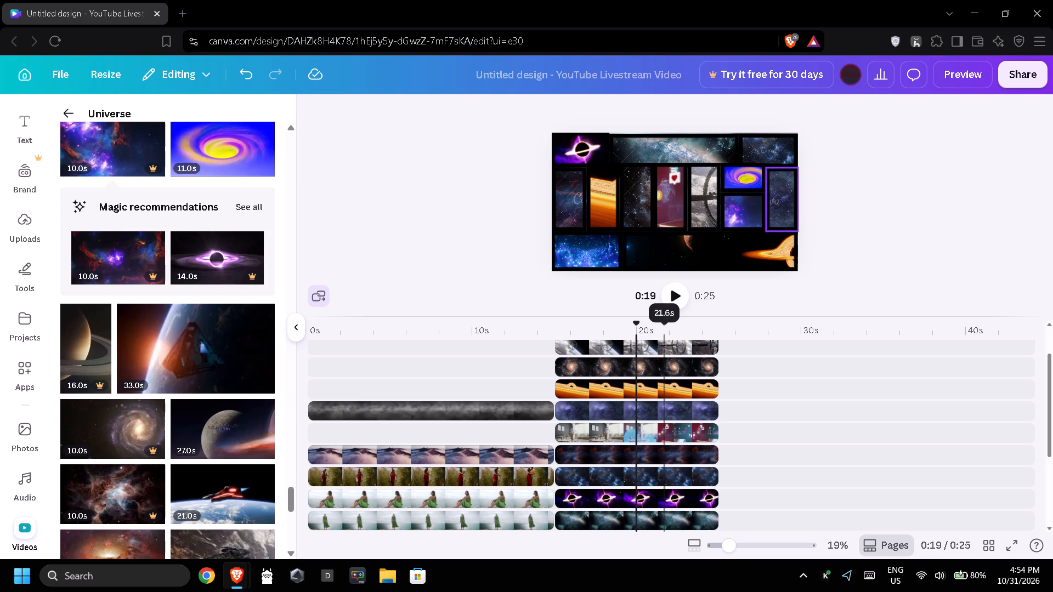
Scrub through the page-two collage from about 17 to 21 seconds to check the bordered clips.
click(665, 394)
click(586, 332)
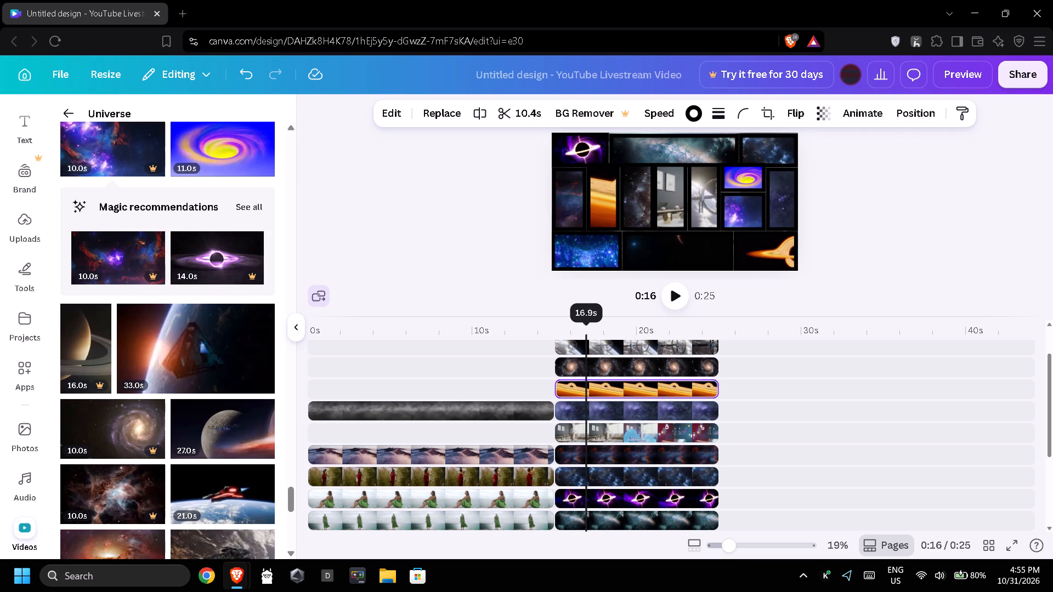
click(601, 330)
click(606, 329)
click(619, 326)
drag(623, 326, 629, 326)
click(646, 325)
drag(656, 323, 662, 323)
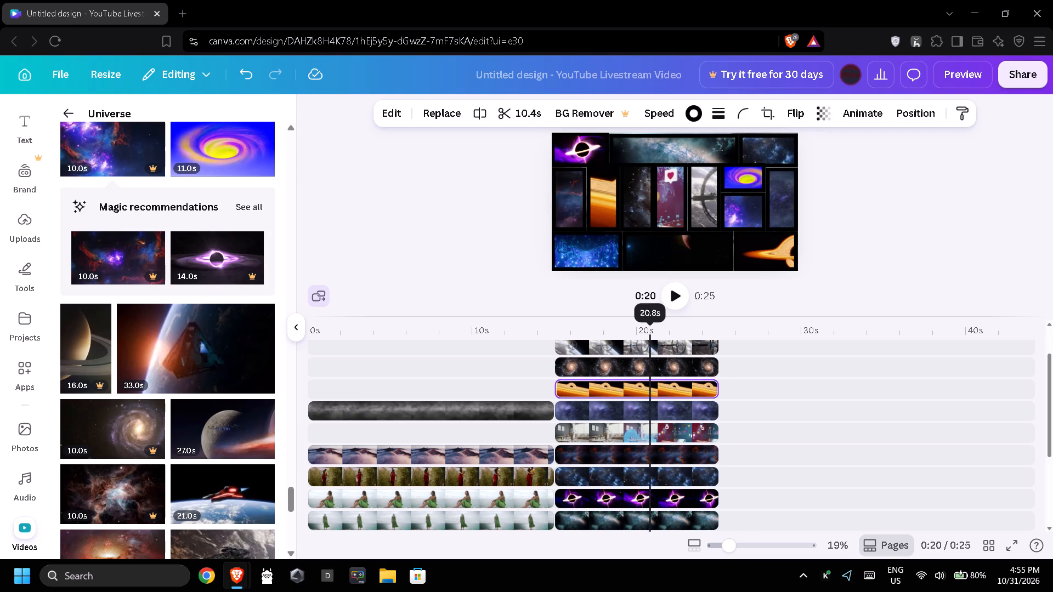
Move the playhead to about 22 seconds and set corner rounding to 100 on both starry clips along the collage's top edge.
click(676, 323)
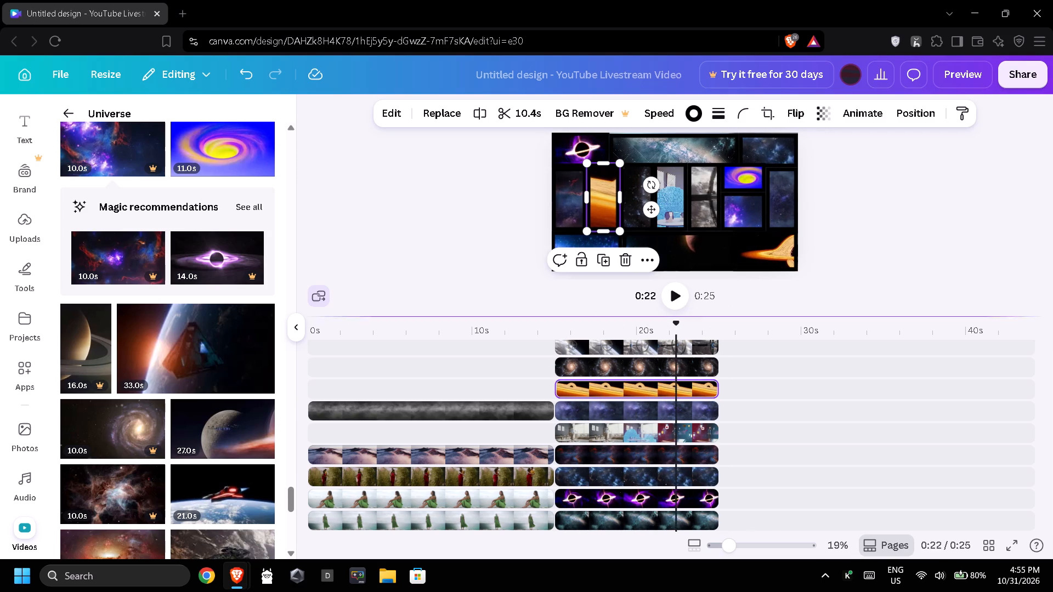
click(893, 173)
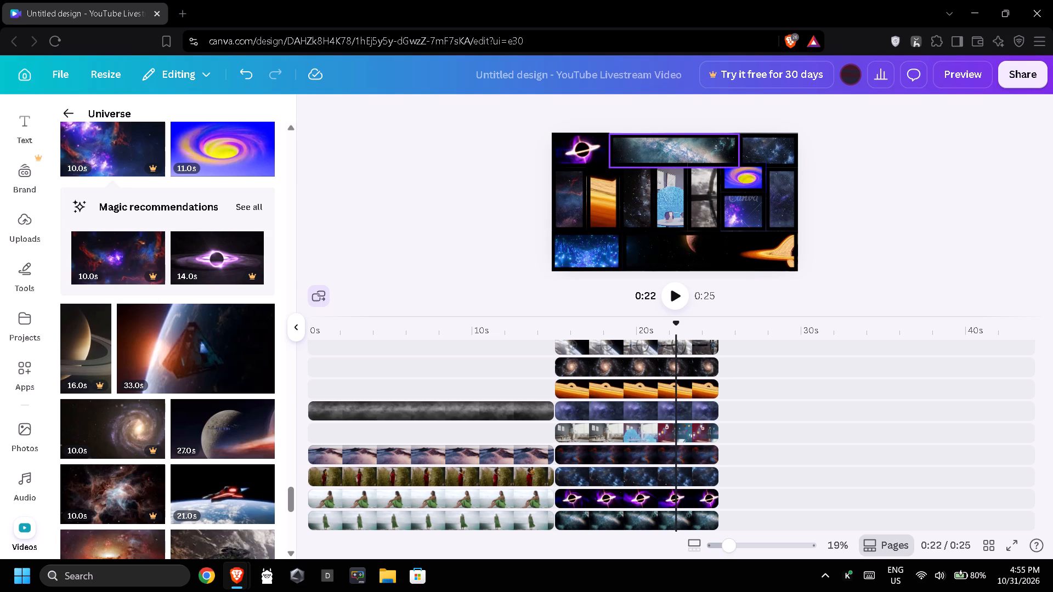
click(687, 150)
click(743, 112)
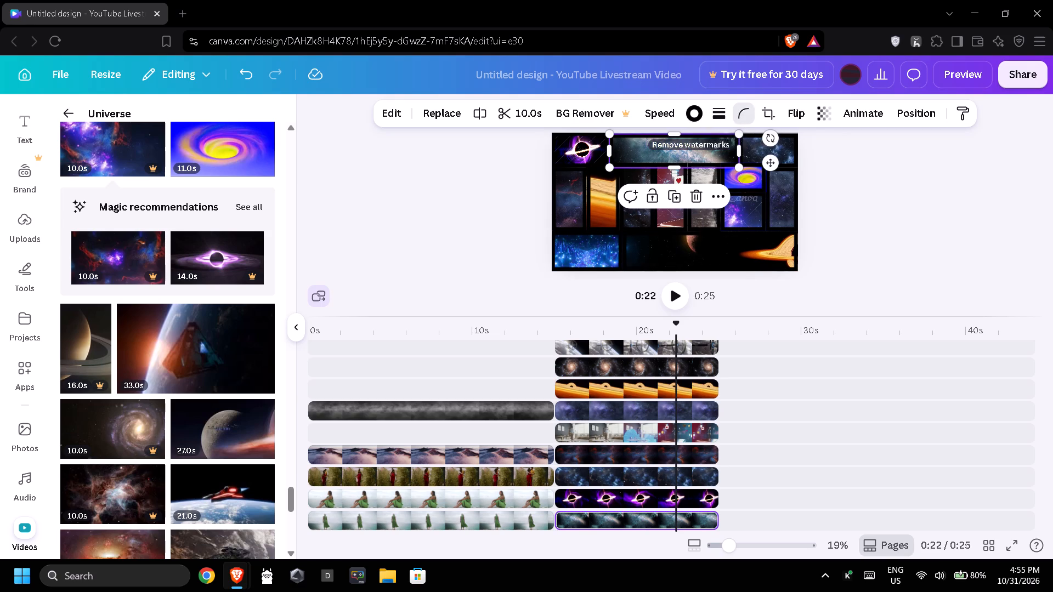
drag(732, 165, 800, 168)
double_click(923, 168)
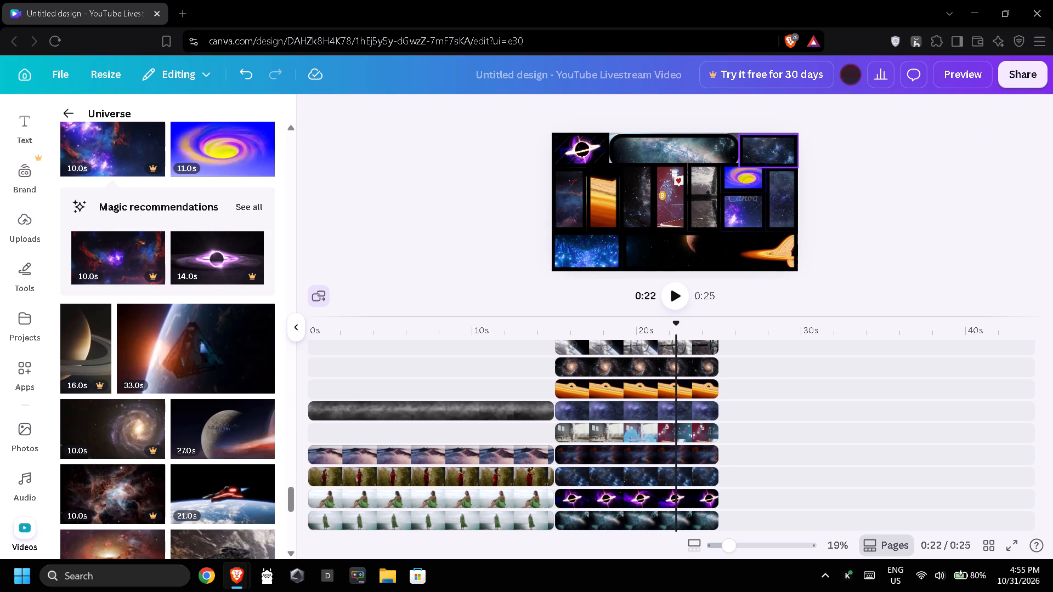
click(766, 155)
click(748, 116)
drag(772, 167, 794, 169)
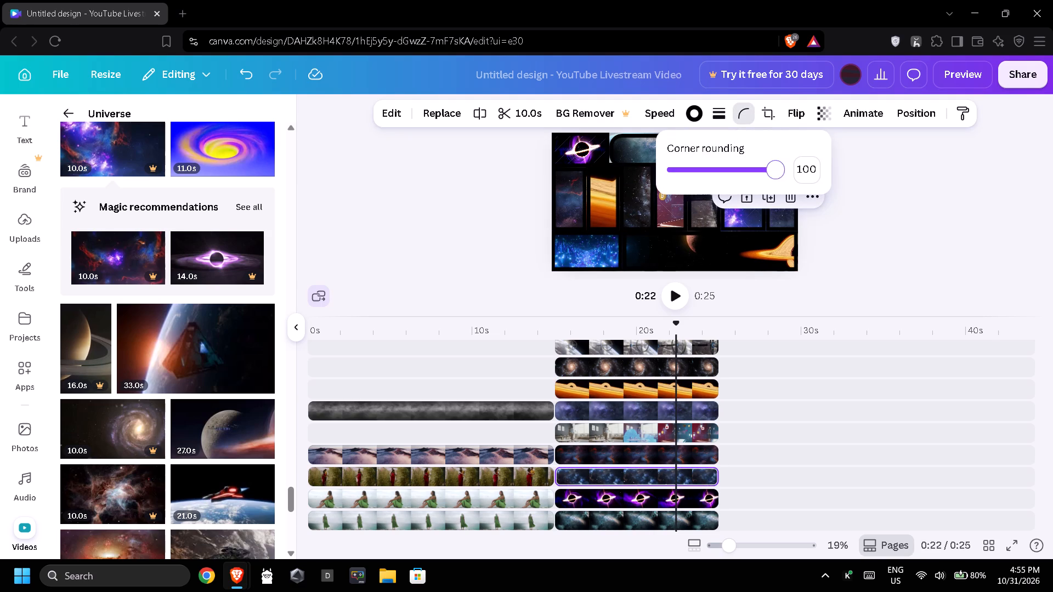
click(899, 166)
Set the corner rounding of the purple black hole clip in the collage's top row to 100.
click(552, 153)
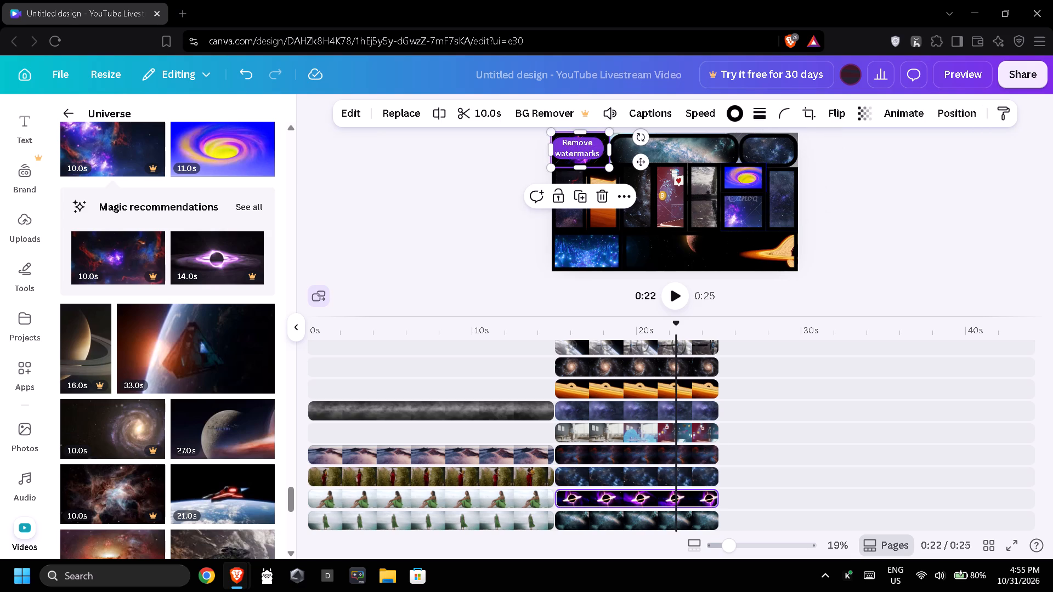
click(792, 113)
drag(796, 172, 818, 173)
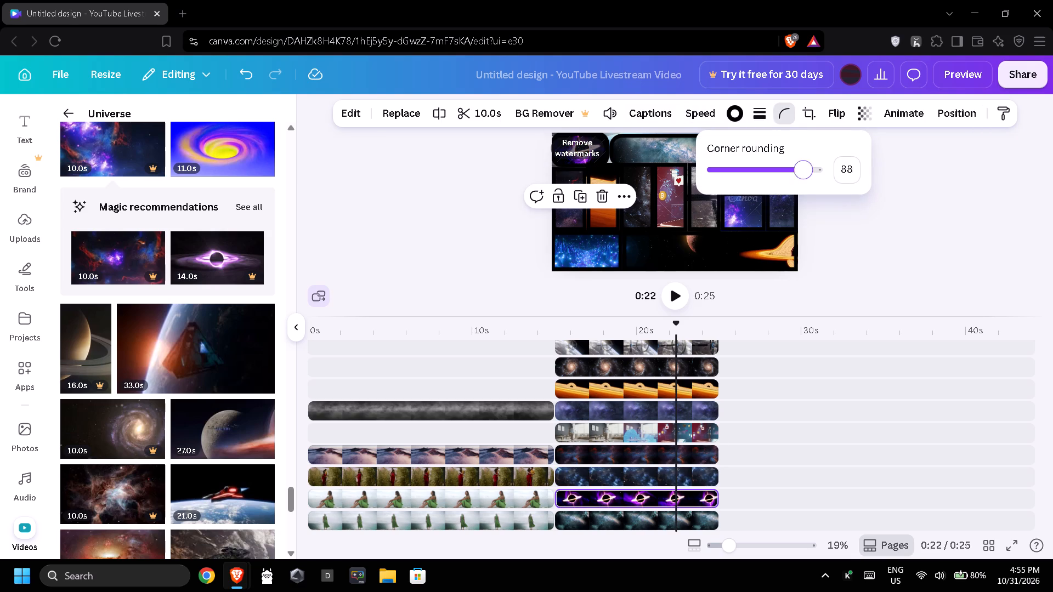
drag(818, 173, 832, 173)
click(905, 168)
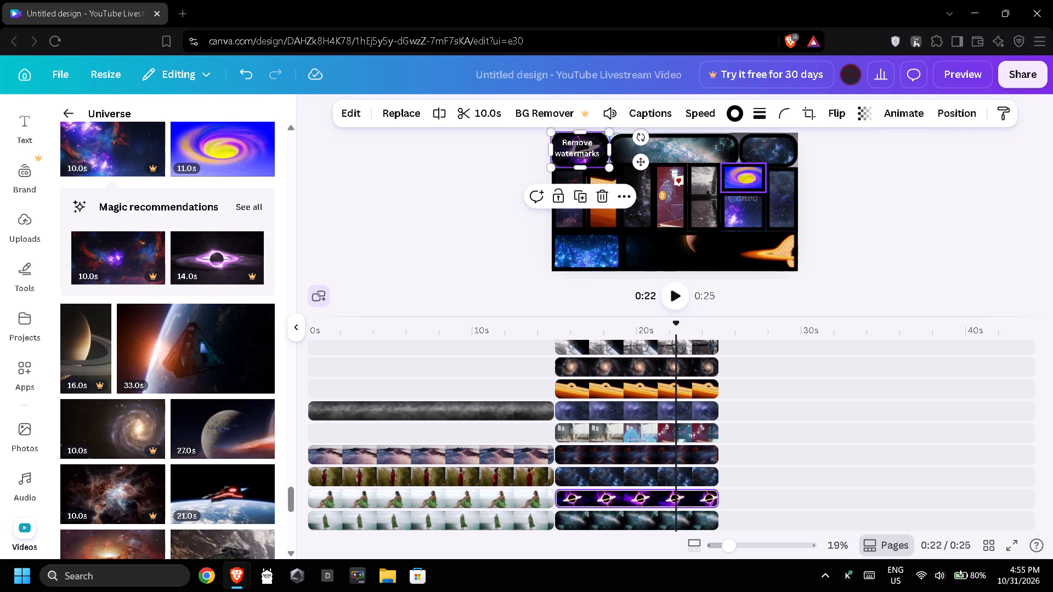
Set corner rounding to 100 on the tall starry clip ending the middle row and on the yellow-purple swirl clip.
click(774, 178)
click(740, 119)
drag(774, 167, 790, 172)
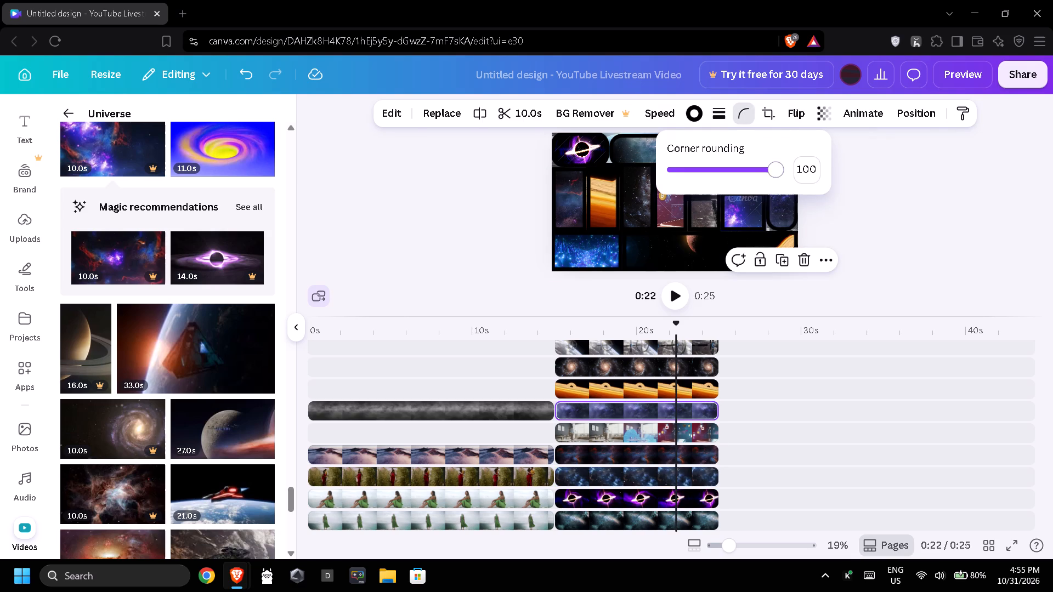
drag(790, 172, 814, 175)
click(886, 160)
click(747, 180)
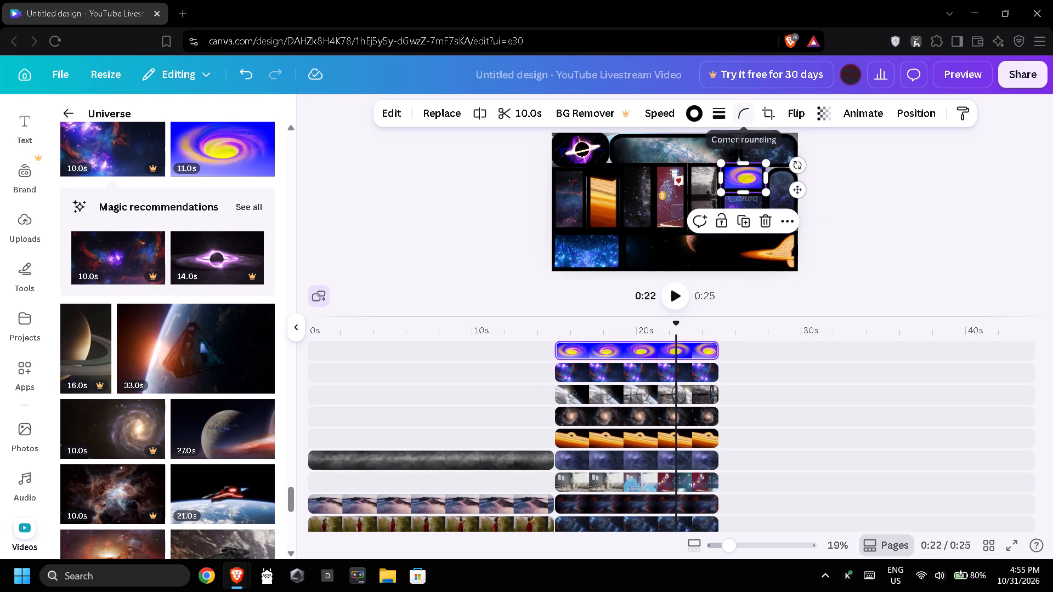
click(738, 112)
drag(754, 164, 801, 172)
click(935, 144)
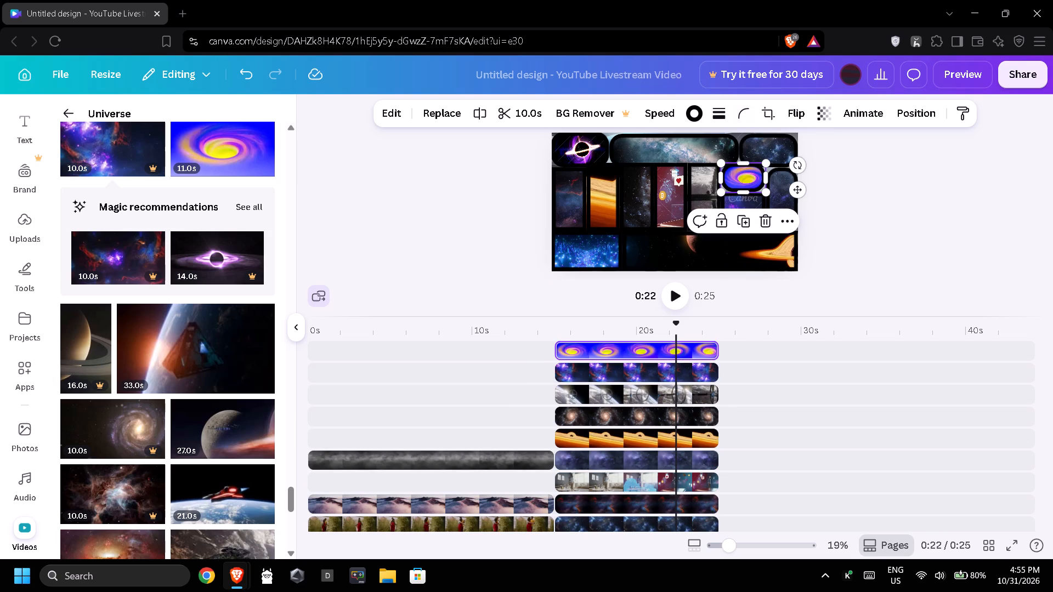
Set corner rounding to 100 on the tall gray clip and the purple nebula clip below the swirl.
click(699, 182)
click(743, 112)
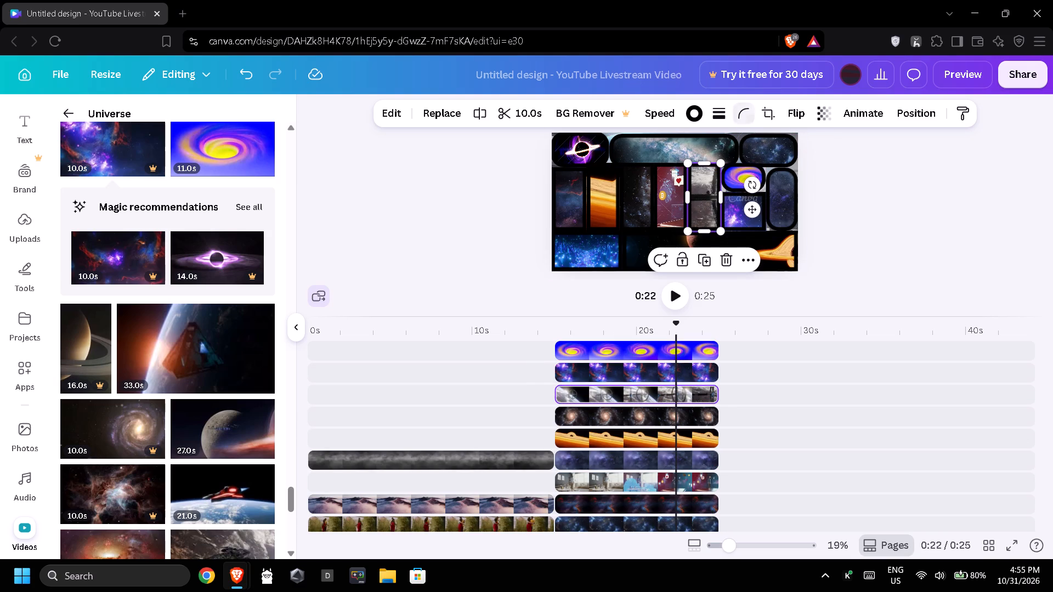
drag(752, 170, 799, 173)
double_click(893, 162)
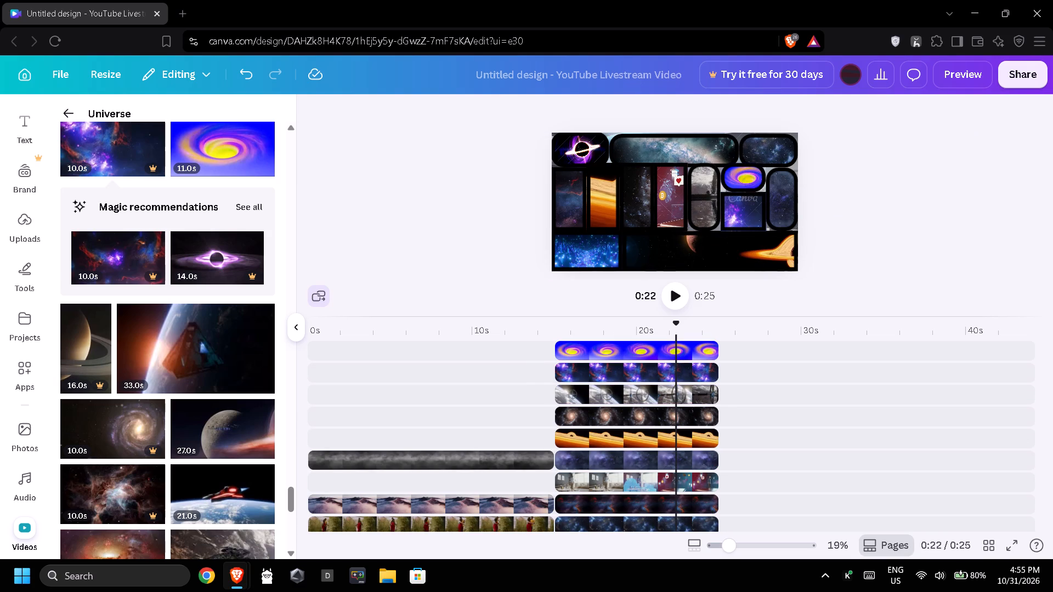
click(734, 210)
click(741, 114)
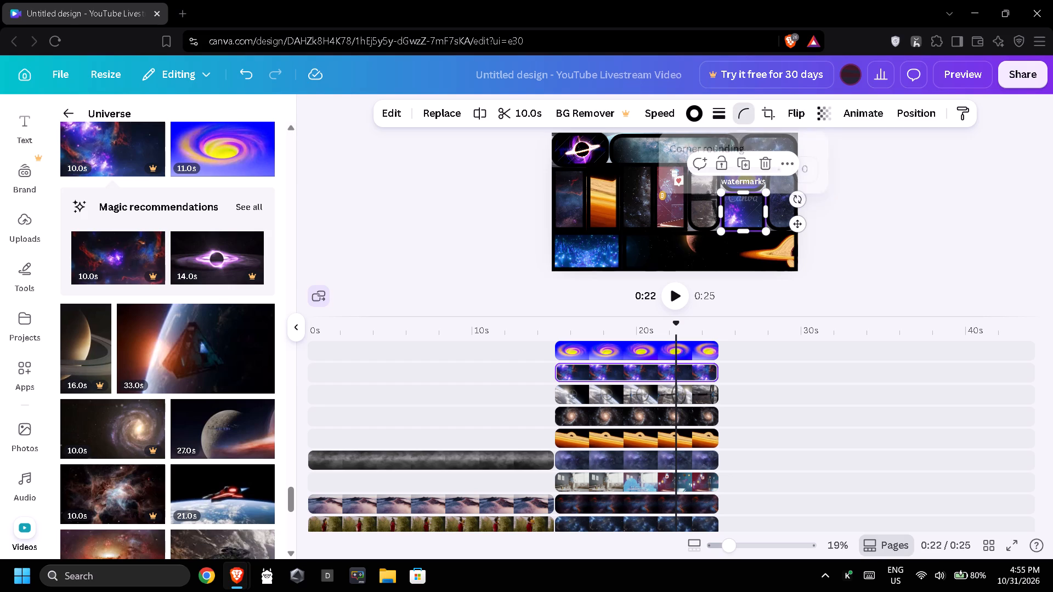
drag(768, 172, 791, 173)
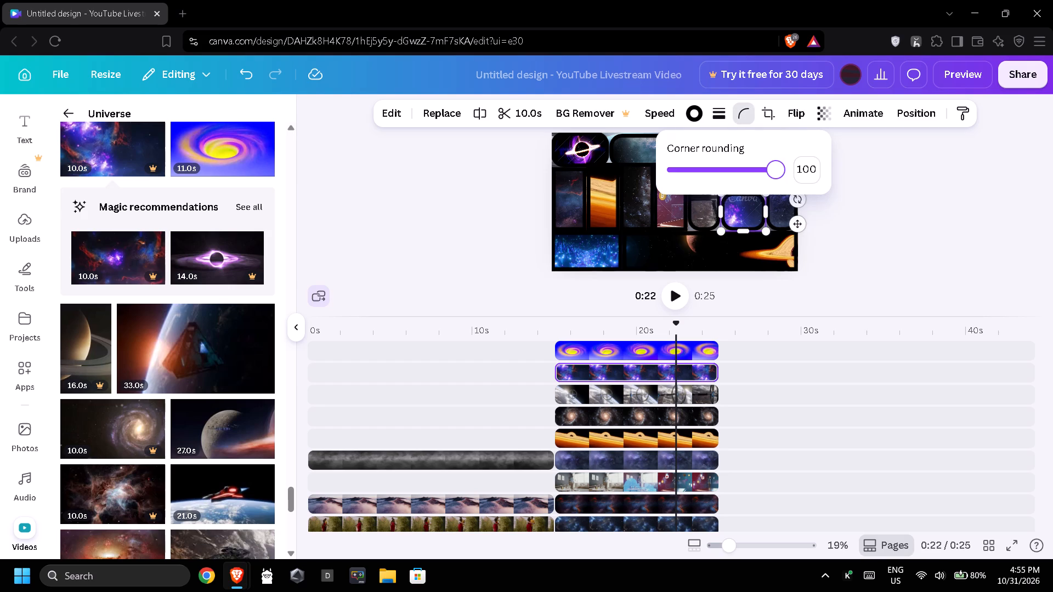
double_click(907, 166)
Set corner rounding to 100 on the three bottom-row clips: the orange ringed one, the dark planet and the blue starfield.
click(767, 243)
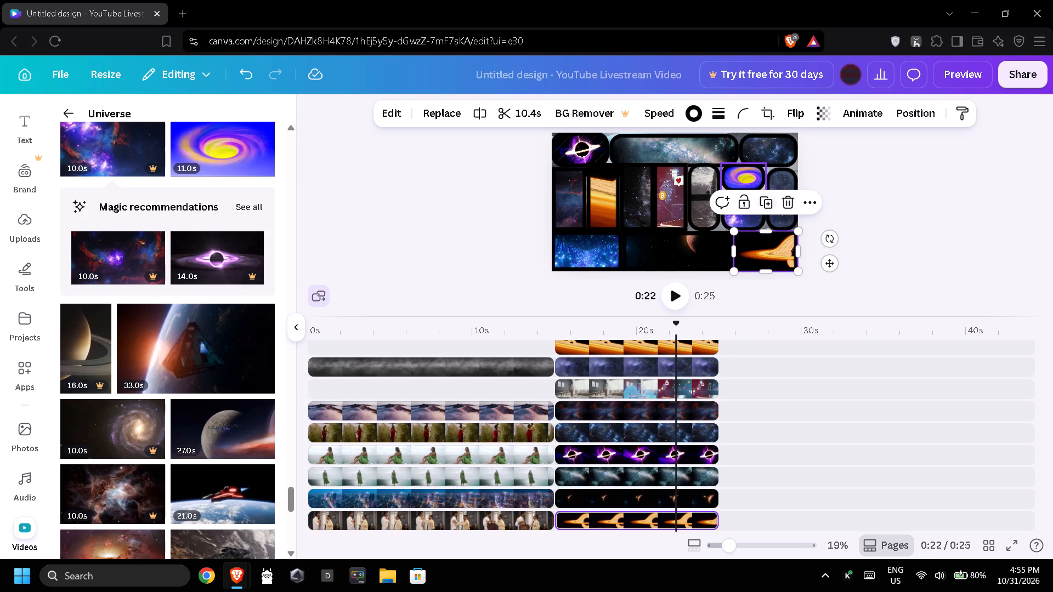
click(743, 116)
drag(769, 167, 799, 169)
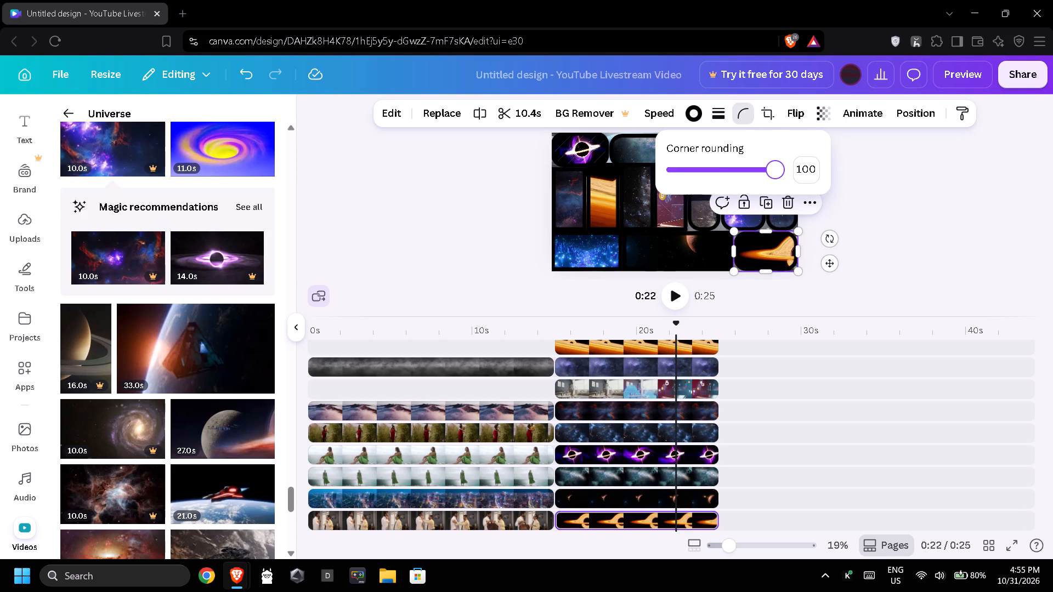
double_click(905, 175)
click(695, 247)
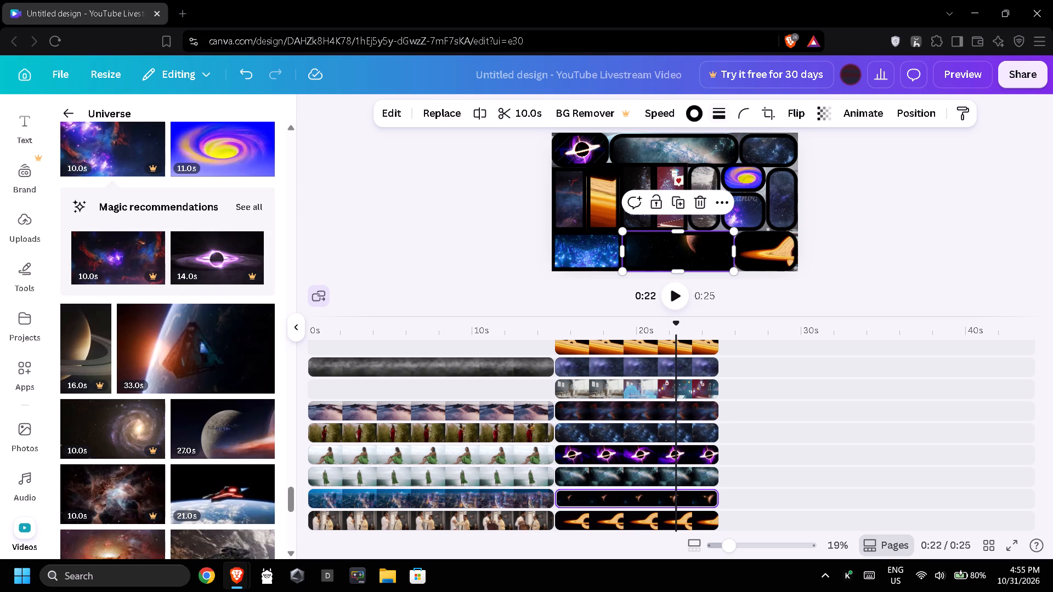
click(740, 115)
drag(753, 172, 792, 174)
double_click(888, 173)
click(574, 246)
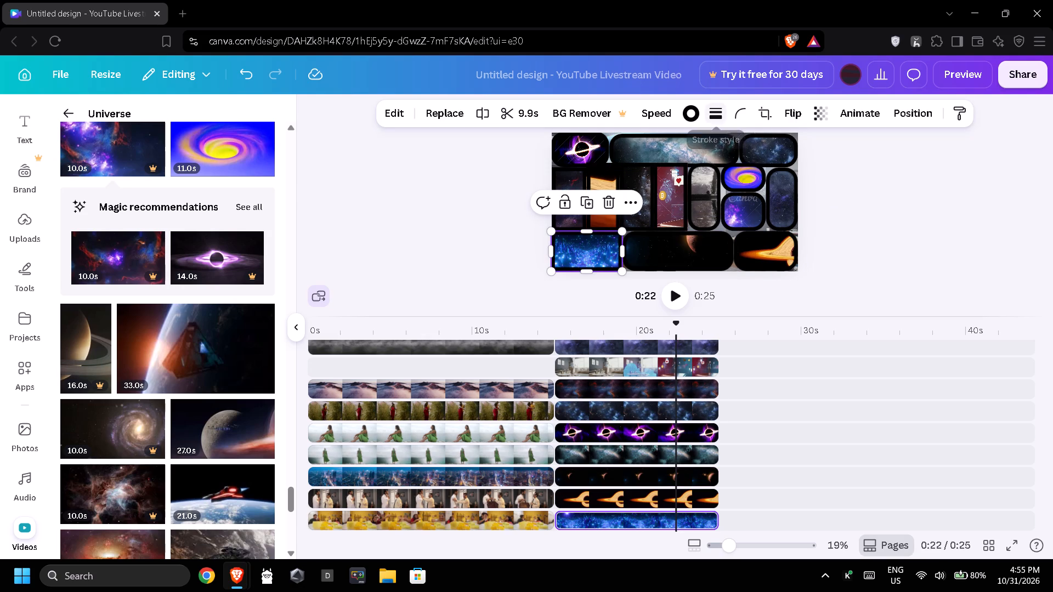
click(735, 117)
drag(753, 167, 775, 169)
double_click(881, 173)
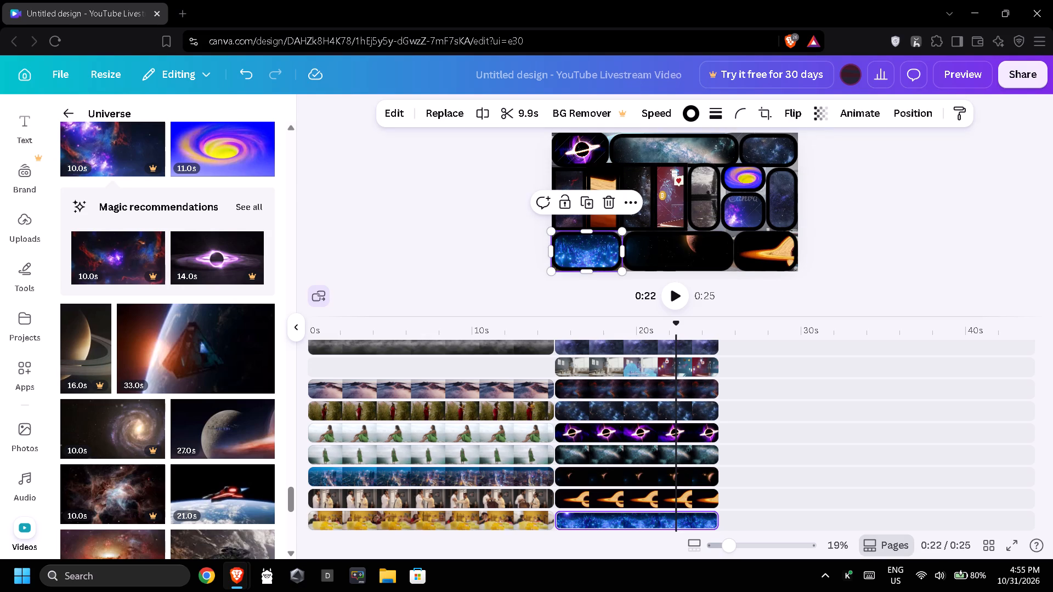
Set corner rounding to 100 on the tall red illustrated clip and the dark galaxy strip in the middle row.
click(669, 198)
click(784, 117)
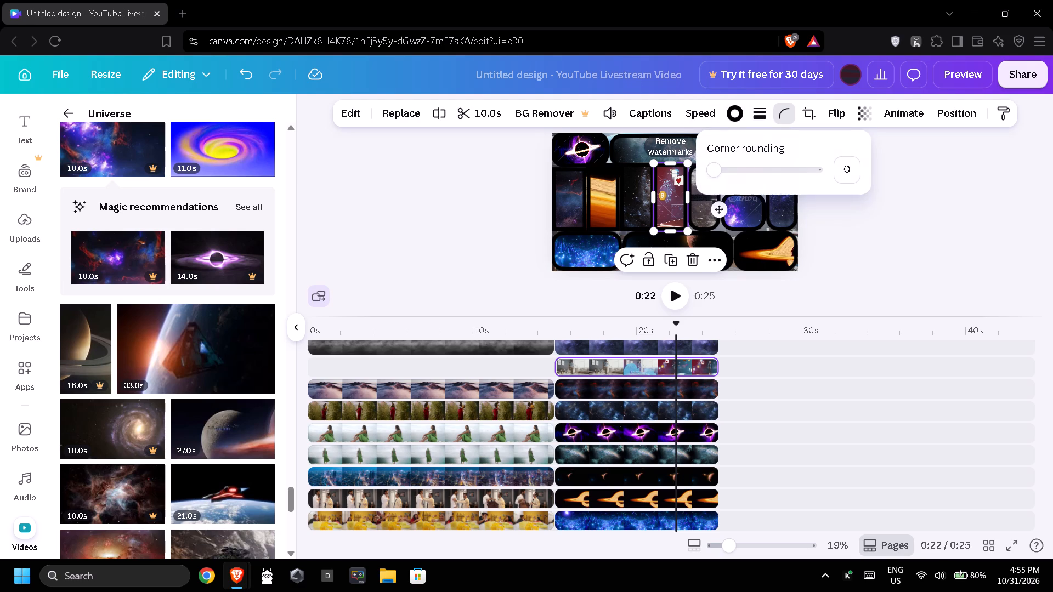
drag(789, 167, 826, 168)
click(916, 175)
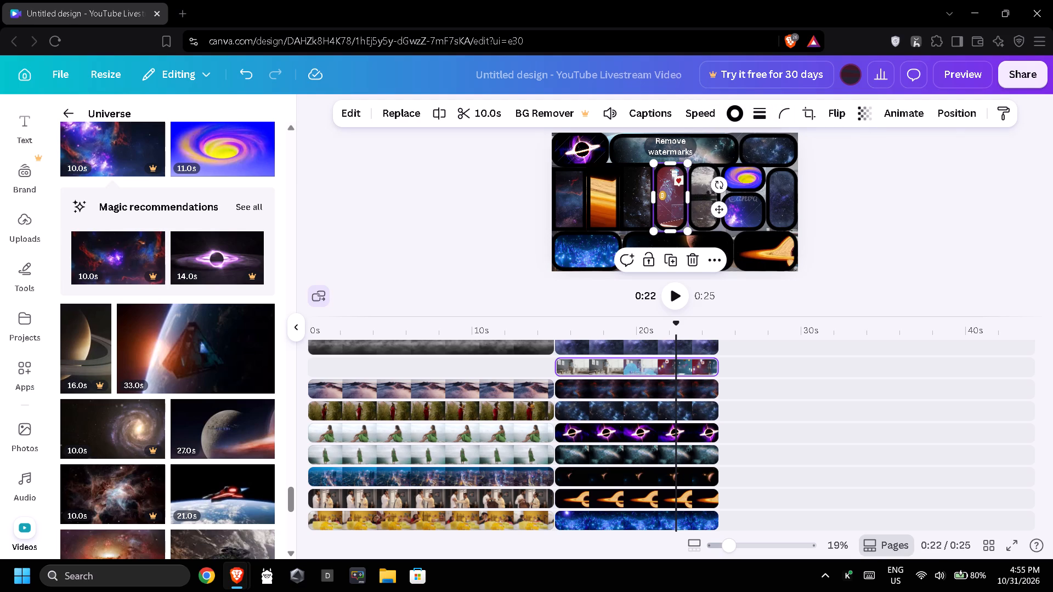
click(634, 200)
click(745, 117)
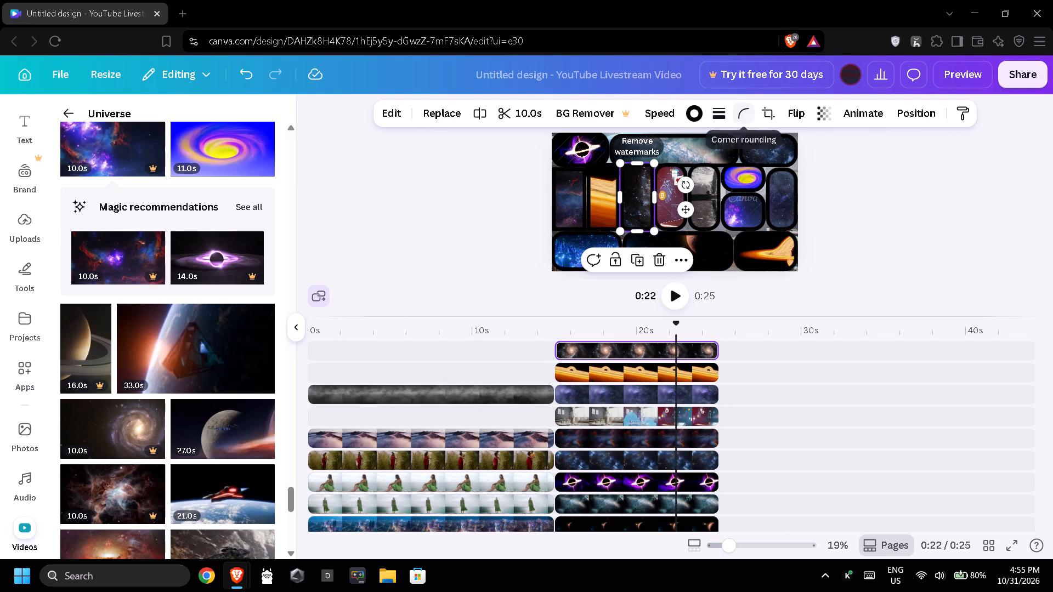
drag(771, 167, 782, 168)
click(843, 166)
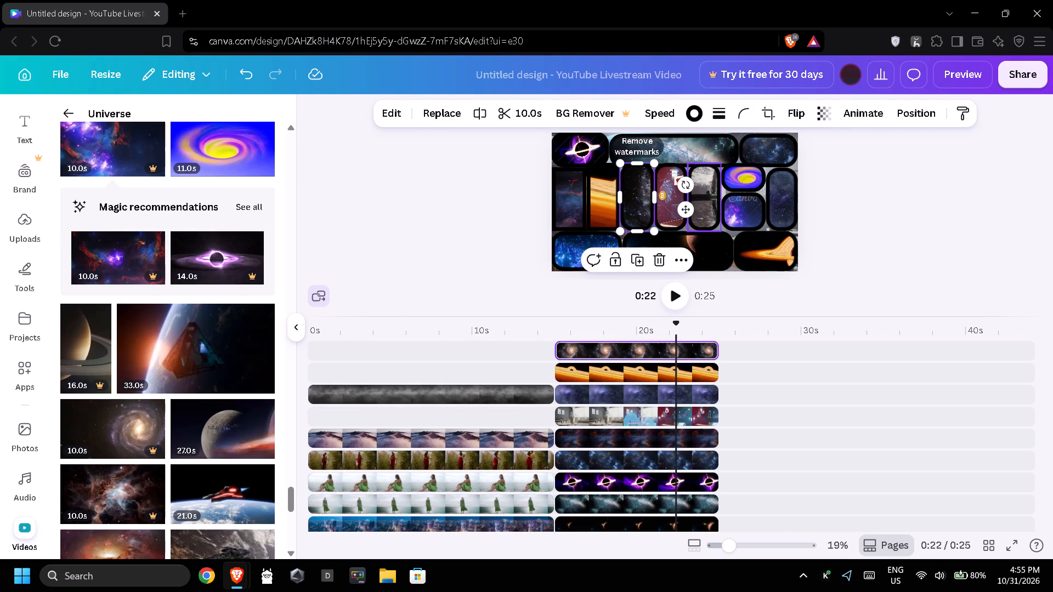
Set corner rounding to 100 on the orange ringed clip and the dark red clip in the middle row.
click(598, 195)
click(743, 112)
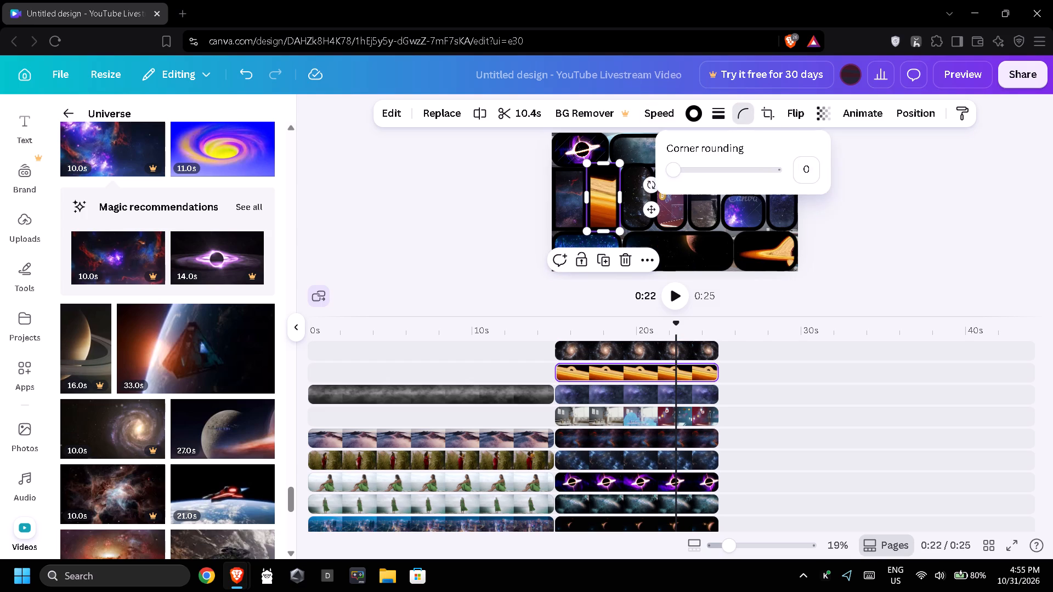
drag(766, 170, 783, 172)
click(890, 163)
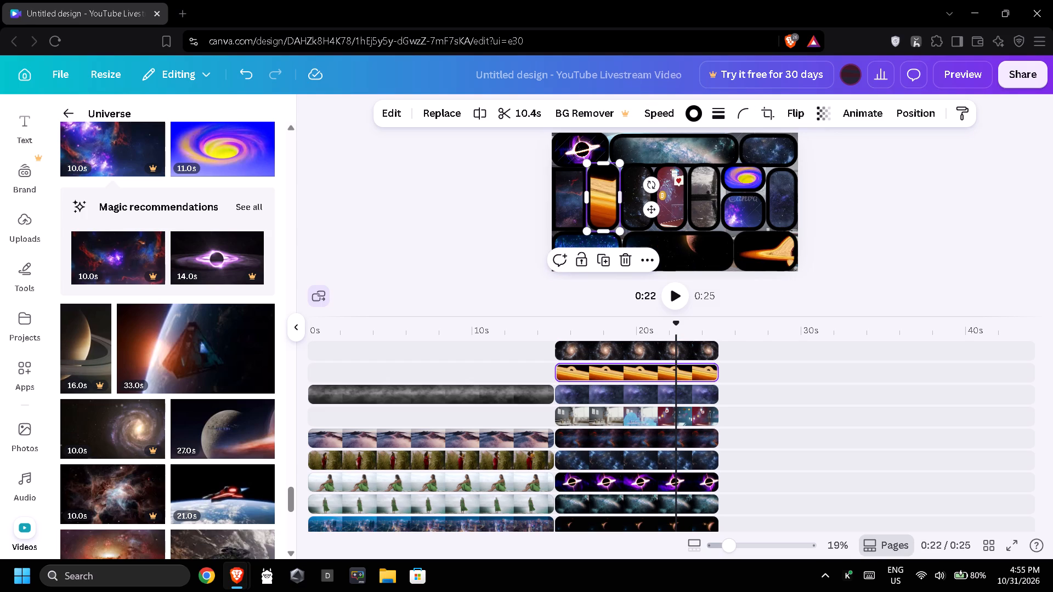
click(574, 204)
click(746, 112)
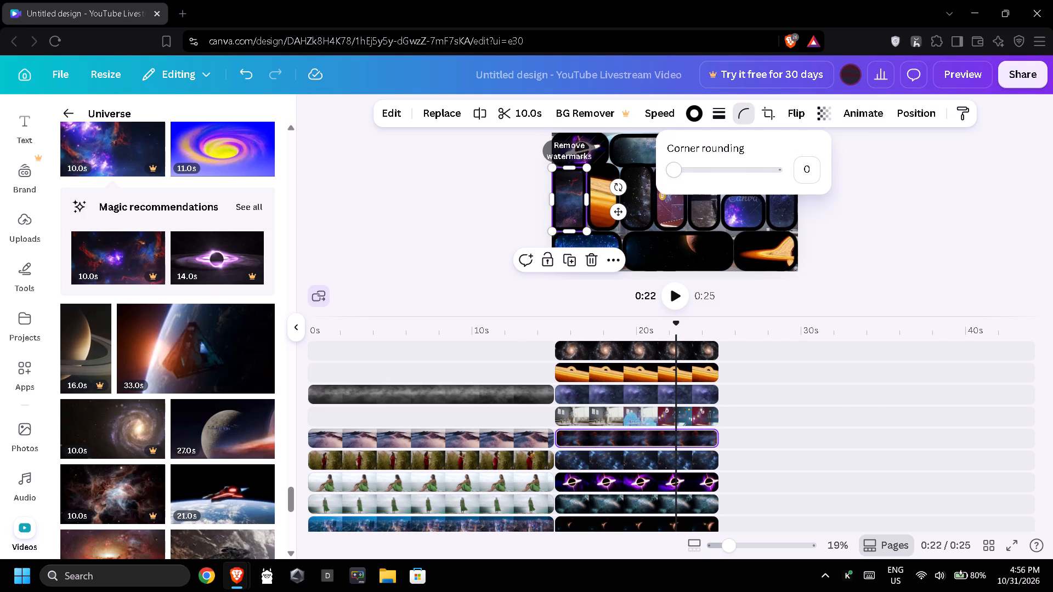
drag(756, 166, 790, 166)
click(874, 175)
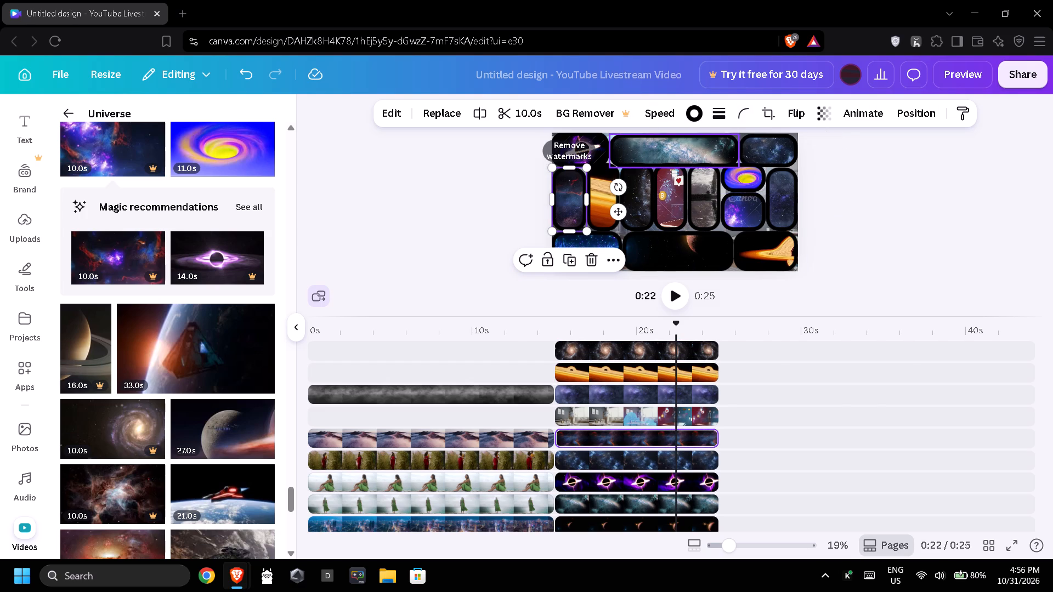
Check the corner rounding setting of the black hole clip on page two.
click(497, 160)
click(583, 147)
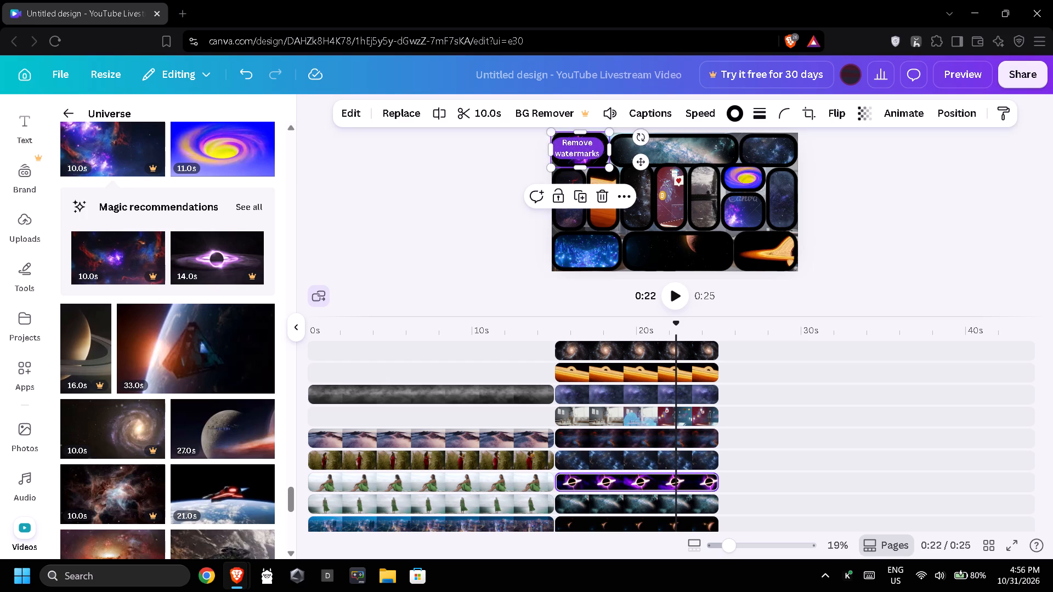
click(777, 113)
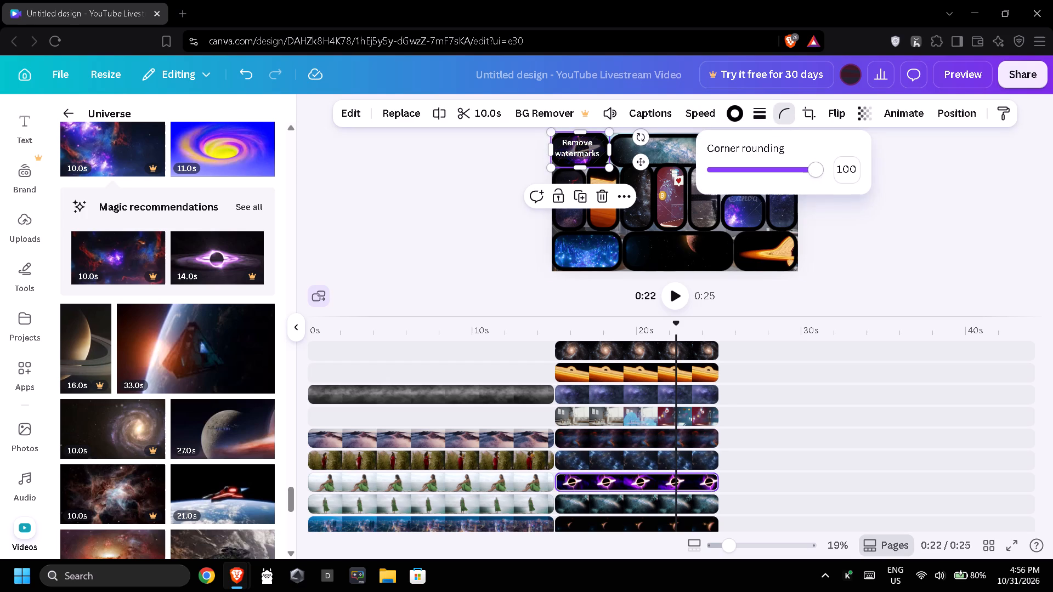
click(939, 220)
triple_click(881, 192)
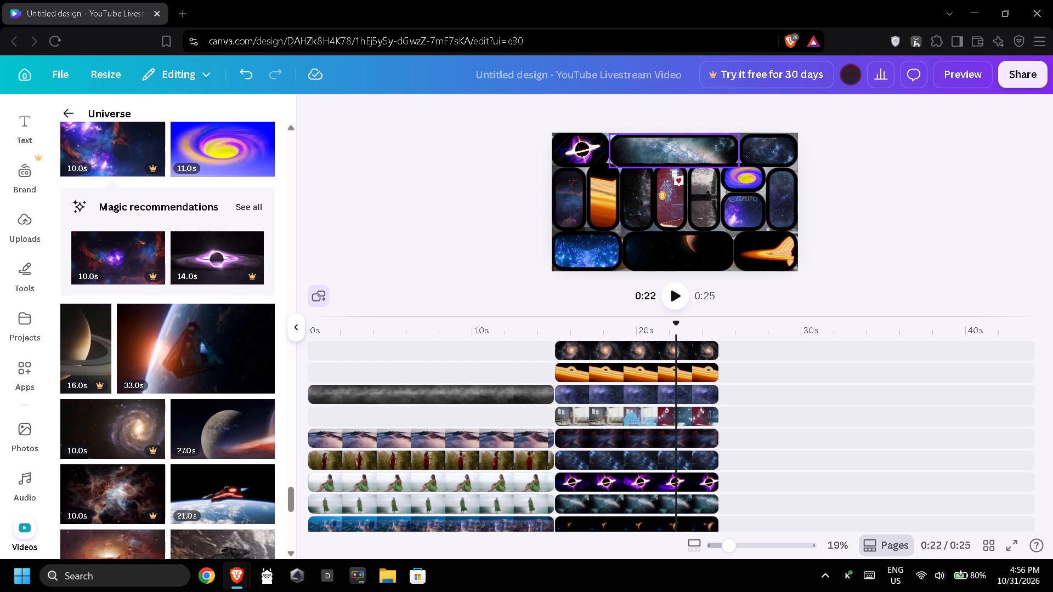
click(876, 205)
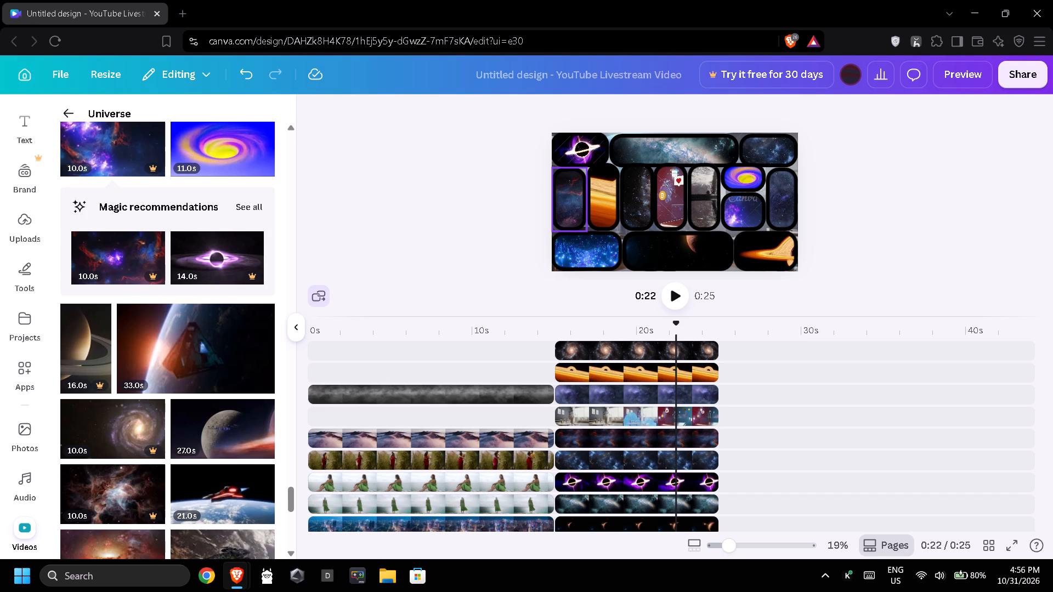
click(472, 193)
Round the corners of page one's grey cloud clip and the tall clip of the woman in the green dress.
click(509, 369)
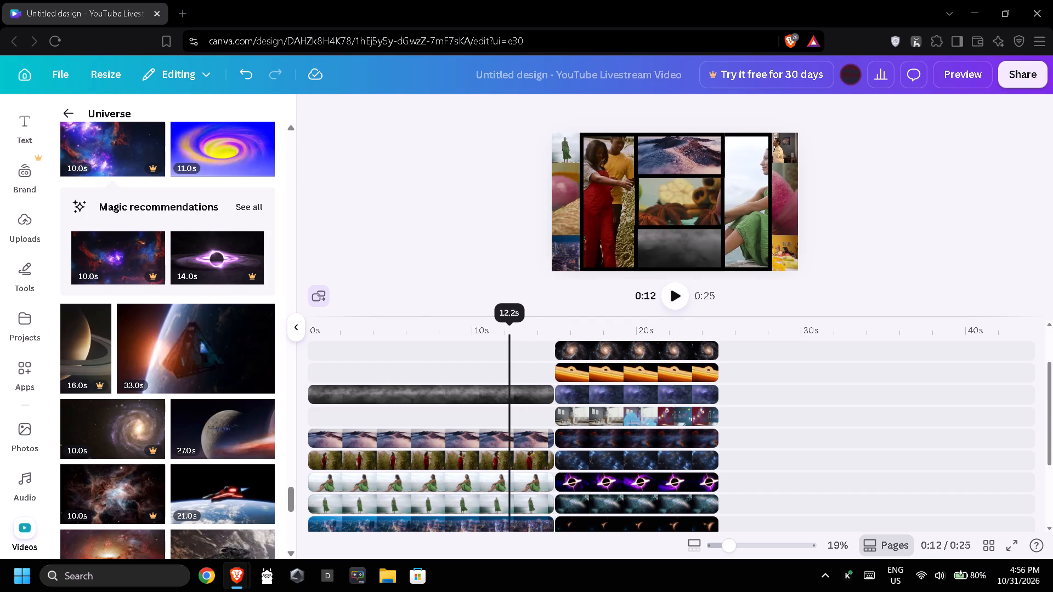
click(429, 366)
click(460, 393)
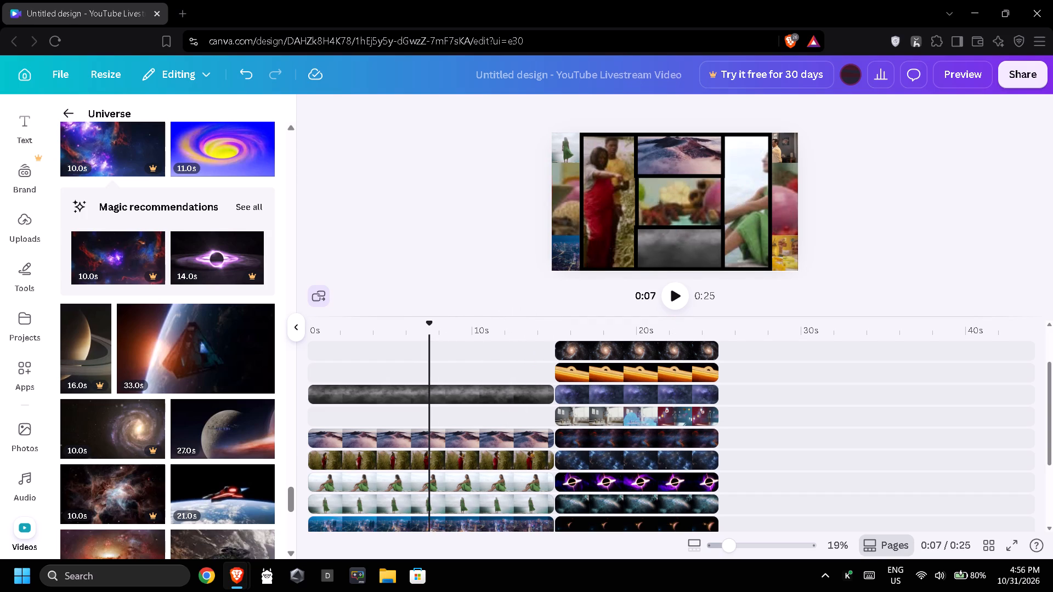
click(785, 112)
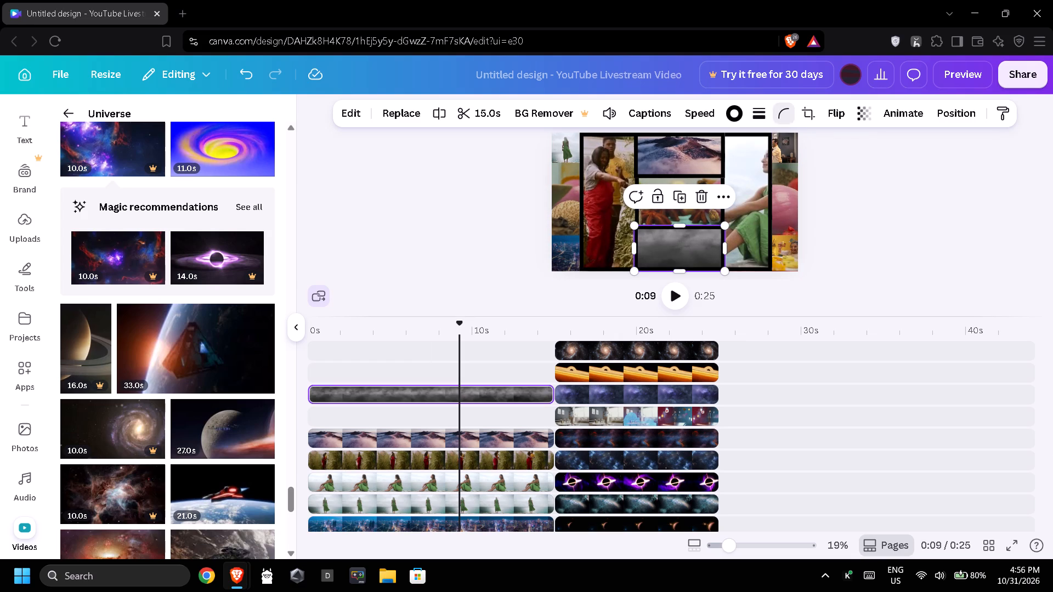
drag(783, 166, 843, 172)
double_click(951, 181)
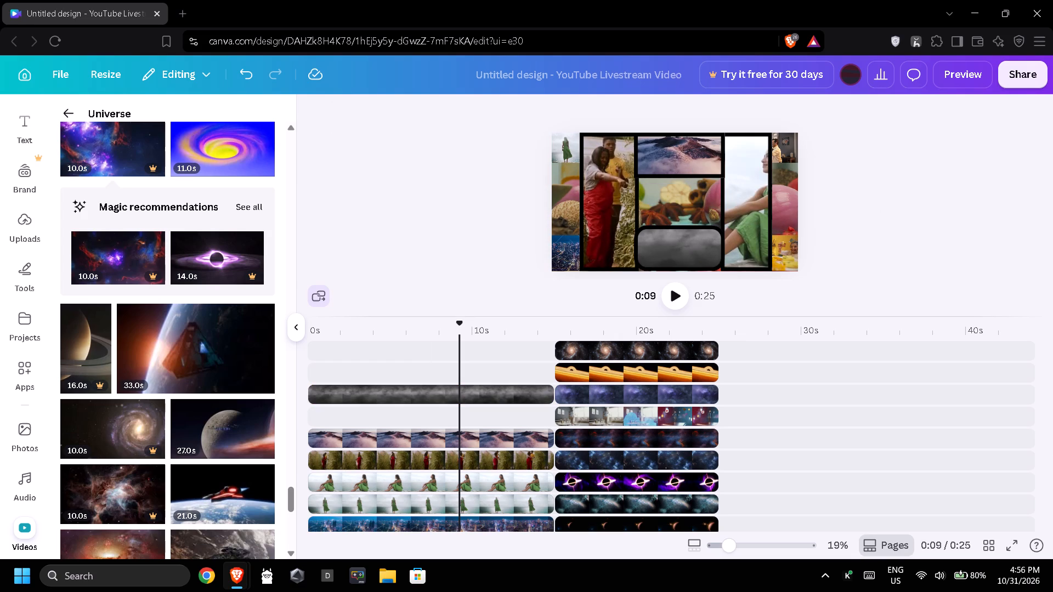
click(787, 190)
click(748, 180)
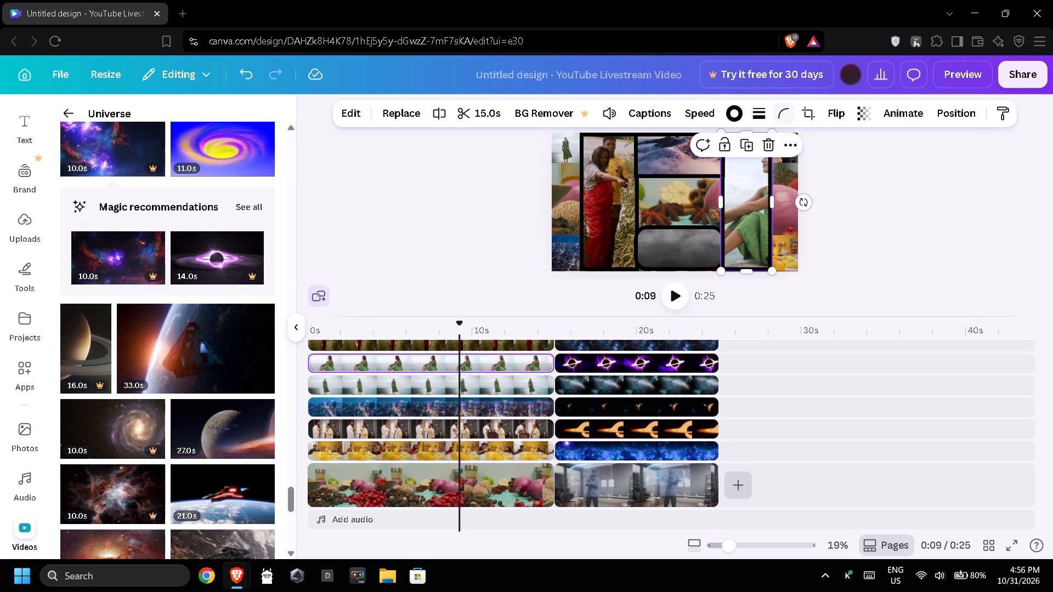
click(785, 111)
drag(776, 171, 848, 169)
double_click(942, 173)
Round the corners of page one's desert mountain clip and the tall clip of the couple with the red outfit.
click(686, 158)
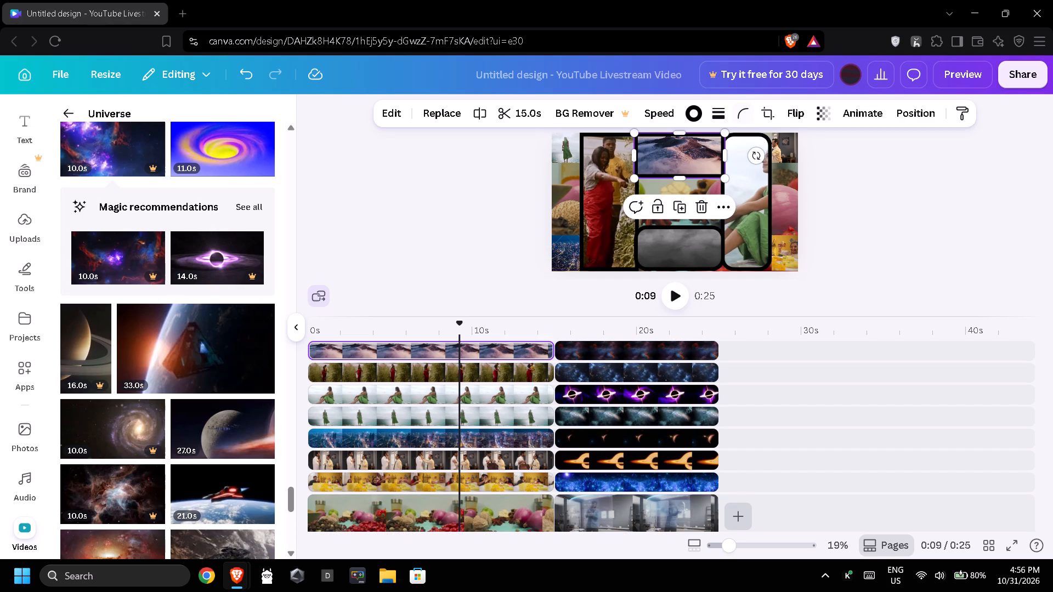
click(742, 117)
drag(762, 170, 793, 171)
double_click(914, 173)
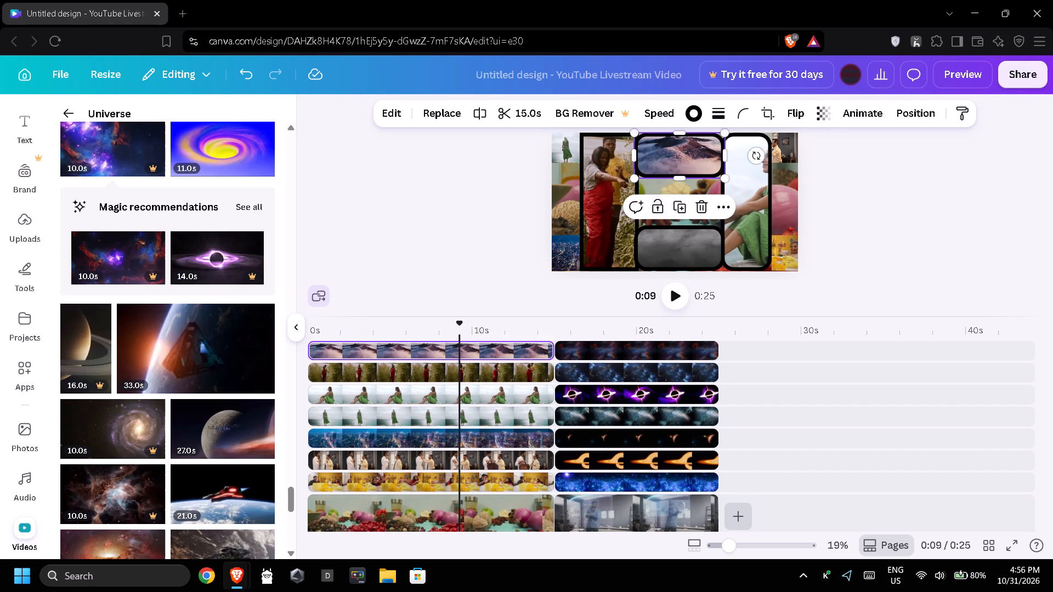
click(595, 189)
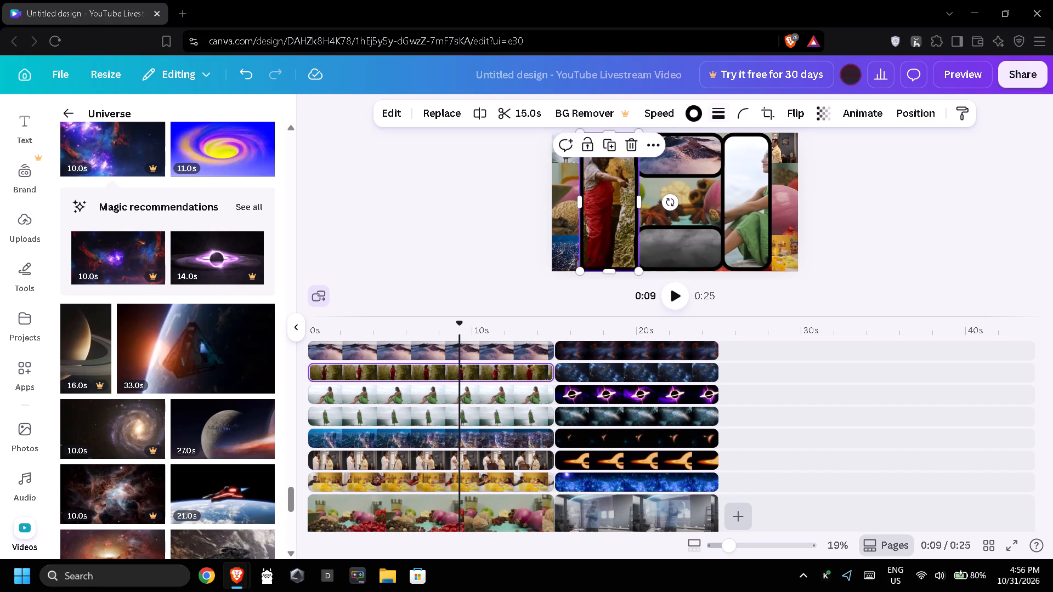
click(742, 118)
drag(768, 172, 803, 173)
double_click(910, 167)
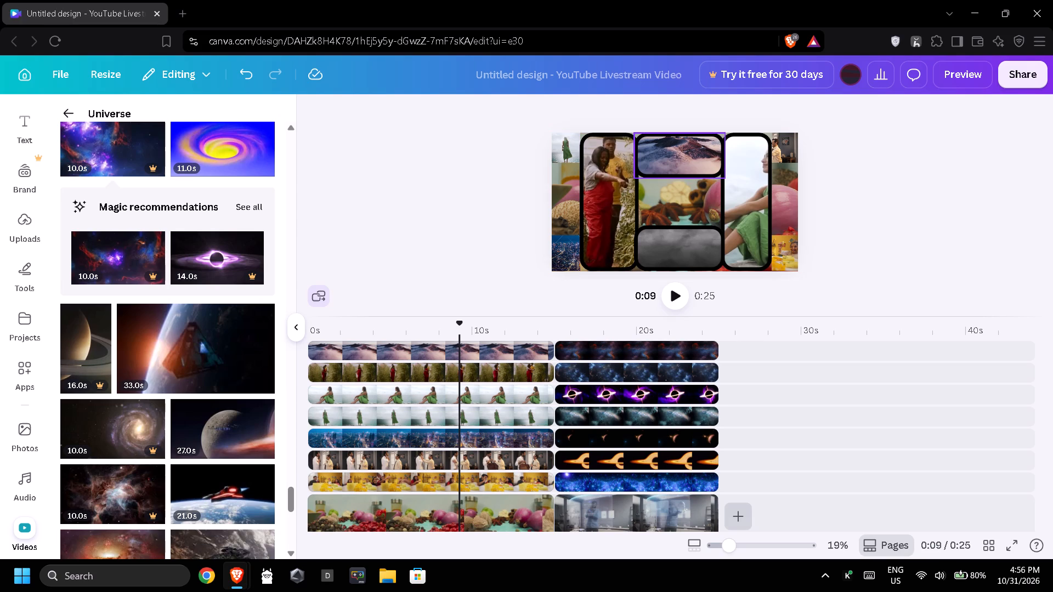
Review the rounded collage on page one and compare it with the Universe collage on page two.
click(672, 198)
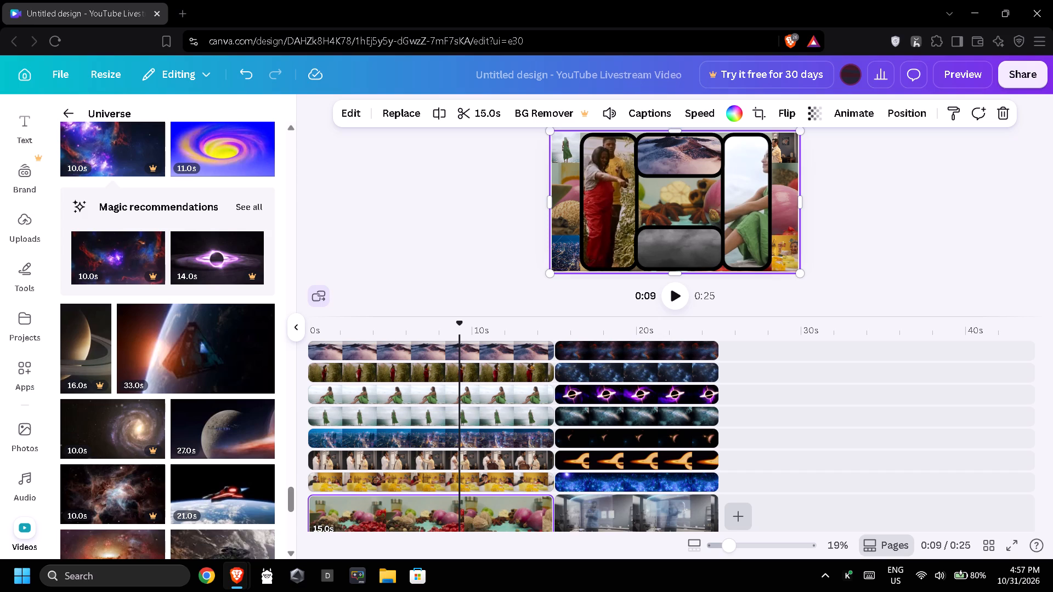
click(827, 187)
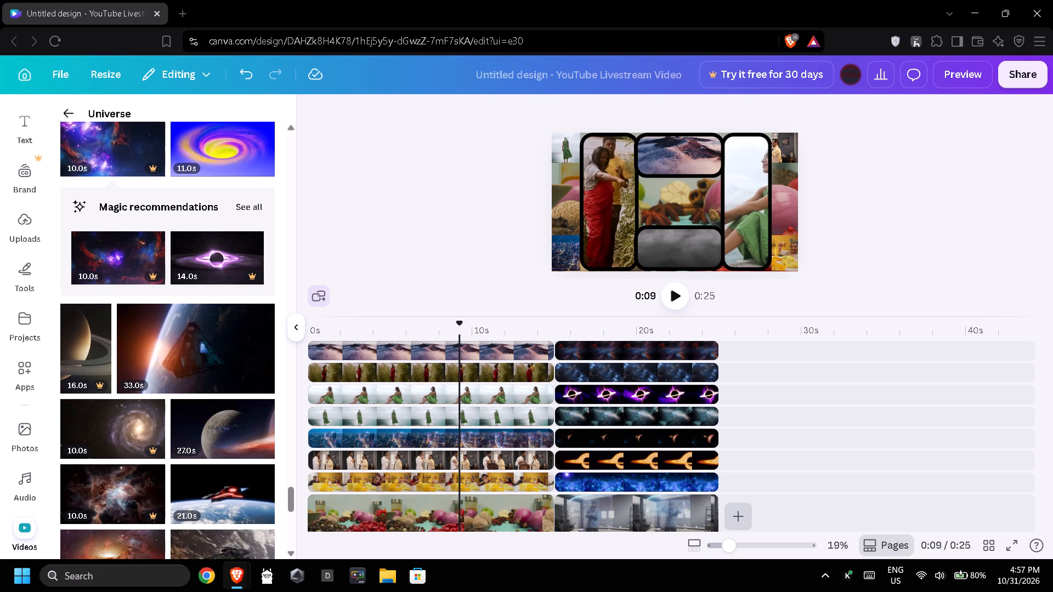
click(870, 189)
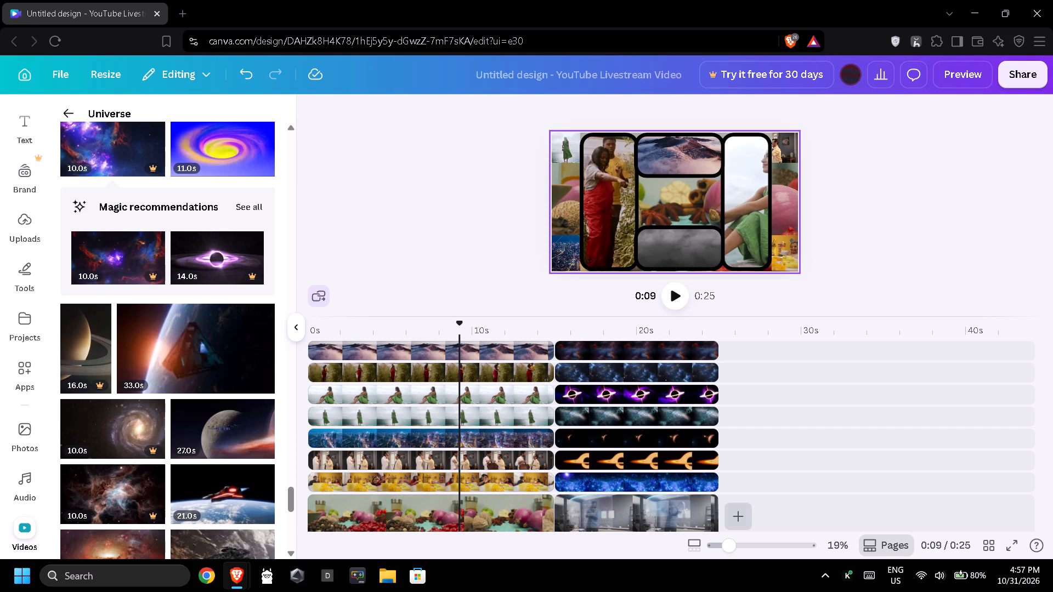
click(842, 194)
click(768, 391)
click(642, 384)
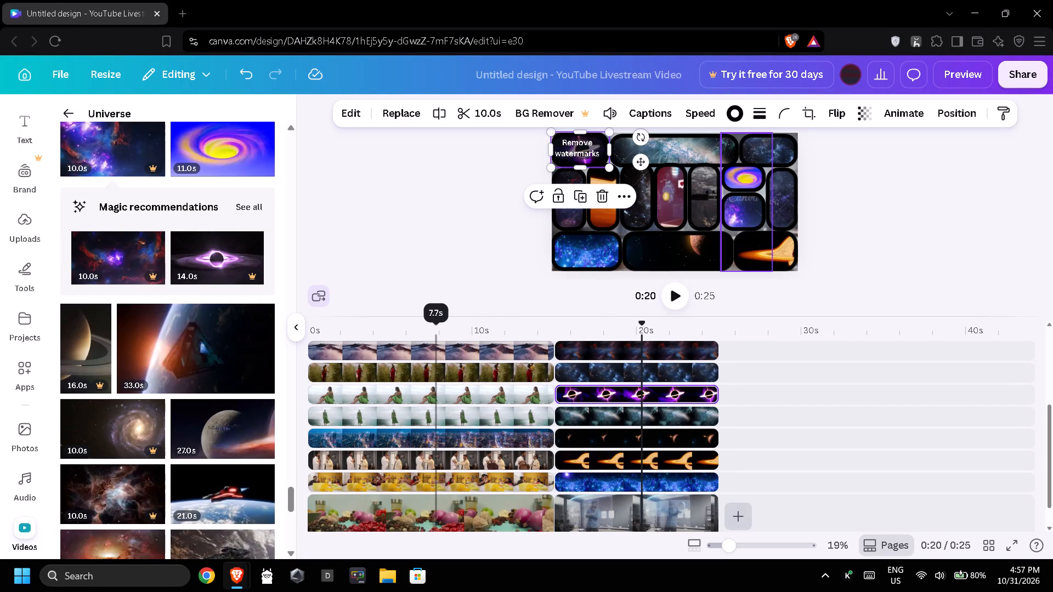
click(434, 396)
scroll(575, 402, down, 4)
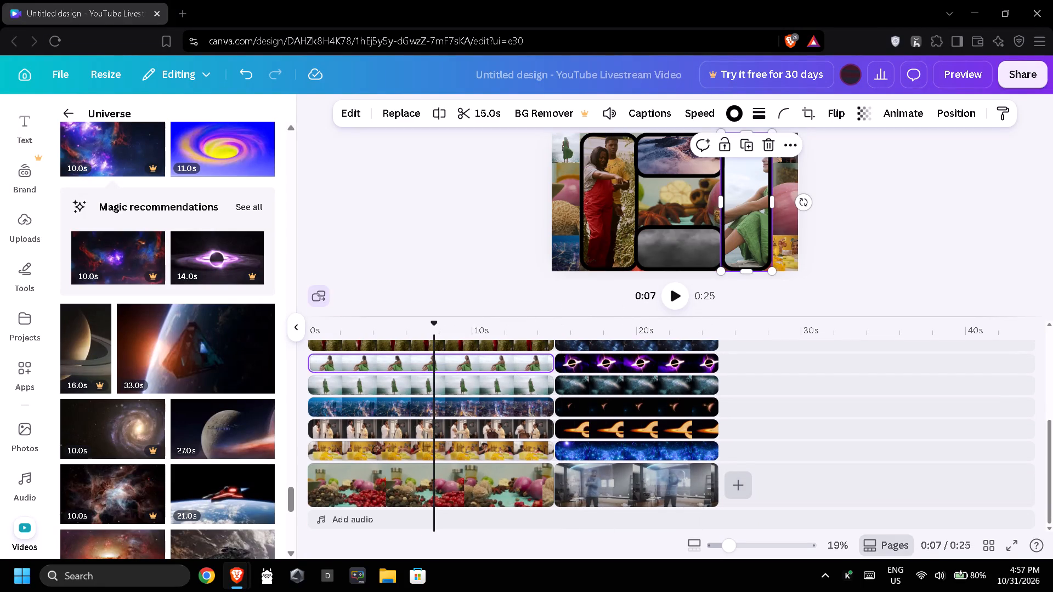
scroll(738, 422, up, 2)
scroll(404, 437, down, 3)
scroll(404, 424, up, 2)
click(402, 413)
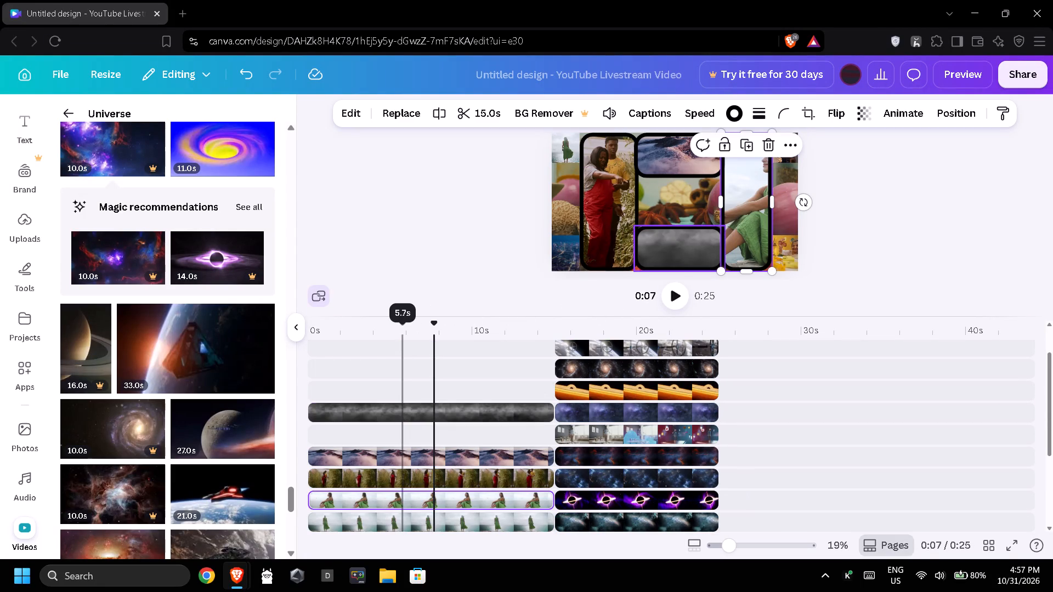
click(483, 383)
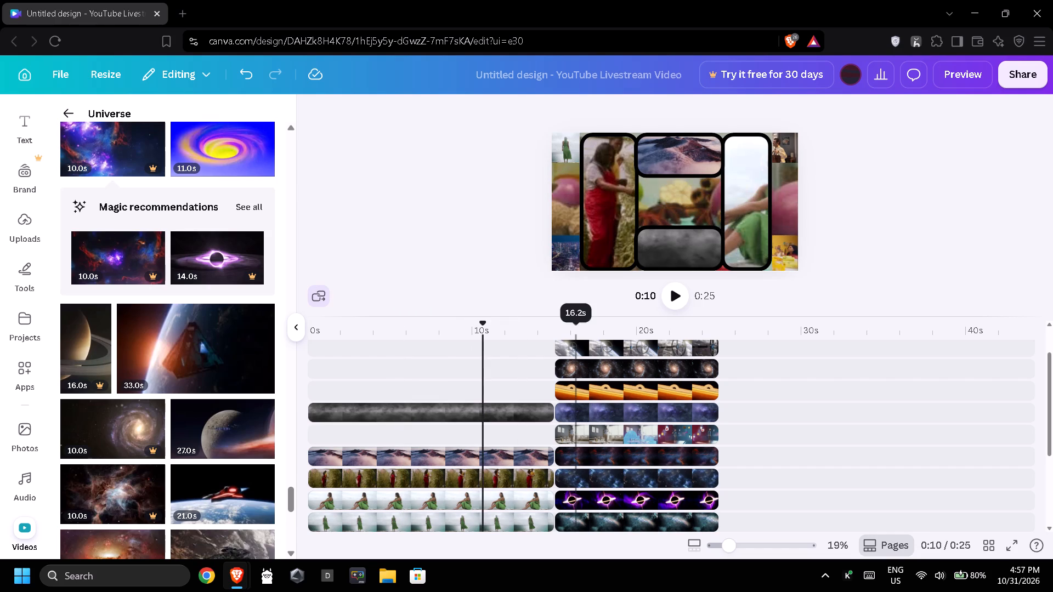
click(607, 403)
click(473, 388)
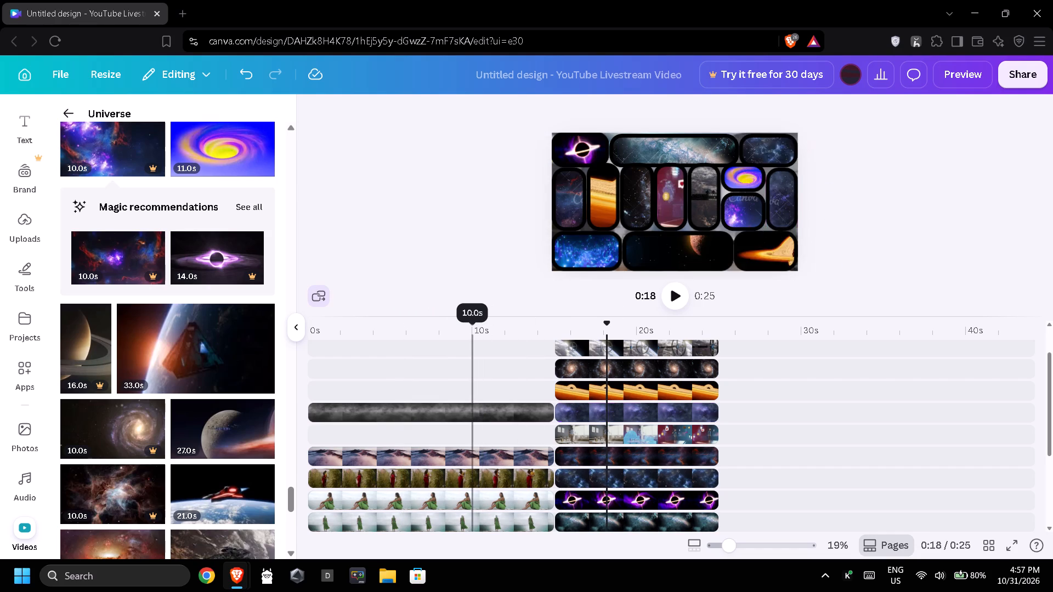
click(428, 387)
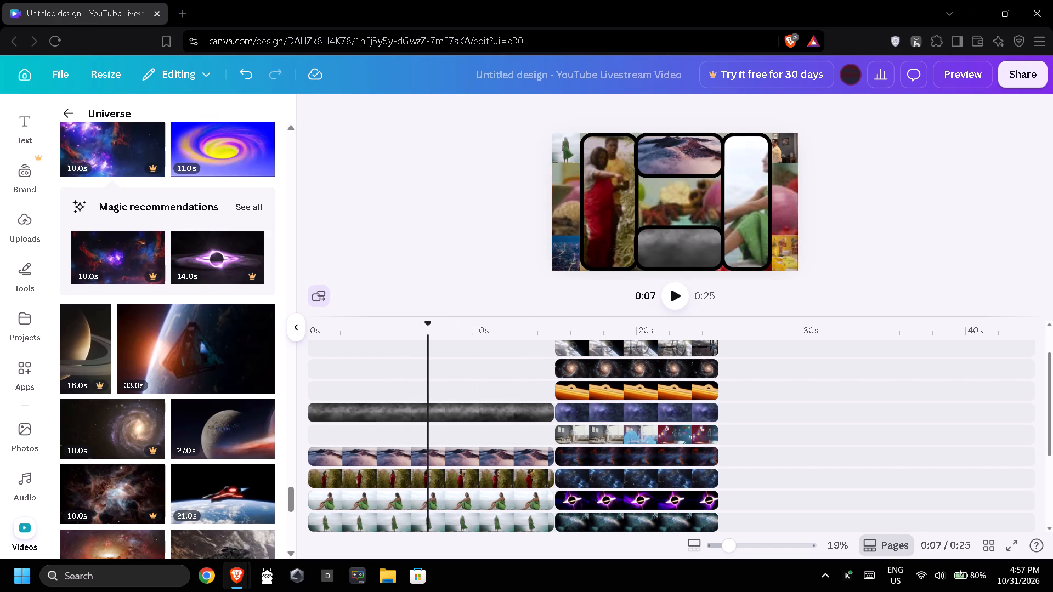
Add the 21-second spaceship-over-Earth clip from the Universe videos as page three's background and trim it to 10.0 seconds.
click(776, 424)
scroll(777, 424, down, 3)
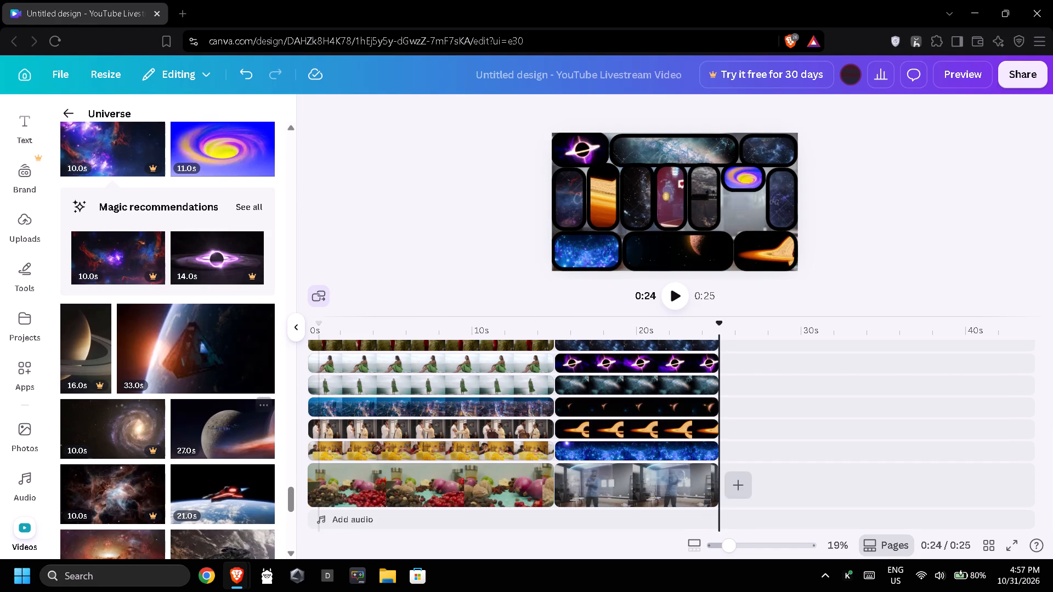
scroll(208, 405, down, 6)
scroll(178, 245, up, 1)
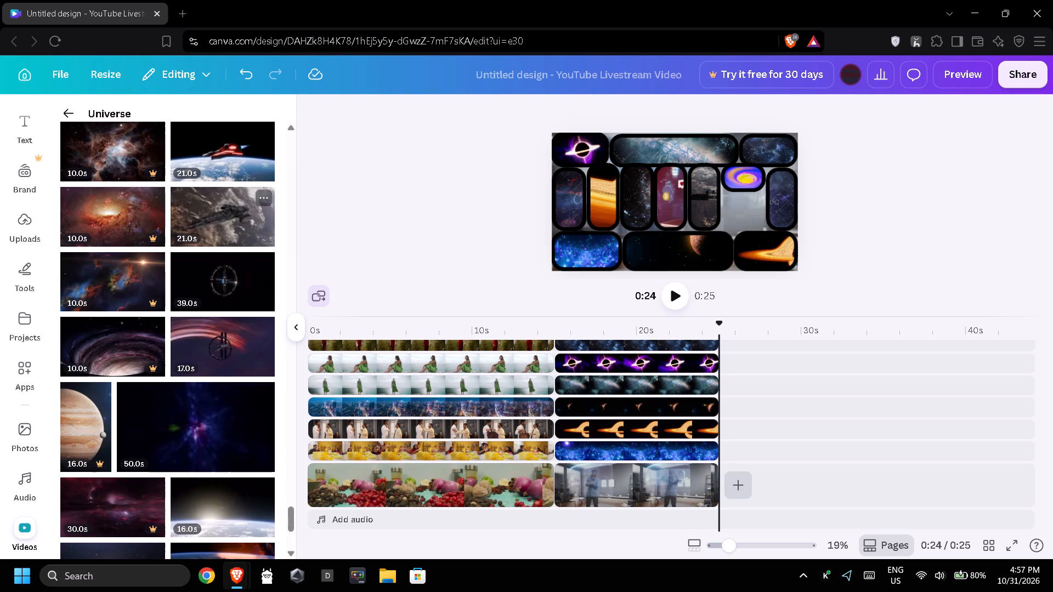
scroll(213, 220, down, 5)
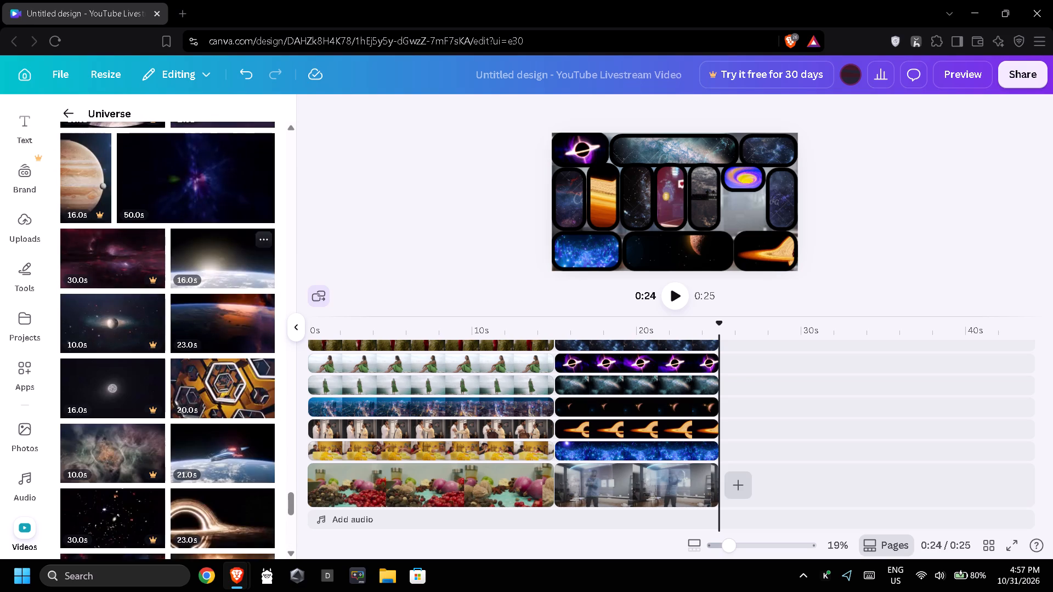
scroll(191, 271, down, 2)
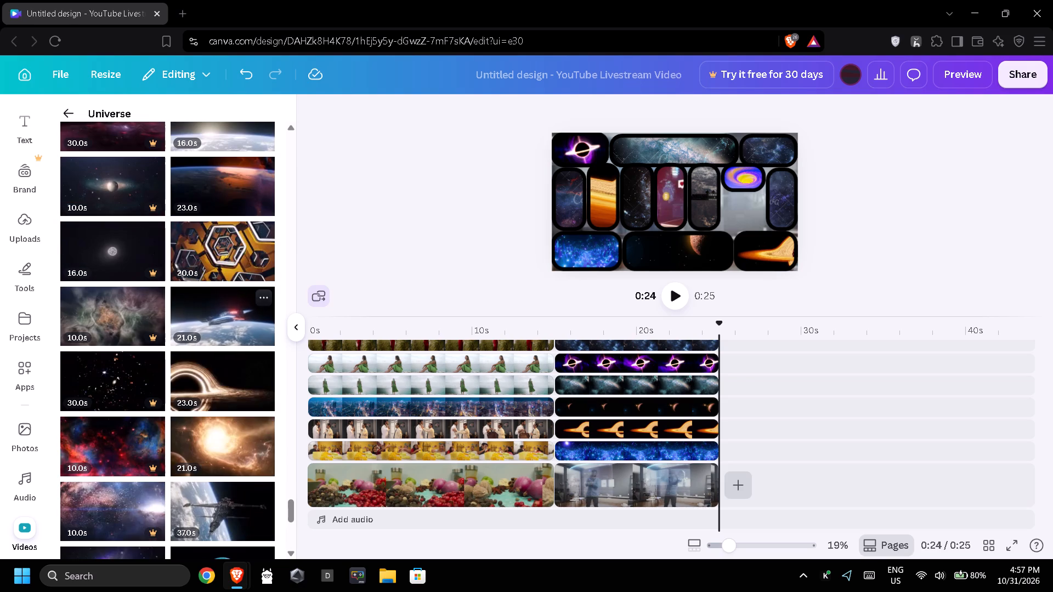
drag(205, 322, 805, 485)
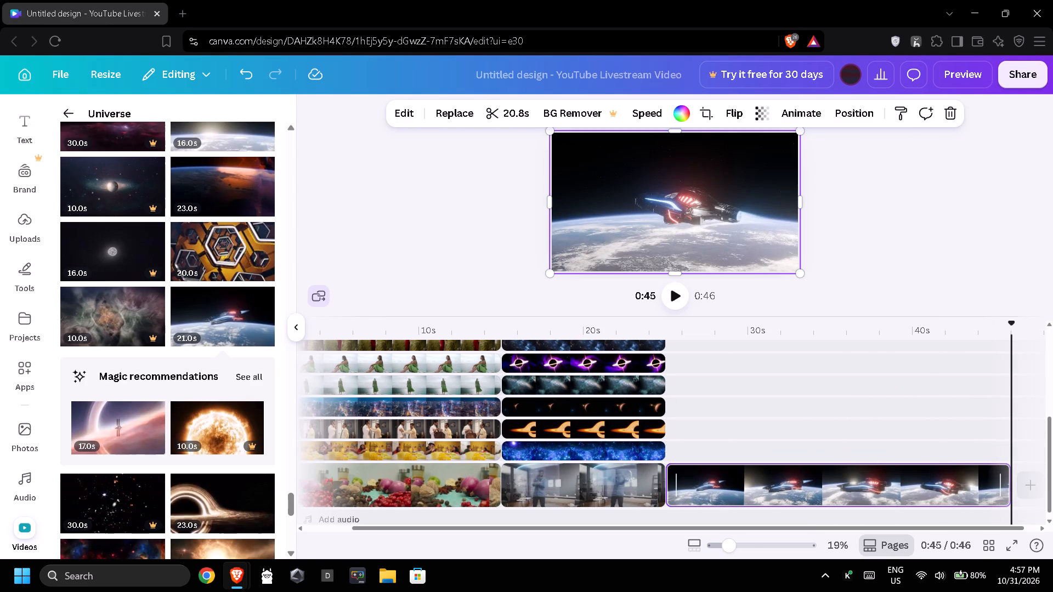
drag(1007, 486, 812, 502)
Add the 10-second fiery sun clip and the 10-second red and blue nebula clip on separate tracks above page three.
scroll(210, 434, down, 2)
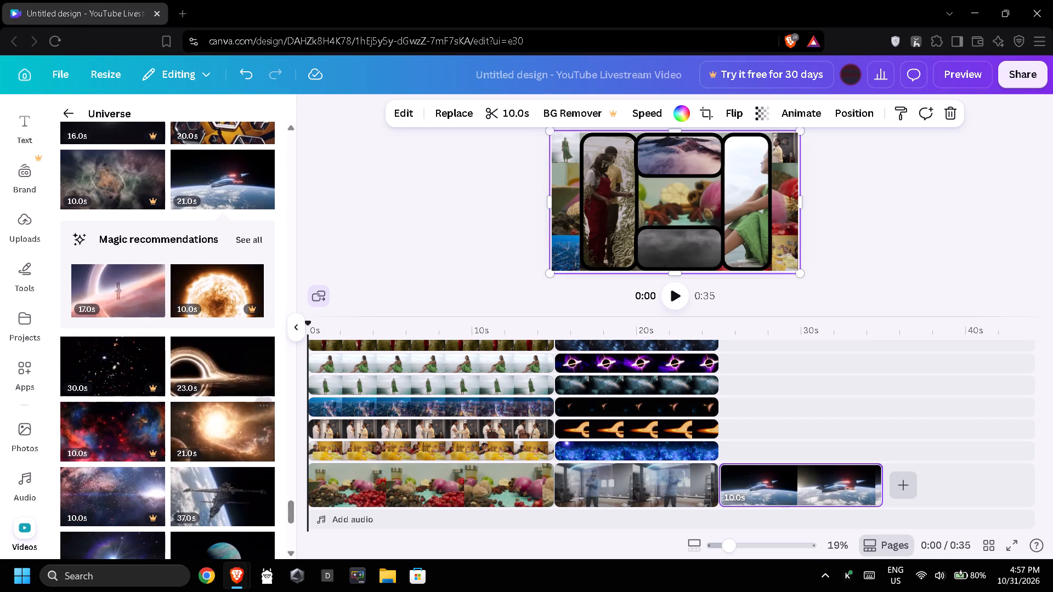
drag(196, 295, 766, 443)
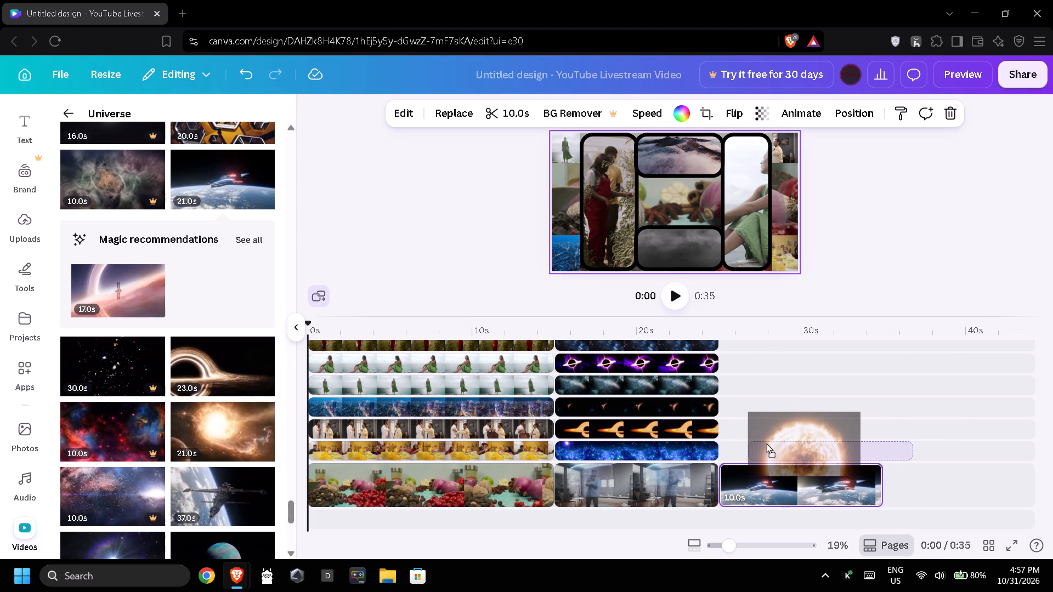
drag(766, 443, 749, 448)
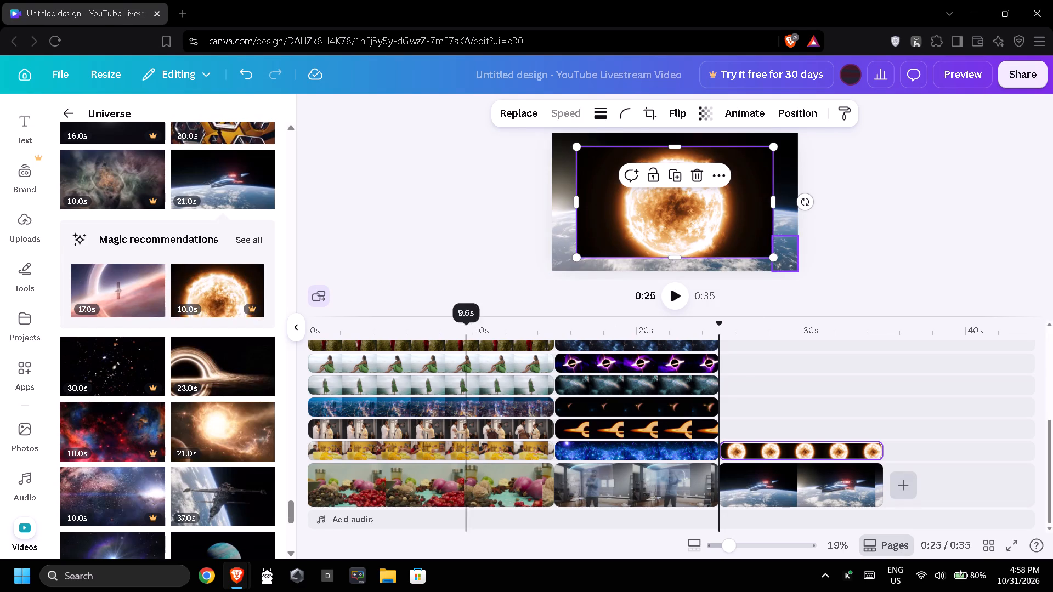
scroll(126, 406, down, 1)
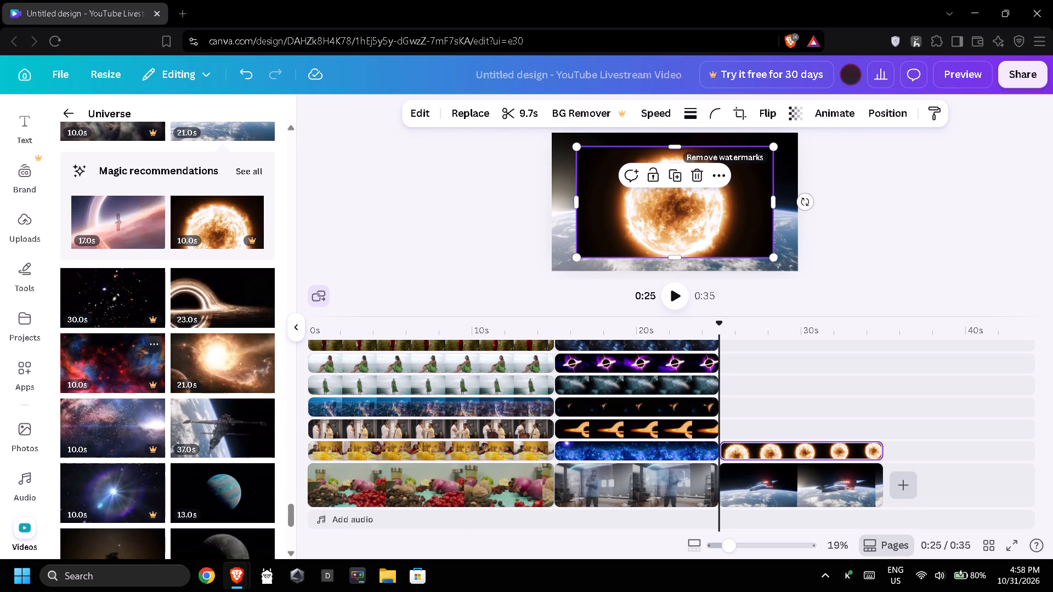
drag(122, 369, 789, 423)
click(789, 423)
drag(790, 423, 783, 425)
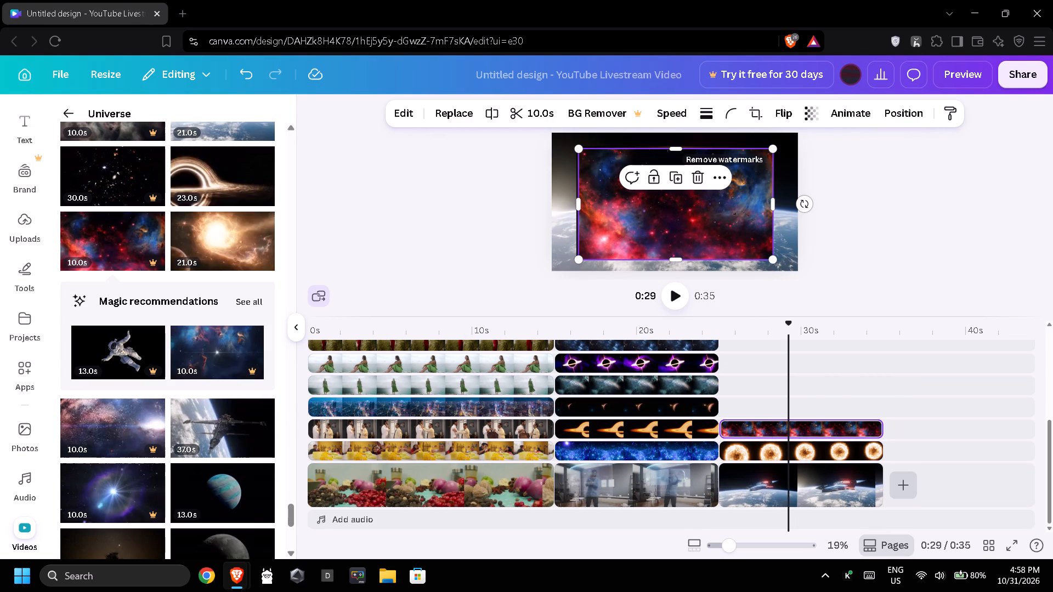
Add the 10-second red and gold nebula clip on its own track above page three, aligned with the page's start.
scroll(200, 425, down, 5)
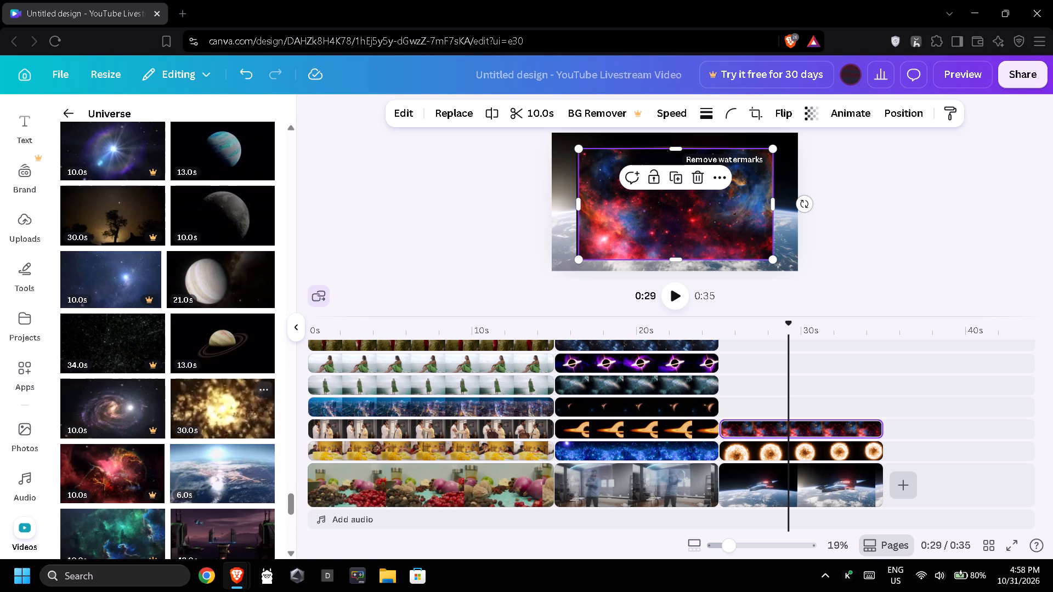
scroll(197, 388, down, 1)
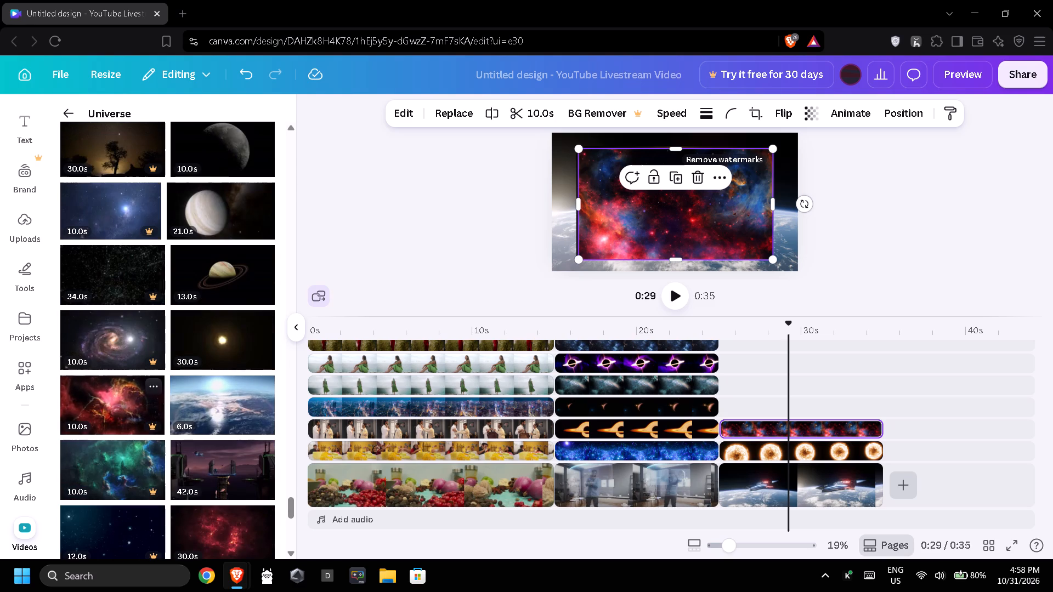
drag(104, 421, 755, 411)
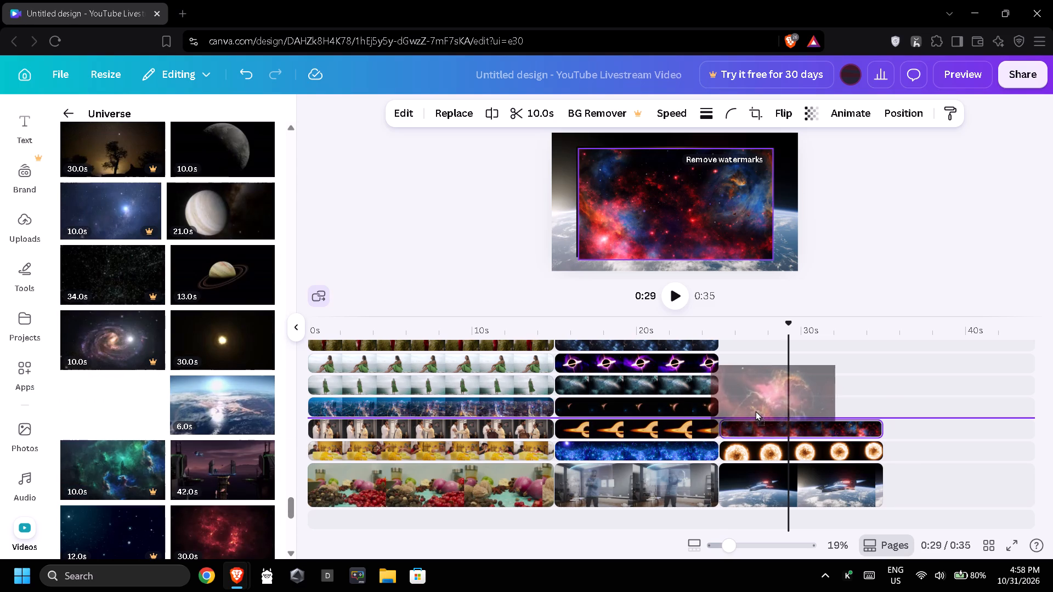
drag(755, 411, 767, 409)
drag(789, 409, 785, 409)
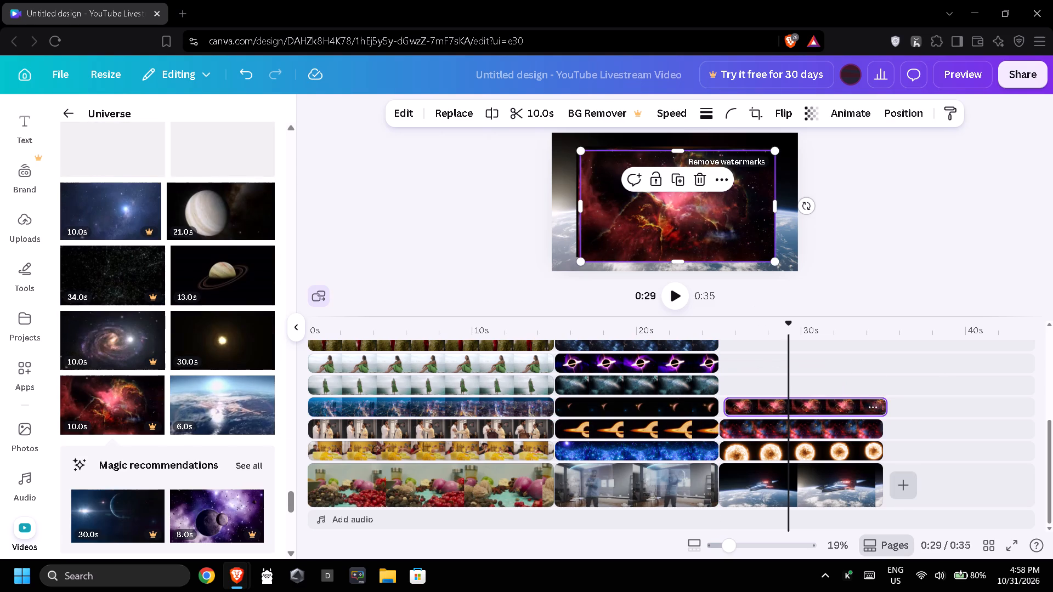
drag(785, 409, 784, 409)
drag(774, 426, 778, 414)
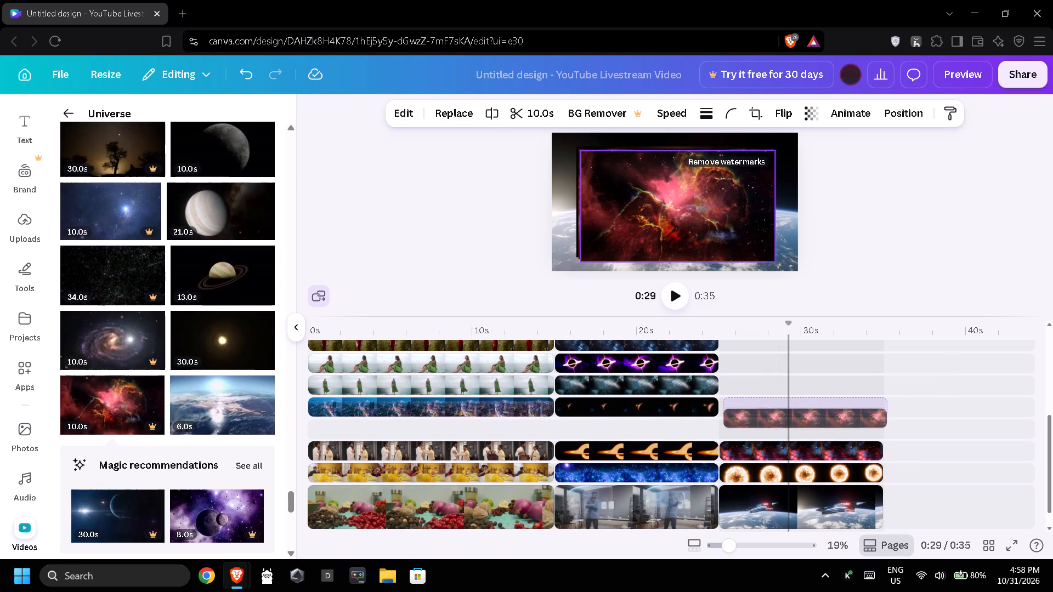
drag(778, 414, 775, 411)
click(775, 411)
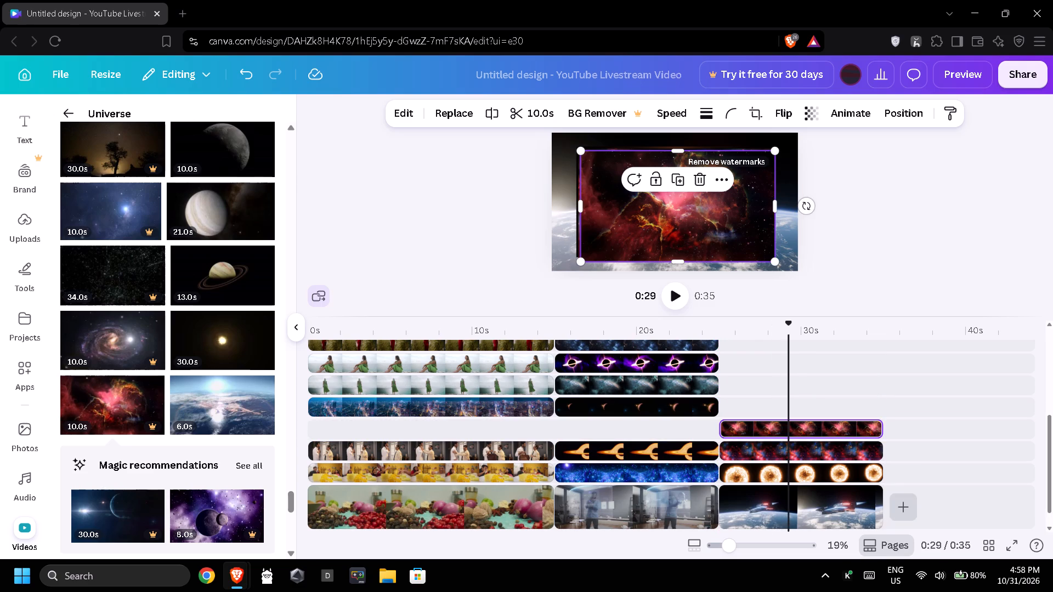
Add the 10-second green nebula clip and the 10-second eye-shaped galaxy clip on separate tracks above page three.
drag(774, 425, 775, 412)
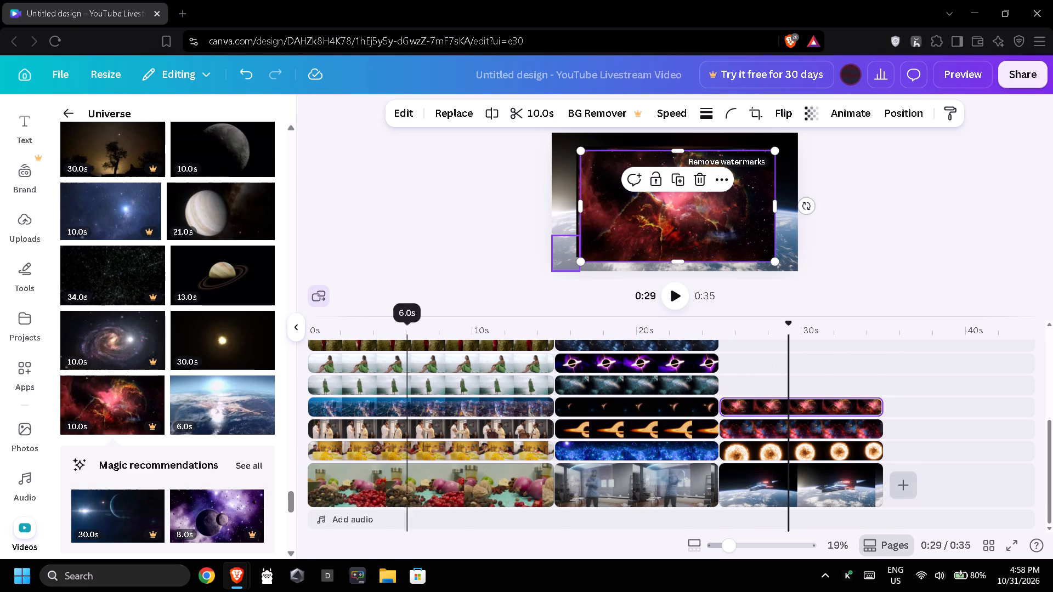
scroll(139, 413, down, 3)
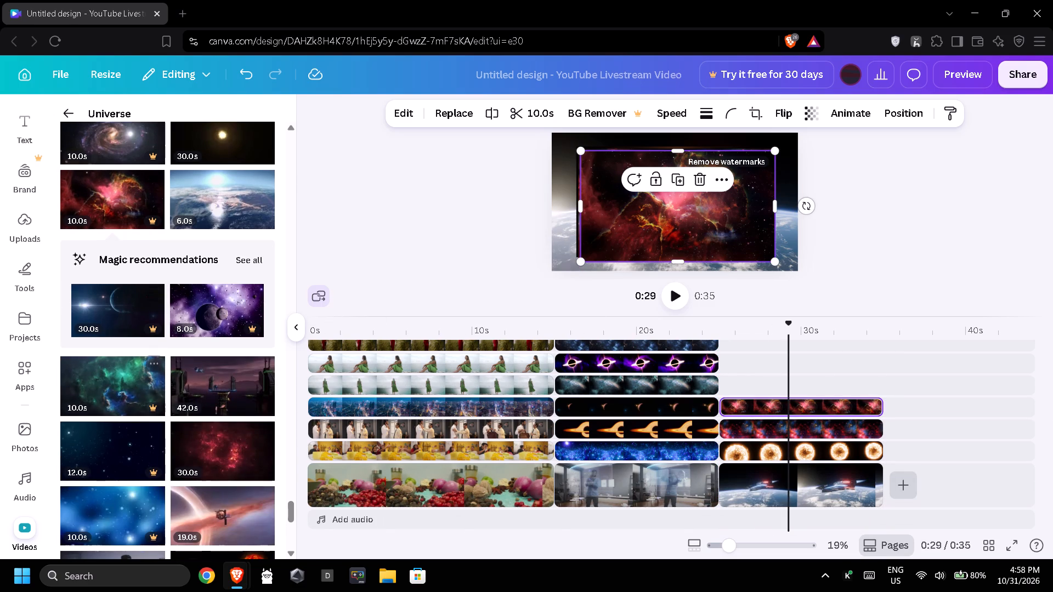
drag(116, 383, 783, 383)
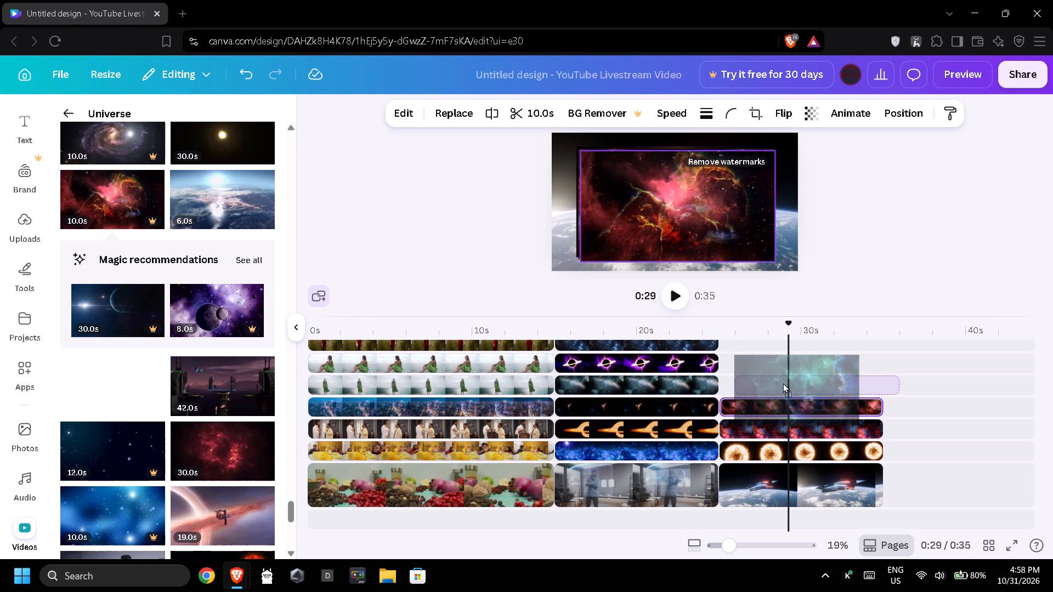
drag(783, 383, 775, 384)
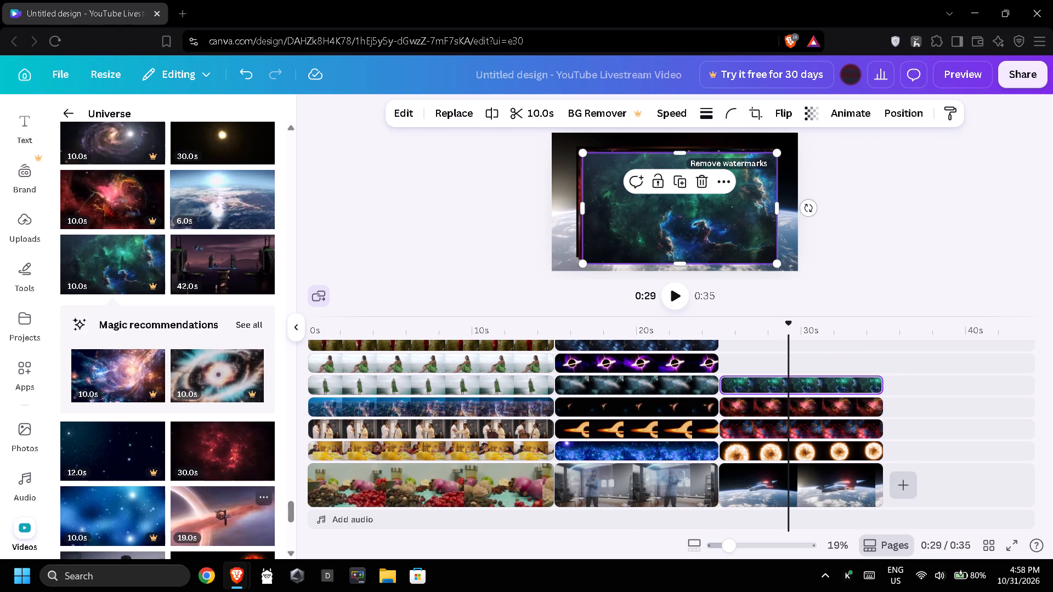
drag(222, 389, 402, 378)
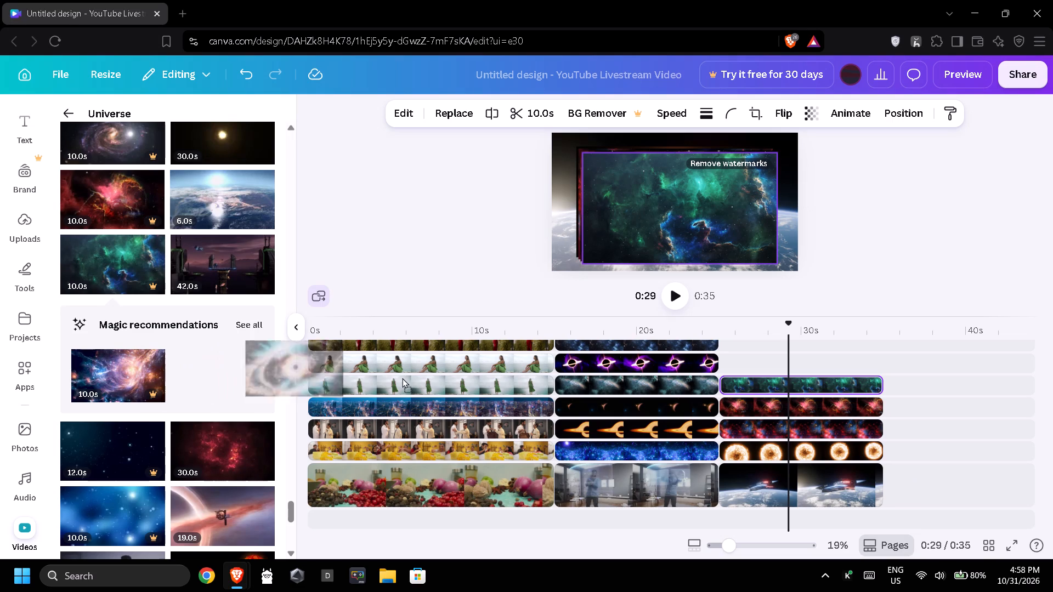
drag(402, 378, 778, 363)
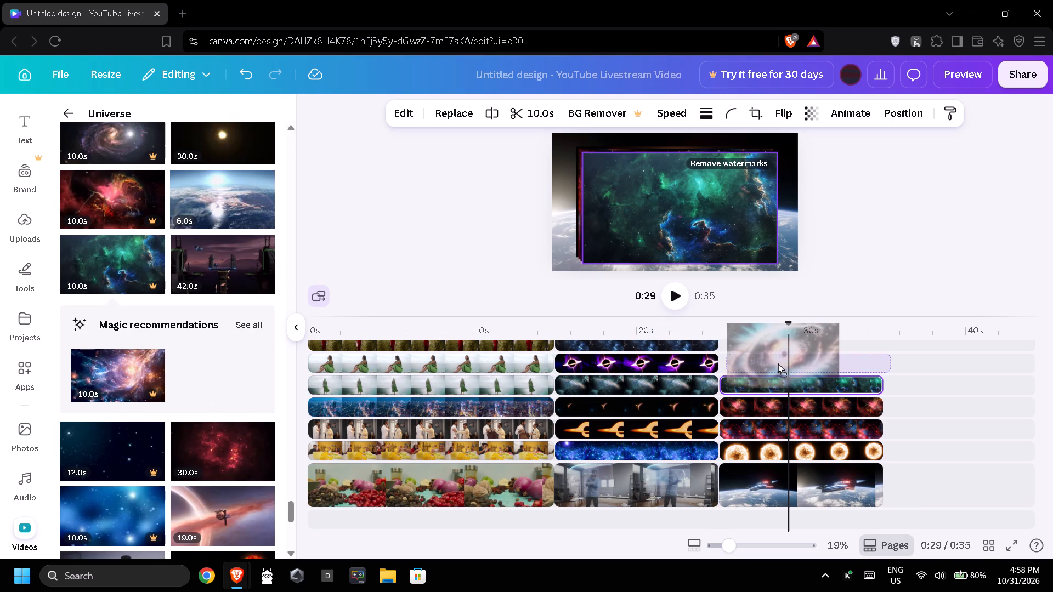
drag(778, 363, 772, 363)
Add the 10-second blue glowing-particles clip on its own track above the eye-shaped galaxy clip on page three.
scroll(745, 400, up, 1)
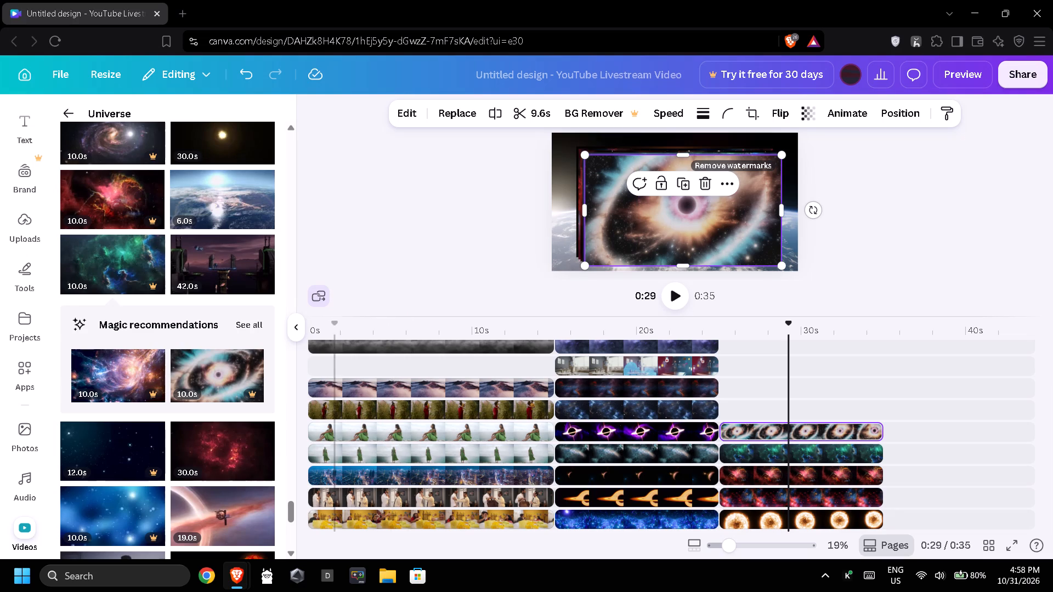
drag(116, 515, 597, 388)
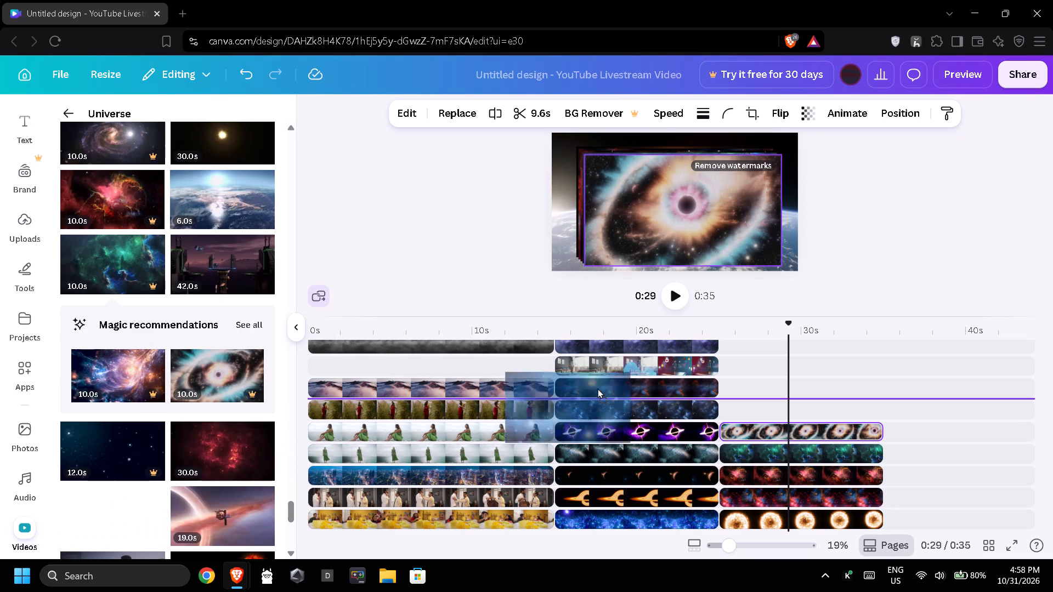
drag(597, 388, 773, 403)
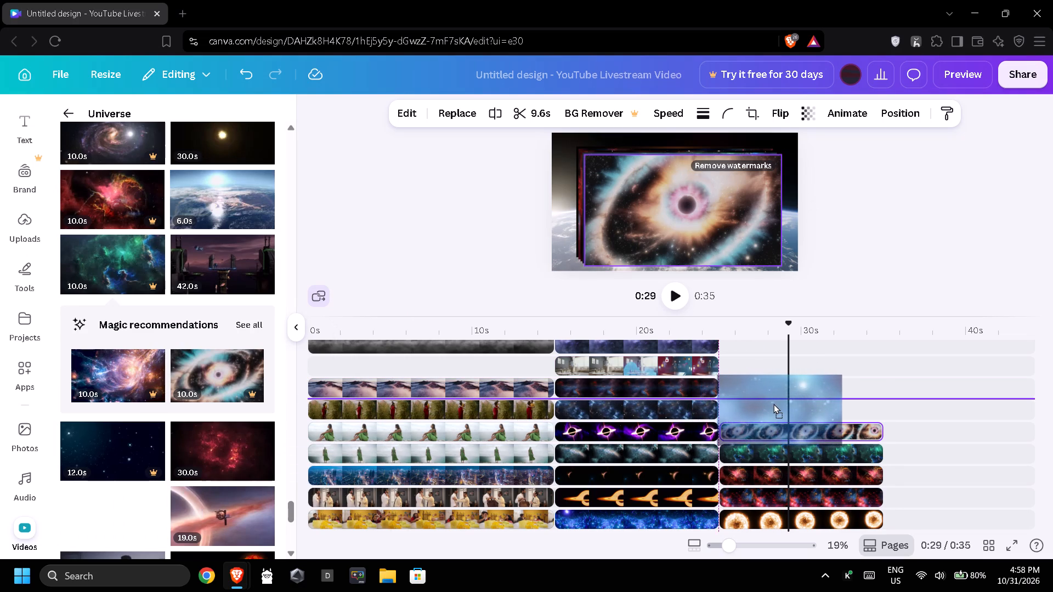
drag(773, 403, 781, 403)
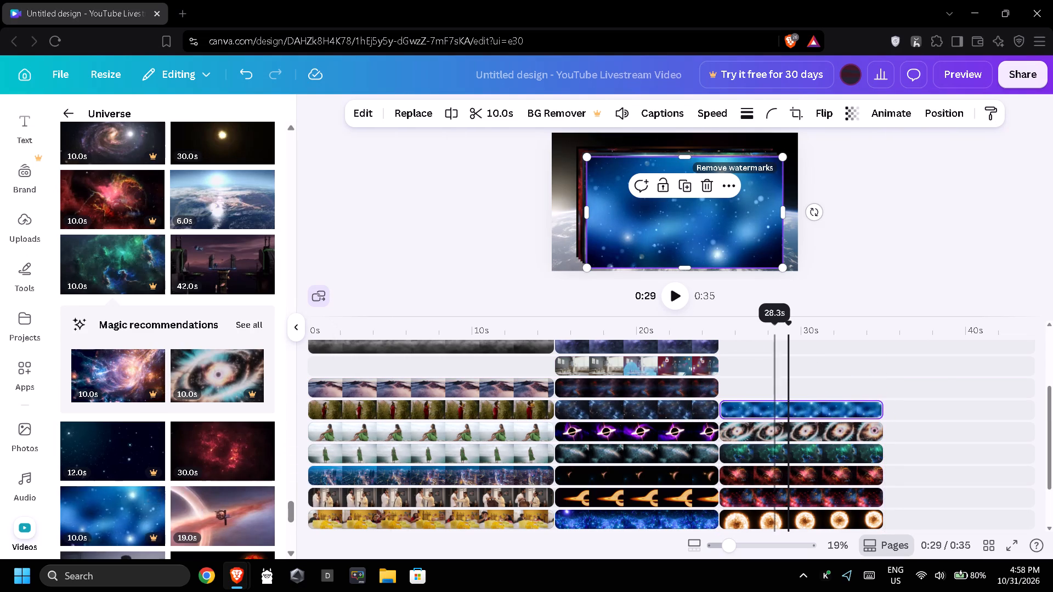
Crop the fiery sun clip to a narrow strip, place it at page three's left edge and stretch it to full height.
scroll(774, 403, down, 1)
click(769, 457)
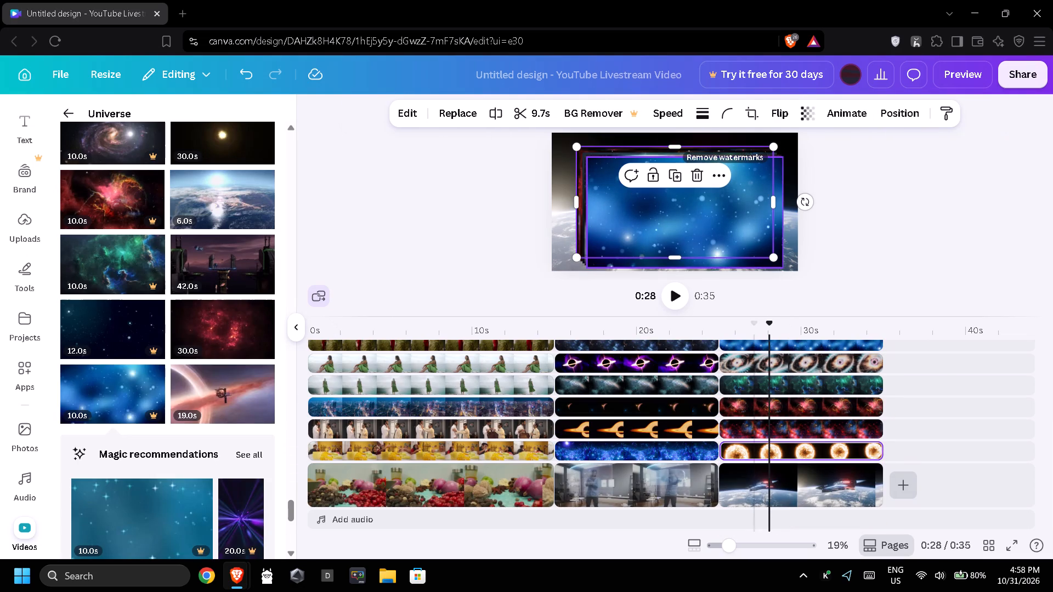
drag(777, 205, 629, 200)
drag(609, 213, 585, 226)
drag(573, 162, 576, 157)
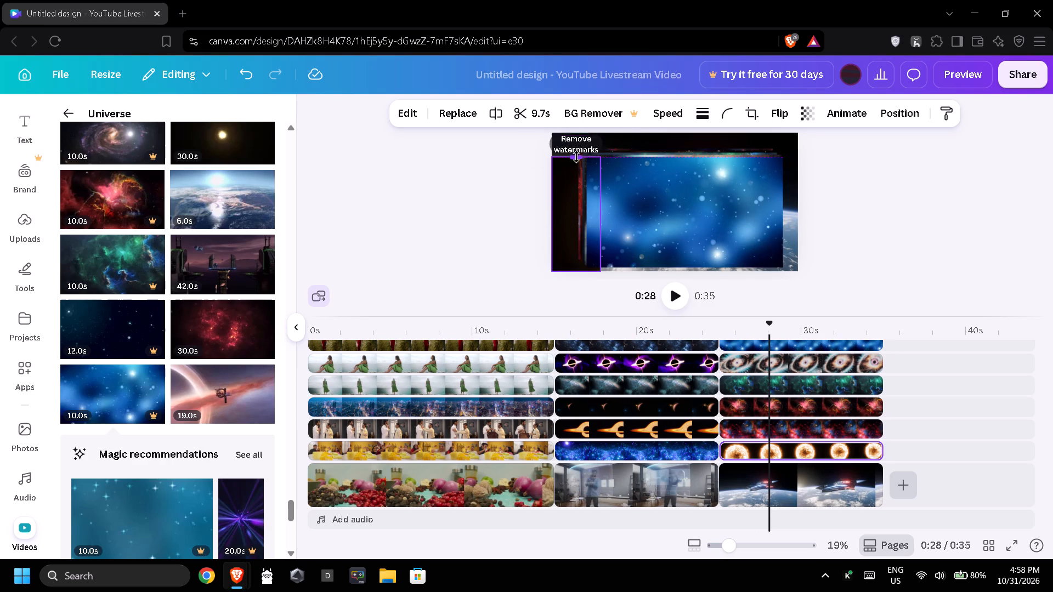
drag(576, 157, 581, 138)
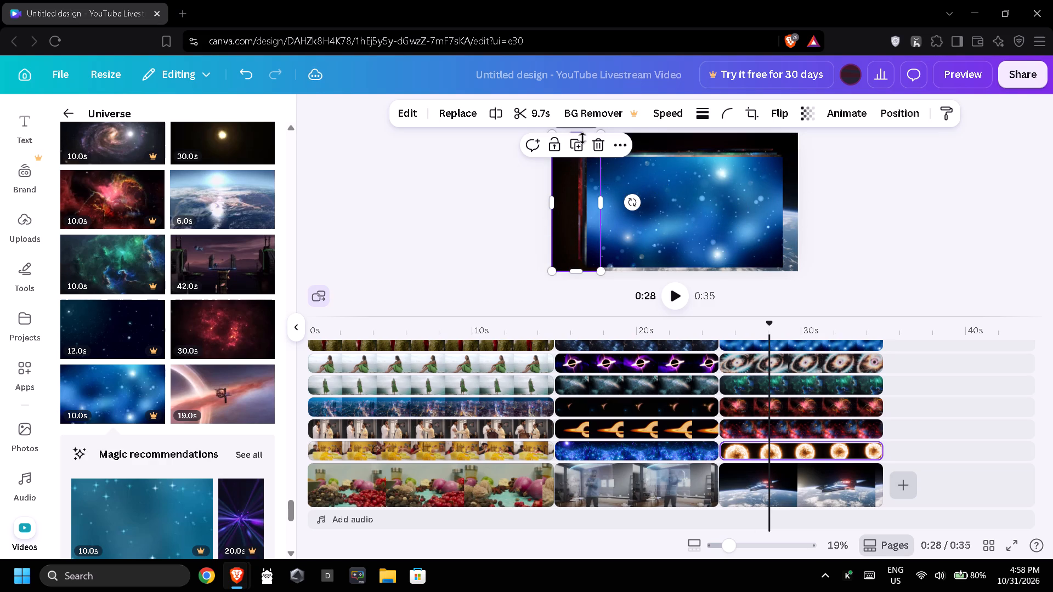
click(574, 270)
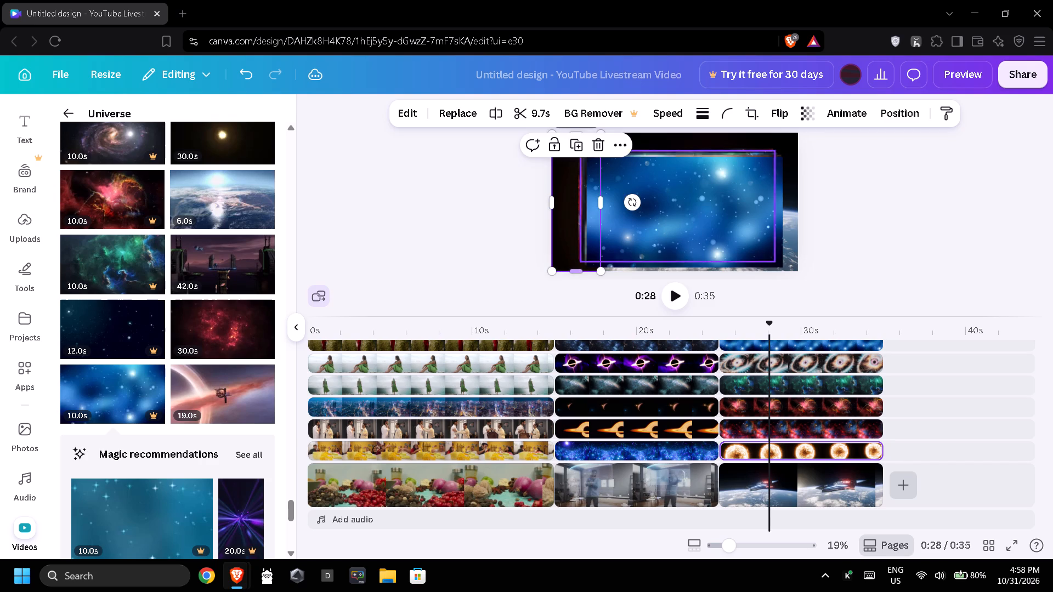
Crop the red and blue nebula clip to a narrow strip at page three's right edge, stretched to full page height.
click(783, 432)
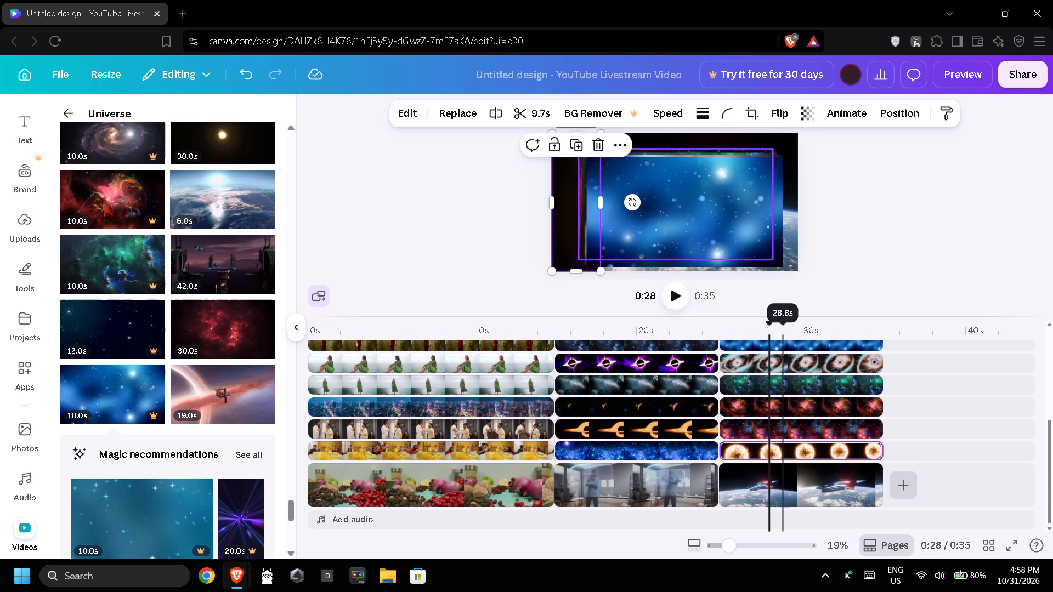
drag(583, 203, 711, 214)
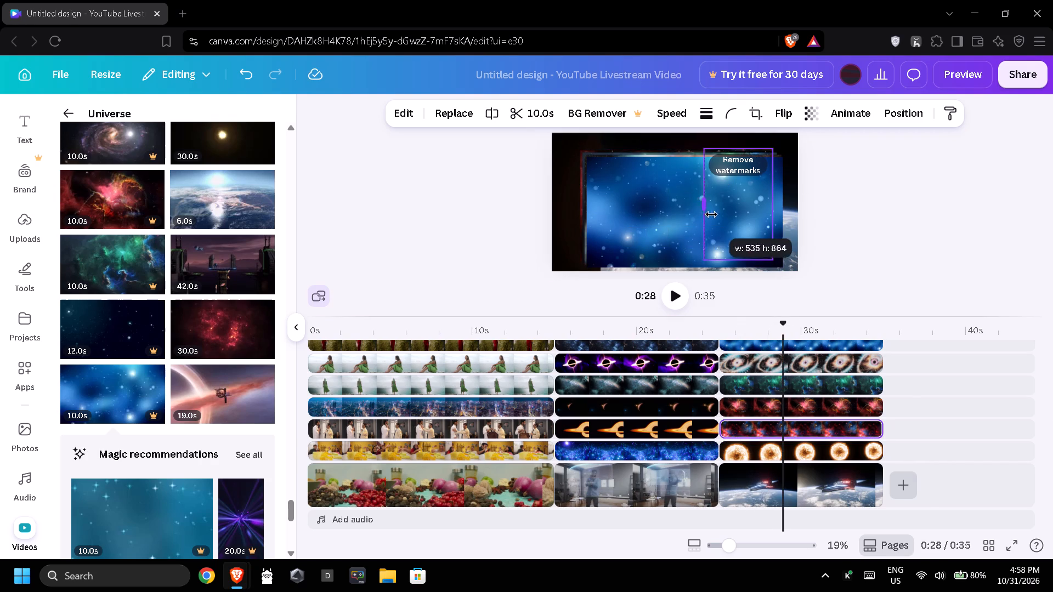
drag(711, 214, 716, 215)
drag(733, 212, 755, 196)
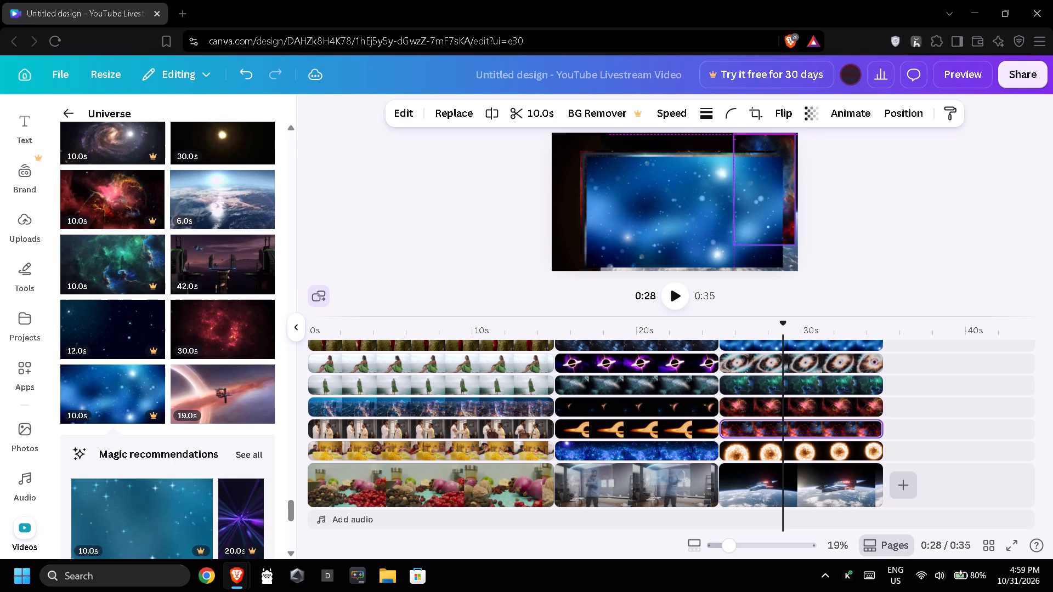
drag(755, 196, 757, 196)
drag(768, 248, 773, 267)
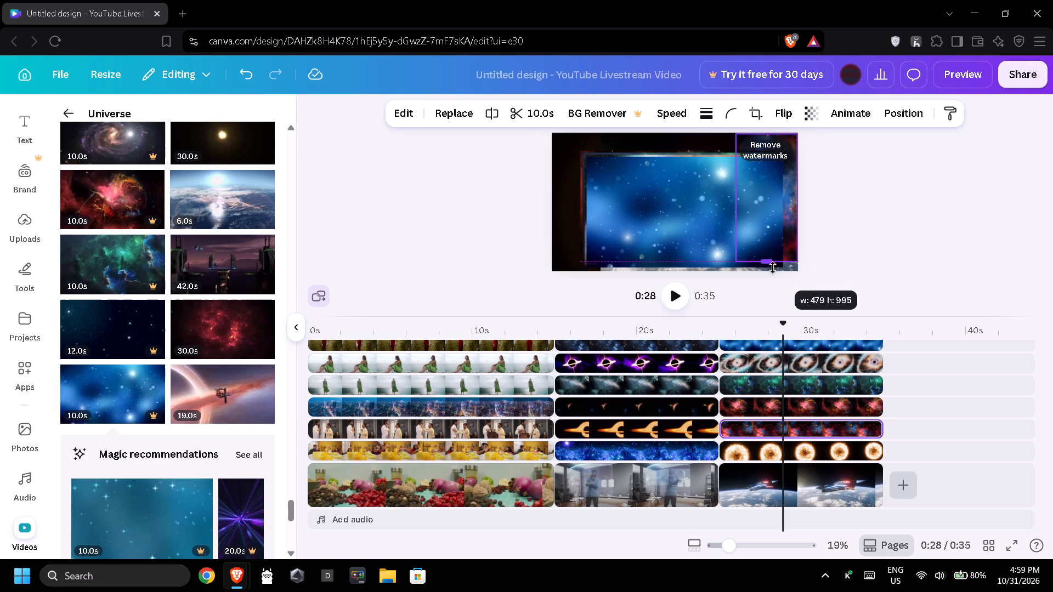
drag(773, 267, 779, 275)
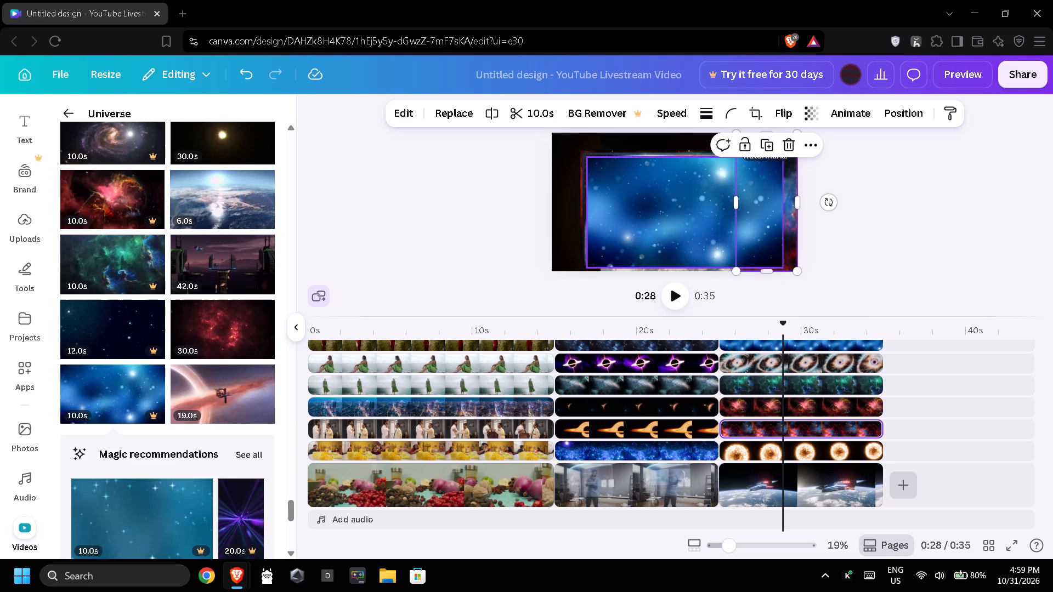
drag(740, 207, 751, 209)
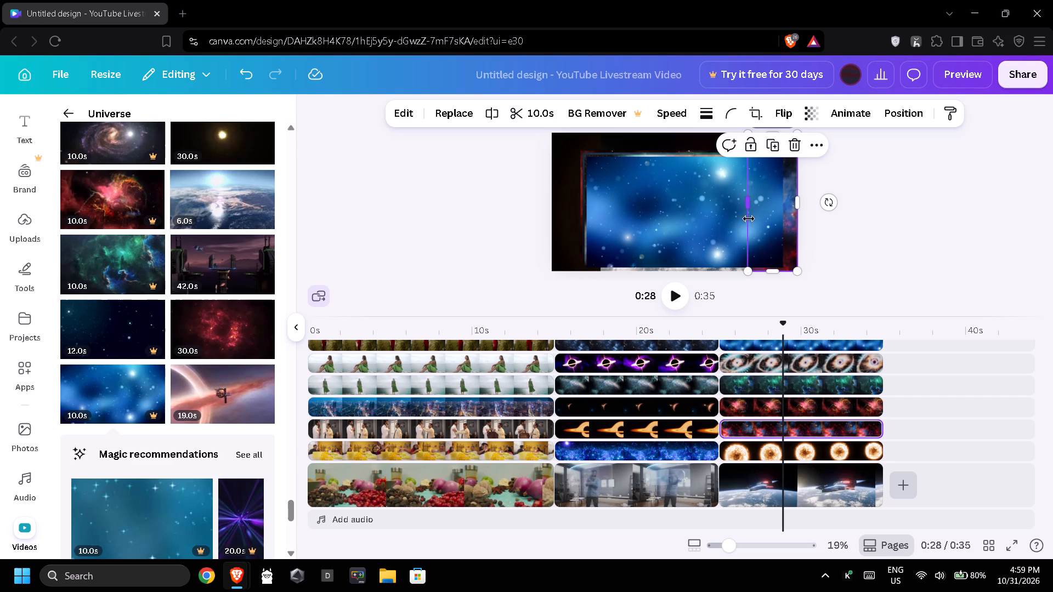
Crop the red and gold nebula clip from both sides to a narrow strip directly beside the red and blue nebula strip.
click(763, 407)
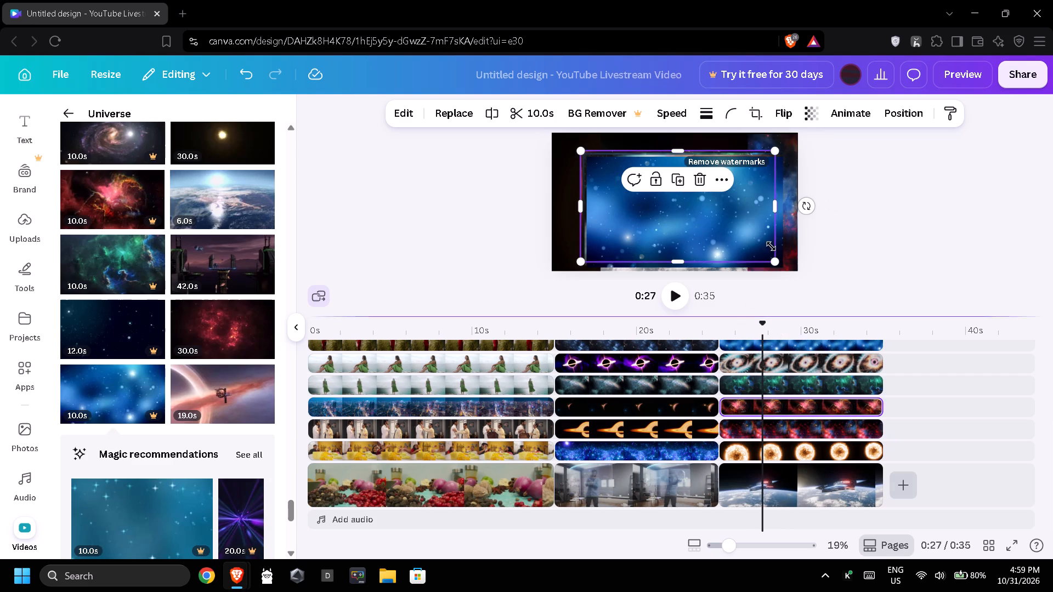
drag(772, 207, 733, 203)
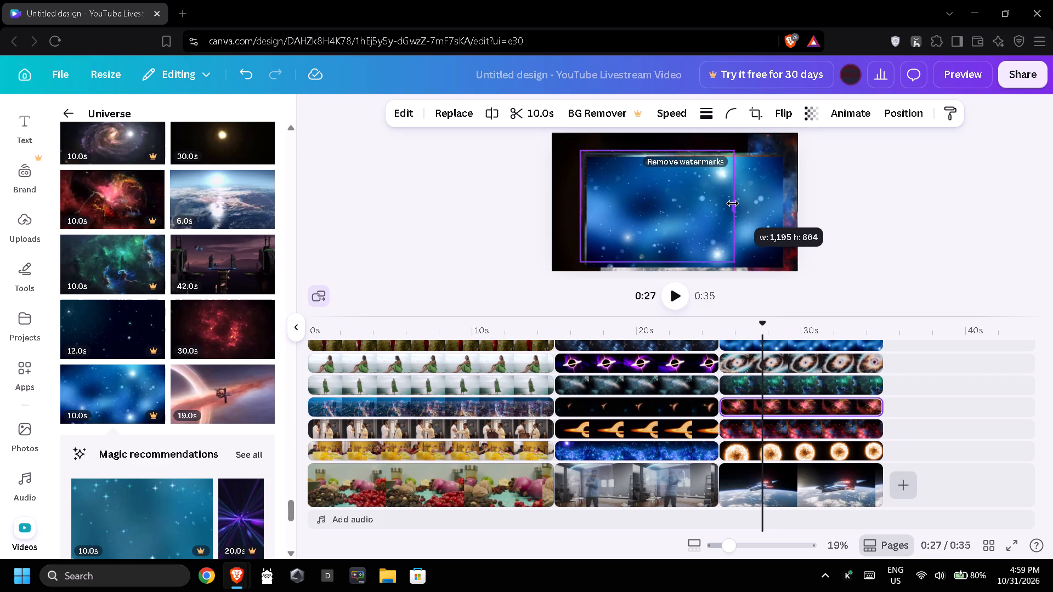
drag(733, 203, 746, 210)
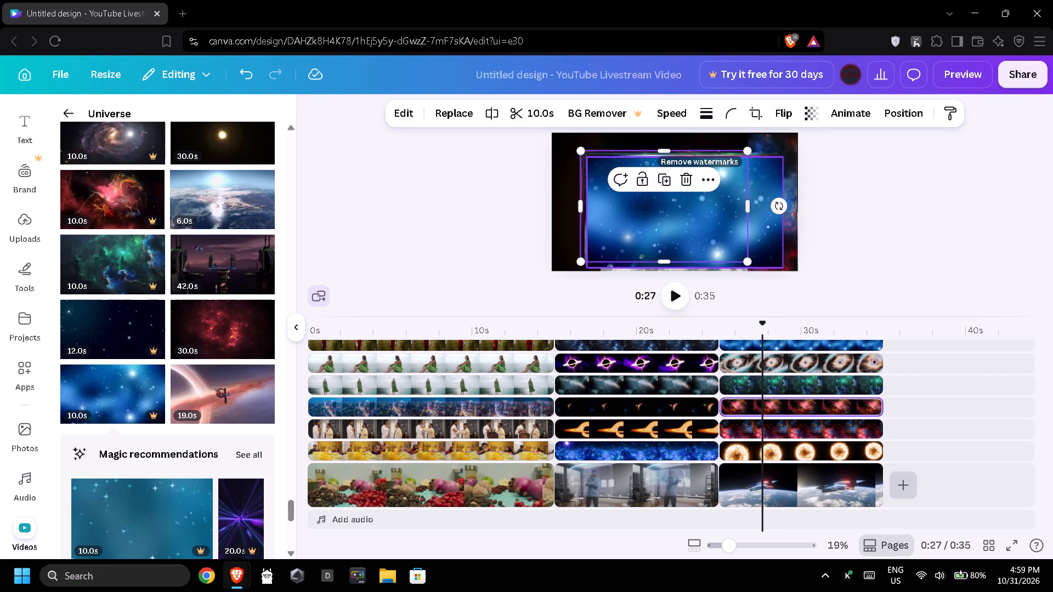
drag(582, 206, 706, 203)
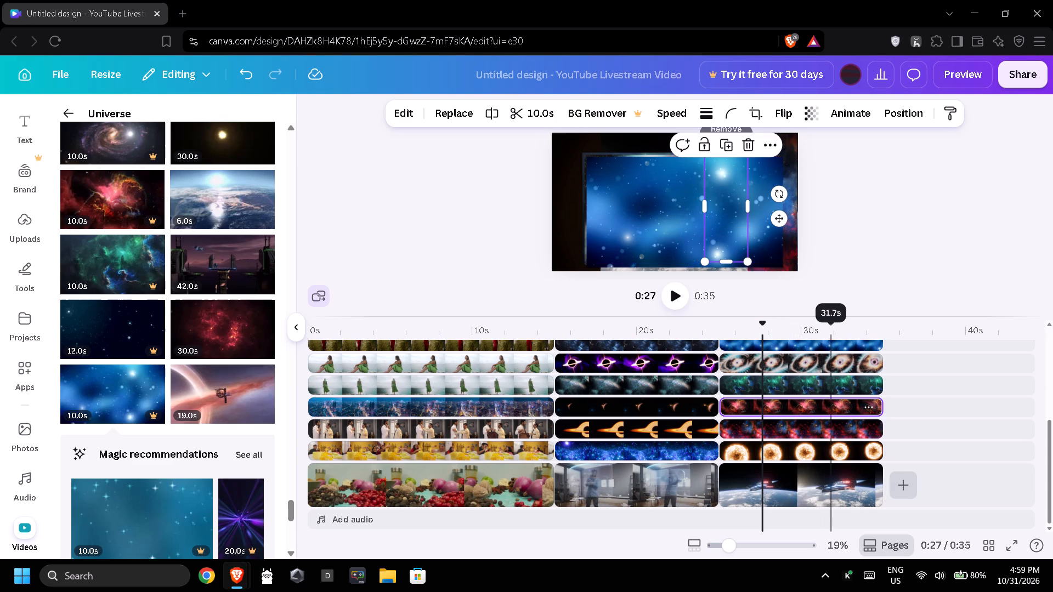
Crop the green nebula clip to a narrow strip beside the fiery sun strip and extend it to full page height.
click(816, 379)
drag(777, 211, 753, 209)
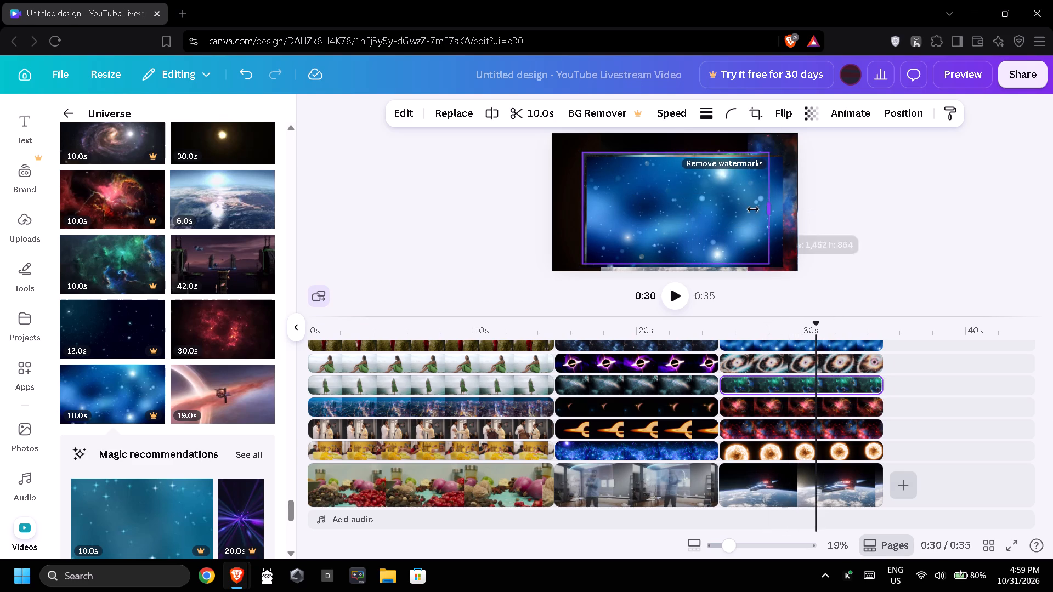
drag(753, 209, 645, 207)
drag(585, 203, 605, 213)
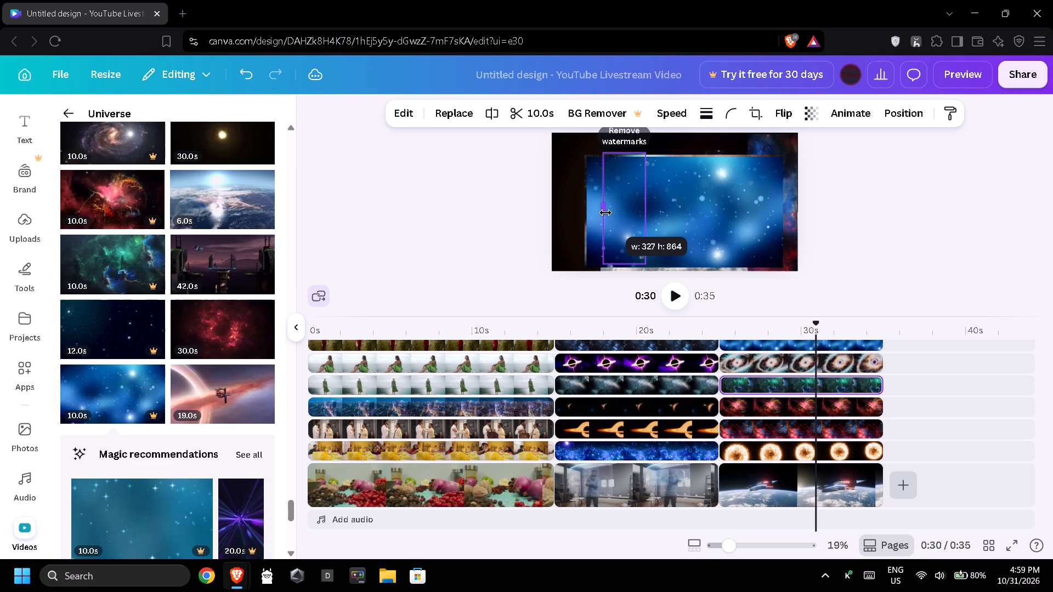
drag(605, 213, 610, 213)
drag(645, 212, 650, 213)
drag(631, 265, 631, 272)
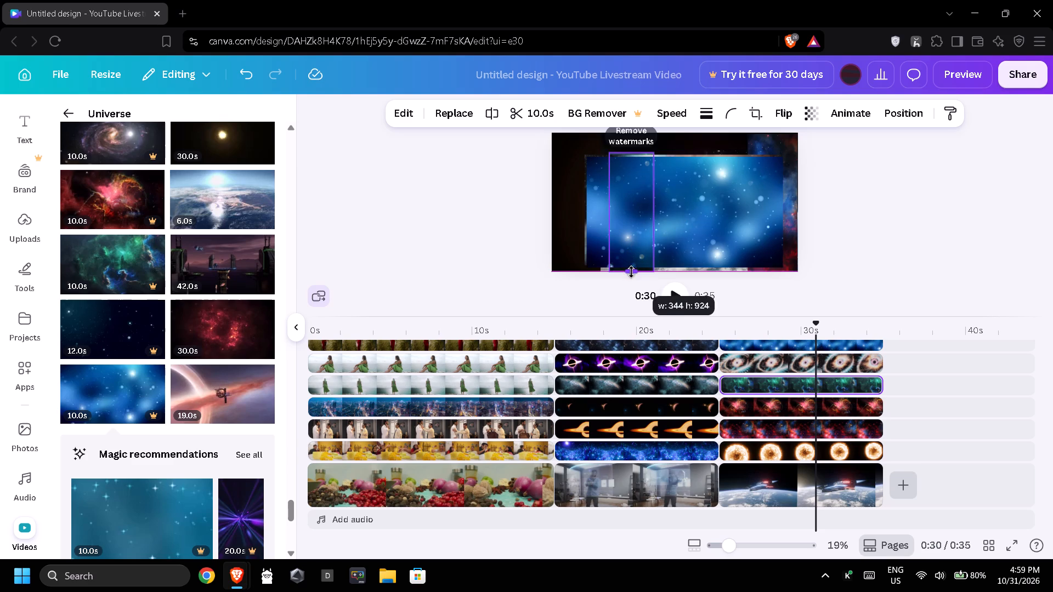
drag(631, 272, 632, 272)
drag(629, 185, 630, 168)
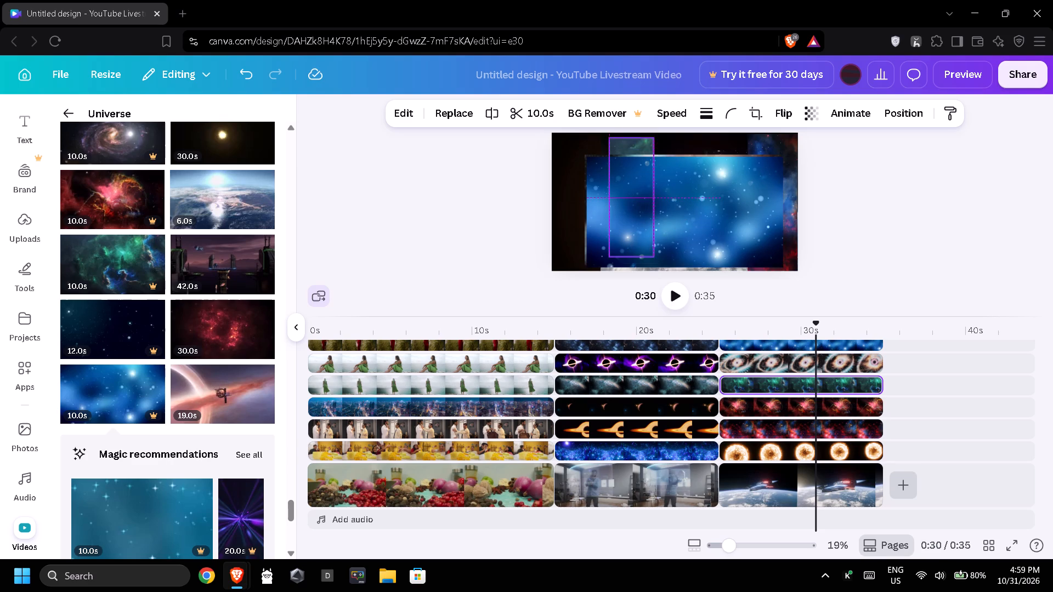
drag(630, 168, 630, 167)
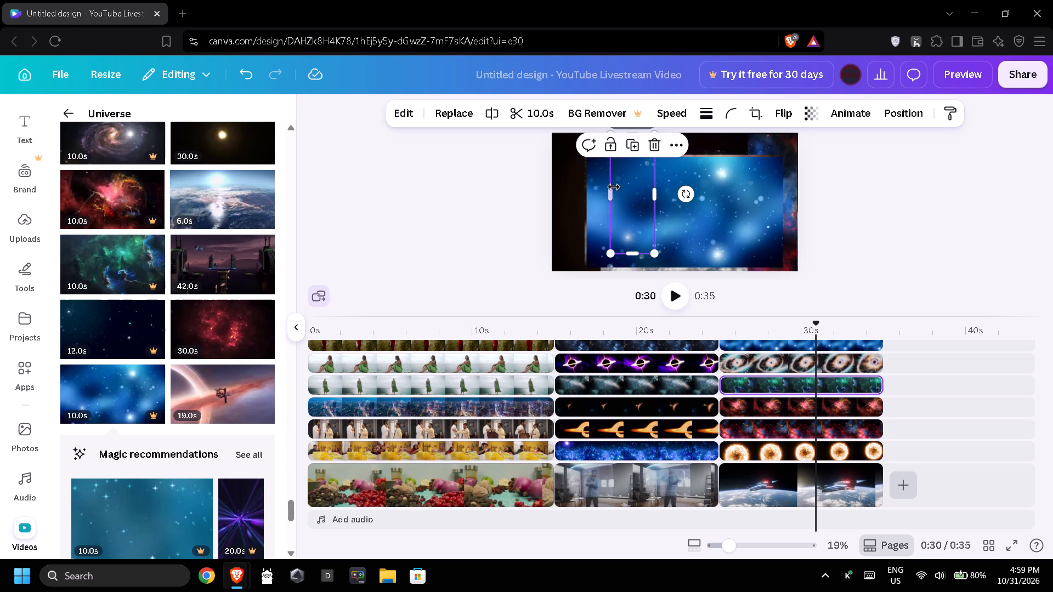
drag(612, 189, 603, 189)
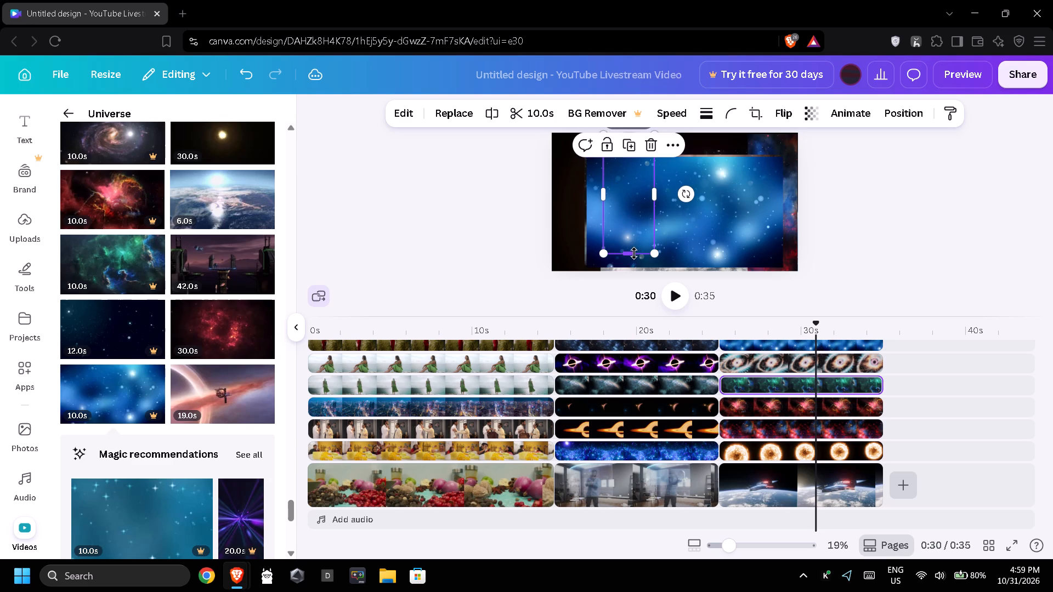
drag(633, 253, 633, 270)
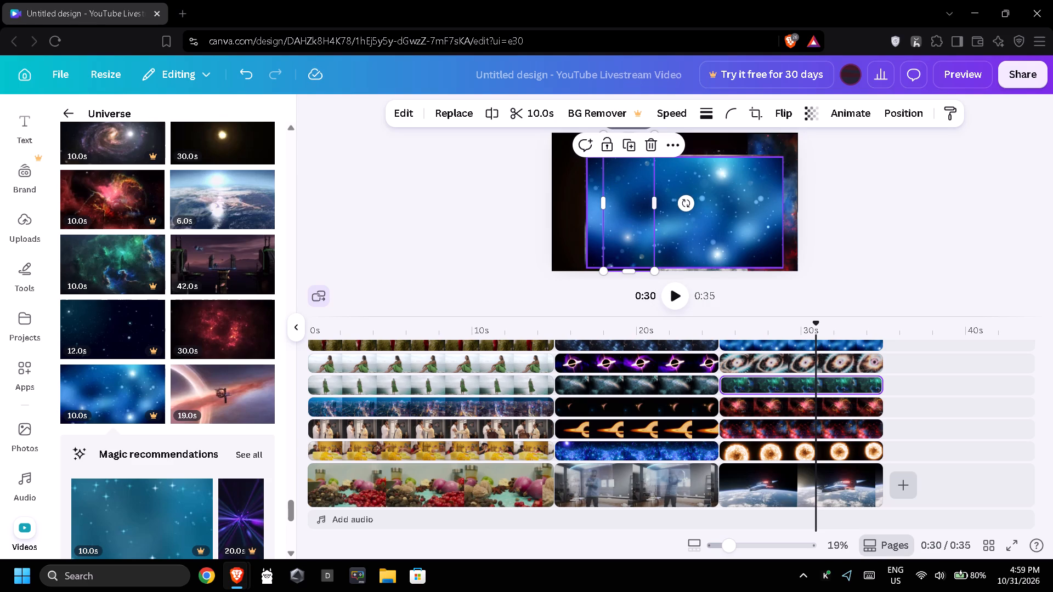
Crop the eye-shaped galaxy clip from both sides to a thin vertical strip within the red and gold nebula strip's area.
click(771, 360)
drag(584, 212, 683, 214)
drag(780, 212, 741, 210)
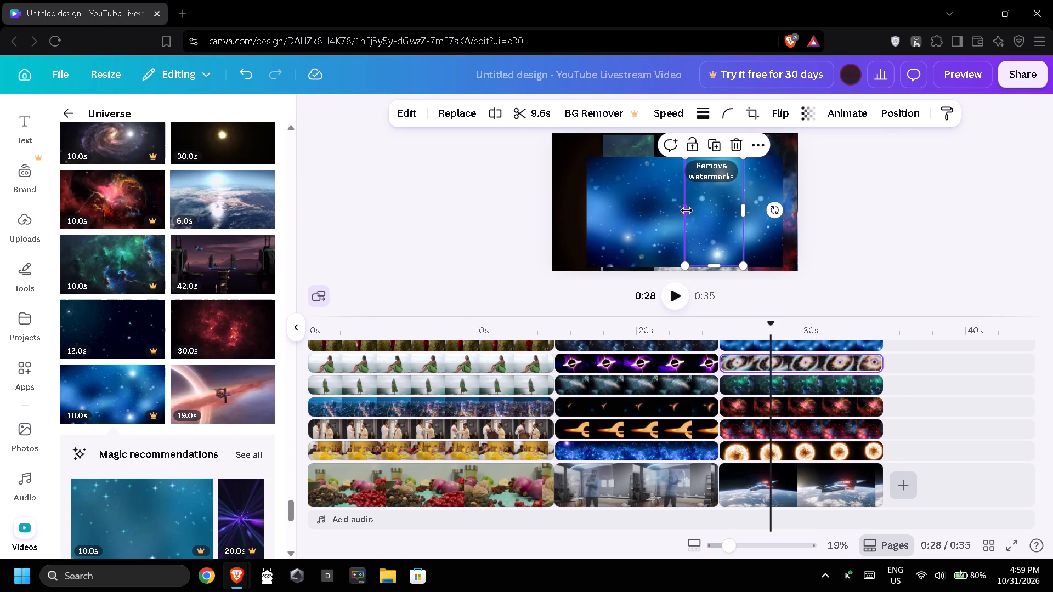
drag(687, 210, 725, 214)
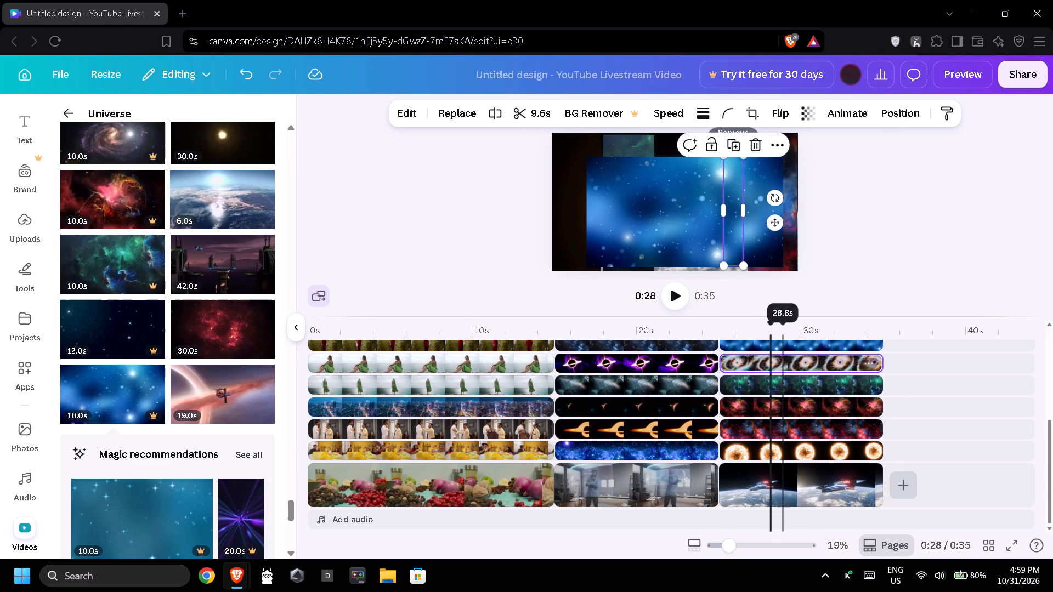
Crop the blue starry clip from both sides to a narrow strip, place it beside the green nebula strip and extend it to full page height.
scroll(785, 368, up, 1)
click(786, 409)
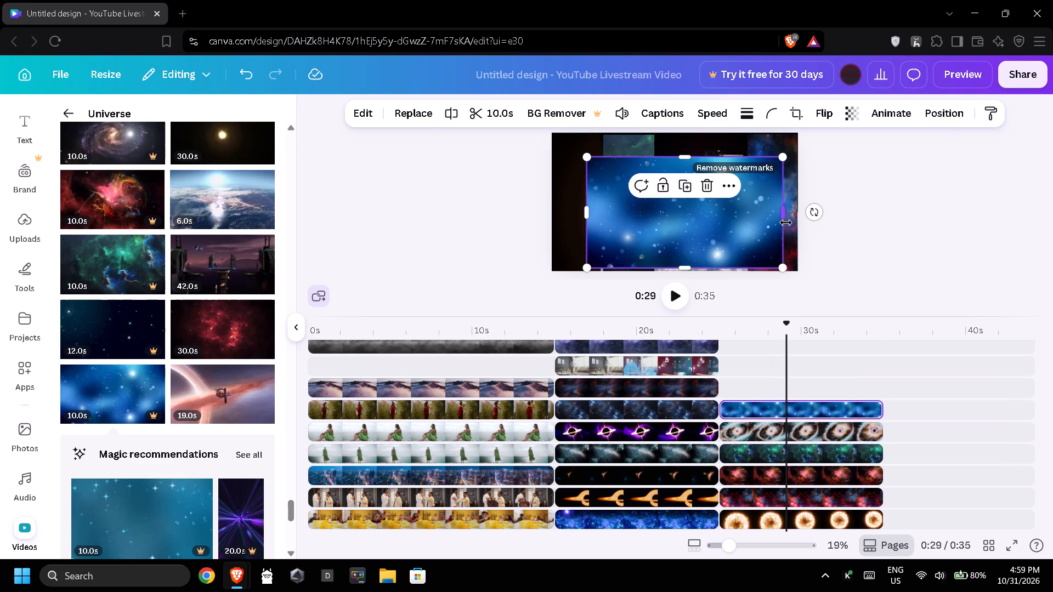
drag(785, 220, 697, 220)
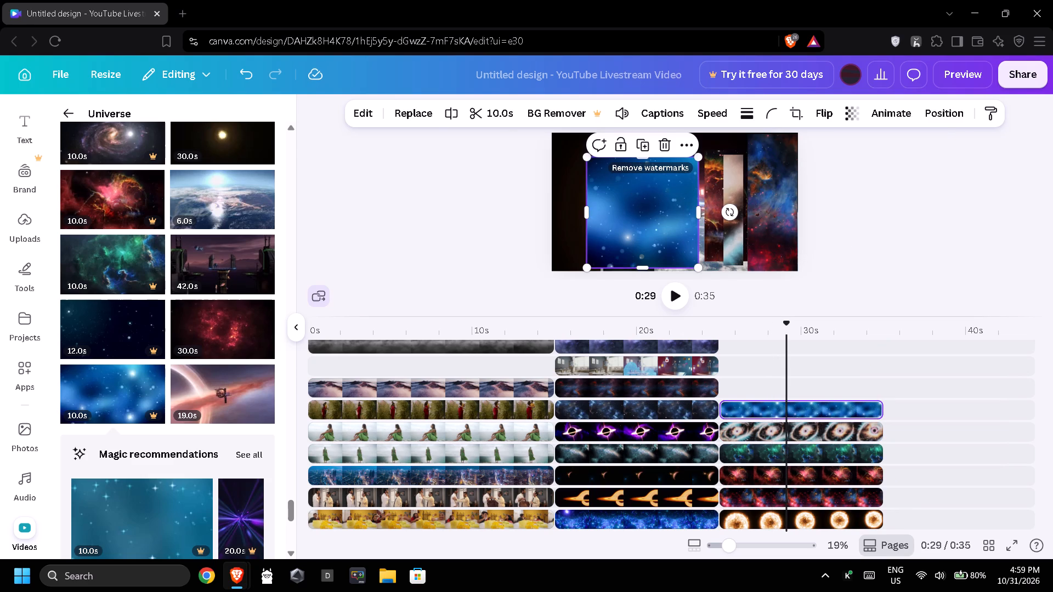
drag(587, 215, 692, 227)
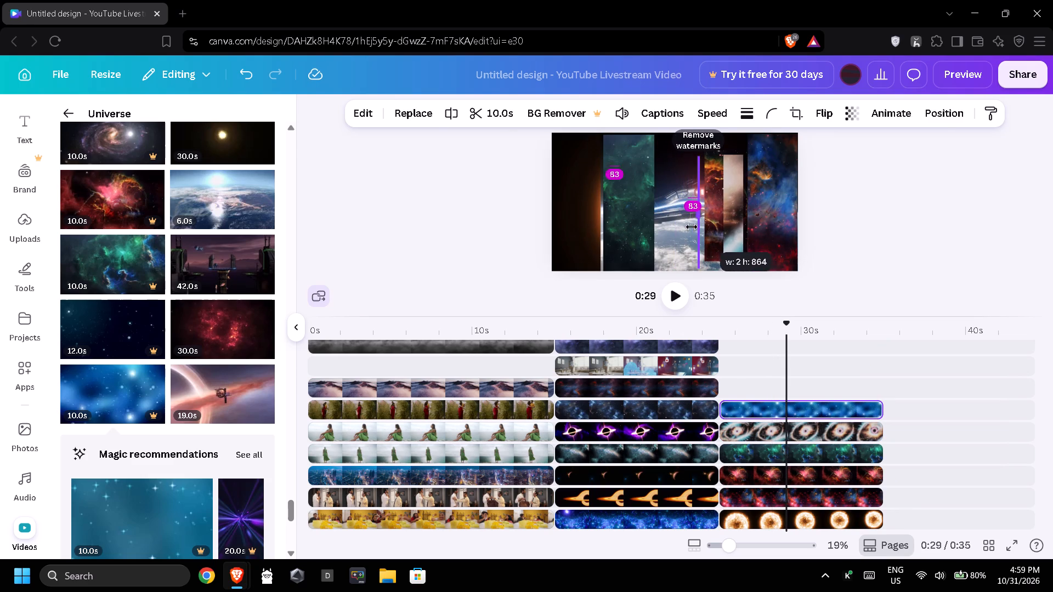
drag(692, 227, 675, 224)
drag(673, 213, 668, 211)
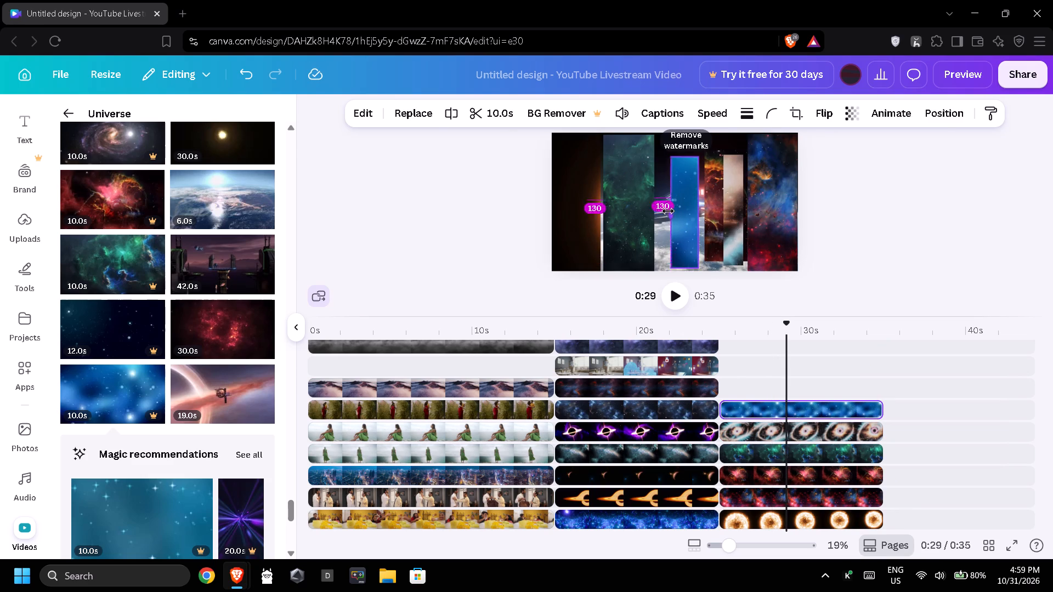
drag(668, 211, 666, 210)
drag(680, 215, 670, 193)
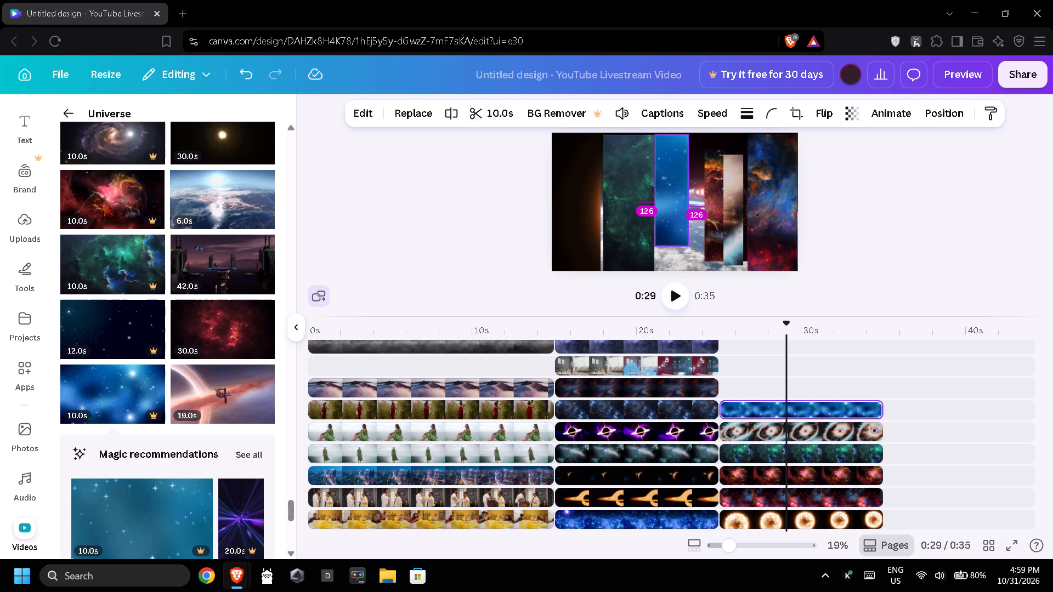
drag(670, 193, 671, 193)
click(678, 194)
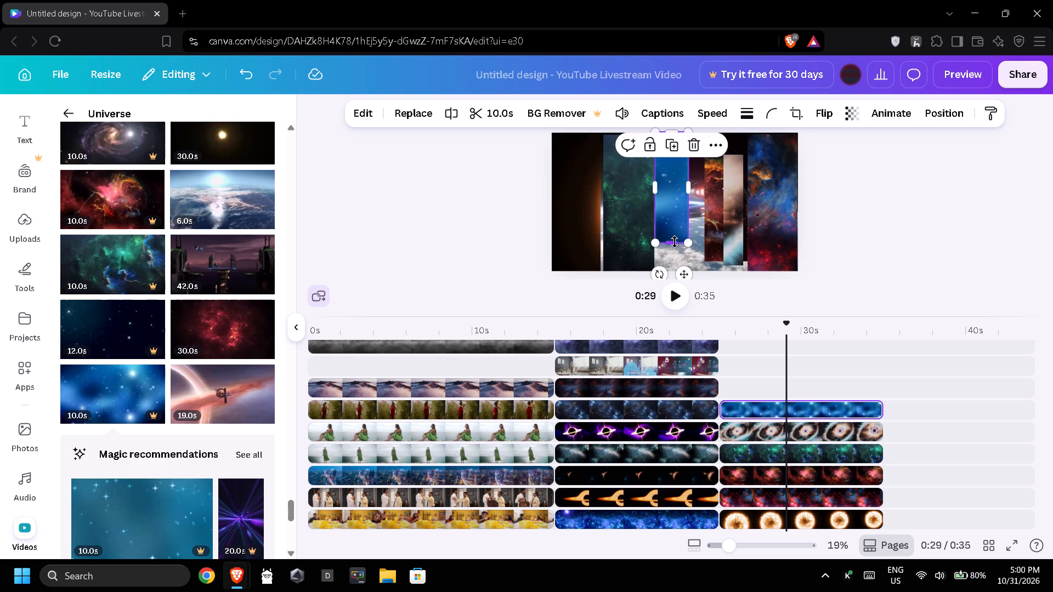
drag(675, 242, 677, 270)
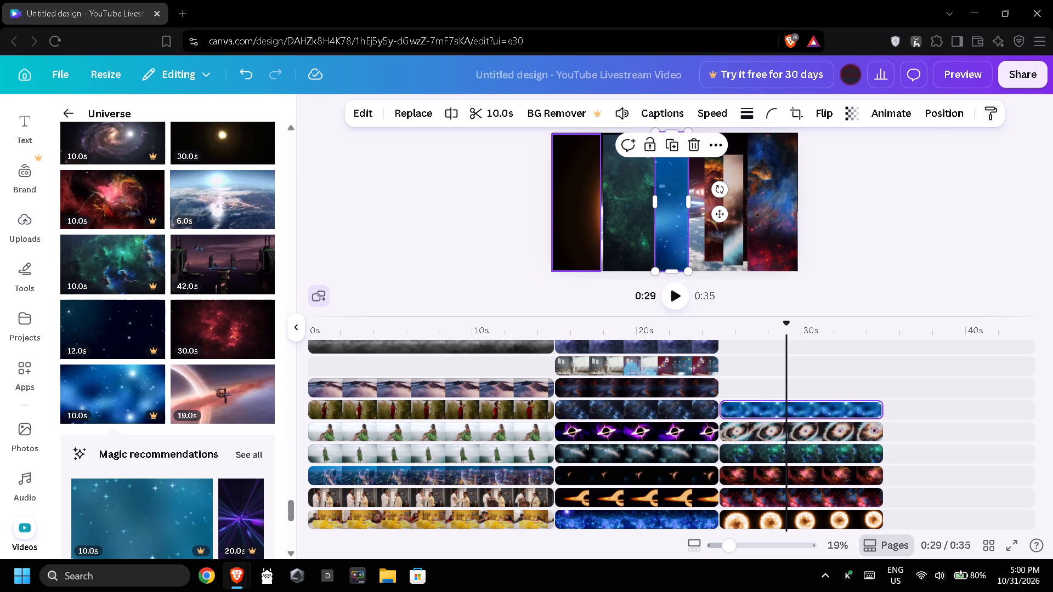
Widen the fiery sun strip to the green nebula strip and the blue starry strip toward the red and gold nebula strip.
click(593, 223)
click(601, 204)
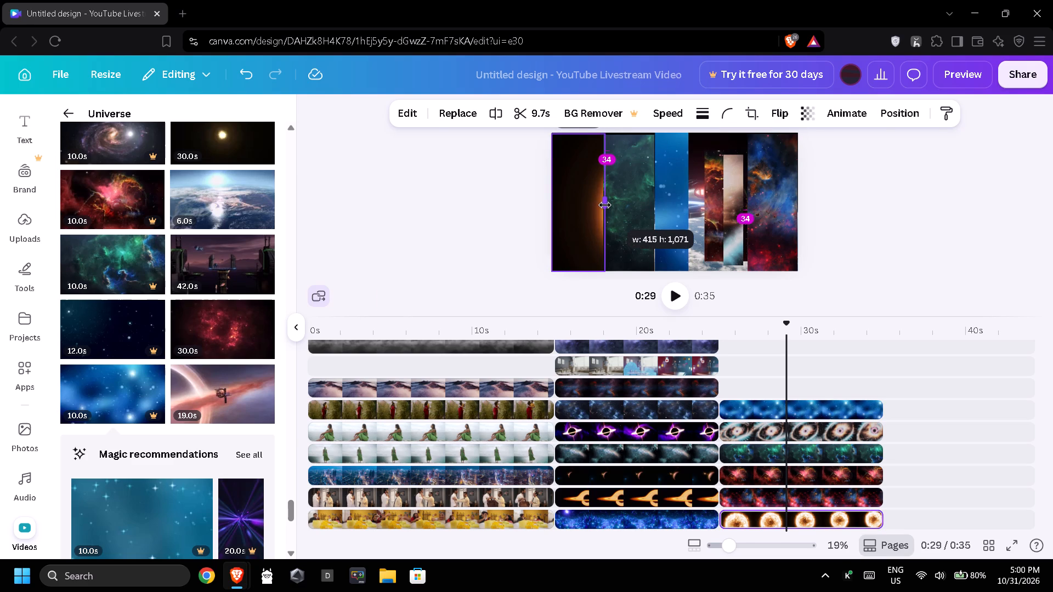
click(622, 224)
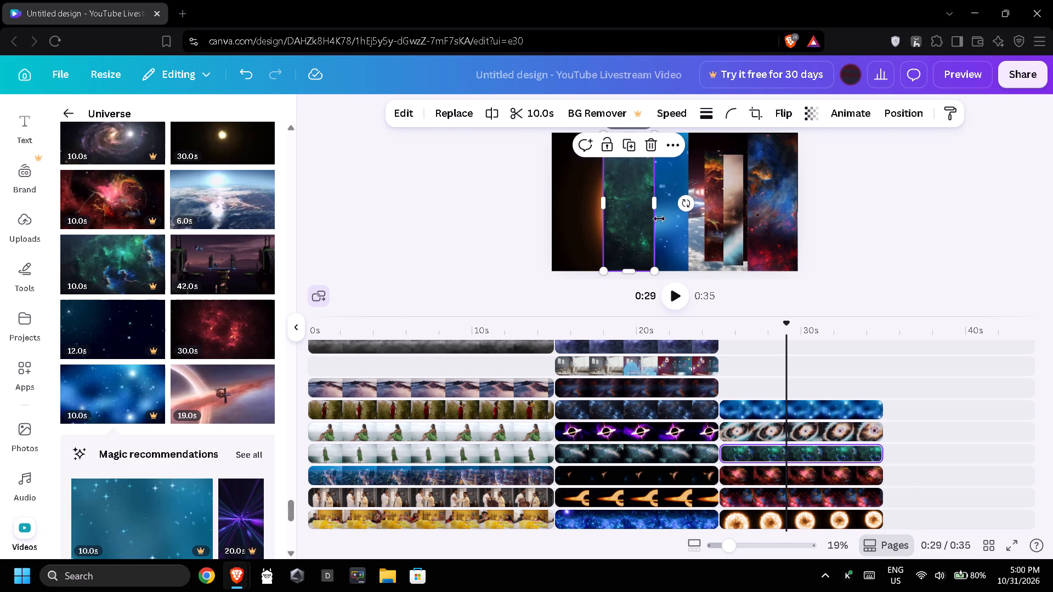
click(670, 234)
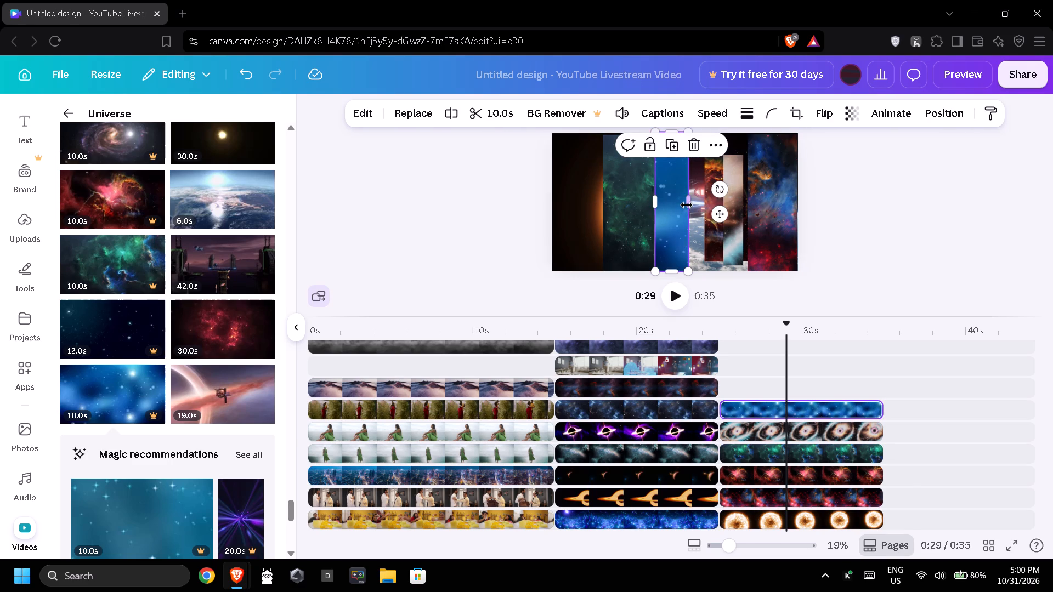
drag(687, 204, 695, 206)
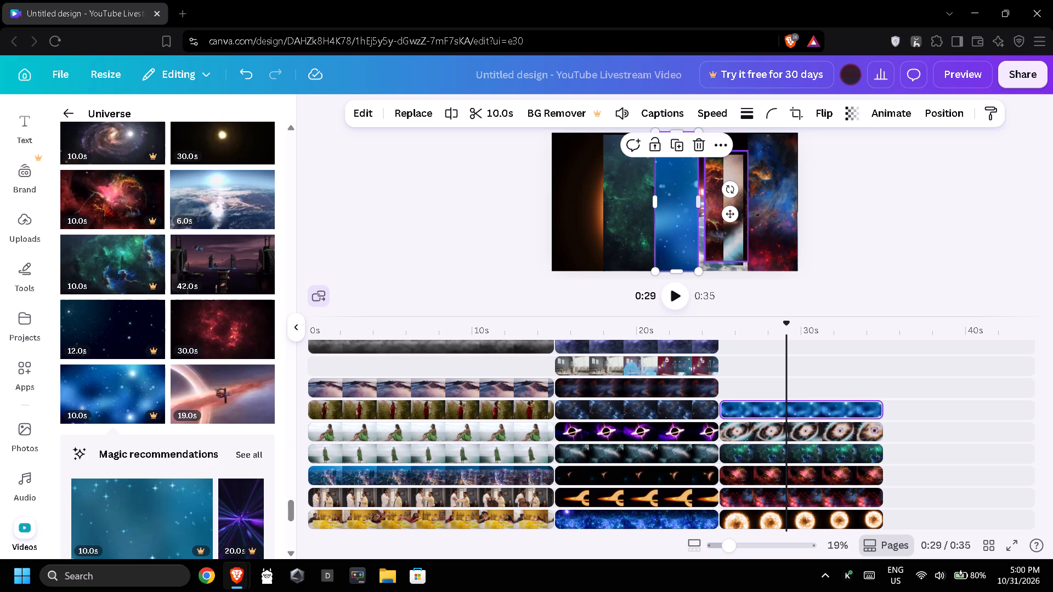
Widen the red and gold nebula strip to meet the blue starry strip, align it with the page top and stretch it to full height.
click(716, 225)
click(707, 205)
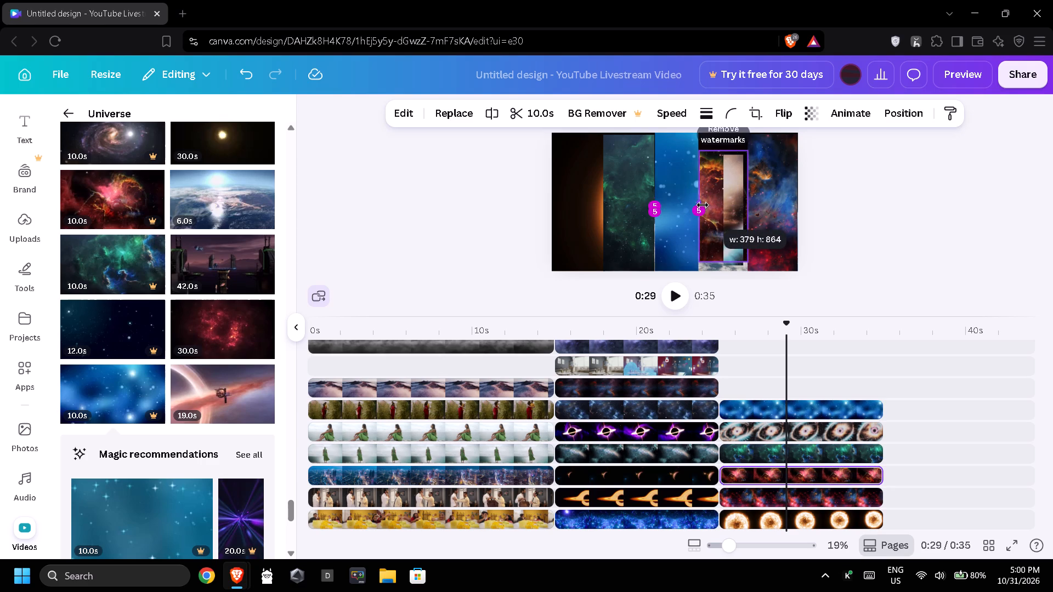
click(718, 200)
click(677, 208)
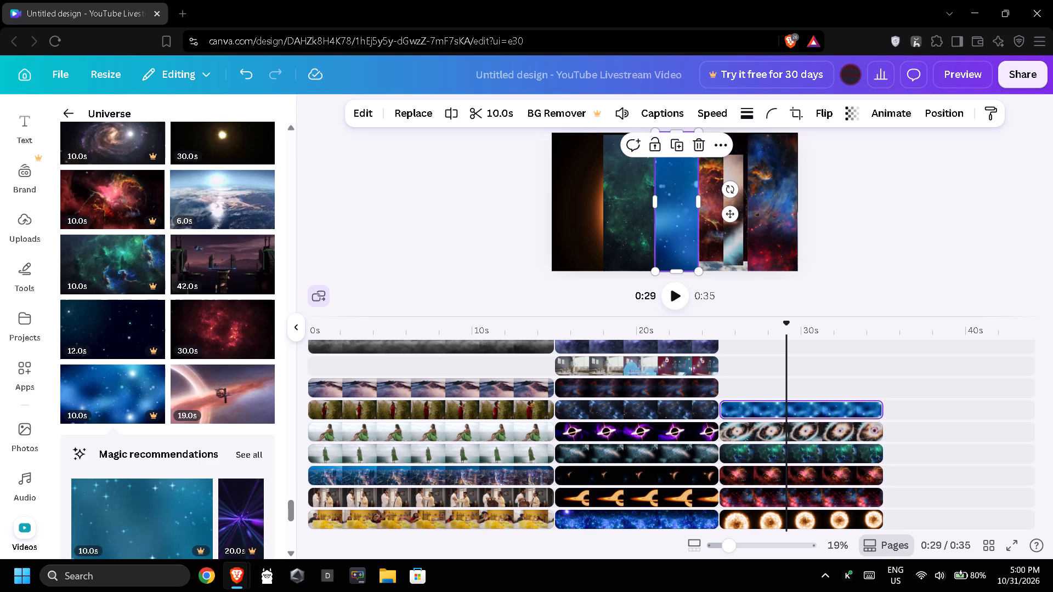
click(719, 185)
drag(719, 187, 717, 173)
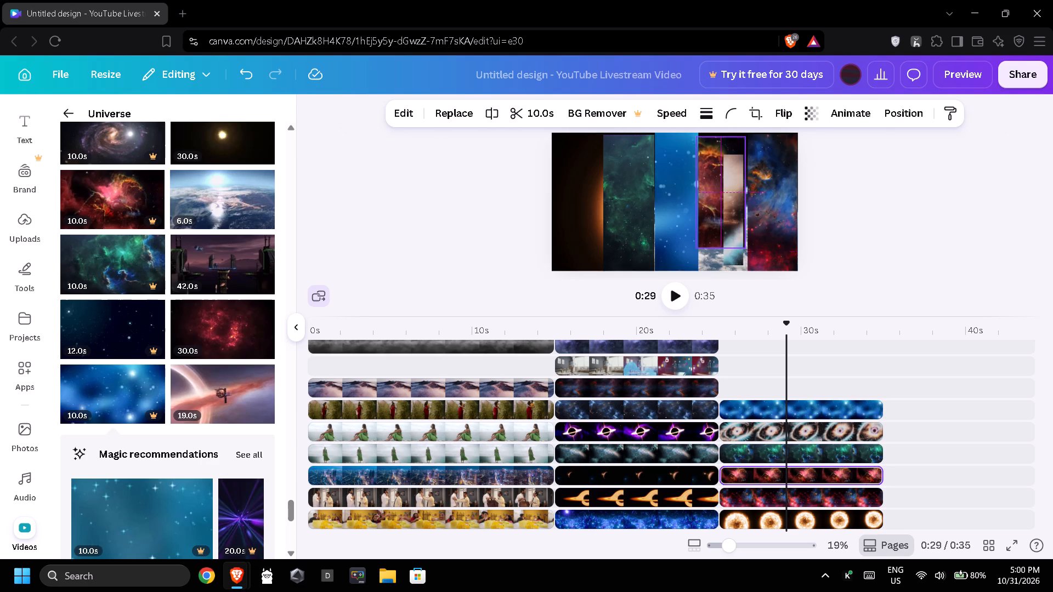
drag(717, 173, 716, 170)
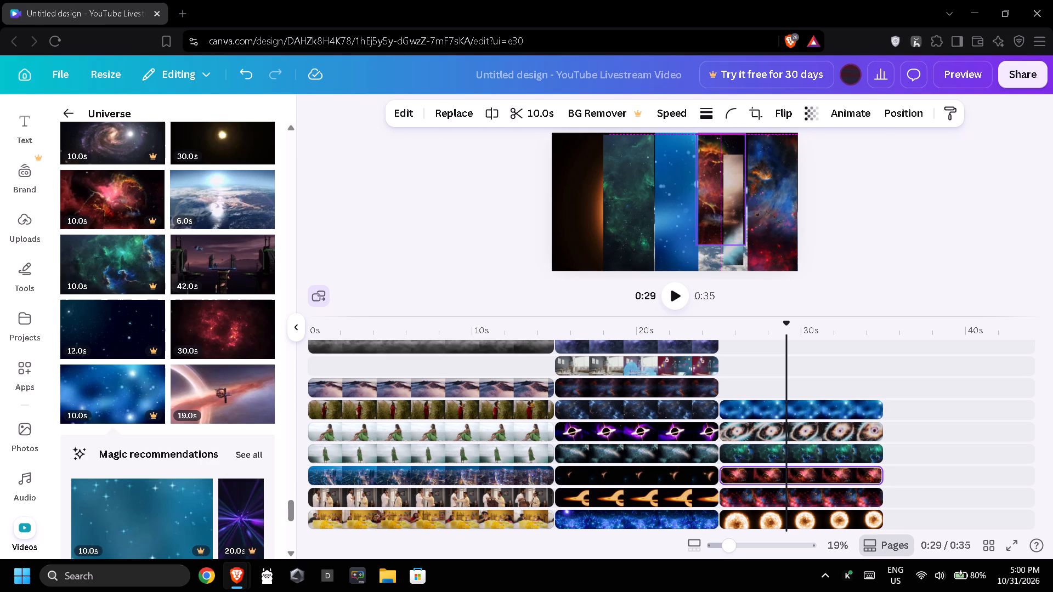
drag(716, 170, 718, 171)
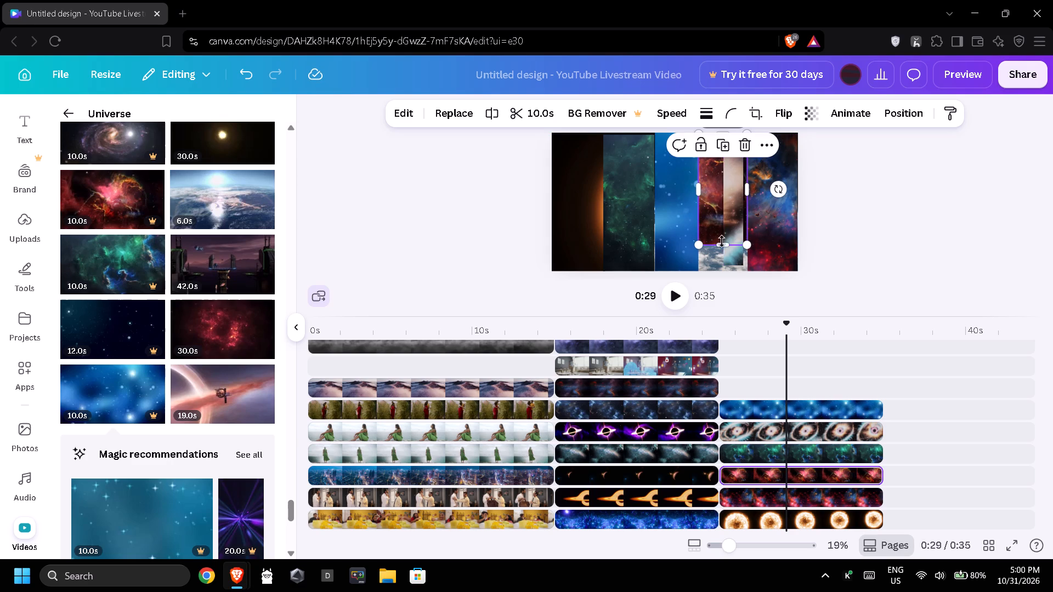
drag(722, 243, 727, 269)
Extend the eye-shaped galaxy strip to full page height and widen it to meet the red and blue nebula strip.
click(739, 213)
drag(723, 208, 732, 210)
drag(732, 210, 725, 210)
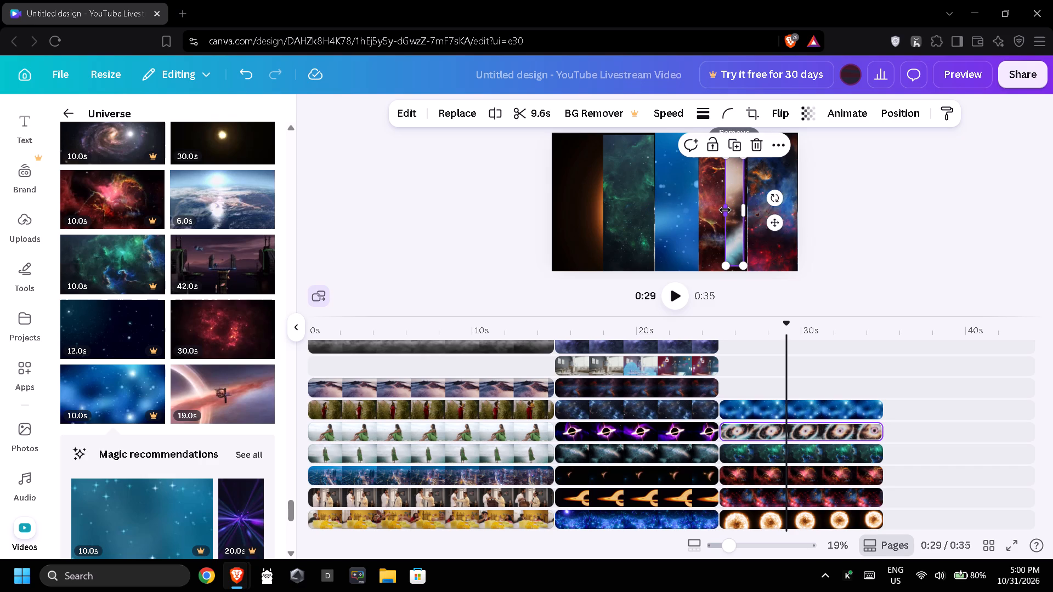
click(892, 225)
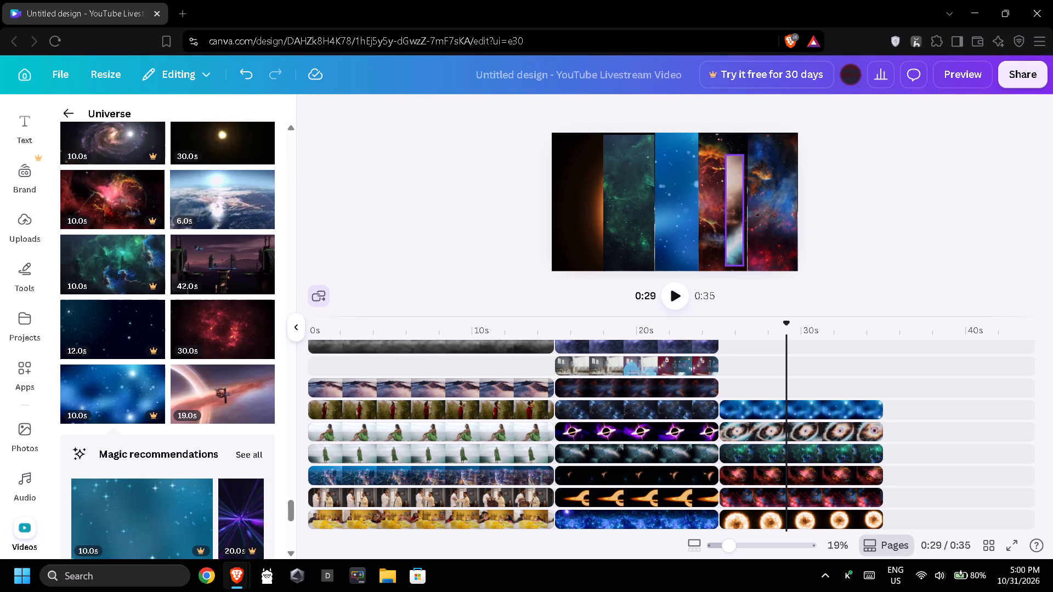
click(733, 155)
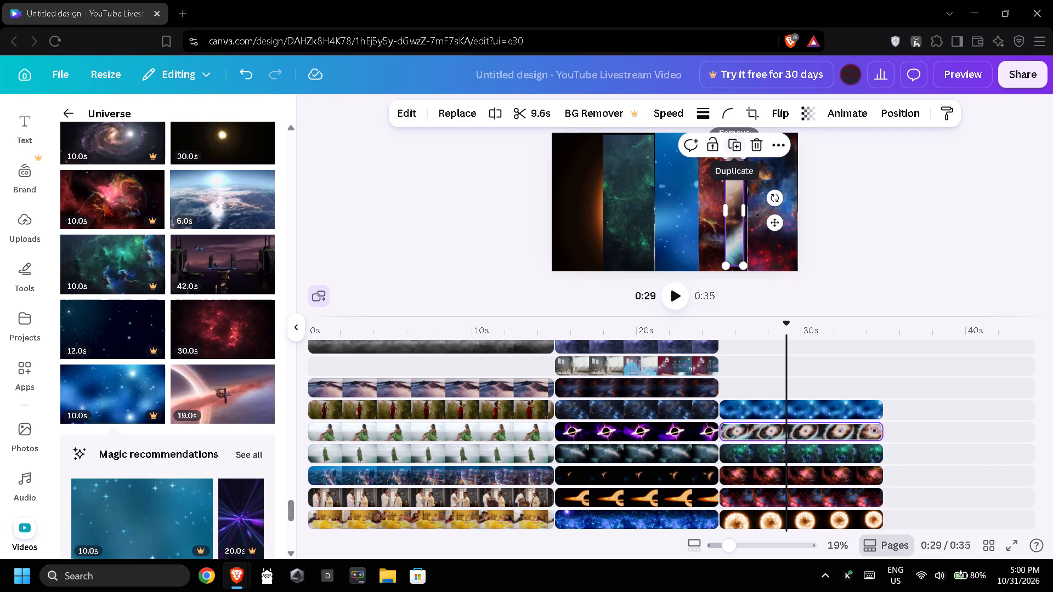
drag(733, 160, 734, 140)
click(735, 269)
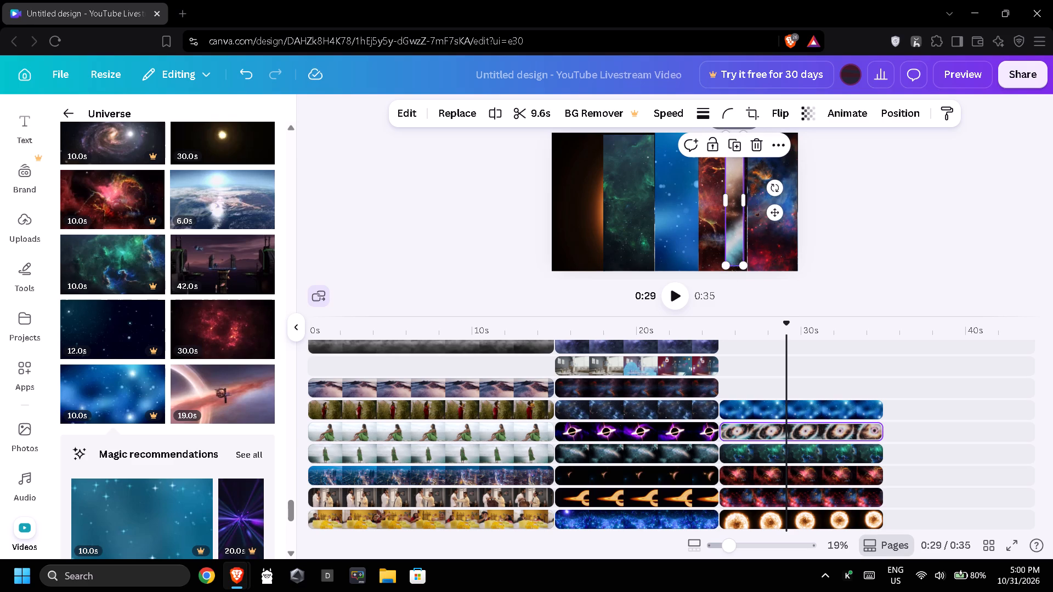
drag(739, 202, 741, 207)
double_click(902, 236)
click(765, 221)
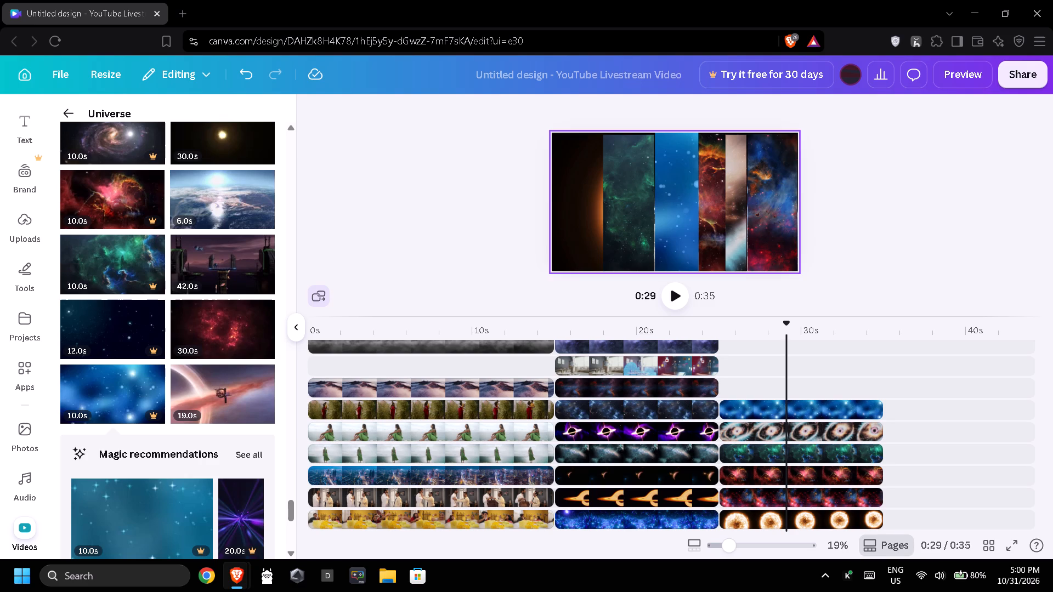
click(733, 216)
click(744, 202)
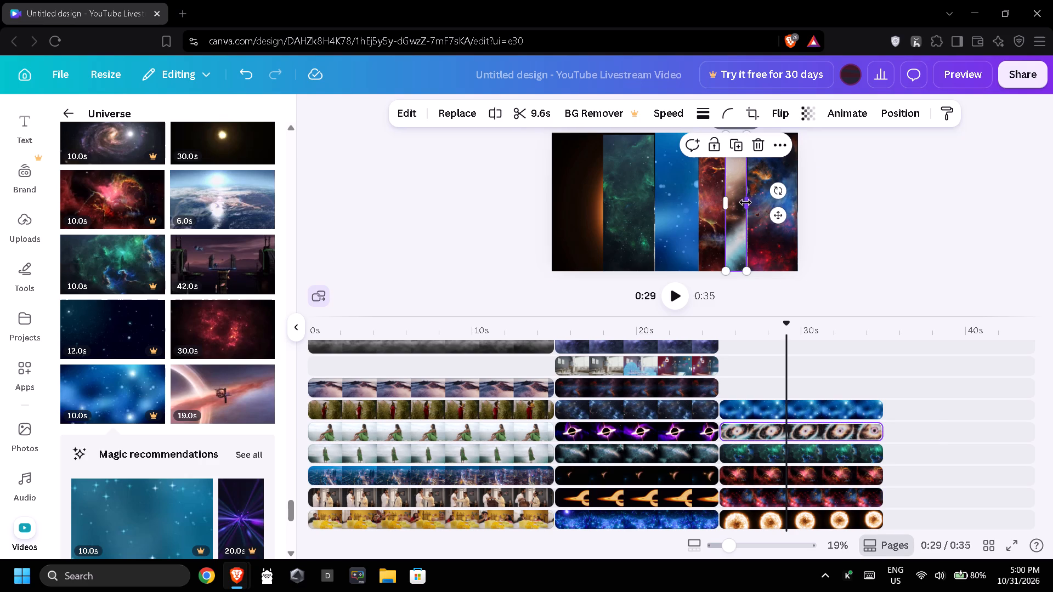
double_click(897, 222)
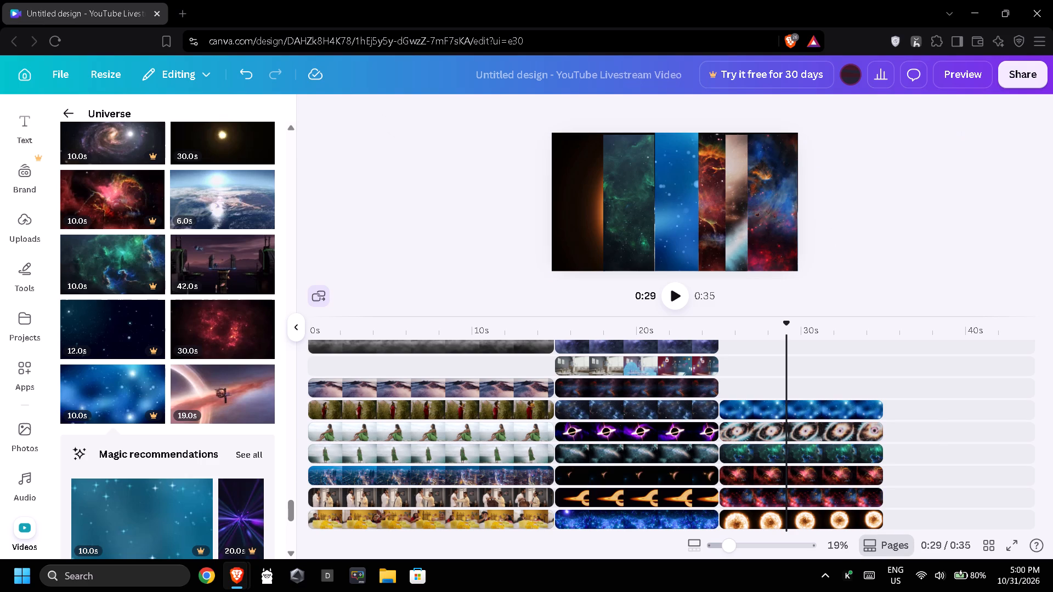
Widen the blue starry strip slightly over the adjoining edge of the green nebula strip.
click(678, 215)
click(656, 208)
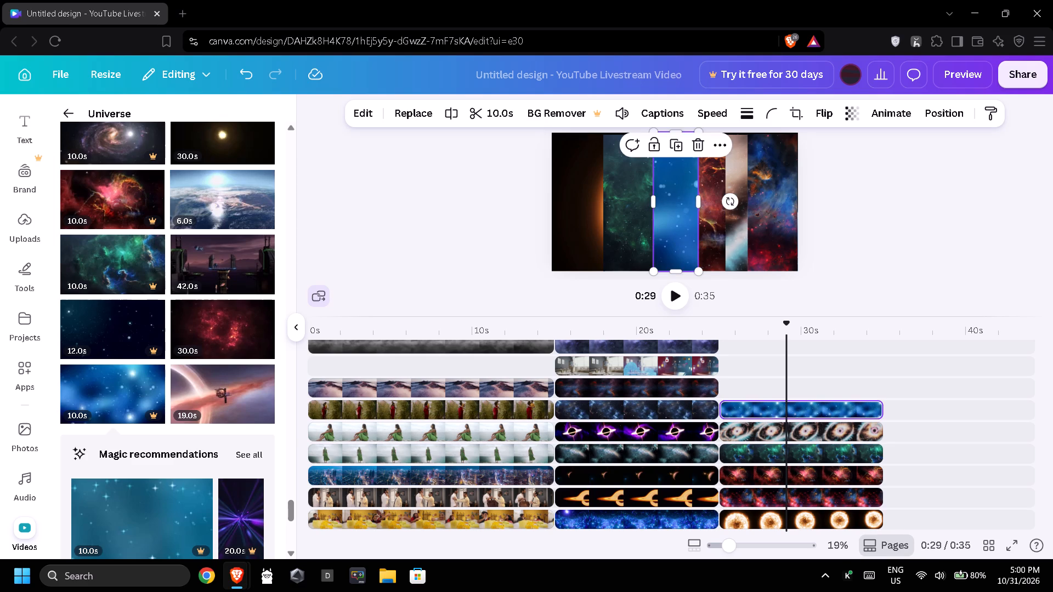
click(882, 234)
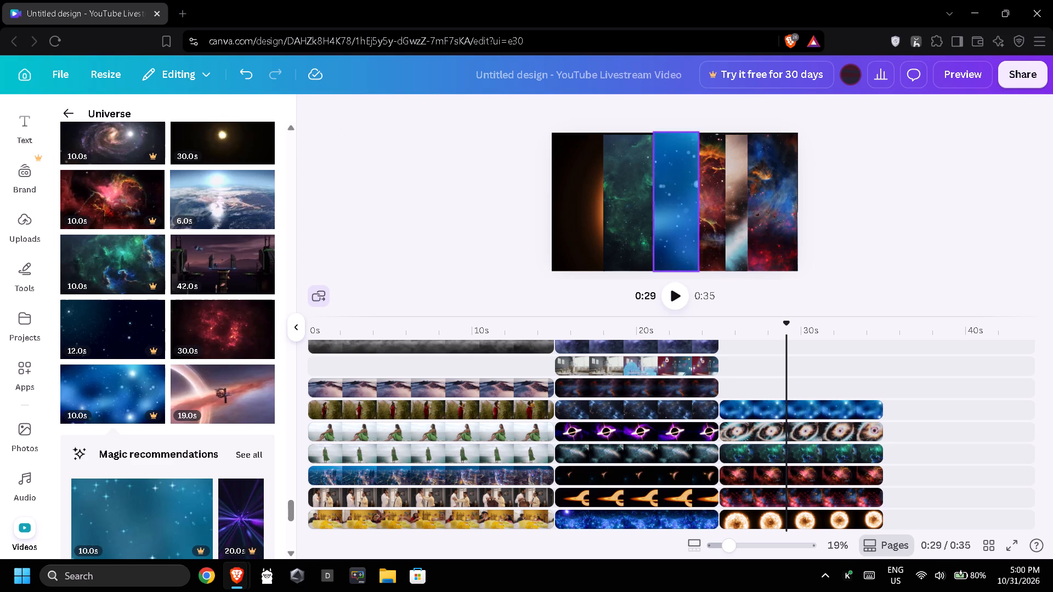
Narrow the green nebula strip to about half its width, cropping from the side facing the fiery sun strip.
click(622, 204)
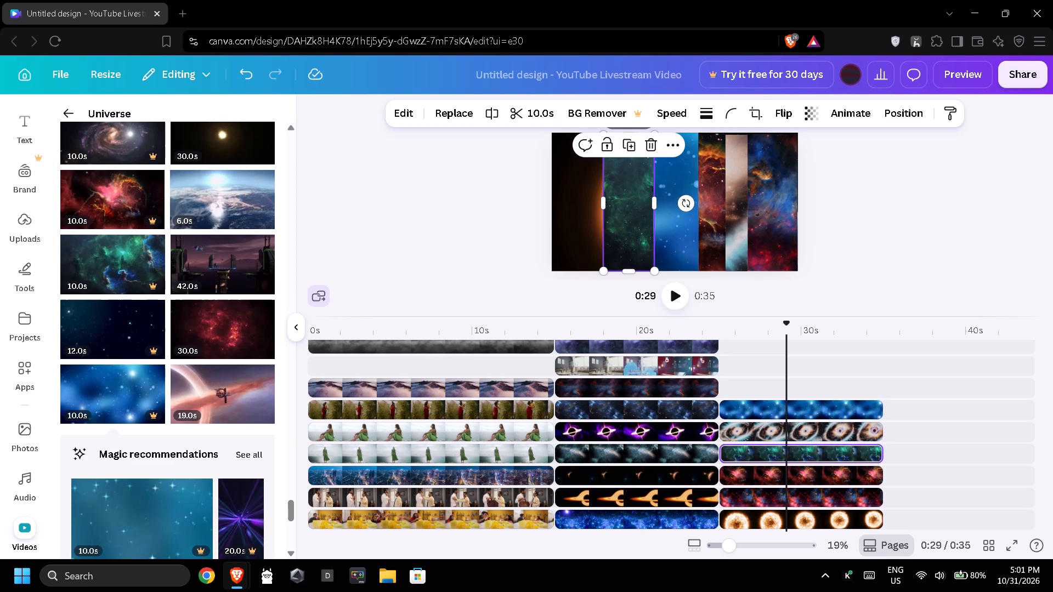
drag(605, 201, 611, 201)
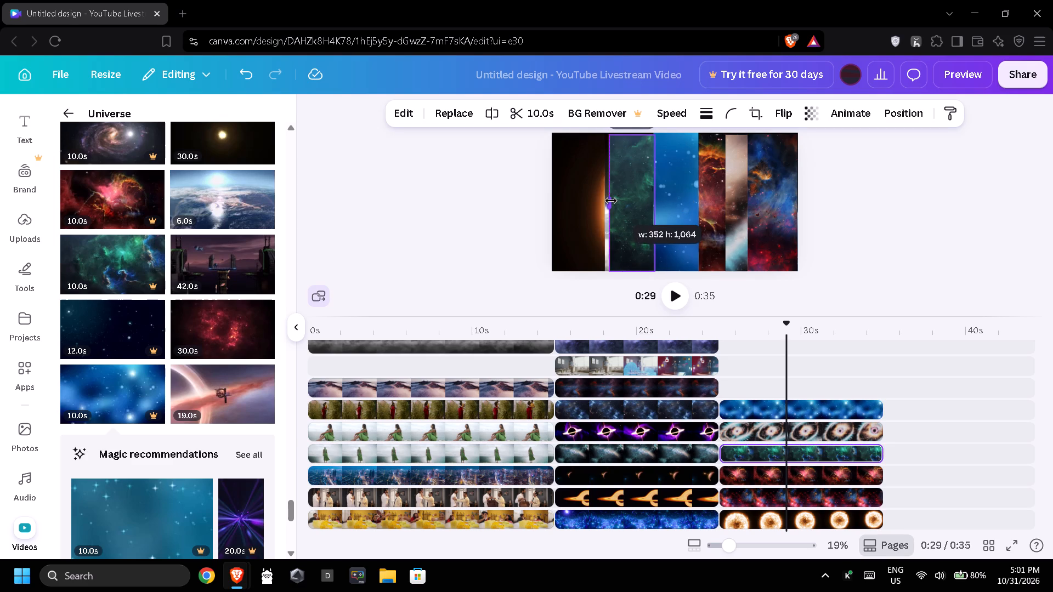
drag(611, 201, 631, 204)
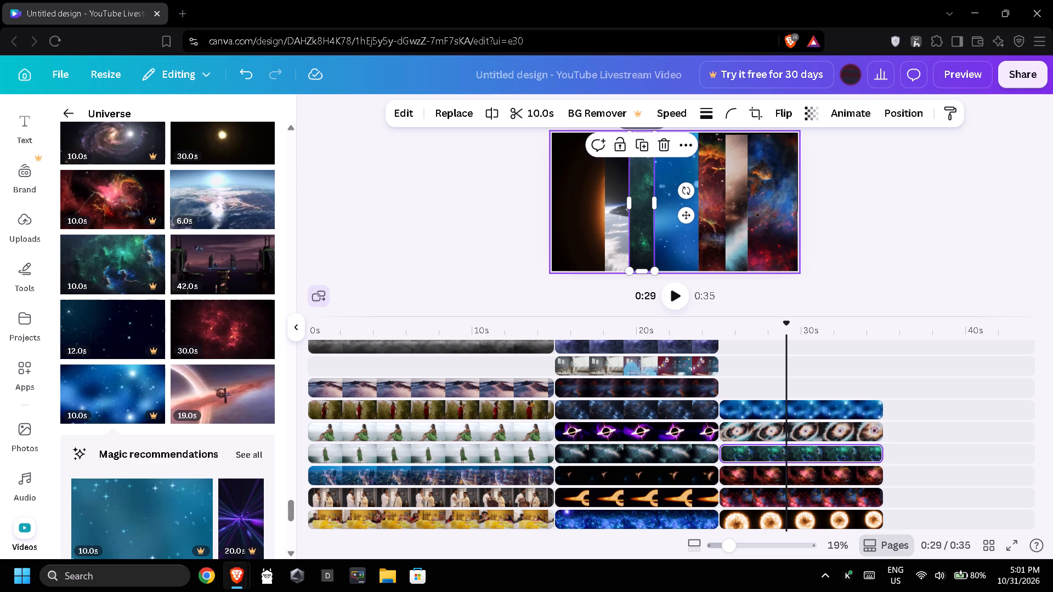
Narrow the fiery sun strip from its inner edge to widen the background gap before the green nebula strip.
click(579, 202)
drag(603, 200, 579, 193)
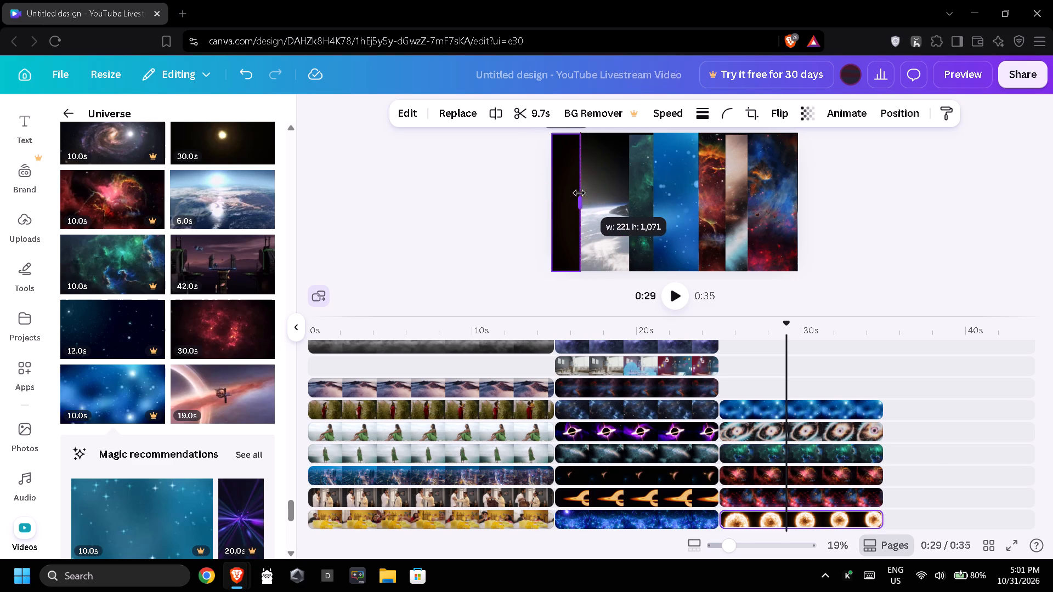
drag(579, 193, 585, 195)
double_click(511, 209)
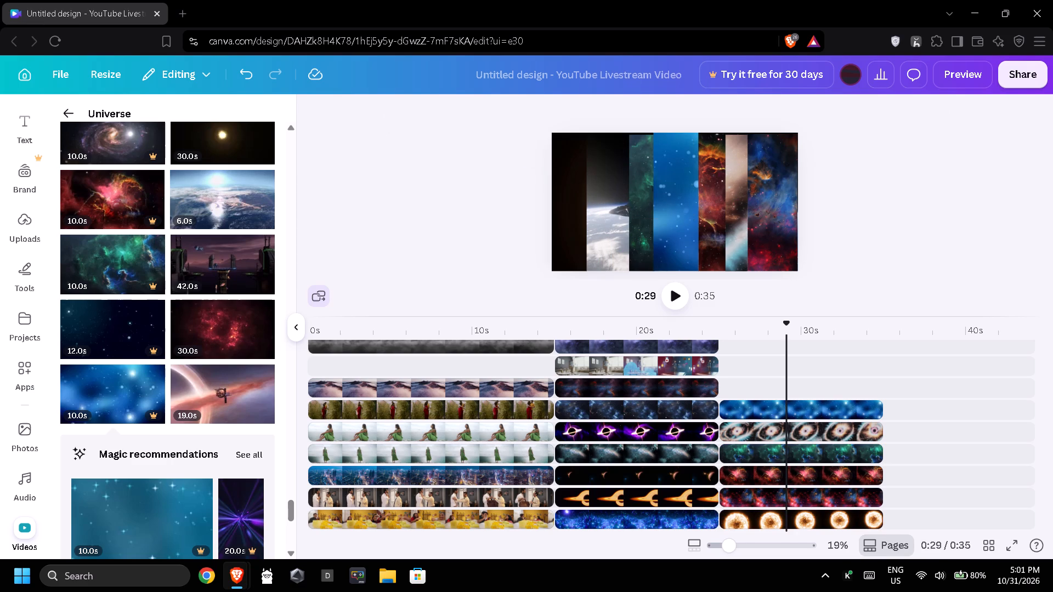
Narrow the blue starry strip to about 190 wide, cropping from the side facing the red and gold nebula strip.
click(674, 215)
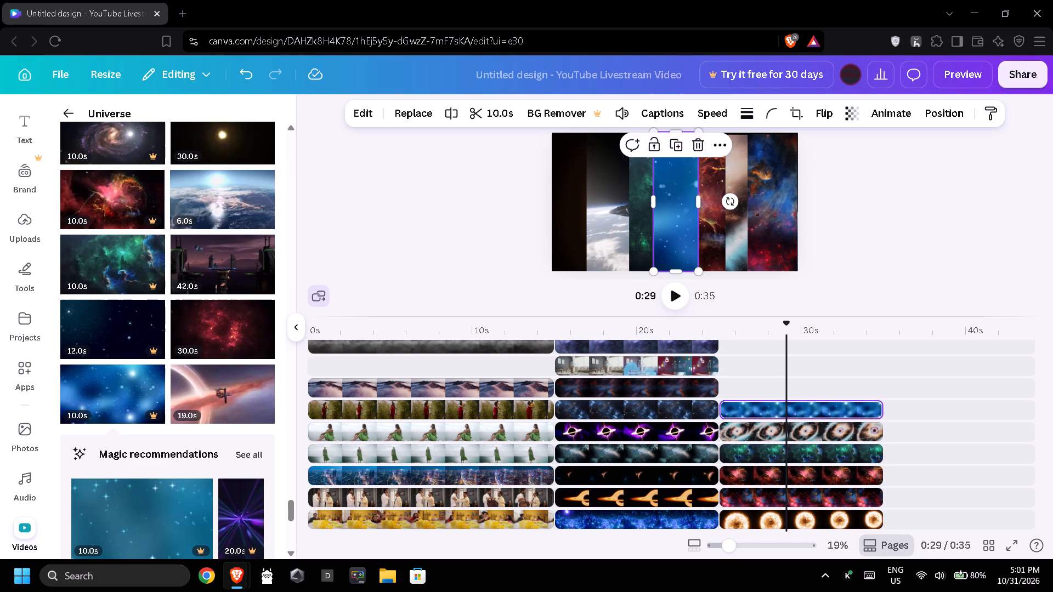
drag(694, 209, 673, 207)
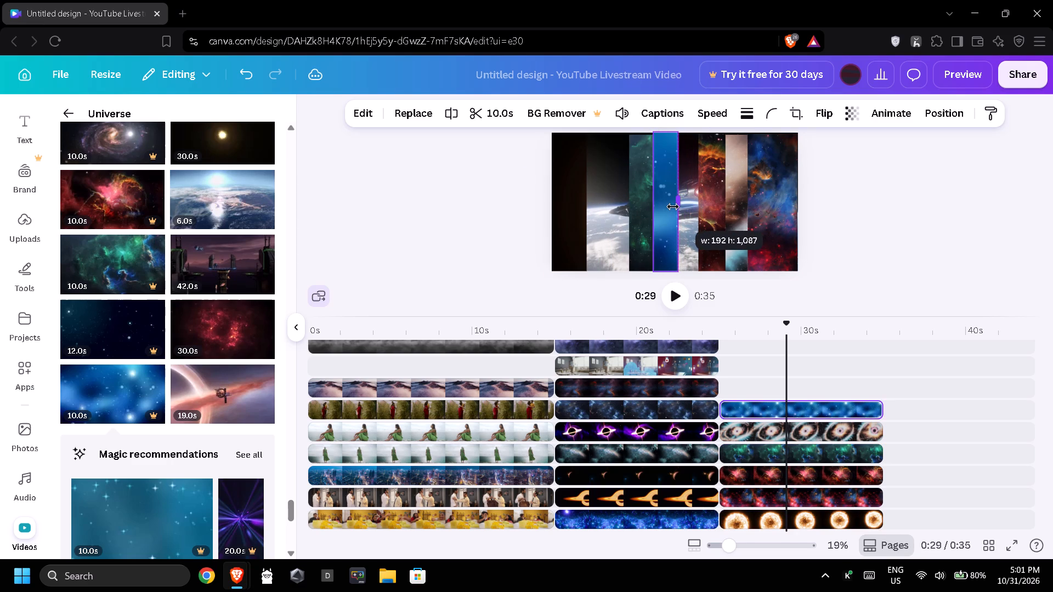
drag(673, 207, 672, 207)
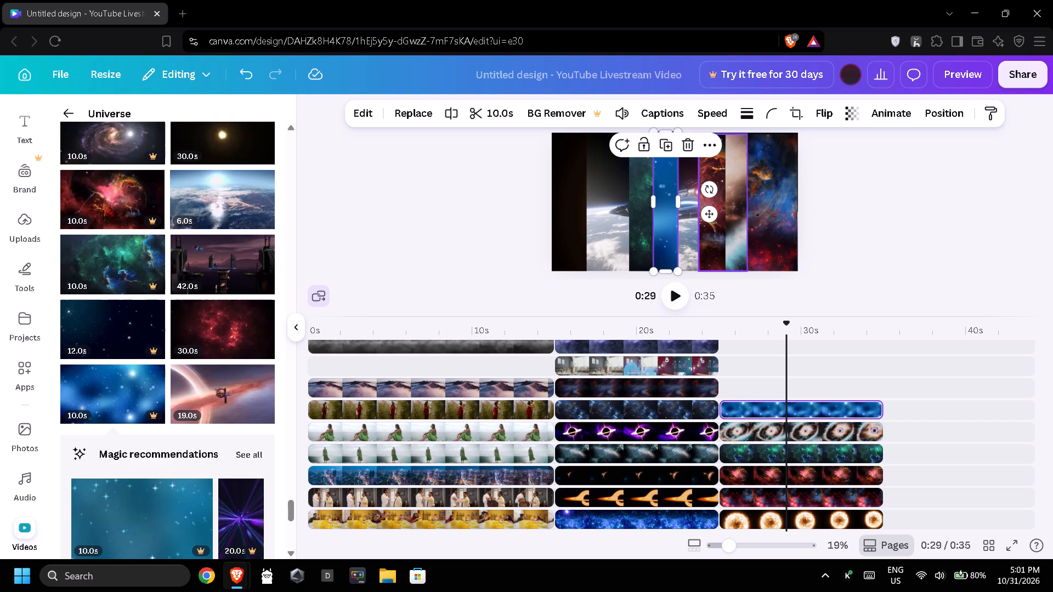
Narrow the red and gold nebula strip slightly, cropping from the side facing the blue starry strip.
click(716, 207)
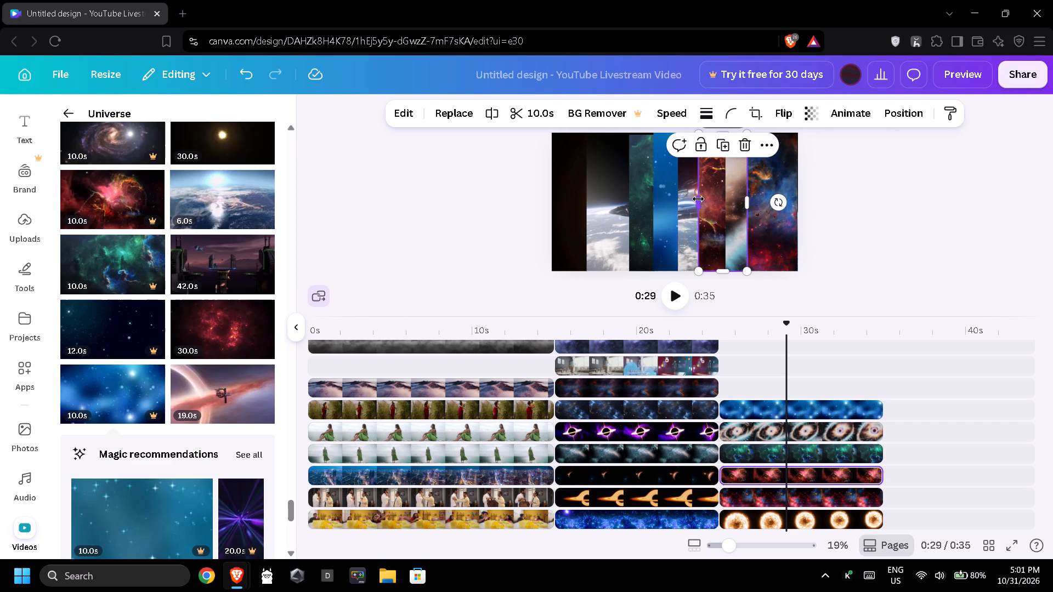
drag(698, 199, 705, 201)
double_click(887, 267)
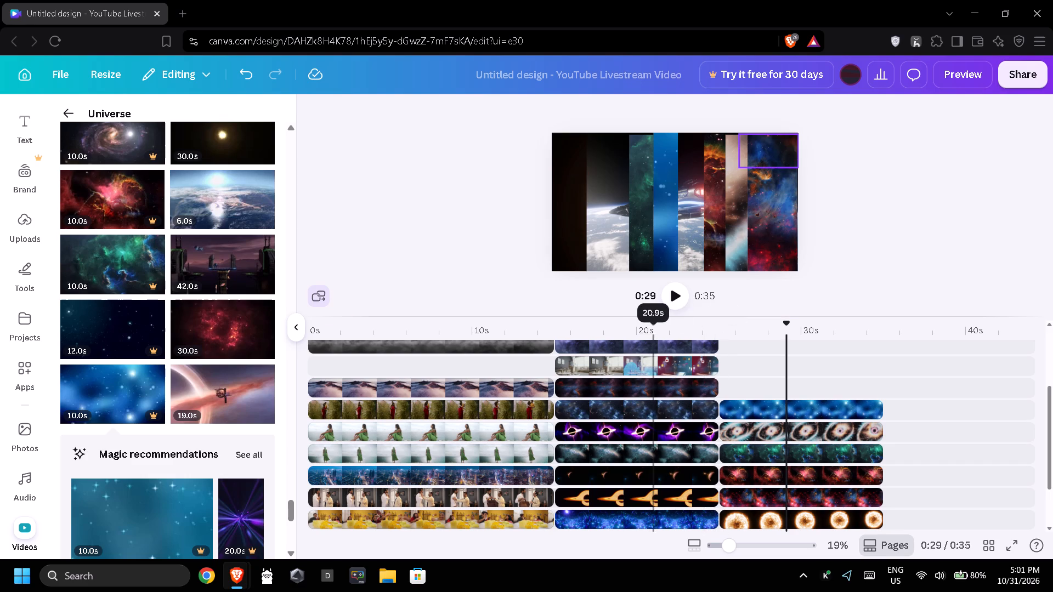
Add the 10-second Universe clip of a spaceship above clouds to the third page, on a track above the blue starry clip.
scroll(655, 399, up, 1)
scroll(189, 391, down, 2)
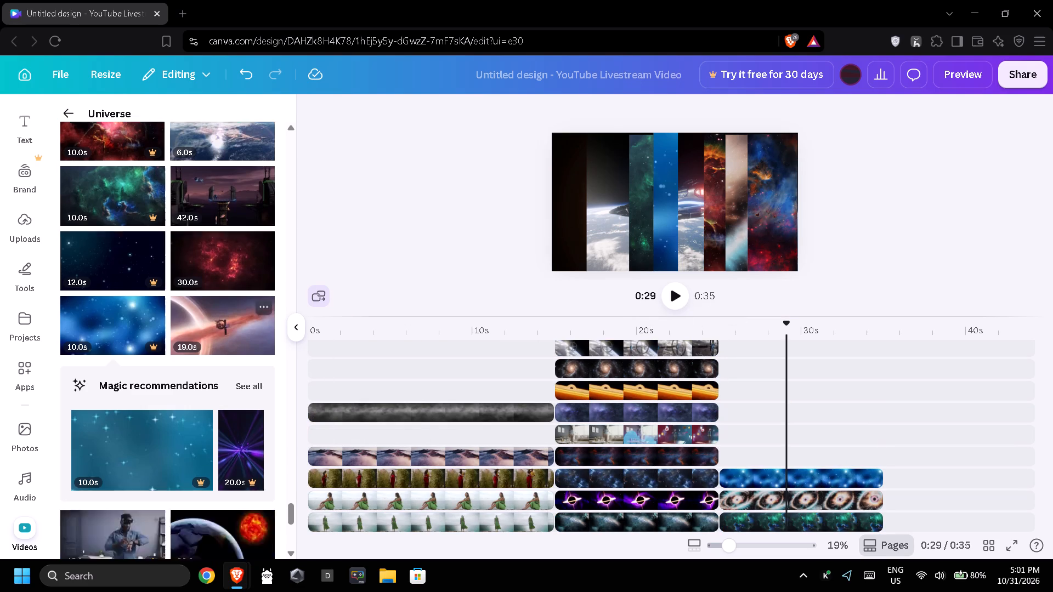
scroll(189, 391, down, 2)
scroll(201, 344, down, 1)
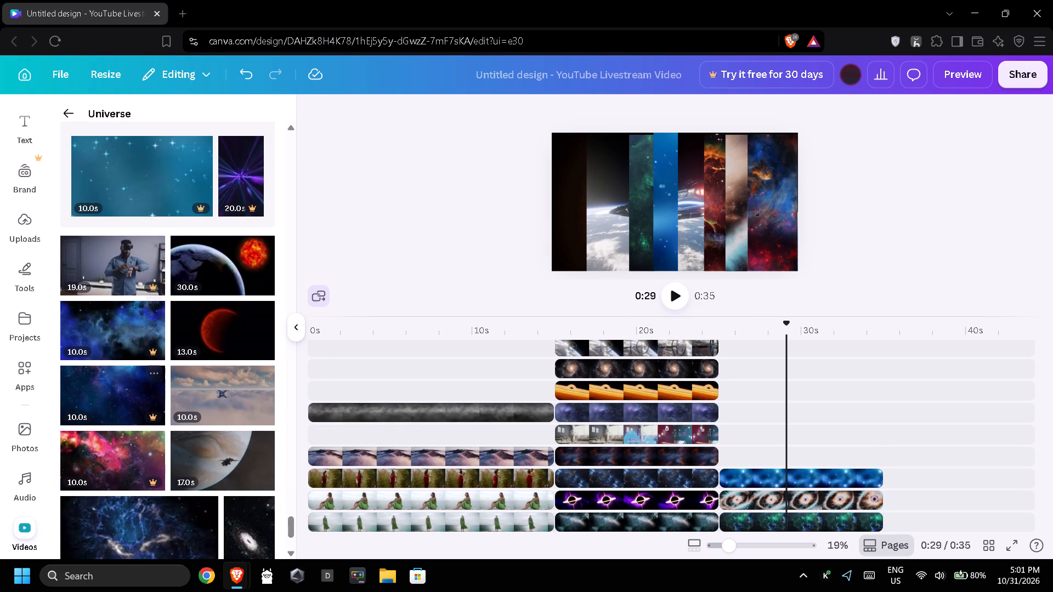
drag(197, 401, 753, 451)
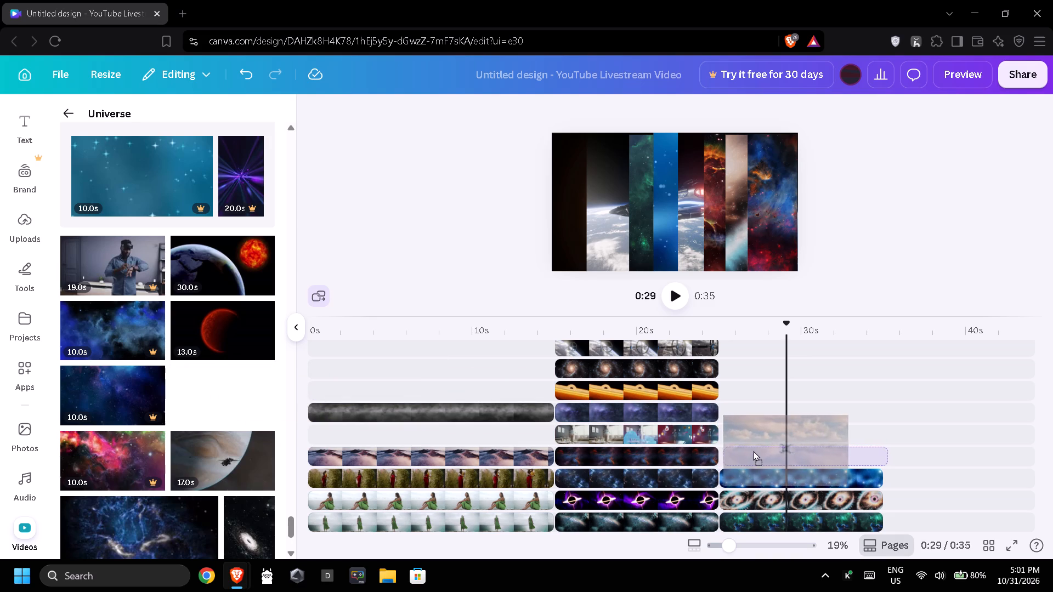
drag(753, 451, 750, 451)
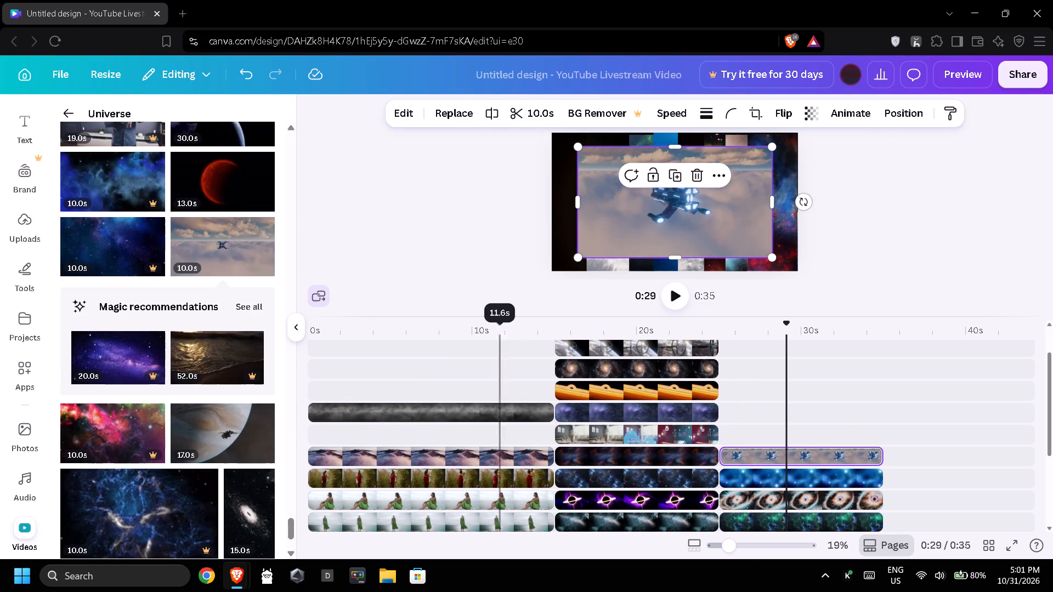
Extend the spaceship clip's upper and lower edges so it spans the full page height.
click(690, 224)
click(676, 158)
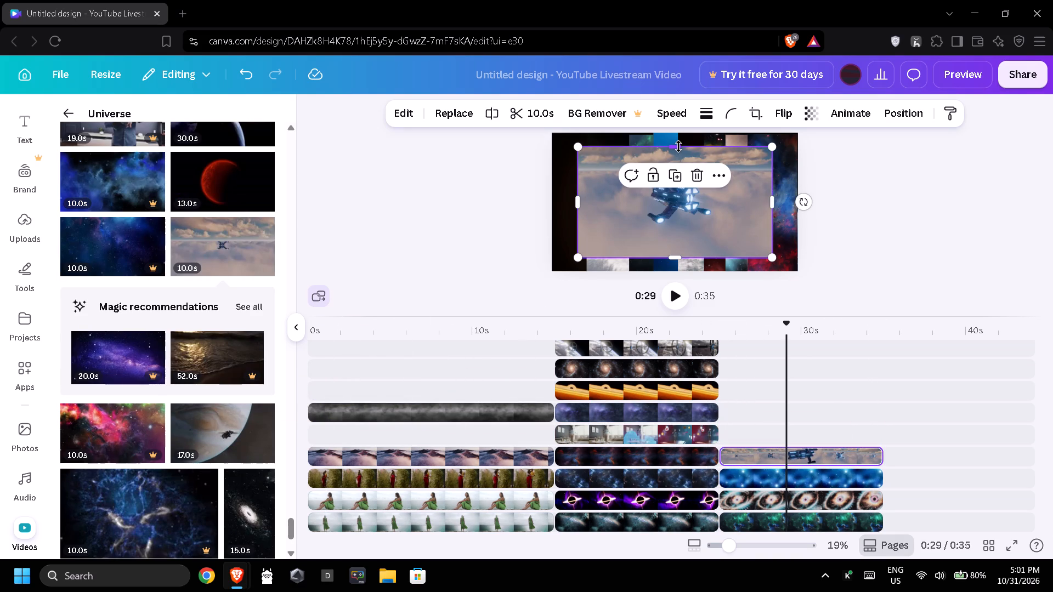
drag(678, 146, 678, 132)
drag(674, 255, 677, 261)
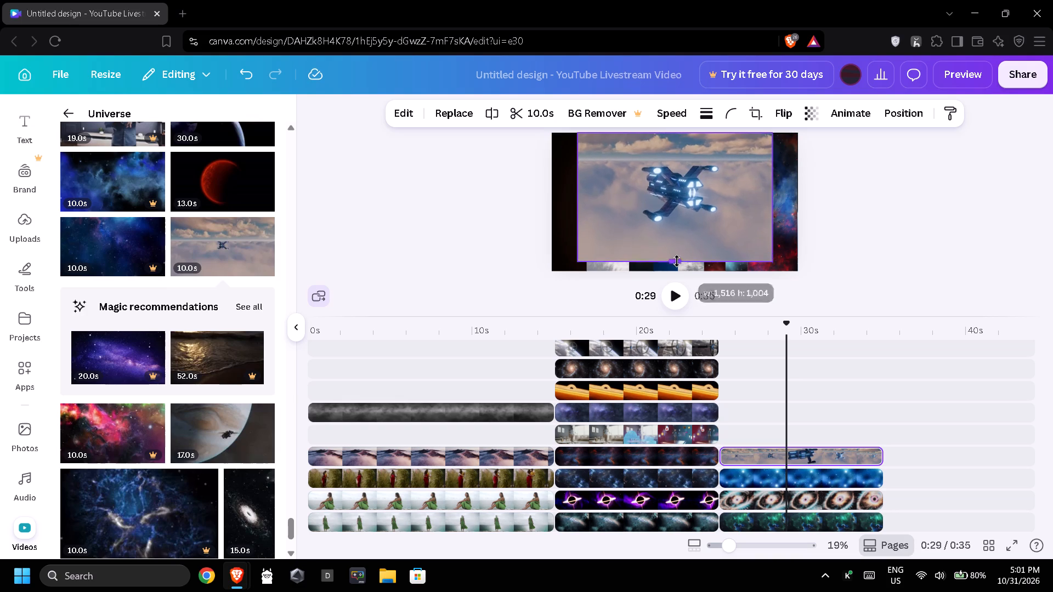
drag(677, 261, 680, 267)
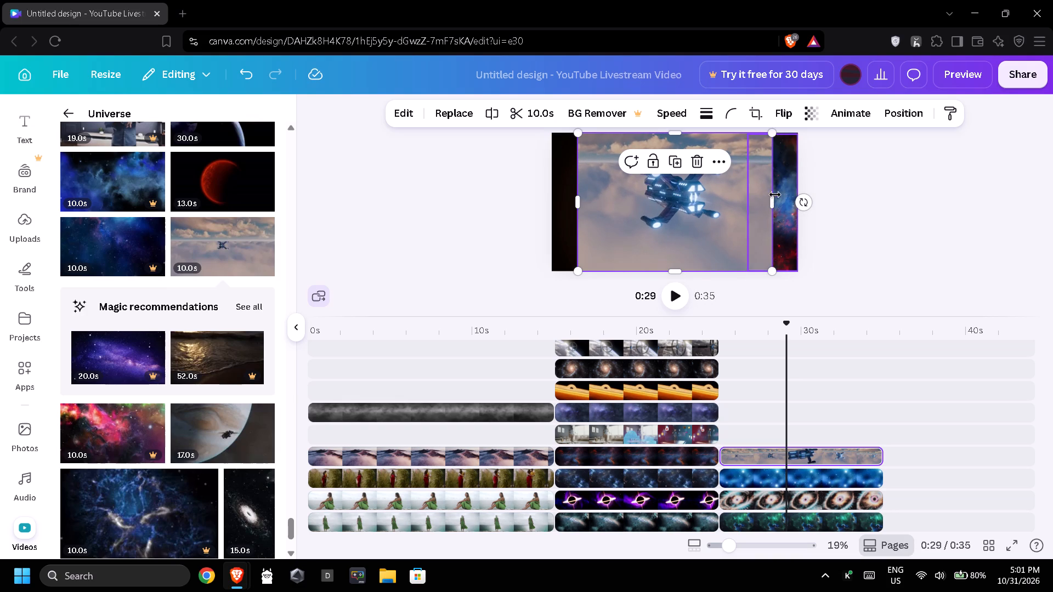
Crop the spaceship clip from both sides into a narrow vertical strip directly beside the dark strip at the page's outer edge.
drag(769, 197, 580, 204)
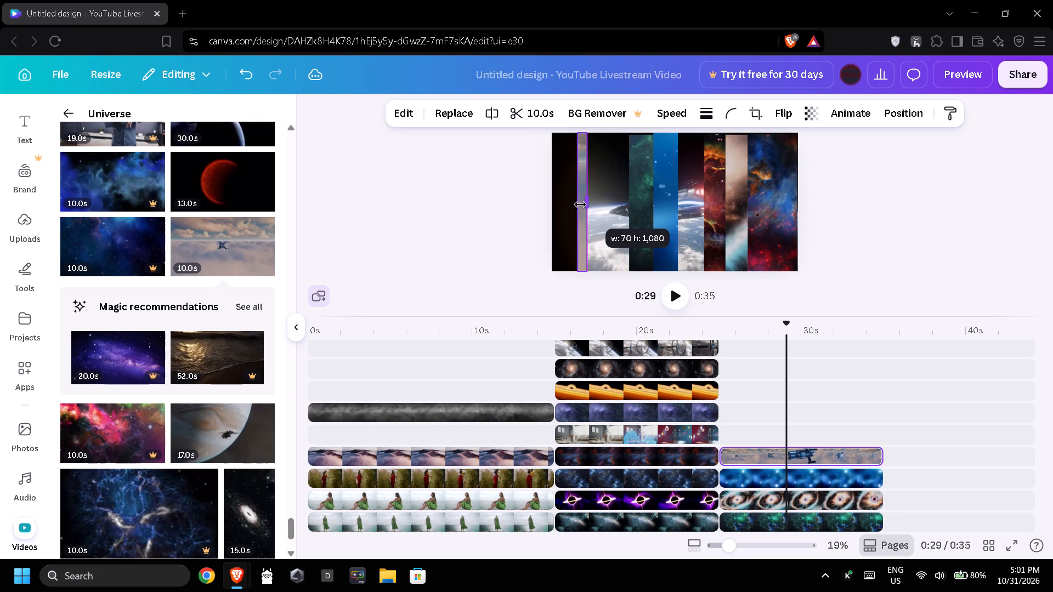
drag(580, 204, 605, 218)
drag(580, 203, 594, 203)
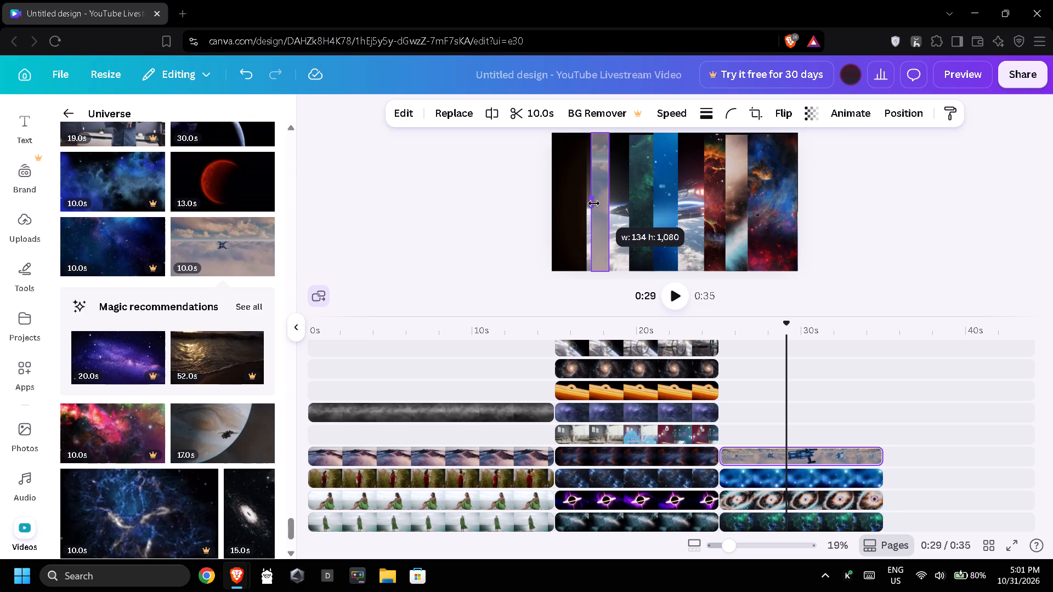
drag(594, 203, 591, 204)
click(529, 209)
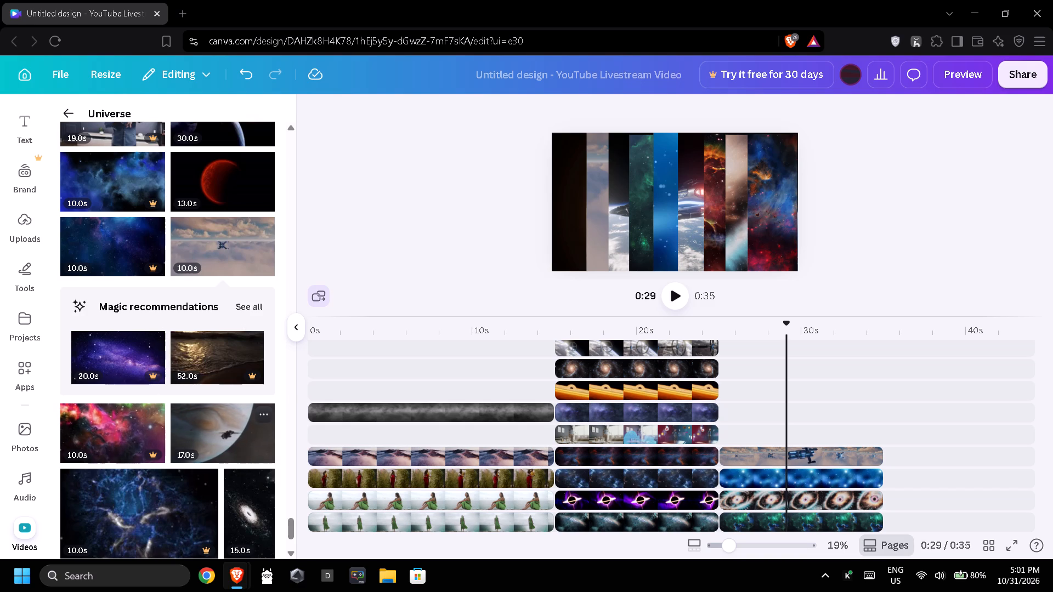
Add the 10-second Universe clip of a glowing sun with planets to the third page, on a track above the spaceship clip.
scroll(215, 440, down, 4)
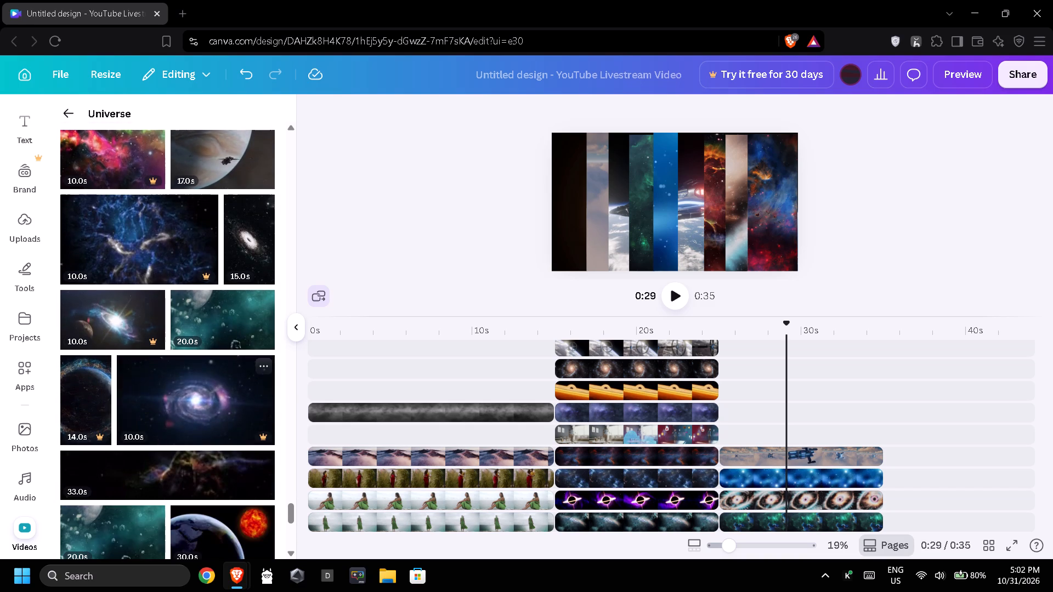
scroll(192, 411, down, 5)
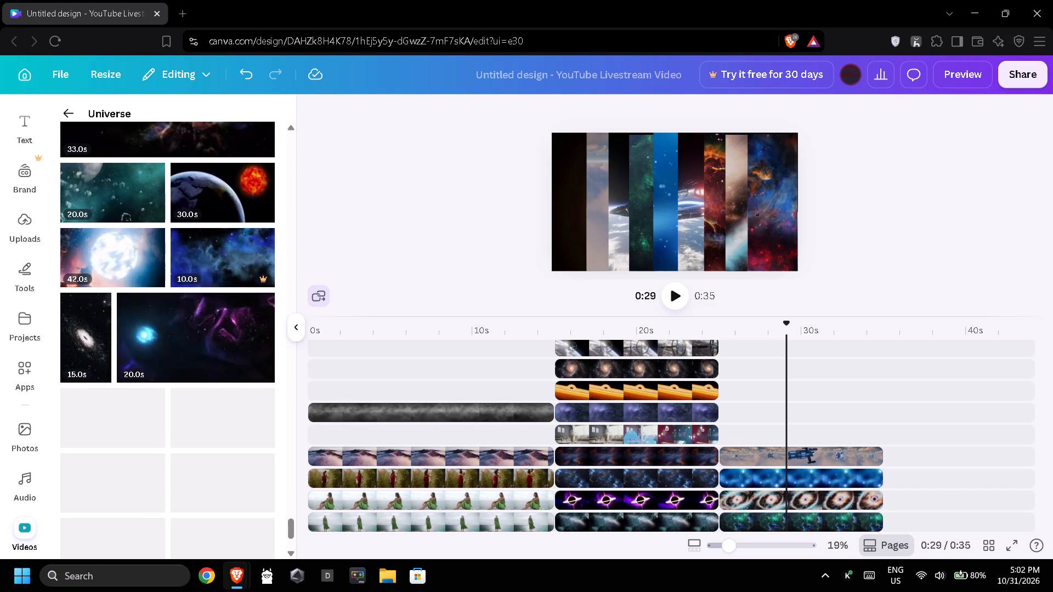
scroll(136, 288, down, 2)
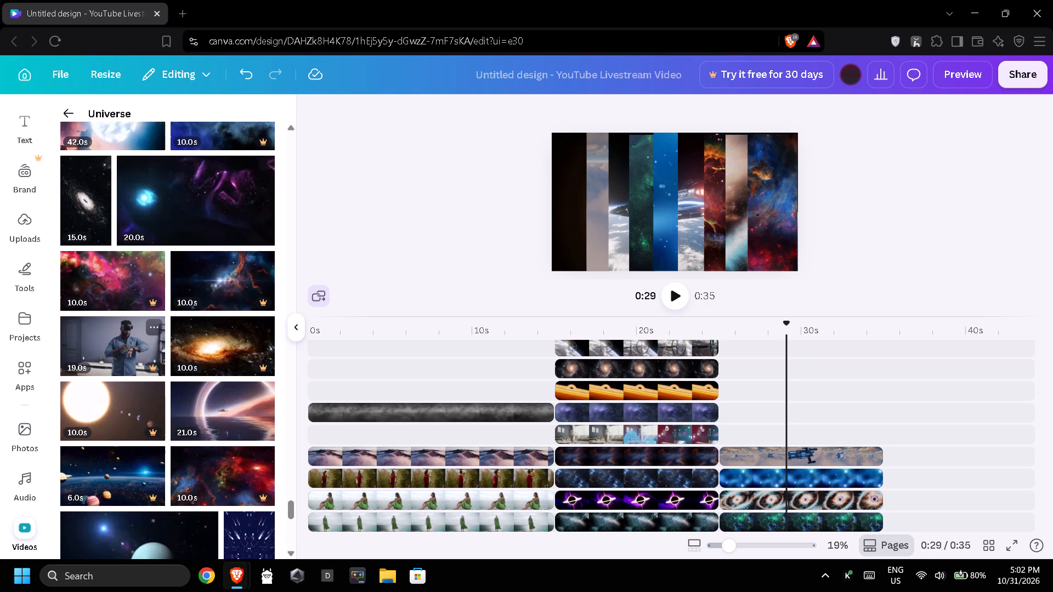
drag(109, 412, 758, 443)
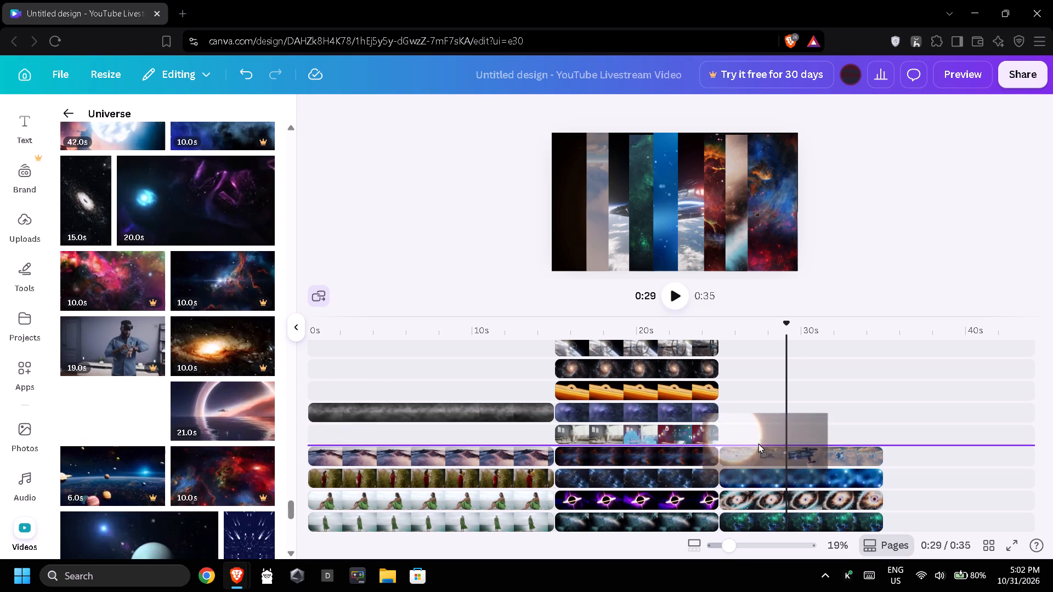
drag(758, 443, 769, 434)
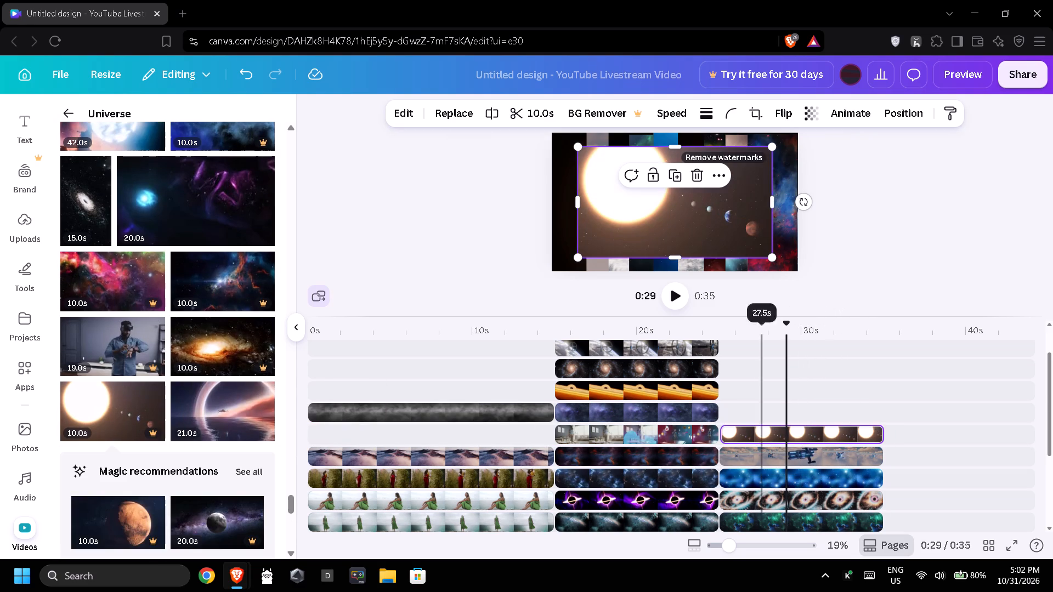
Crop the sun-and-planets clip's edge to meet the spaceship strip and extend the clip to the full 1,080 page height.
drag(576, 206, 644, 212)
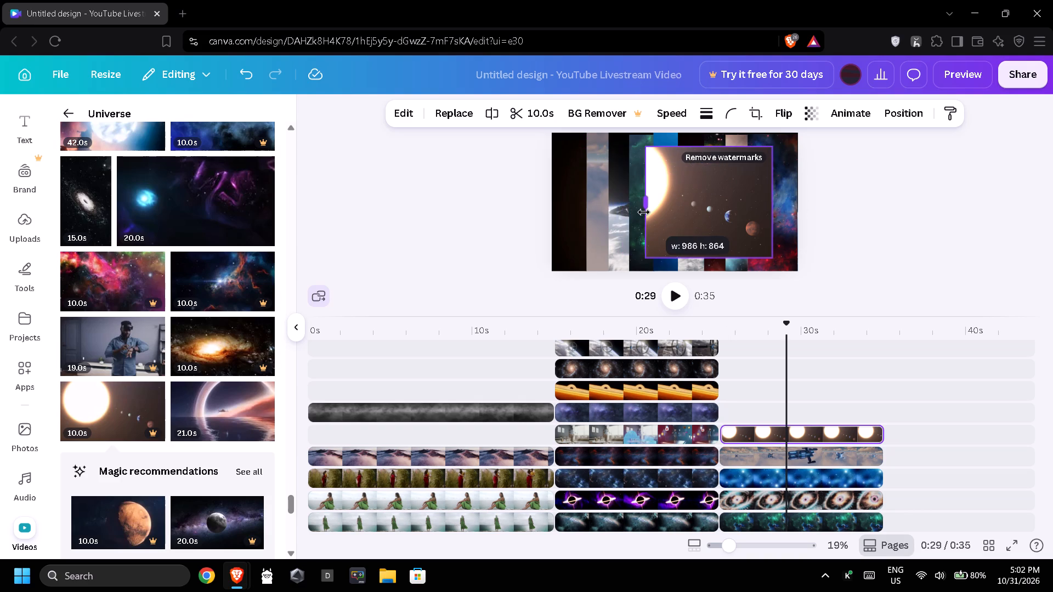
drag(644, 212, 608, 208)
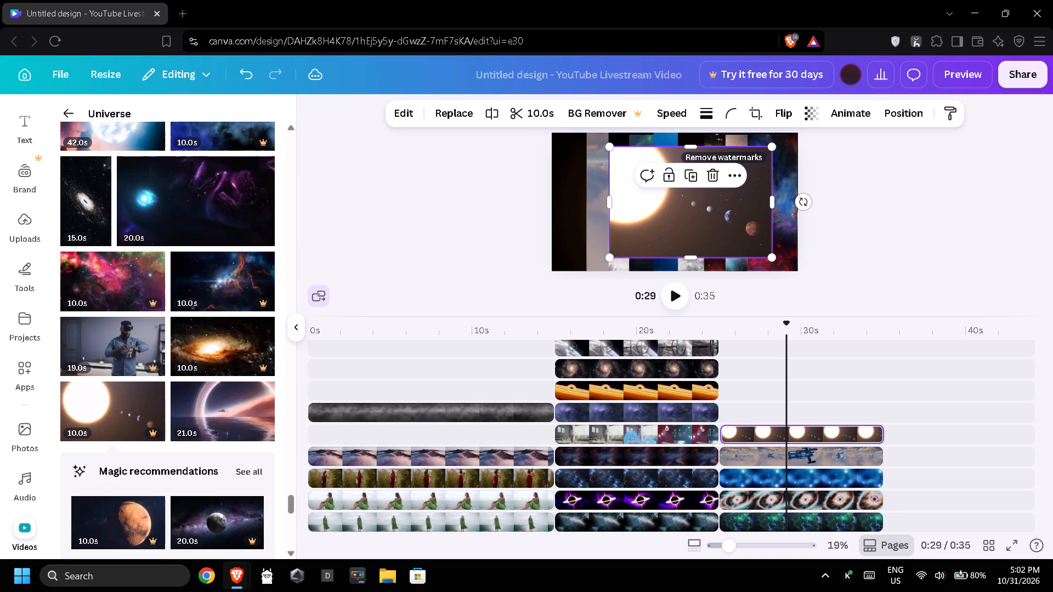
drag(690, 148, 691, 136)
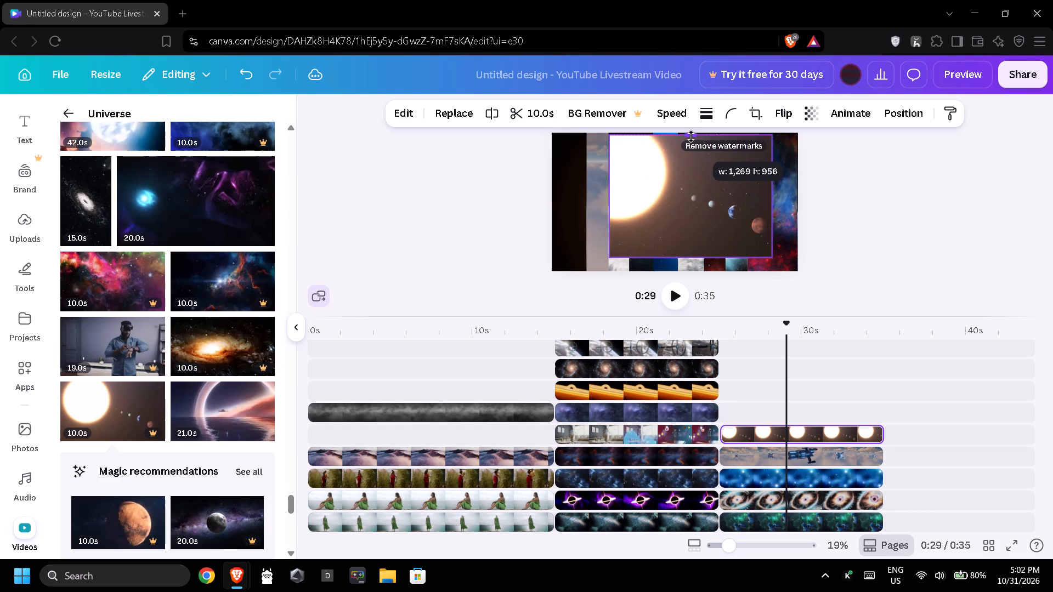
drag(691, 136, 691, 134)
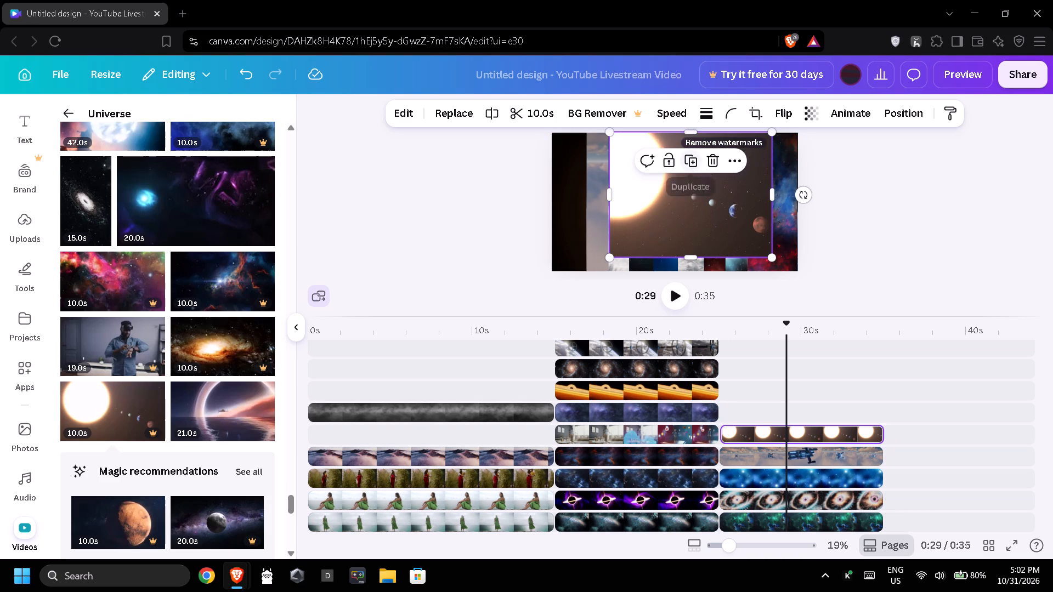
click(688, 132)
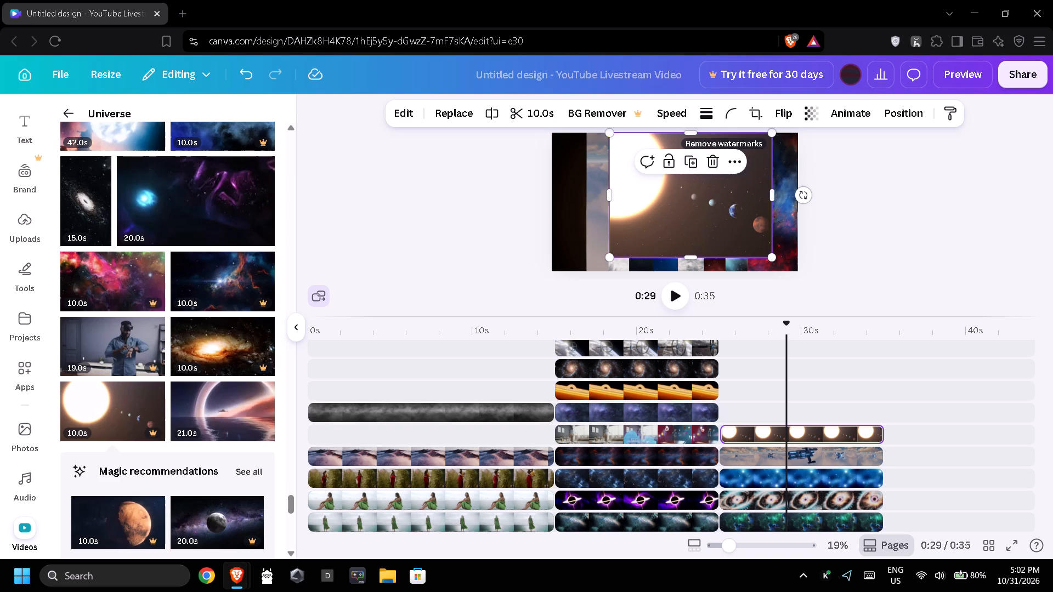
drag(690, 255, 690, 266)
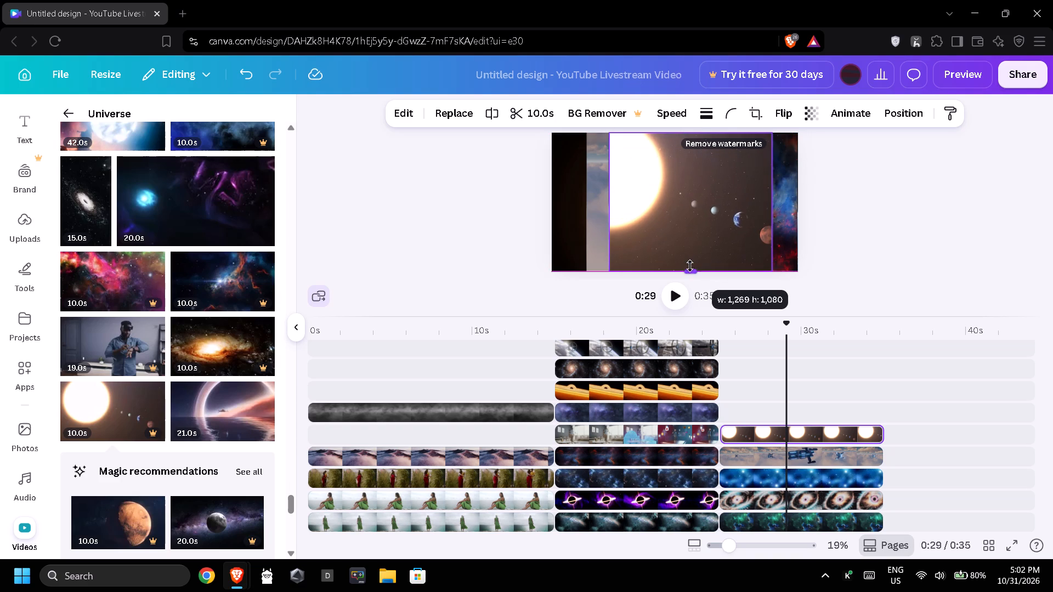
drag(690, 266, 690, 267)
Crop the sun-and-planets clip into a strip about 150 wide, fitting its sides between the spaceship and green nebula strips.
drag(773, 204, 632, 204)
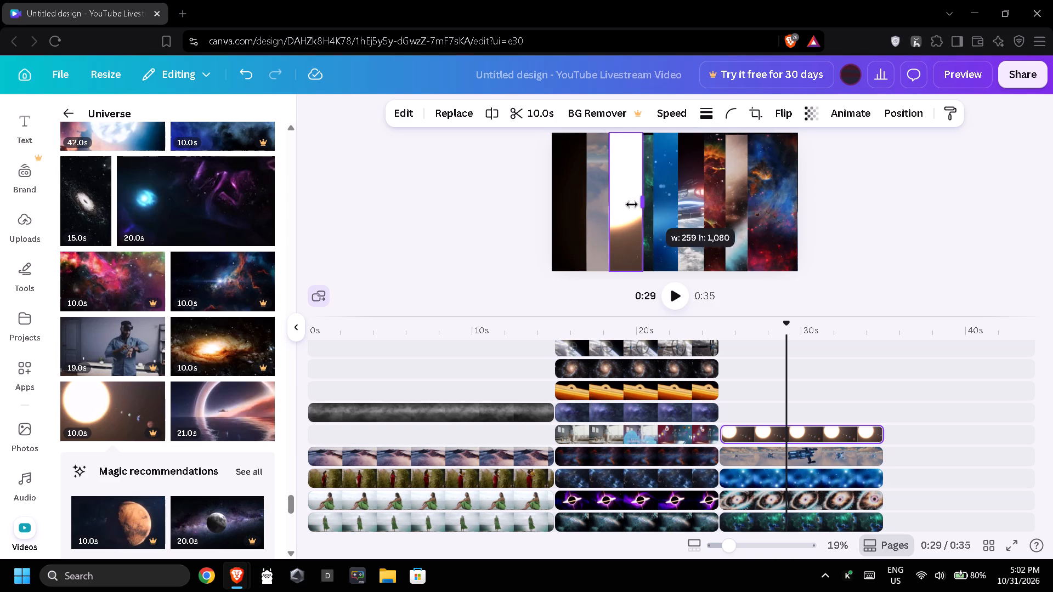
drag(632, 204, 629, 214)
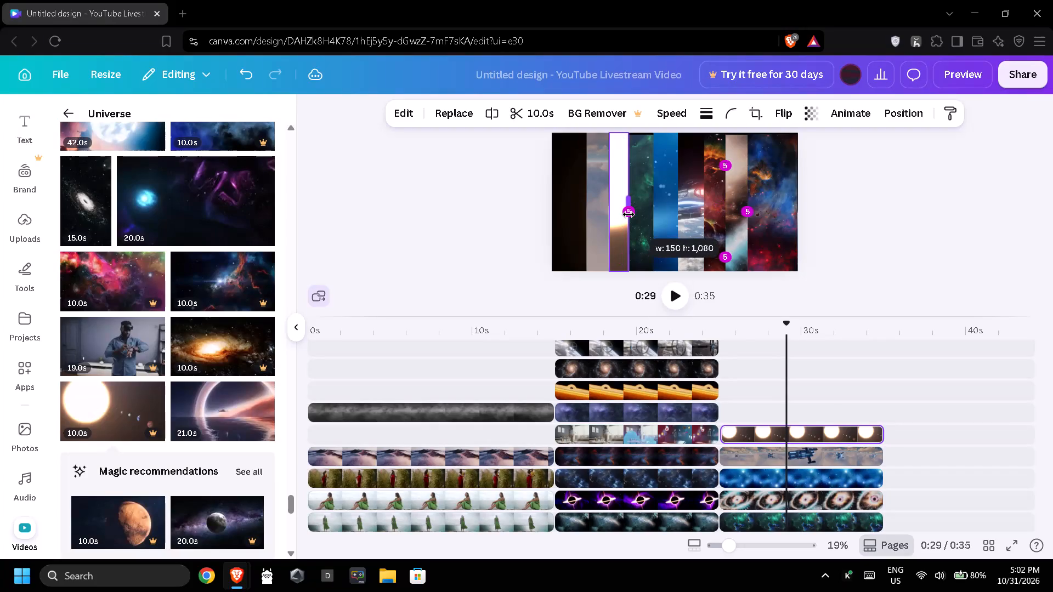
drag(629, 214, 629, 214)
triple_click(857, 234)
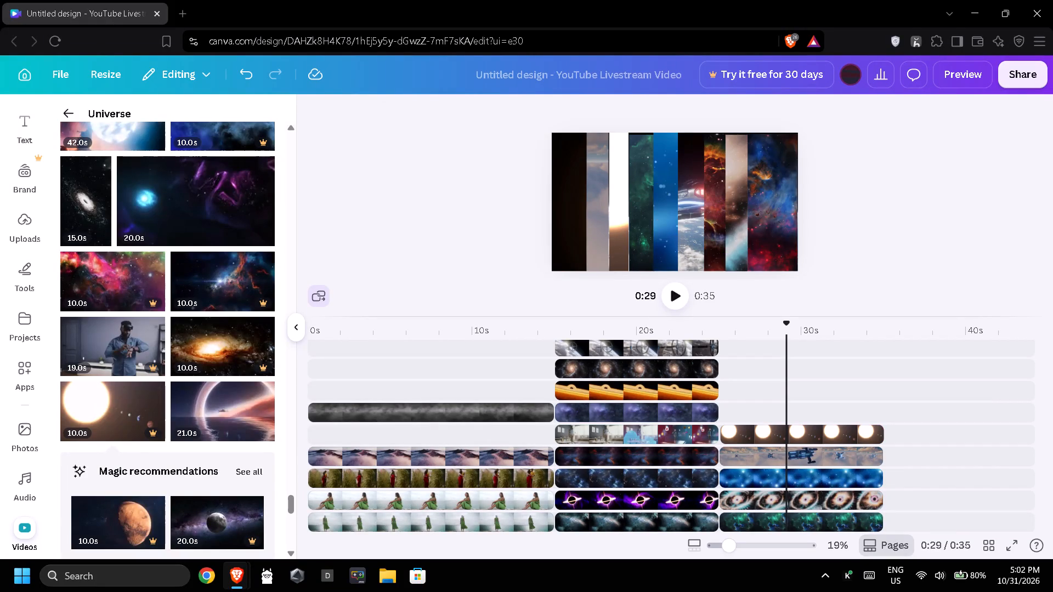
click(615, 209)
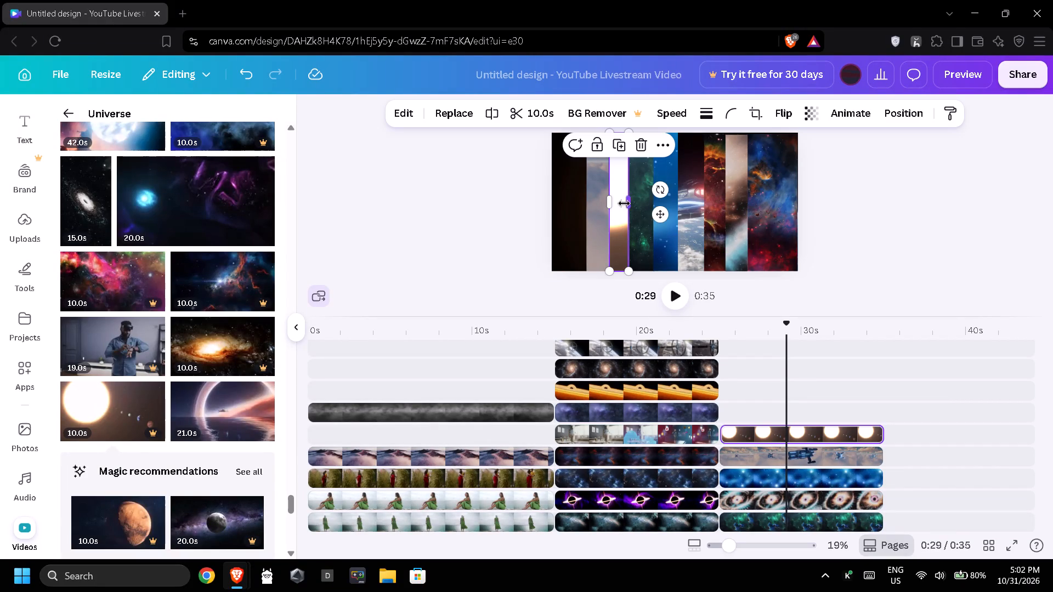
click(624, 203)
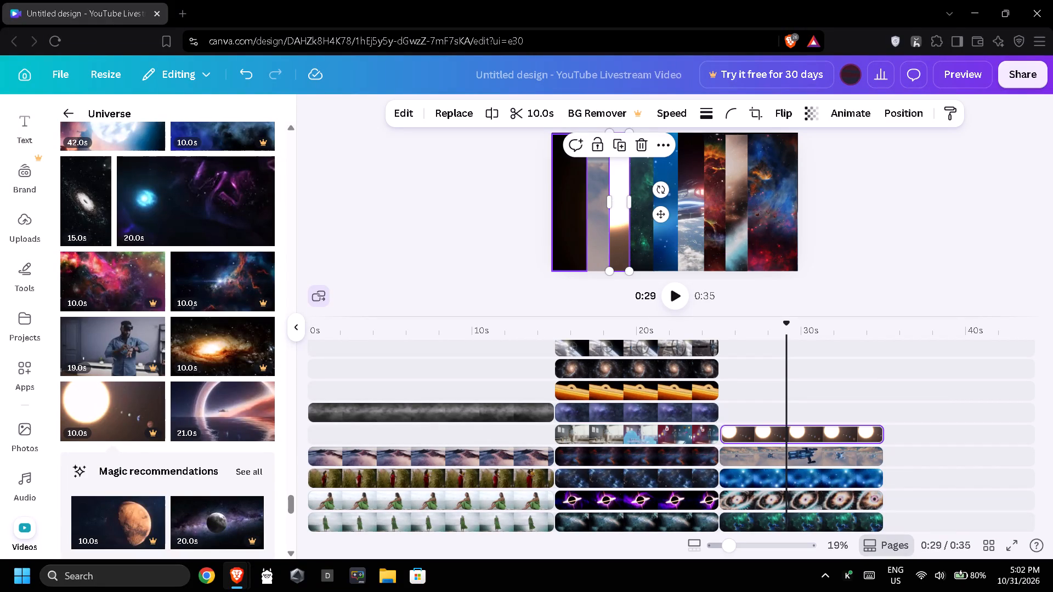
click(531, 203)
double_click(614, 216)
click(612, 205)
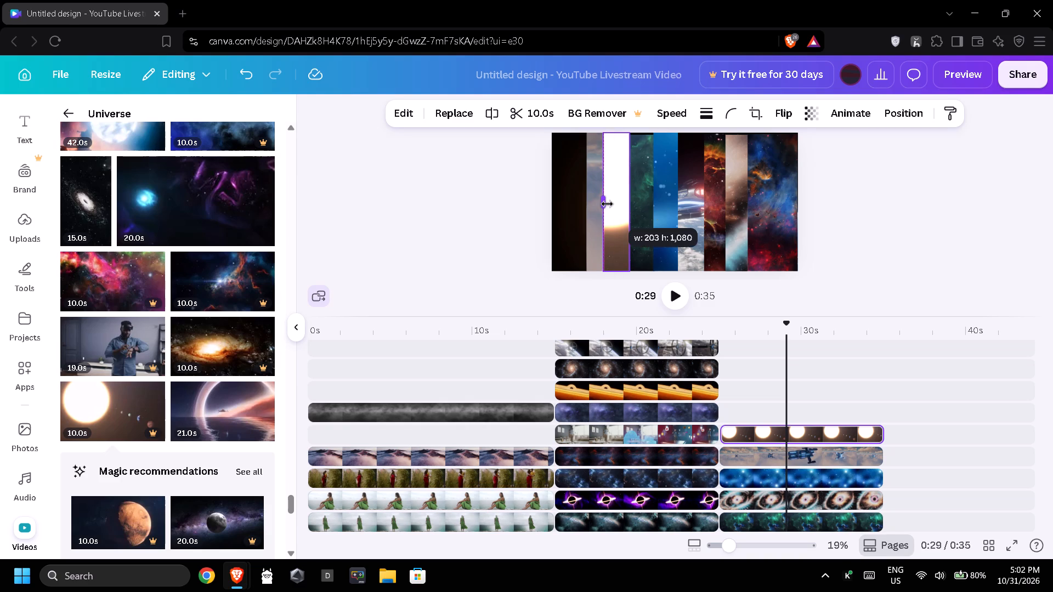
click(489, 211)
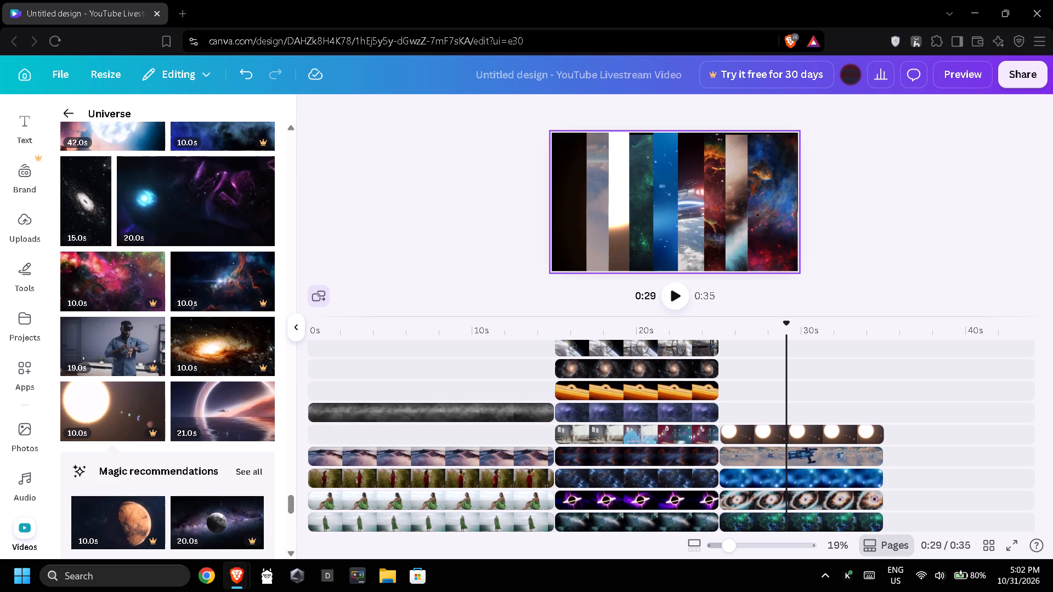
Narrow the red and blue nebula strip at the page's outer edge to about 190 wide, cropping from its inner side.
click(772, 218)
drag(750, 201, 774, 204)
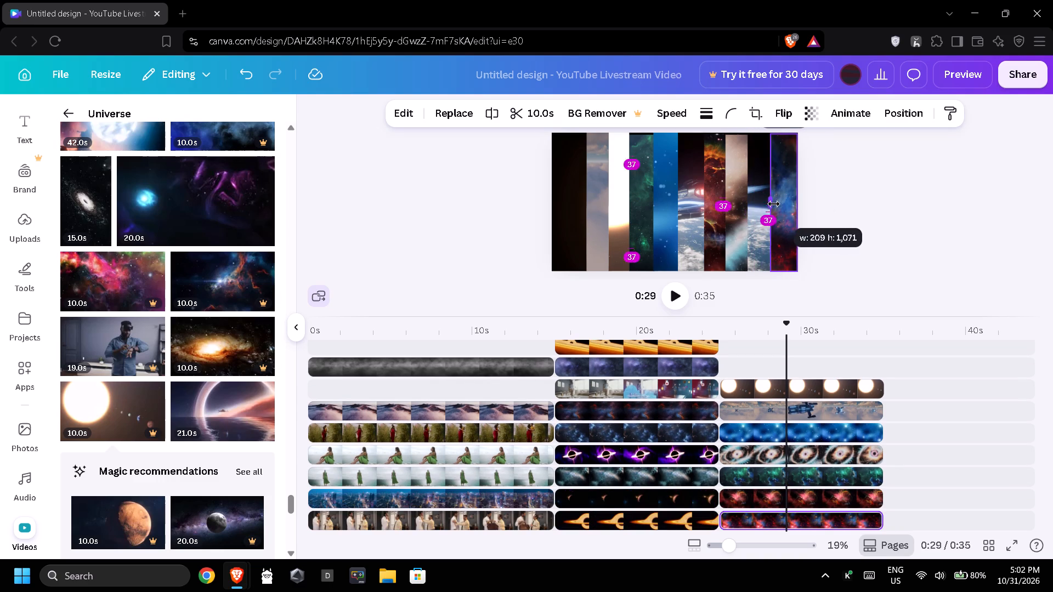
drag(774, 204, 775, 204)
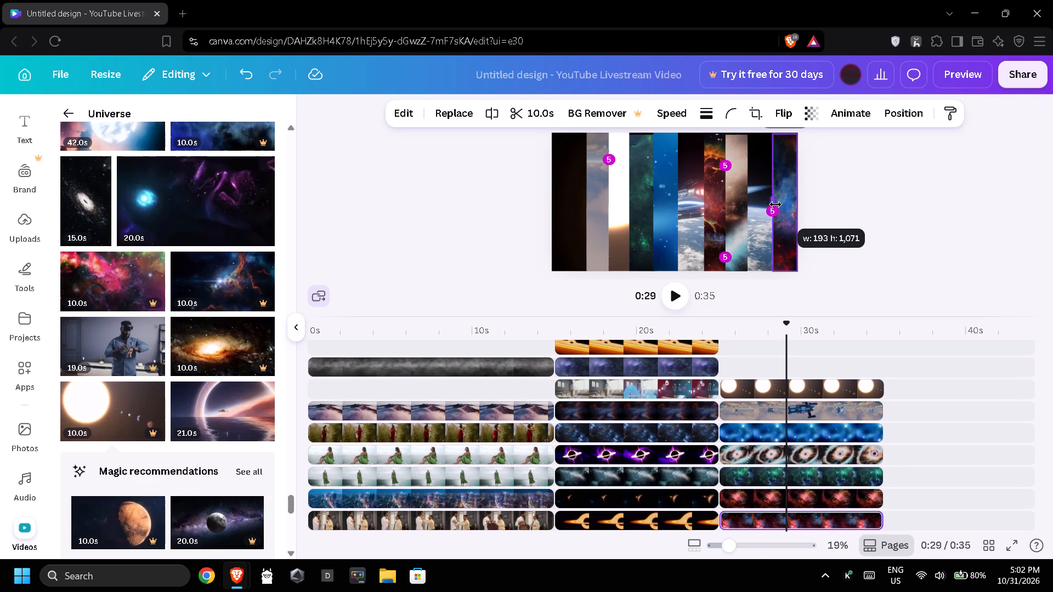
drag(775, 204, 776, 204)
click(884, 220)
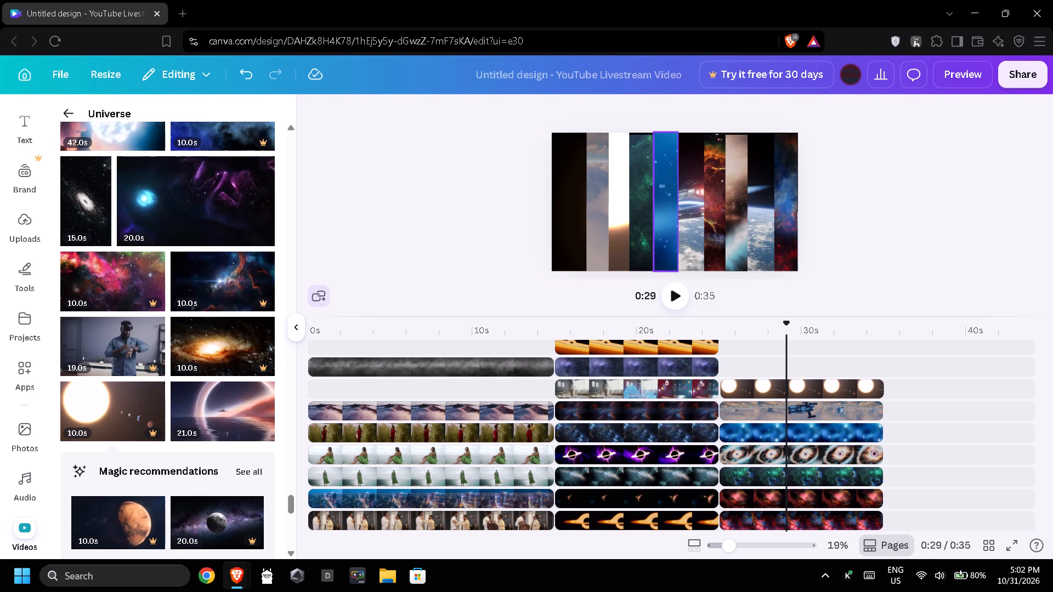
Add the 14-second Business clip of a man phoning at a table to the third page, on a track above the sun-and-planets clip.
scroll(199, 332, down, 1)
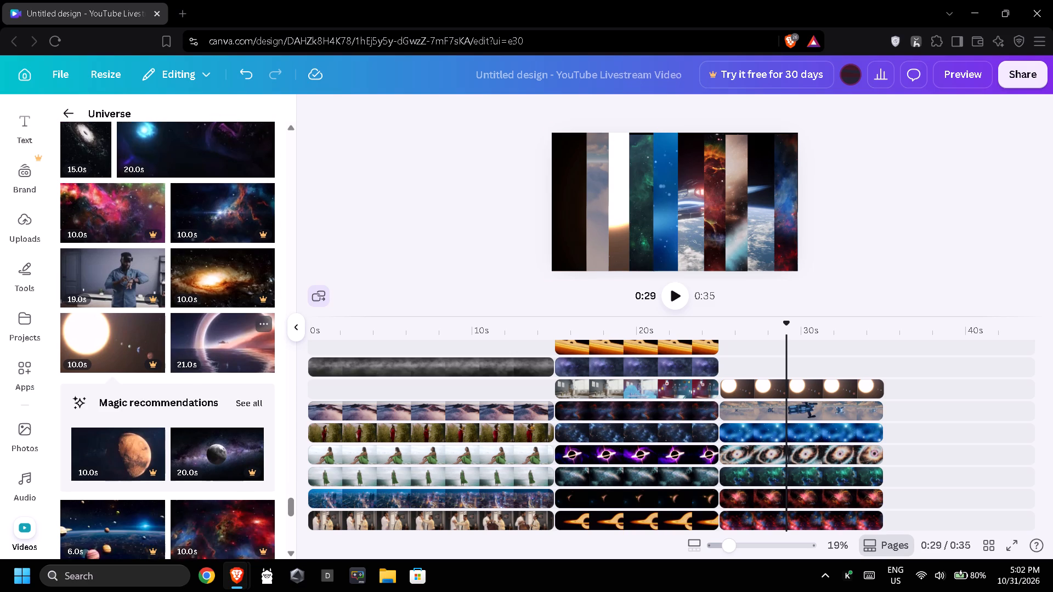
scroll(193, 323, down, 5)
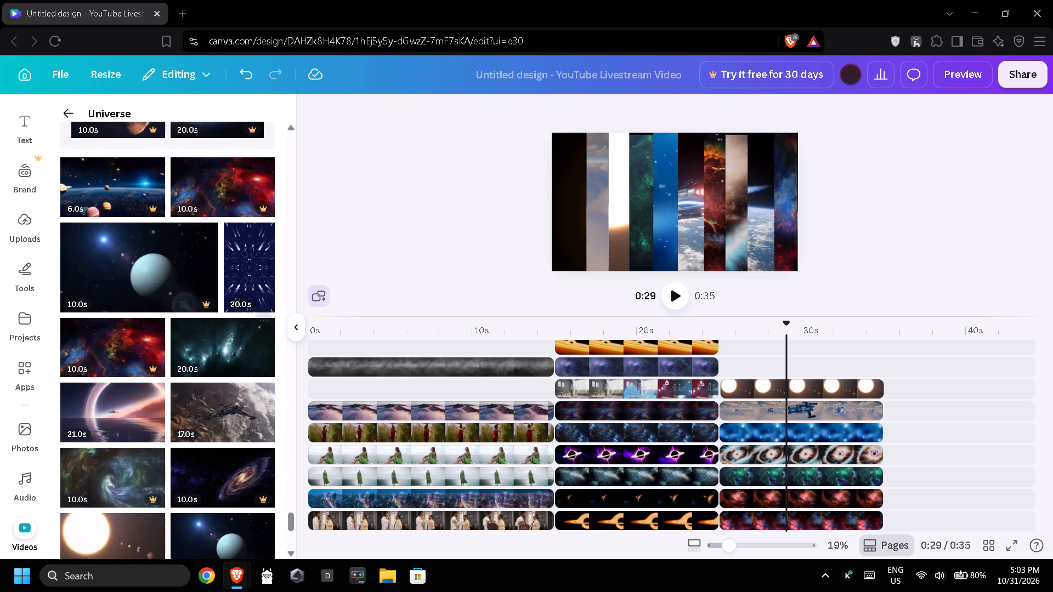
click(71, 114)
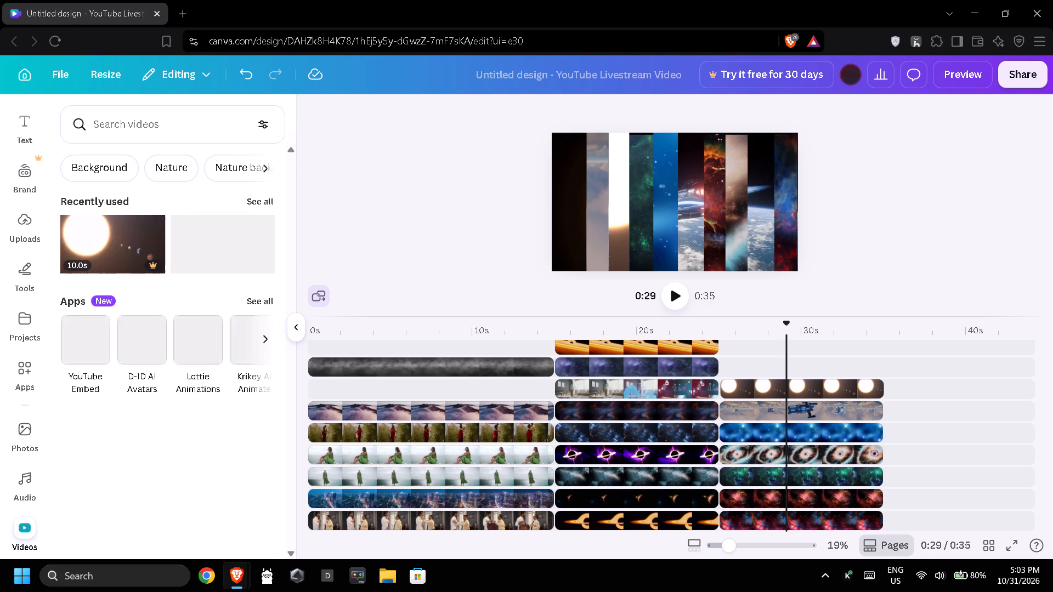
scroll(124, 281, down, 7)
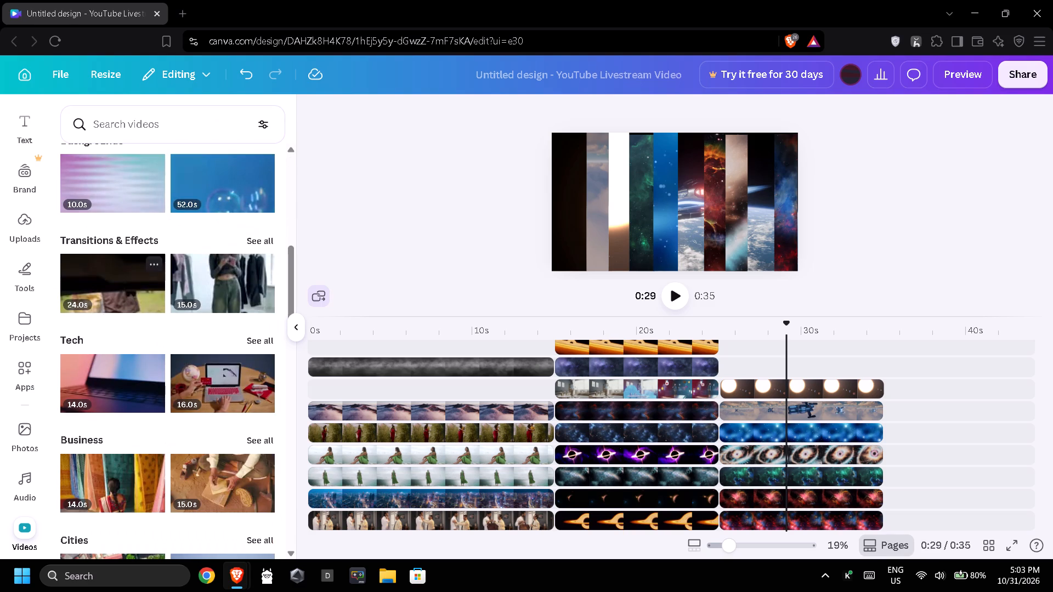
scroll(210, 339, down, 1)
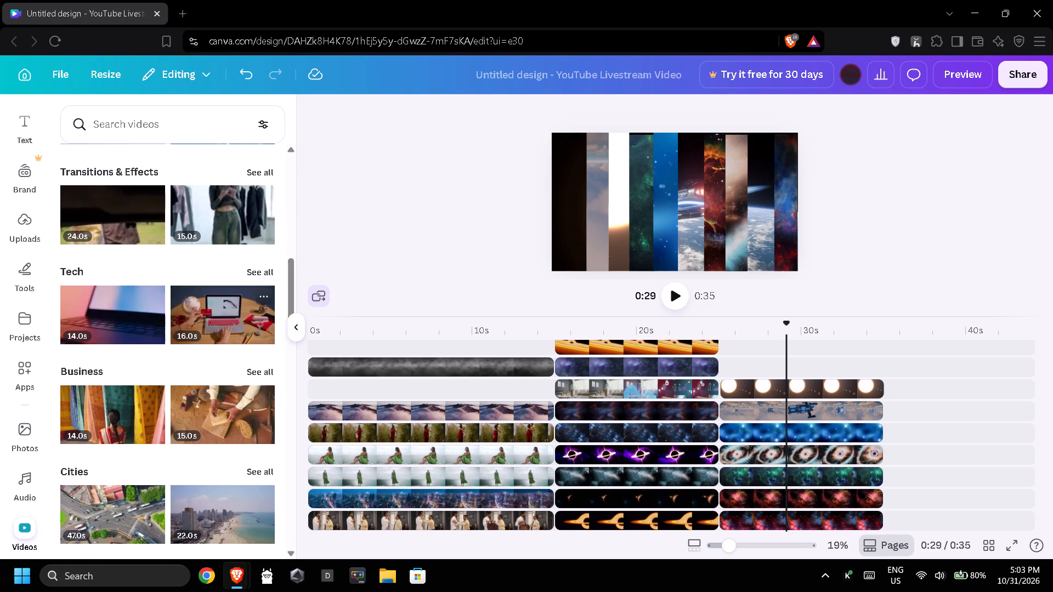
click(265, 368)
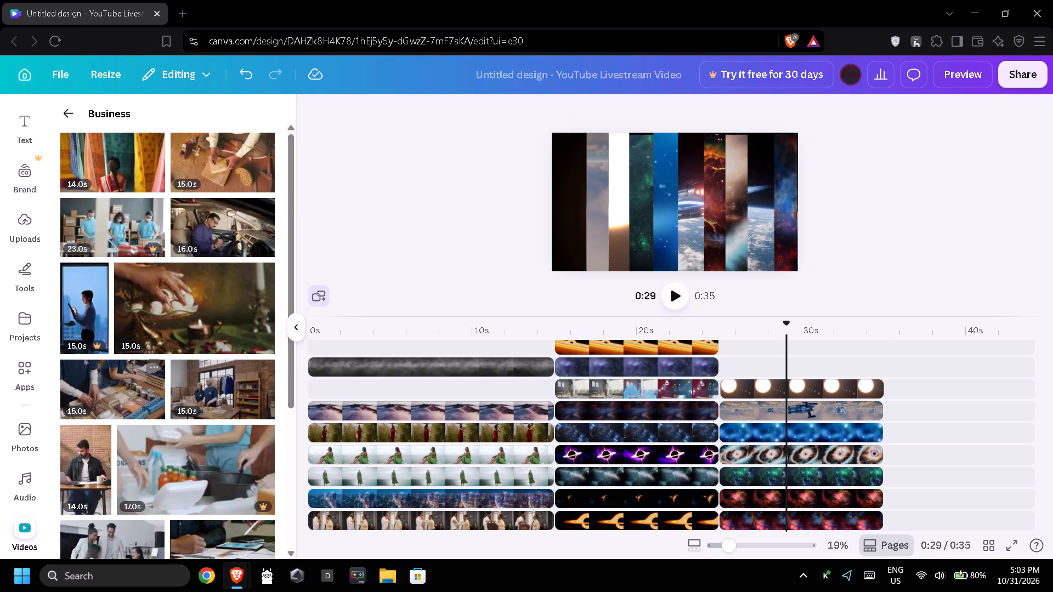
scroll(146, 392, down, 1)
drag(93, 411, 768, 364)
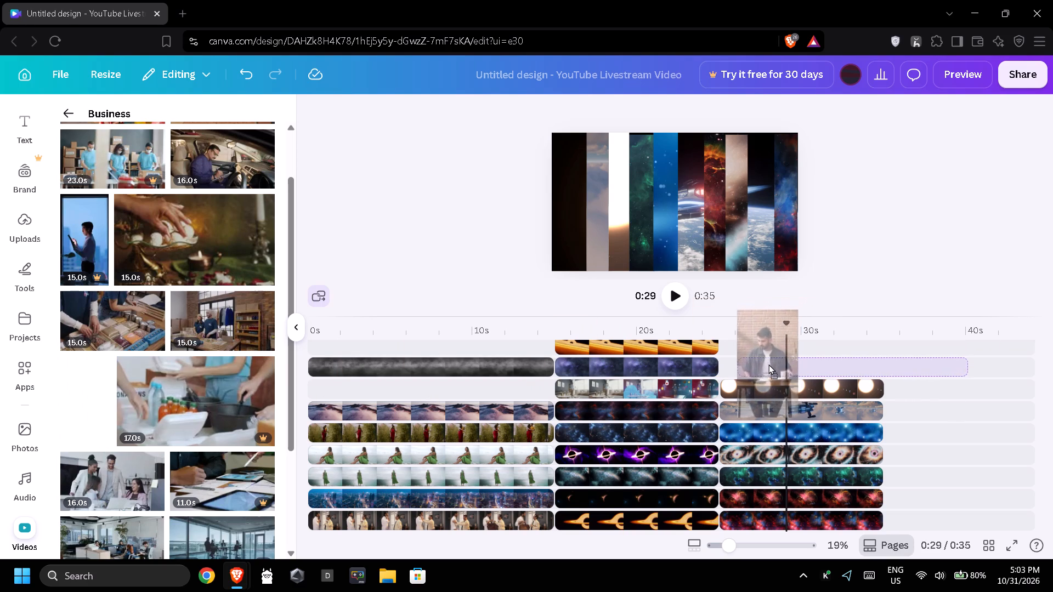
drag(768, 364, 756, 364)
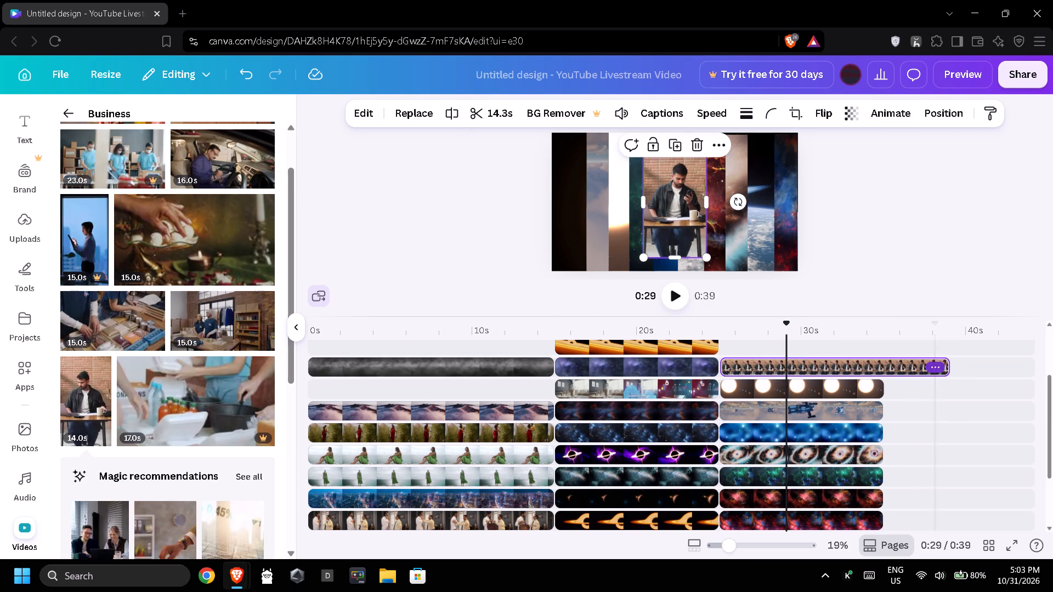
Trim the man-on-the-phone clip to 10.0 s so it ends with the third page's other clips.
drag(947, 366, 888, 368)
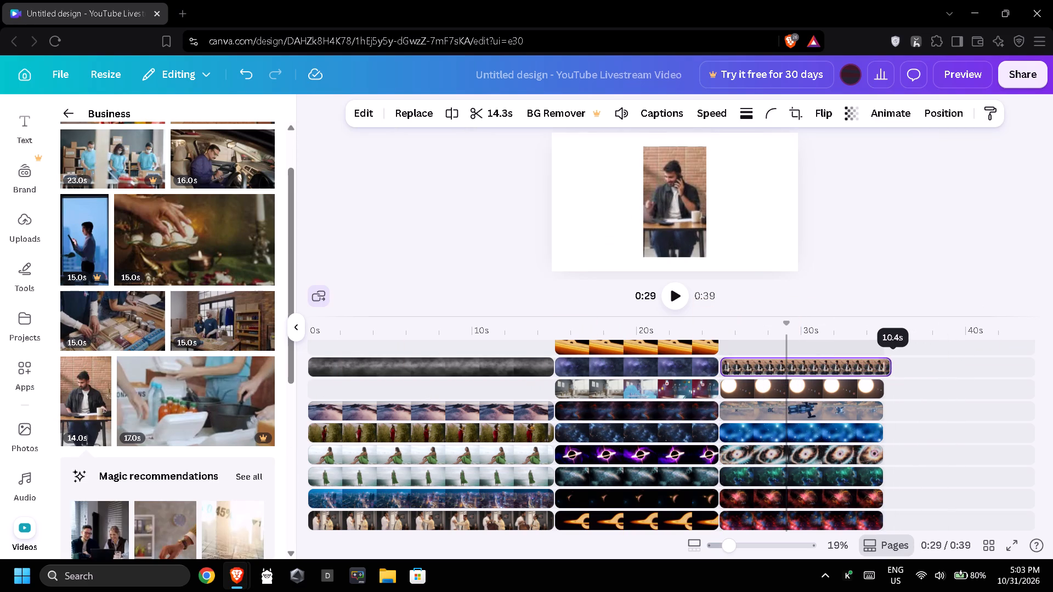
drag(888, 368, 884, 368)
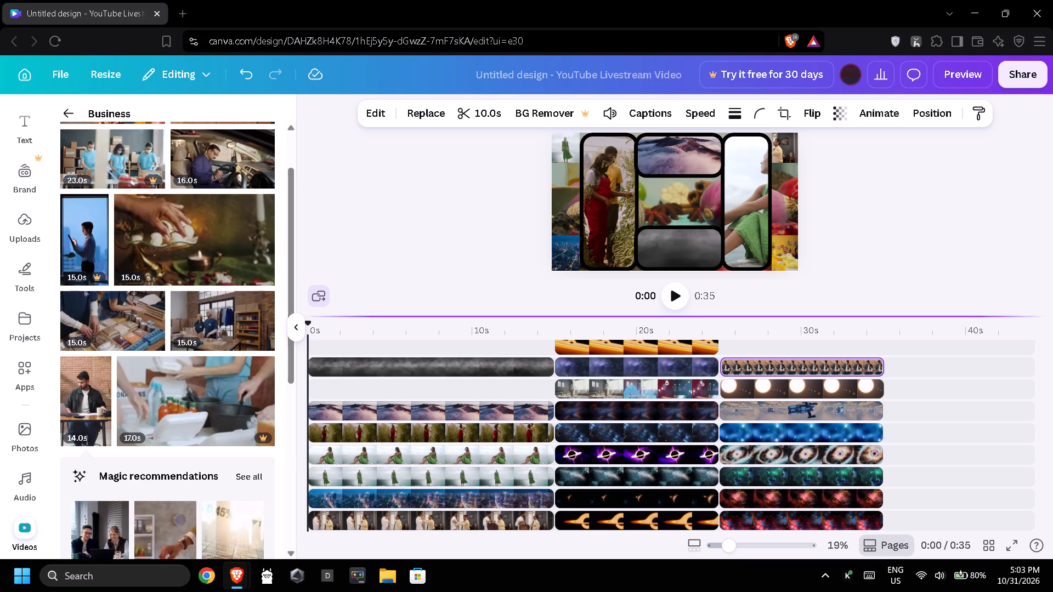
Move the man clip to the page's top edge and enlarge it to about 600 by 864, meeting the blue strip's edge.
click(800, 350)
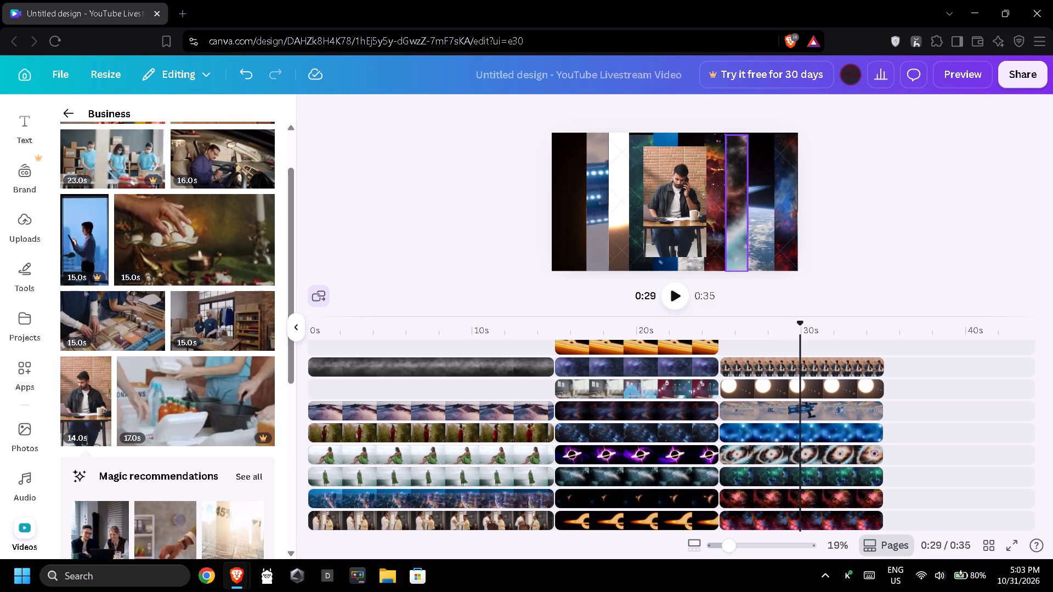
click(680, 207)
drag(679, 193, 684, 182)
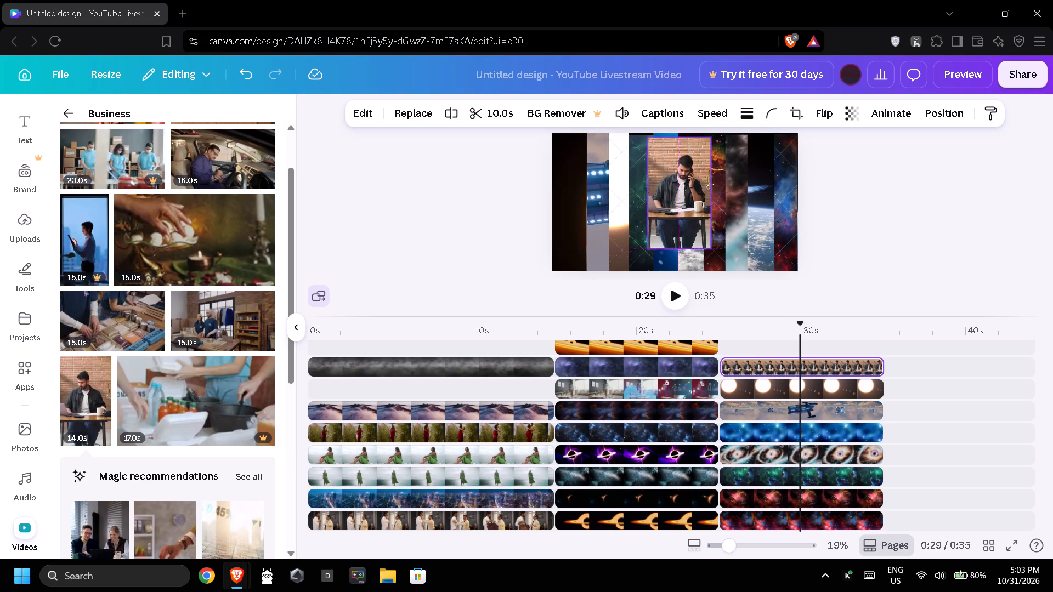
drag(684, 182, 663, 187)
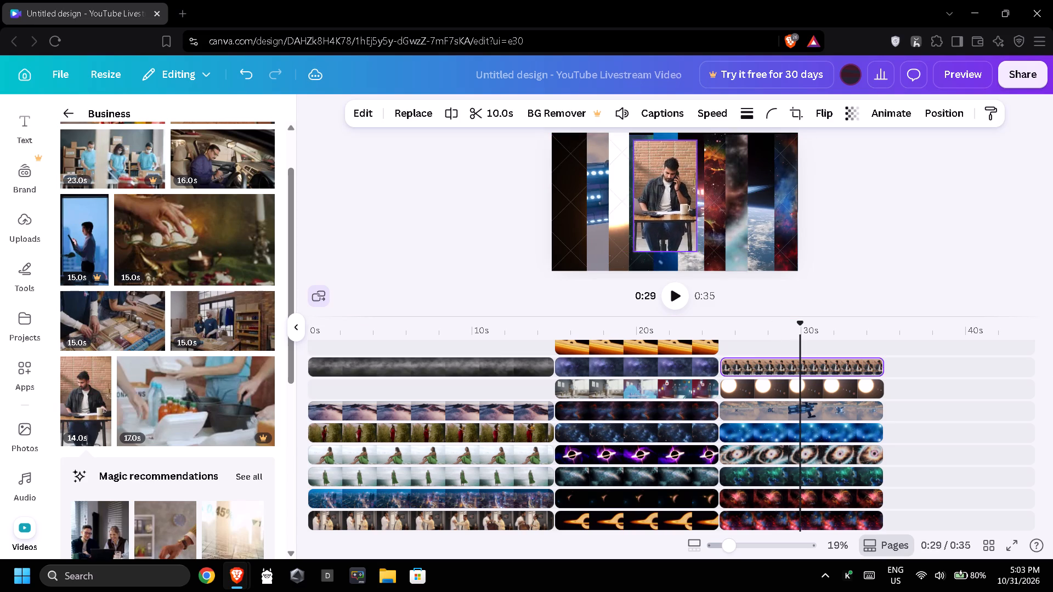
drag(663, 187, 728, 181)
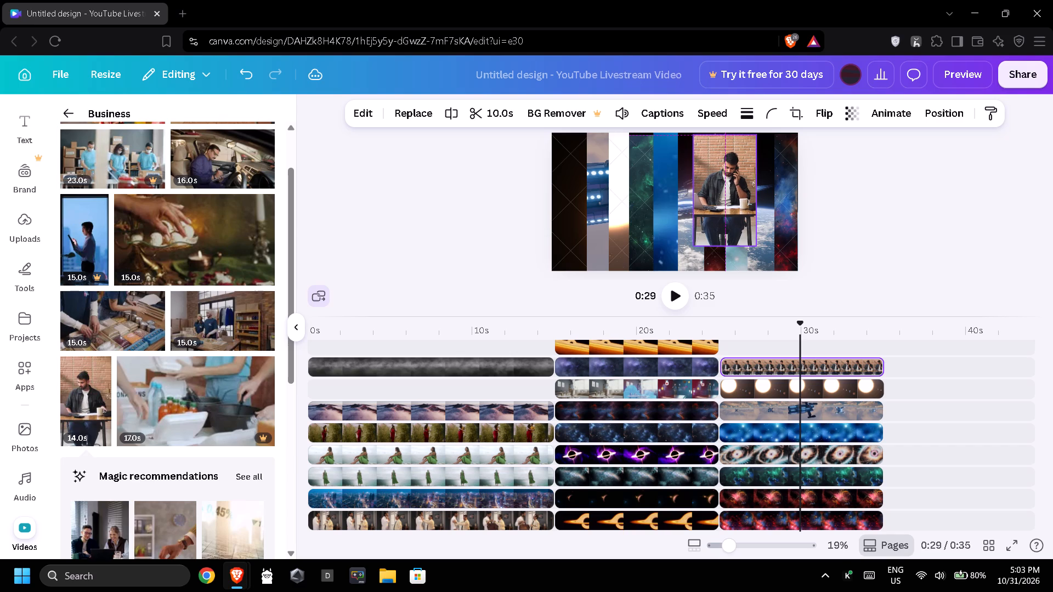
drag(728, 181, 727, 179)
drag(696, 180, 683, 179)
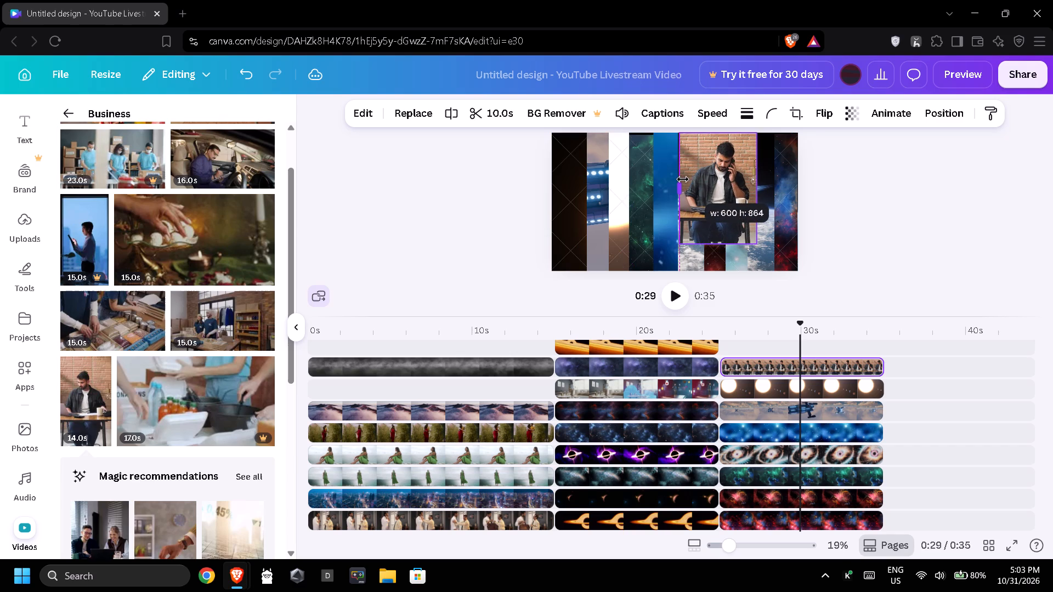
drag(683, 179, 681, 179)
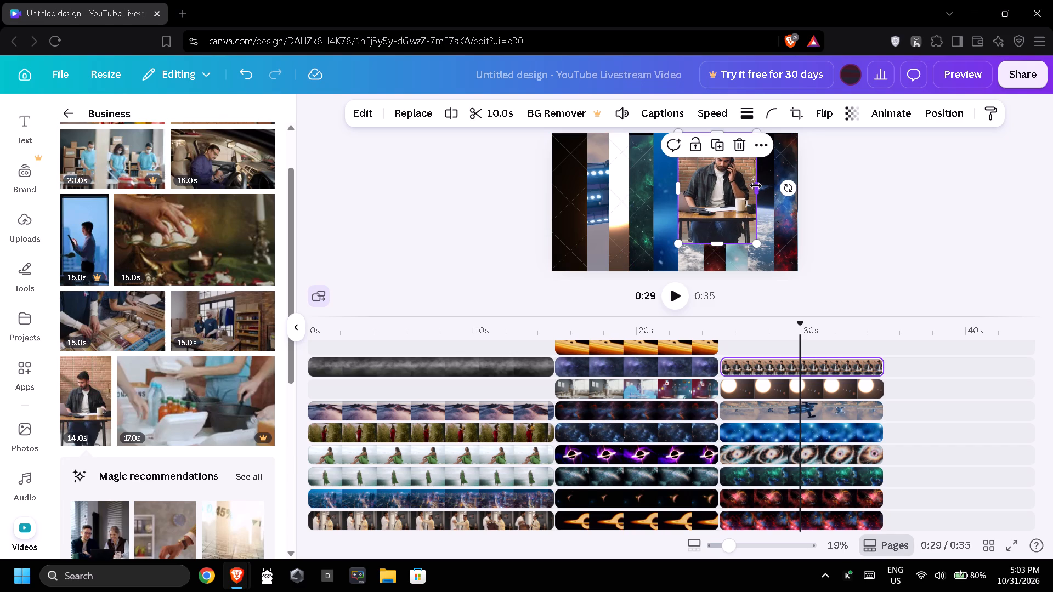
Crop the man clip into a narrow strip between the blue and red nebula strips and extend it to the page's bottom edge.
drag(756, 186, 699, 183)
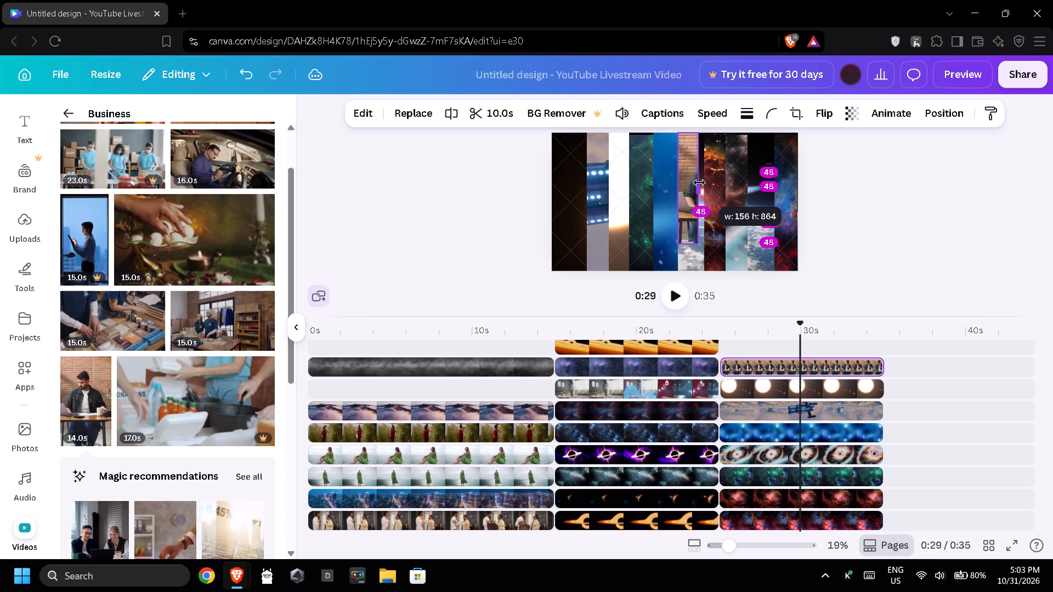
drag(699, 183, 704, 184)
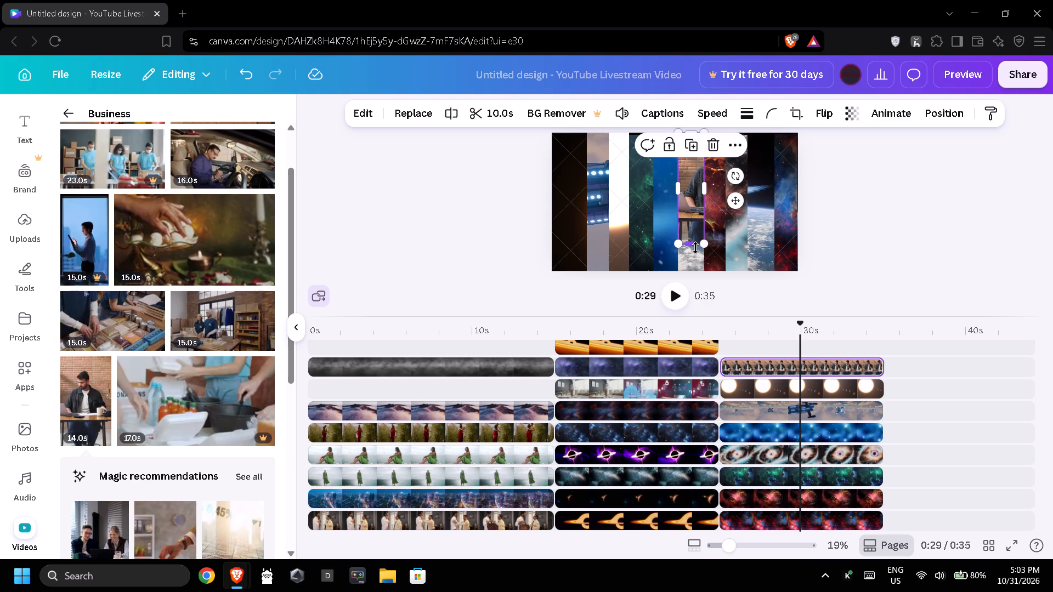
drag(692, 245, 692, 270)
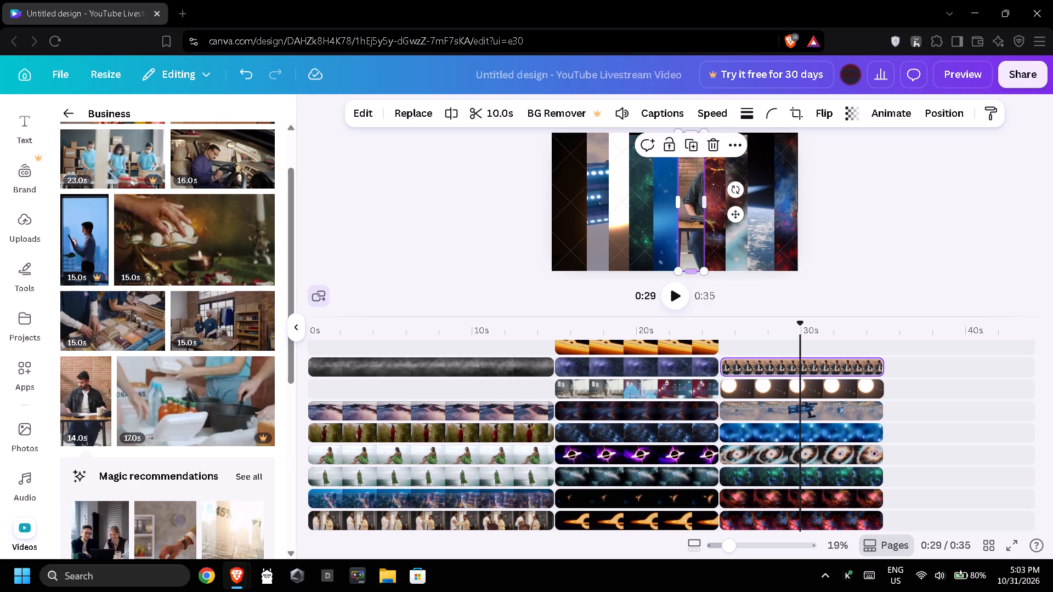
double_click(867, 241)
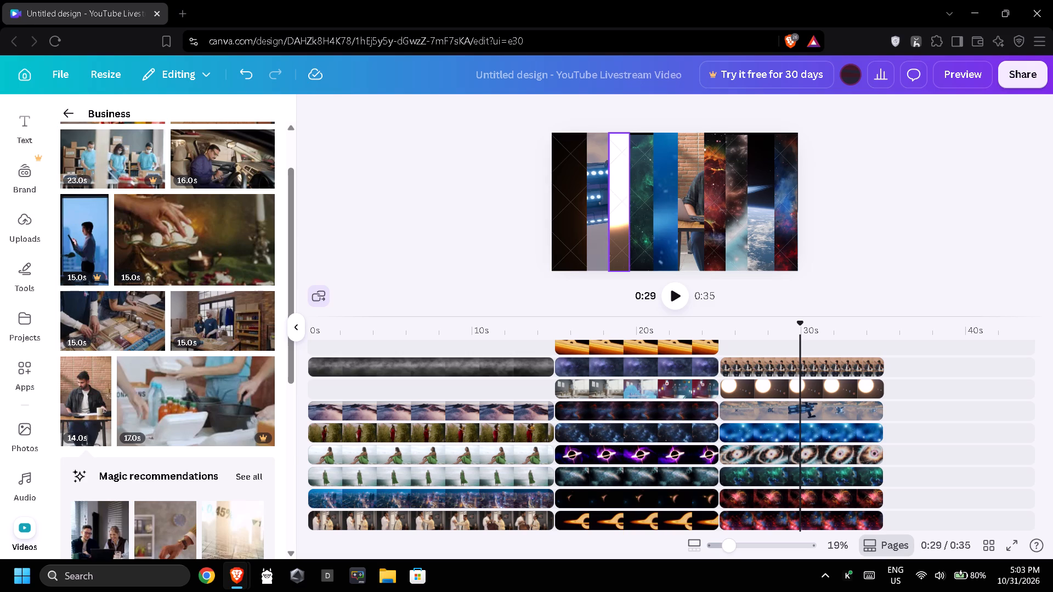
Add a solid black stroke to the red and blue nebula strip at the page's outer edge.
click(789, 176)
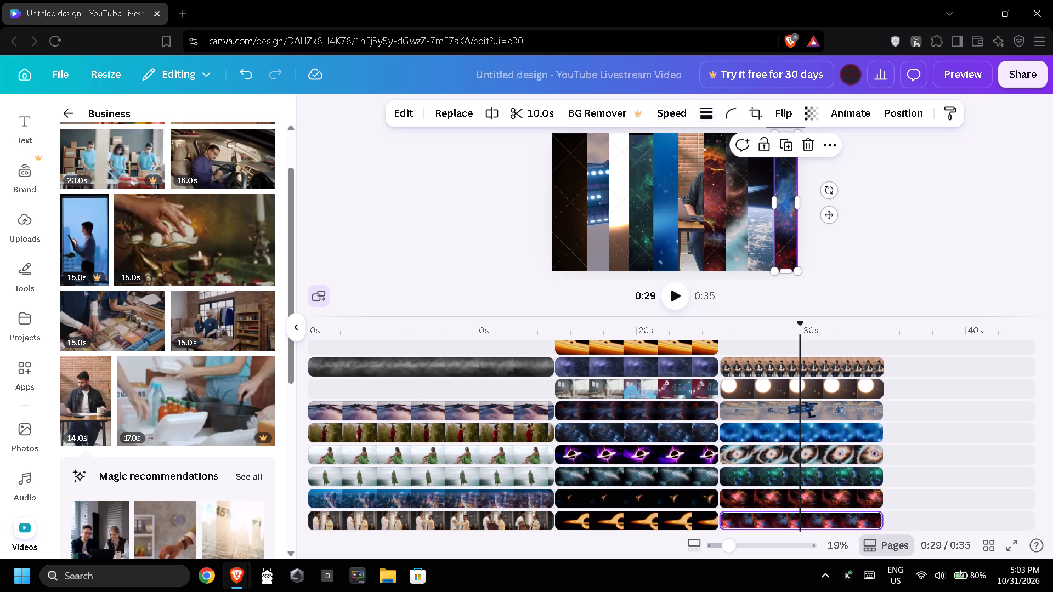
click(706, 113)
drag(627, 205, 626, 205)
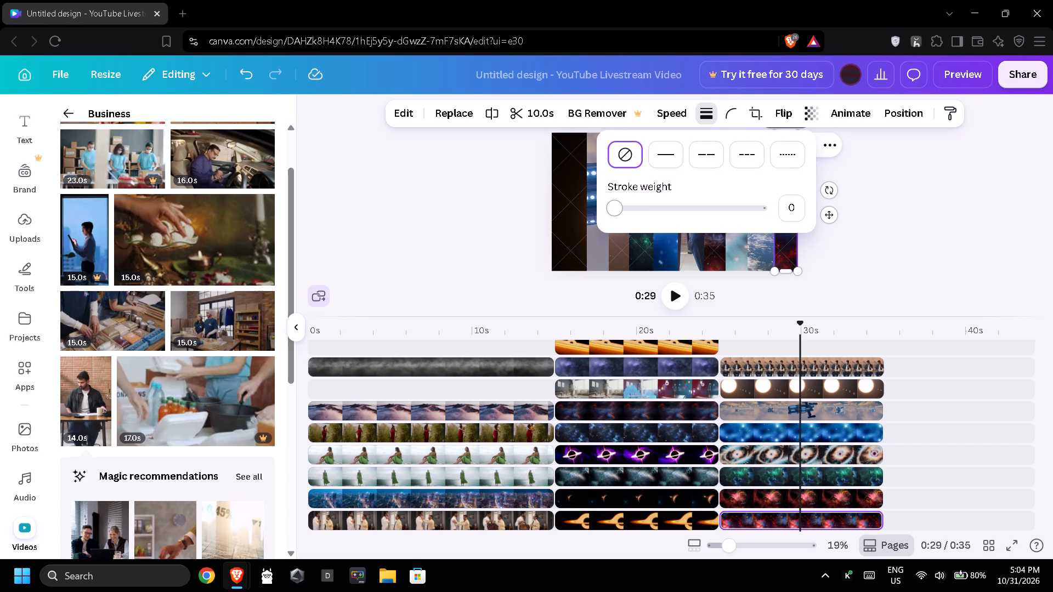
drag(626, 205, 643, 212)
click(768, 251)
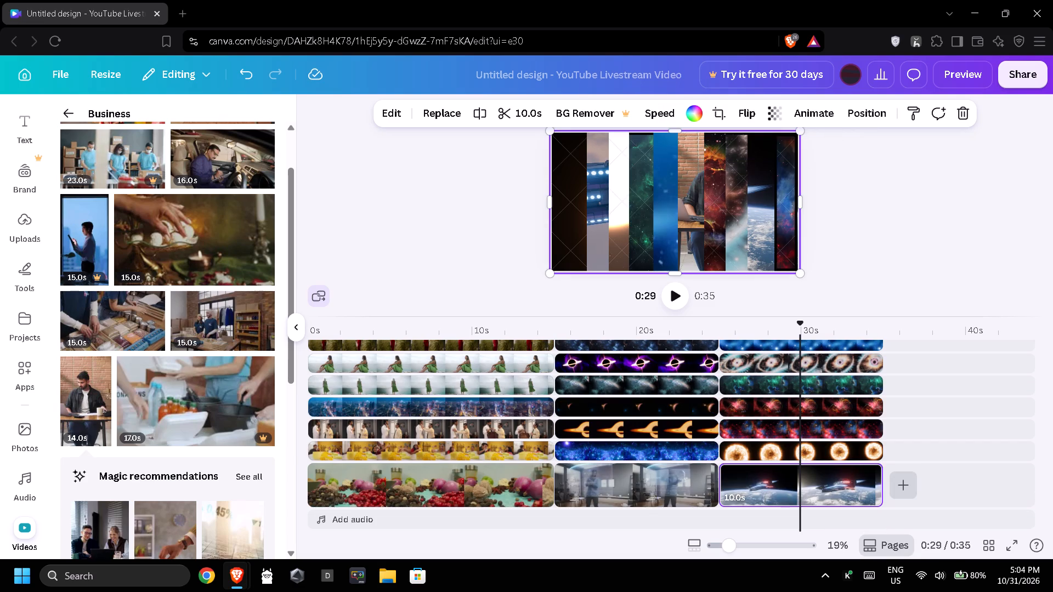
click(761, 215)
Add a solid black stroke of weight 20 to the pale galaxy strip beside the red nebula strip.
click(733, 212)
click(707, 111)
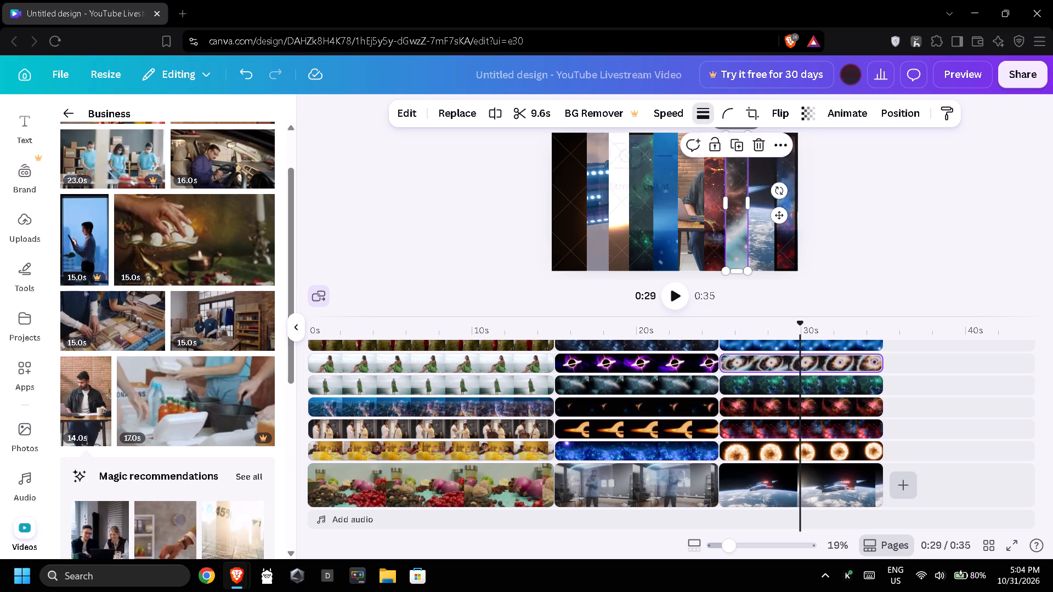
drag(615, 207, 626, 209)
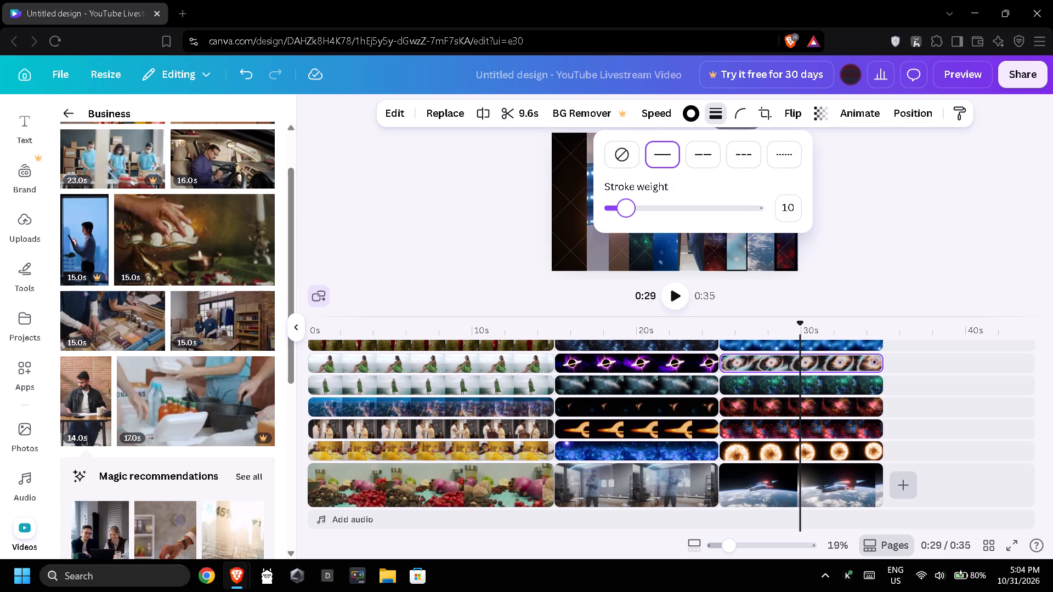
drag(626, 209, 639, 212)
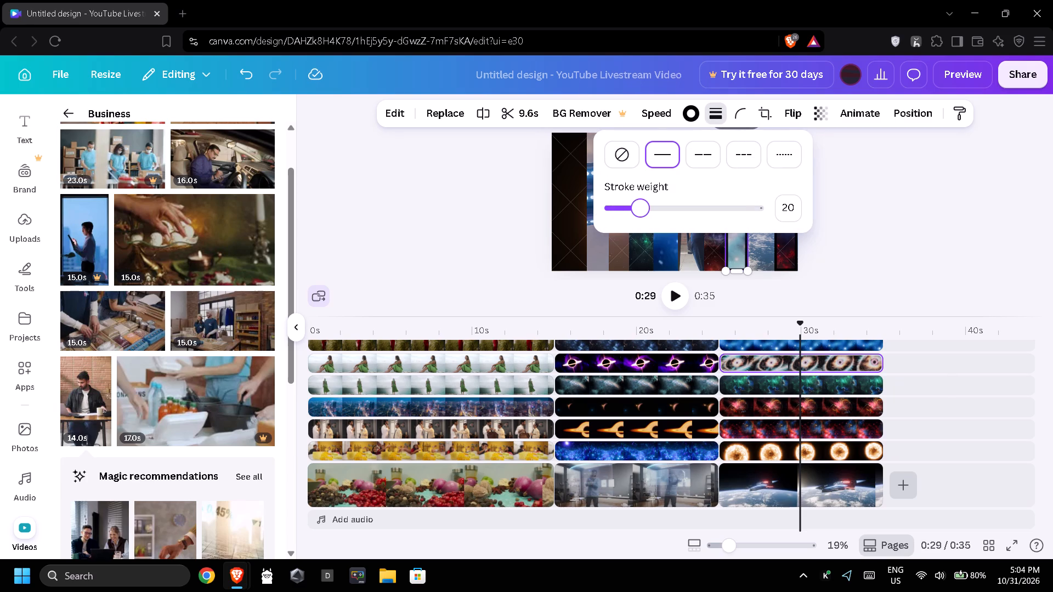
double_click(851, 233)
Crop the red nebula strip's side so it ends at the near edge of the galaxy strip.
click(718, 227)
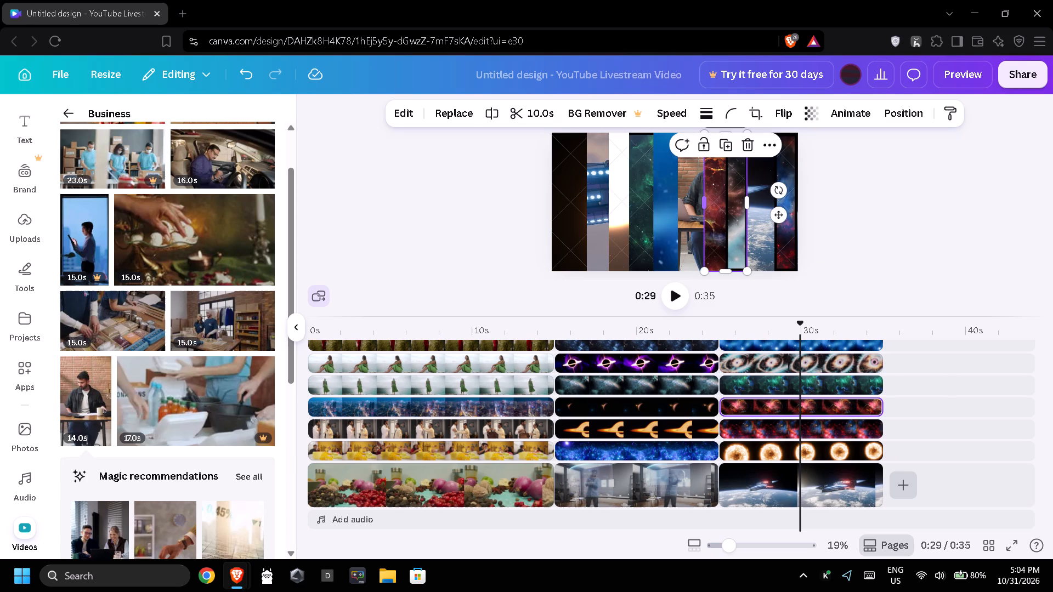
drag(748, 202, 727, 202)
Add a solid black stroke of weight 20 to the man-on-the-phone strip.
click(689, 206)
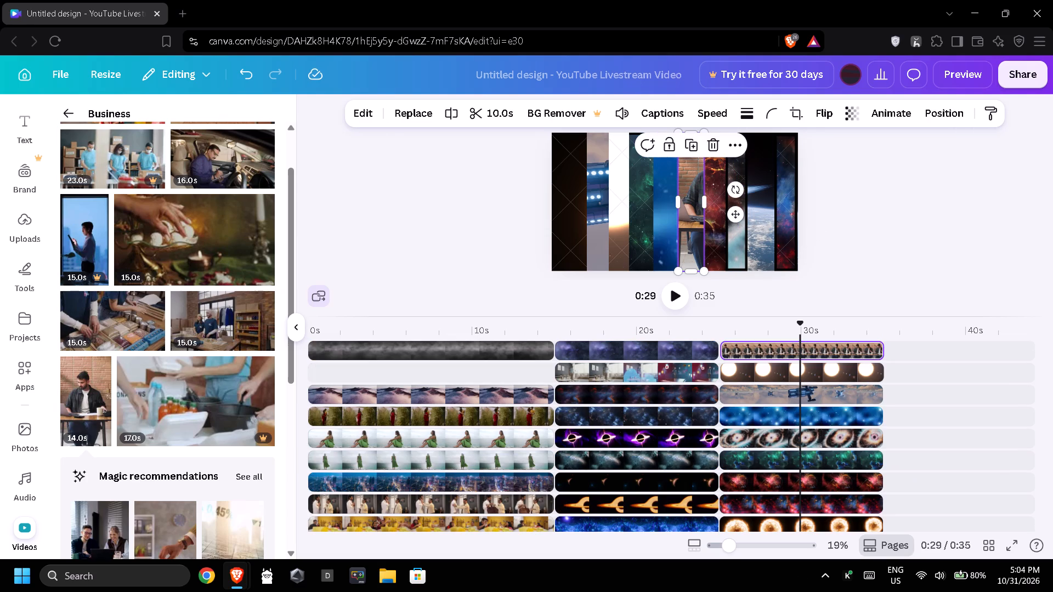
click(751, 117)
drag(658, 204, 674, 207)
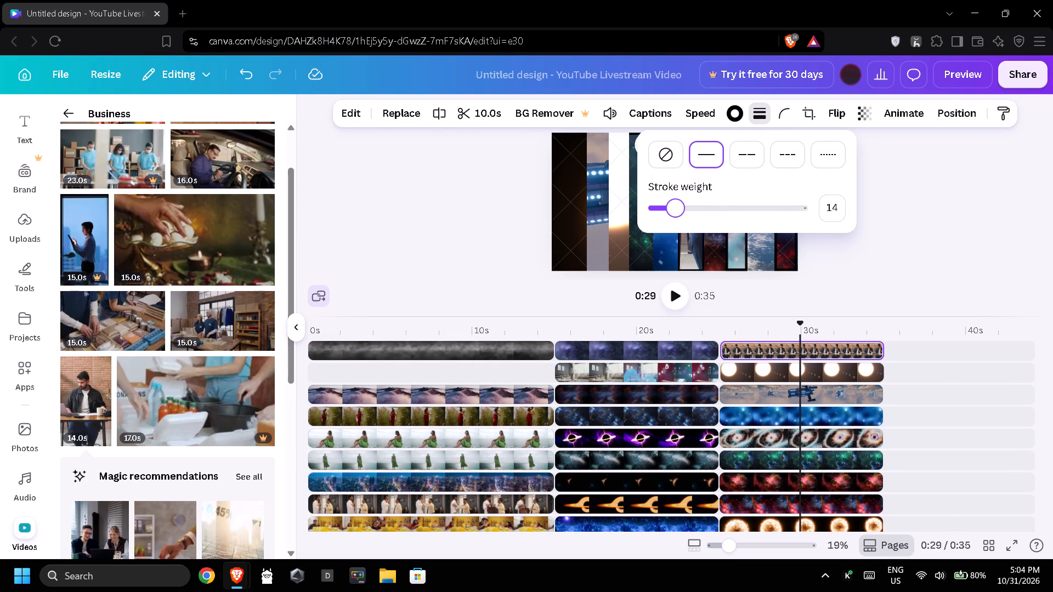
drag(674, 207, 683, 209)
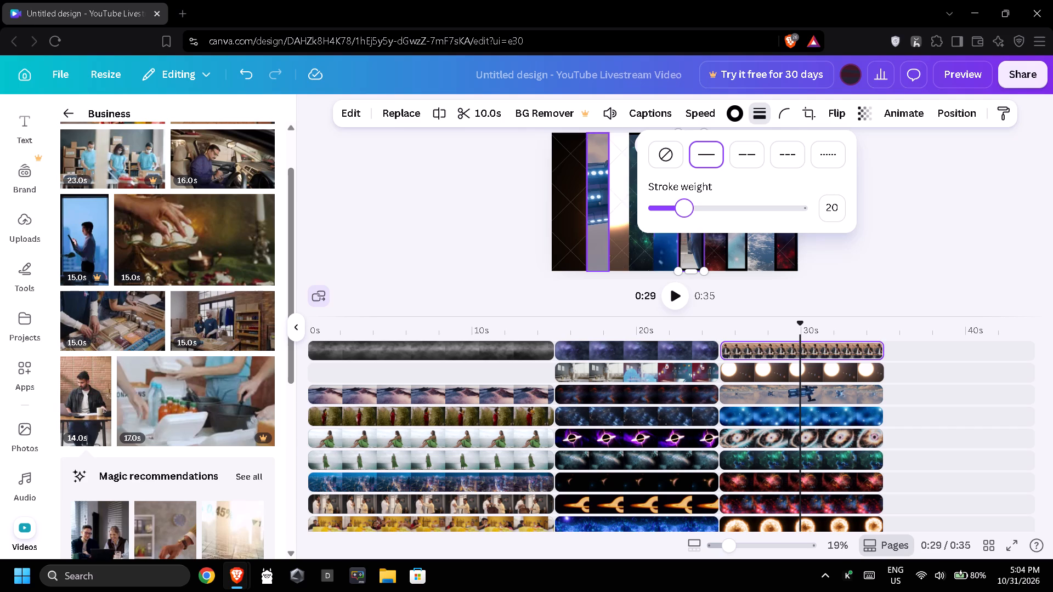
click(558, 211)
Add a solid black stroke of weight 20 to the blue strip beside the man strip.
click(664, 230)
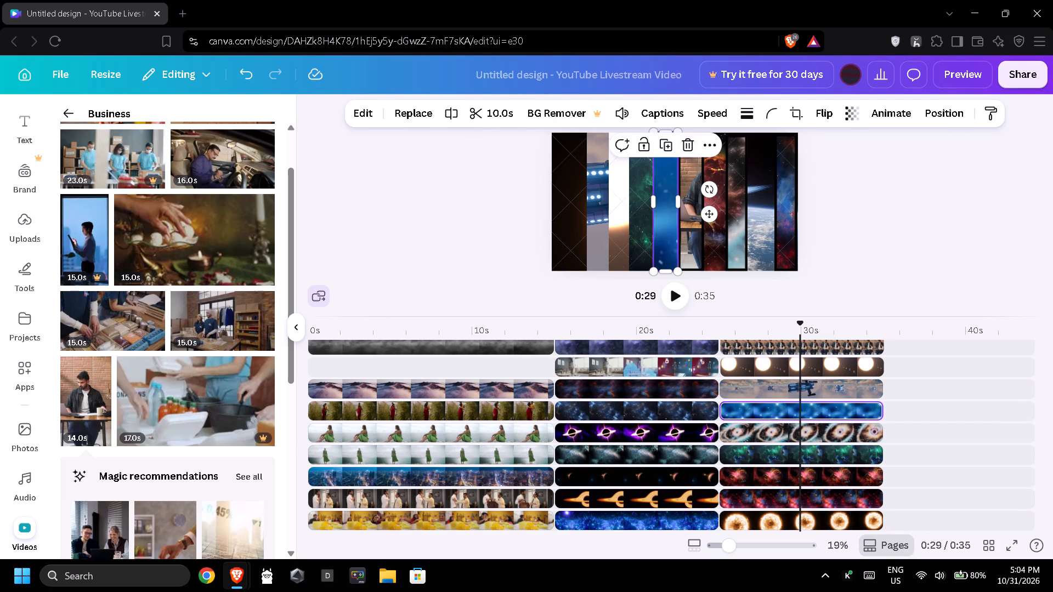
click(756, 118)
drag(659, 206, 683, 212)
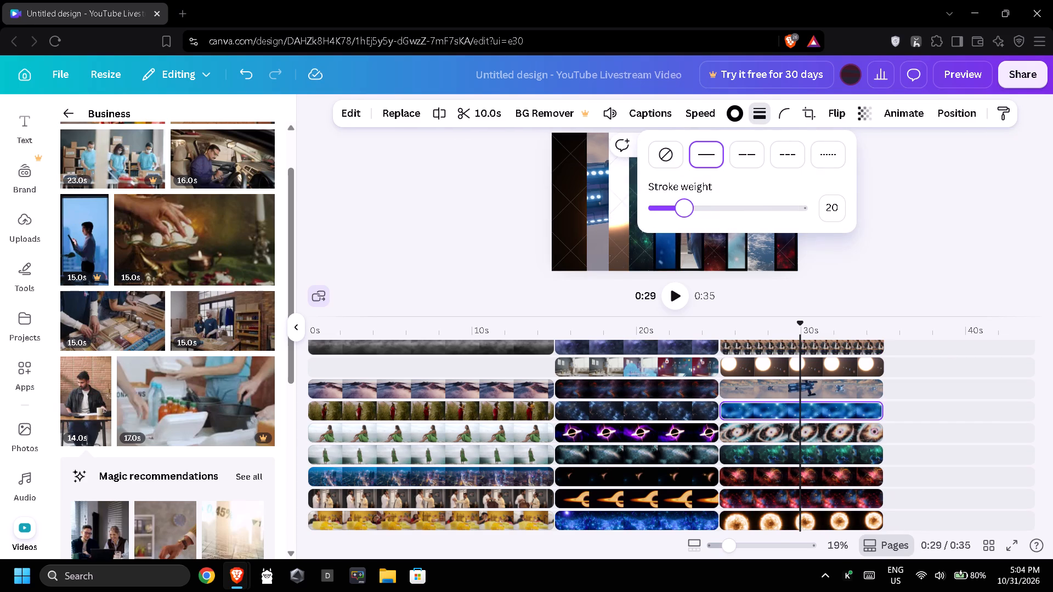
drag(683, 212, 684, 212)
double_click(565, 211)
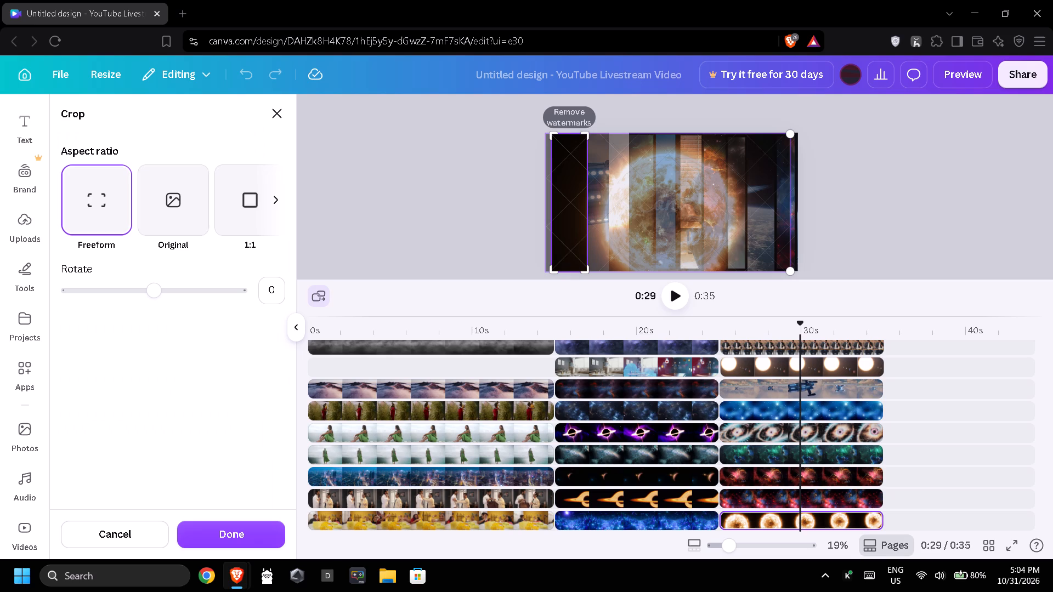
click(494, 175)
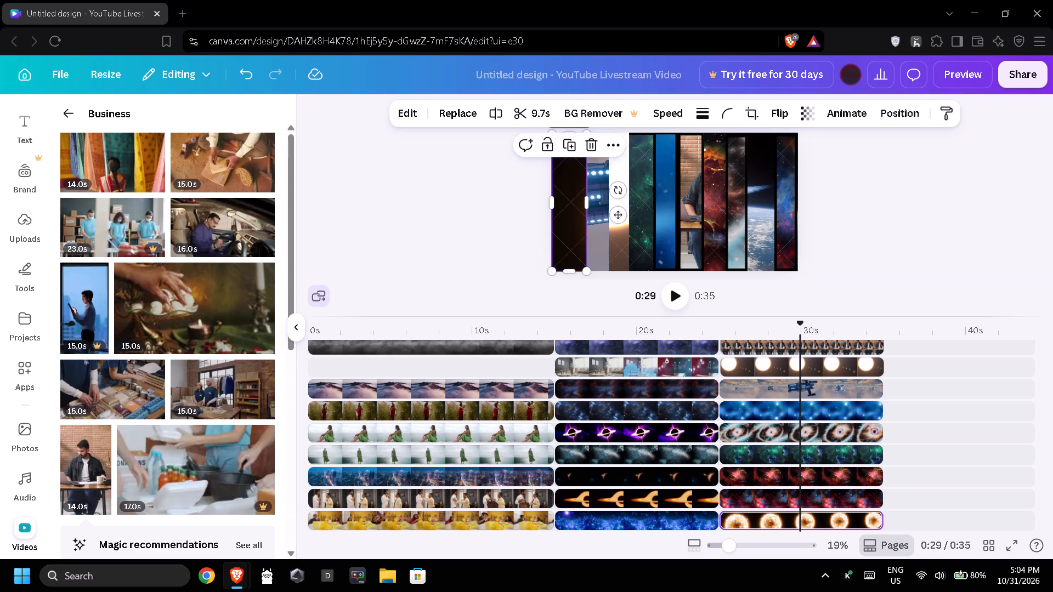
Add a solid black stroke to the green nebula strip beside the blue strip, matching the other outlined strips.
click(634, 227)
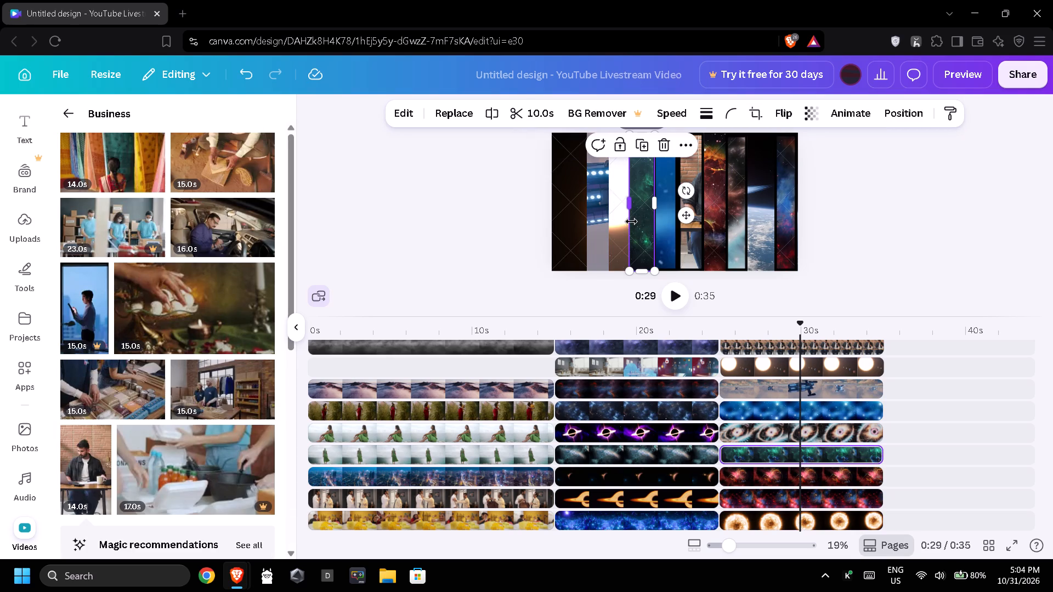
click(708, 116)
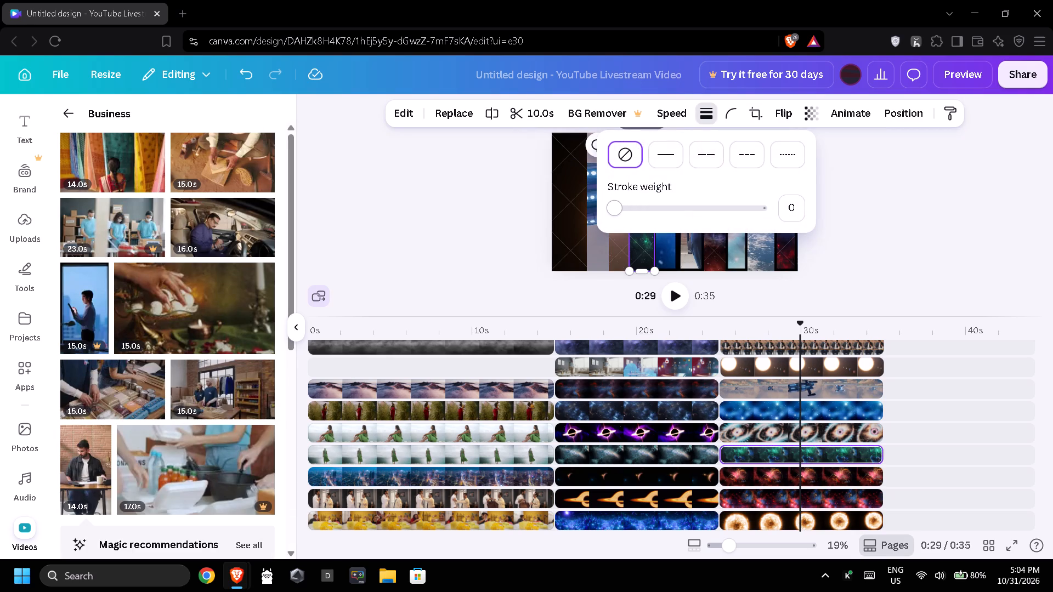
drag(614, 208, 642, 213)
click(474, 217)
Add a solid black stroke to the bright white-and-brown strip beside the green nebula strip, slightly heavier than weight 18.
click(615, 226)
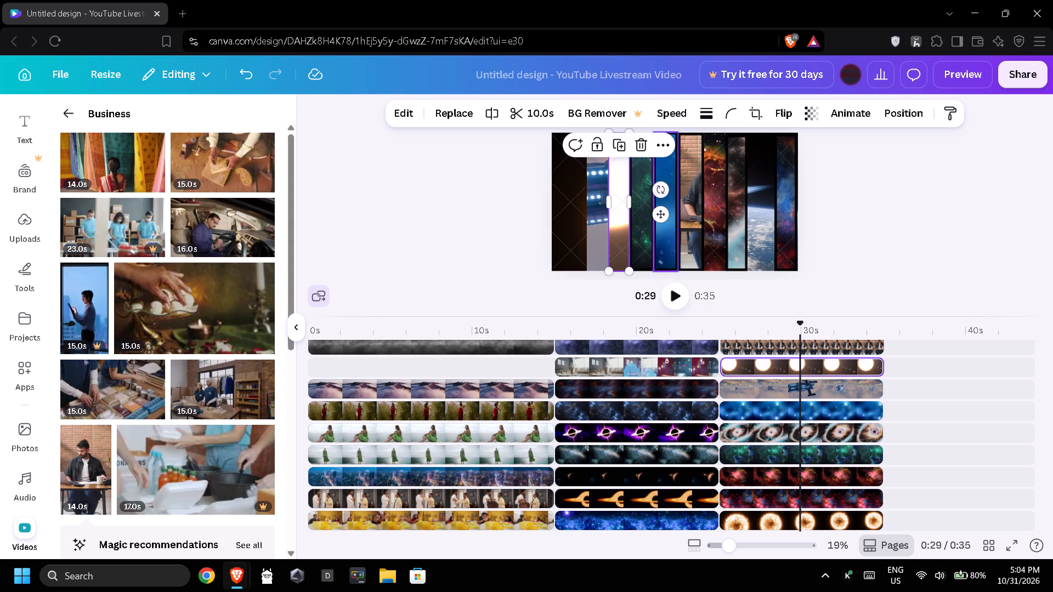
click(706, 116)
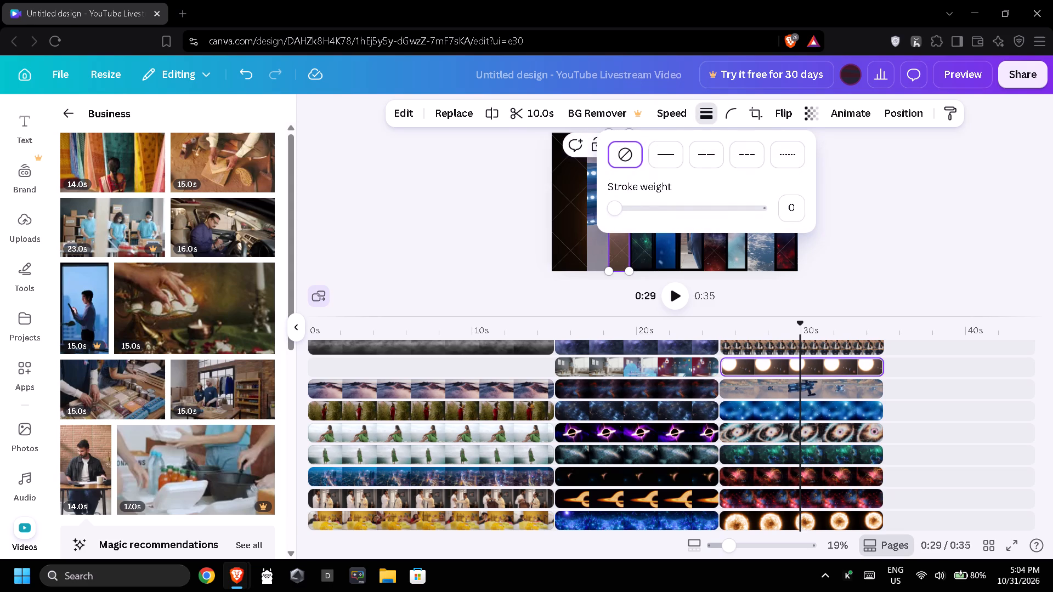
drag(618, 199, 640, 206)
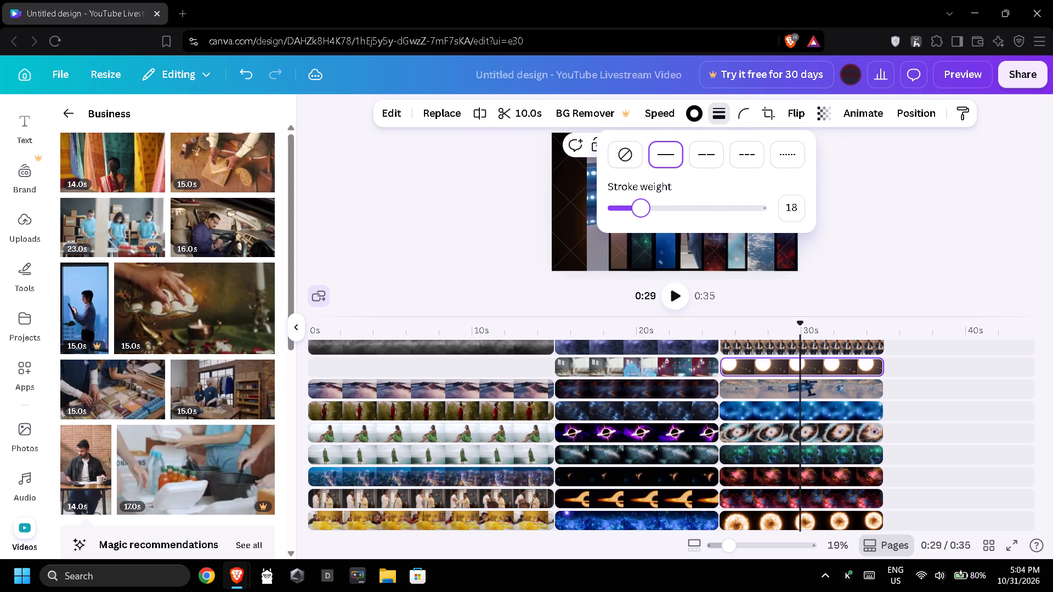
drag(640, 206, 643, 208)
double_click(543, 206)
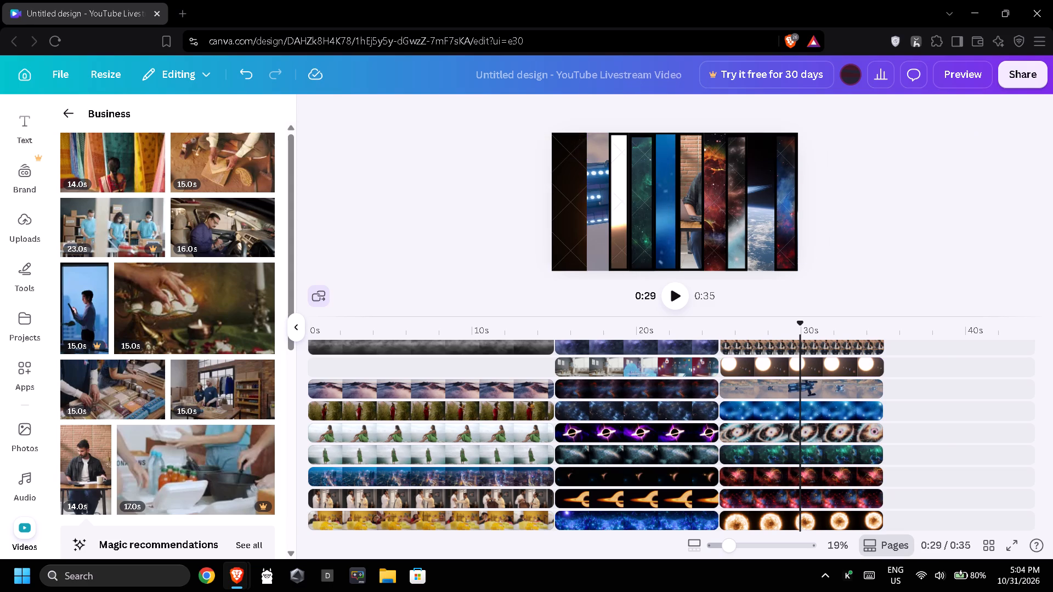
Add a solid black stroke to the grey strip with blue lights beside the bright white strip.
click(596, 214)
click(708, 116)
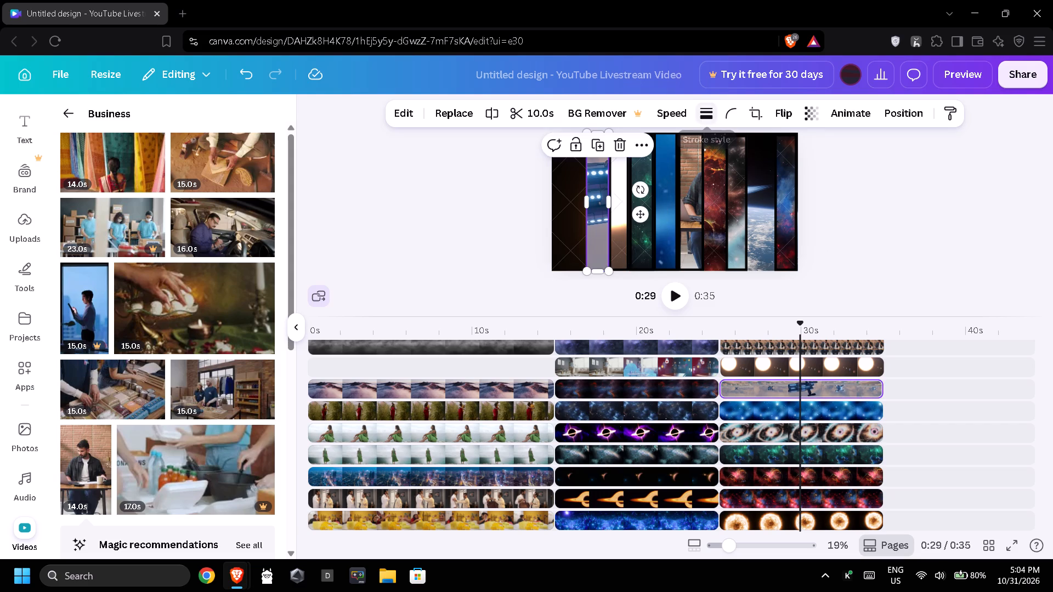
drag(615, 202, 643, 210)
click(511, 203)
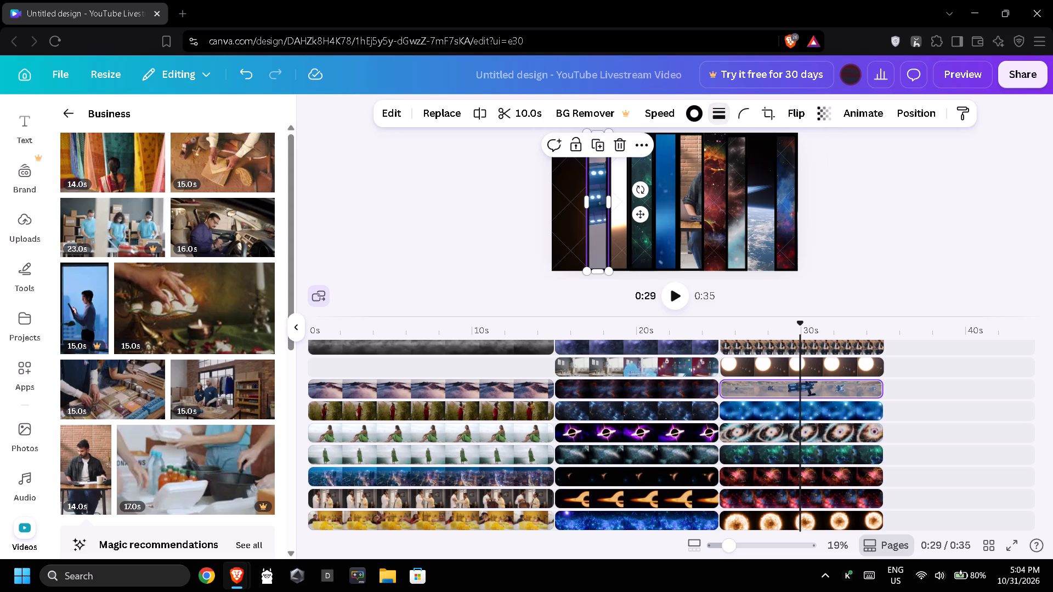
Crop the inner side of the dark outermost strip so it is about as narrow as the other strips.
click(579, 202)
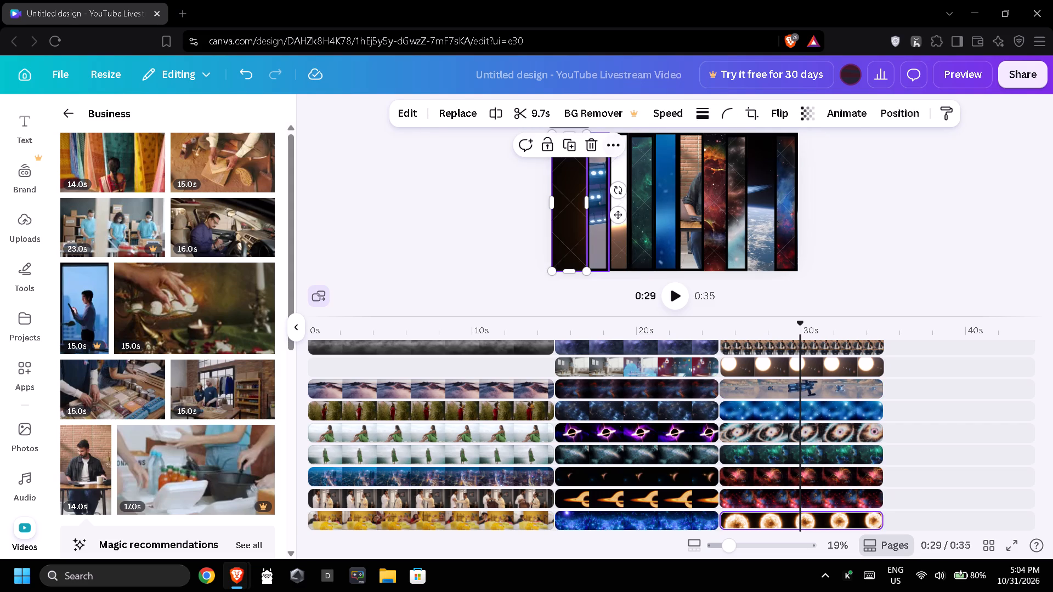
drag(585, 200, 571, 198)
Add a solid black stroke of weight 20 to the narrowed dark strip at the page's left edge.
click(701, 114)
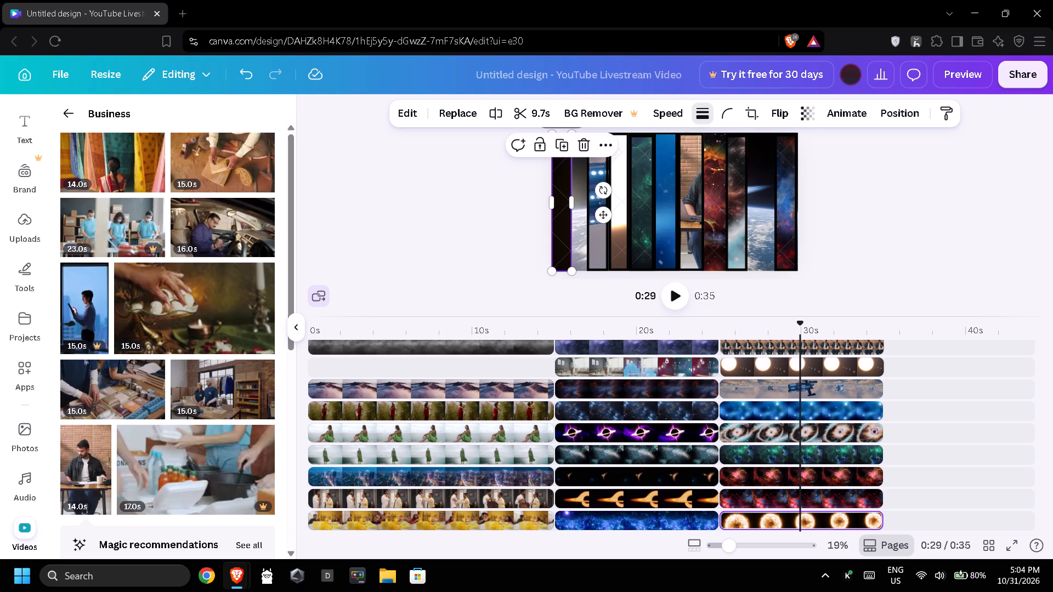
drag(611, 206, 643, 208)
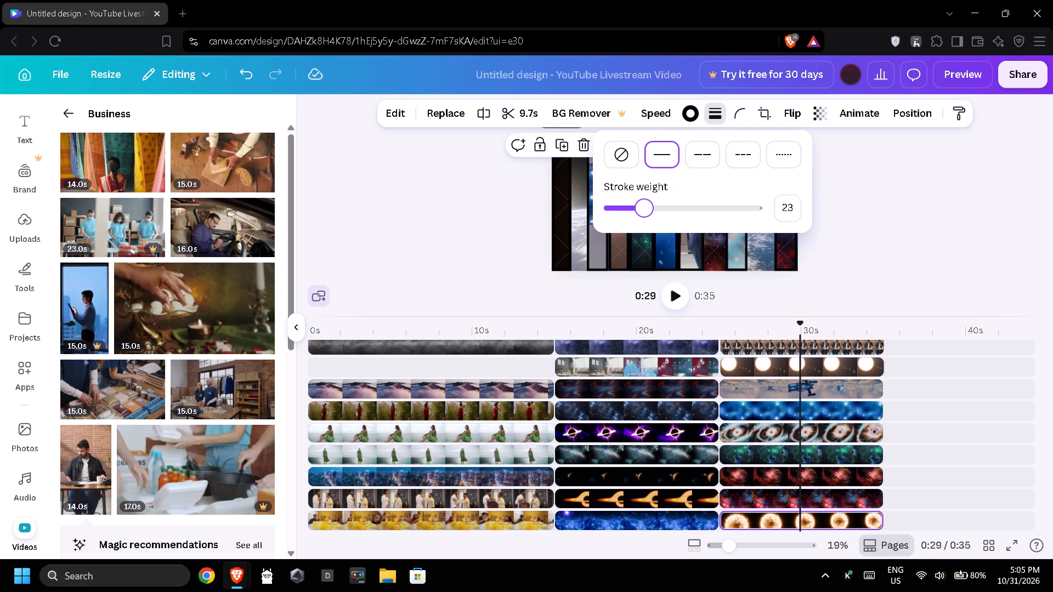
drag(643, 208, 639, 208)
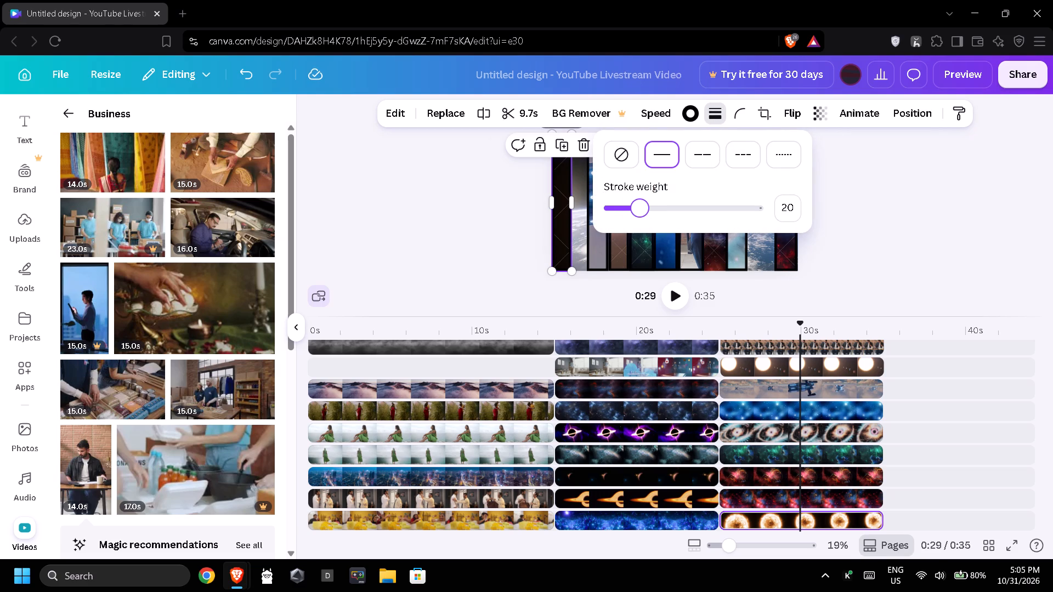
double_click(516, 233)
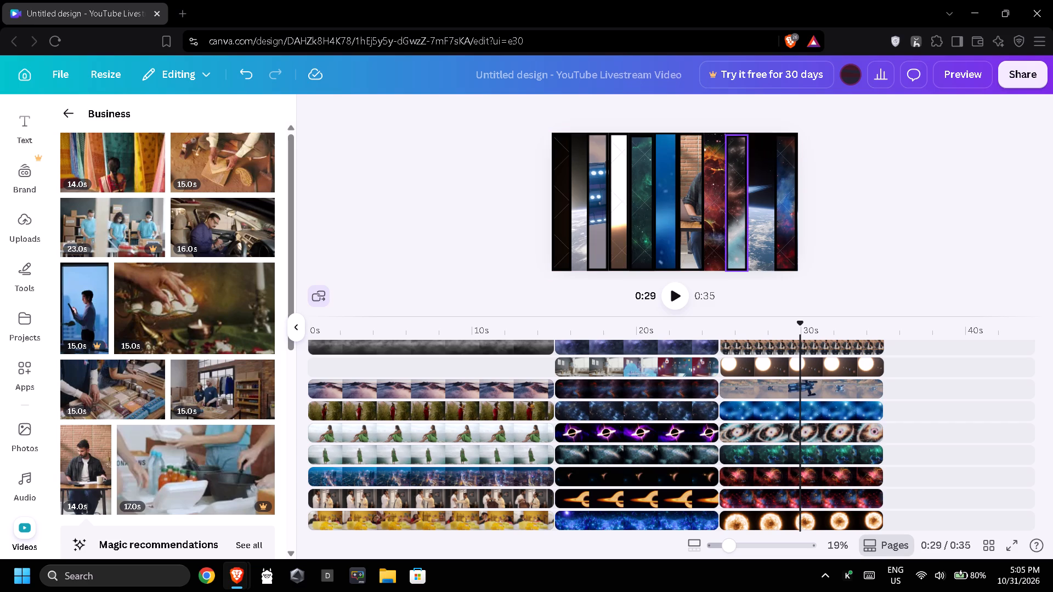
Round the corners of the grey strip with blue lights fully, giving it a pill shape.
click(561, 208)
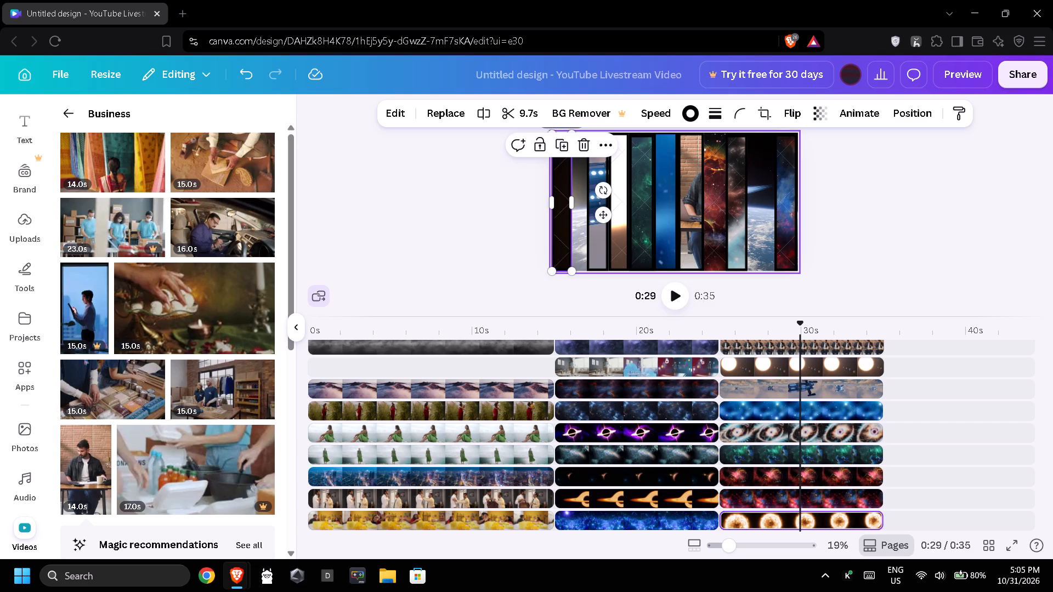
click(595, 237)
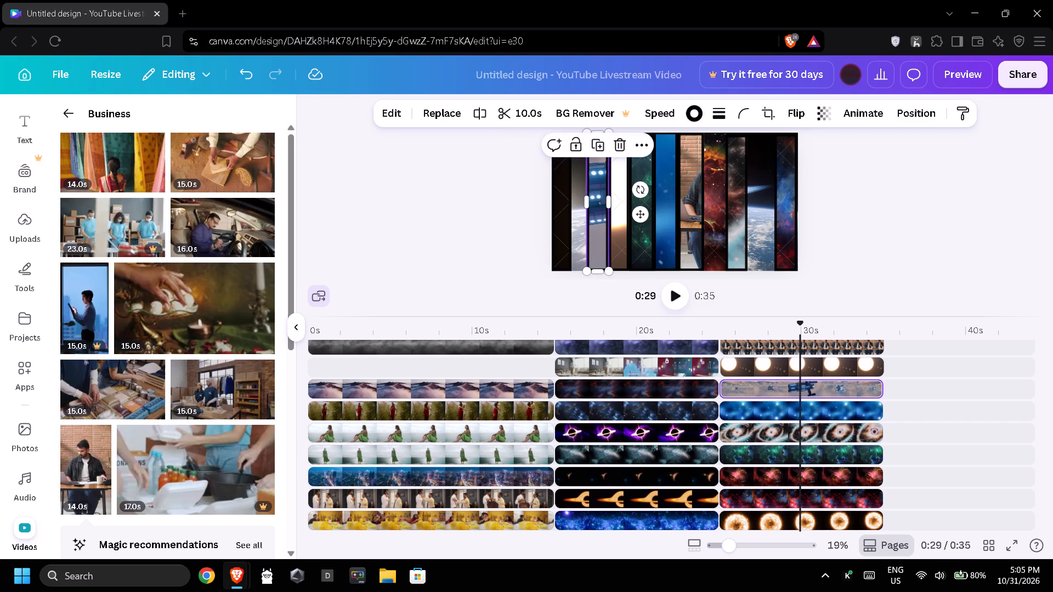
click(740, 115)
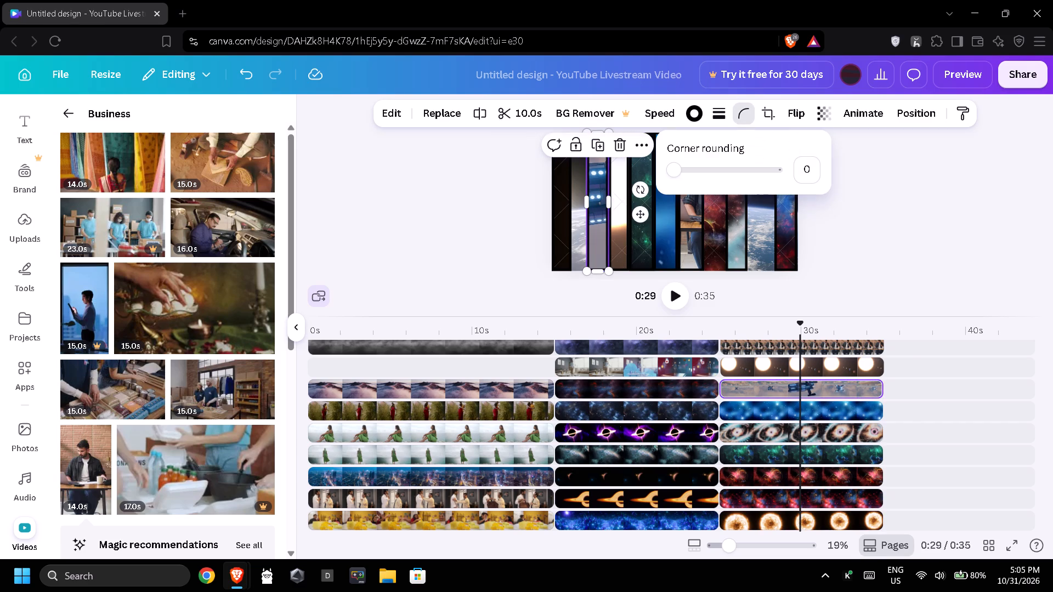
drag(737, 174, 796, 178)
double_click(890, 213)
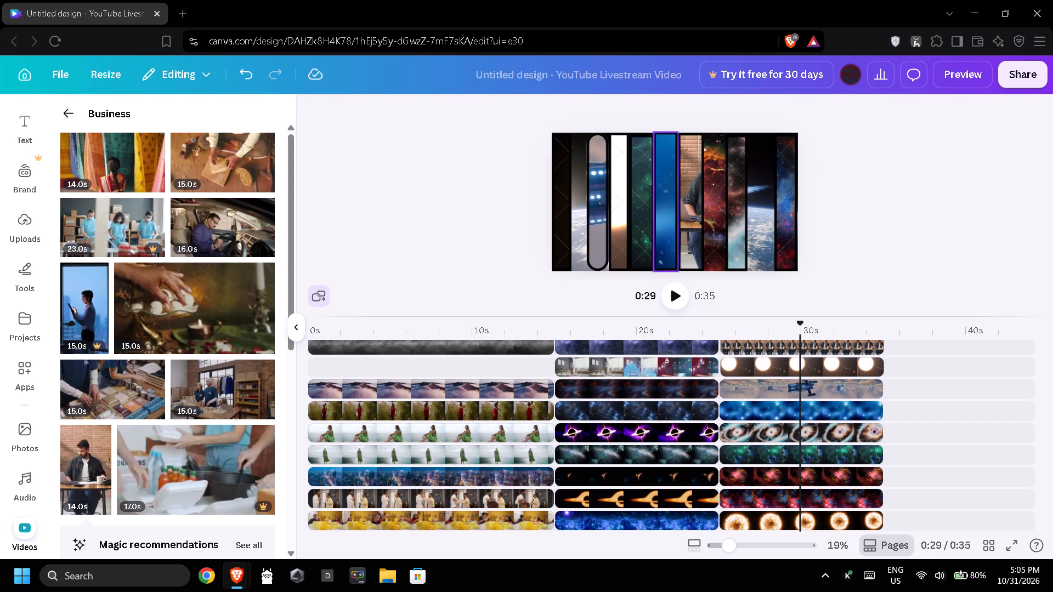
Round the corners of the pale galaxy strip fully, giving it a pill shape.
click(619, 212)
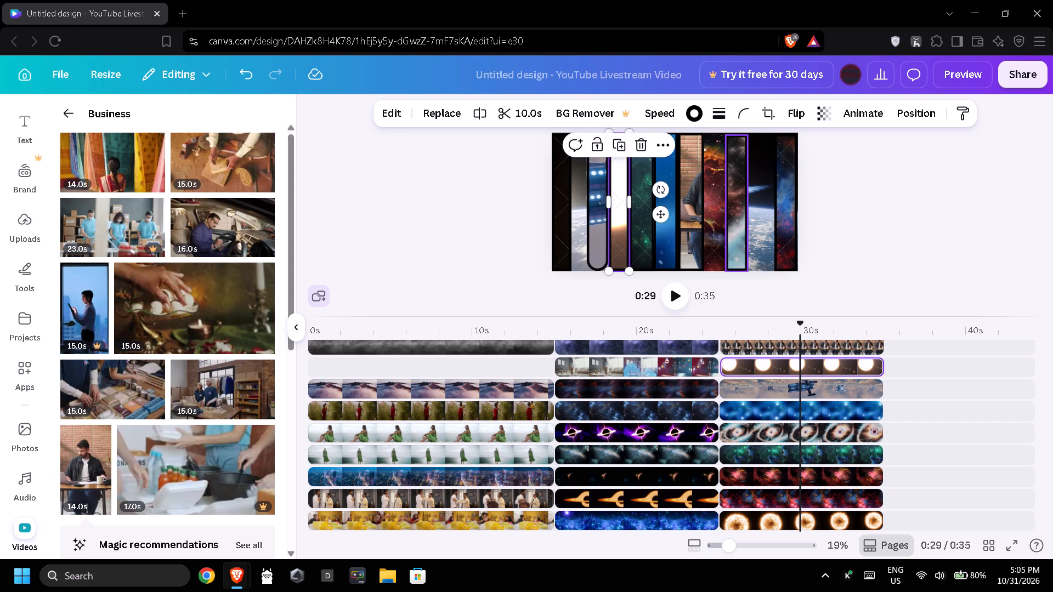
click(742, 230)
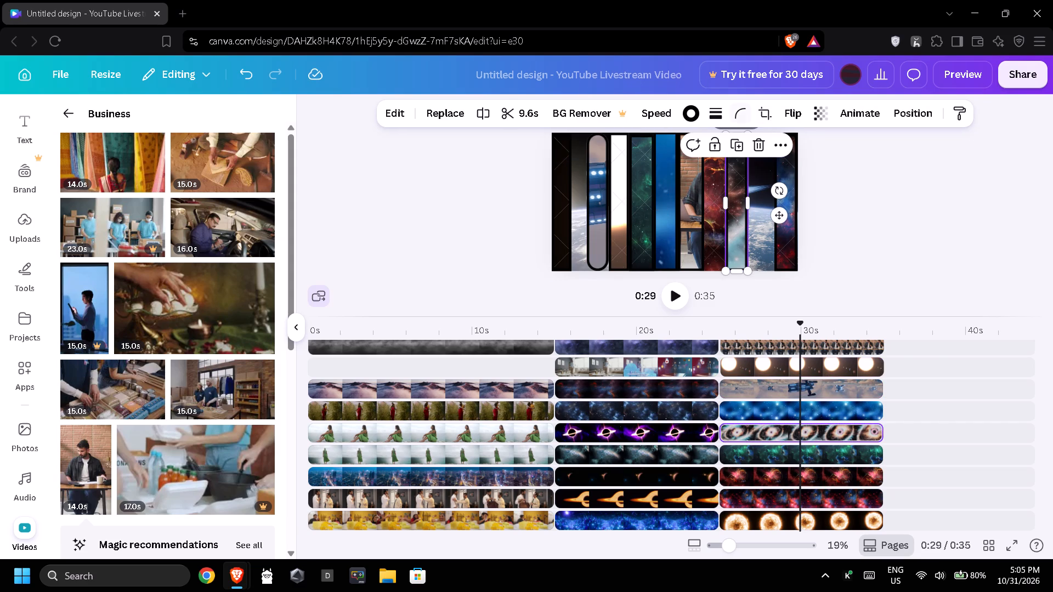
click(739, 112)
drag(756, 169, 810, 184)
double_click(930, 210)
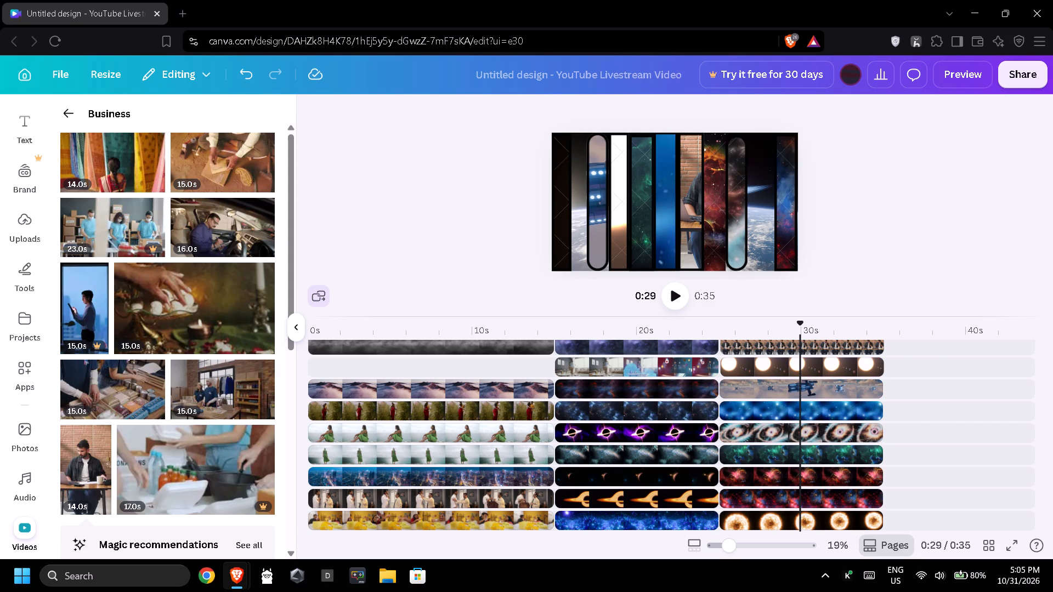
Round the corners of the blue-and-red nebula strip at the page's right edge fully into a pill shape.
click(780, 220)
click(750, 111)
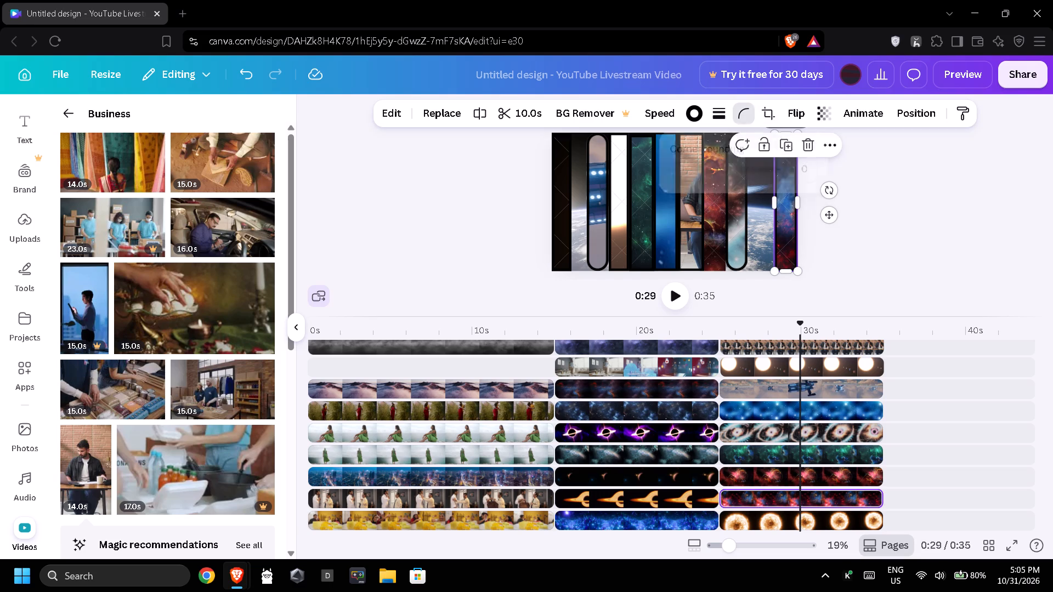
drag(772, 167, 795, 172)
double_click(960, 200)
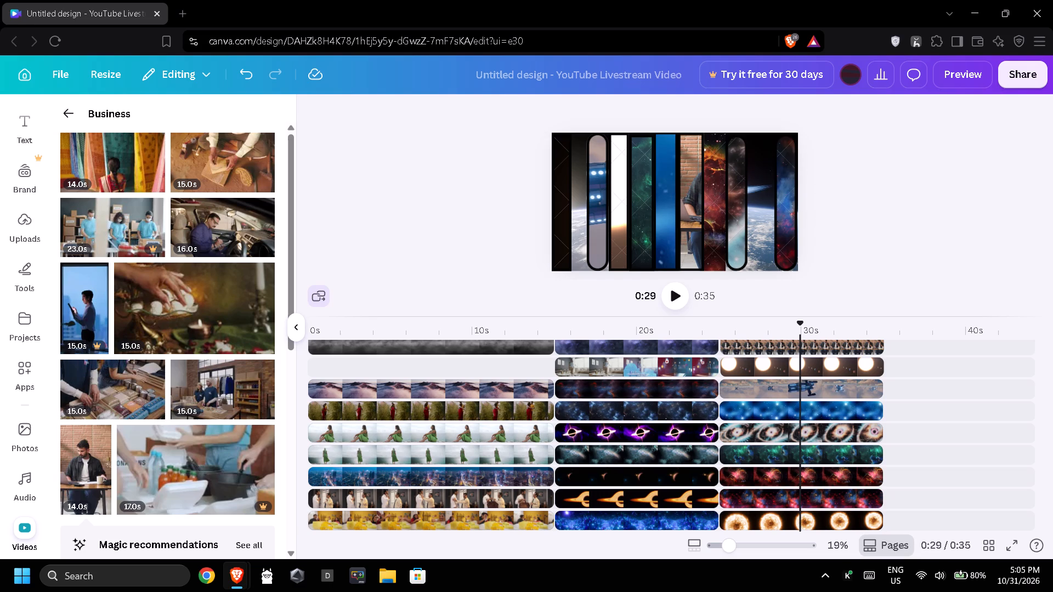
Round the corners of the strip showing the man against the brick wall fully into a pill shape.
click(710, 213)
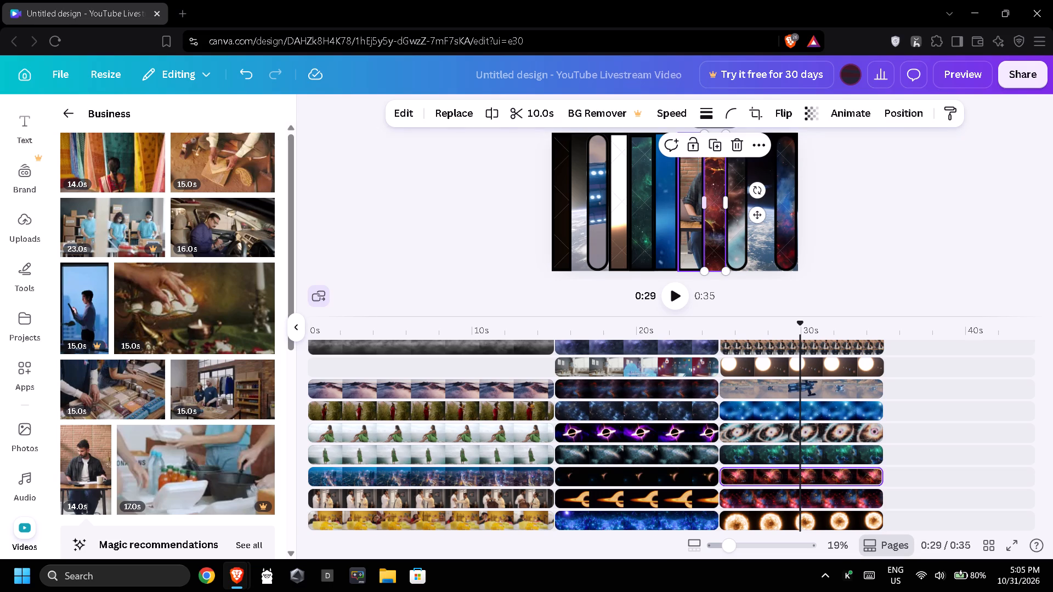
click(692, 231)
click(788, 117)
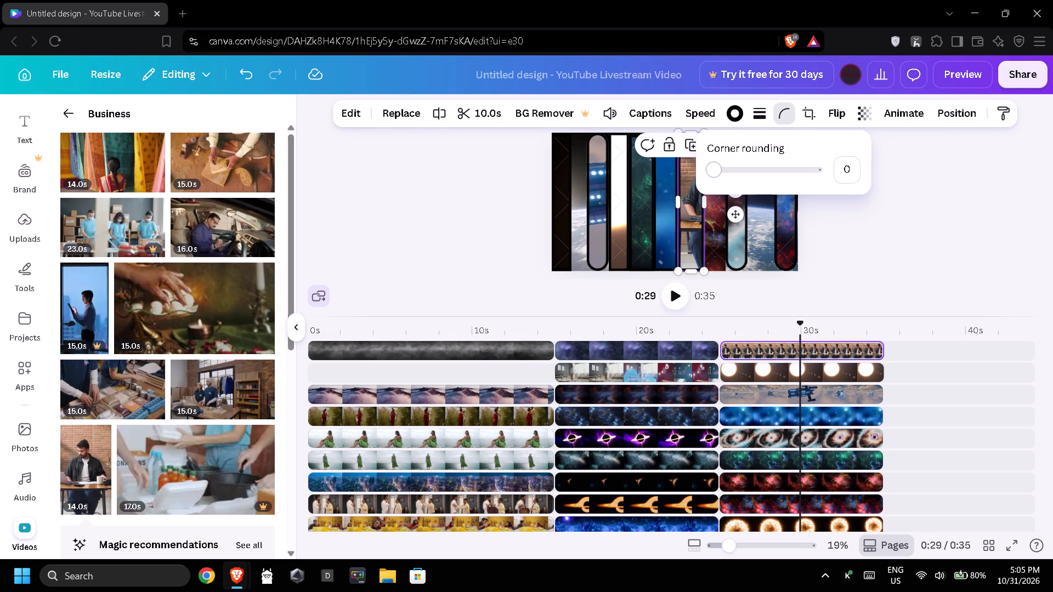
drag(788, 173, 859, 182)
double_click(930, 195)
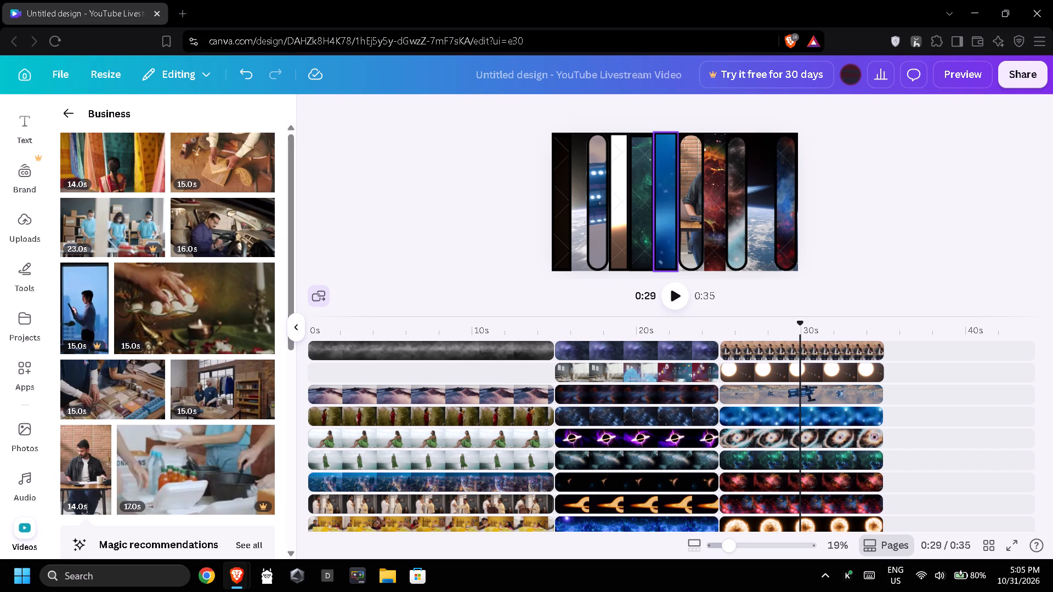
Round the corners of the green nebula strip fully, giving it a pill shape.
click(647, 212)
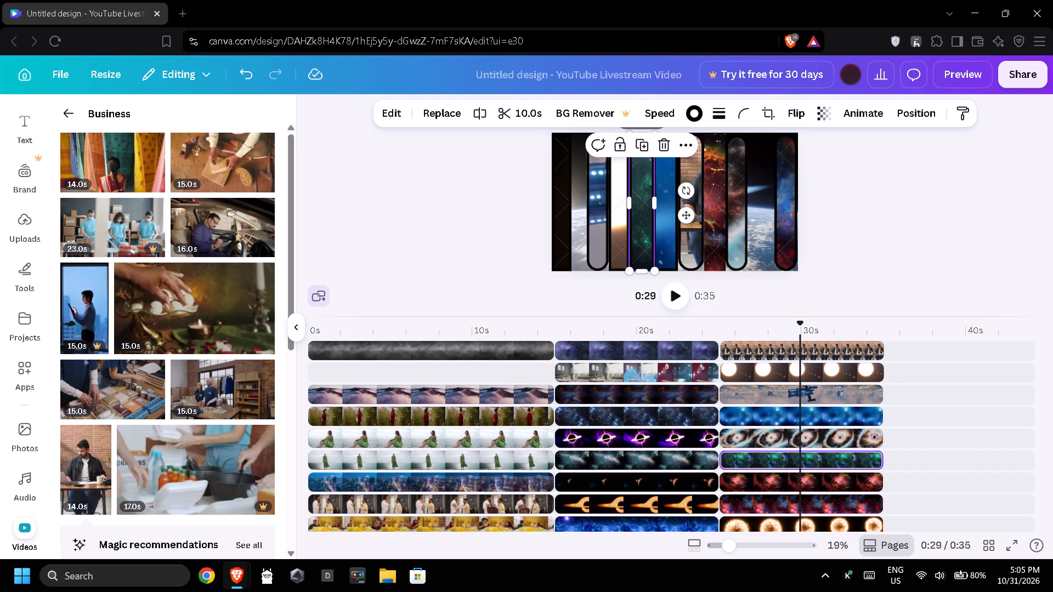
click(742, 113)
drag(744, 168, 801, 177)
triple_click(892, 195)
Round the corners of the blue strip between the green nebula and man strips fully into a pill shape.
click(663, 212)
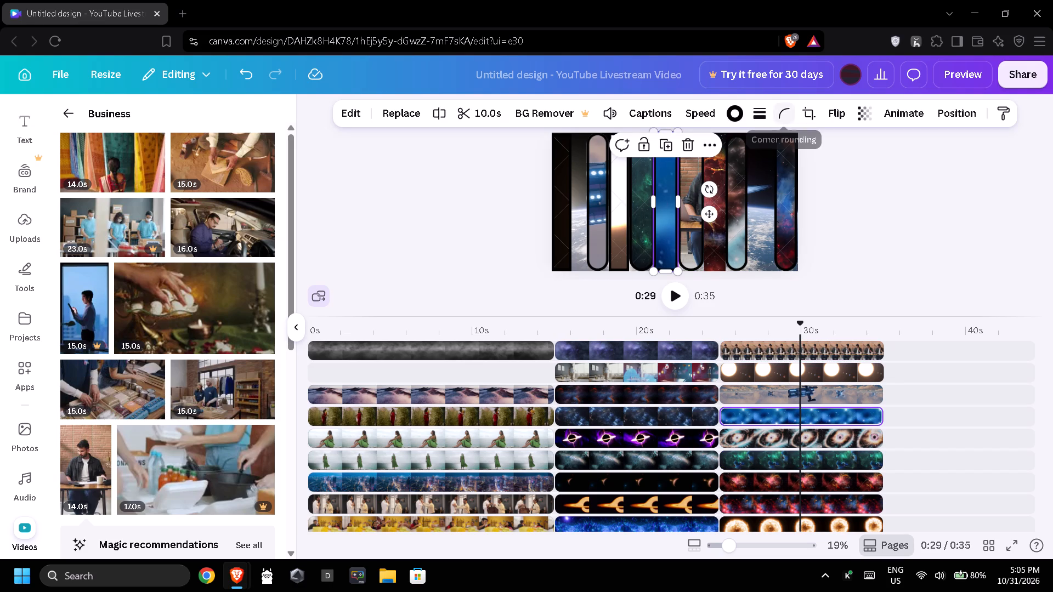
click(784, 119)
drag(777, 167, 822, 177)
double_click(906, 183)
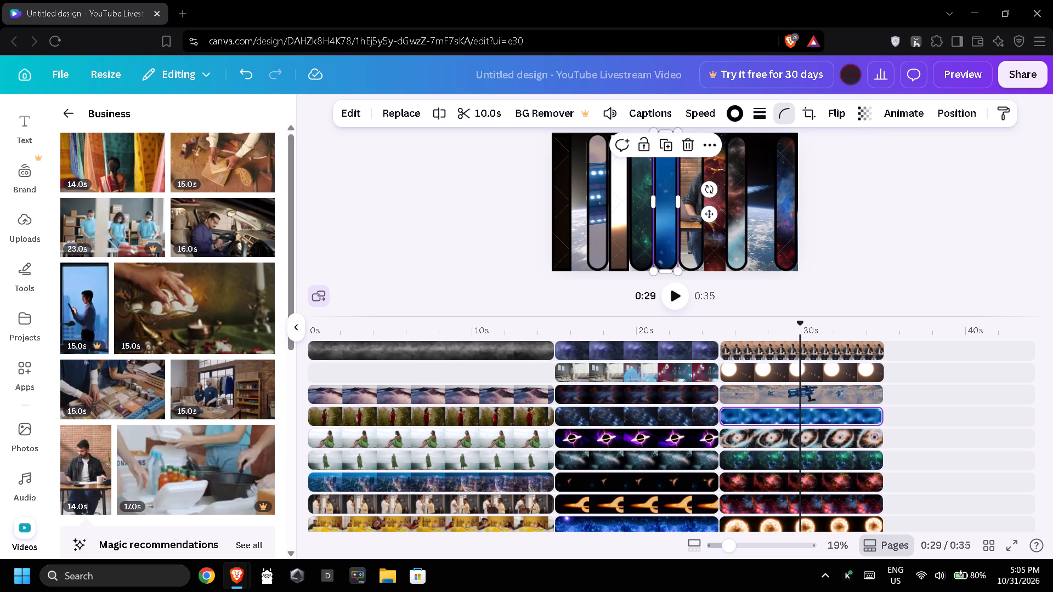
Round the corners of the red nebula strip between the man and pale galaxy strips fully into a pill shape.
click(720, 215)
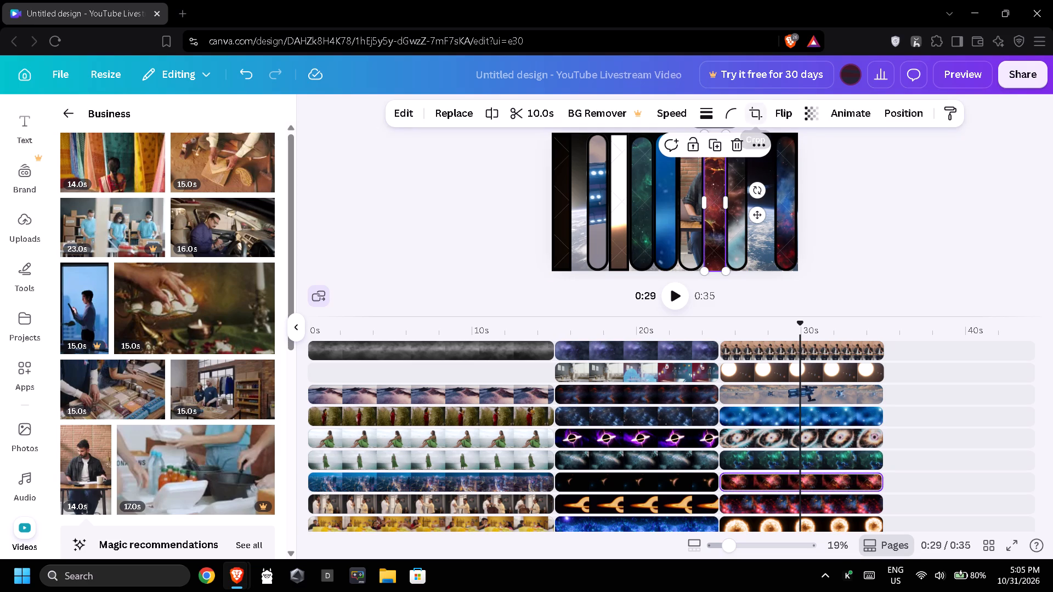
click(732, 114)
drag(755, 169, 770, 172)
double_click(893, 182)
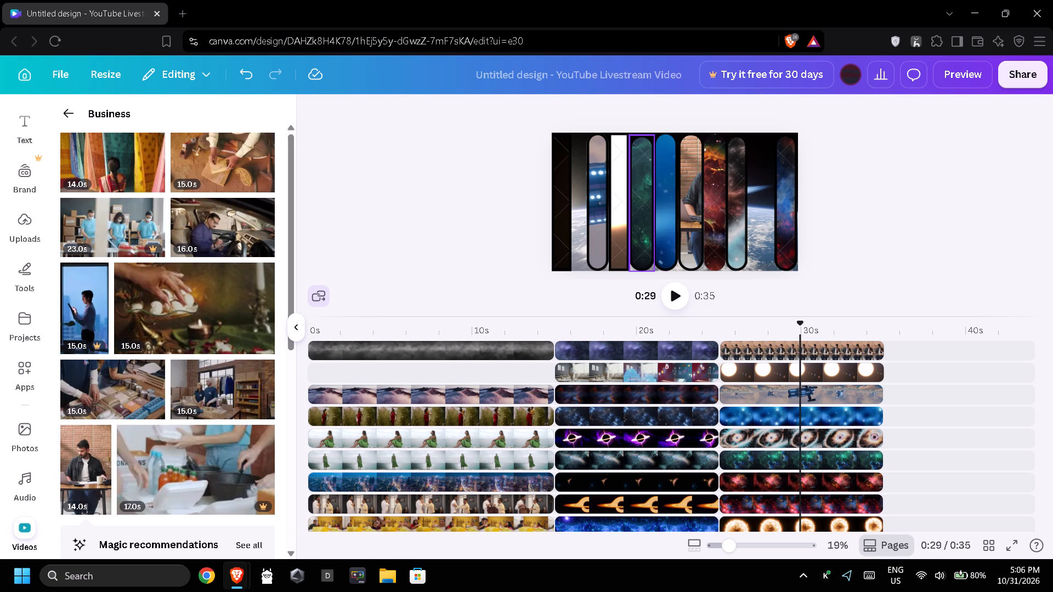
Round the corners of the bright white-and-brown strip fully, giving it a pill shape.
click(625, 233)
click(744, 117)
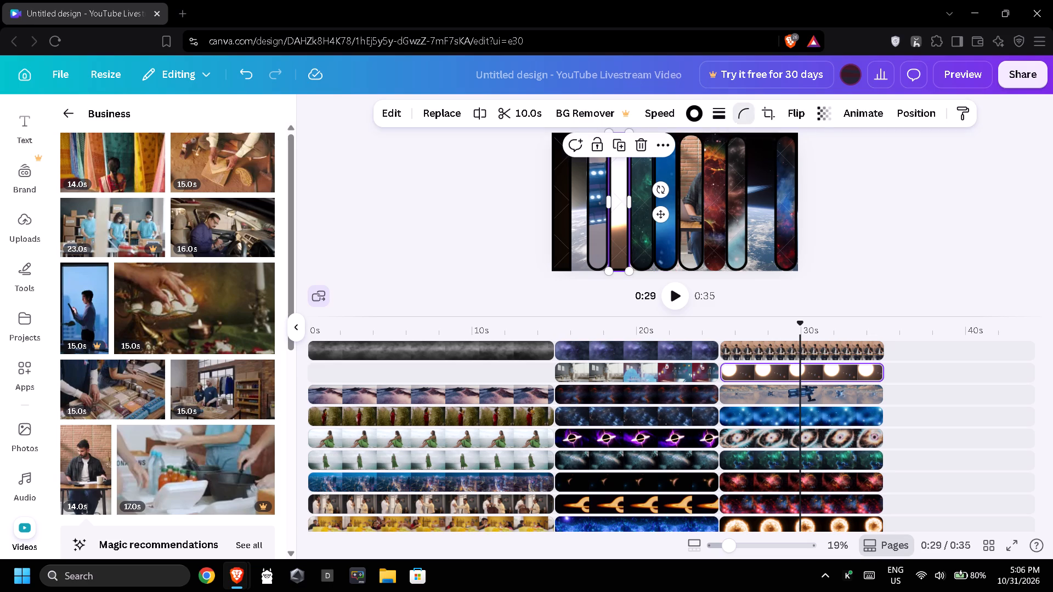
drag(767, 165, 796, 174)
triple_click(945, 181)
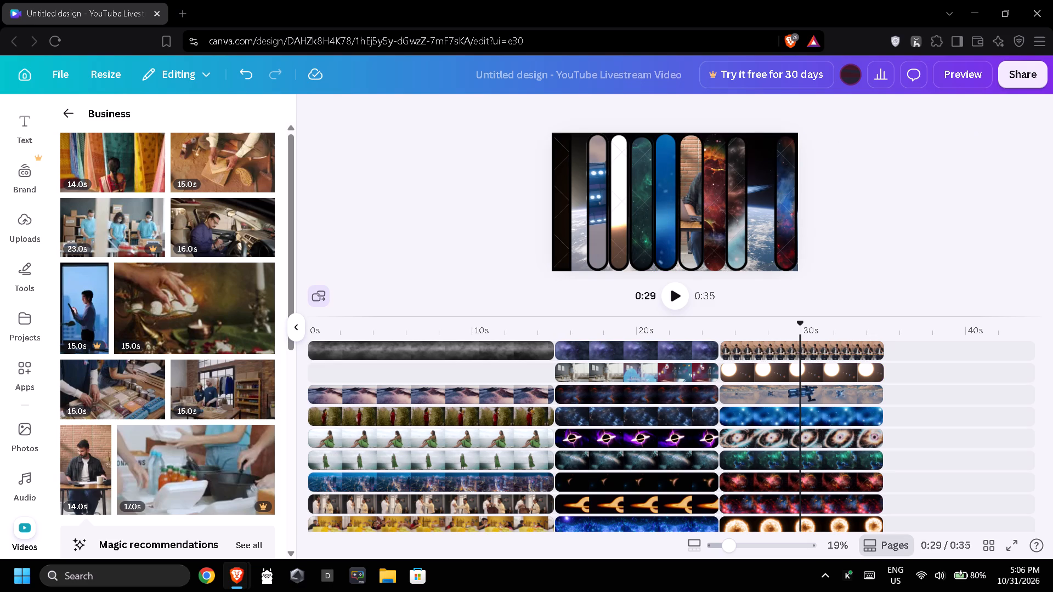
Round the corners of the black strip at the page's left edge fully into a pill shape.
click(556, 234)
click(733, 117)
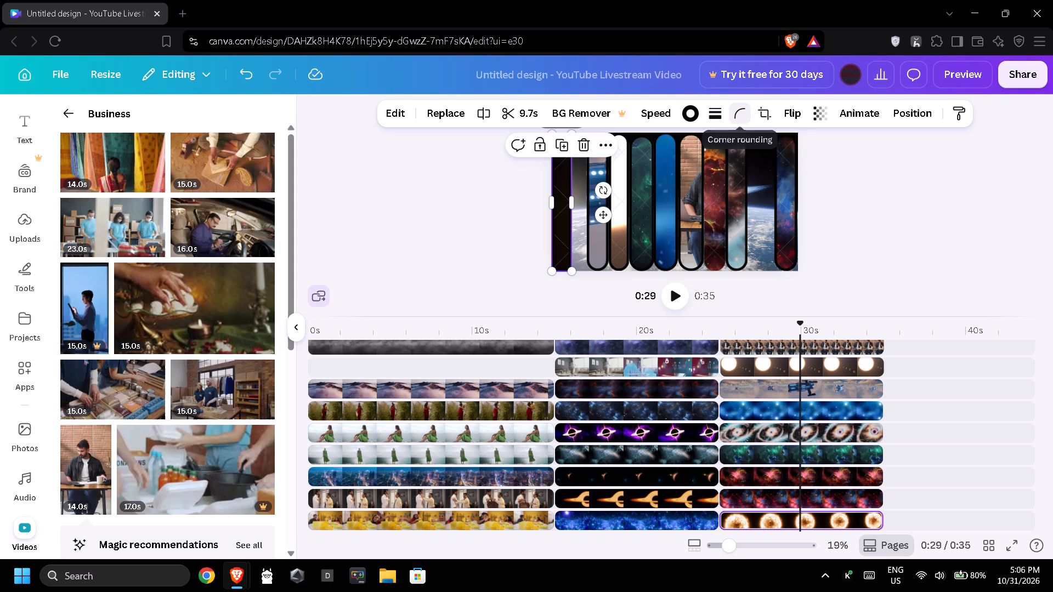
drag(755, 167, 807, 179)
triple_click(879, 185)
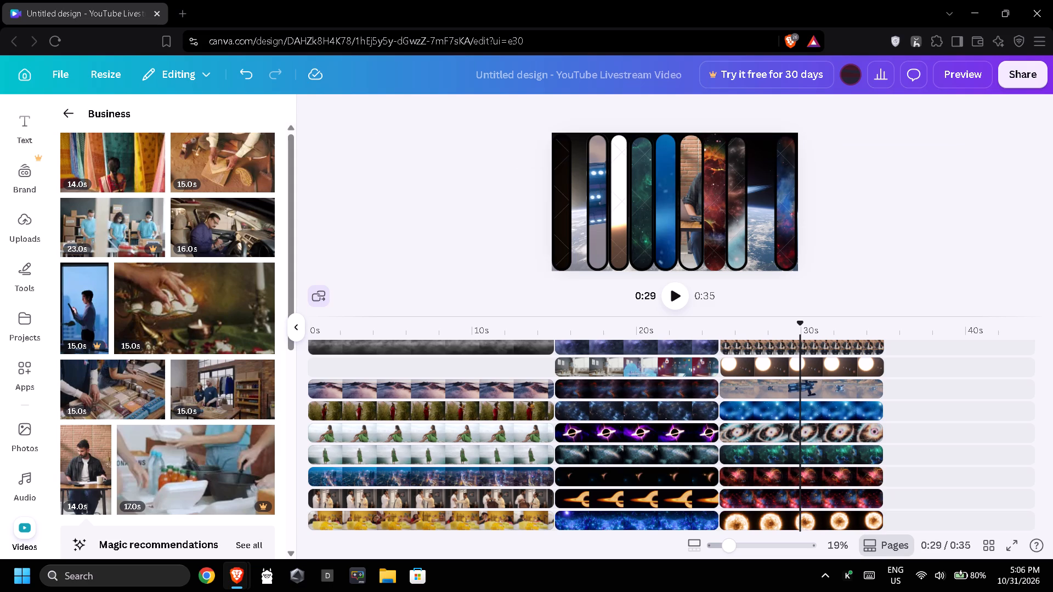
click(879, 185)
Flip the strip showing the man against the brick wall vertically.
click(695, 169)
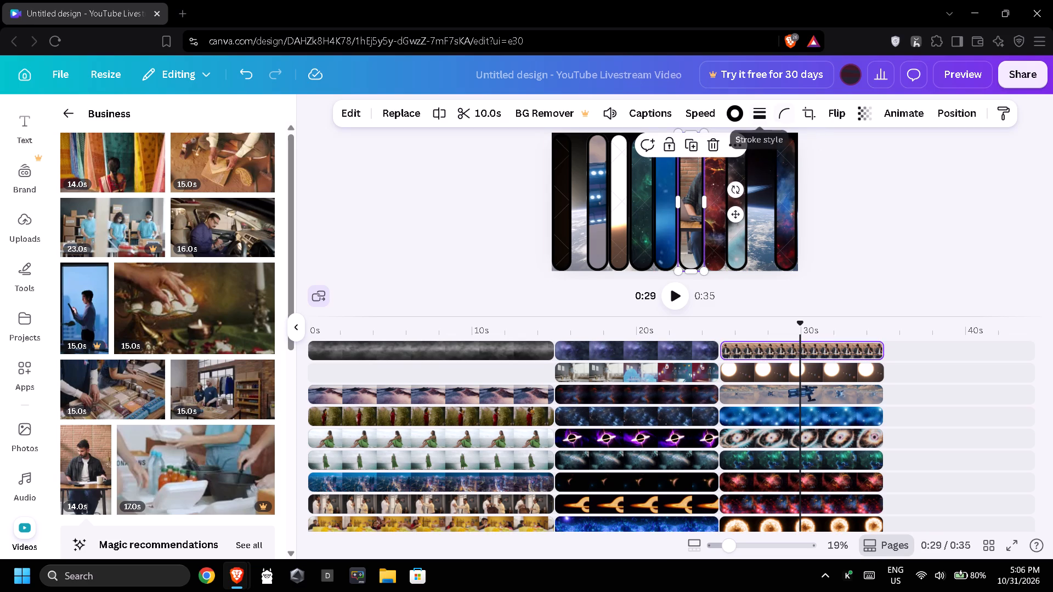
click(834, 120)
click(810, 172)
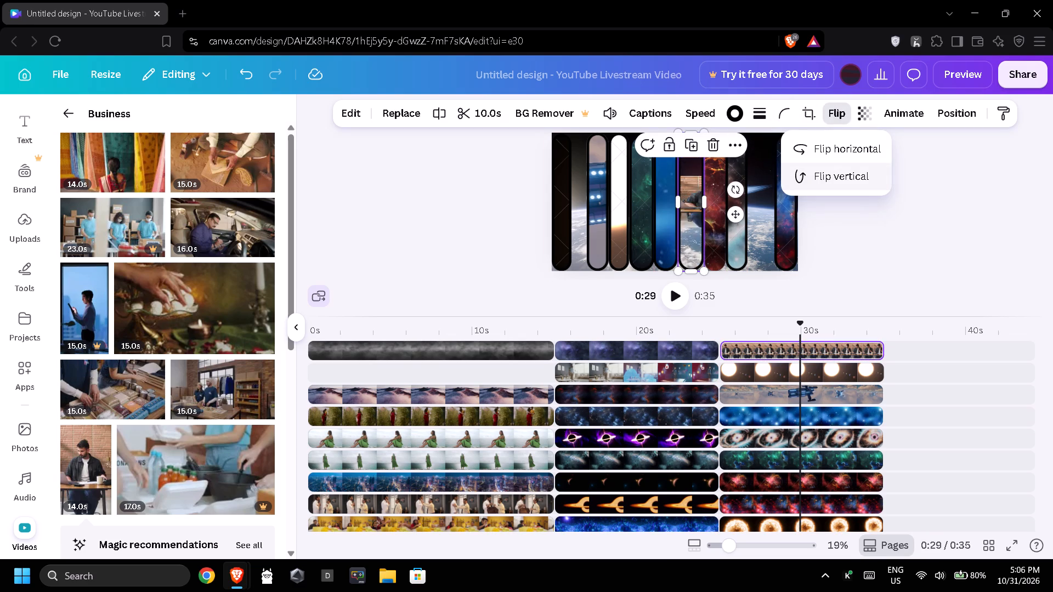
click(832, 217)
Flip the red-and-blue nebula strip at the page's right edge horizontally.
click(789, 214)
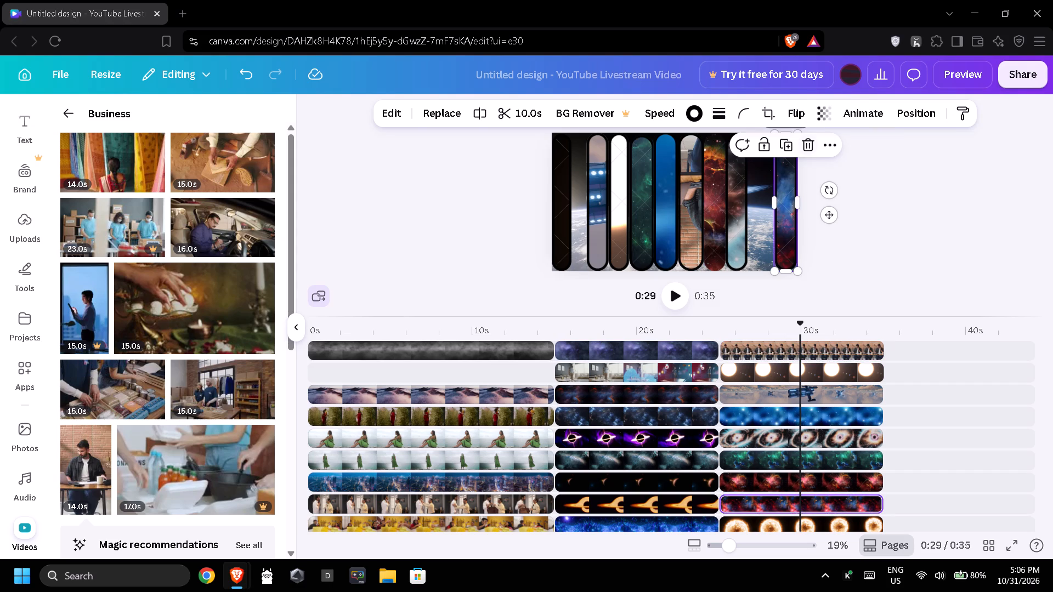
click(799, 115)
click(814, 145)
click(906, 214)
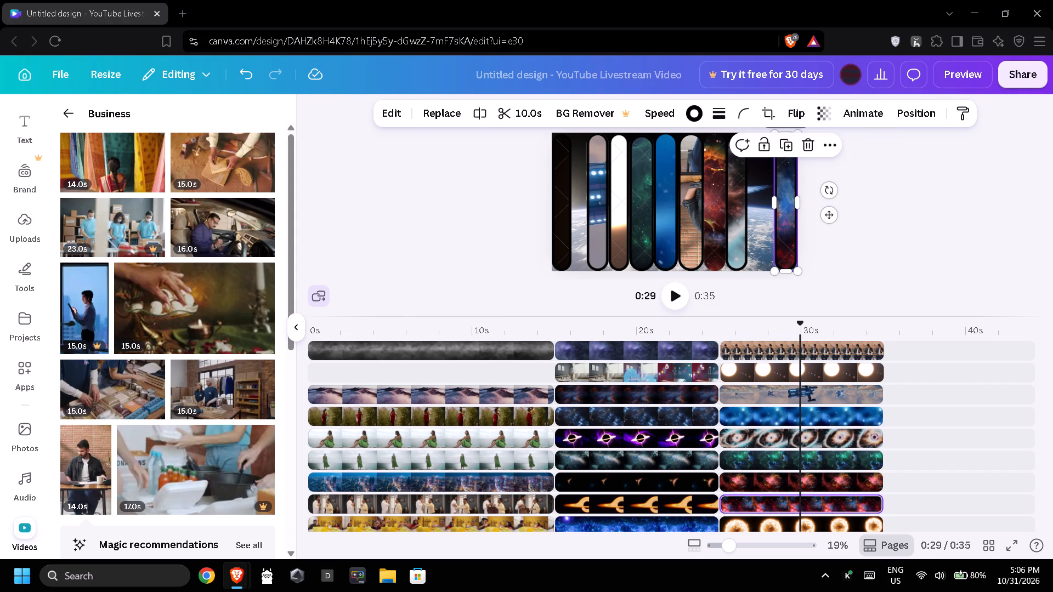
Flip the grey strip with blue lights, beside the bright white-and-brown strip, horizontally.
click(579, 237)
click(603, 236)
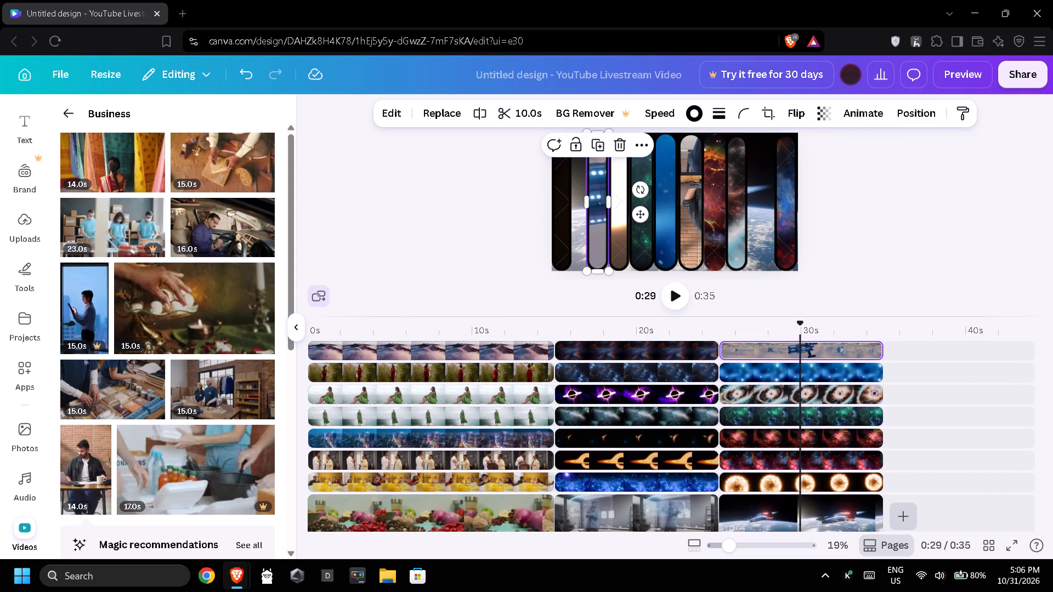
click(800, 119)
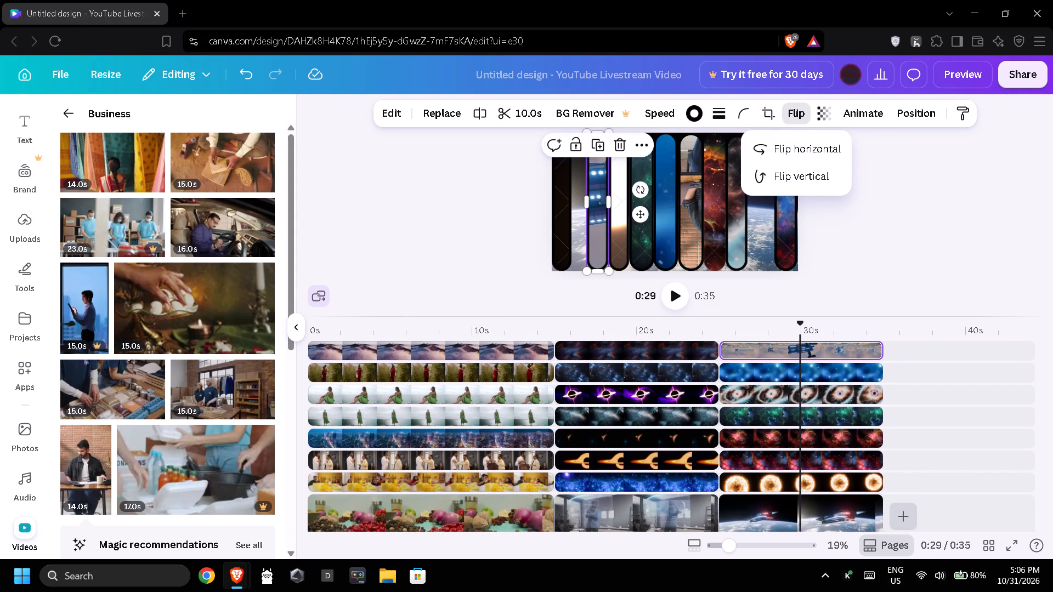
click(796, 144)
click(496, 182)
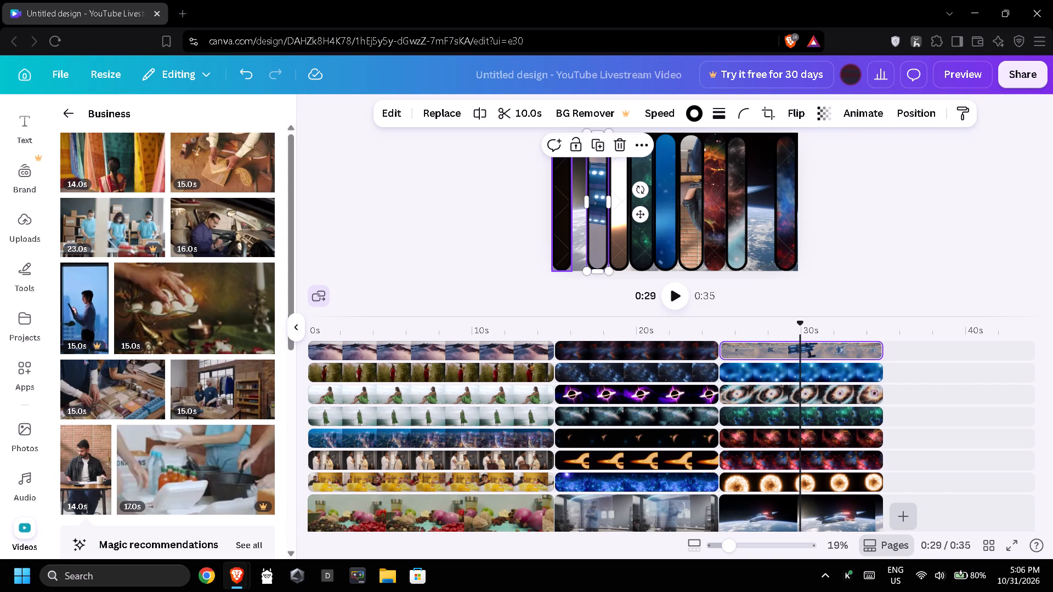
Flip the black strip at the page's left edge vertically.
click(554, 231)
click(791, 123)
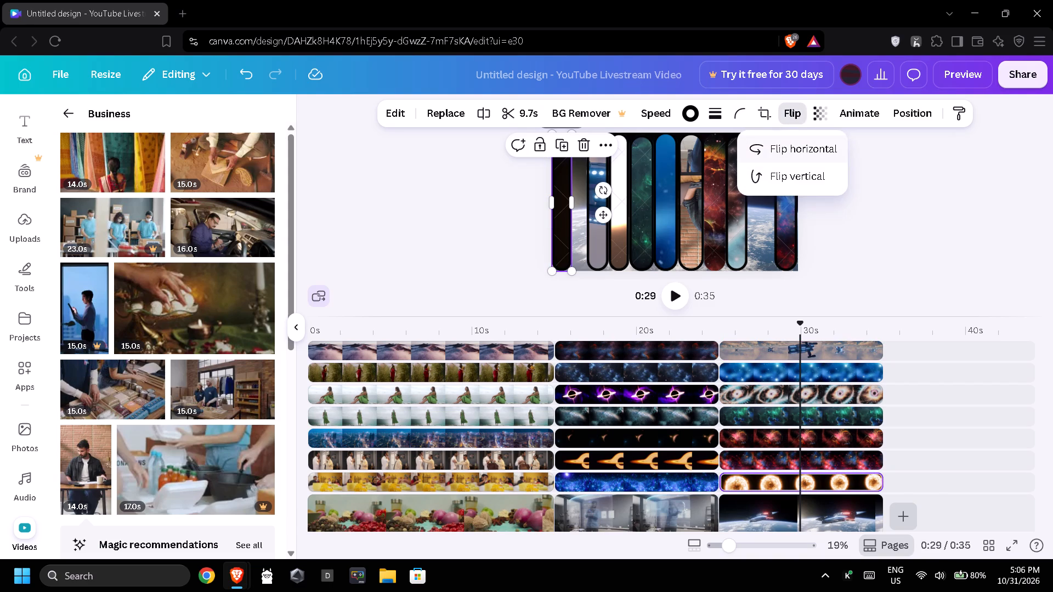
click(786, 168)
double_click(901, 232)
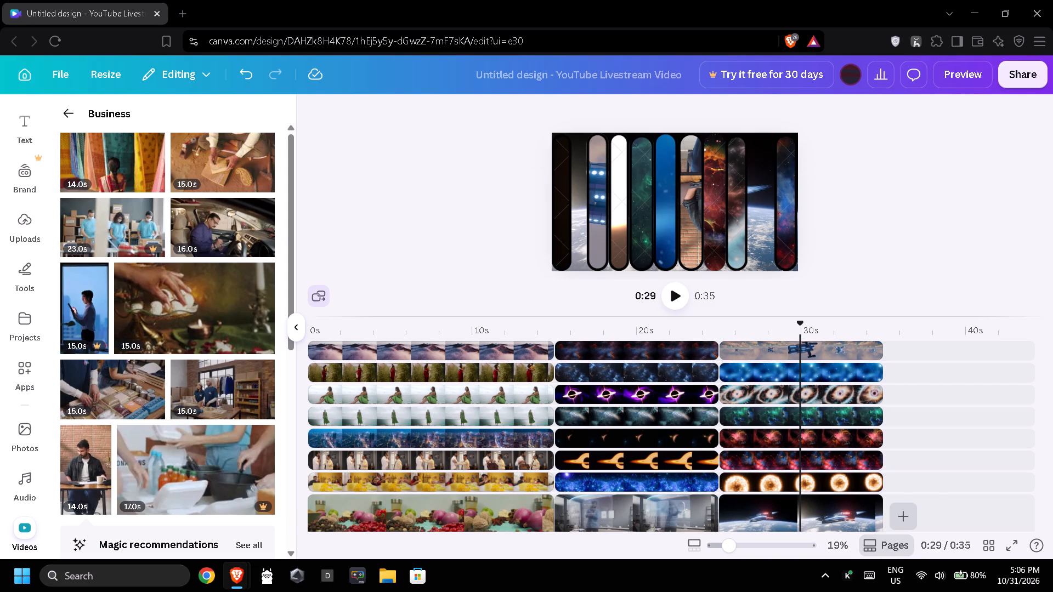
Flip the green nebula strip vertically.
click(647, 195)
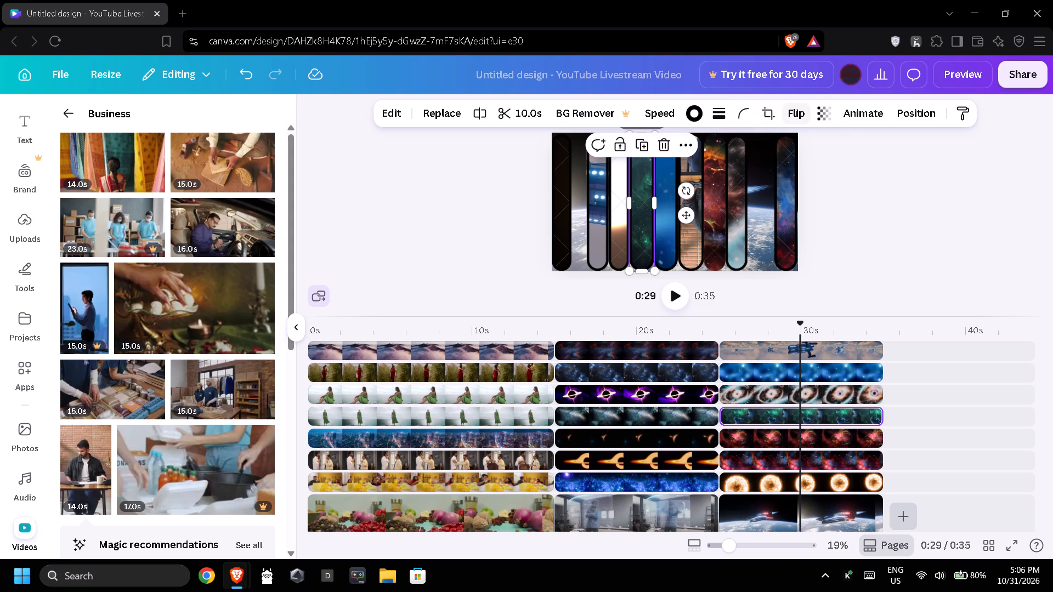
click(792, 123)
click(801, 174)
triple_click(871, 208)
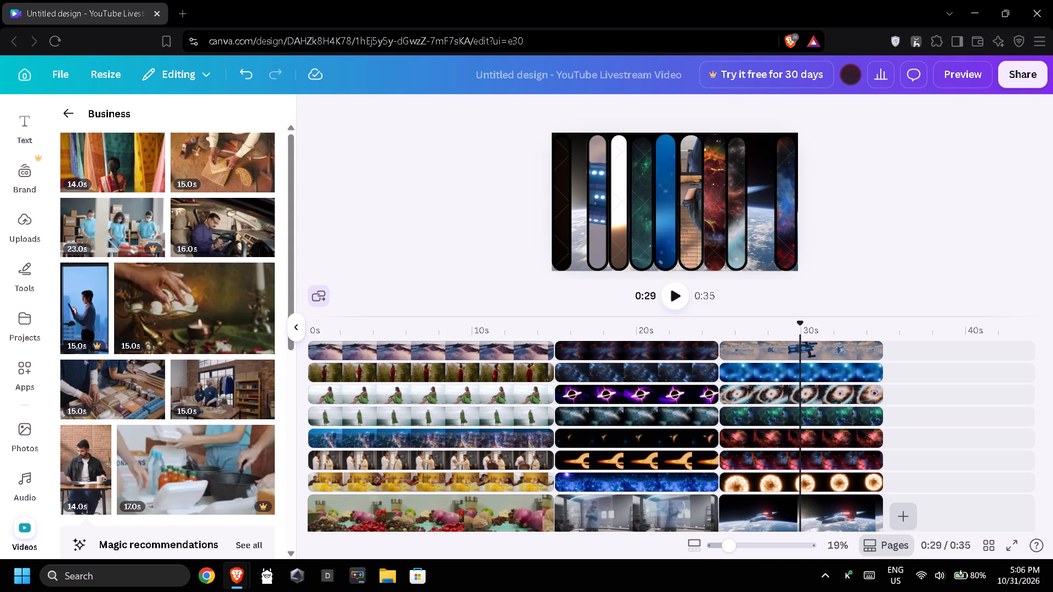
Flip the grey strip with blue lights vertically.
click(608, 205)
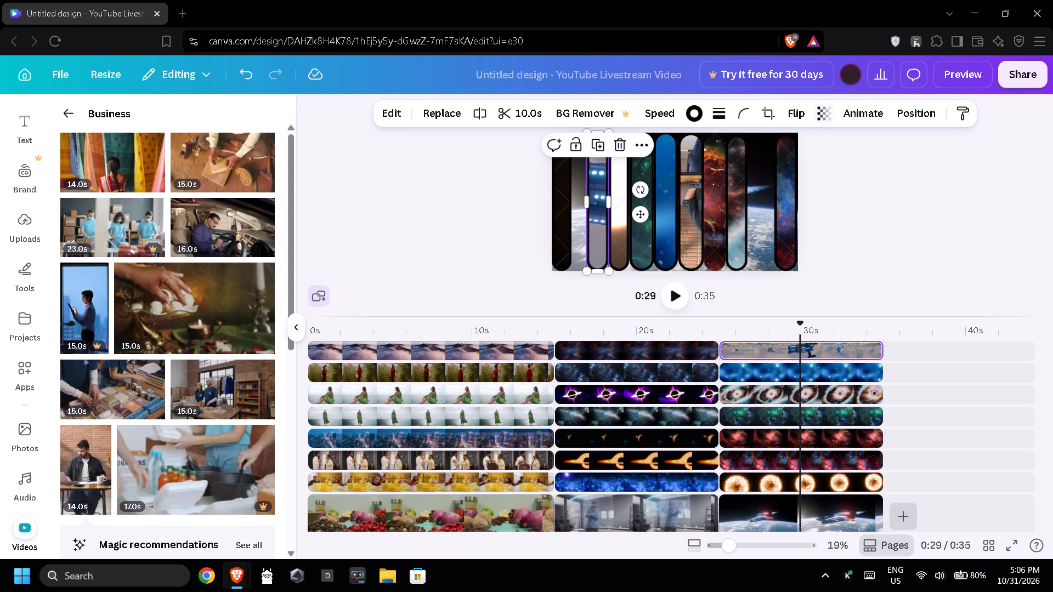
click(790, 118)
click(812, 174)
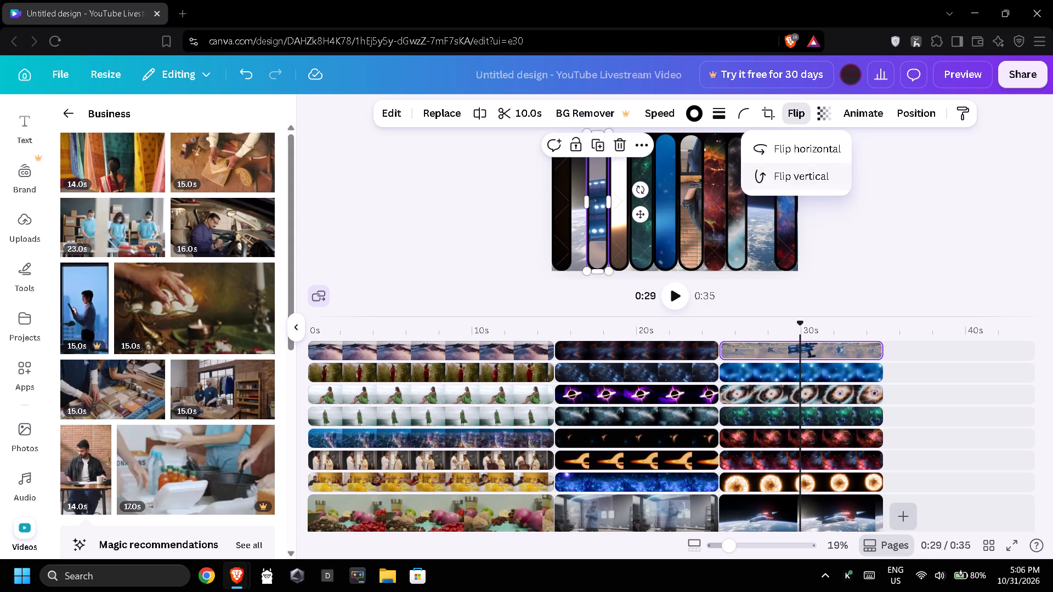
triple_click(870, 175)
Flip the red nebula strip between the man and pale galaxy strips vertically.
click(716, 205)
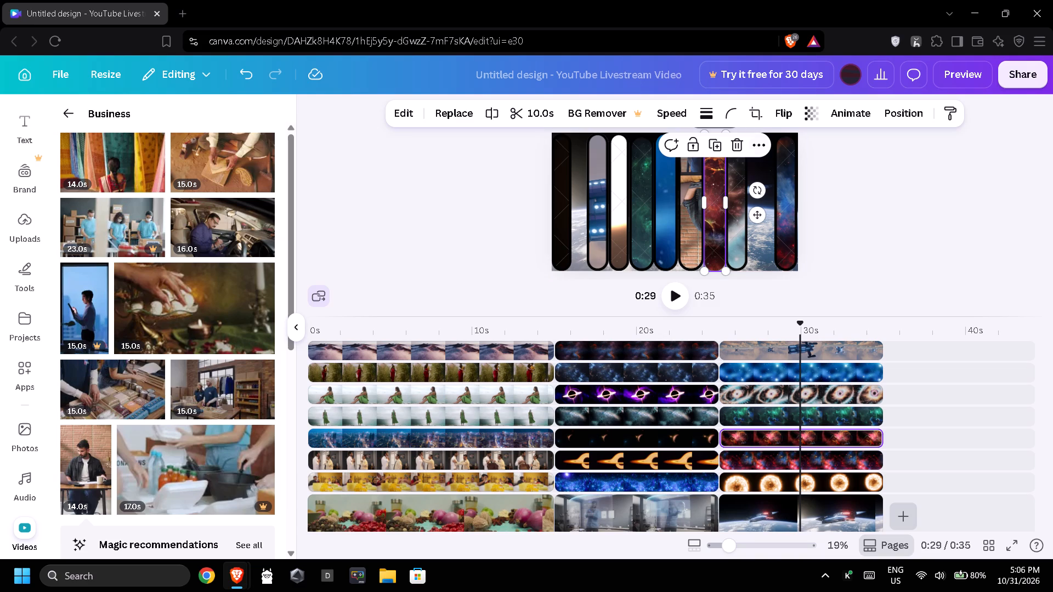
click(790, 113)
click(797, 179)
triple_click(846, 173)
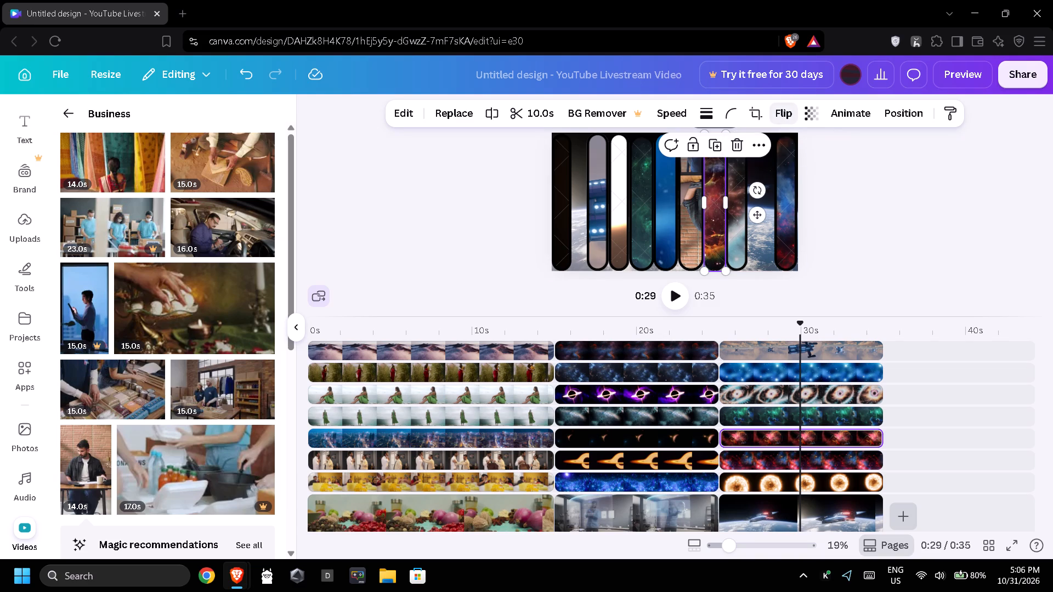
Flip the pale galaxy strip beside the red nebula strip vertically.
click(730, 217)
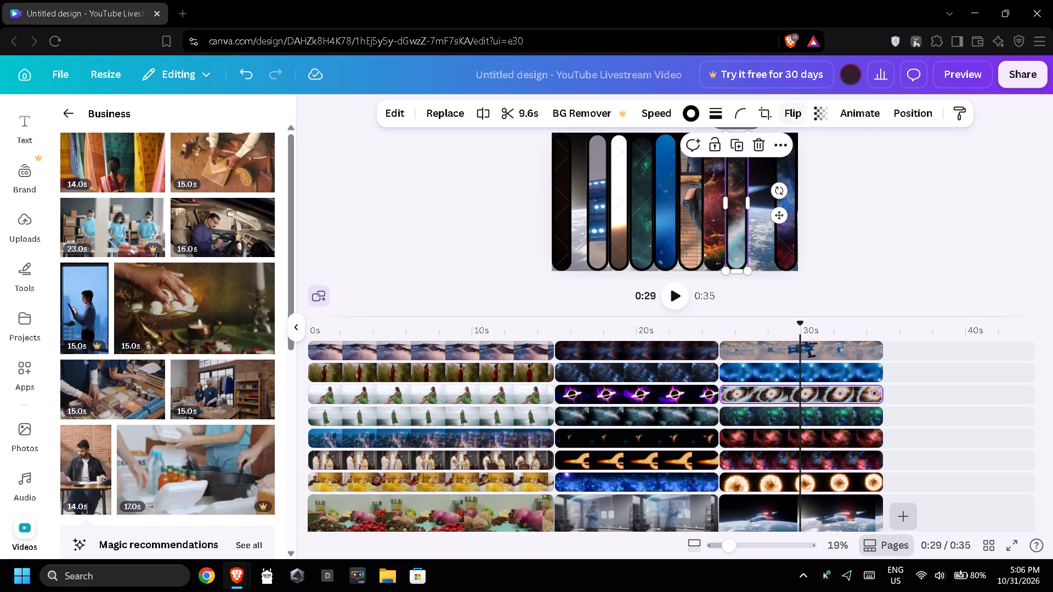
click(803, 115)
click(800, 174)
click(896, 179)
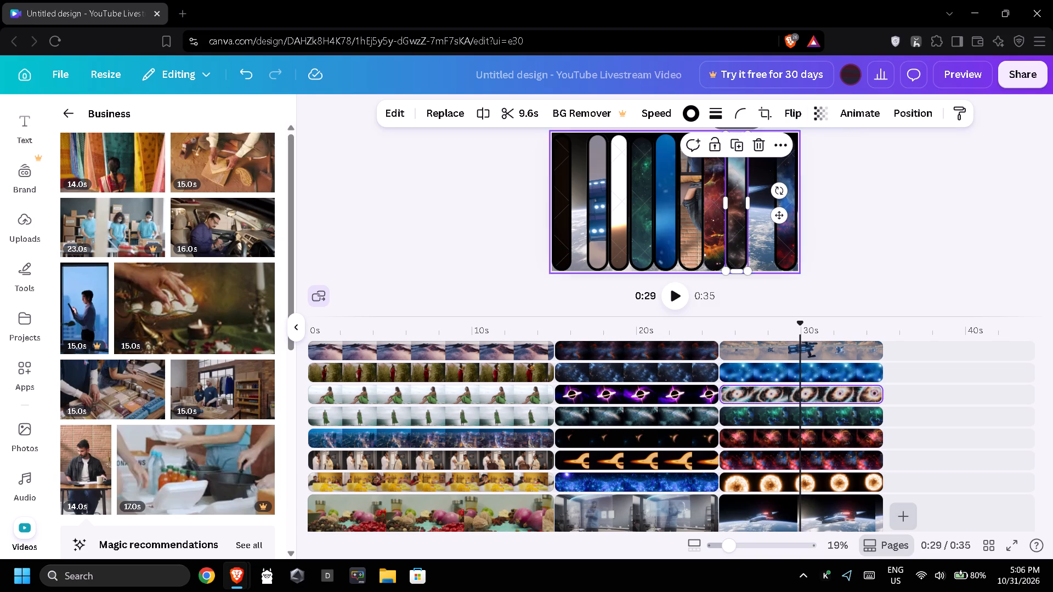
Flip the full-page Earth-from-space background video behind the strips vertically.
click(759, 243)
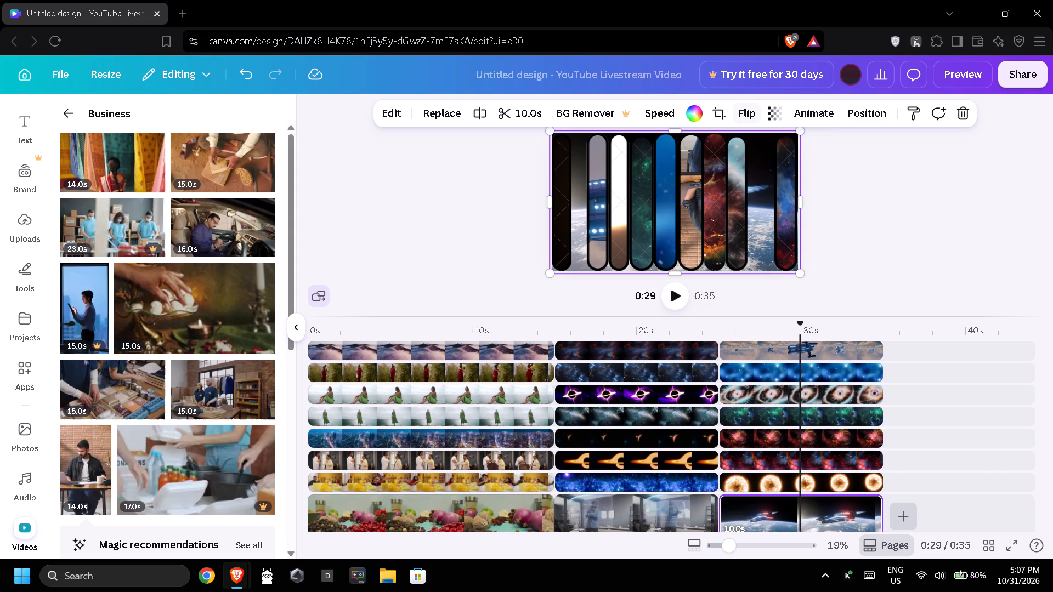
click(750, 118)
click(762, 172)
triple_click(892, 182)
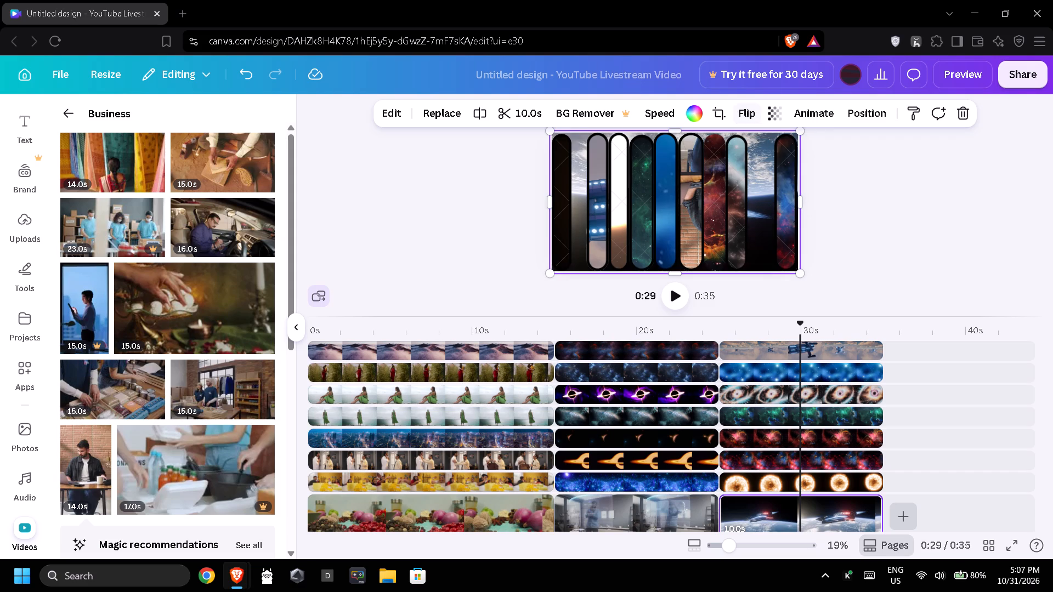
click(892, 182)
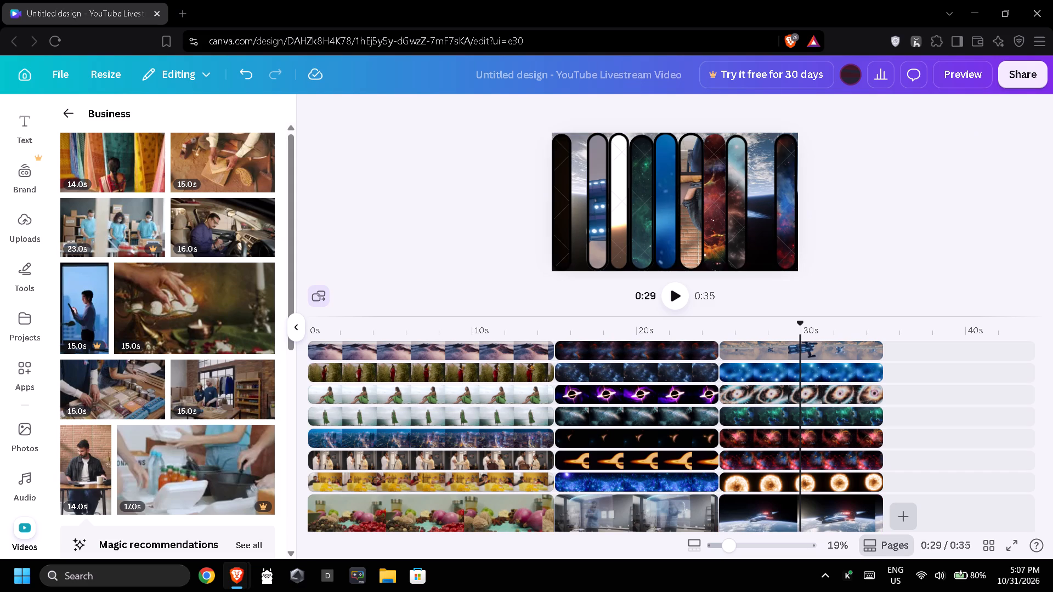
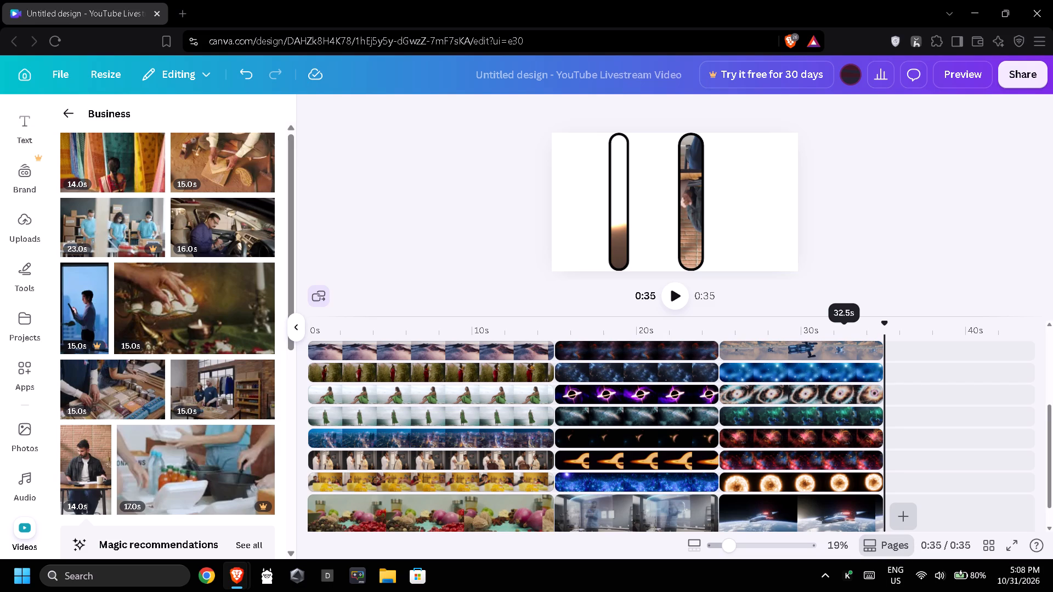
Delete every clip on all three pages of the timeline, leaving the design blank.
scroll(939, 414, down, 4)
scroll(935, 417, up, 3)
scroll(935, 417, down, 3)
scroll(856, 416, up, 2)
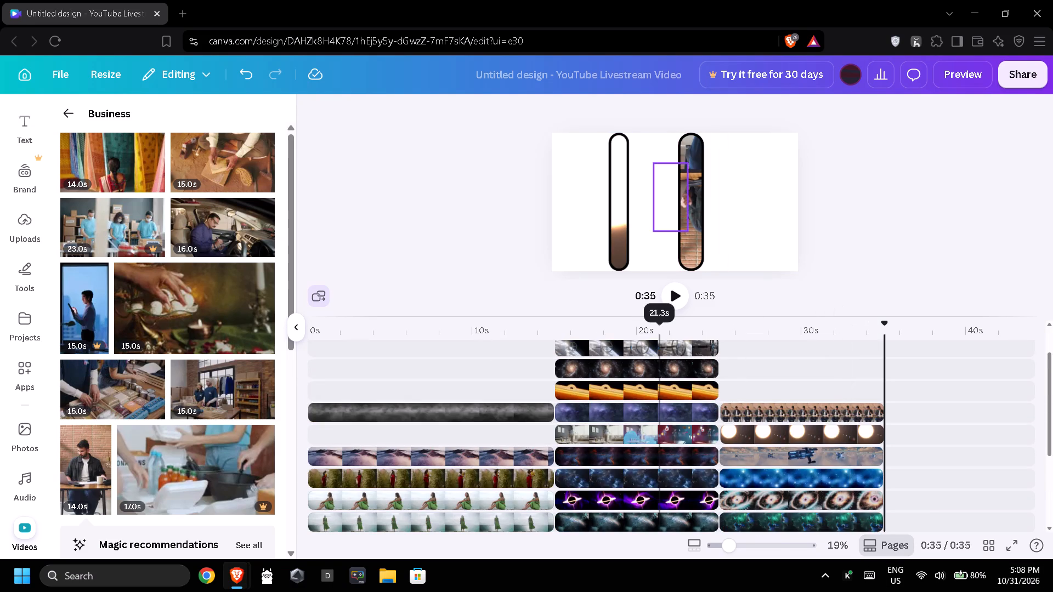
scroll(658, 427, up, 7)
click(651, 405)
click(770, 417)
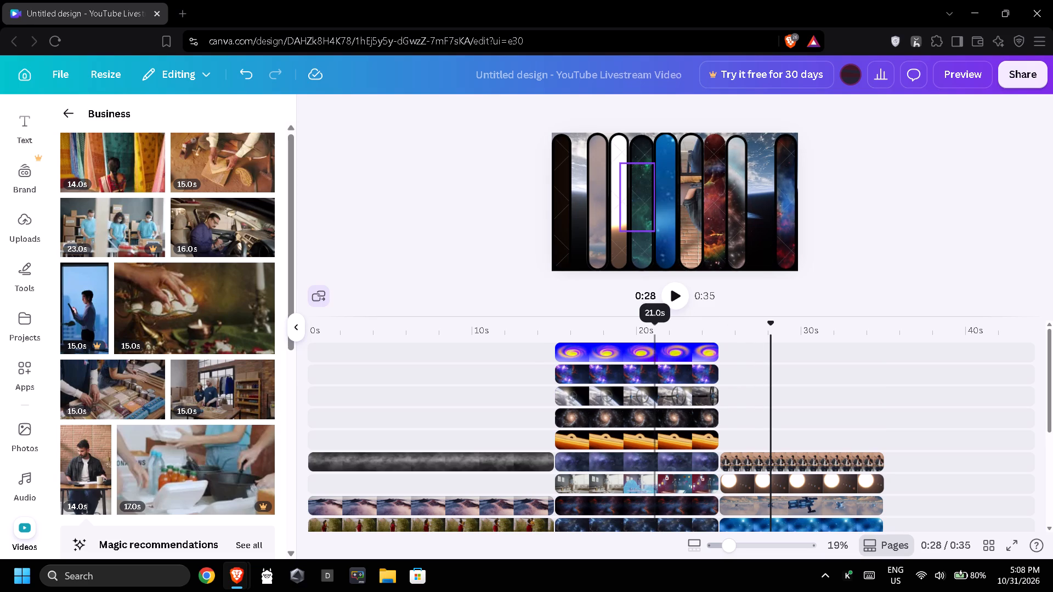
scroll(657, 417, down, 9)
click(448, 417)
scroll(446, 417, down, 2)
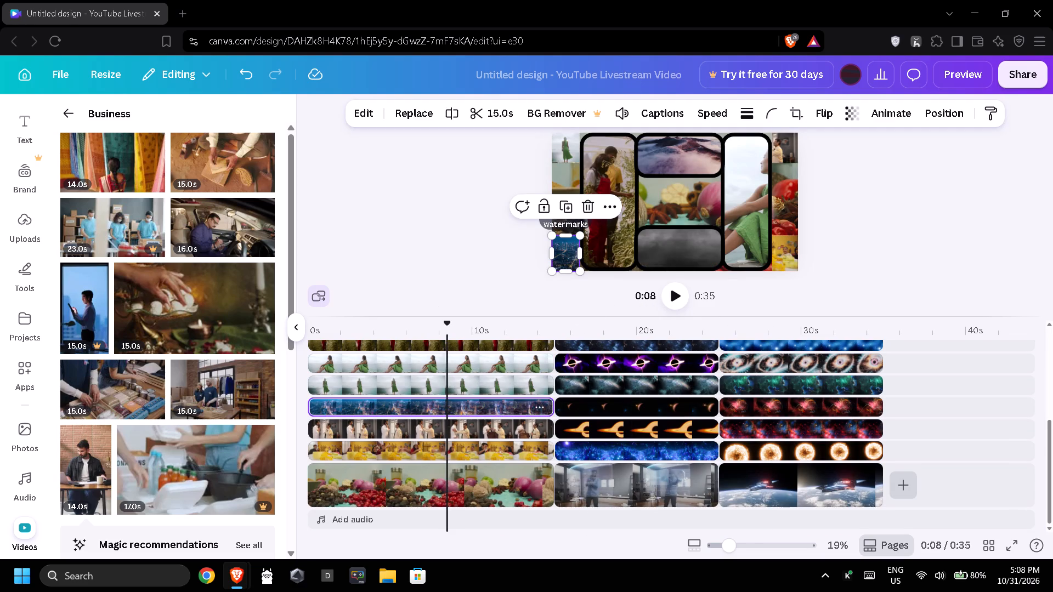
scroll(446, 417, down, 2)
drag(863, 517, 607, 391)
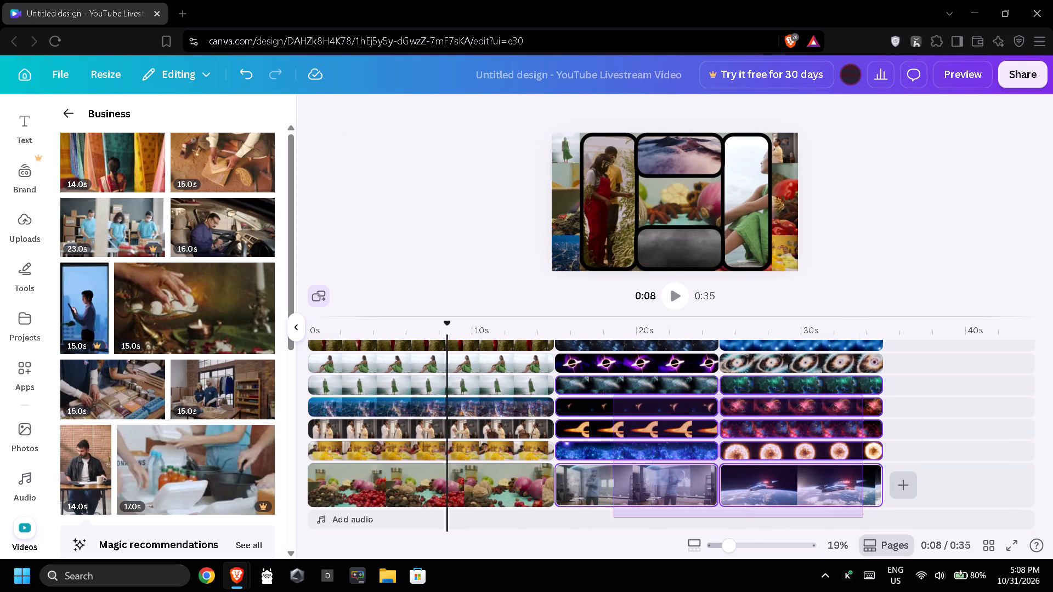
drag(607, 391, 406, 361)
key(BackSpace)
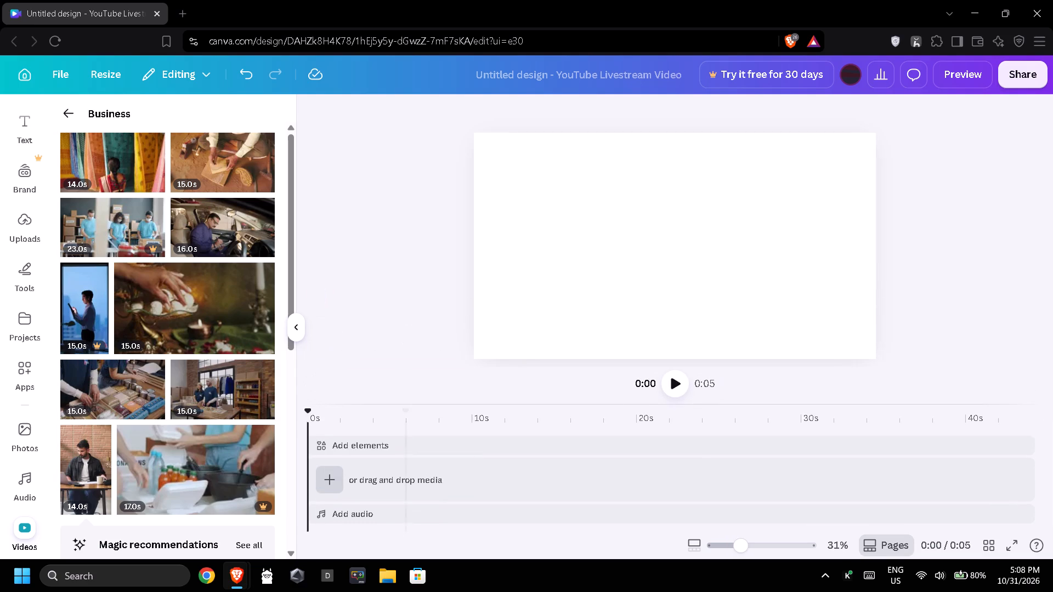
Add the 26-second Business clip of office workers at desks as the full-page background and trim it to 10.0 s.
scroll(219, 362, down, 7)
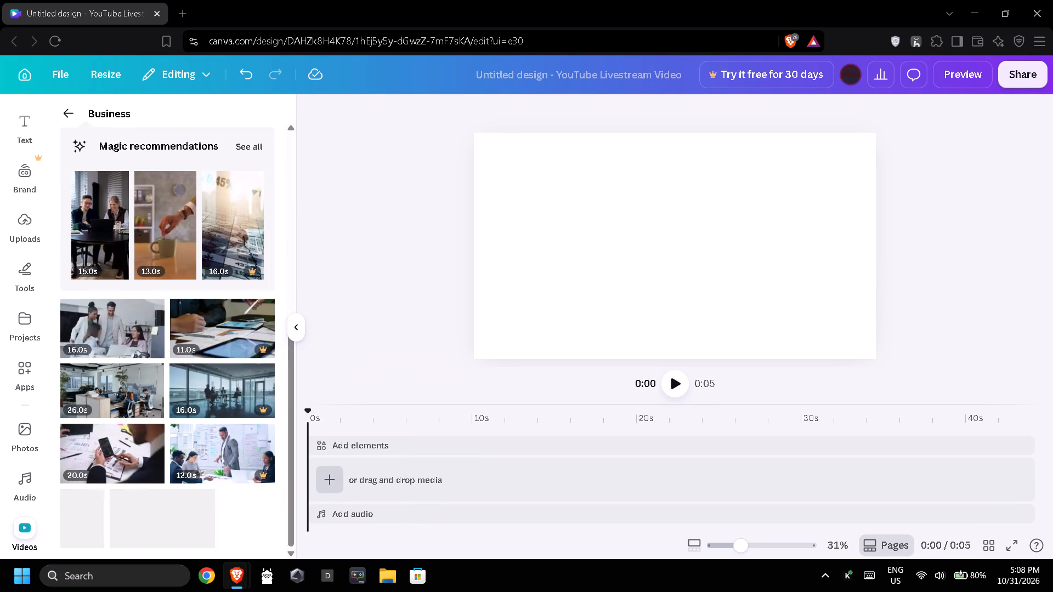
drag(123, 394, 154, 399)
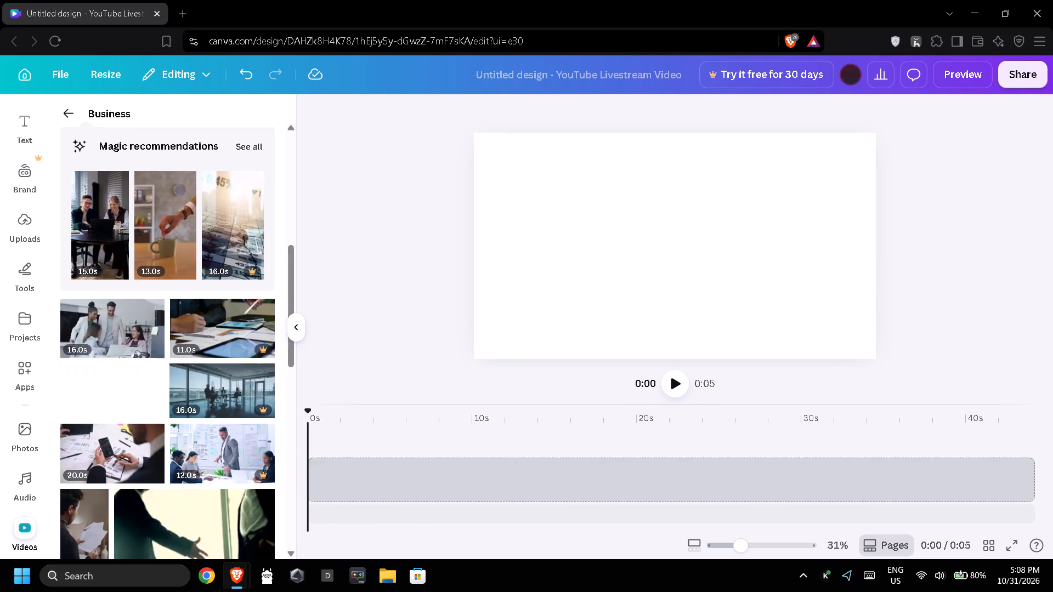
drag(154, 399, 368, 486)
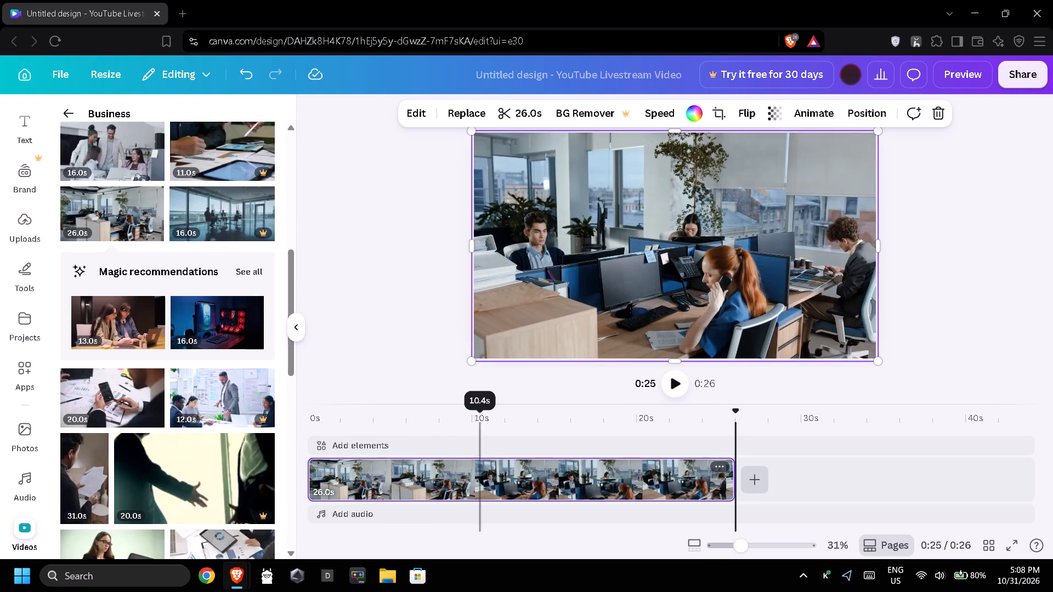
drag(727, 481, 721, 480)
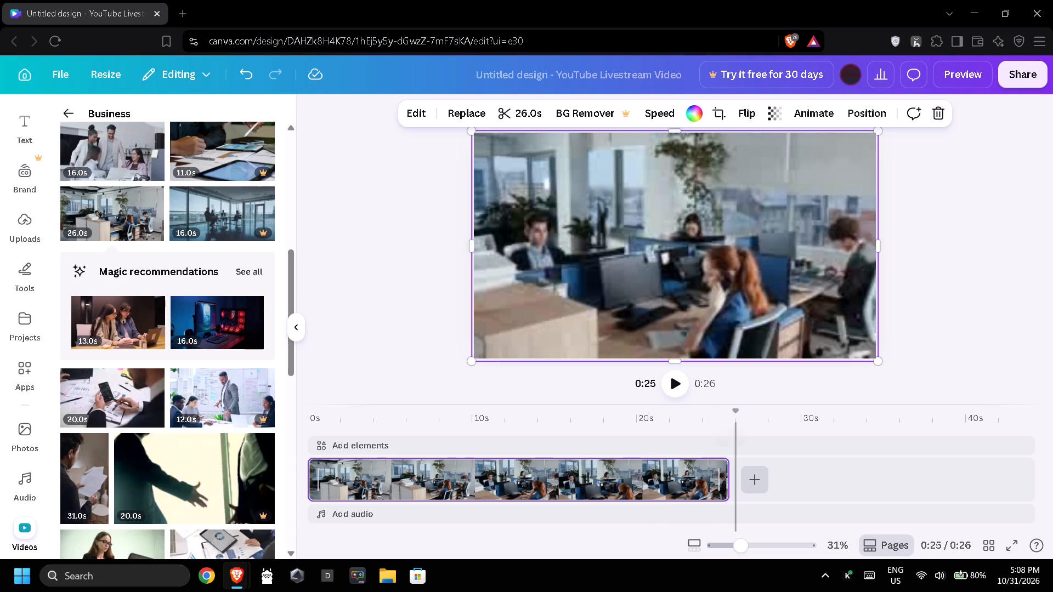
drag(721, 480, 489, 473)
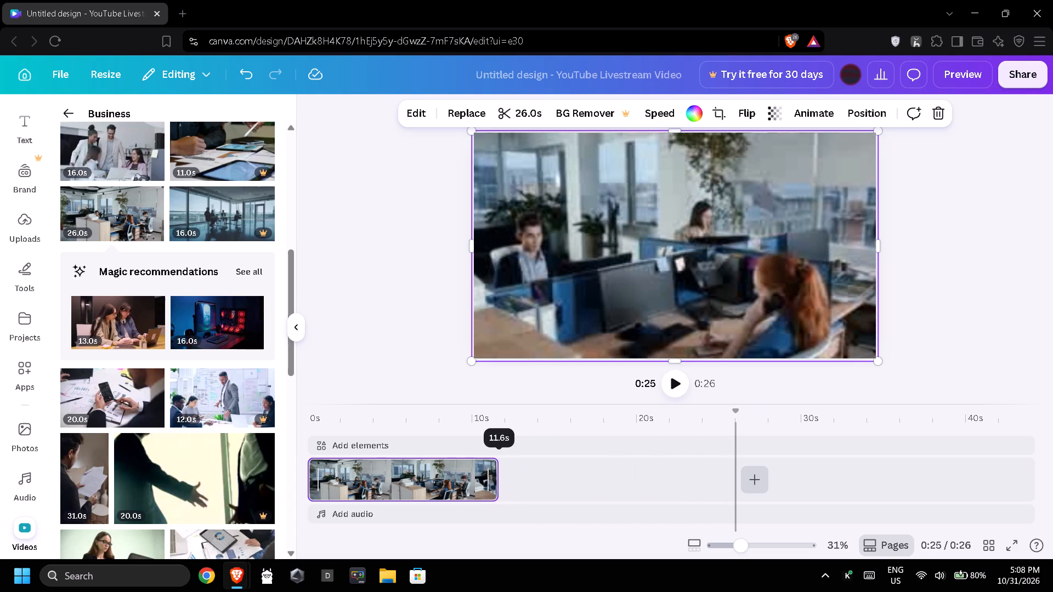
drag(489, 473, 474, 476)
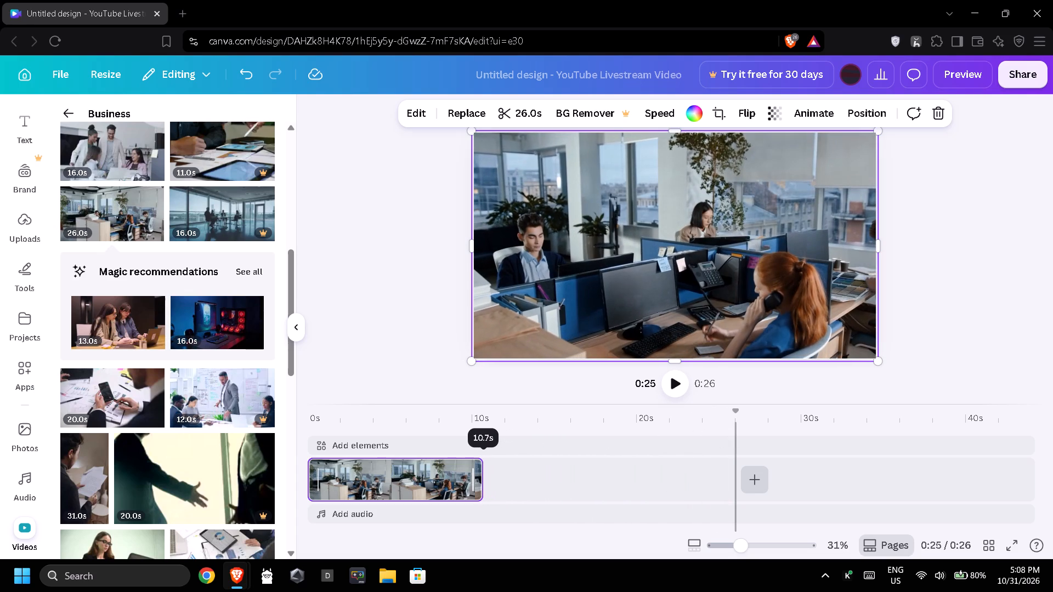
drag(474, 476, 467, 479)
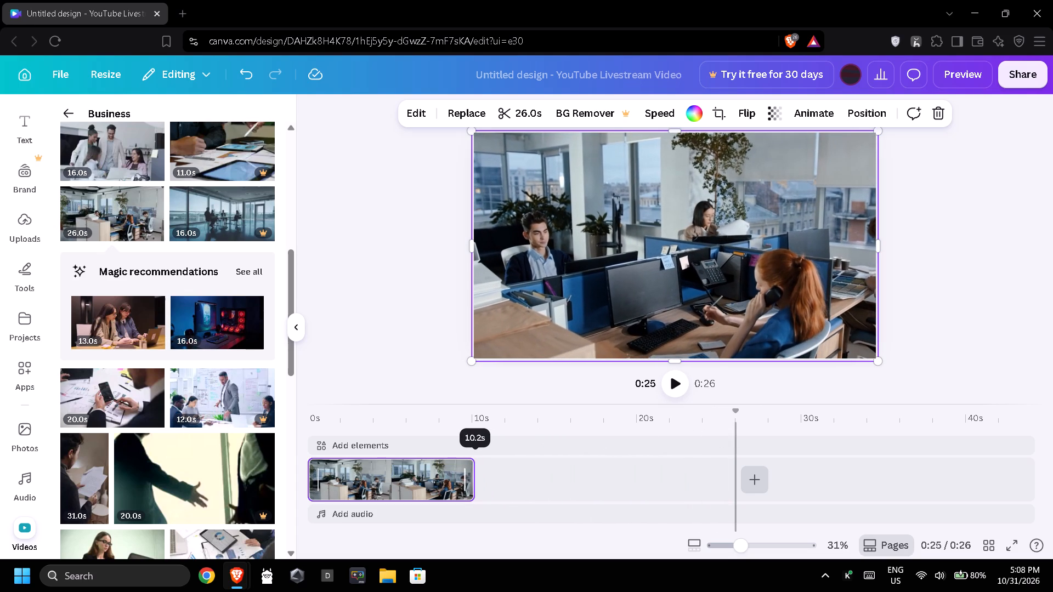
drag(467, 479, 464, 479)
click(557, 479)
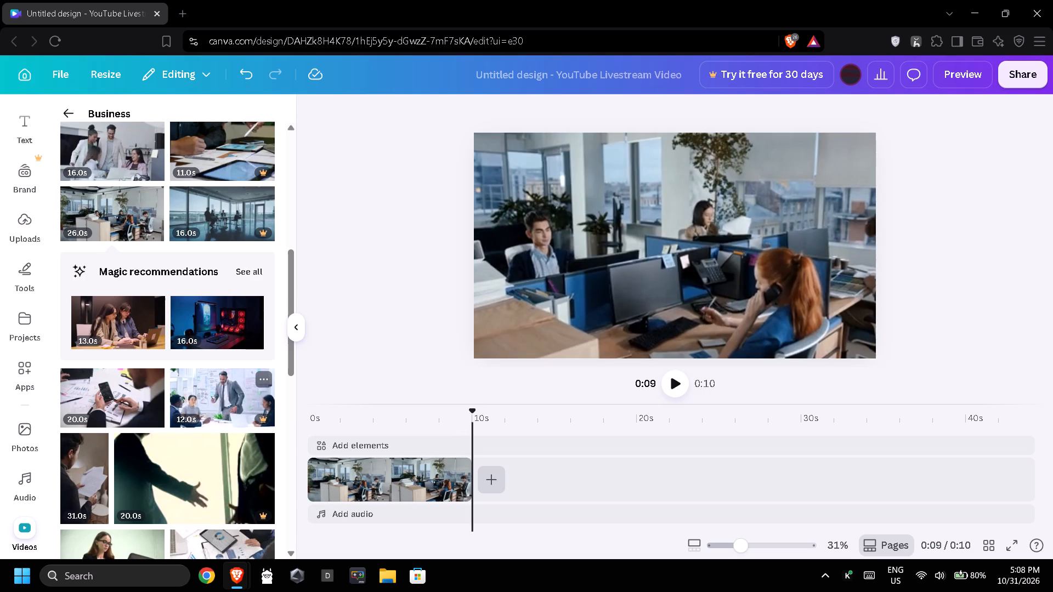
Add the gaming computer with red fans clip on a track above the office background and trim it to 10.0 s.
scroll(177, 392, down, 2)
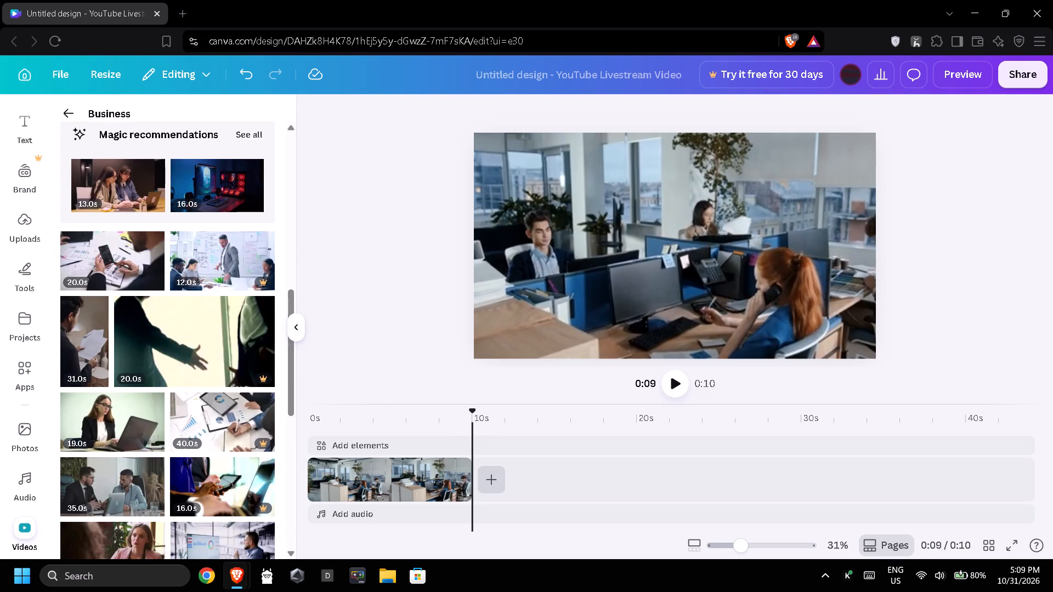
drag(214, 197, 357, 427)
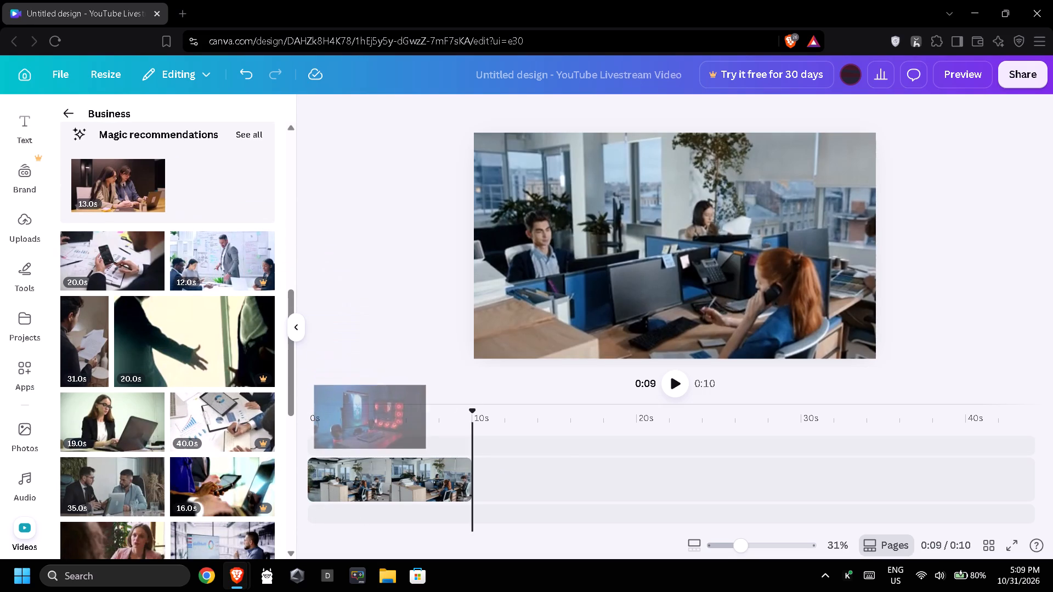
drag(357, 427, 357, 450)
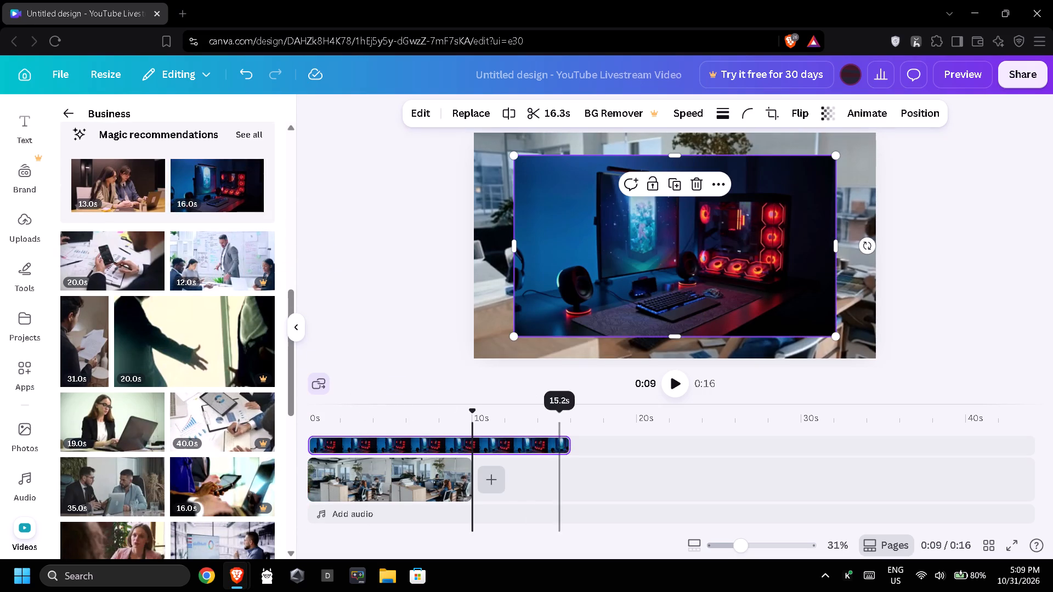
drag(566, 446, 473, 447)
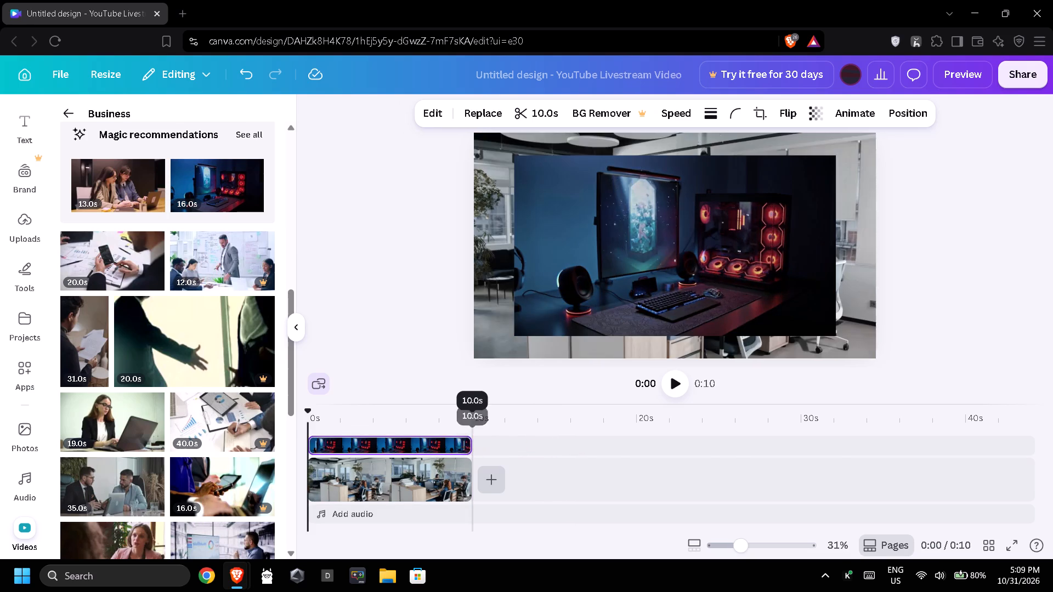
click(536, 463)
Add the clip of the woman in a pink blazer on a new top track, starting at 0 s and trimmed to 10.0 s.
scroll(196, 396, down, 3)
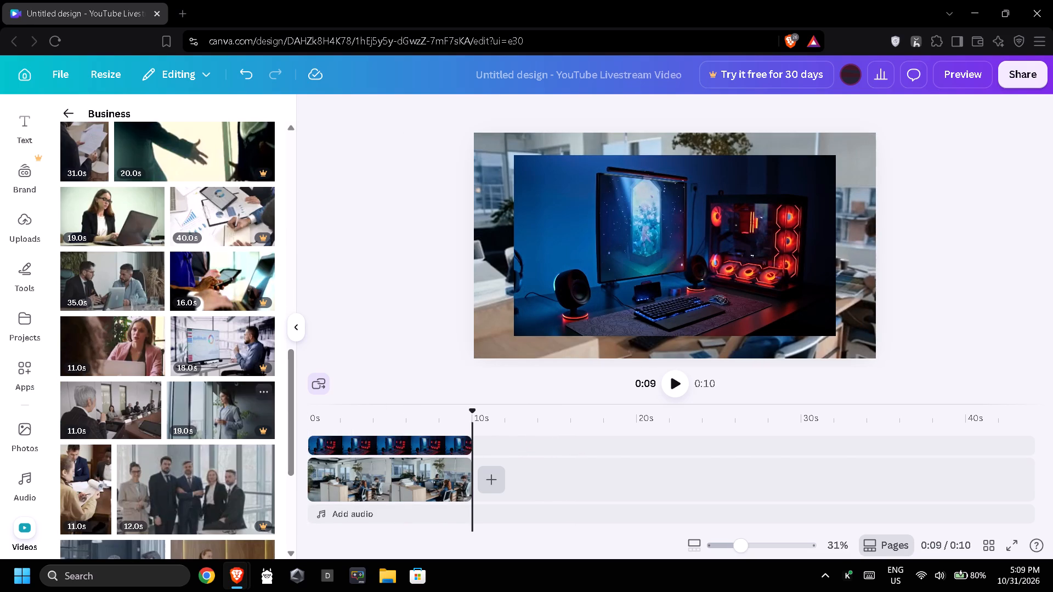
drag(119, 345, 360, 440)
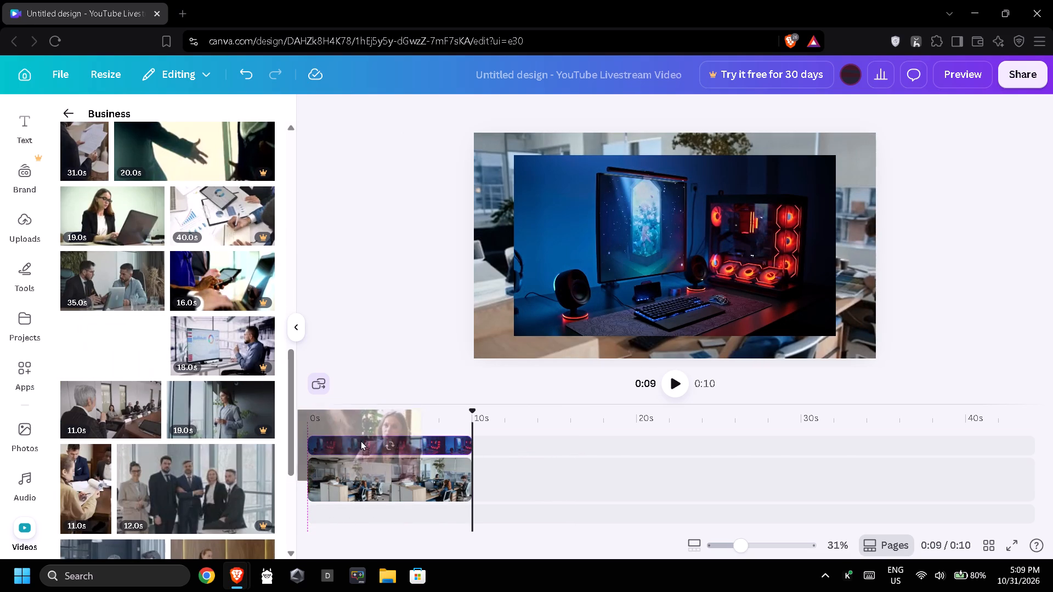
drag(360, 440, 396, 439)
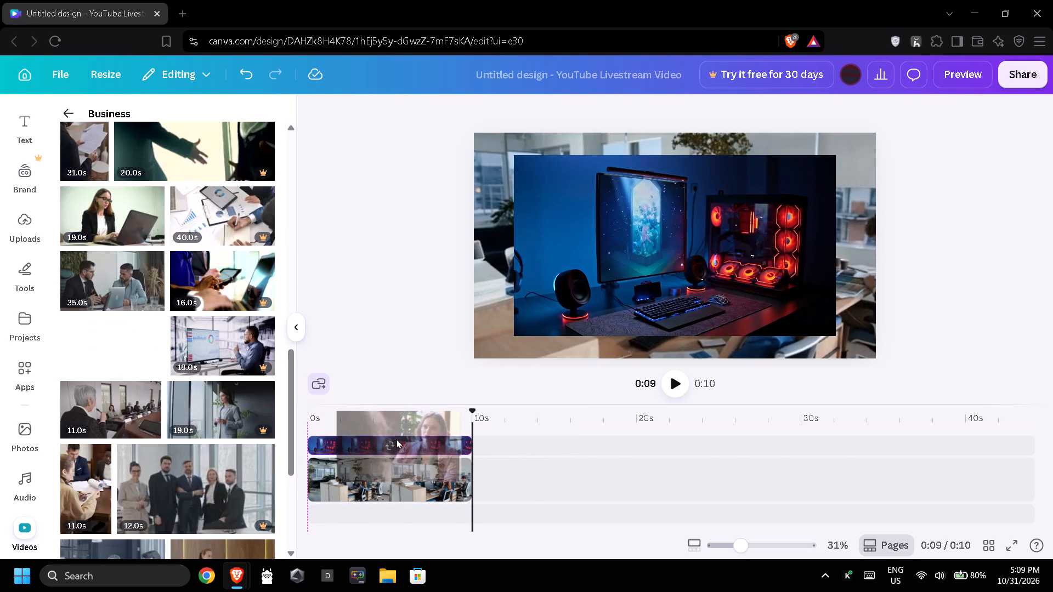
drag(396, 439, 395, 436)
drag(479, 432, 444, 429)
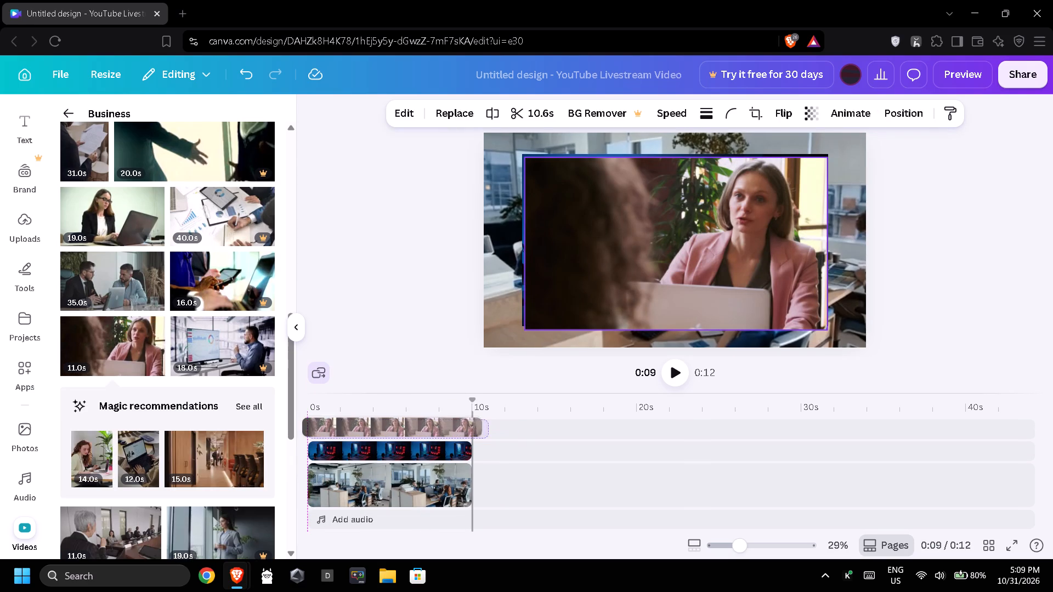
drag(444, 429, 449, 429)
drag(479, 425, 465, 423)
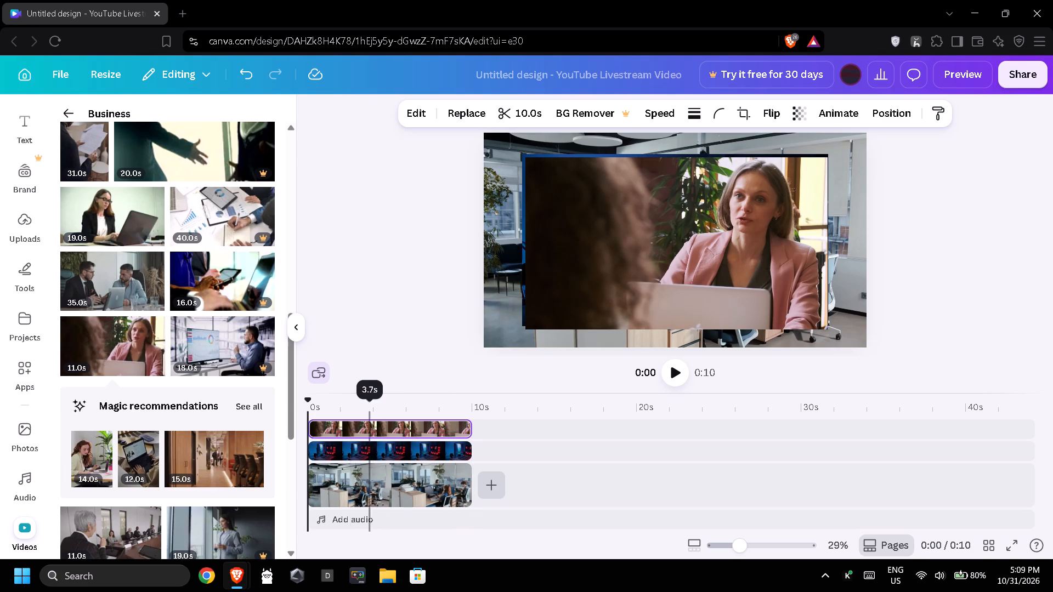
Add the grey-haired conference speaker clip on a new top track, starting at 0 s and trimmed to 10 s.
scroll(154, 420, down, 2)
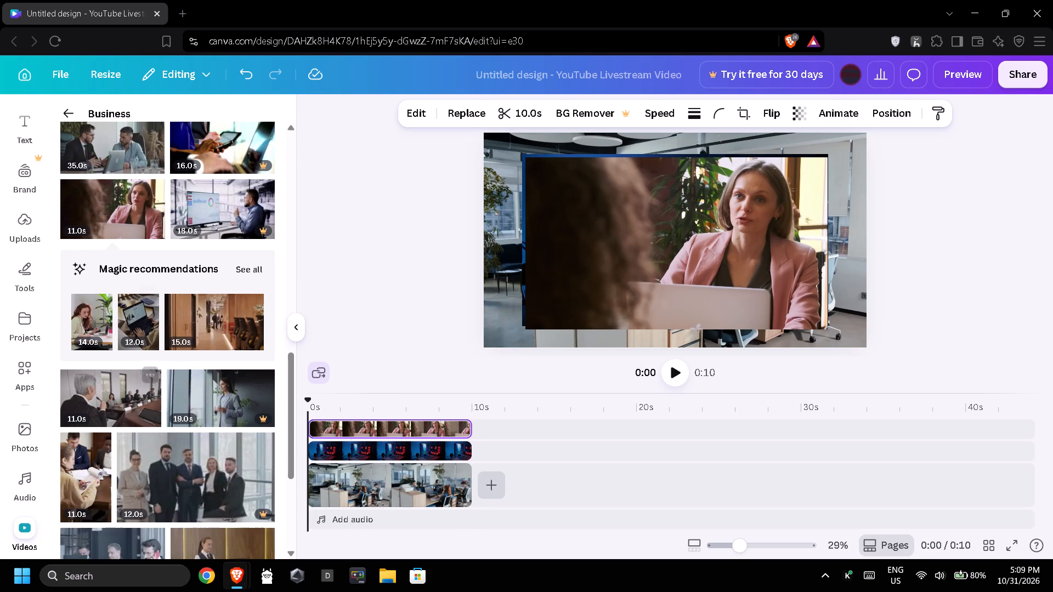
drag(106, 401, 392, 417)
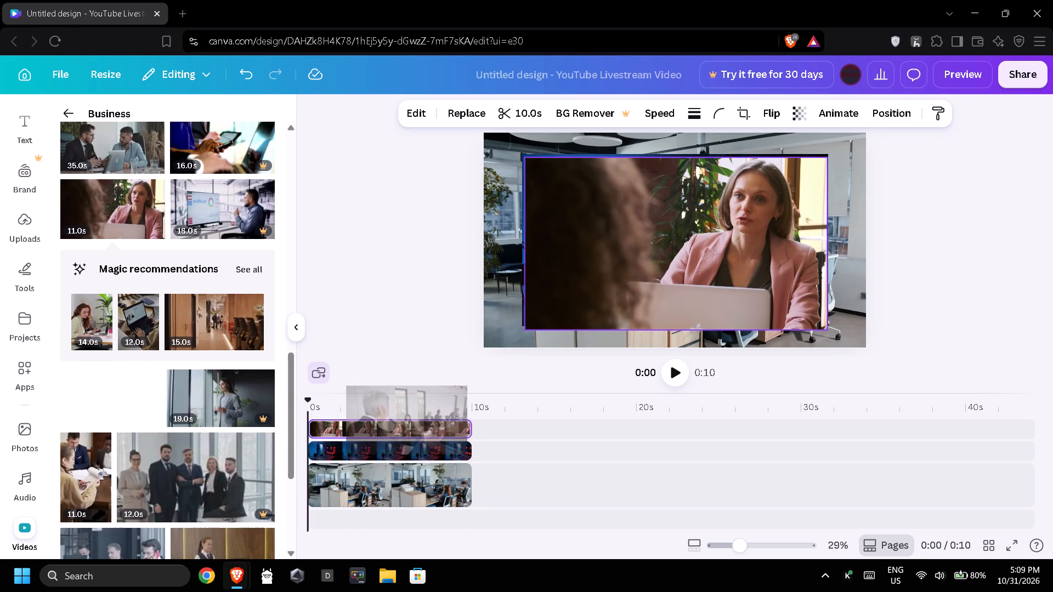
drag(392, 417, 399, 418)
drag(462, 409, 423, 409)
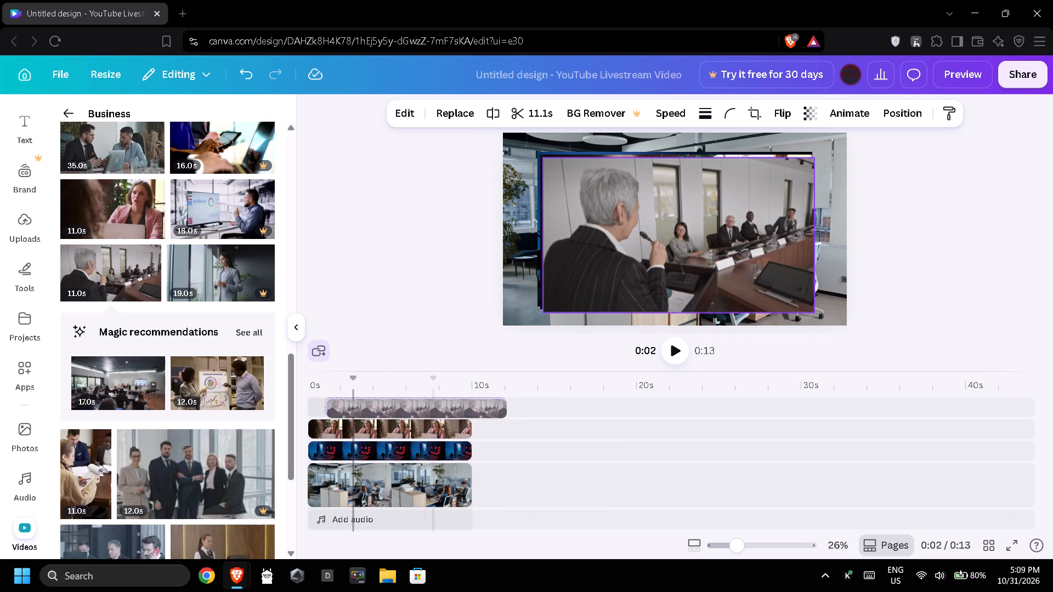
drag(423, 409, 414, 409)
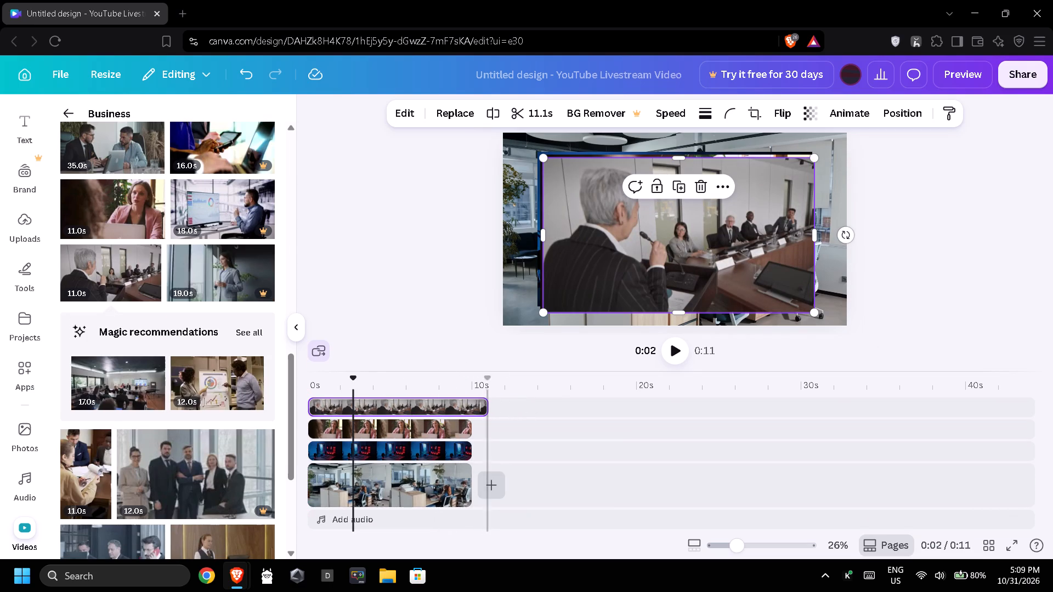
drag(484, 407, 473, 406)
click(491, 409)
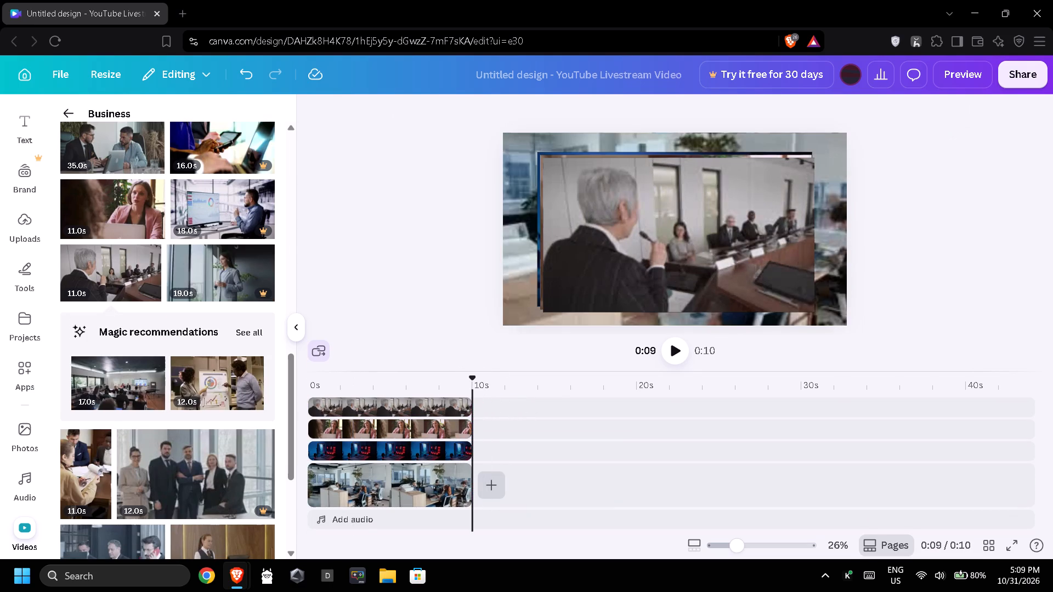
Add the 10-second clip of the receptionist holding a tablet on a new top track, starting at 0 s.
scroll(197, 408, down, 2)
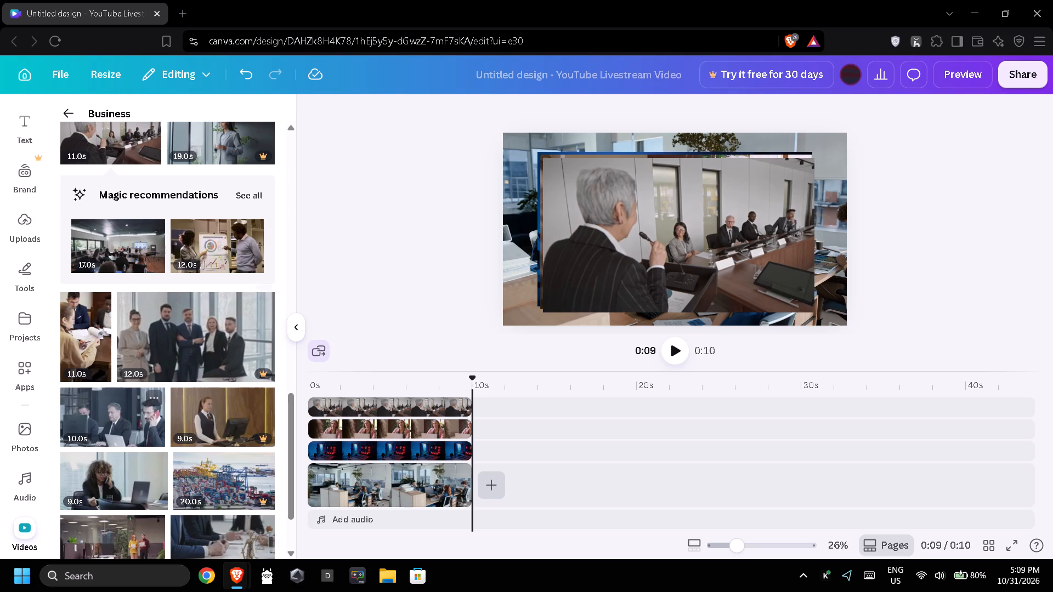
scroll(129, 420, down, 1)
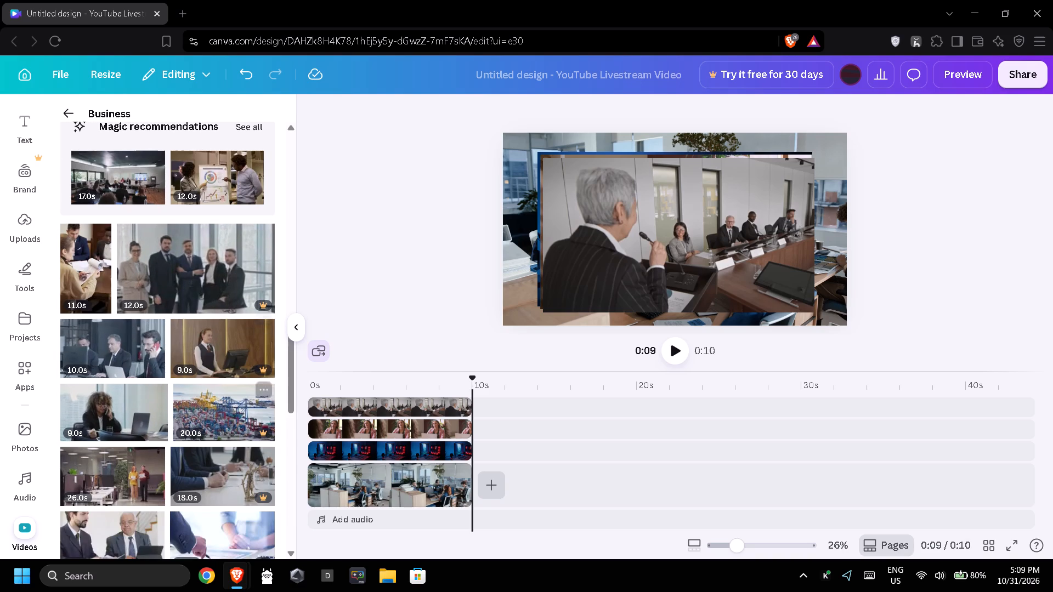
scroll(155, 411, down, 1)
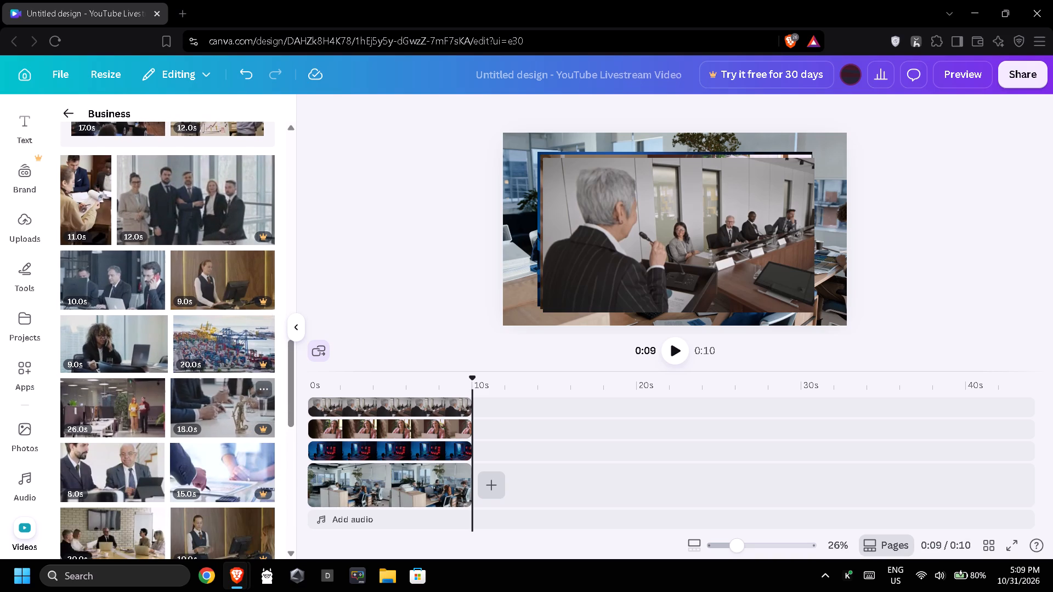
scroll(179, 399, down, 3)
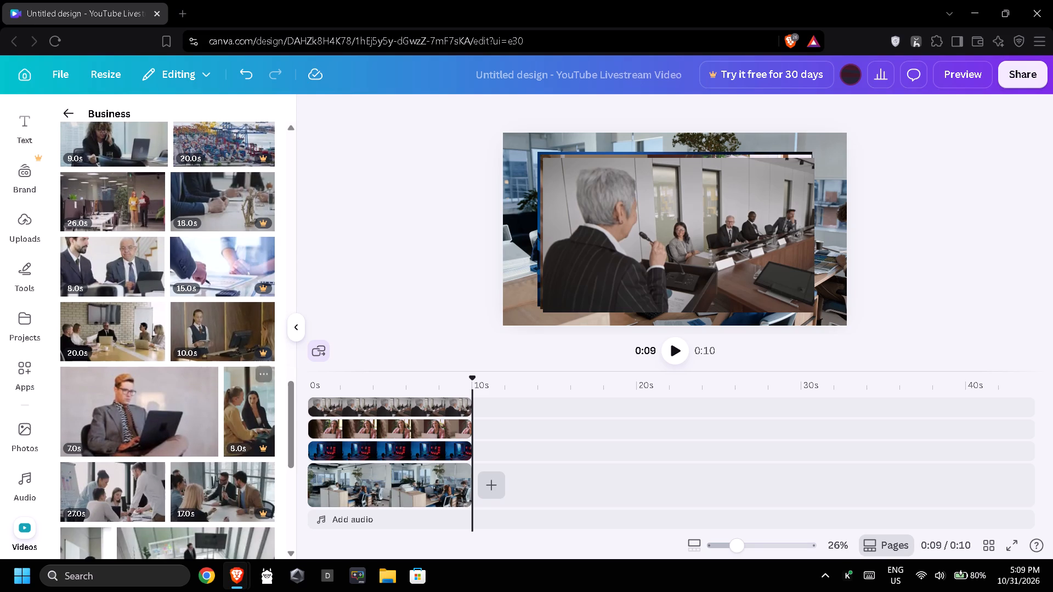
drag(217, 342, 377, 399)
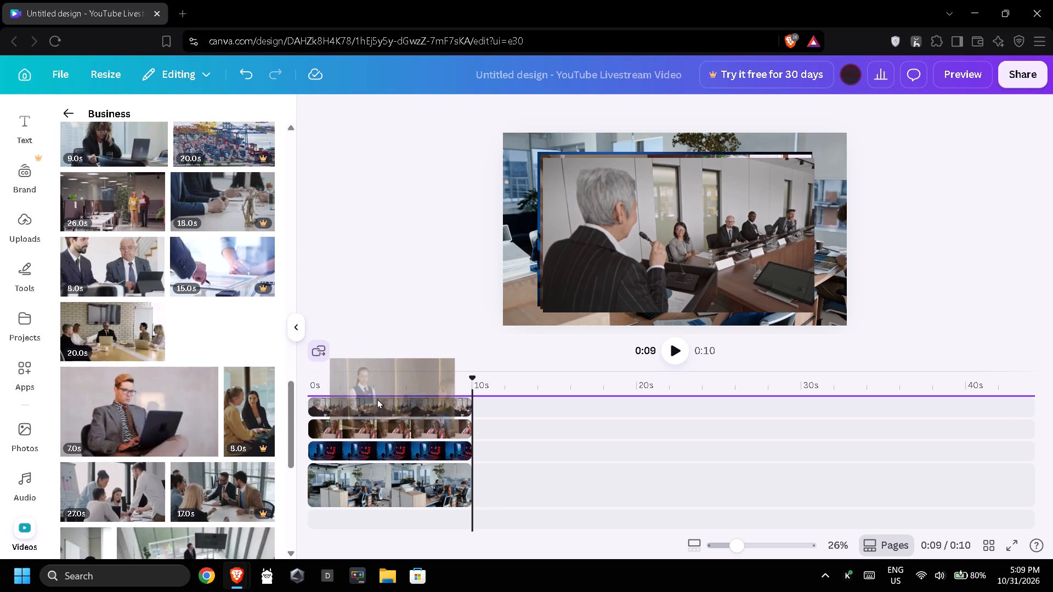
drag(377, 399, 379, 397)
drag(437, 386, 416, 386)
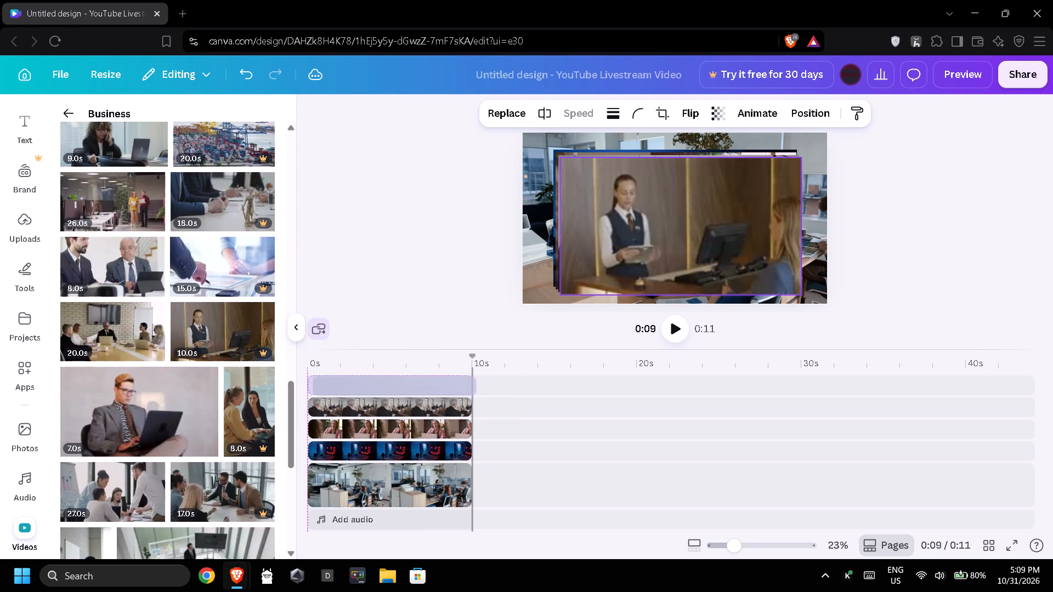
drag(416, 386, 411, 386)
click(543, 413)
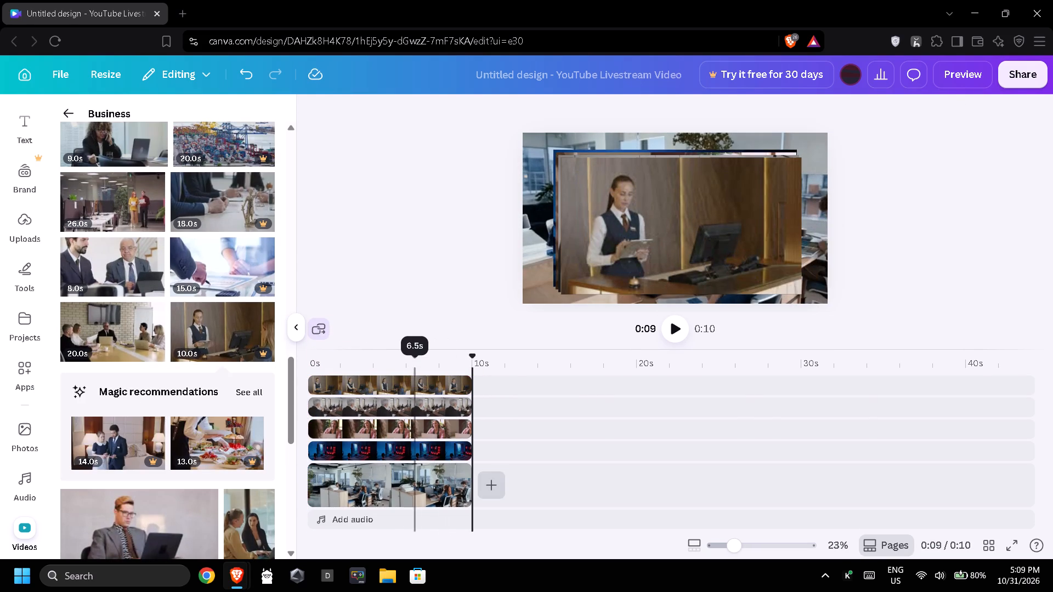
Add the hotel bedroom clip of the maid and man in a suit on a new top track, starting at 0 s and trimmed to 10 s.
scroll(186, 447, down, 1)
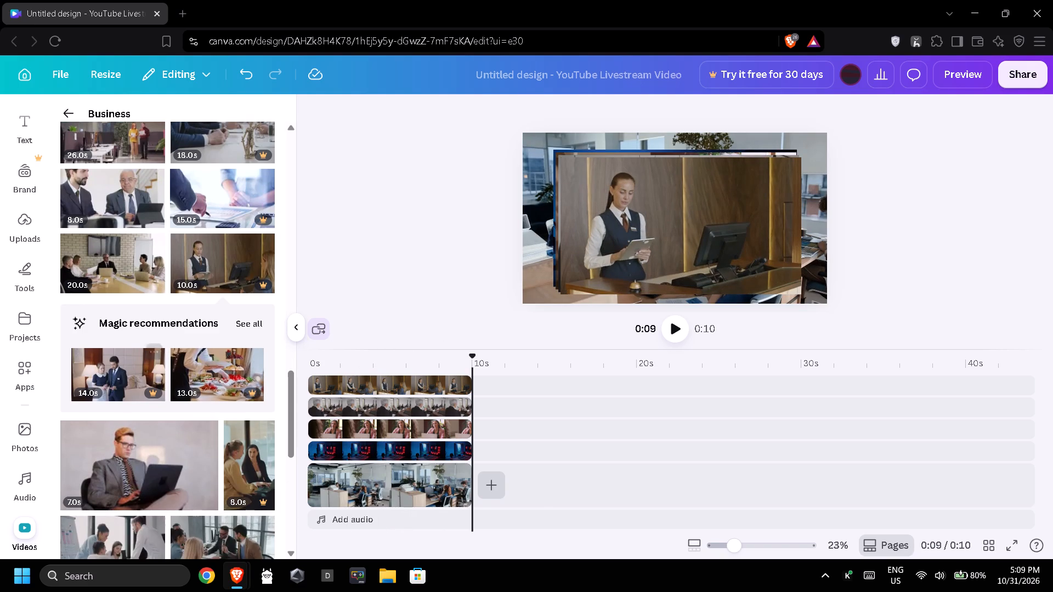
drag(118, 382, 385, 377)
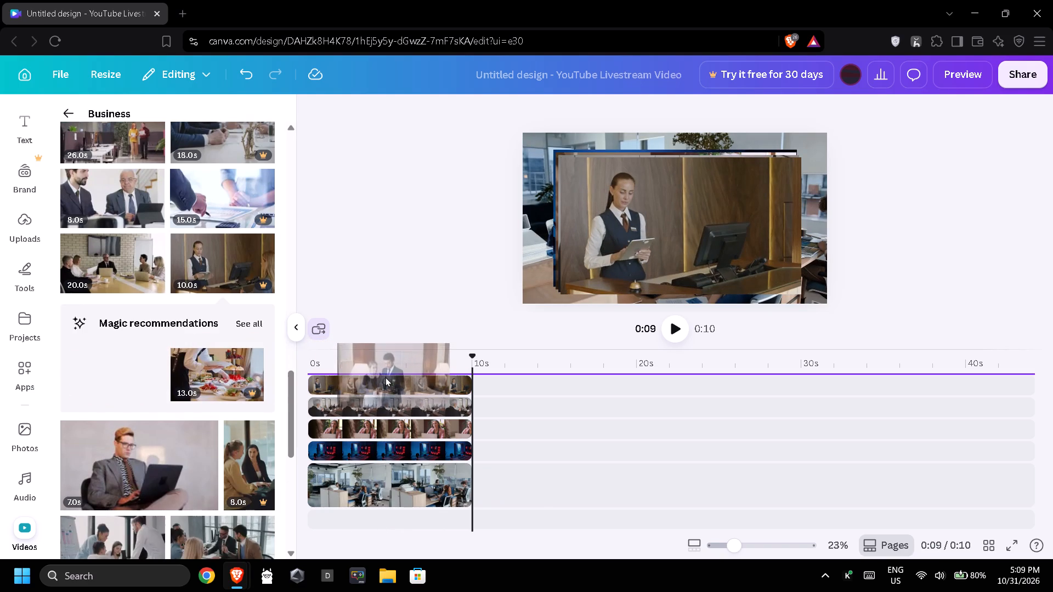
drag(385, 377, 385, 376)
drag(457, 363, 433, 362)
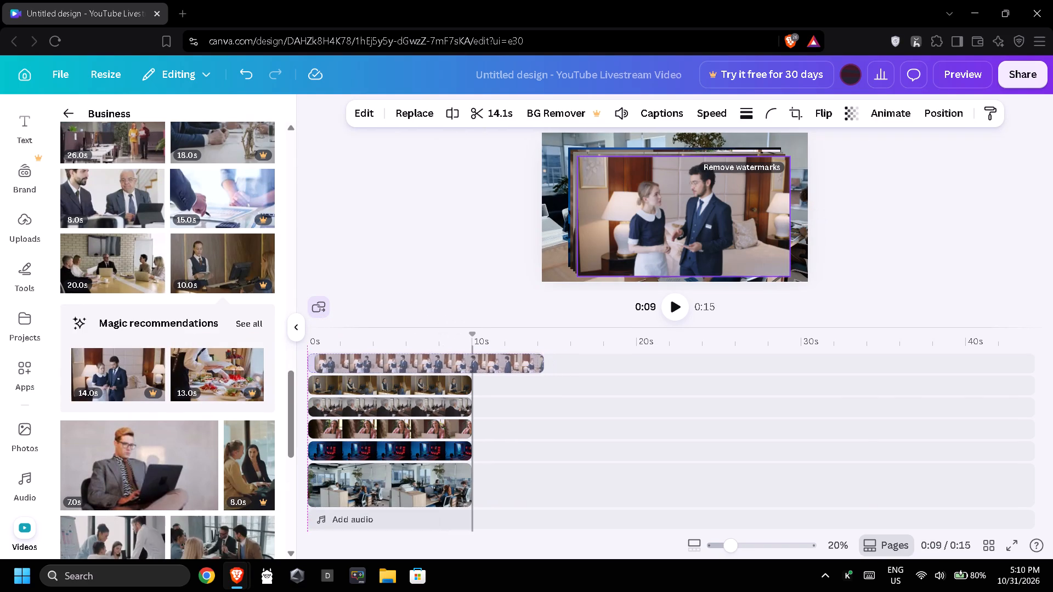
drag(433, 362, 429, 362)
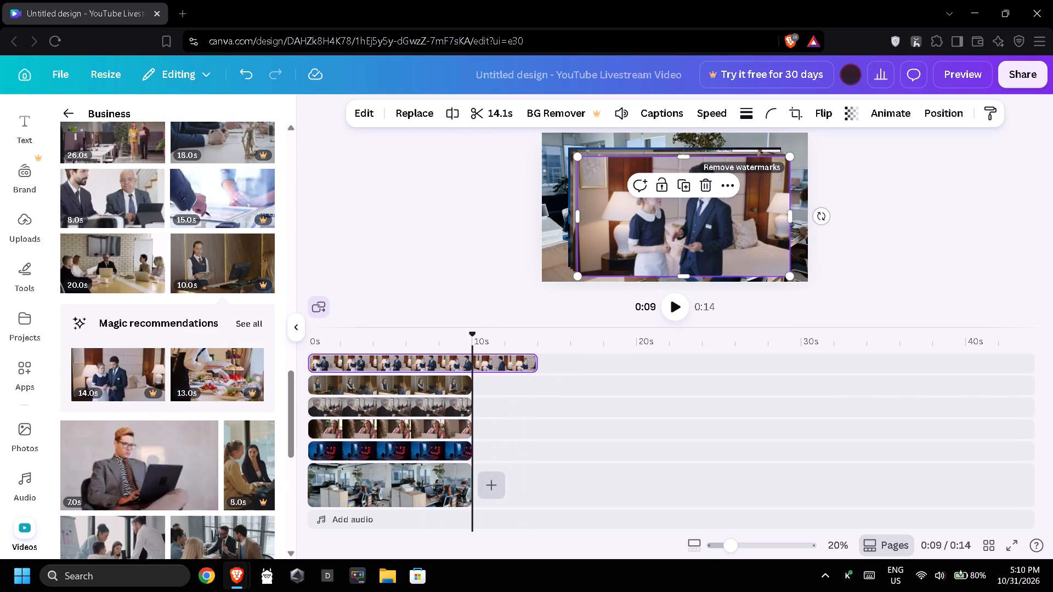
drag(533, 363, 477, 360)
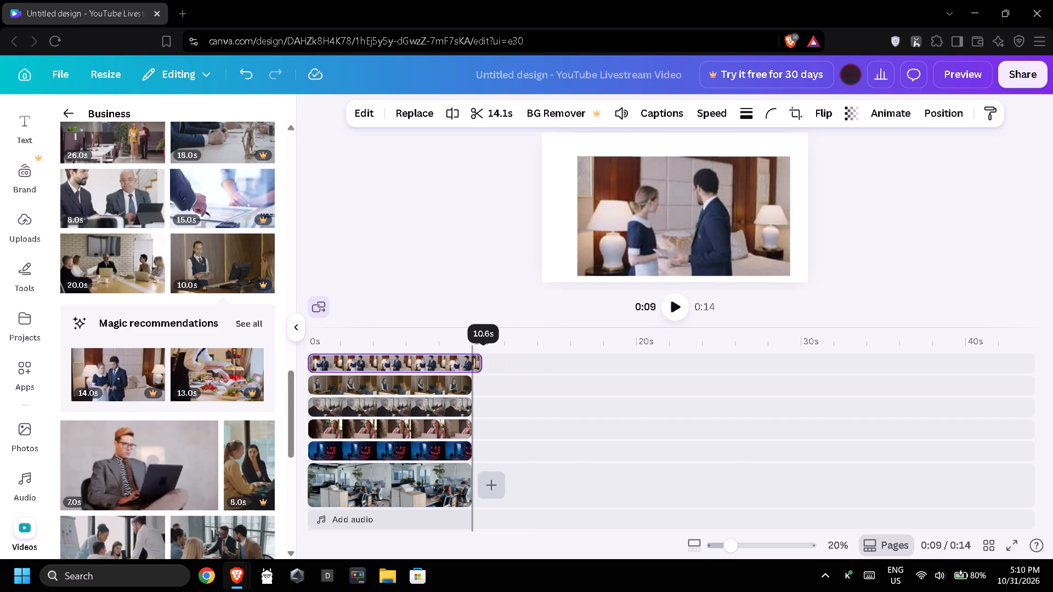
drag(477, 360, 469, 361)
click(510, 366)
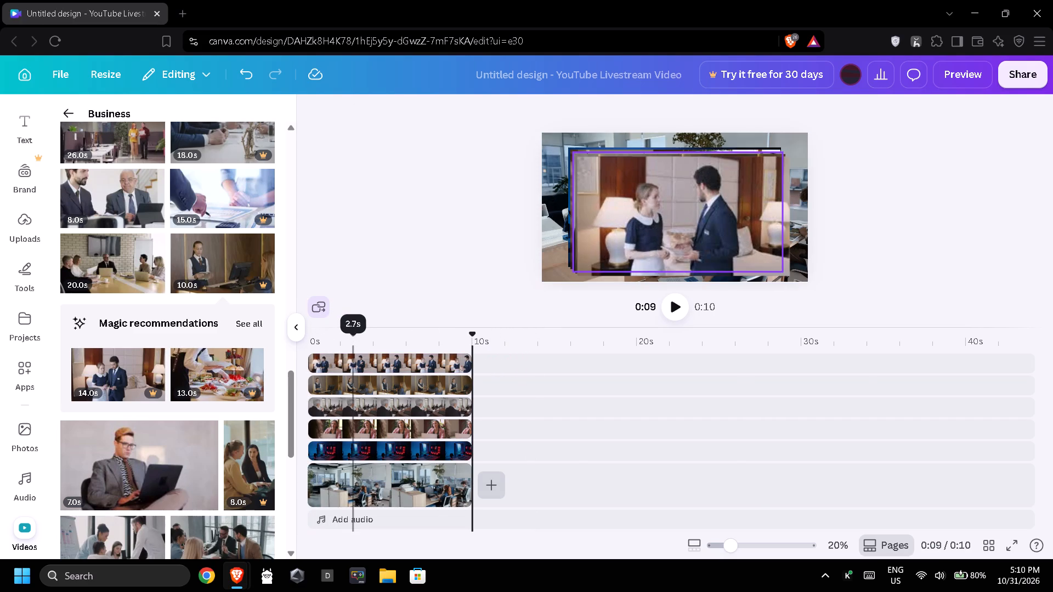
Add the 13-second clip of hands reviewing charts at a desk on a new top track, starting at 0 s and trimmed to 10.0 s.
scroll(193, 409, down, 3)
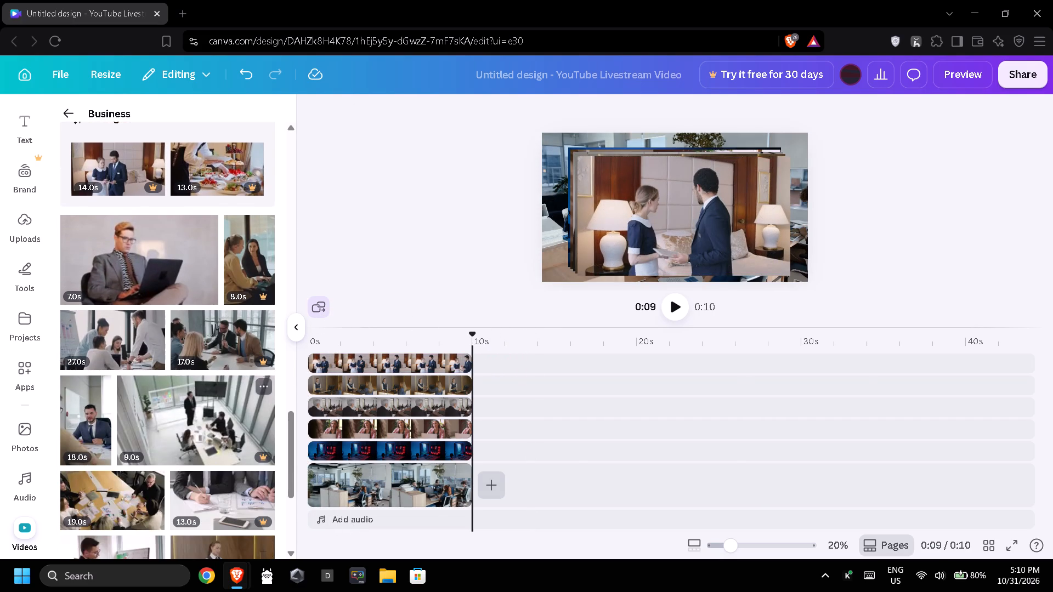
scroll(168, 401, down, 2)
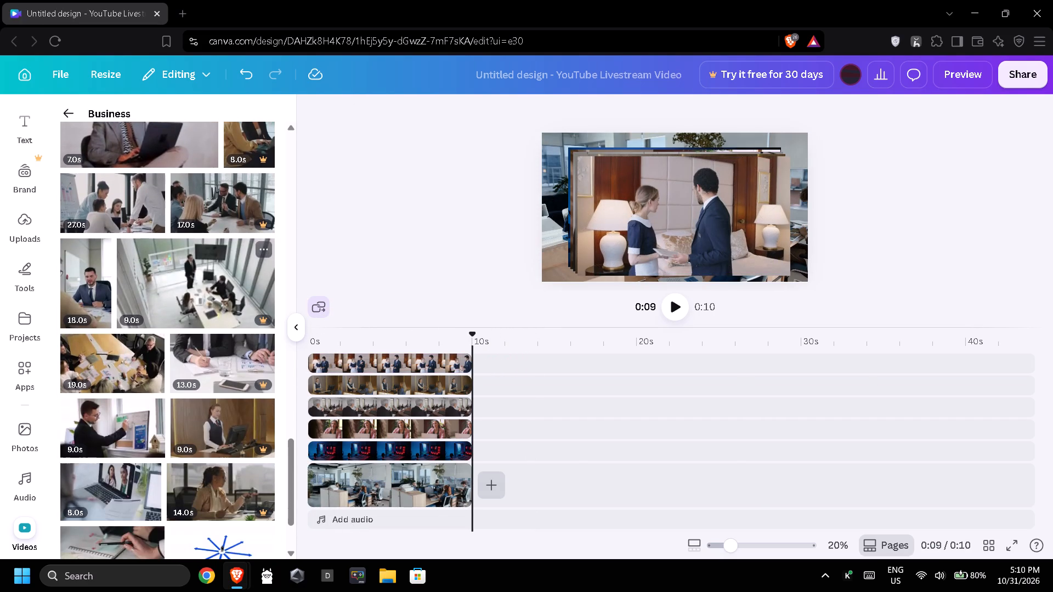
drag(206, 377, 357, 367)
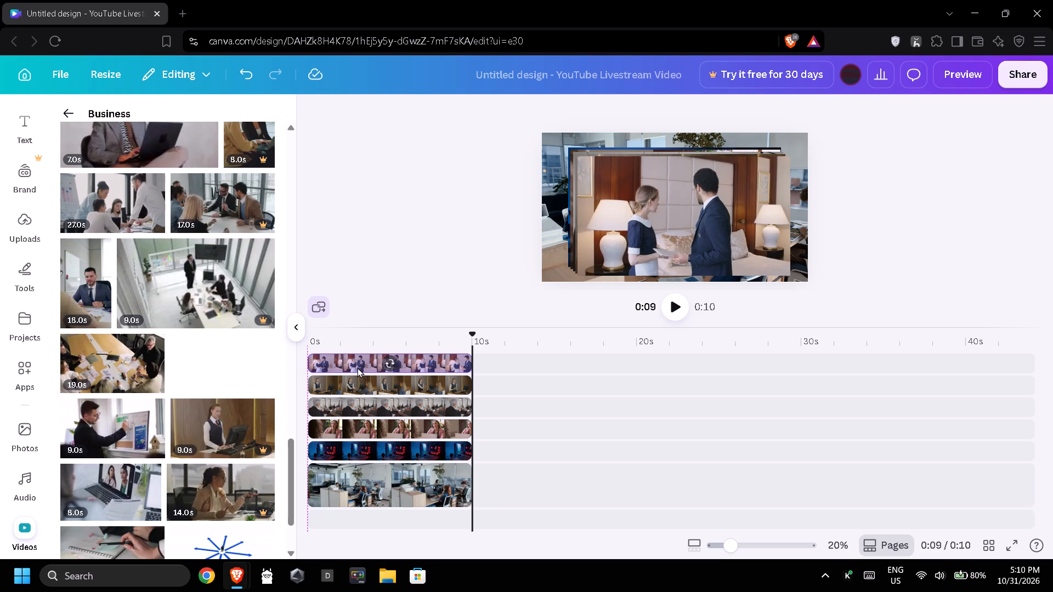
drag(357, 367, 390, 352)
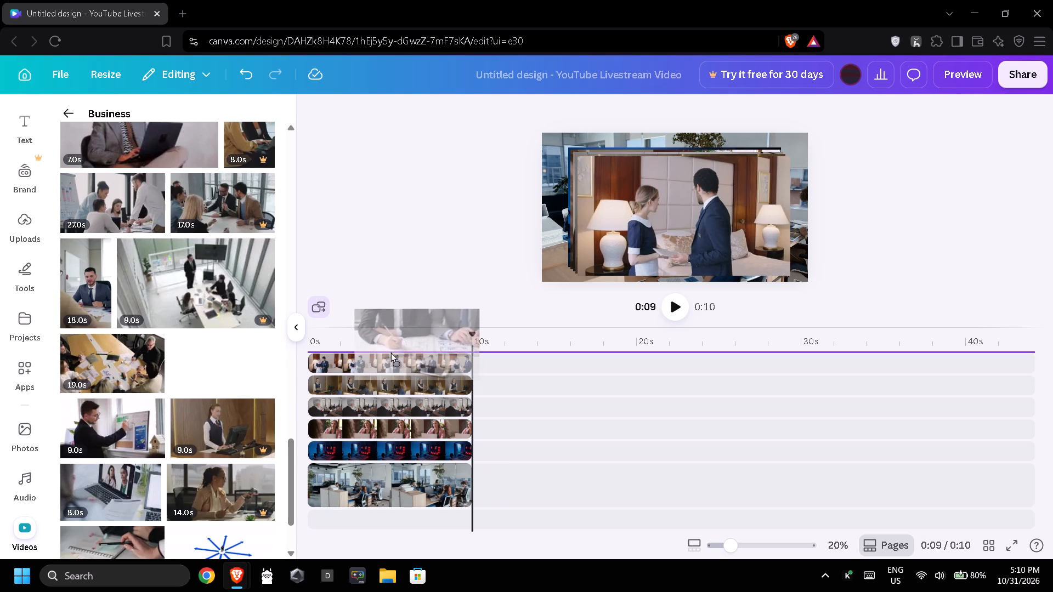
drag(390, 352, 377, 355)
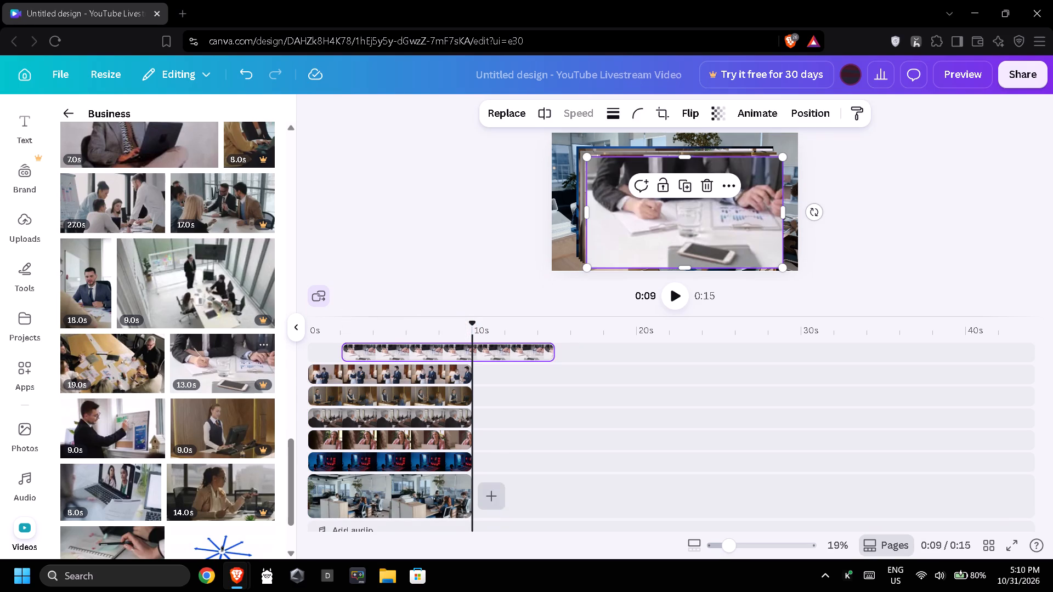
drag(420, 355, 389, 352)
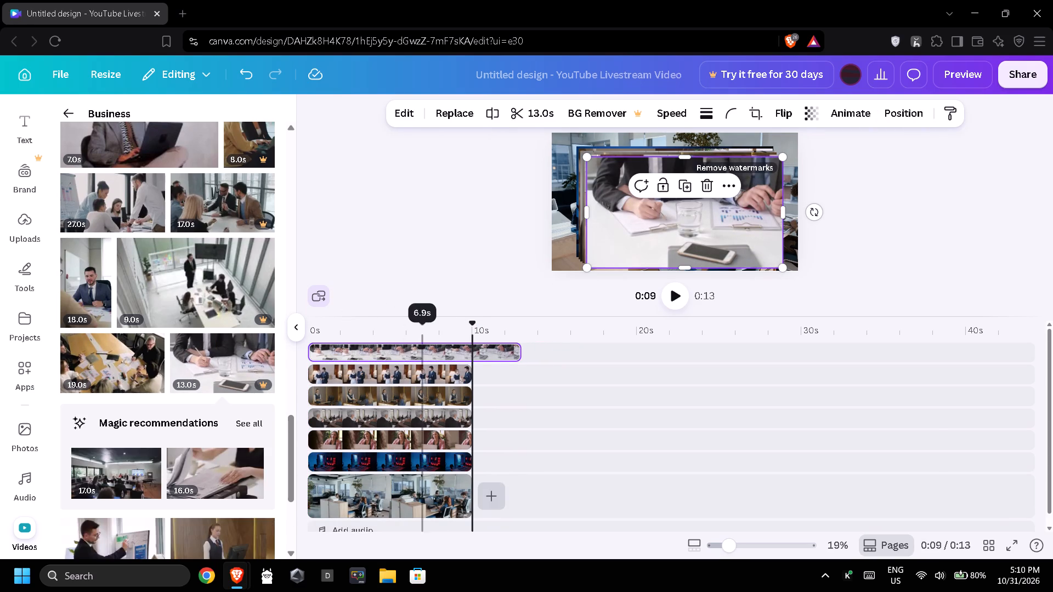
drag(518, 350, 475, 350)
click(508, 369)
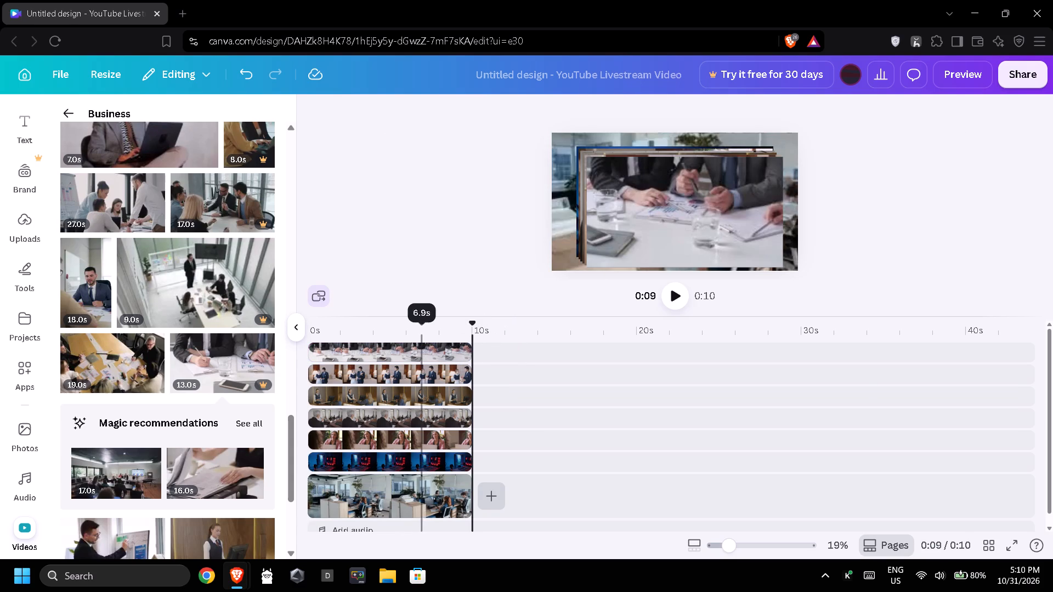
Shrink the gaming computer clip to just over a quarter of the page width and place it in the page's bottom-left corner.
click(362, 457)
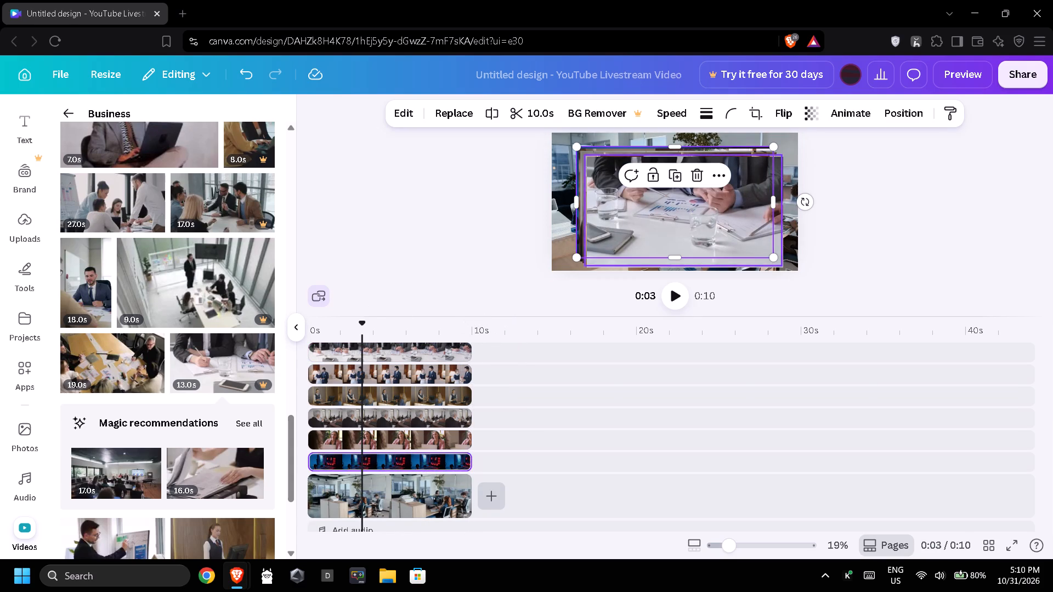
drag(771, 148, 664, 197)
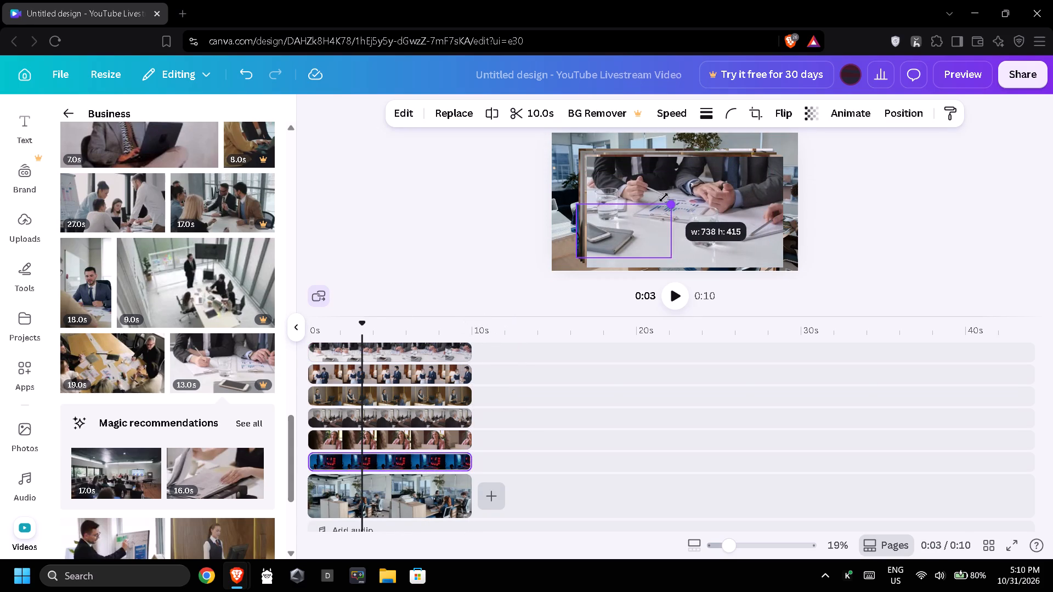
drag(664, 197, 647, 226)
drag(613, 234, 607, 234)
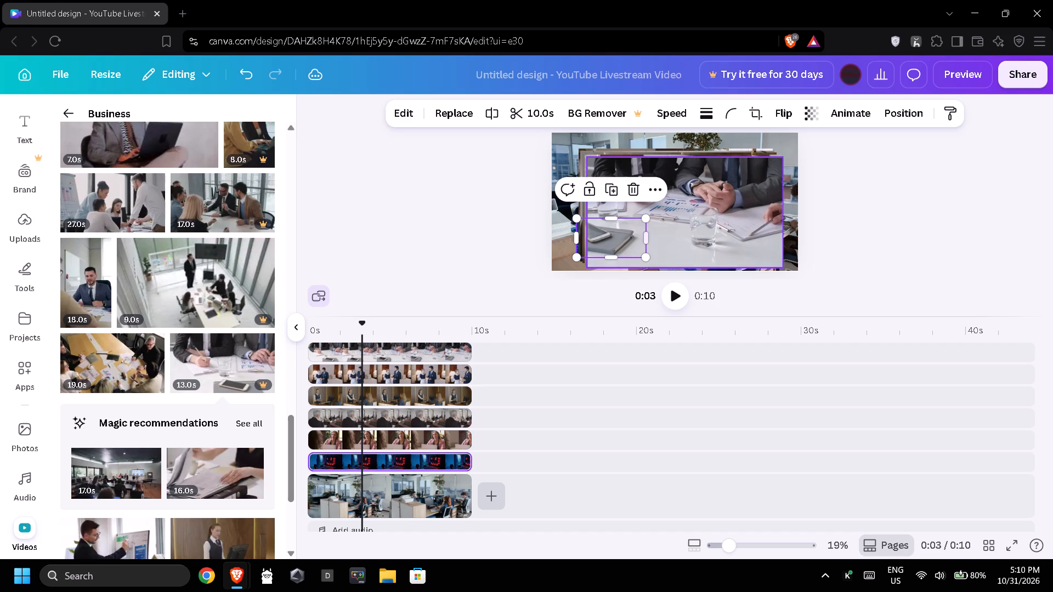
drag(607, 234, 589, 246)
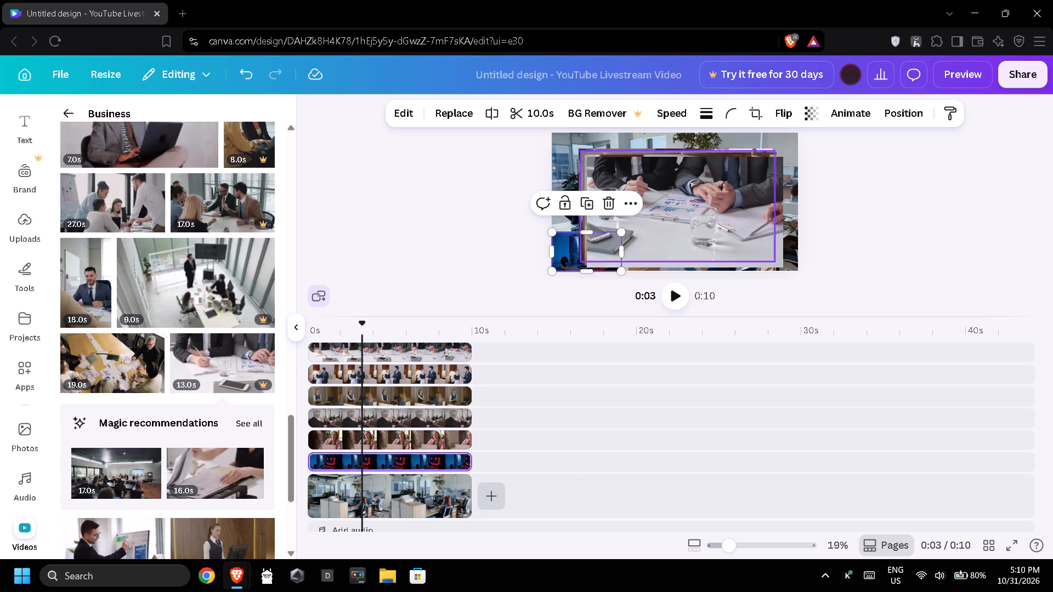
click(499, 240)
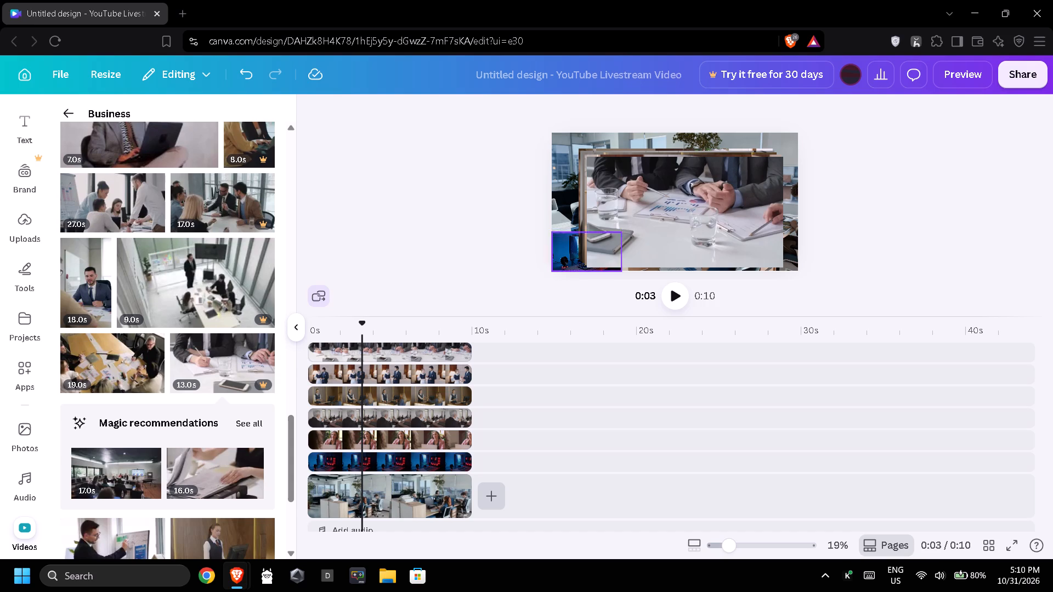
Shrink the pink blazer woman clip to about a fifth of the page width and place it in the page's bottom-right corner.
scroll(377, 370, down, 1)
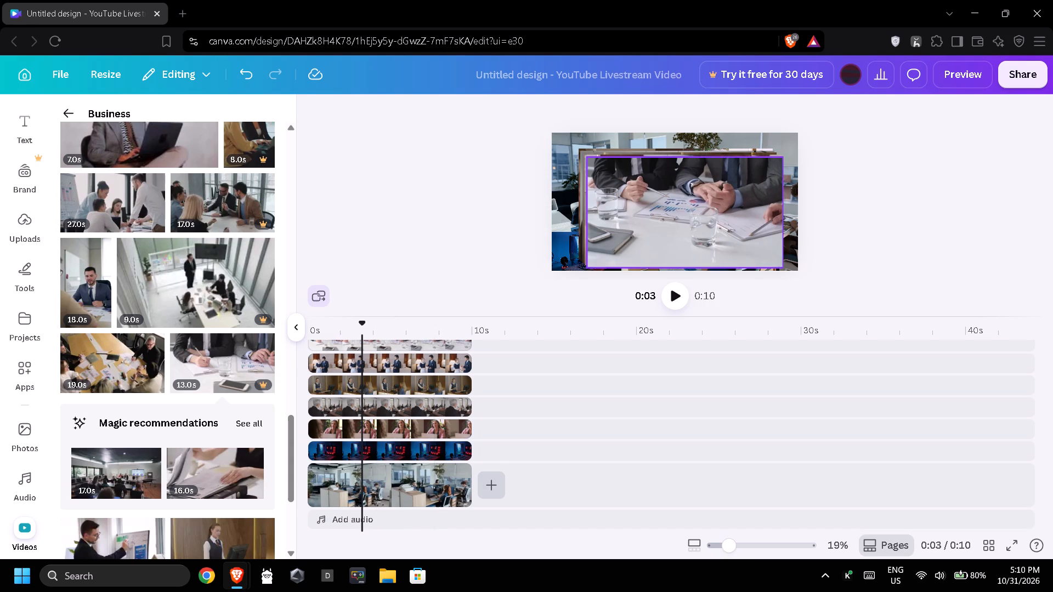
click(394, 445)
click(401, 426)
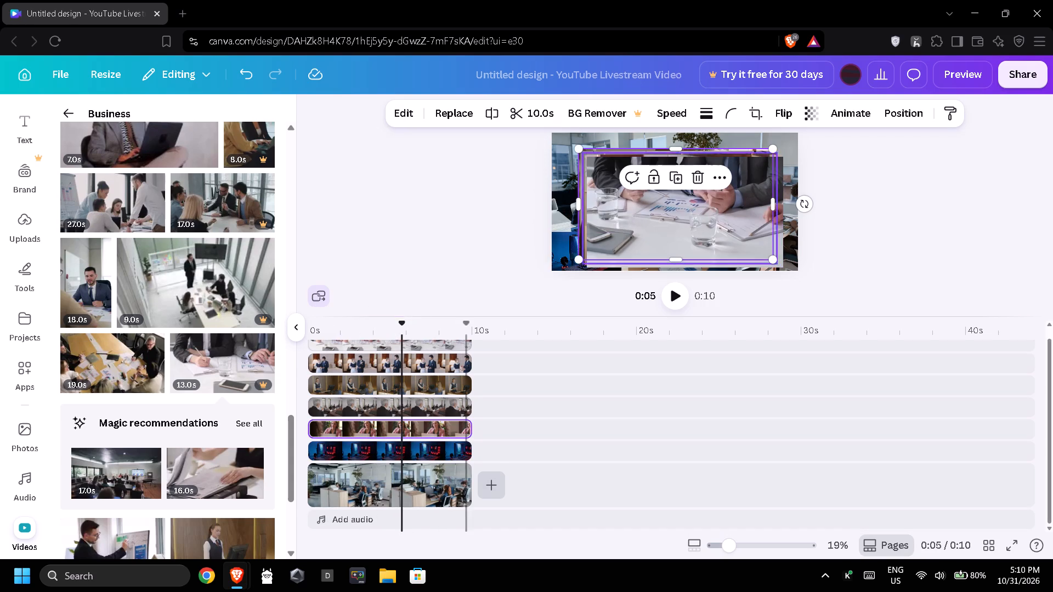
drag(579, 152, 652, 196)
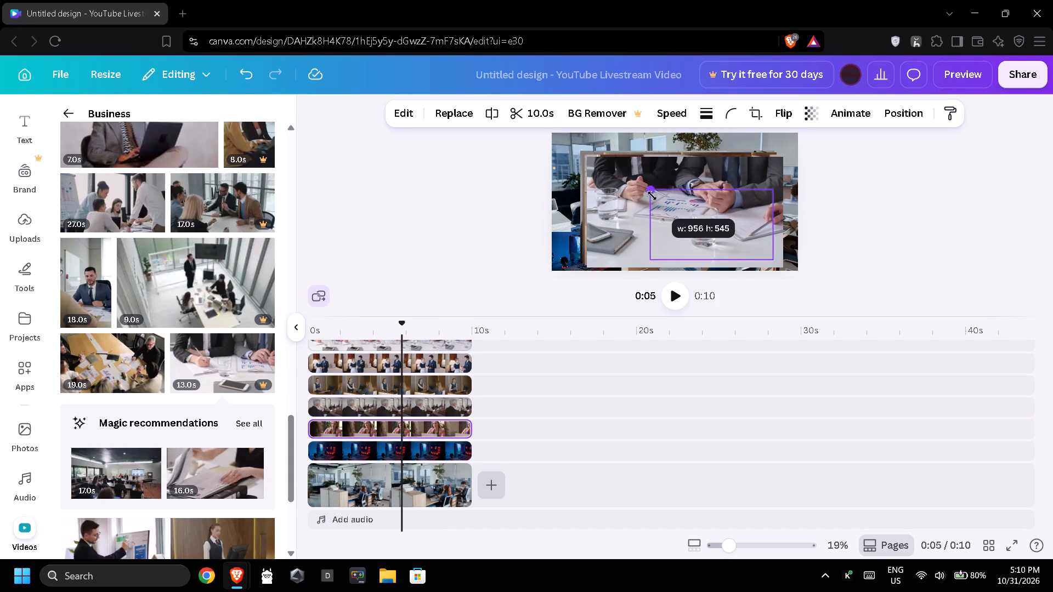
drag(652, 196, 702, 235)
drag(723, 242, 728, 242)
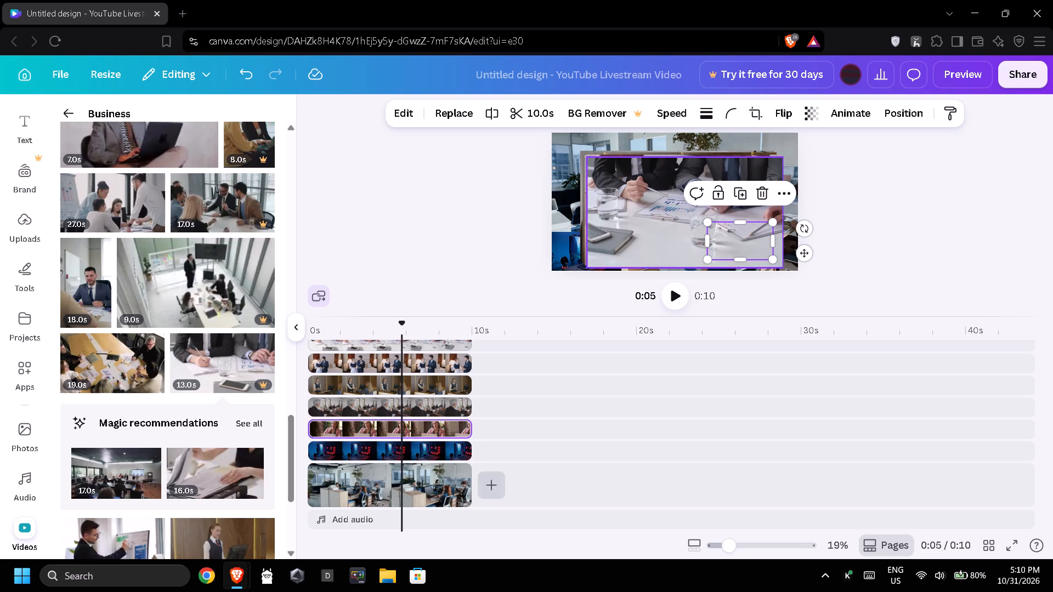
drag(728, 242, 750, 254)
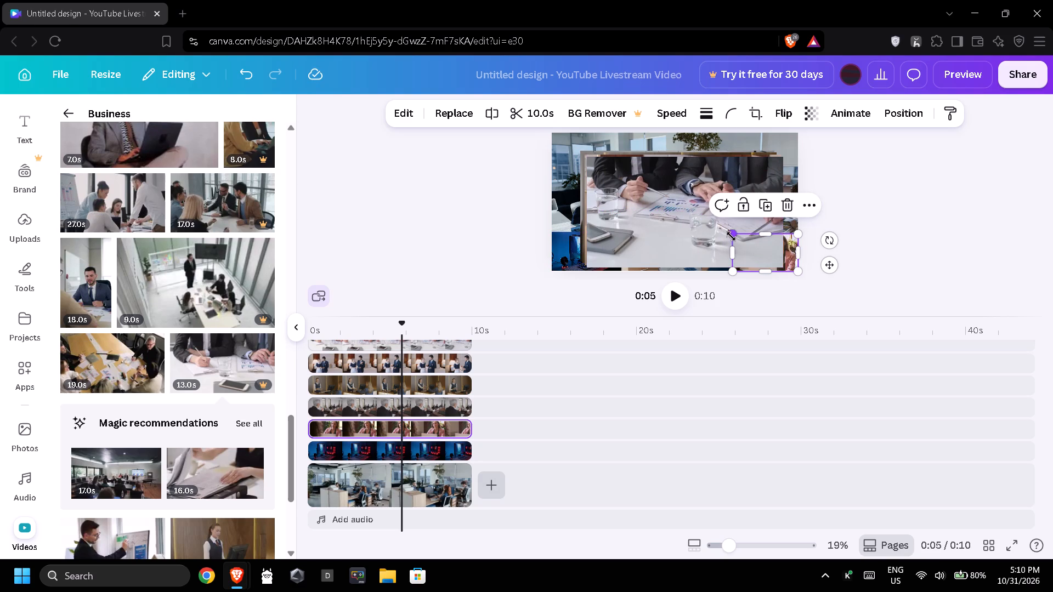
drag(731, 236, 746, 238)
click(745, 238)
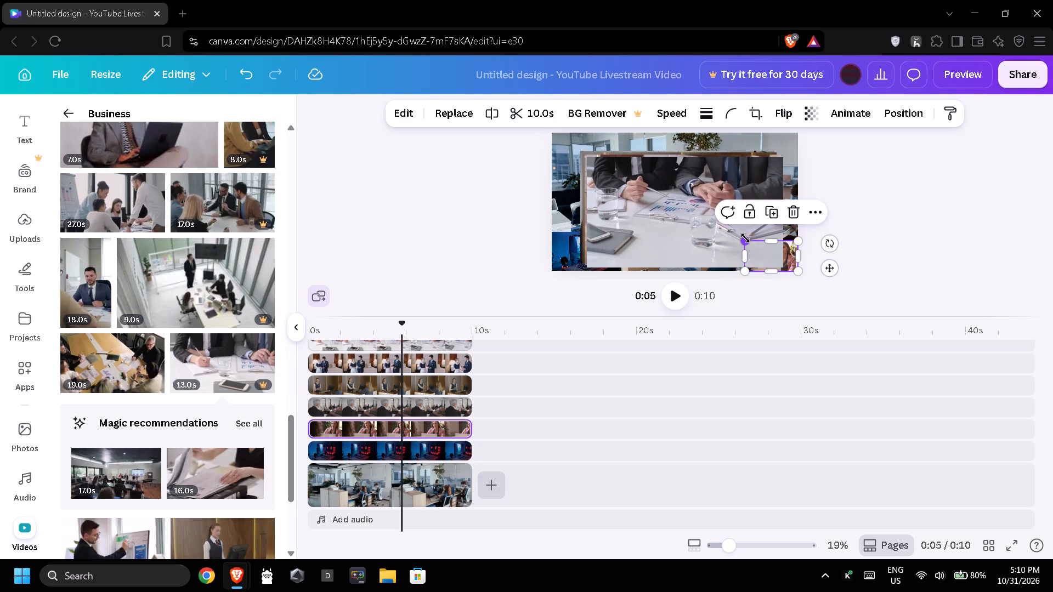
Shrink the desk charts clip to just under a quarter of the page width, near the page's top-right corner.
click(674, 239)
drag(586, 270, 710, 222)
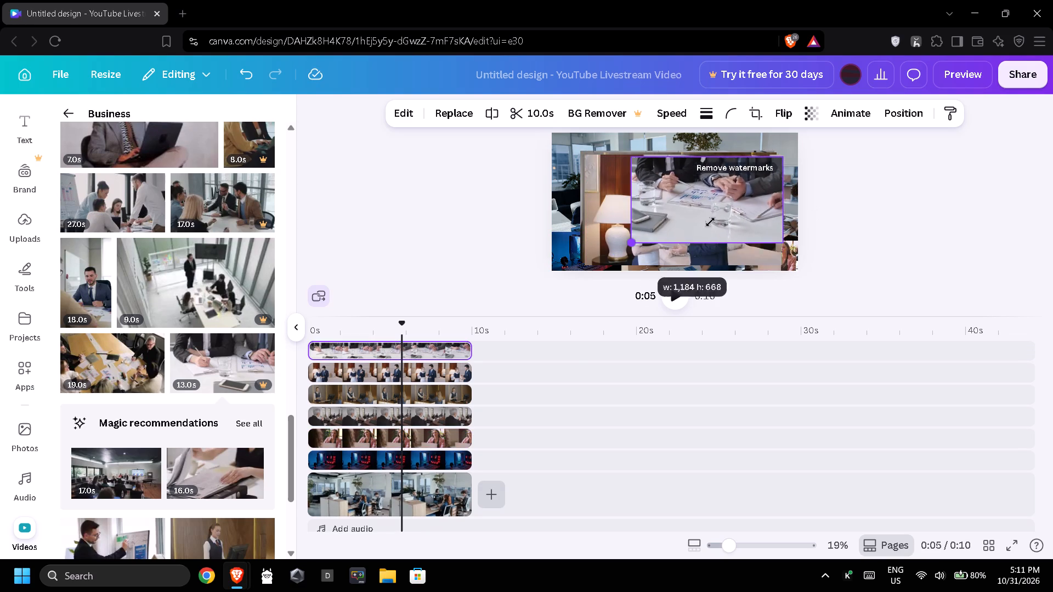
drag(710, 222, 736, 207)
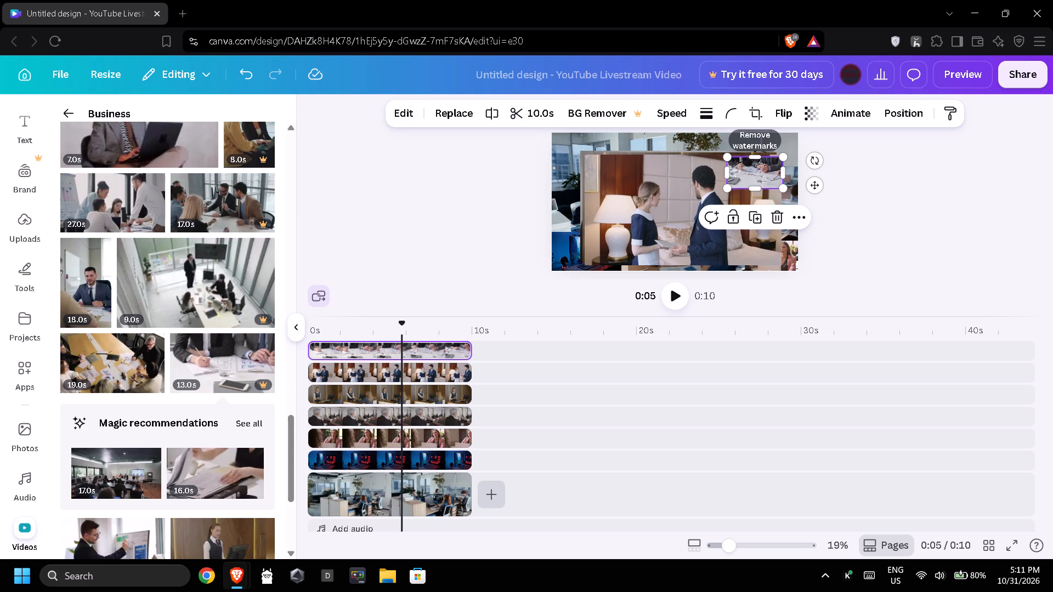
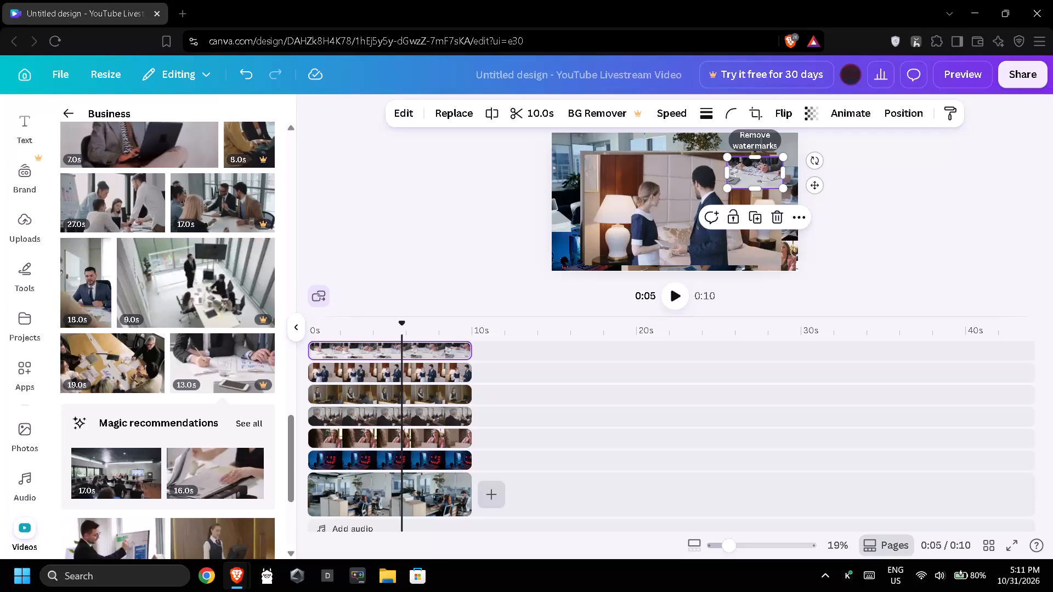
Shrink the clip of the grey-haired man in a meeting to a small thumbnail and place it in the canvas's top-right corner.
click(511, 377)
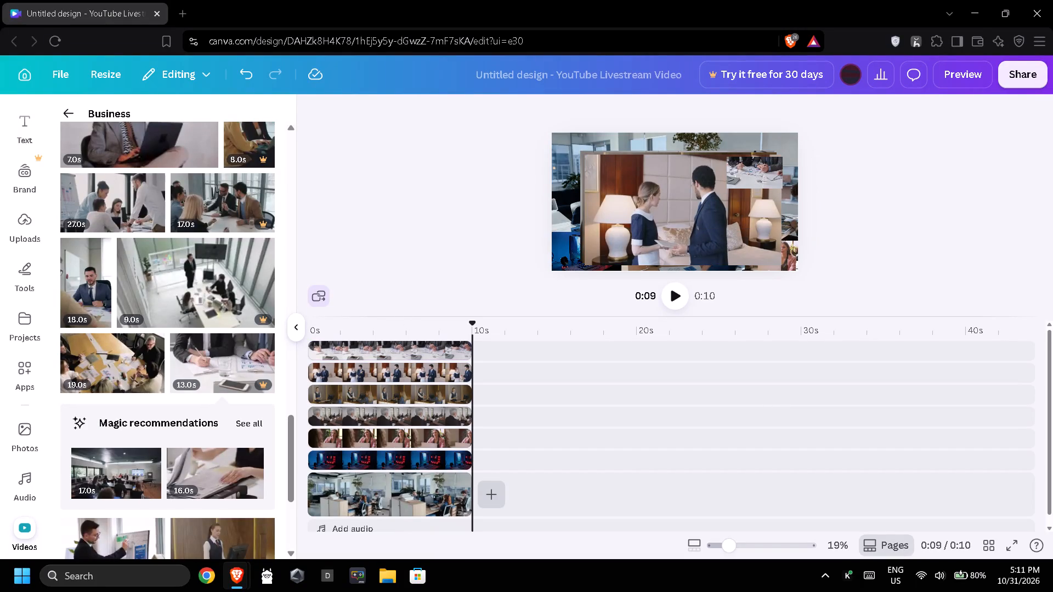
click(388, 437)
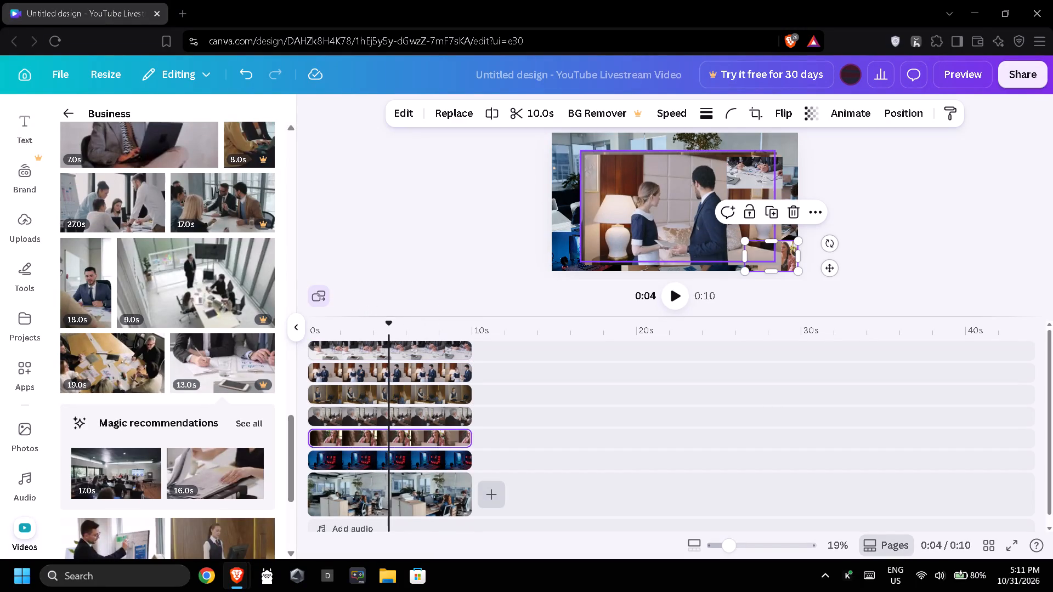
click(399, 466)
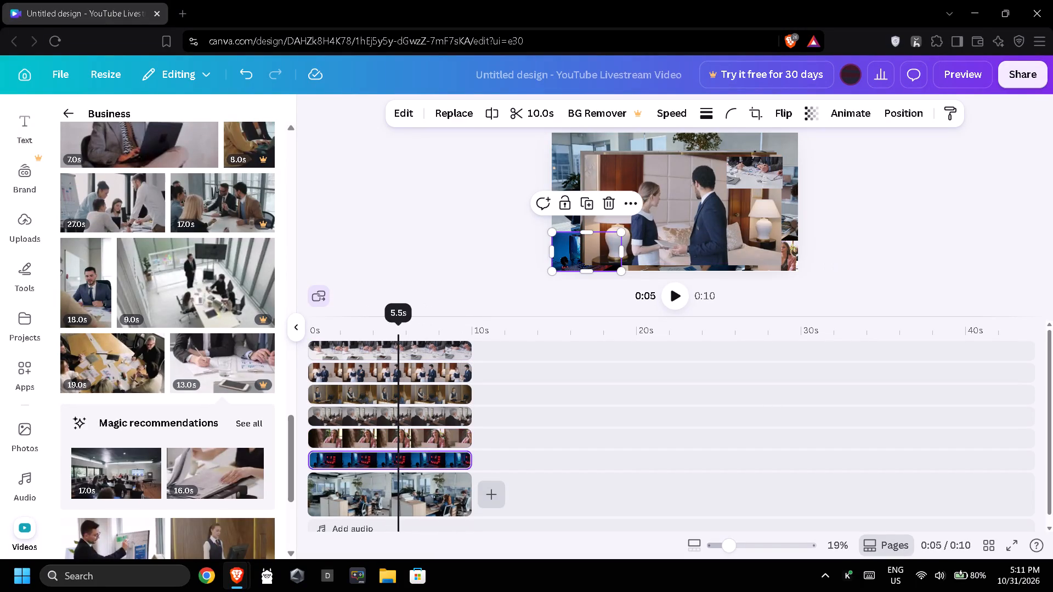
click(398, 447)
click(370, 413)
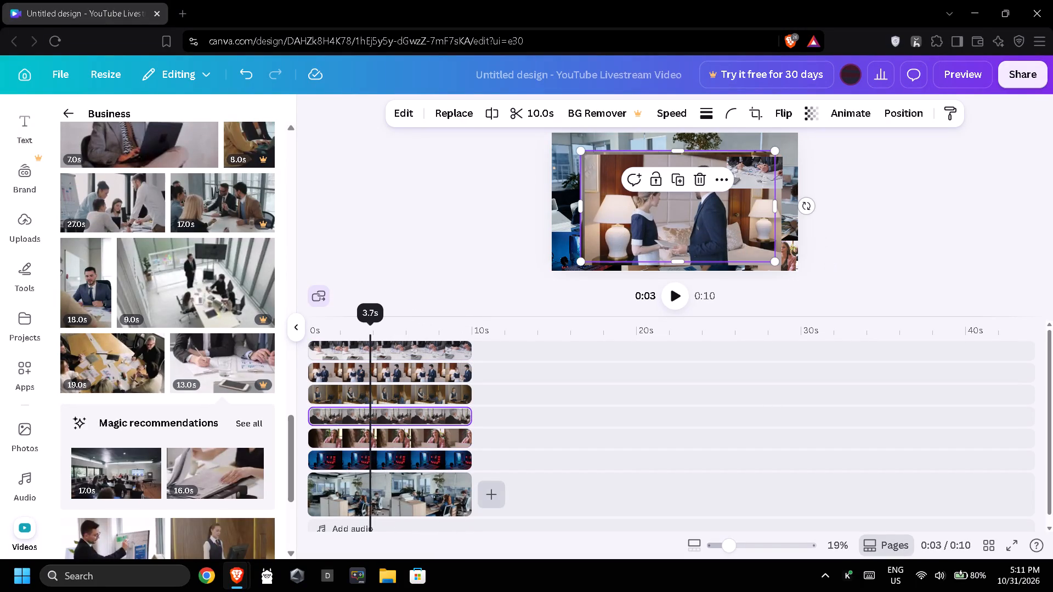
drag(582, 152, 584, 151)
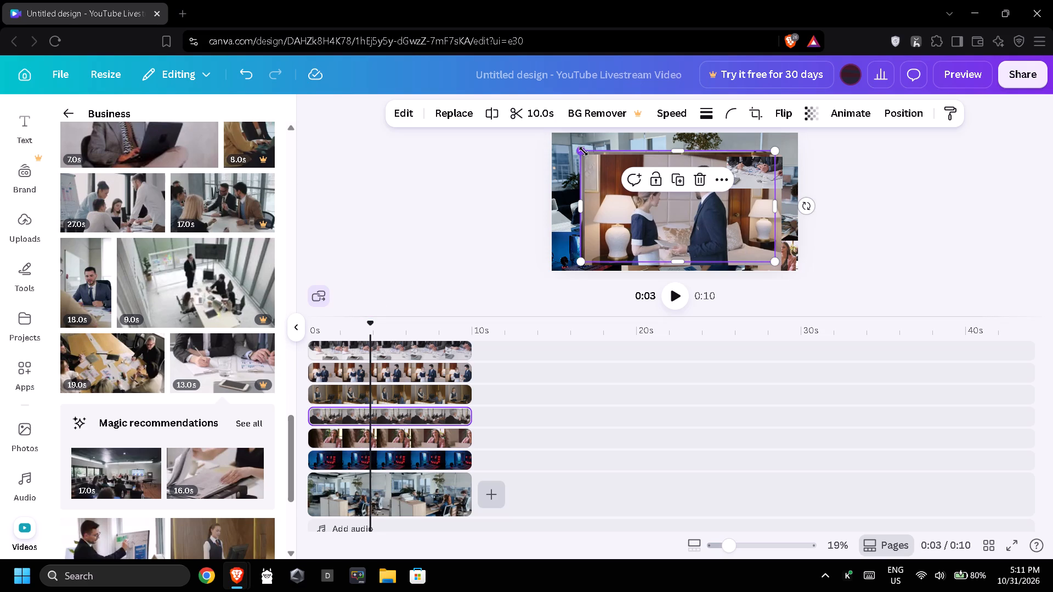
drag(584, 151, 712, 236)
drag(756, 248, 800, 174)
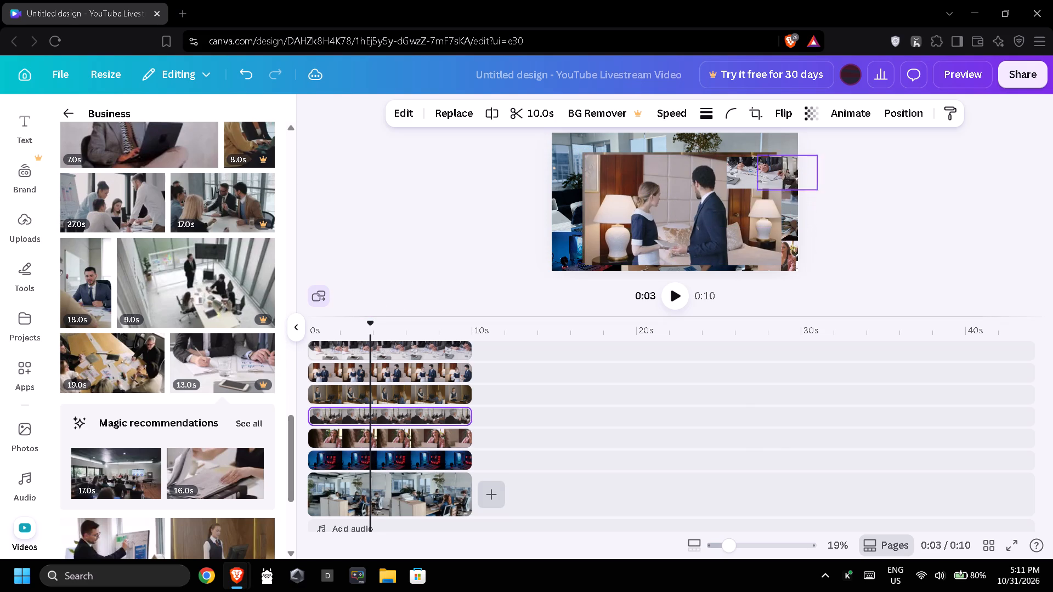
drag(800, 174, 778, 152)
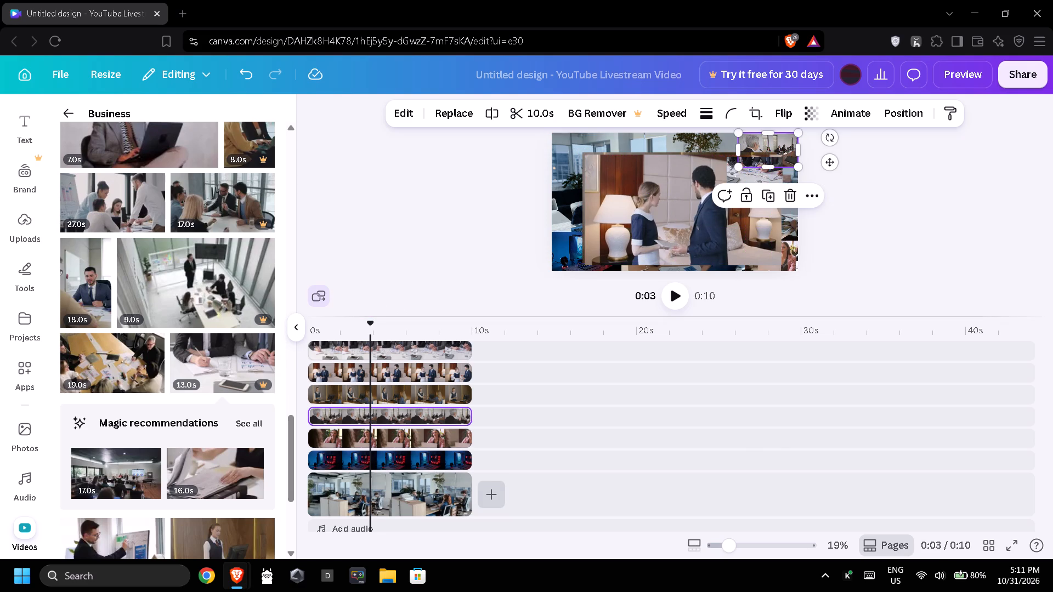
click(919, 228)
Shrink the clip of the woman in front of the brown wall and place it in the canvas's top-left corner.
click(394, 412)
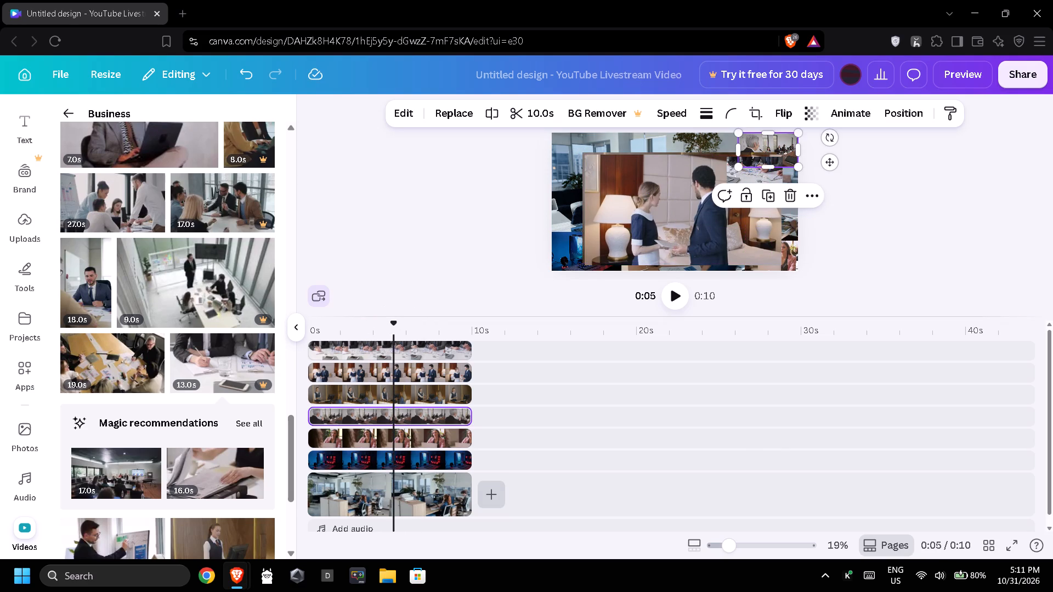
click(364, 391)
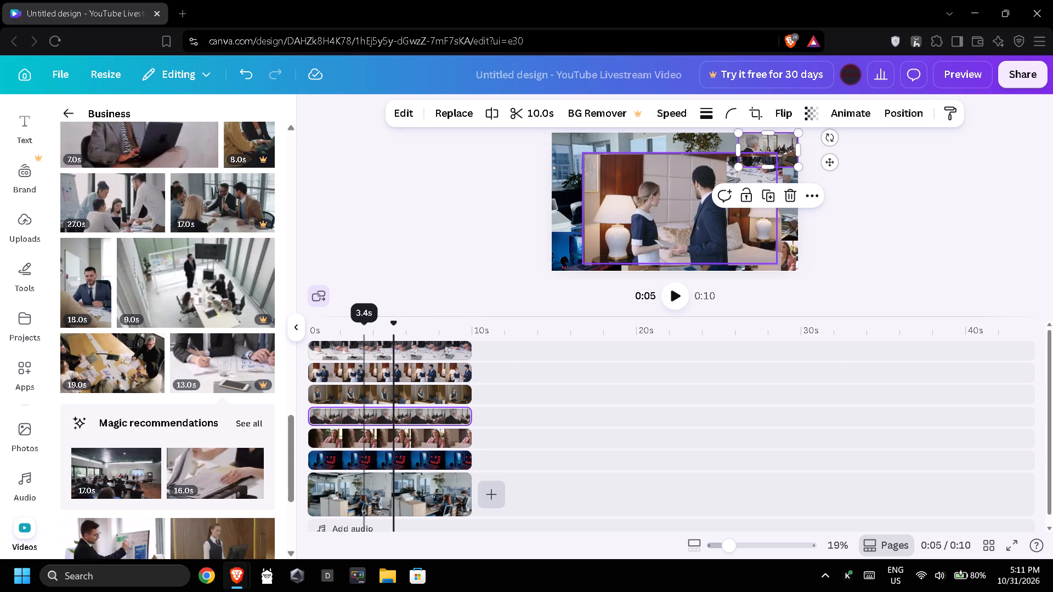
drag(779, 262, 648, 189)
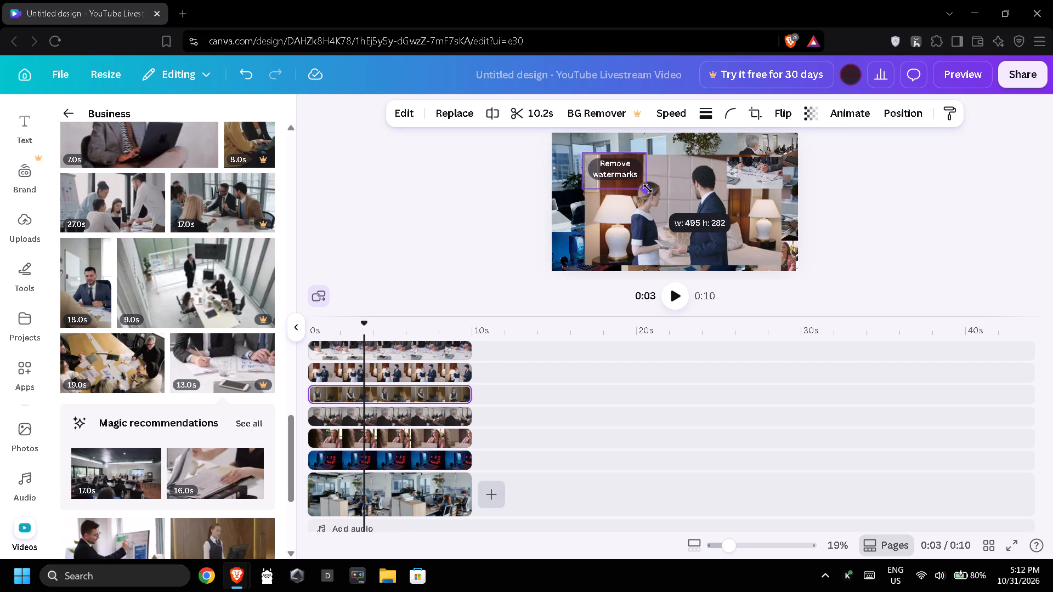
drag(648, 189, 630, 186)
drag(618, 173, 591, 160)
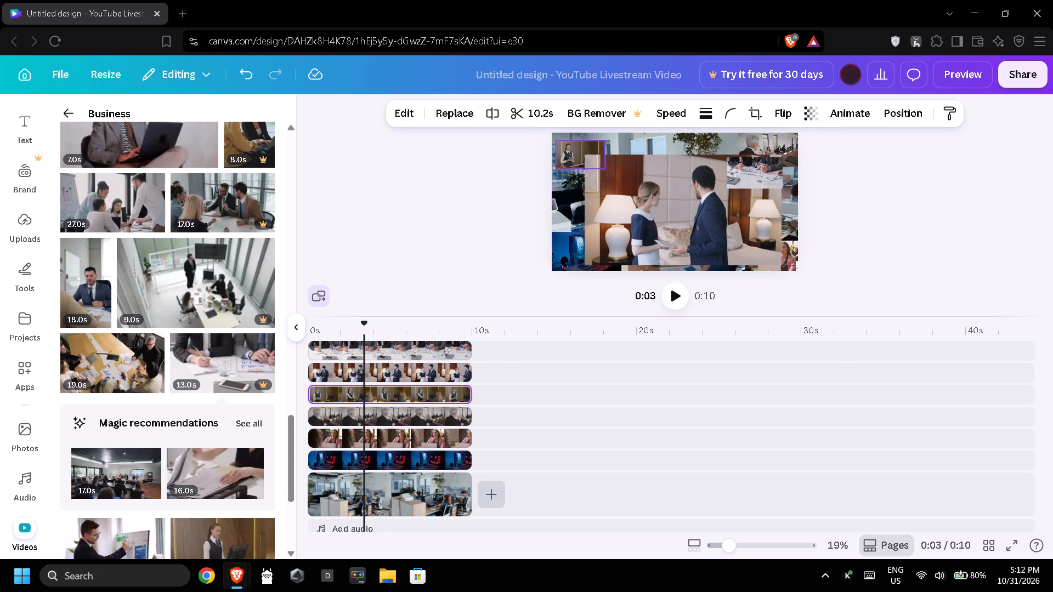
drag(591, 160, 589, 151)
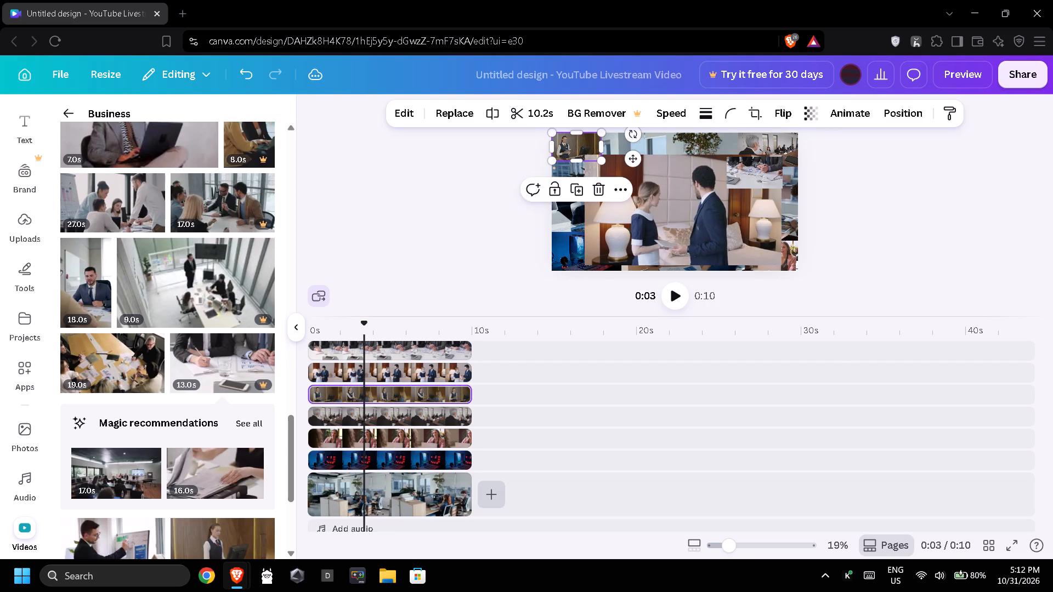
click(477, 175)
Shrink the hotel-room couple clip, place it directly below the top-left clip and crop its width to match that clip.
click(405, 386)
click(417, 366)
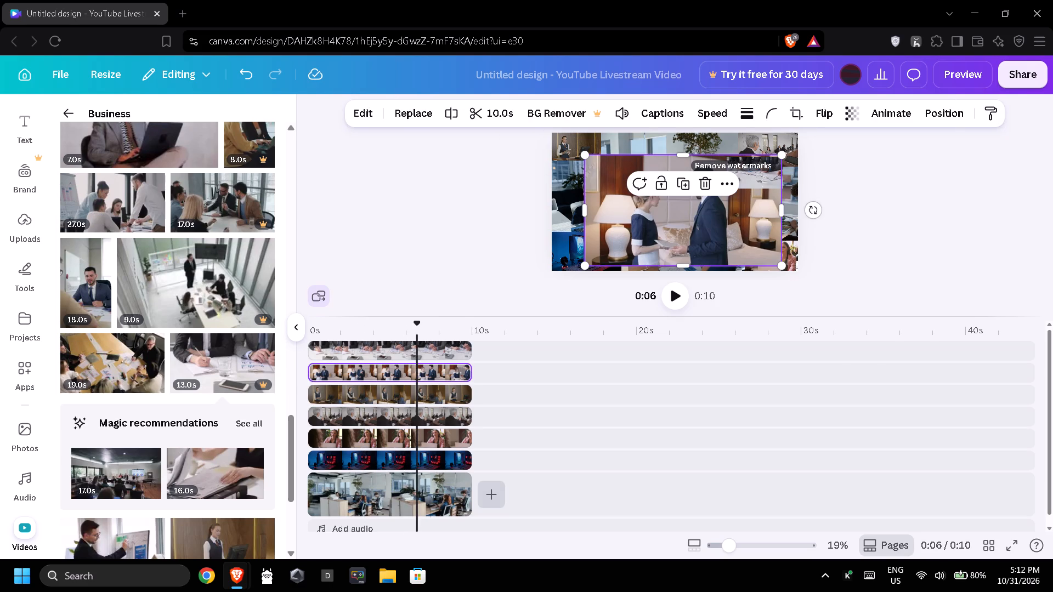
drag(781, 152, 669, 225)
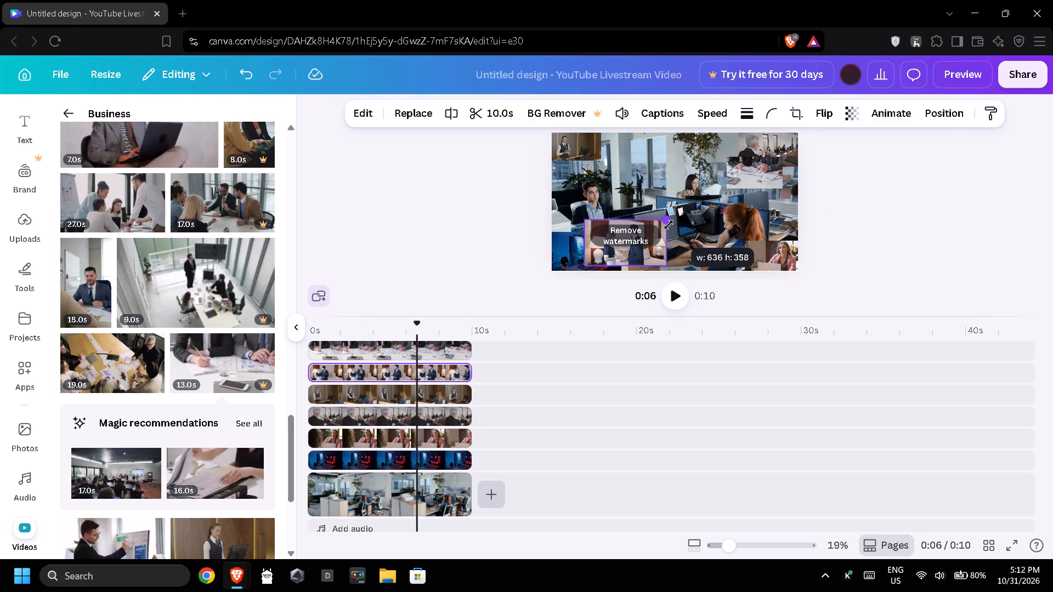
drag(669, 225, 658, 248)
click(500, 242)
drag(619, 254, 618, 241)
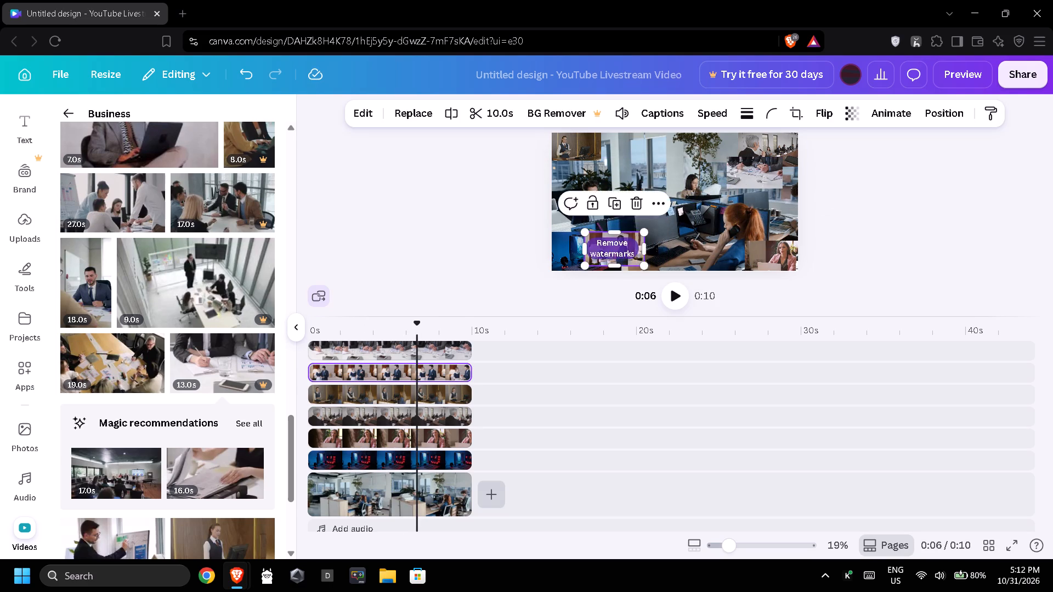
drag(618, 241, 588, 184)
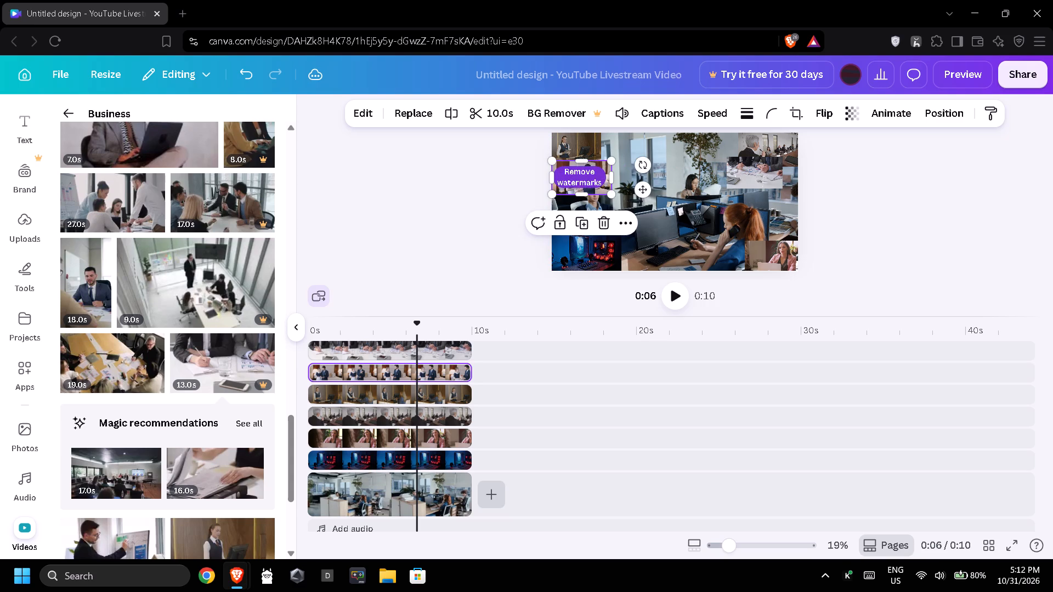
click(618, 179)
click(601, 177)
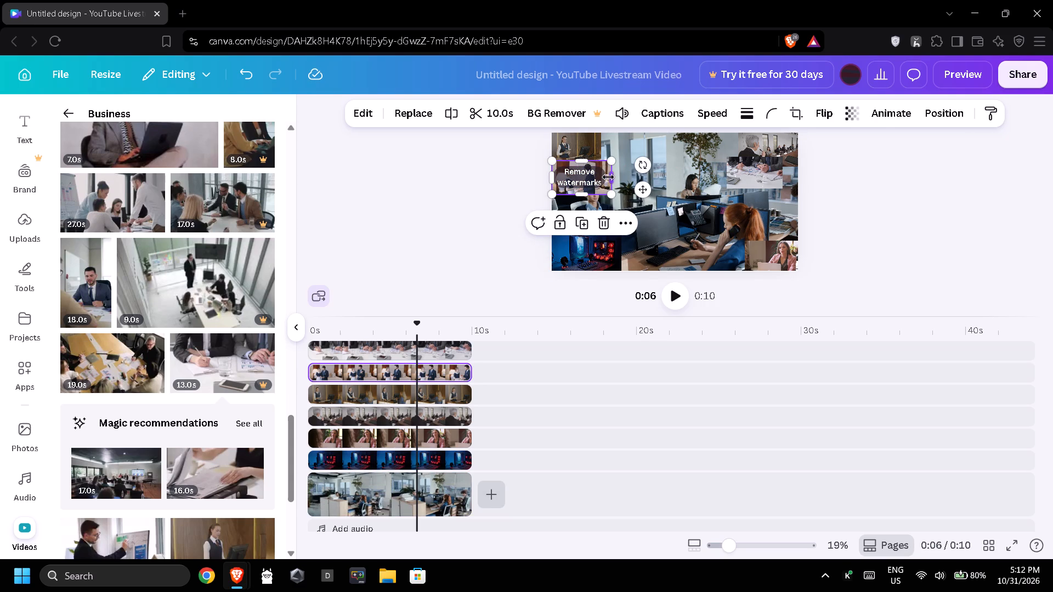
drag(610, 177, 601, 175)
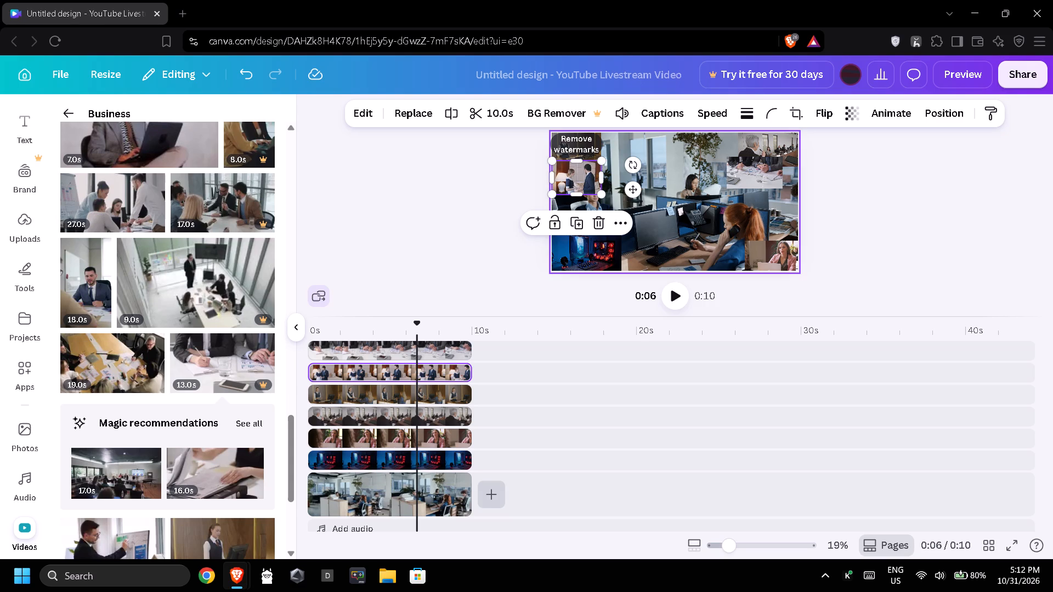
Move the paperwork clip directly below the top-right meeting clip and extend its outer side to the canvas's right edge.
click(576, 251)
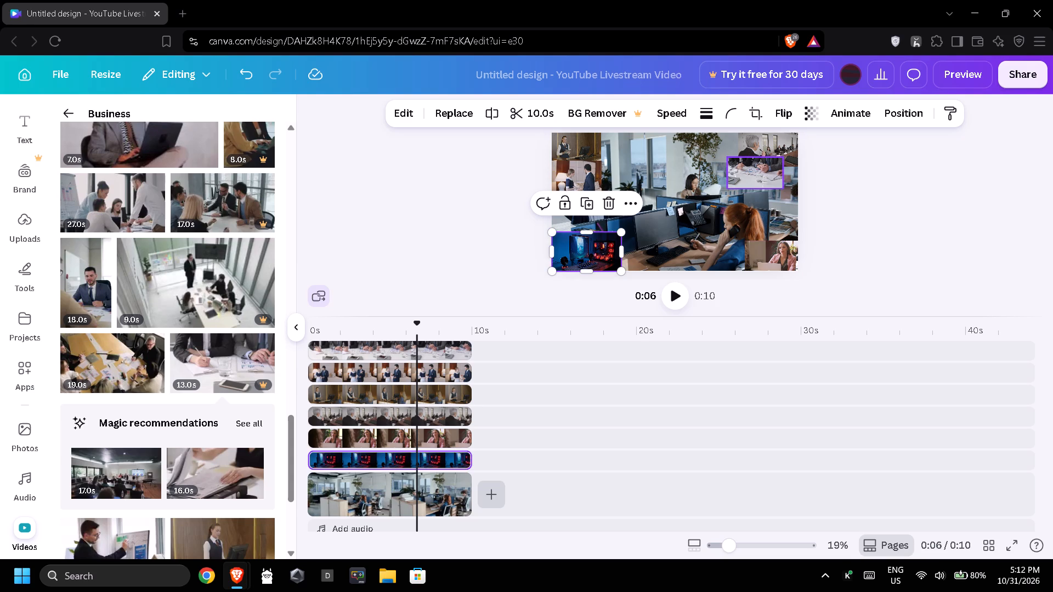
drag(766, 177, 767, 198)
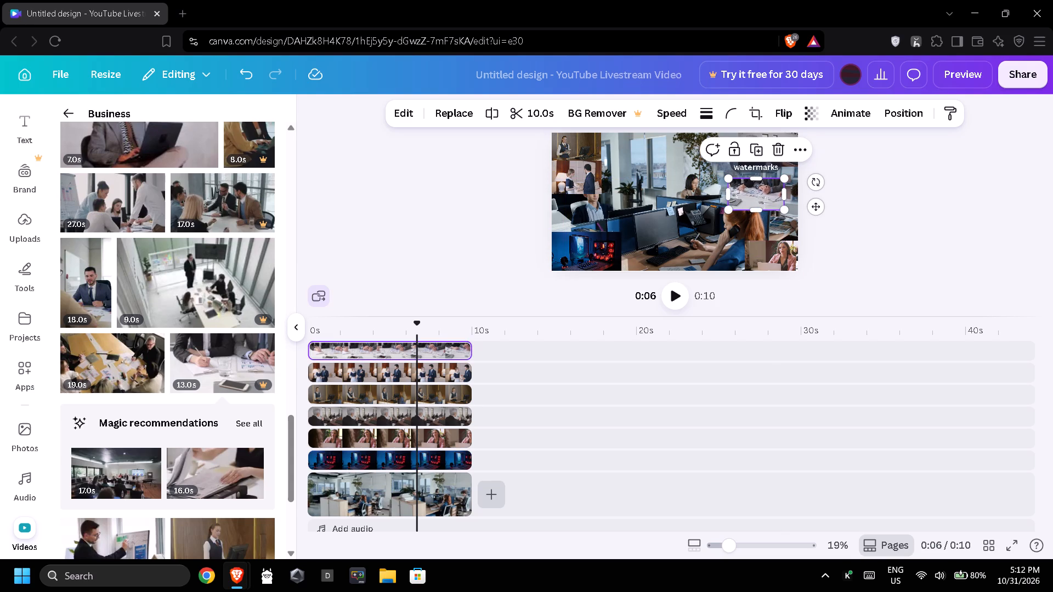
click(777, 196)
drag(763, 196, 776, 181)
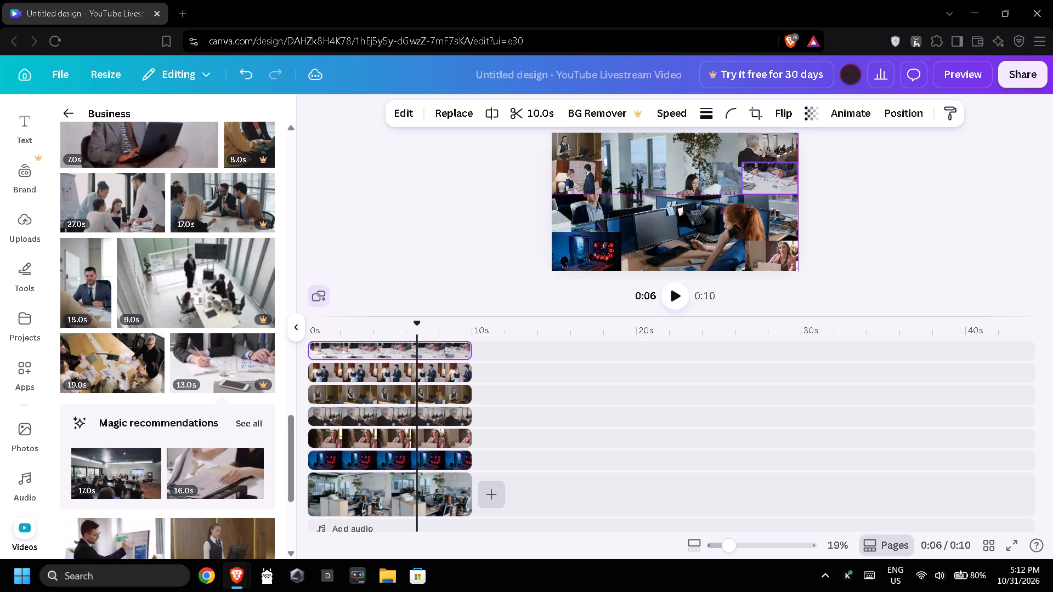
drag(776, 181, 771, 185)
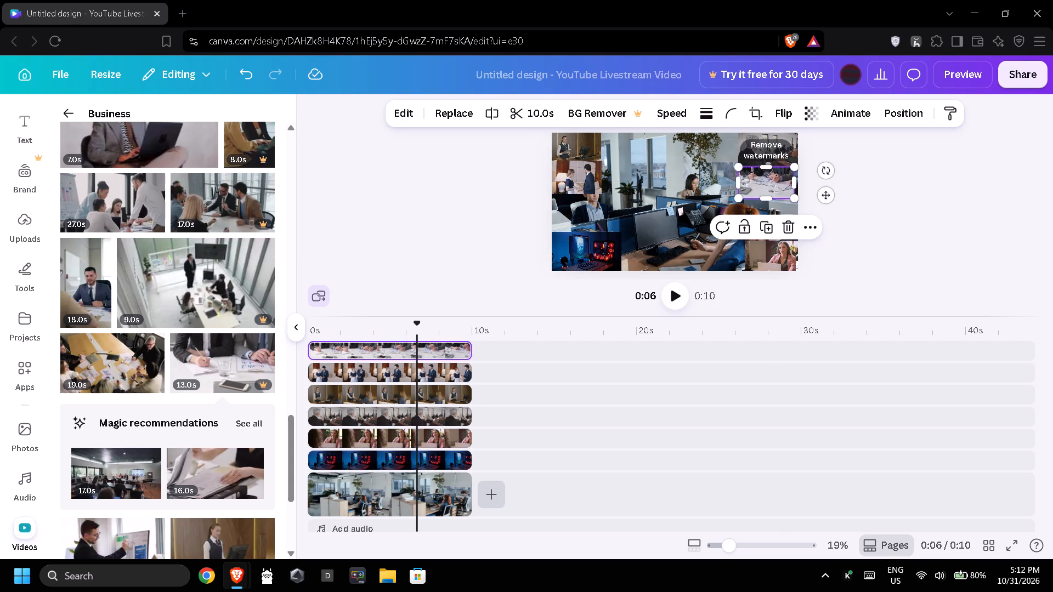
drag(791, 188, 797, 188)
click(817, 212)
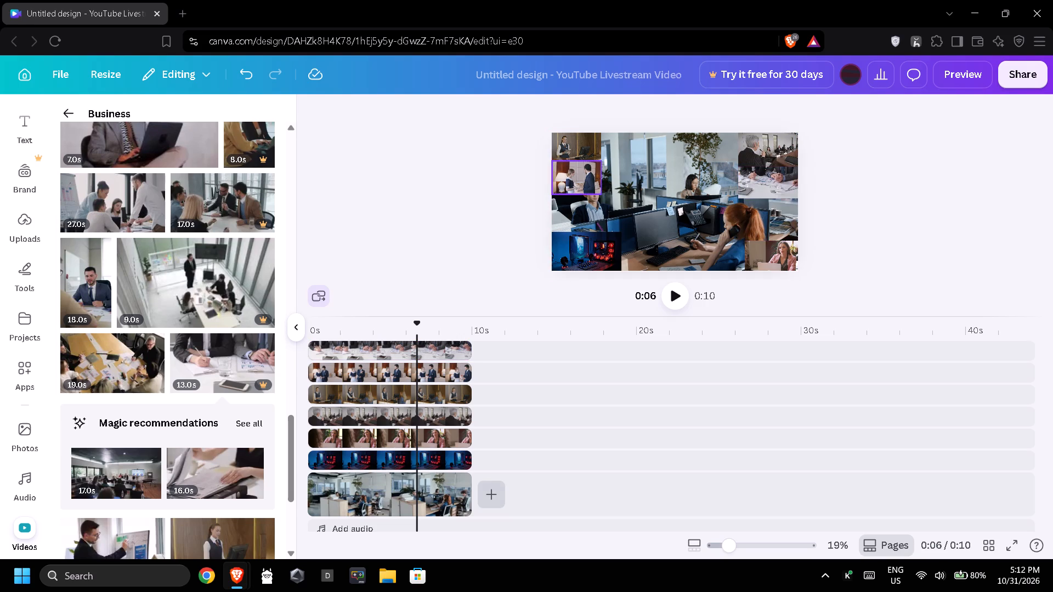
Widen the top-left clip of the woman in front of the brown wall slightly toward the canvas centre.
click(574, 146)
drag(601, 145, 605, 145)
click(586, 166)
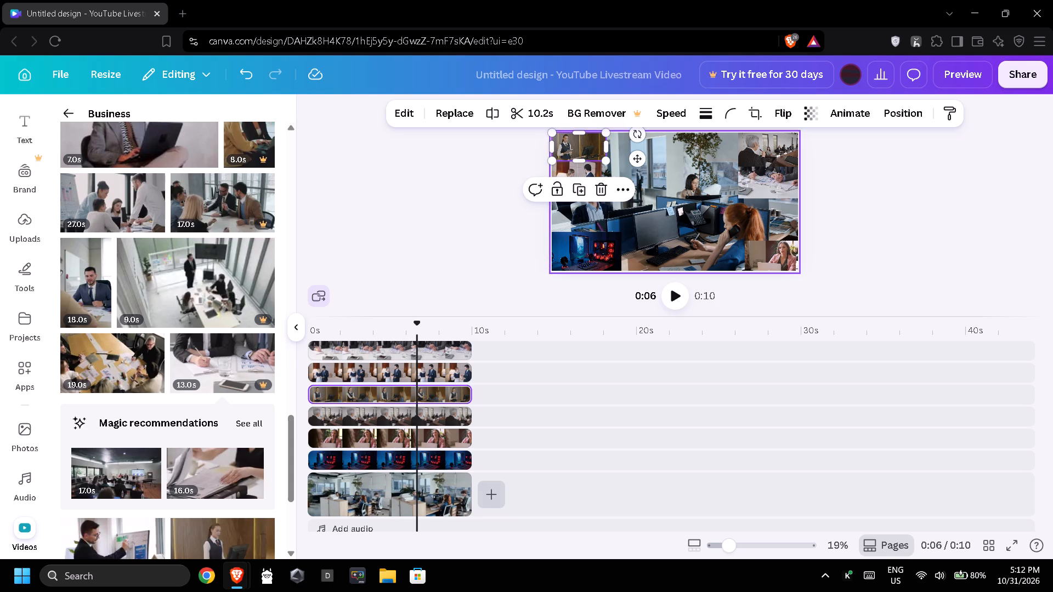
click(486, 217)
Widen the hotel-room couple clip to match the clip above it, and move it slightly down along the canvas's left edge.
click(576, 173)
drag(601, 177, 605, 177)
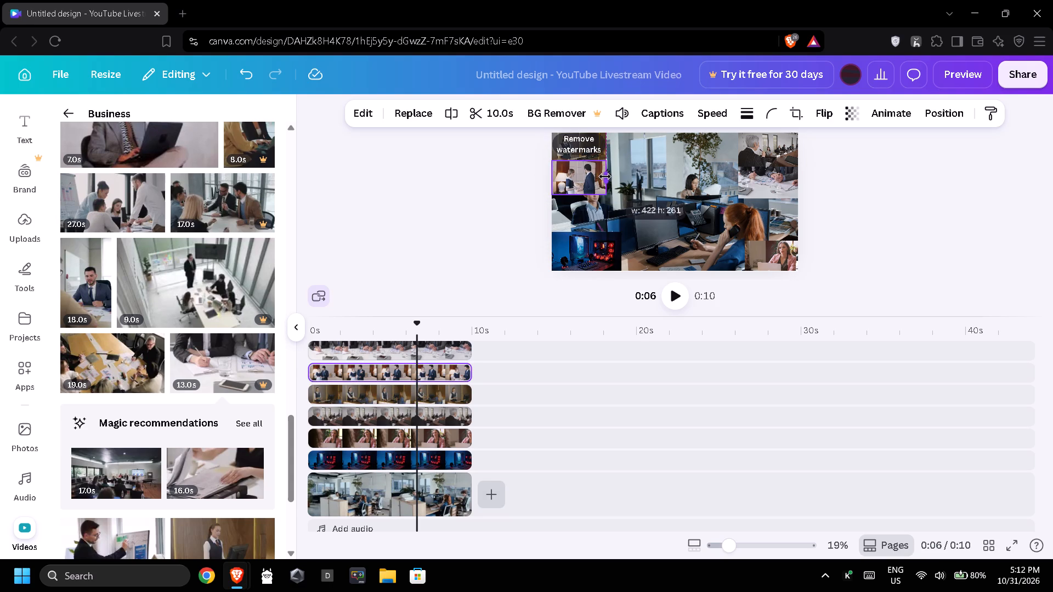
drag(605, 177, 606, 177)
drag(586, 177, 587, 182)
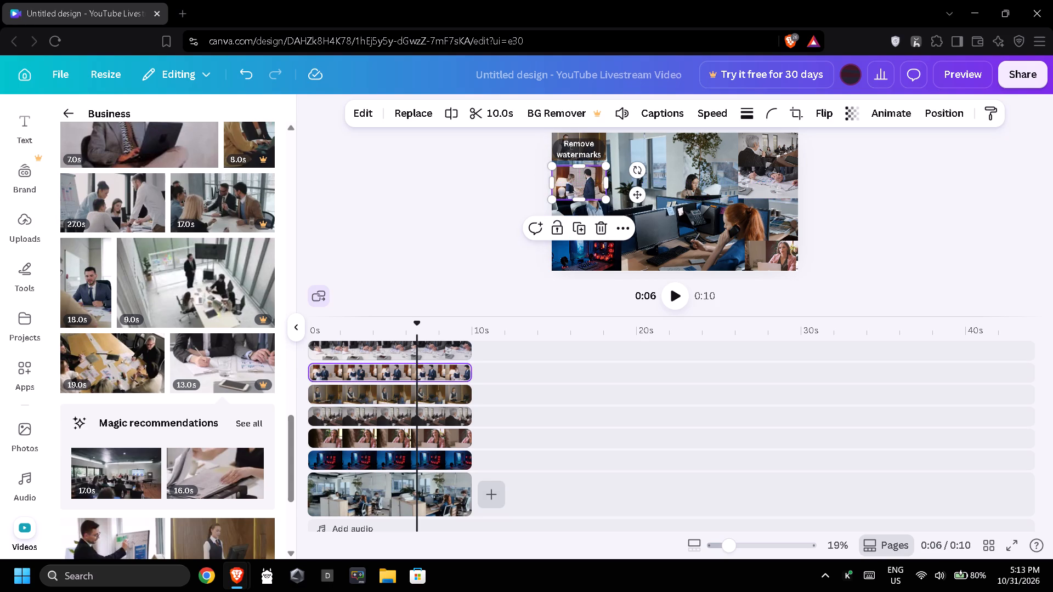
click(508, 153)
Extend the bottom edge of the top-left clip down until it meets the hotel-room couple clip.
click(576, 144)
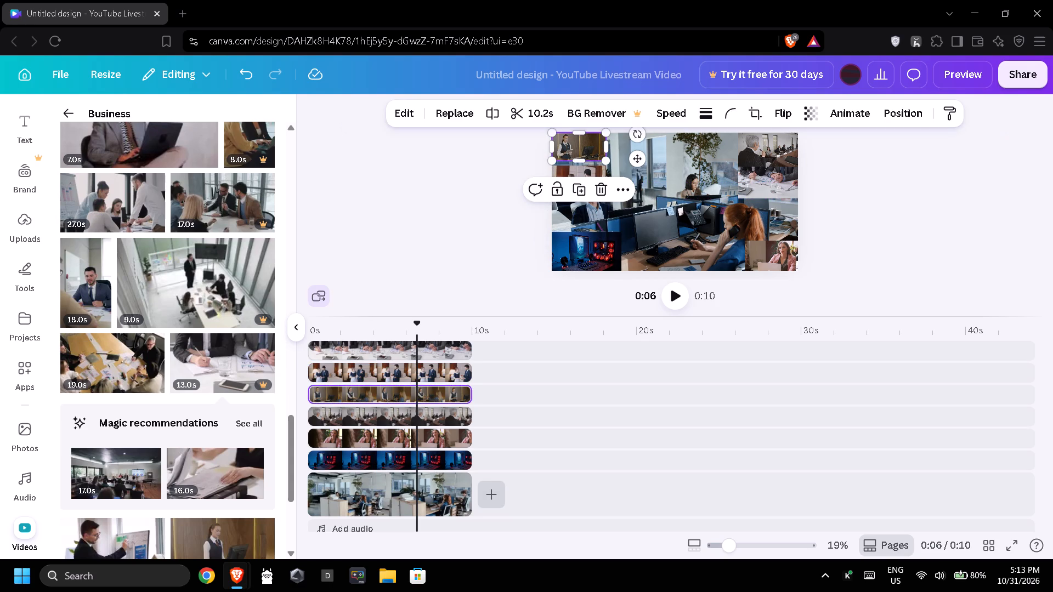
click(582, 157)
click(487, 183)
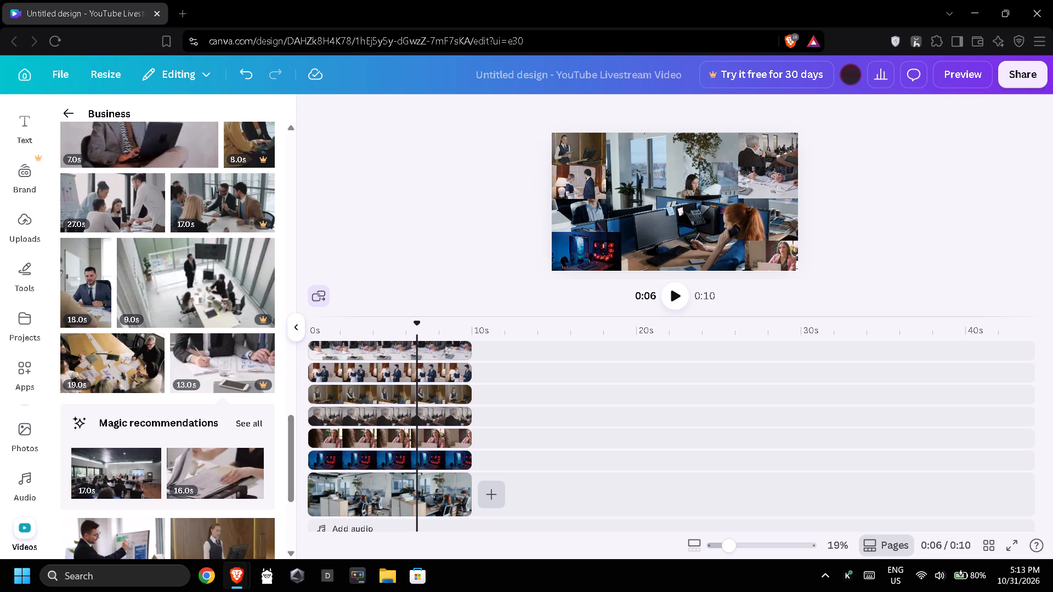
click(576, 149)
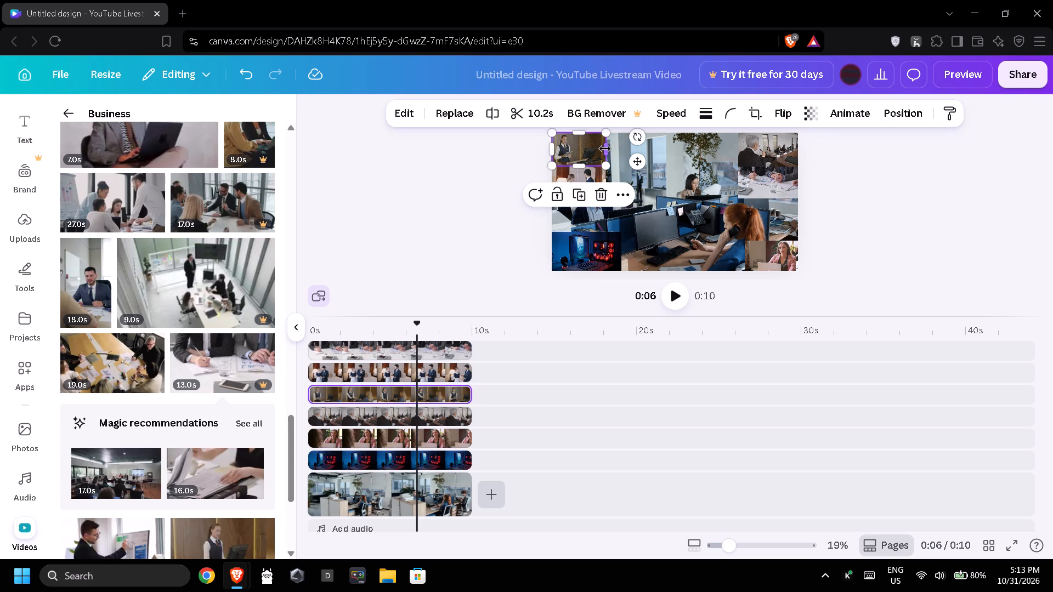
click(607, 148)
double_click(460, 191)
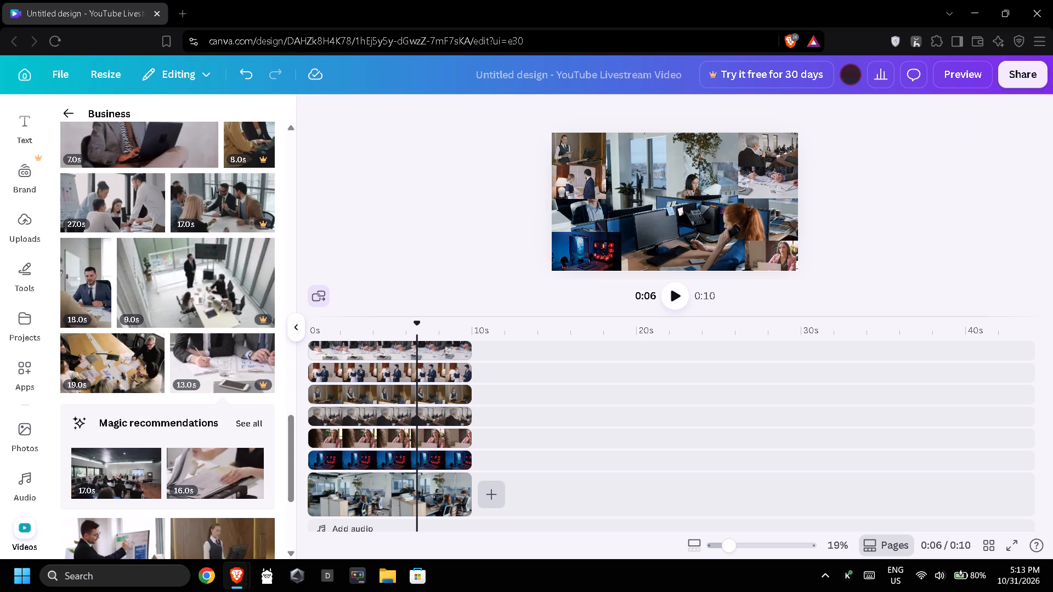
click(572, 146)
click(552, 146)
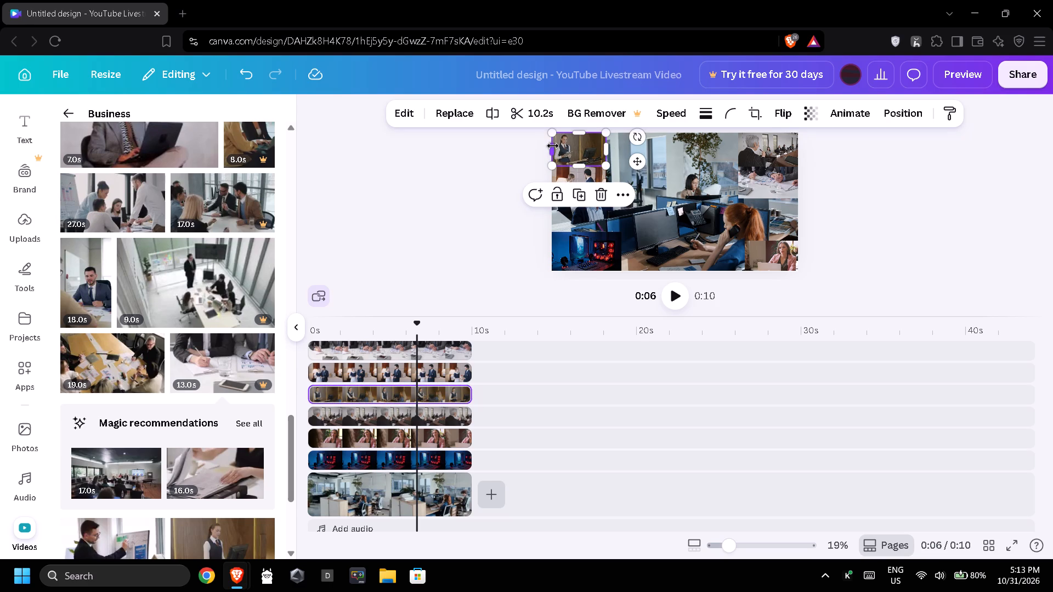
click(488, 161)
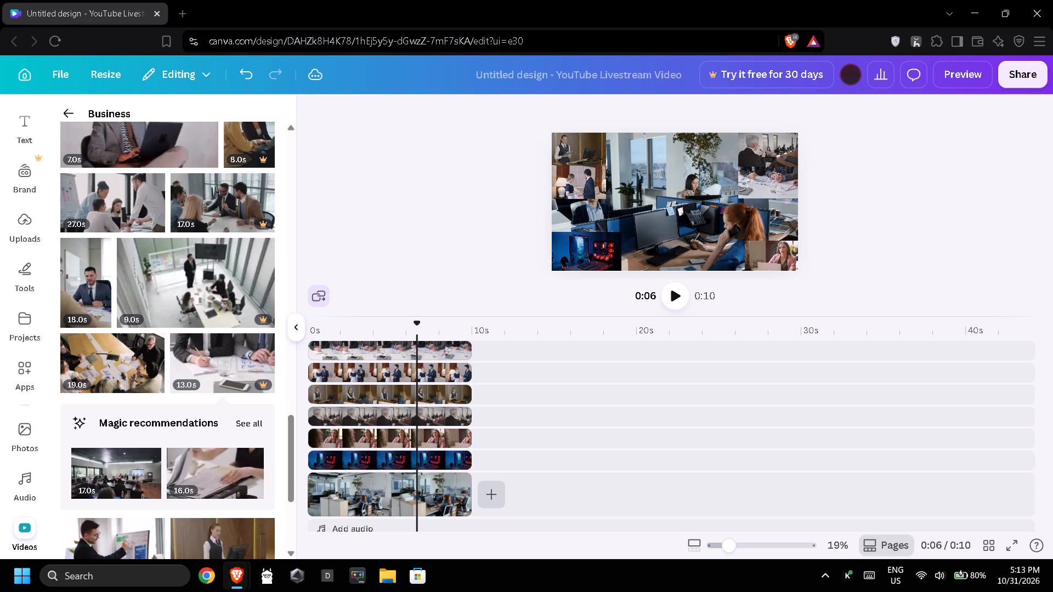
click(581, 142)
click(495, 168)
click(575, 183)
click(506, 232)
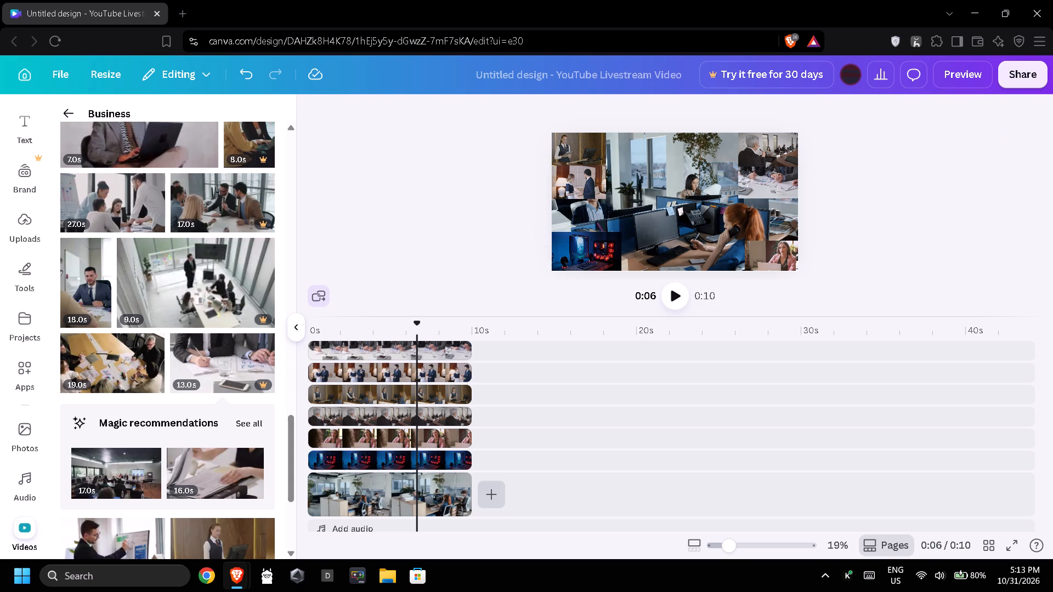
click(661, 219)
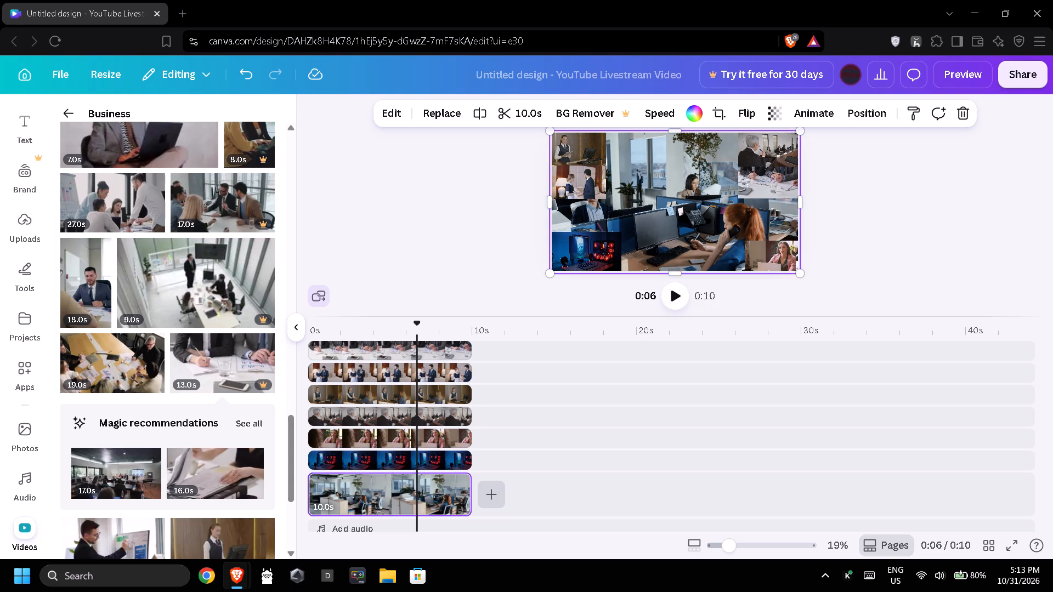
Make the office background video roughly half transparent.
click(783, 107)
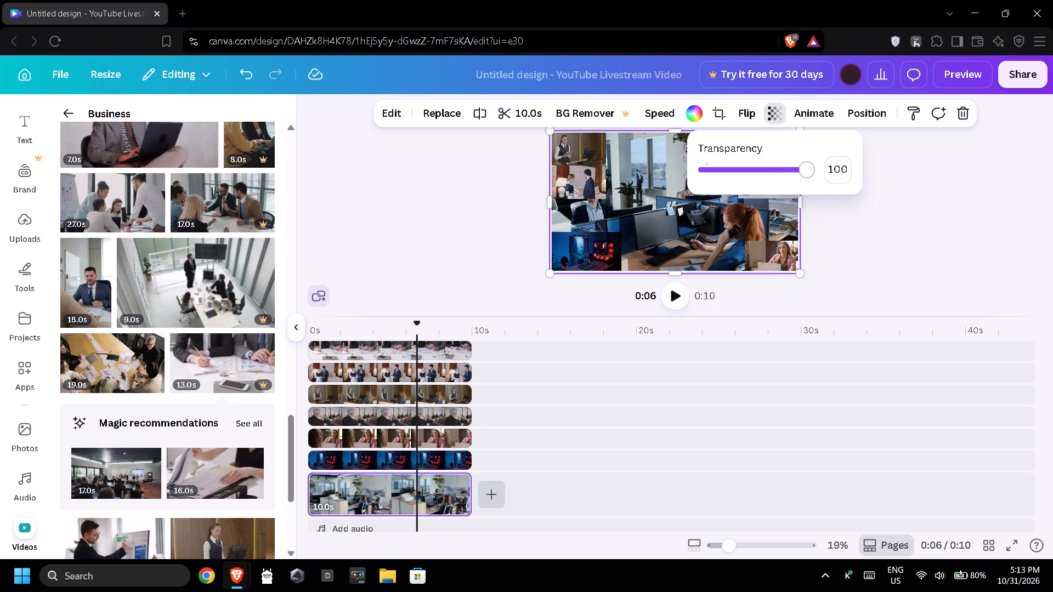
click(746, 163)
click(448, 198)
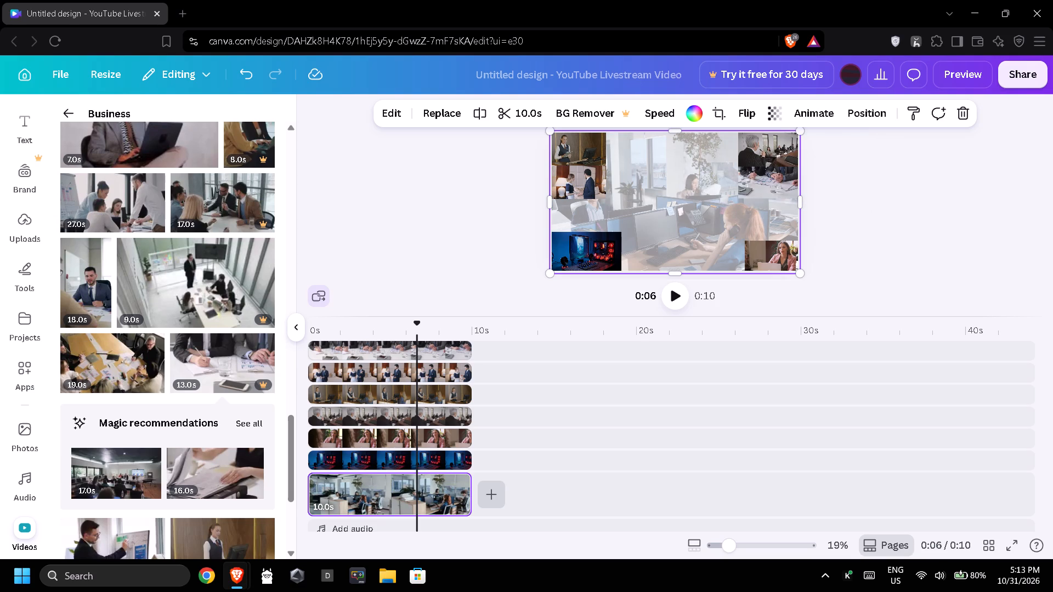
Widen the bottom-right clip of the woman with a laptop to about 466 and raise its top edge level with the bottom-left clip.
click(768, 259)
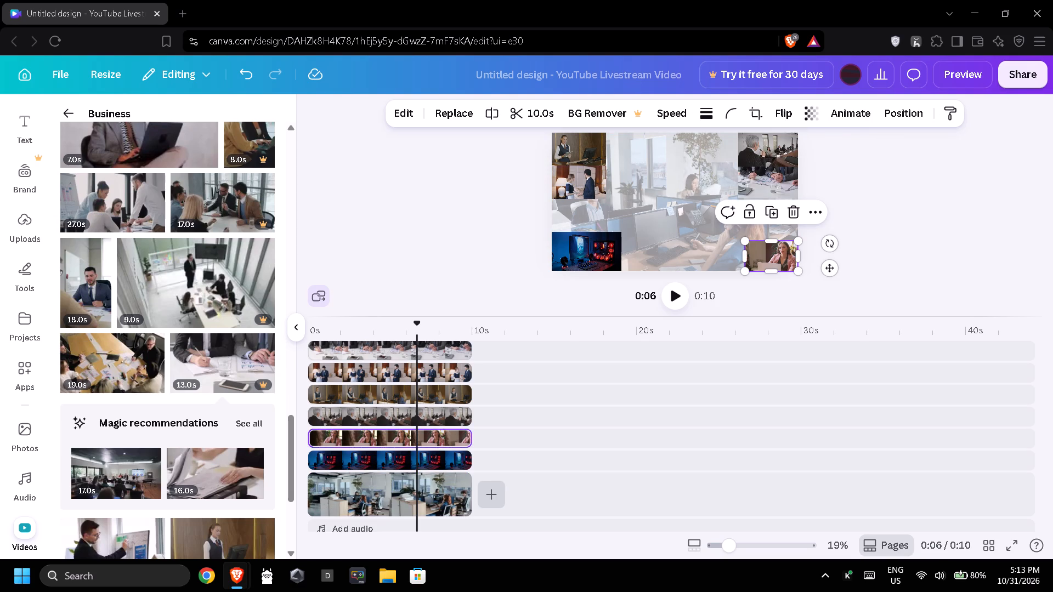
drag(746, 255, 739, 254)
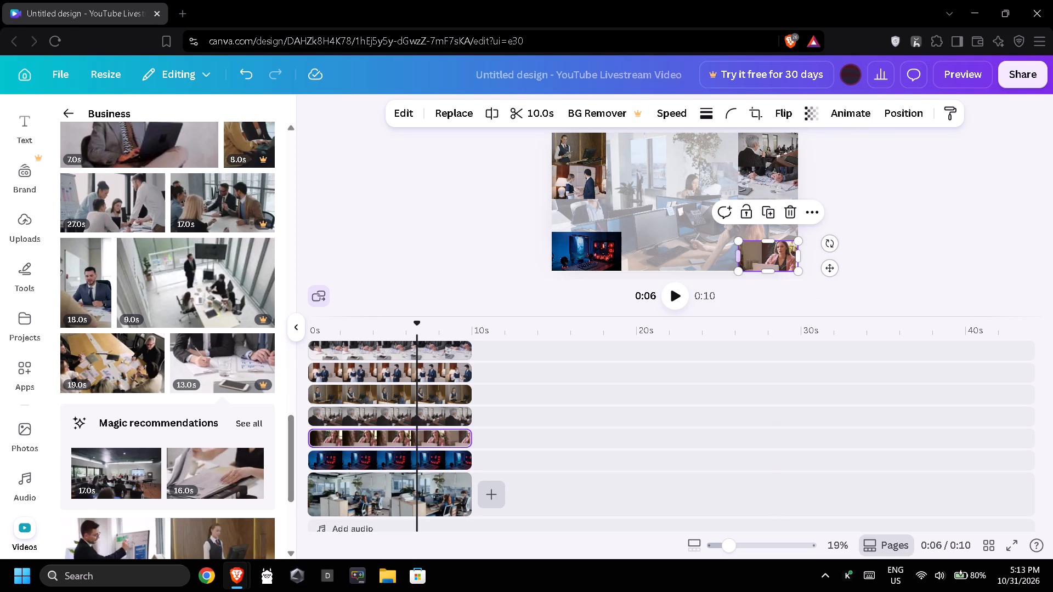
drag(763, 245, 763, 242)
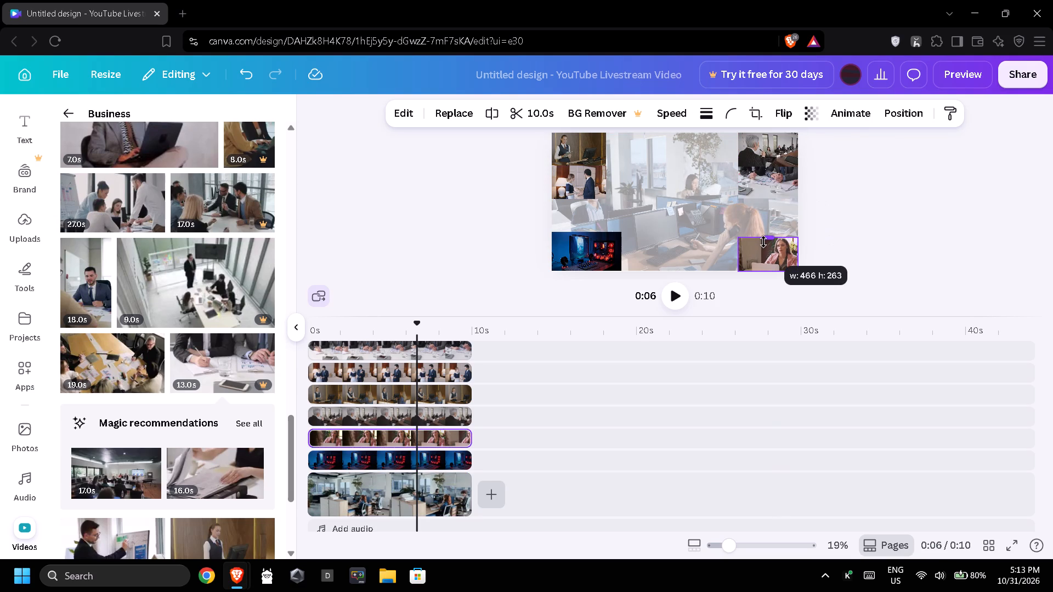
drag(763, 242, 763, 232)
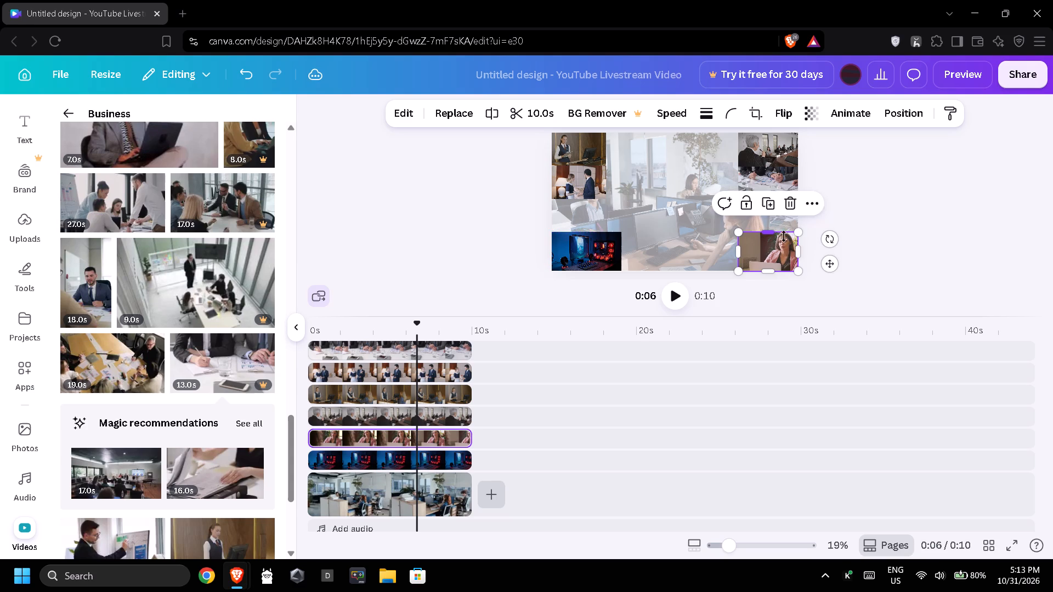
double_click(944, 233)
click(658, 204)
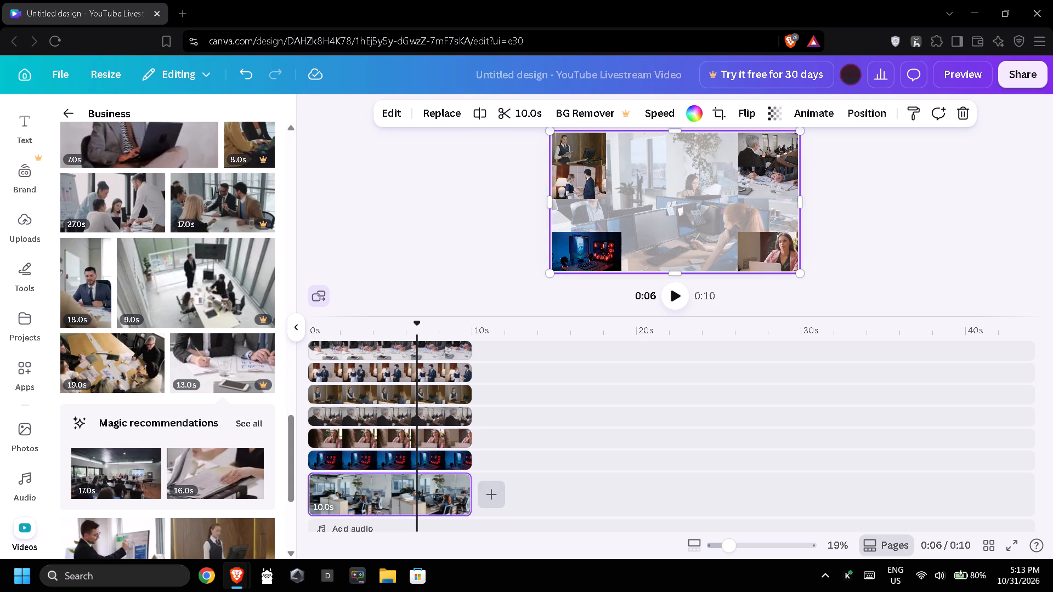
Move the hotel-room couple clip down to midway between the top-left and bottom-left clips.
drag(588, 177, 588, 192)
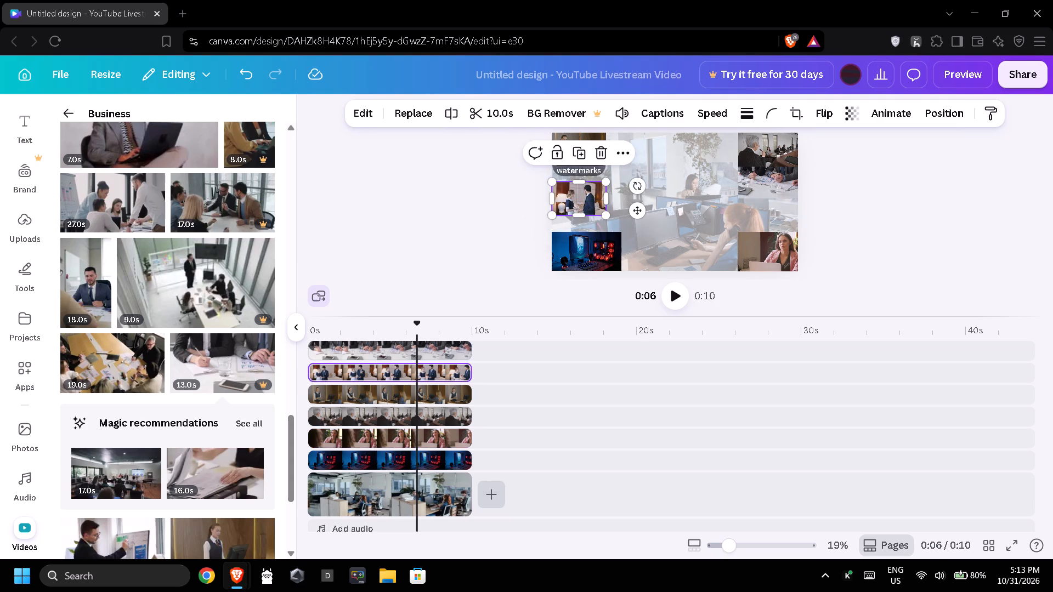
double_click(467, 223)
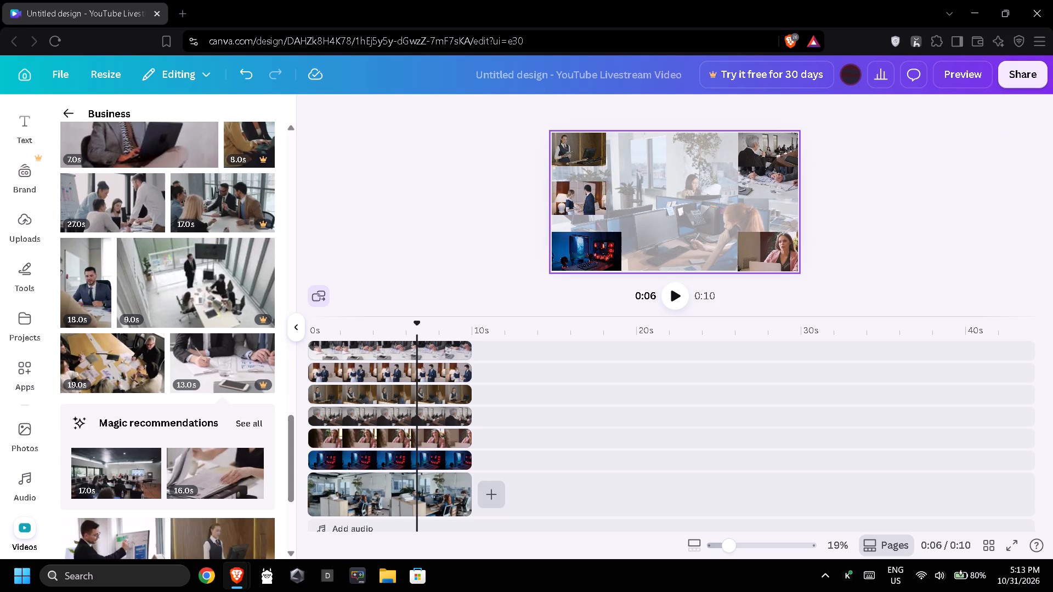
Narrow the bottom-left neon-lit computer clip to about 422 wide, matching the hotel-room couple clip above it.
click(588, 253)
drag(621, 250, 615, 249)
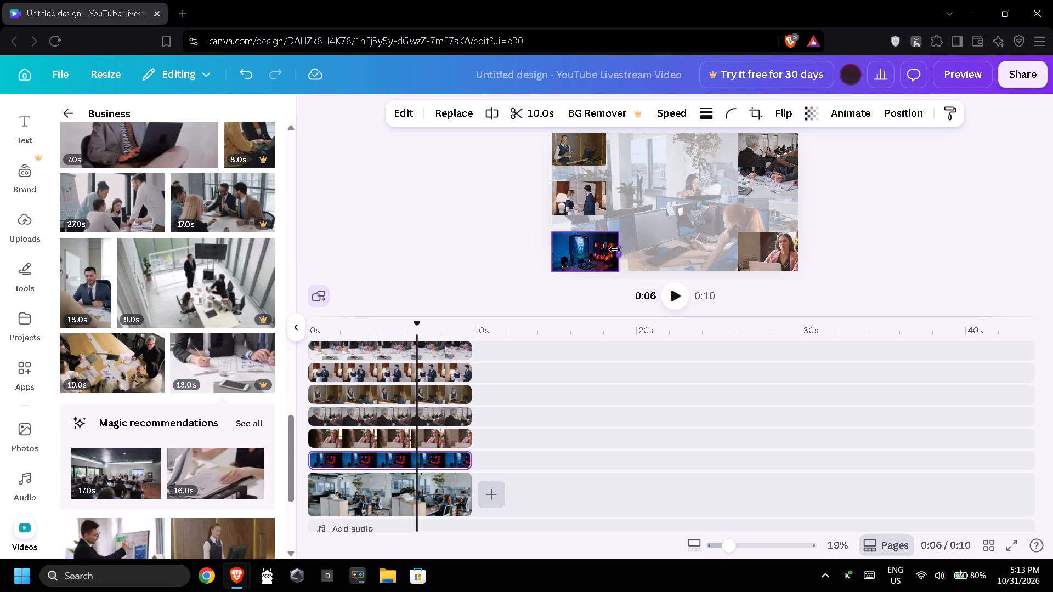
drag(615, 249, 608, 248)
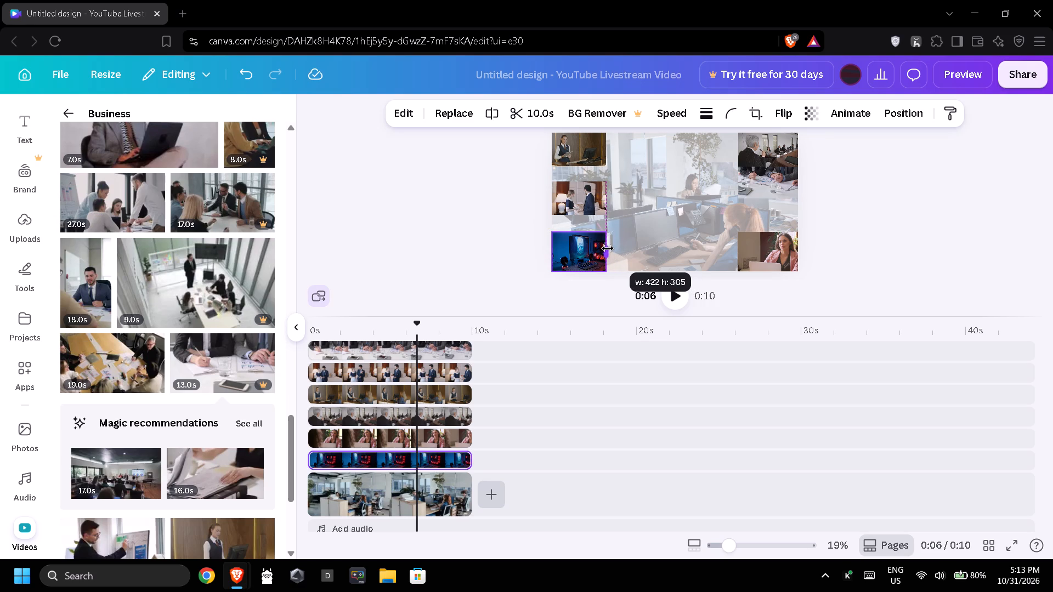
drag(608, 248, 607, 248)
click(463, 248)
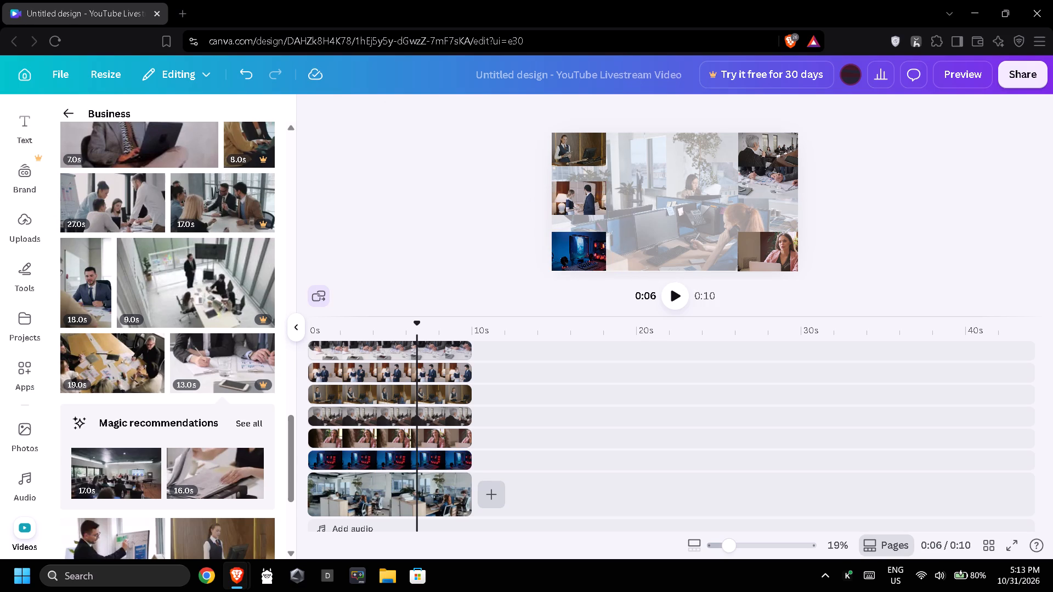
click(584, 246)
click(604, 247)
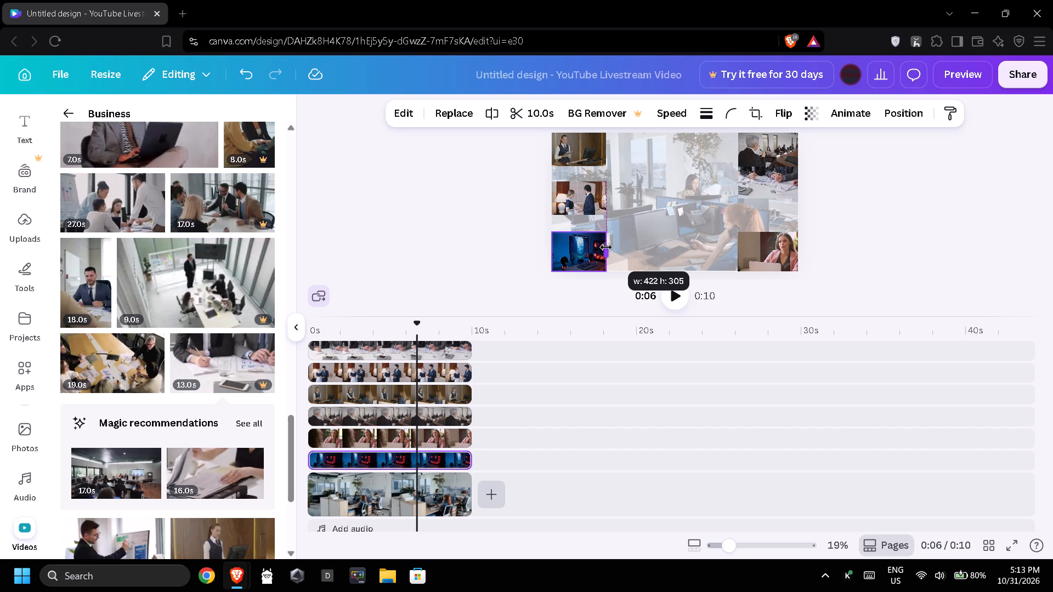
click(584, 186)
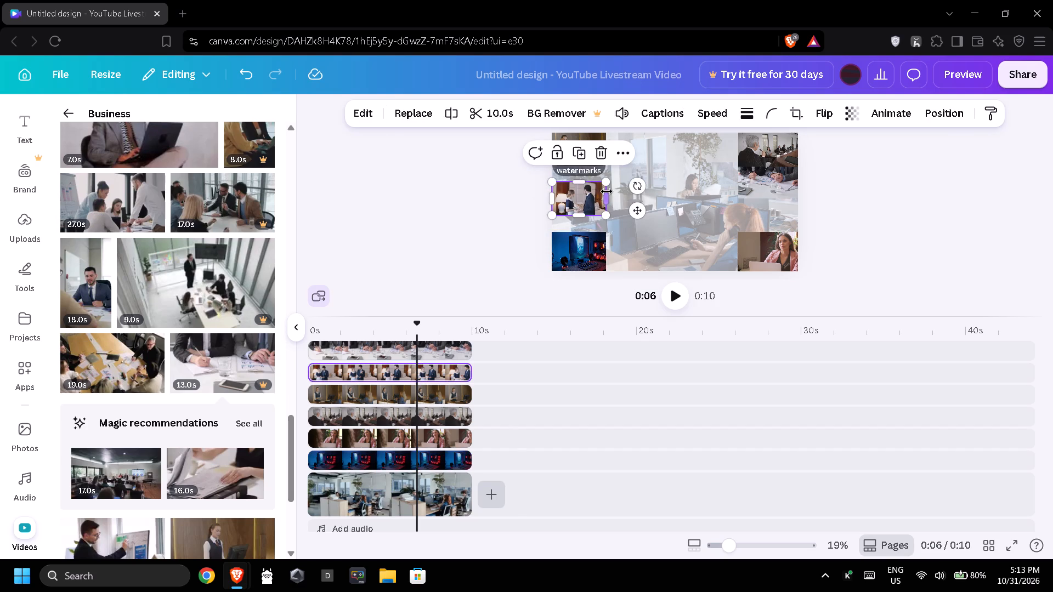
click(607, 191)
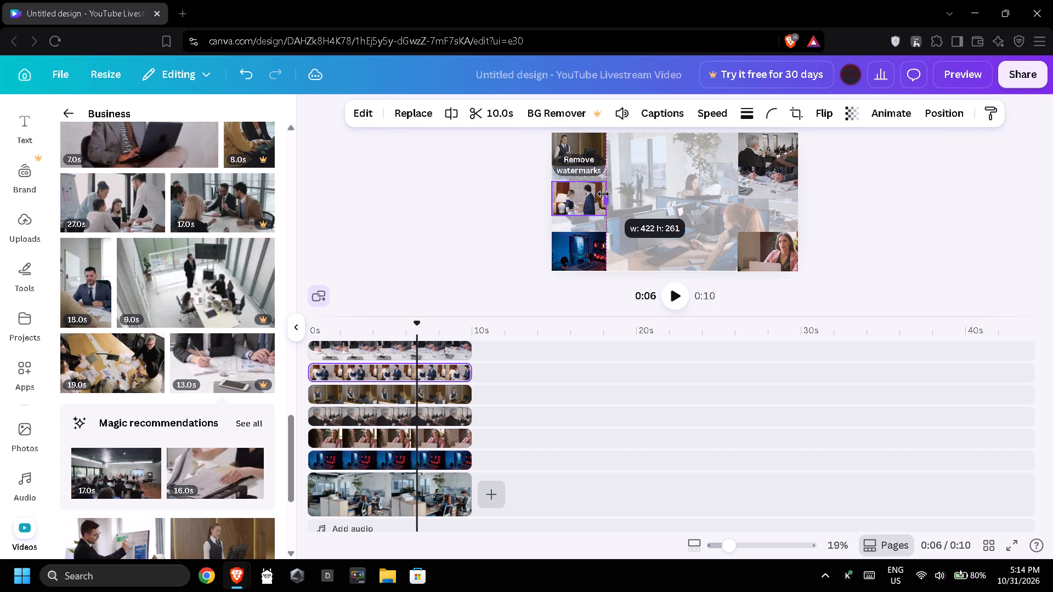
double_click(483, 236)
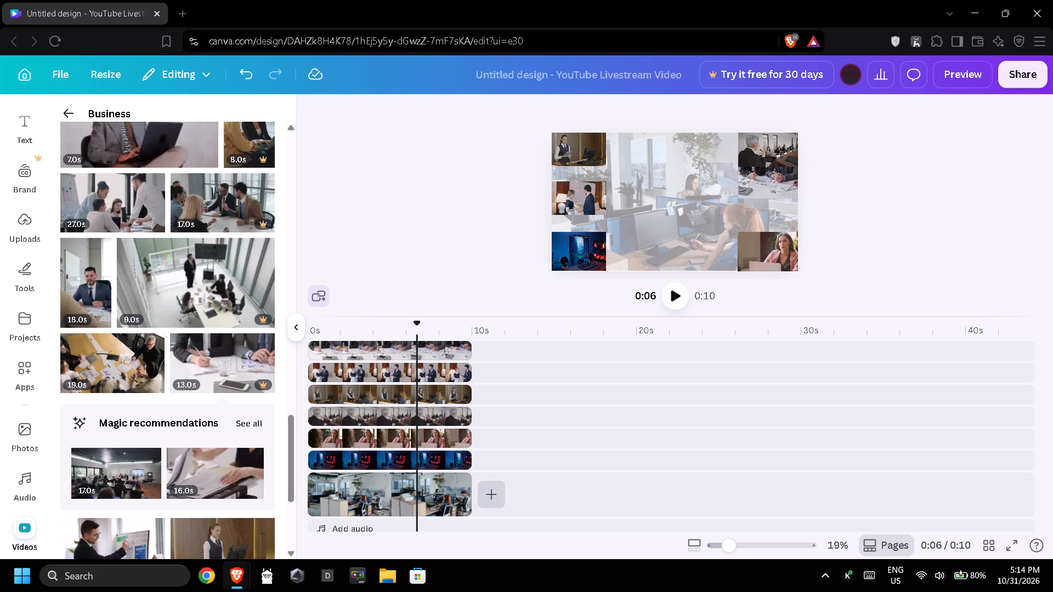
Move the paperwork clip down along the canvas's right edge, midway between the meeting clip and the woman-with-laptop clip.
drag(779, 187, 782, 201)
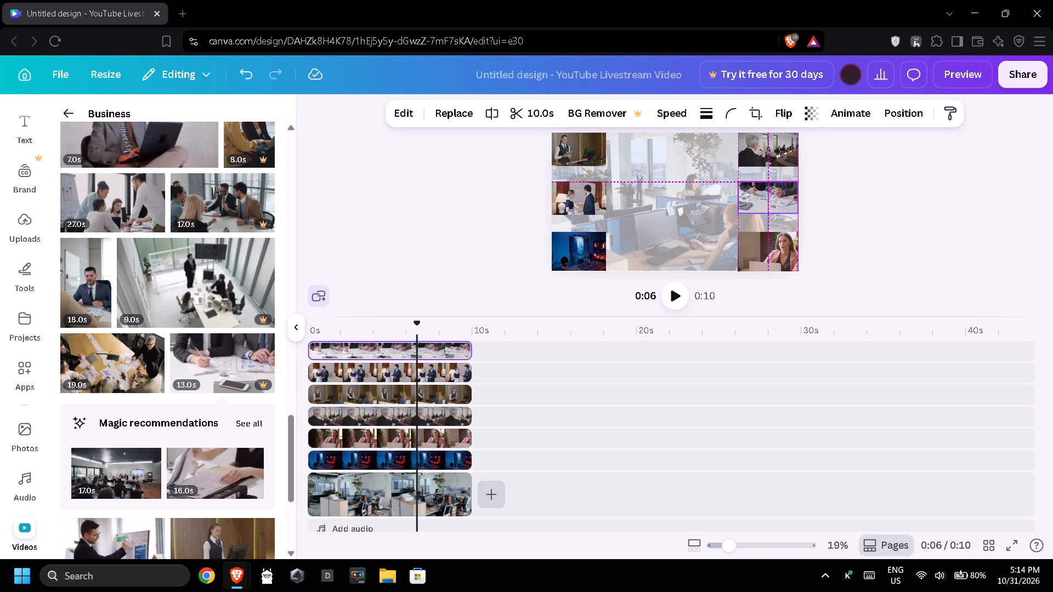
drag(782, 201, 782, 206)
double_click(860, 203)
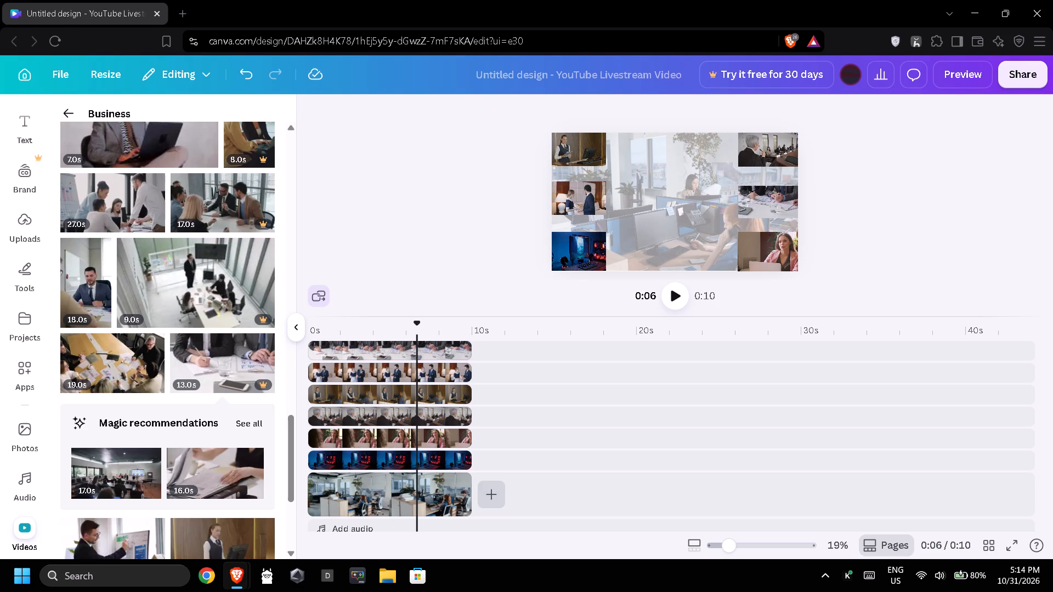
Nudge the hotel-room couple clip slightly down so it lines up with the paperwork clip opposite.
click(585, 203)
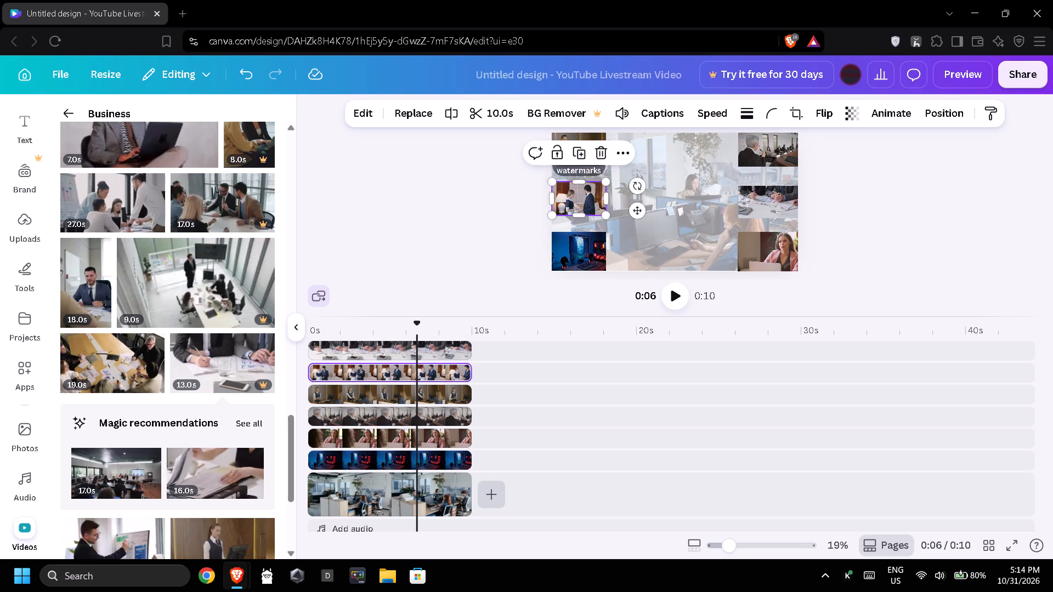
triple_click(475, 218)
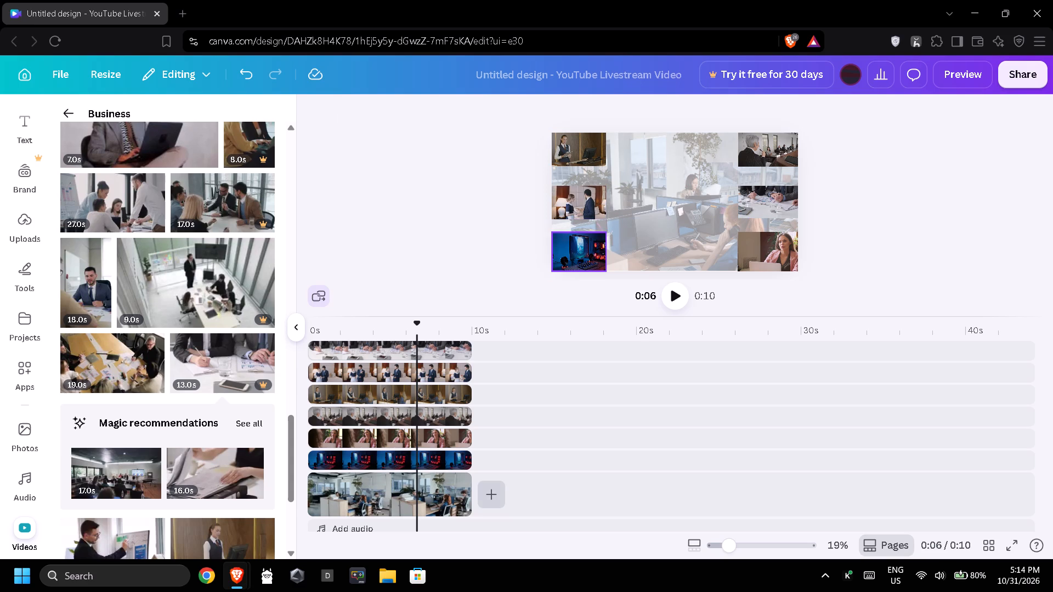
Round the corners of the bottom-left neon-lit computer clip to the maximum.
click(509, 390)
click(557, 265)
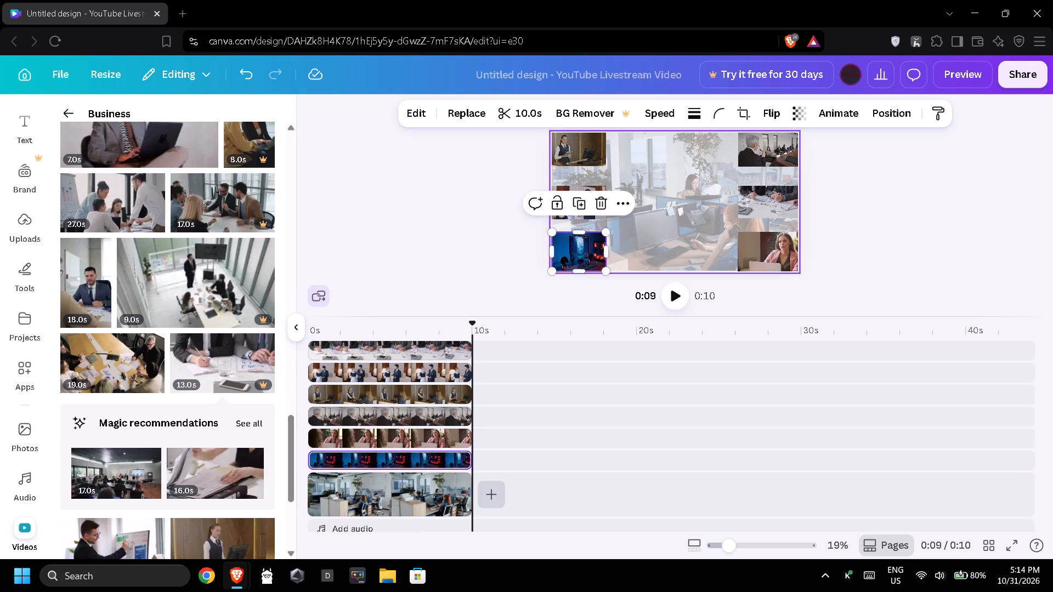
click(721, 107)
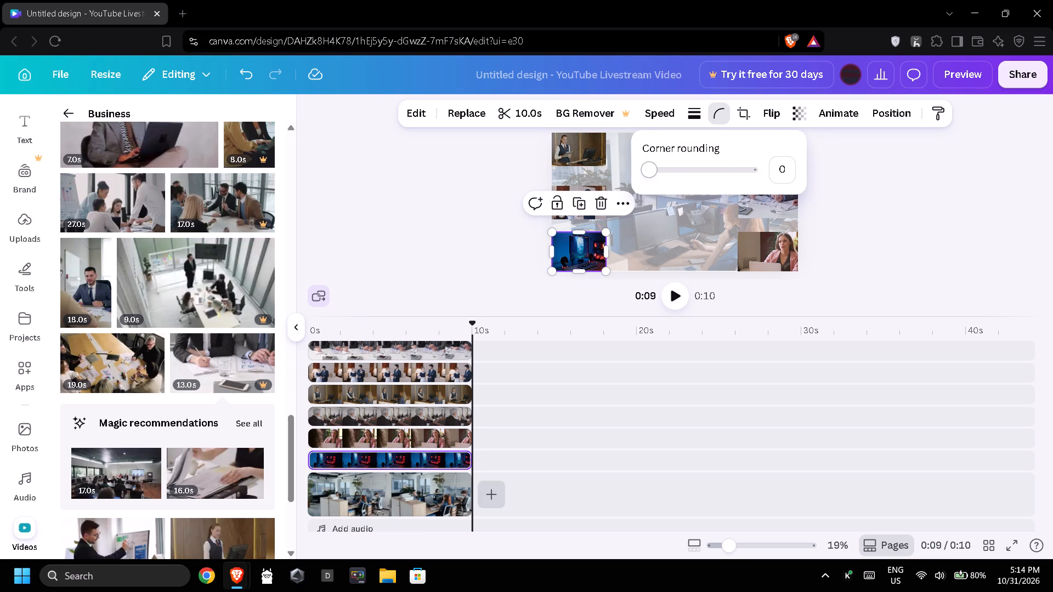
drag(664, 175, 803, 169)
click(919, 198)
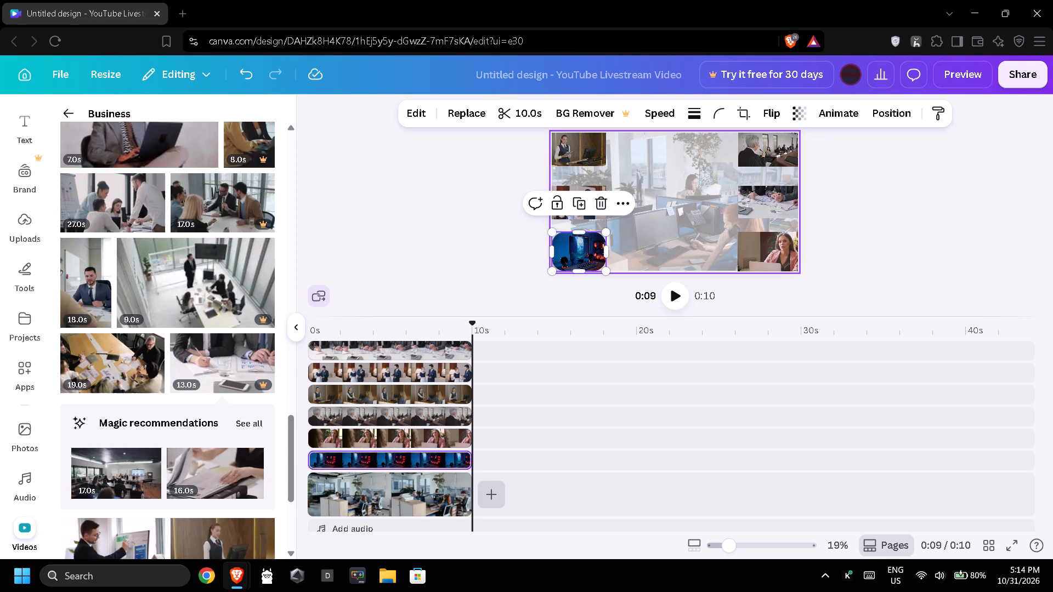
Set the corner rounding of the top-right meeting clip to 100.
click(755, 260)
click(781, 144)
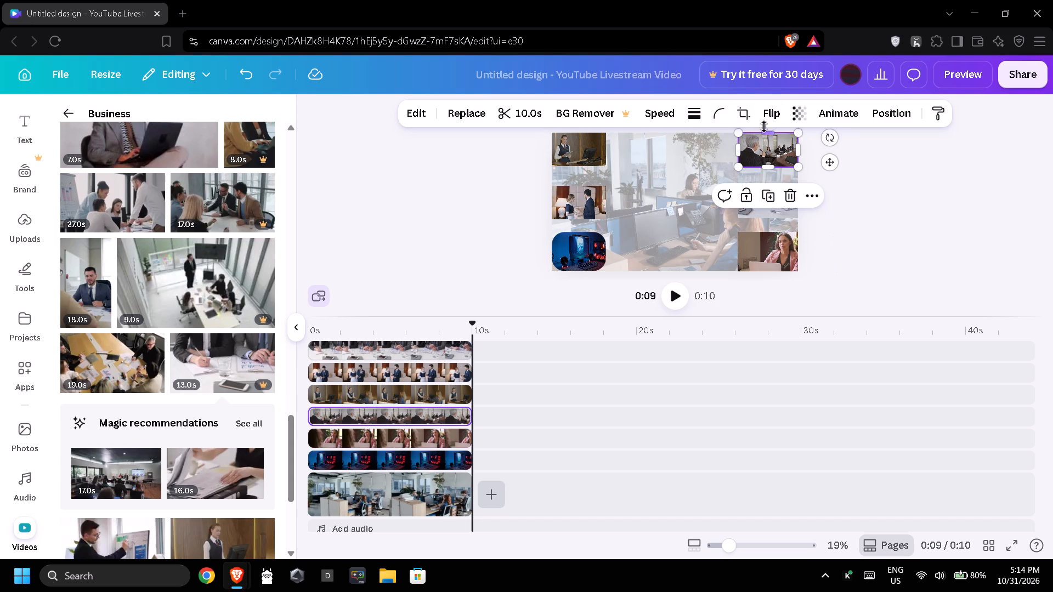
click(722, 115)
drag(740, 167, 753, 169)
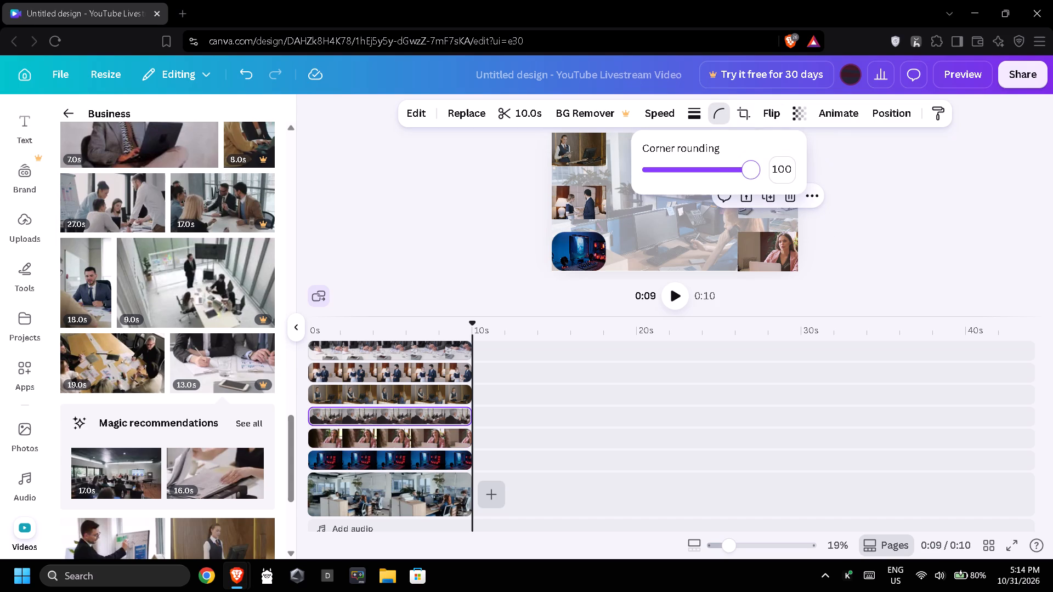
double_click(912, 191)
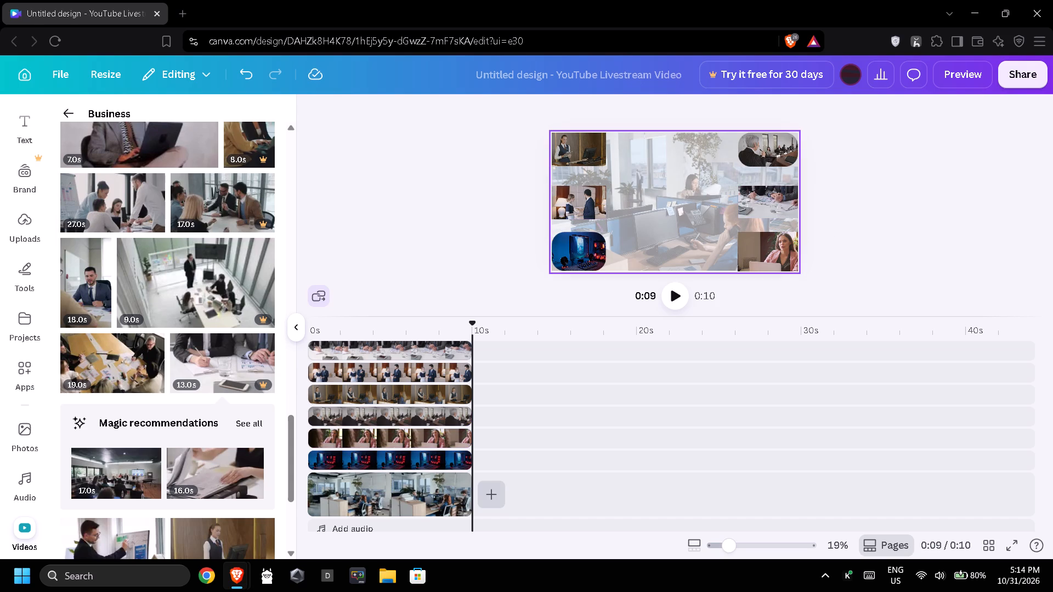
Give the hotel-room couple clip a solid black stroke with a weight of about 21.
click(586, 208)
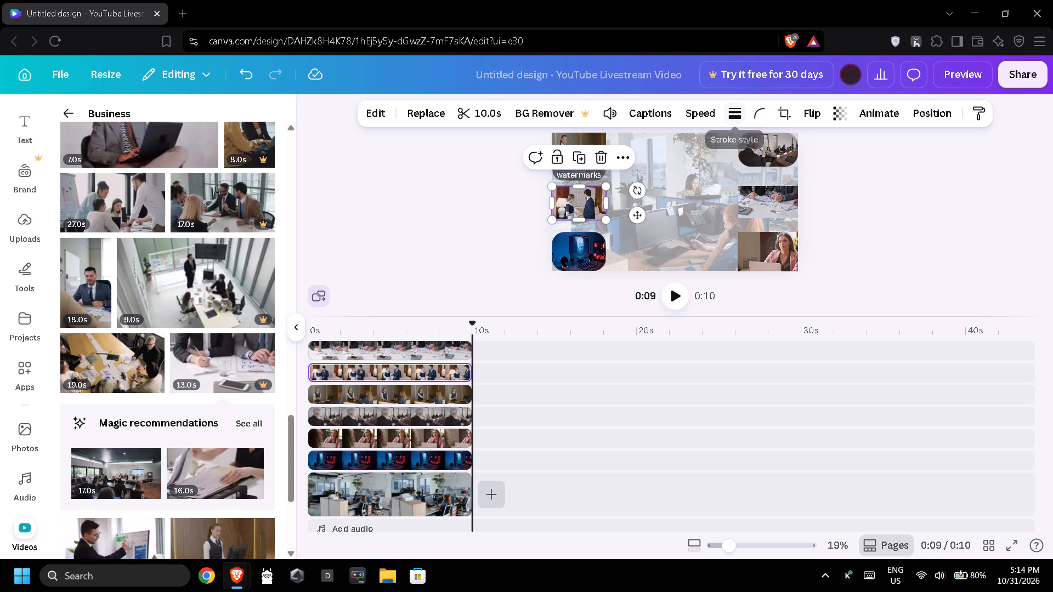
click(740, 119)
drag(766, 211, 820, 208)
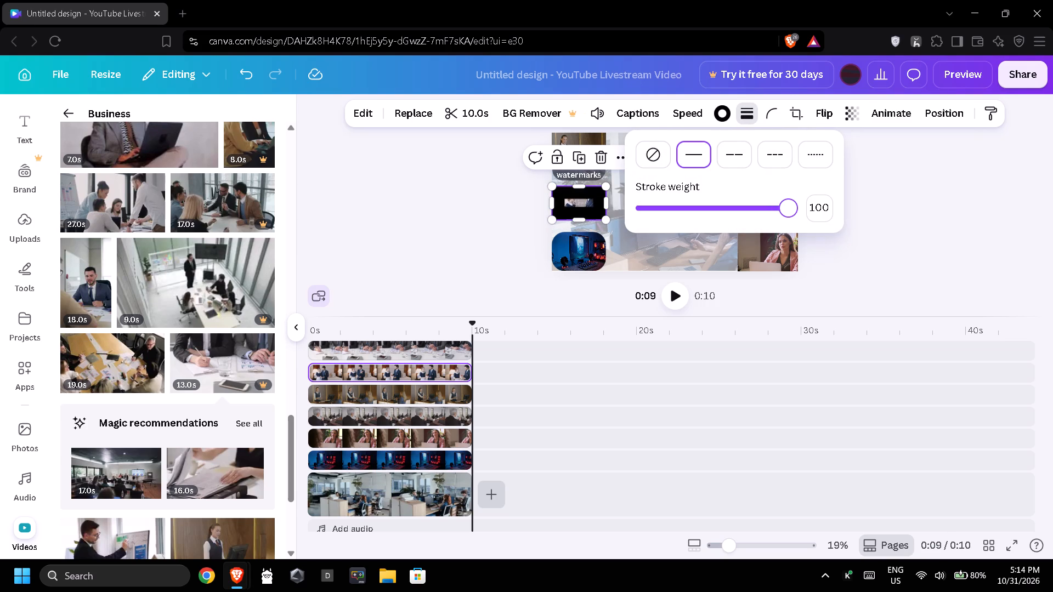
drag(715, 210, 655, 210)
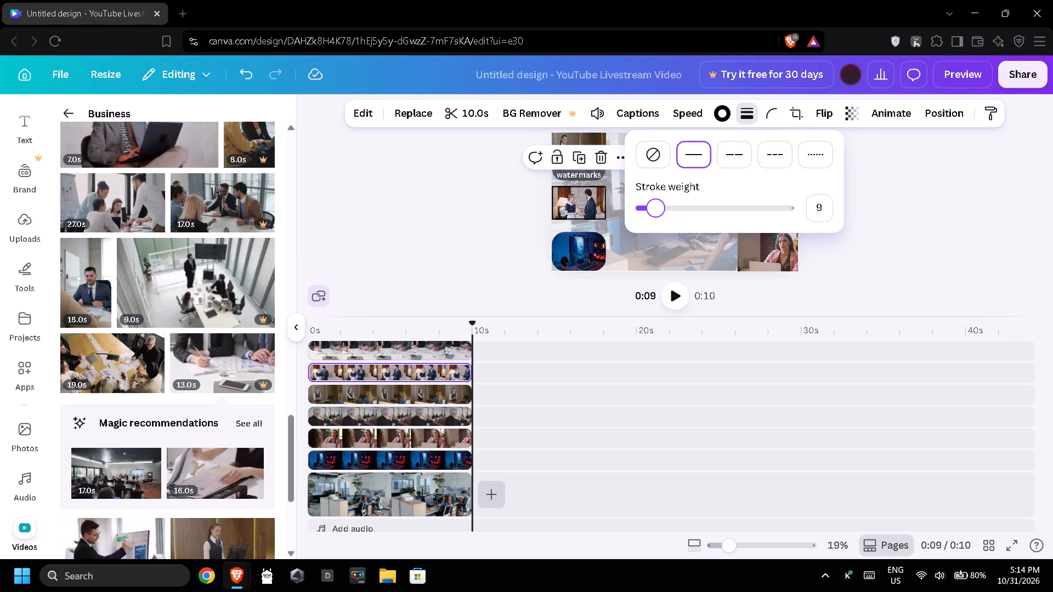
drag(655, 210, 672, 212)
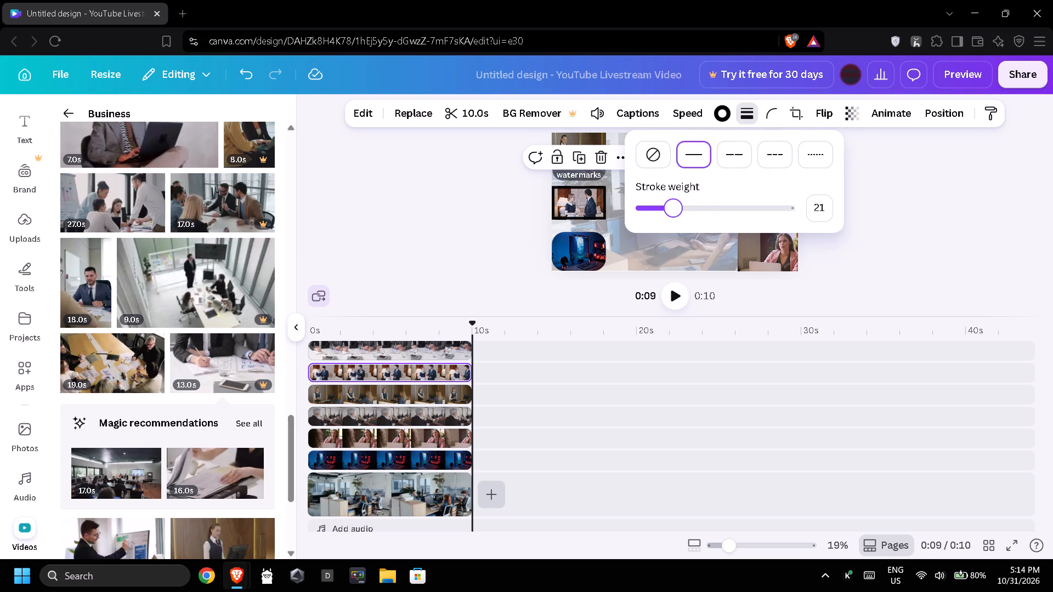
drag(672, 212, 671, 212)
triple_click(924, 243)
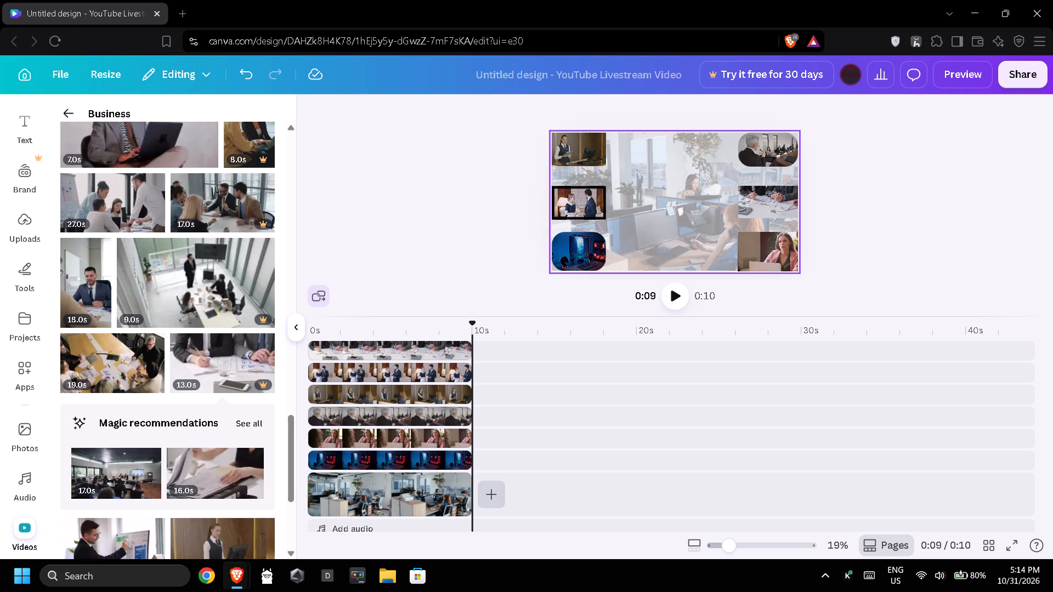
Give the paperwork clip a solid black stroke of similar weight to the one on the hotel-room couple clip.
click(760, 202)
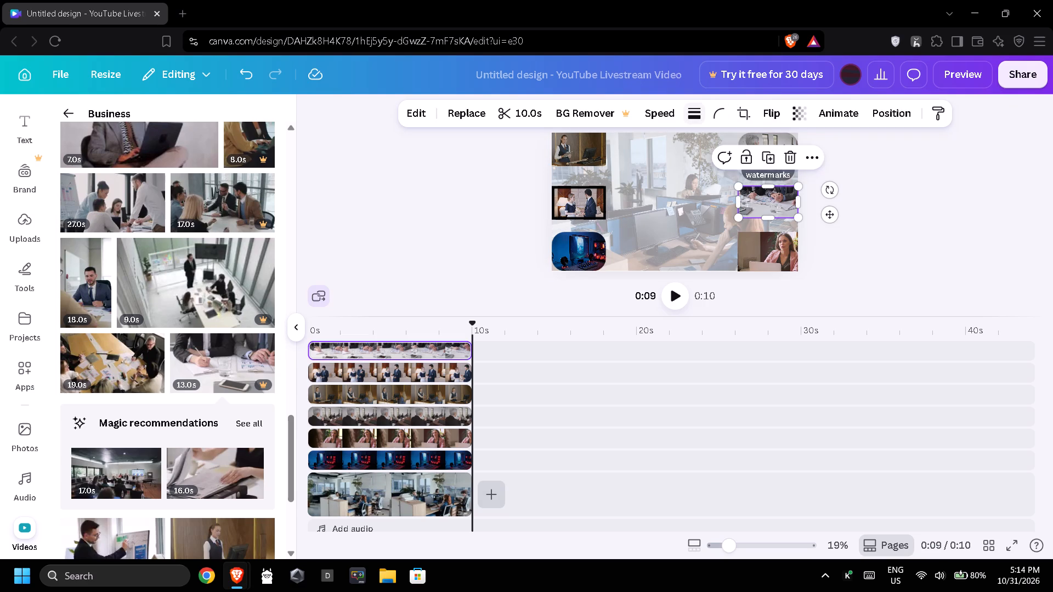
click(695, 119)
drag(603, 206, 631, 212)
triple_click(920, 205)
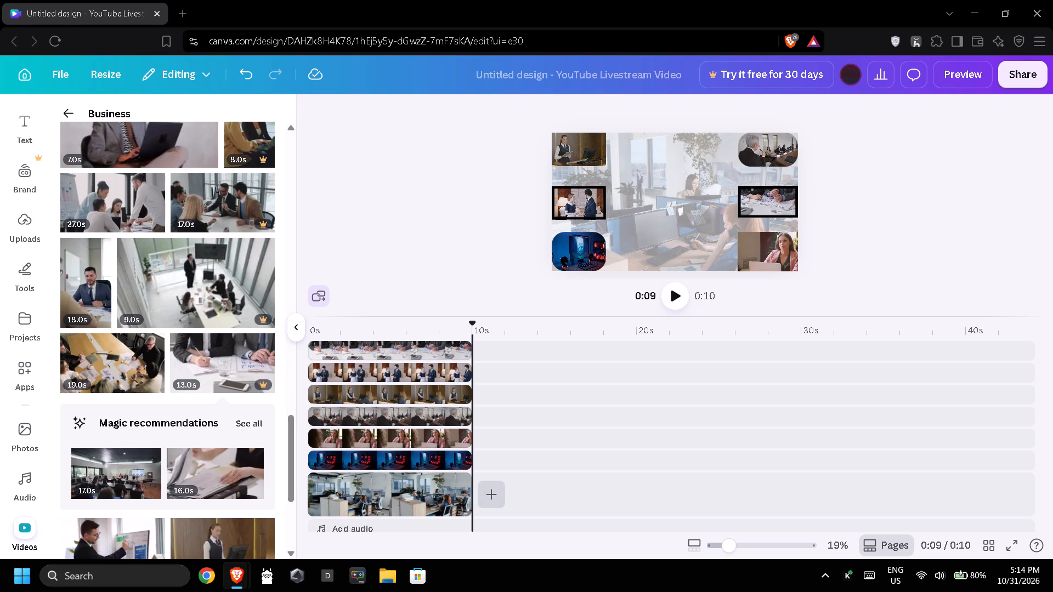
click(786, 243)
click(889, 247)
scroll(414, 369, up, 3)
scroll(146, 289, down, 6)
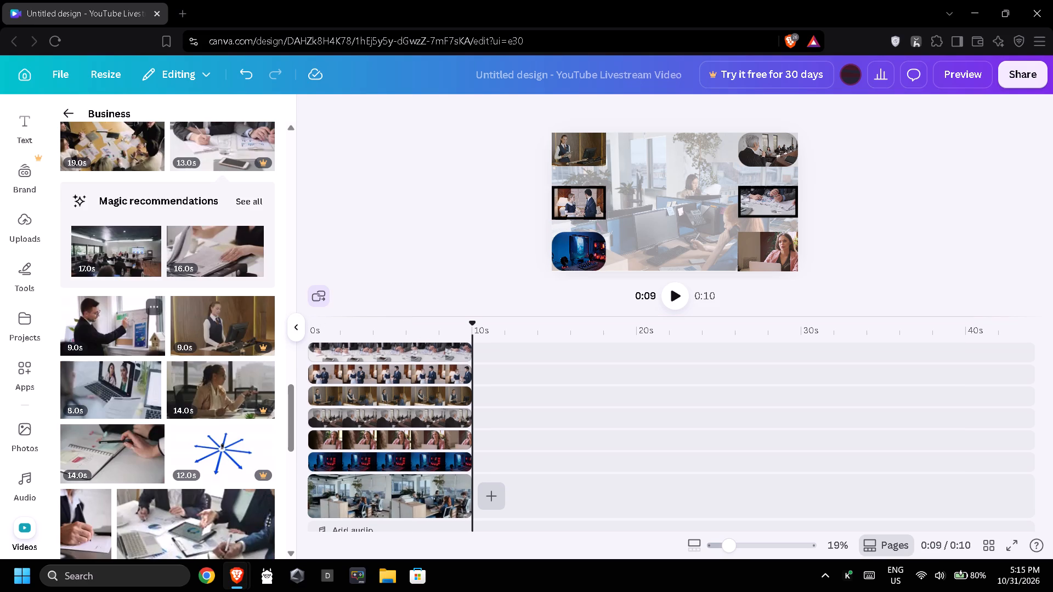
Add the clip of the man presenting at the whiteboard as the topmost video layer, starting at 0 s.
drag(196, 252, 364, 347)
click(365, 345)
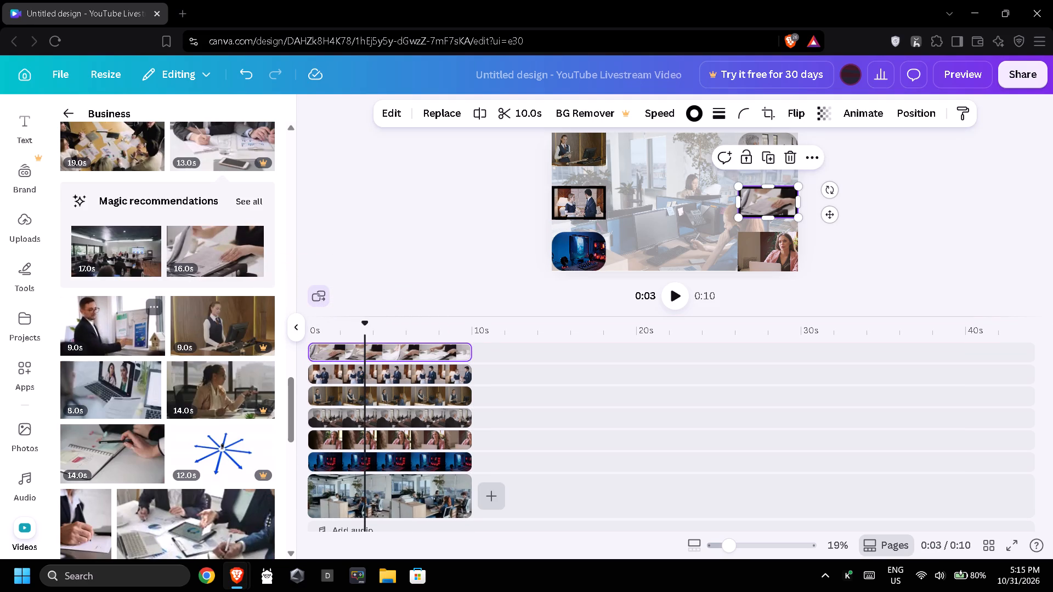
drag(90, 328, 348, 345)
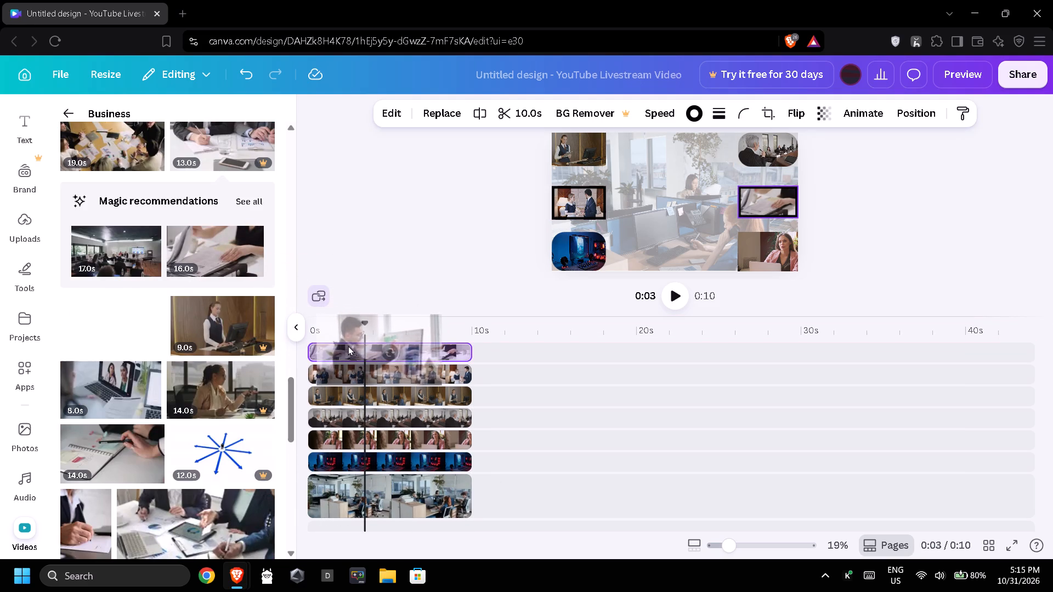
drag(348, 345, 360, 344)
drag(416, 345, 403, 345)
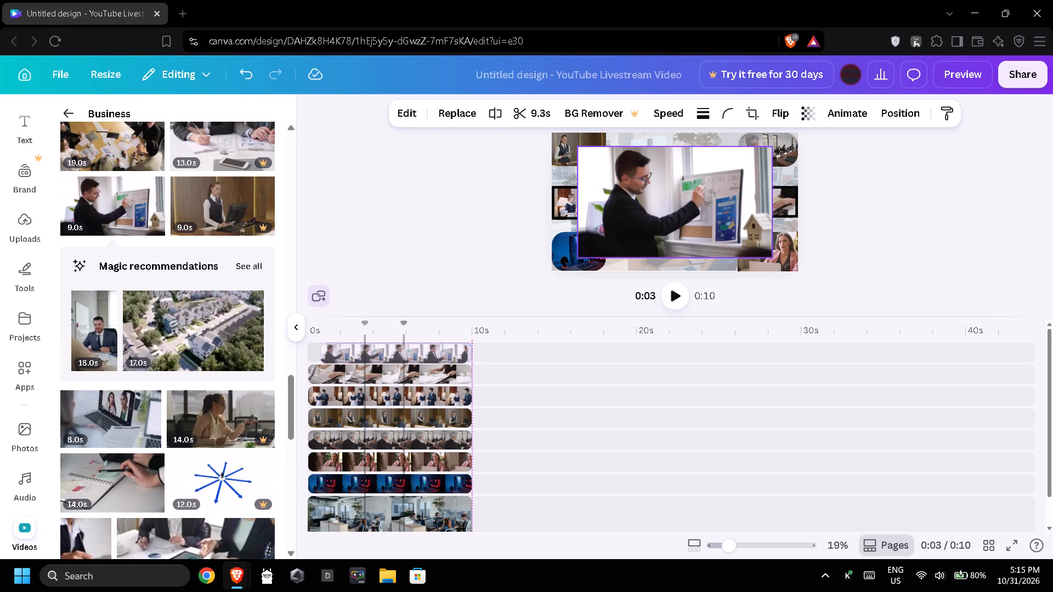
drag(403, 345, 394, 346)
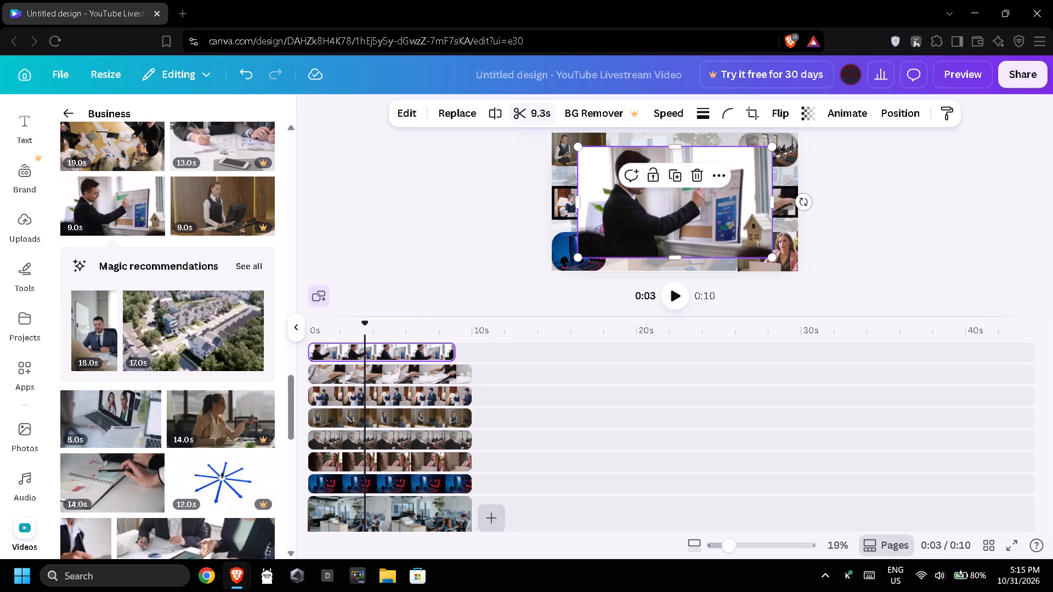
Slow the whiteboard clip to a speed of 0.75 and trim it to 10.0 s to match the other layers.
click(679, 113)
click(633, 175)
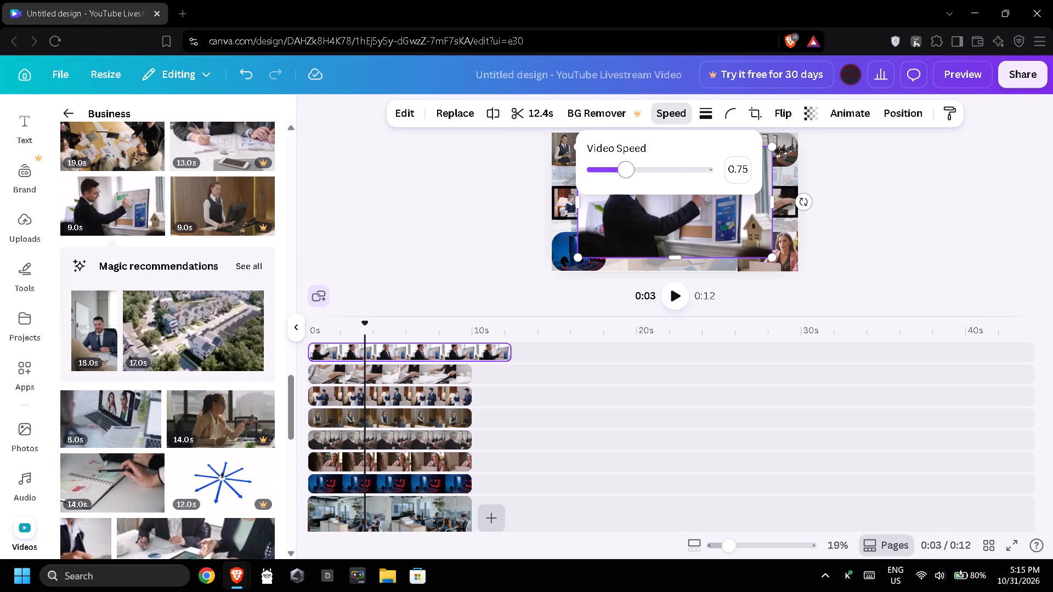
drag(509, 353, 472, 354)
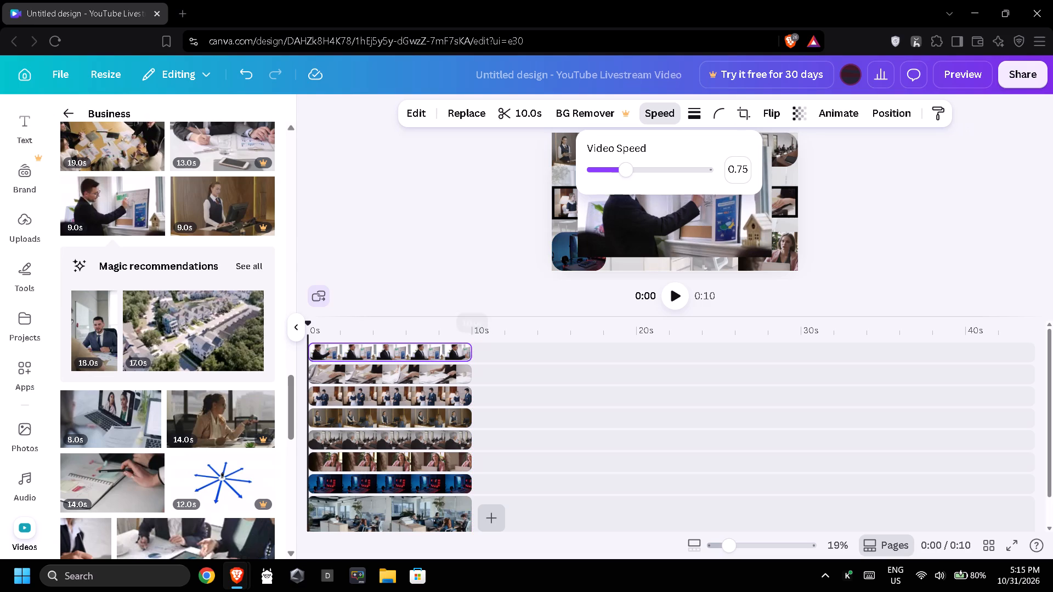
Shrink the whiteboard clip and place it against the inner edge of the left column, between the top and middle clips.
click(395, 376)
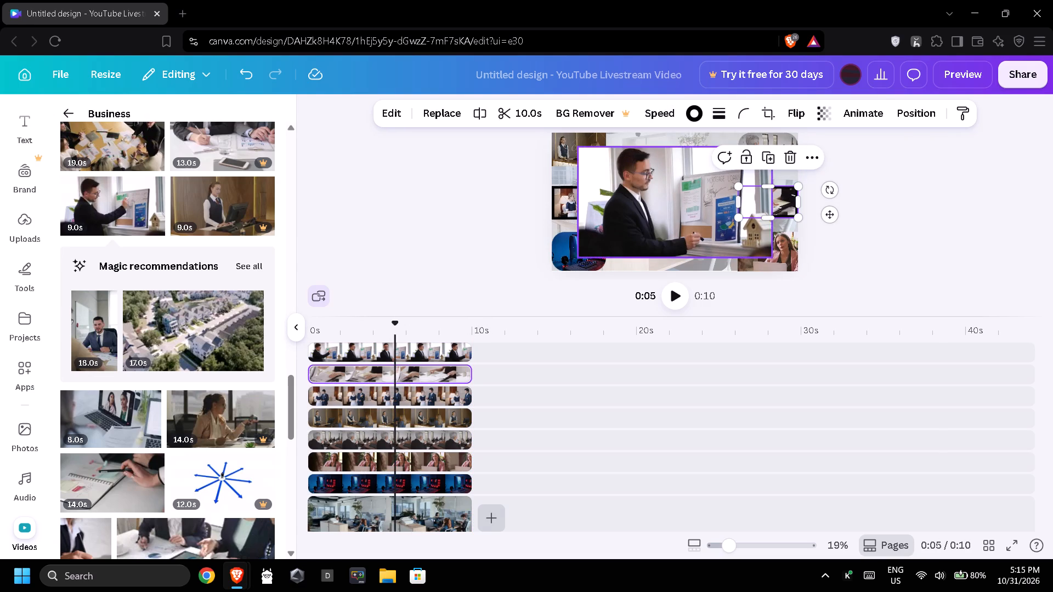
click(423, 356)
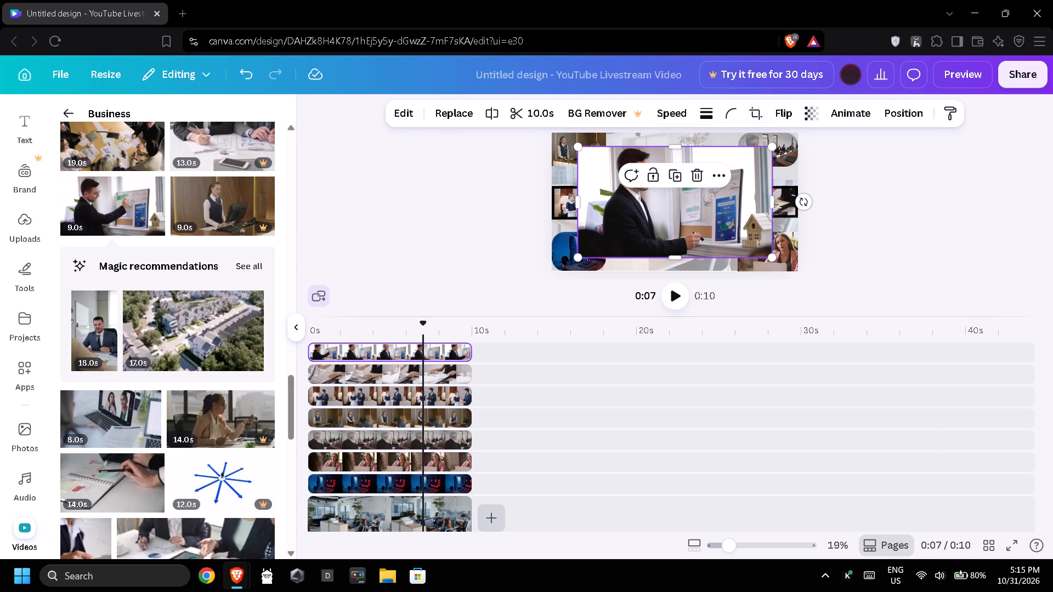
drag(773, 149, 627, 200)
drag(607, 238, 638, 172)
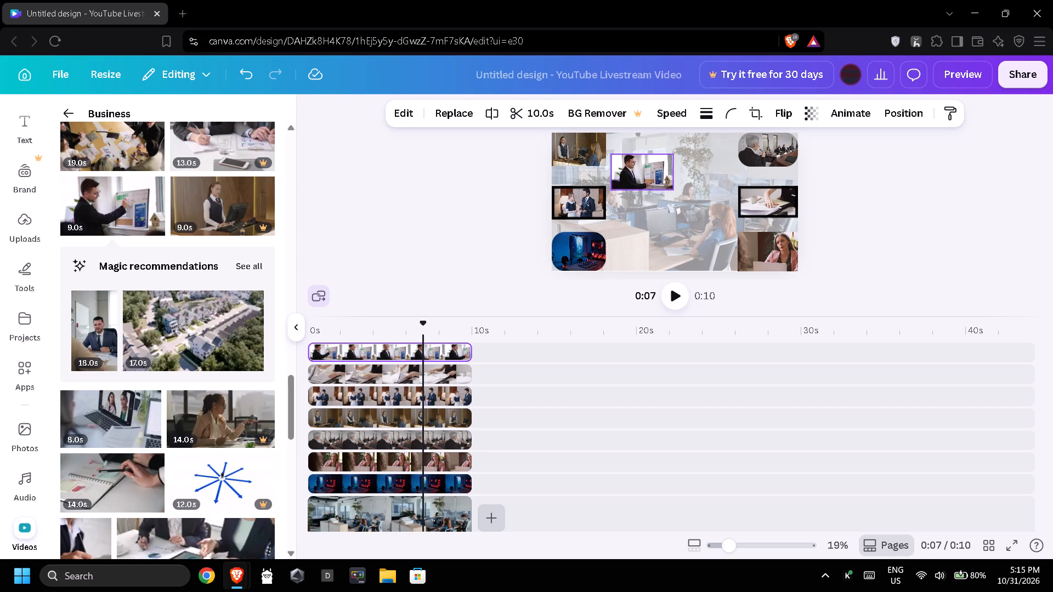
drag(638, 172, 637, 174)
Crop the whiteboard clip's height and right side to a small rectangle framing the man.
drag(639, 196, 641, 191)
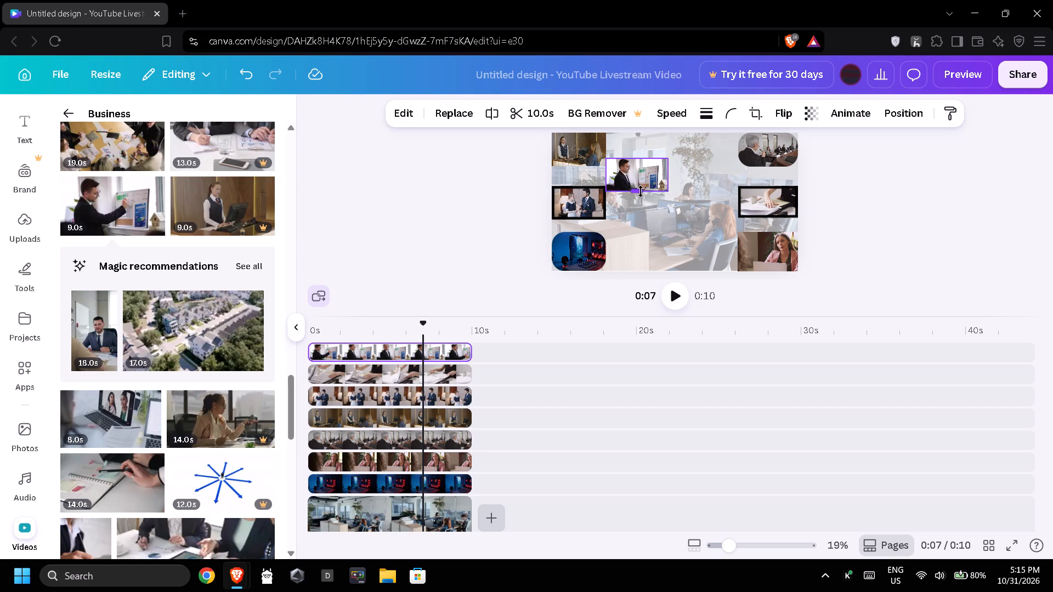
drag(641, 191, 641, 190)
click(644, 160)
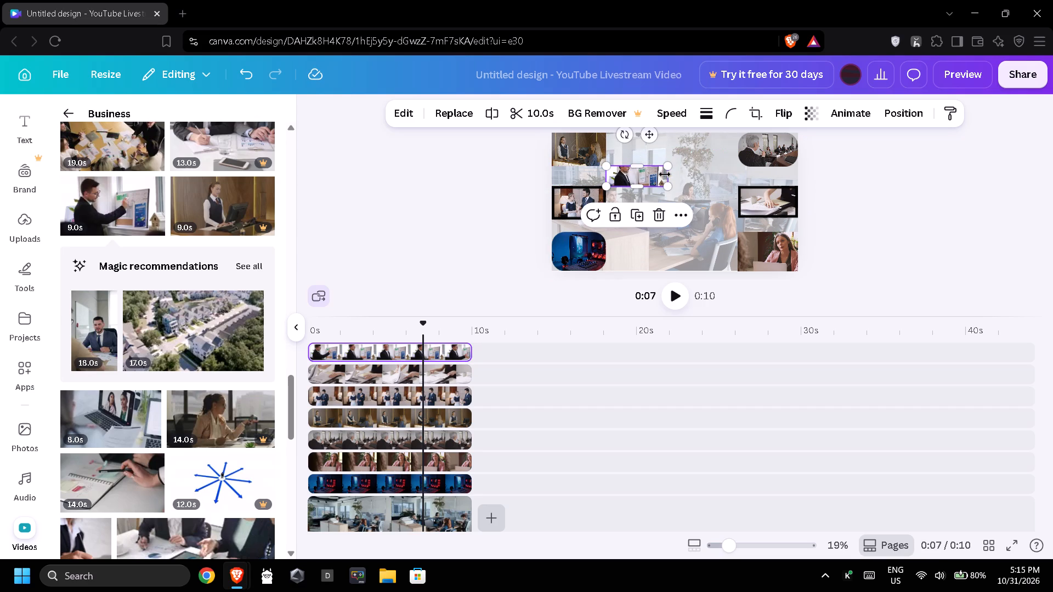
drag(666, 175, 644, 173)
click(448, 184)
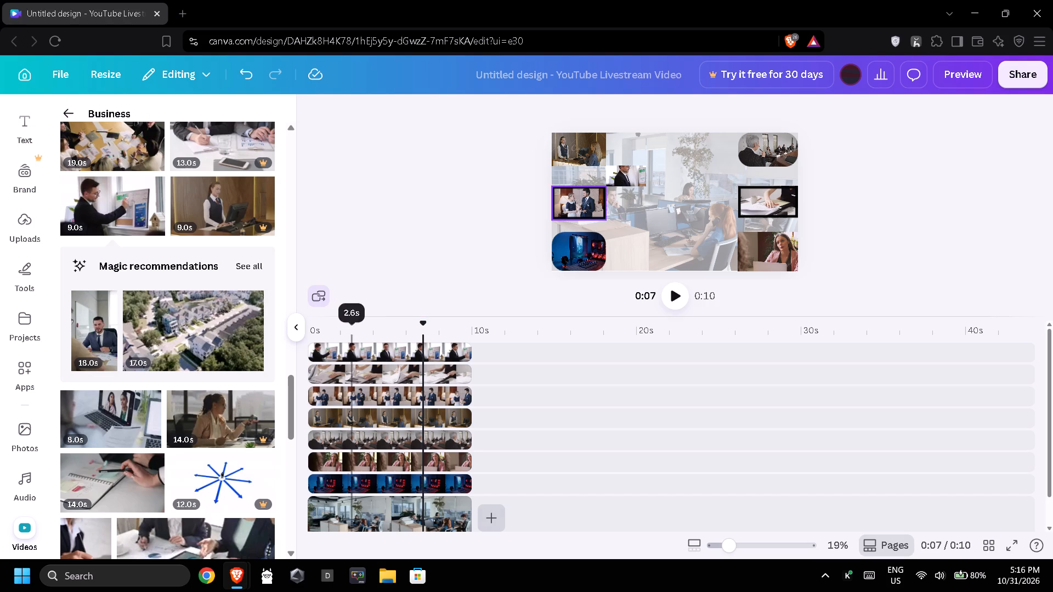
Give the small whiteboard clip a solid black stroke with a weight of about 21.
scroll(416, 383, up, 2)
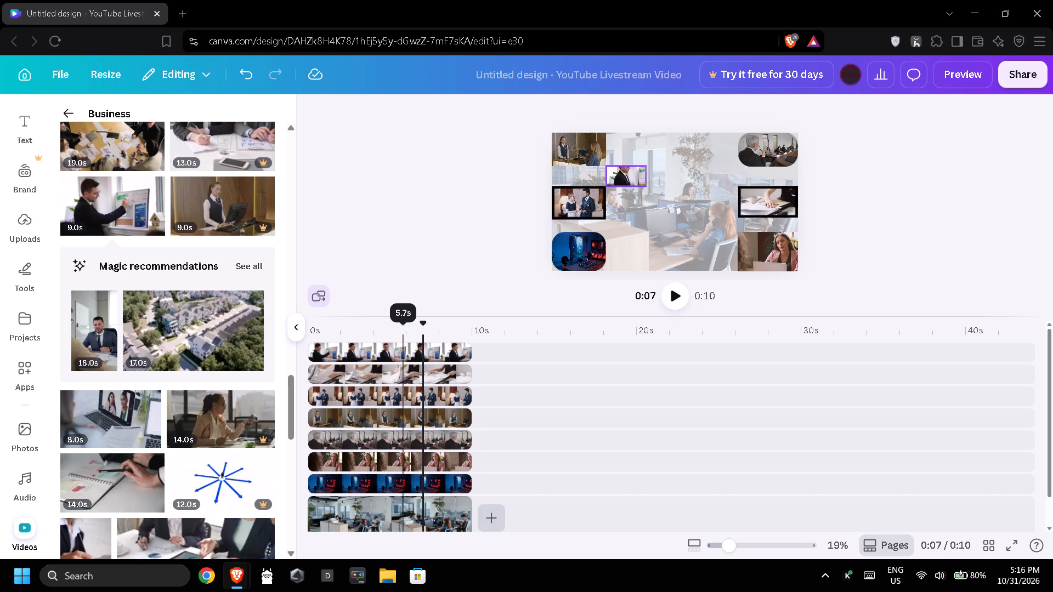
click(405, 342)
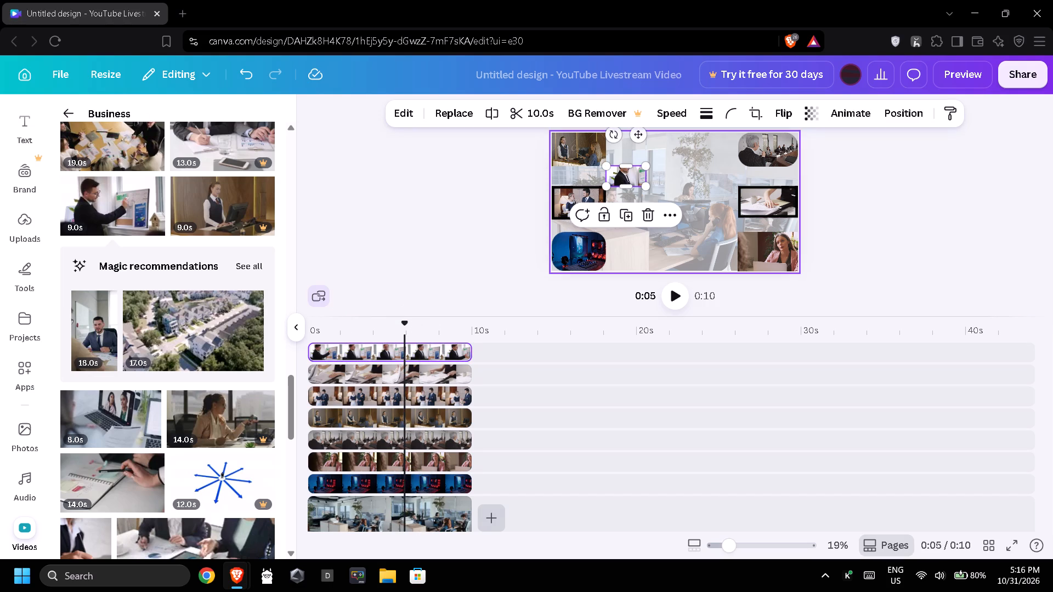
click(705, 115)
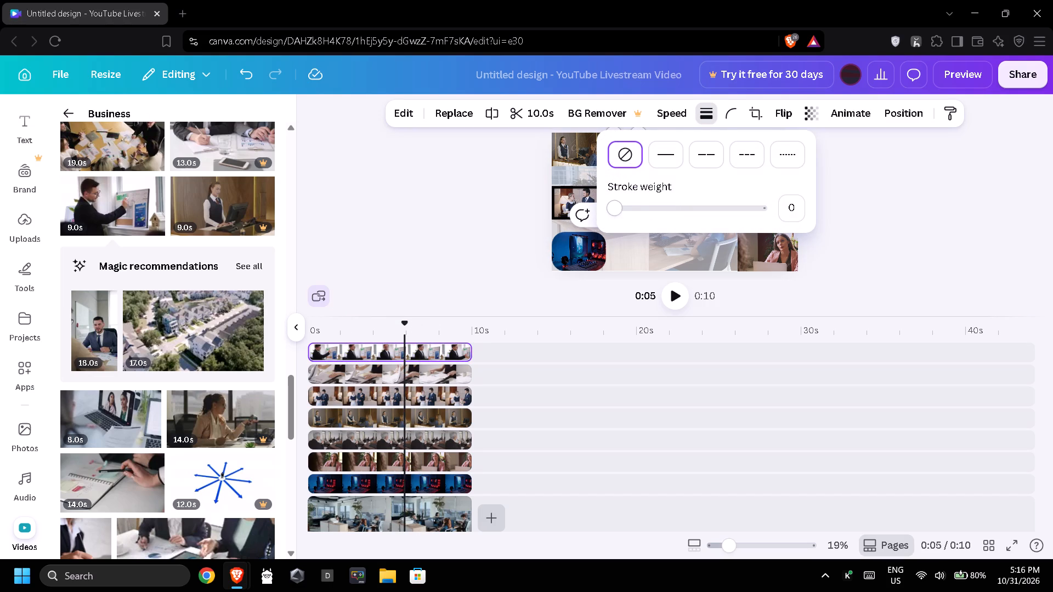
drag(621, 205, 644, 217)
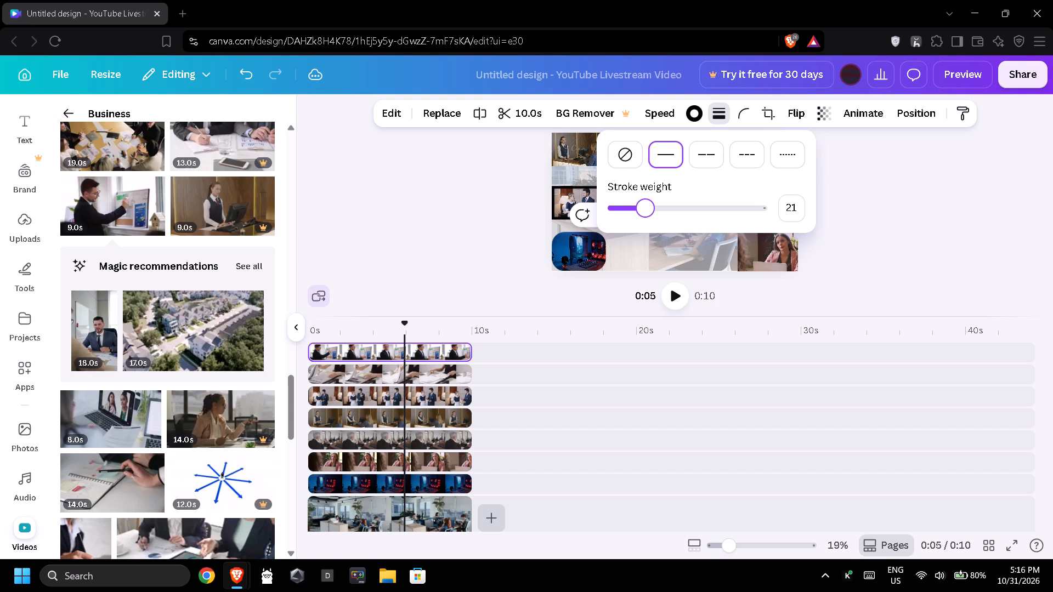
drag(644, 217, 642, 217)
drag(642, 217, 643, 221)
triple_click(479, 230)
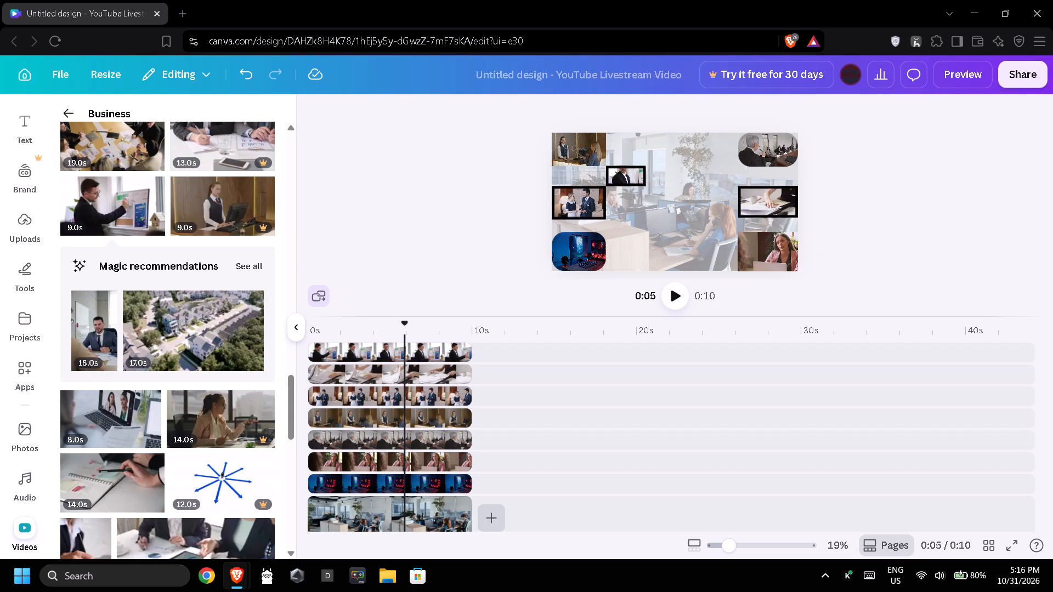
Add the clip of the woman phoning at her desk as the topmost layer from 0 s, trimmed to 10.0 s.
scroll(499, 408, up, 3)
drag(193, 416, 199, 416)
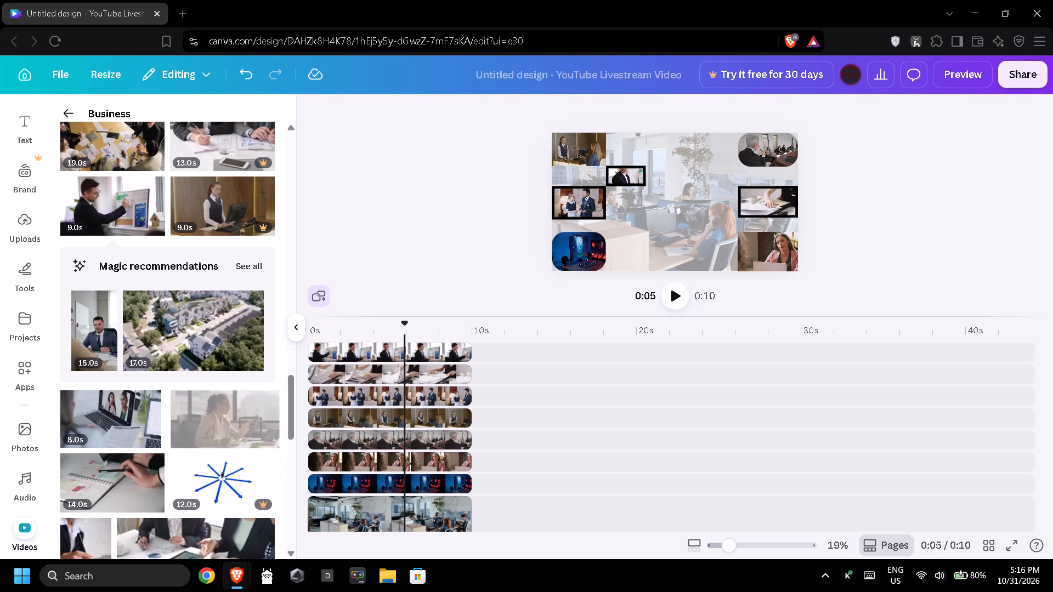
drag(199, 416, 366, 341)
drag(401, 355, 371, 350)
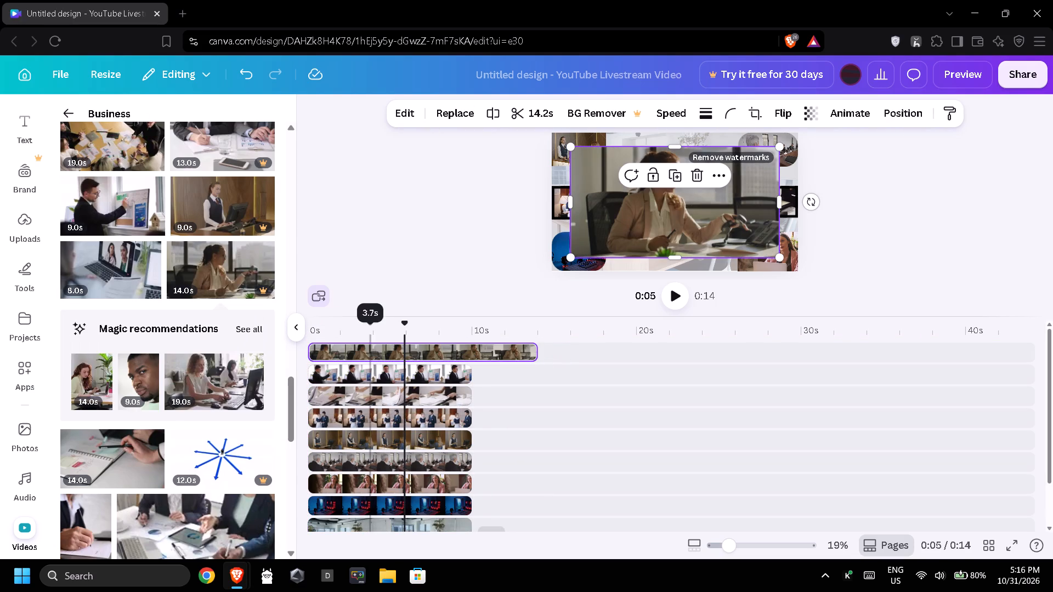
drag(532, 350, 489, 349)
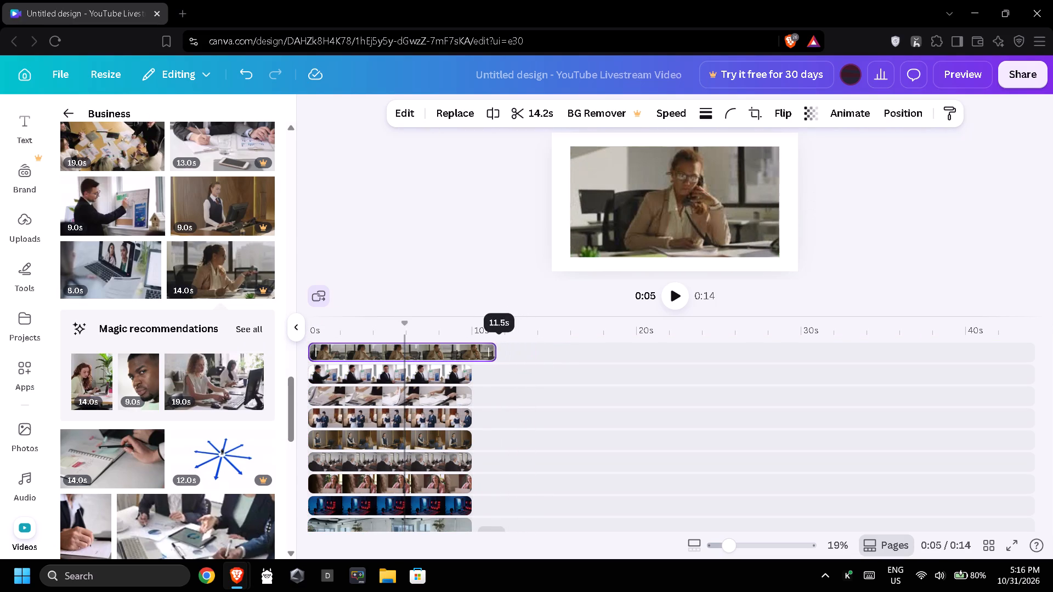
drag(489, 349, 471, 350)
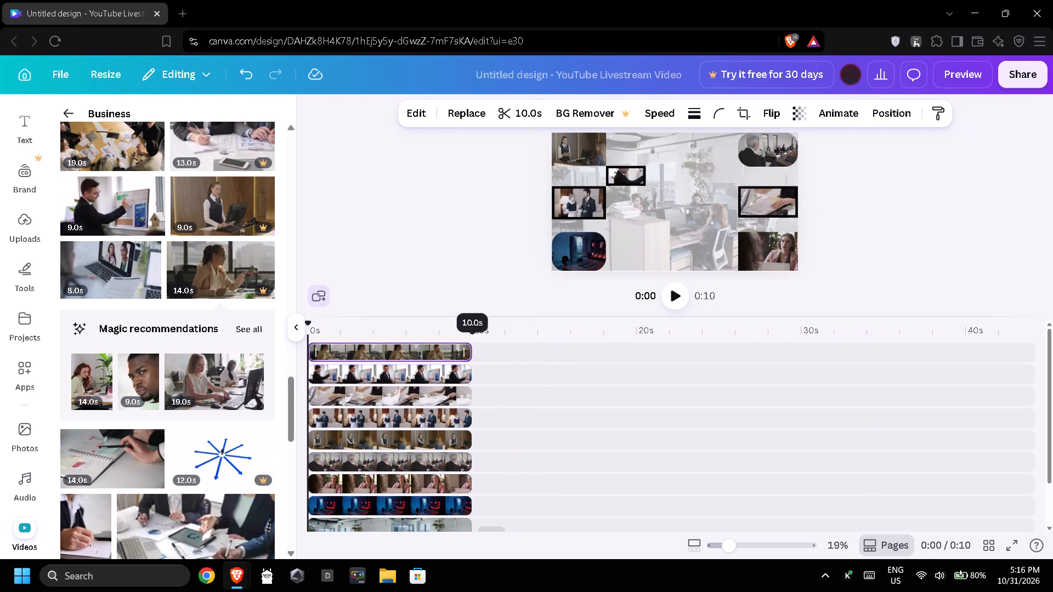
Shrink the phone-call clip to about 815 wide and place it against the inner edge of the paperwork clip.
click(428, 352)
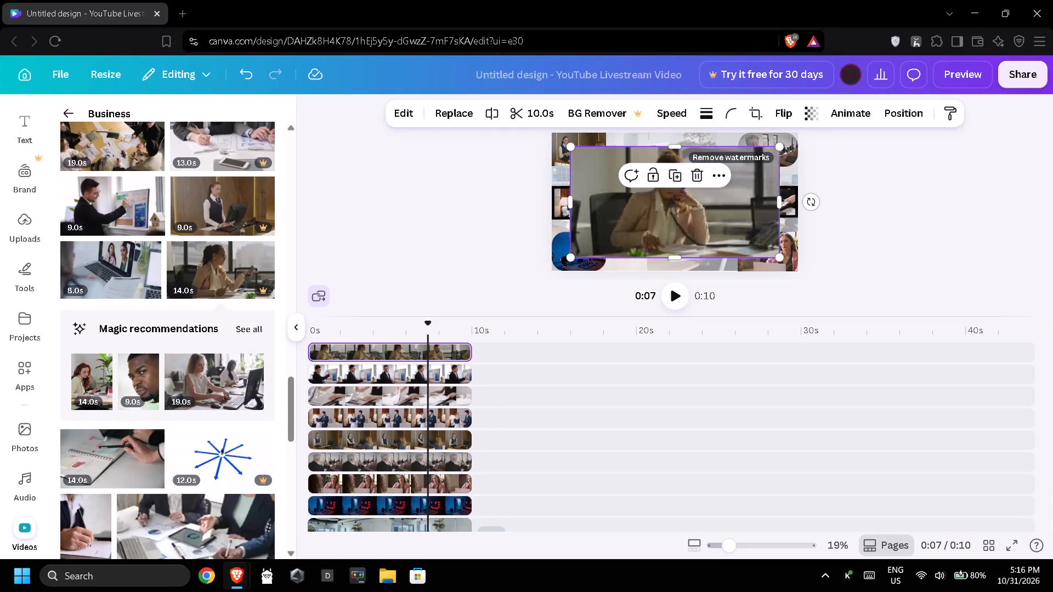
drag(572, 257, 675, 209)
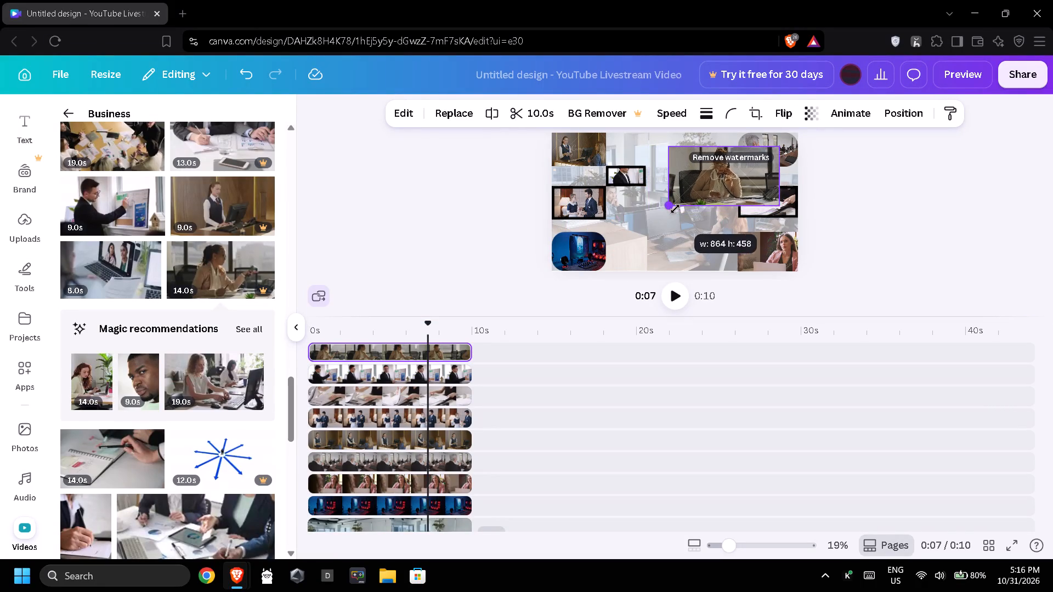
drag(675, 209, 683, 207)
drag(736, 174, 703, 191)
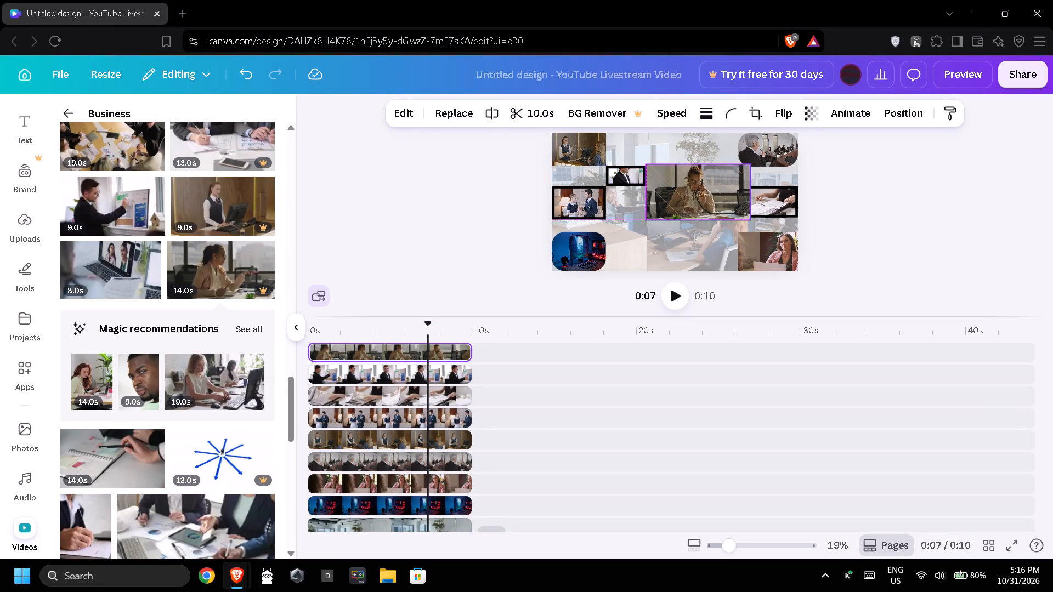
drag(703, 191, 704, 215)
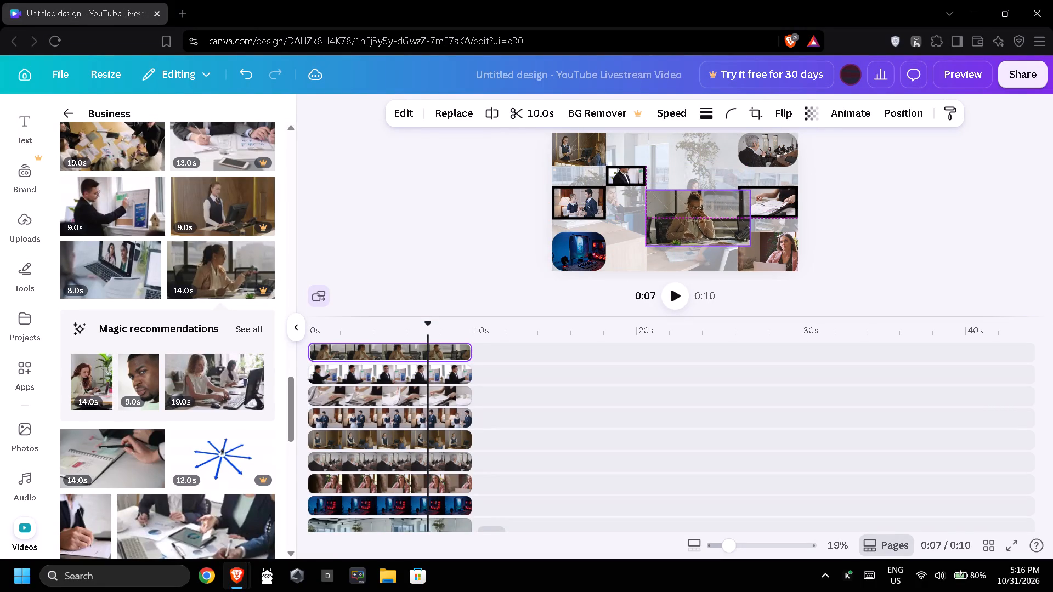
drag(704, 215, 699, 208)
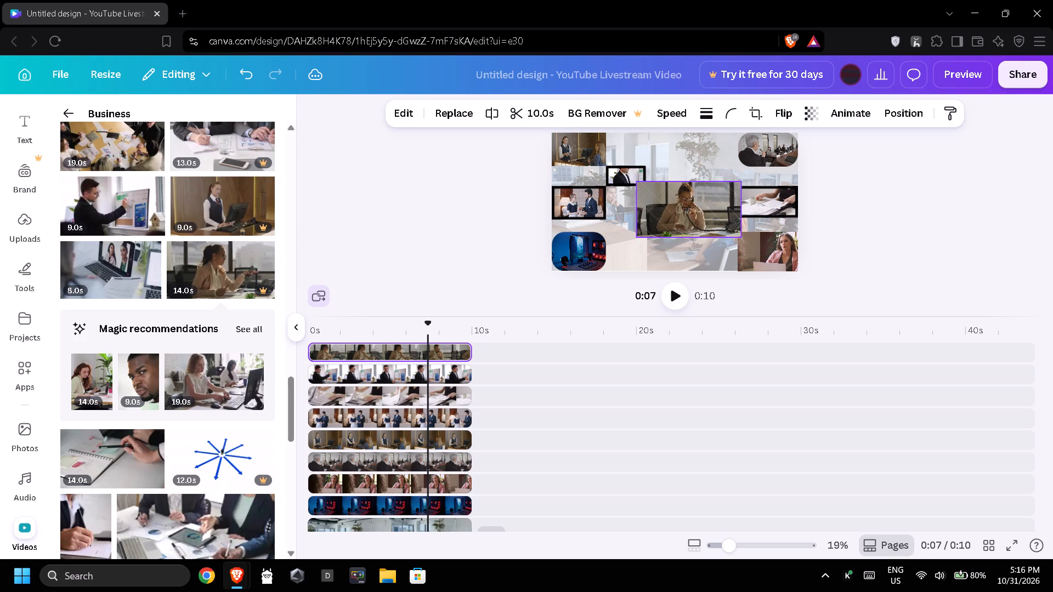
drag(699, 208, 695, 206)
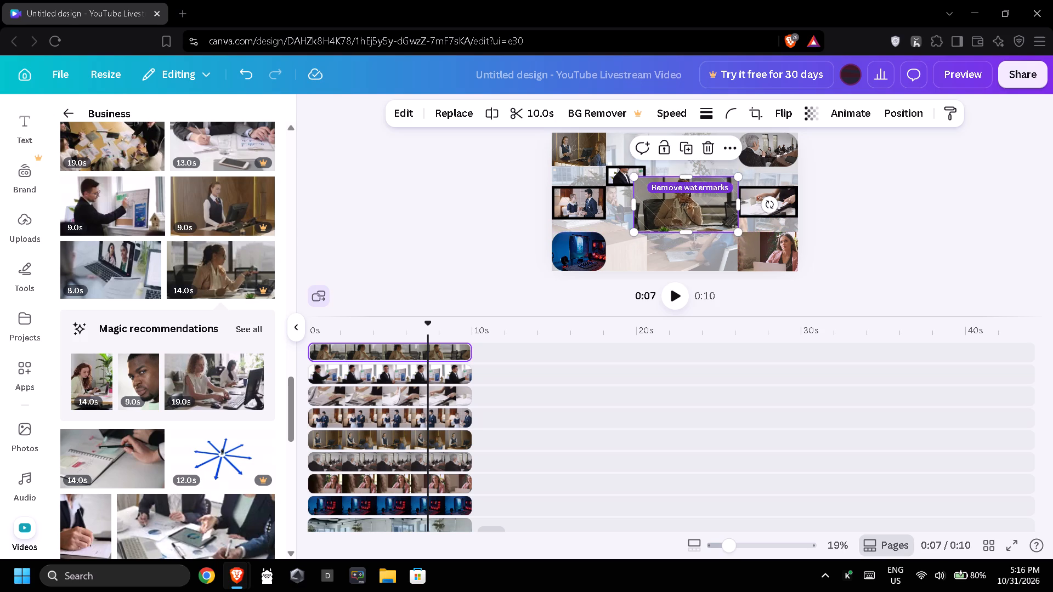
Crop the phone-call clip from its top and left side to a small rectangle about 264 wide by 192 high.
drag(687, 177, 692, 196)
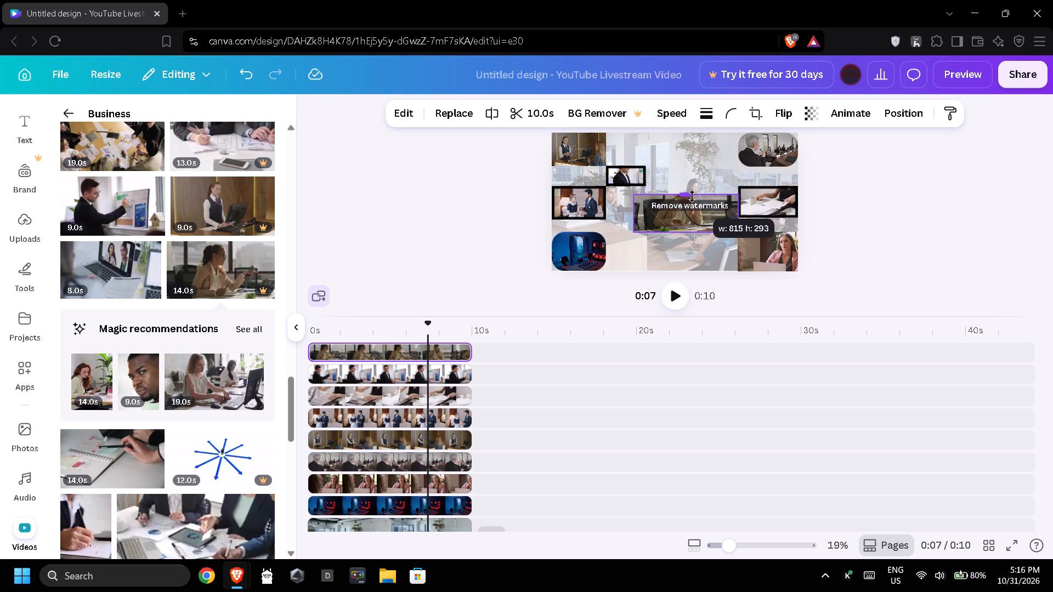
drag(692, 196, 692, 205)
drag(635, 218, 666, 222)
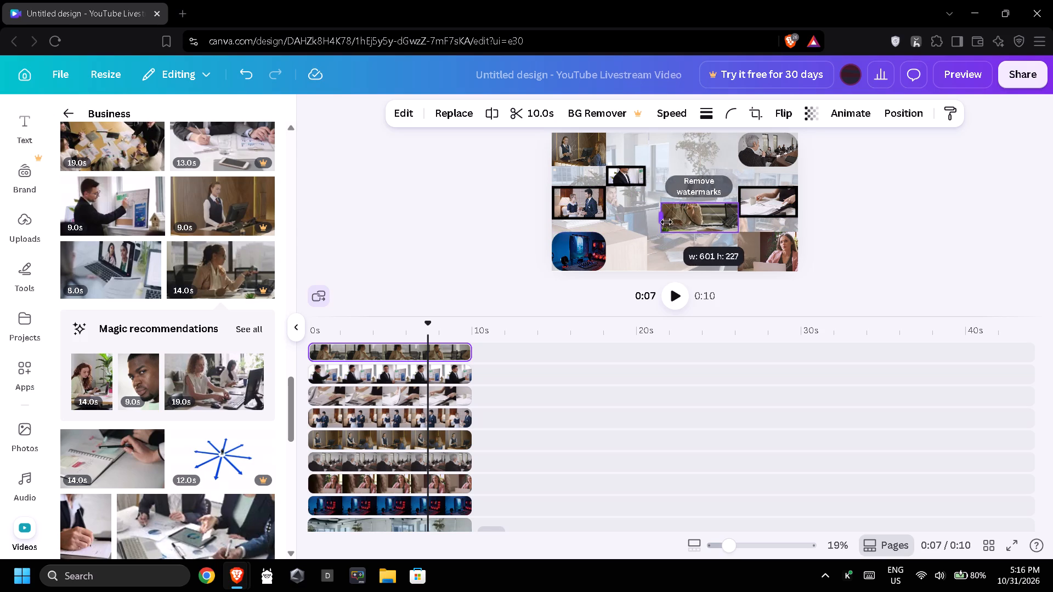
drag(666, 222, 703, 226)
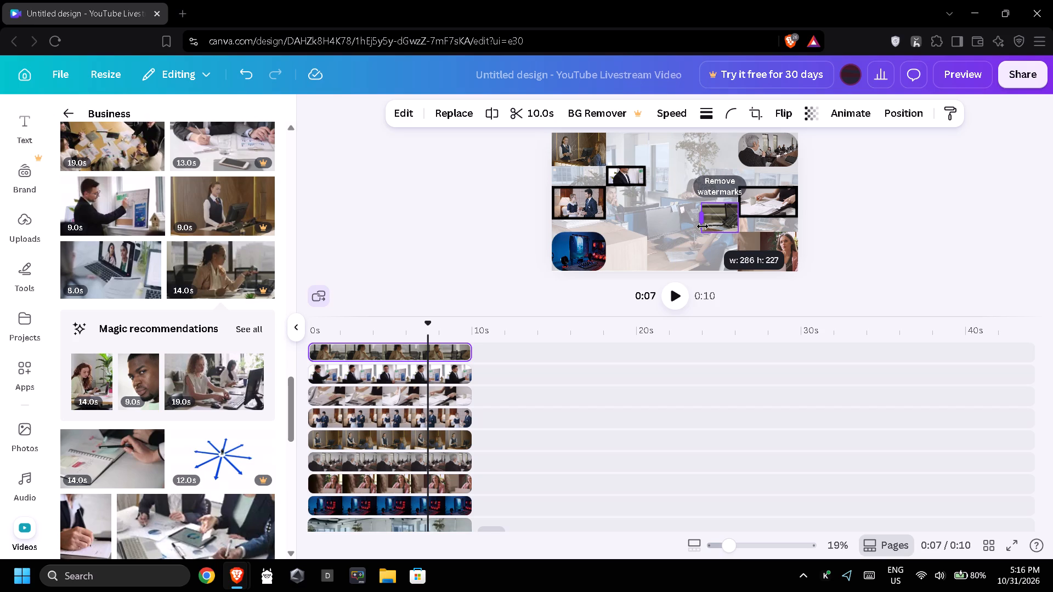
drag(703, 226, 688, 225)
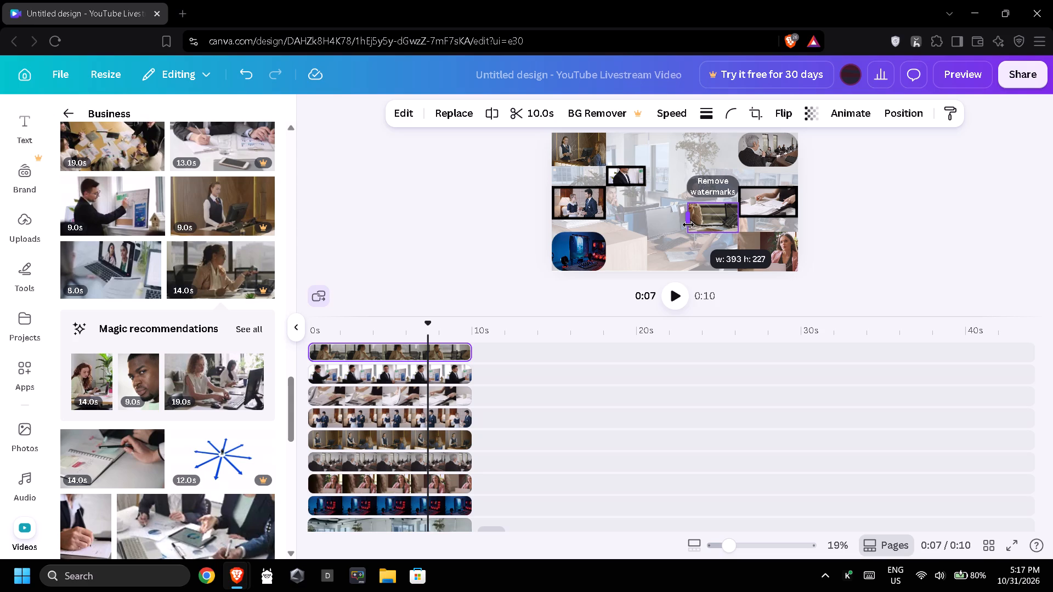
drag(688, 225, 709, 229)
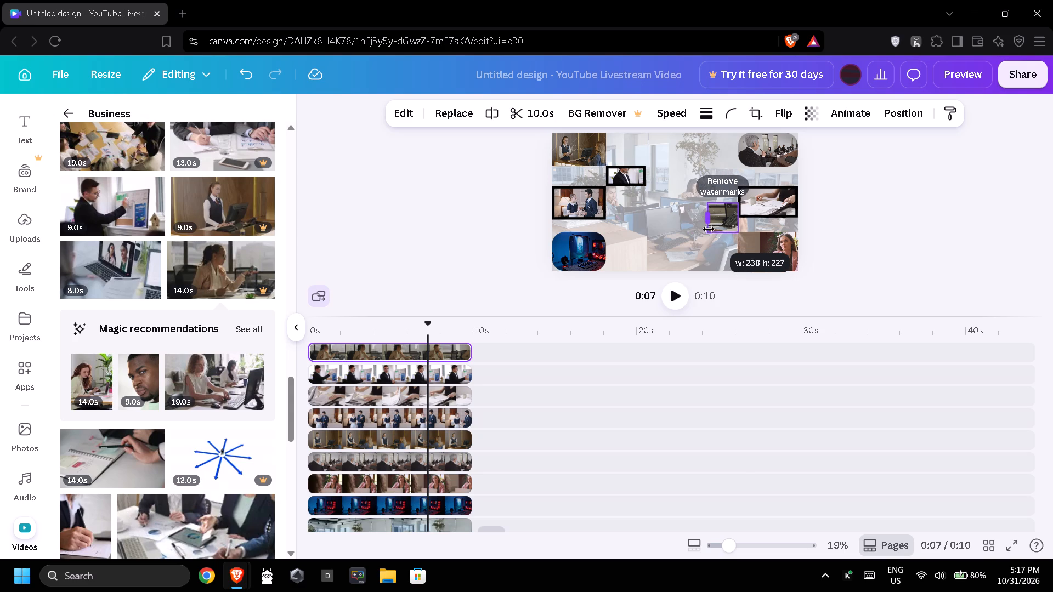
drag(709, 229, 697, 229)
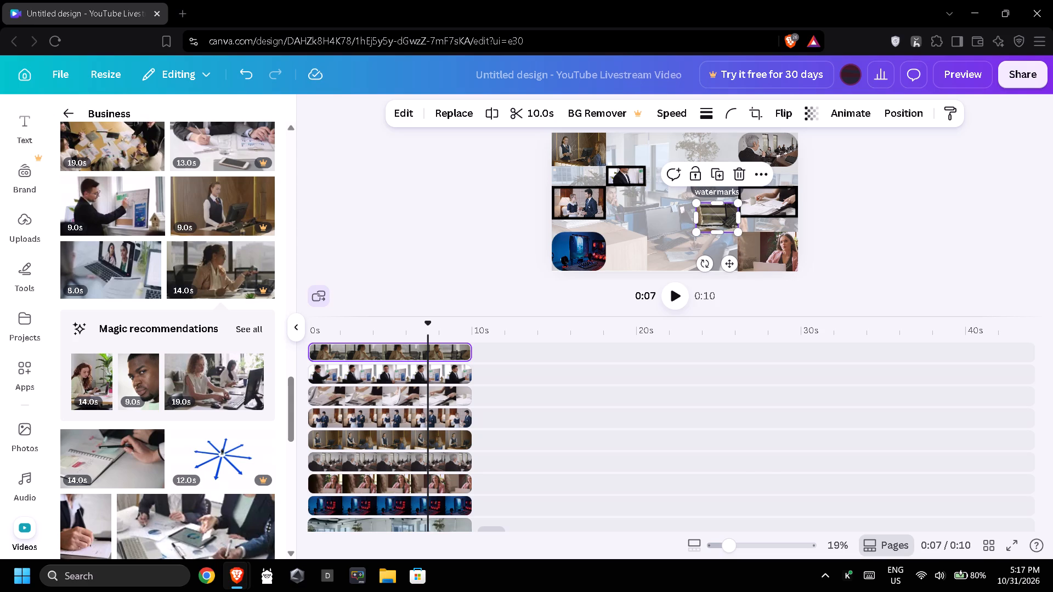
drag(719, 206, 727, 221)
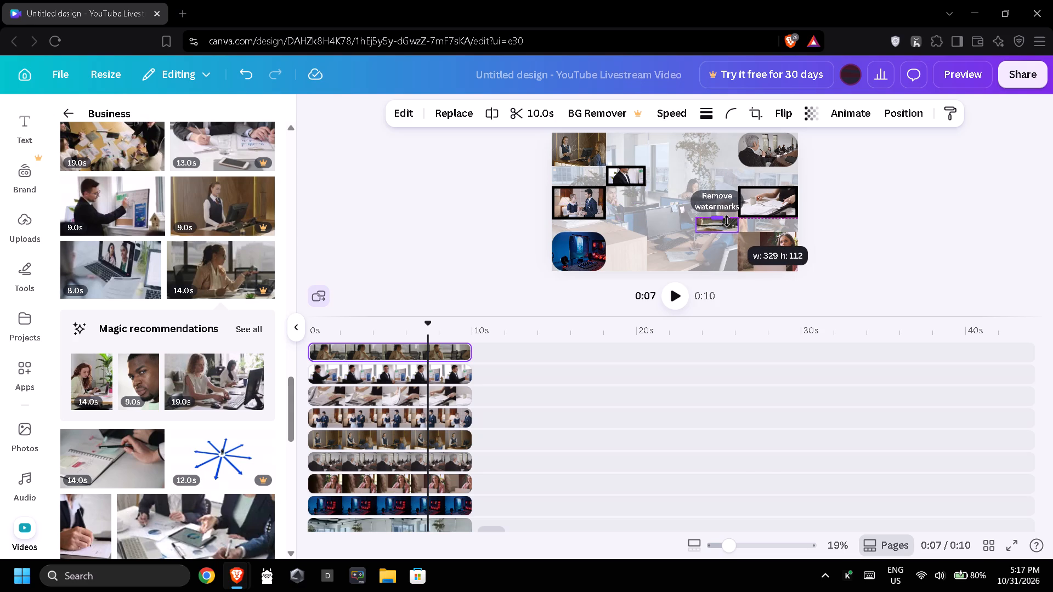
drag(727, 221, 727, 219)
drag(696, 225, 707, 226)
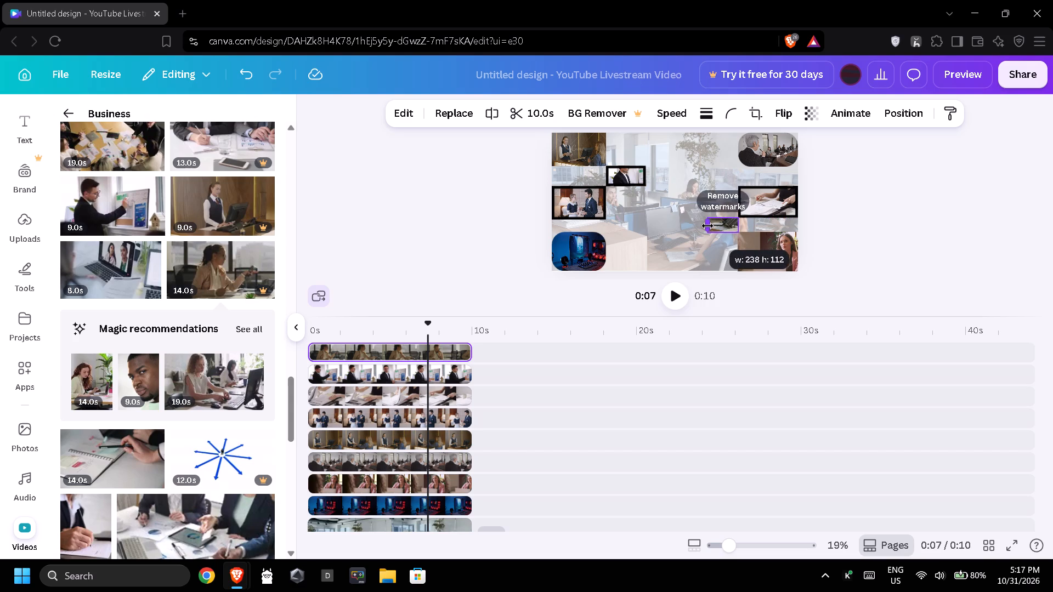
drag(707, 226, 704, 224)
drag(720, 221, 721, 216)
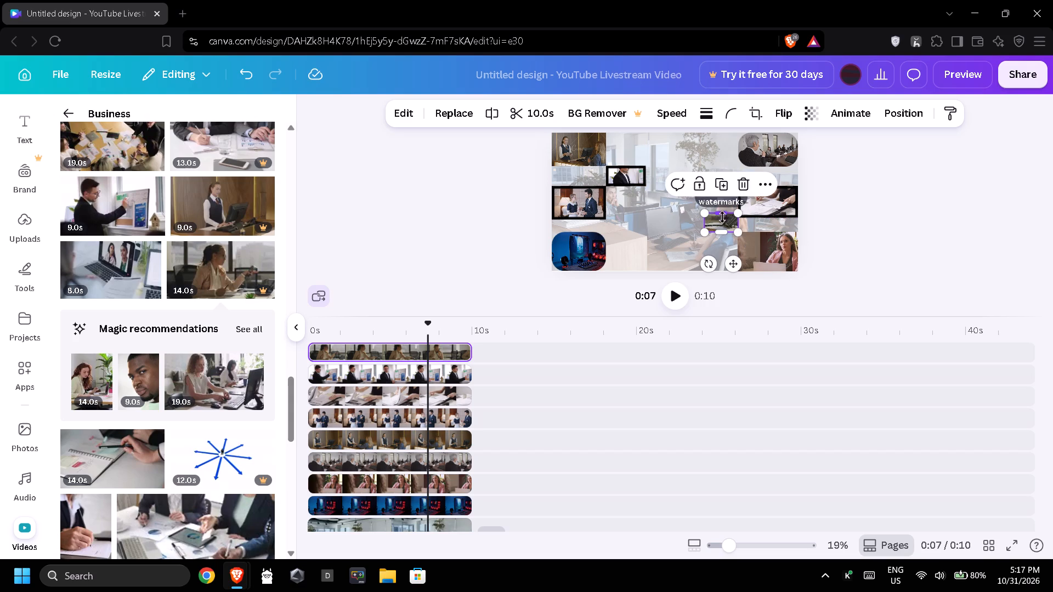
drag(718, 231, 722, 235)
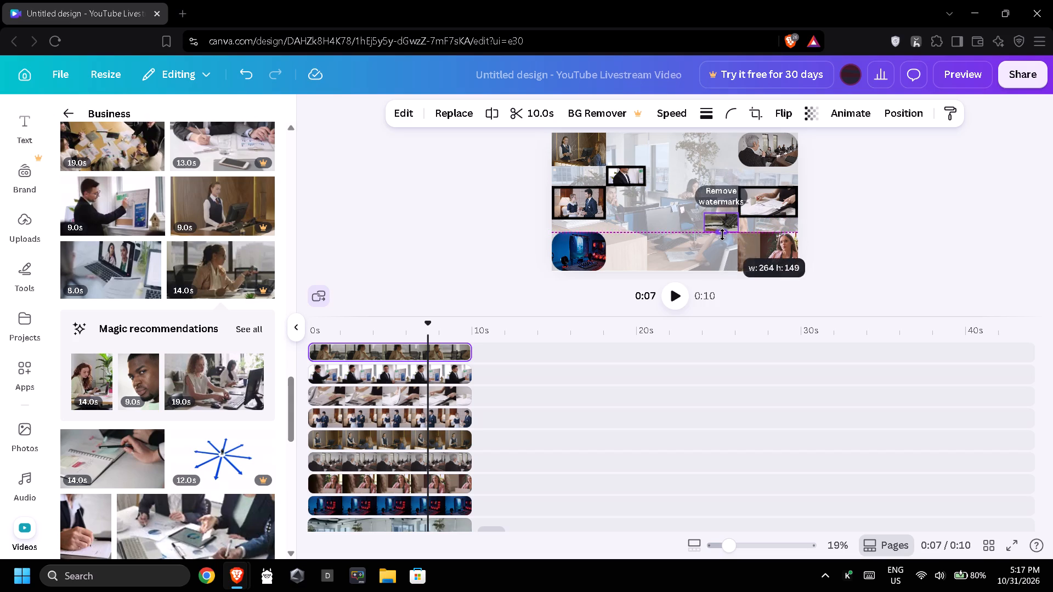
drag(722, 235, 723, 236)
click(691, 236)
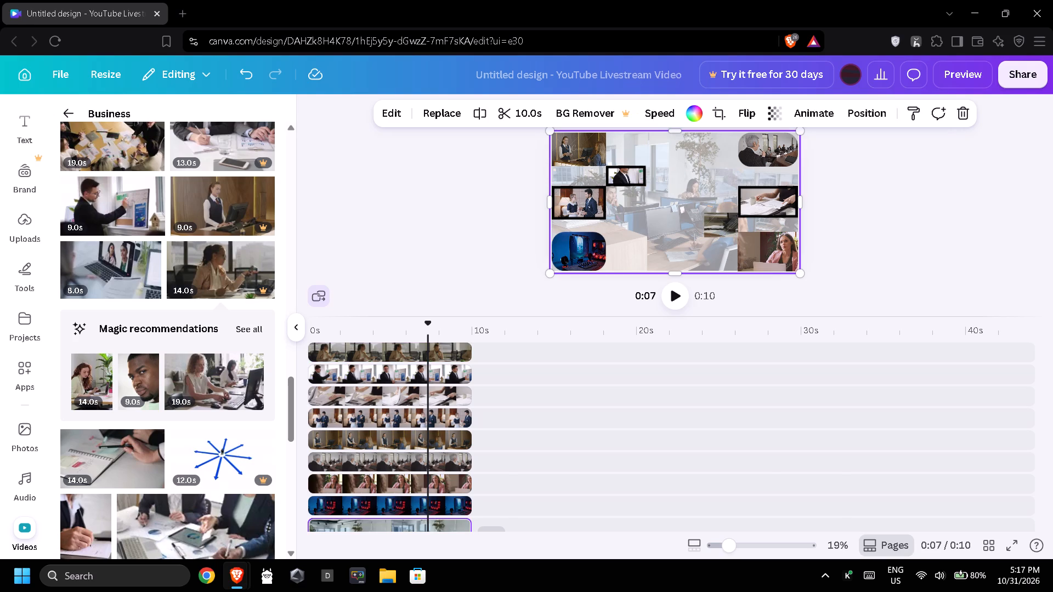
Give the small phone-call clip a solid black stroke with a weight of 20.
click(714, 229)
click(714, 116)
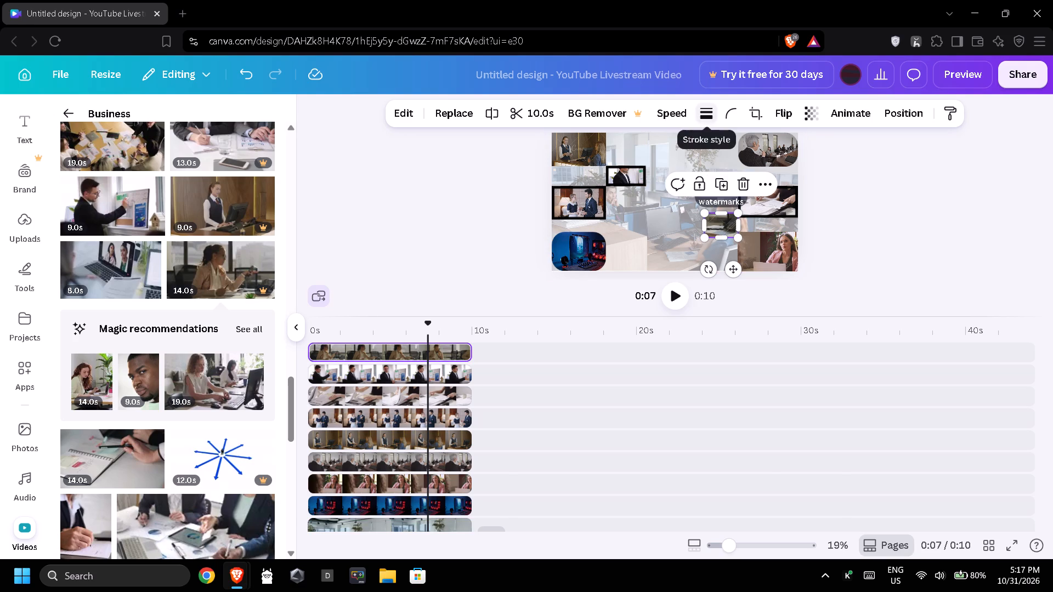
drag(636, 206, 653, 209)
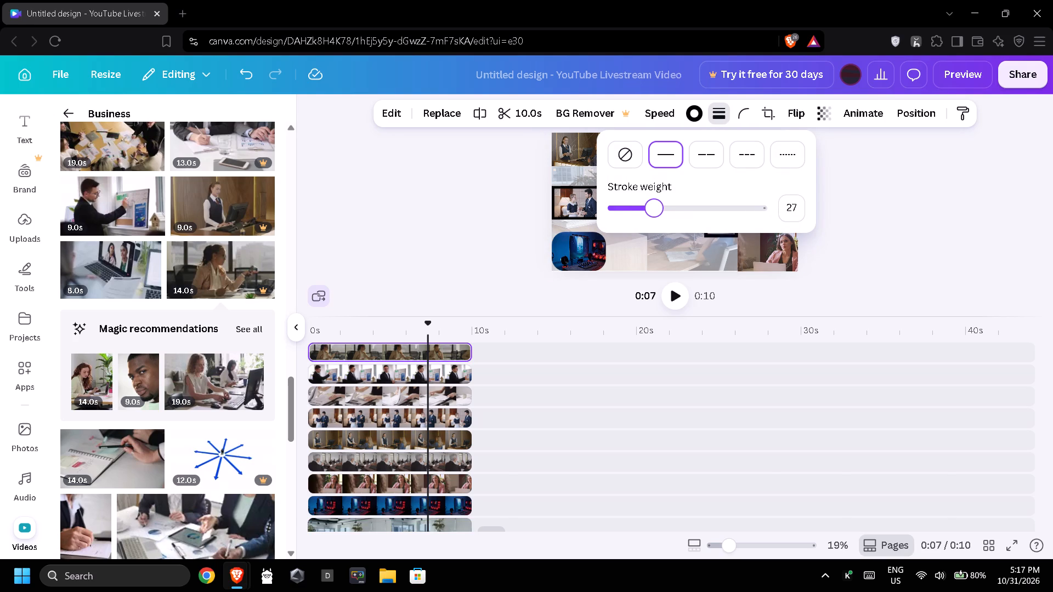
drag(653, 209, 643, 206)
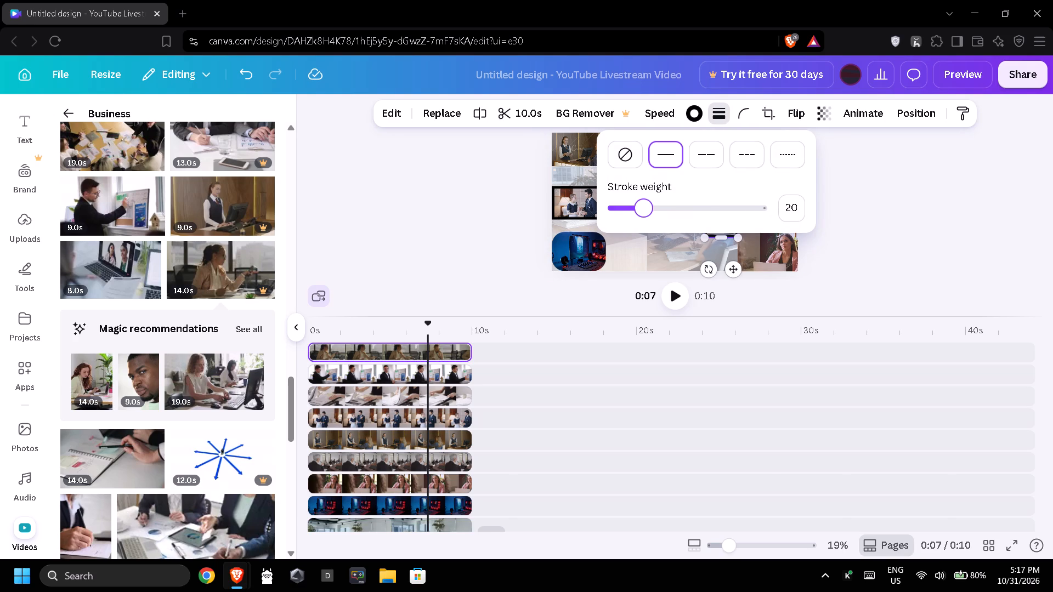
triple_click(866, 265)
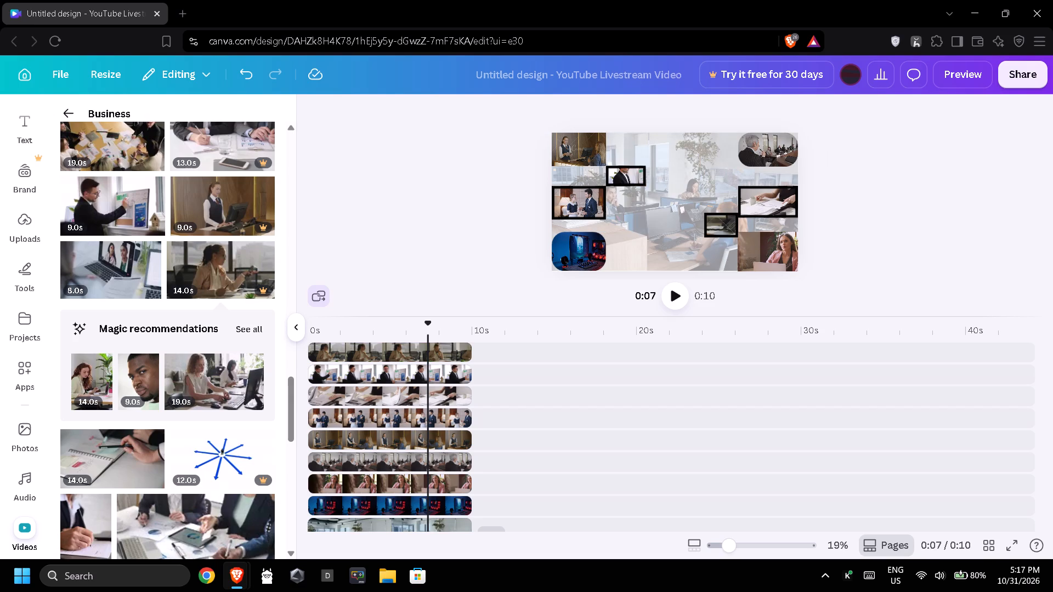
Give the clip of the woman with a laptop in the design's lower-right corner a solid black stroke.
click(772, 258)
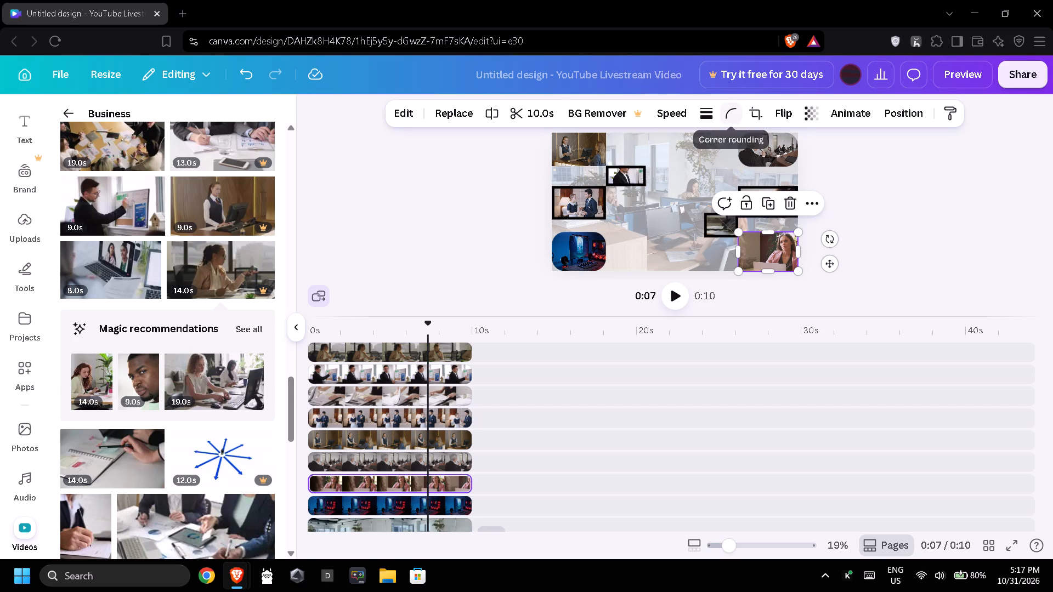
click(710, 113)
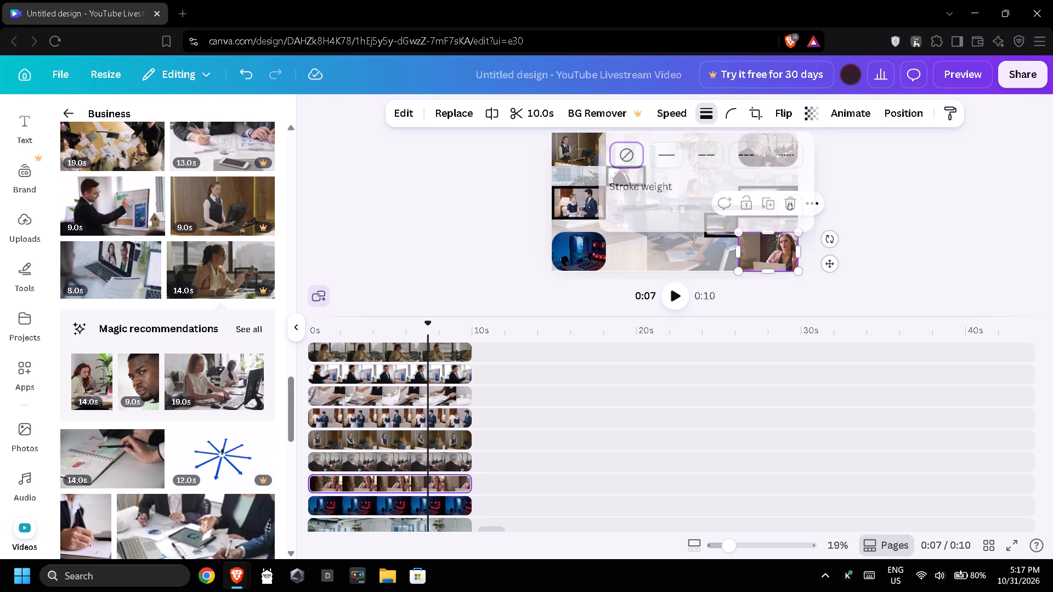
drag(624, 213, 643, 215)
double_click(499, 230)
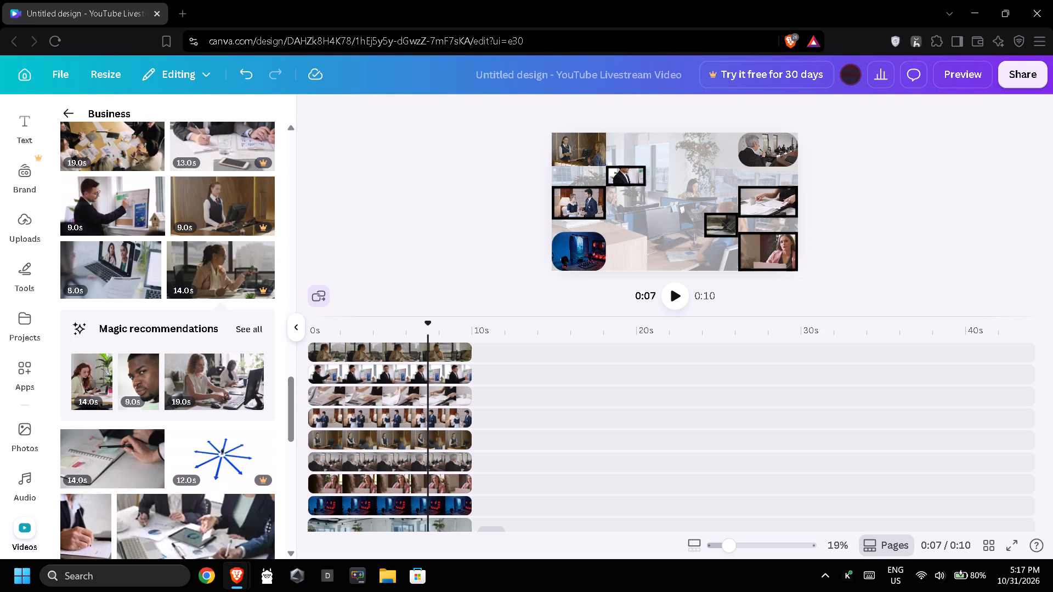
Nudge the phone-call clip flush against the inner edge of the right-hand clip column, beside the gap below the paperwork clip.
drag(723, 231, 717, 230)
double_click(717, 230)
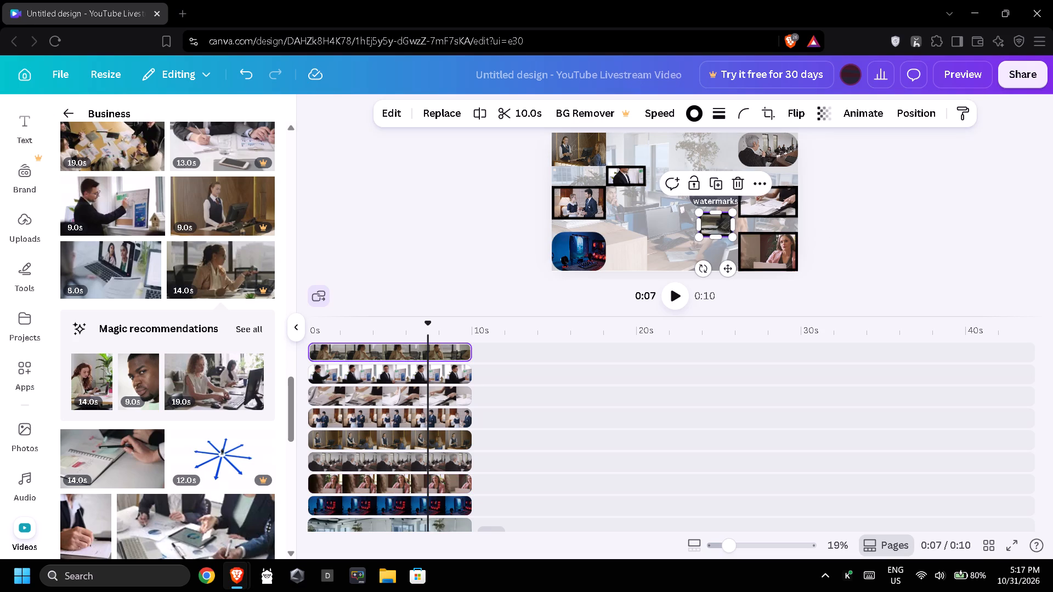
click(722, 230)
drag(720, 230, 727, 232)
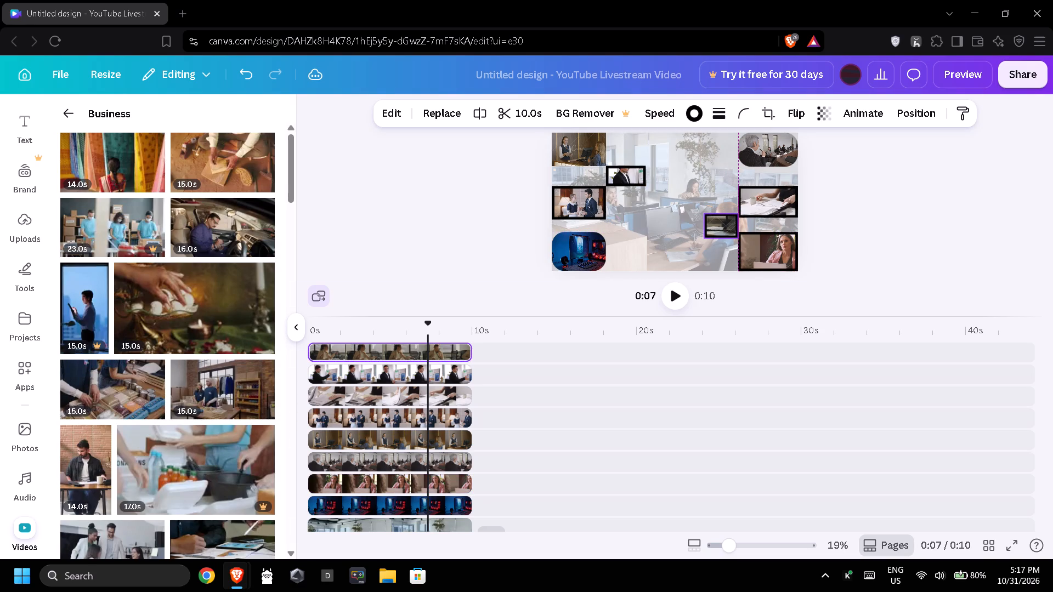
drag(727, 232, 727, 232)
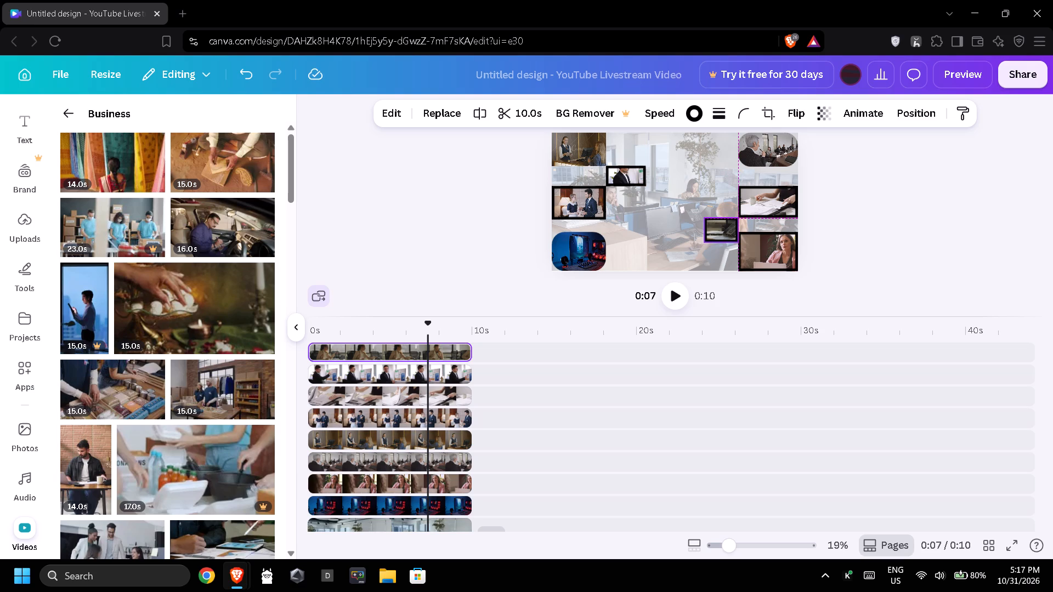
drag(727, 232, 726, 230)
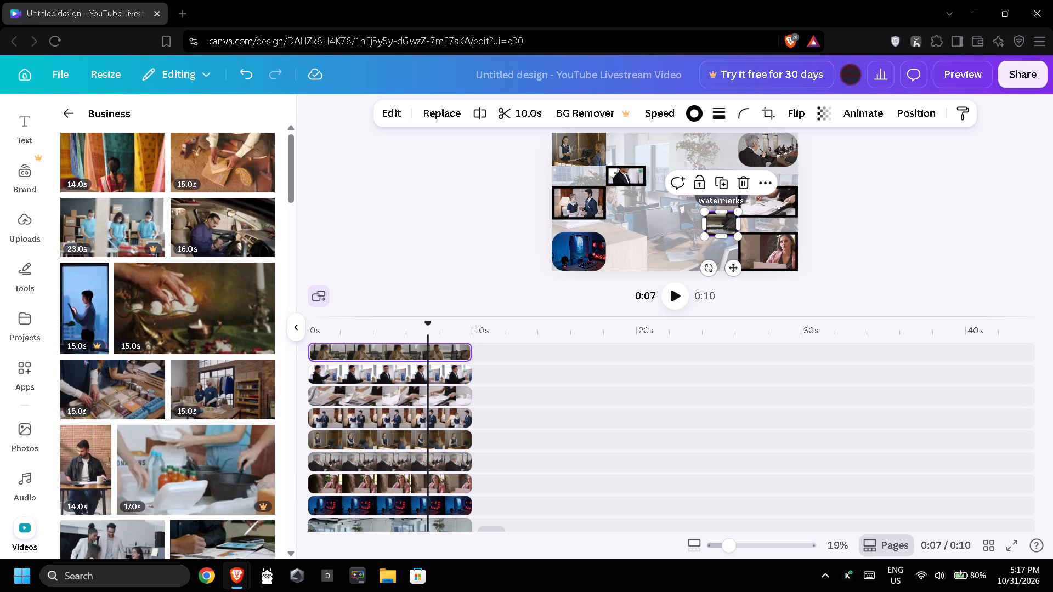
Move the paperwork clip slightly up in the right-hand column, keeping it aligned with the clips above and below.
drag(760, 209, 762, 201)
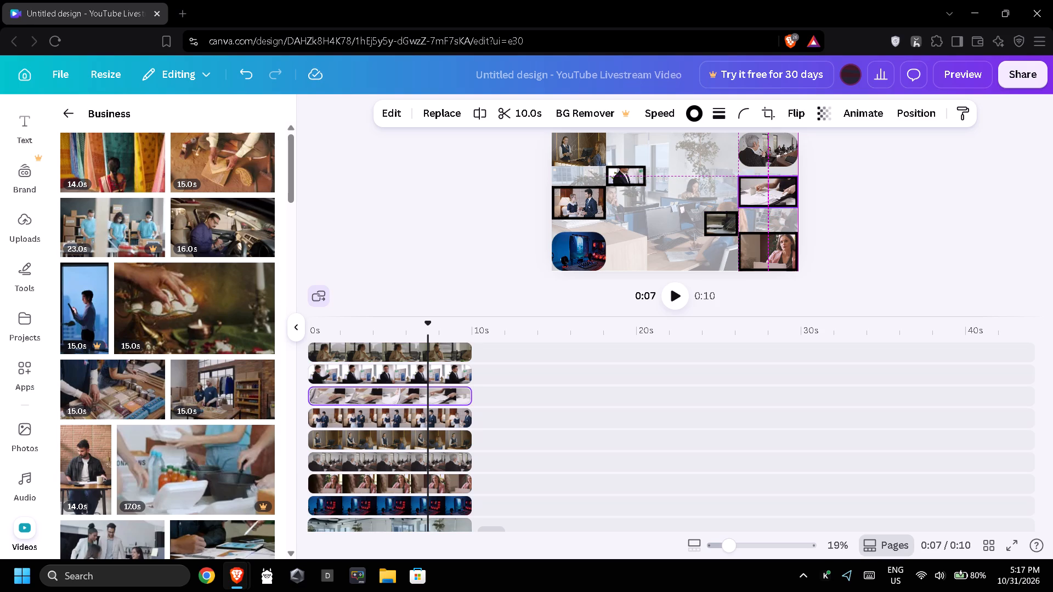
drag(762, 201, 761, 202)
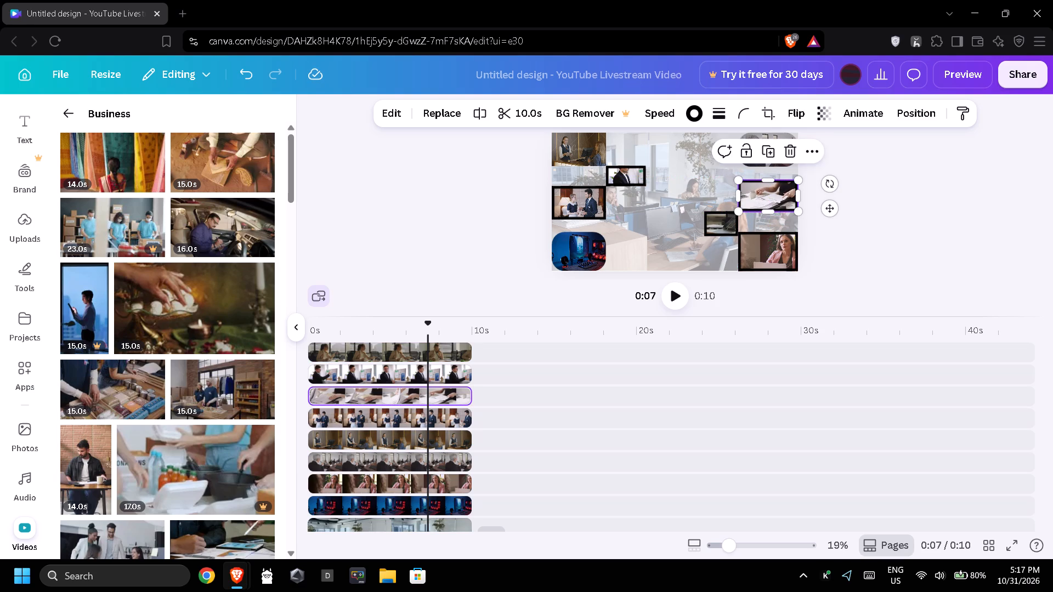
Move the phone-call clip into the gap between the paperwork and laptop clips, slightly overlapping the column's inner edge.
click(718, 223)
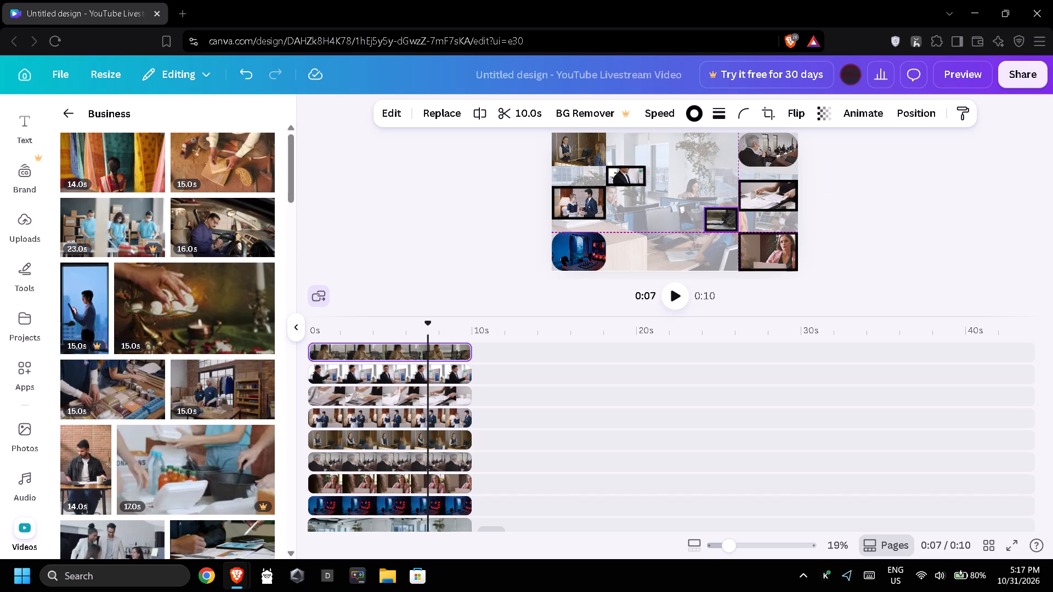
double_click(822, 240)
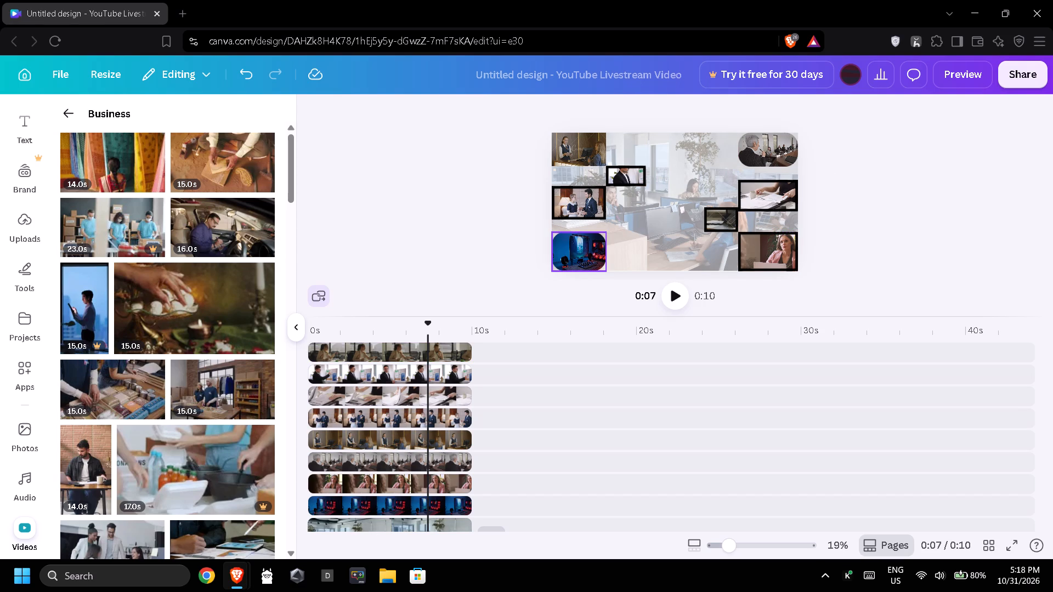
click(720, 220)
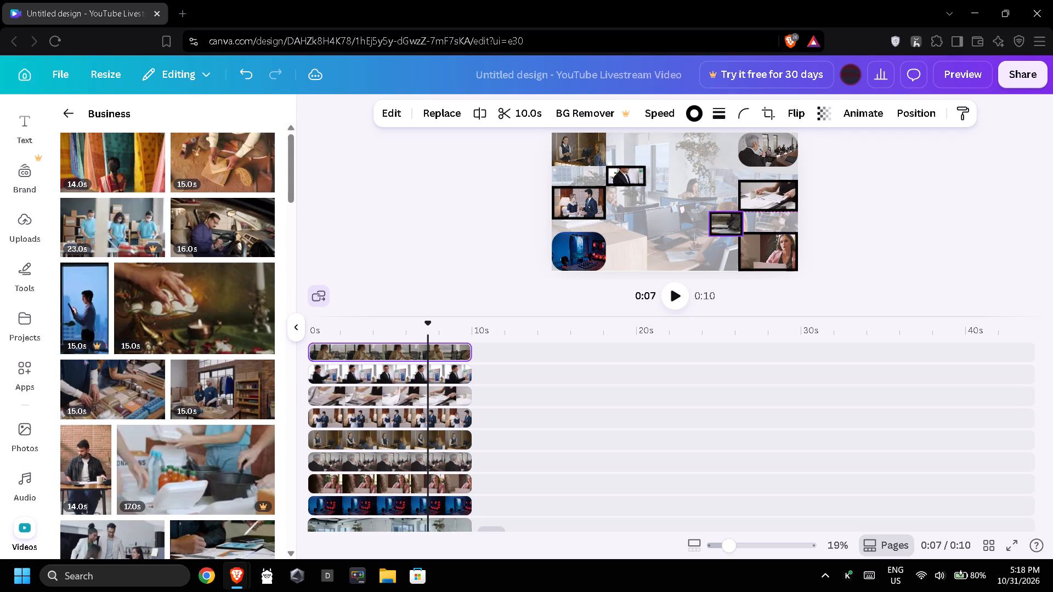
click(880, 223)
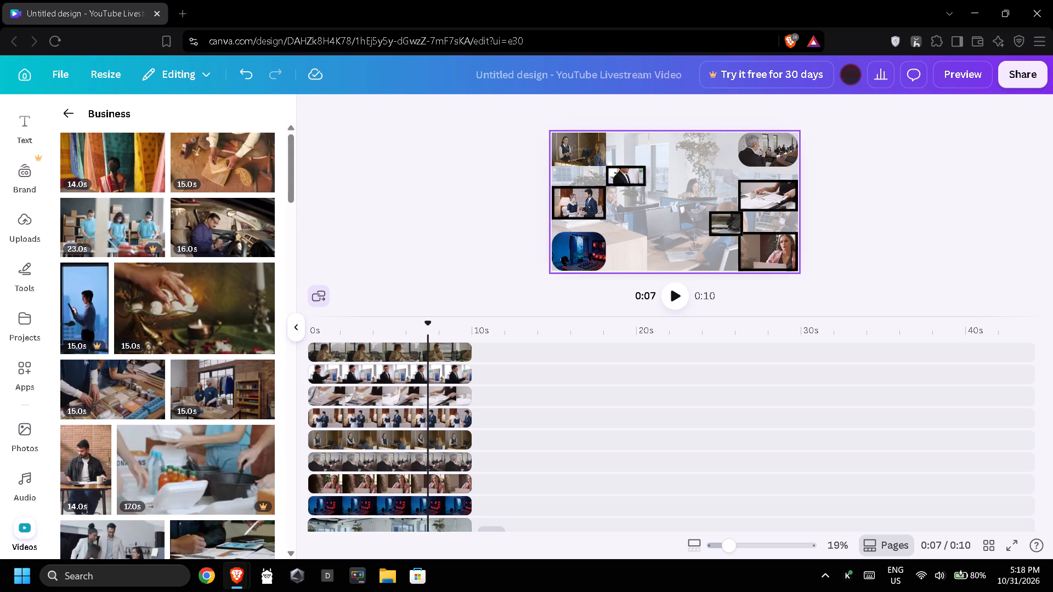
click(737, 225)
click(732, 213)
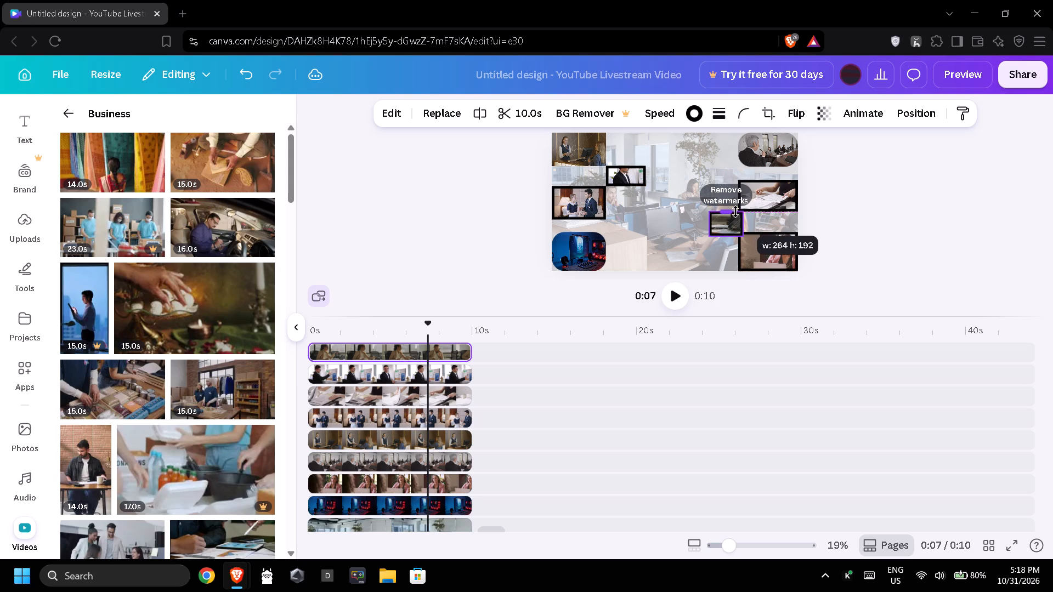
double_click(871, 232)
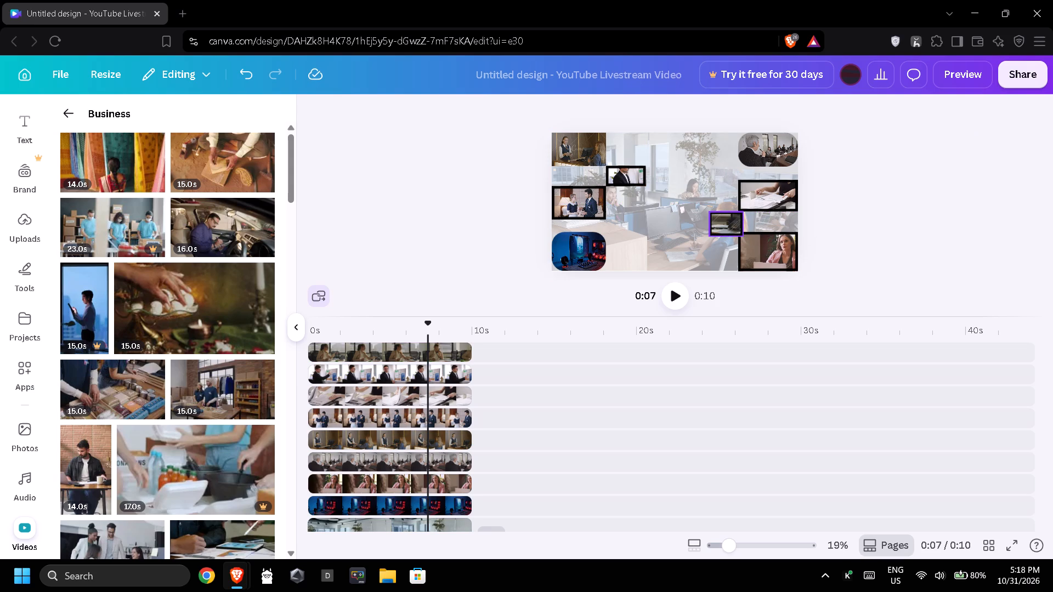
Enlarge the phone-call clip proportionally from its upper-left corner to about 299 wide by 217 high.
click(724, 224)
drag(712, 213, 697, 207)
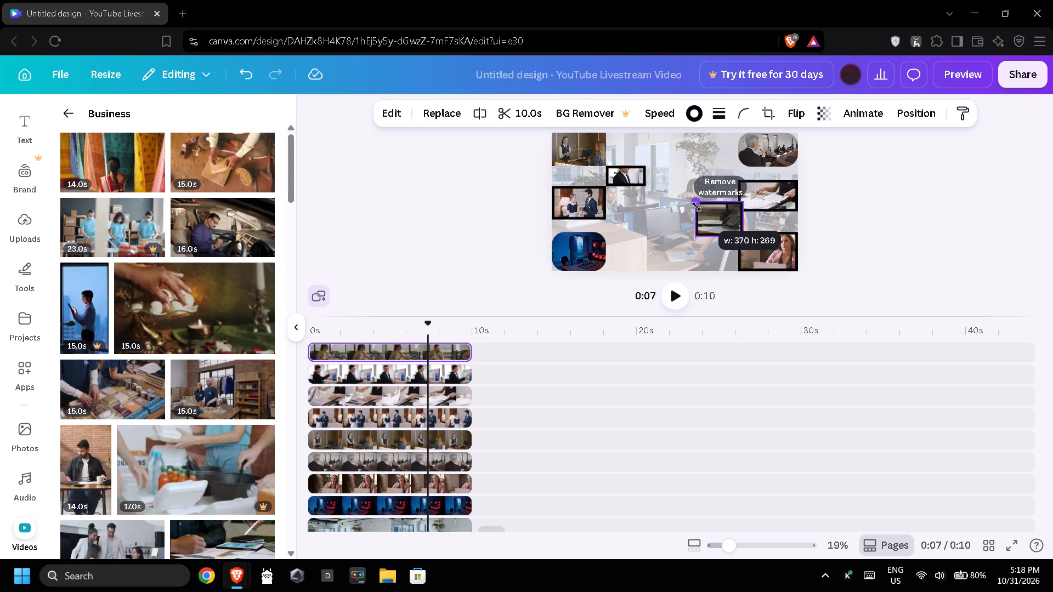
drag(697, 207, 675, 199)
click(670, 196)
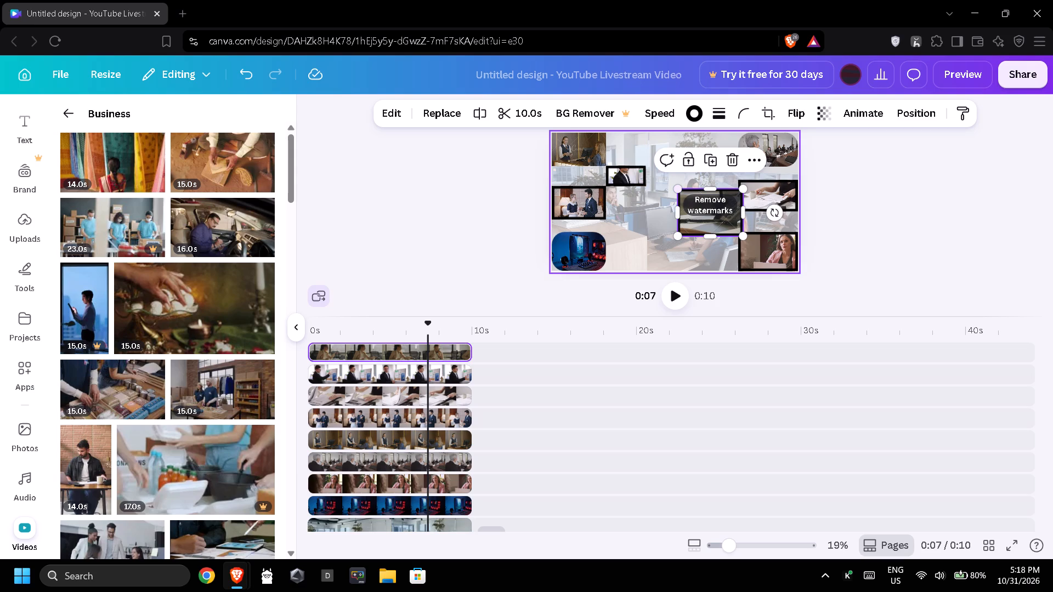
drag(678, 191, 709, 206)
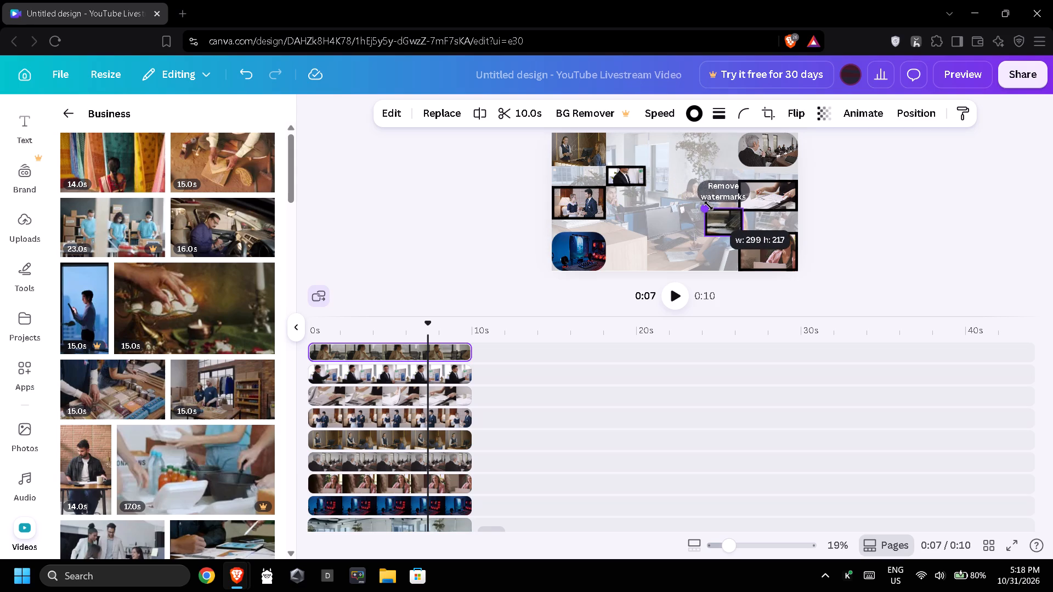
drag(709, 206, 711, 208)
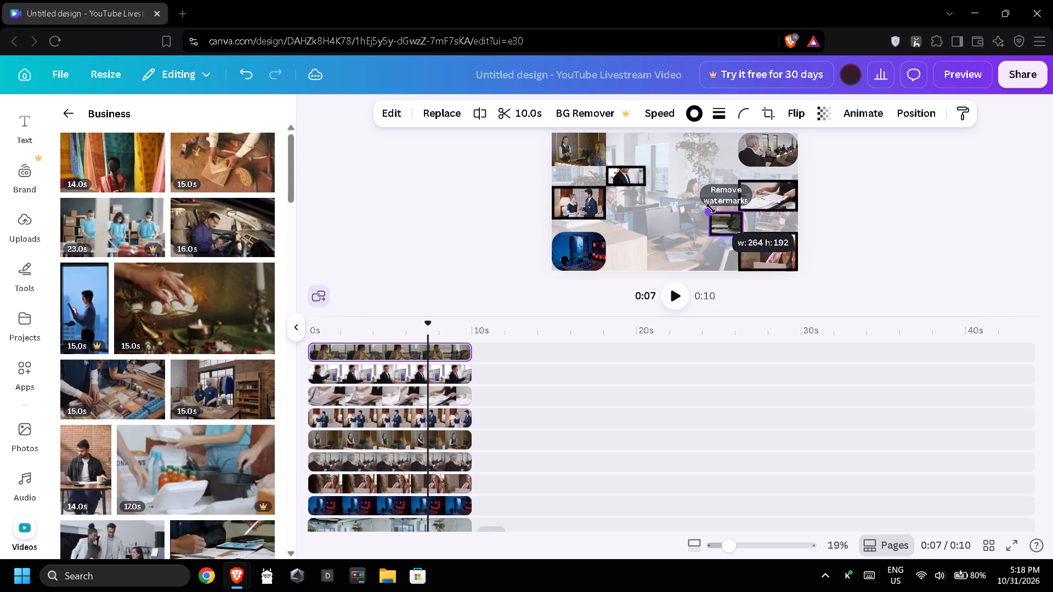
drag(711, 208, 707, 208)
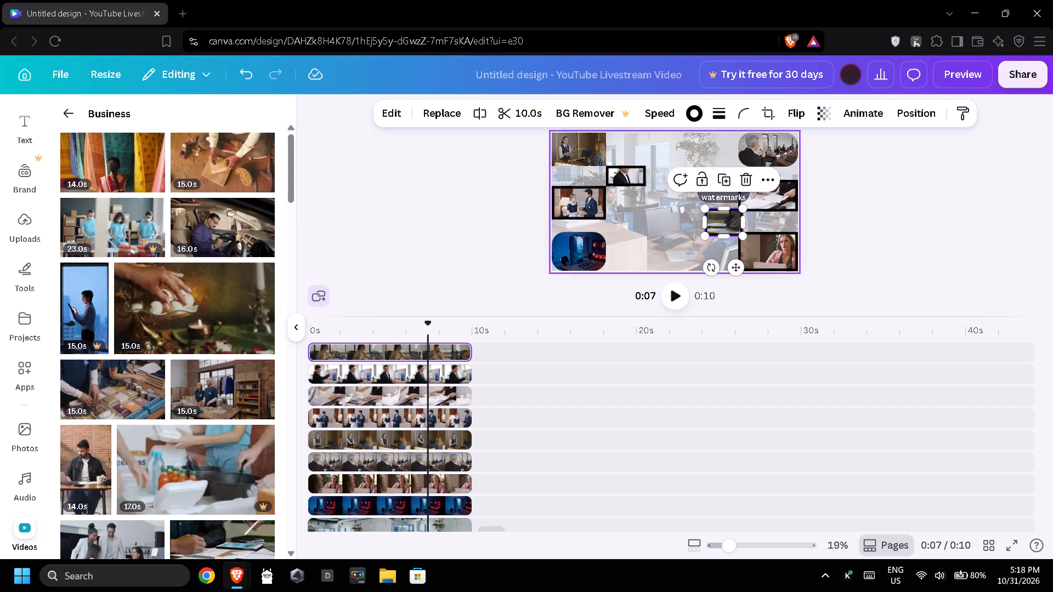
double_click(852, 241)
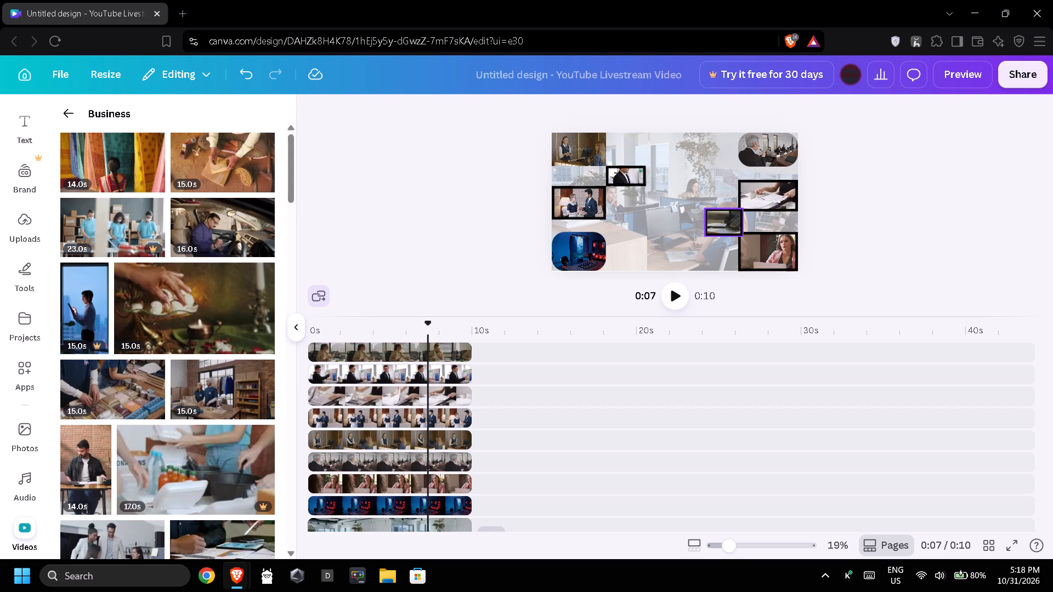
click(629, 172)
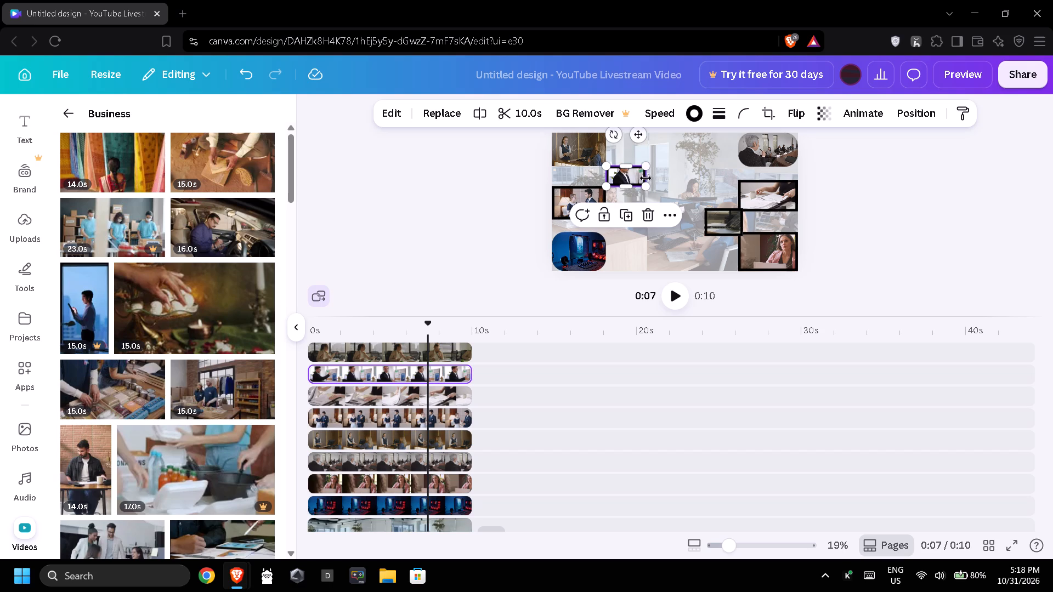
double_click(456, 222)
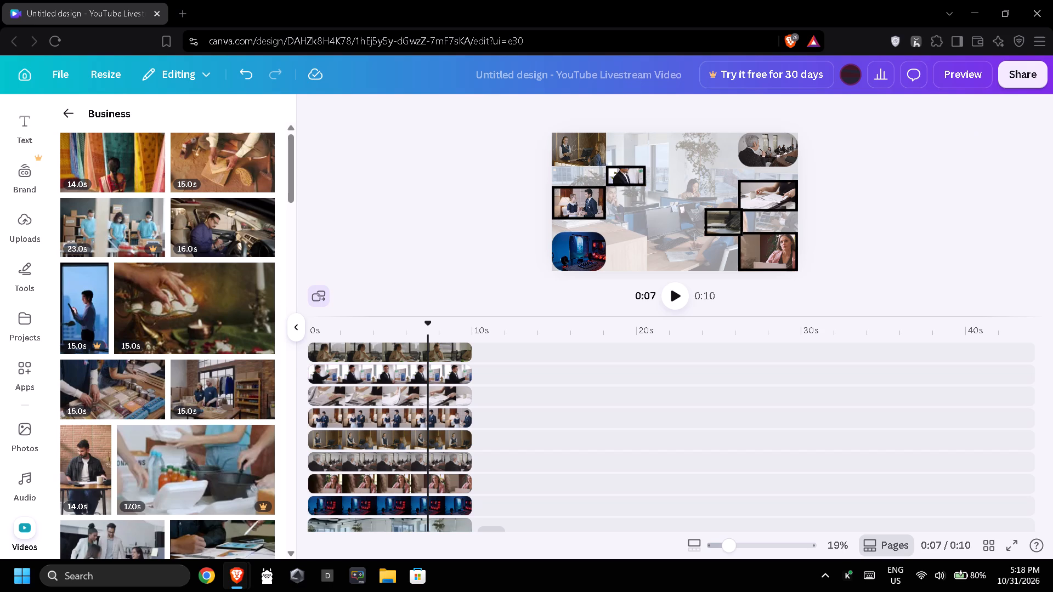
Add a solid black border with a stroke weight of about 20 to the clip in the design's upper-left corner.
click(580, 152)
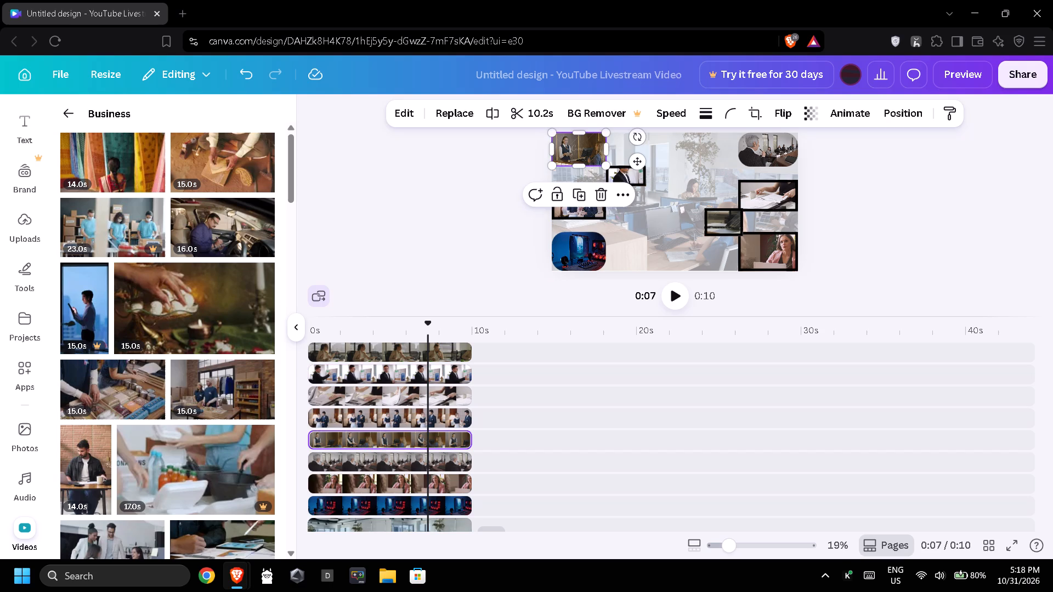
click(701, 113)
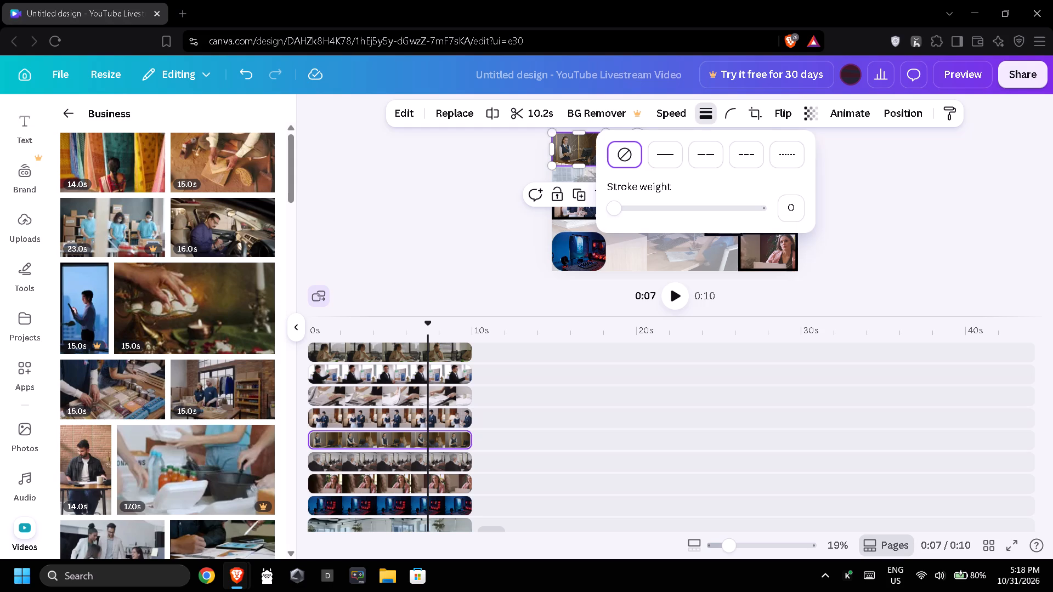
drag(614, 210, 641, 215)
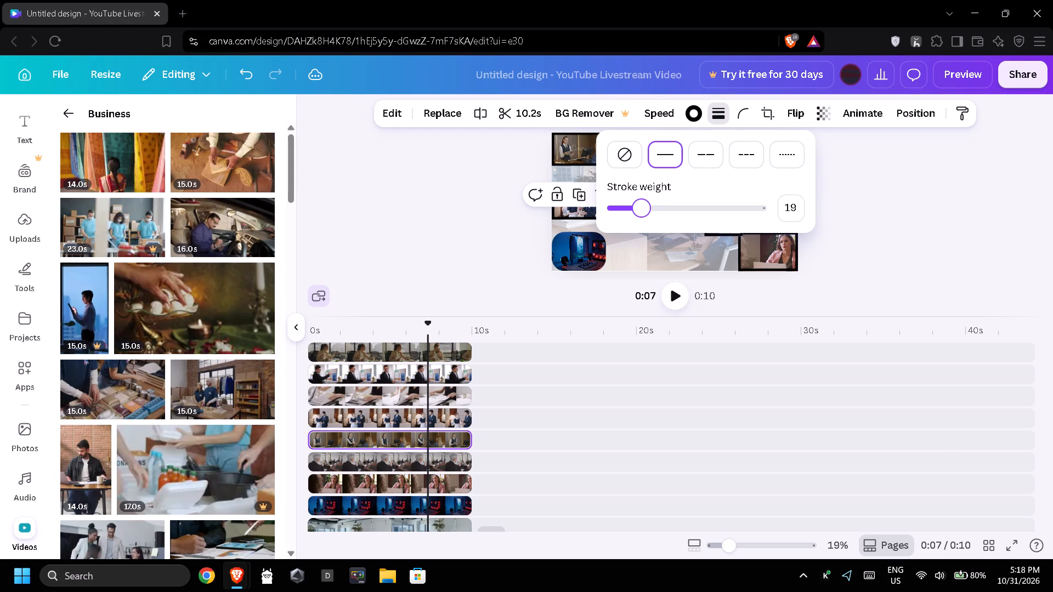
drag(641, 215, 642, 215)
double_click(496, 222)
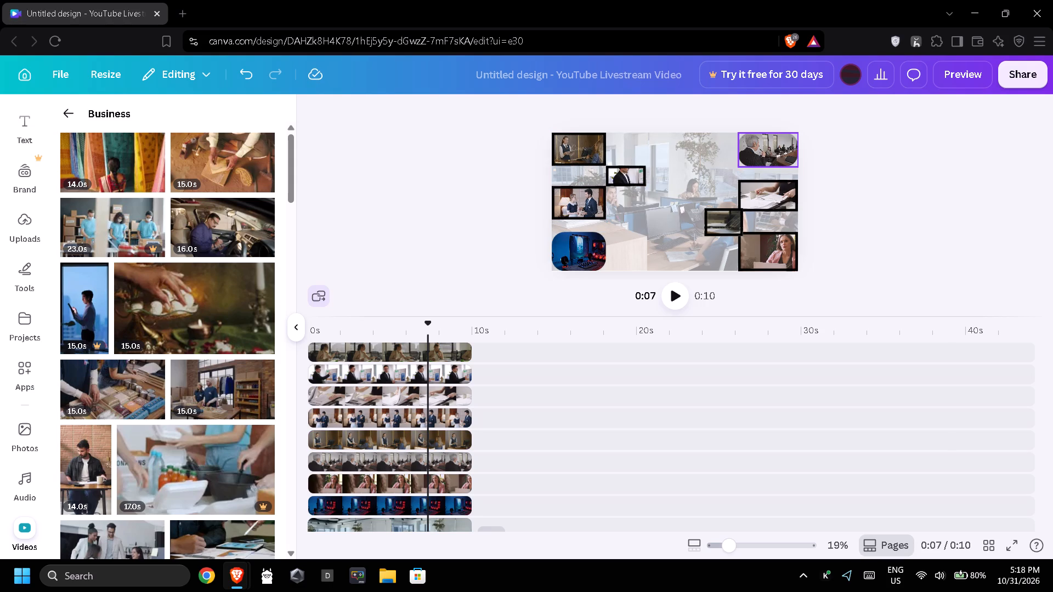
click(432, 235)
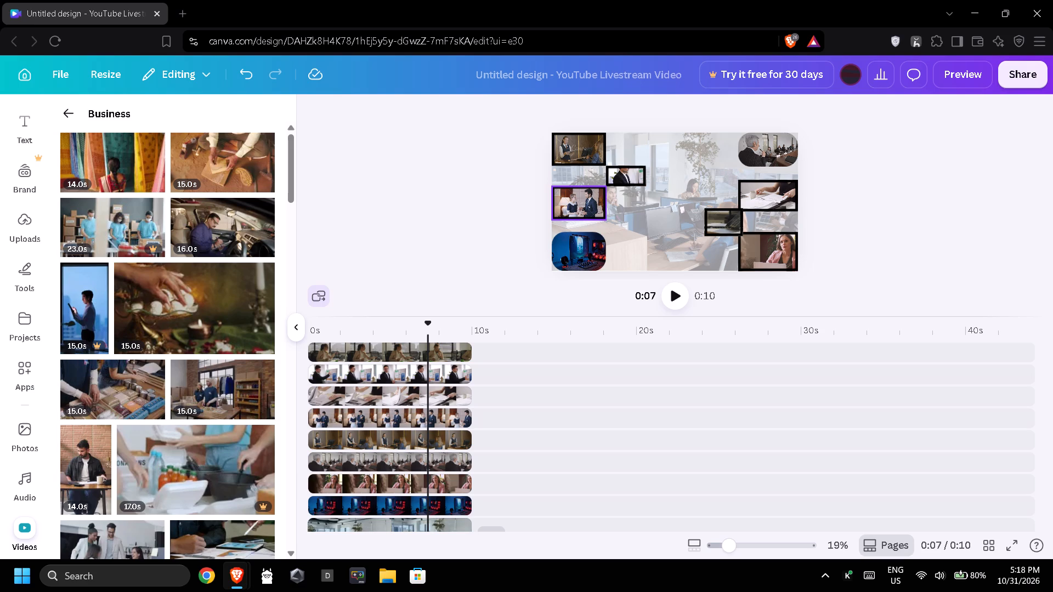
Add the 16-second office-team clip from the Business videos on a new top track, starting at 0s.
scroll(199, 292, down, 3)
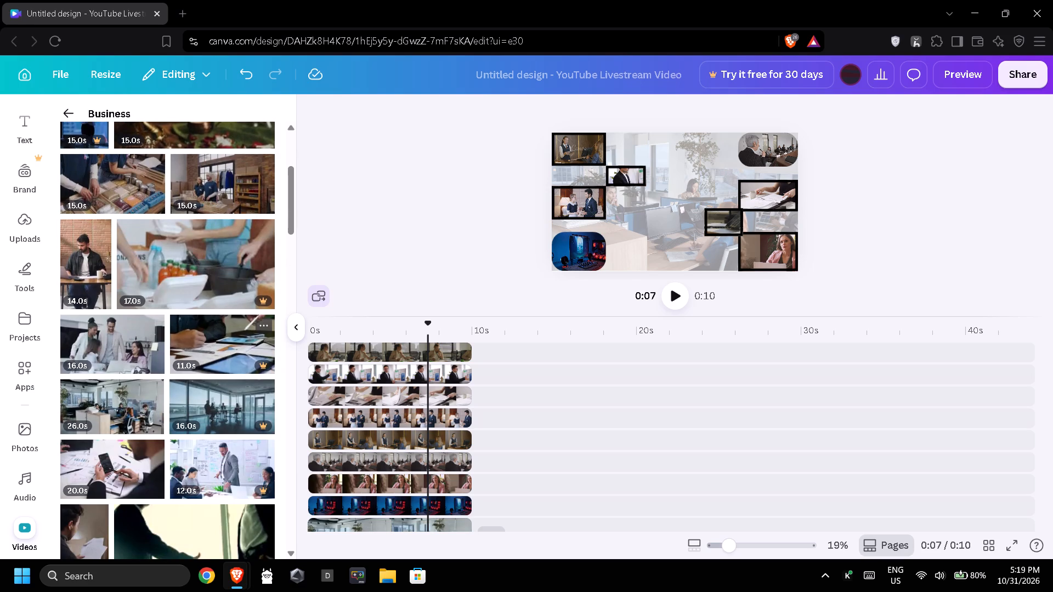
drag(110, 353, 143, 350)
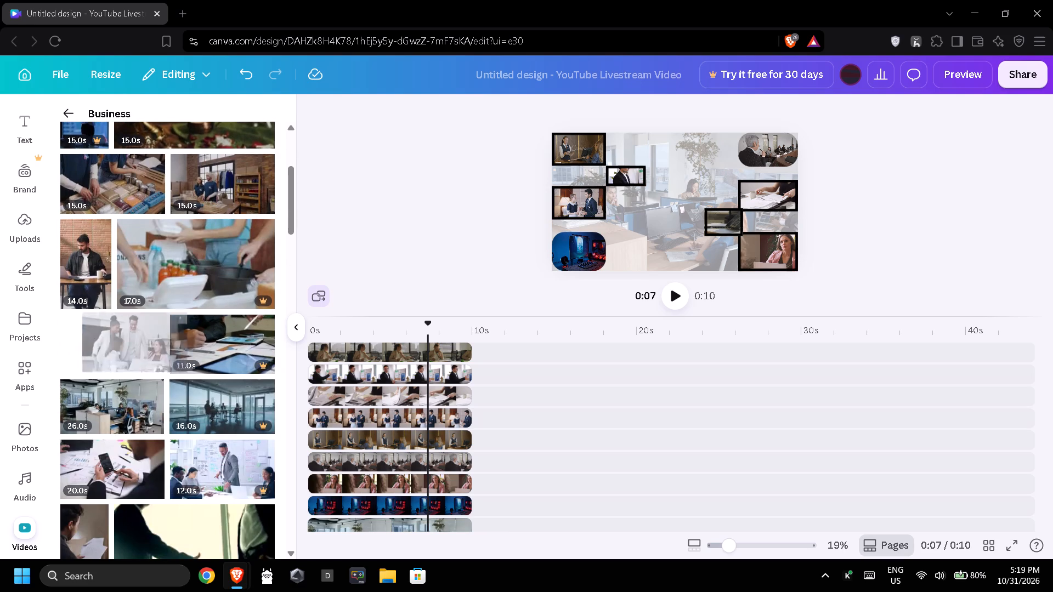
drag(143, 350, 384, 343)
scroll(365, 380, up, 2)
drag(416, 350, 395, 350)
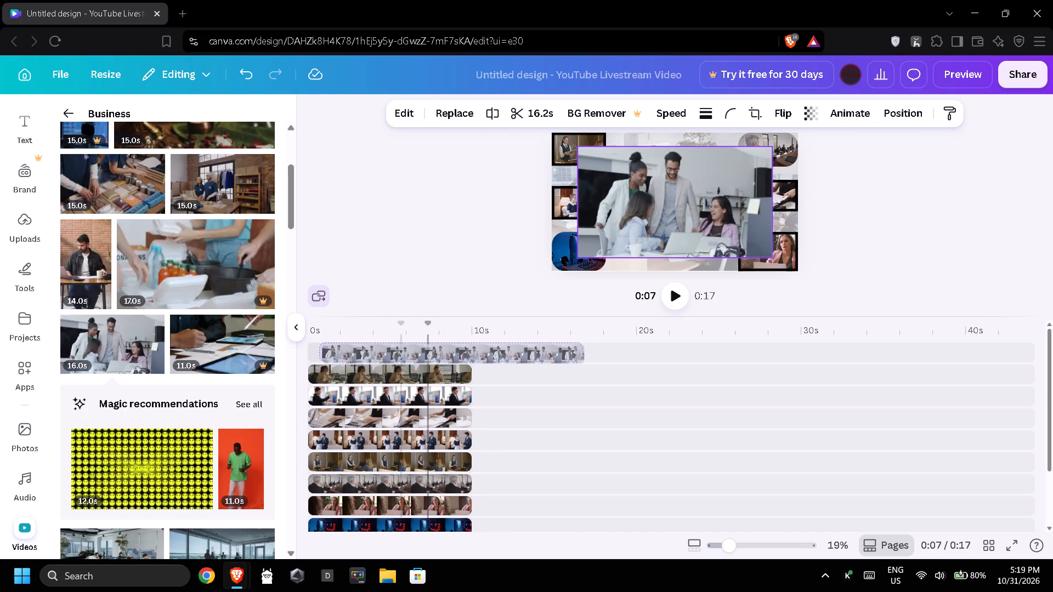
drag(395, 350, 382, 350)
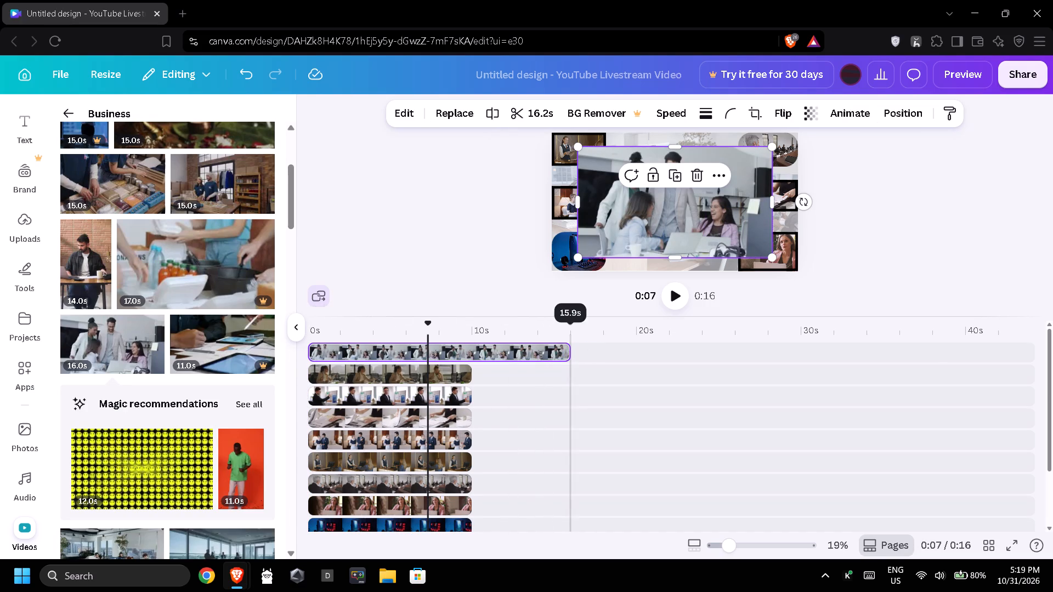
Trim the end of the office-team clip to 10.0 seconds, matching the other tracks.
drag(561, 350, 474, 347)
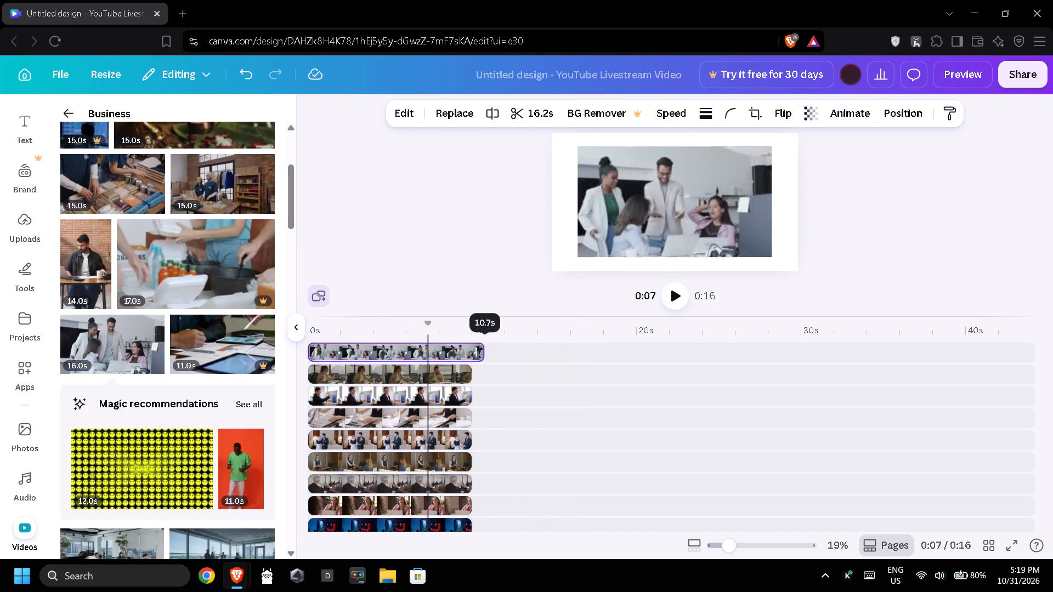
drag(474, 347, 468, 347)
click(493, 354)
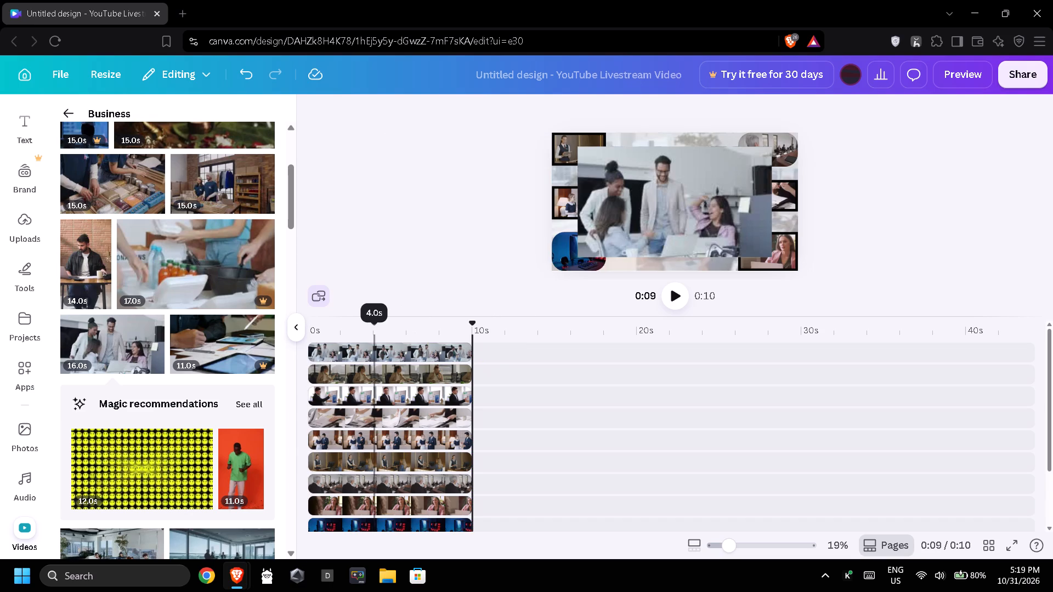
Shrink the office-team clip proportionally to about 434 wide by 247 high and bring it to the lower middle of the design.
click(376, 356)
drag(582, 259, 613, 248)
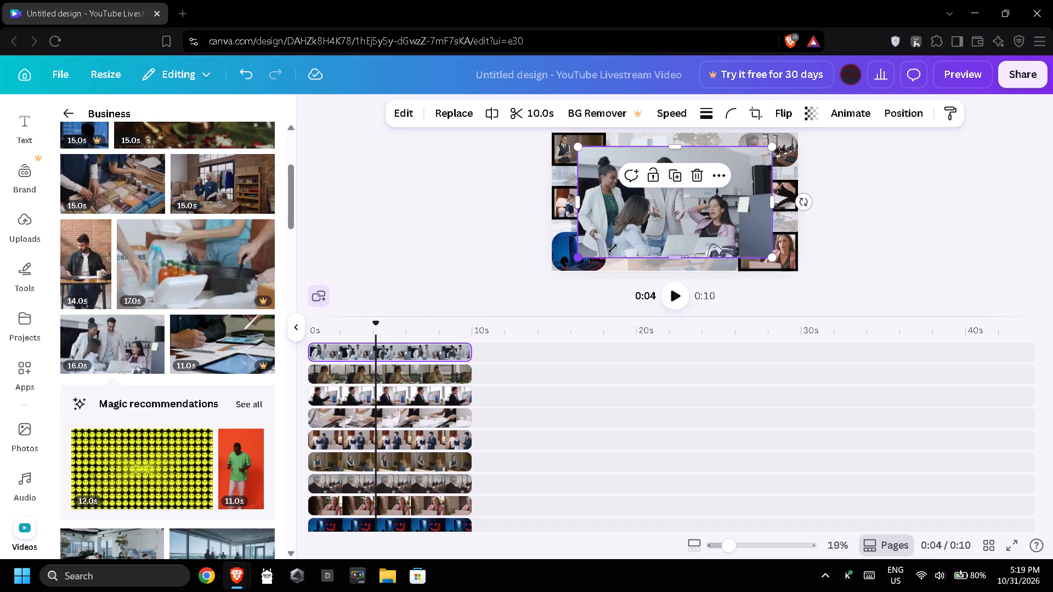
drag(613, 248, 694, 220)
drag(729, 177, 677, 225)
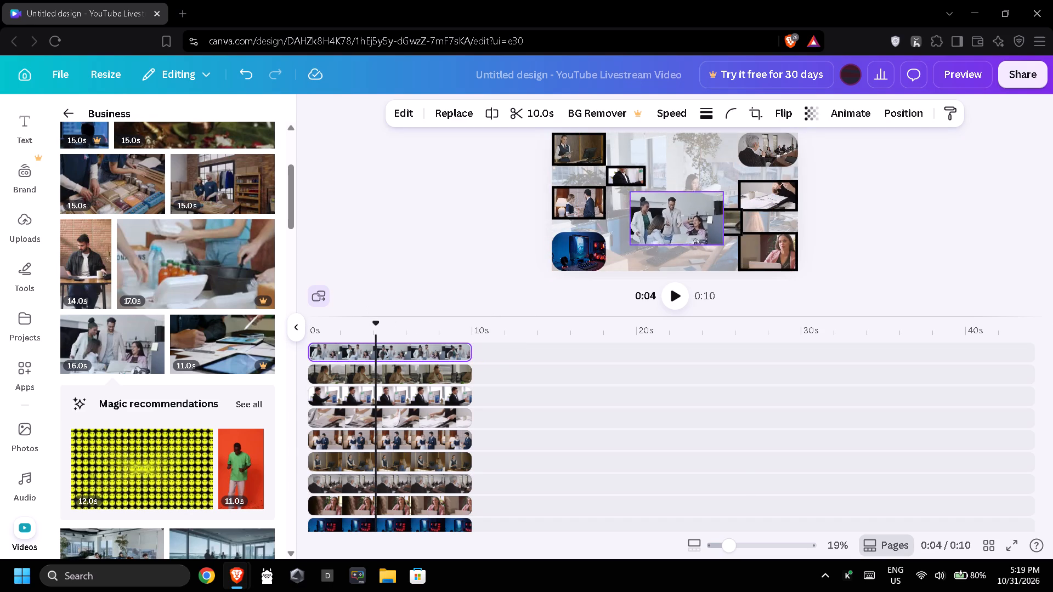
drag(677, 225, 663, 251)
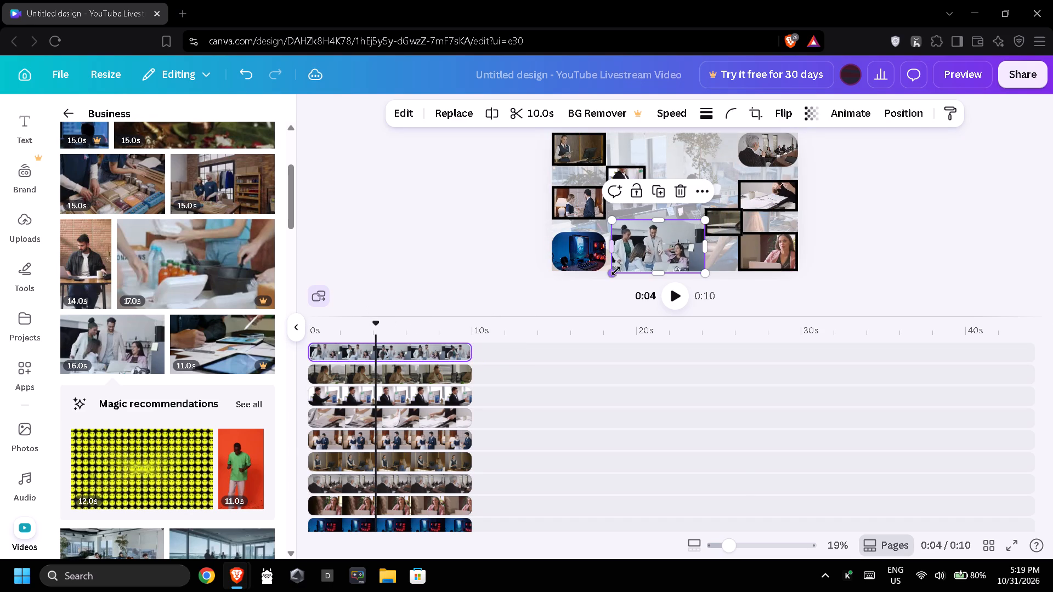
drag(616, 272, 658, 257)
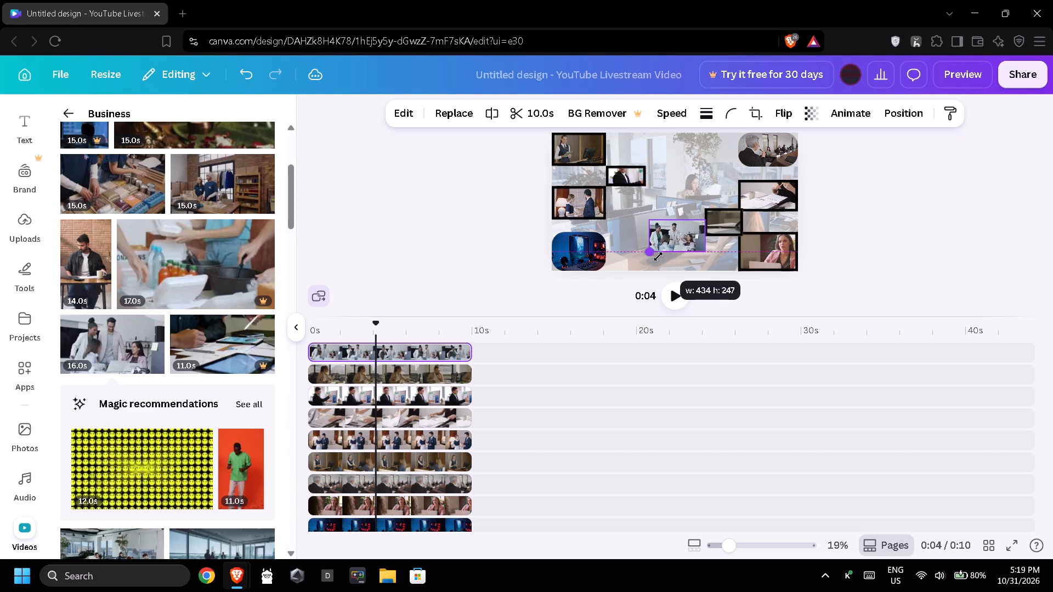
drag(658, 257, 659, 257)
Center the office-team clip horizontally near the design's bottom edge, between the blue computer clip and the laptop clip.
drag(689, 234, 682, 251)
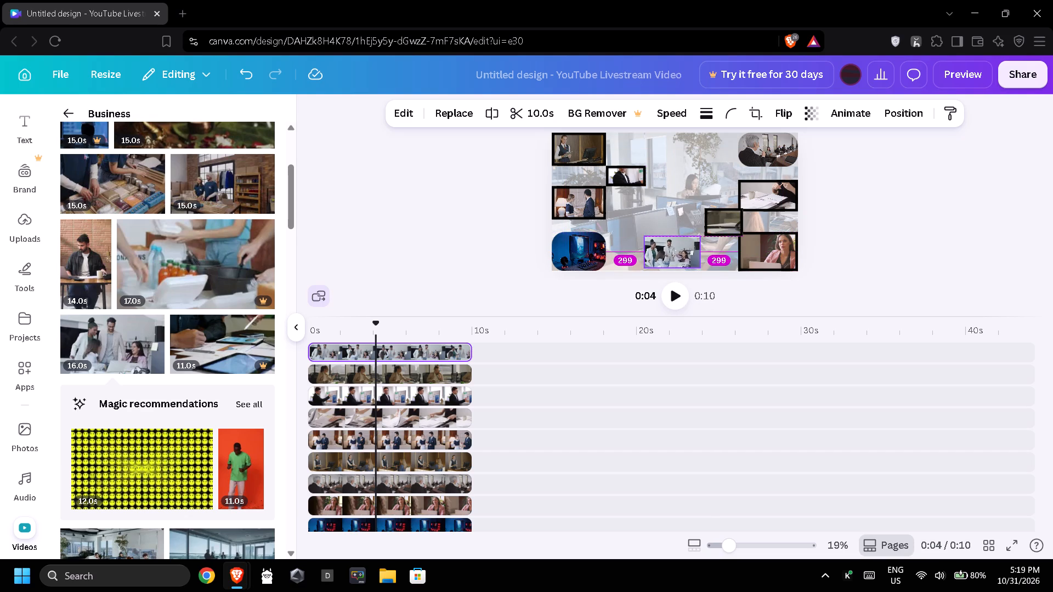
drag(682, 251, 687, 252)
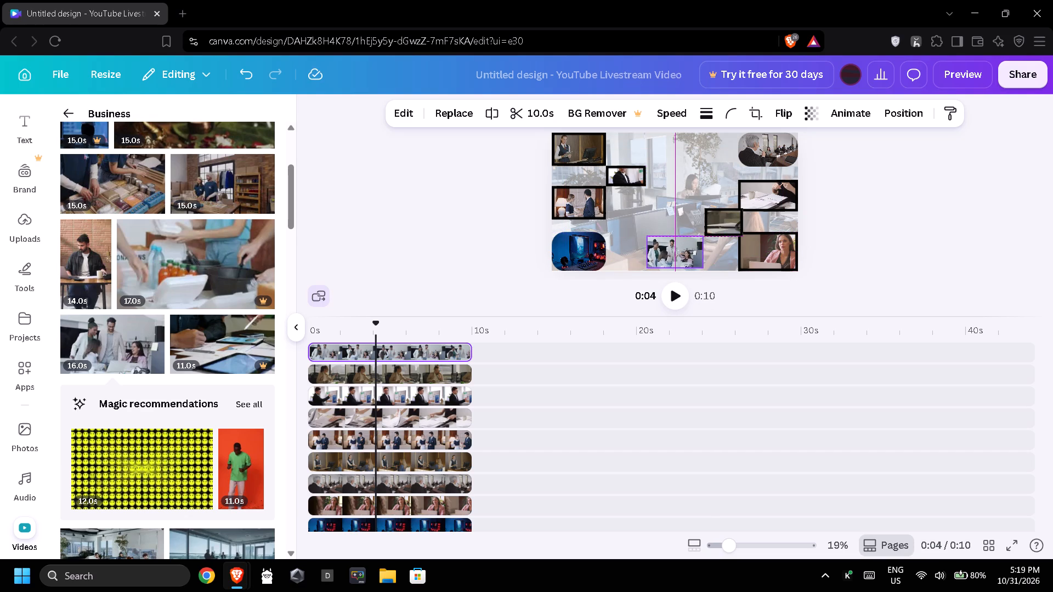
drag(687, 252, 683, 251)
Enlarge the office-team clip proportionally until it reaches the design's bottom edge, keeping it between the two bottom corner clips.
click(698, 239)
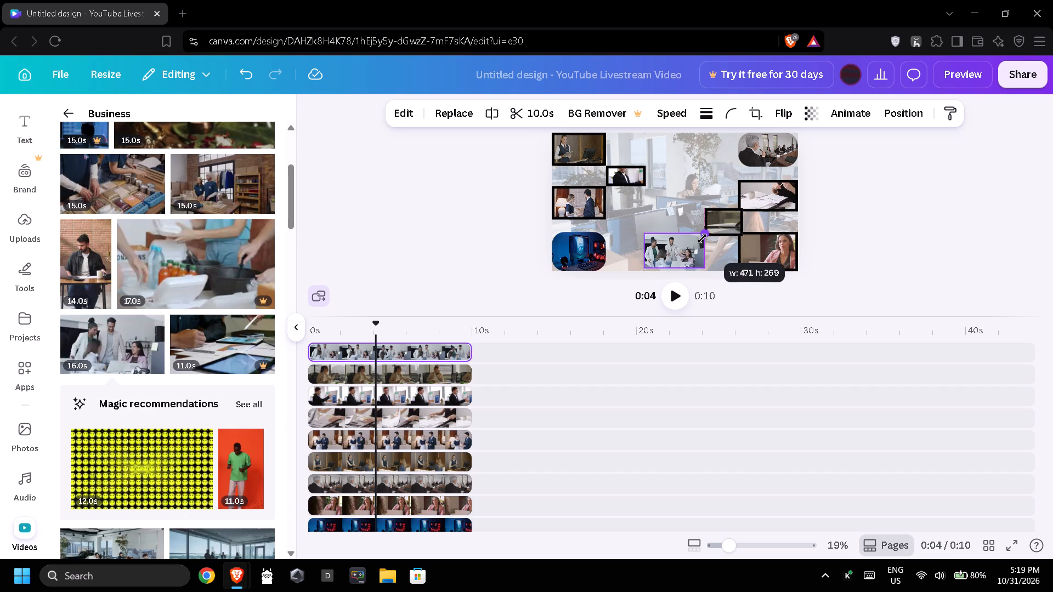
click(682, 243)
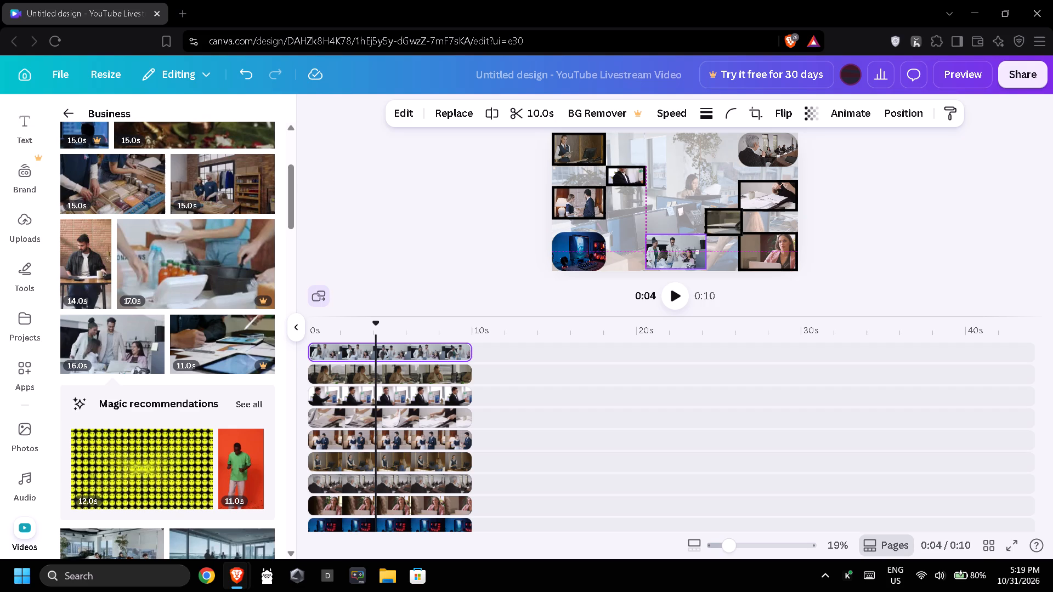
drag(644, 264, 643, 265)
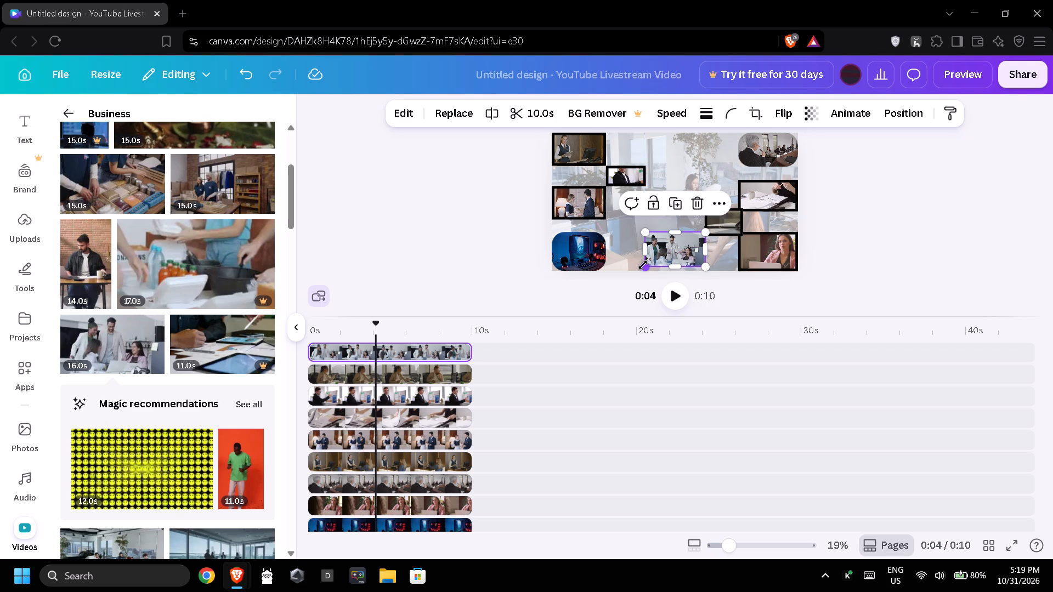
drag(643, 265, 642, 269)
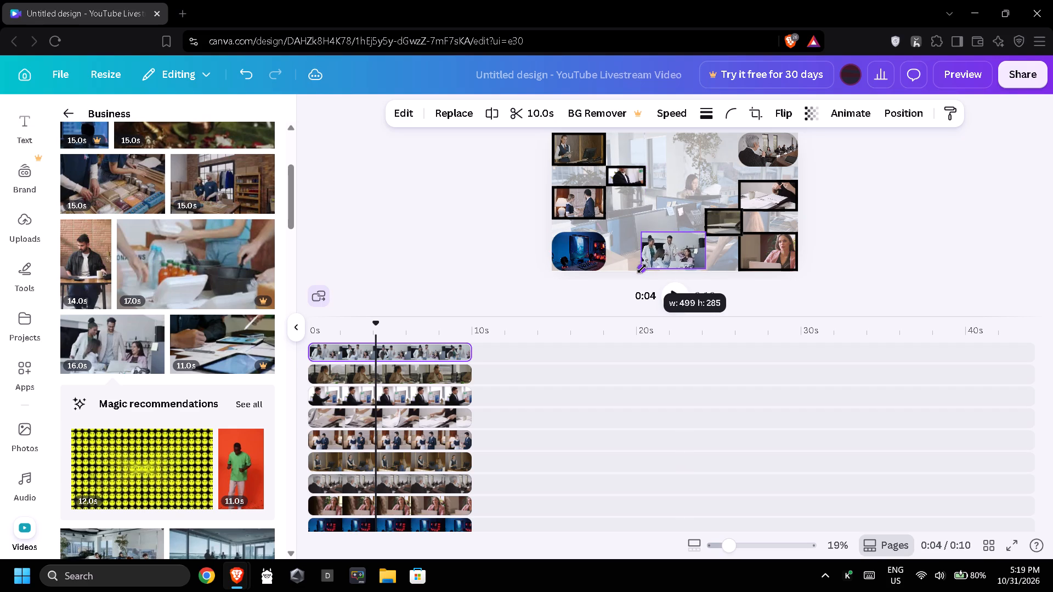
drag(642, 269, 638, 271)
click(500, 268)
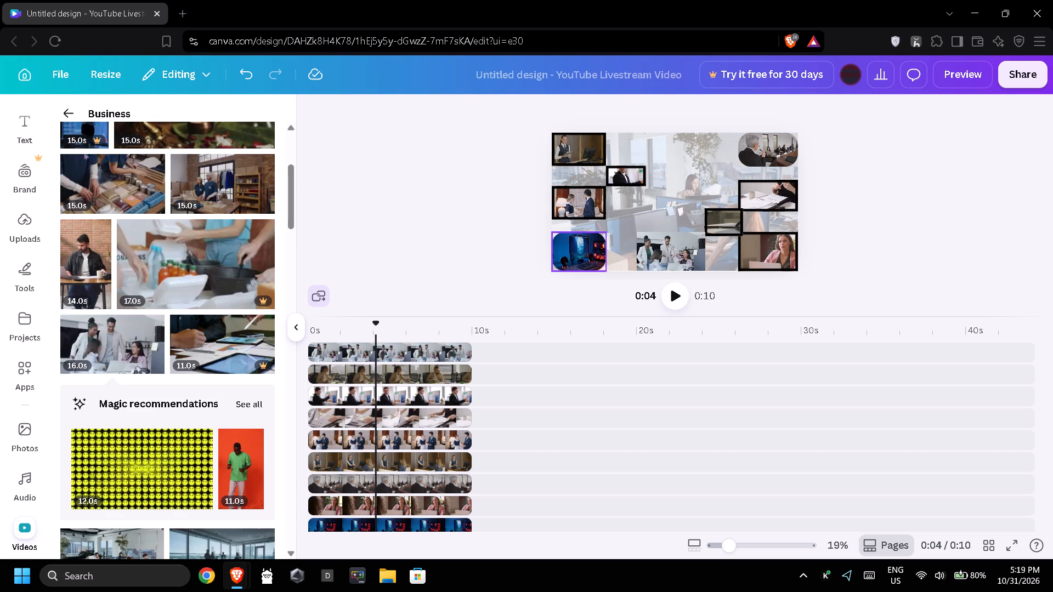
Add a solid black border with a stroke weight of about 20 to the office-team clip at the bottom middle.
click(665, 249)
click(702, 118)
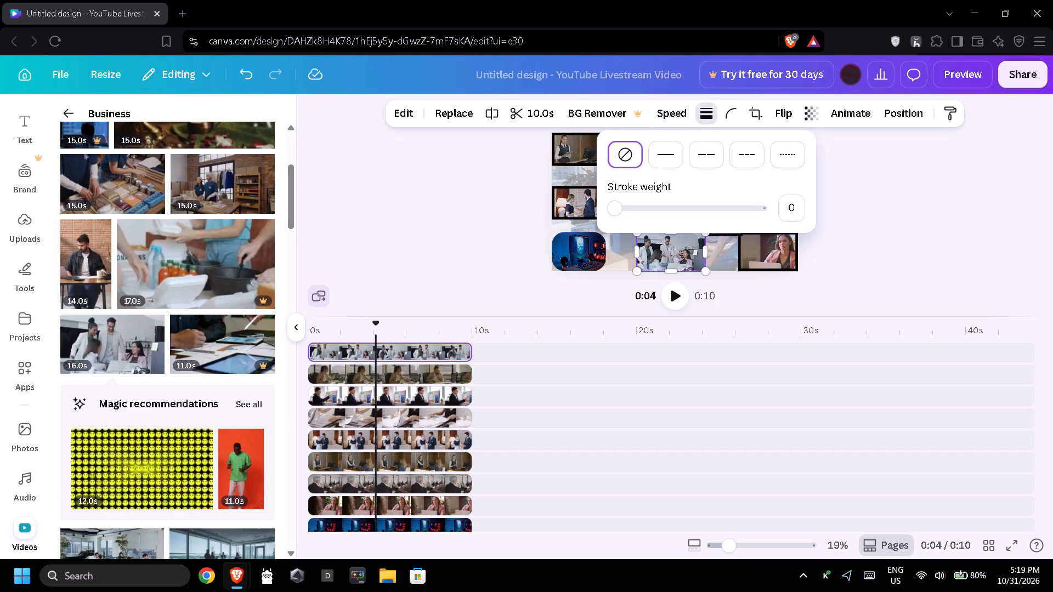
drag(619, 210, 641, 214)
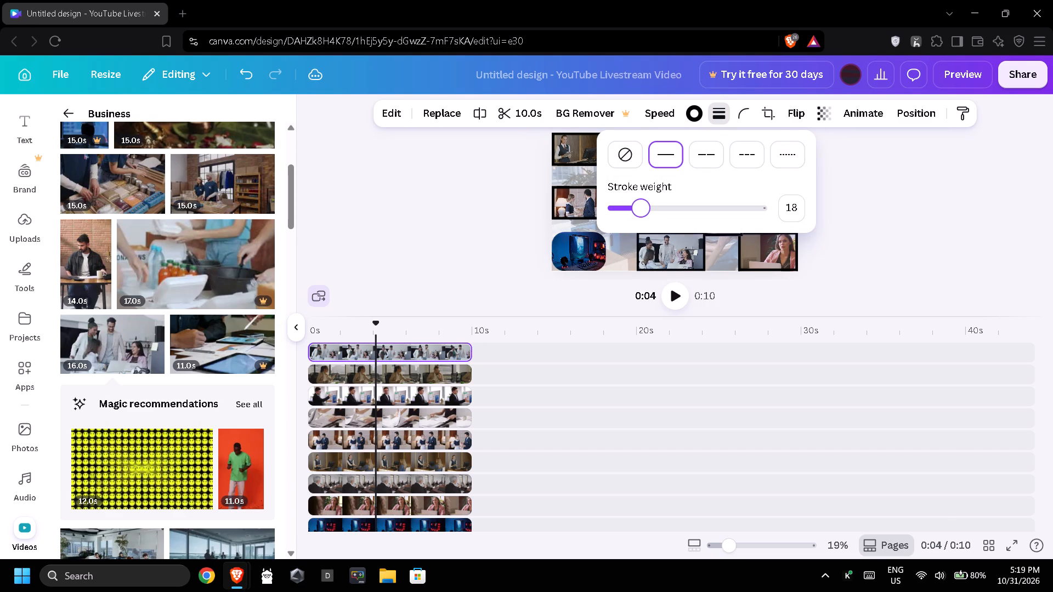
drag(641, 214, 644, 217)
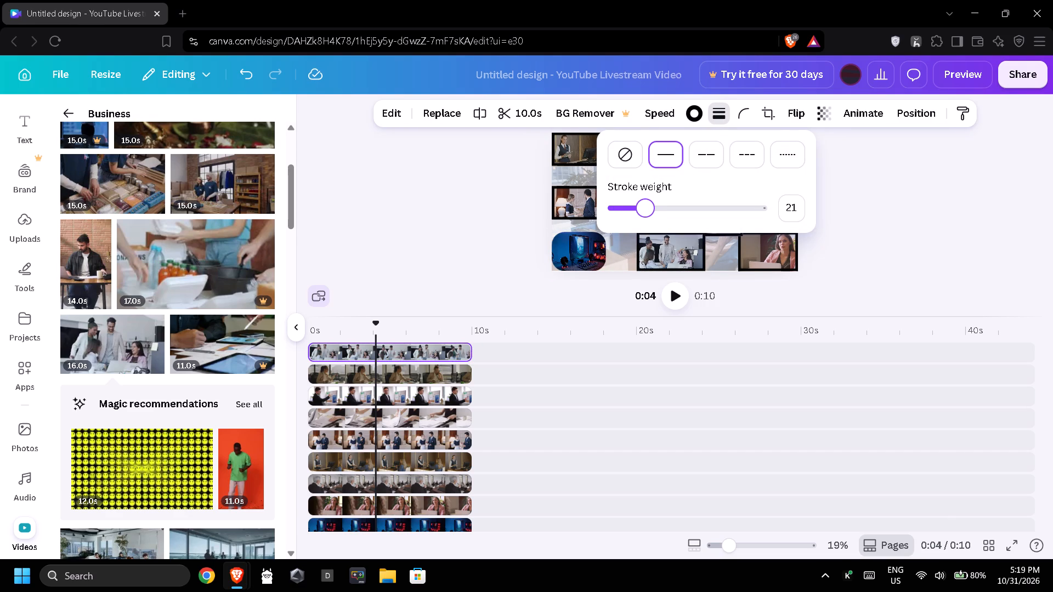
drag(644, 217, 643, 217)
double_click(508, 230)
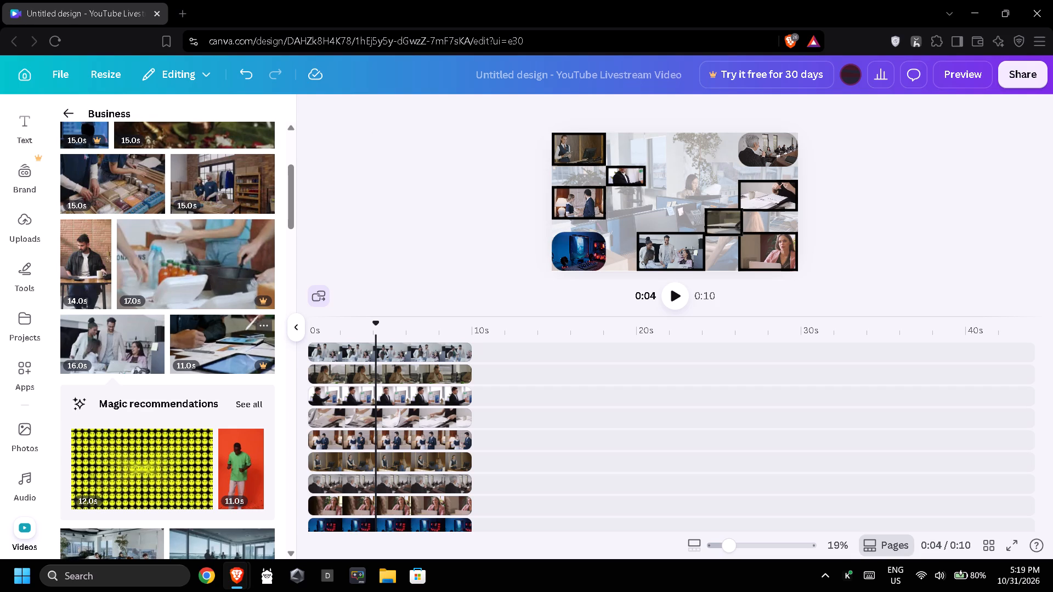
Add the 11-second tablet-and-paperwork clip on a new top track starting at 0s and trim it to 10.0 seconds.
drag(200, 341, 339, 341)
click(389, 352)
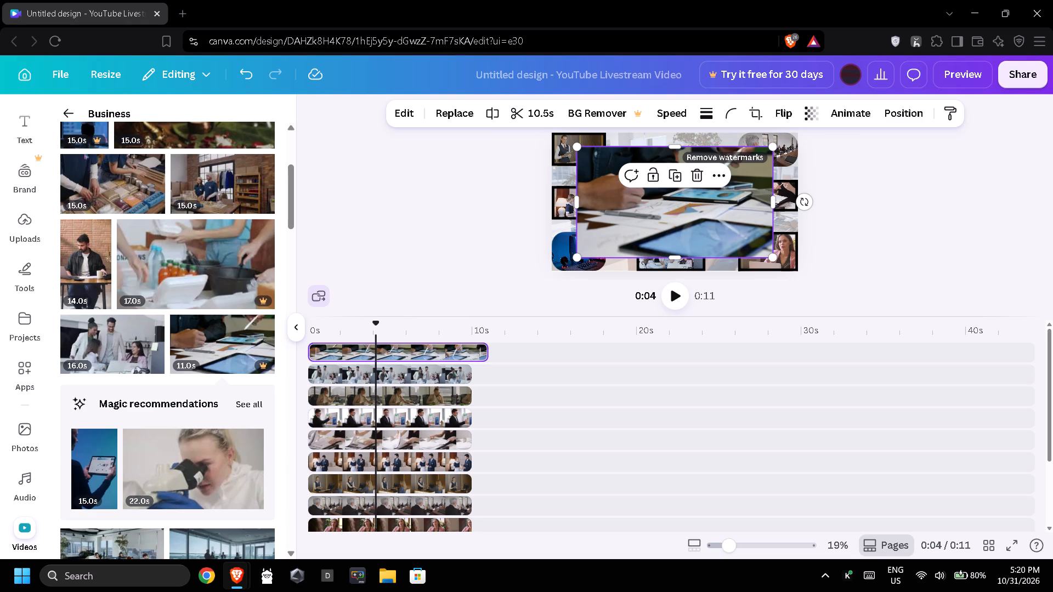
drag(485, 356, 472, 354)
click(434, 349)
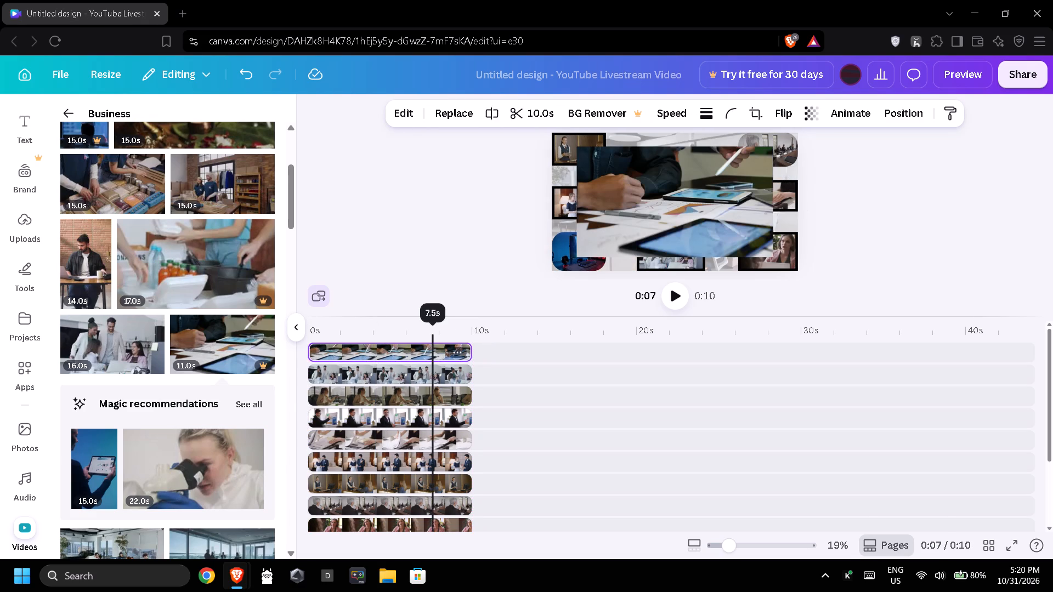
click(639, 235)
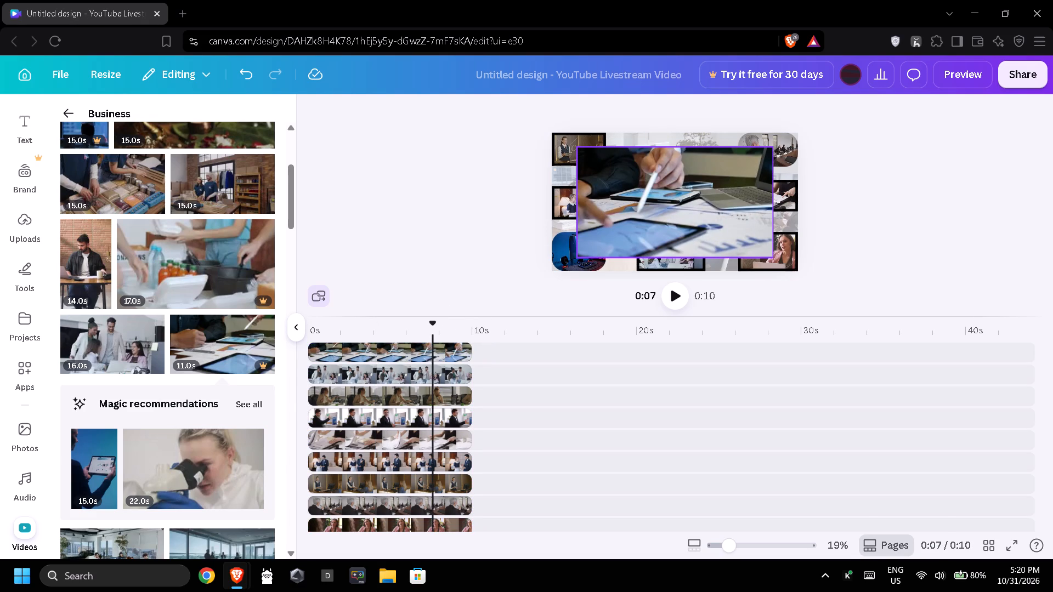
Shrink the tablet-and-paperwork clip proportionally and place it at the design's top edge, between the top-left clip and the rounded top-right clip.
click(411, 353)
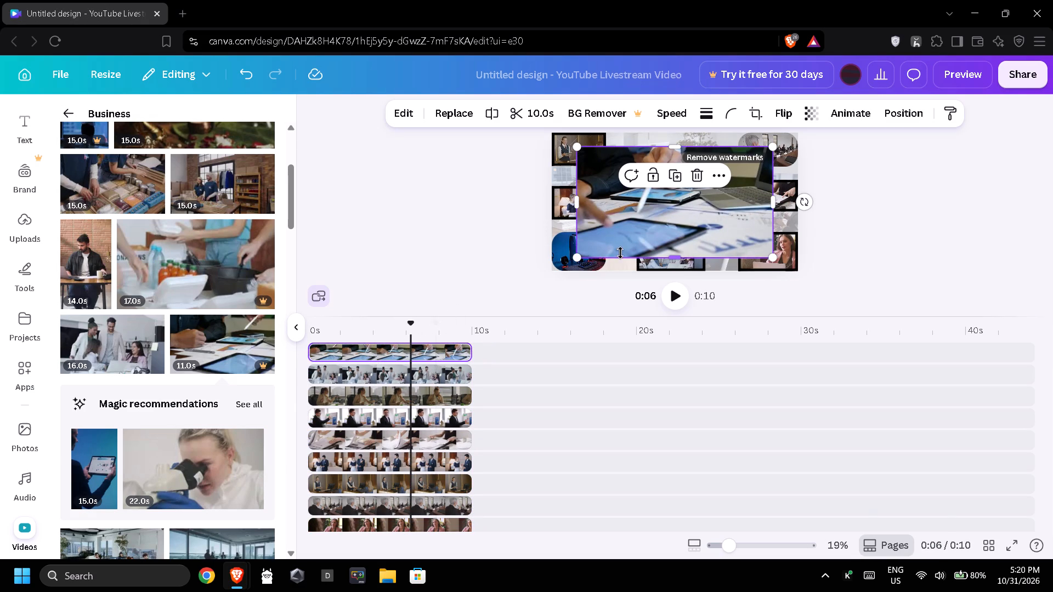
drag(578, 258, 680, 214)
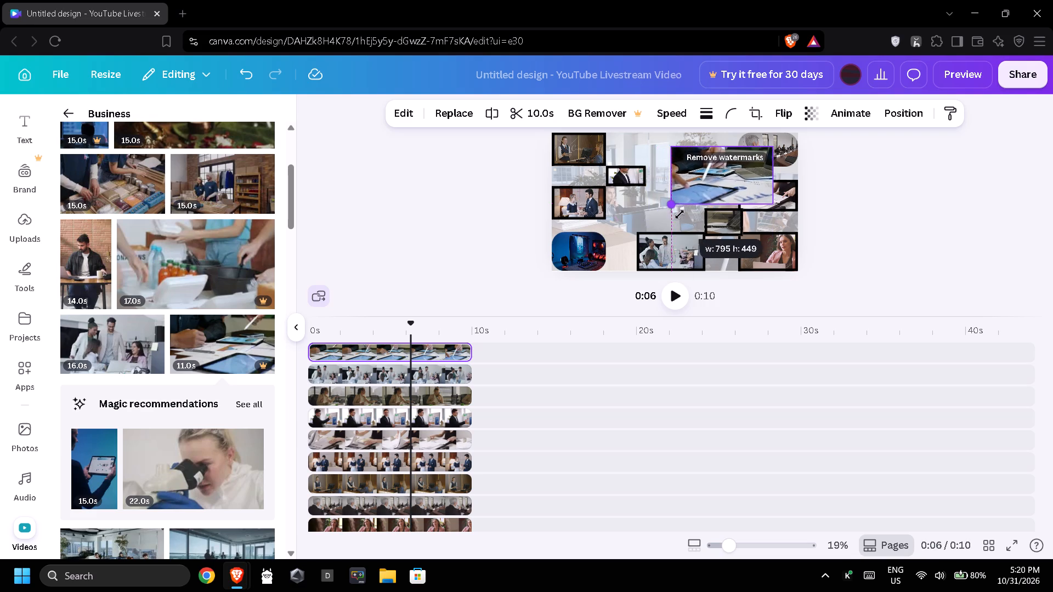
drag(680, 214, 697, 208)
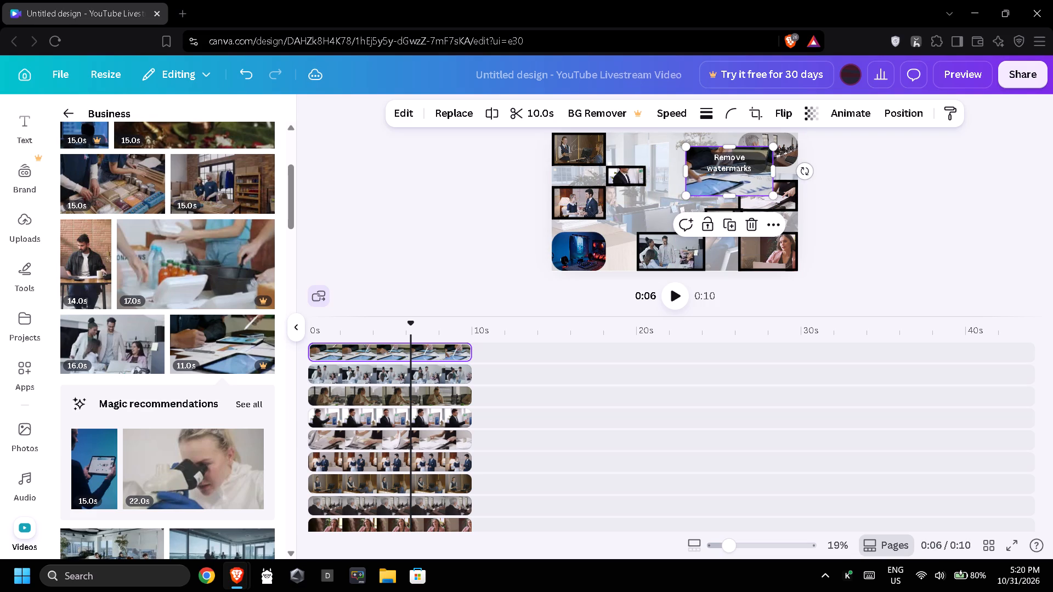
drag(732, 183, 695, 169)
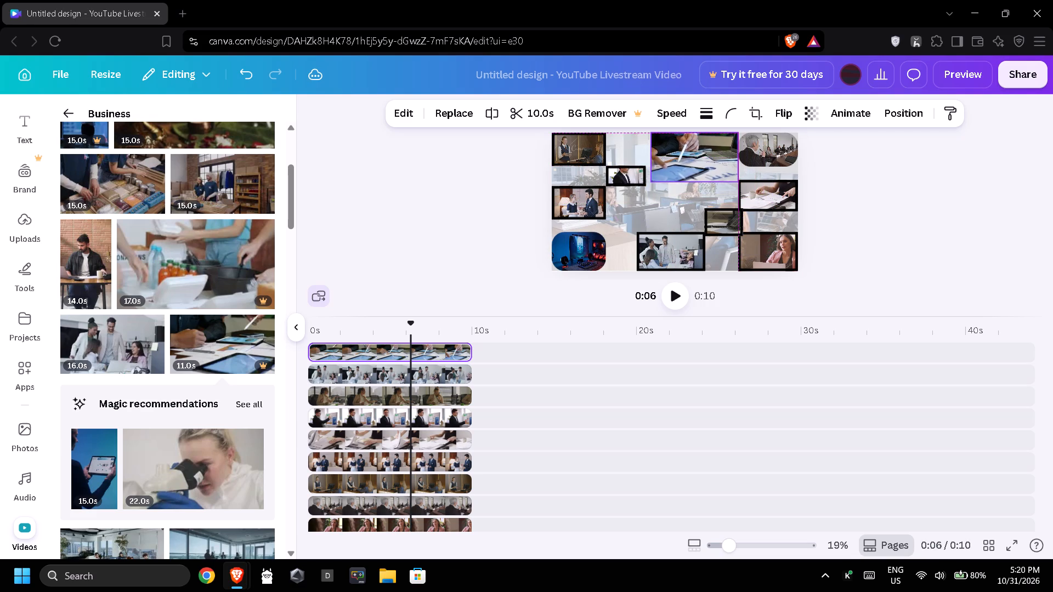
drag(695, 169, 689, 167)
drag(647, 181, 654, 181)
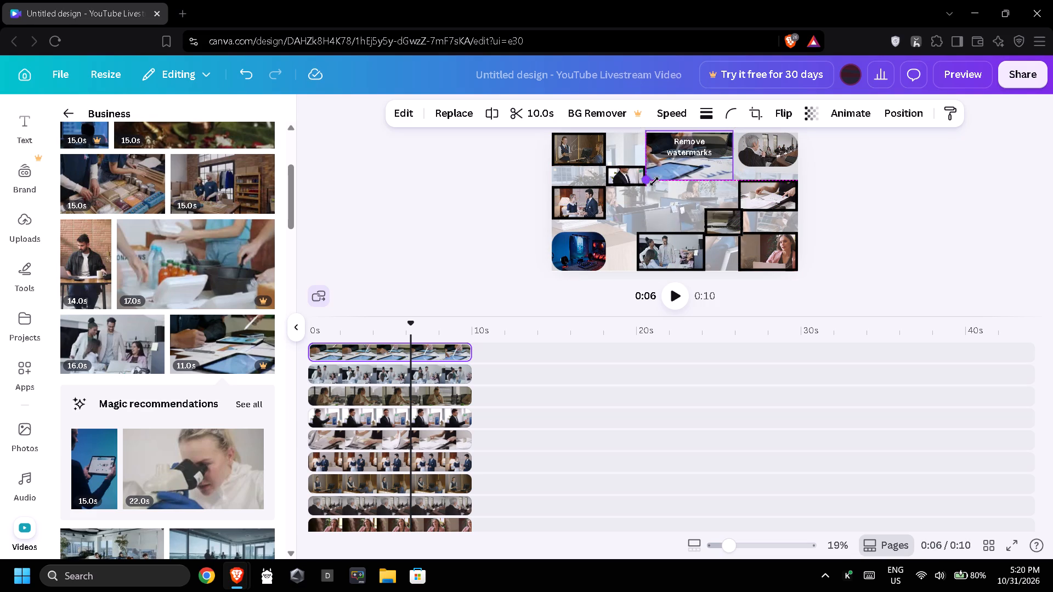
drag(654, 181, 680, 173)
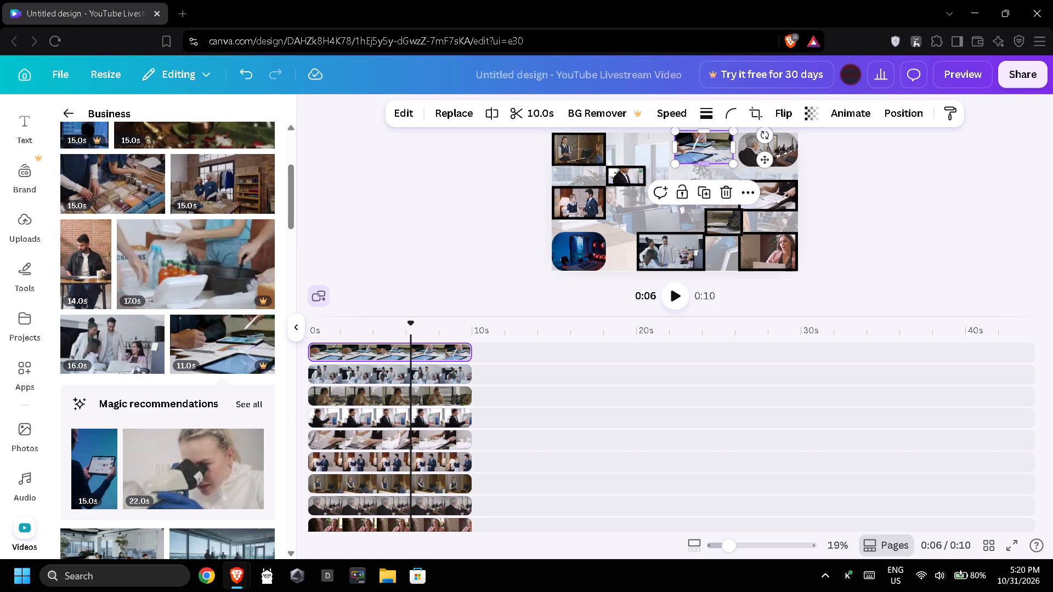
drag(715, 150, 686, 153)
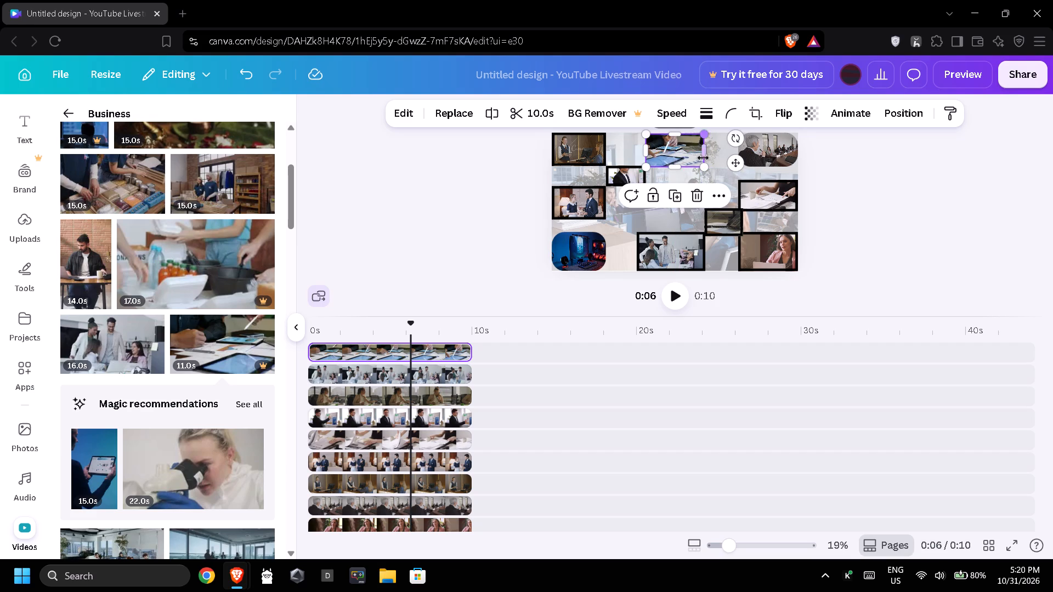
click(490, 185)
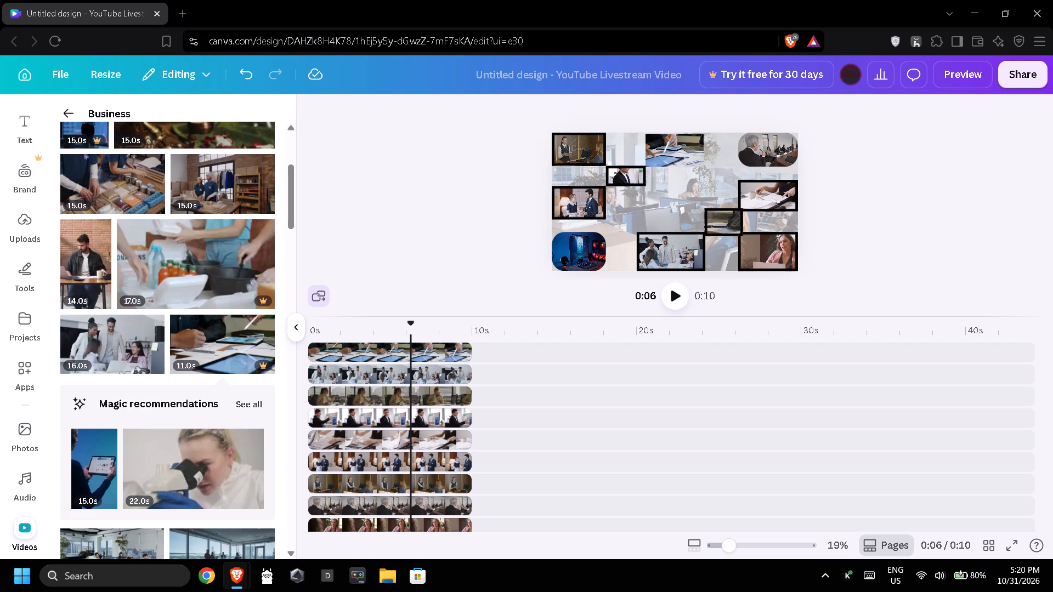
Add a solid black border to the tablet-and-paperwork clip at the top middle, about as thick as the other clips' borders.
click(678, 153)
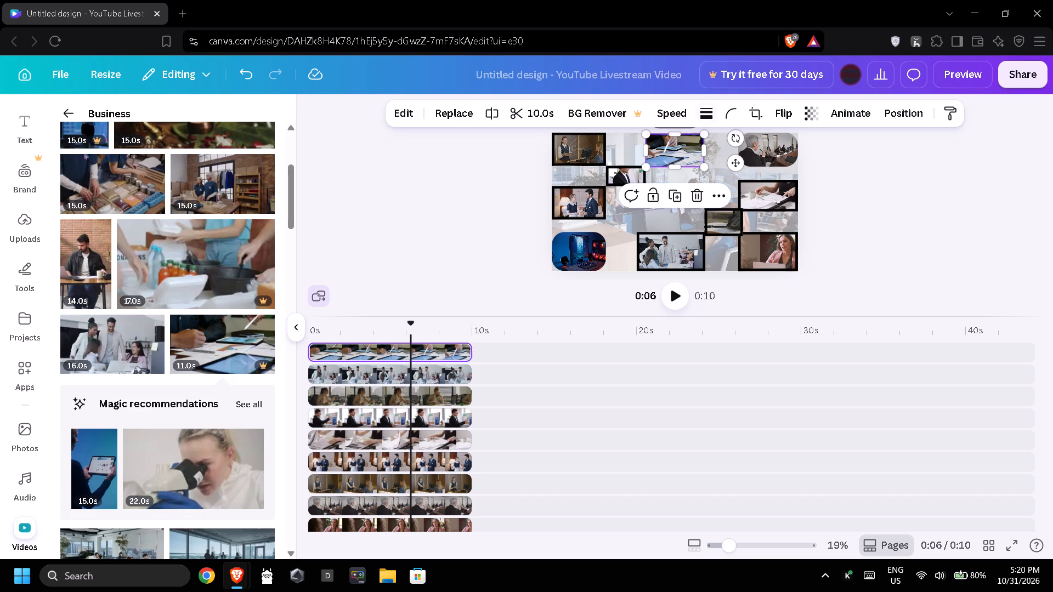
click(706, 117)
drag(615, 207, 629, 209)
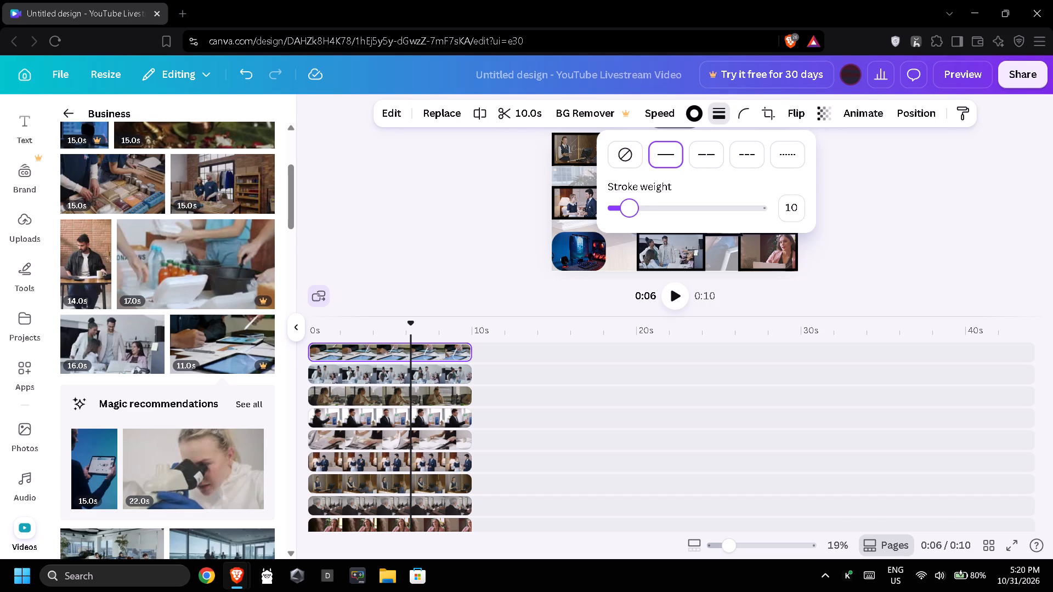
drag(629, 209, 643, 212)
triple_click(525, 219)
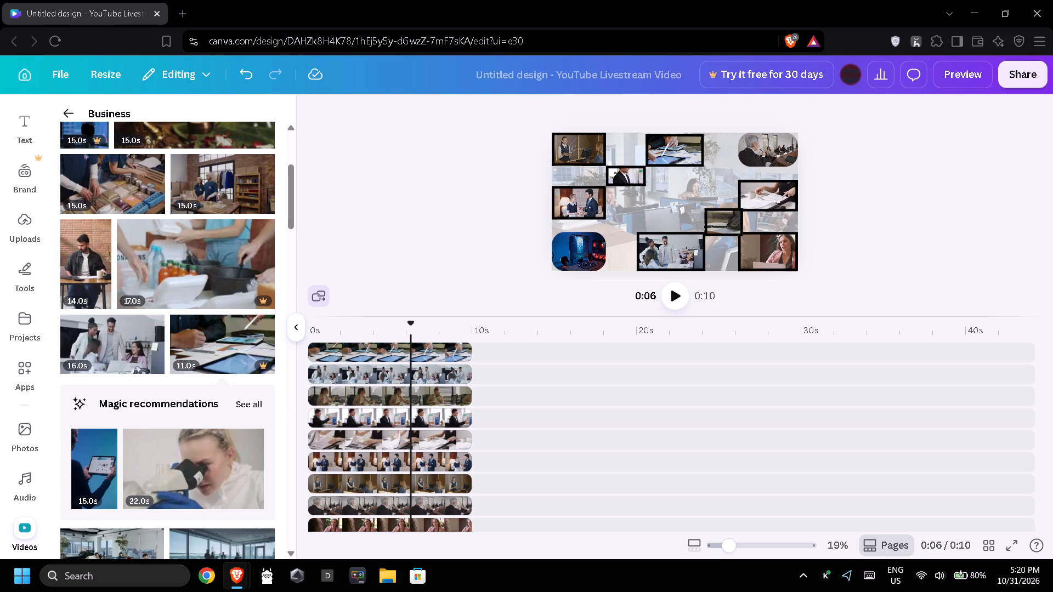
Add the 12-second whiteboard-meeting clip on a new top track starting at 0s and trim it to 10.0 seconds.
scroll(185, 333, down, 2)
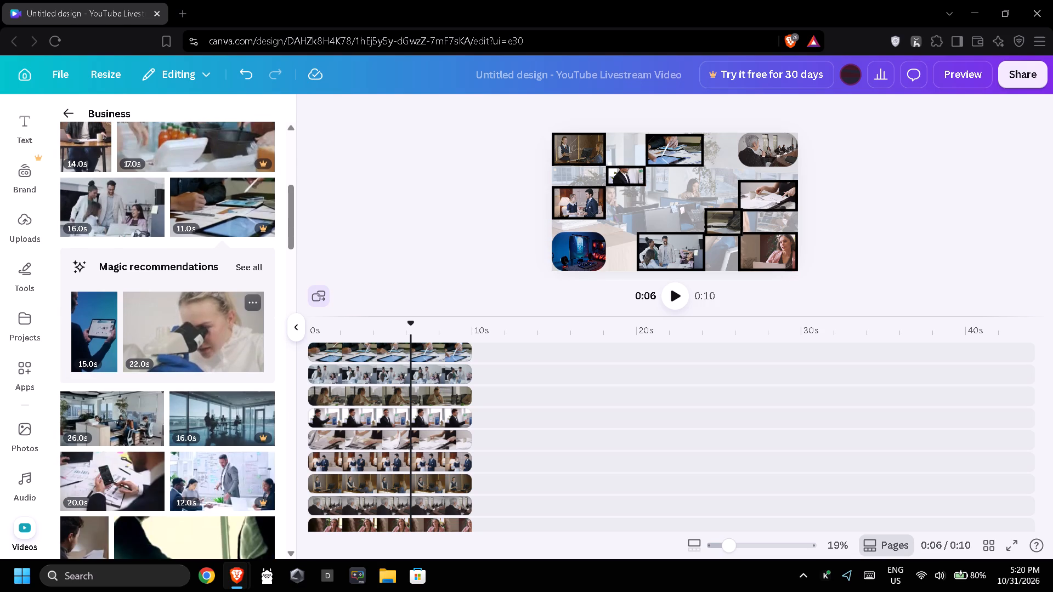
scroll(185, 333, down, 3)
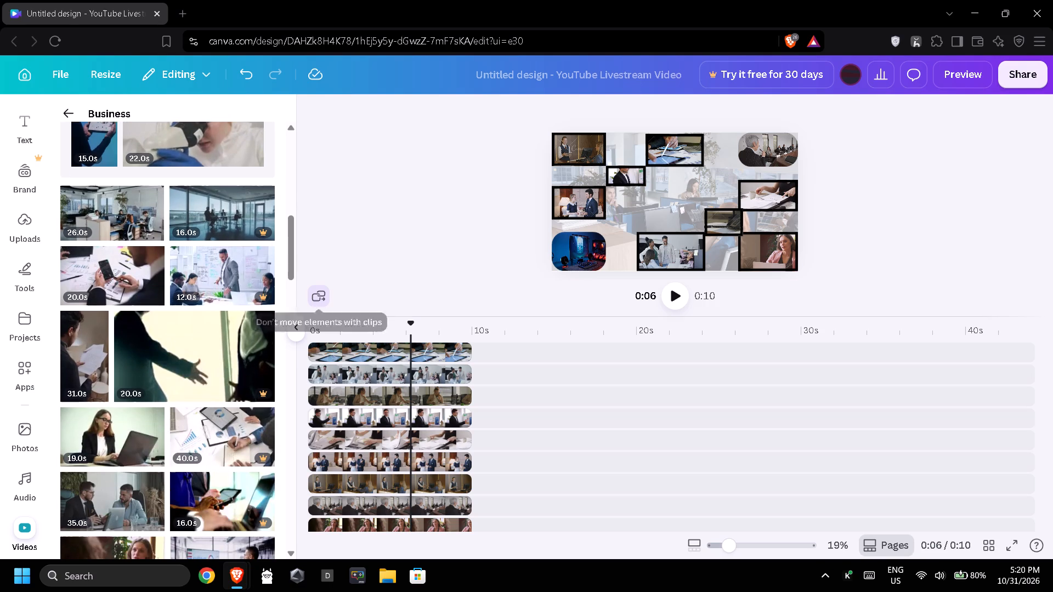
drag(197, 272, 404, 339)
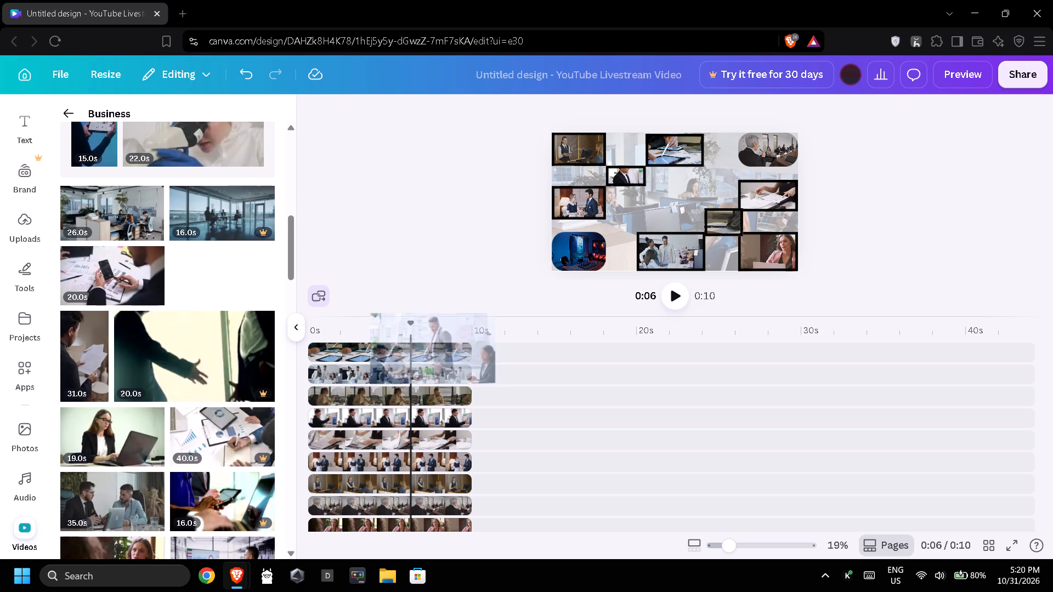
drag(404, 339, 391, 341)
drag(430, 350, 396, 348)
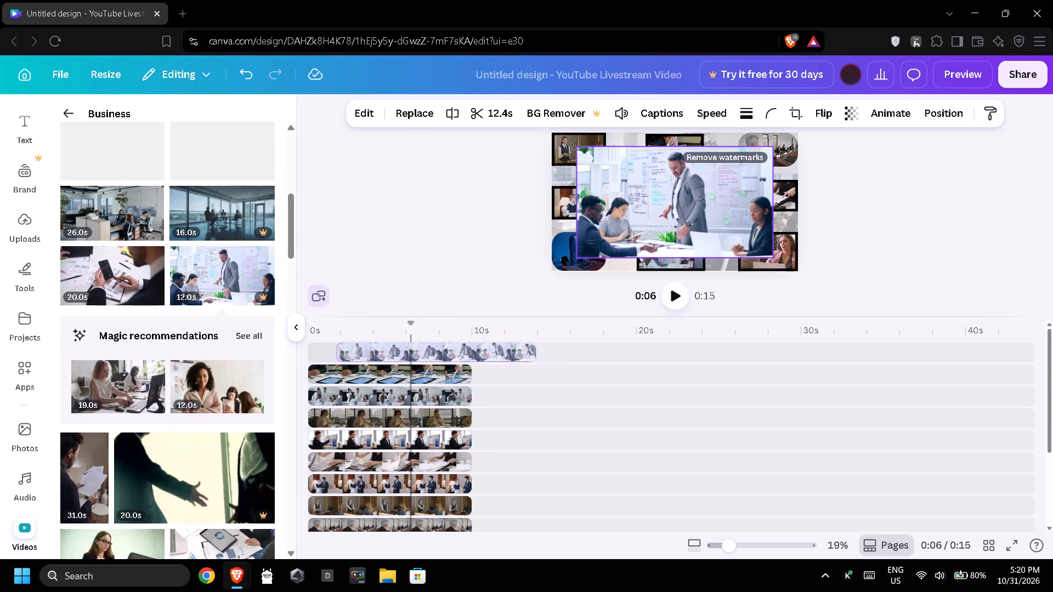
drag(396, 348, 375, 344)
drag(501, 349, 477, 348)
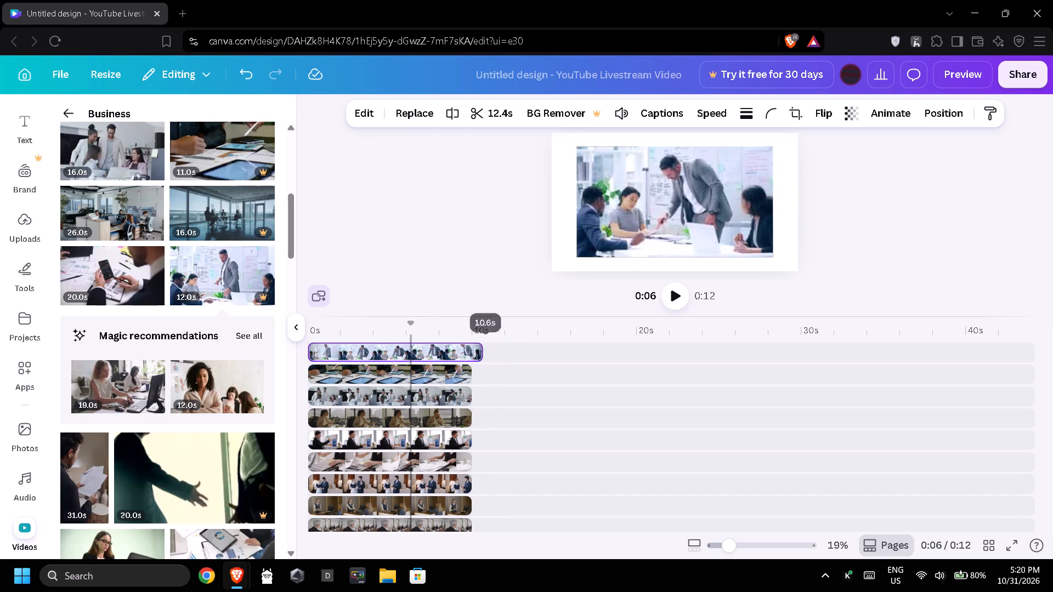
drag(477, 348, 472, 348)
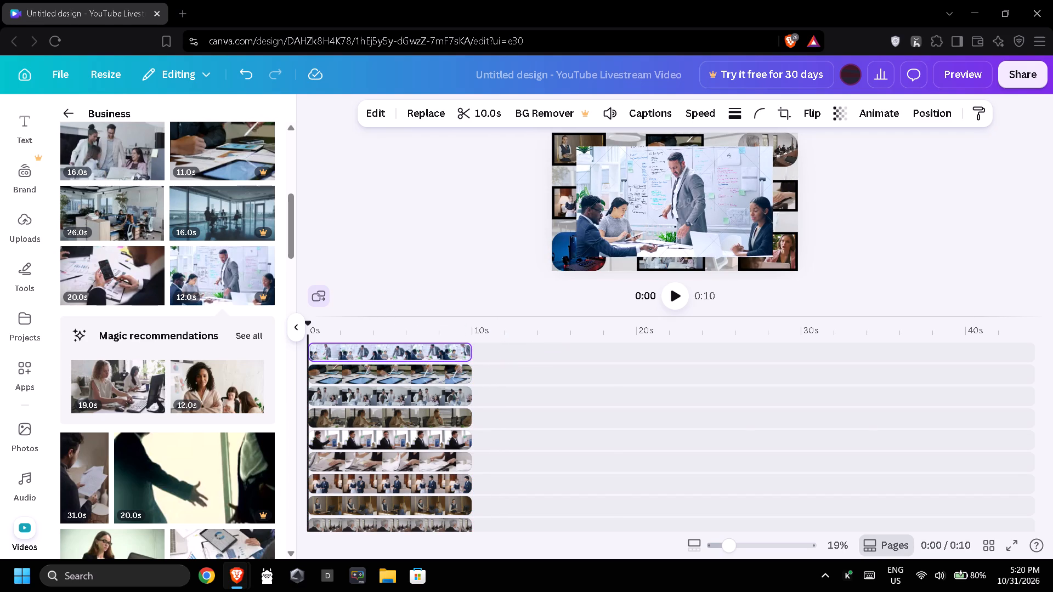
Shrink the whiteboard-meeting clip proportionally and place it in the design's middle, below the tablet clip and aligned with its left edge.
click(400, 354)
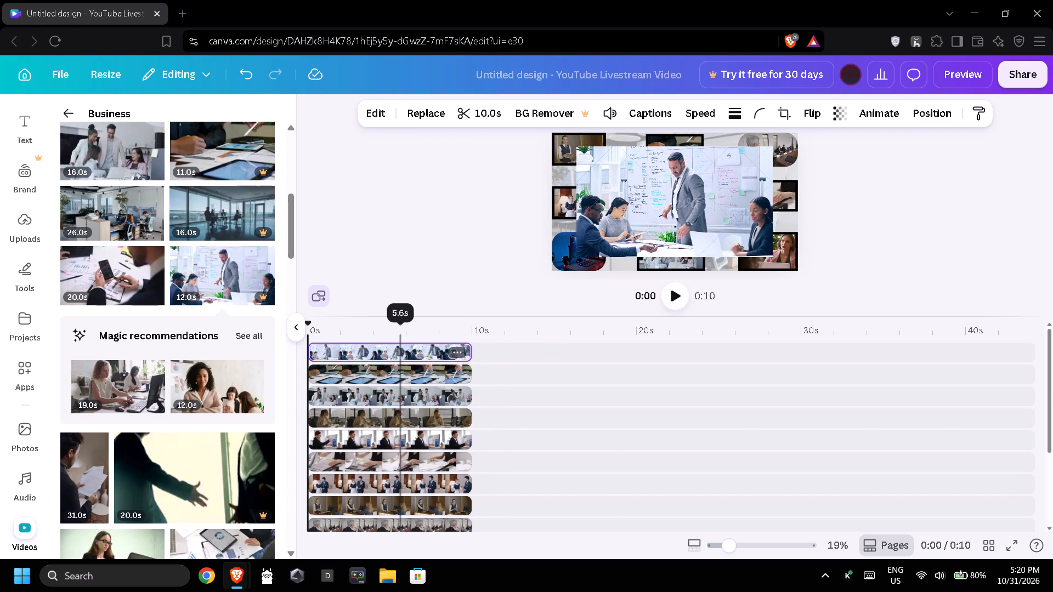
click(414, 366)
click(410, 353)
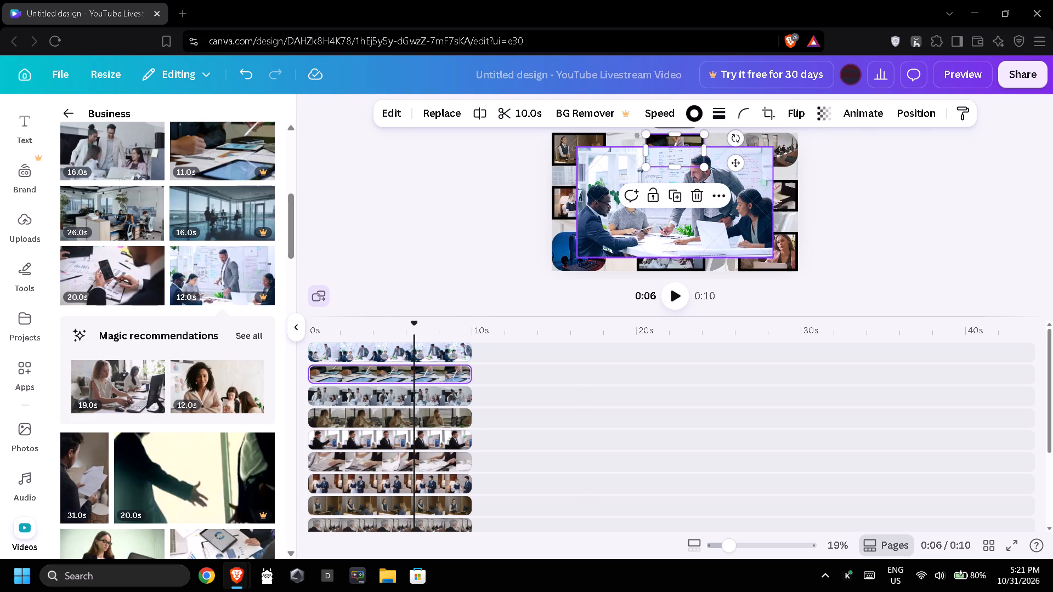
drag(576, 255, 641, 223)
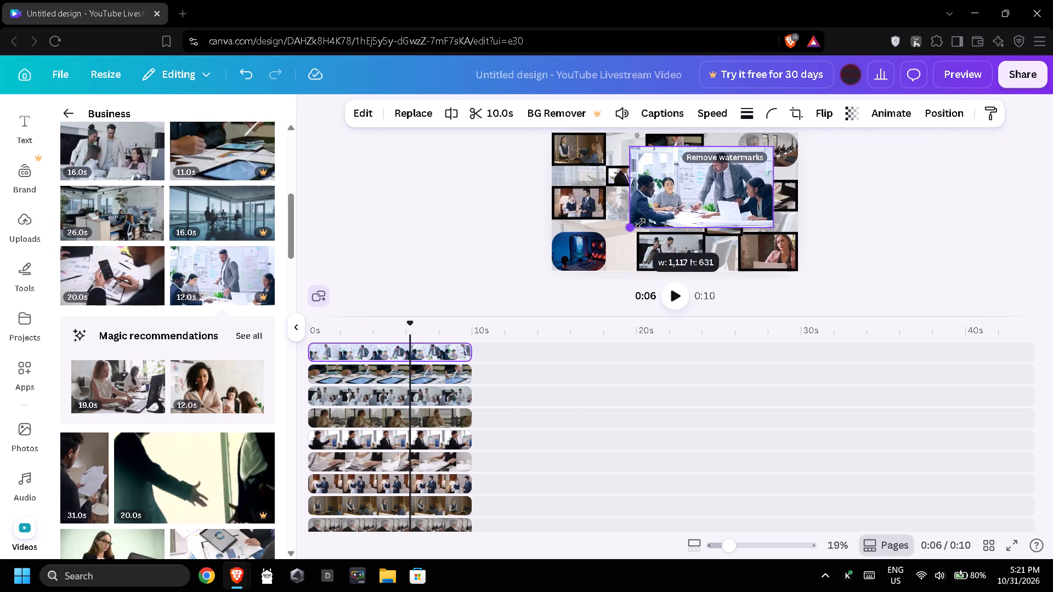
drag(641, 223, 690, 201)
drag(736, 178, 695, 198)
drag(735, 216, 711, 205)
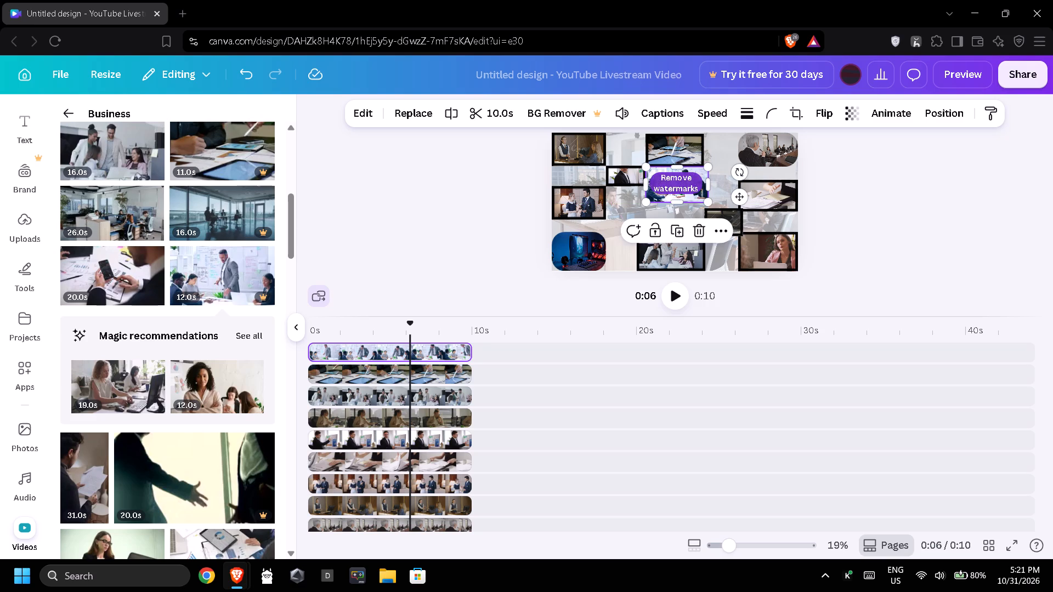
drag(712, 204, 704, 198)
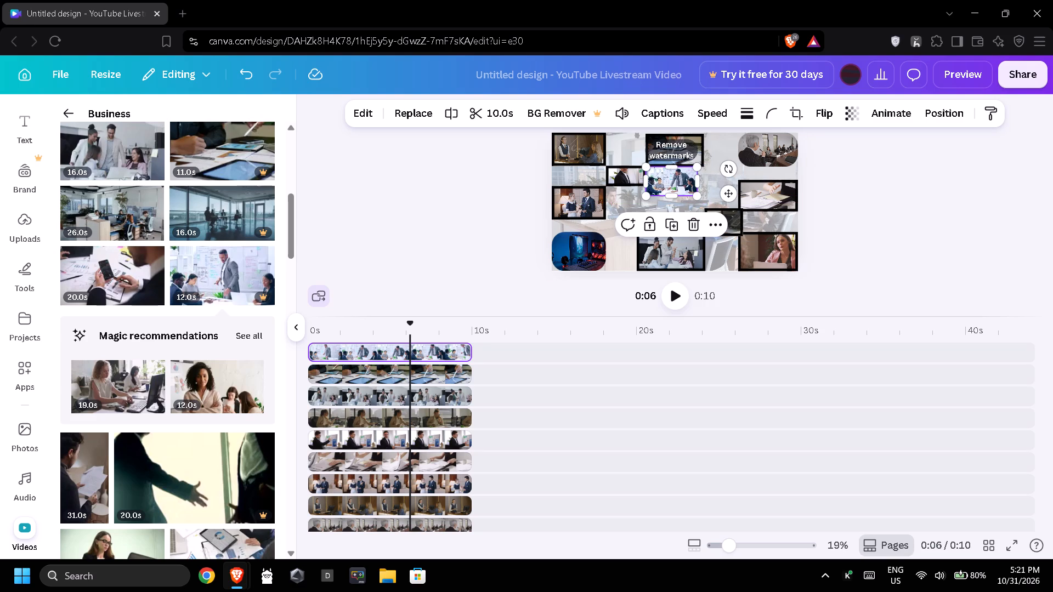
drag(667, 179, 667, 197)
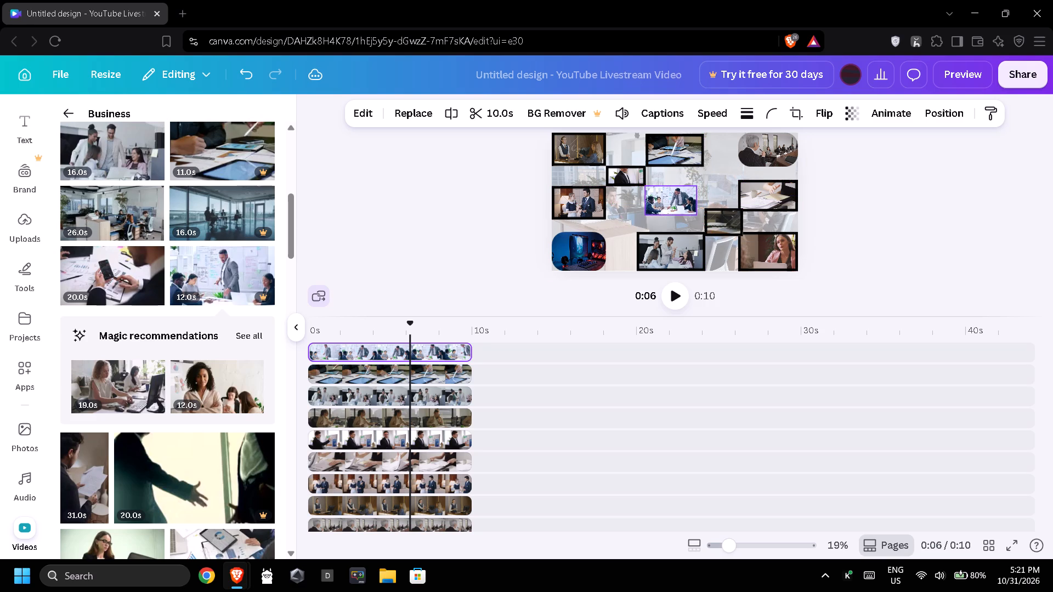
drag(667, 197, 667, 198)
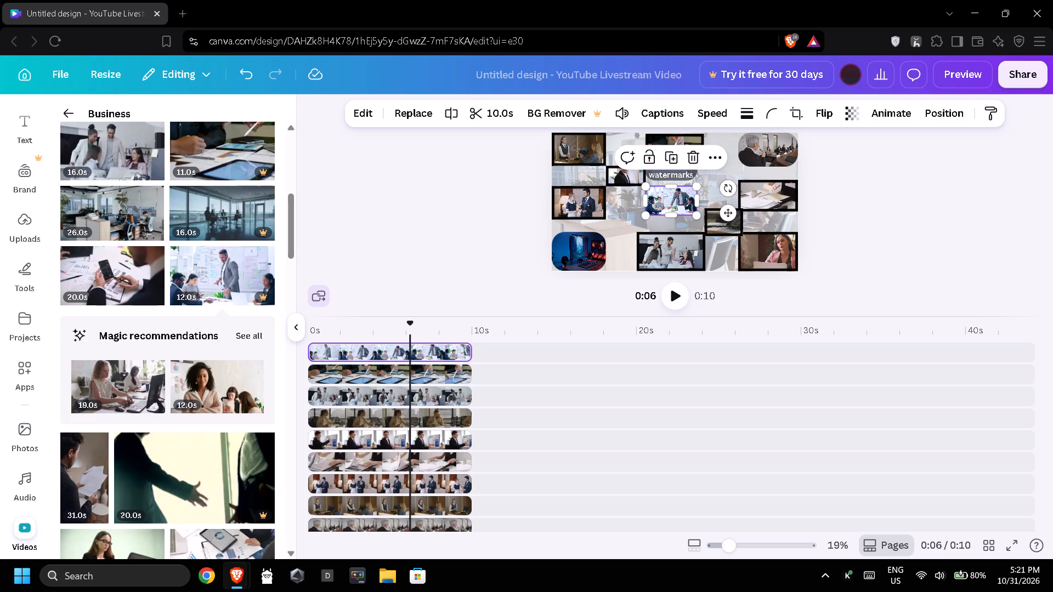
Widen the whiteboard-meeting clip to the tablet clip's width and crop its bottom edge, making it about 468 by 198.
drag(695, 202, 704, 203)
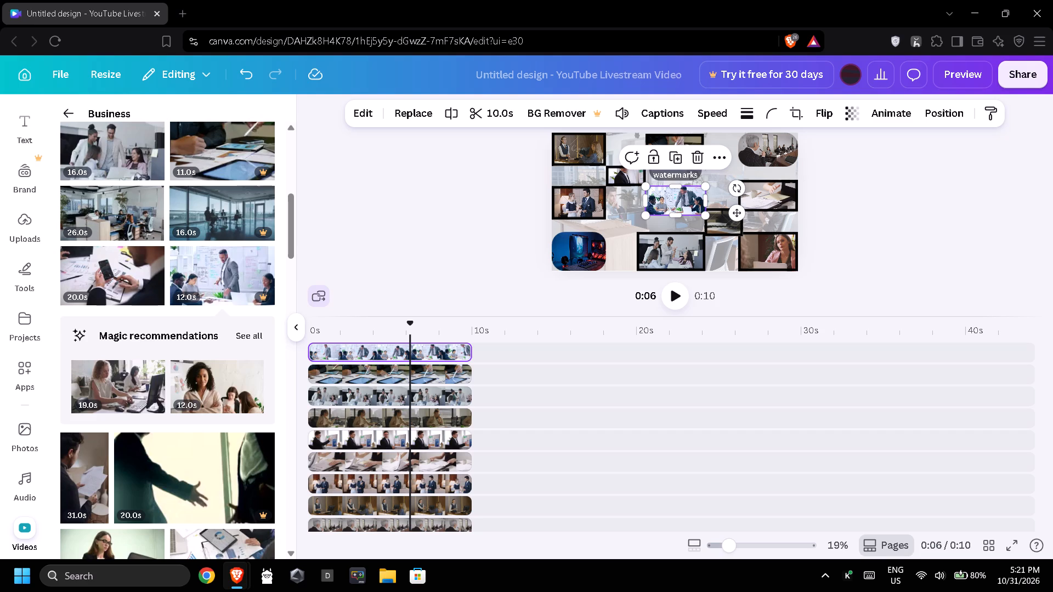
click(674, 214)
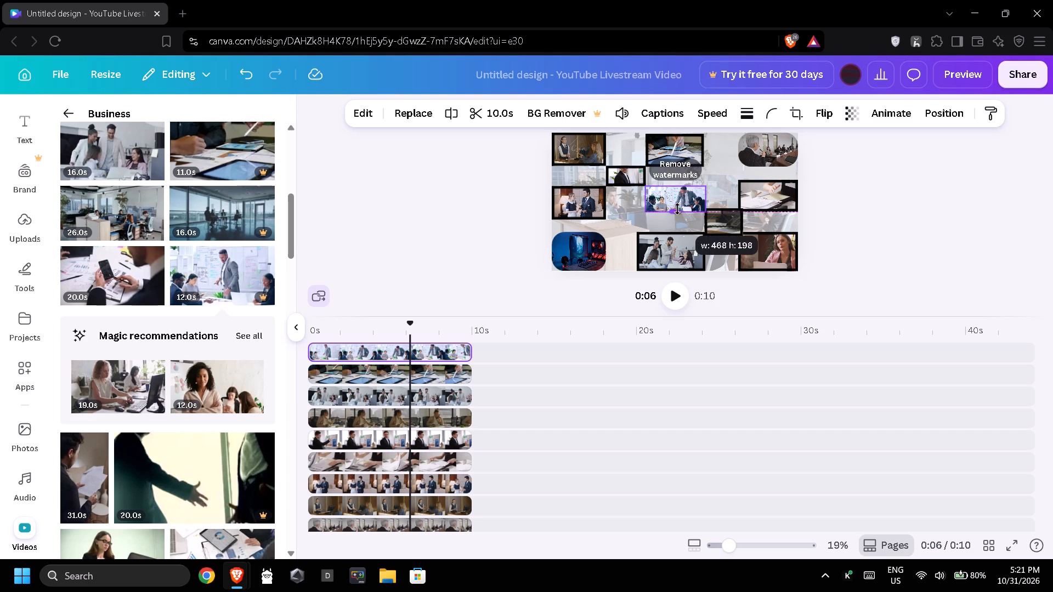
click(852, 223)
Add a solid black border with a stroke weight of about 20 to the whiteboard-meeting clip in the middle.
click(685, 200)
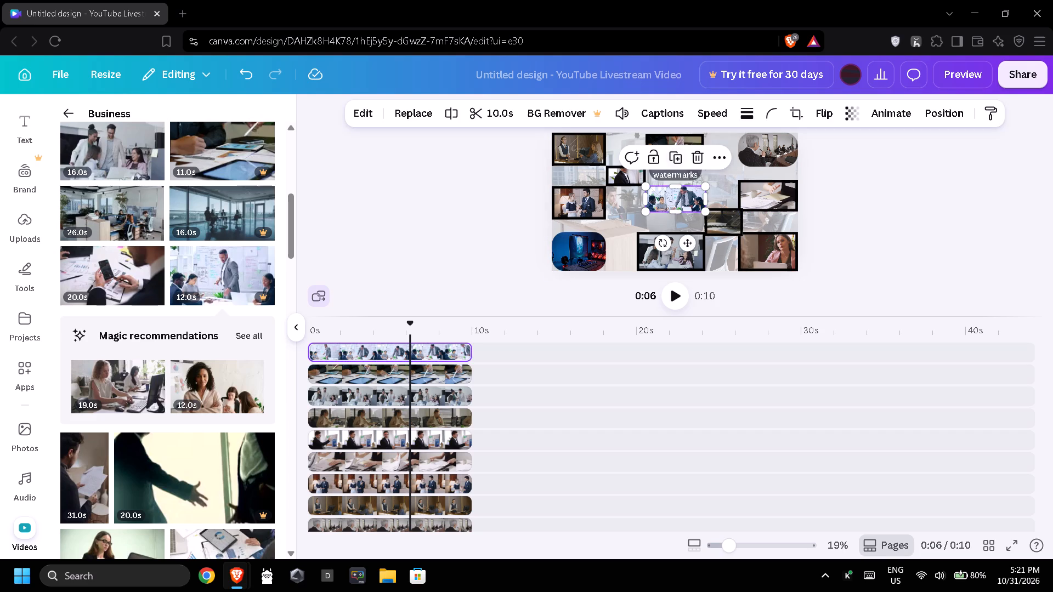
click(756, 118)
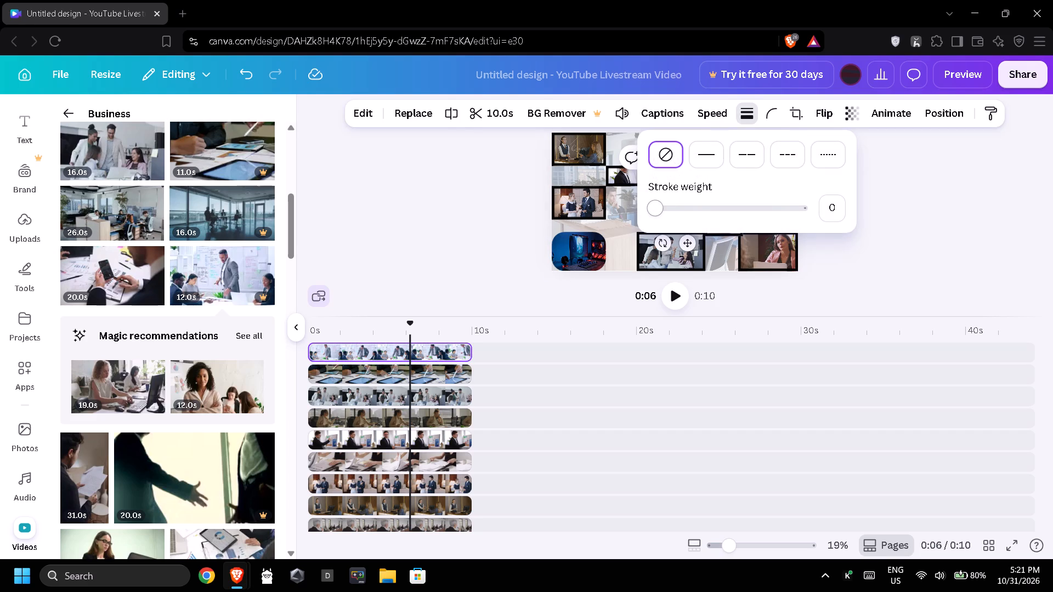
drag(663, 210, 682, 211)
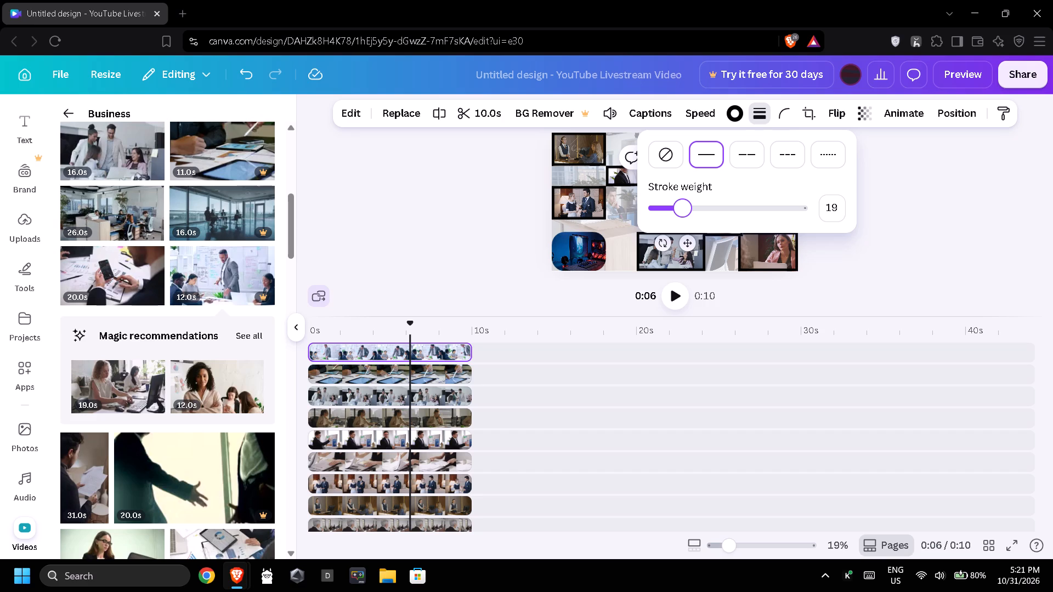
drag(688, 206, 683, 206)
triple_click(910, 261)
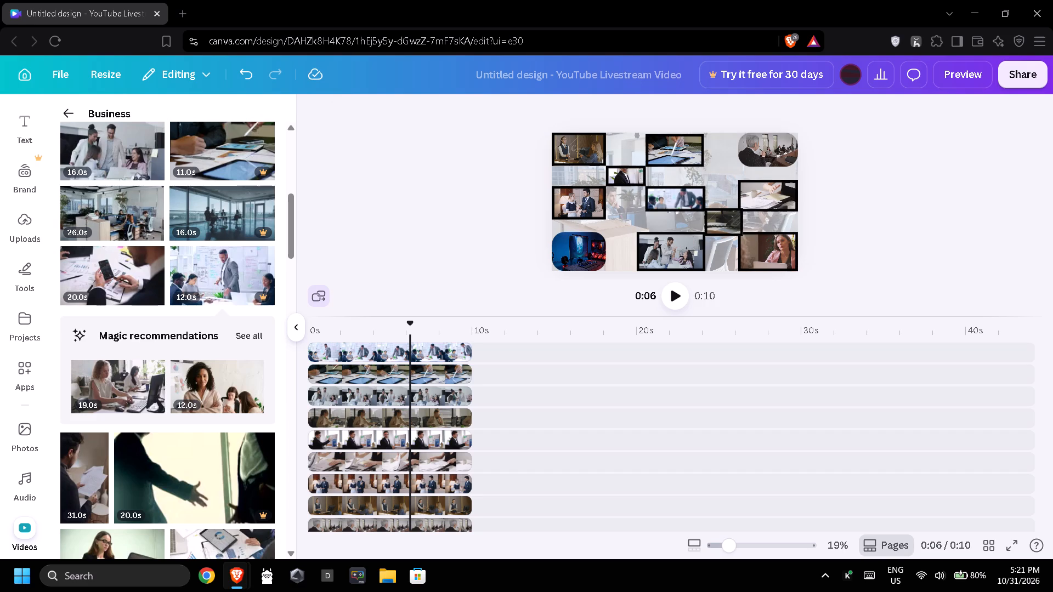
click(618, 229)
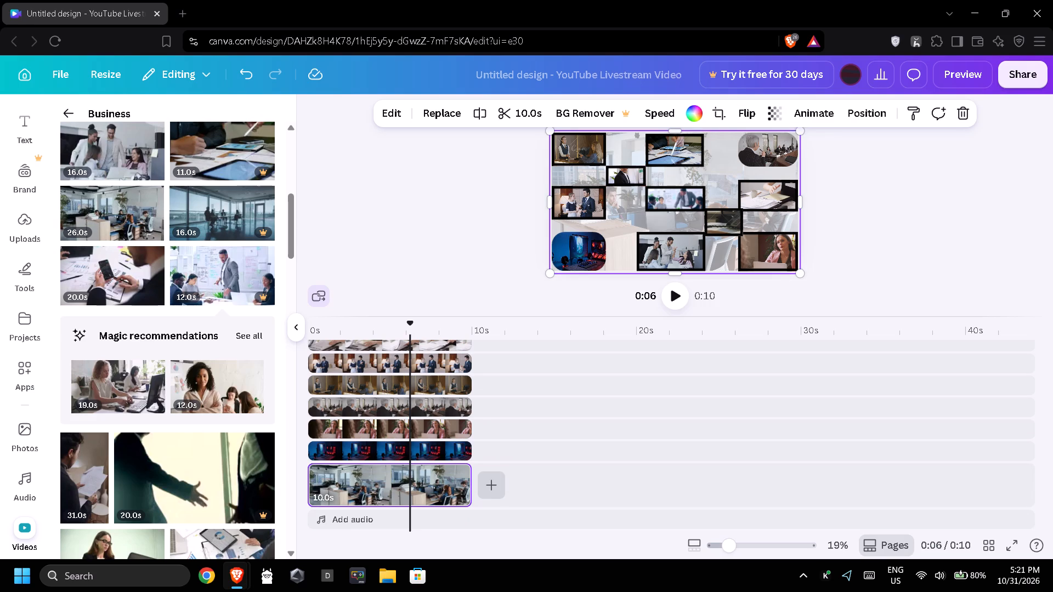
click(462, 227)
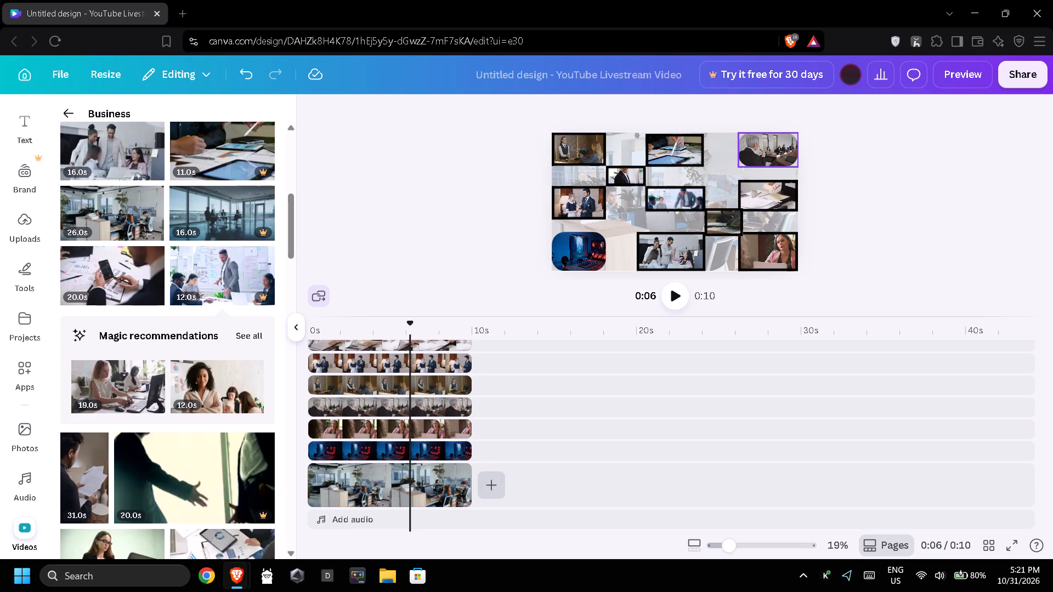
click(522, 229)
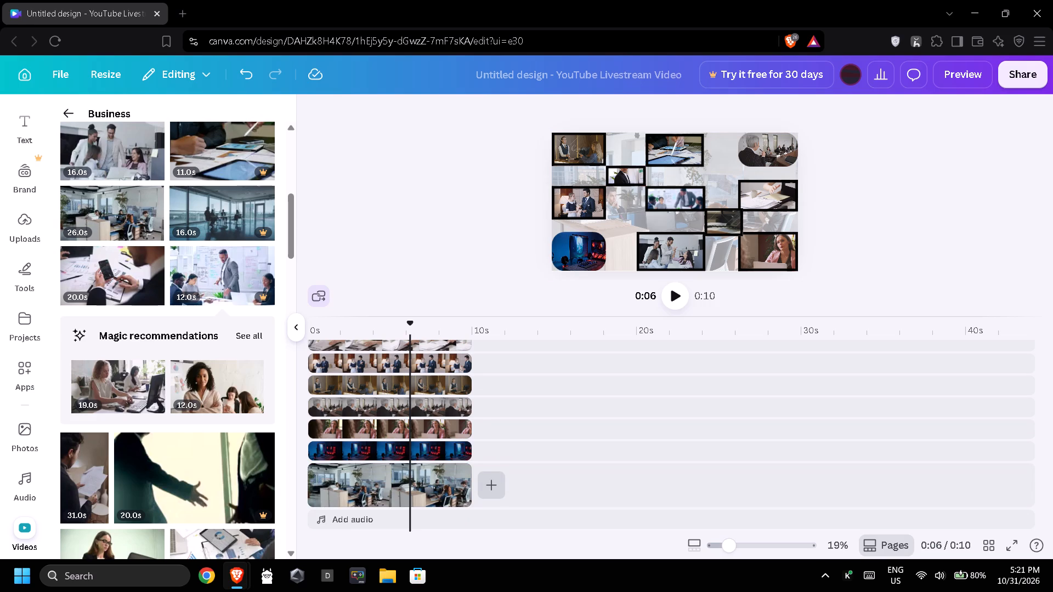
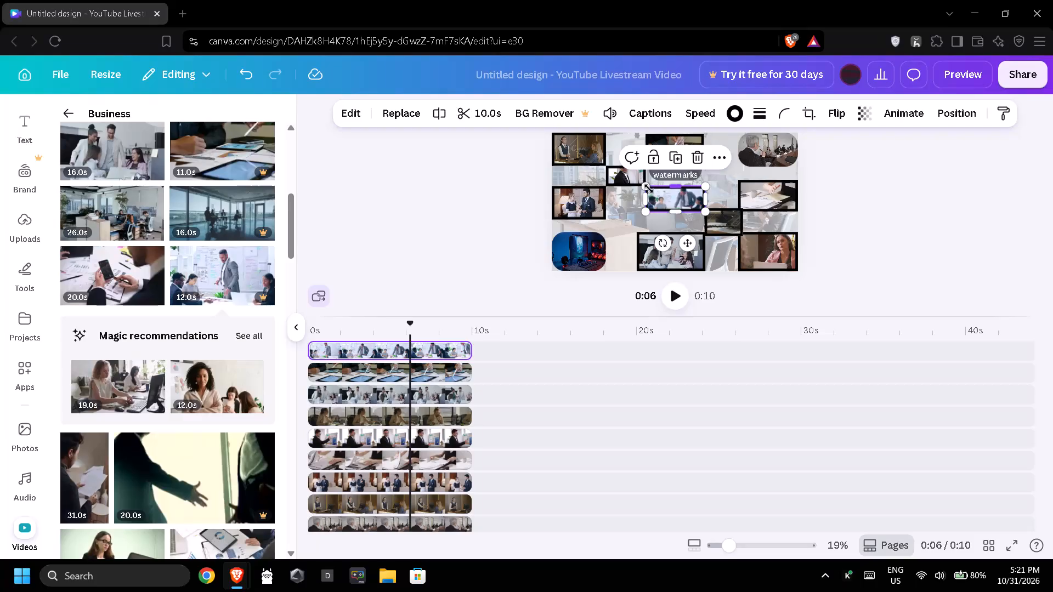
Enlarge the whiteboard-meeting clip in the design's middle proportionally to about 503 by 213, extending it up and left.
click(645, 187)
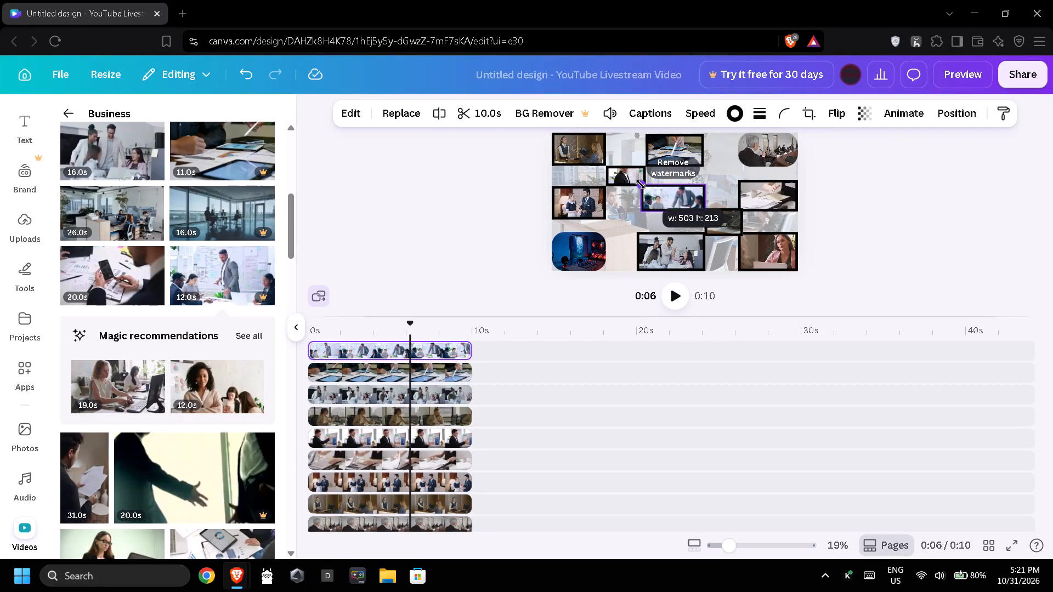
click(433, 216)
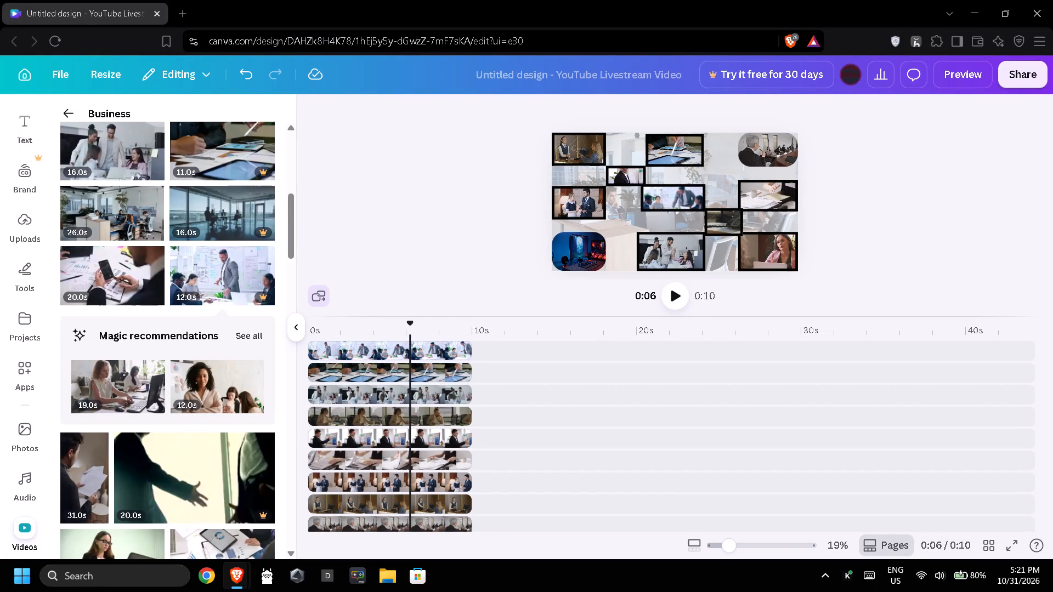
click(665, 198)
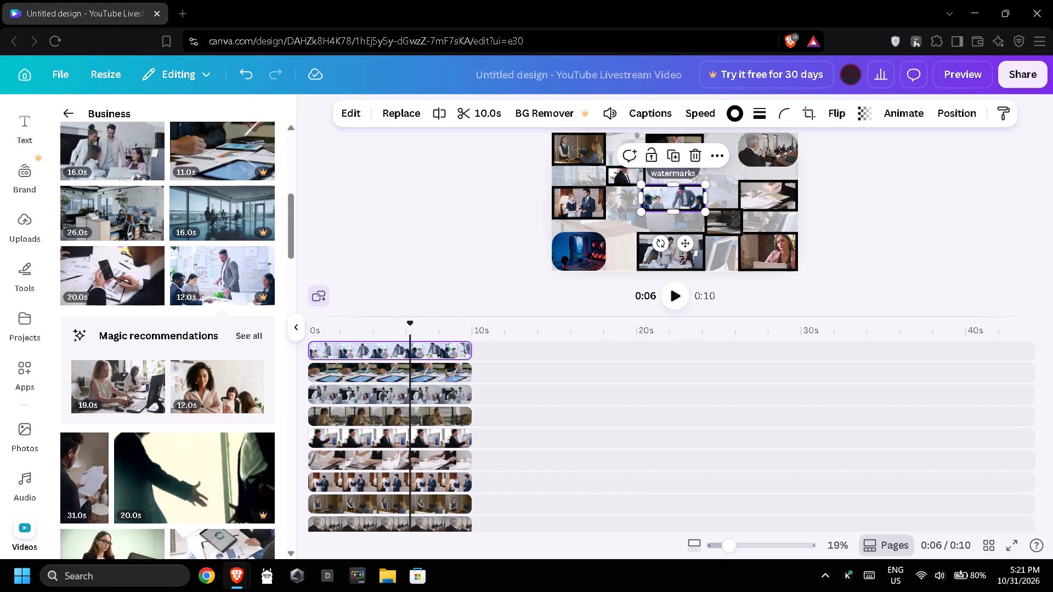
click(460, 228)
Add the 11-second boardroom clip of the grey-haired man on a new top track starting at 0s and trim it to 10.0 seconds.
scroll(186, 339, down, 5)
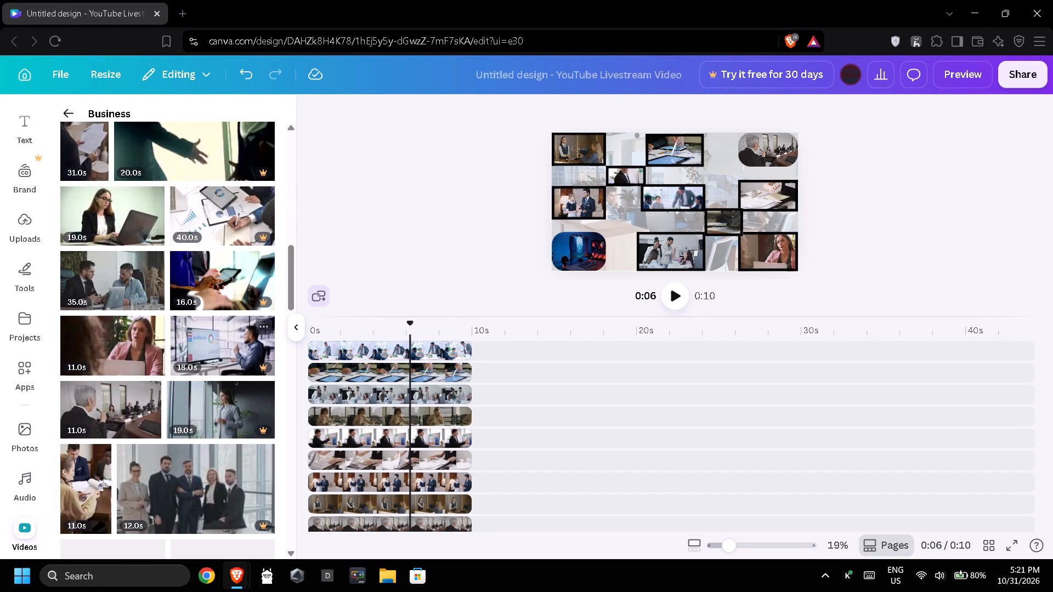
scroll(194, 421, down, 2)
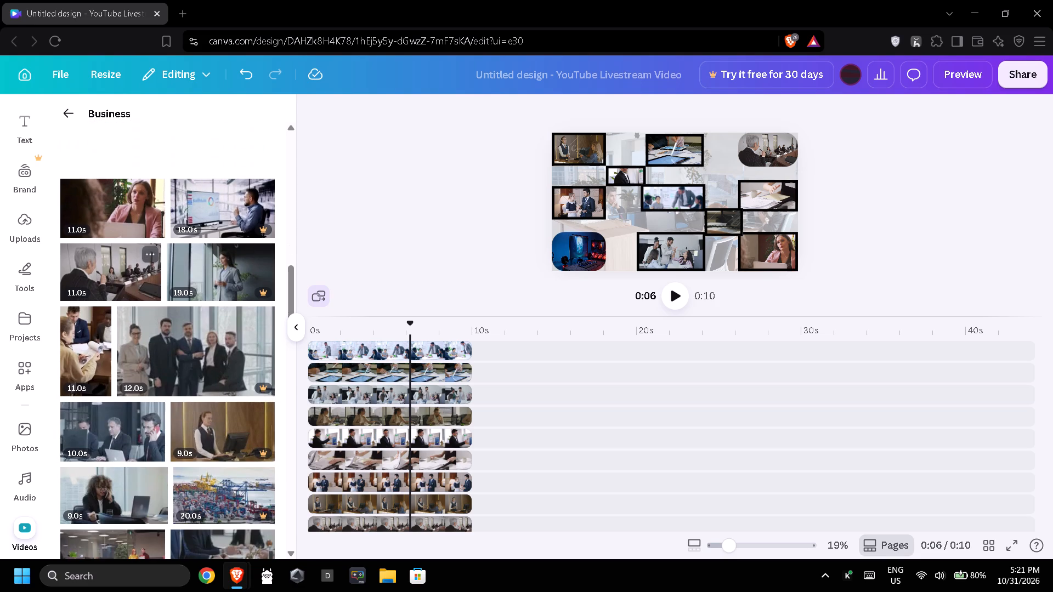
drag(98, 283, 363, 343)
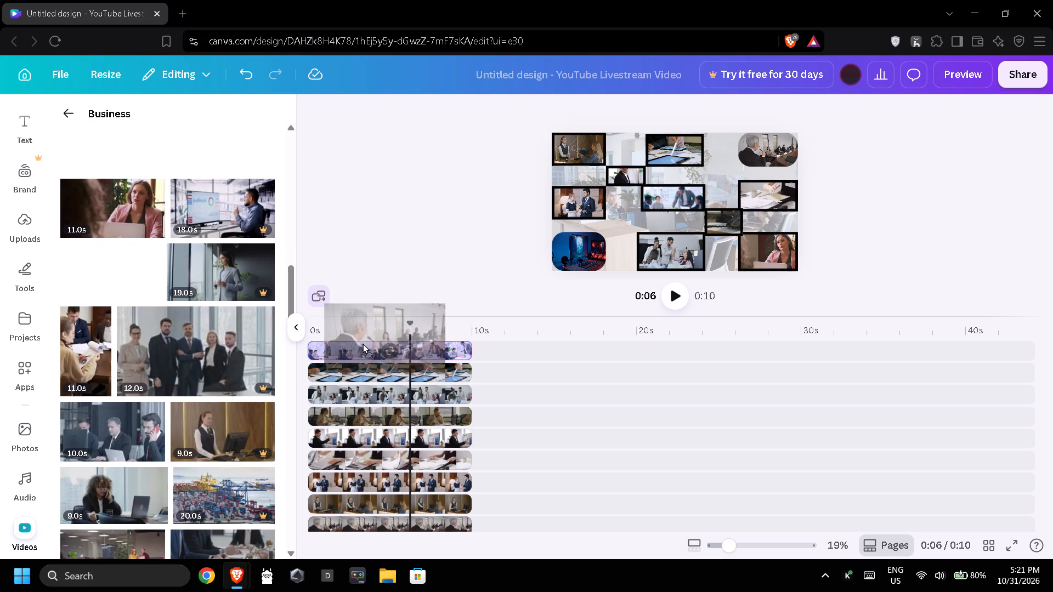
drag(363, 343, 364, 341)
drag(392, 354, 372, 351)
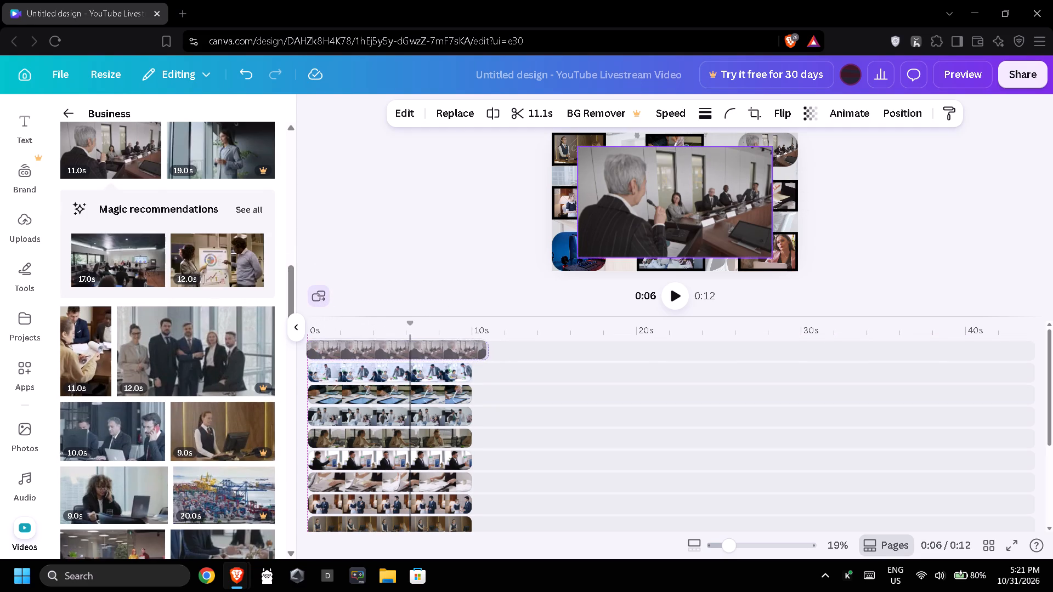
drag(486, 352, 482, 351)
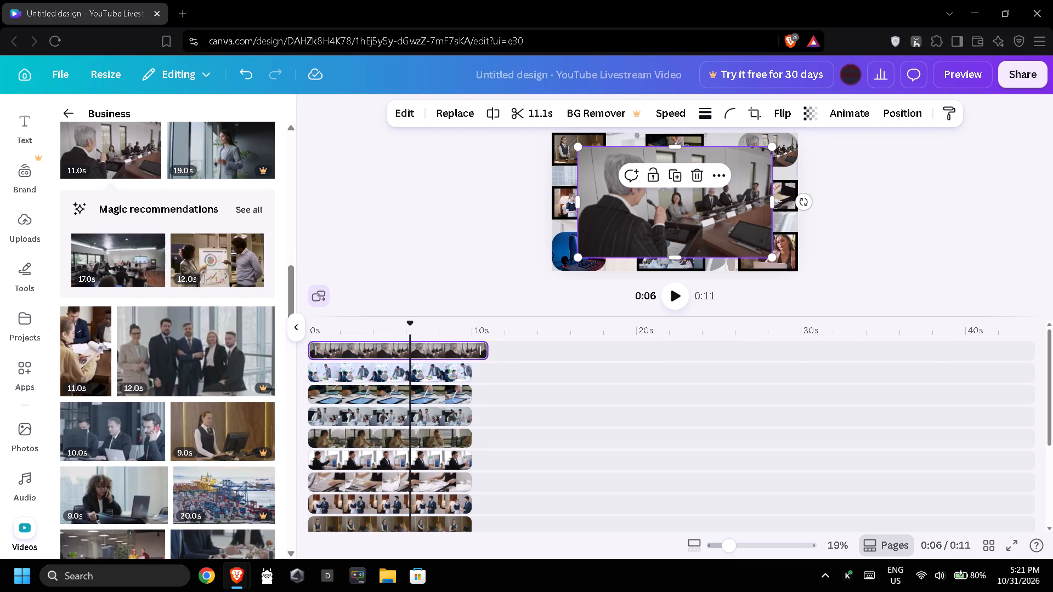
drag(482, 351, 474, 350)
Shrink the new boardroom clip proportionally to a small tile, slightly narrower than the gap beside the whiteboard-meeting clip.
click(421, 348)
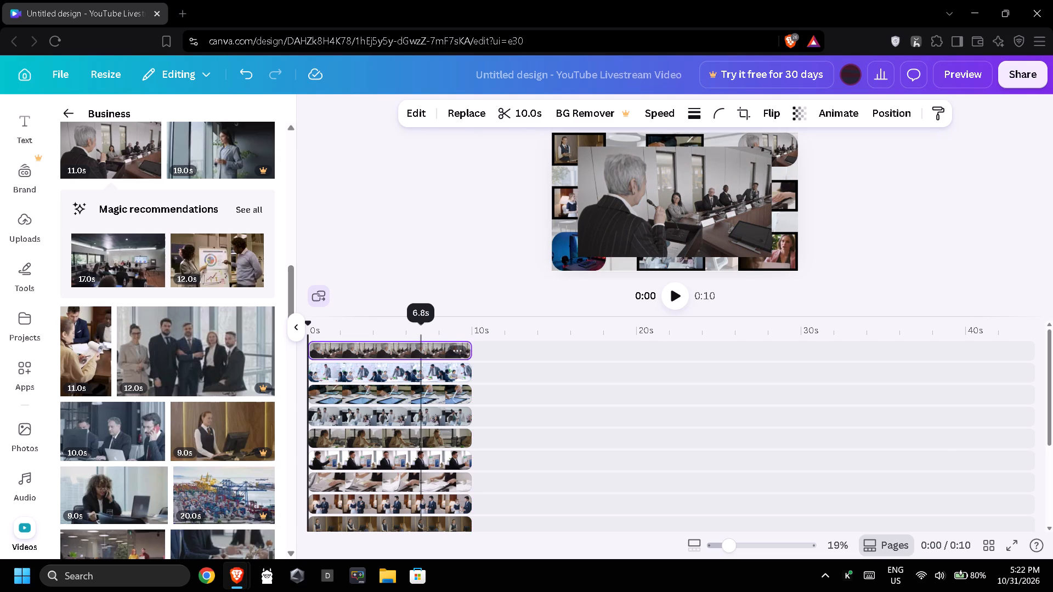
drag(579, 149, 610, 167)
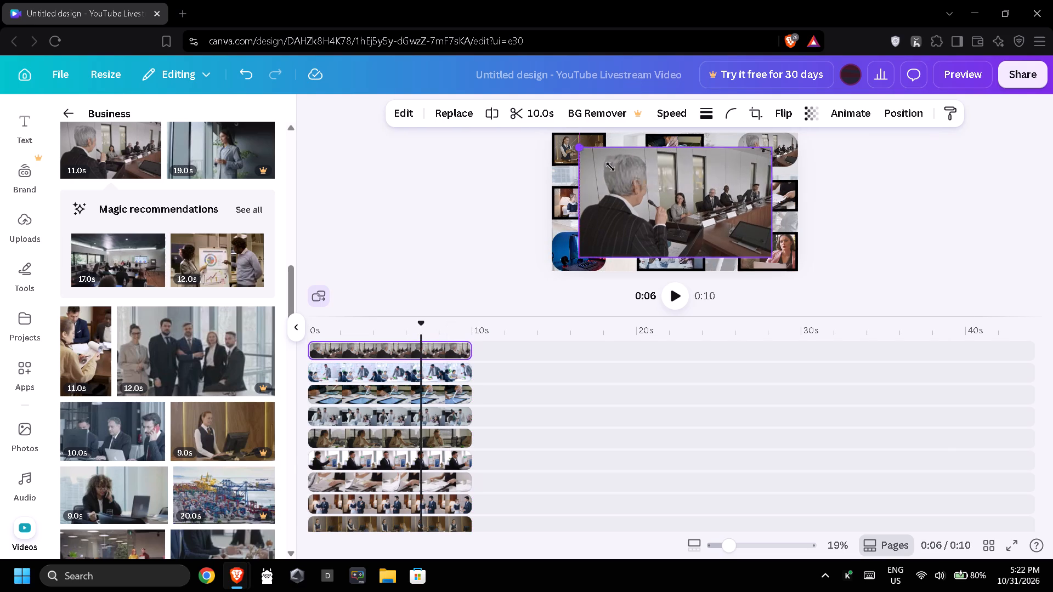
drag(610, 167, 699, 239)
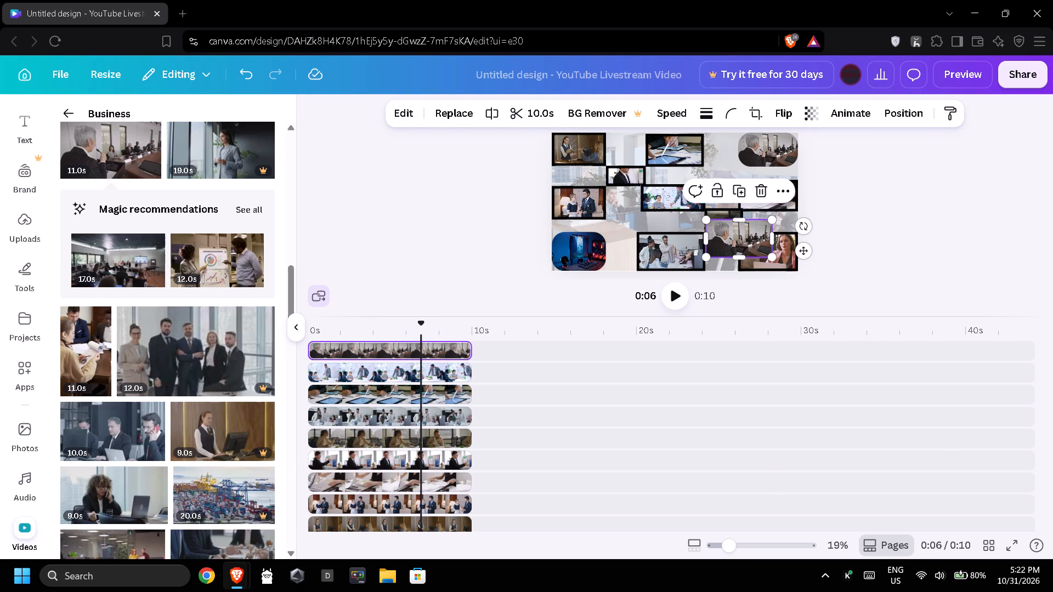
drag(728, 242, 682, 185)
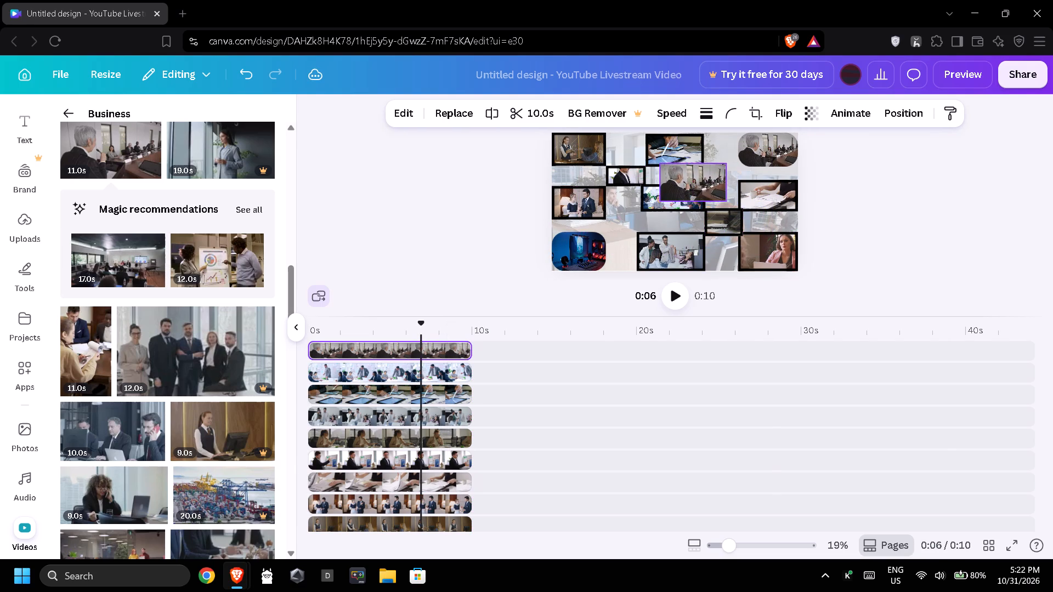
drag(682, 185, 625, 228)
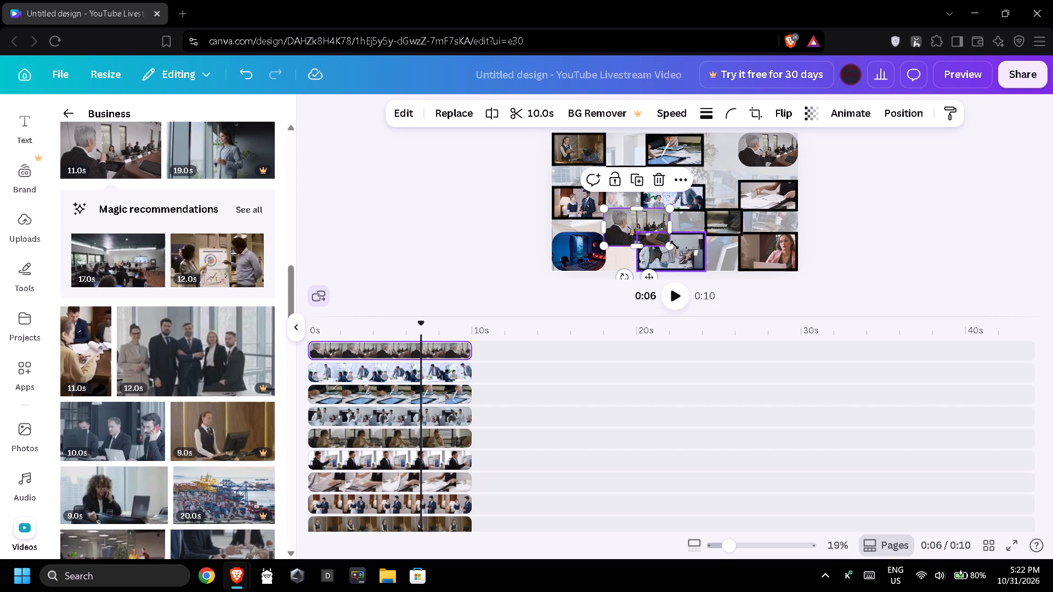
drag(672, 247, 647, 232)
drag(625, 219, 636, 220)
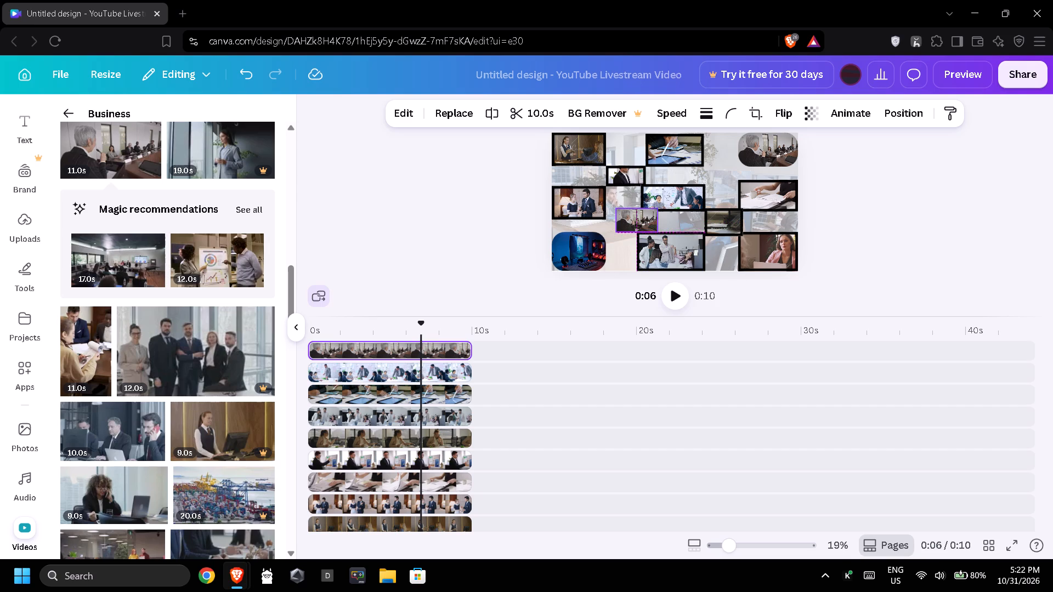
drag(636, 220, 620, 222)
drag(600, 233, 605, 234)
Move the small boardroom clip between the tablet clip and the paperwork clip, aligned above the small bordered clip right of centre.
drag(625, 221, 628, 220)
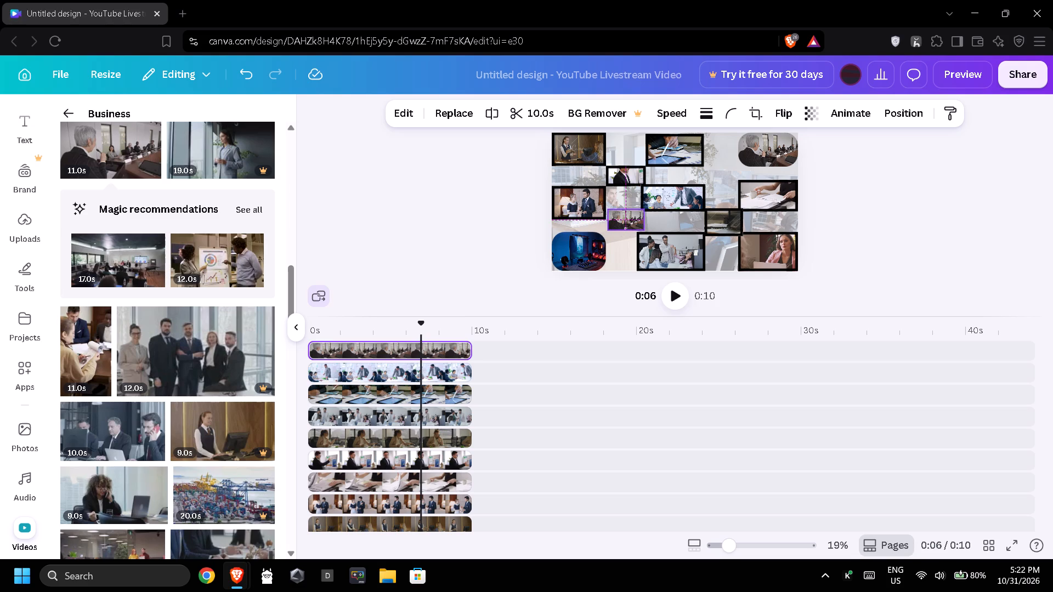
drag(628, 220, 625, 223)
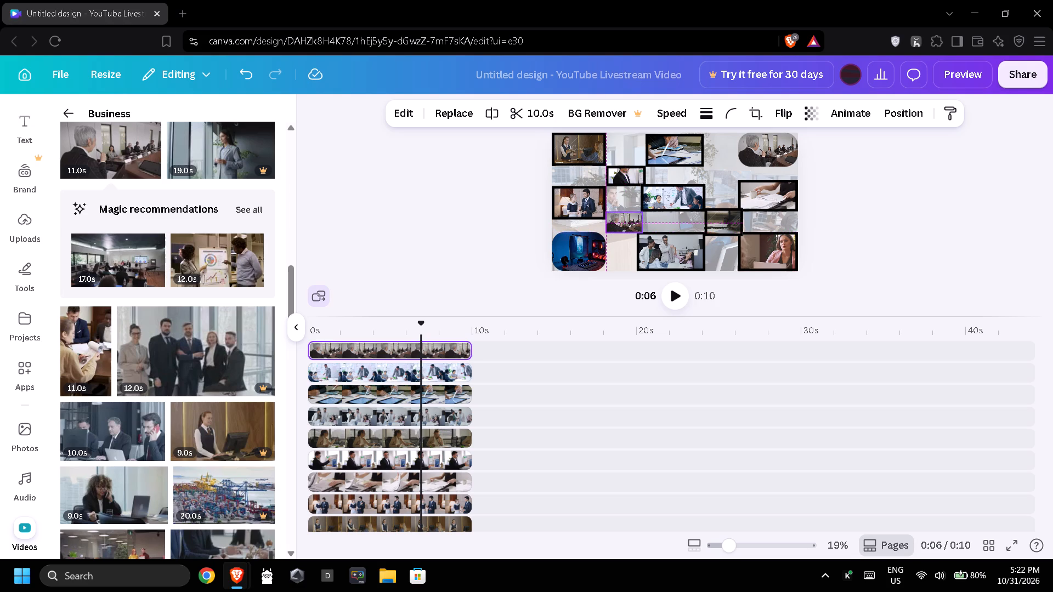
drag(625, 223, 625, 223)
drag(625, 223, 622, 223)
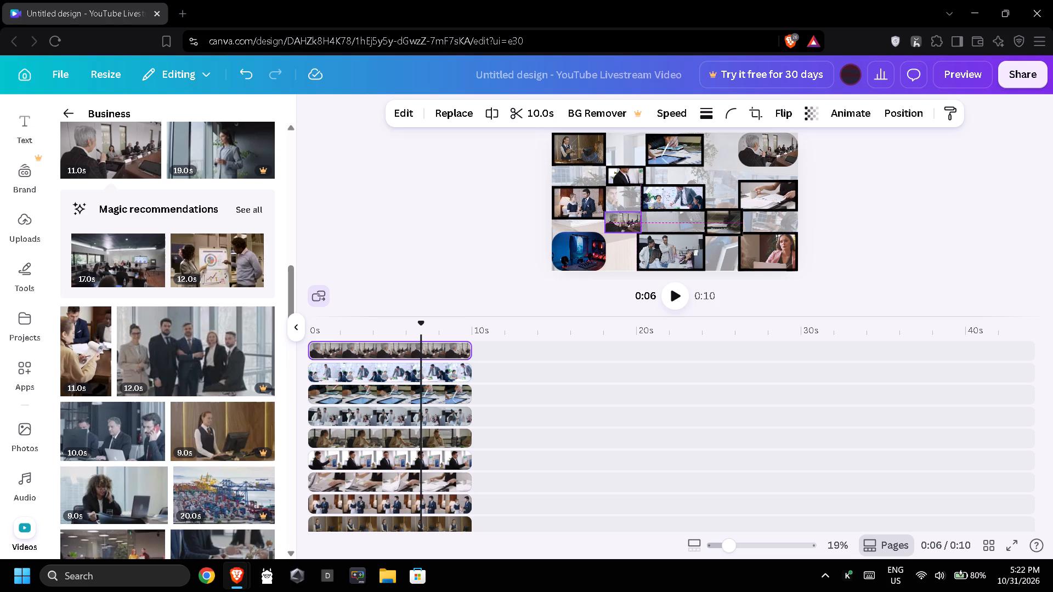
drag(622, 223, 649, 213)
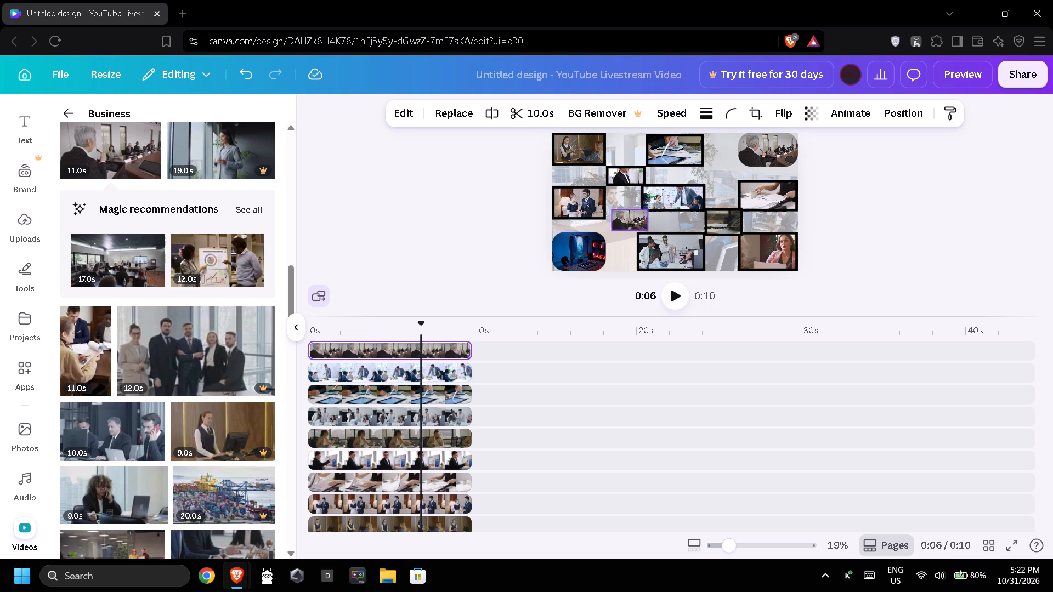
drag(649, 213, 724, 175)
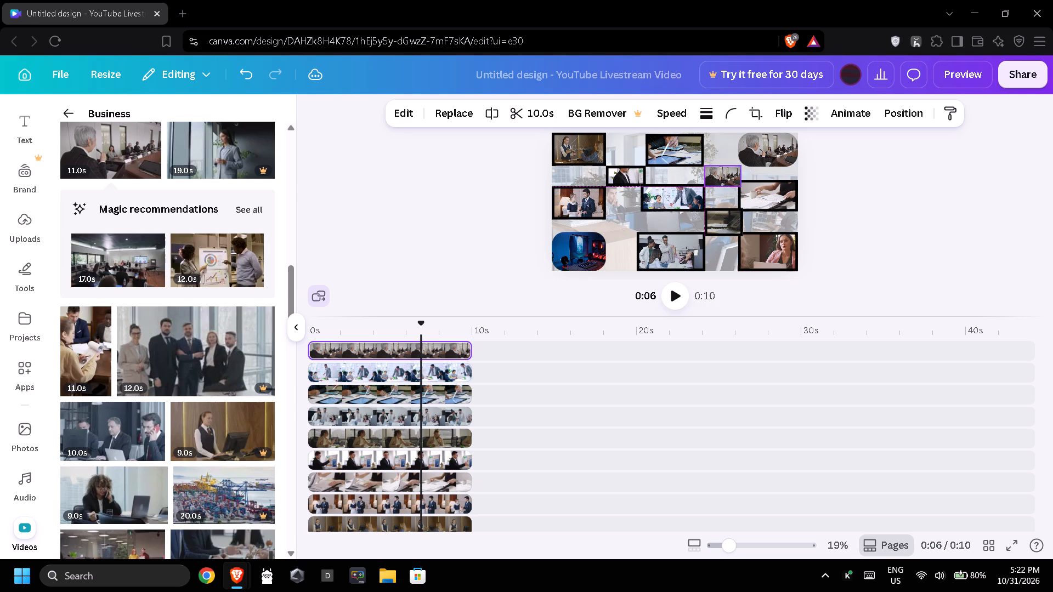
drag(724, 175, 726, 174)
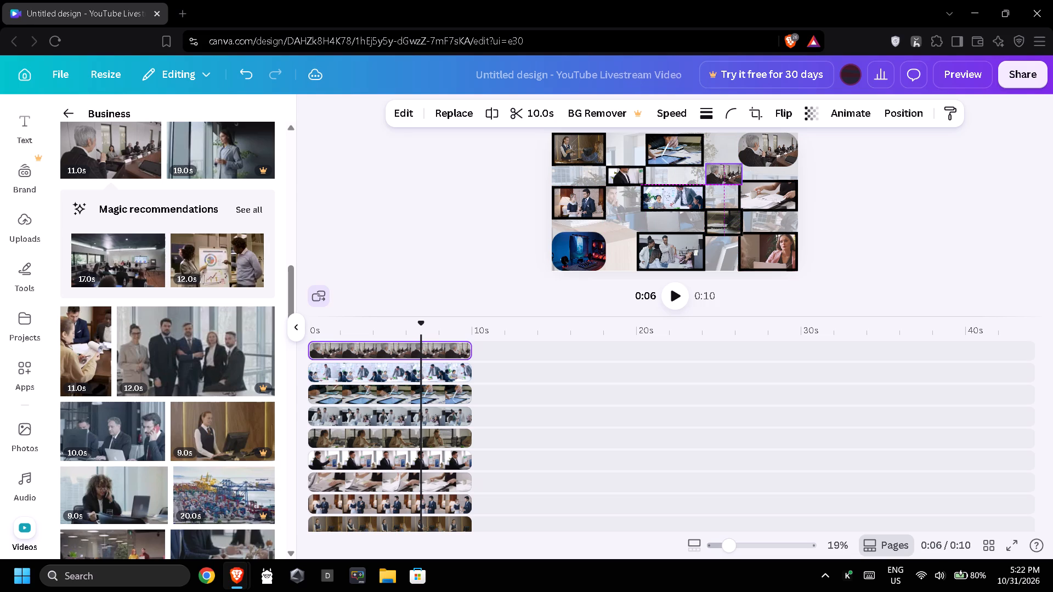
drag(726, 174, 724, 173)
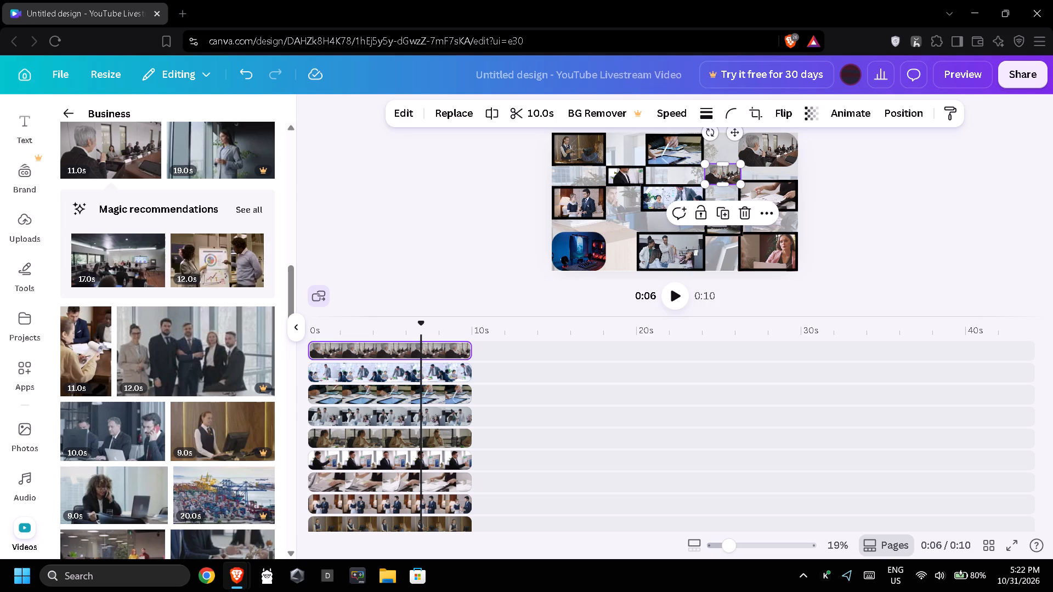
Add a solid black border with a stroke weight of 20 to the small boardroom clip.
click(711, 116)
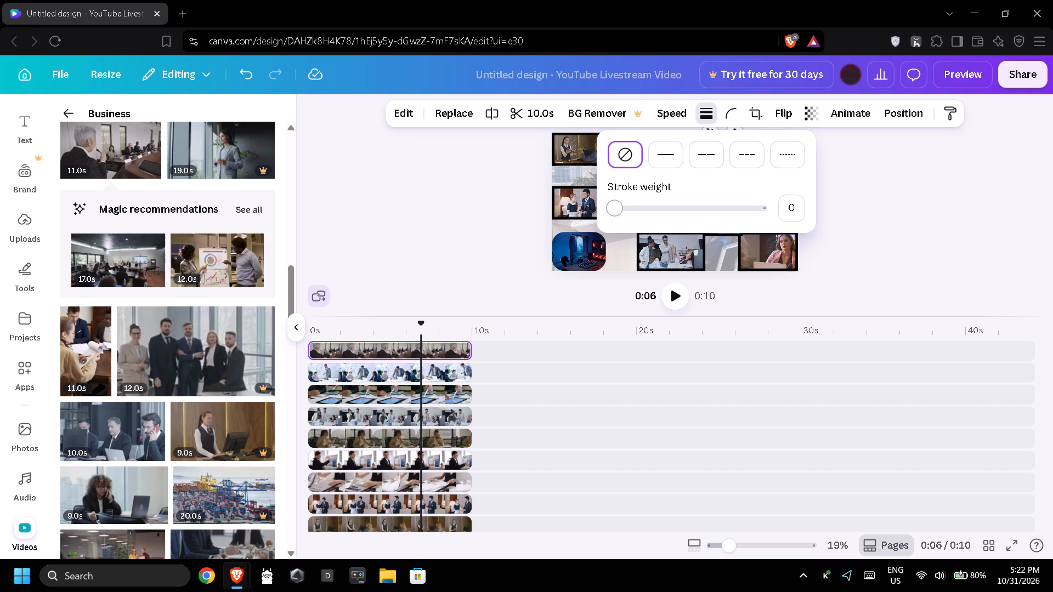
drag(618, 209, 642, 216)
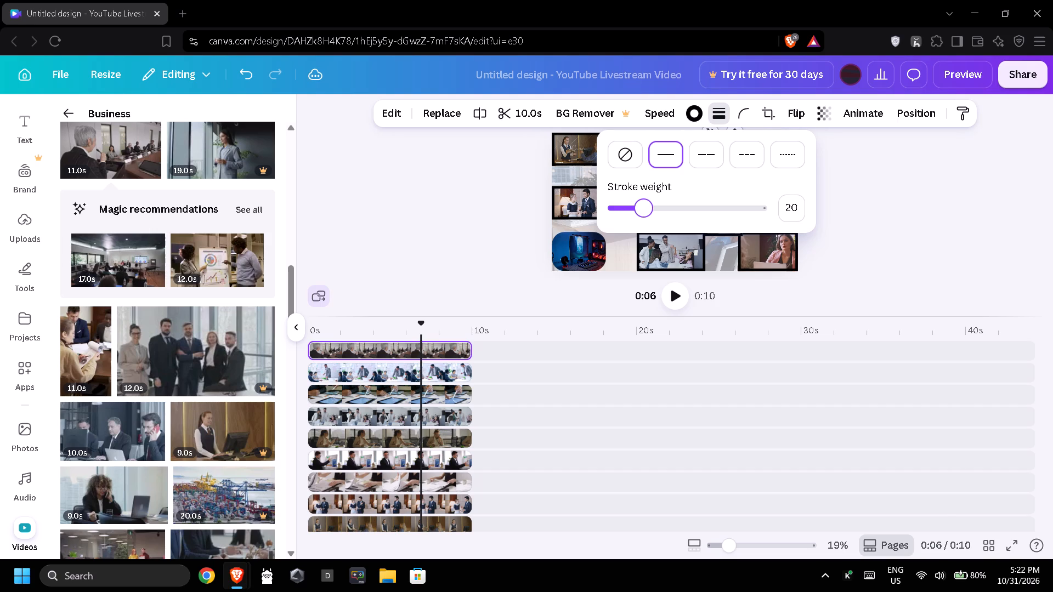
double_click(879, 240)
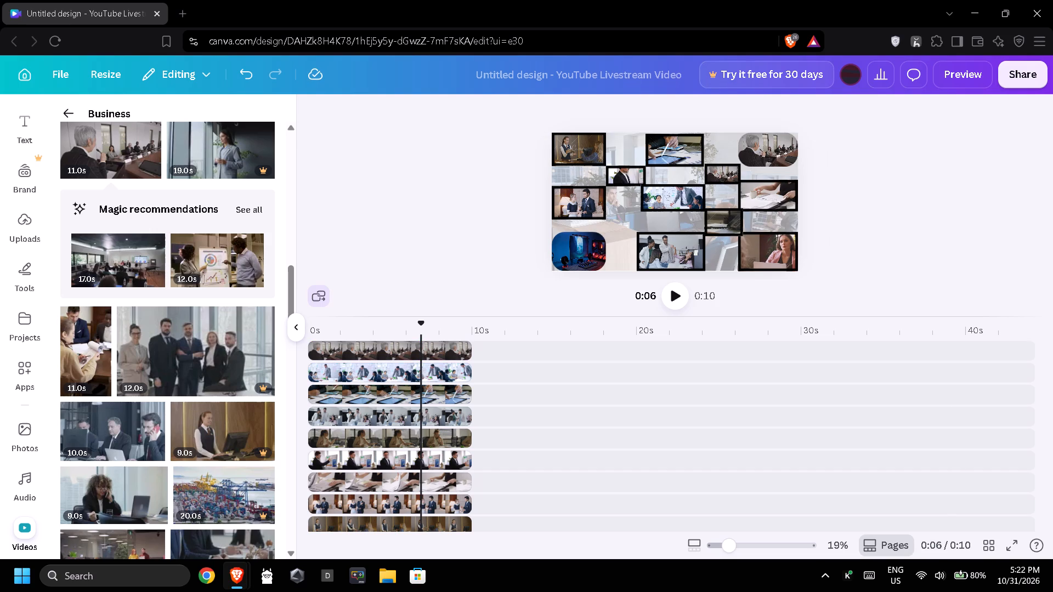
click(845, 178)
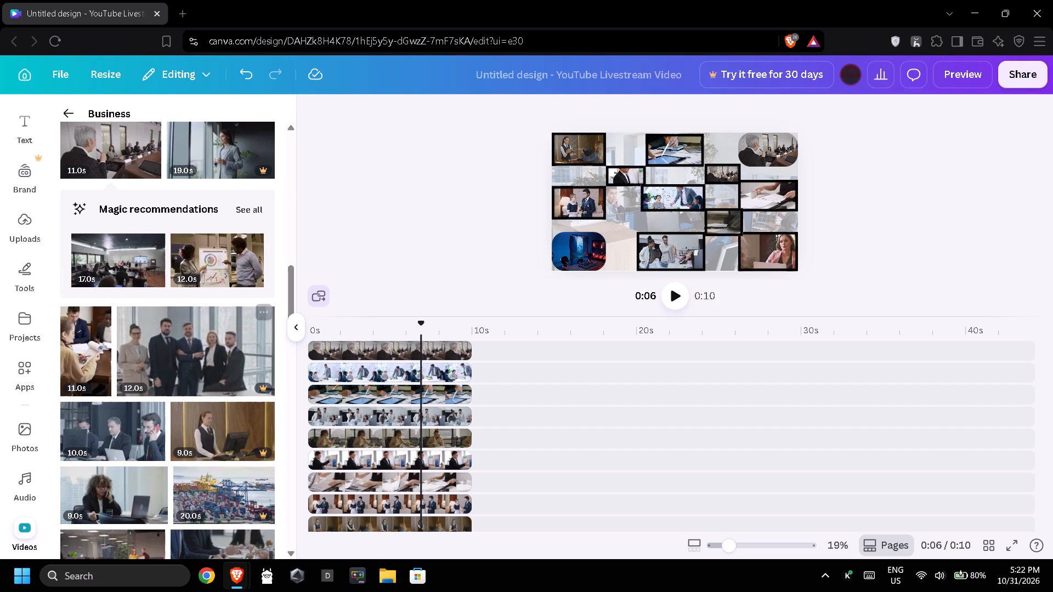
Add the 10-second clip of three businessmen with computers and a phone on a new top track starting at 0s.
drag(90, 443, 344, 363)
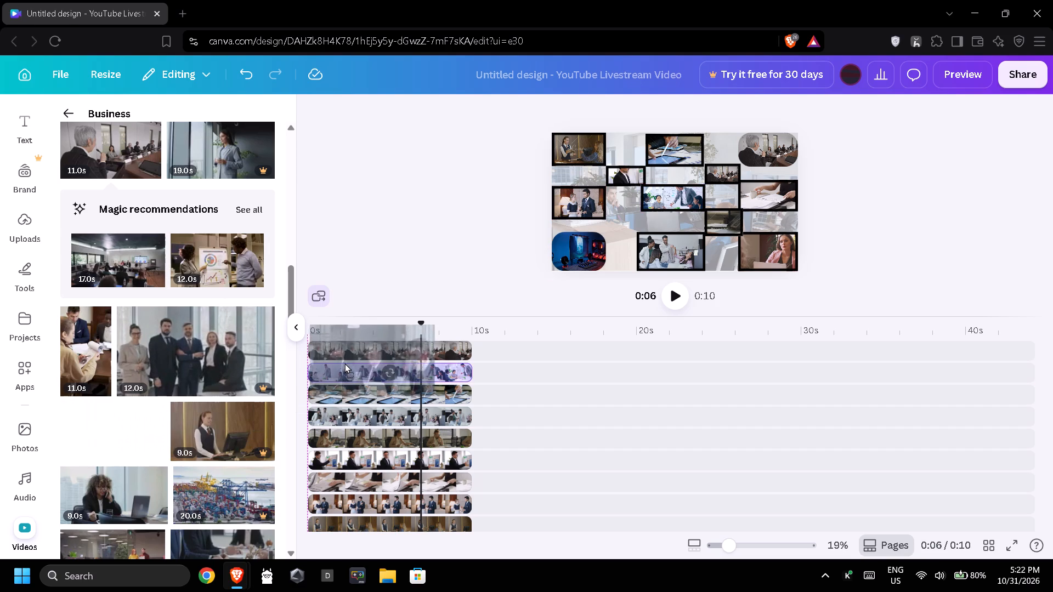
drag(344, 363, 358, 342)
drag(386, 352, 354, 347)
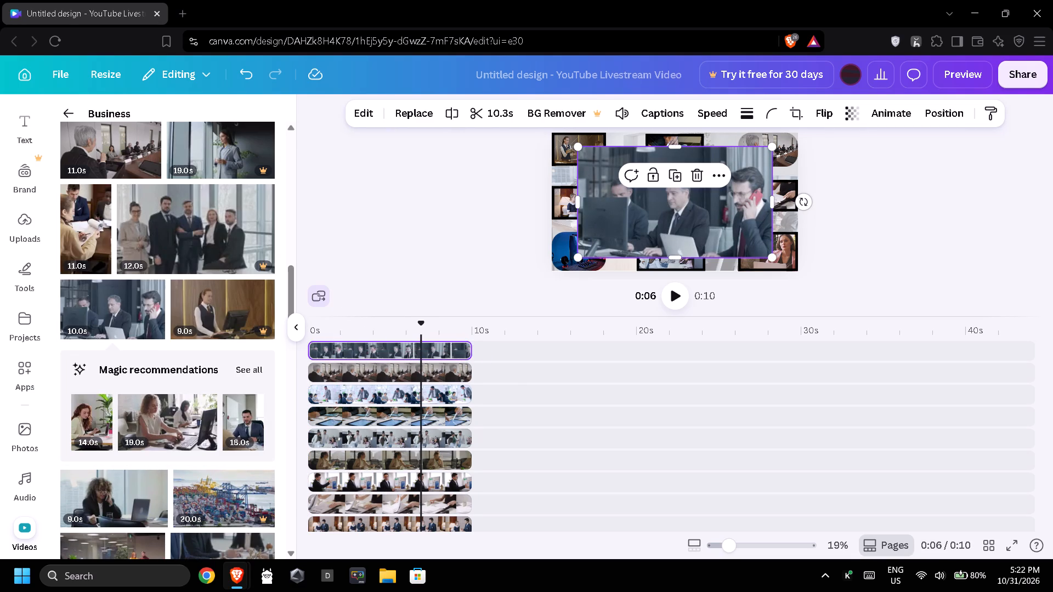
Shrink the three-businessmen clip proportionally to a small tile and place it below and left of the whiteboard-meeting clip, touching the left-edge clip's side.
drag(577, 259, 654, 230)
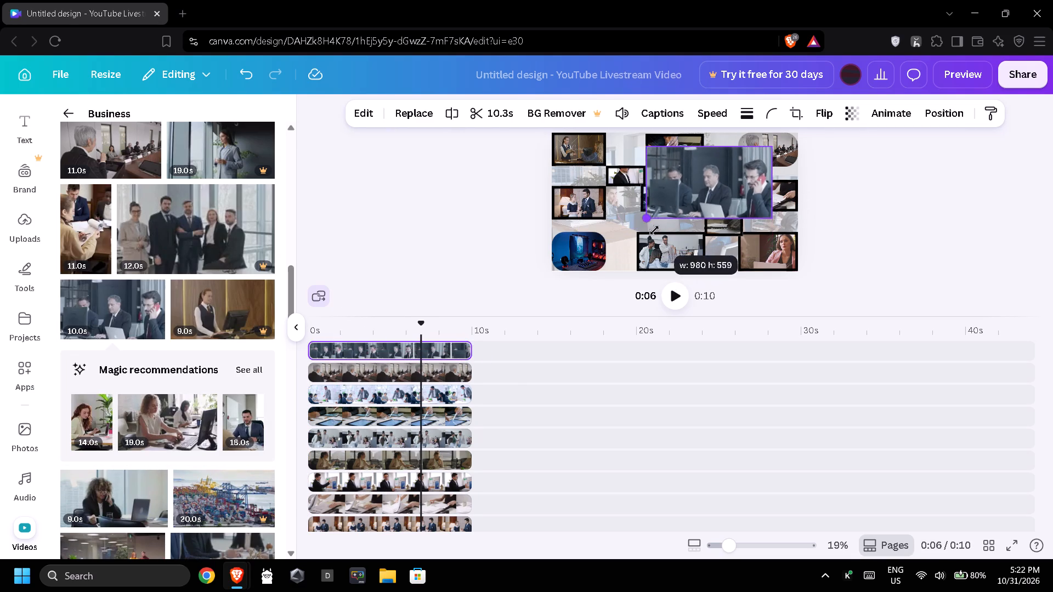
drag(654, 230, 722, 202)
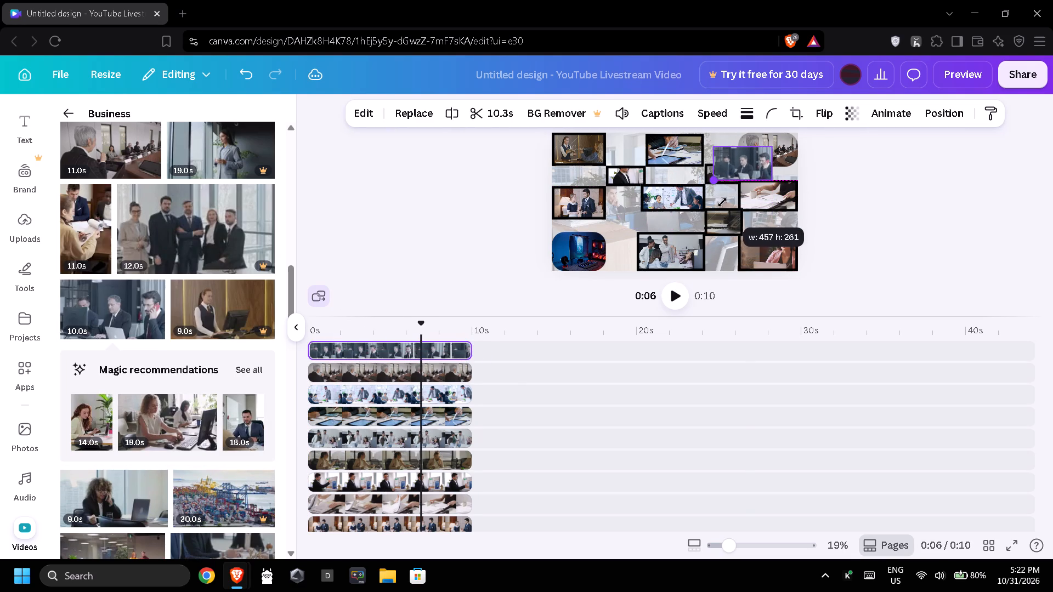
drag(722, 202, 744, 195)
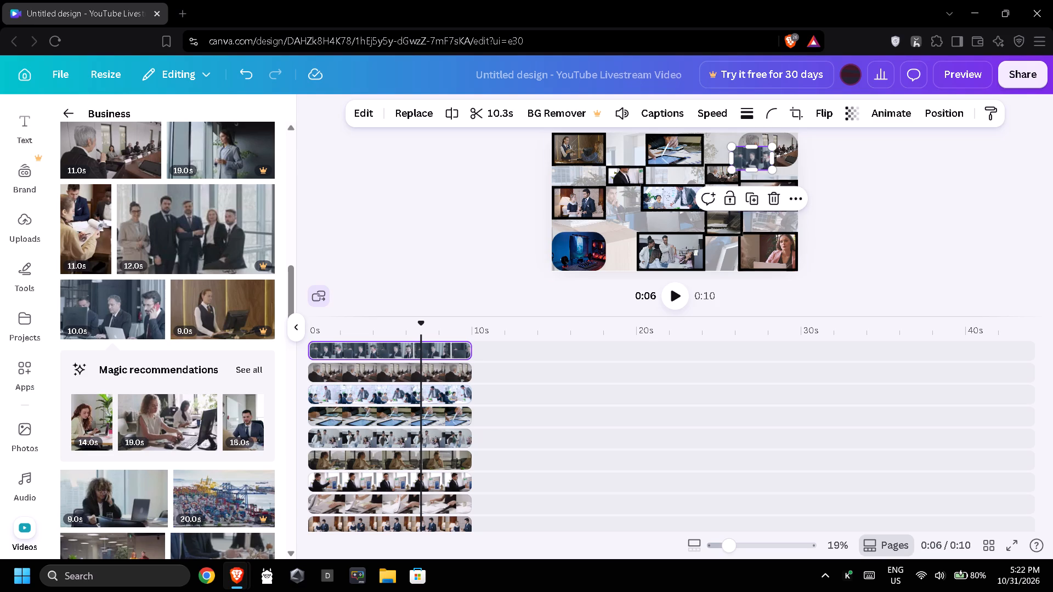
drag(754, 155, 631, 214)
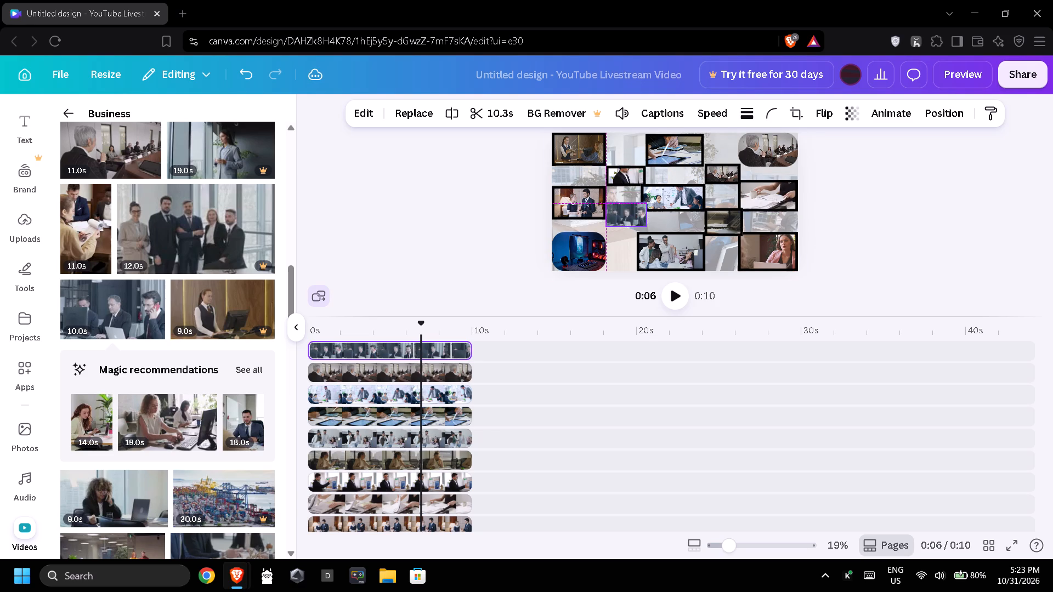
drag(631, 214, 631, 219)
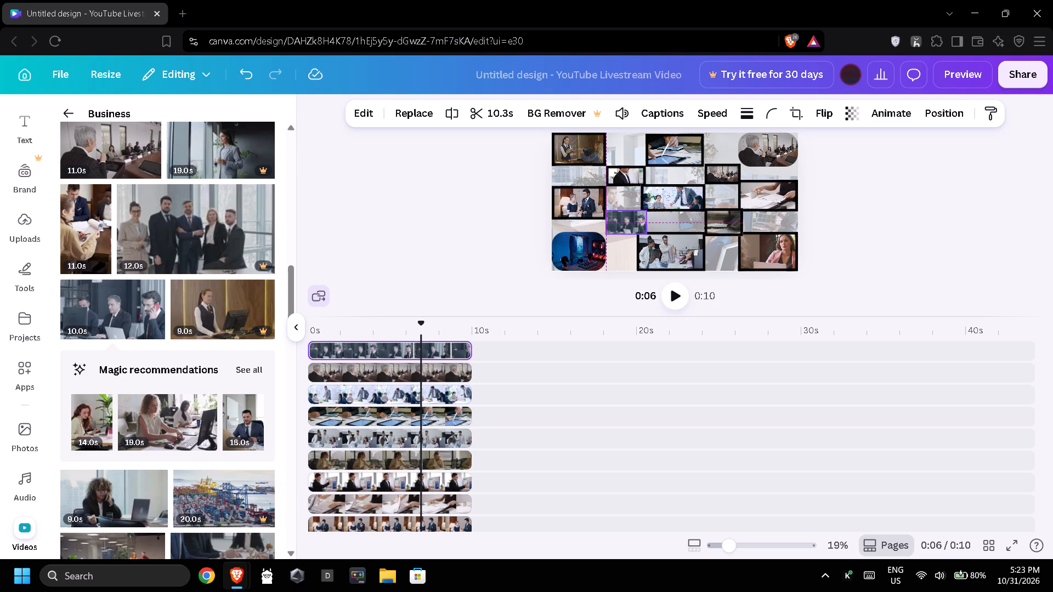
drag(631, 219, 631, 220)
drag(646, 232, 642, 231)
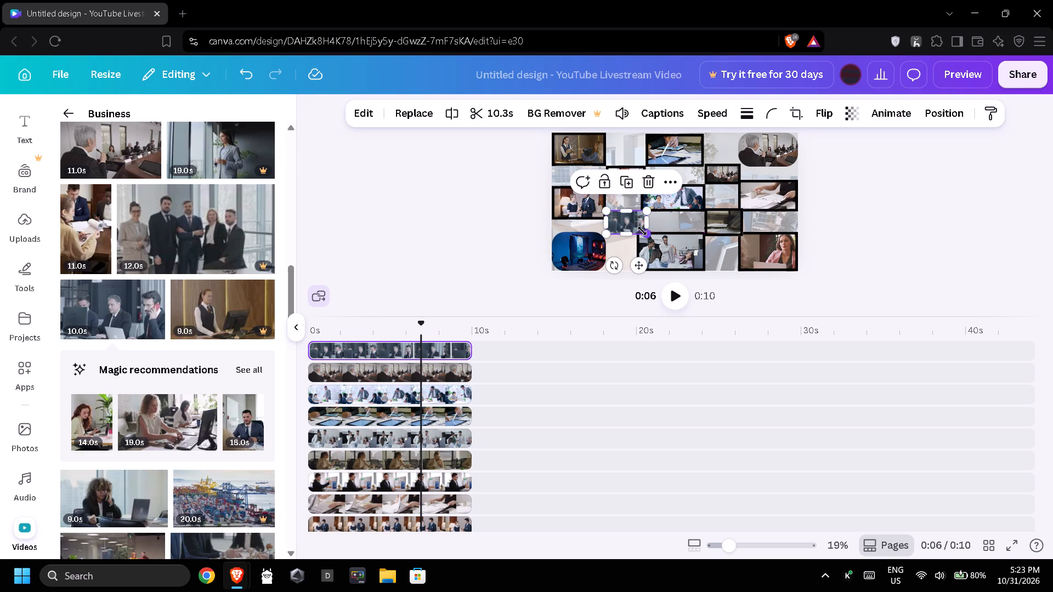
drag(642, 231, 639, 229)
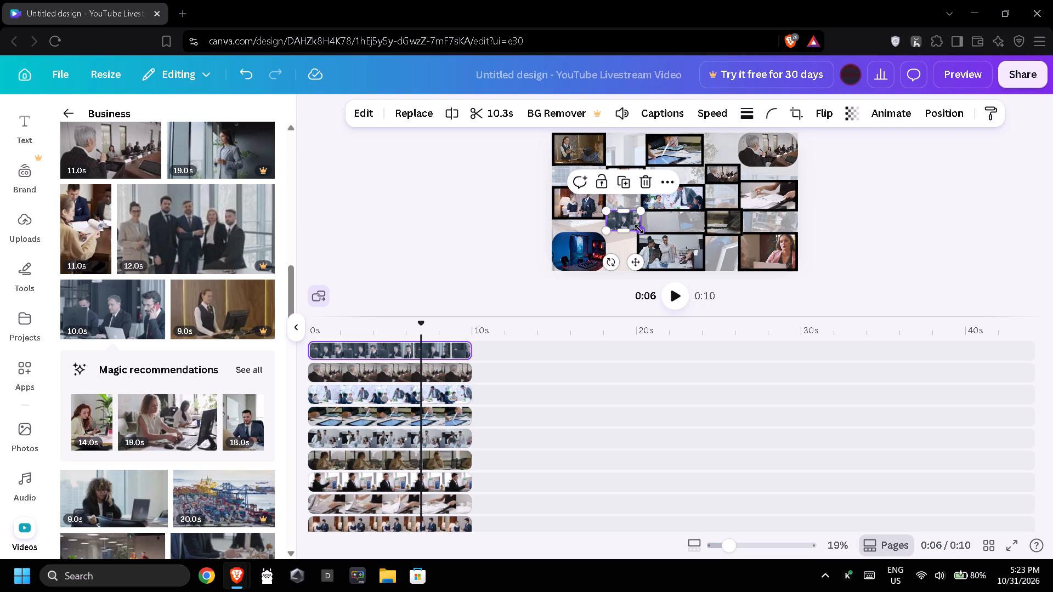
Add a solid black border with a stroke weight of about 20 to the small three-businessmen clip.
click(741, 118)
drag(656, 213, 666, 213)
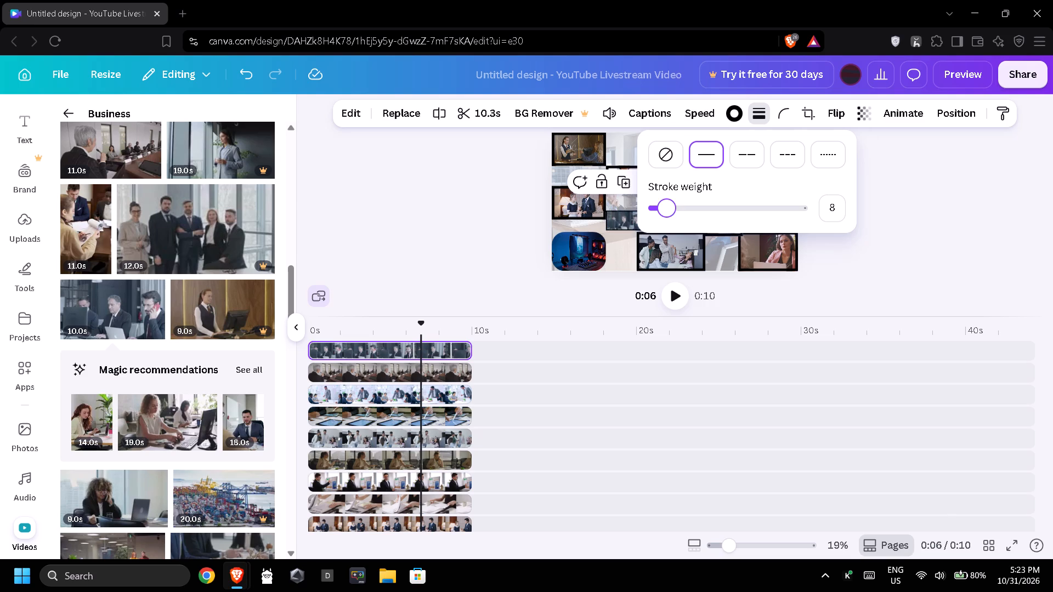
drag(666, 213, 686, 215)
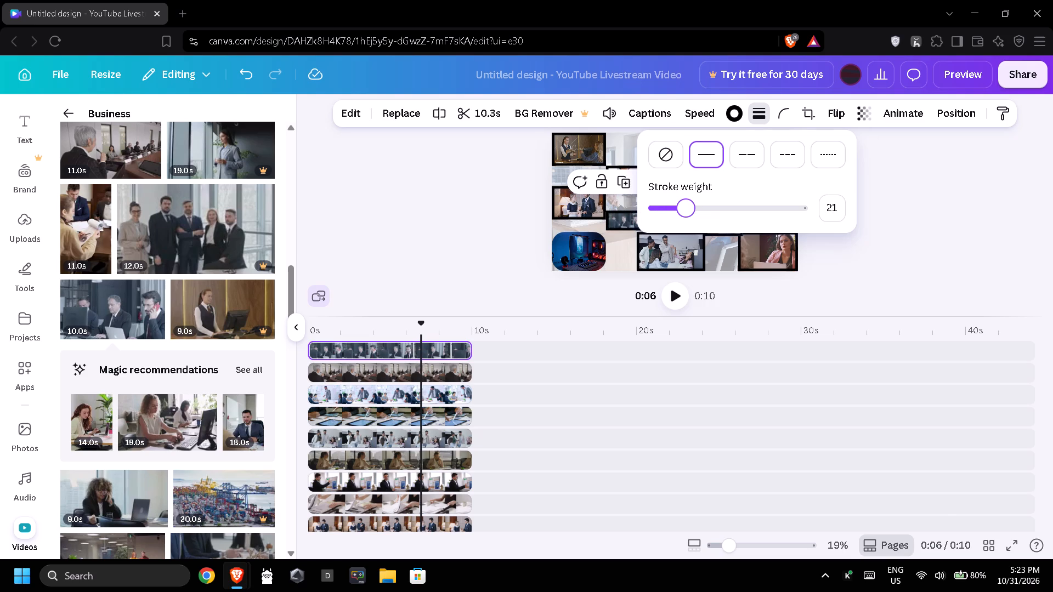
drag(686, 215, 683, 215)
double_click(502, 234)
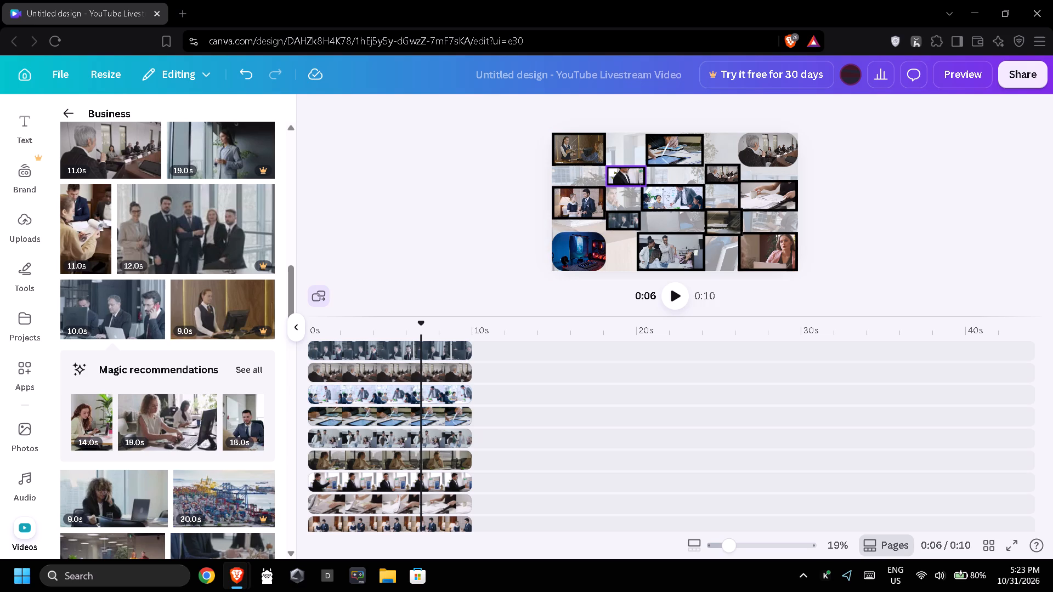
Resize the three-businessmen clip from its lower edge to about 272 wide by 167 high.
click(629, 223)
click(624, 232)
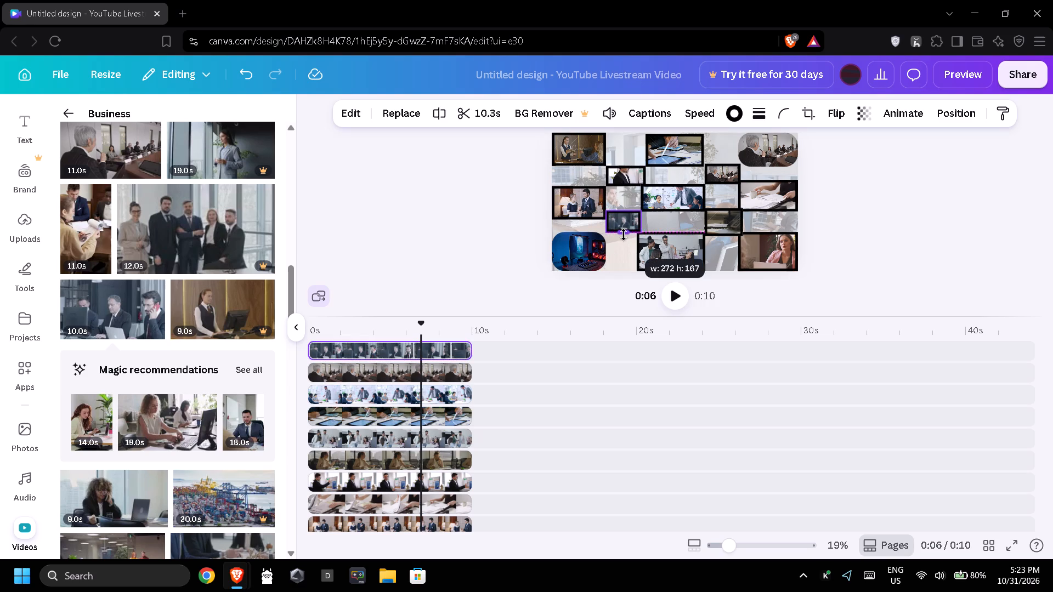
triple_click(503, 231)
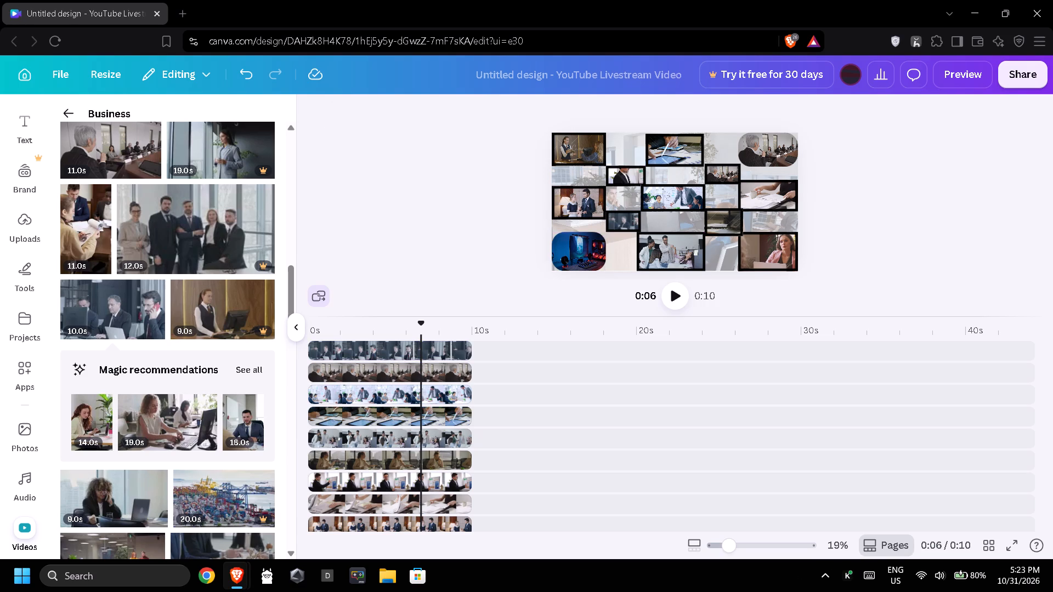
Adjust the side edges of the small suited-businessman clip to fit the gap between the receptionist clip and the tablet clip.
click(628, 174)
click(644, 179)
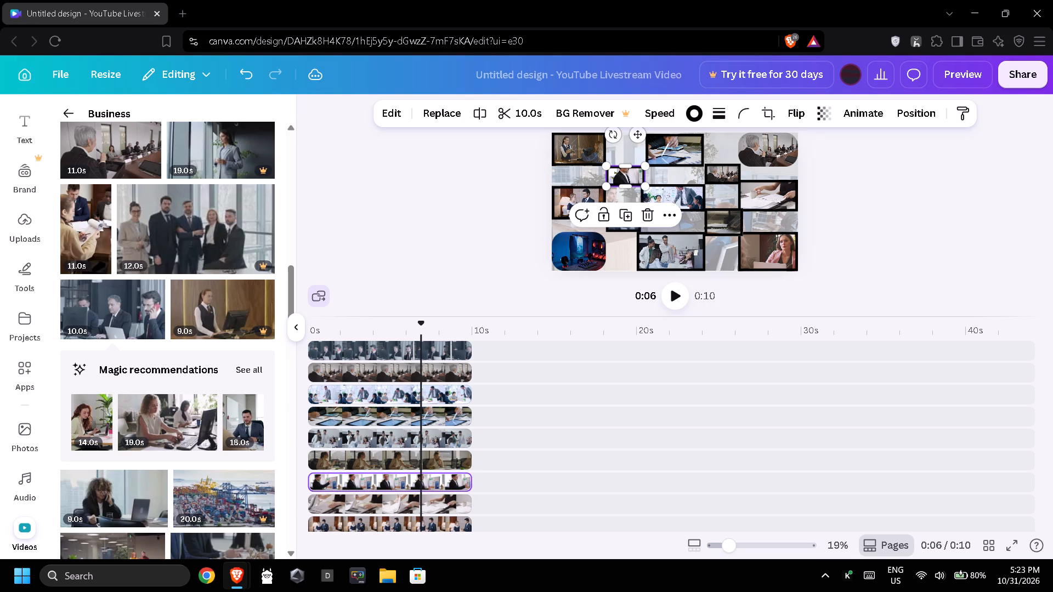
double_click(517, 182)
click(622, 172)
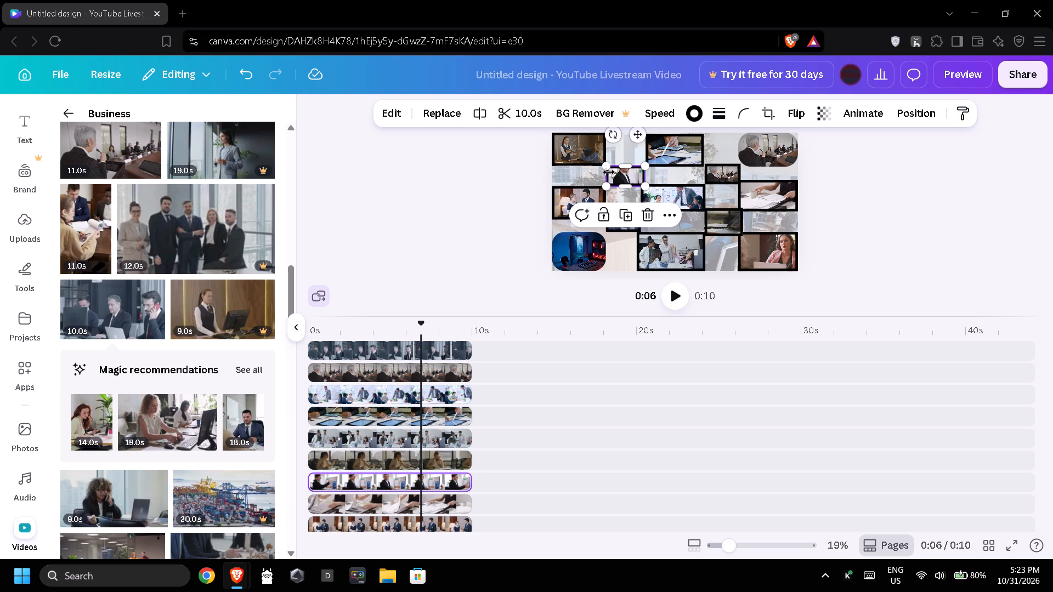
click(609, 172)
double_click(499, 198)
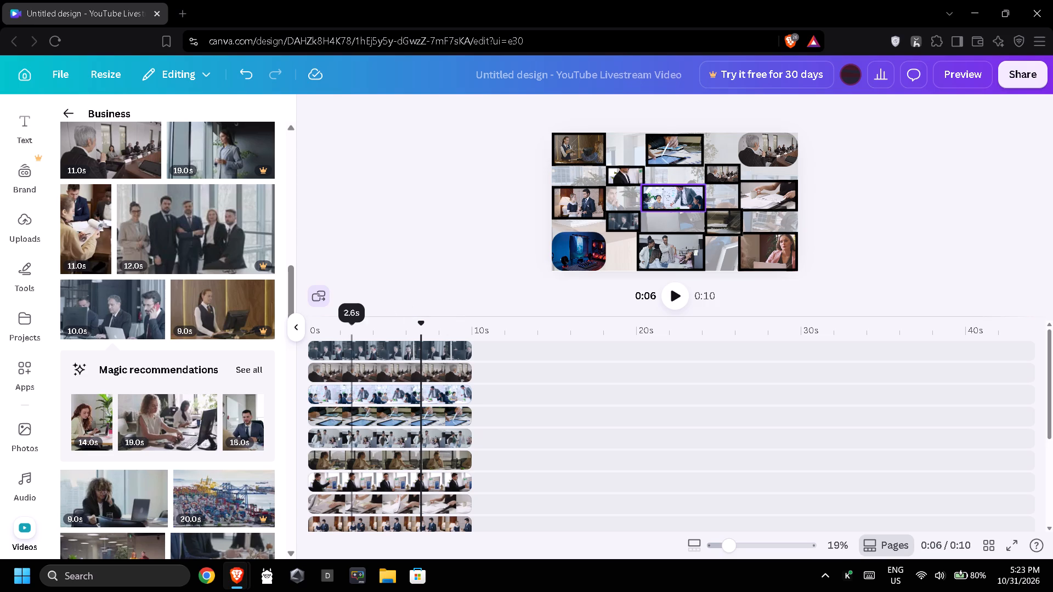
Preview the collage at several moments along the 10-second timeline.
click(357, 329)
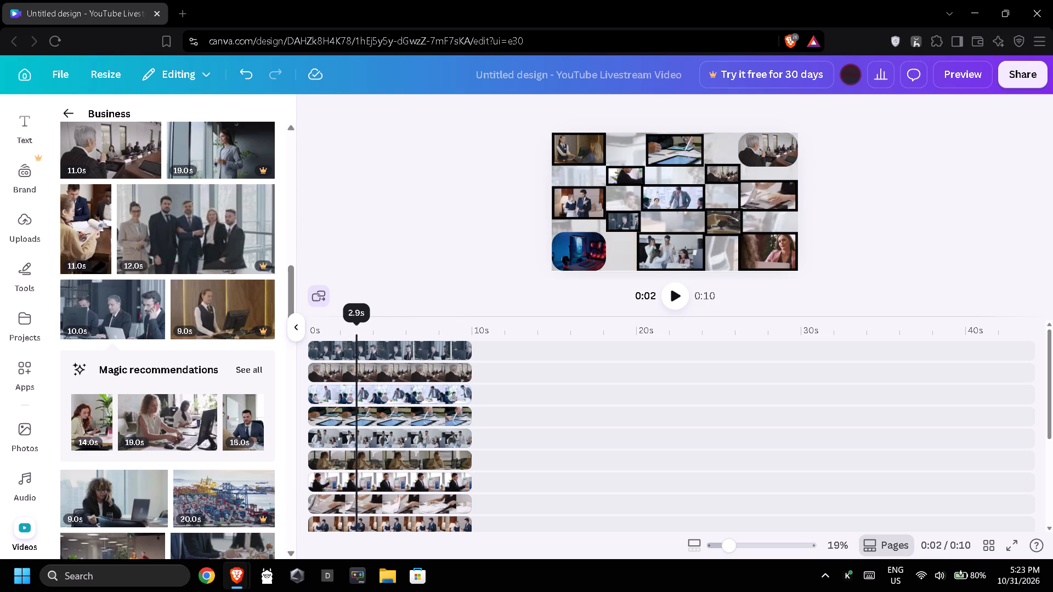
click(401, 336)
click(418, 334)
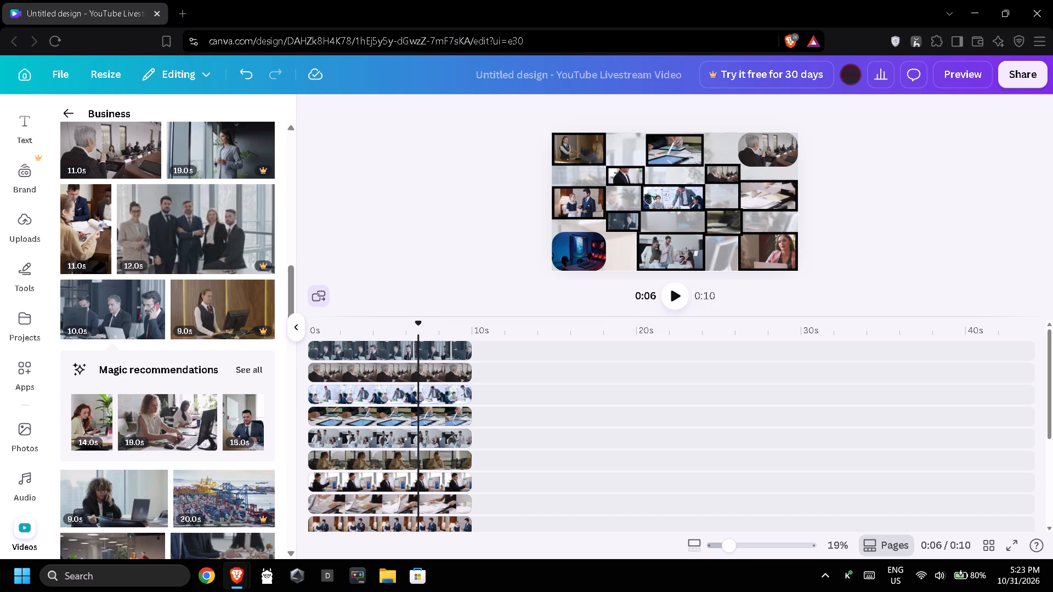
click(344, 336)
click(433, 331)
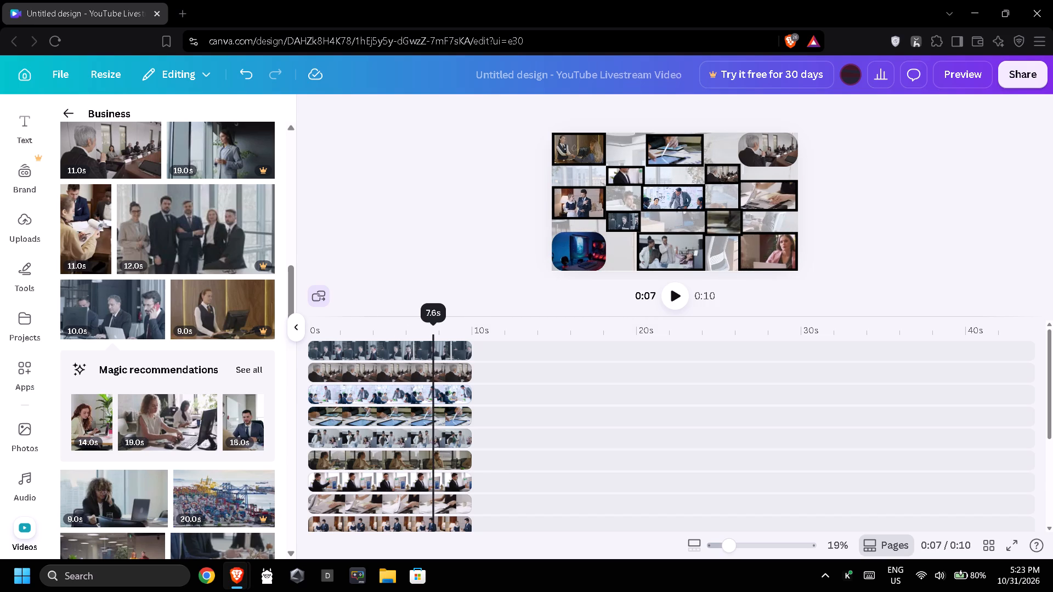
click(390, 332)
click(367, 334)
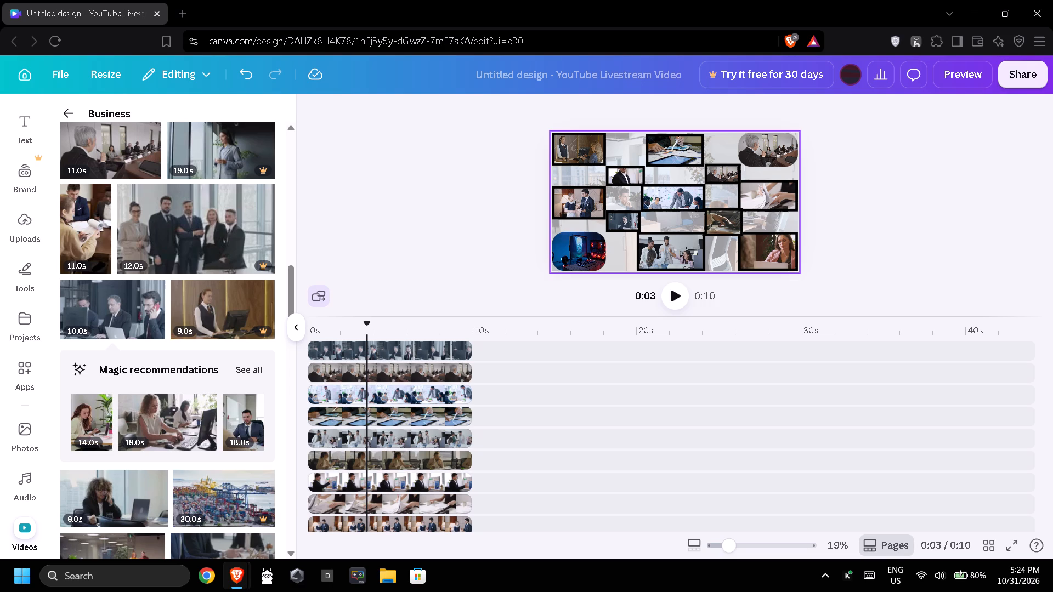
Add the 13-second clip of suited people writing on charts beside a phone on a new top track starting at 0s.
scroll(109, 409, down, 3)
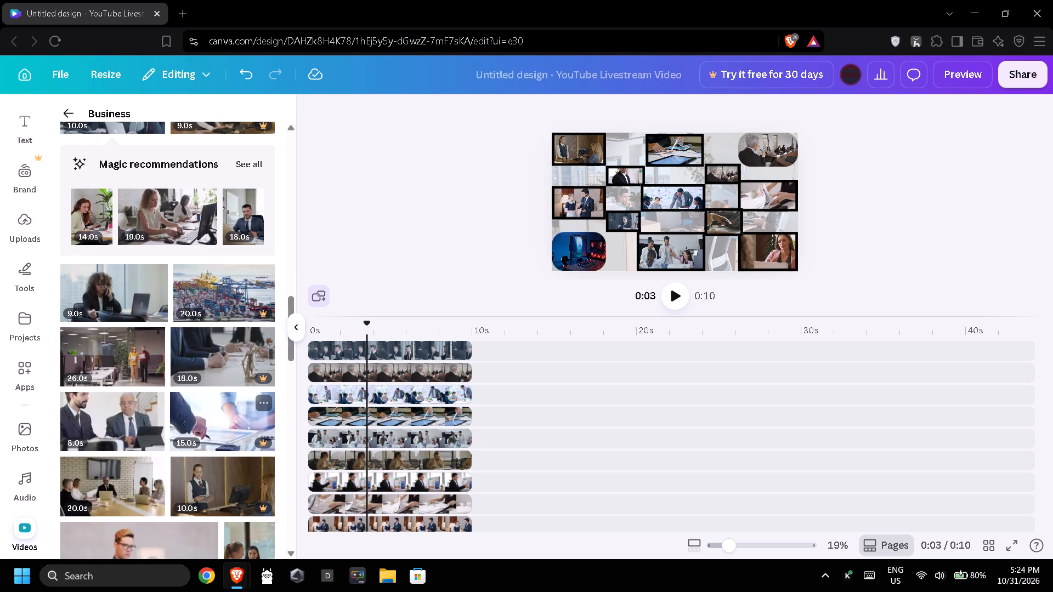
scroll(186, 392, down, 1)
scroll(137, 361, down, 2)
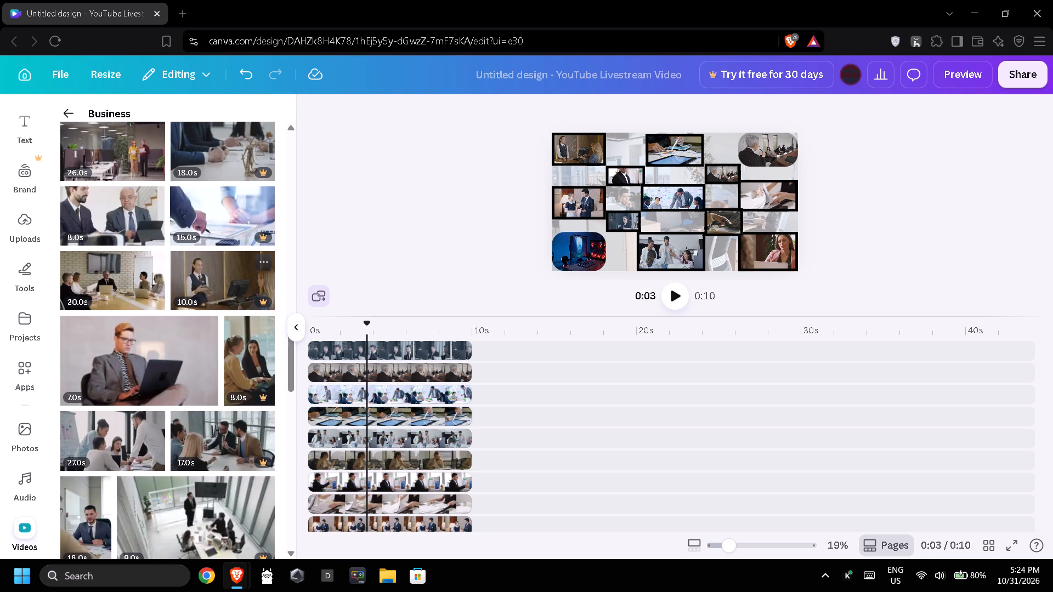
scroll(138, 298, down, 2)
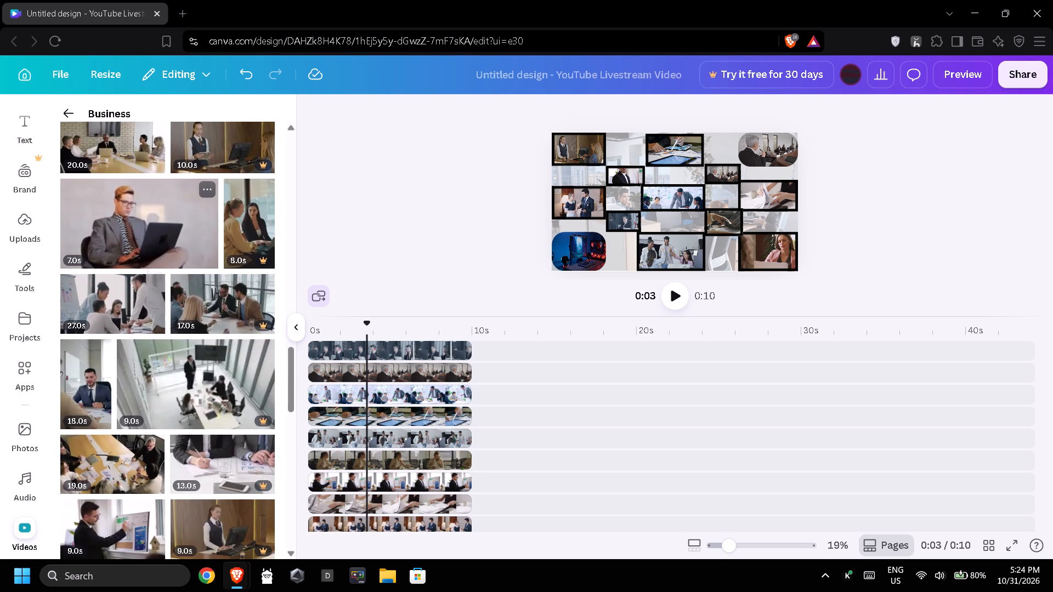
scroll(141, 384, down, 1)
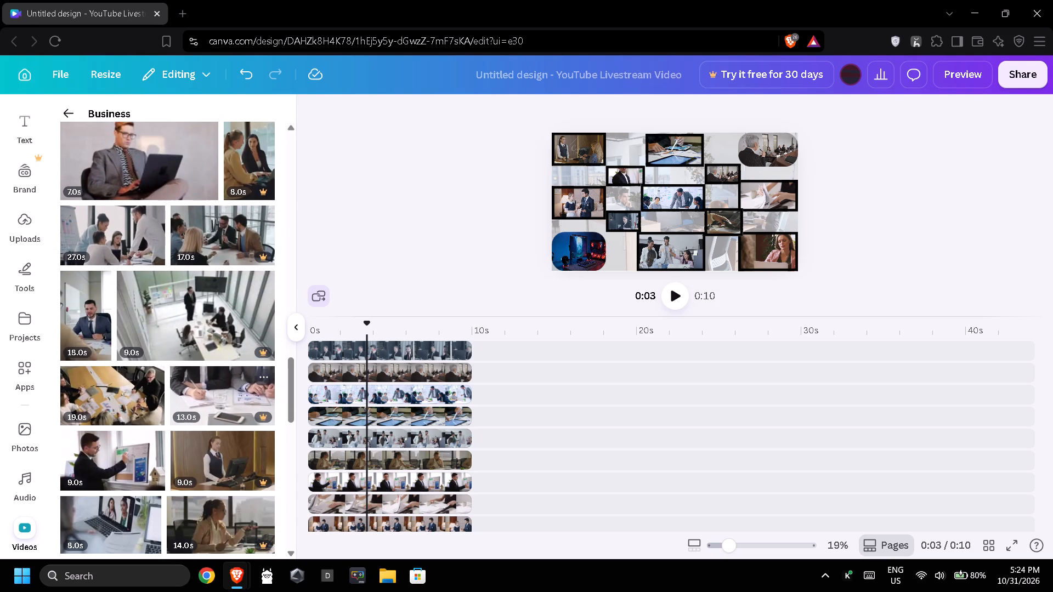
drag(202, 404, 341, 355)
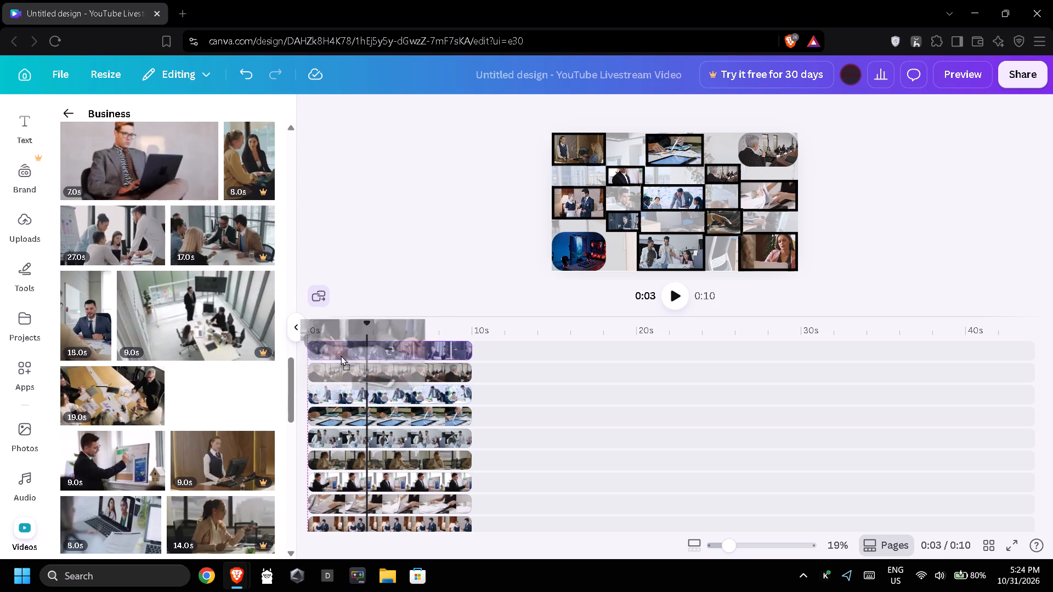
drag(341, 355, 360, 342)
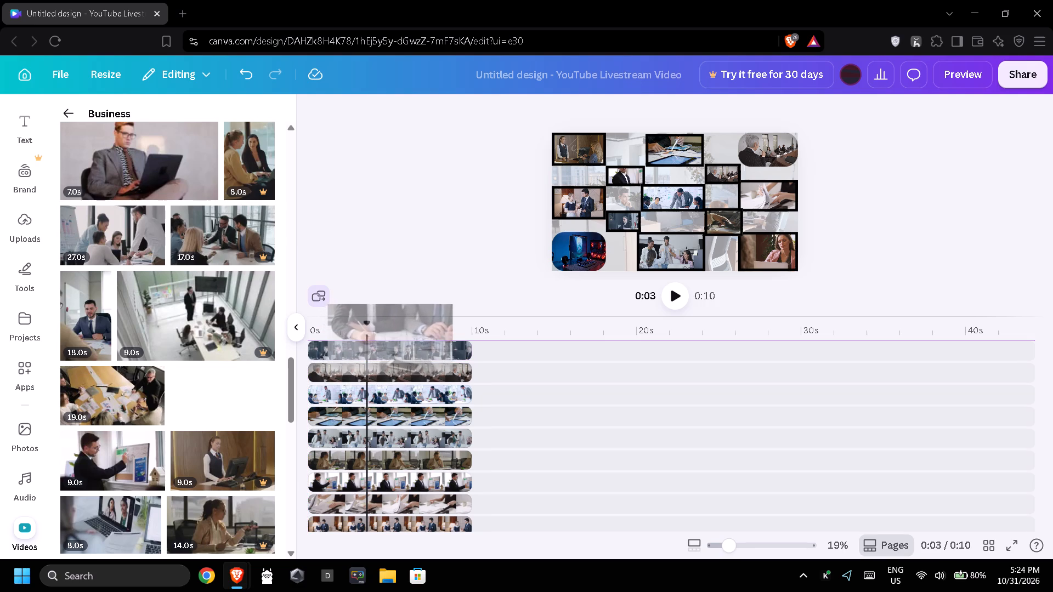
drag(360, 342, 360, 341)
drag(417, 357, 392, 352)
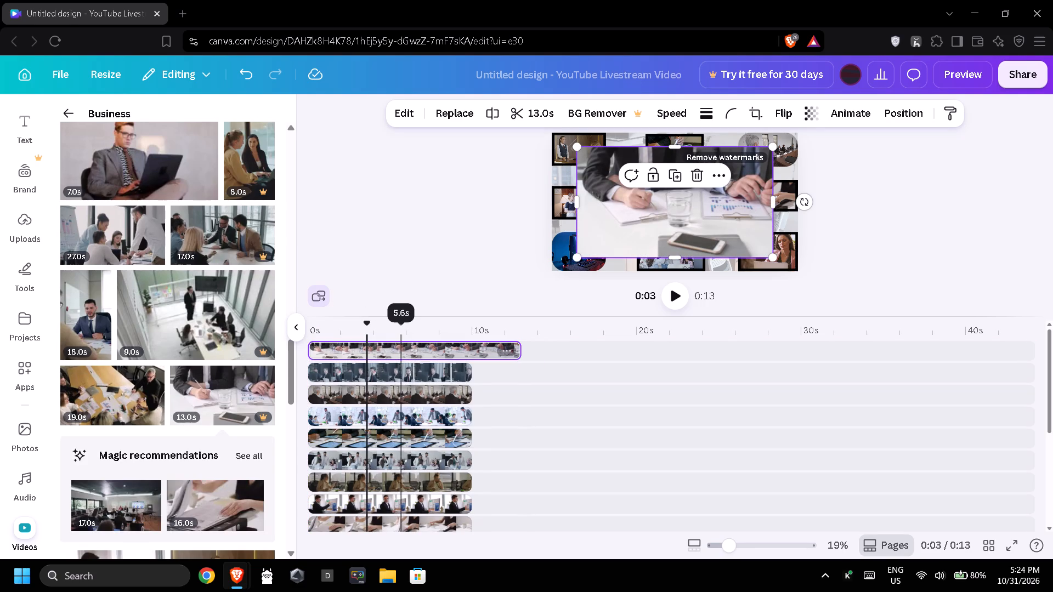
Trim the end of the chart-writing clip to a duration of 10.0s, matching the other tracks.
drag(520, 351, 478, 346)
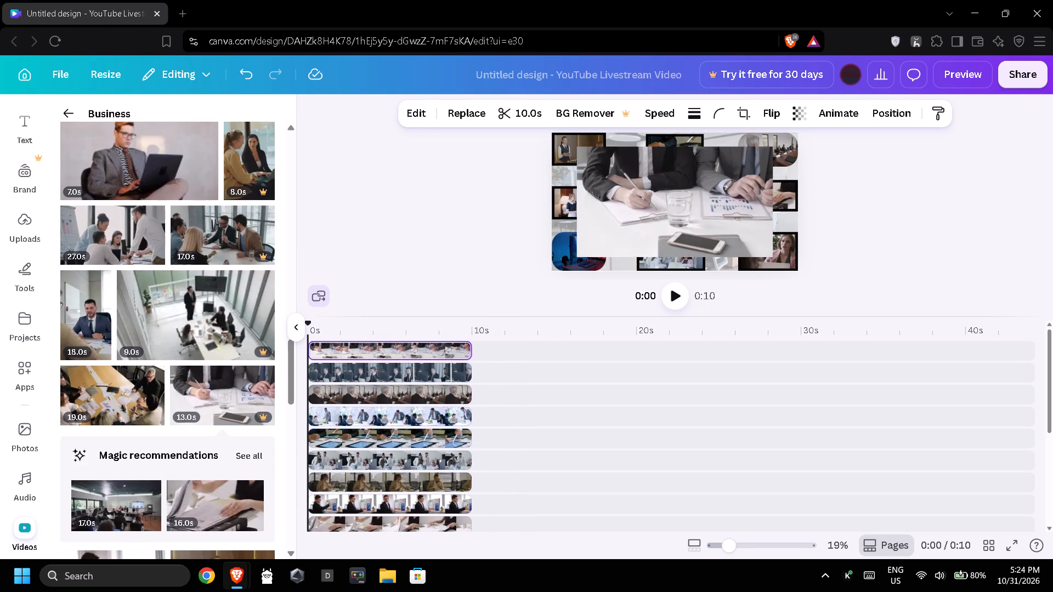
Shrink the chart-writing clip proportionally and move it to the bottom-row gap between the rounded blue-lit clip and the whiteboard-meeting clip.
click(404, 349)
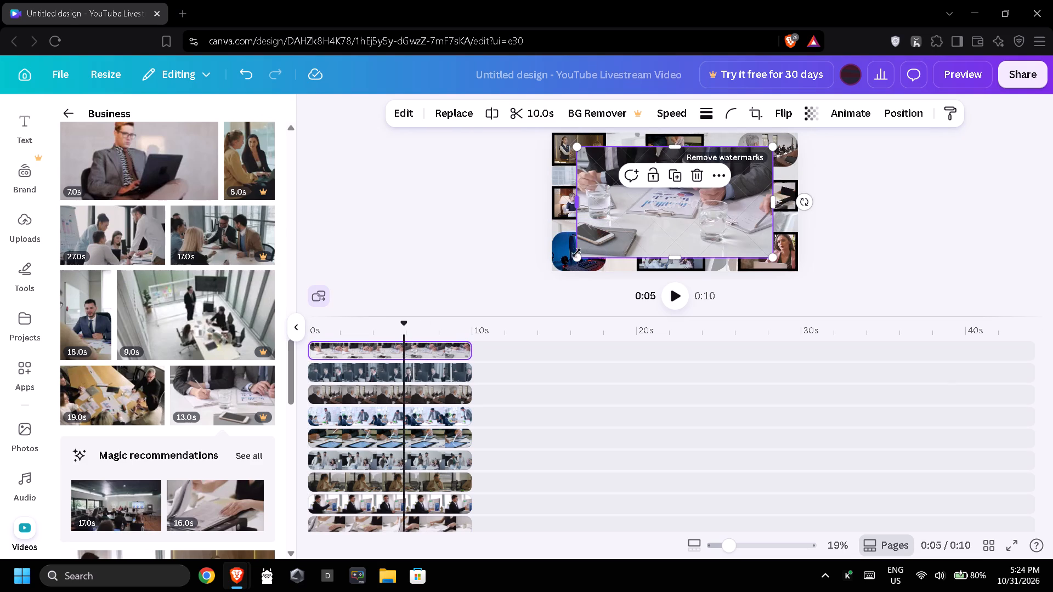
drag(579, 257, 715, 179)
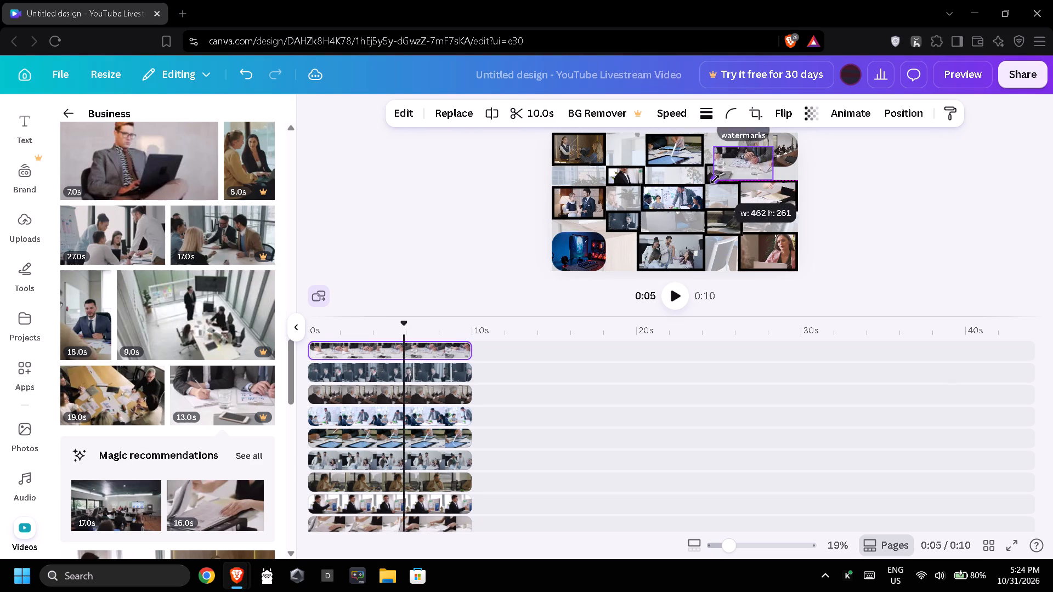
drag(715, 179, 739, 174)
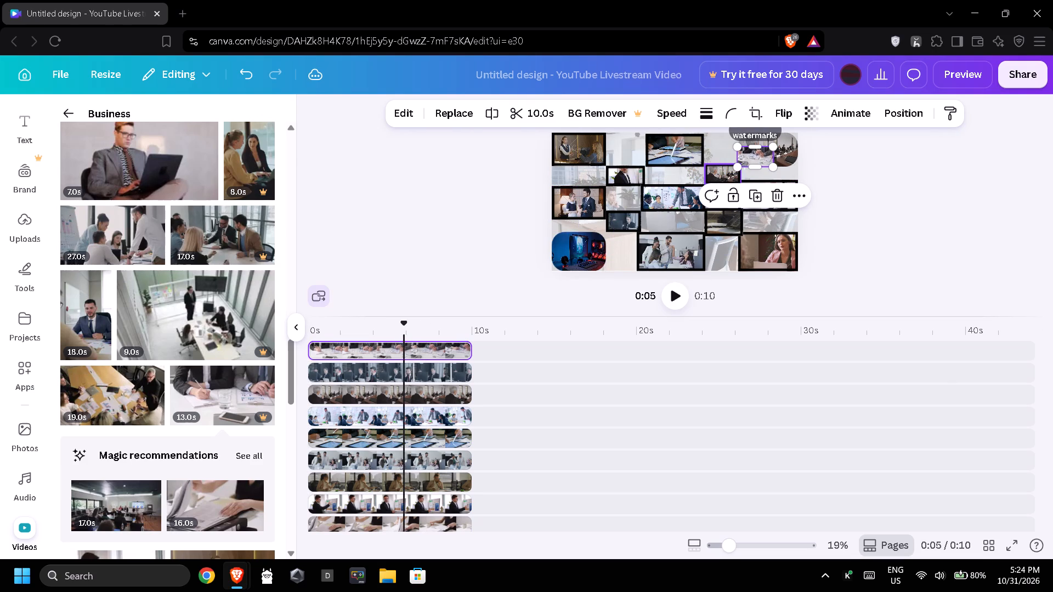
drag(754, 156, 754, 158)
drag(754, 158, 722, 143)
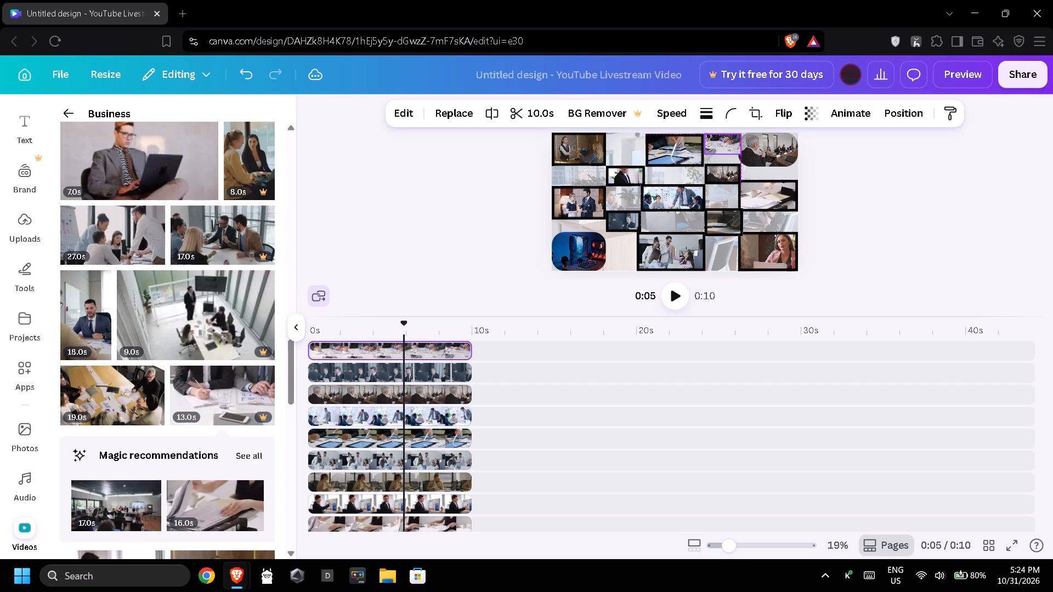
drag(722, 143, 618, 194)
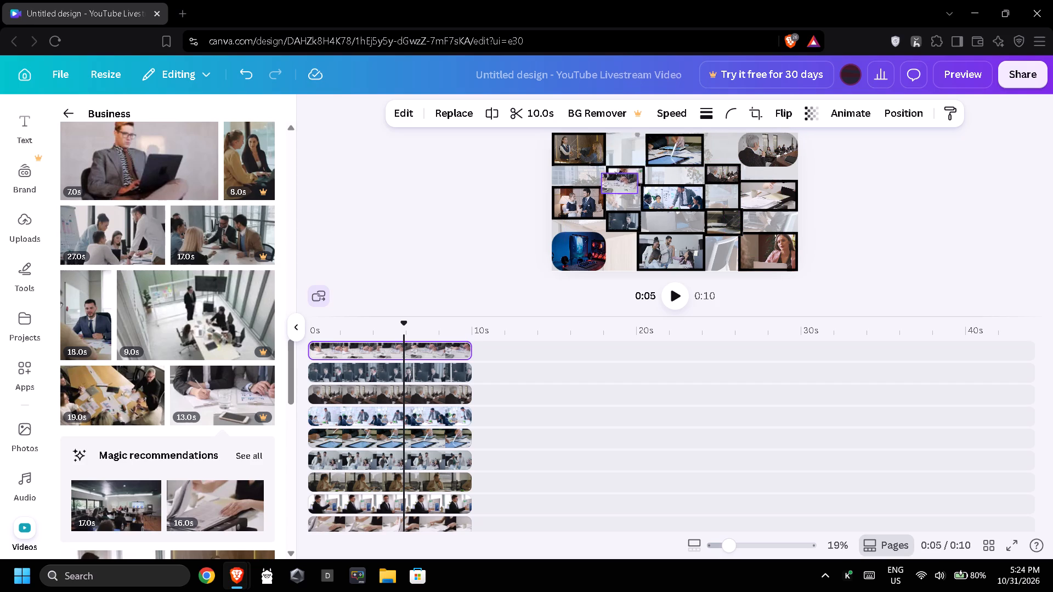
drag(618, 194, 618, 258)
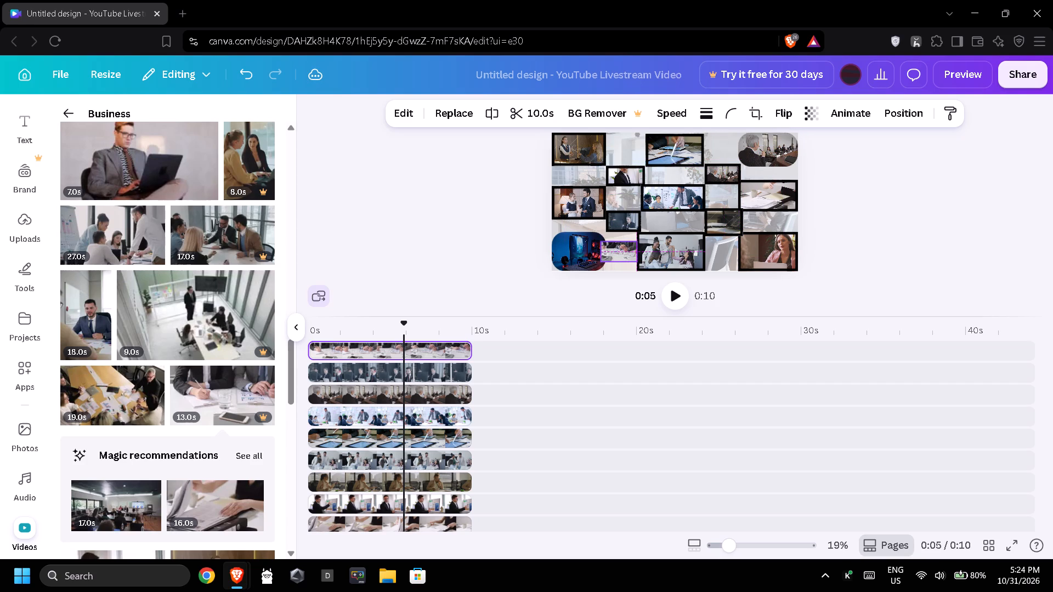
drag(618, 258, 614, 249)
Reshape the chart-writing clip into a narrow portrait tile and centre it in the gap between the two bottom-row clips.
drag(602, 260, 608, 260)
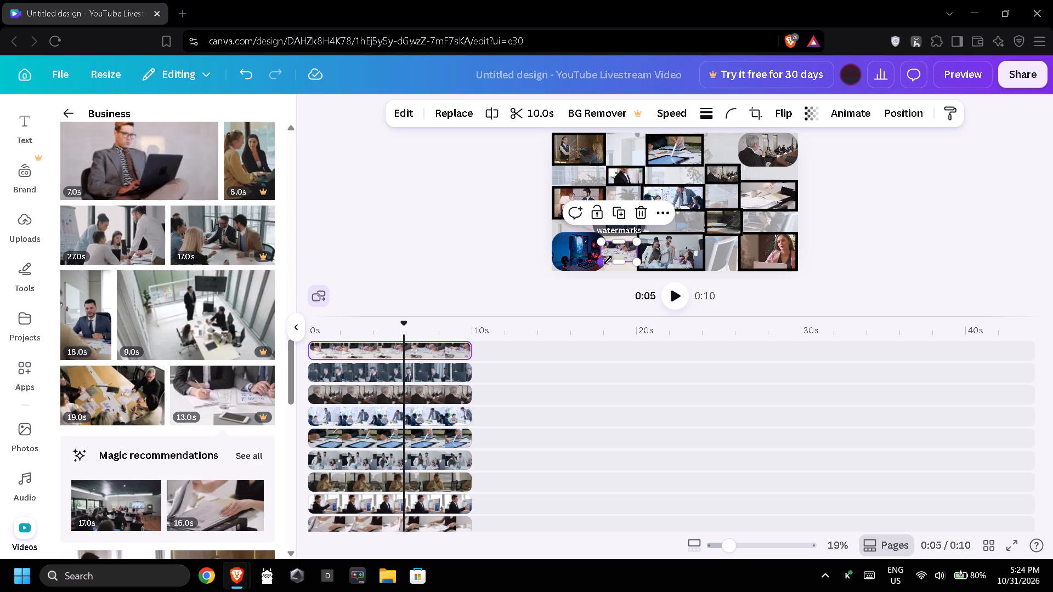
drag(608, 260, 609, 262)
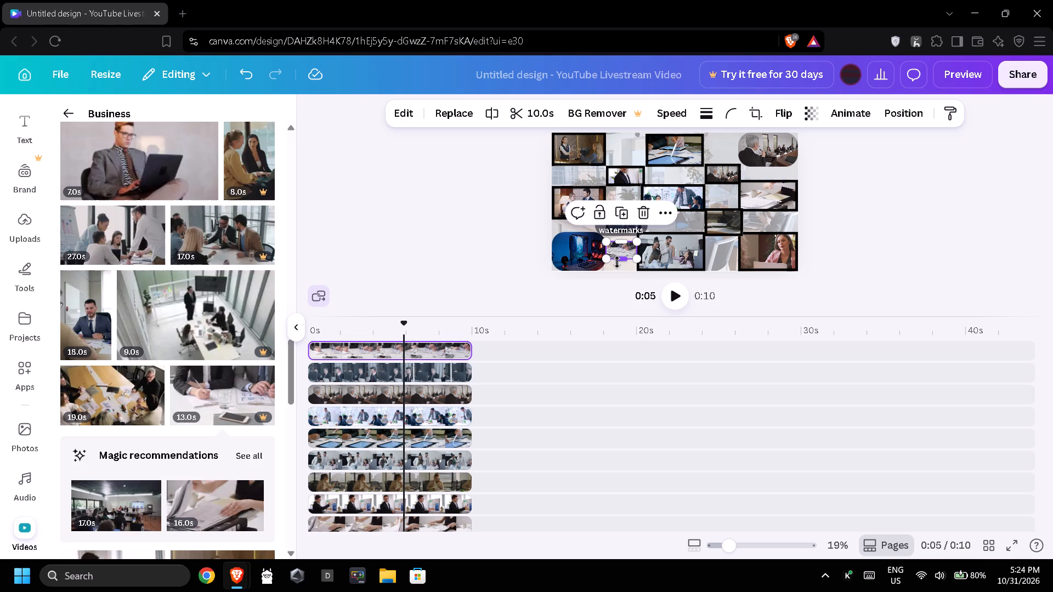
drag(625, 259, 621, 270)
drag(606, 254, 609, 254)
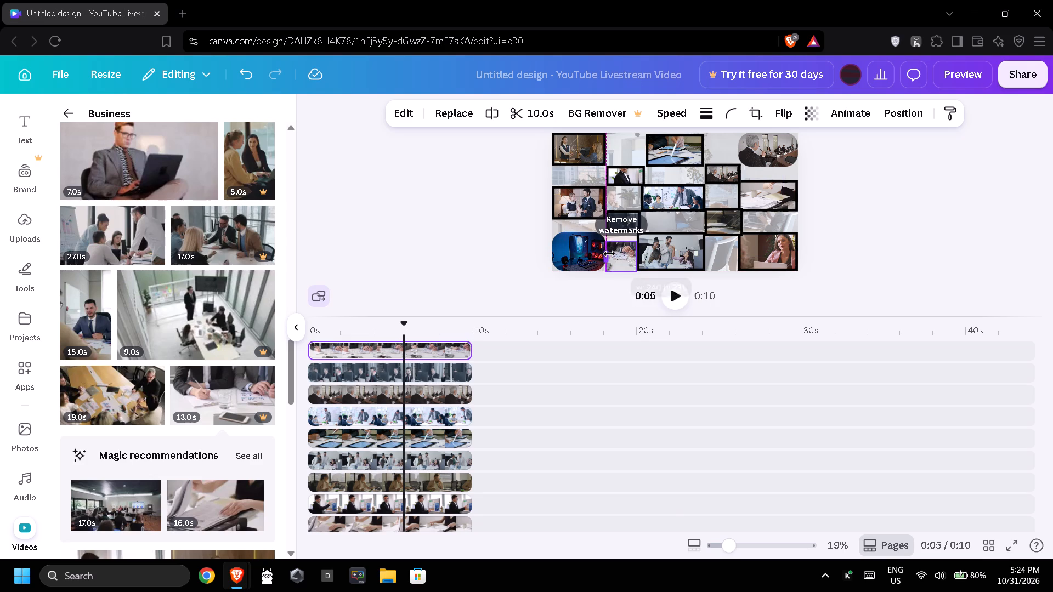
drag(609, 254, 623, 258)
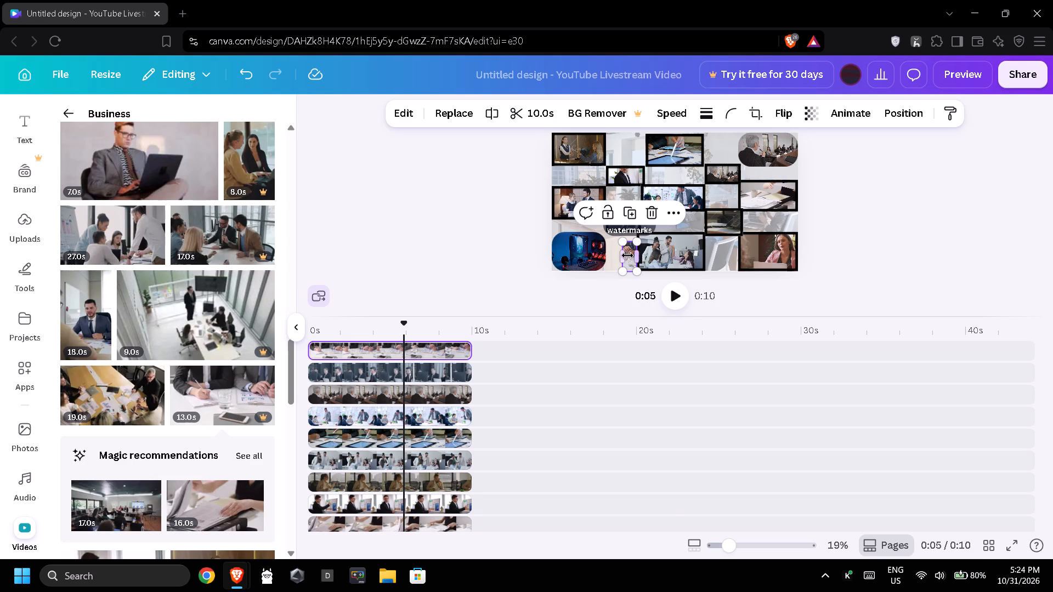
drag(622, 256, 621, 255)
drag(621, 255, 616, 255)
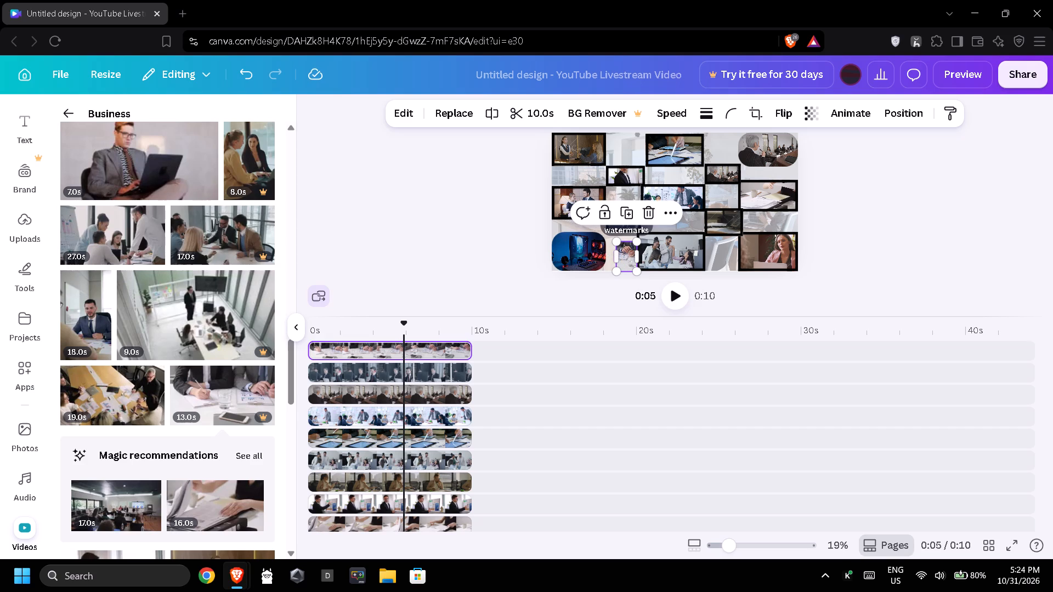
click(627, 258)
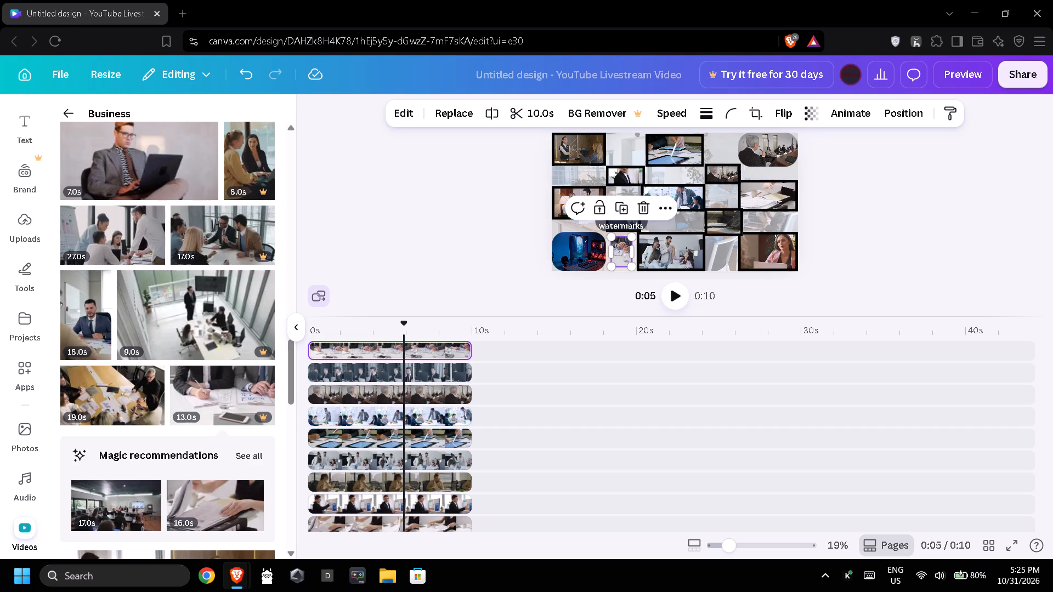
Add a solid black border with a stroke weight of 23 to the narrow chart-writing clip.
click(709, 115)
drag(615, 217, 647, 217)
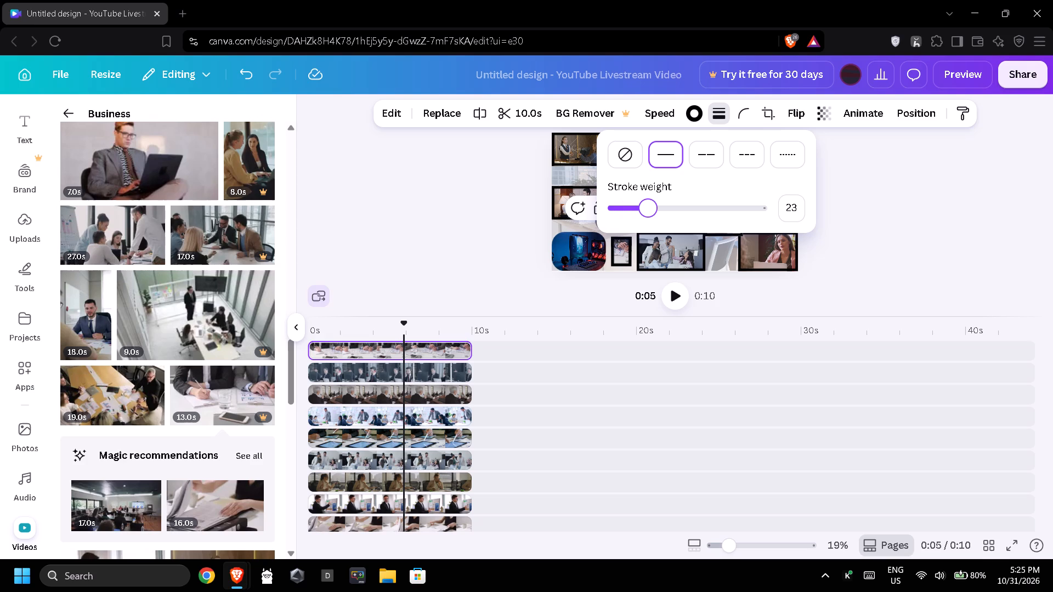
Slightly reduce the border's stroke weight on the narrow chart-writing clip and deselect it.
drag(647, 217, 642, 216)
double_click(506, 226)
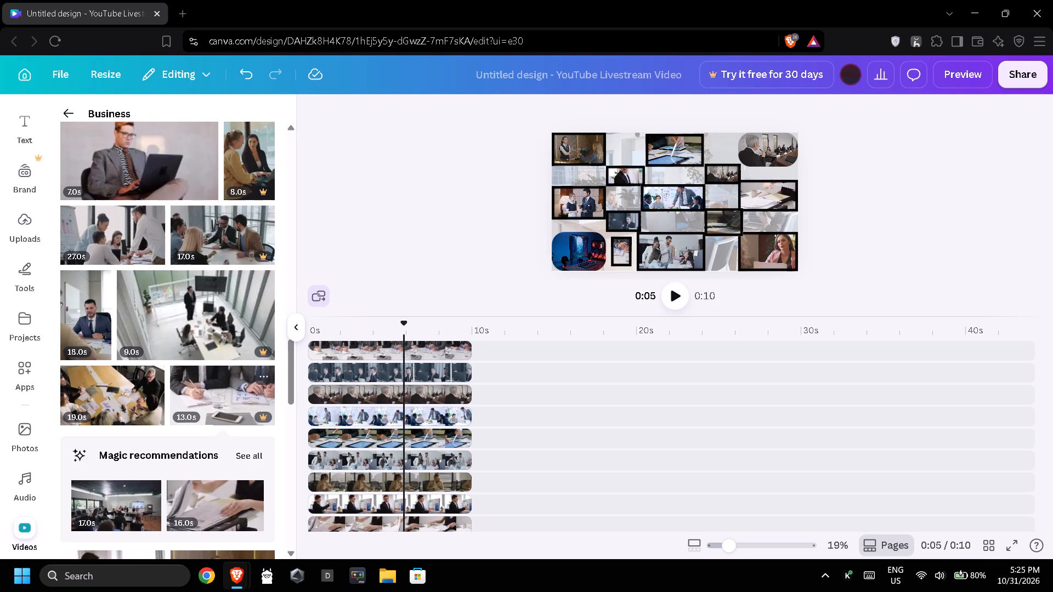
Add the 14.0s clip of a hand writing in a spiral notebook as a new top track starting at 0s.
scroll(187, 391, down, 2)
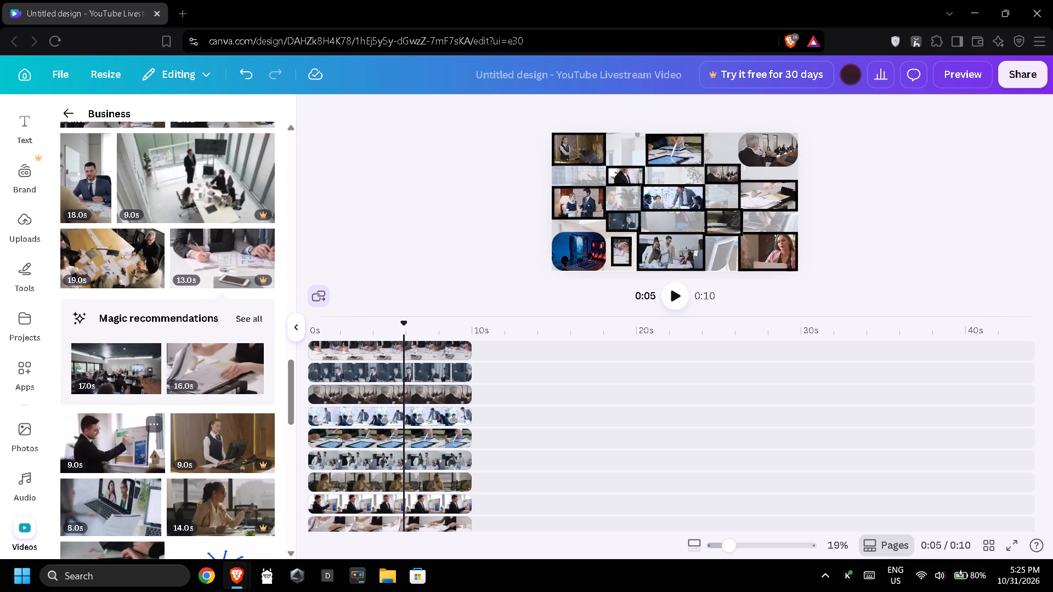
scroll(106, 431, down, 2)
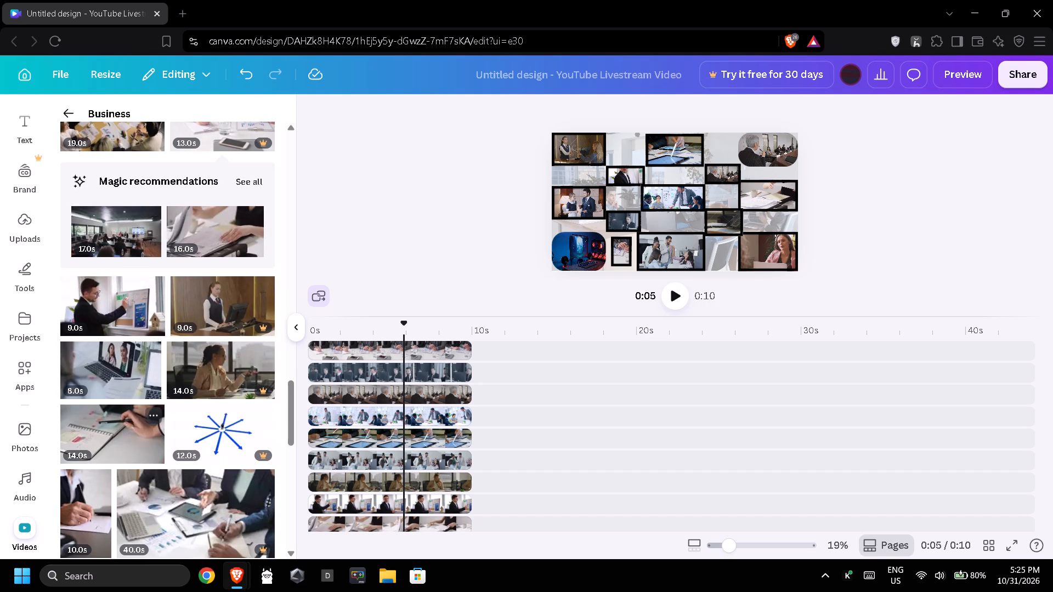
drag(103, 431, 373, 335)
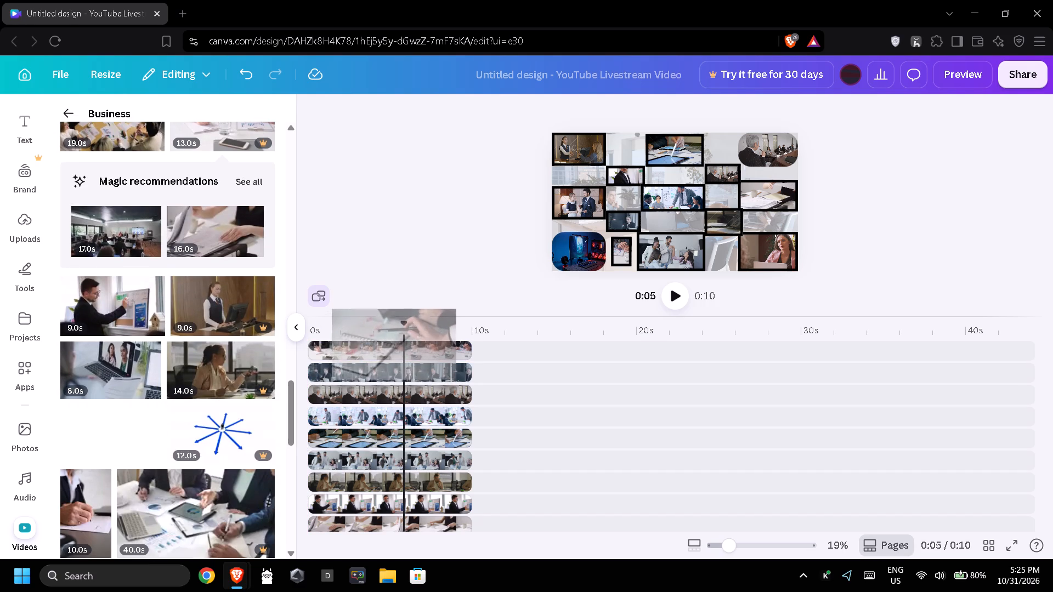
drag(373, 335, 390, 341)
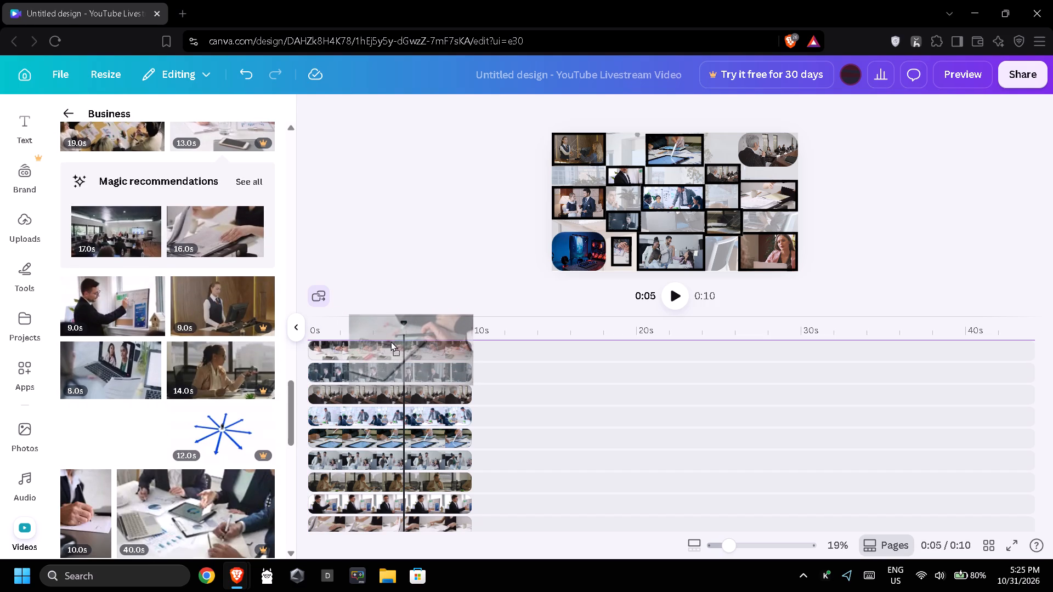
drag(390, 341, 391, 341)
scroll(394, 363, up, 2)
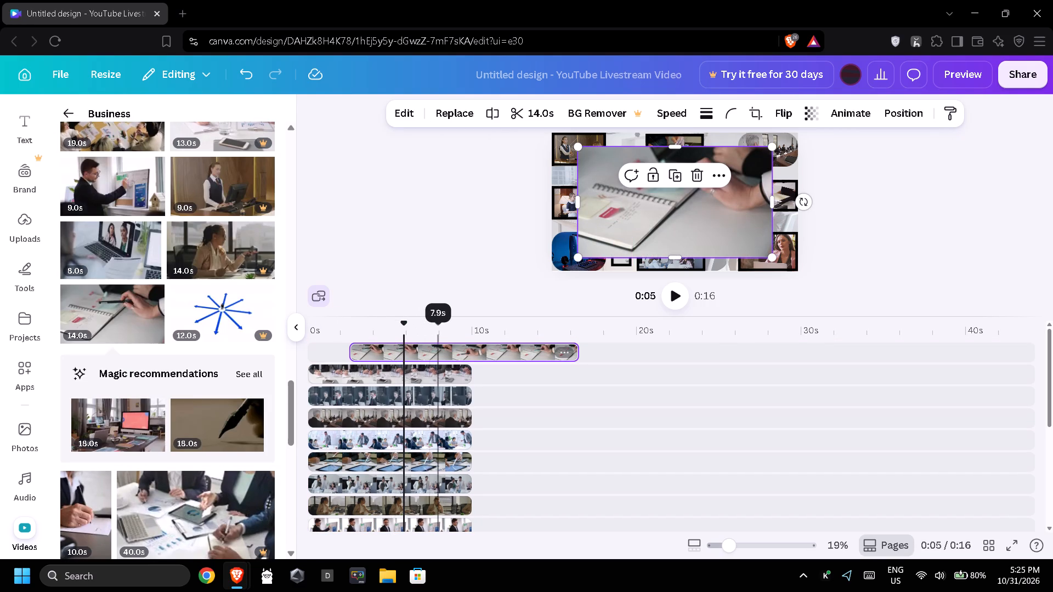
drag(439, 353, 401, 351)
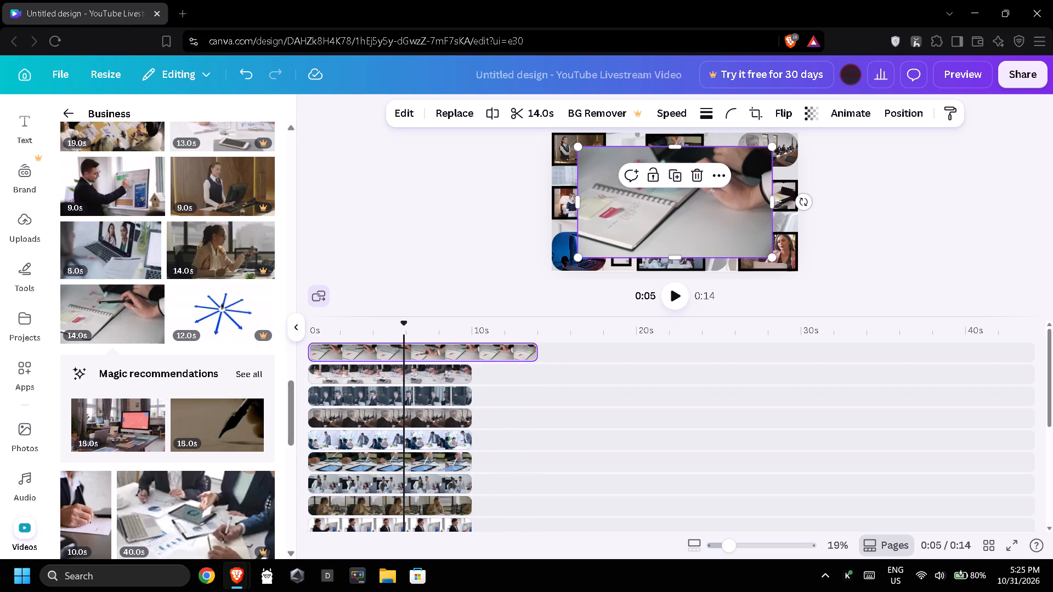
Trim the end of the notebook-writing clip to a duration of 10.0s, matching the other tracks.
drag(534, 351, 481, 350)
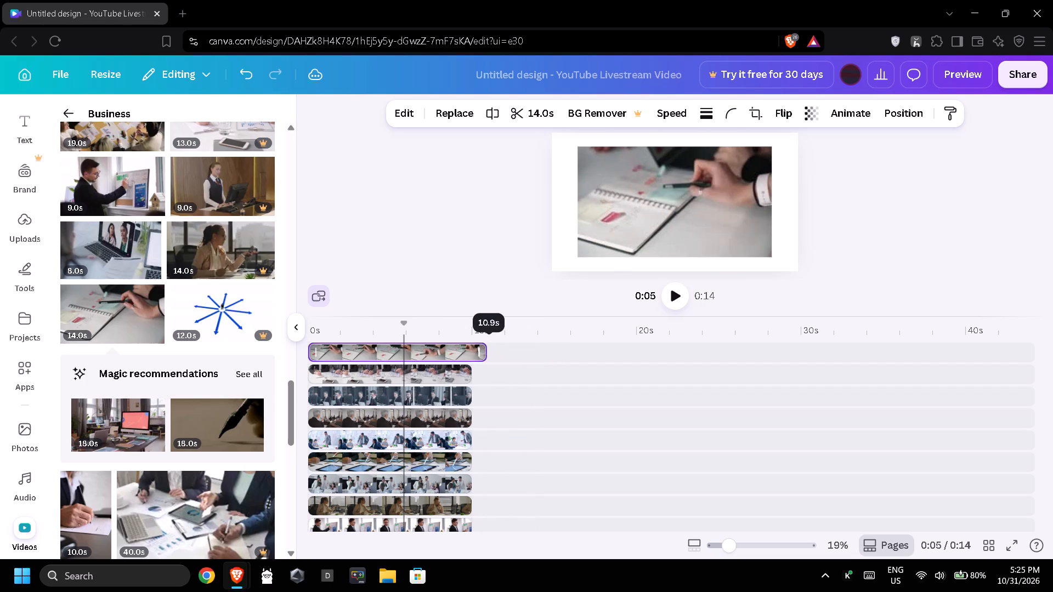
drag(481, 350, 470, 351)
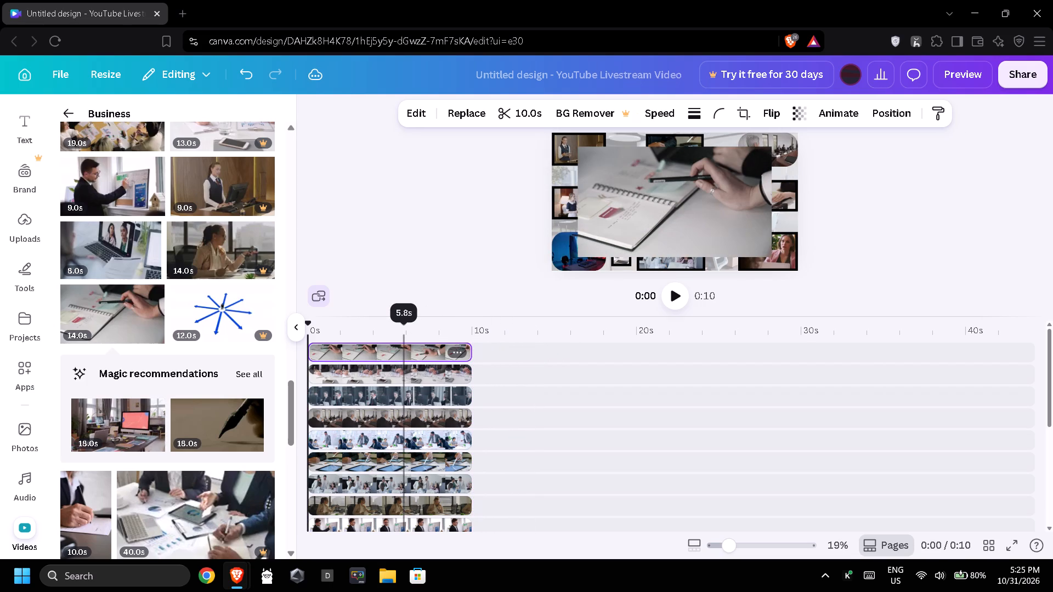
Shrink the notebook-writing clip and narrow it into a portrait strip about 133 wide and 261 high.
click(404, 351)
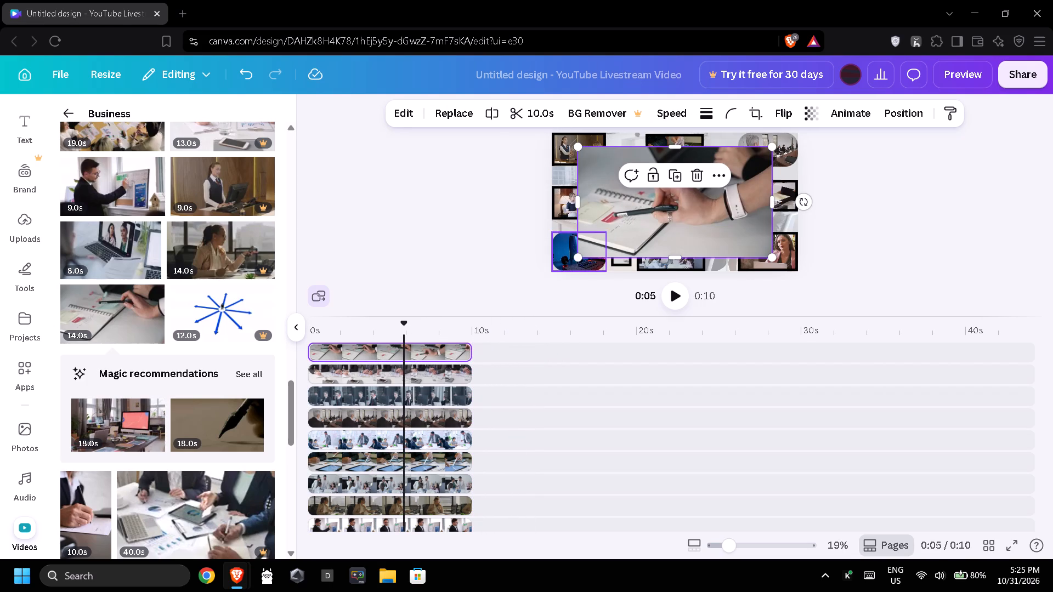
drag(580, 258, 704, 204)
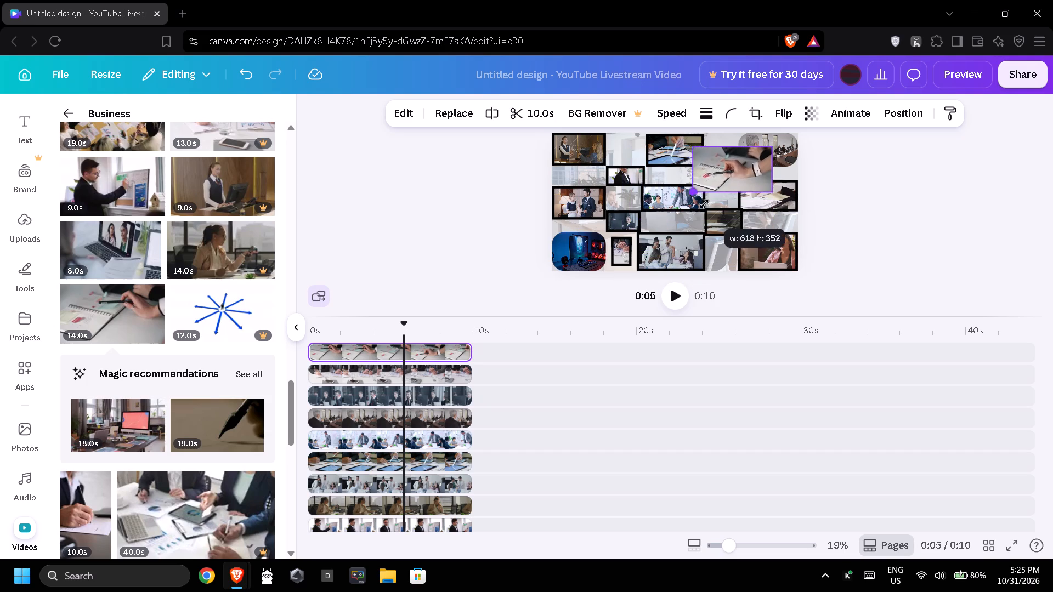
drag(704, 204, 727, 195)
drag(742, 167, 687, 178)
drag(715, 177, 693, 177)
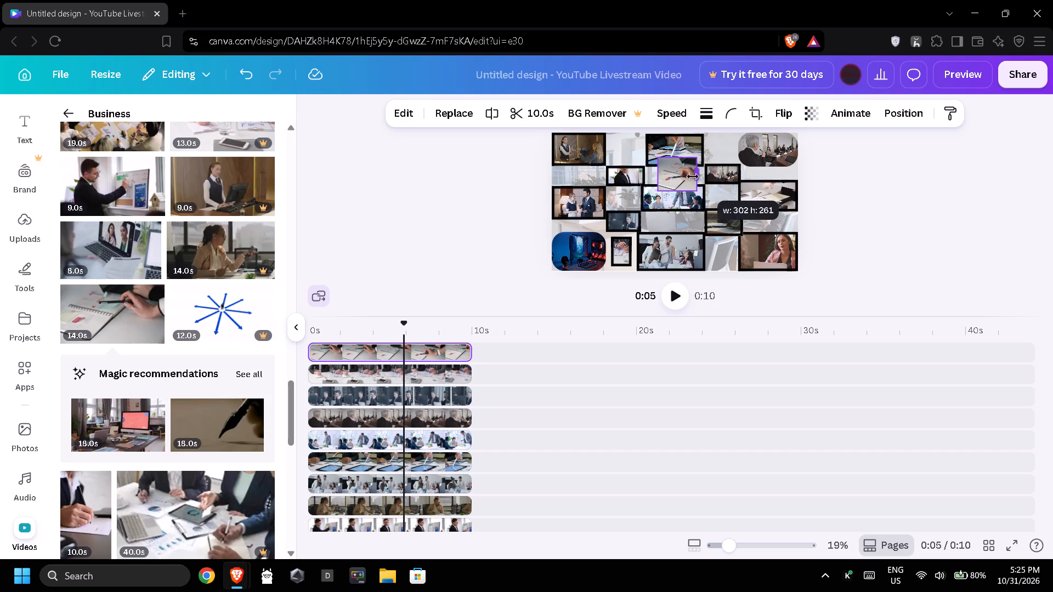
drag(693, 177, 676, 177)
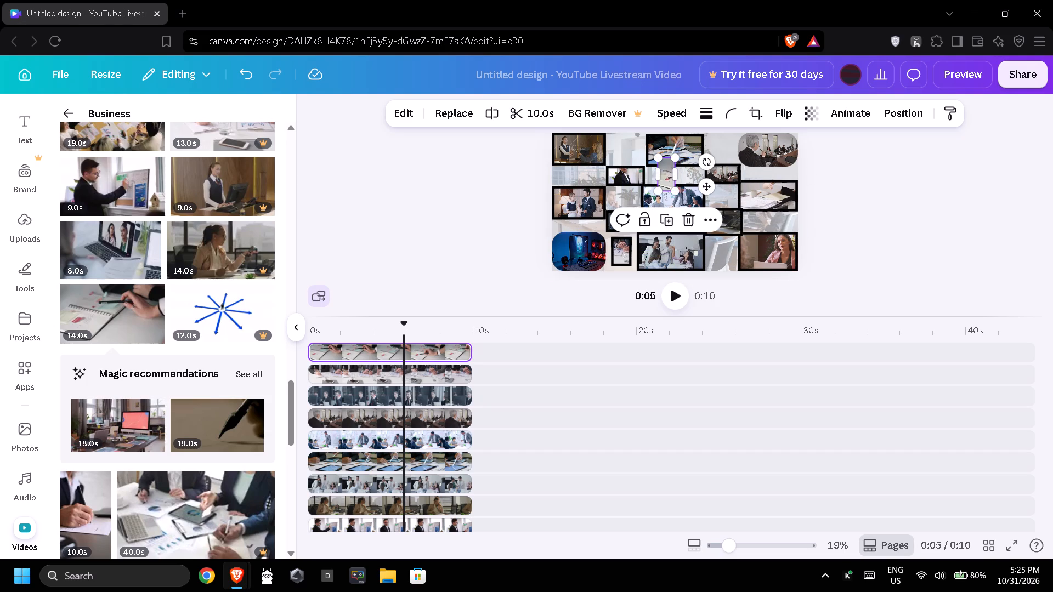
Move the notebook-writing strip to the top-row gap between the receptionist and tablet clips, and shorten it to fit there.
drag(669, 178, 626, 158)
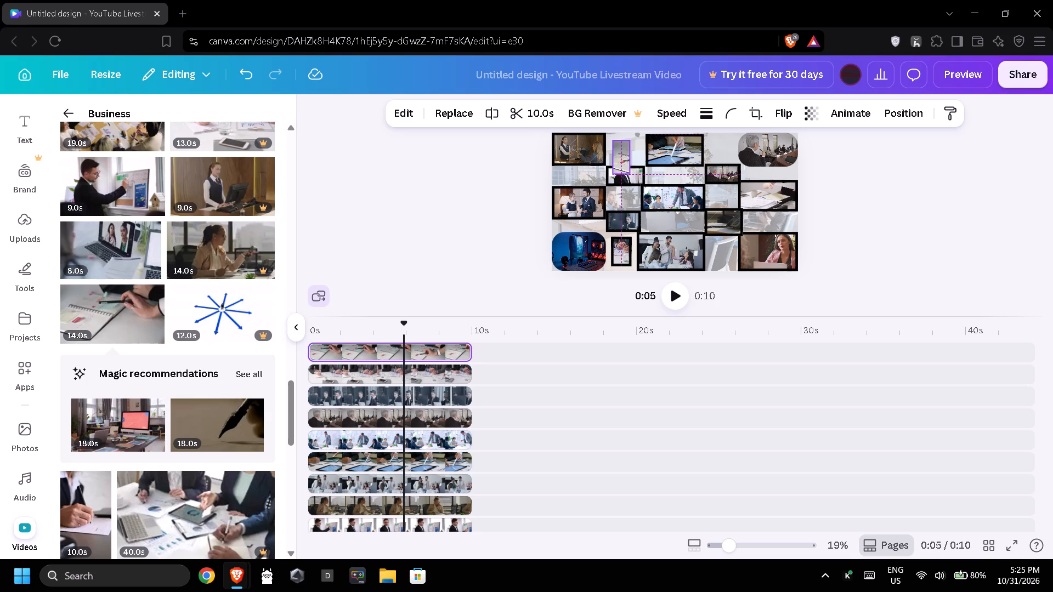
drag(626, 158, 626, 156)
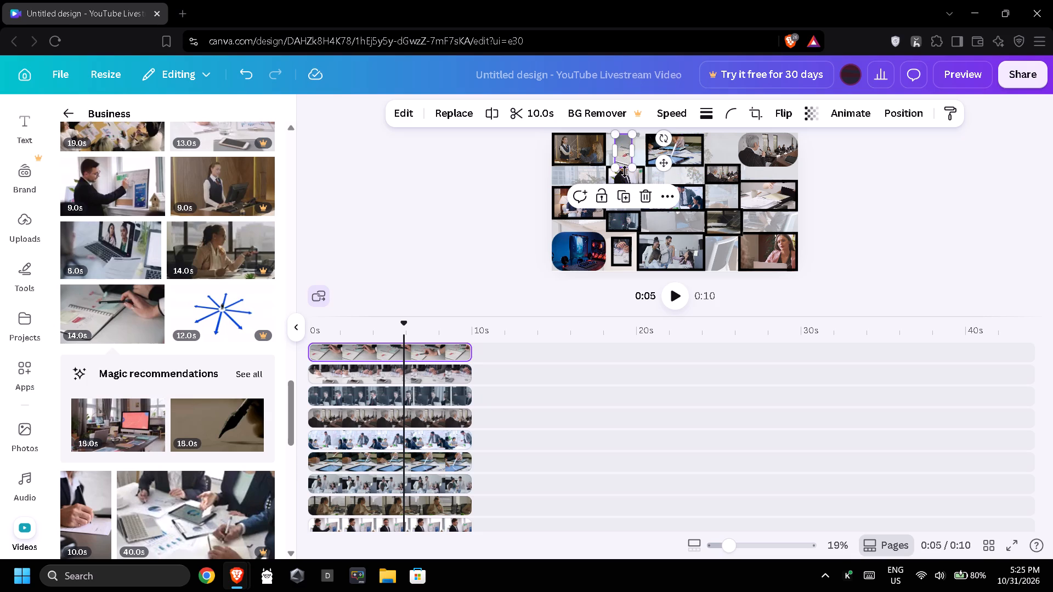
drag(625, 172, 624, 159)
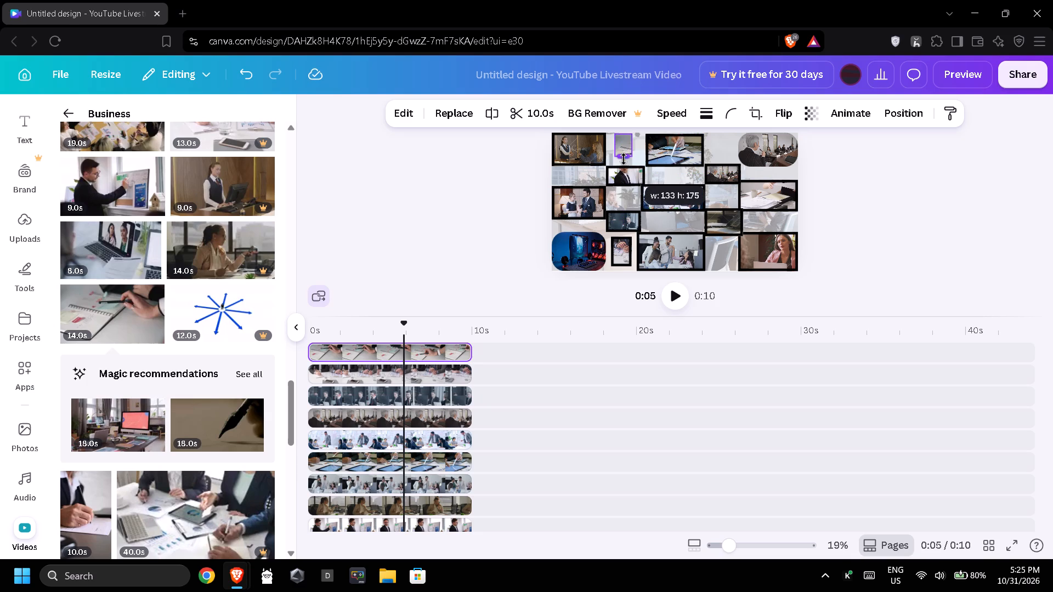
drag(624, 159, 631, 163)
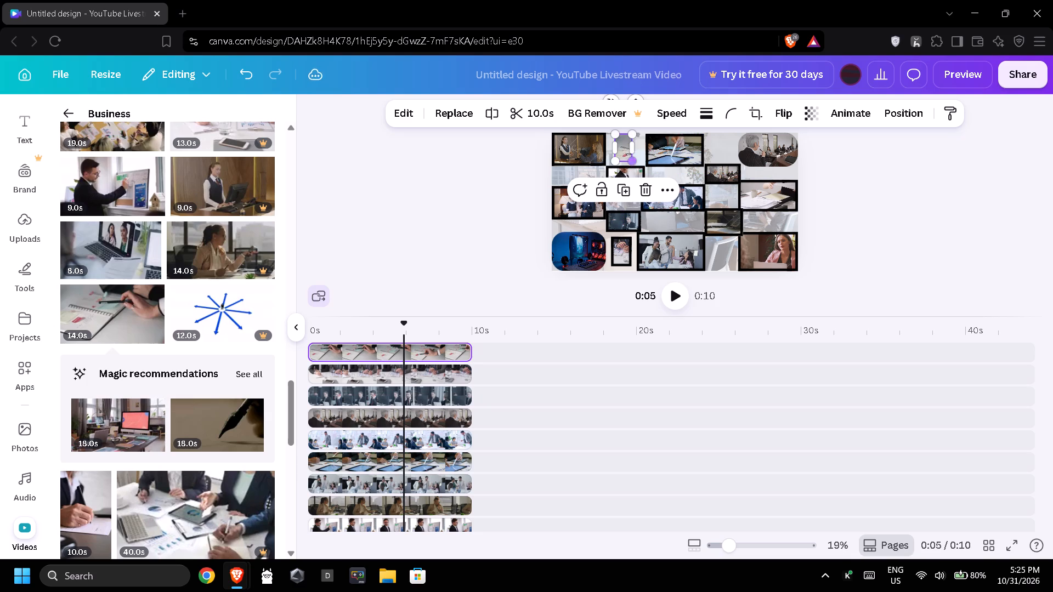
click(626, 147)
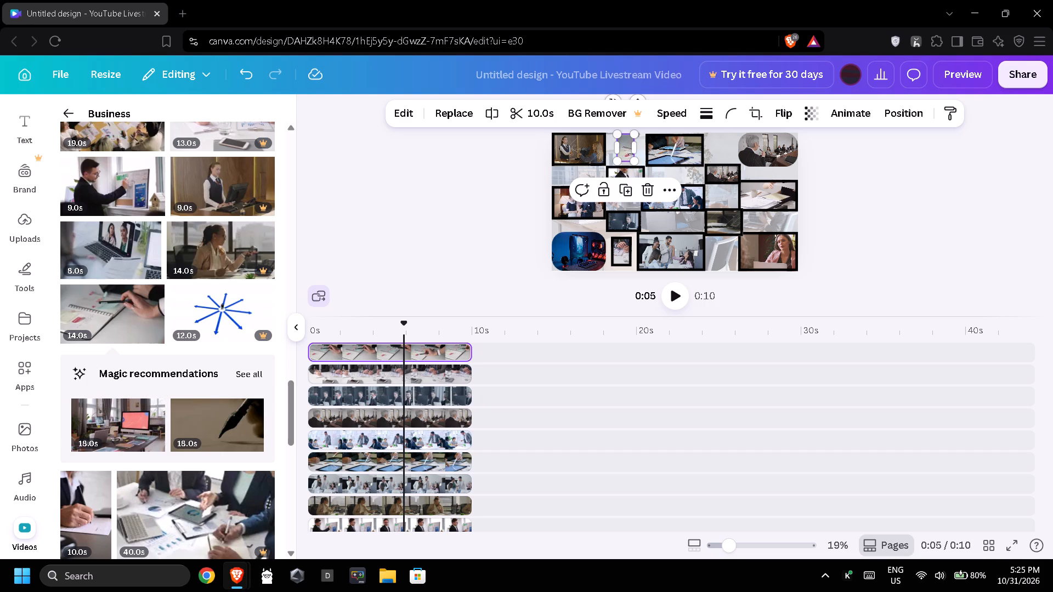
click(451, 172)
Add a solid black border with a stroke weight of 20 to the narrow notebook-writing clip.
click(627, 149)
click(705, 116)
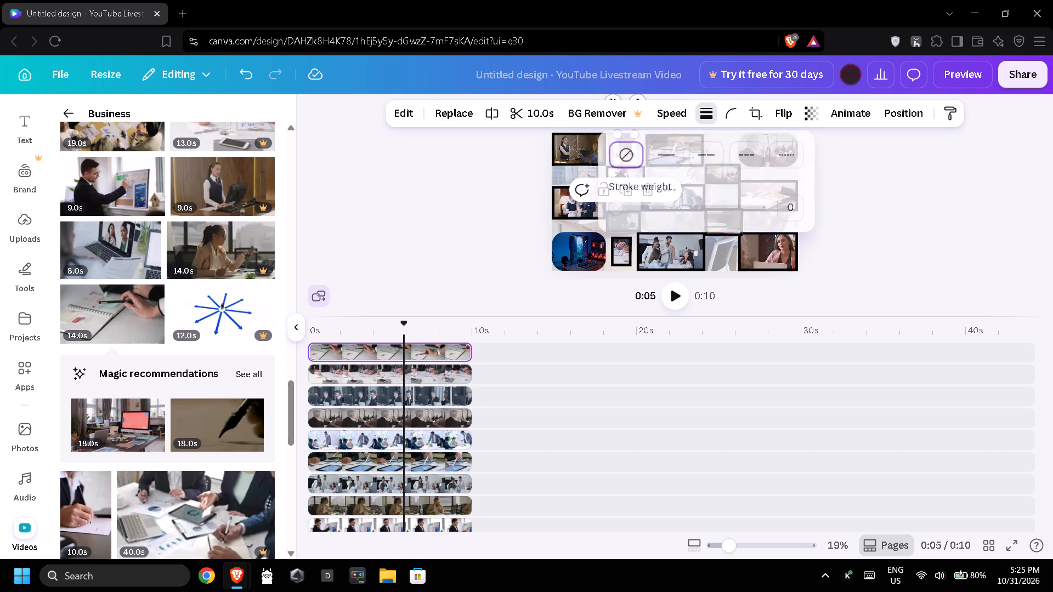
drag(621, 208, 635, 210)
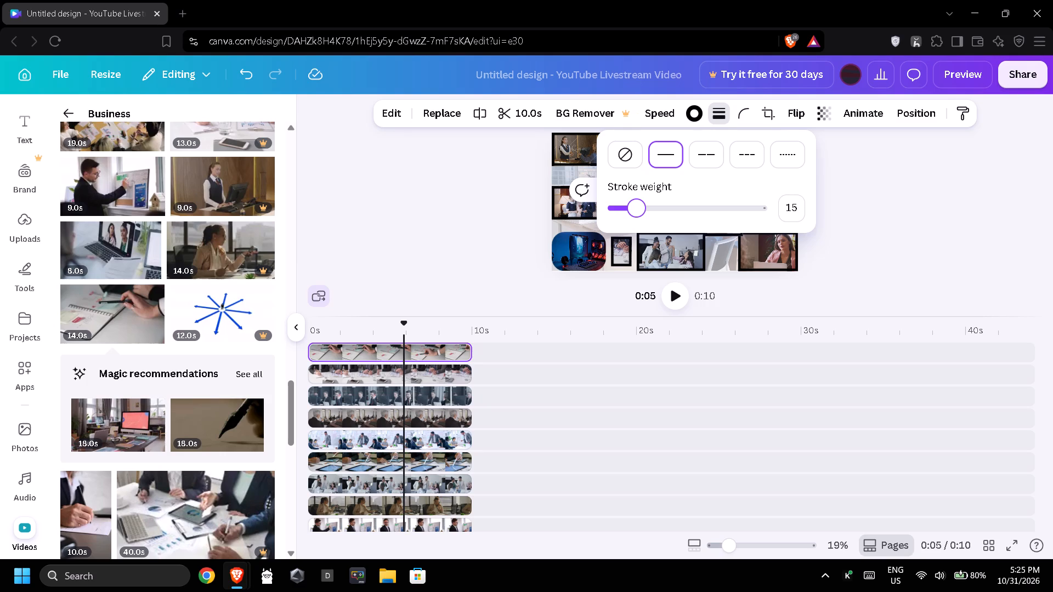
drag(635, 210, 640, 212)
drag(640, 212, 642, 213)
triple_click(524, 215)
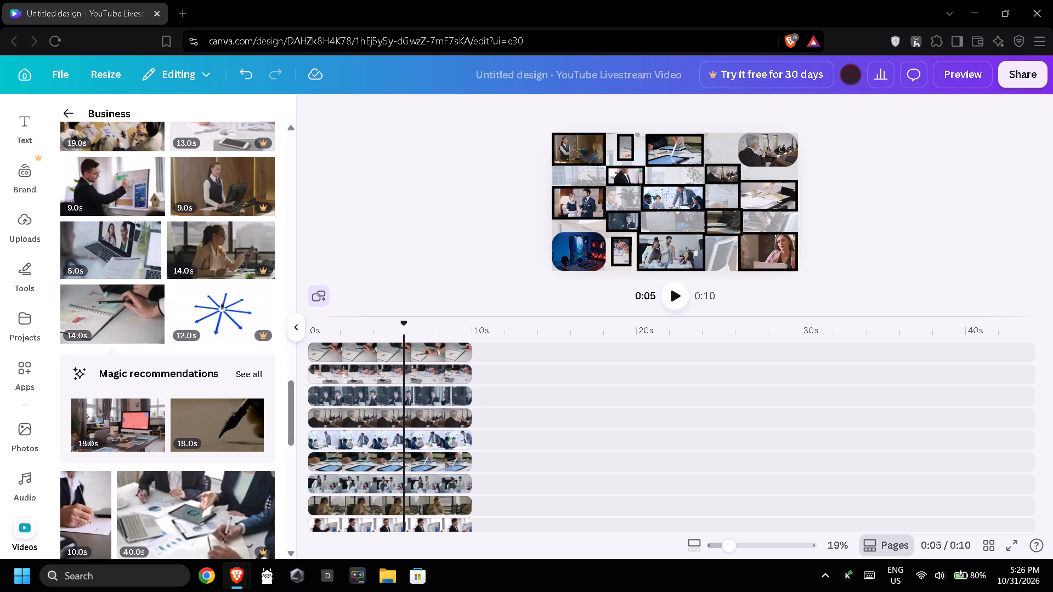
click(524, 214)
Add the 12.0s clip of the woman in red beside the staircase as a new top track starting at 0s.
scroll(158, 445, down, 3)
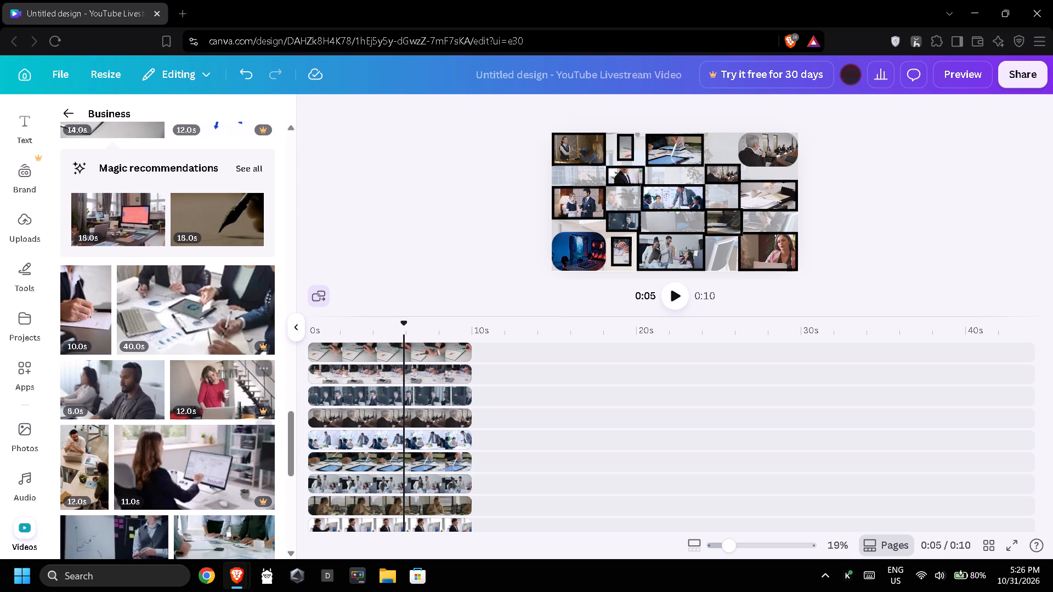
drag(220, 398, 370, 349)
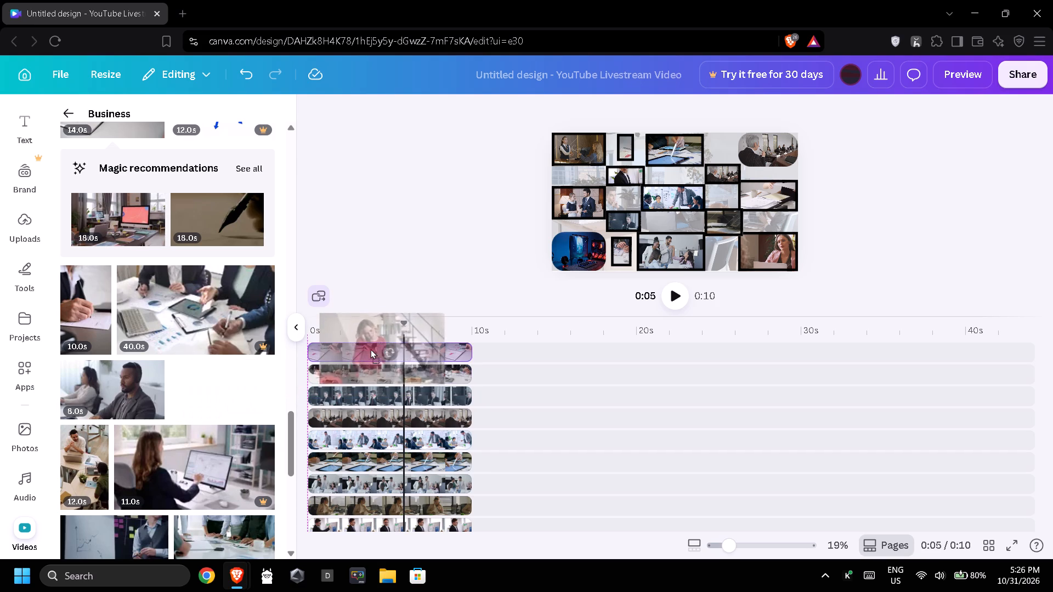
drag(370, 349, 380, 342)
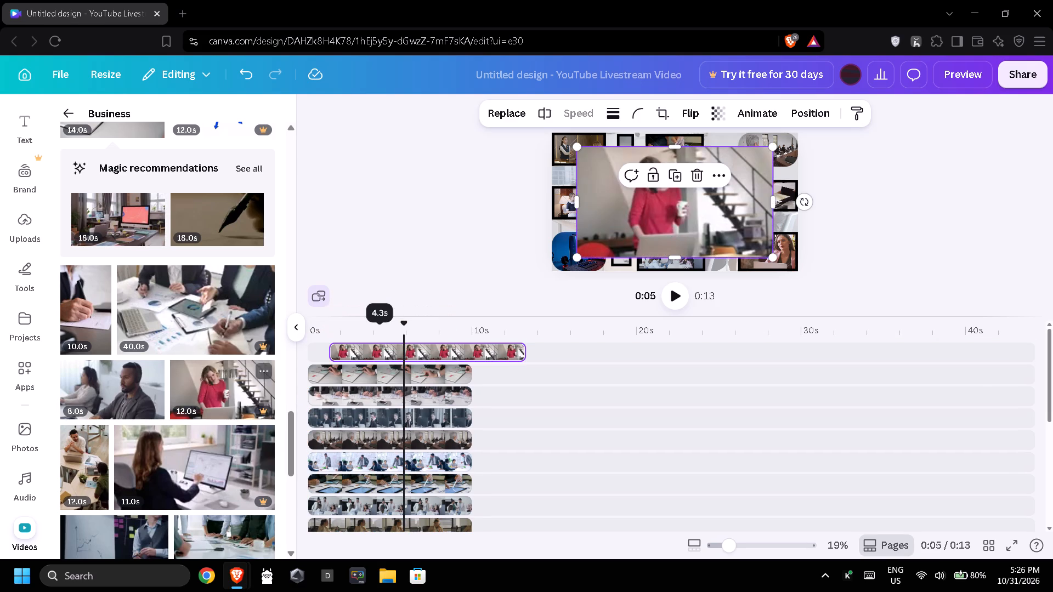
drag(406, 352, 386, 351)
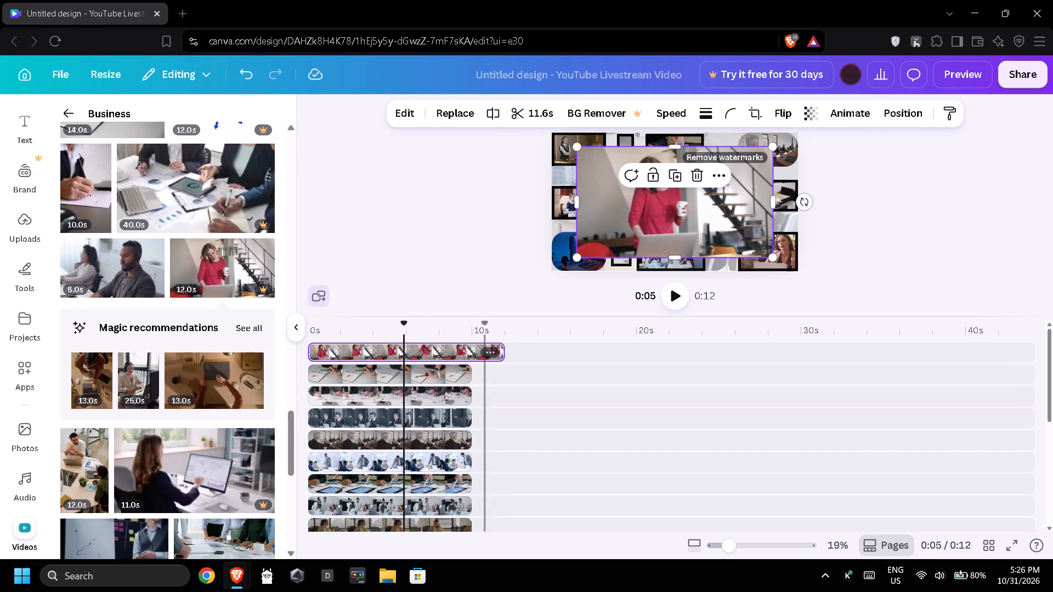
Trim the end of the woman-in-red clip to a duration of 10.0s, matching the other tracks.
drag(501, 354, 471, 351)
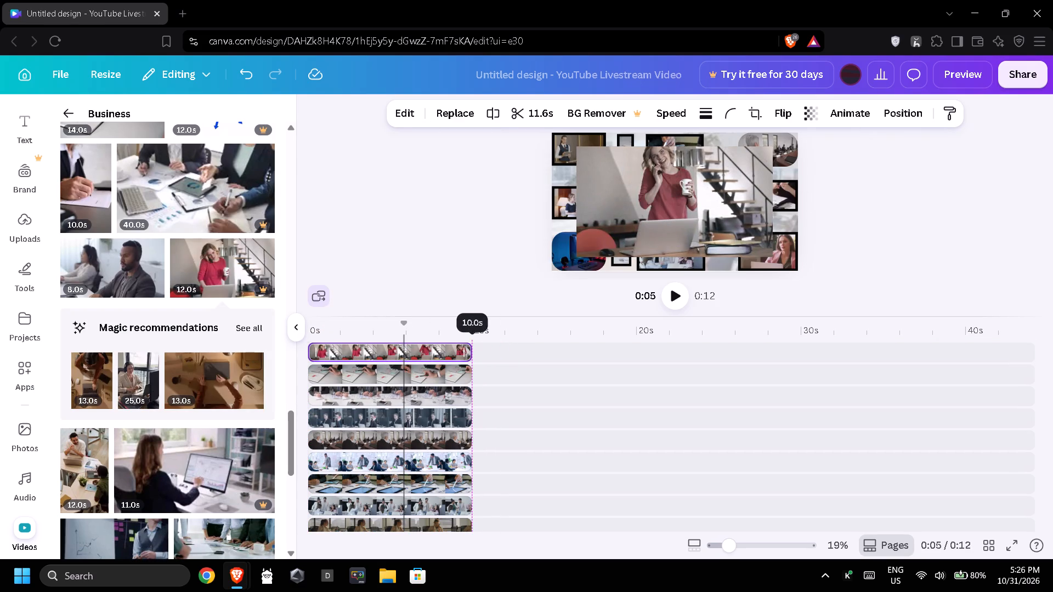
Scale down the woman-in-red clip, crop it to a narrow portrait, and fit it in the top-row gap between the tablet and rounded-corner clips.
click(409, 350)
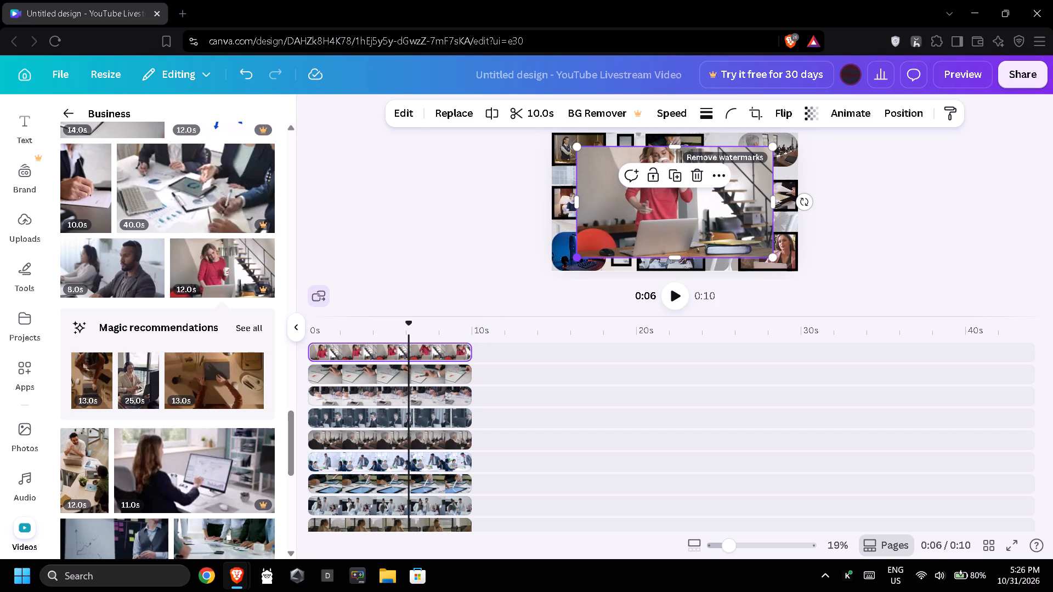
drag(577, 259, 713, 194)
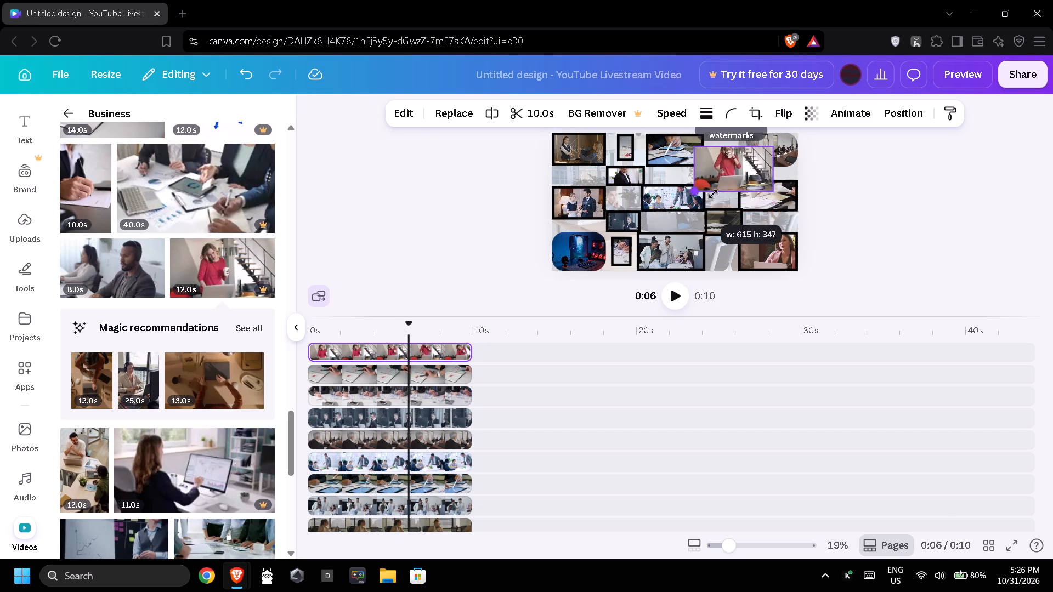
drag(713, 194, 715, 193)
drag(711, 169, 746, 172)
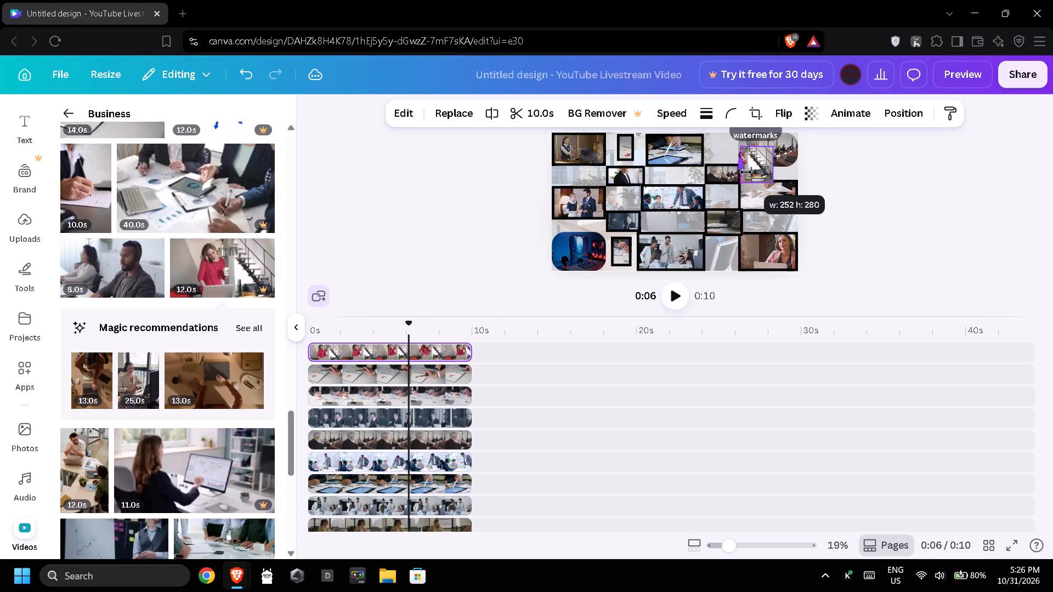
drag(746, 172, 731, 172)
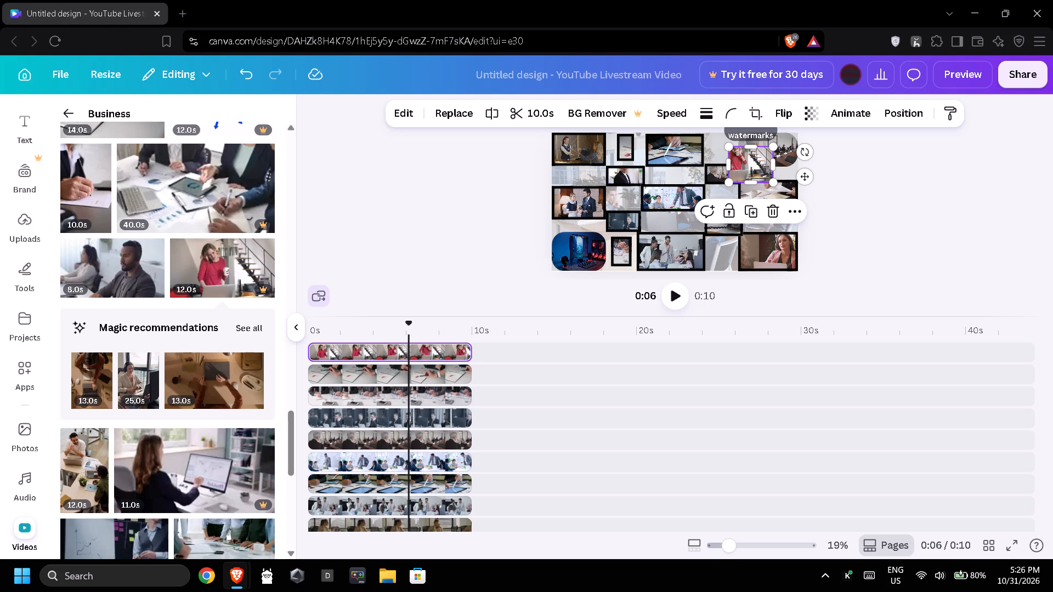
drag(771, 167, 743, 166)
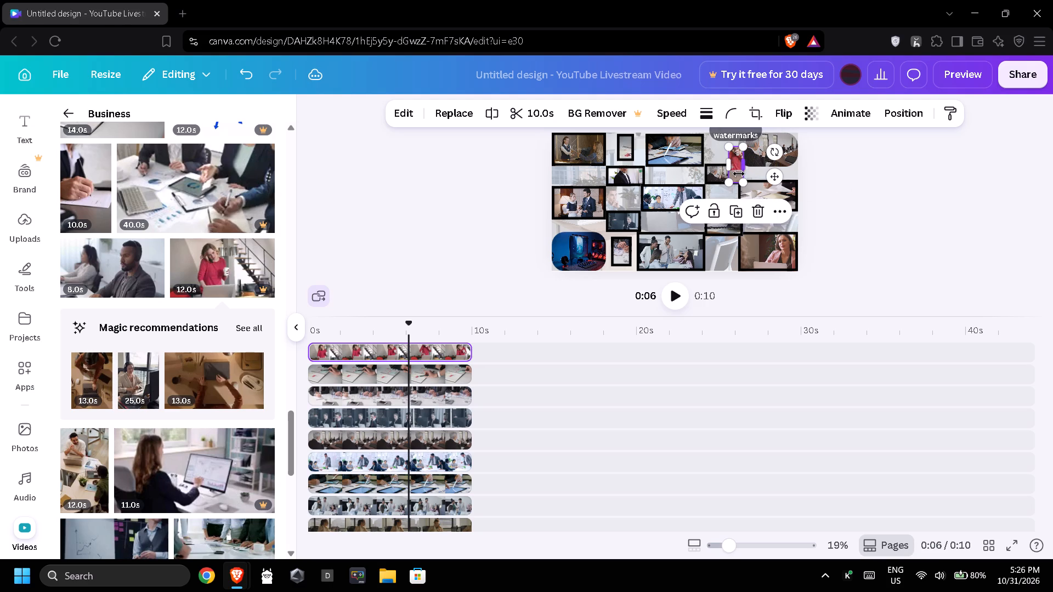
drag(736, 184, 735, 173)
drag(735, 162, 722, 154)
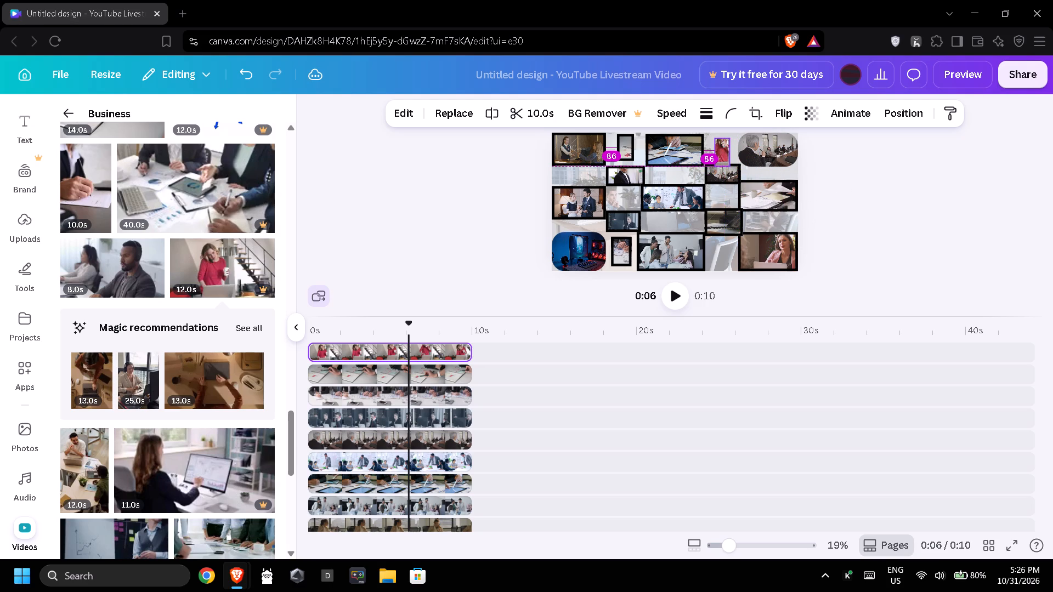
drag(722, 154, 721, 151)
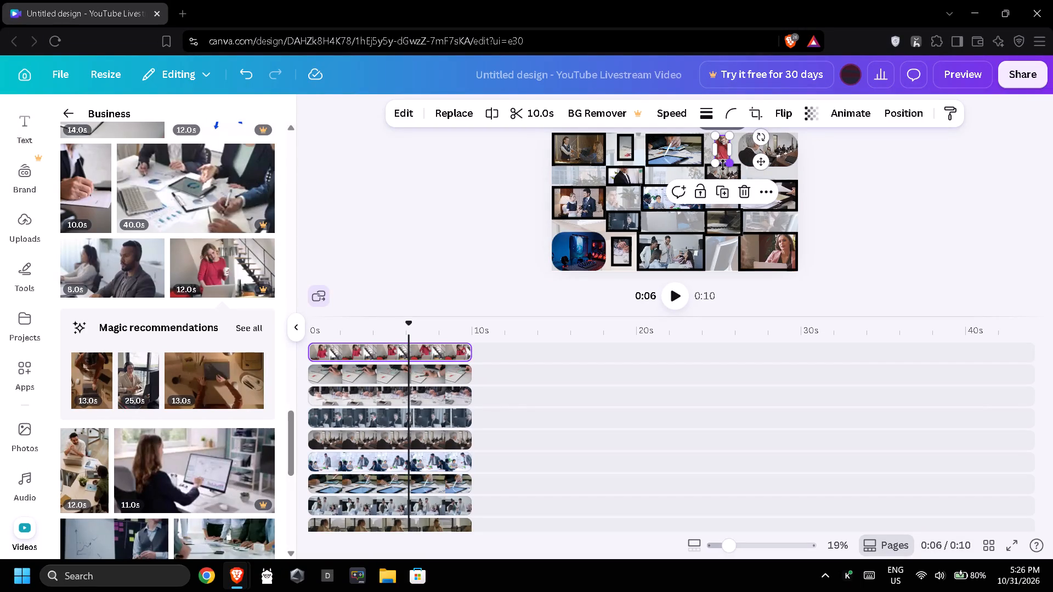
drag(722, 165, 724, 157)
double_click(865, 178)
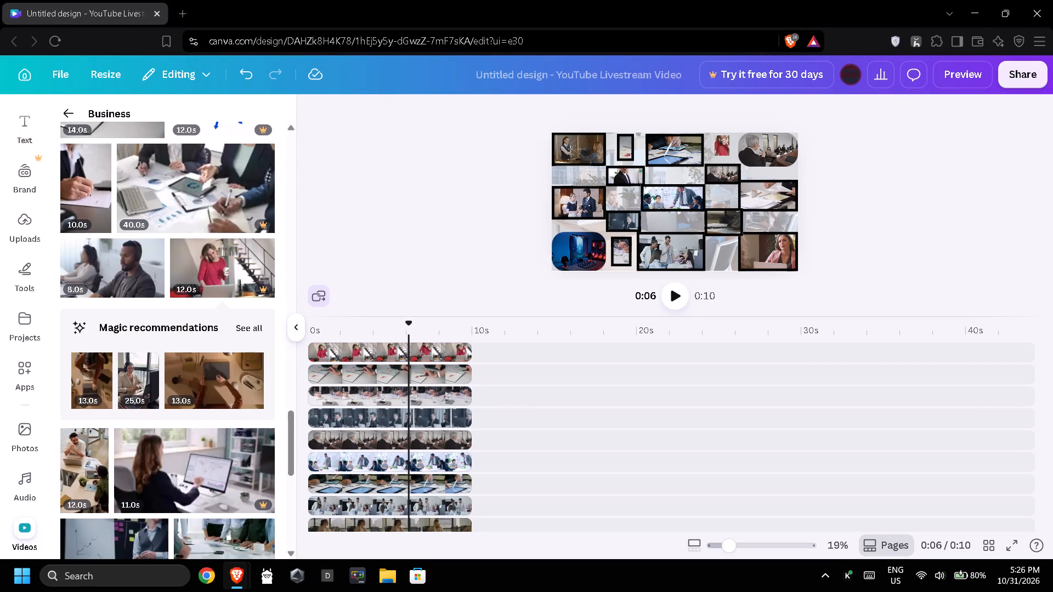
Add a solid black border to the narrow woman-in-red clip.
click(721, 146)
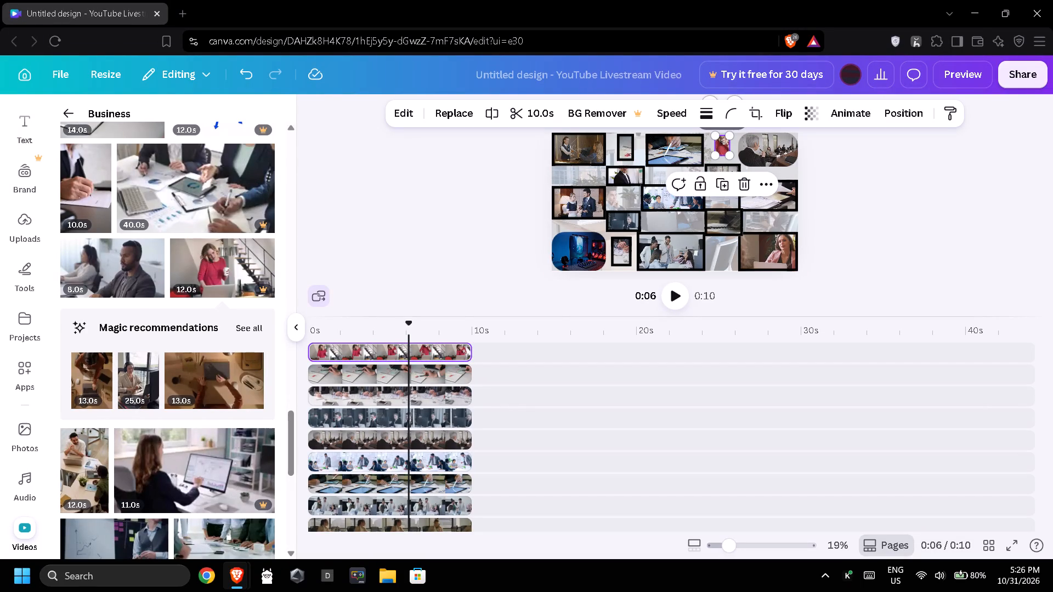
click(706, 118)
drag(615, 210, 631, 214)
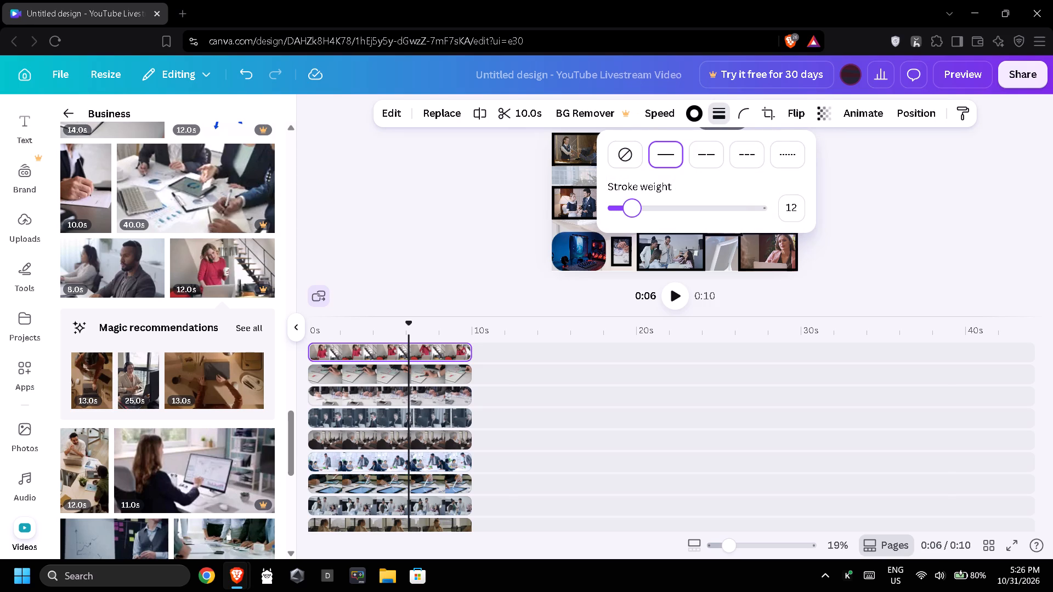
drag(631, 214, 642, 218)
triple_click(429, 214)
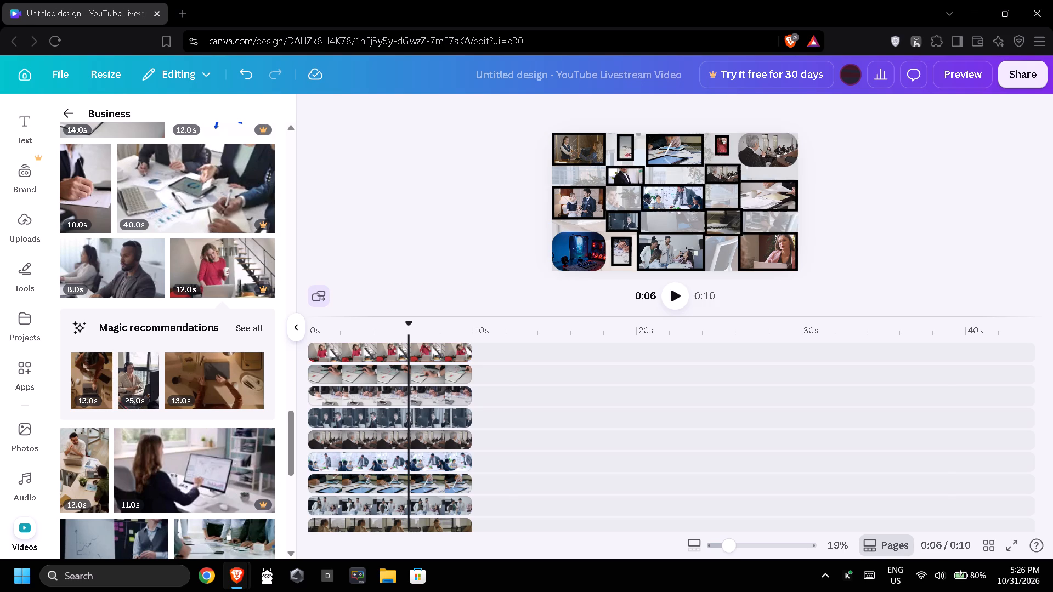
Enlarge the bordered woman-in-red clip slightly to about 123 by 170 within its top-row gap.
click(723, 147)
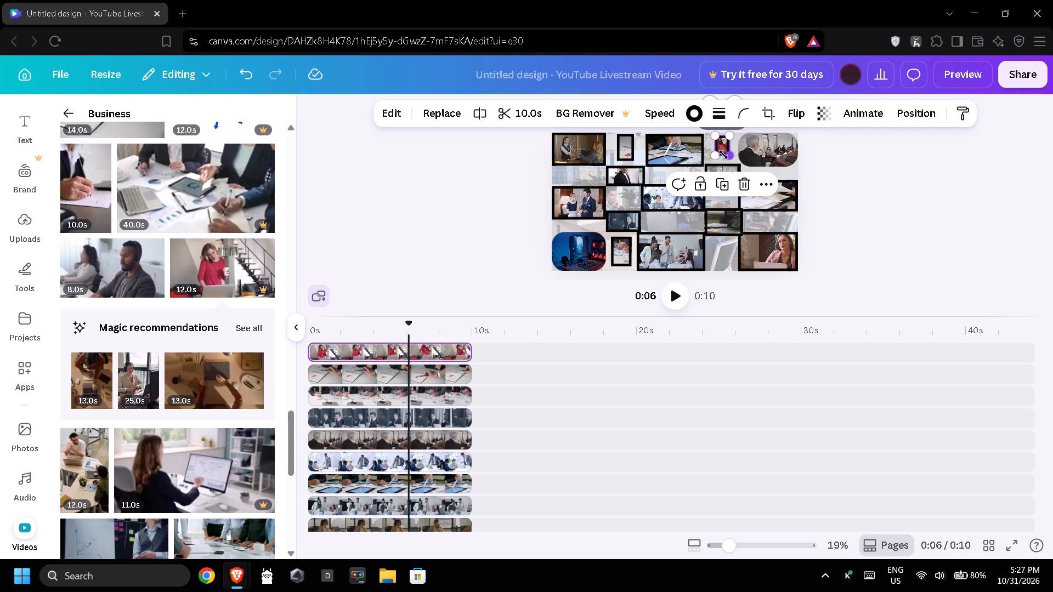
drag(725, 157, 732, 159)
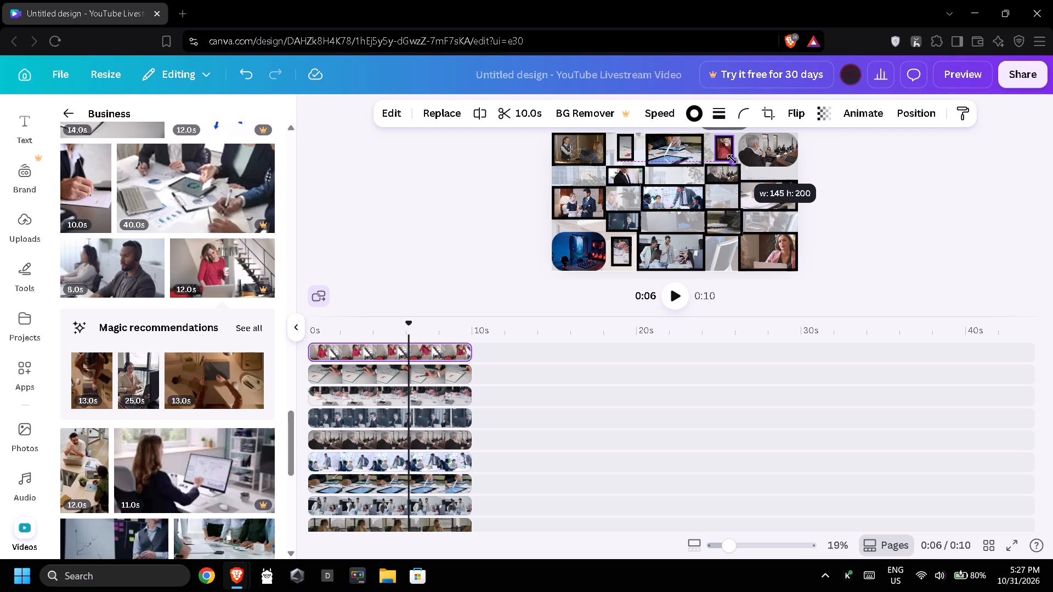
drag(732, 159, 732, 155)
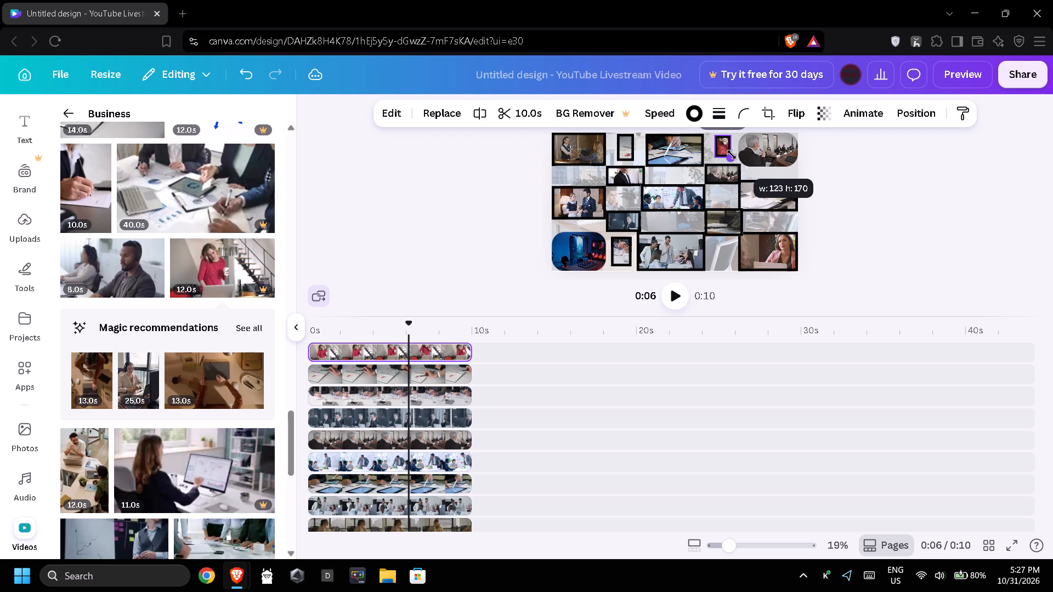
drag(732, 155, 732, 155)
double_click(848, 188)
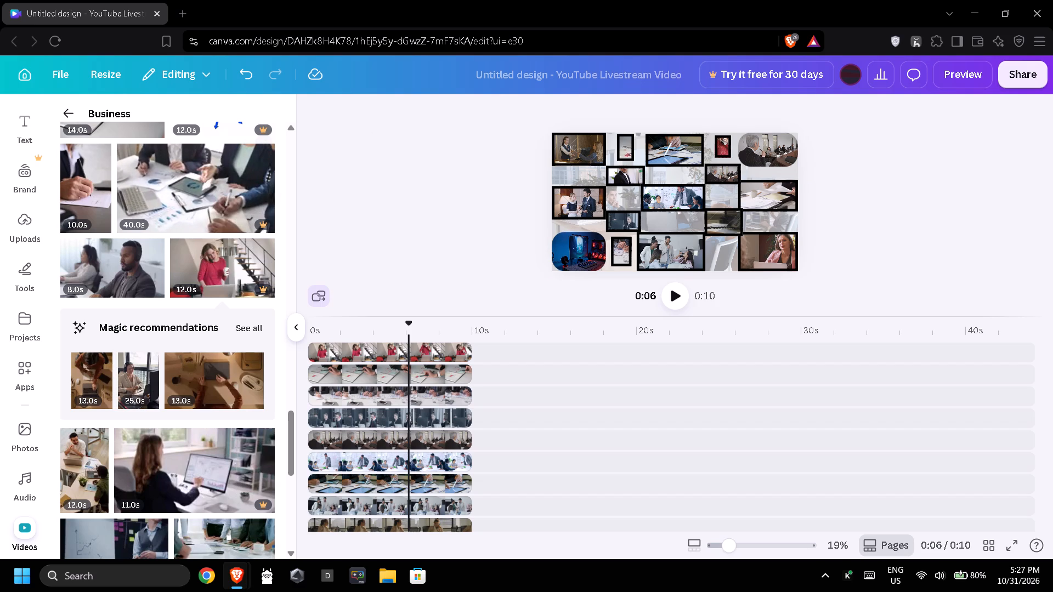
click(395, 253)
Add the 11.0s clip of the woman working at a desktop monitor as a new top track starting at 0s.
scroll(120, 274, down, 3)
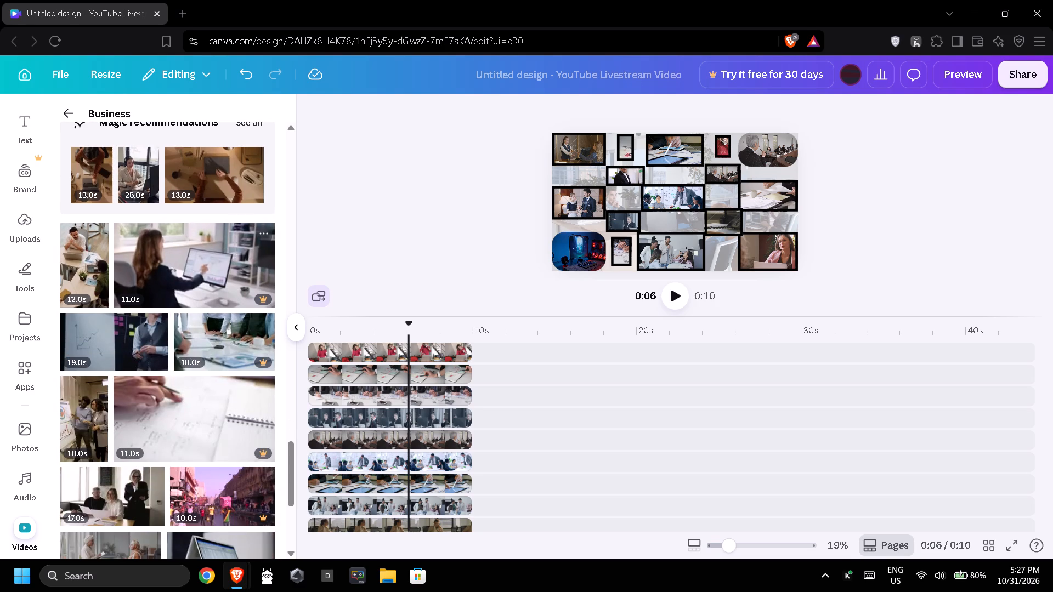
drag(152, 265, 331, 346)
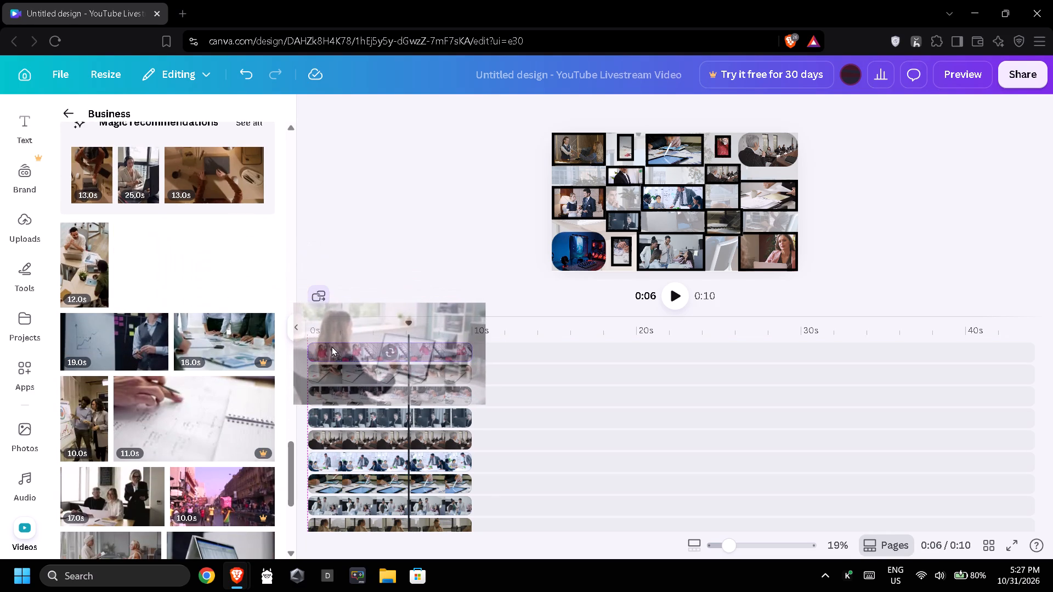
drag(331, 346, 348, 342)
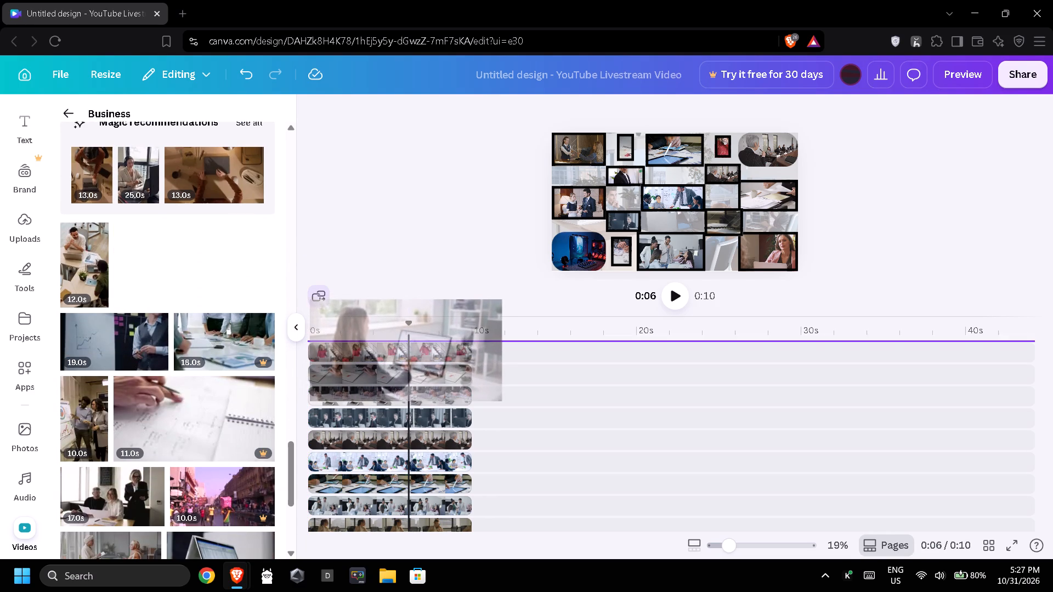
drag(375, 355, 366, 354)
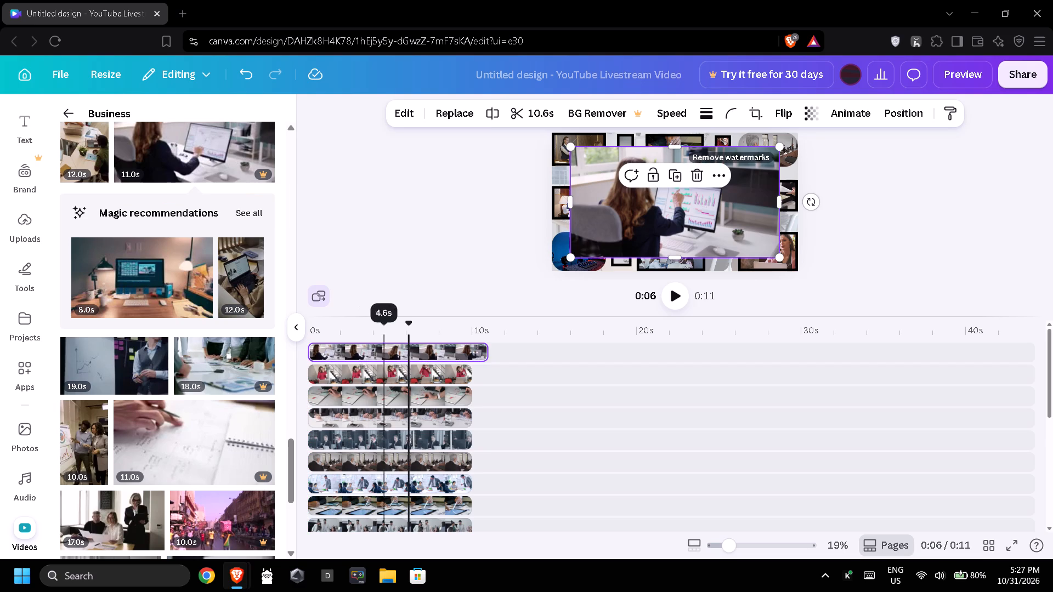
Trim the end of the desktop-monitor clip to a duration of 10.0s, matching the other tracks.
drag(486, 350, 474, 348)
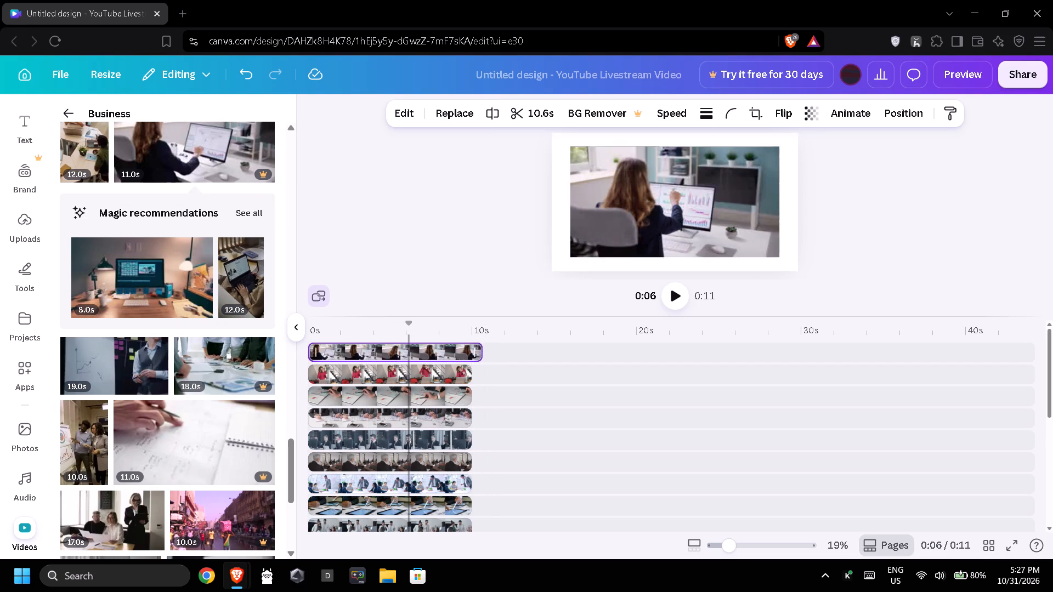
drag(474, 348, 468, 347)
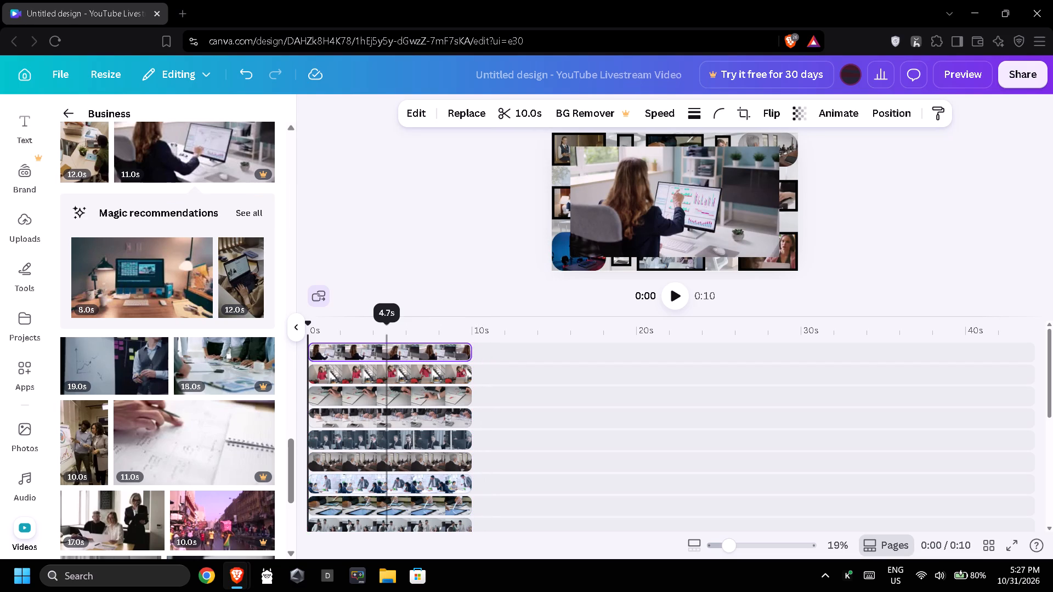
Scale down the desktop-monitor clip, crop it to a small portrait about 123 wide, and place it in the bottom-row gap beside the seated woman's clip.
click(387, 347)
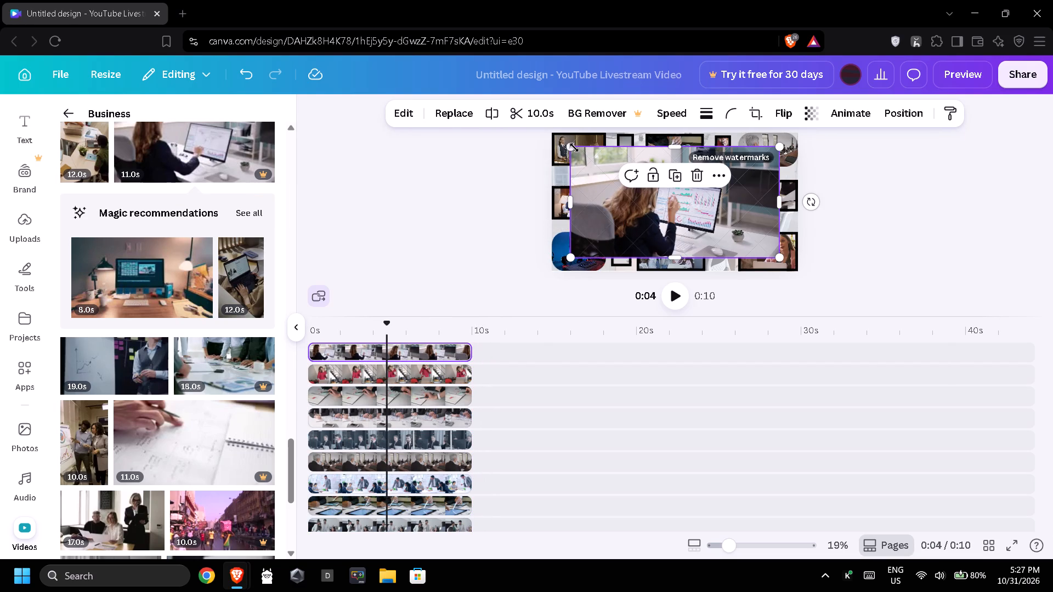
drag(573, 147, 685, 225)
drag(777, 236, 728, 230)
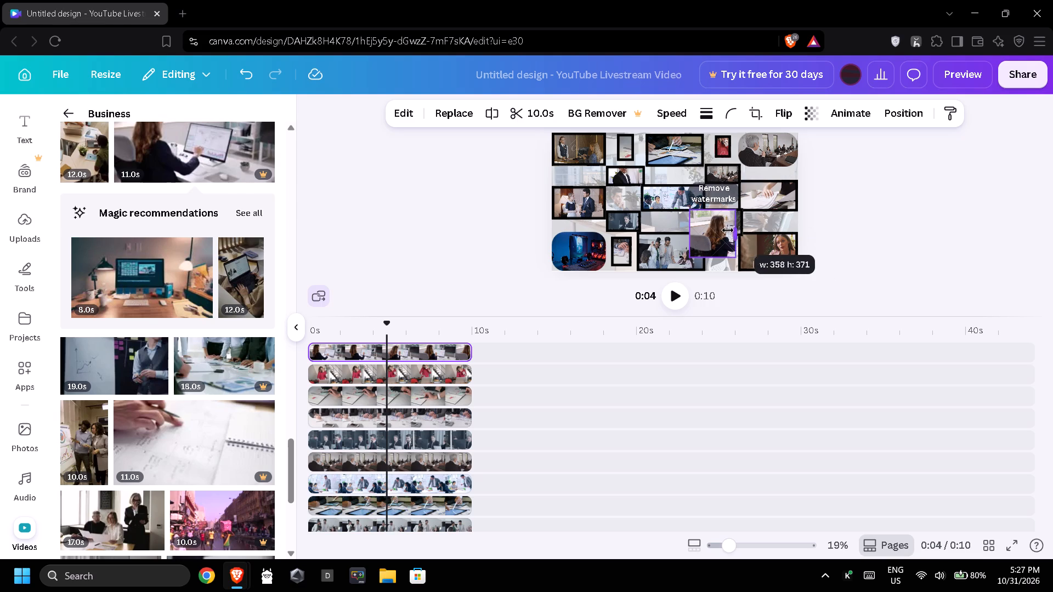
drag(728, 230, 705, 226)
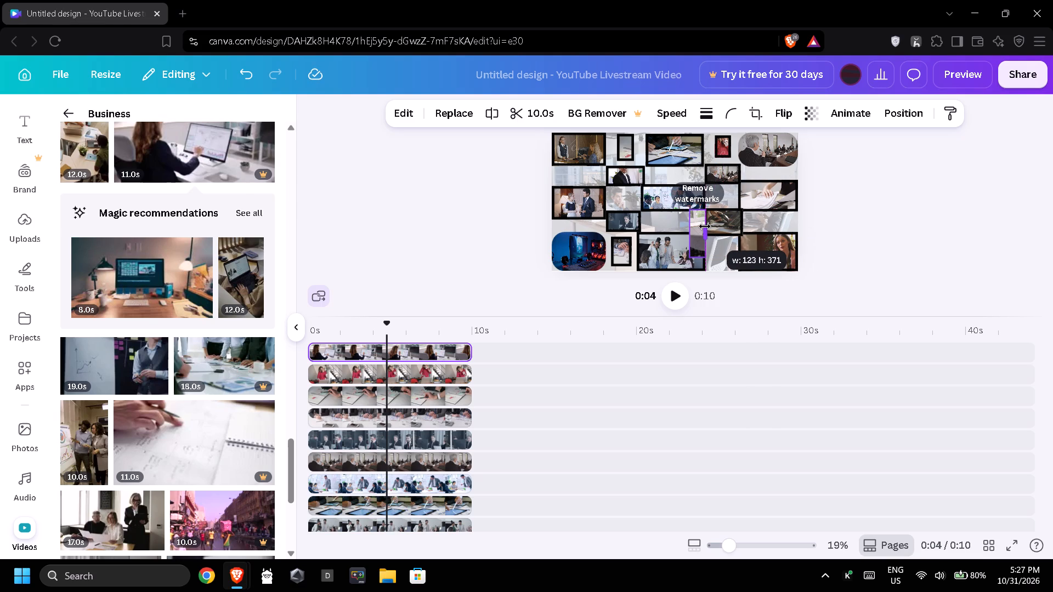
drag(705, 226, 703, 227)
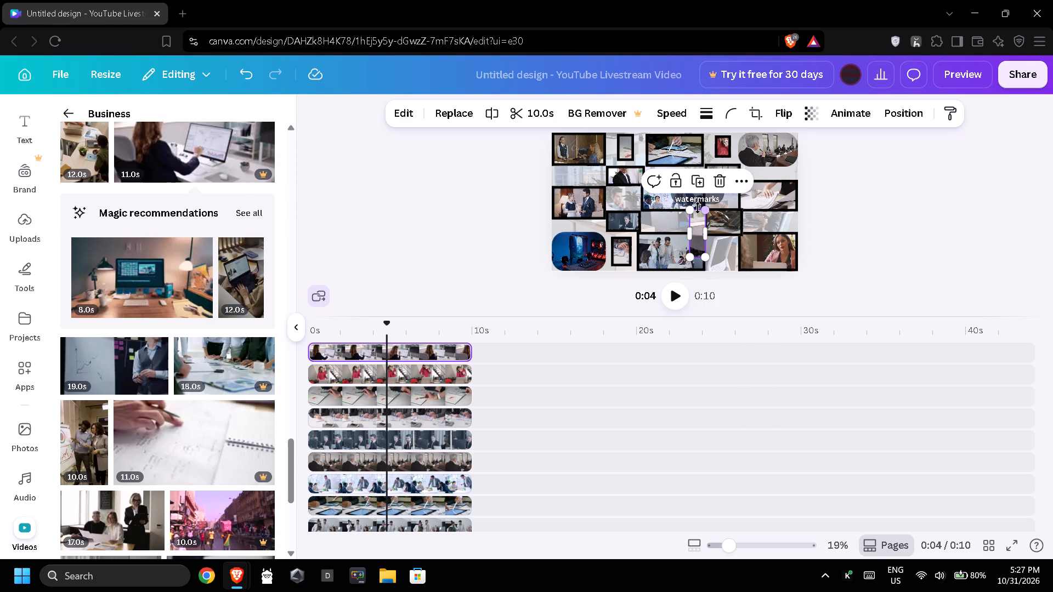
drag(698, 207, 706, 235)
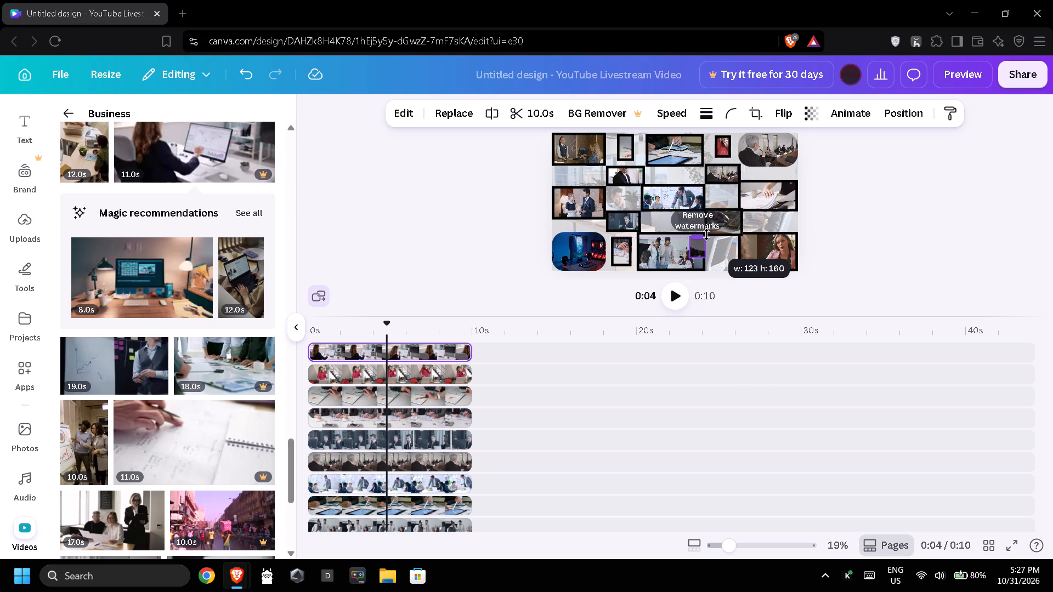
drag(706, 235, 708, 204)
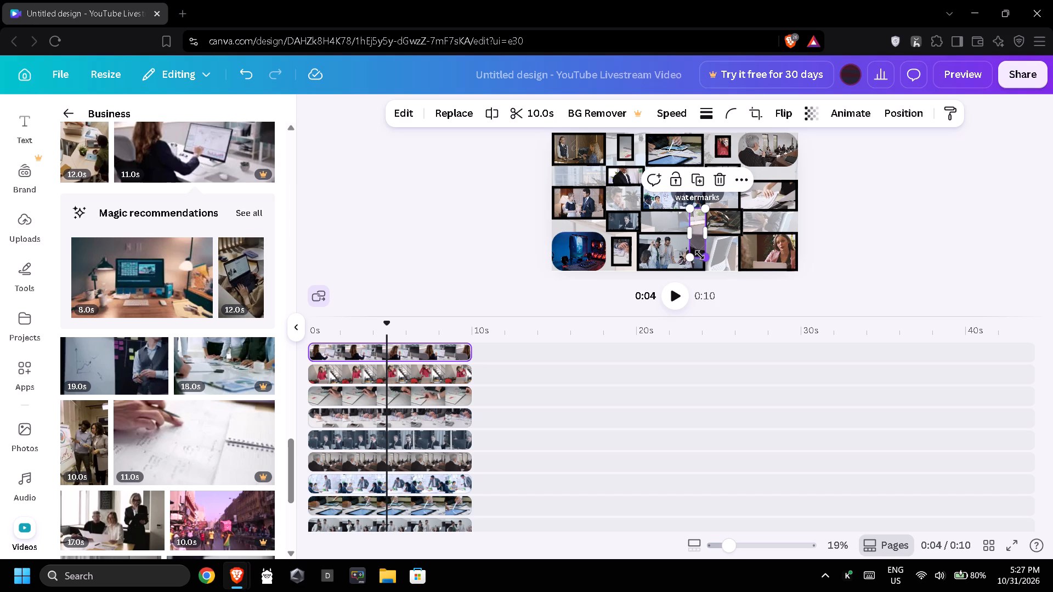
drag(699, 256, 701, 229)
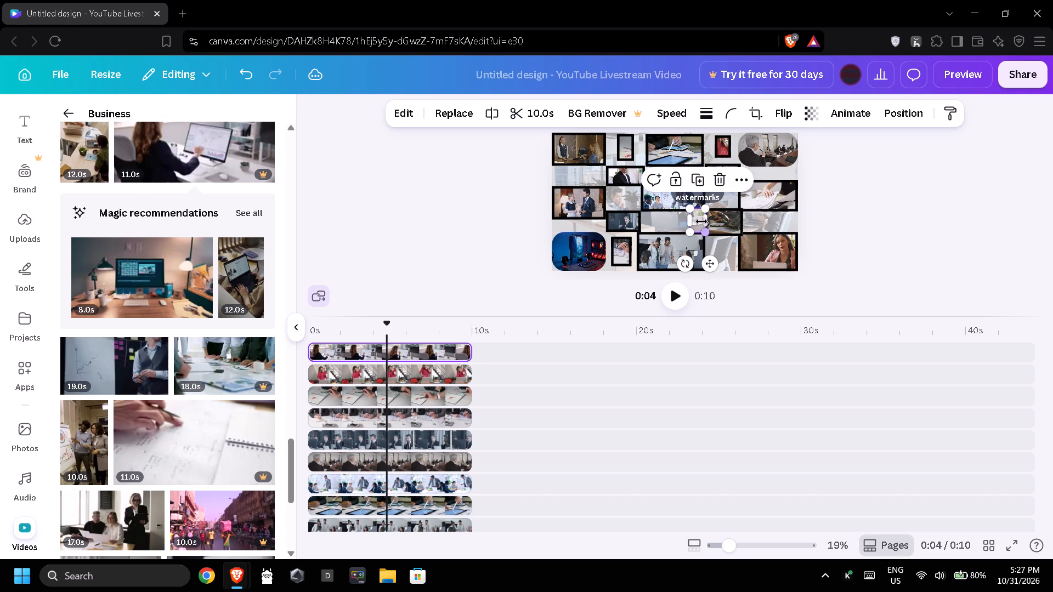
drag(700, 223, 709, 223)
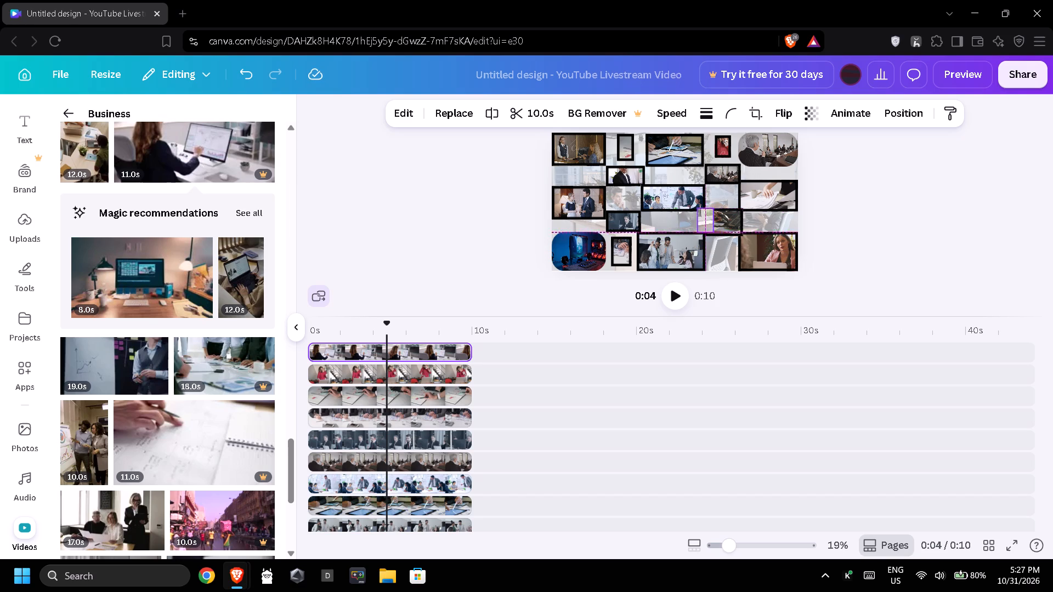
drag(709, 223, 726, 258)
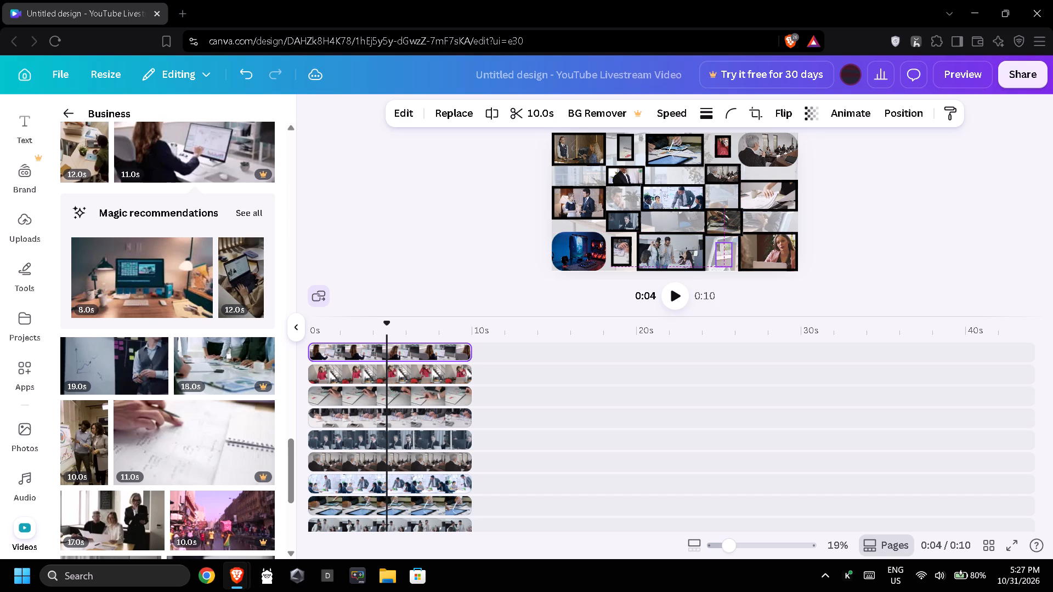
drag(726, 258, 723, 257)
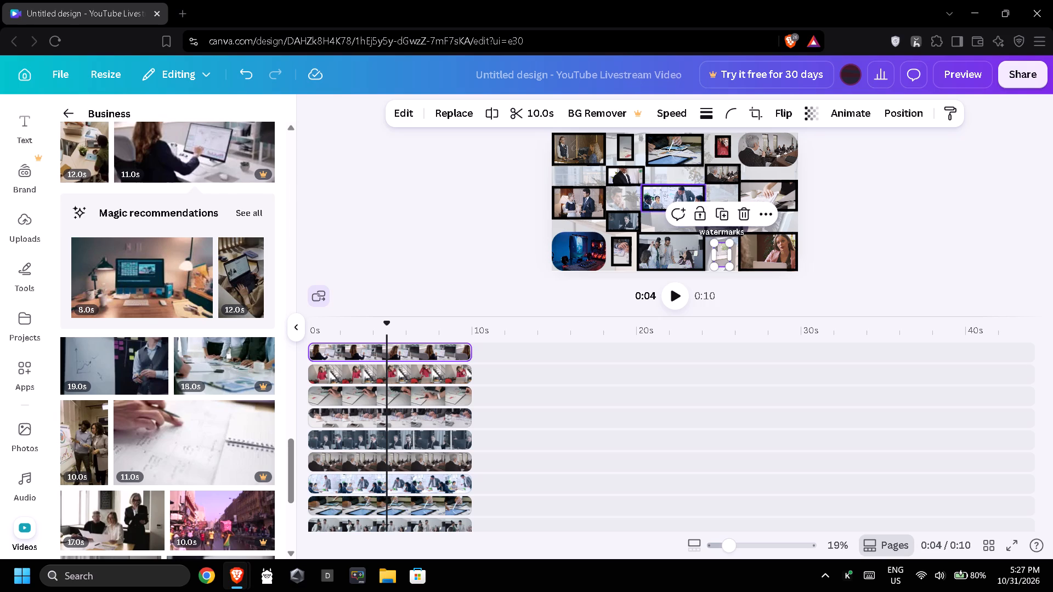
Add a solid black border with a stroke weight of 19 to the small desktop-monitor clip.
click(709, 119)
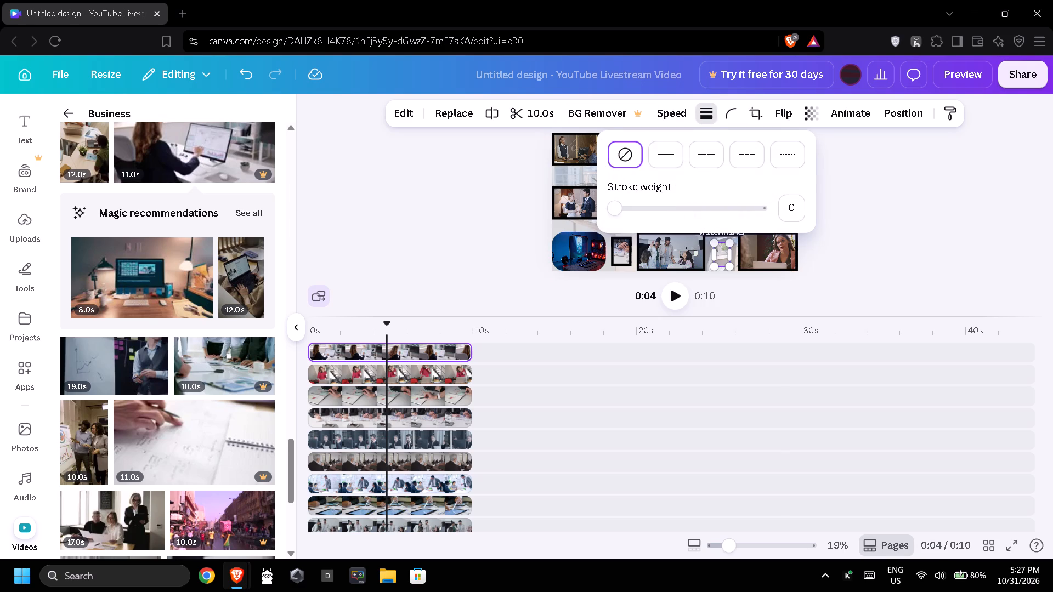
drag(619, 212, 641, 215)
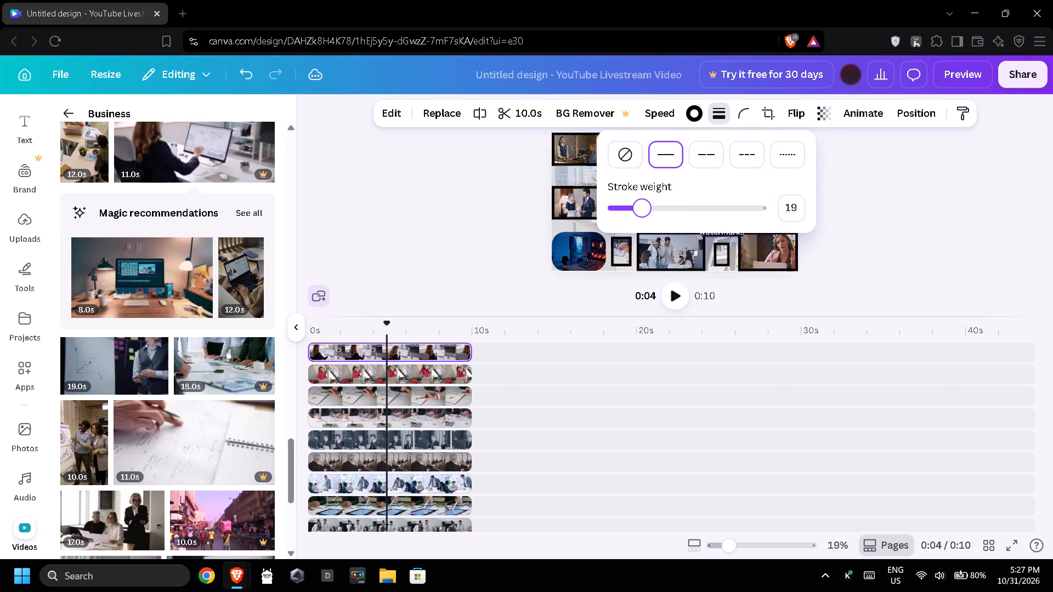
Set the border stroke weight of the small desktop-monitor clip to 20.
drag(641, 215, 643, 216)
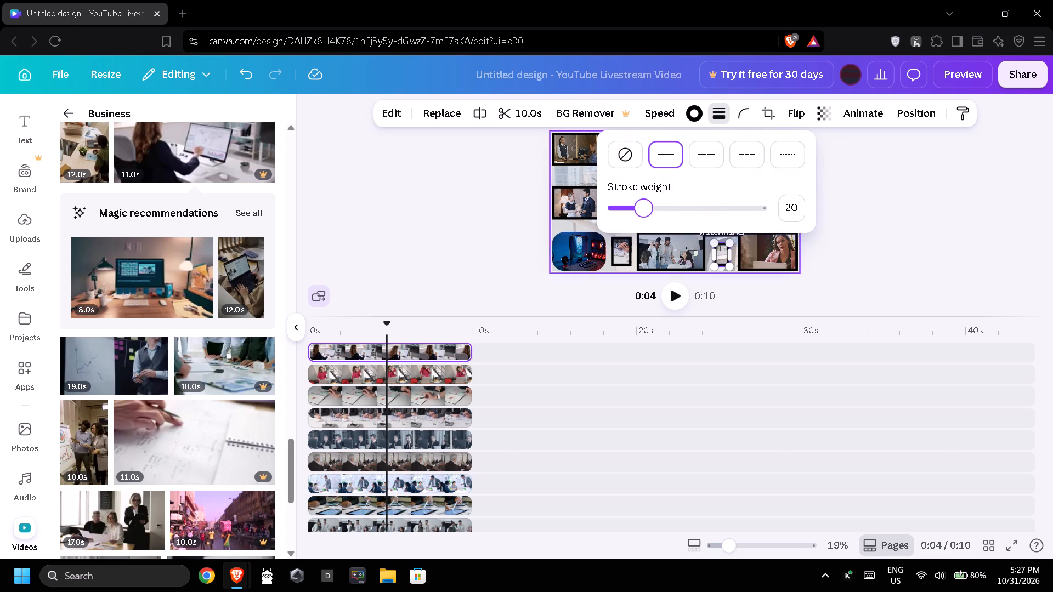
click(486, 224)
click(486, 223)
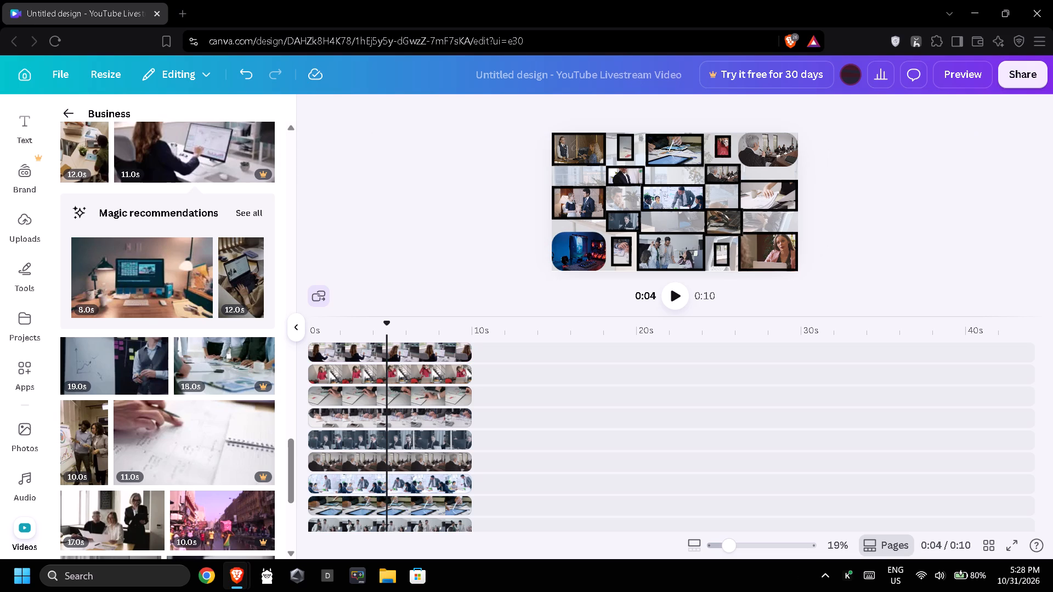
Add a solid black border with a stroke weight of 20 to the rounded blue-lit clip in the collage's bottom-left corner.
click(512, 437)
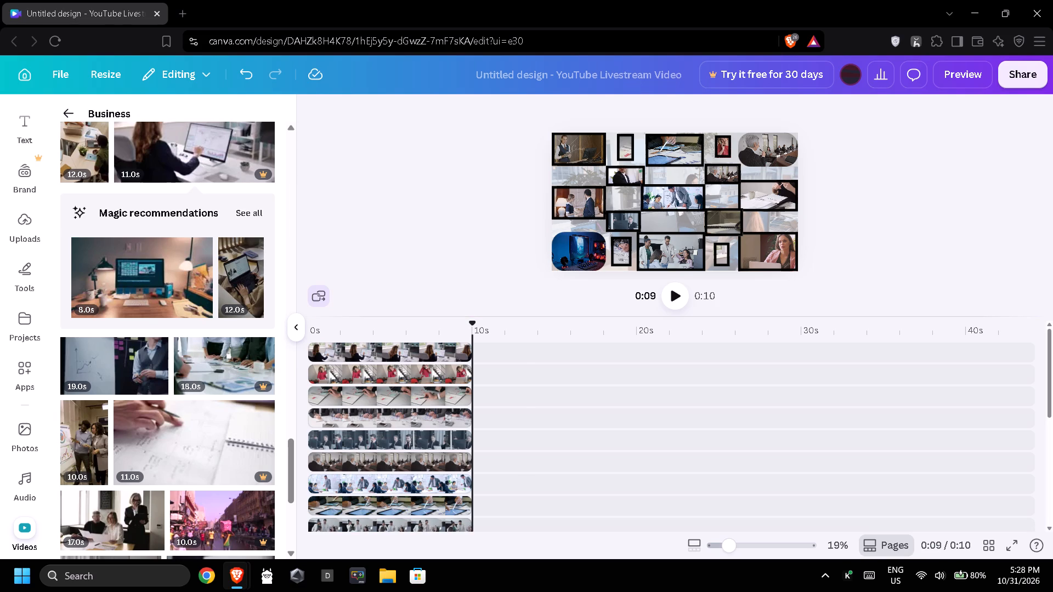
click(569, 250)
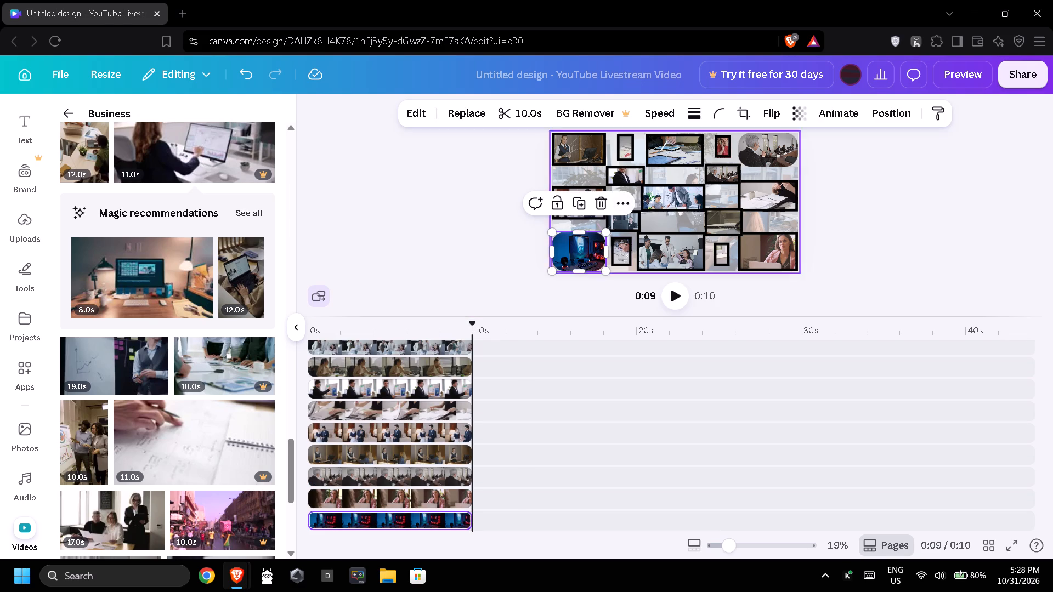
click(697, 111)
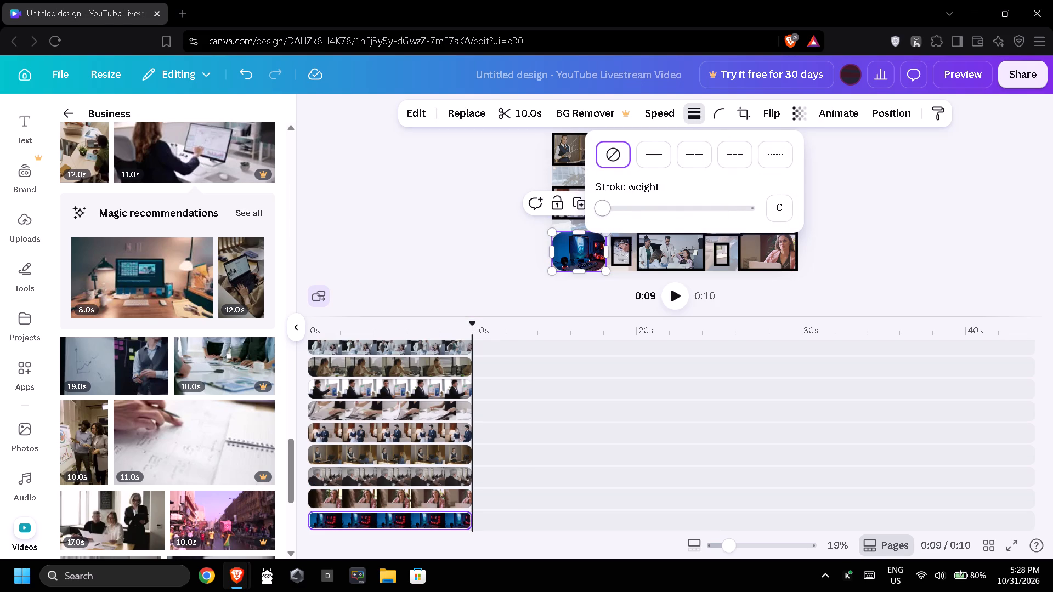
drag(601, 212, 613, 213)
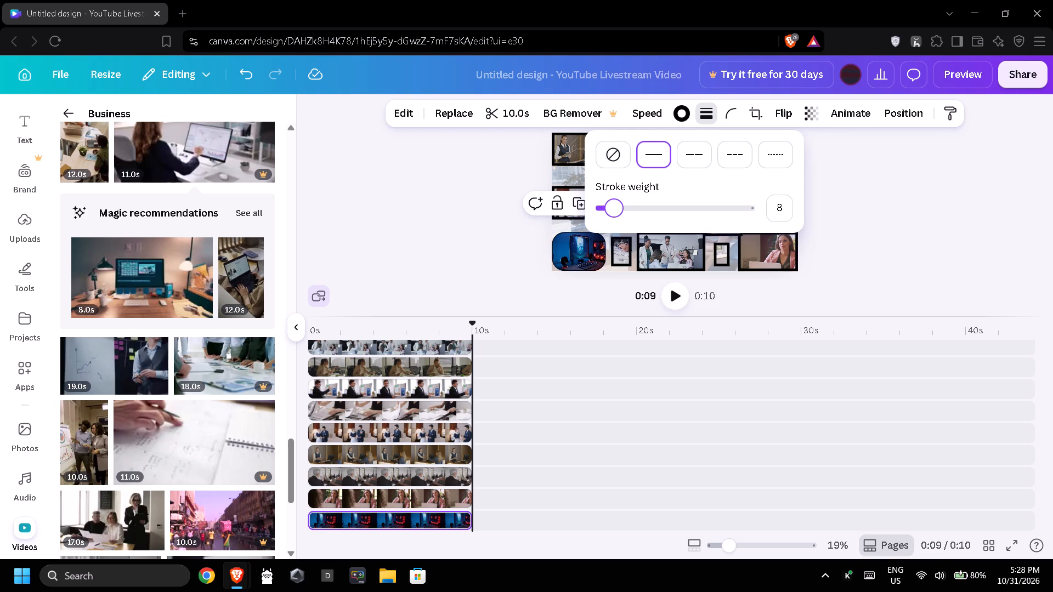
drag(613, 213, 626, 218)
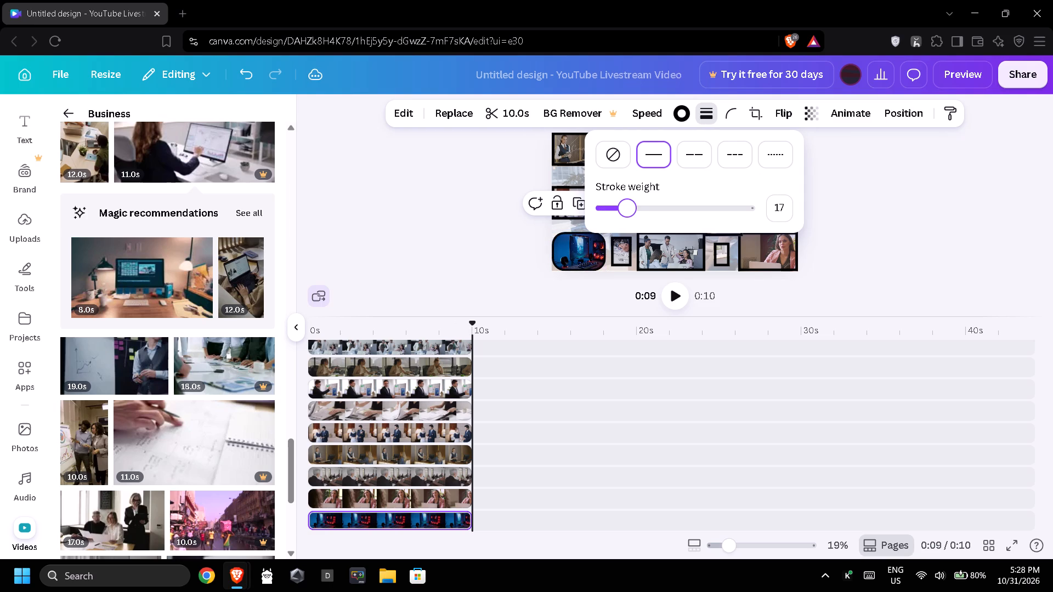
drag(626, 218, 630, 220)
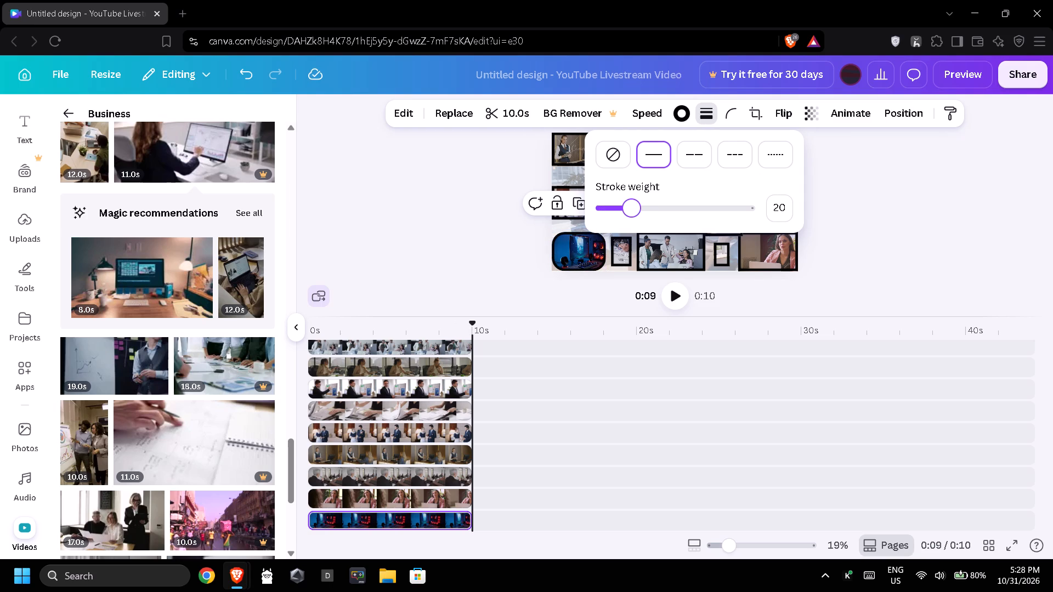
drag(630, 220, 630, 220)
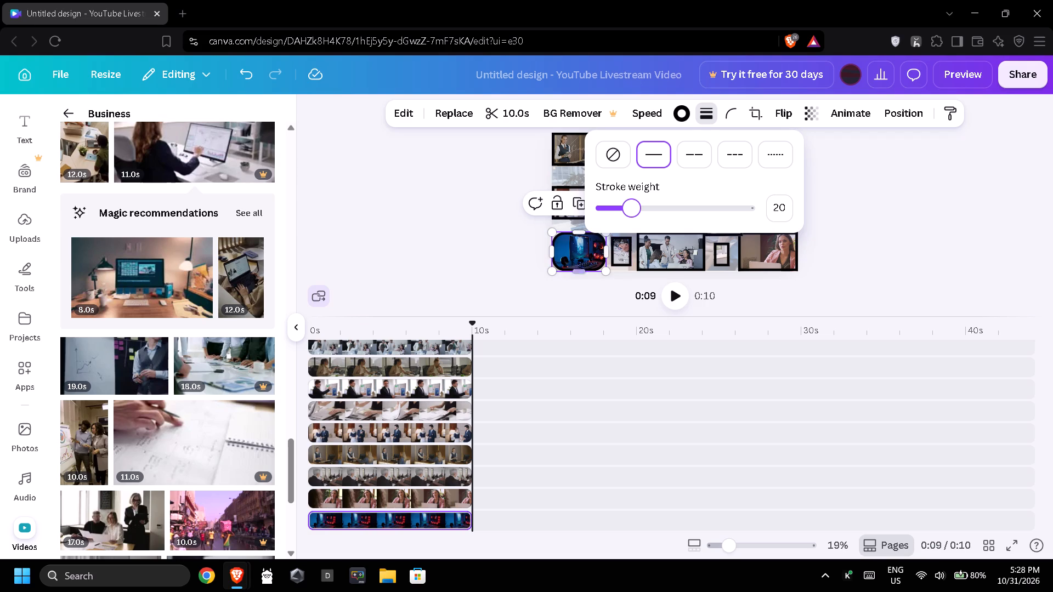
click(561, 429)
Add a solid black border with a stroke weight of 20 to the rounded clip in the collage's top-right corner.
click(749, 153)
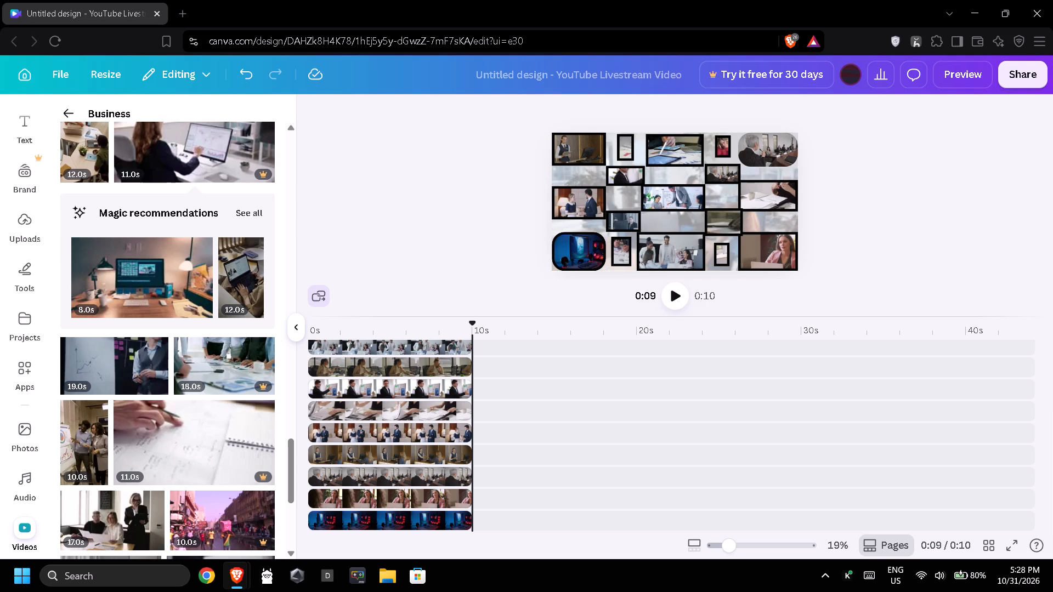
click(704, 116)
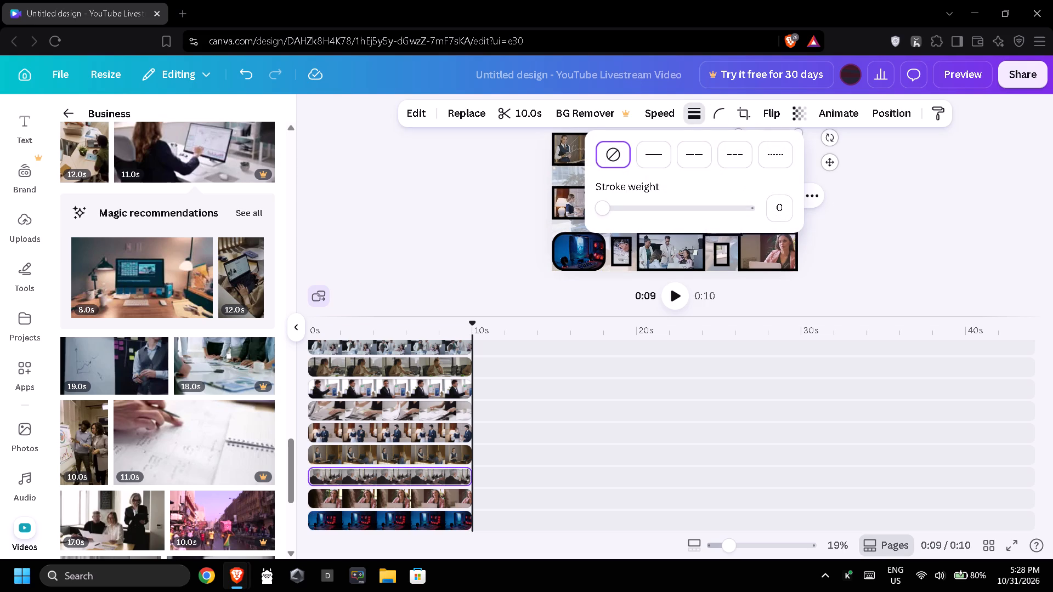
drag(606, 206, 625, 211)
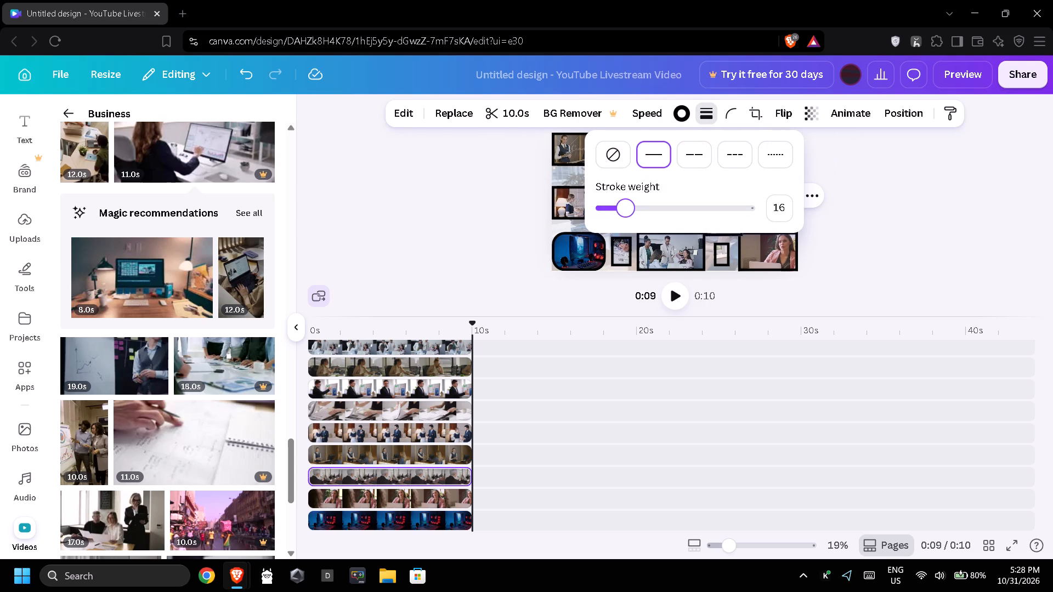
drag(625, 211, 631, 213)
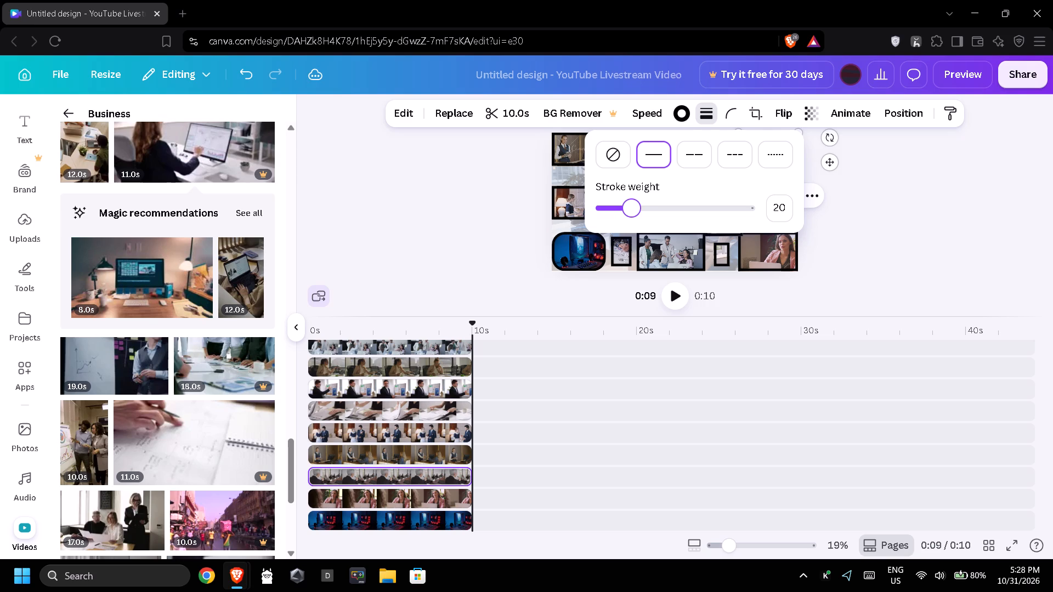
click(469, 235)
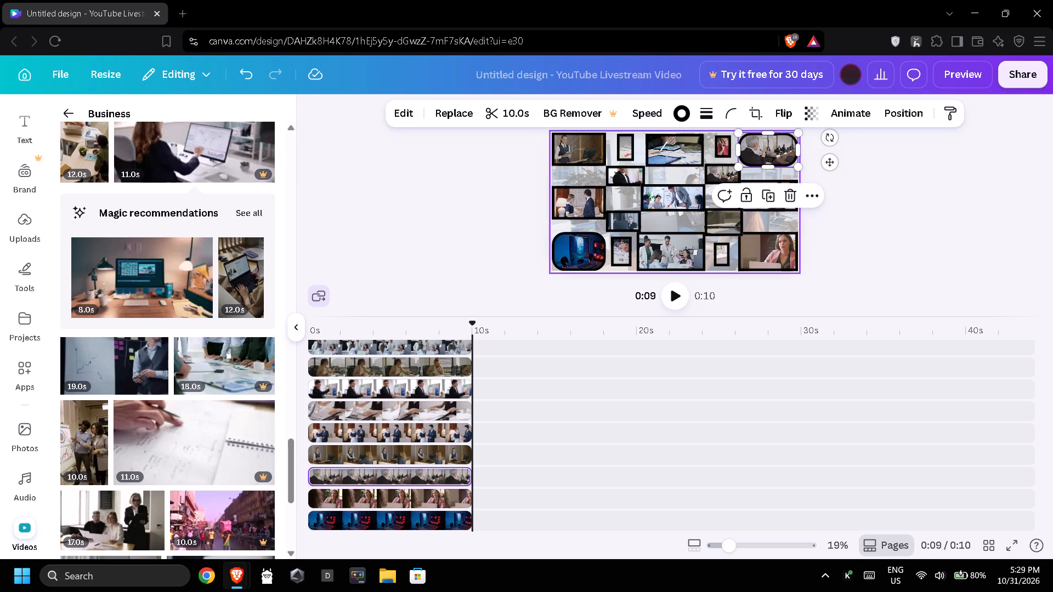
Set corner rounding to 100 on the two small portrait clips in the collage's top row.
click(680, 151)
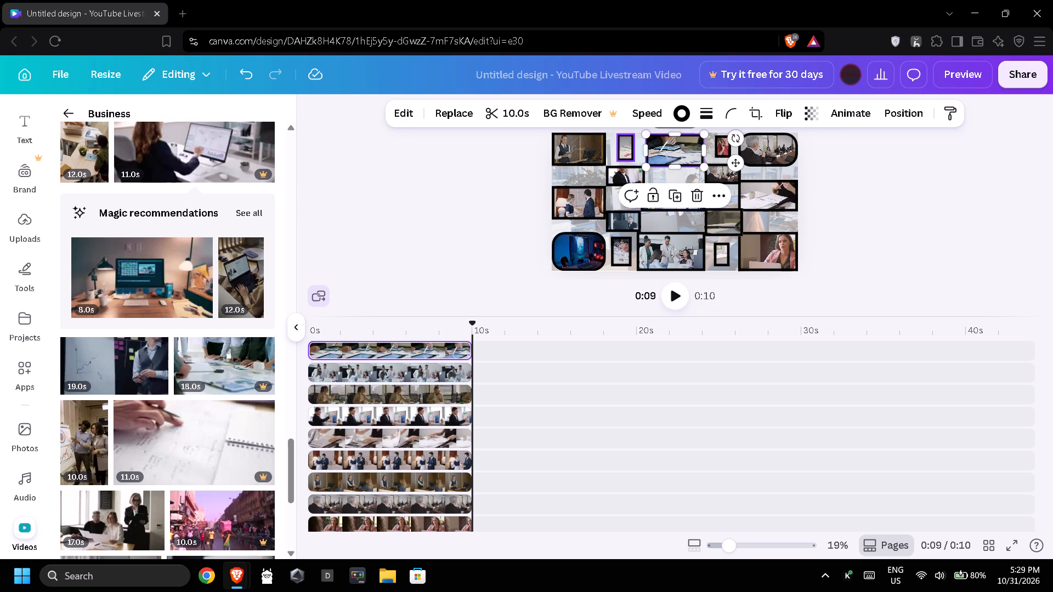
click(623, 156)
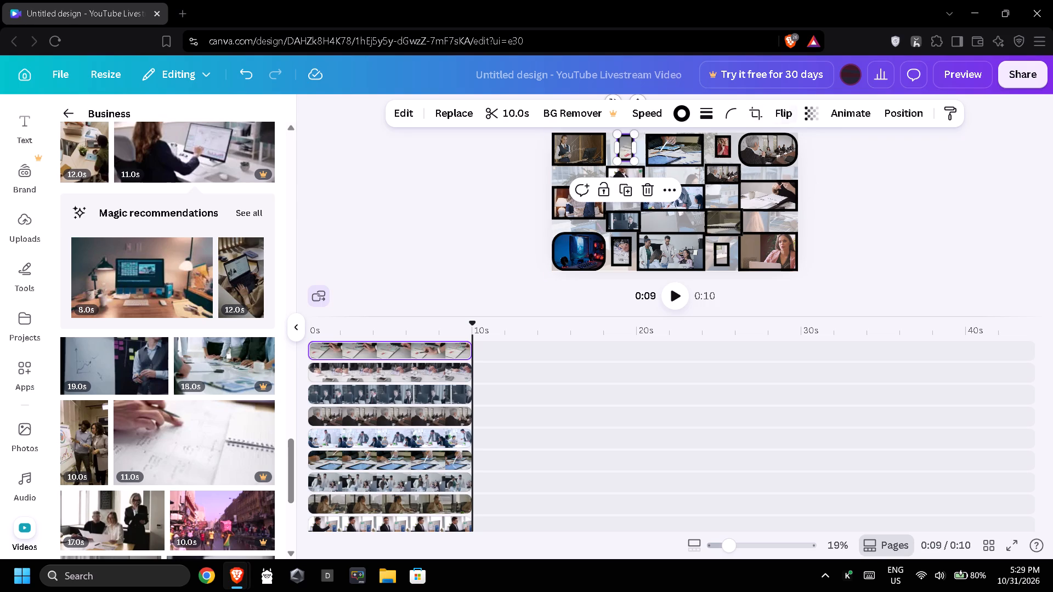
click(736, 118)
drag(754, 164, 779, 168)
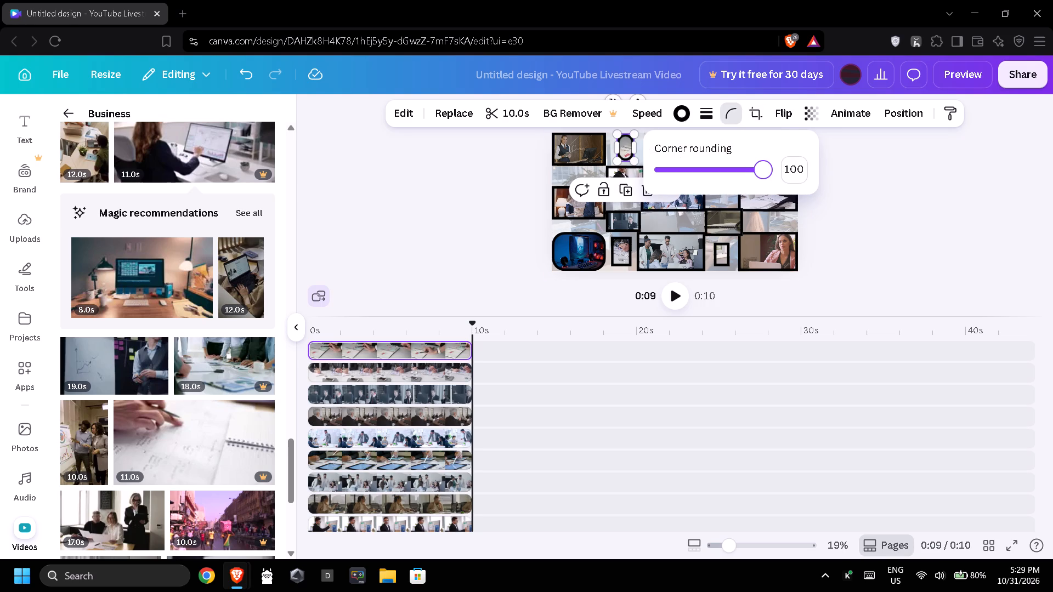
double_click(960, 159)
click(718, 149)
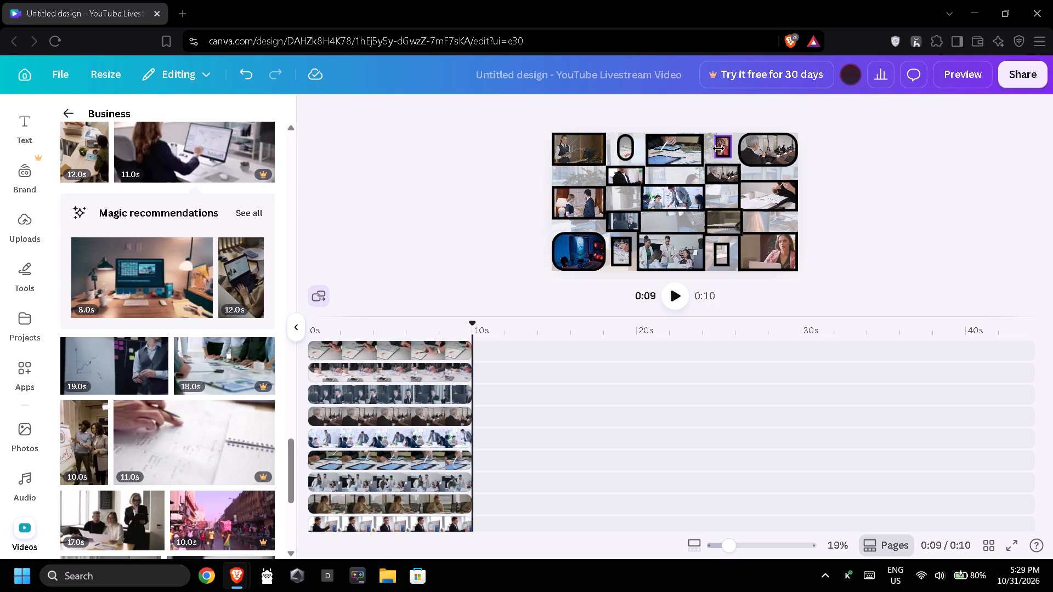
click(729, 112)
drag(747, 168, 784, 175)
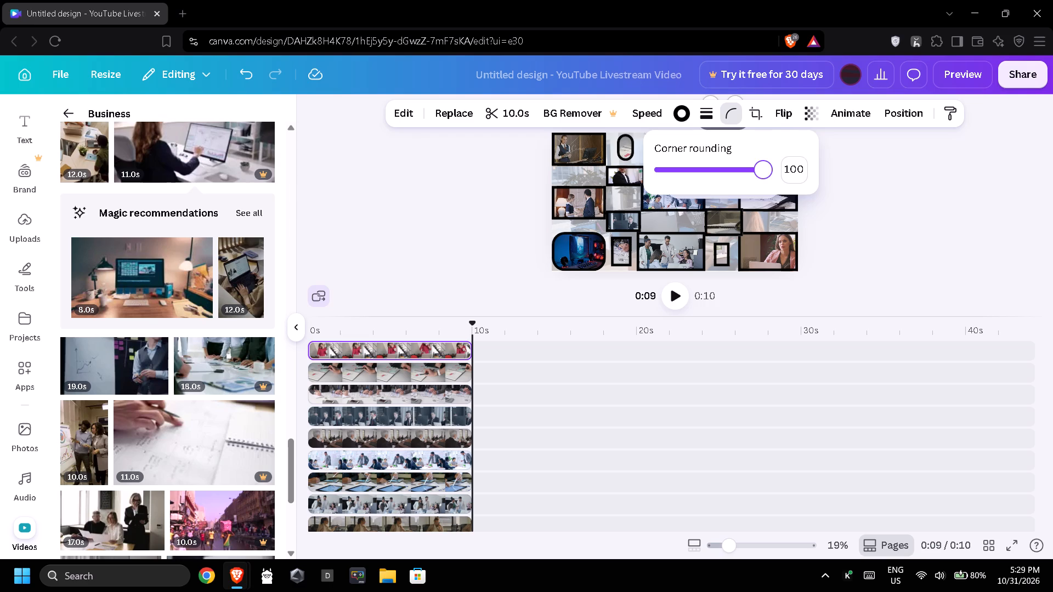
double_click(947, 175)
Fully round the corners of the two small portrait clips in the bottom row, starting with the desktop-monitor clip.
click(722, 259)
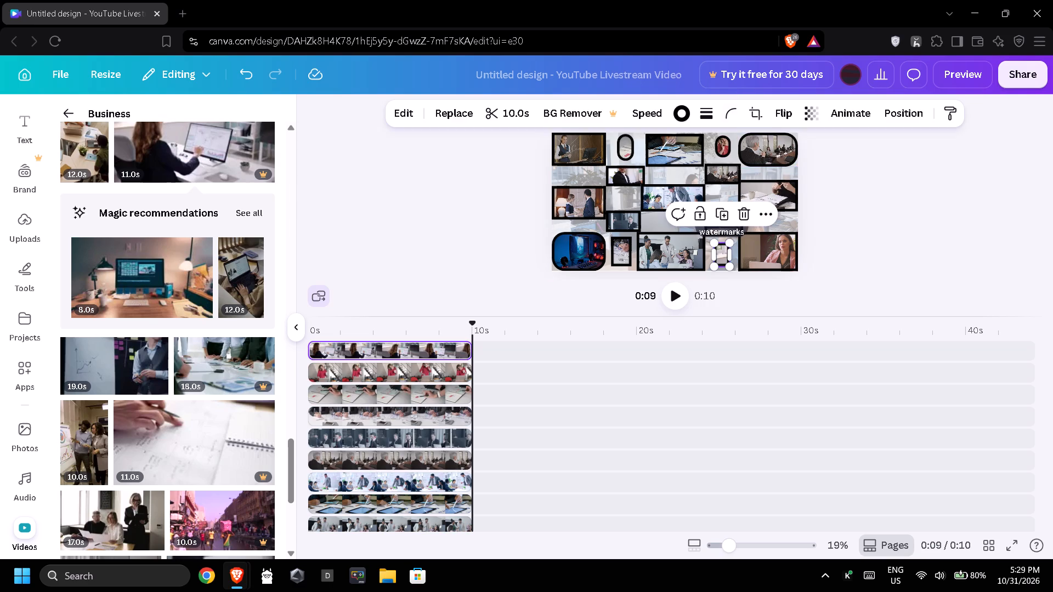
click(723, 108)
drag(754, 168, 786, 173)
triple_click(888, 178)
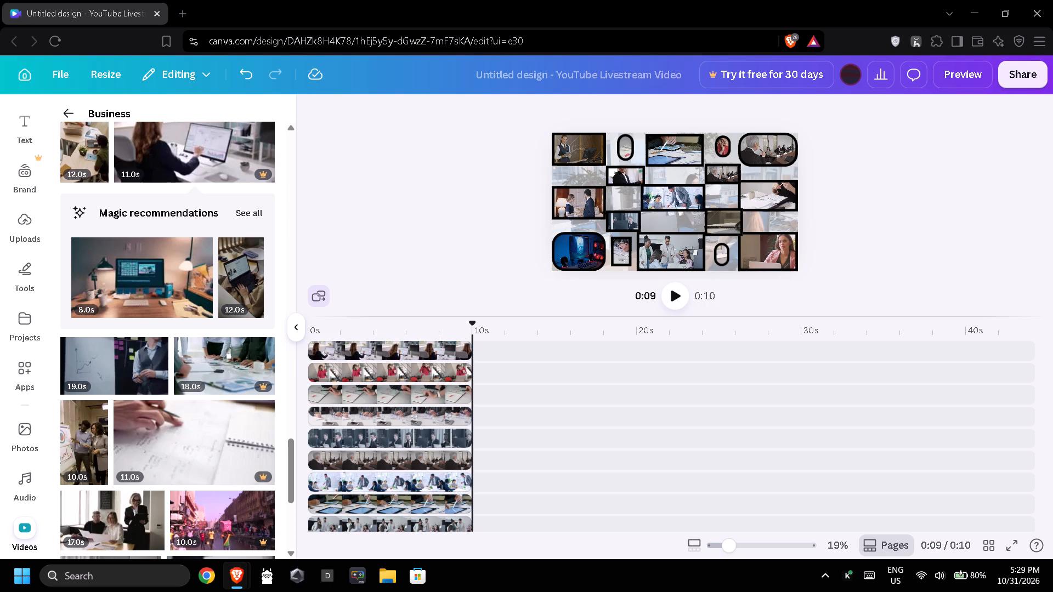
click(626, 252)
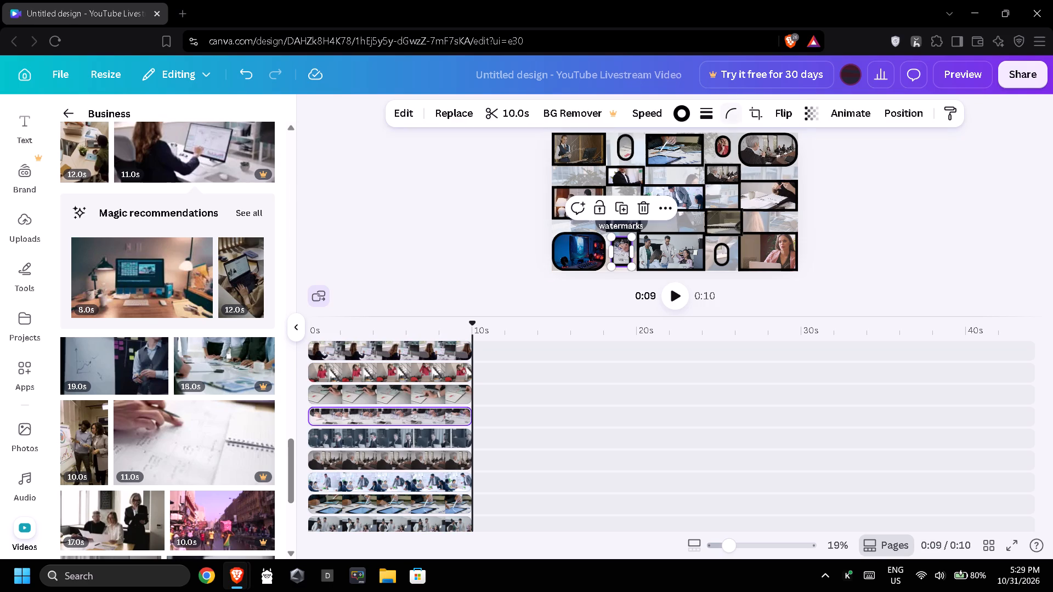
click(738, 116)
drag(769, 169, 775, 170)
double_click(874, 177)
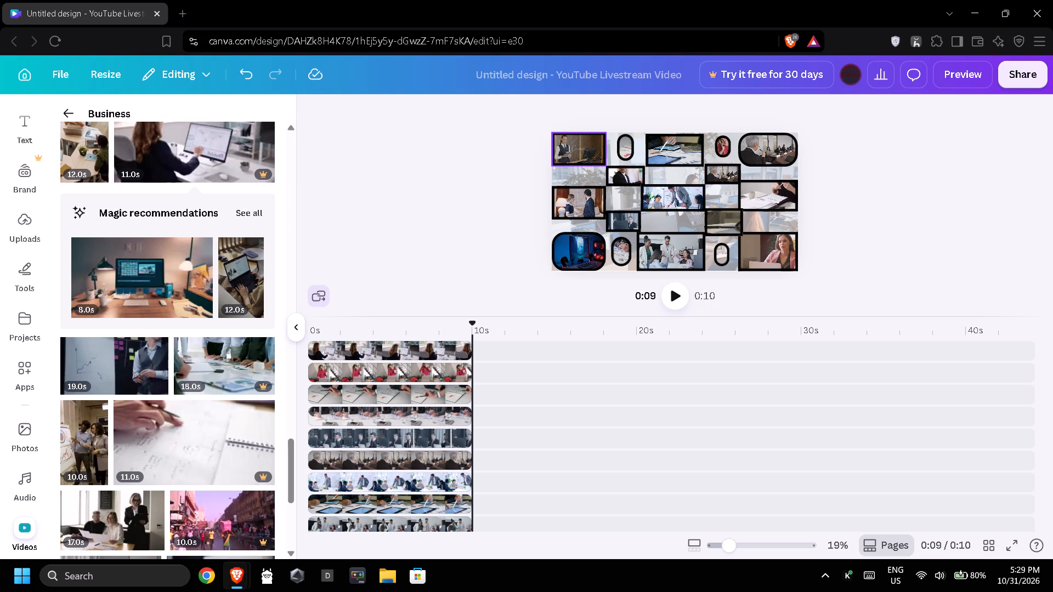
Fully round the corners of the two small bordered landscape clips in the collage's second row.
click(625, 170)
click(728, 113)
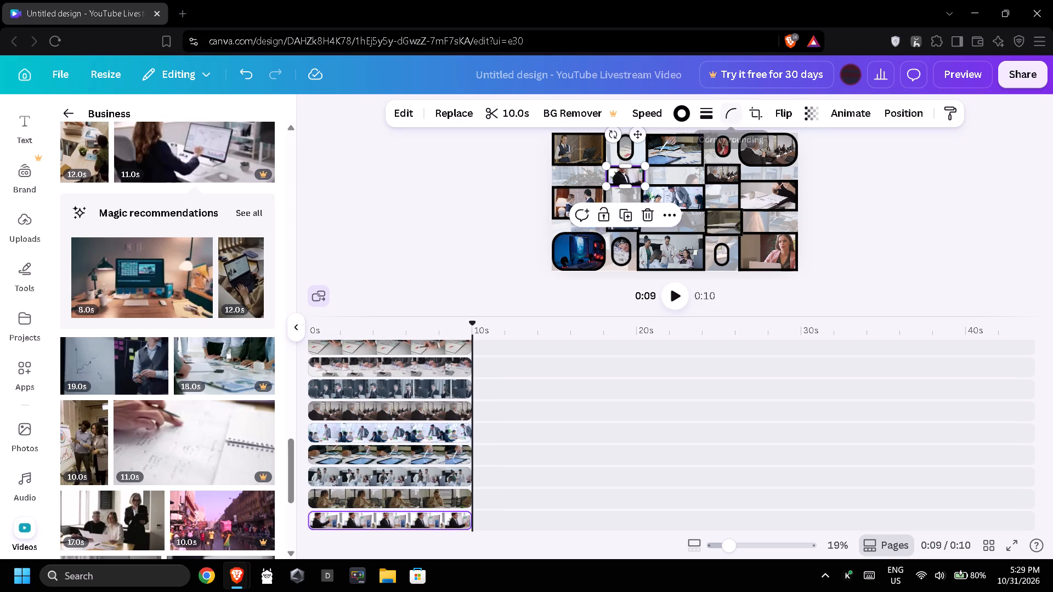
drag(755, 171, 780, 171)
double_click(871, 179)
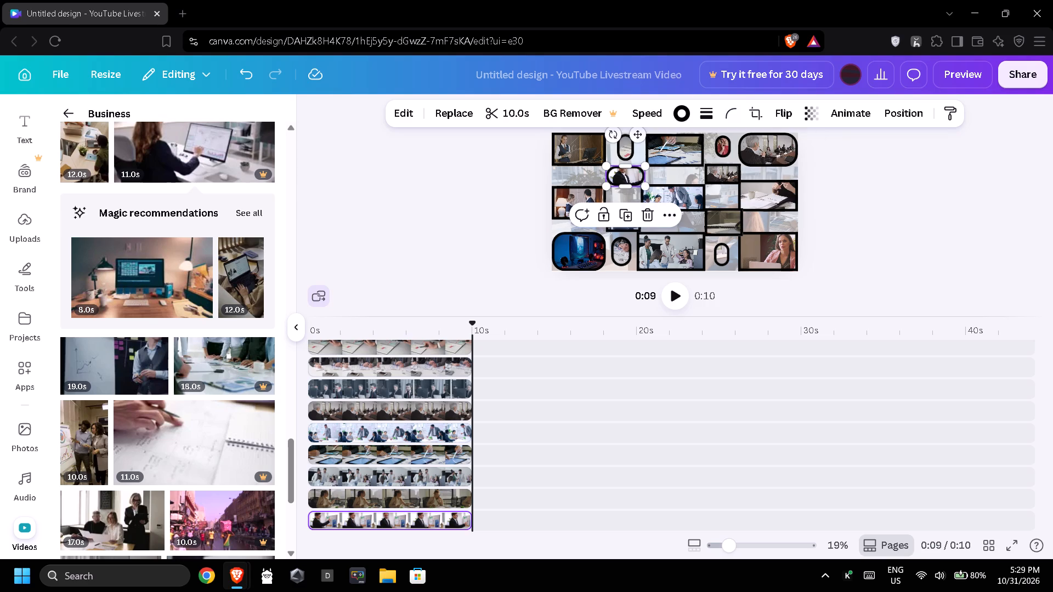
click(722, 179)
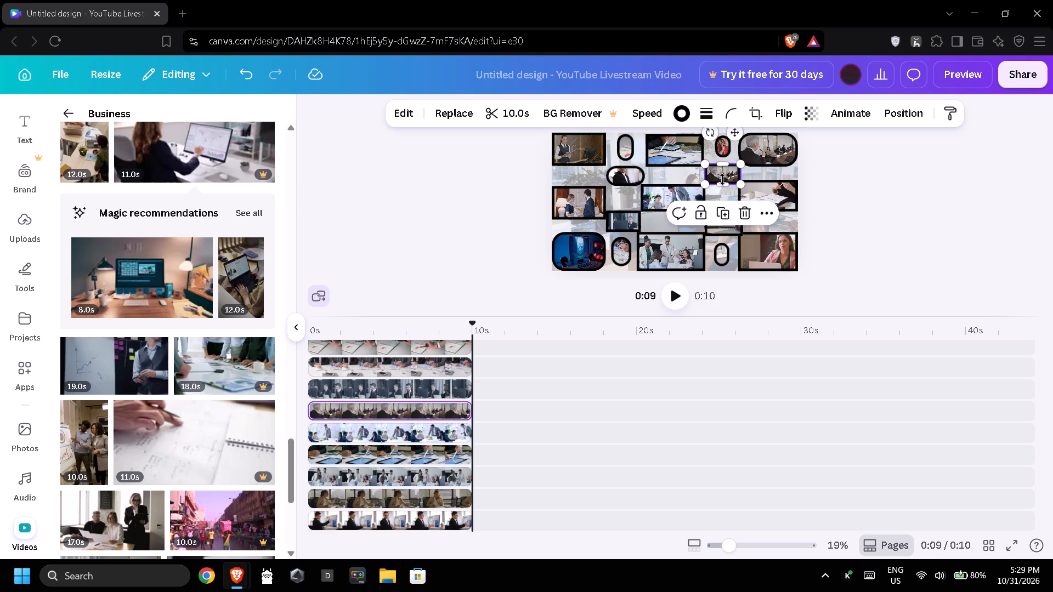
click(734, 116)
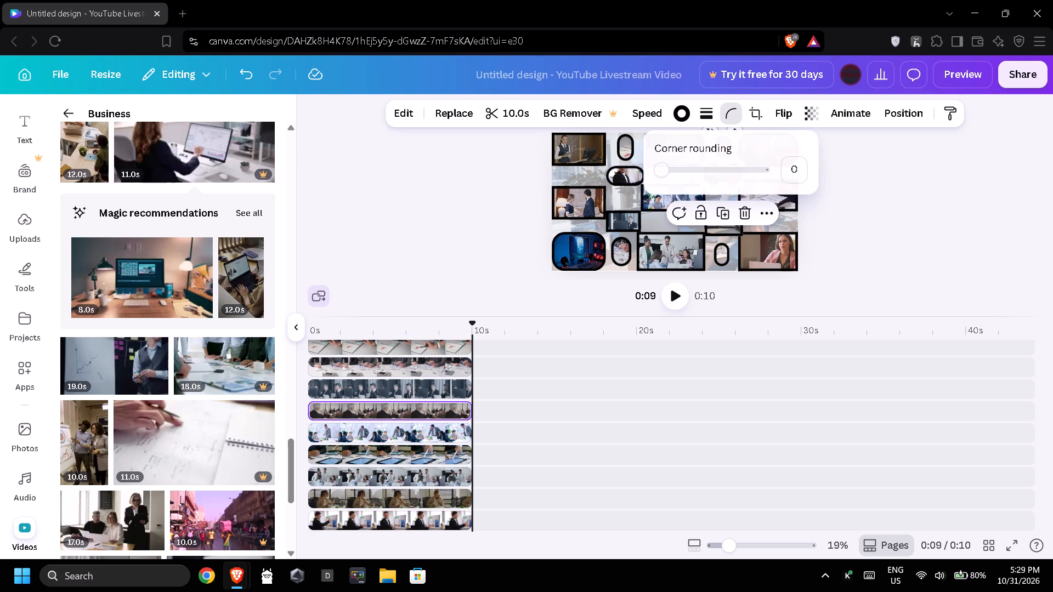
drag(755, 168, 780, 169)
double_click(852, 175)
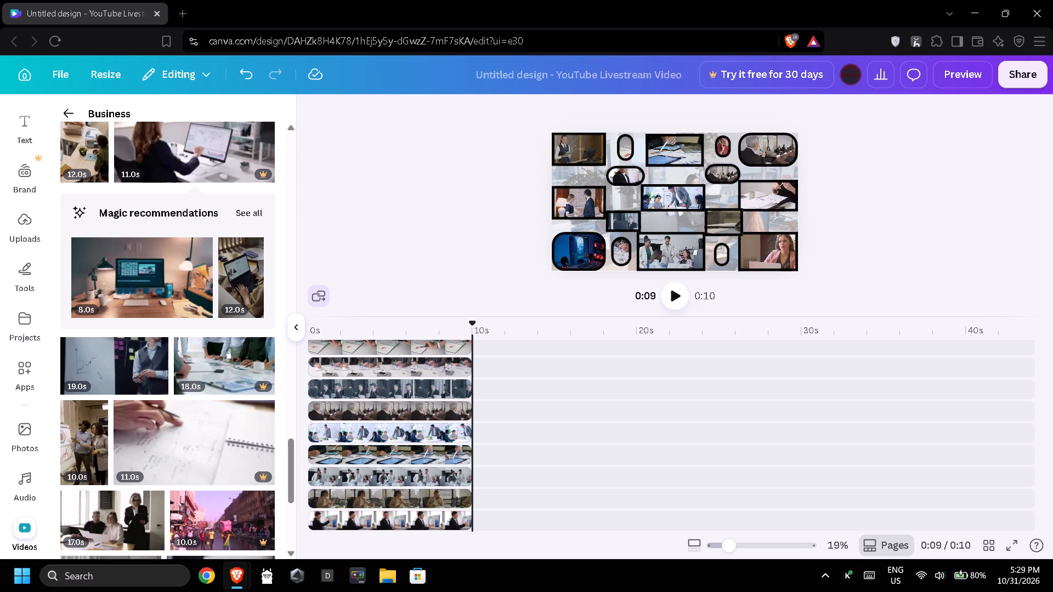
Fully round the corners of the two small bordered landscape clips in the collage's fourth row.
click(727, 221)
click(735, 114)
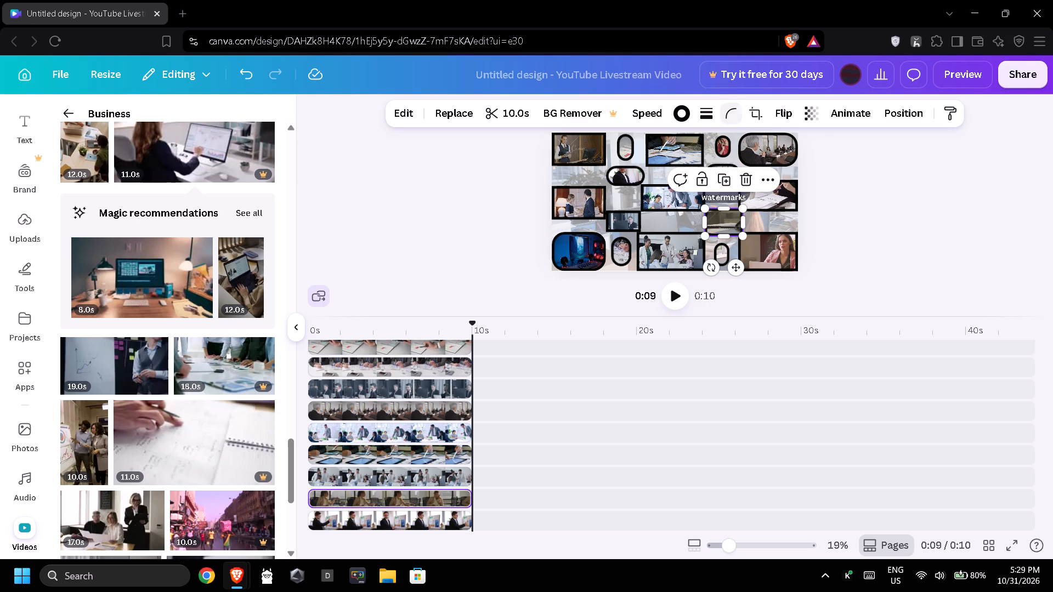
drag(754, 170, 774, 171)
double_click(870, 182)
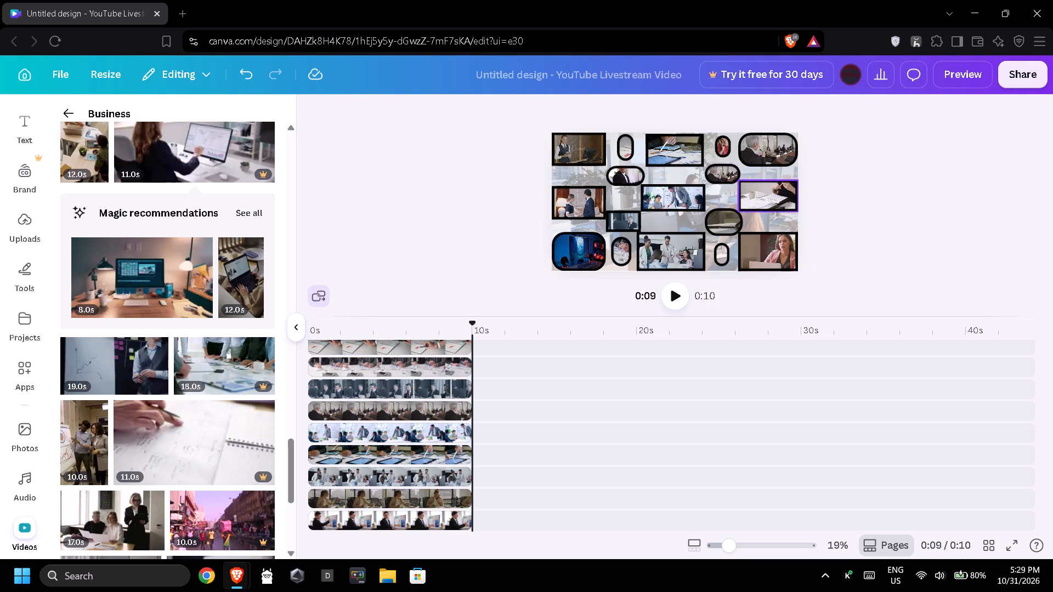
click(616, 220)
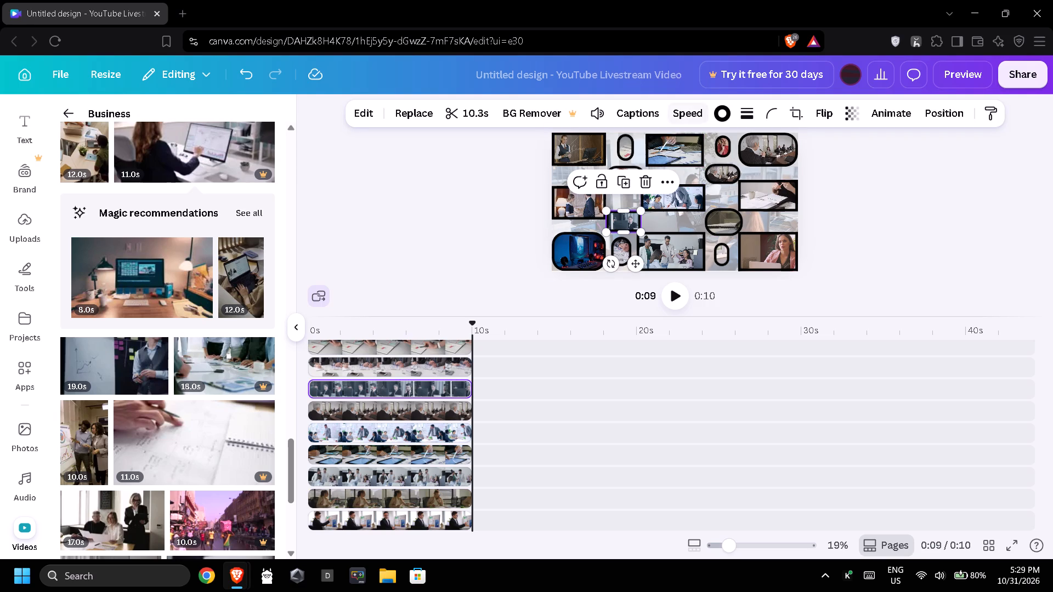
click(772, 115)
drag(769, 169, 815, 171)
double_click(937, 187)
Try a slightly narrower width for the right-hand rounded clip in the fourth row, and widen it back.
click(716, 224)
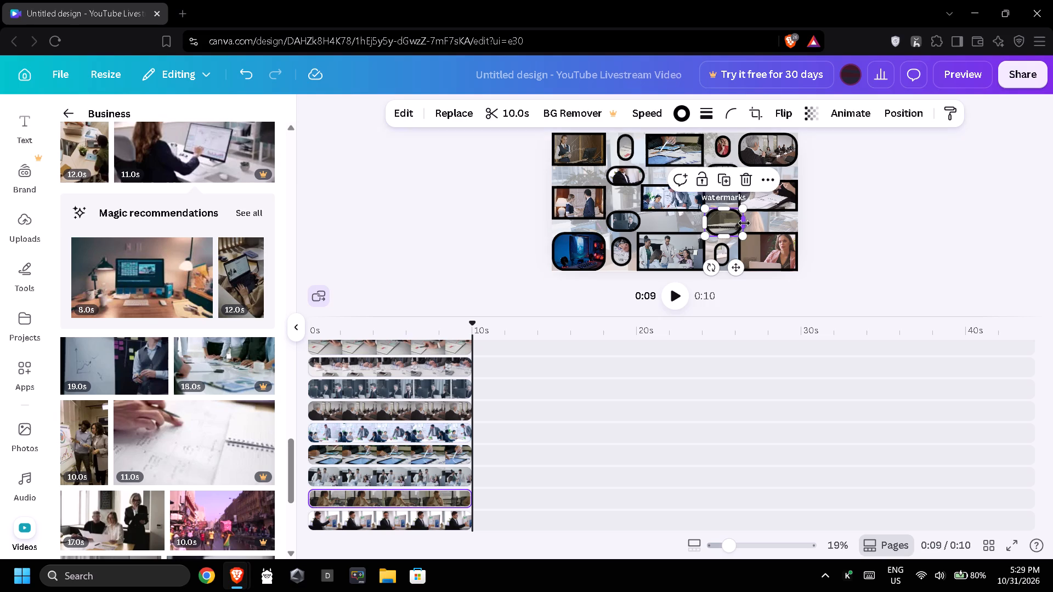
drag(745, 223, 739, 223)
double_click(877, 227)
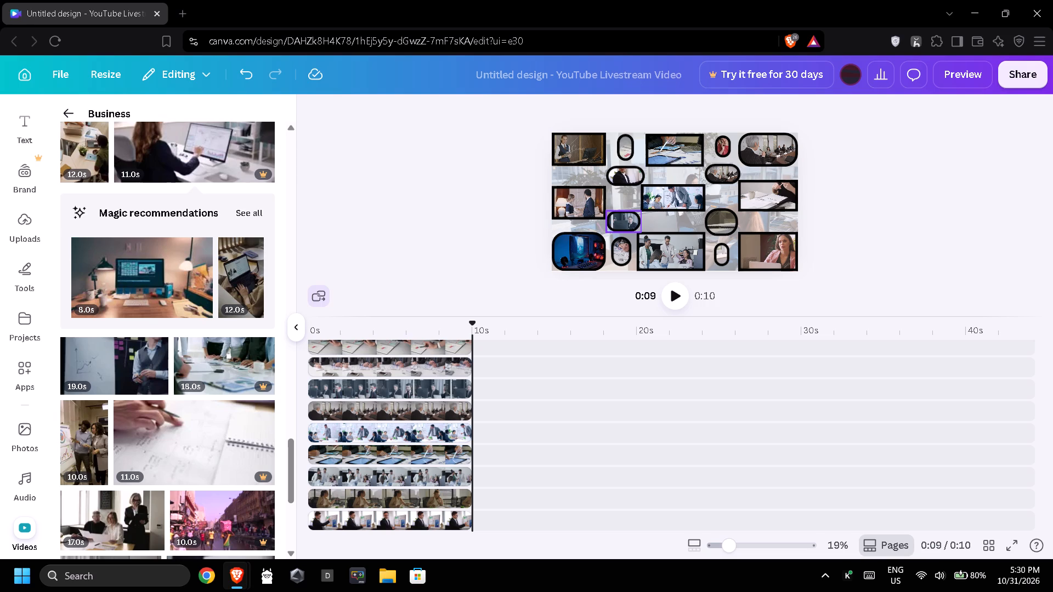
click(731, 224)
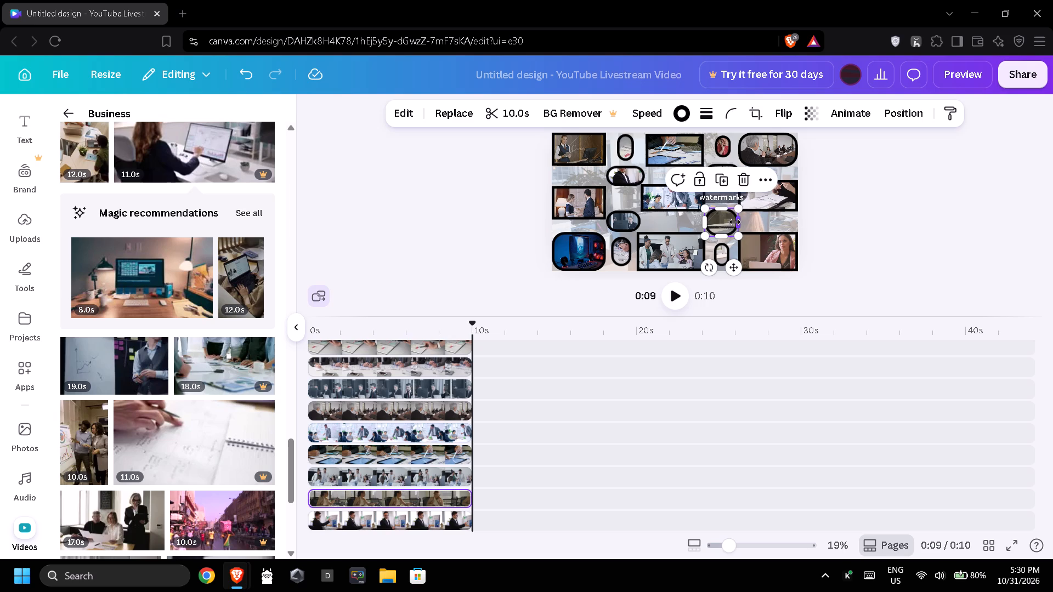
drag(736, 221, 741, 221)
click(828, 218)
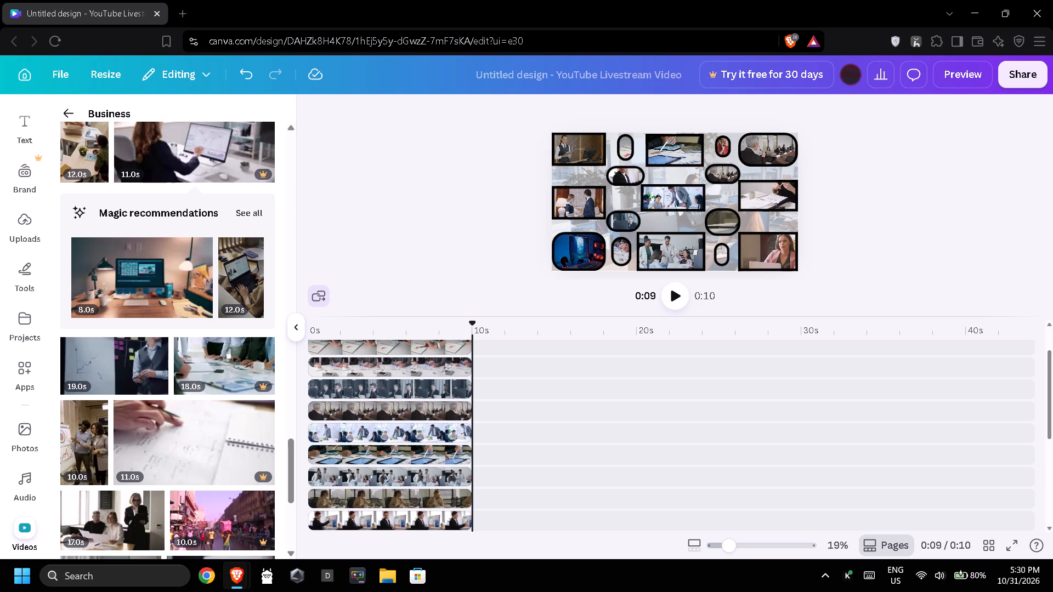
Play back the collage from the beginning to check the clips in motion, pausing about one second in.
click(348, 329)
click(669, 296)
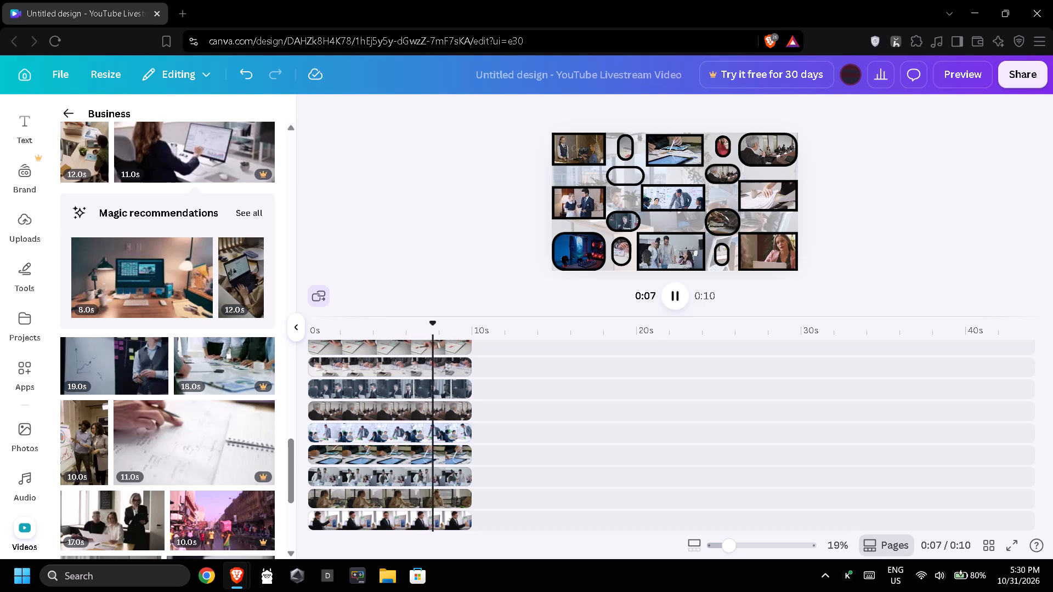
click(681, 299)
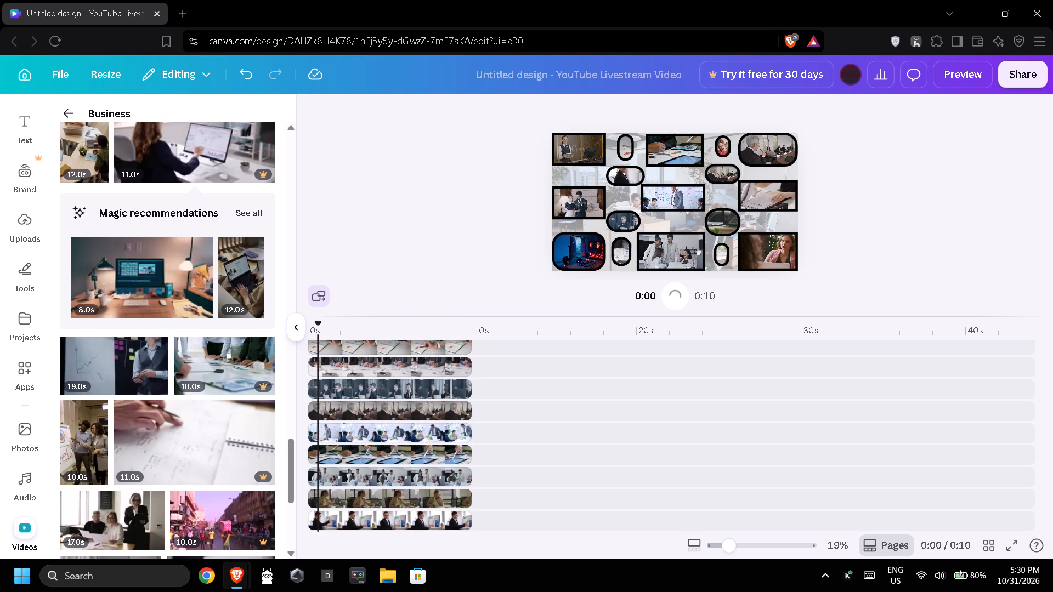
click(672, 291)
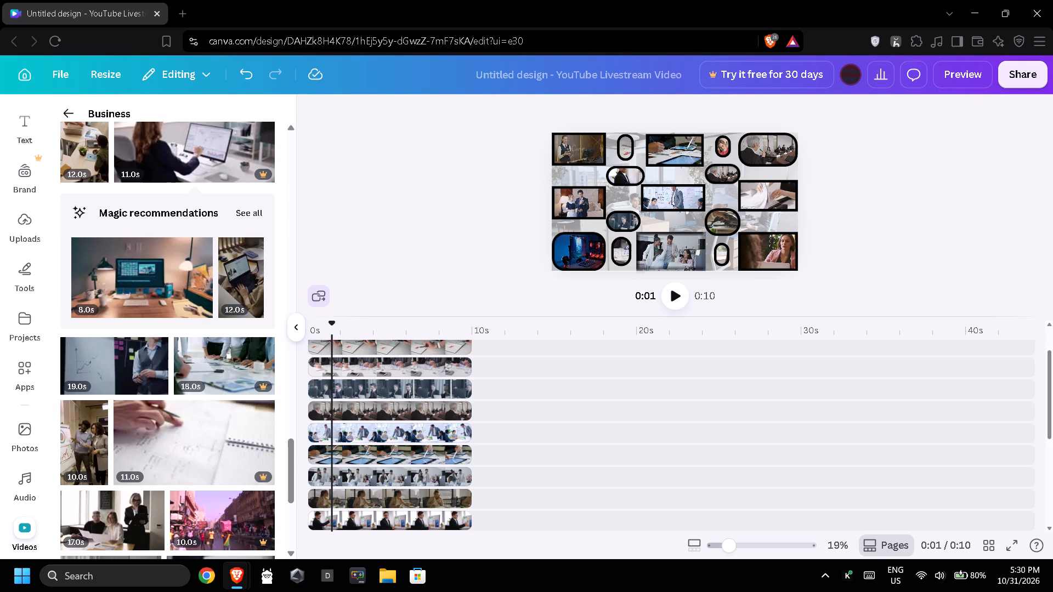
Add the 10-second portrait clip of the man in a wheelchair using a laptop as the top timeline layer, starting at 0 s.
scroll(575, 383, down, 4)
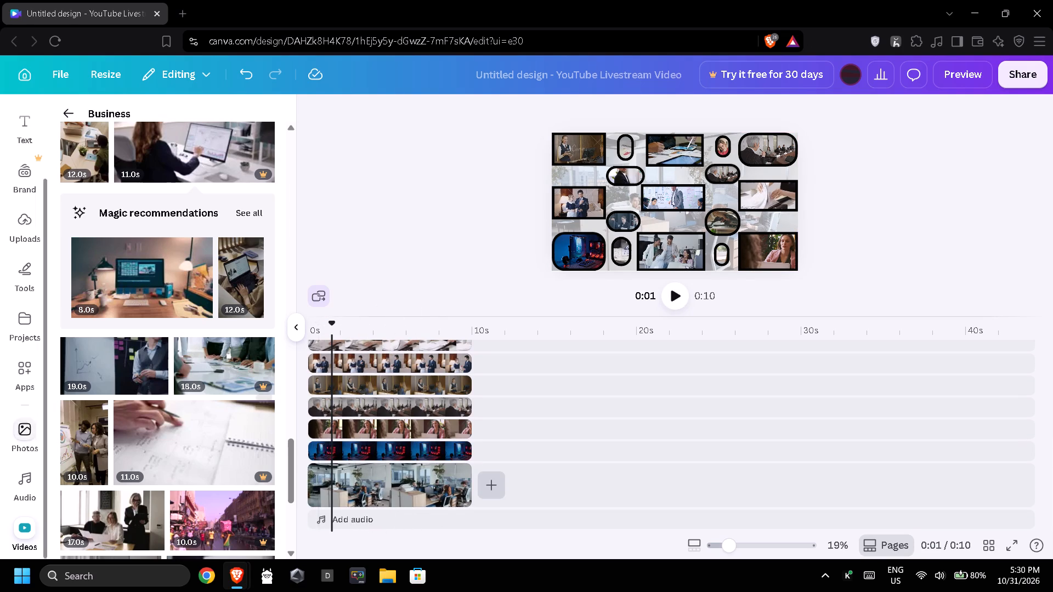
scroll(175, 412, down, 4)
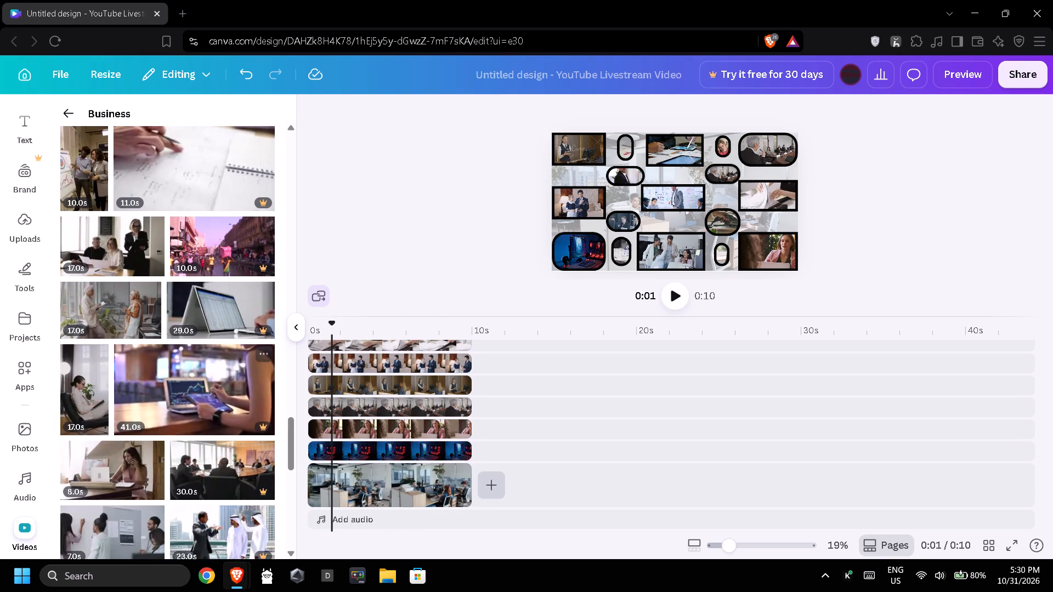
scroll(137, 377, down, 1)
scroll(153, 449, down, 1)
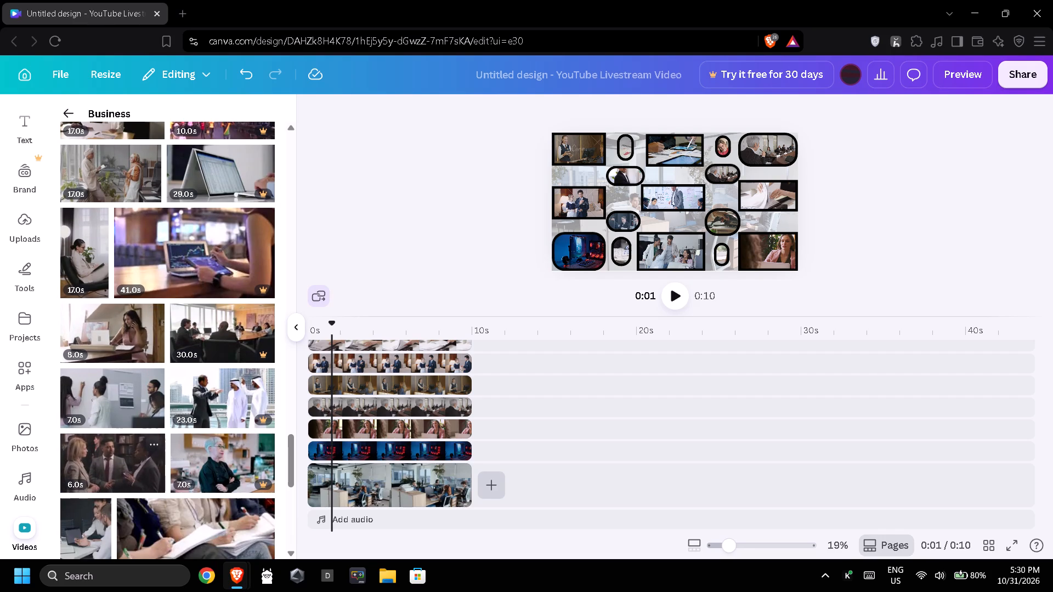
scroll(128, 419, down, 2)
drag(89, 417, 275, 412)
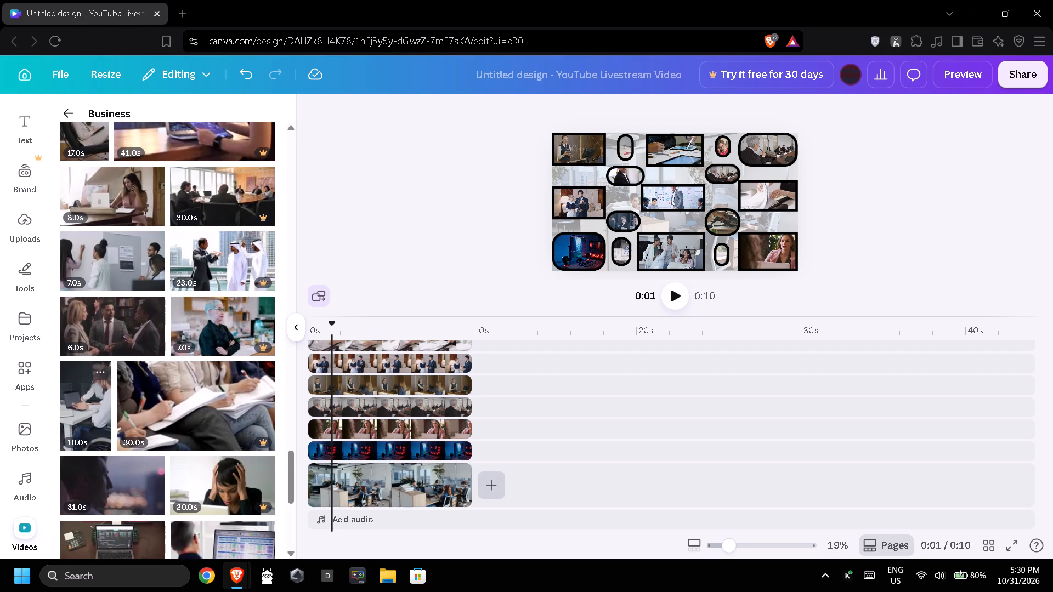
drag(275, 412, 387, 324)
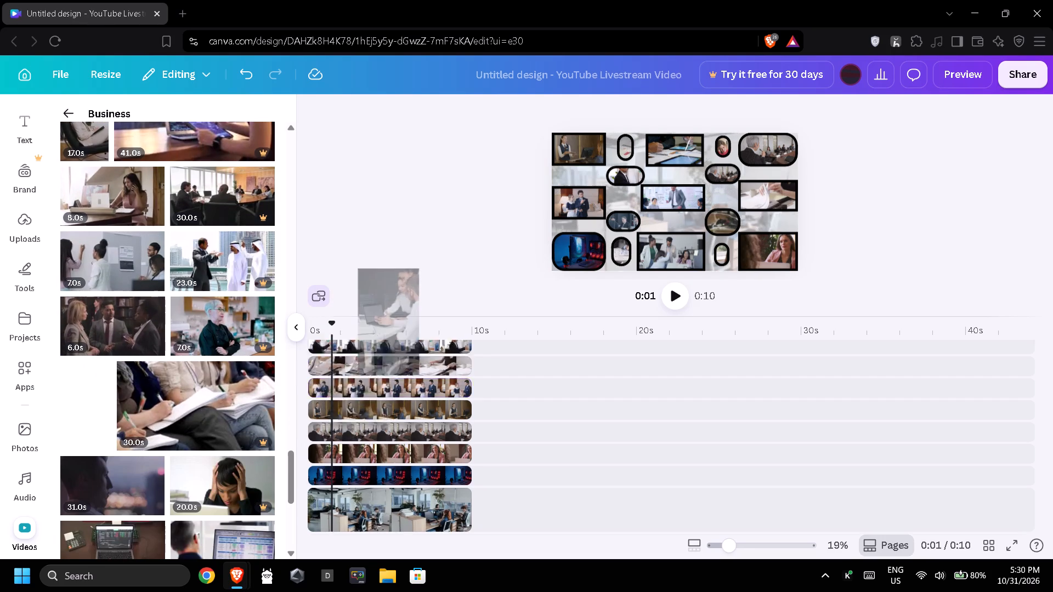
drag(387, 324, 378, 343)
drag(416, 349, 376, 349)
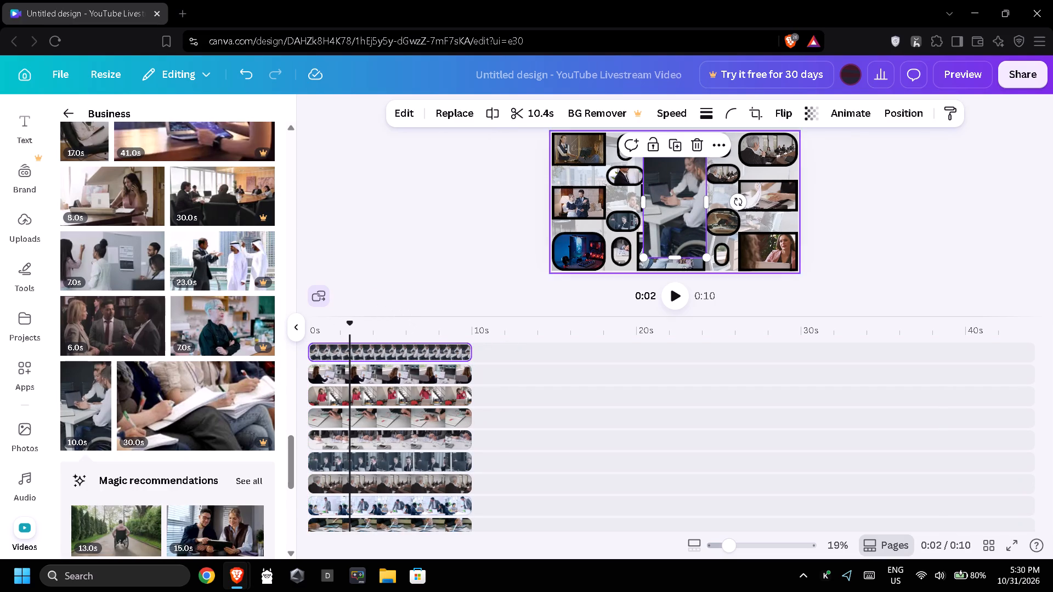
Crop the new laptop clip from above and below into a short landscape strip over the middle of the collage.
drag(673, 256, 683, 177)
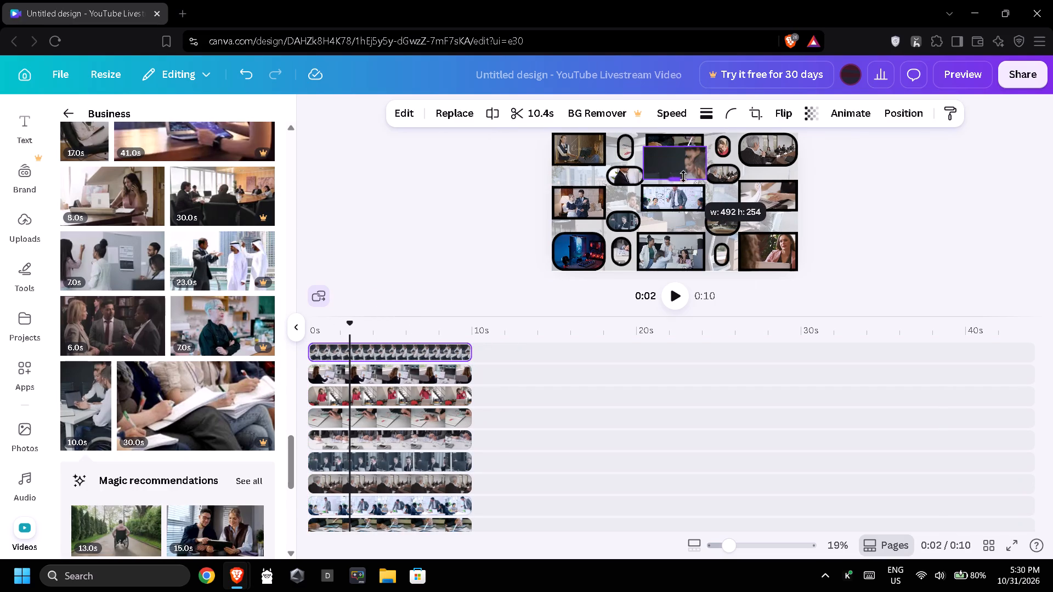
drag(683, 177, 683, 176)
drag(681, 151, 681, 160)
drag(677, 178, 677, 179)
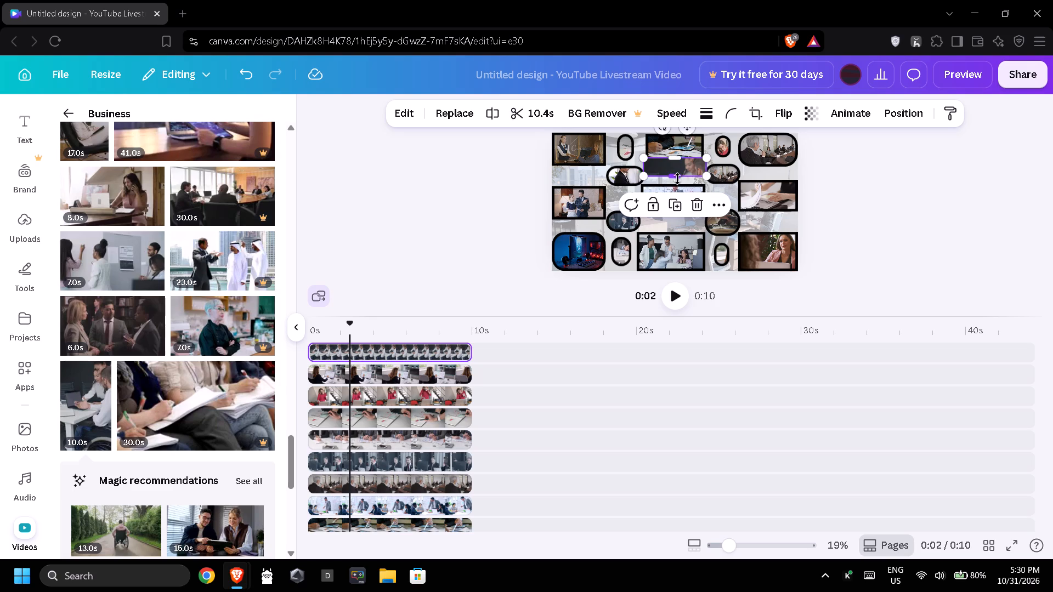
drag(677, 179, 682, 209)
drag(676, 158, 681, 181)
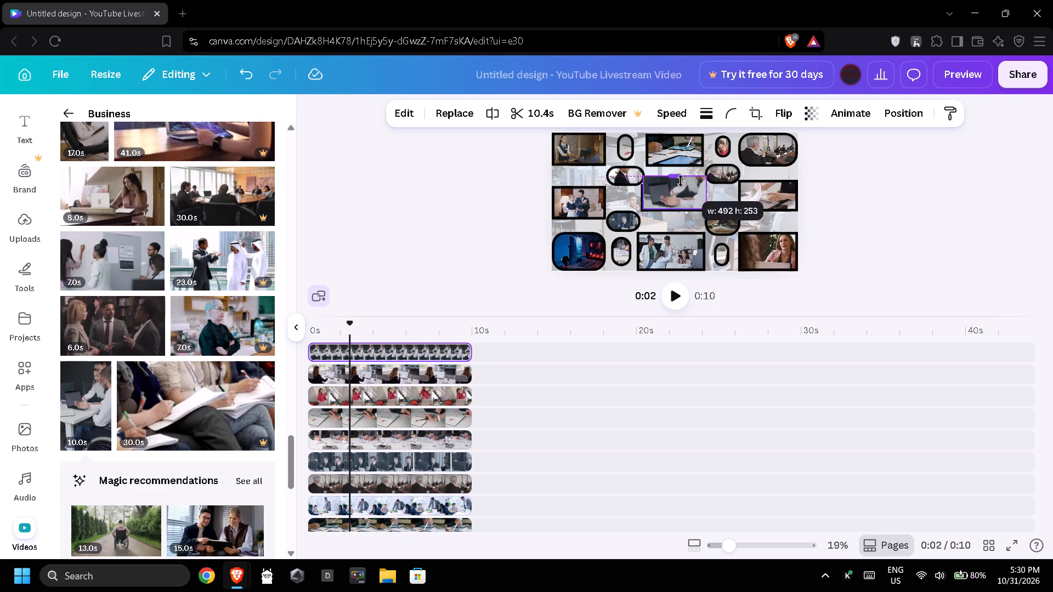
drag(681, 181, 681, 187)
drag(681, 207, 681, 212)
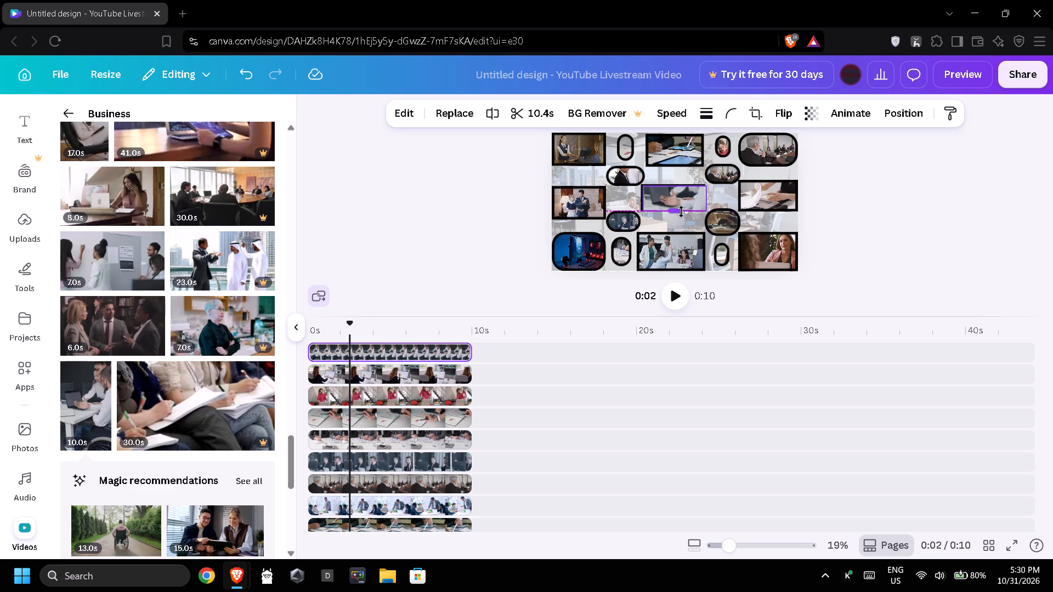
drag(681, 212, 682, 217)
drag(675, 184, 680, 191)
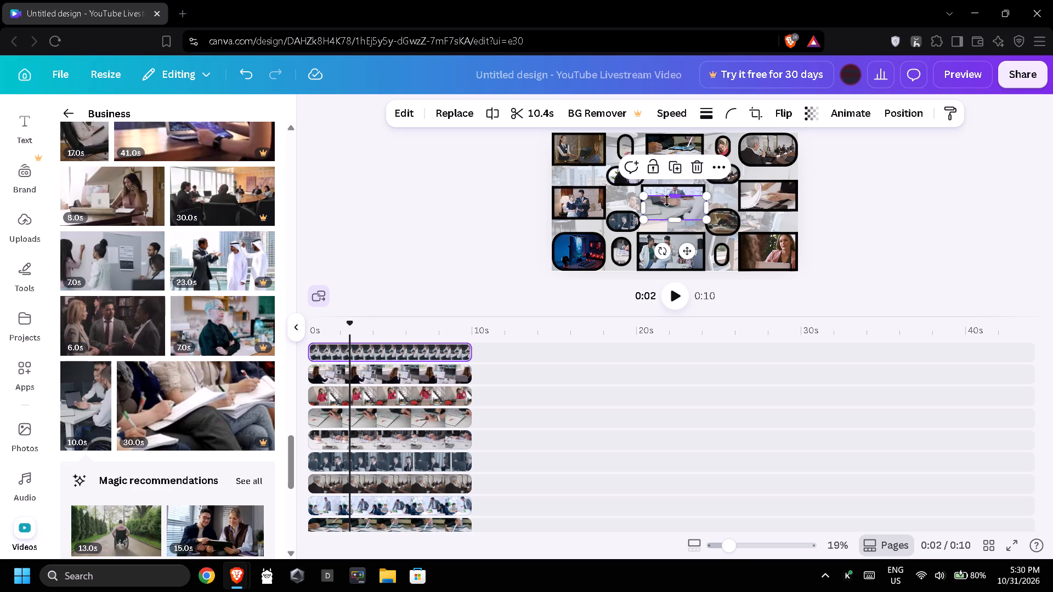
Crop the strip's sides and upper edge and scale it into a small landscape tile about 164 px wide.
drag(646, 208, 670, 209)
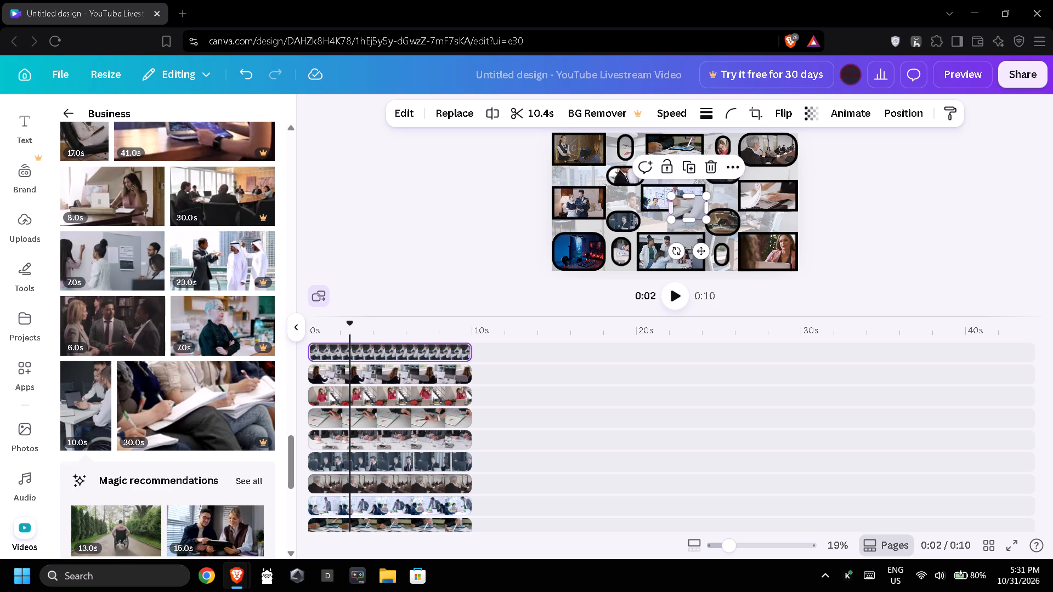
drag(703, 207, 686, 207)
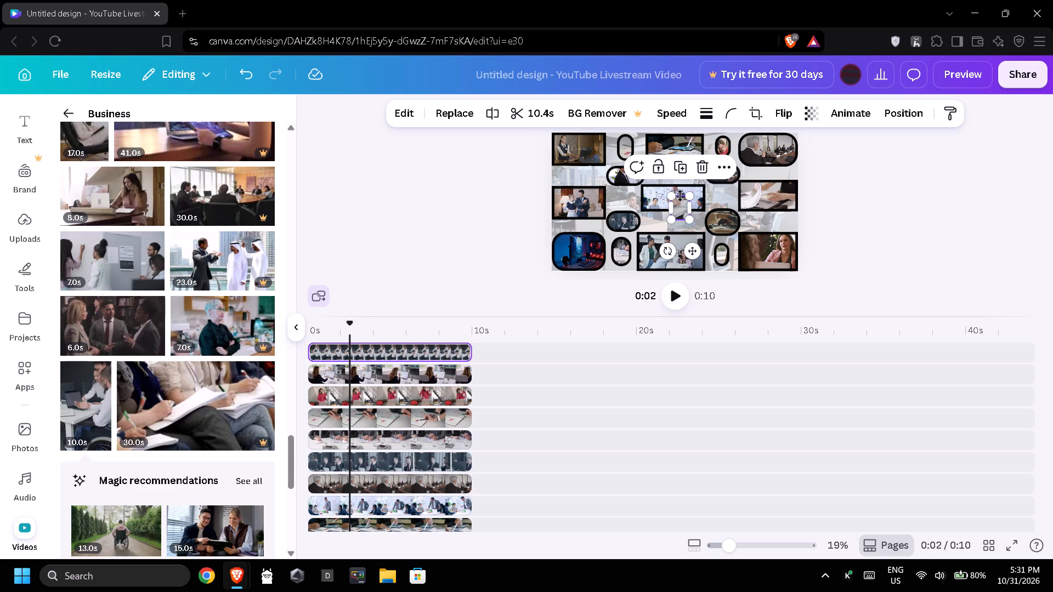
drag(680, 196, 682, 207)
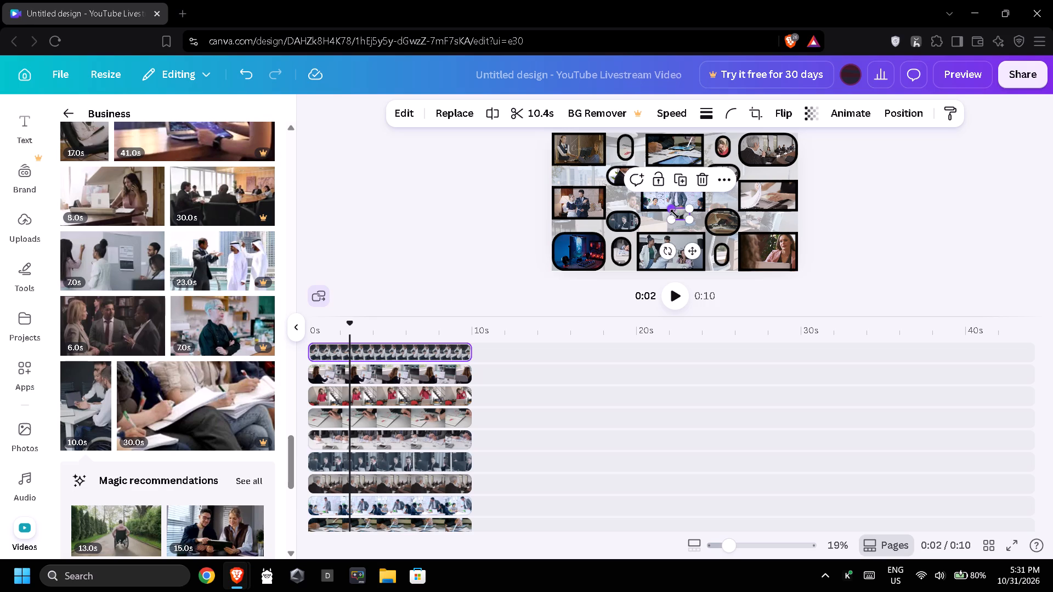
drag(687, 220, 683, 219)
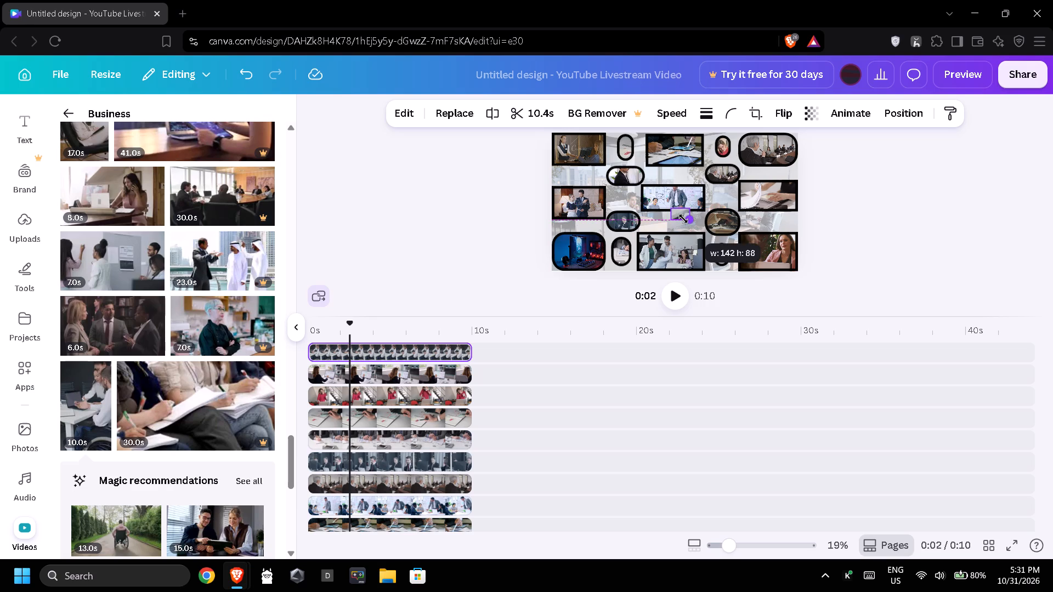
drag(683, 219, 682, 217)
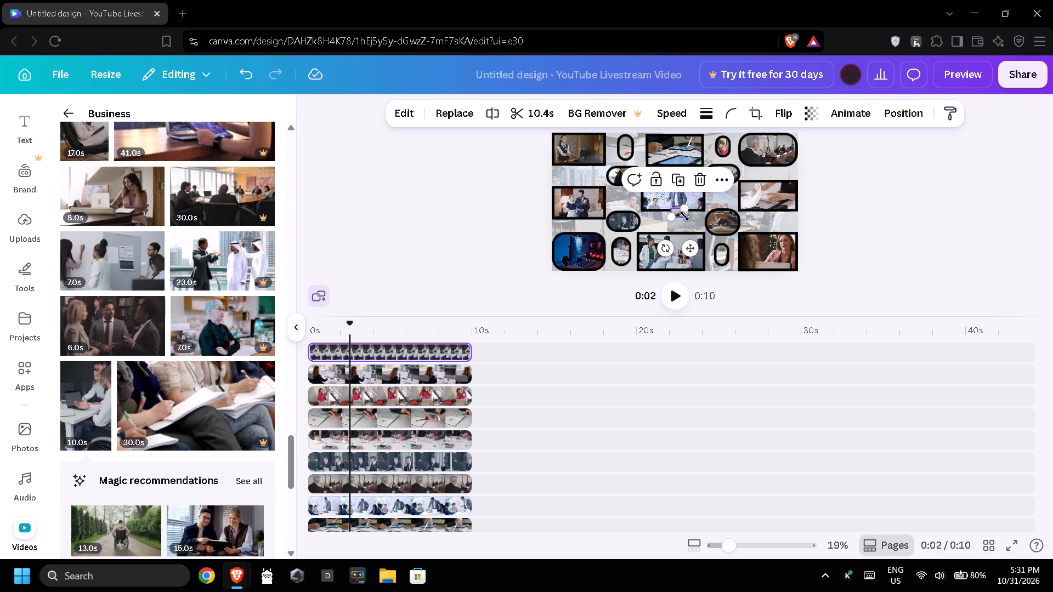
drag(684, 216, 690, 223)
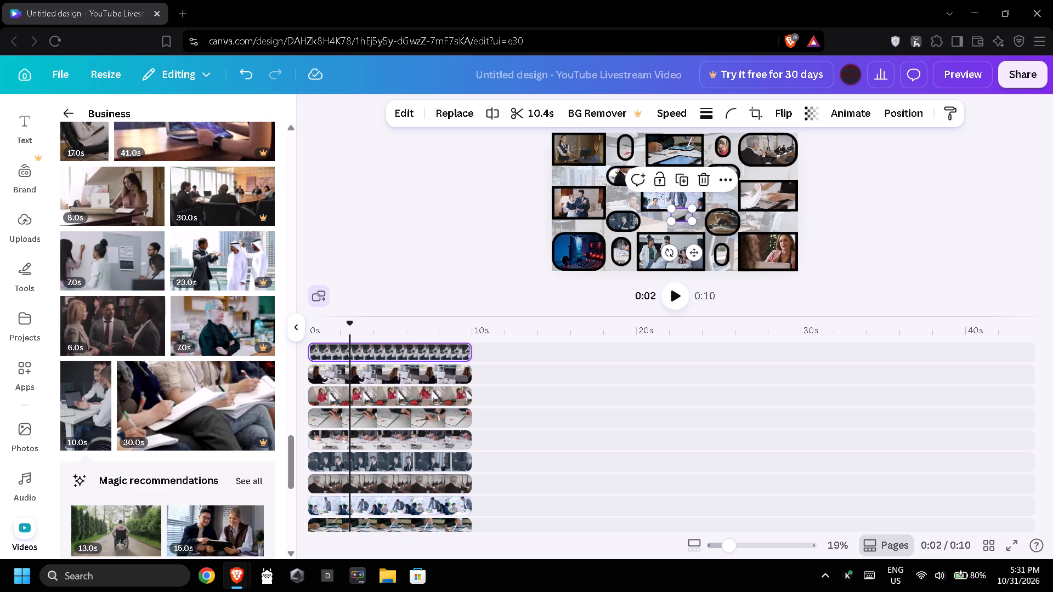
drag(684, 214, 669, 218)
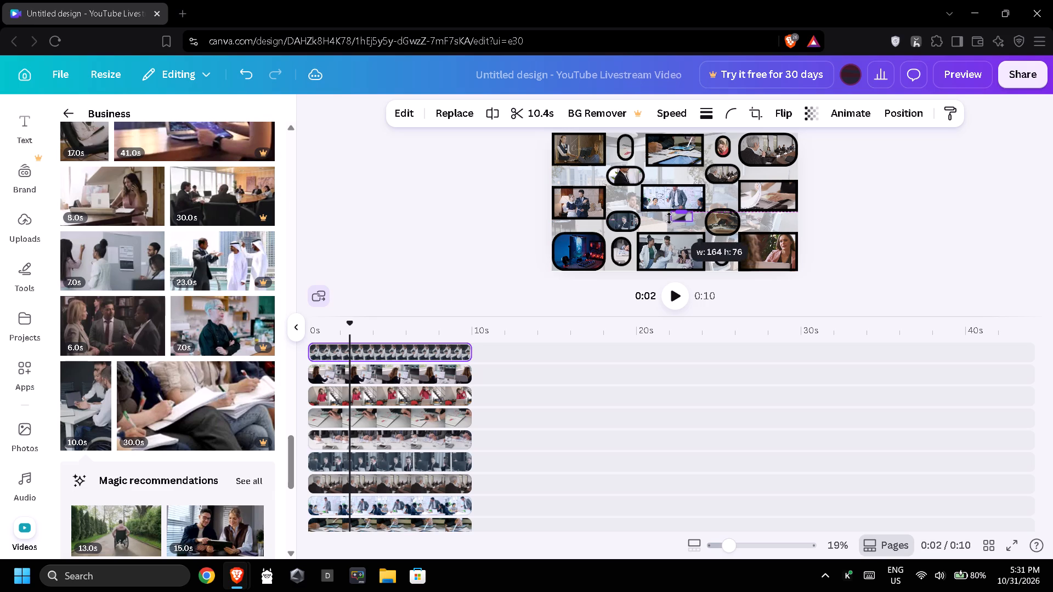
drag(669, 218, 669, 213)
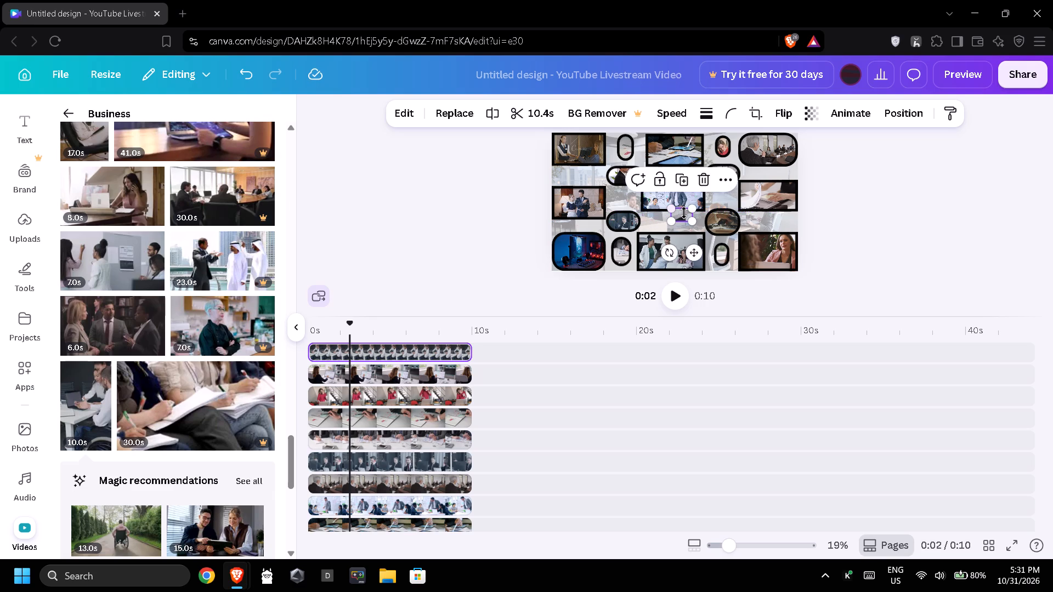
Move the small tile into the fourth-row gap, just right of the left-hand rounded clip.
drag(682, 216, 666, 220)
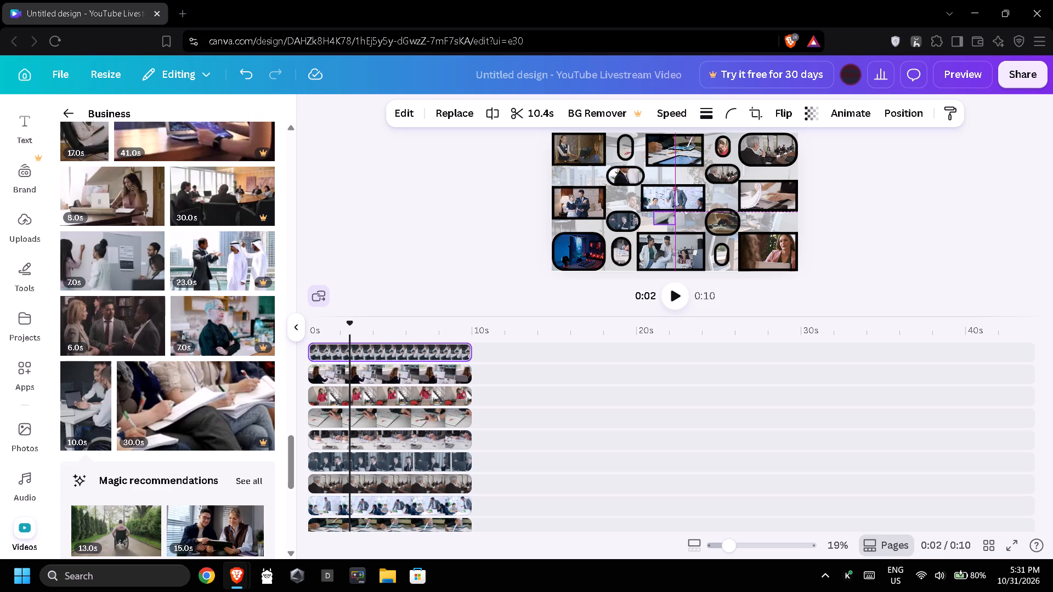
drag(666, 220, 659, 221)
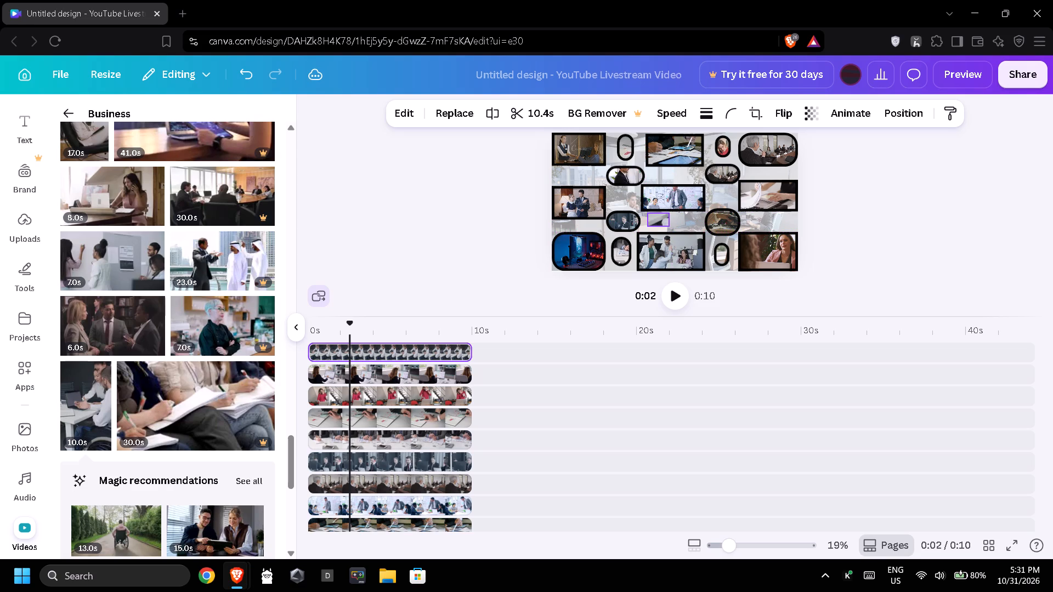
drag(659, 221, 660, 224)
drag(660, 224, 658, 222)
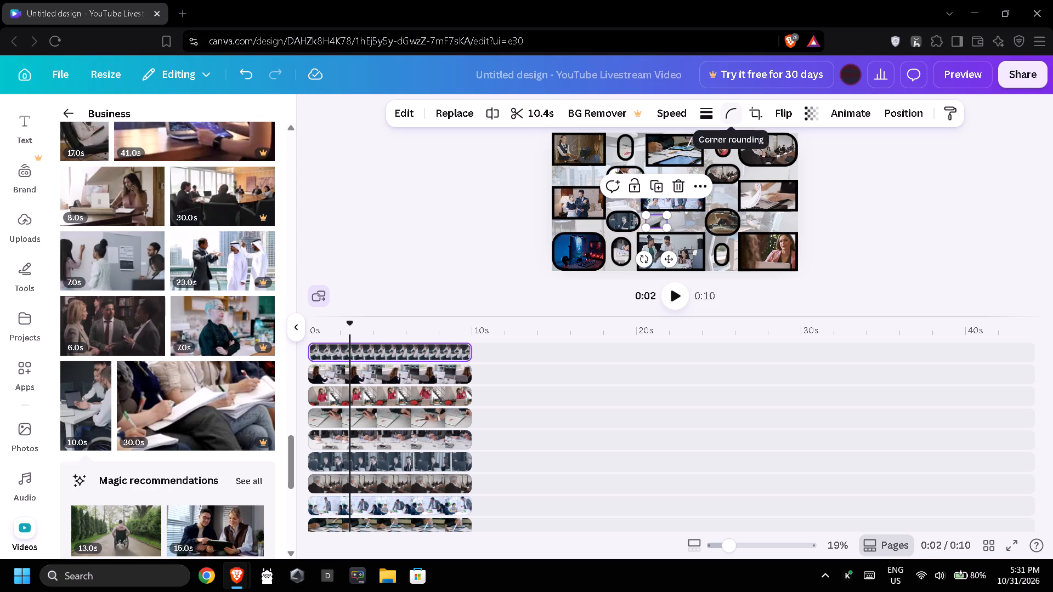
Give the small fourth-row tile a solid black border with a stroke weight of 10.
click(707, 116)
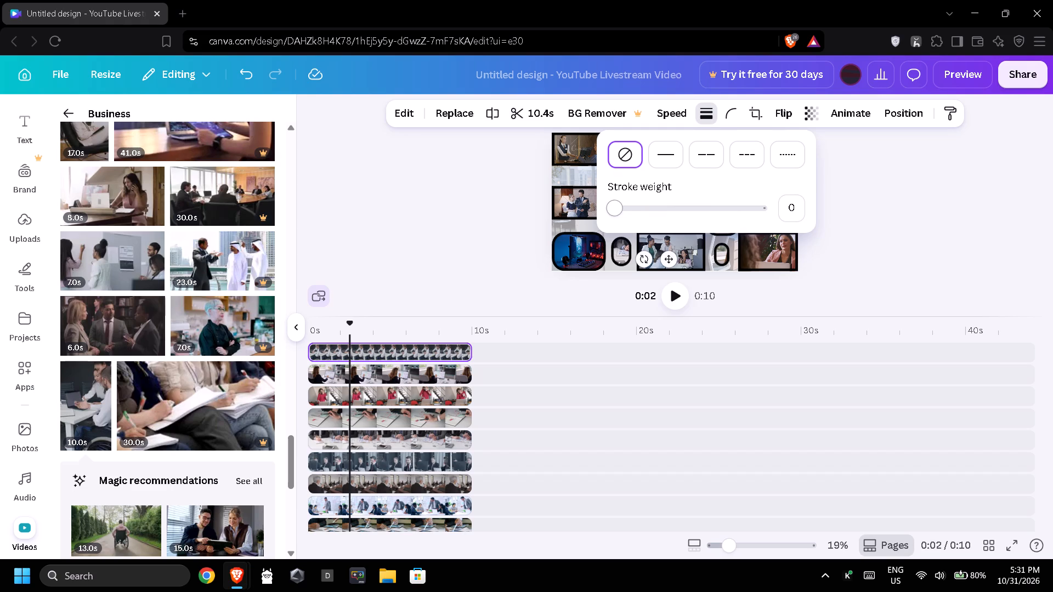
drag(617, 208, 627, 209)
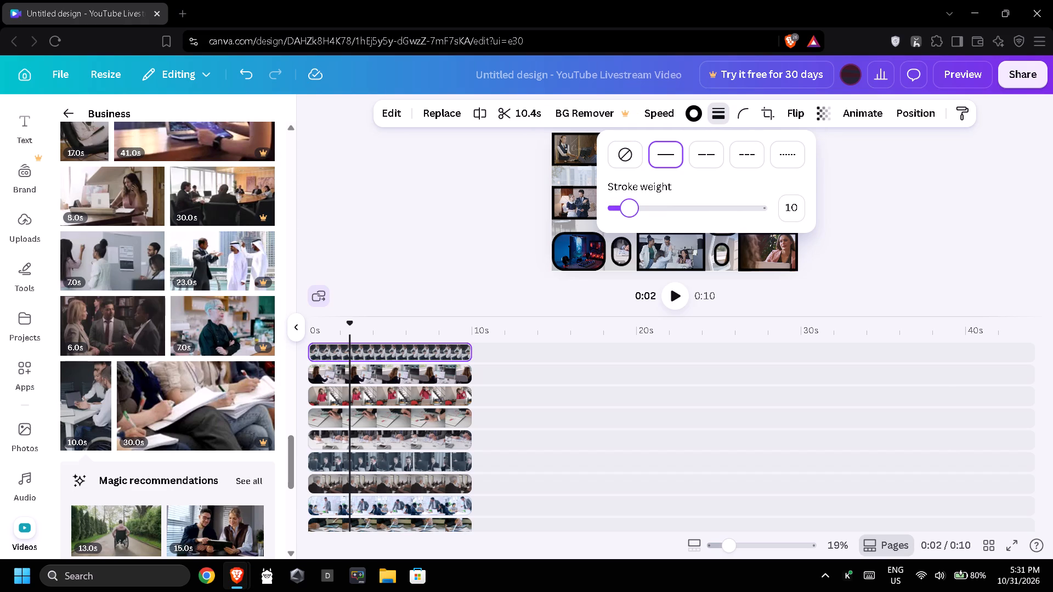
drag(627, 209, 628, 209)
triple_click(511, 214)
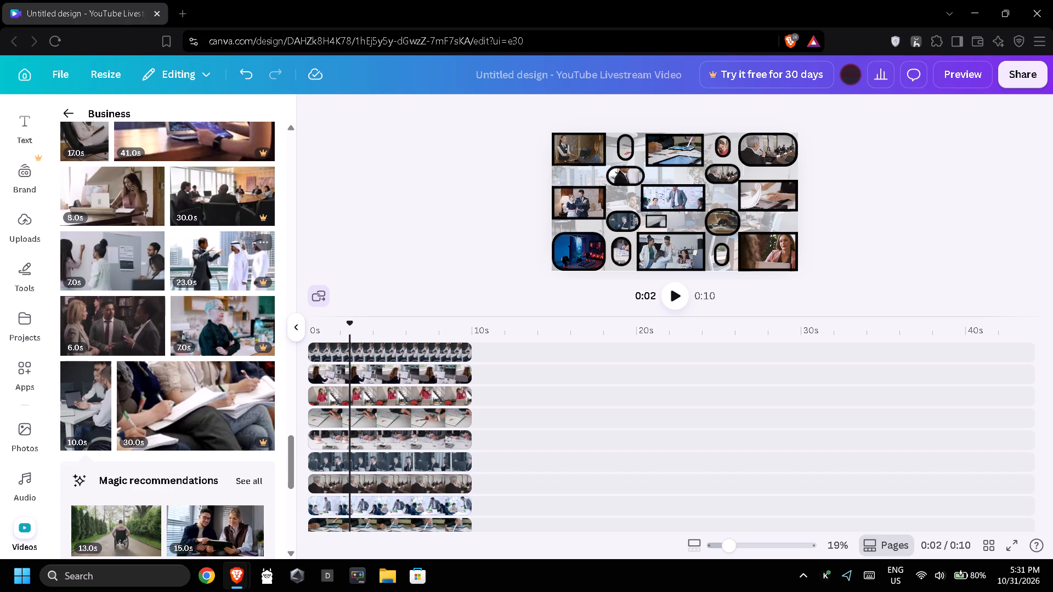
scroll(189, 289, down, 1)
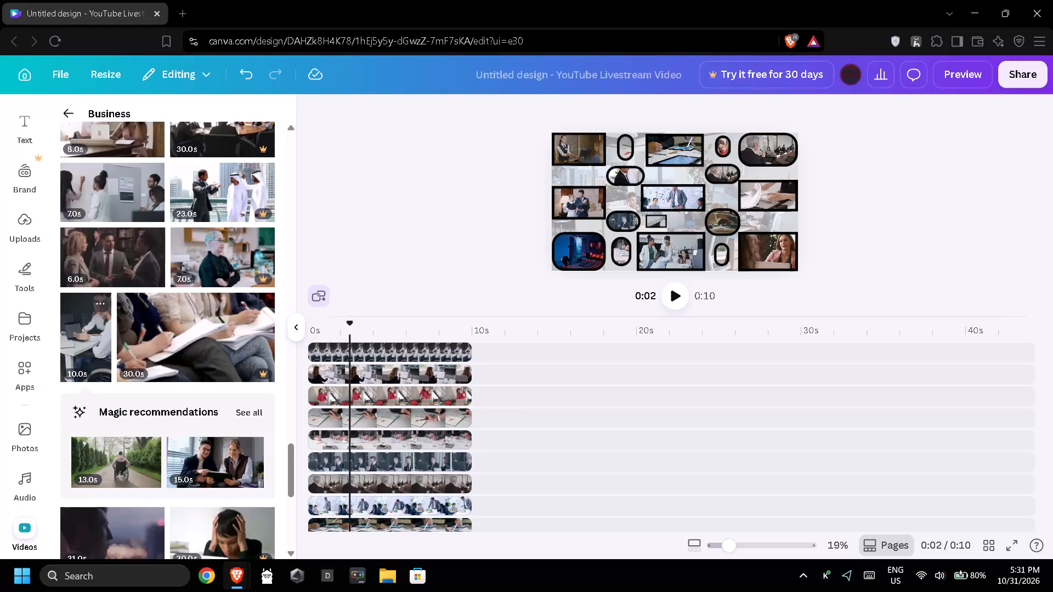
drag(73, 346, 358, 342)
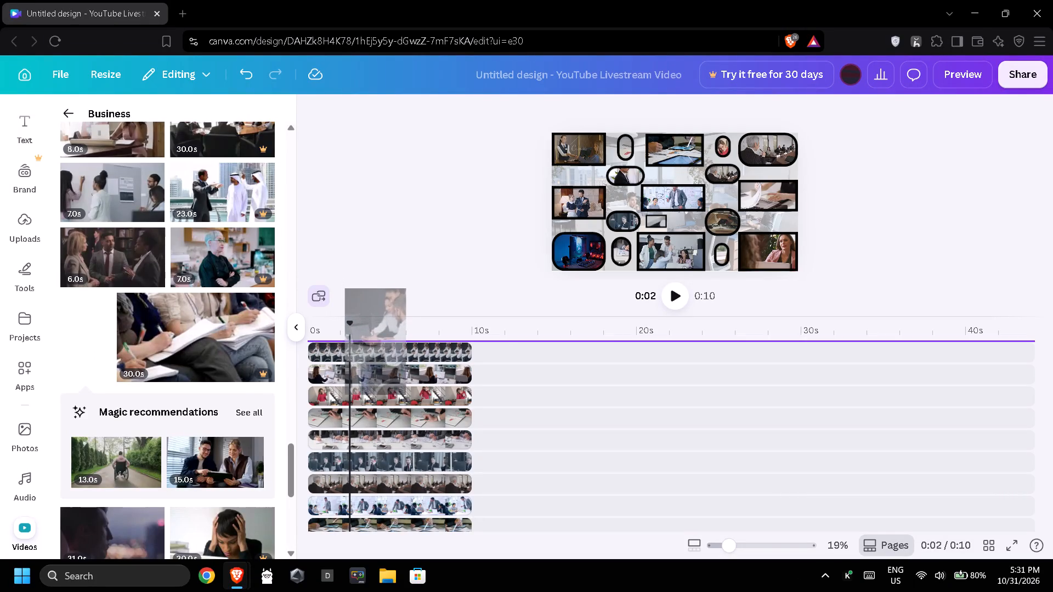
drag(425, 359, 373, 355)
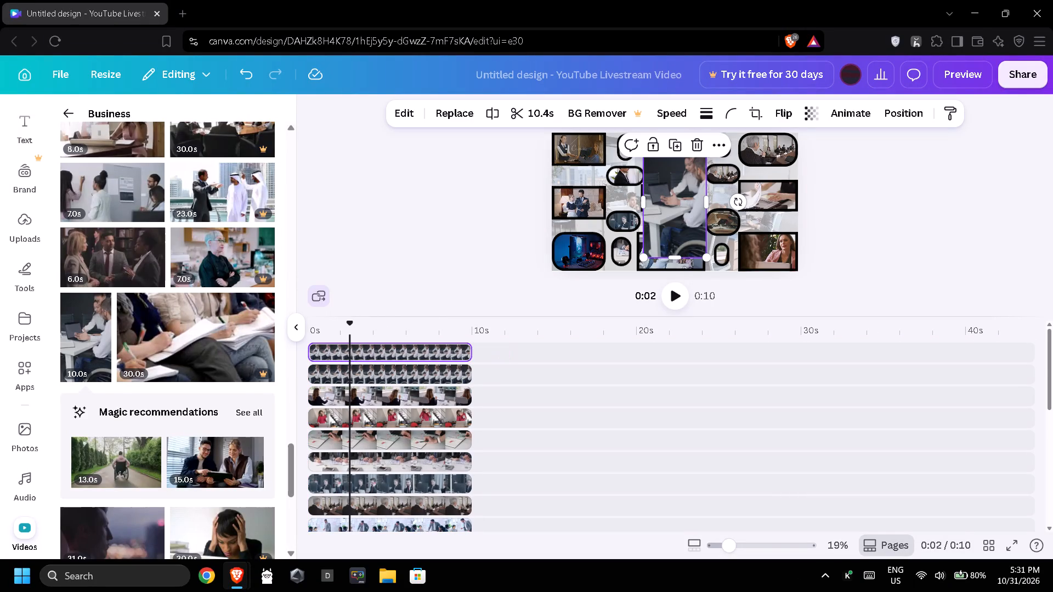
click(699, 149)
Add the 13-second clip of a wheelchair user on a tree-lined path as the top layer from 0 s and trim it to 10 s.
scroll(107, 382, down, 3)
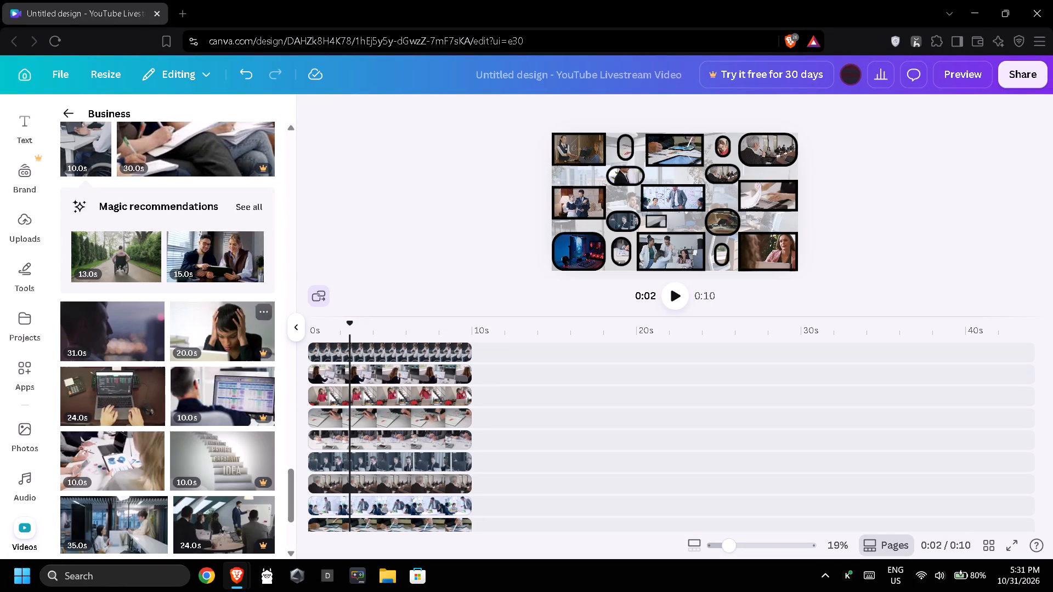
drag(116, 270, 359, 341)
drag(406, 354, 387, 354)
drag(517, 350, 513, 350)
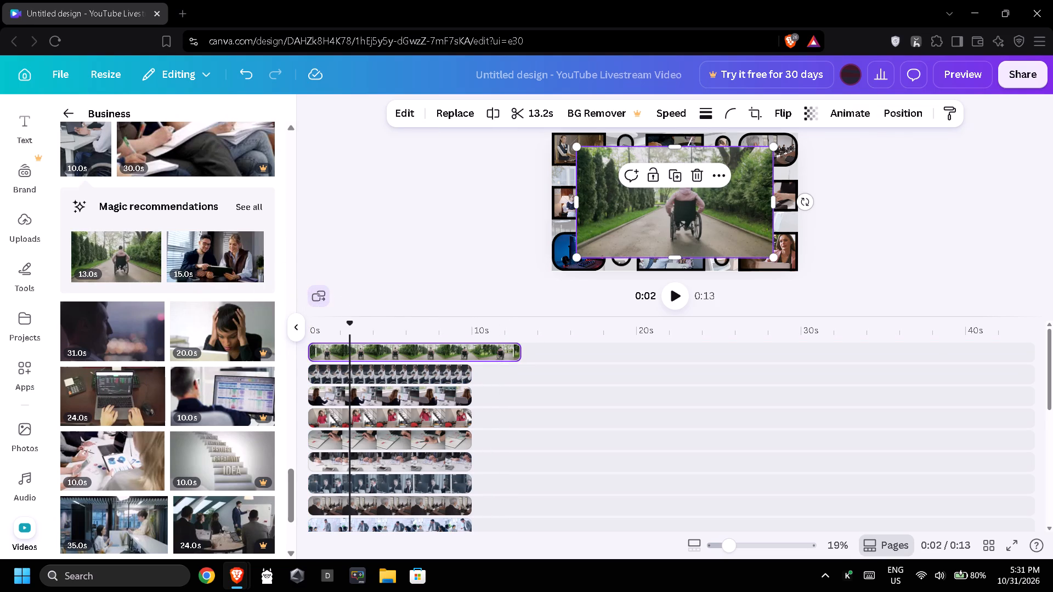
drag(513, 350, 473, 349)
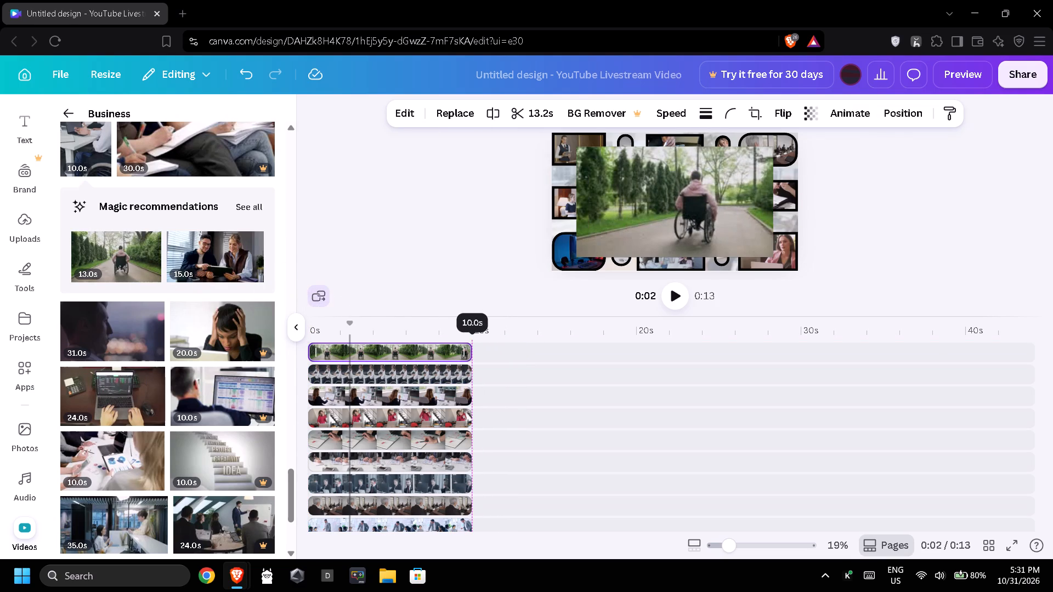
Scale the wheelchair clip to about 154 × 87 px and place it in the fourth-row gap, just right of the small bordered tile.
click(420, 352)
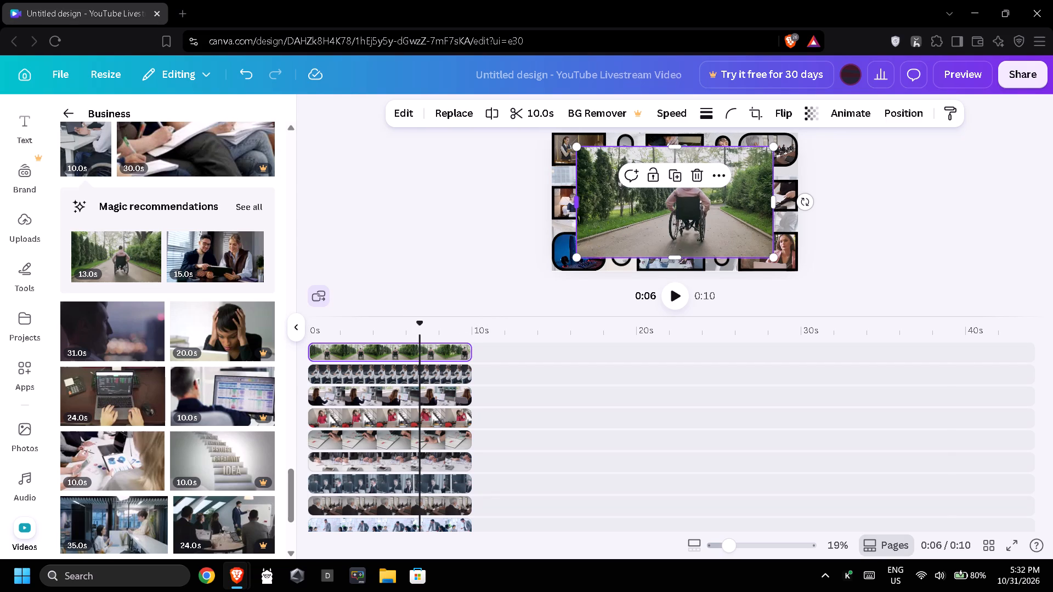
drag(573, 258, 732, 167)
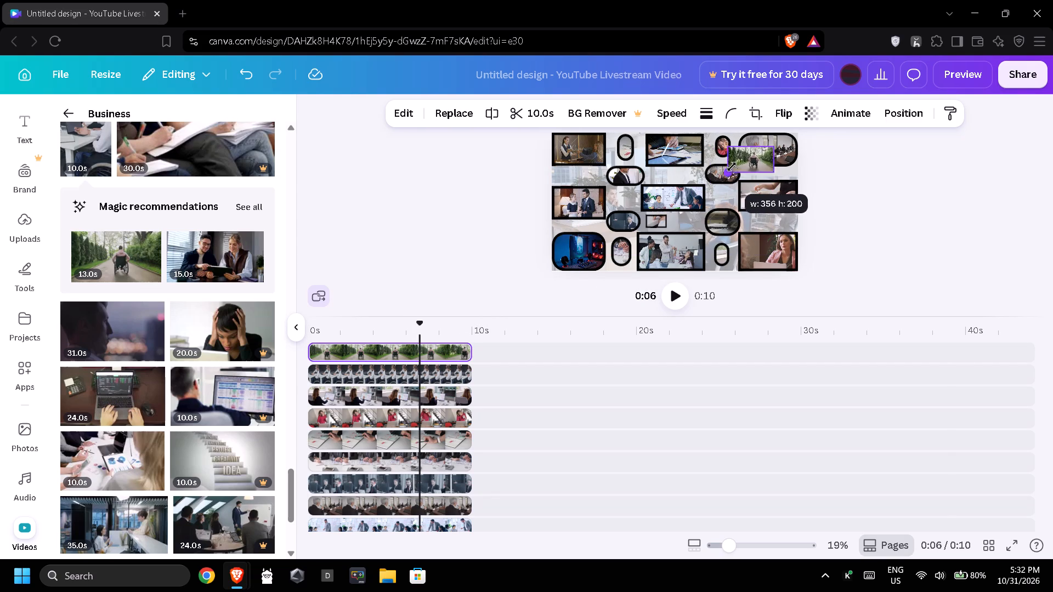
drag(732, 167, 752, 162)
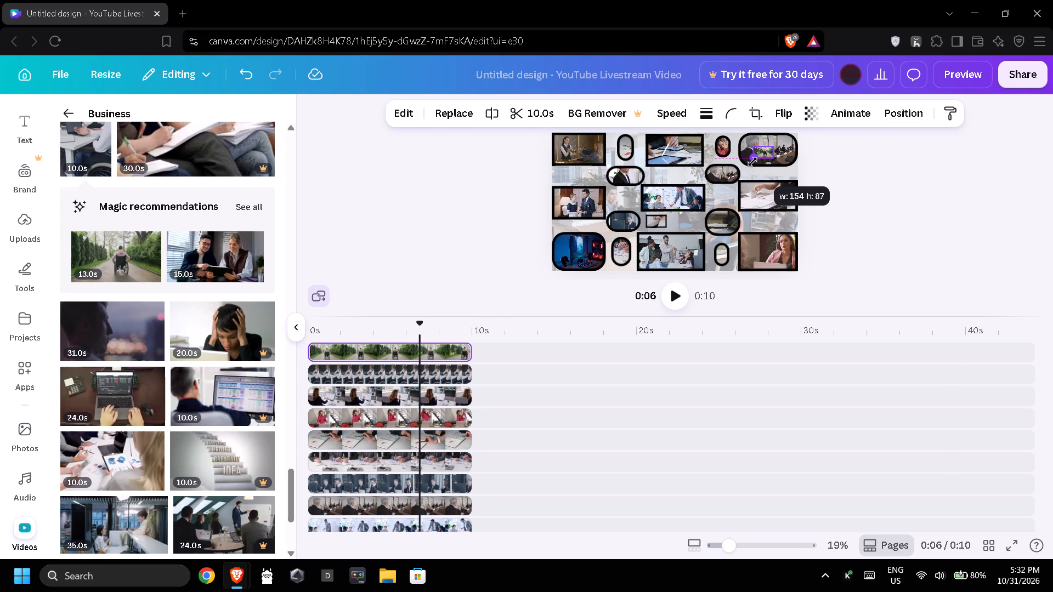
drag(752, 162, 753, 162)
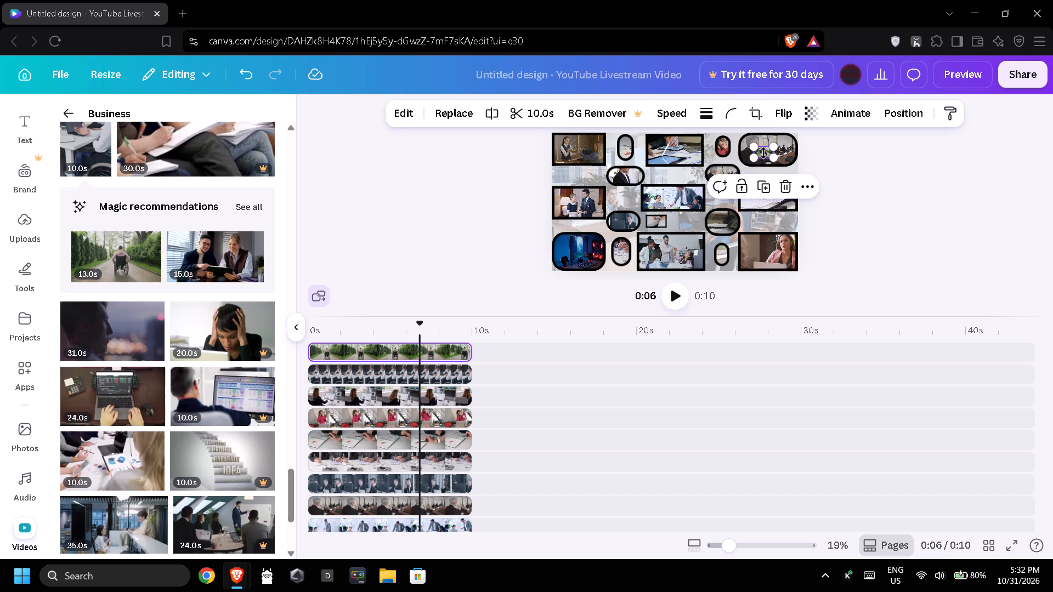
click(765, 151)
drag(764, 152, 676, 210)
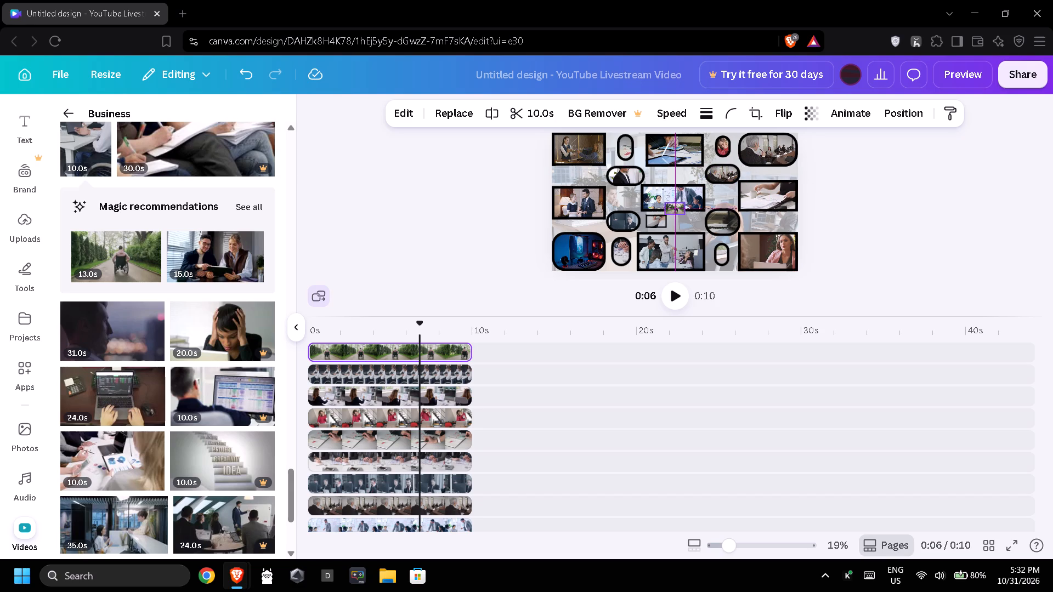
drag(676, 210, 686, 221)
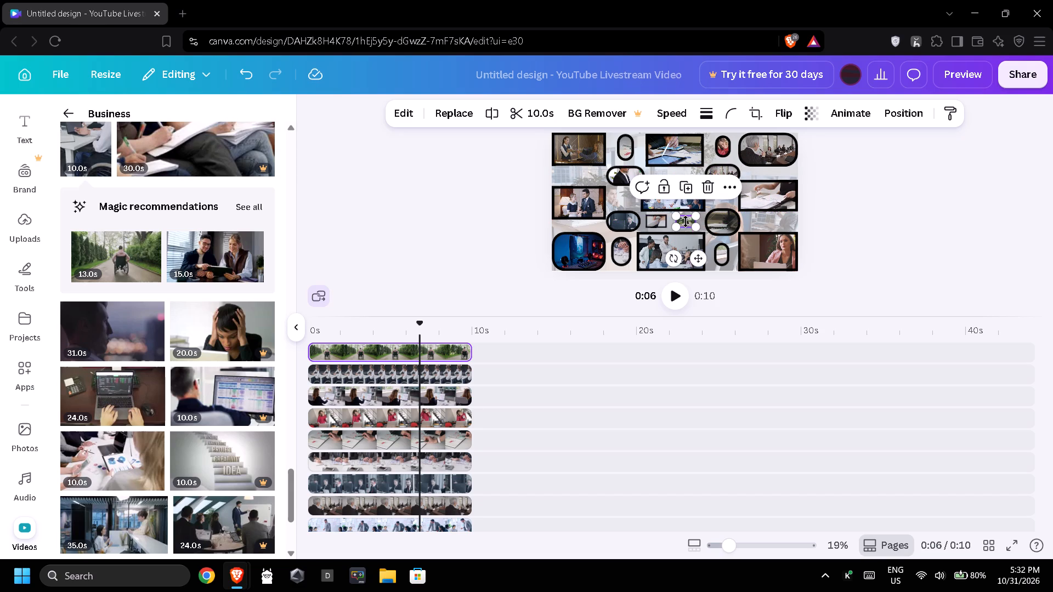
Give the small wheelchair tile a thin solid black border matching the neighbouring small tile.
click(728, 112)
click(728, 112)
click(704, 113)
drag(620, 208, 630, 208)
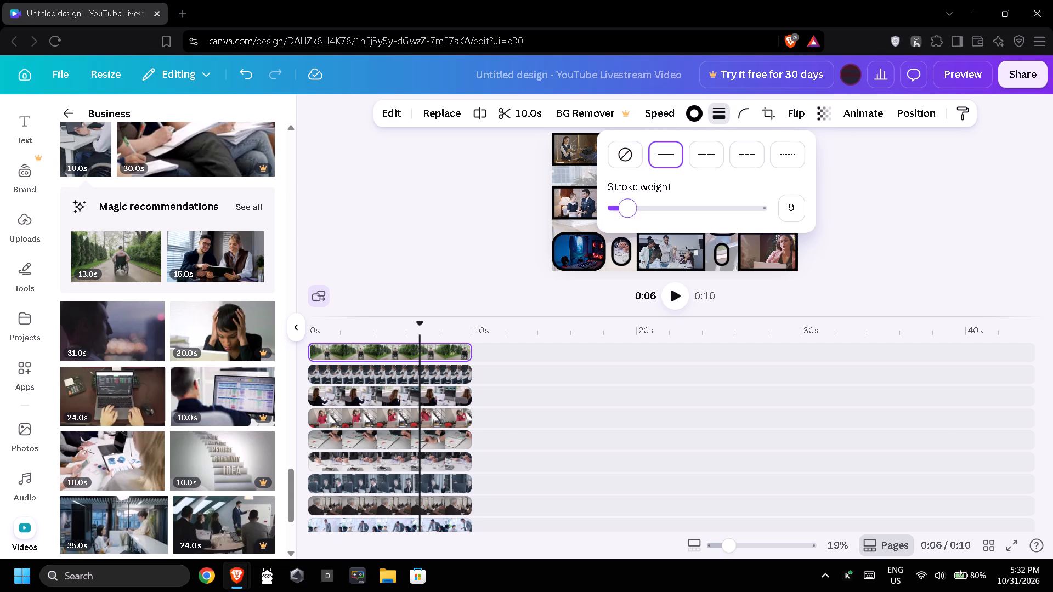
drag(630, 208, 629, 209)
drag(629, 209, 628, 209)
double_click(935, 248)
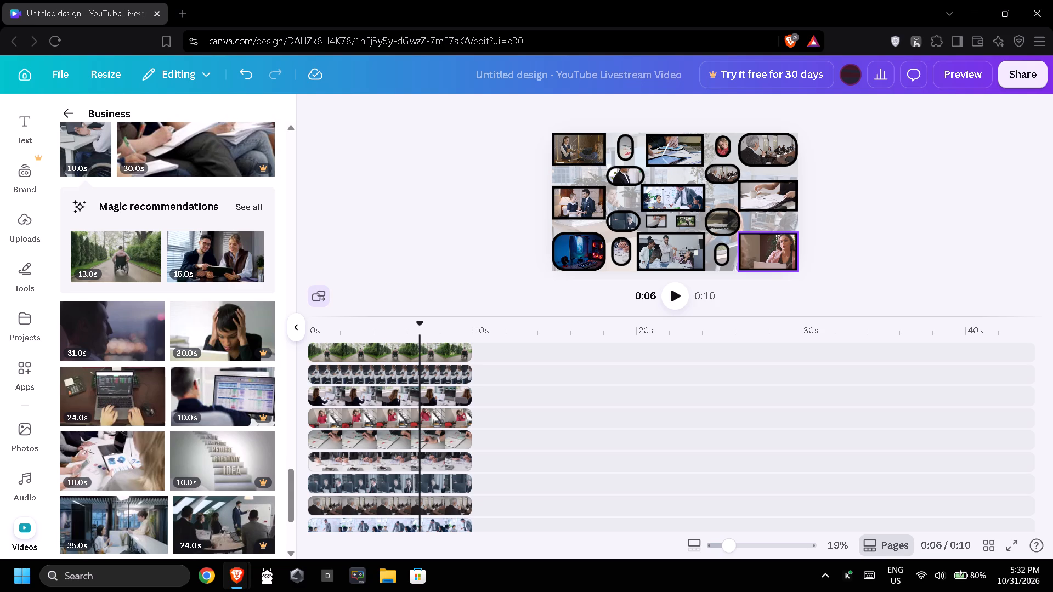
click(686, 221)
click(694, 225)
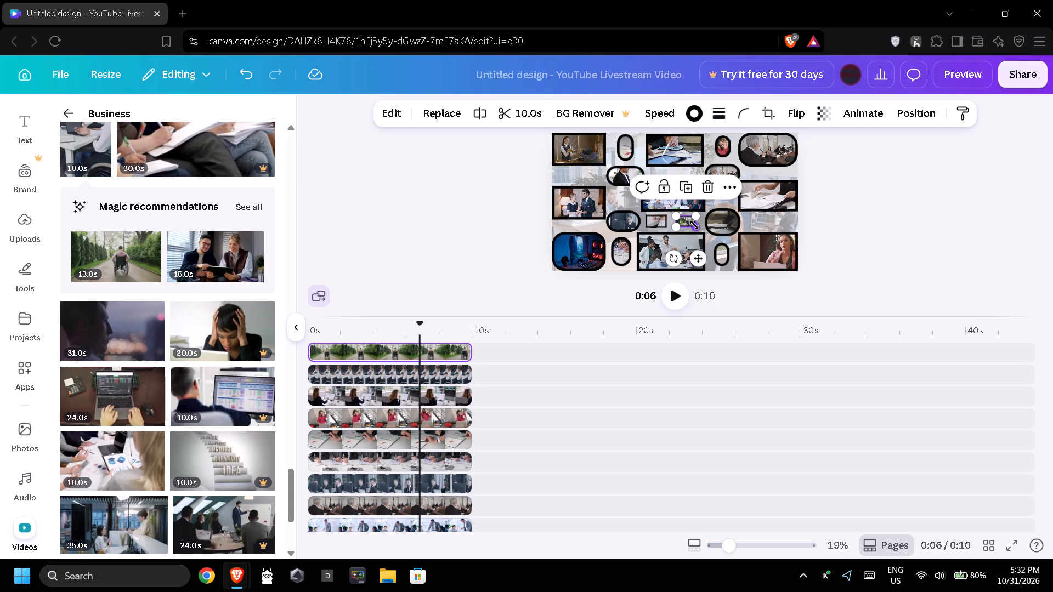
click(886, 230)
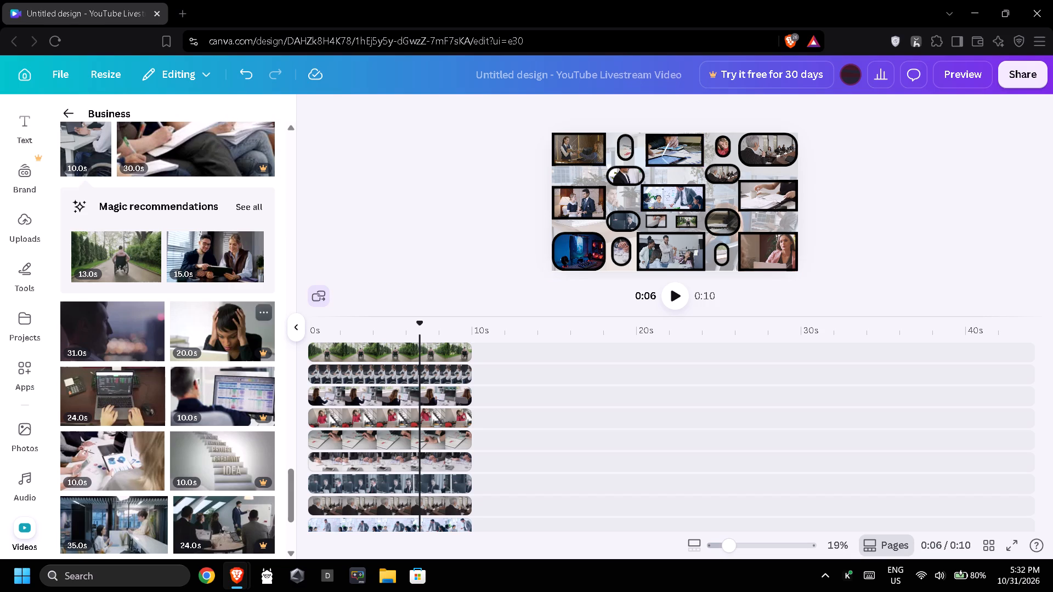
Add the 10-second clip of a man facing a spreadsheet monitor as the top layer, running from 0 s to 10 s.
drag(198, 391, 348, 347)
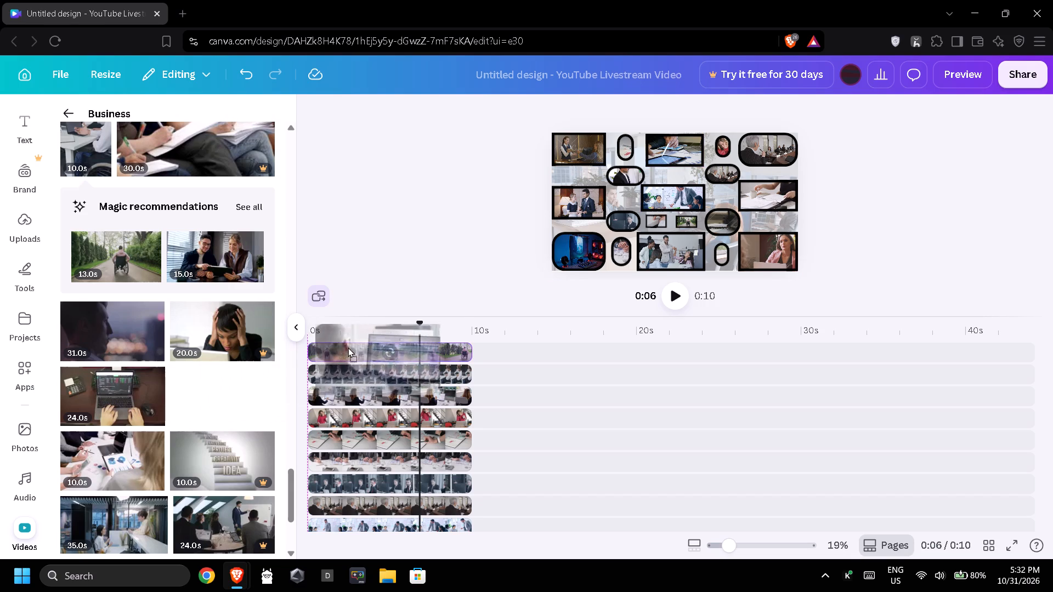
drag(348, 347, 370, 343)
drag(388, 356, 381, 356)
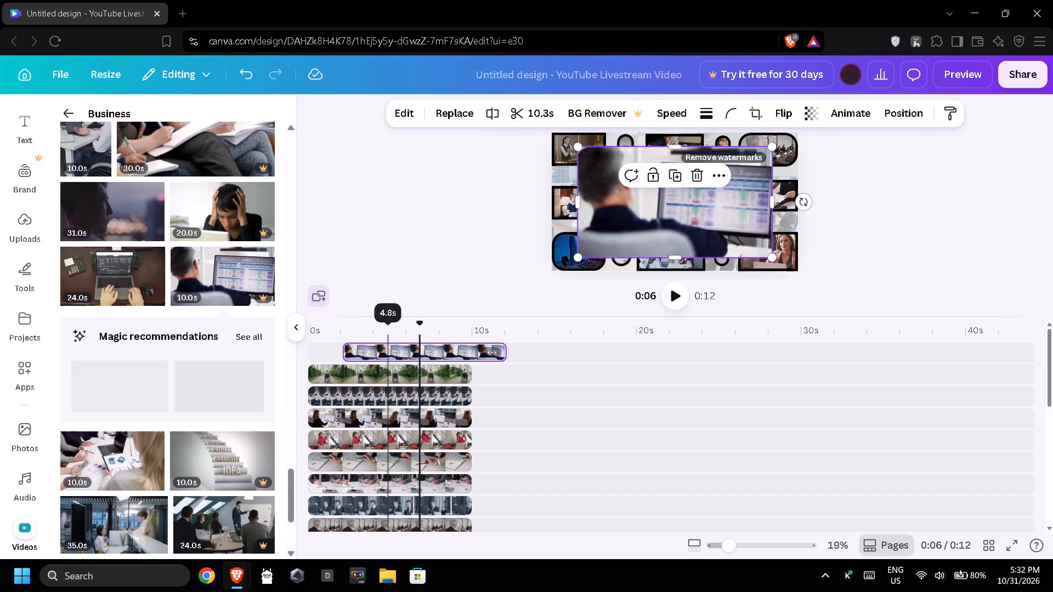
drag(381, 356, 330, 348)
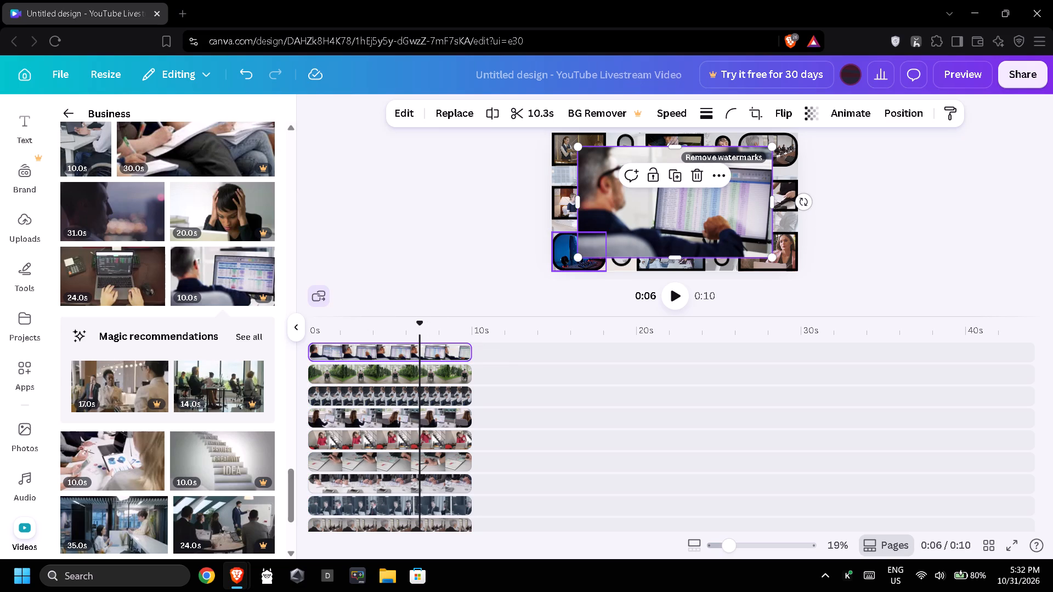
Scale the monitor clip down to about 152 px wide and extend its upper edge to make the tile taller.
drag(578, 257, 742, 197)
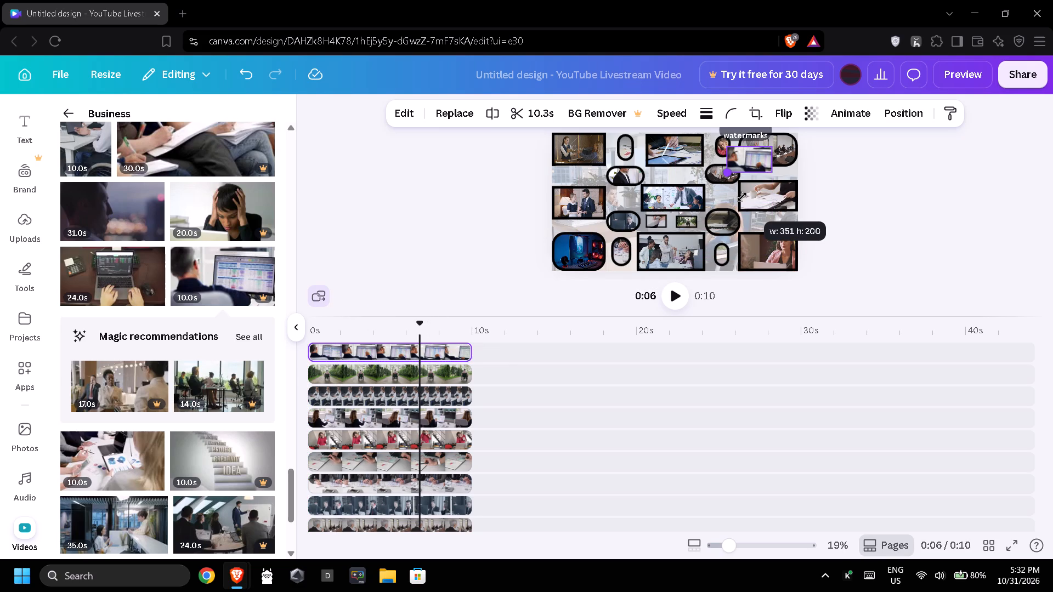
drag(742, 197, 759, 186)
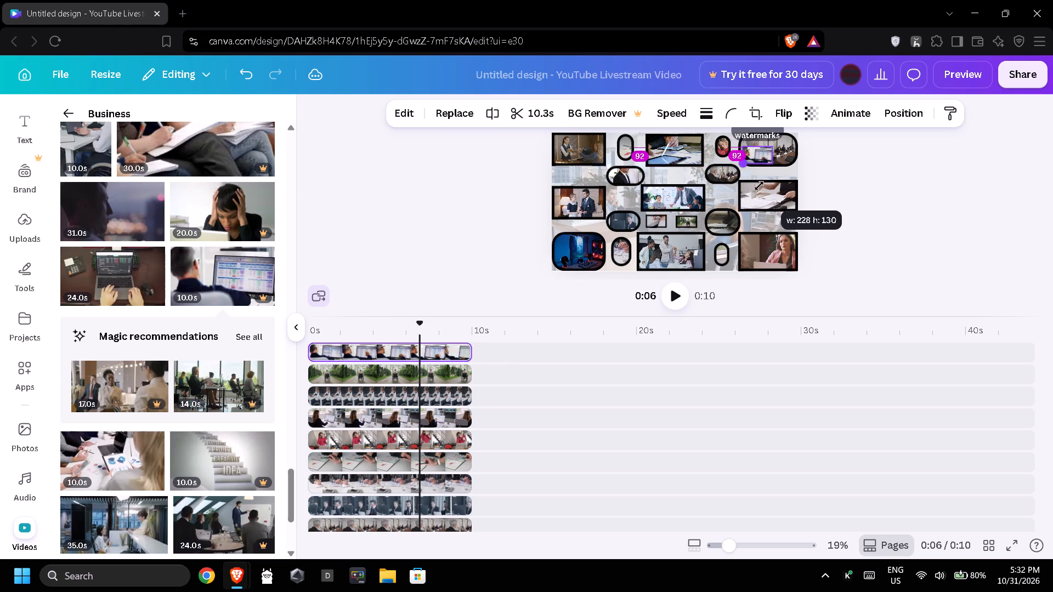
drag(759, 186, 765, 182)
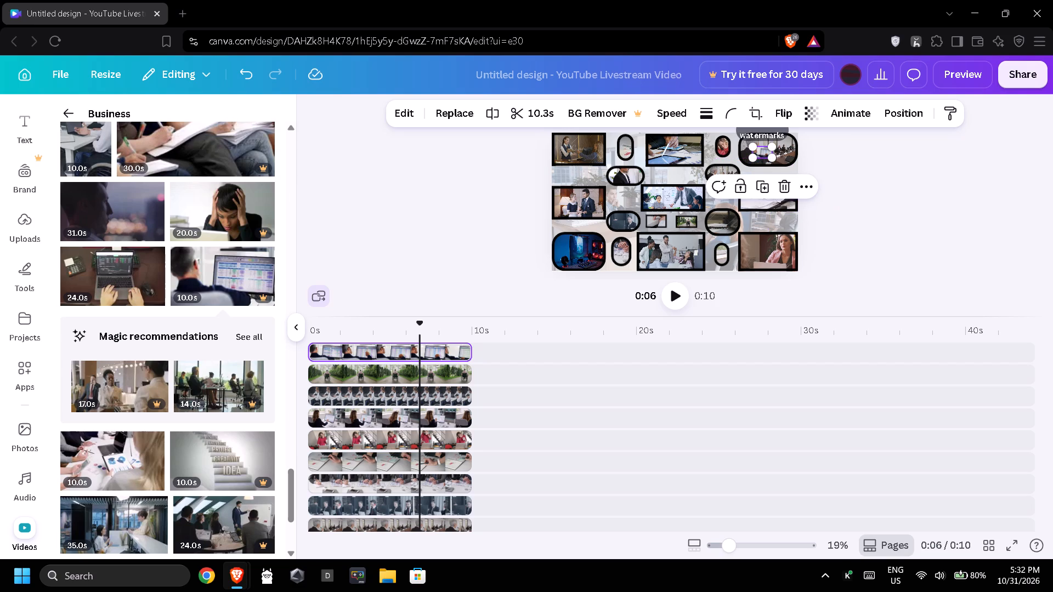
click(763, 151)
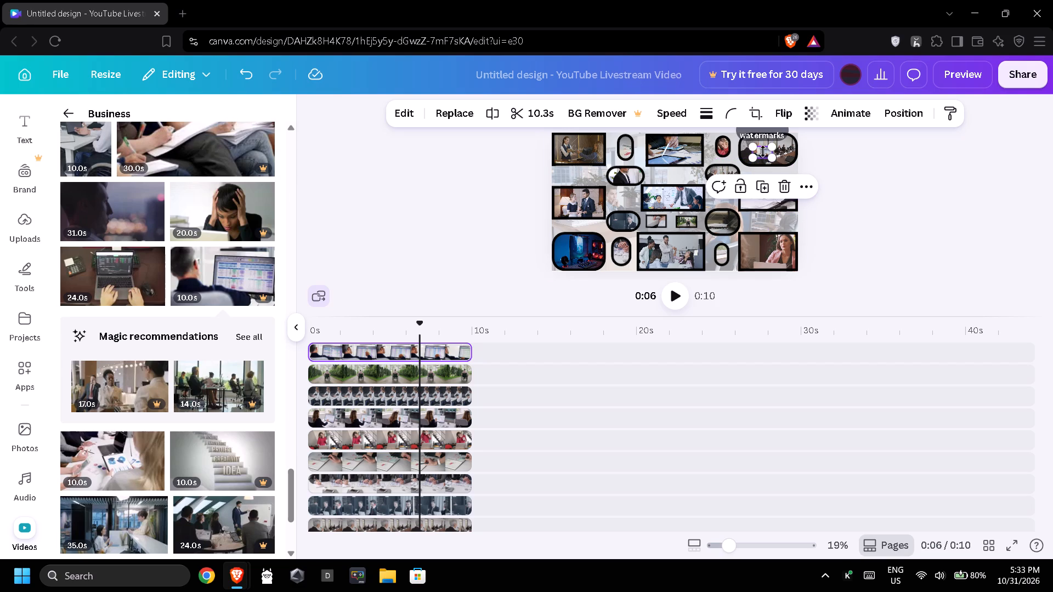
click(763, 150)
drag(764, 151, 755, 151)
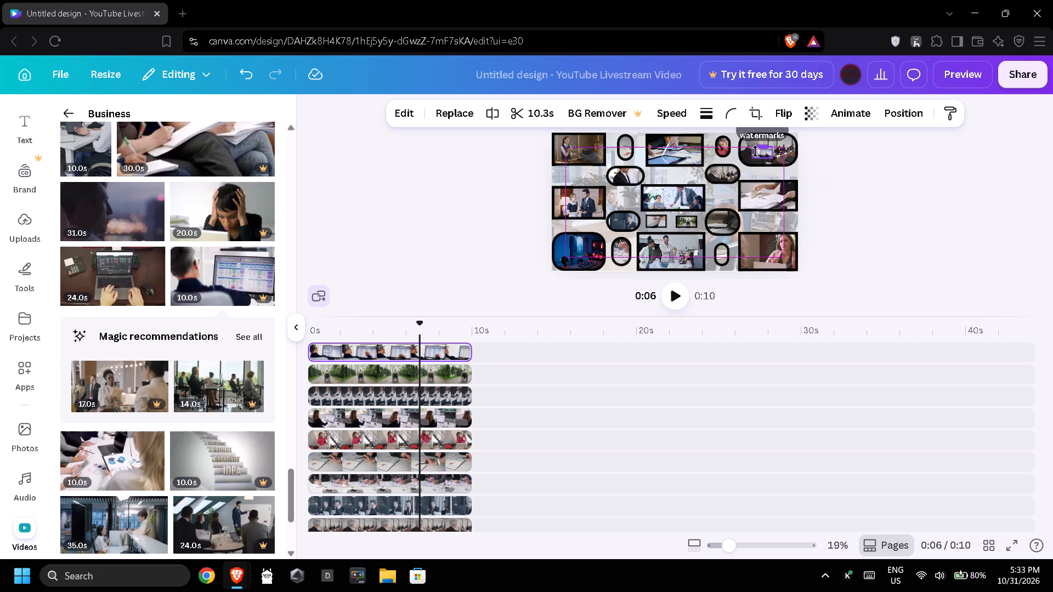
drag(755, 151, 770, 147)
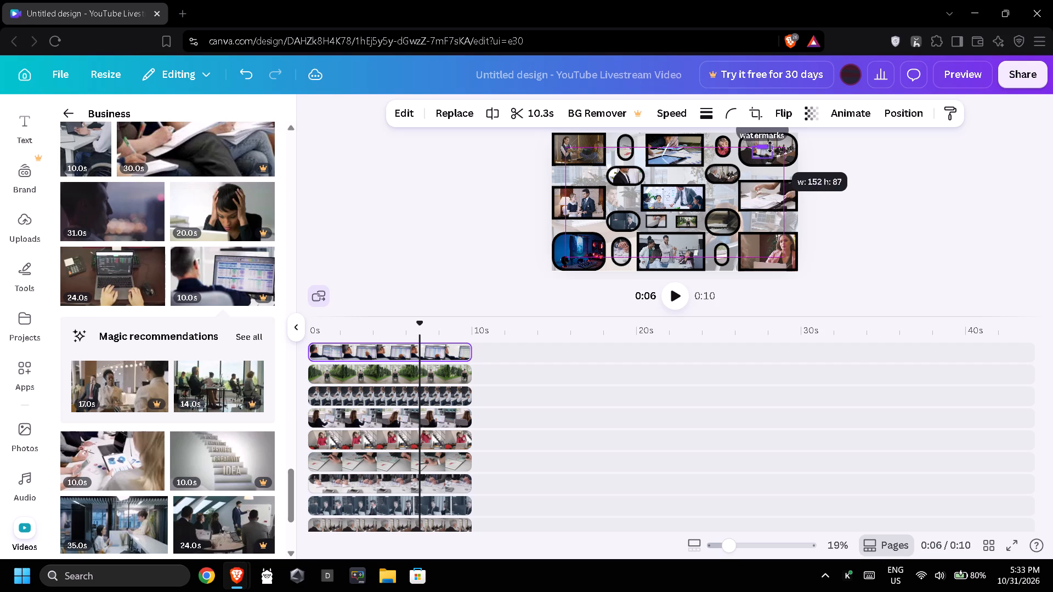
drag(770, 147, 771, 143)
Move the monitor tile into the second-row gap, just right of the left-hand rounded clip.
drag(761, 145, 711, 169)
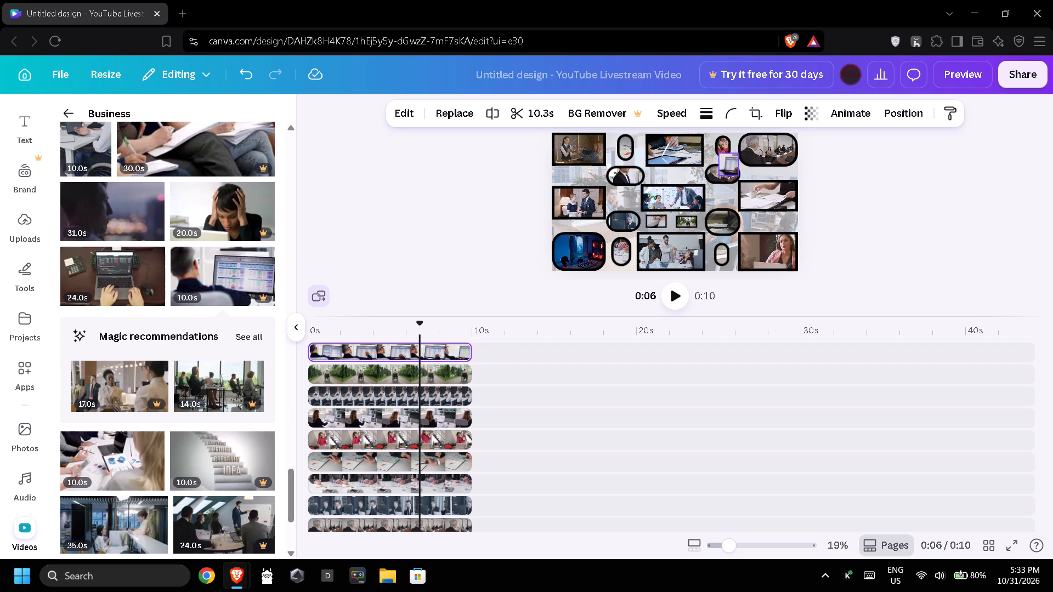
drag(711, 169, 664, 174)
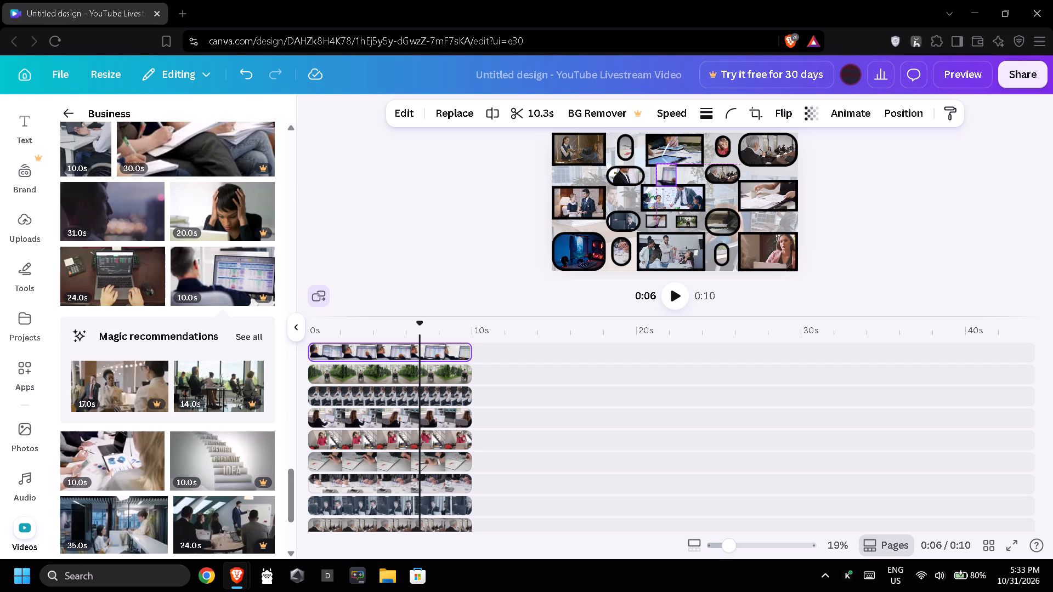
drag(664, 174, 658, 171)
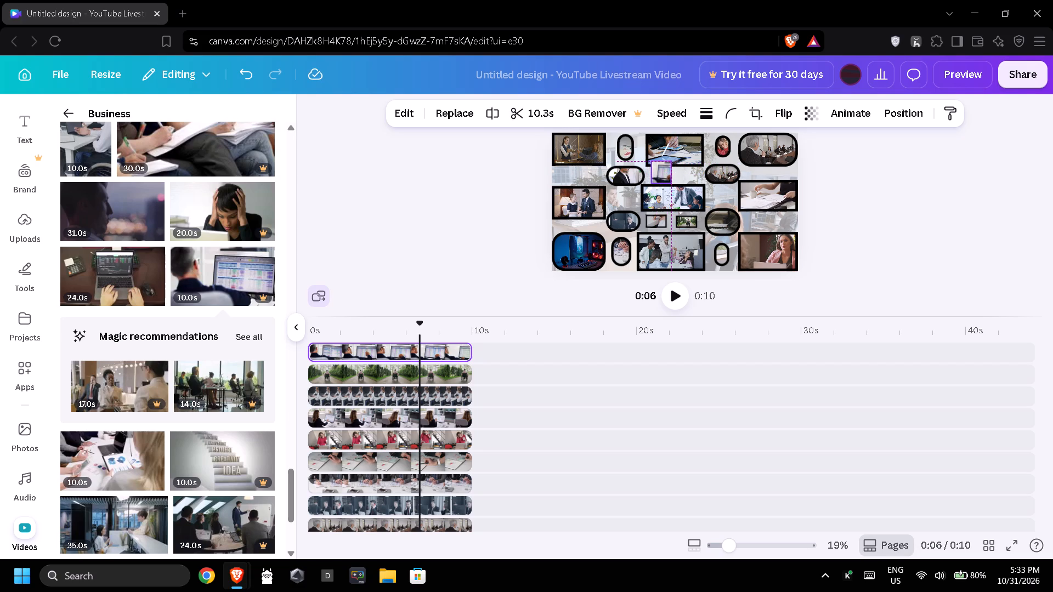
drag(658, 171, 658, 167)
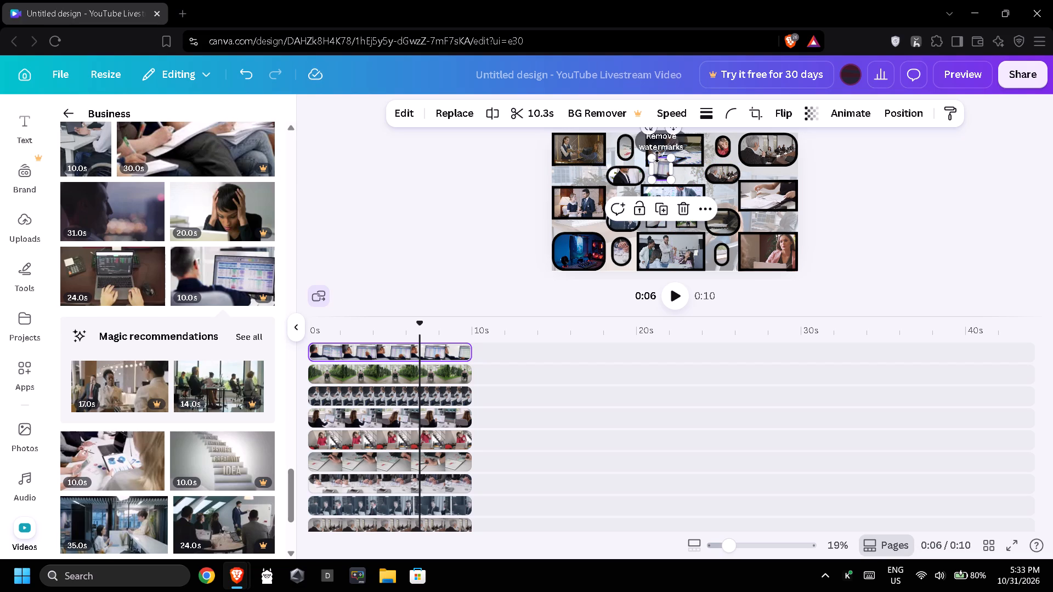
Crop the monitor tile's upper edge, lower the tile slightly and scale it down to fit between the first and third rows.
drag(659, 157, 661, 167)
click(662, 172)
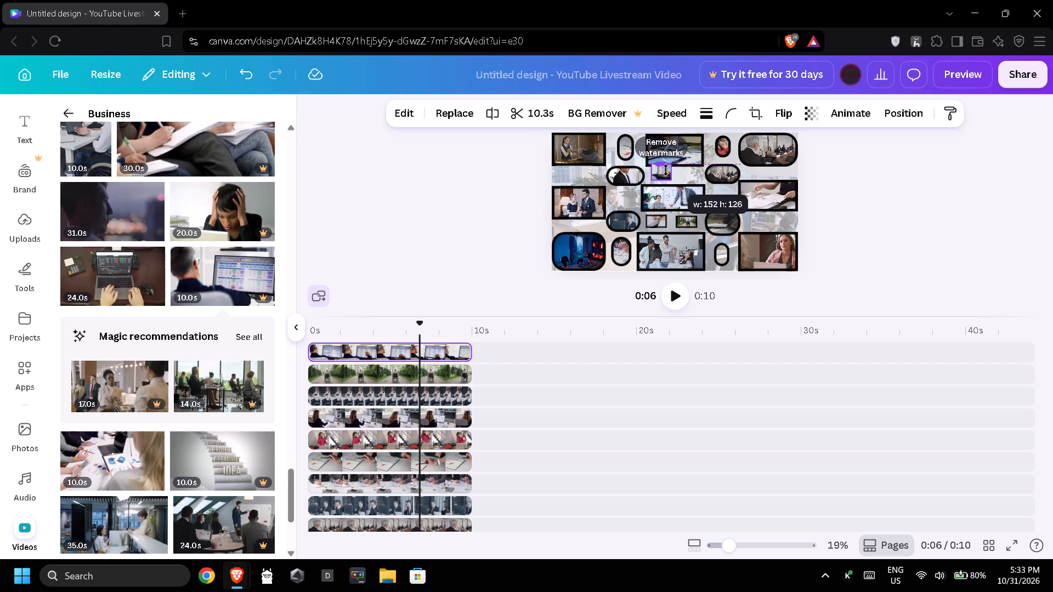
click(661, 169)
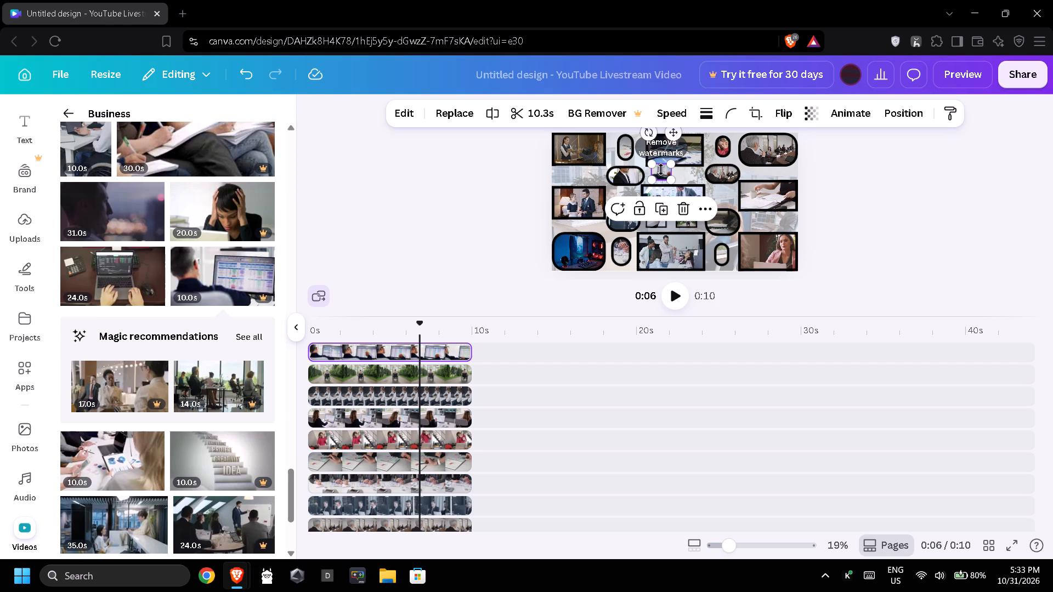
click(660, 168)
click(659, 171)
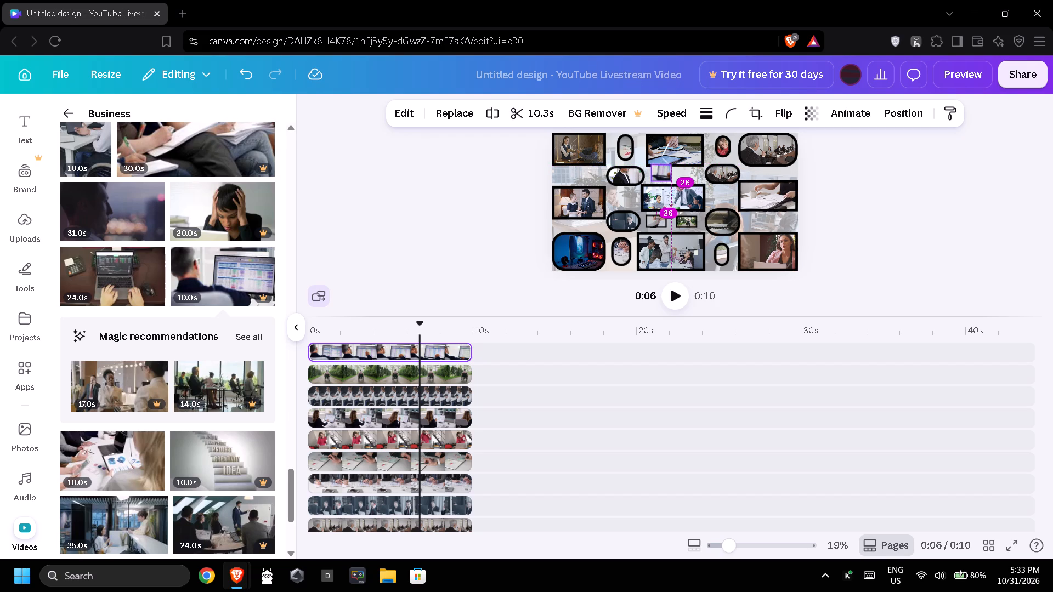
click(670, 166)
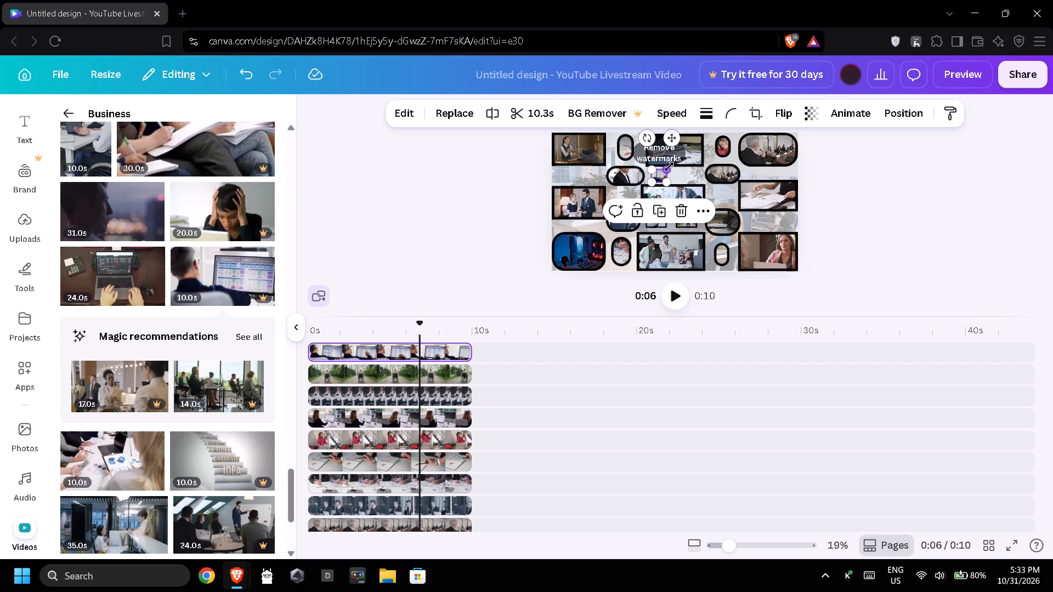
Give the small monitor tile in the second row a thin solid black border.
click(715, 115)
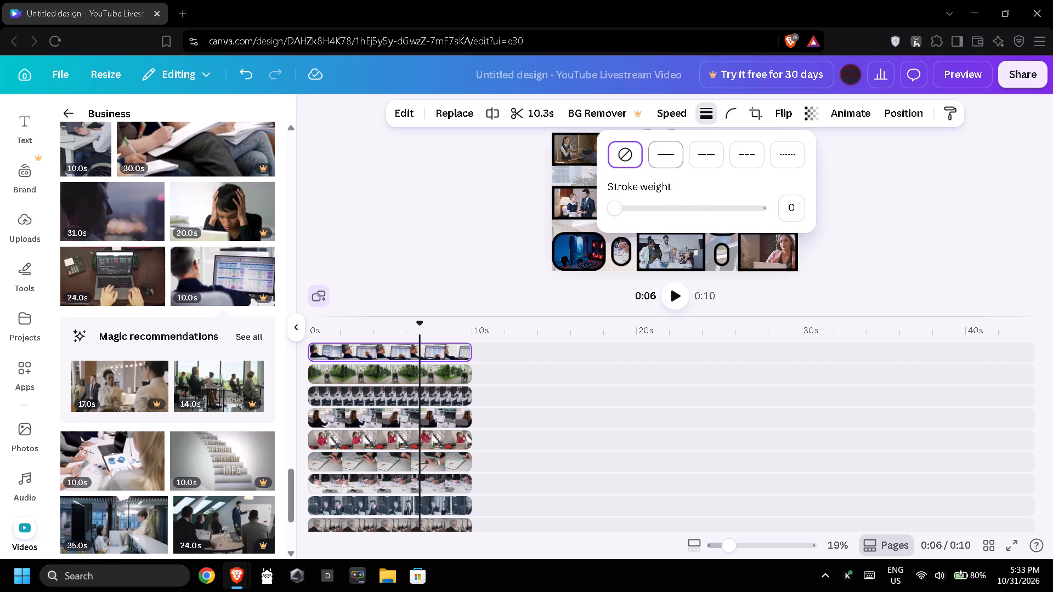
drag(618, 215, 627, 214)
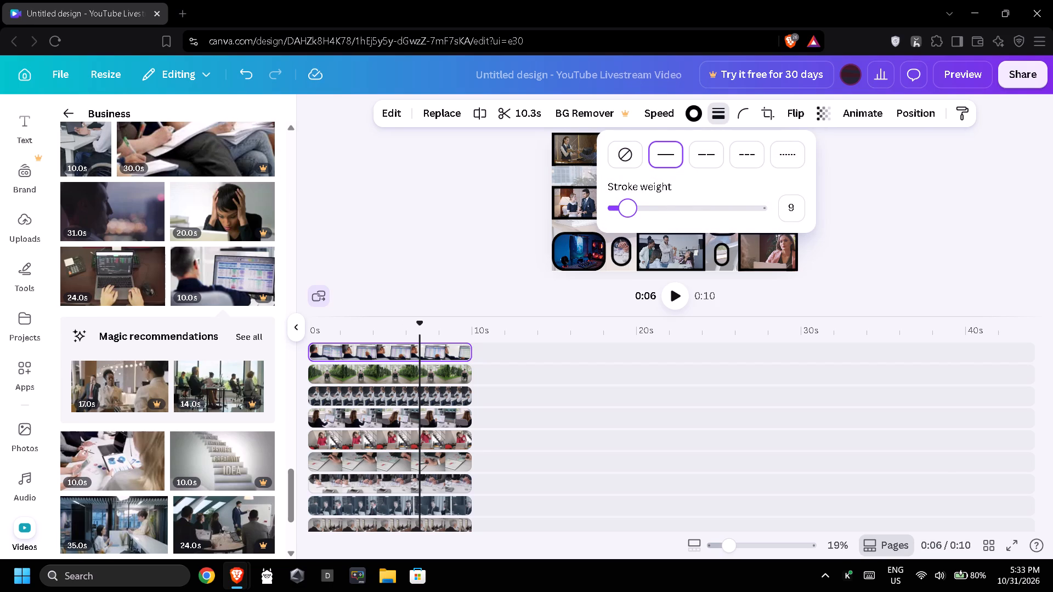
drag(627, 214, 628, 214)
triple_click(489, 225)
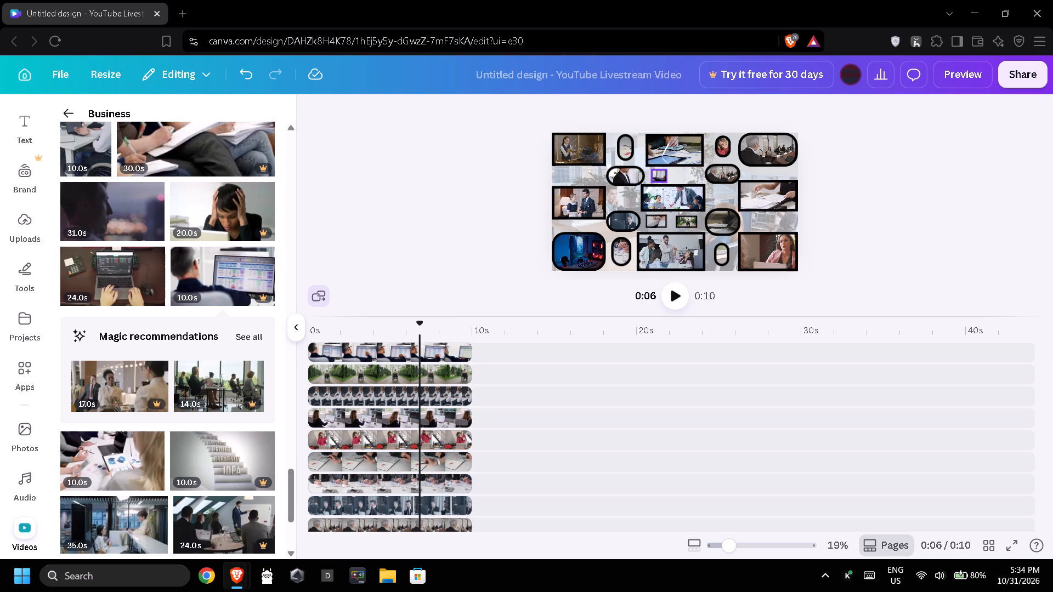
Add the 12-second glowing crowd-silhouettes clip on a new top track starting at 0s and trim it to 10.0 seconds.
scroll(167, 396, down, 2)
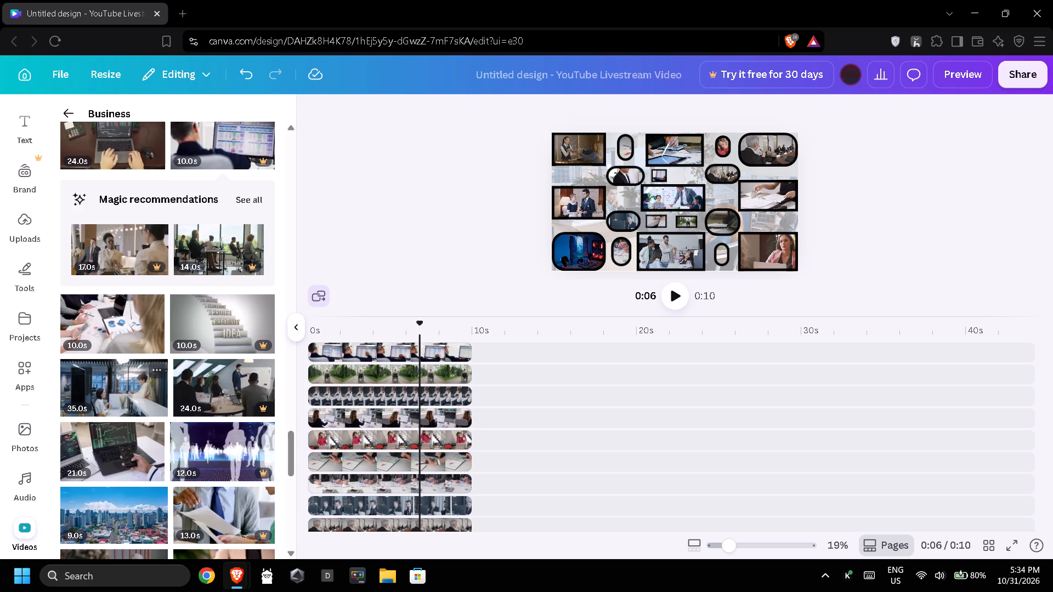
scroll(163, 391, down, 2)
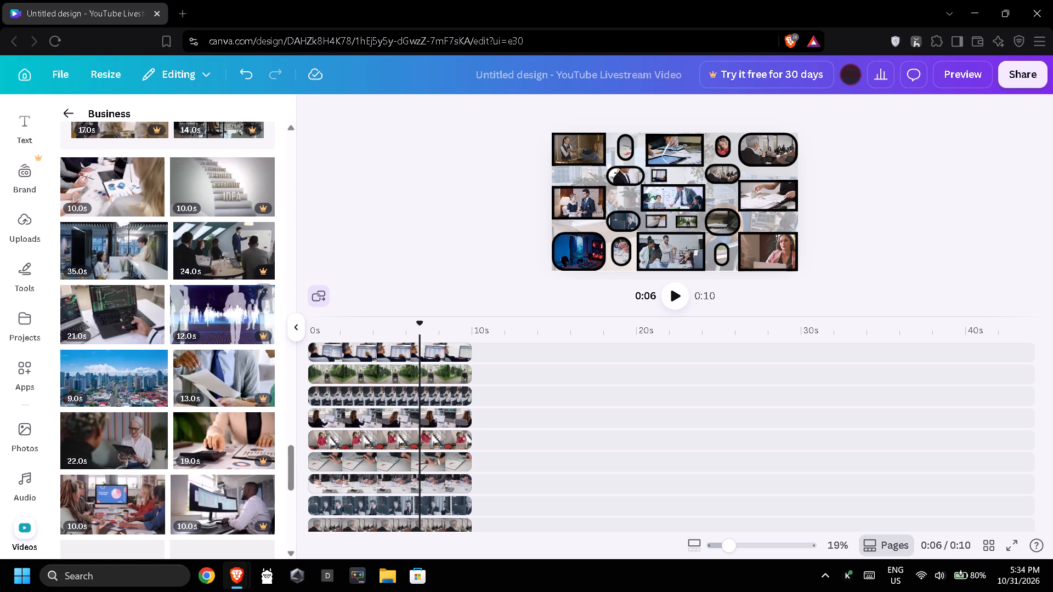
drag(222, 307, 234, 307)
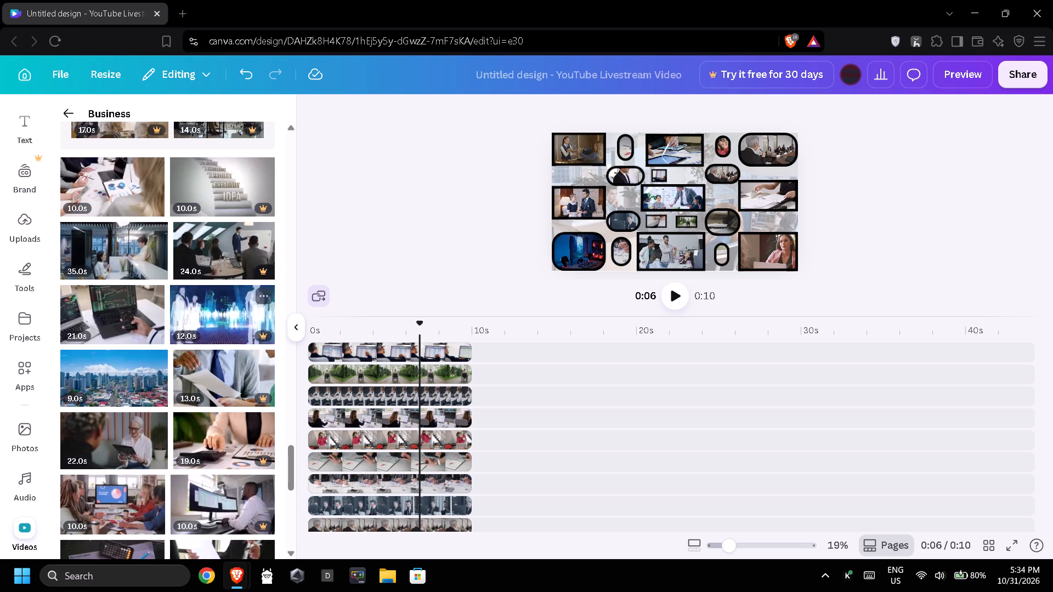
drag(234, 307, 379, 344)
drag(409, 352, 351, 355)
drag(499, 351, 459, 353)
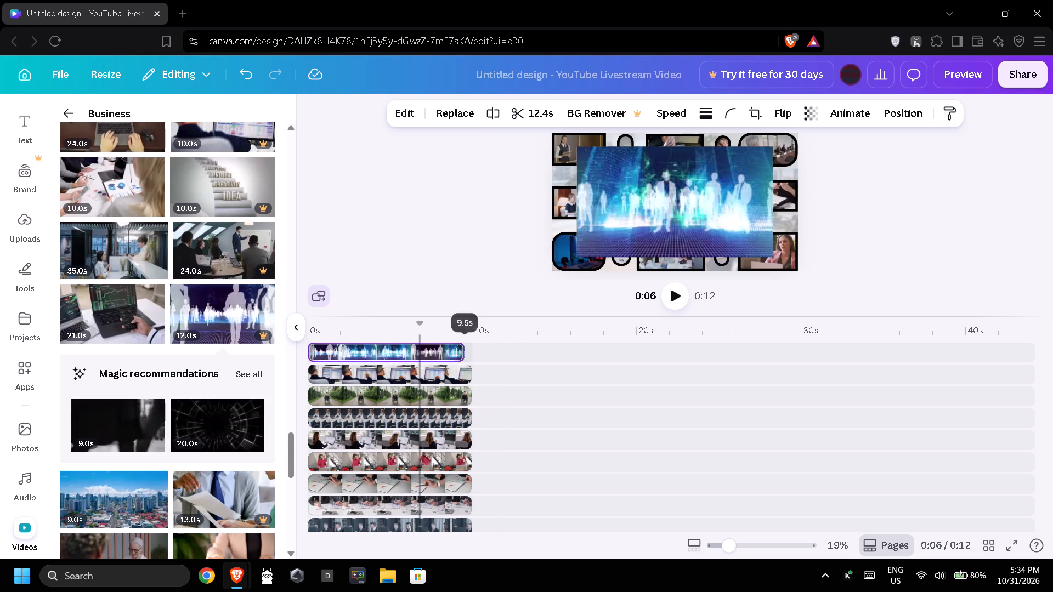
drag(459, 353, 463, 354)
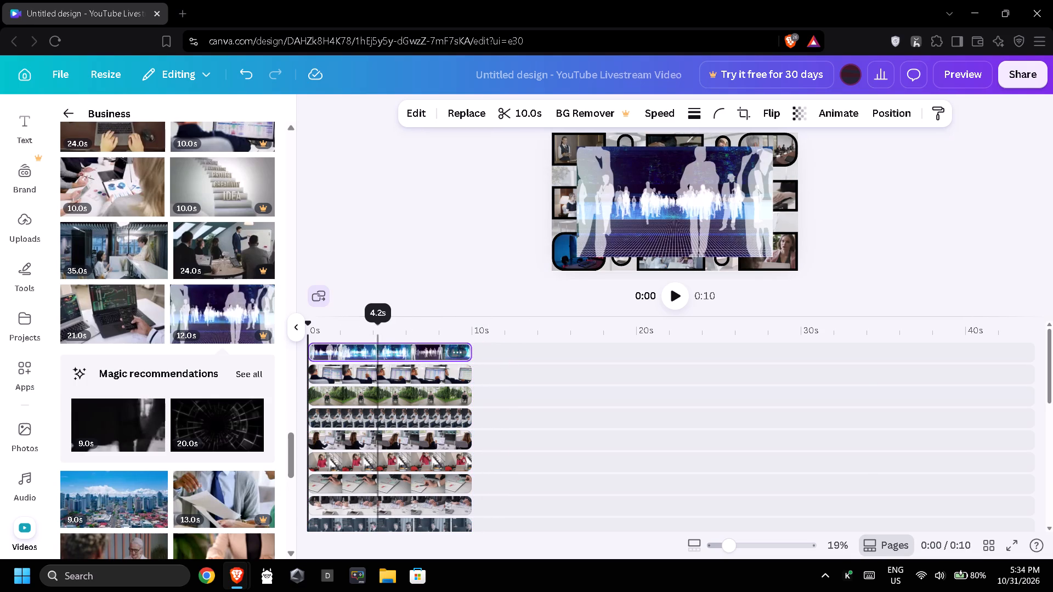
Scale the crowd-silhouettes clip down to a small tile and place it in the second row, just right of the small monitor tile.
click(630, 218)
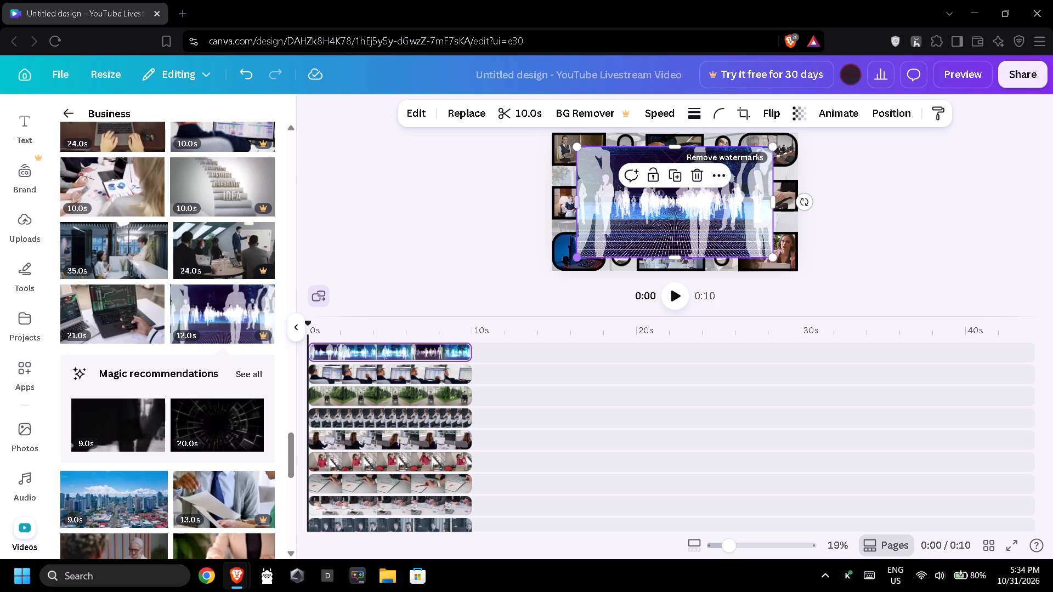
drag(575, 261, 694, 183)
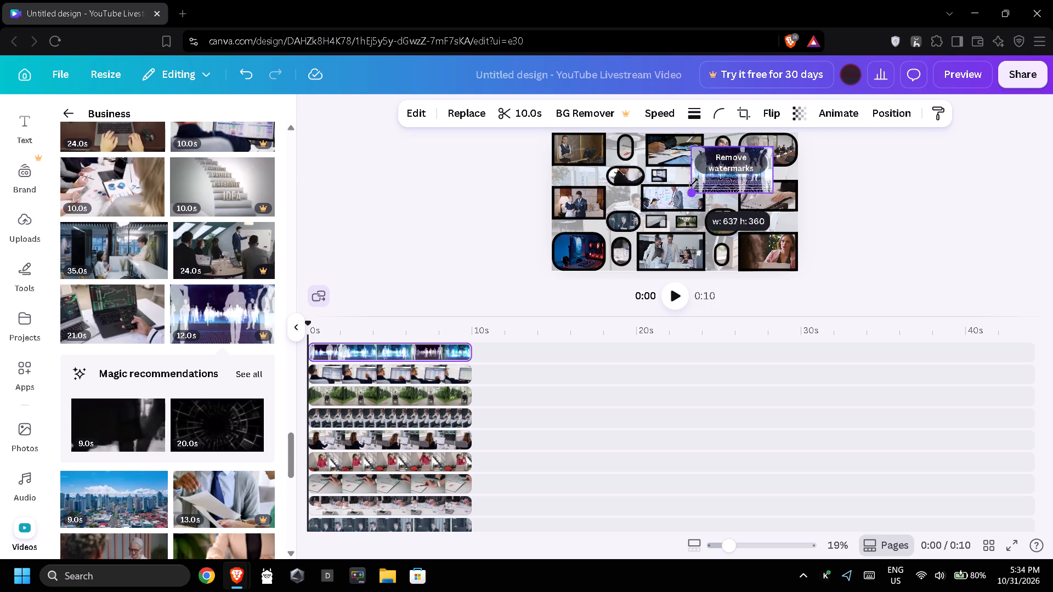
drag(694, 183, 743, 153)
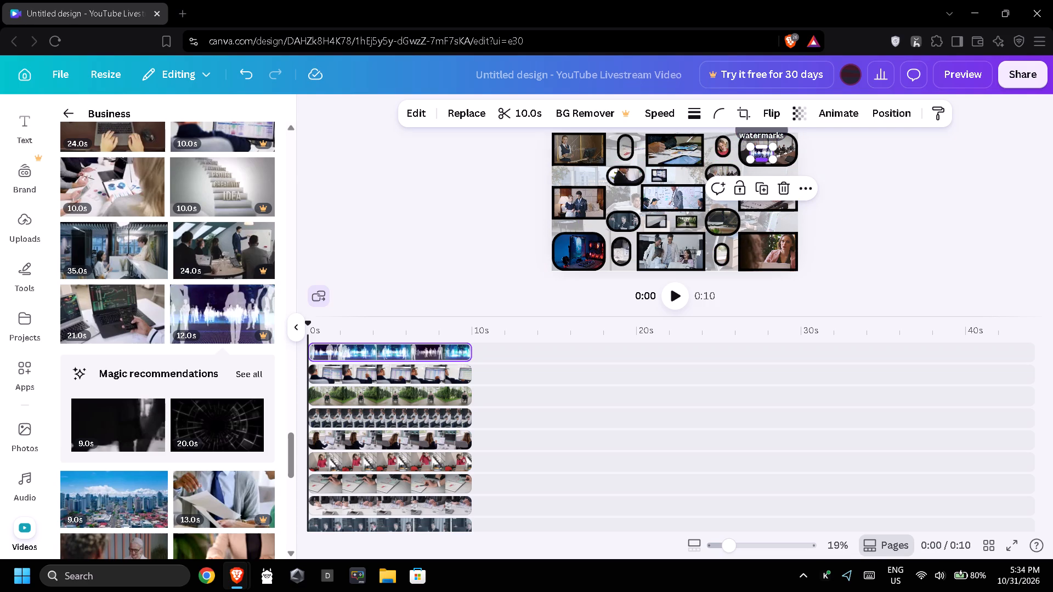
drag(764, 153, 732, 161)
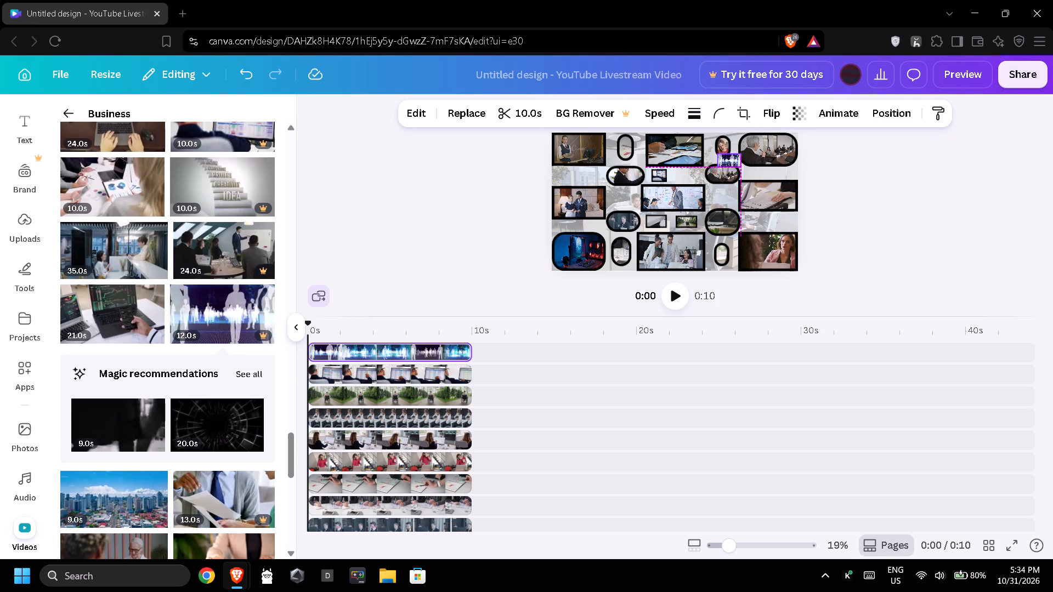
drag(732, 161, 687, 176)
Give the small crowd-silhouettes tile a solid black border with a stroke weight of 10.
click(692, 113)
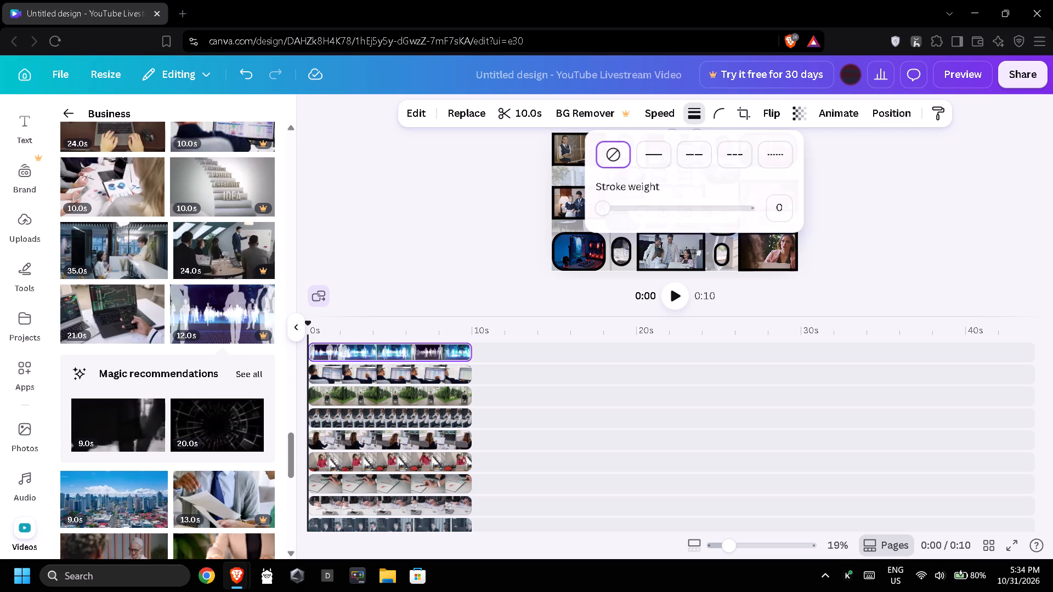
drag(608, 210, 616, 210)
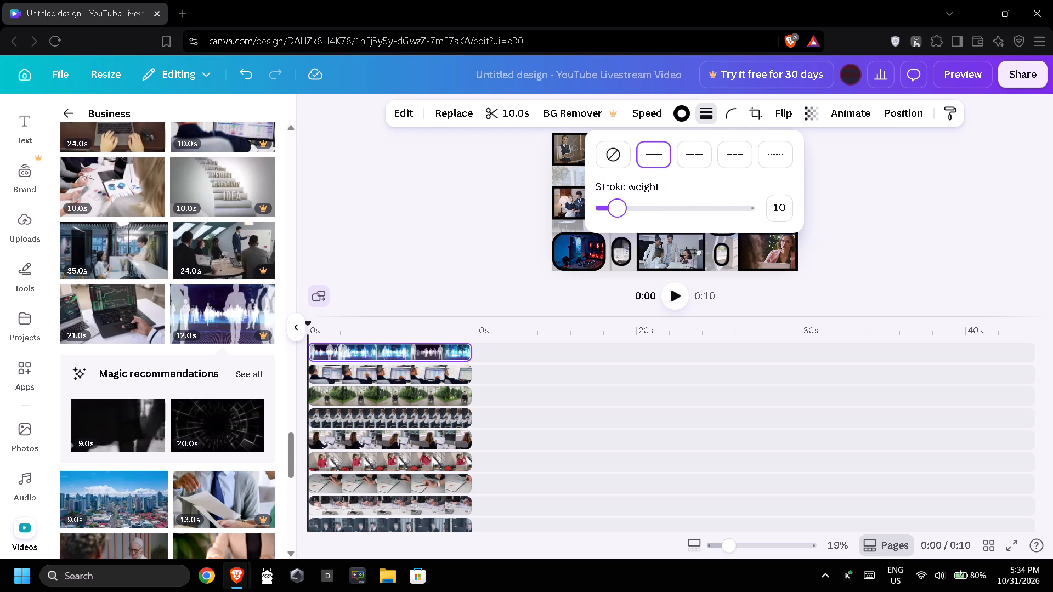
click(432, 235)
click(432, 235)
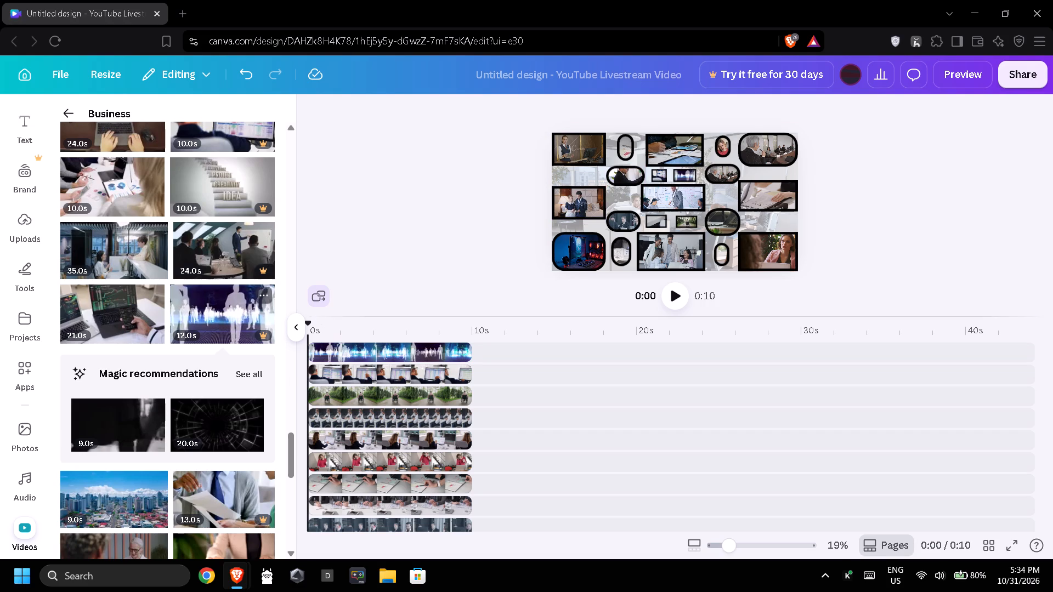
Add the 13-second clip of a suited man holding papers on a new top track from 0s and trim it to 10.0 seconds.
scroll(112, 327, down, 1)
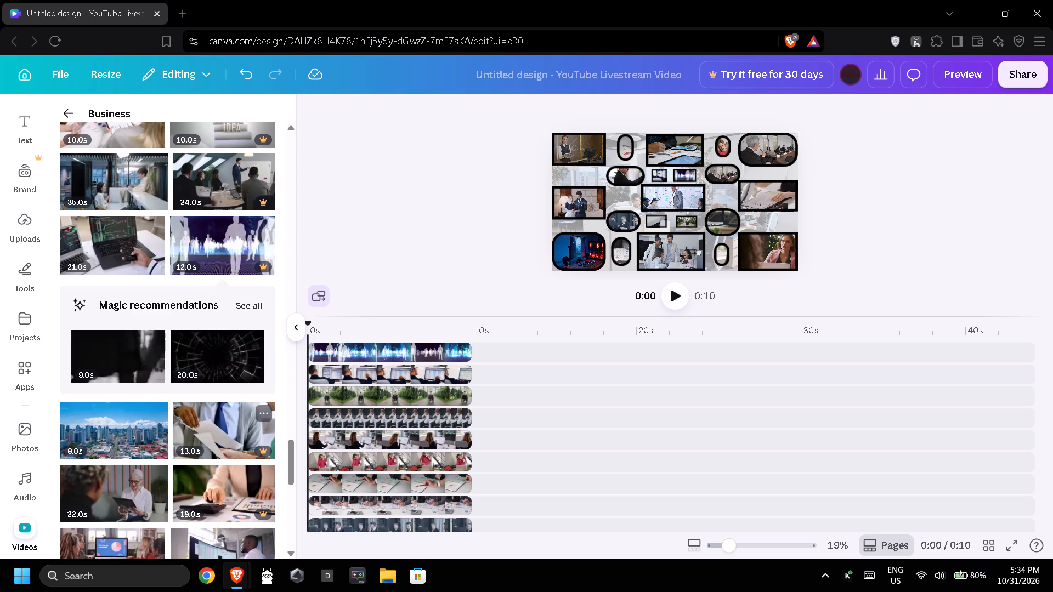
drag(199, 434, 352, 340)
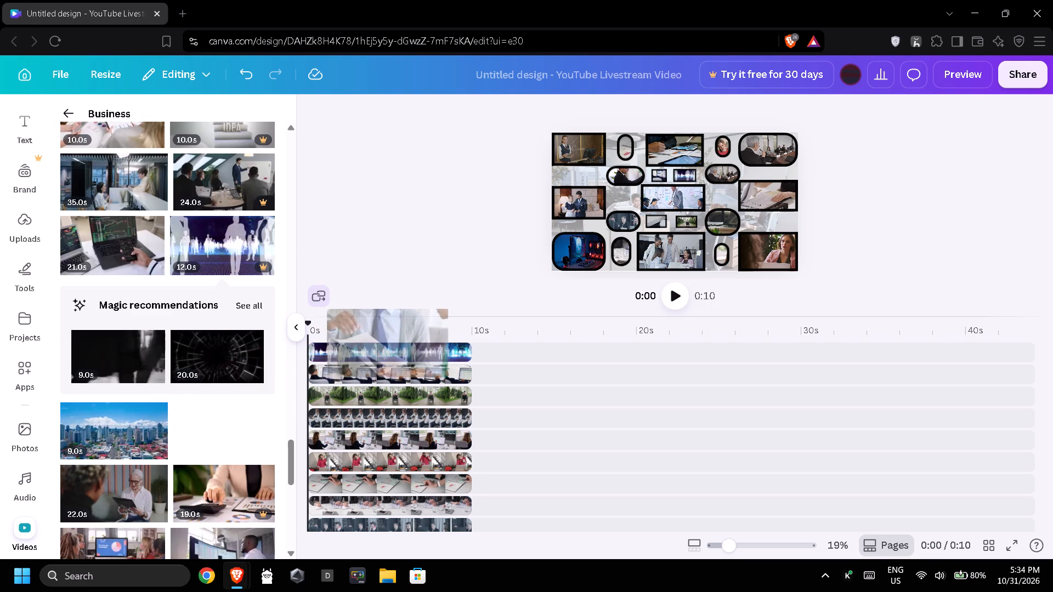
drag(352, 340, 359, 342)
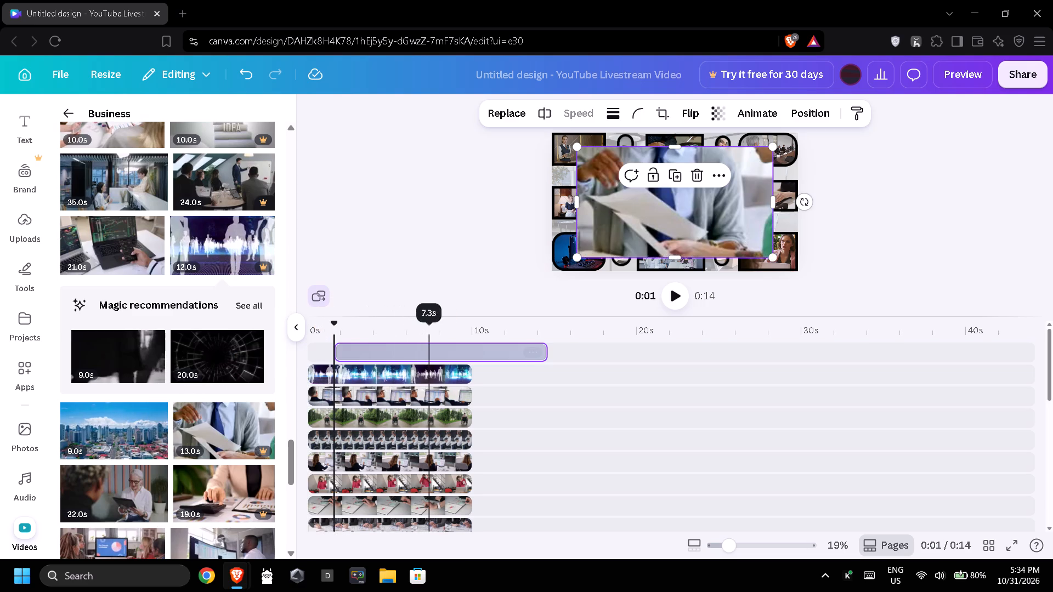
drag(429, 356, 401, 354)
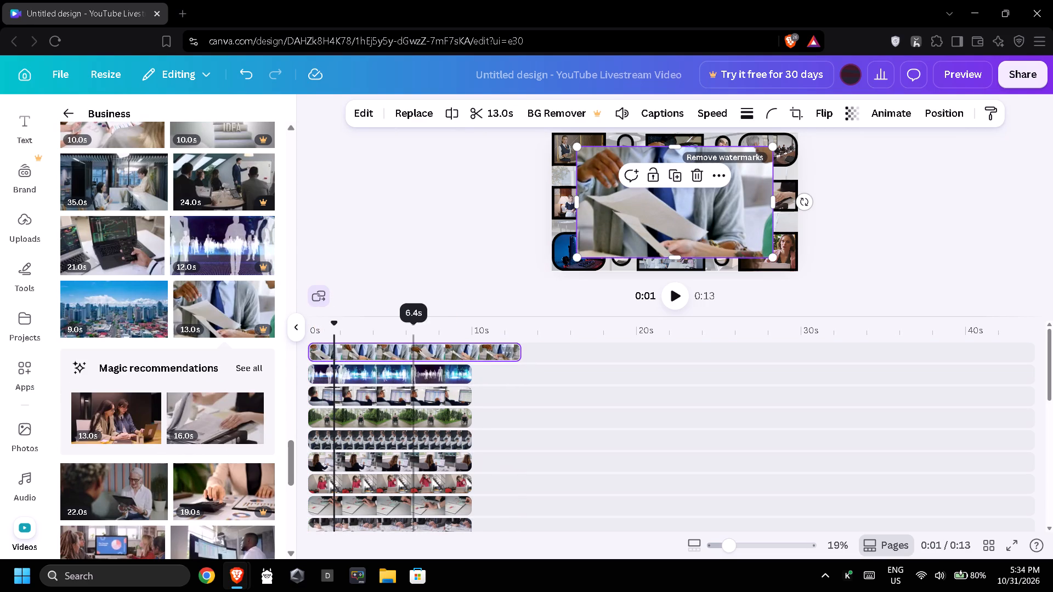
drag(519, 350, 477, 355)
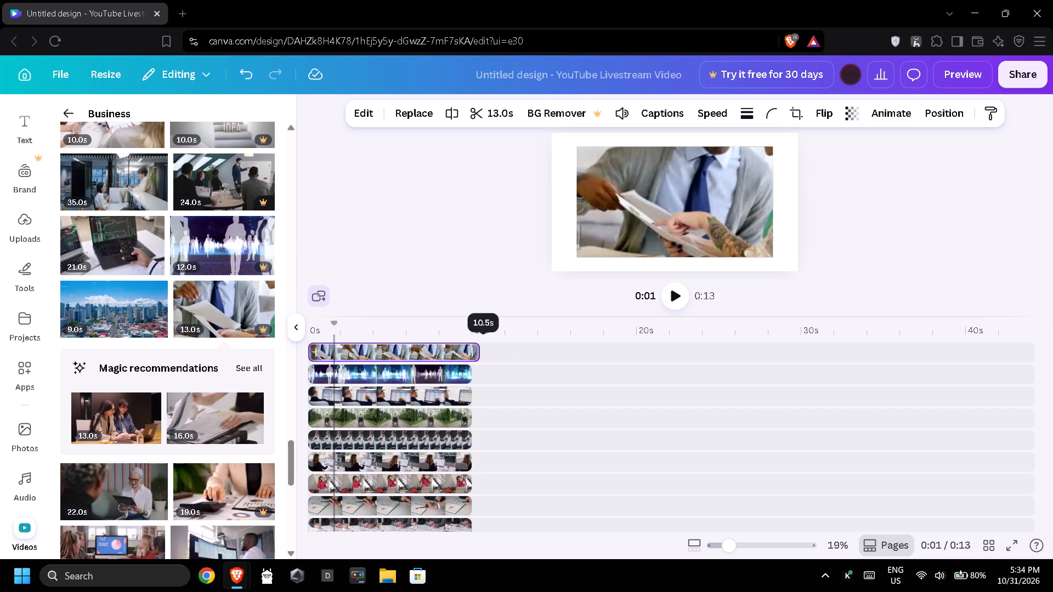
drag(477, 355, 472, 355)
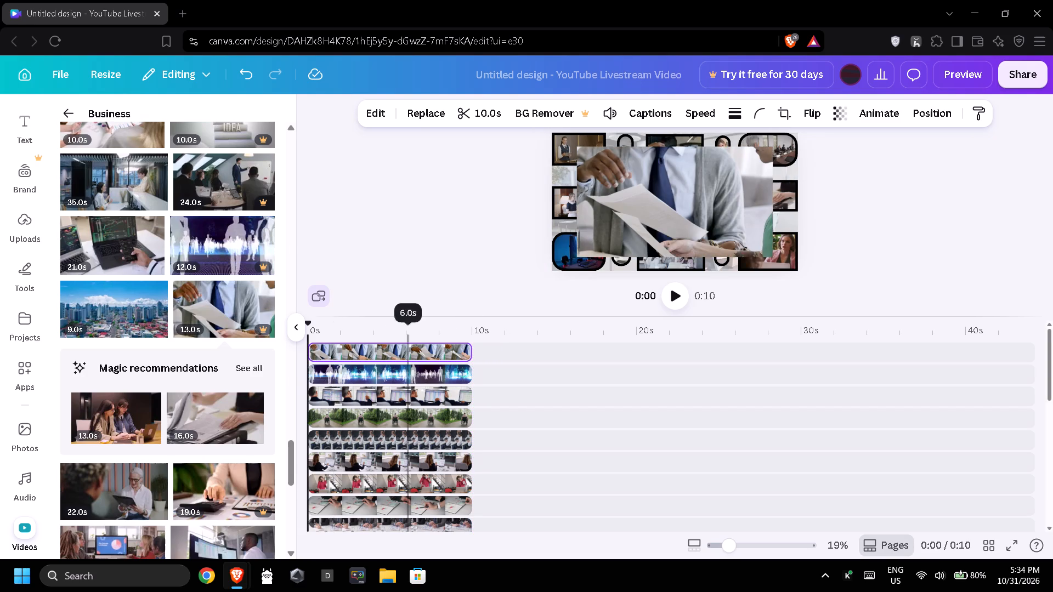
Scale the man-with-papers clip down to a small tile and place it in the third-row gap right of the central clip.
click(644, 190)
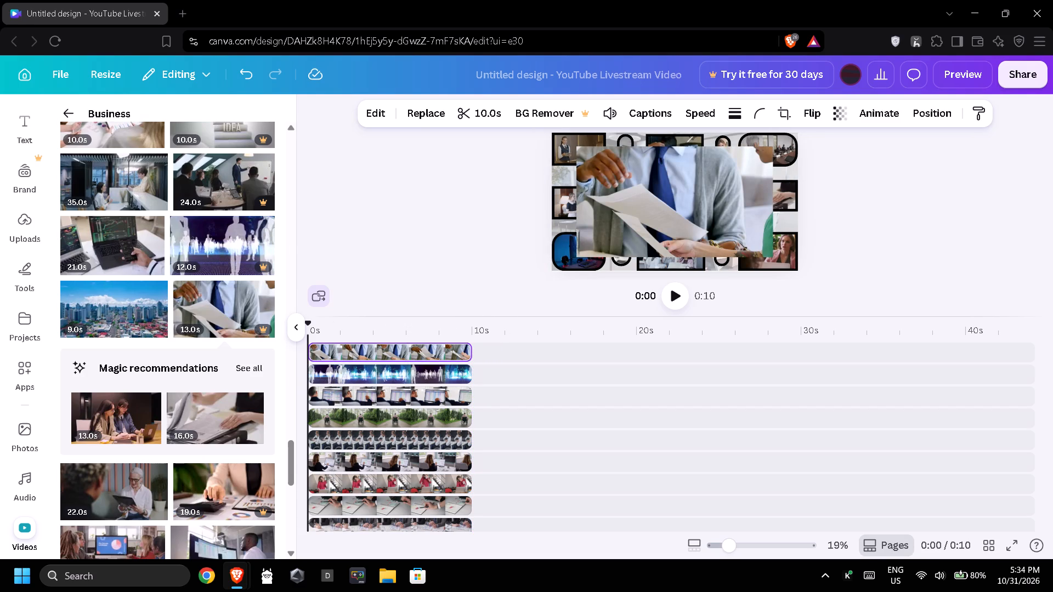
drag(575, 258, 637, 193)
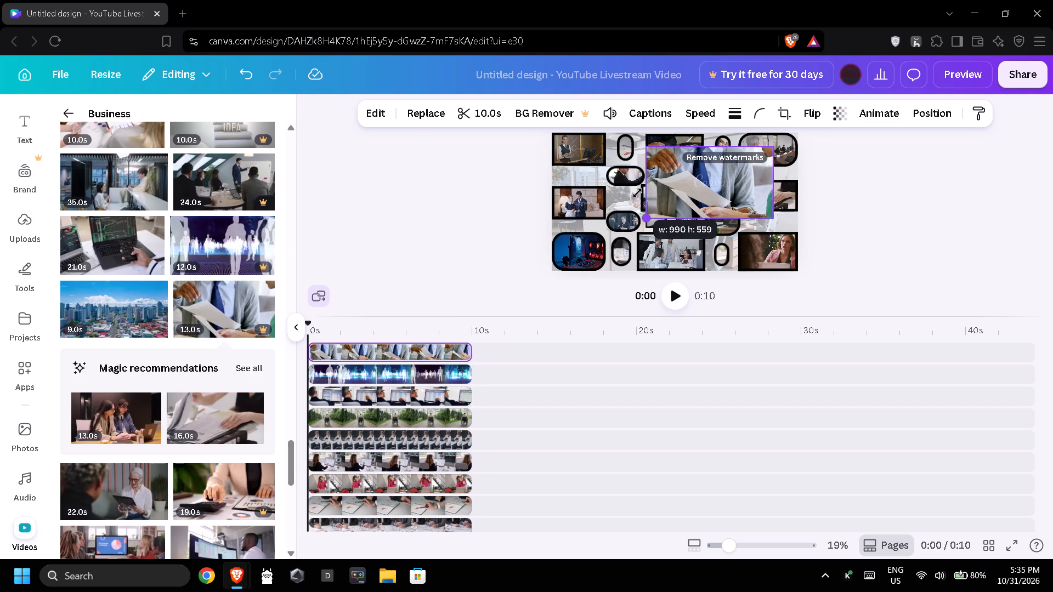
drag(637, 193, 721, 156)
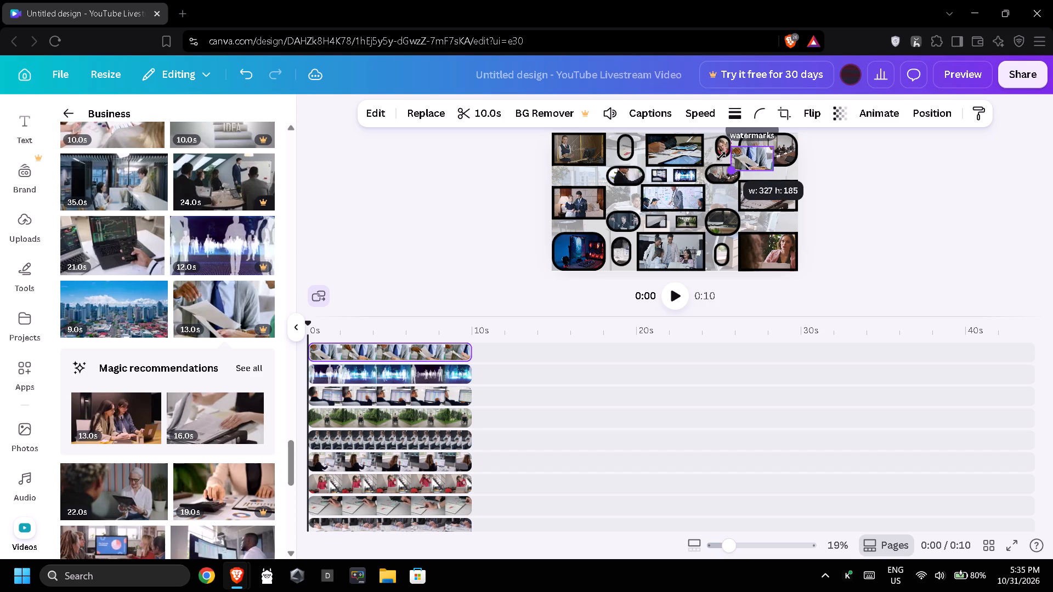
drag(721, 156, 737, 152)
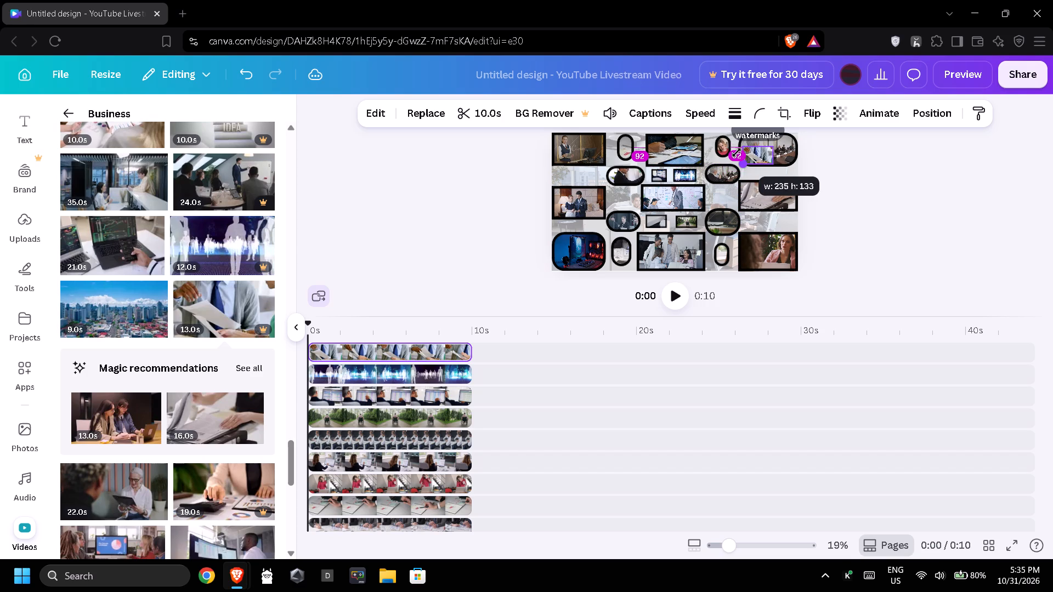
drag(737, 152, 738, 152)
drag(761, 152, 724, 188)
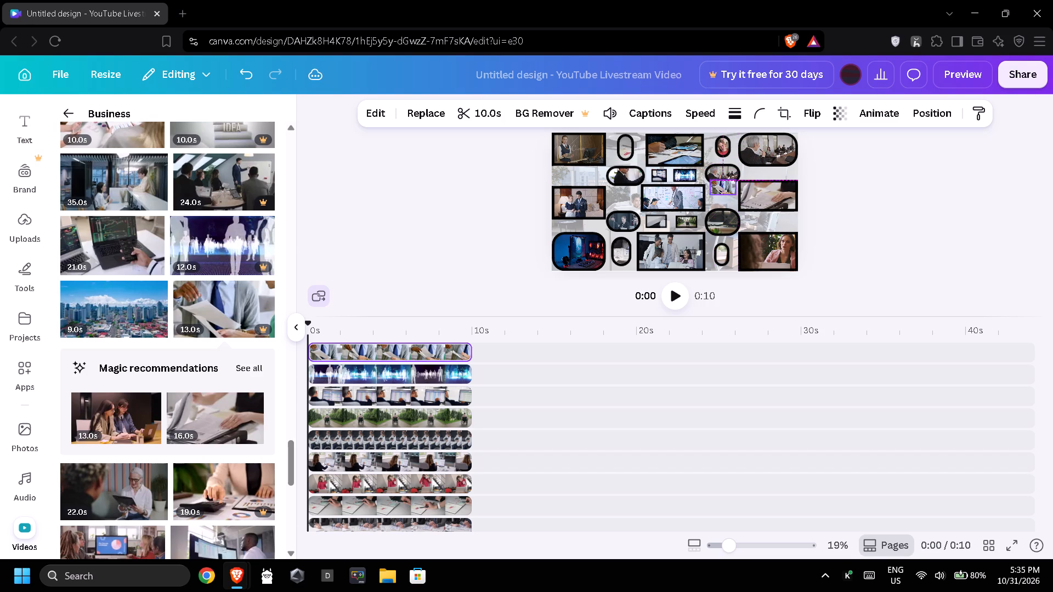
drag(724, 188, 722, 193)
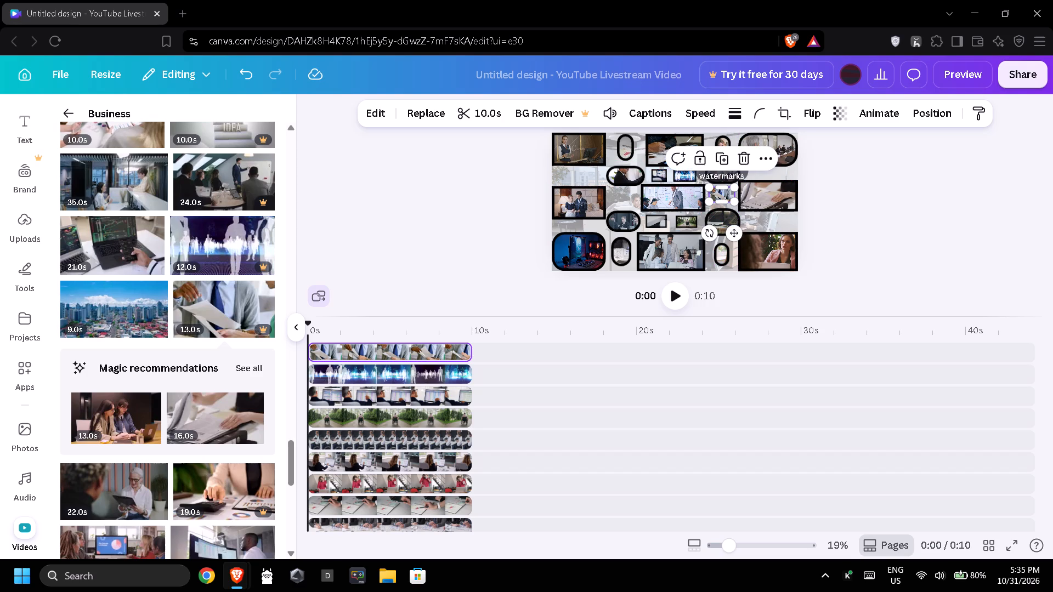
Give the small man-with-papers tile in the third row a thin solid black border.
click(739, 115)
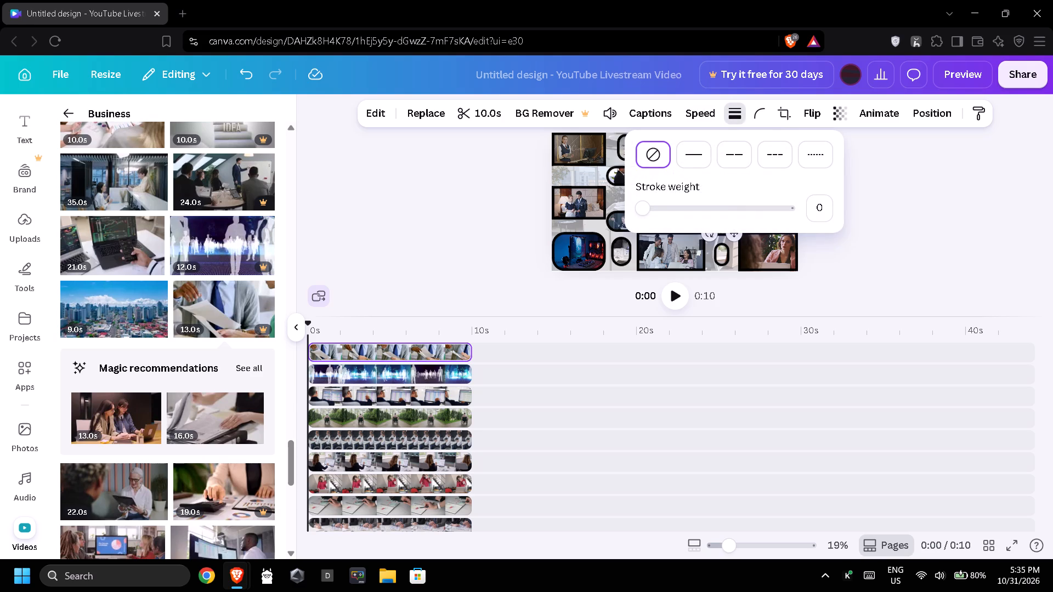
drag(647, 207, 652, 207)
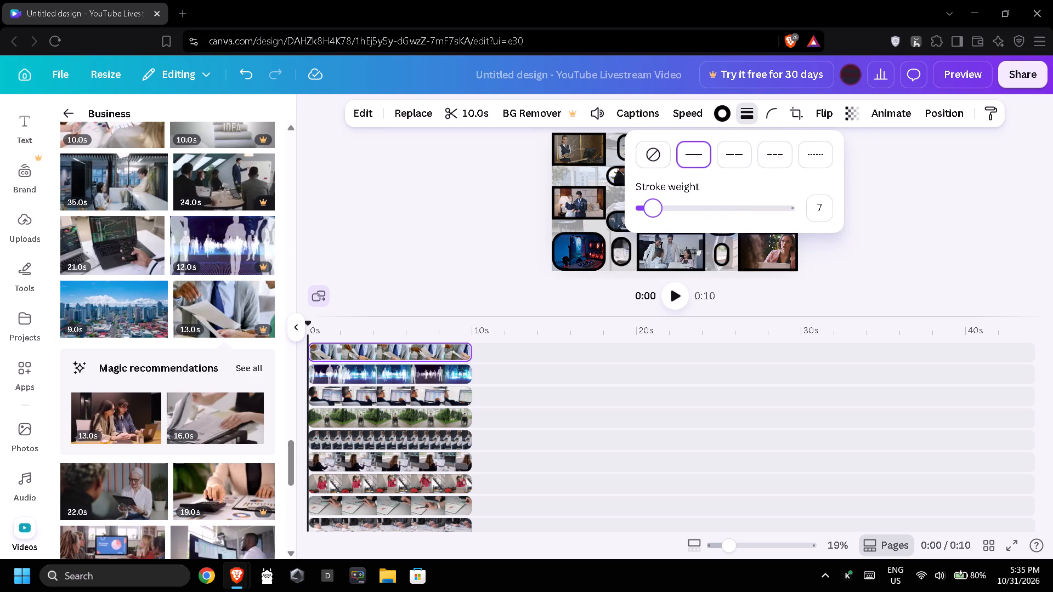
drag(652, 207, 656, 208)
click(477, 222)
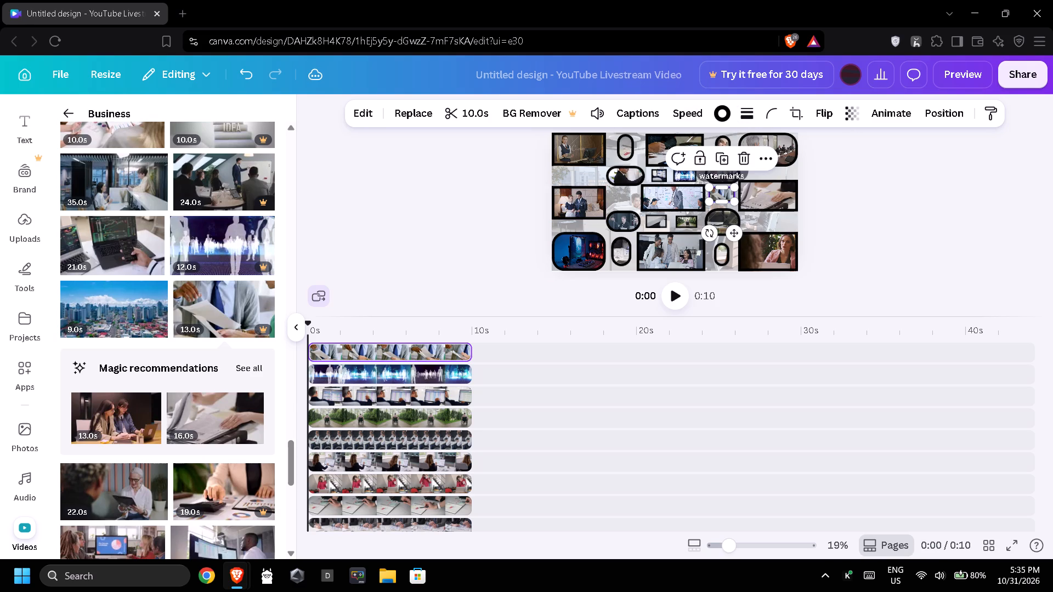
click(477, 222)
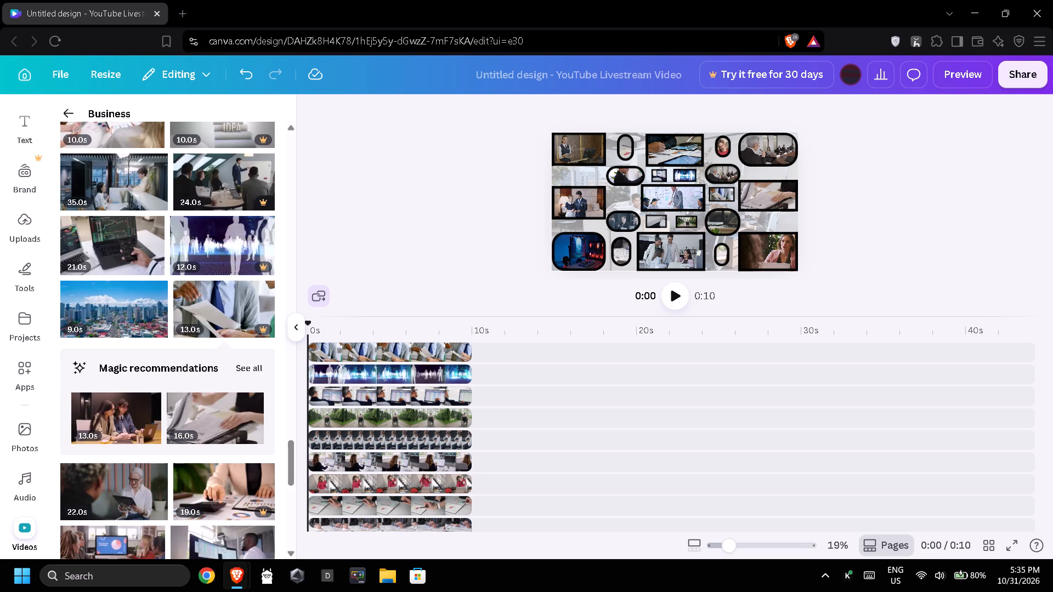
Add the 10-second clip of a team meeting around a pie-chart monitor on a new top track starting at 0s.
scroll(151, 471, down, 2)
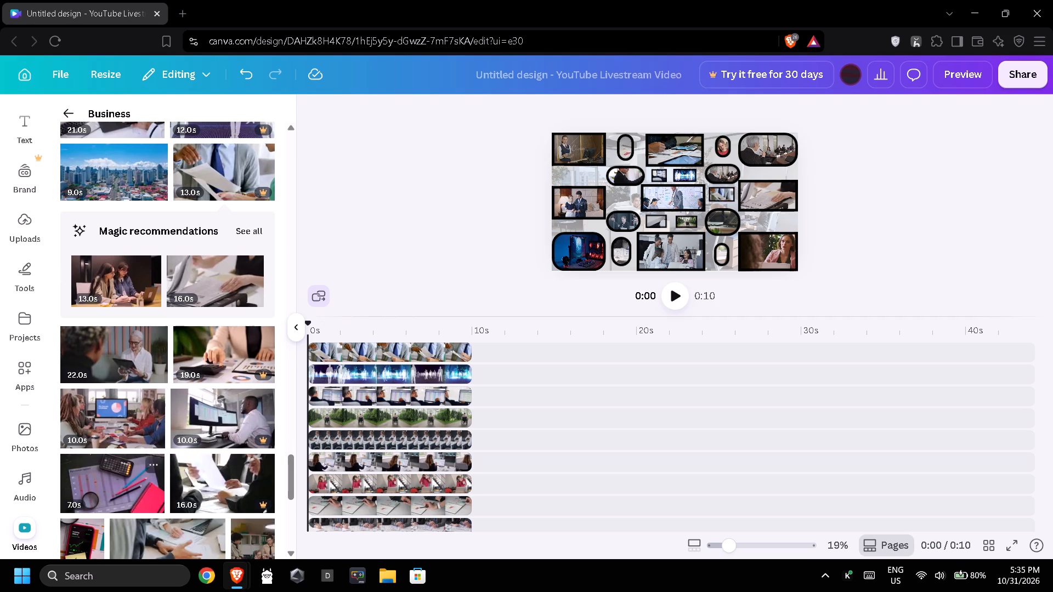
drag(123, 418, 129, 415)
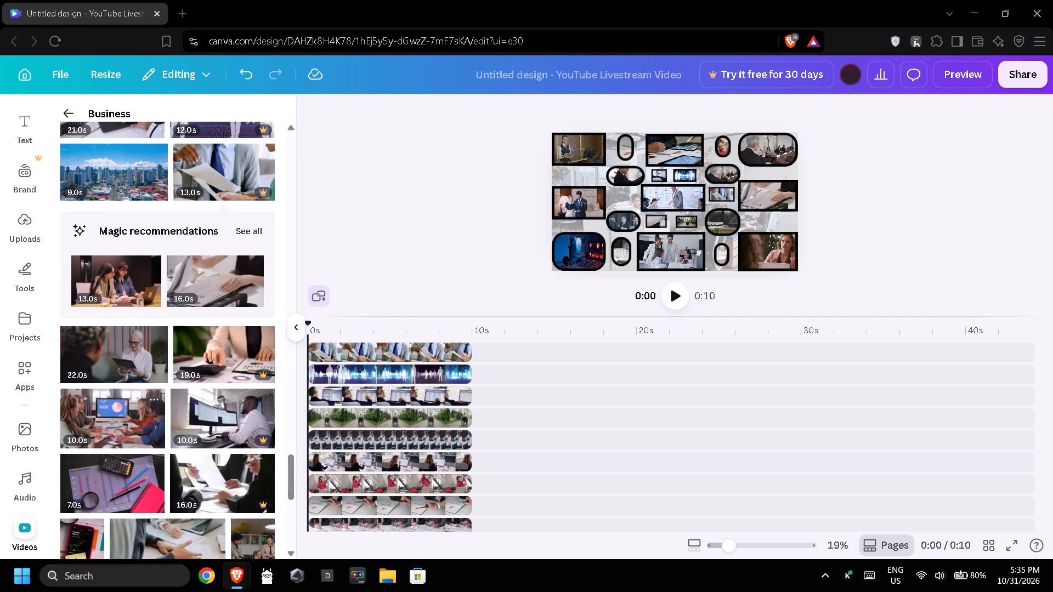
drag(129, 415, 365, 342)
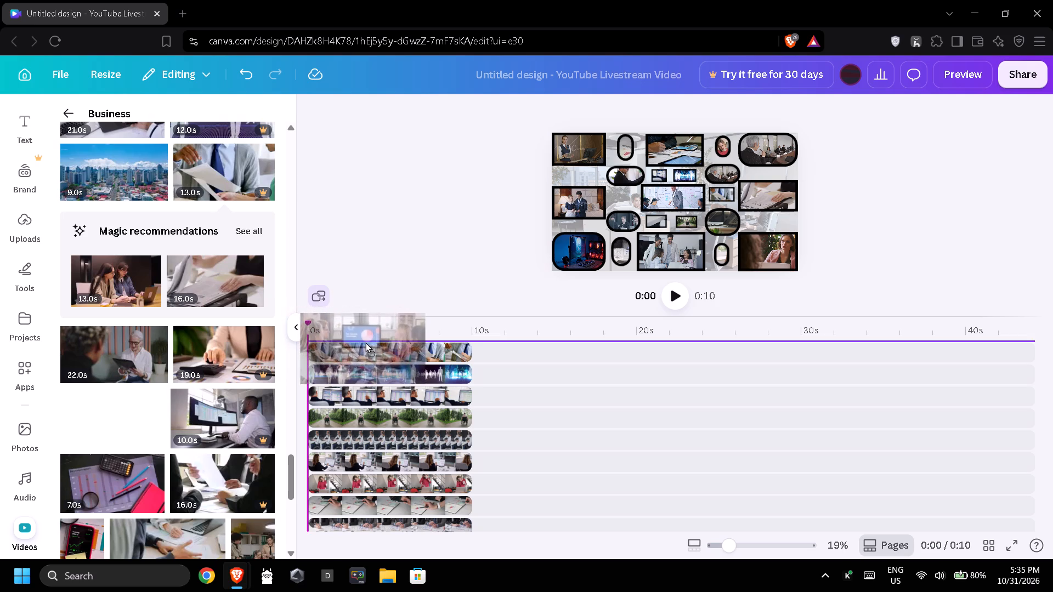
drag(365, 342, 367, 343)
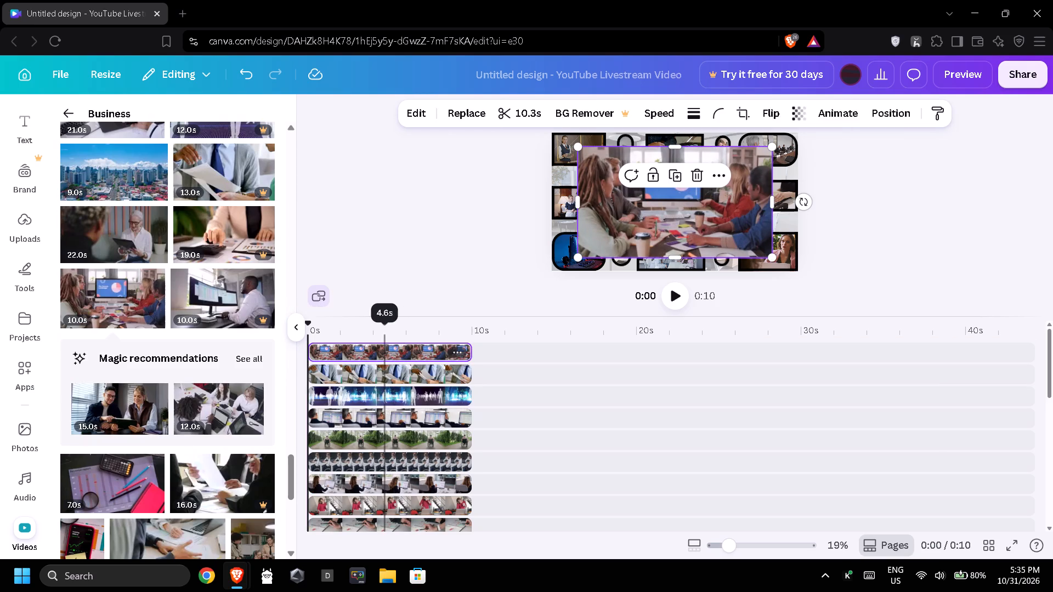
Scale the pie-chart team meeting clip down to a small tile and place it in the third-row gap left of the central clip.
drag(578, 145, 663, 207)
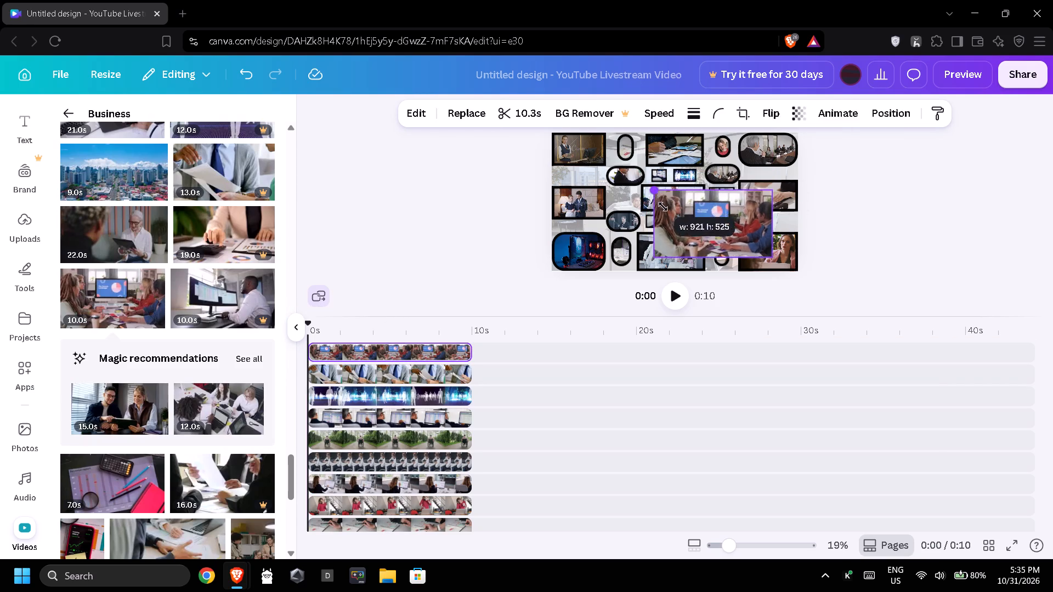
drag(663, 207, 743, 243)
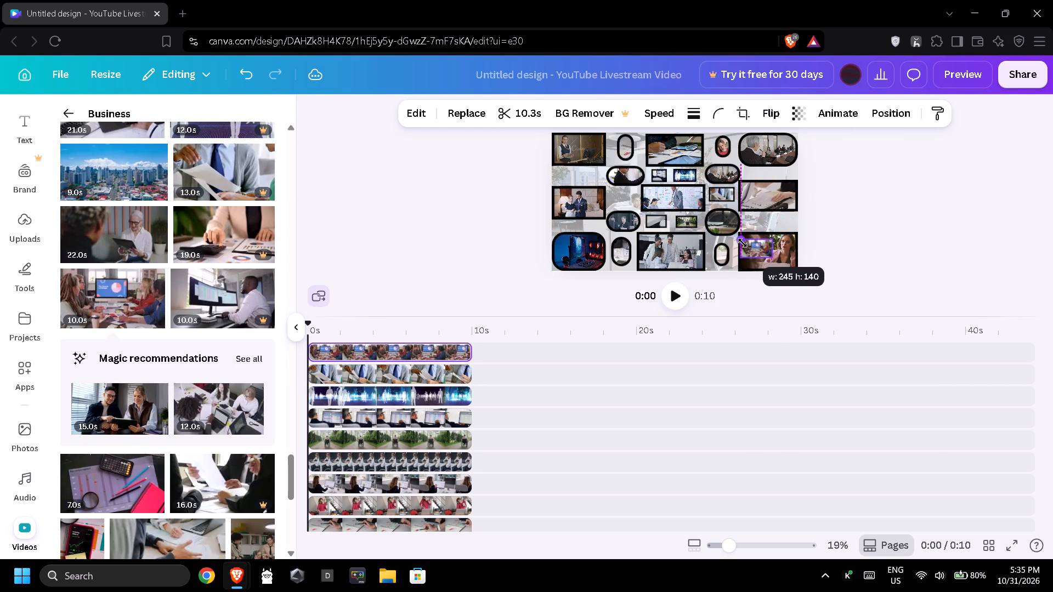
drag(743, 243, 748, 246)
drag(760, 249, 729, 240)
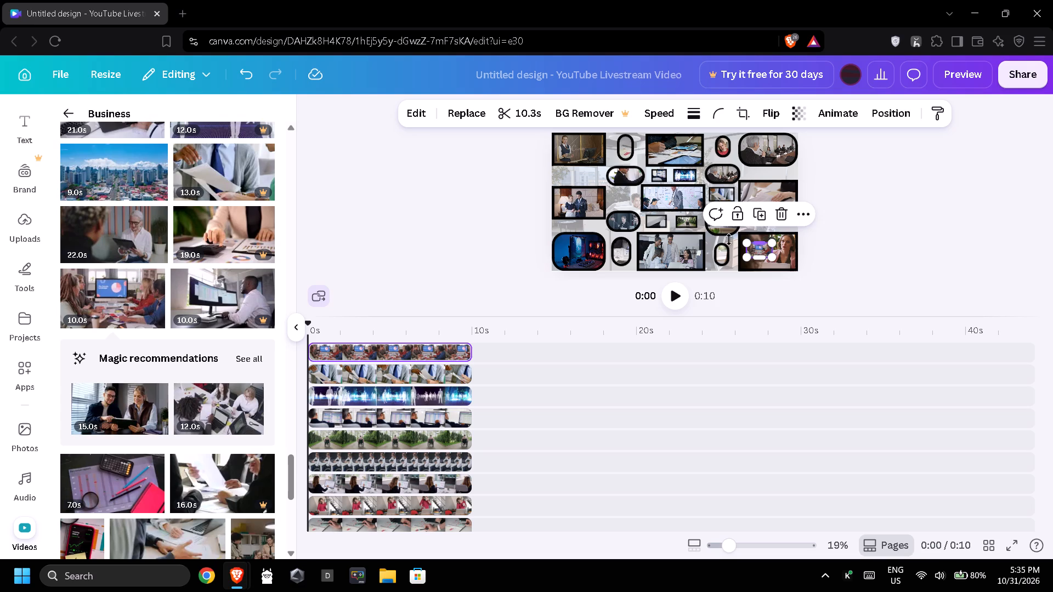
drag(729, 240, 625, 197)
Give the small team meeting tile in the third row a solid black border with a stroke weight of 10.
click(698, 116)
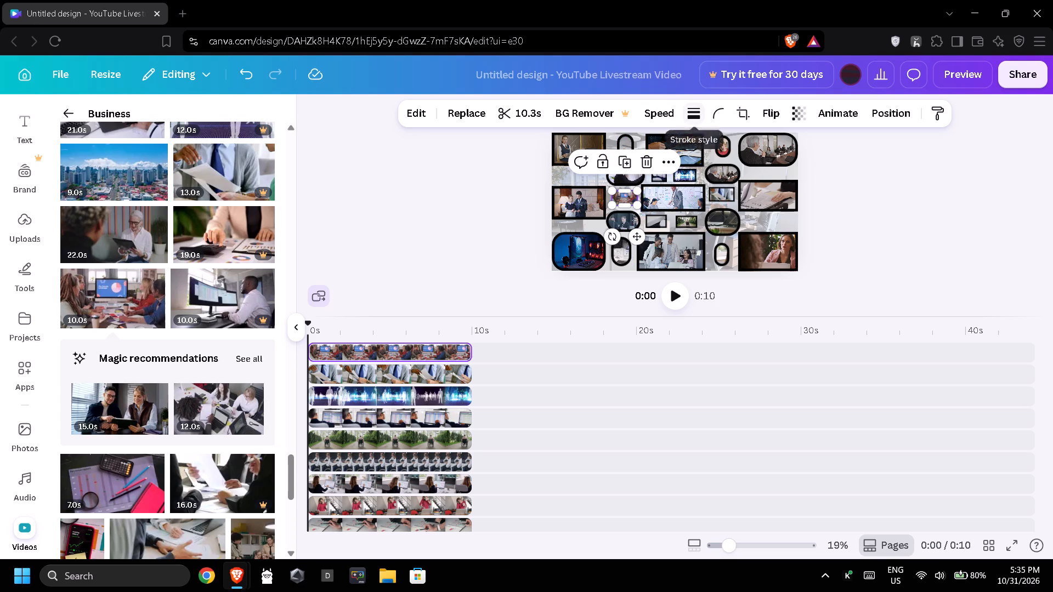
drag(602, 212, 621, 213)
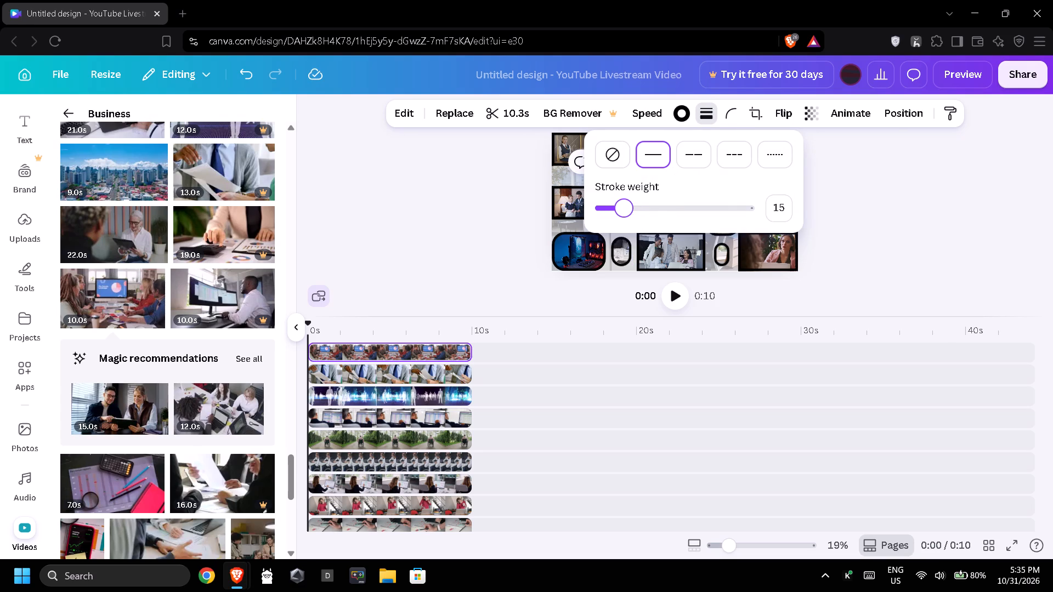
drag(621, 213, 615, 210)
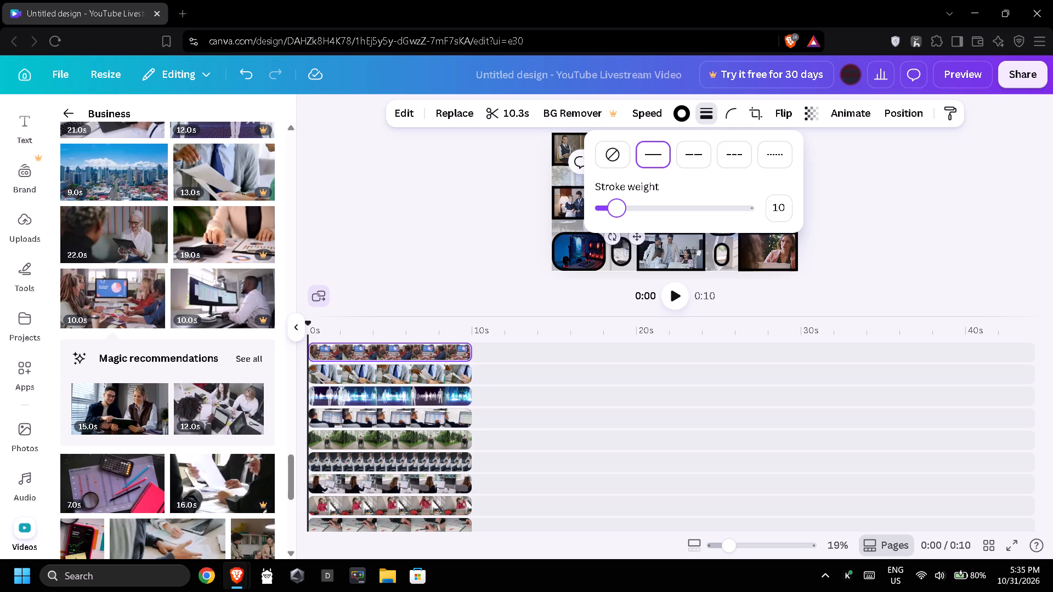
triple_click(485, 238)
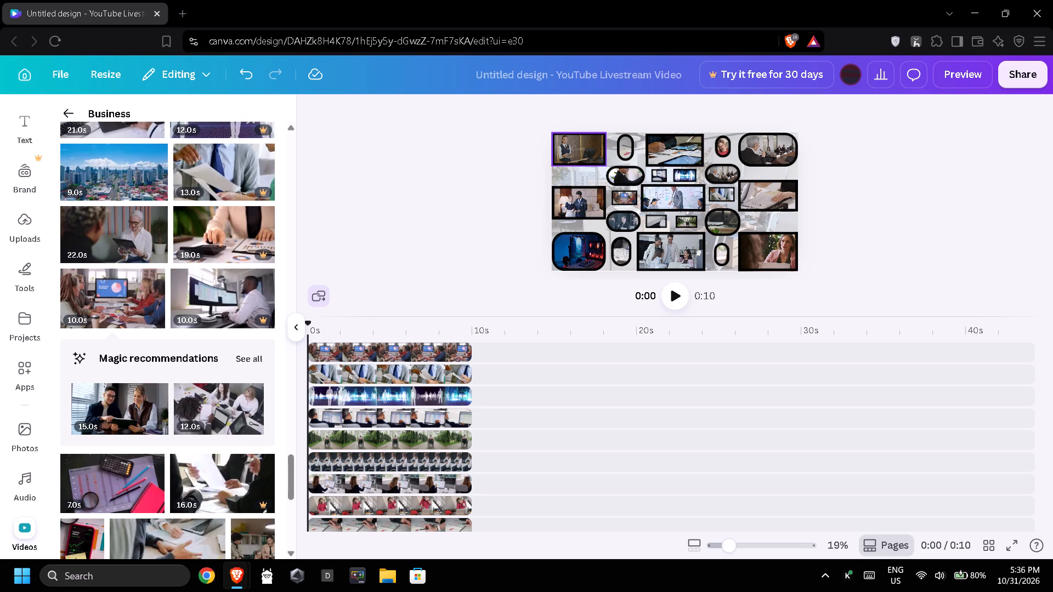
Add the 12-second clip of a woman at a laptop to the base track after the office background and trim it to 10.0 seconds.
click(521, 385)
scroll(135, 361, down, 2)
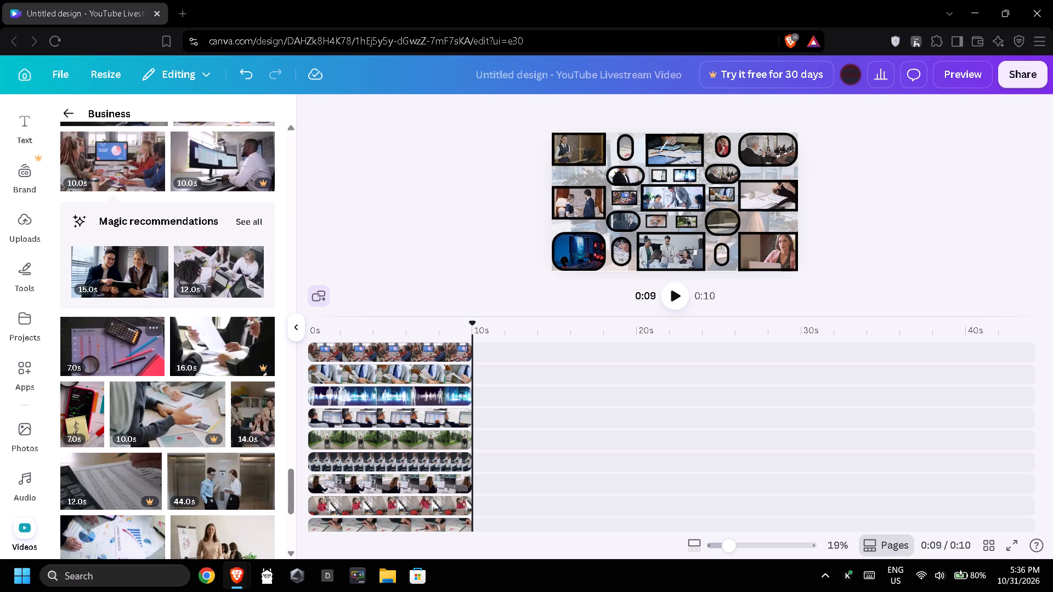
scroll(136, 357, down, 2)
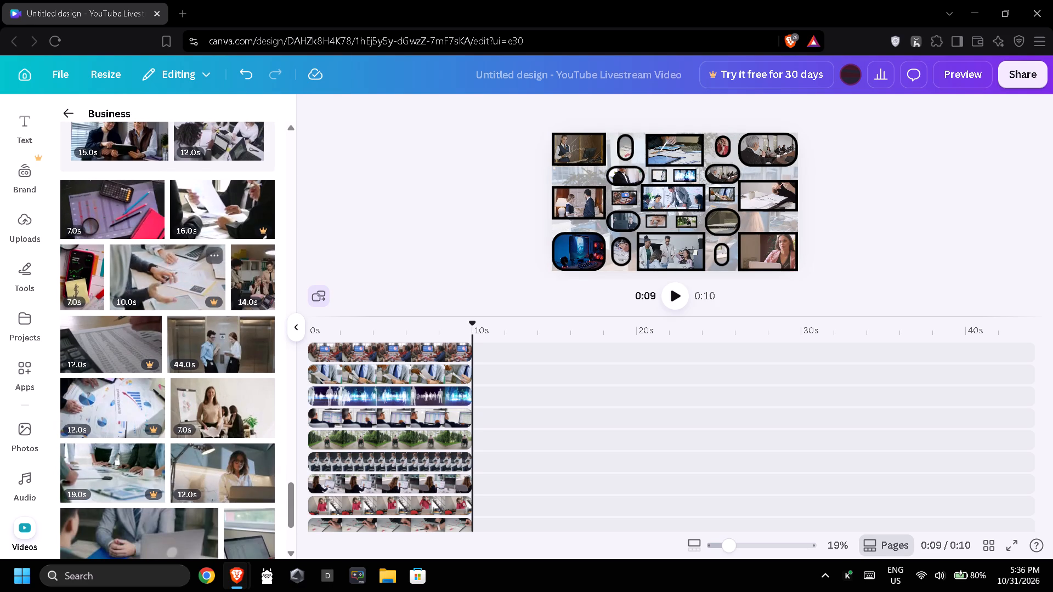
scroll(166, 278, down, 2)
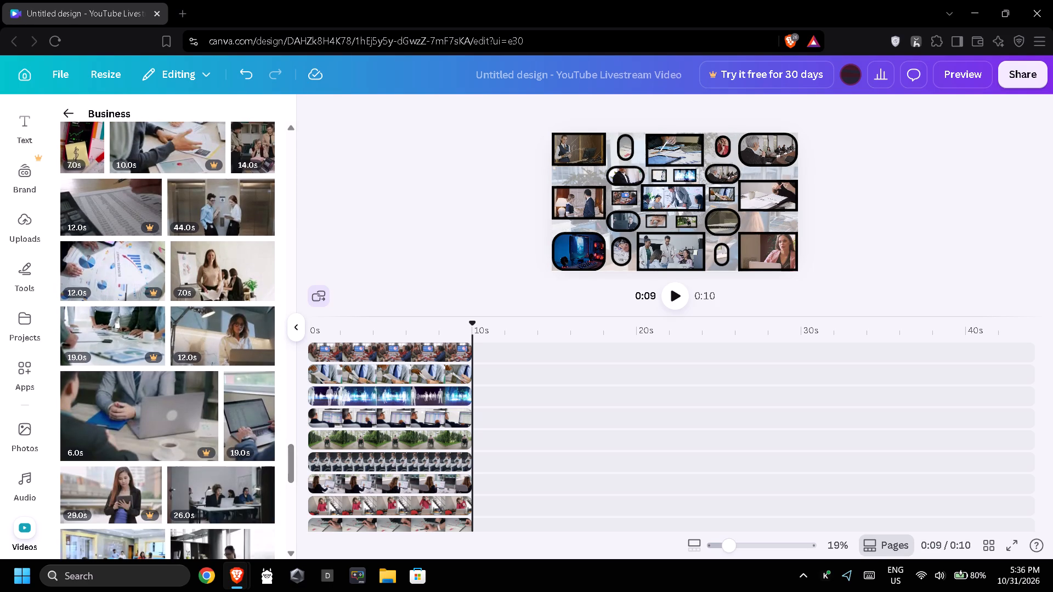
drag(197, 334, 530, 512)
scroll(523, 470, down, 4)
scroll(569, 356, up, 2)
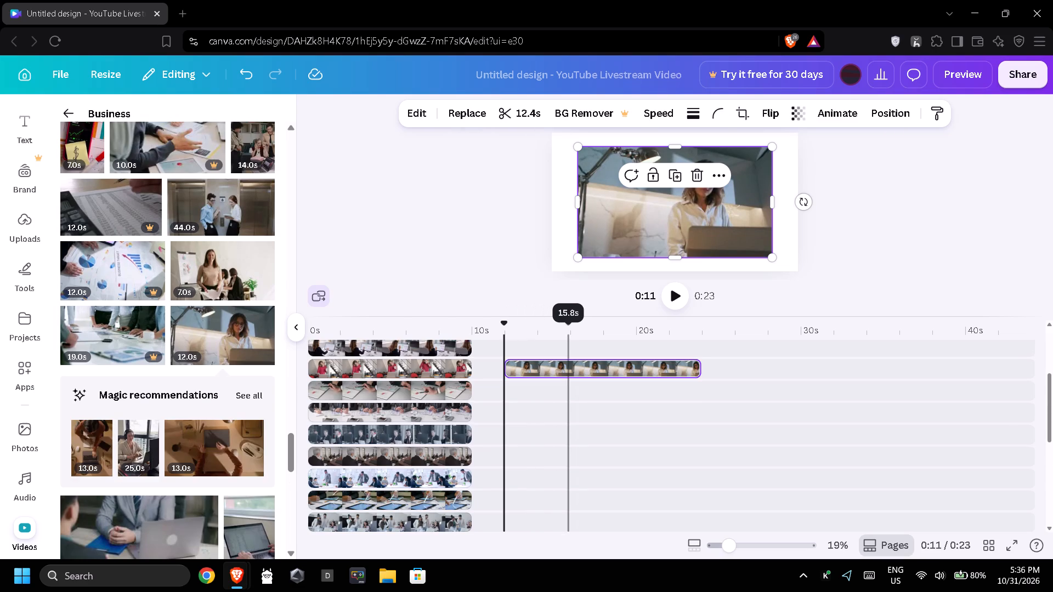
drag(569, 368, 532, 540)
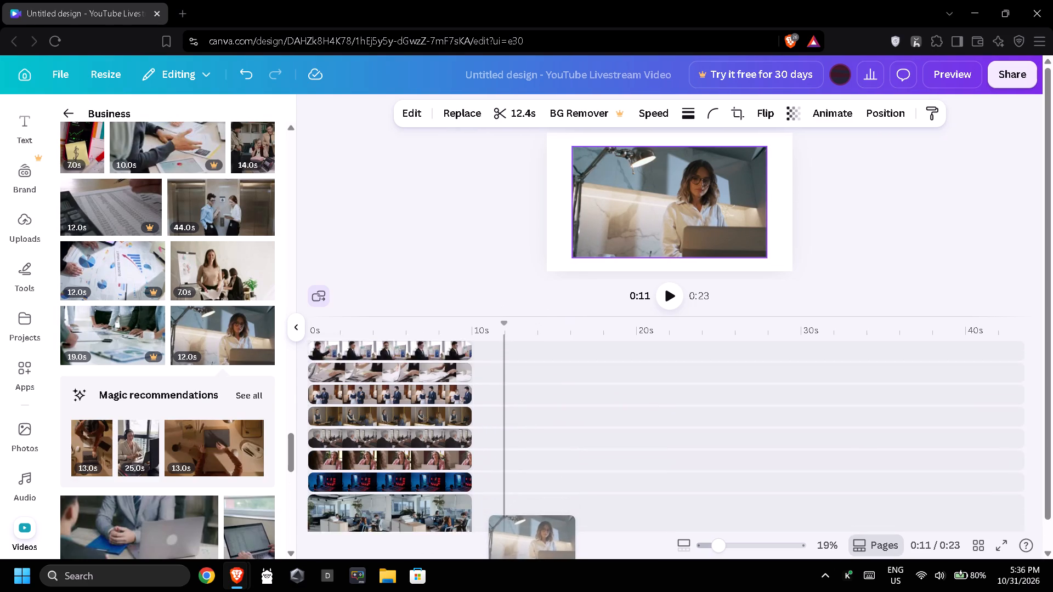
drag(532, 540, 540, 485)
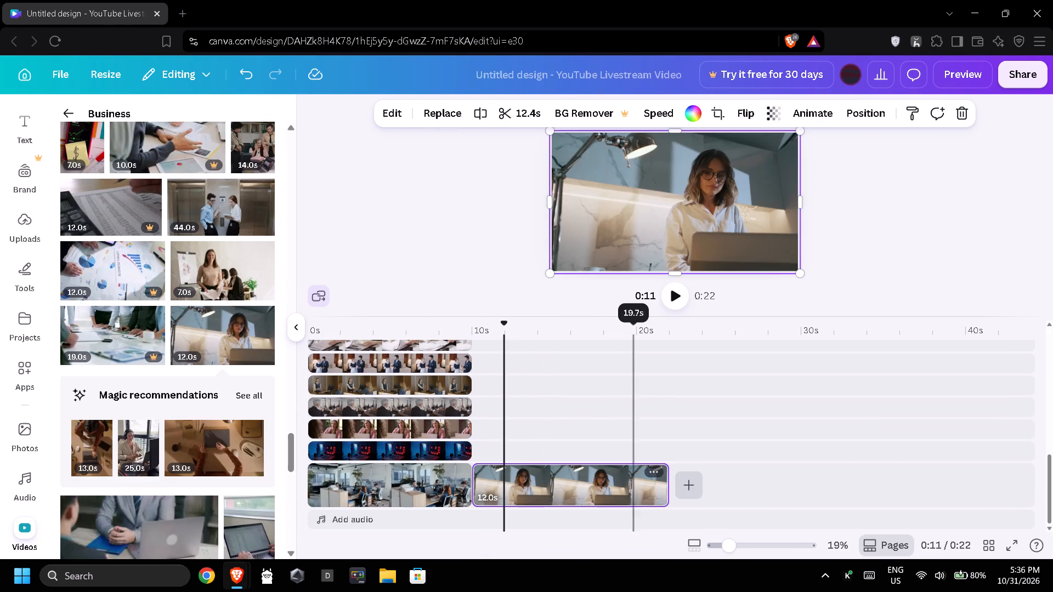
drag(666, 482, 647, 485)
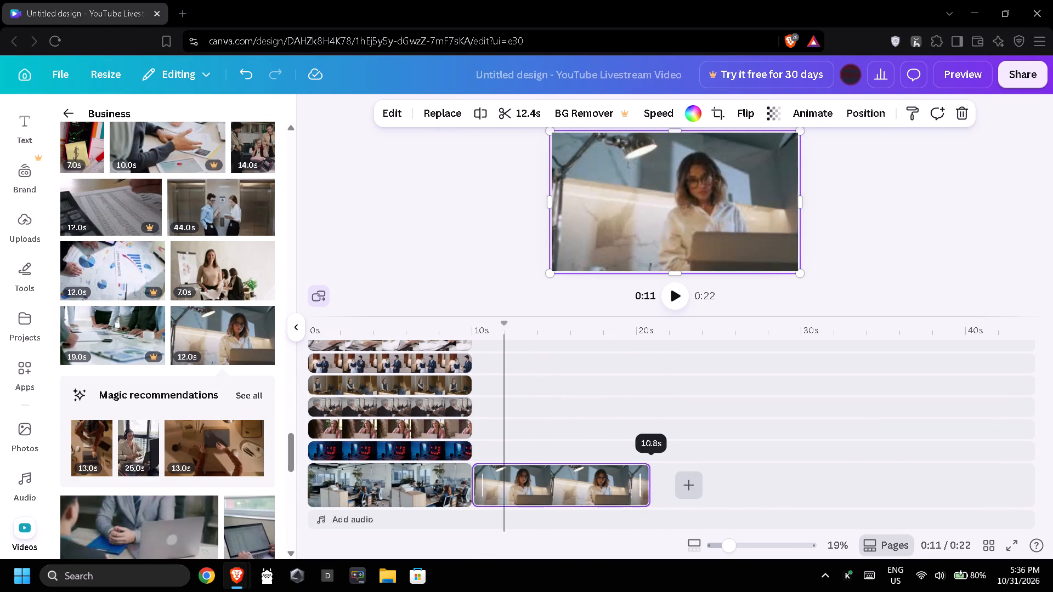
drag(647, 485, 636, 487)
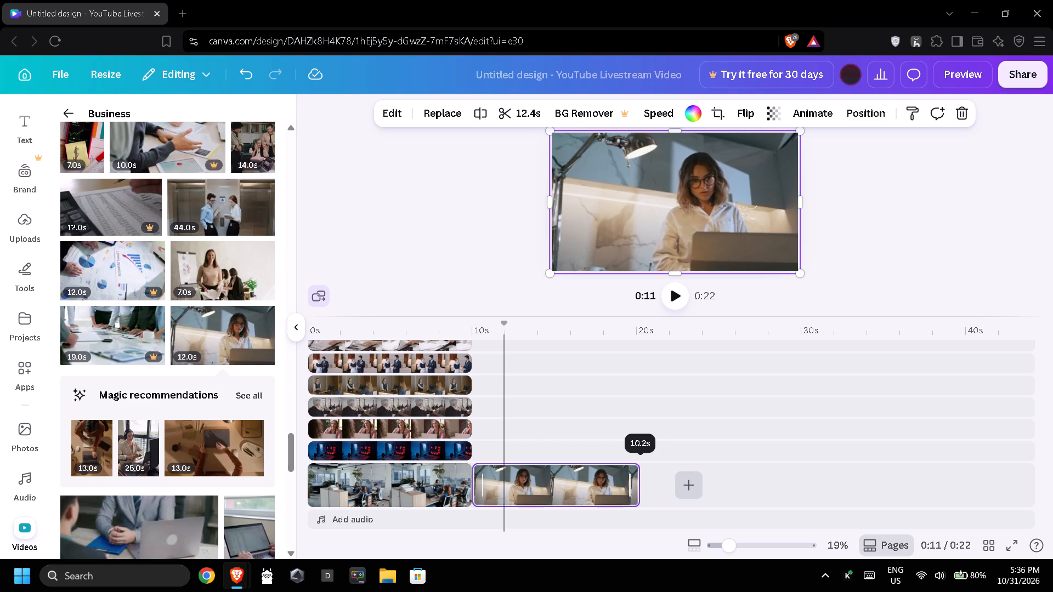
drag(636, 487, 635, 488)
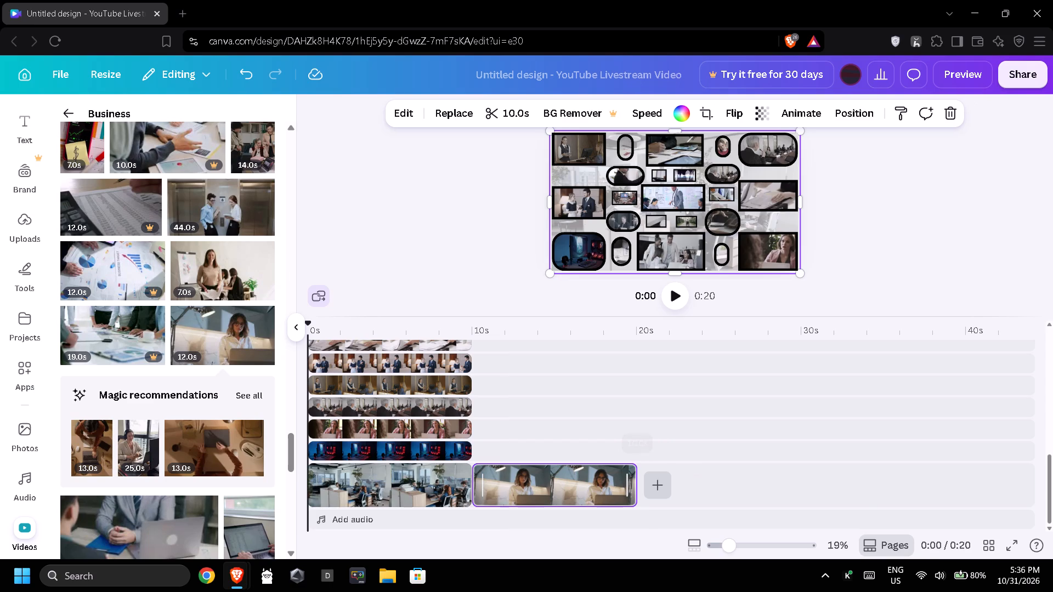
Add the 19-second vertical laptop clip on the track directly above the base track from 10s and trim it to 10.0 seconds.
scroll(171, 443, down, 2)
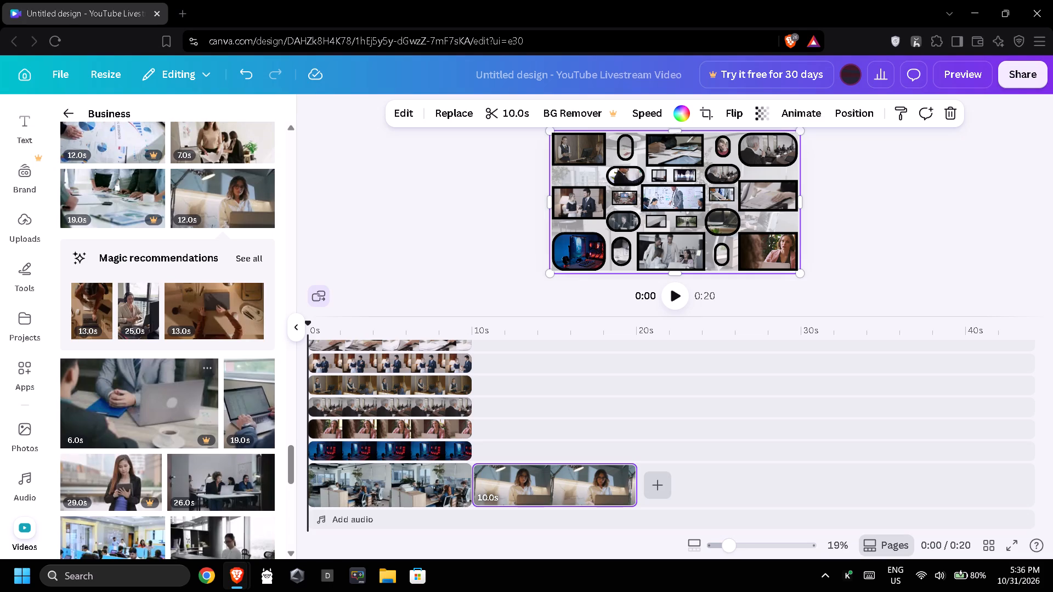
drag(238, 407, 495, 426)
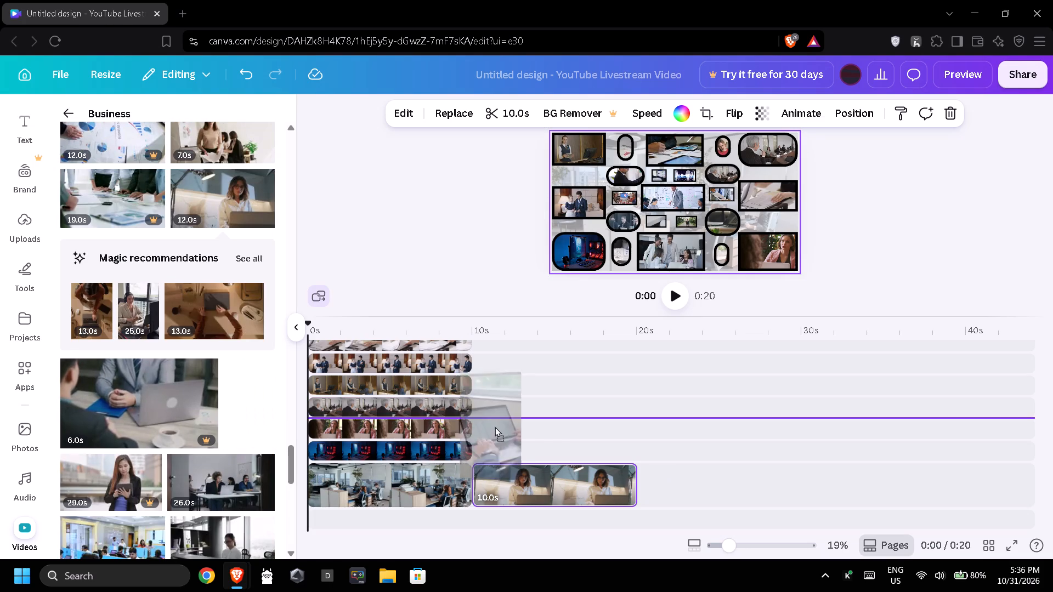
drag(495, 426, 489, 447)
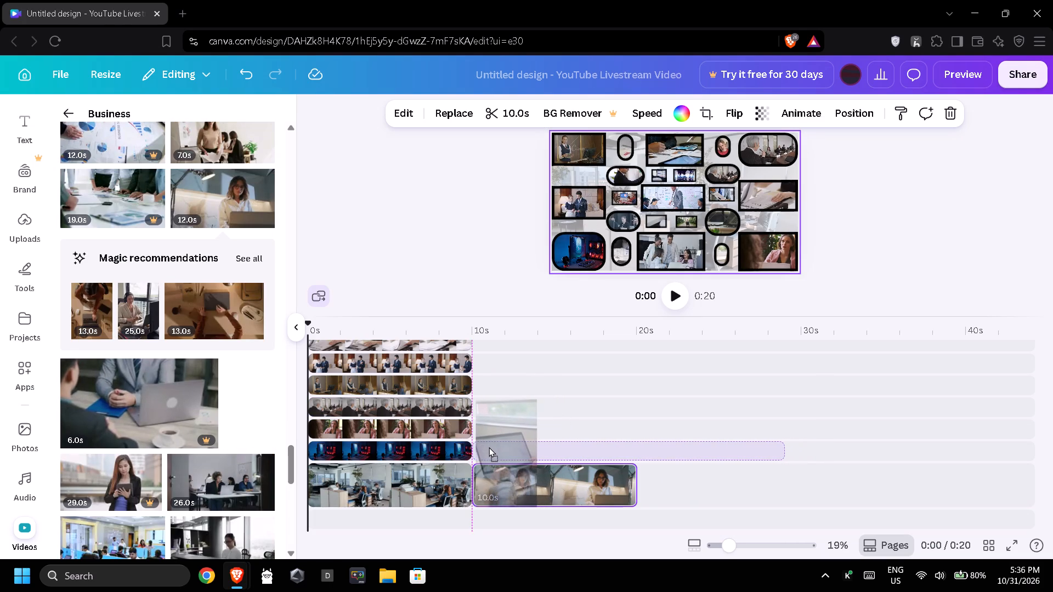
drag(489, 447, 488, 447)
drag(778, 446, 769, 449)
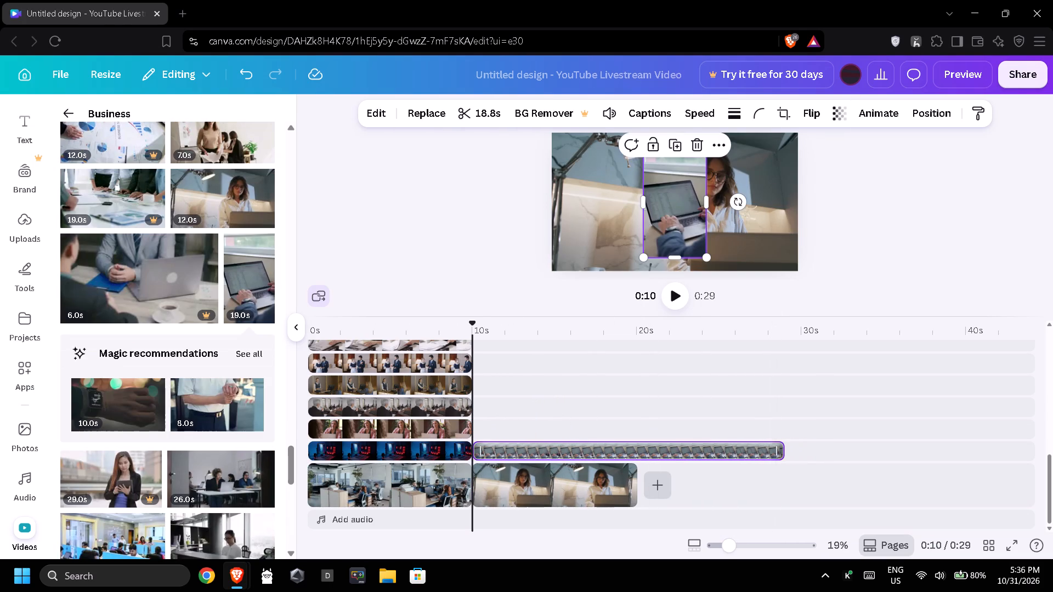
drag(769, 449, 638, 474)
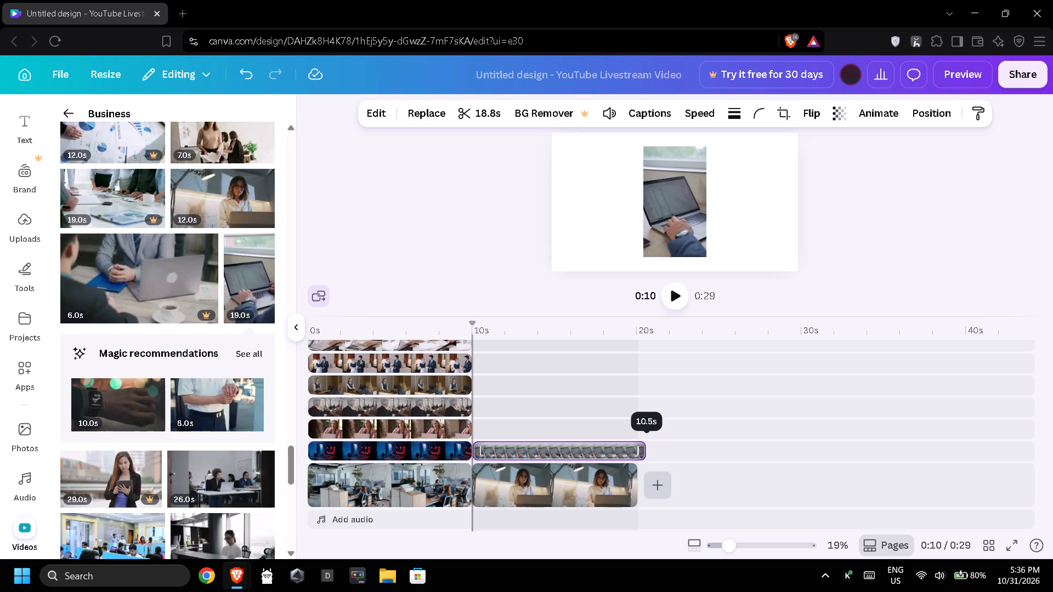
drag(638, 474, 636, 475)
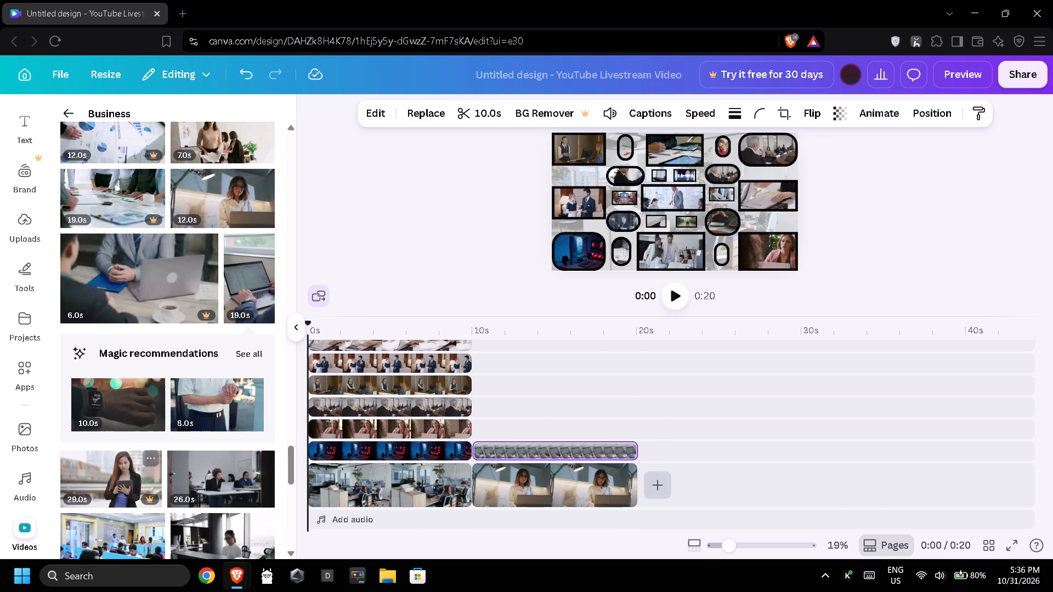
Add the 29-second clip of a woman holding a tablet from 10s, one track above the vertical laptop clip, and trim it to 10.0 seconds.
drag(125, 475, 539, 424)
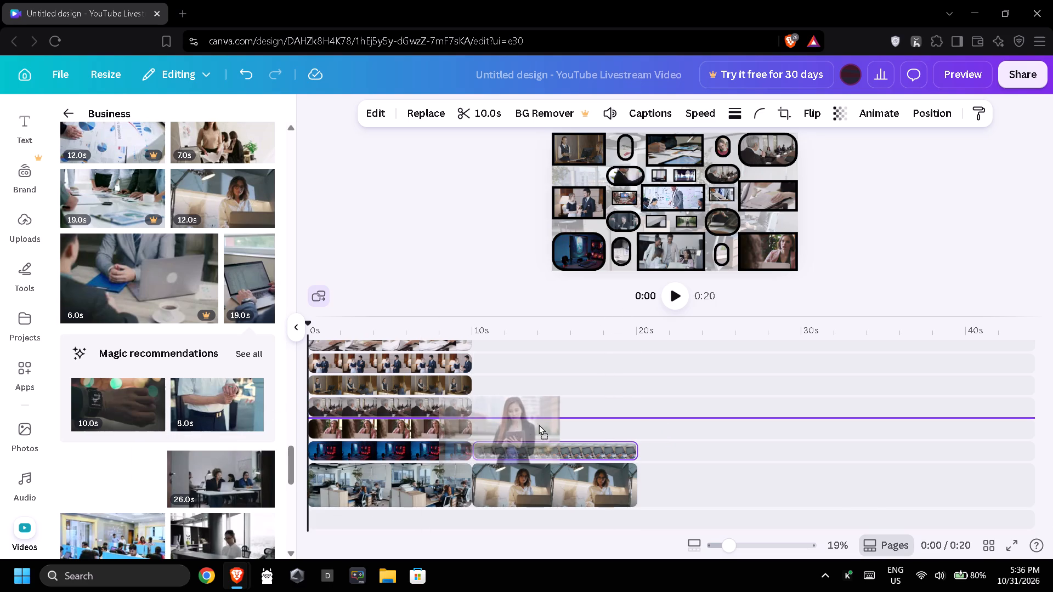
drag(539, 424, 544, 424)
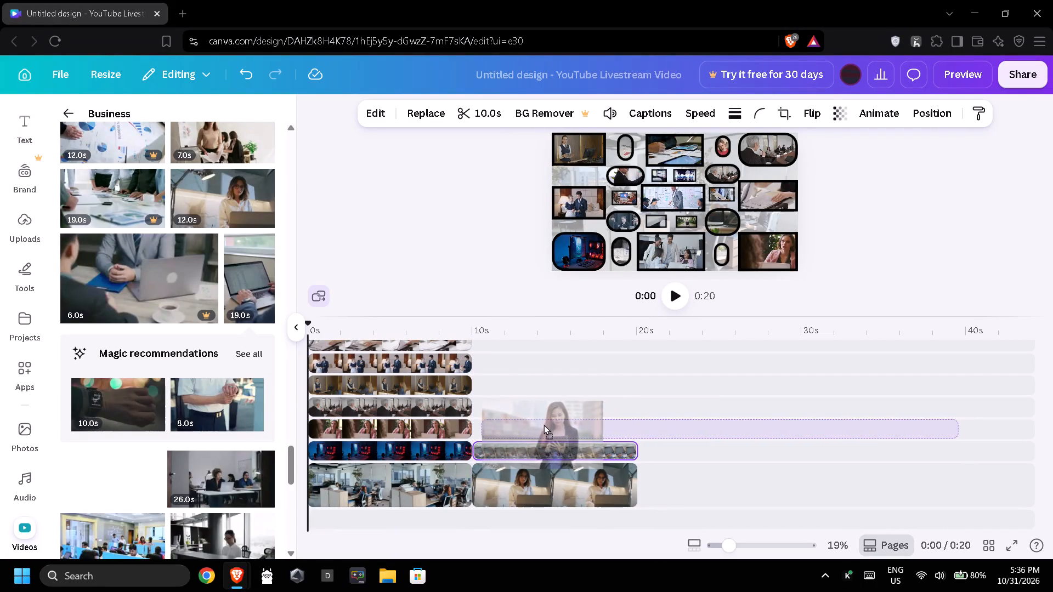
drag(544, 424, 540, 424)
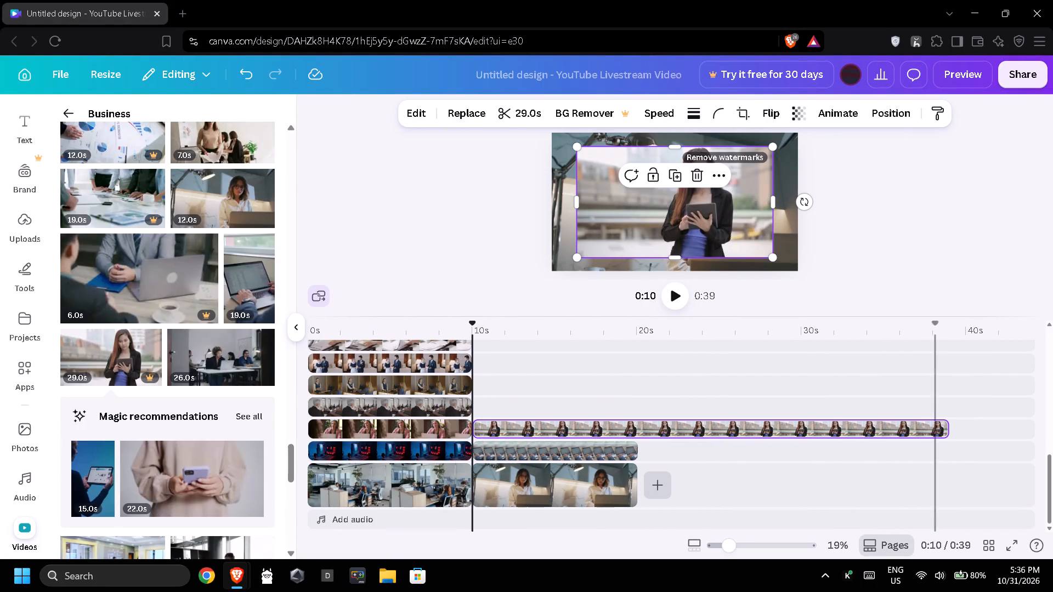
drag(943, 425, 633, 456)
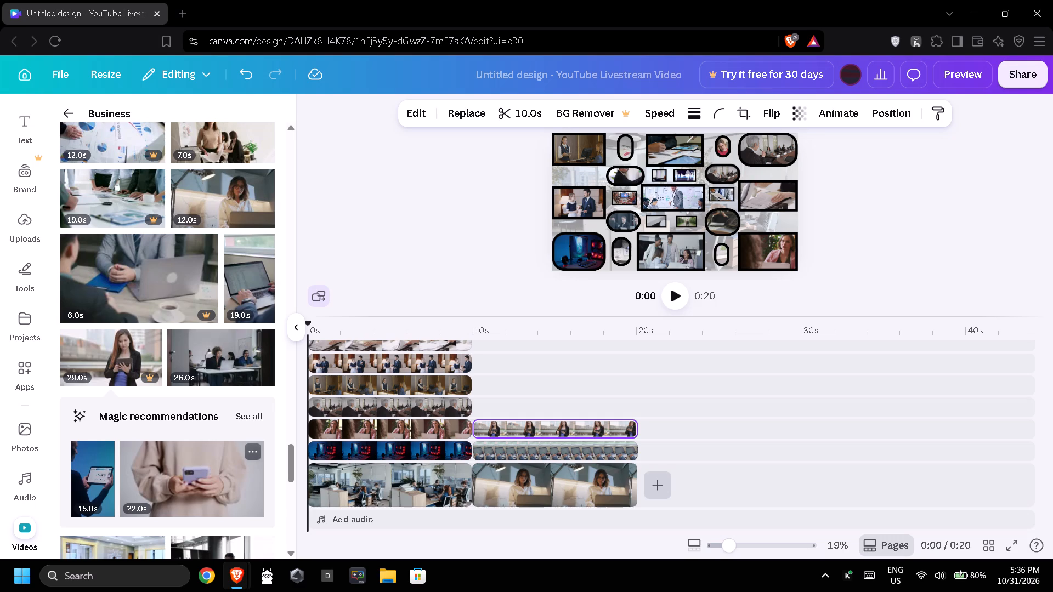
Add the 11-second reception desk clip from 10s, one track above the woman-with-tablet clip, and trim it to 10.0 seconds.
scroll(166, 474, down, 1)
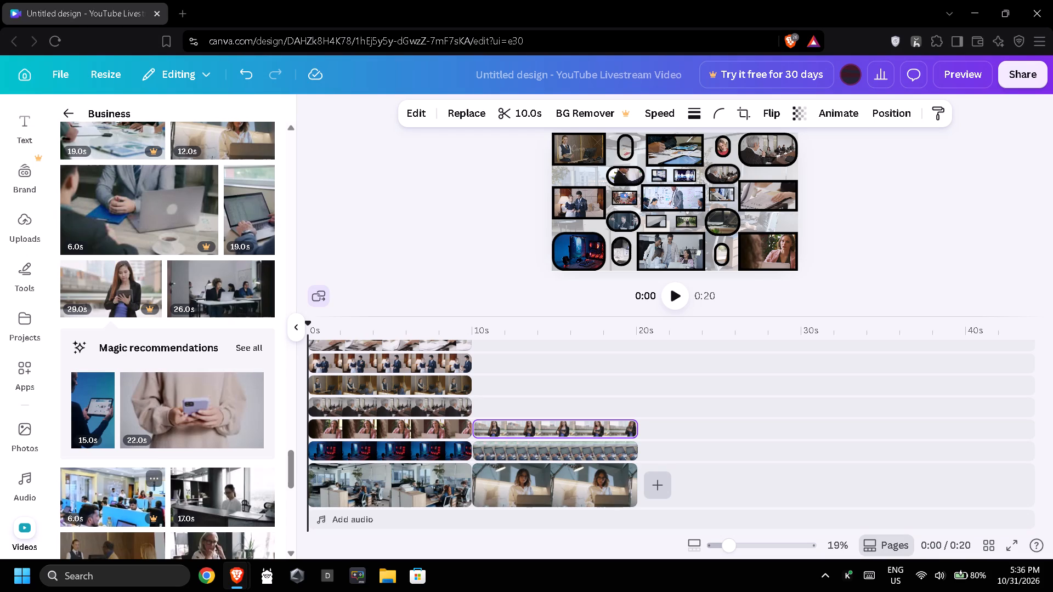
scroll(97, 435, down, 2)
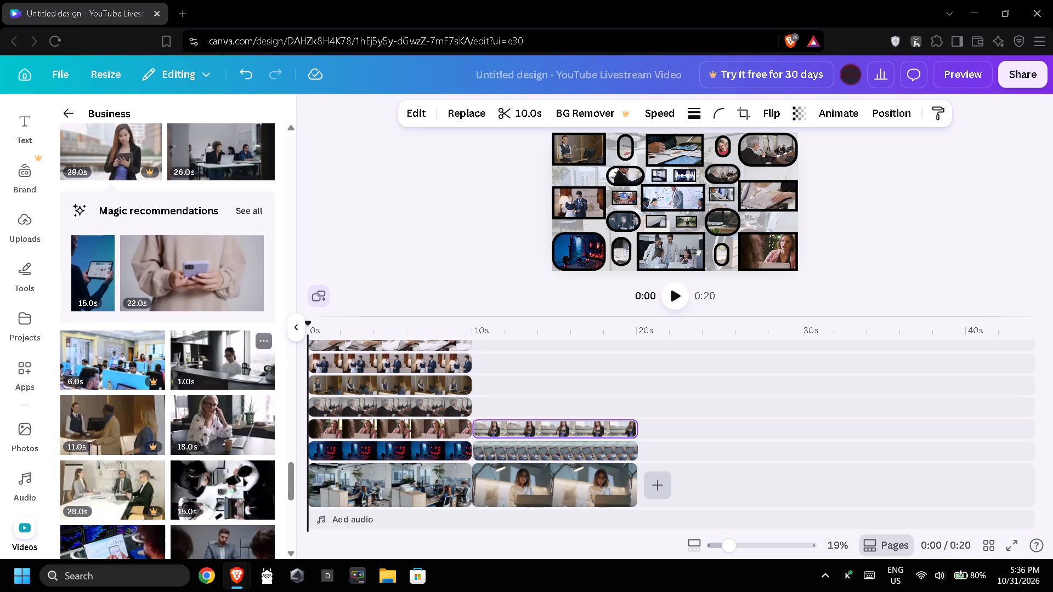
drag(105, 428, 519, 403)
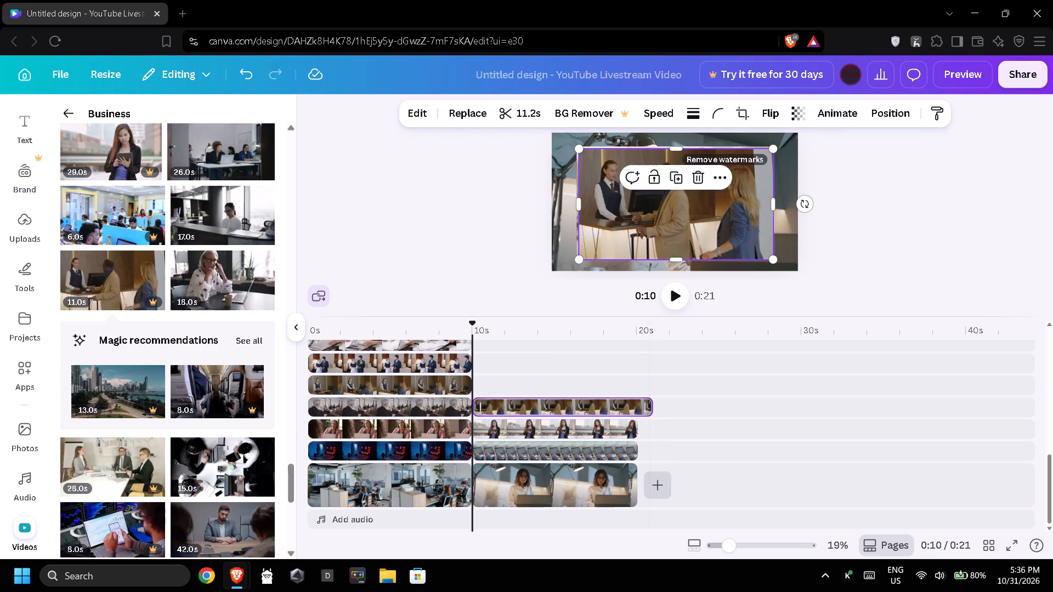
drag(650, 407, 639, 407)
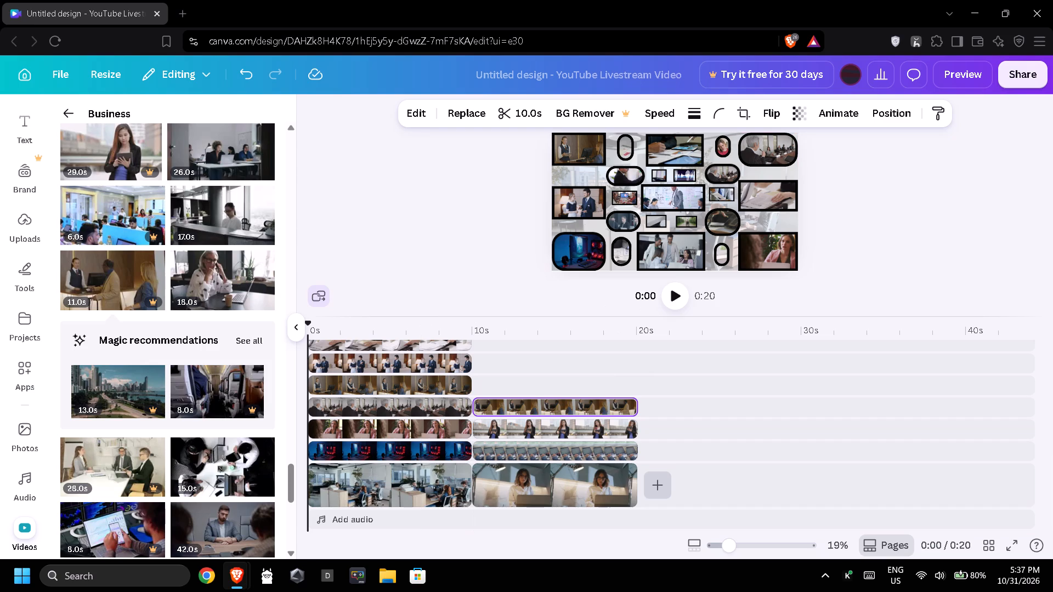
Add the 13-second clip of a woman at a desktop monitor from 10s, one track above the reception desk clip, and trim it to 10.0 seconds.
scroll(179, 432, down, 1)
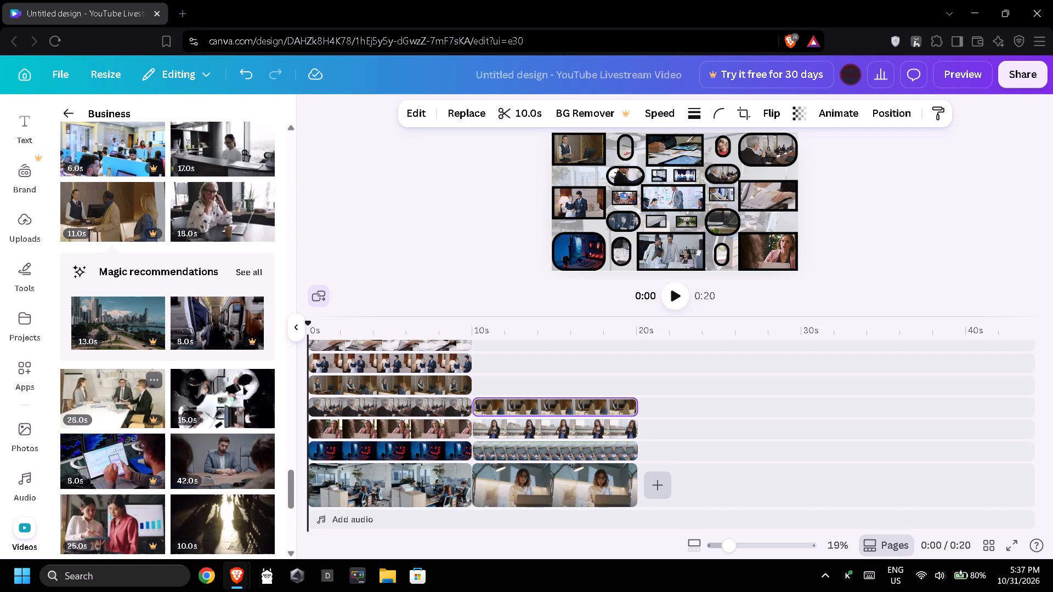
scroll(133, 391, down, 3)
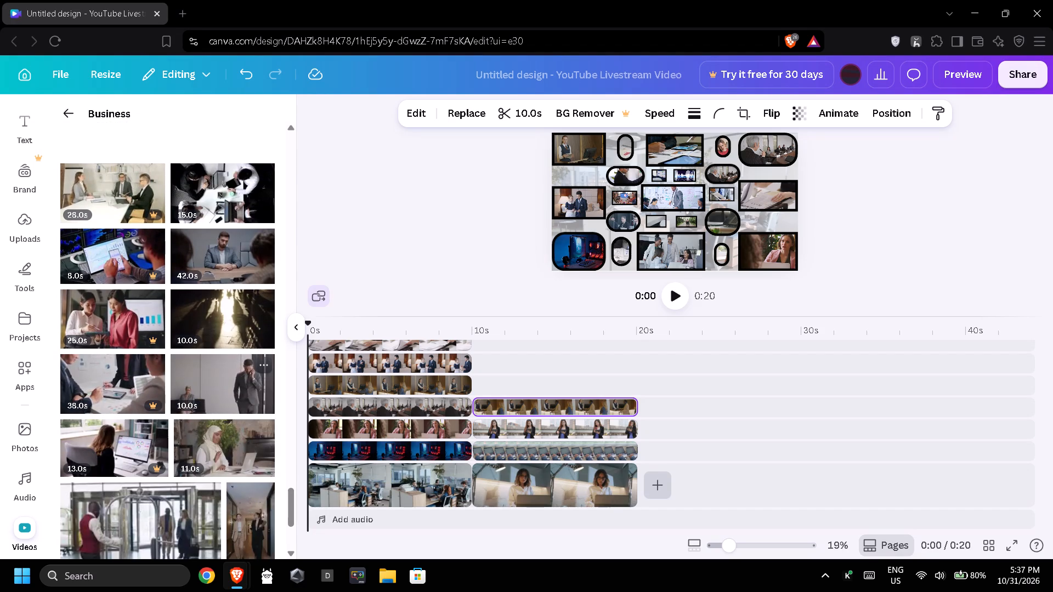
drag(92, 451, 580, 360)
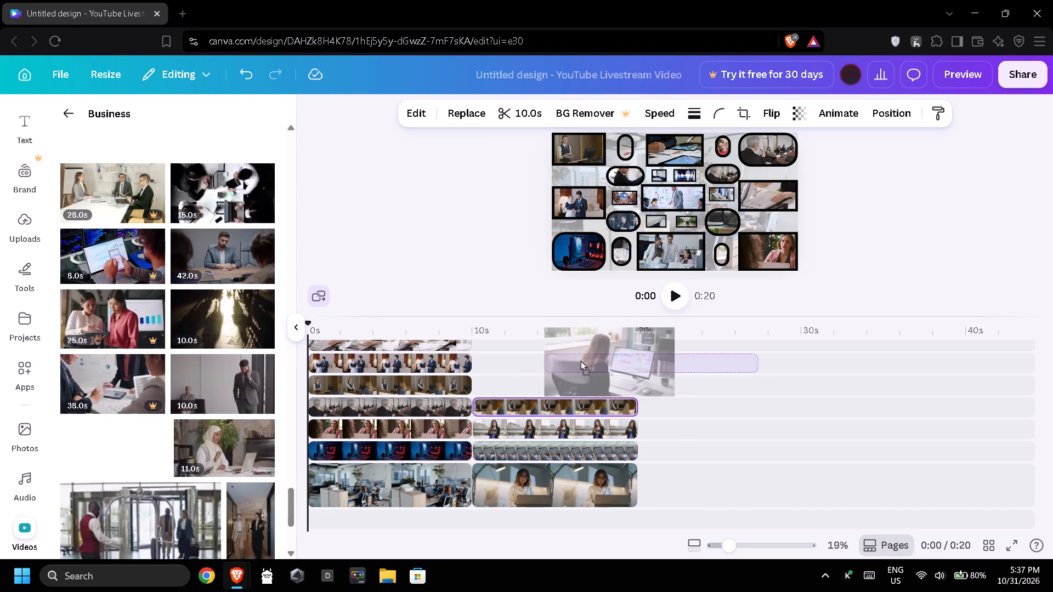
drag(580, 360, 506, 383)
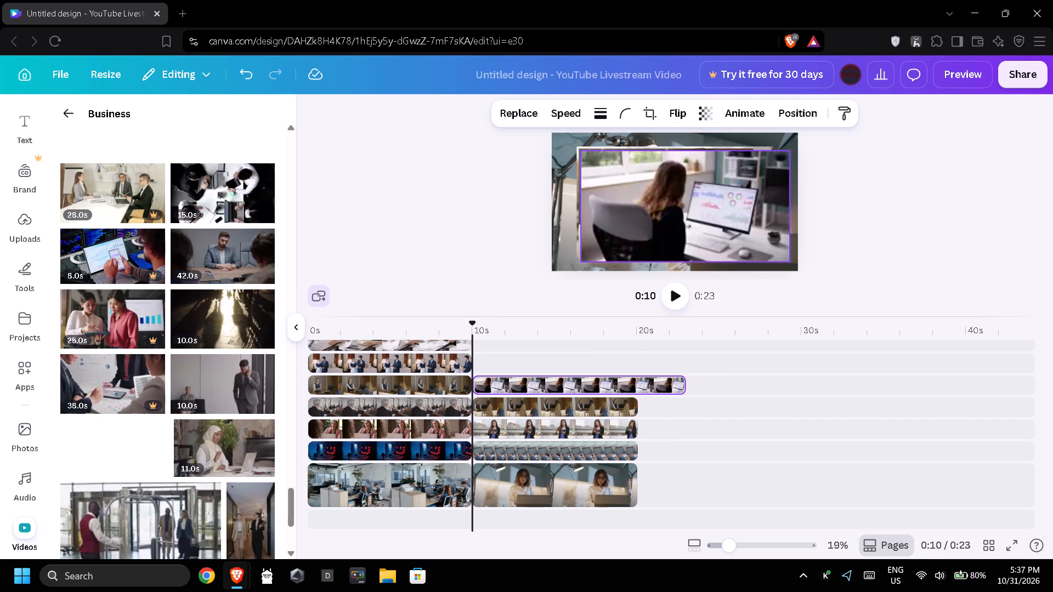
drag(680, 383, 643, 389)
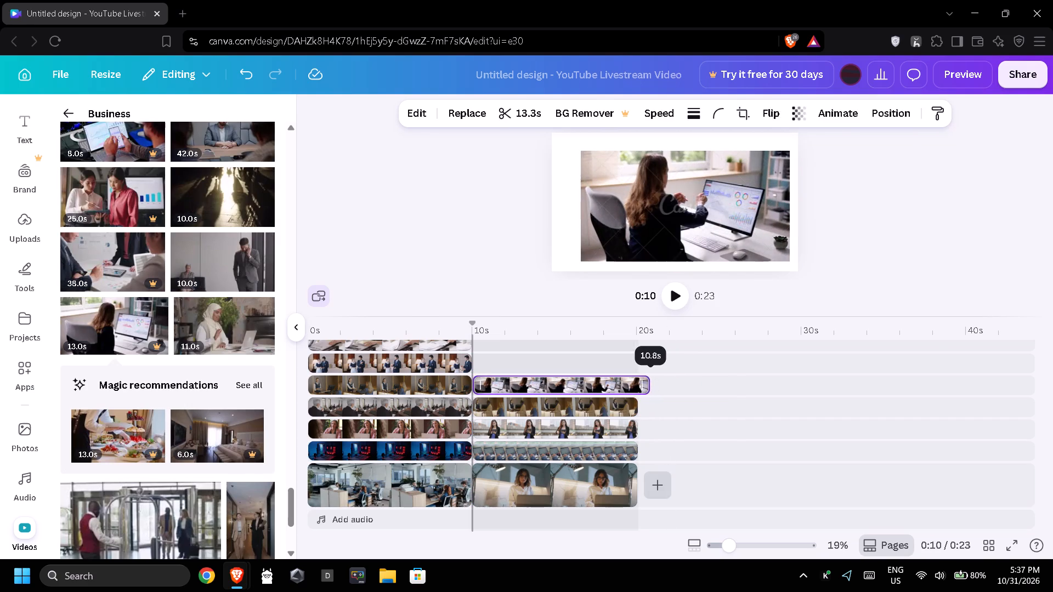
drag(643, 389, 637, 389)
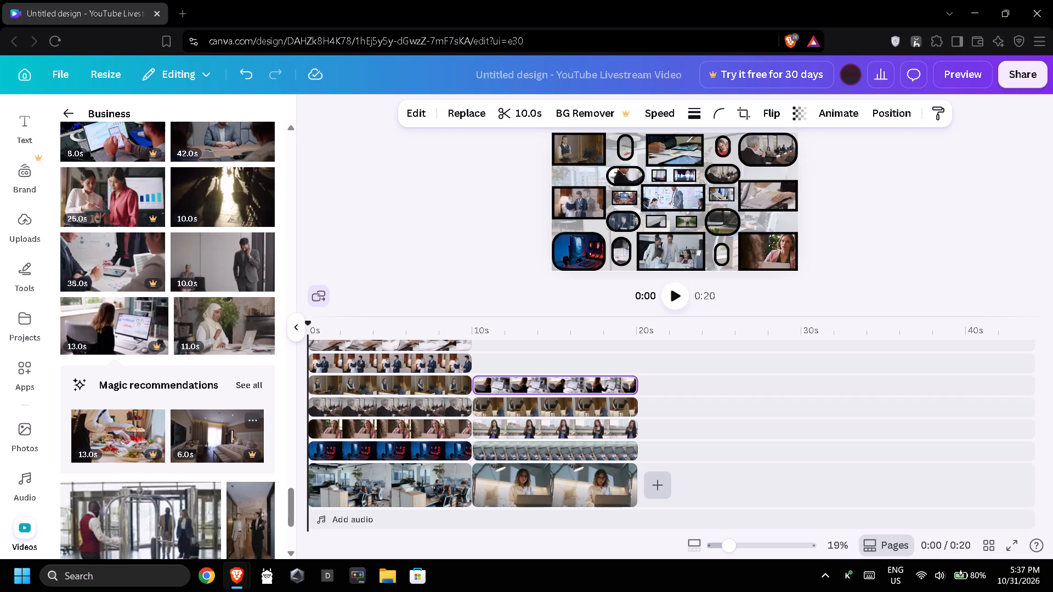
Add the 13-second buffet food clip from 10s, one track above the woman-at-monitor clip, and trim it to 10.0 seconds.
drag(122, 446, 530, 363)
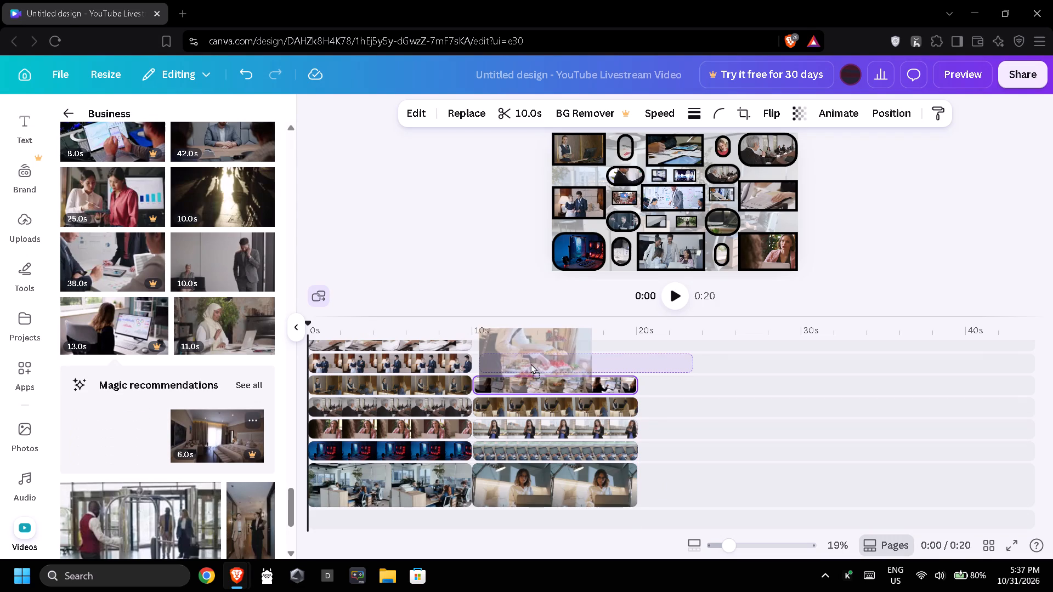
drag(530, 363, 525, 363)
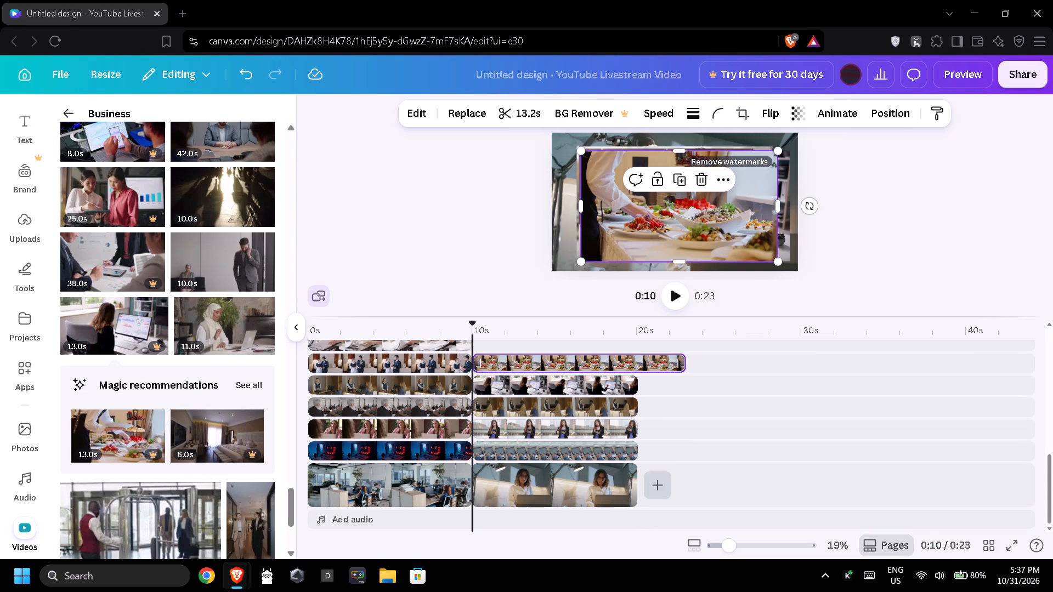
drag(684, 362, 641, 364)
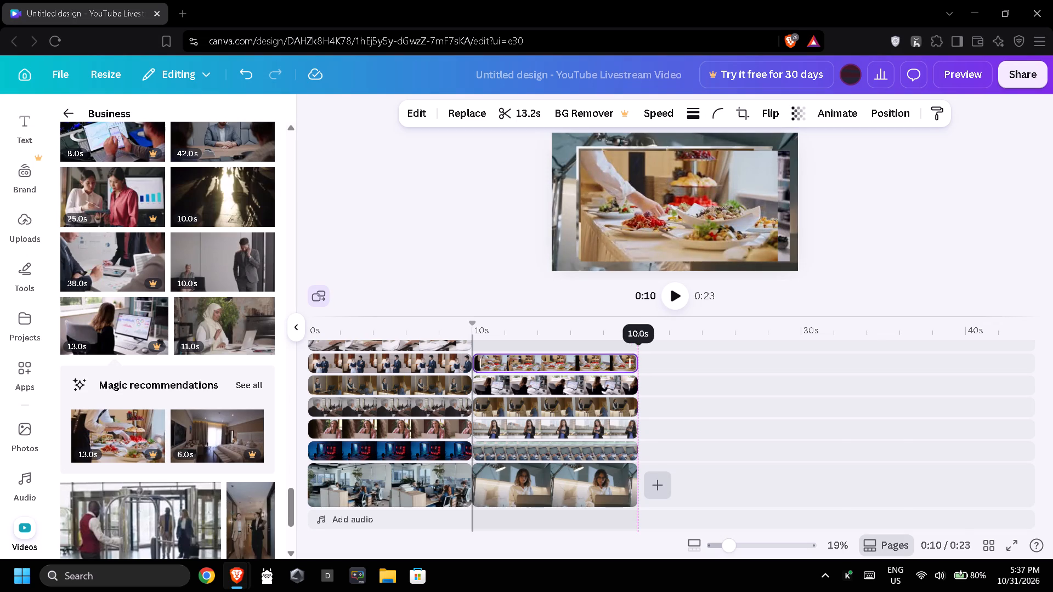
Crop the vertical laptop clip from its bottom edge and fit it as a small tile in the canvas's top-left corner.
click(542, 447)
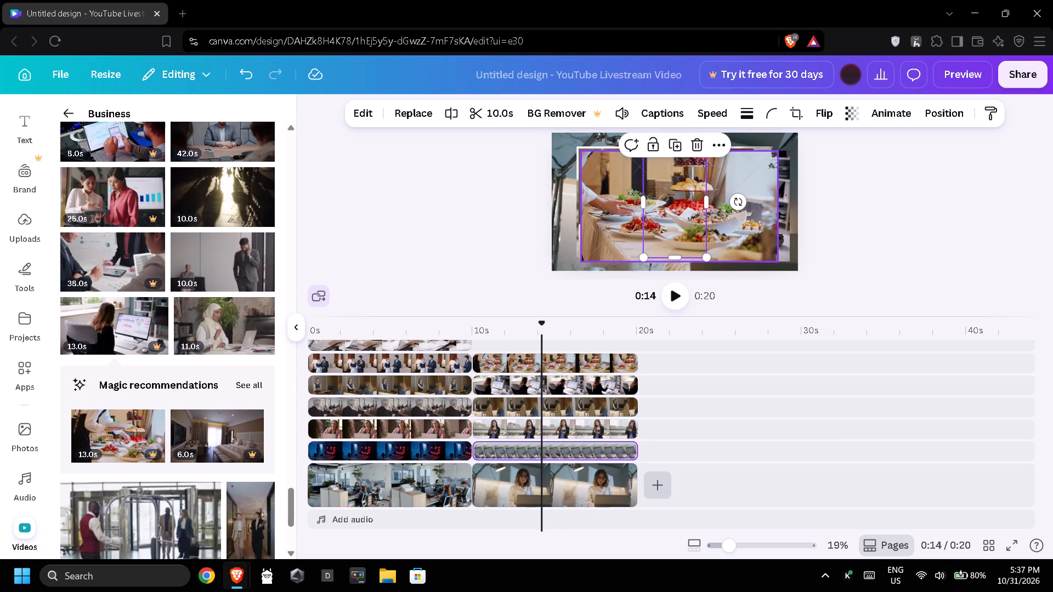
drag(677, 255, 668, 227)
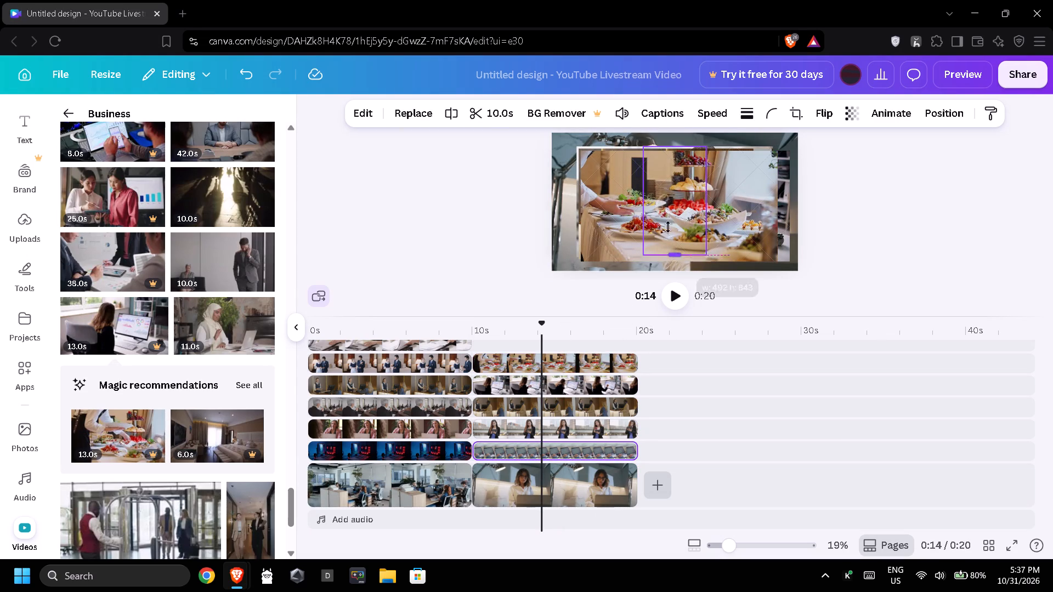
drag(668, 227, 667, 197)
drag(671, 165, 600, 156)
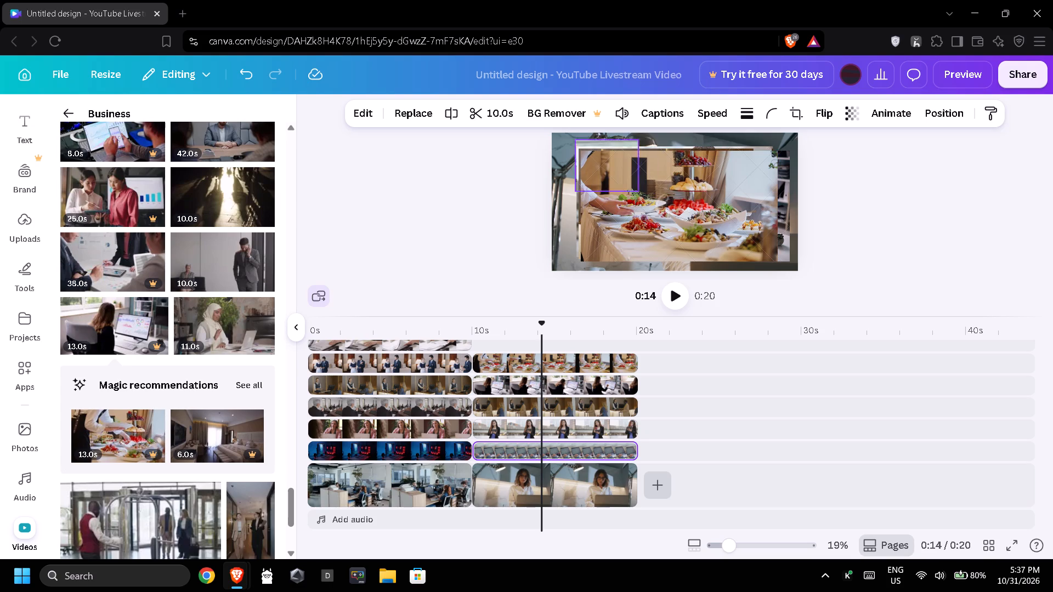
drag(600, 156, 580, 151)
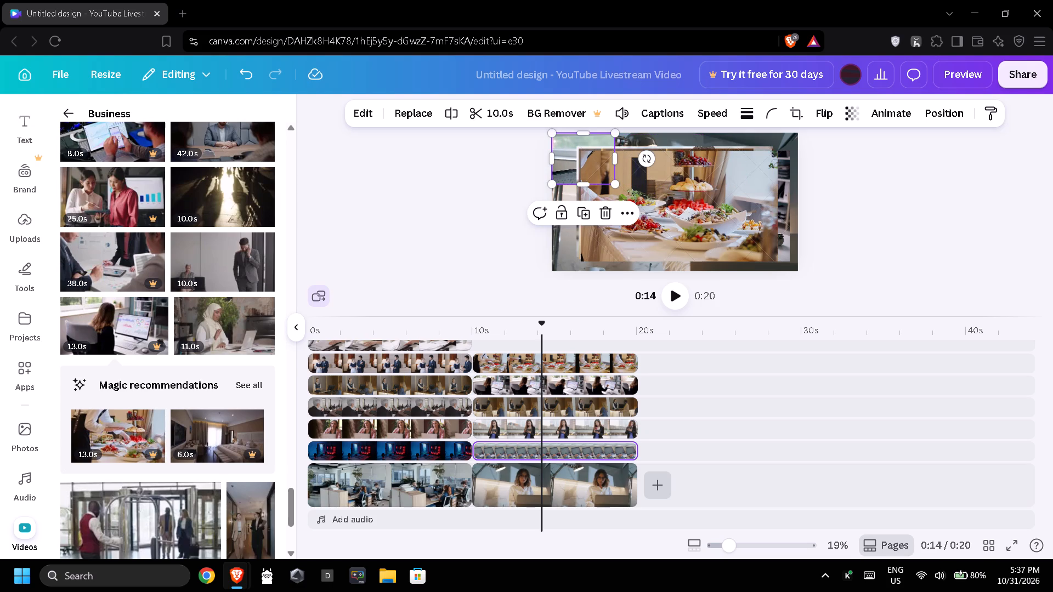
drag(616, 182, 583, 165)
Shrink the buffet food clip to a small tile in the canvas's bottom-right corner.
click(661, 203)
drag(581, 147, 665, 213)
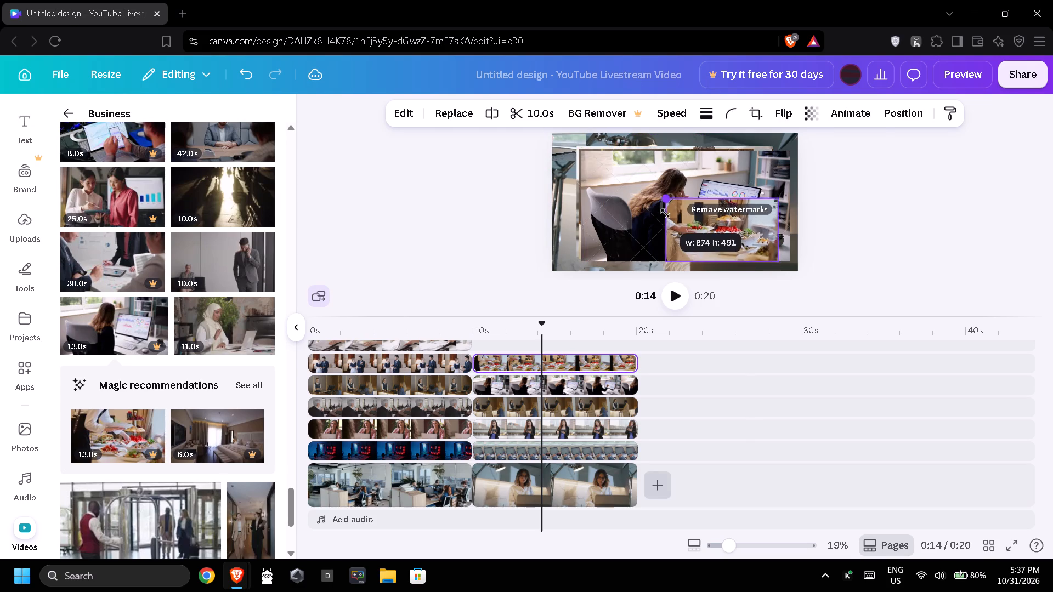
drag(665, 213, 673, 220)
drag(726, 238, 744, 245)
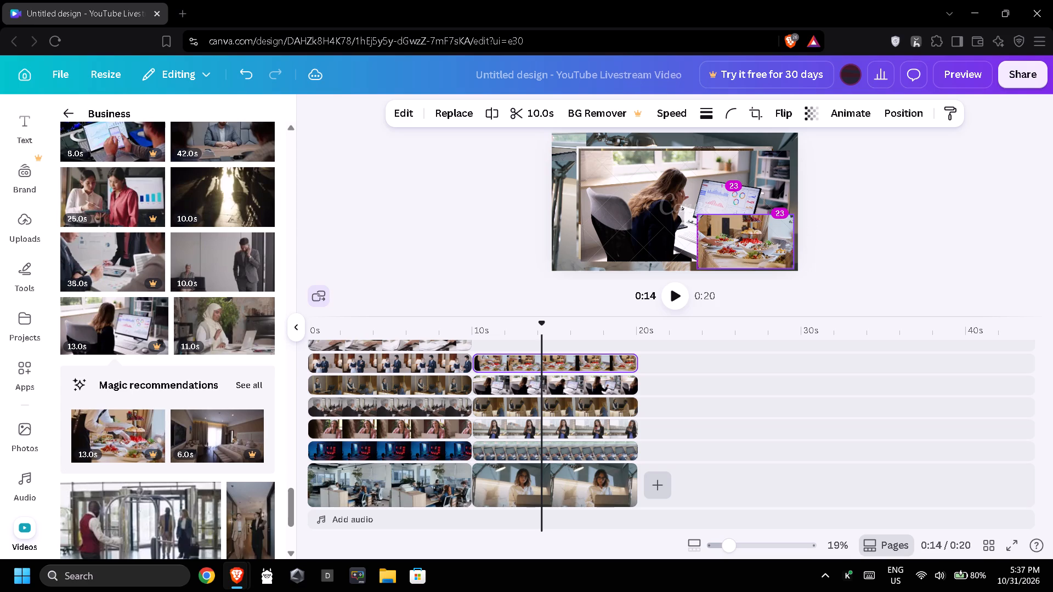
drag(744, 245, 747, 248)
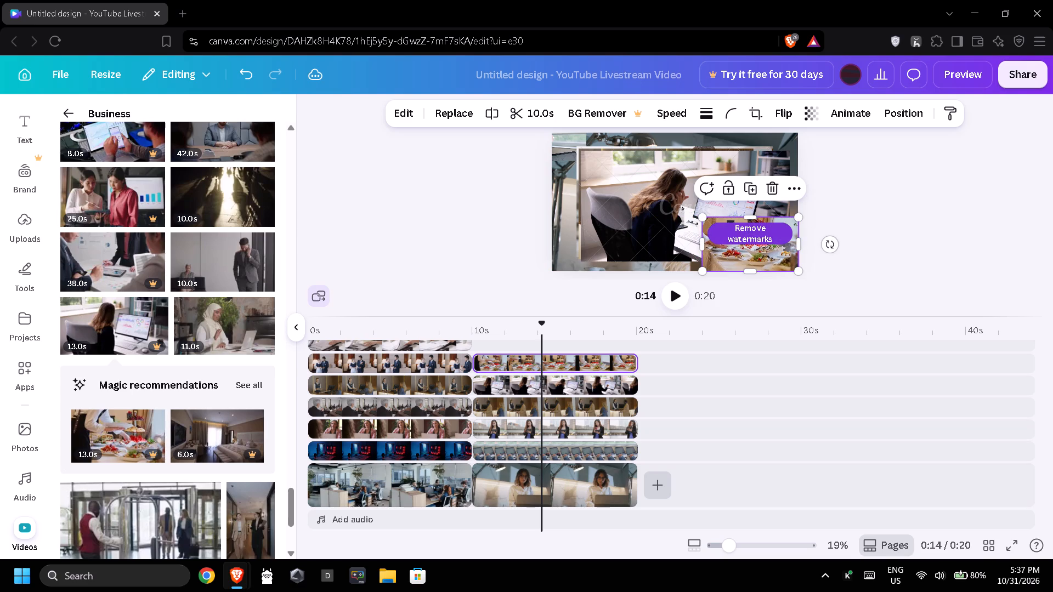
drag(701, 218, 739, 241)
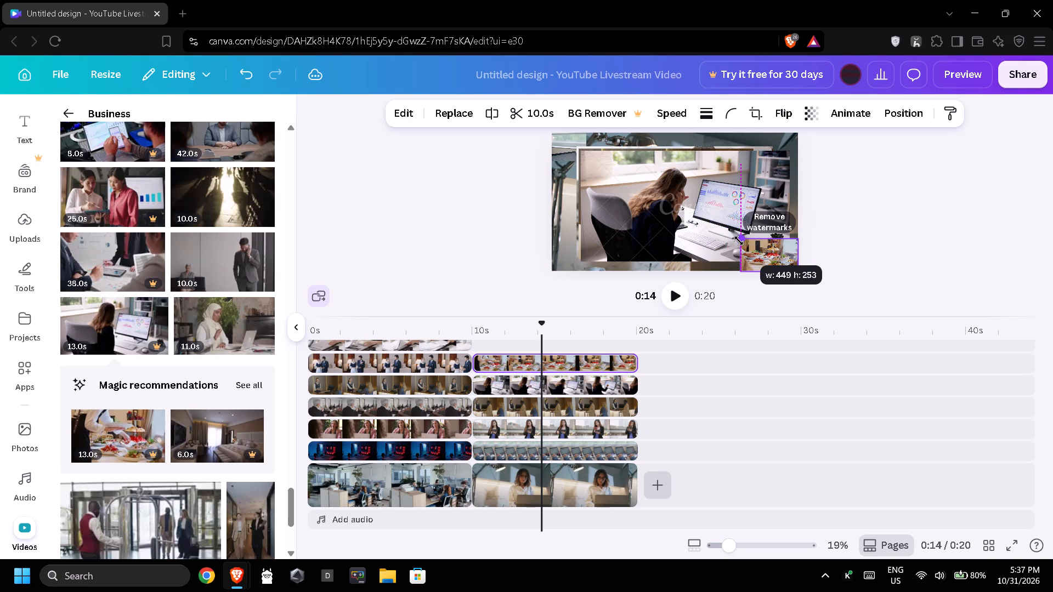
drag(739, 241, 743, 243)
click(876, 226)
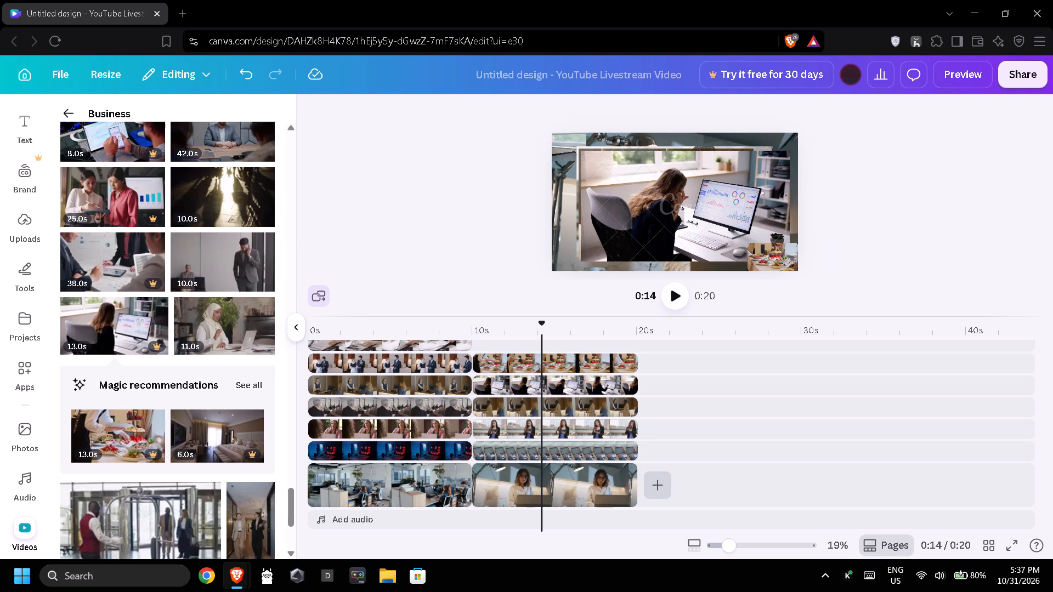
Move the woman-at-monitor clip to the canvas's bottom-left corner and shrink it to about 404 by 214.
click(690, 213)
drag(690, 213, 663, 221)
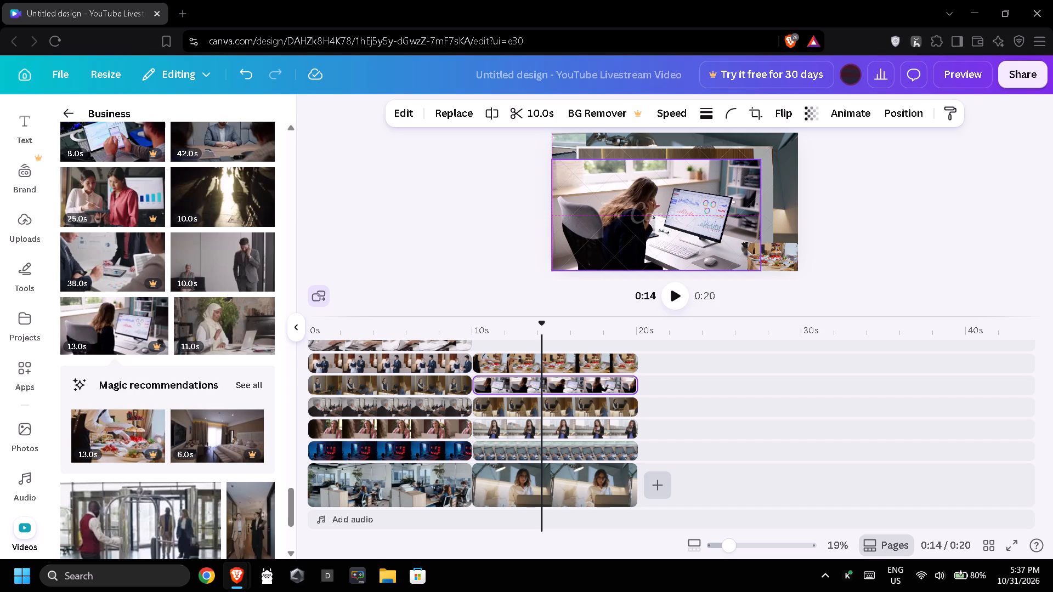
drag(663, 221, 661, 221)
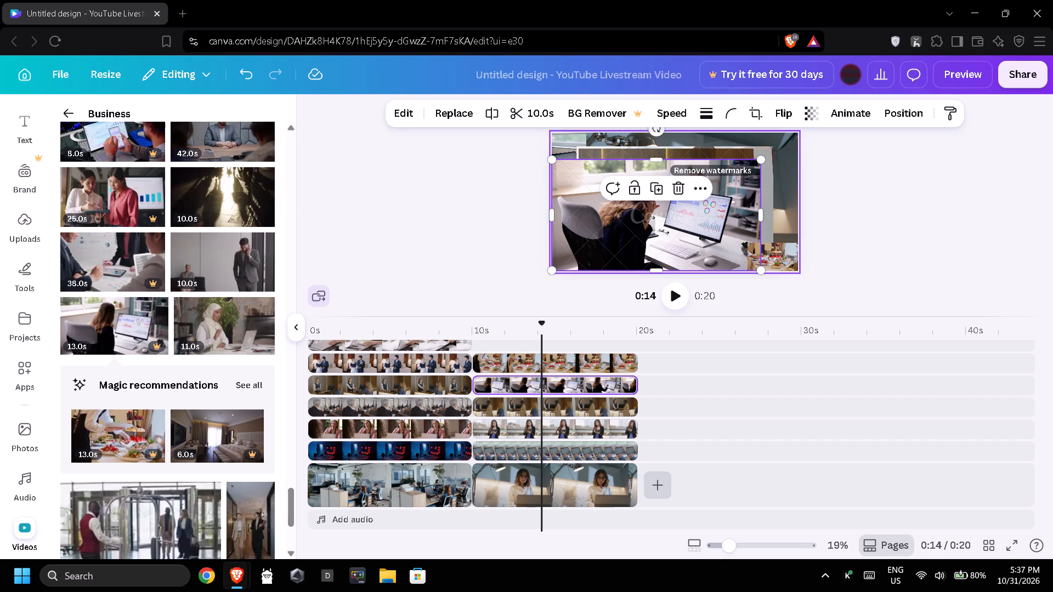
drag(759, 161, 644, 228)
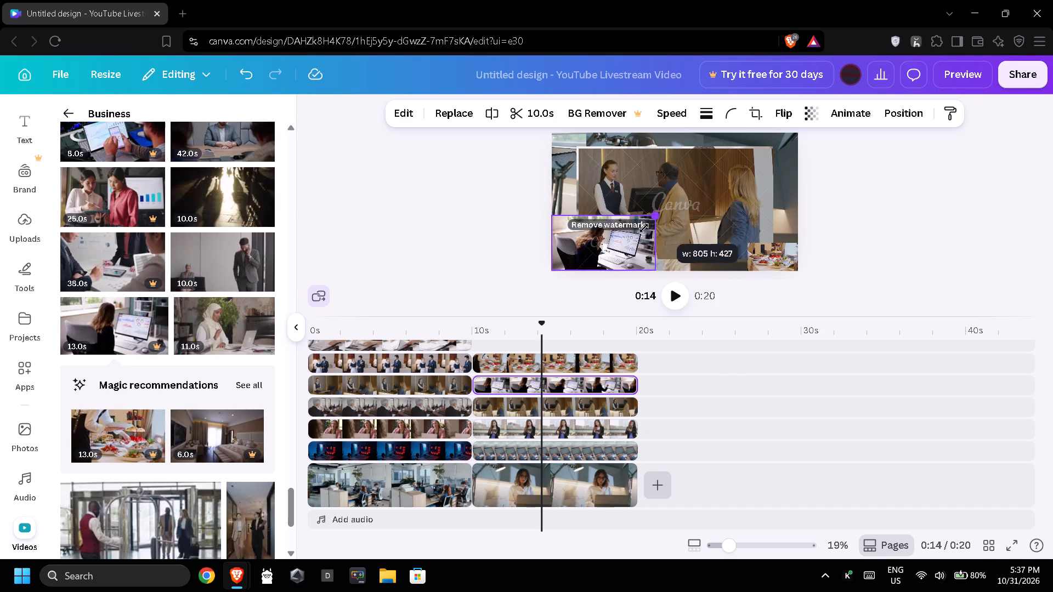
drag(644, 228, 608, 257)
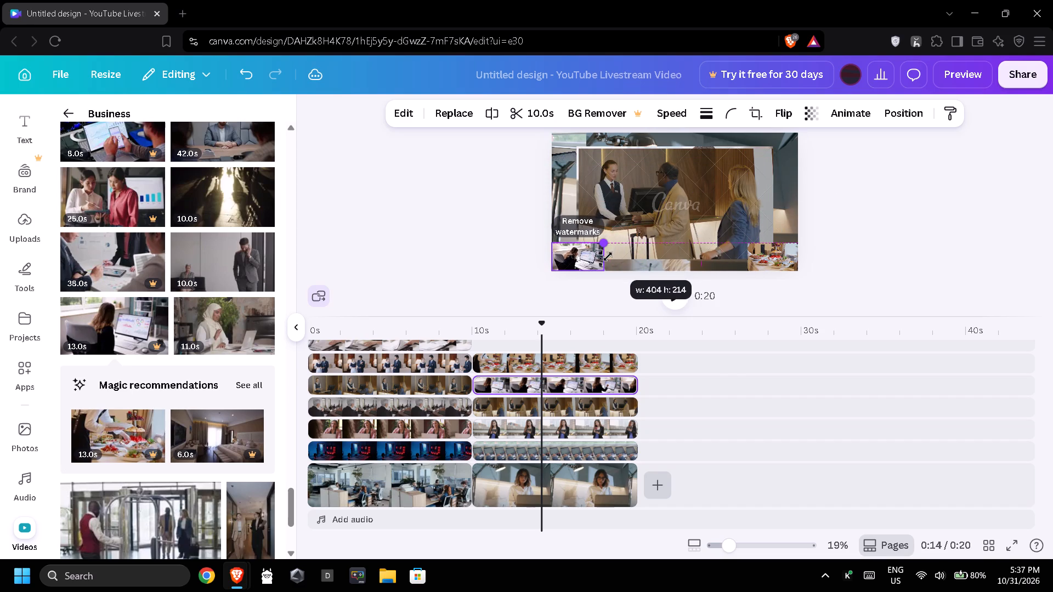
drag(608, 257, 609, 254)
double_click(500, 247)
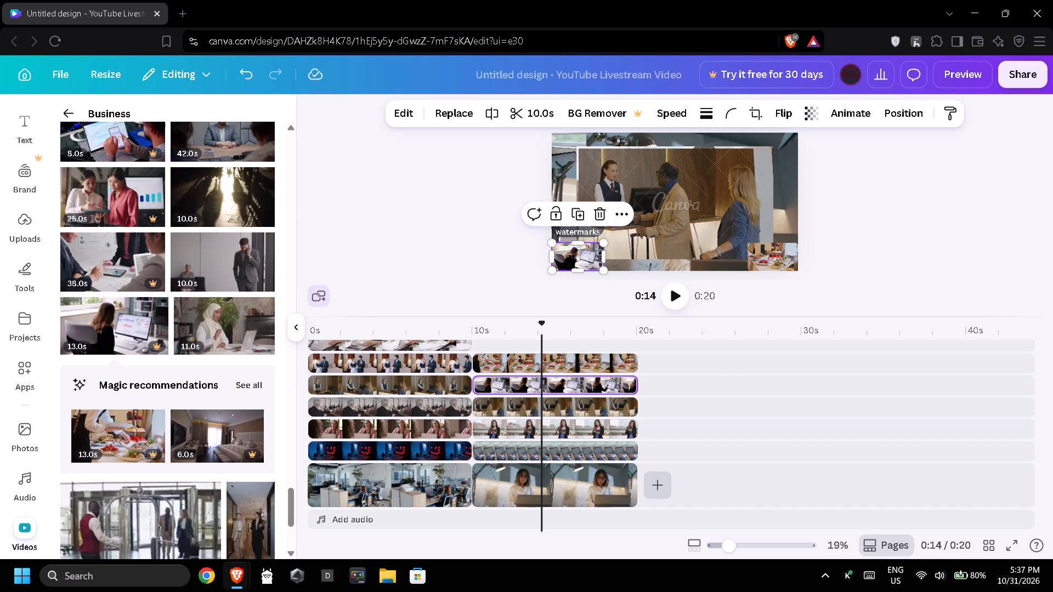
Move the reception desk clip to the canvas's top-right corner and shrink it to a small tile.
click(623, 181)
drag(669, 213, 670, 212)
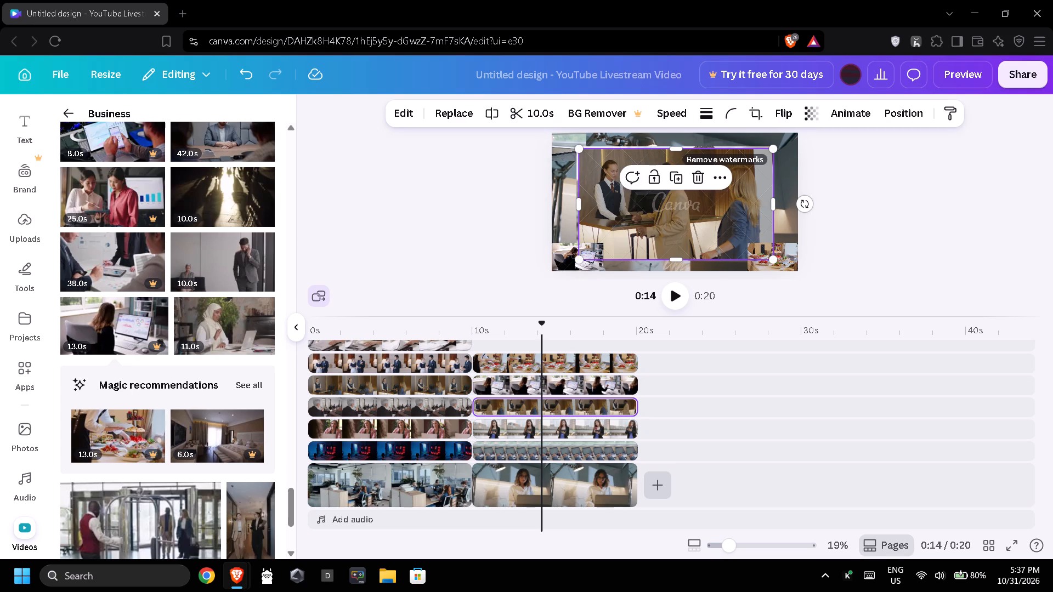
drag(670, 212, 696, 201)
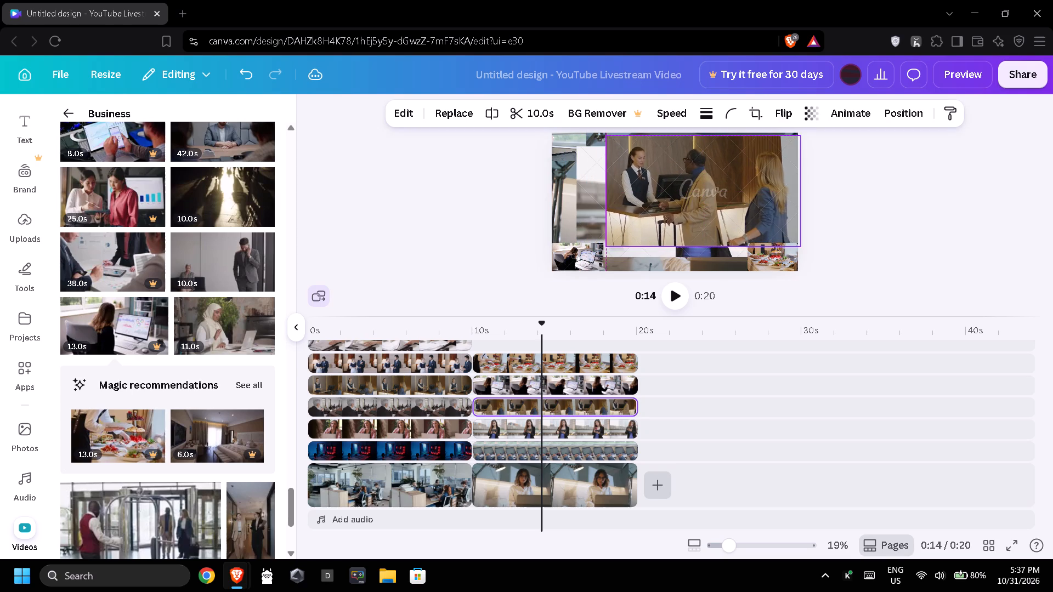
drag(696, 201, 694, 196)
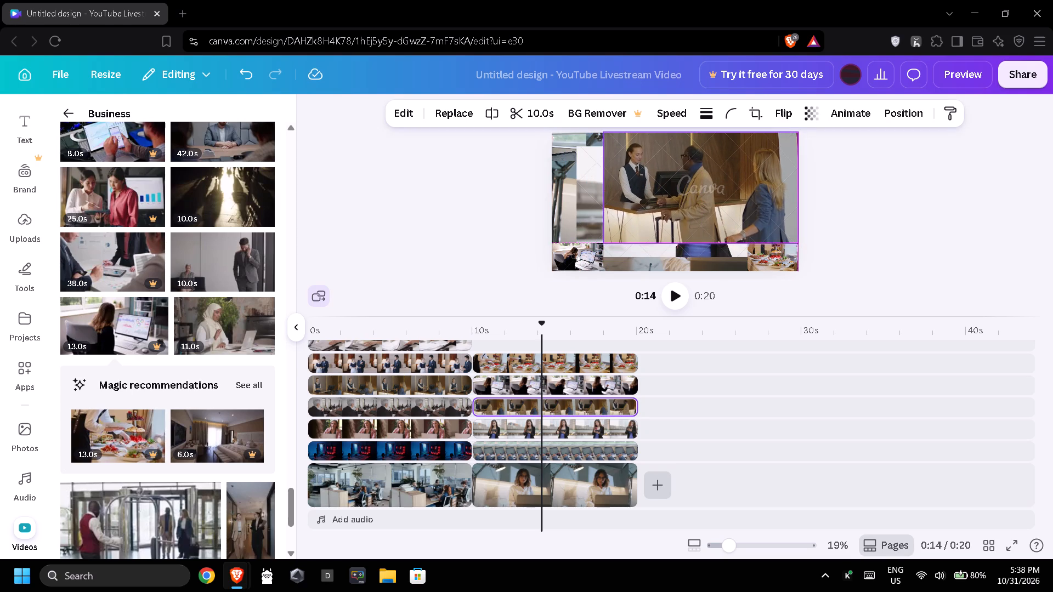
drag(694, 196, 694, 196)
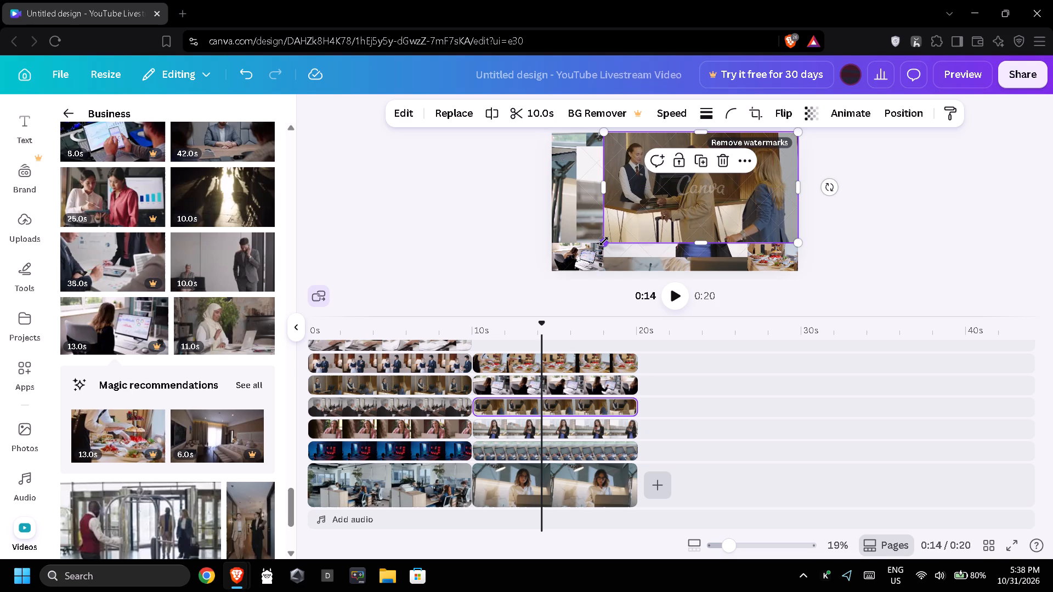
drag(604, 241, 748, 161)
Shrink the woman-with-tablet clip to a small tile and place it along the canvas's top edge beside the vertical laptop clip.
click(662, 202)
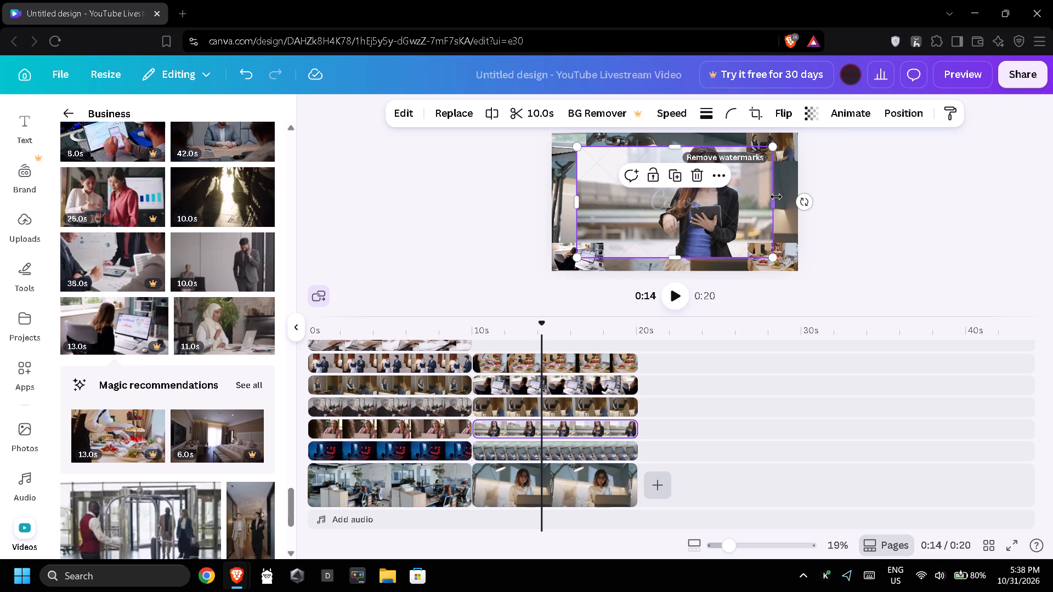
drag(775, 257, 669, 187)
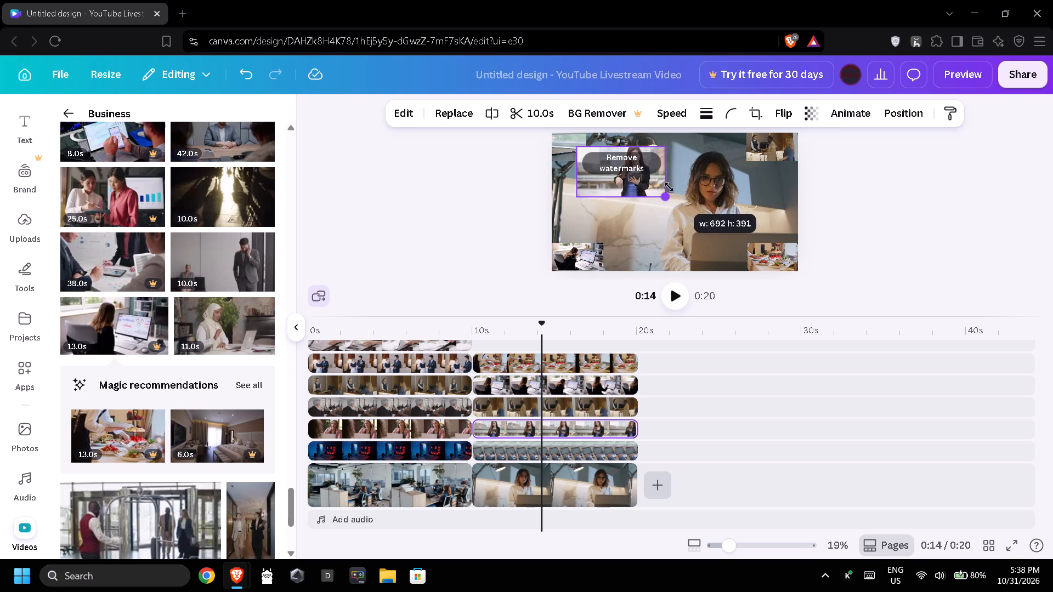
drag(669, 187, 642, 169)
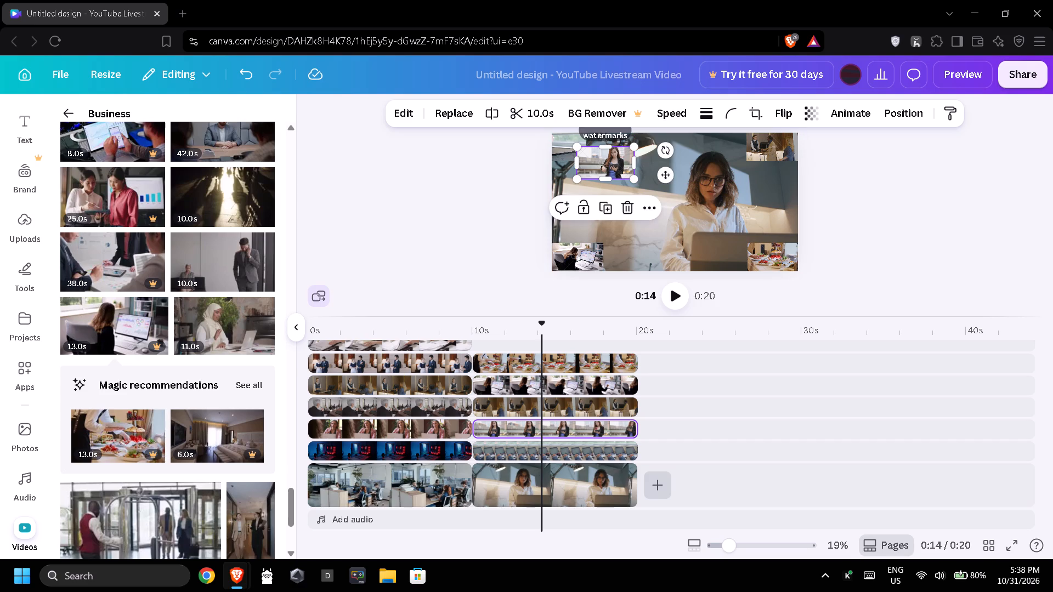
drag(614, 165, 622, 173)
click(466, 227)
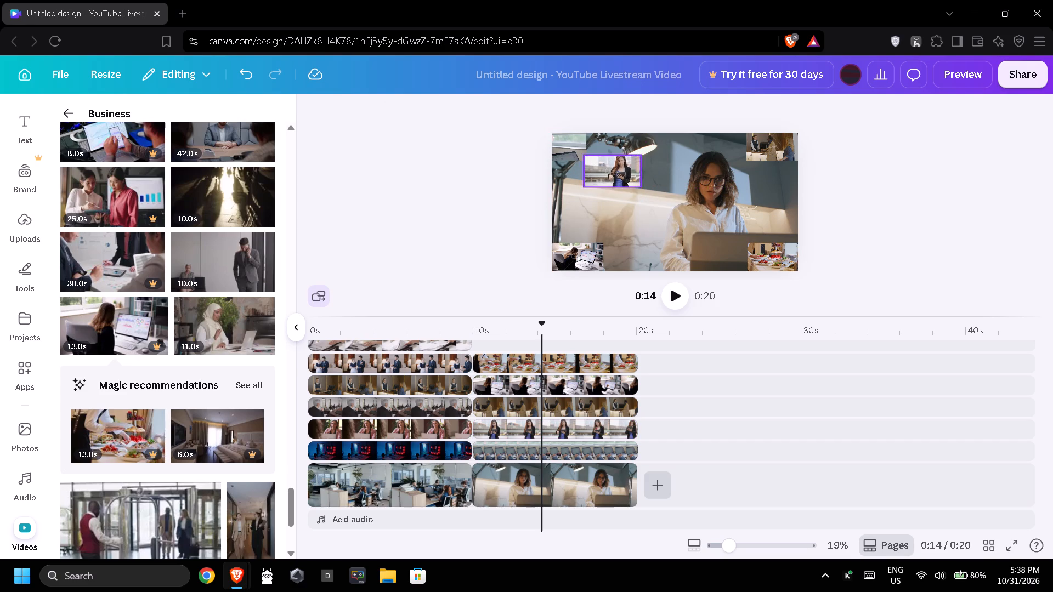
drag(613, 166, 615, 146)
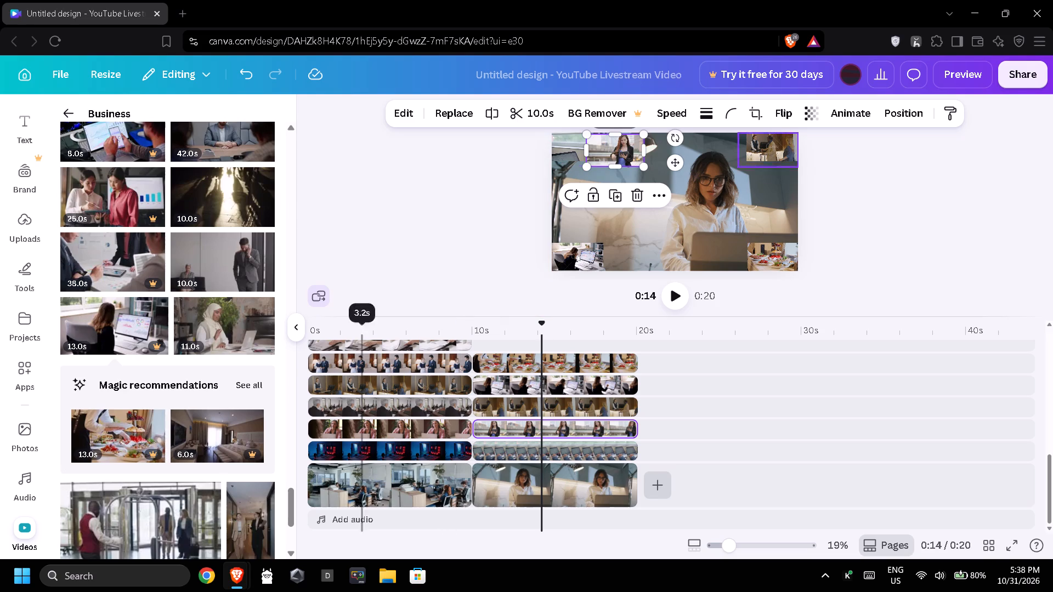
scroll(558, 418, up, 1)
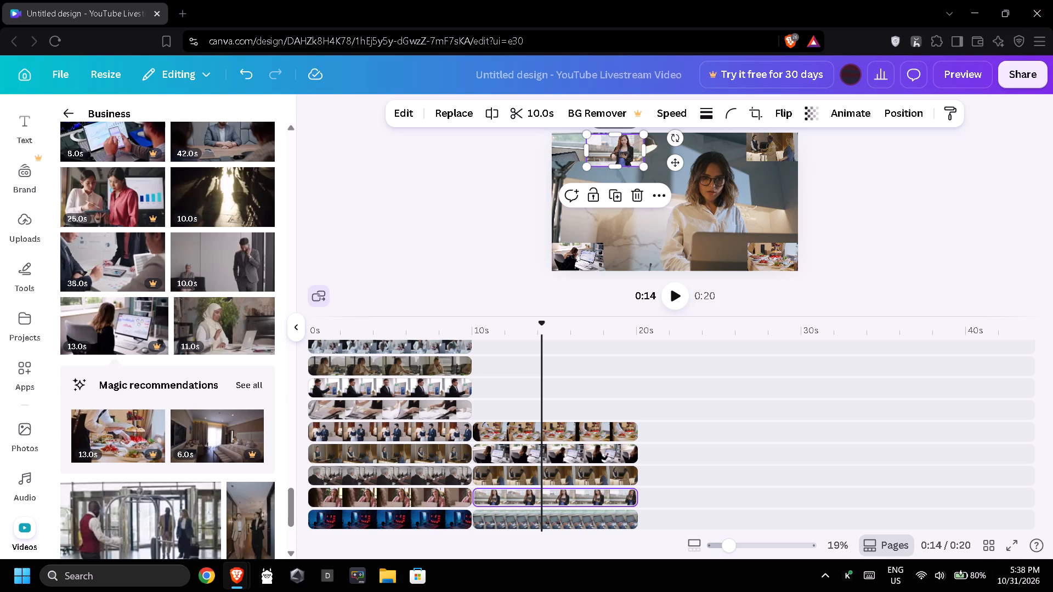
Lower the display brightness slightly in the system quick settings.
click(969, 577)
click(891, 465)
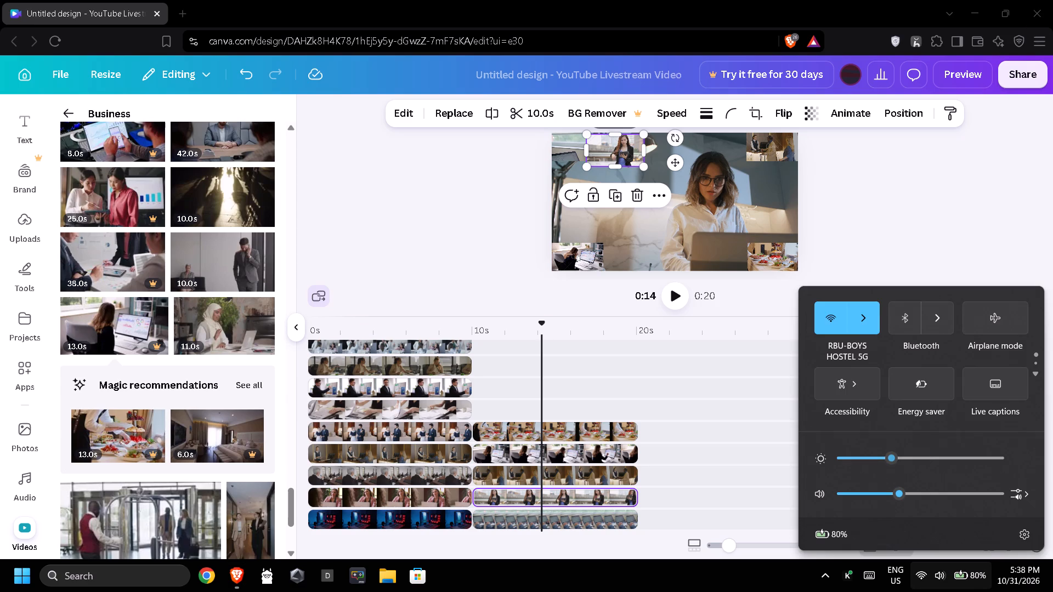
click(873, 465)
click(676, 591)
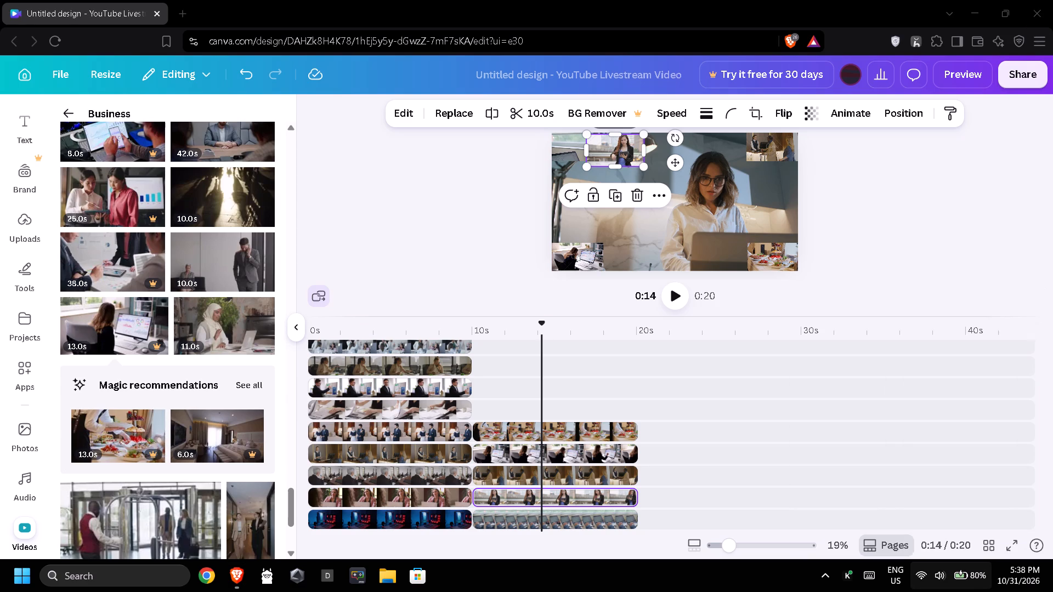
Add the 12-second vertical hallway clip of two walking women at 10s on the timeline and trim its end to 20s.
scroll(99, 415, down, 1)
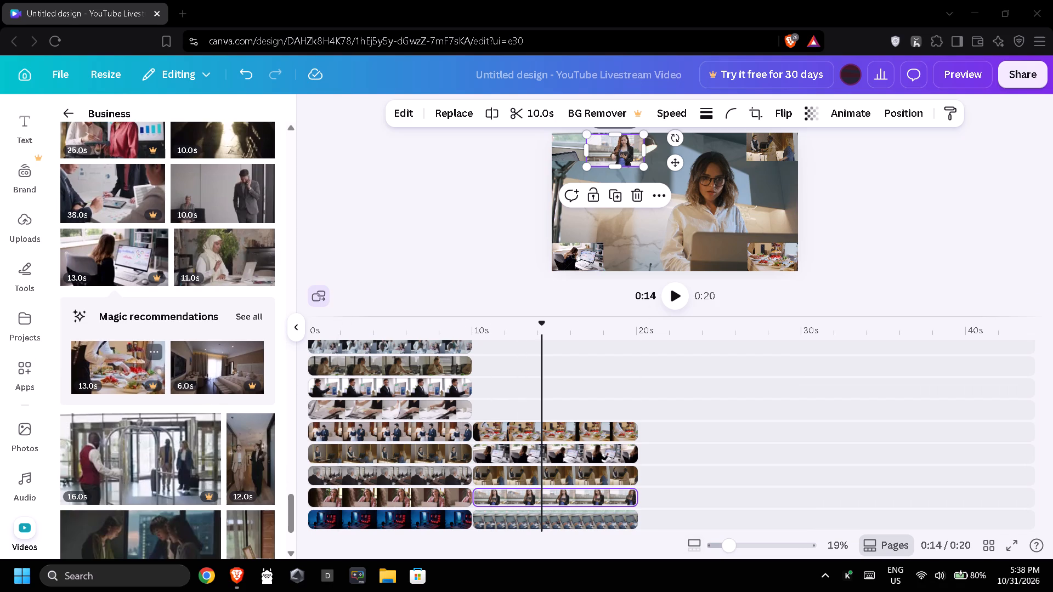
scroll(103, 400, down, 2)
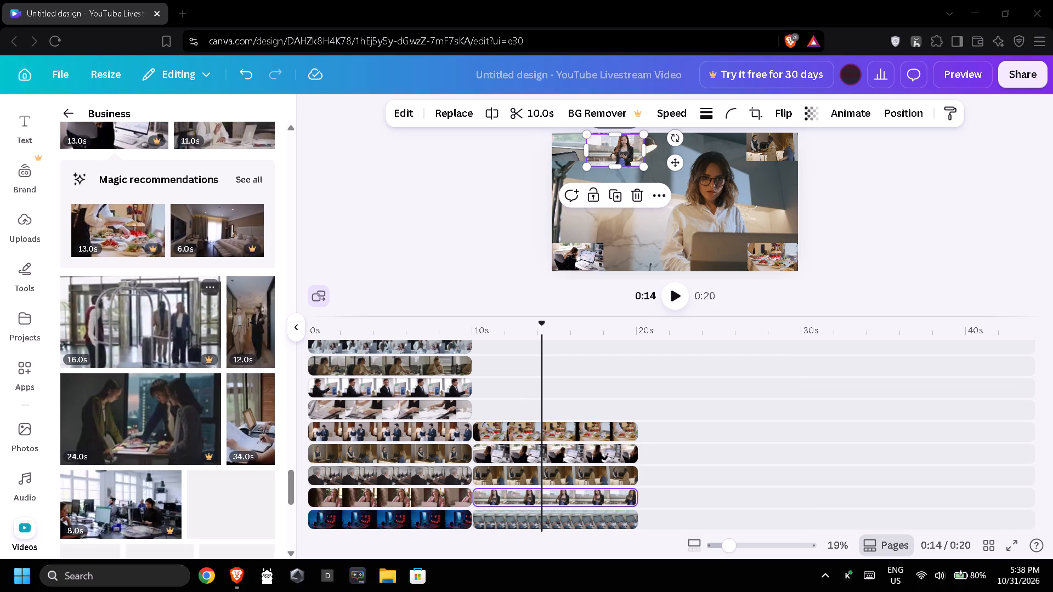
drag(251, 333, 298, 333)
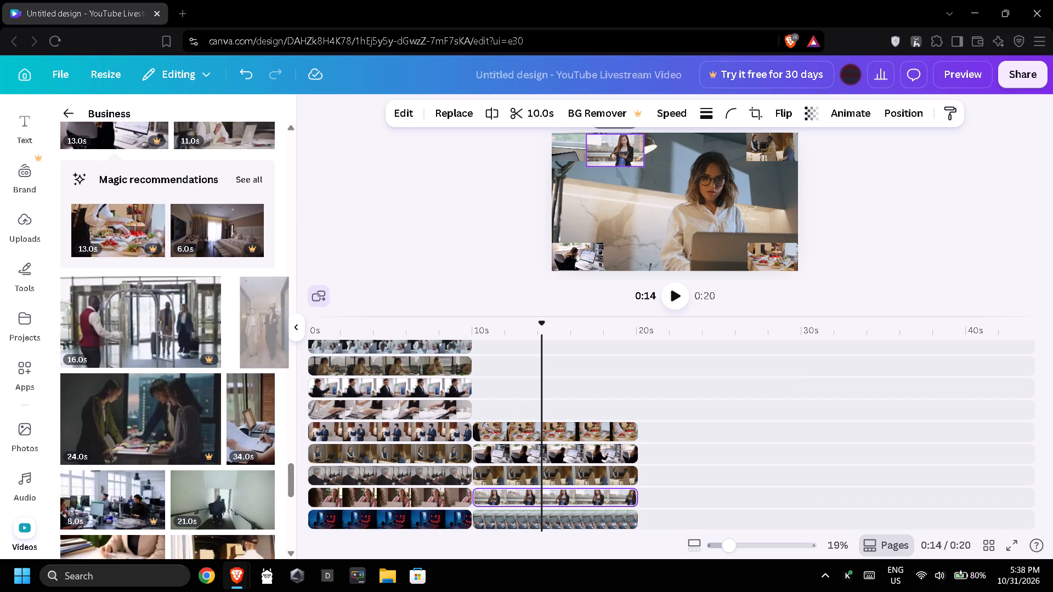
drag(298, 333, 500, 403)
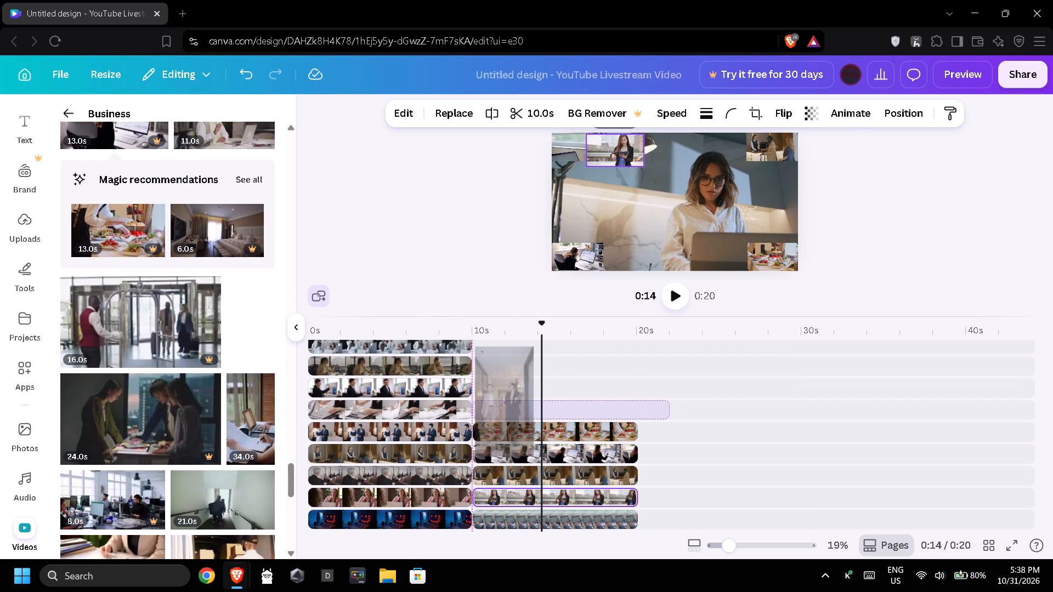
drag(666, 407, 634, 410)
Add the 15-second clip of the grey-suited man at the microphones at 10s, one track above, and trim its end to 20s.
scroll(265, 401, down, 4)
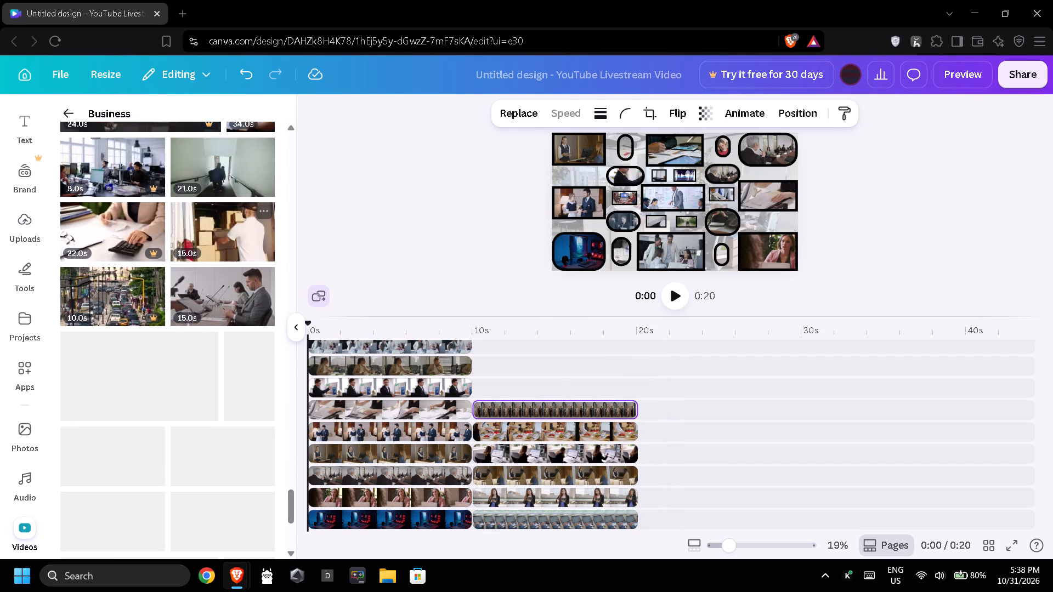
drag(195, 294, 495, 383)
drag(717, 390, 714, 390)
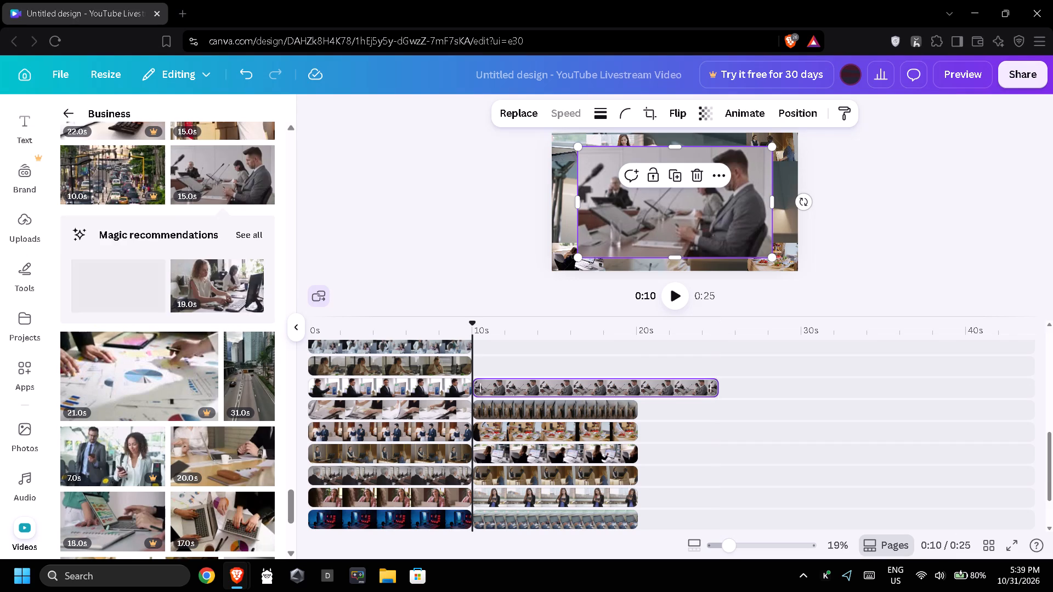
drag(714, 390, 639, 390)
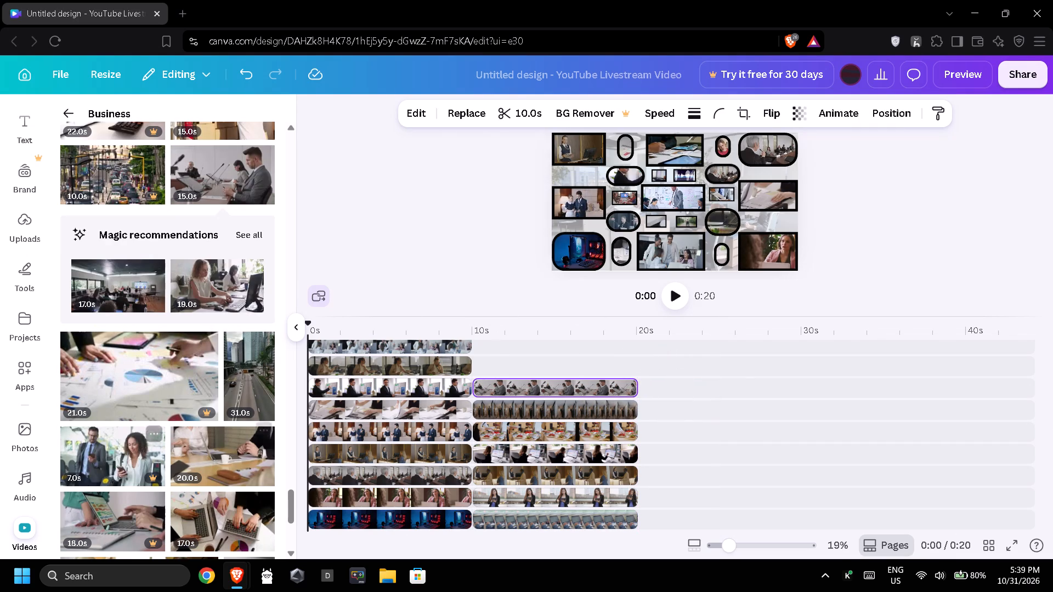
Add the 10-second vertical START UP whiteboard clip at 10s on the track above the grey-suited man's clip.
scroll(152, 521, down, 3)
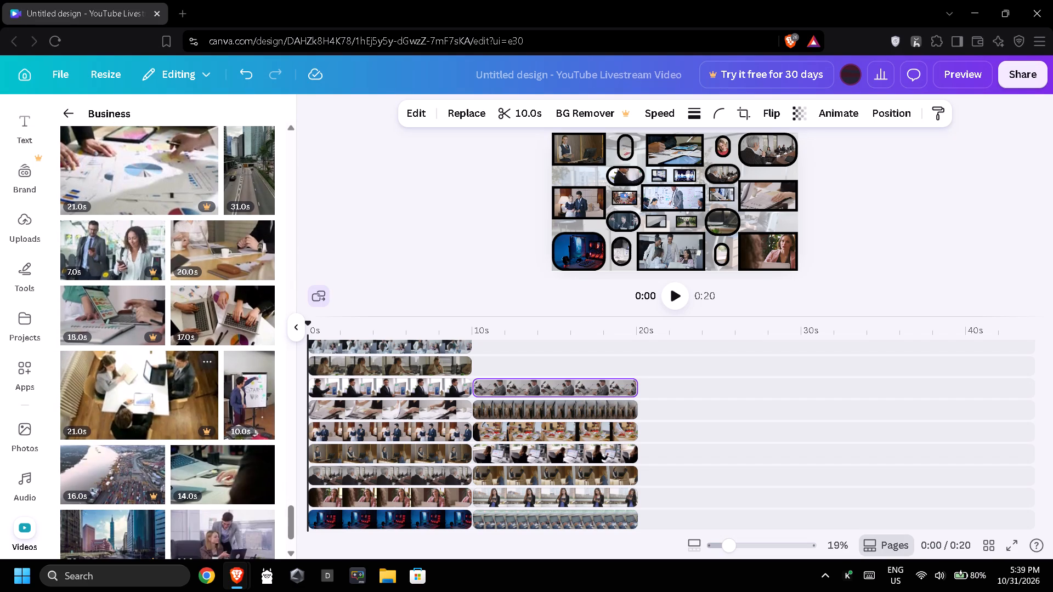
drag(236, 384, 502, 357)
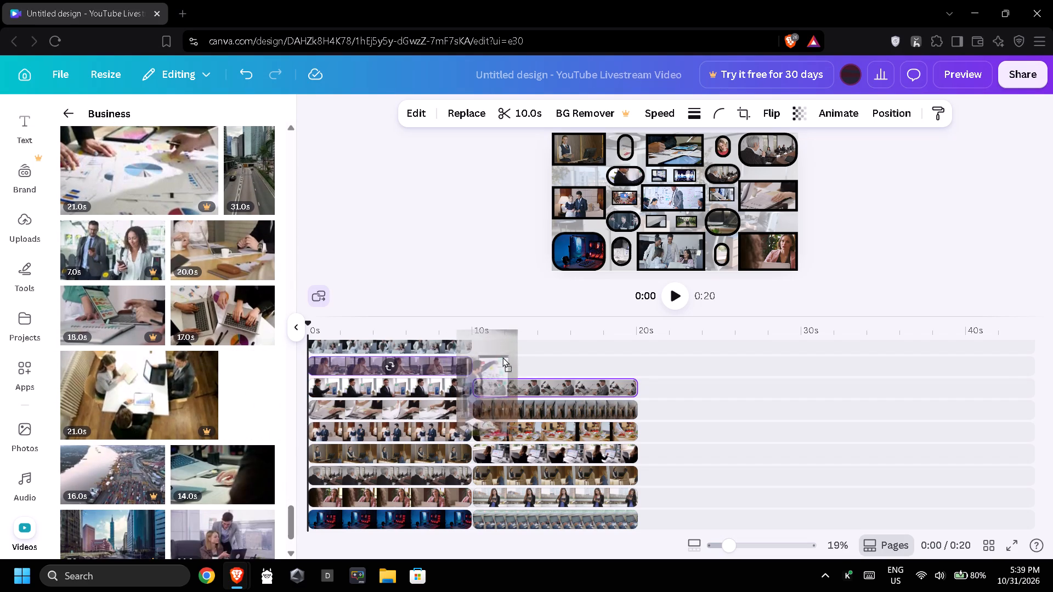
drag(502, 357, 483, 361)
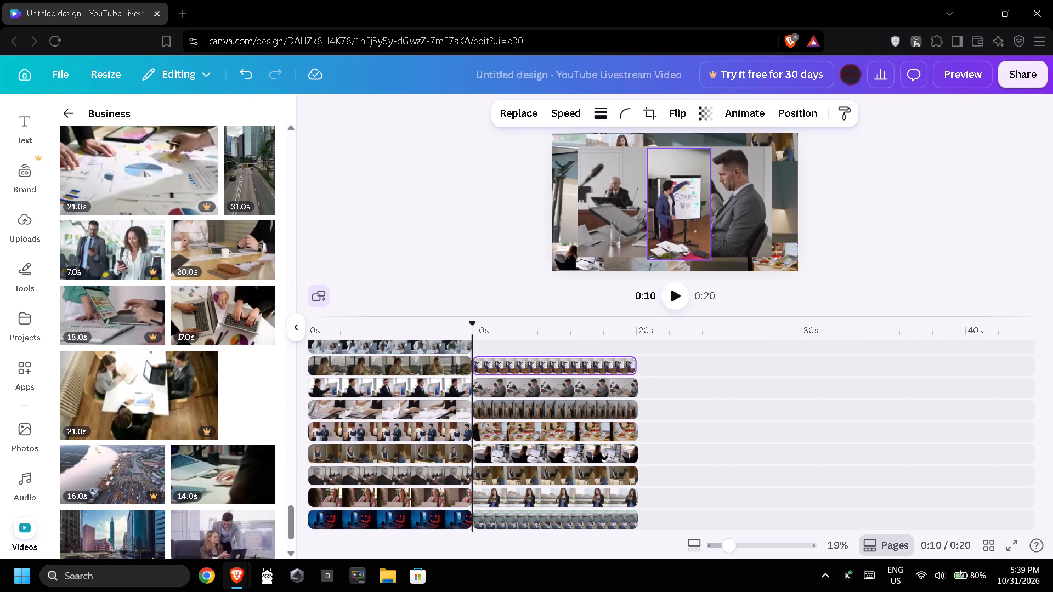
Add the 12-second chart presentation clip at 10s above the START UP whiteboard clip and trim its end to 20s.
scroll(148, 472, down, 1)
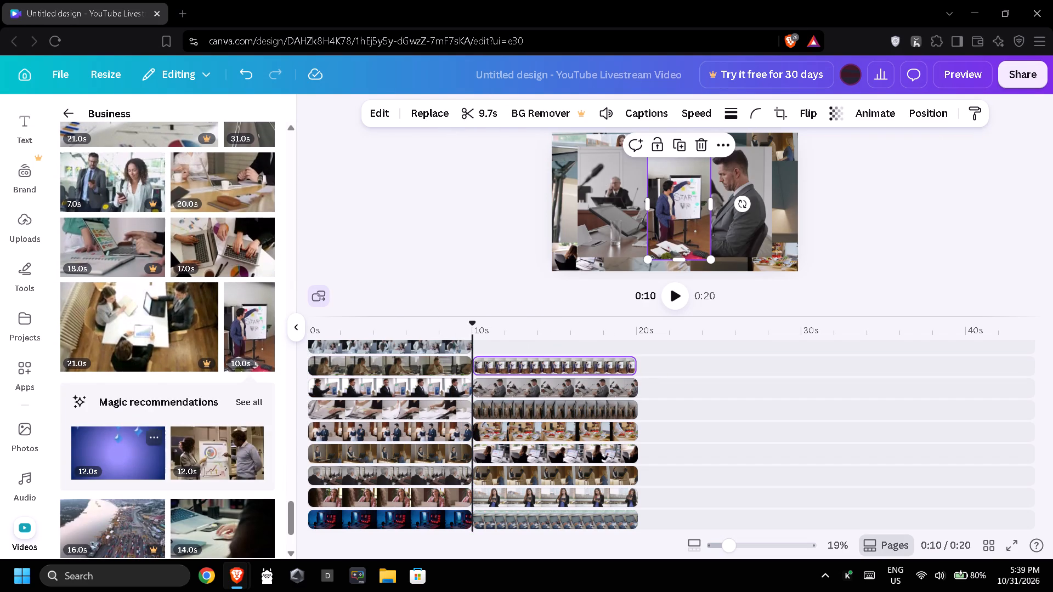
drag(196, 463, 416, 369)
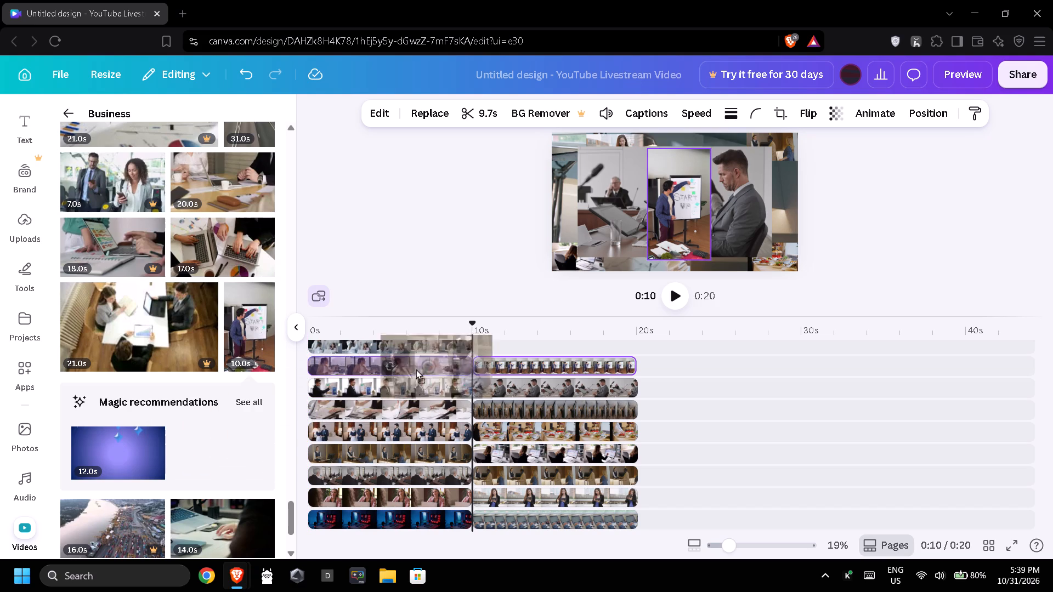
drag(416, 369, 496, 346)
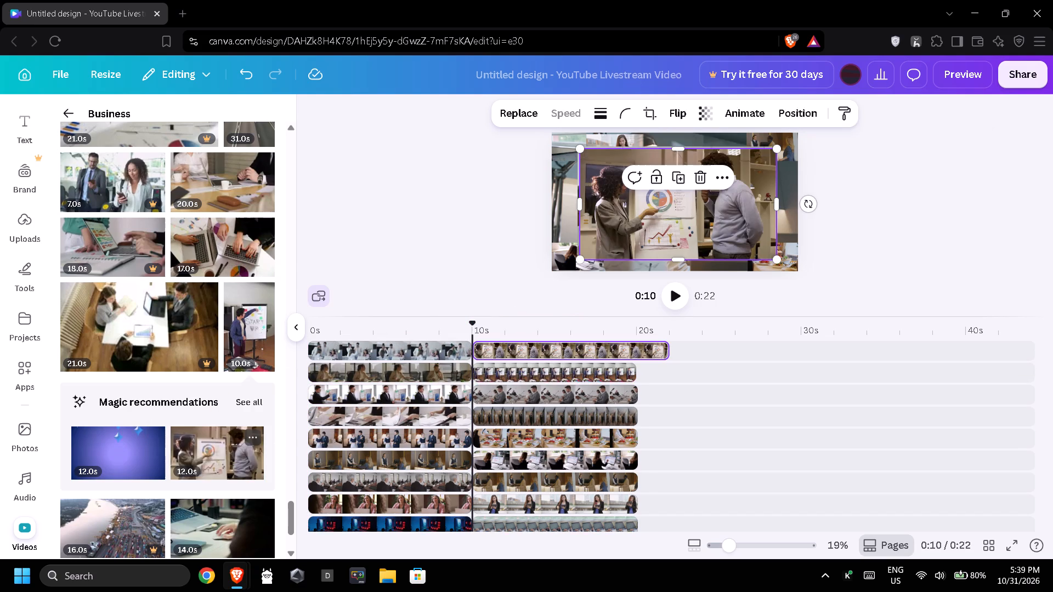
scroll(576, 399, up, 1)
drag(665, 416, 648, 420)
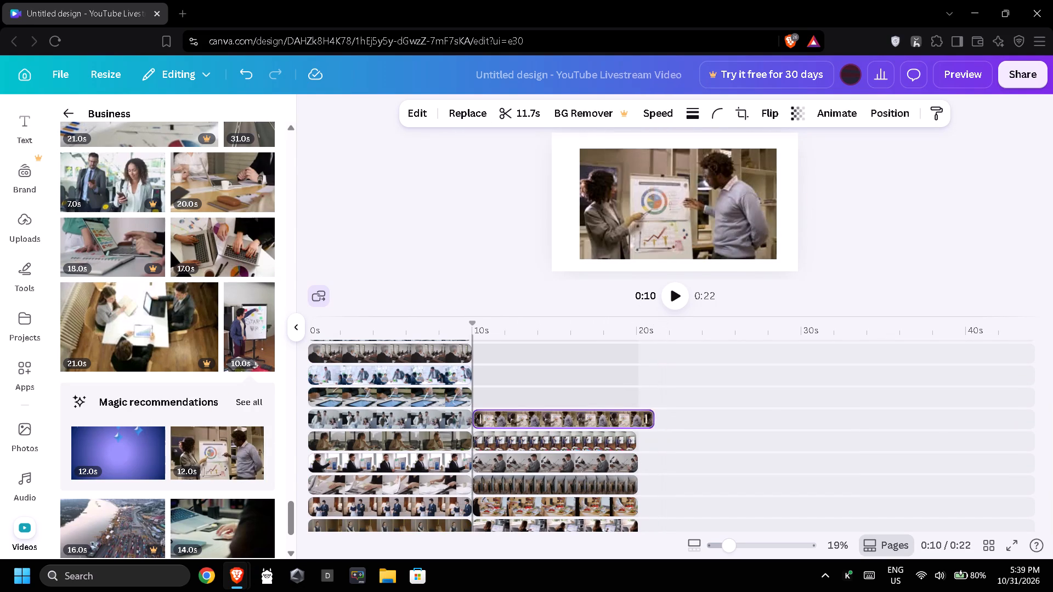
drag(648, 420, 637, 423)
Crop the vertical hallway clip's height, move it to the canvas's left edge and shrink it to a small tile.
scroll(660, 410, down, 1)
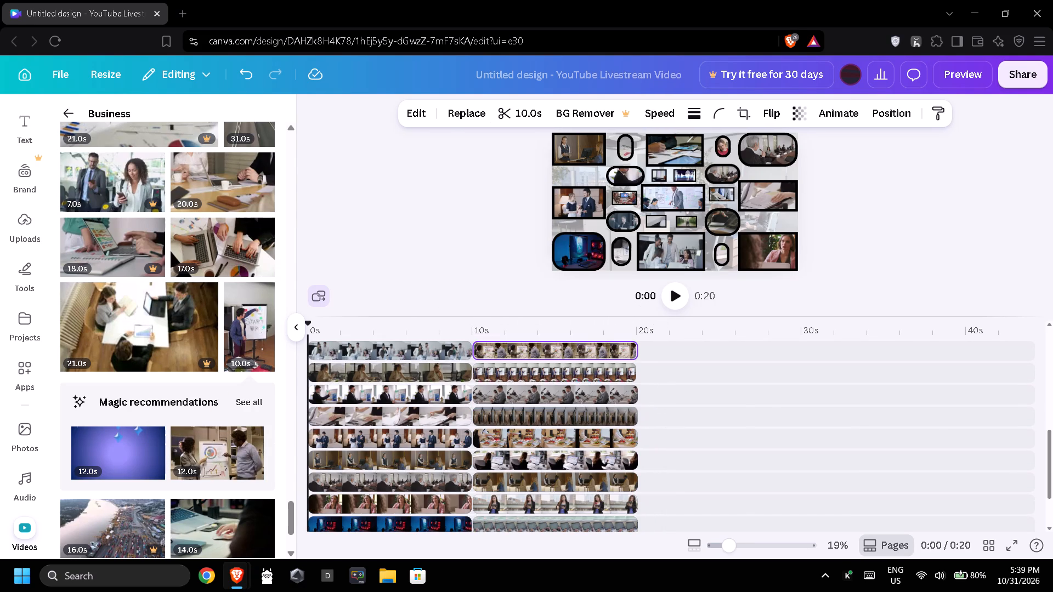
click(578, 437)
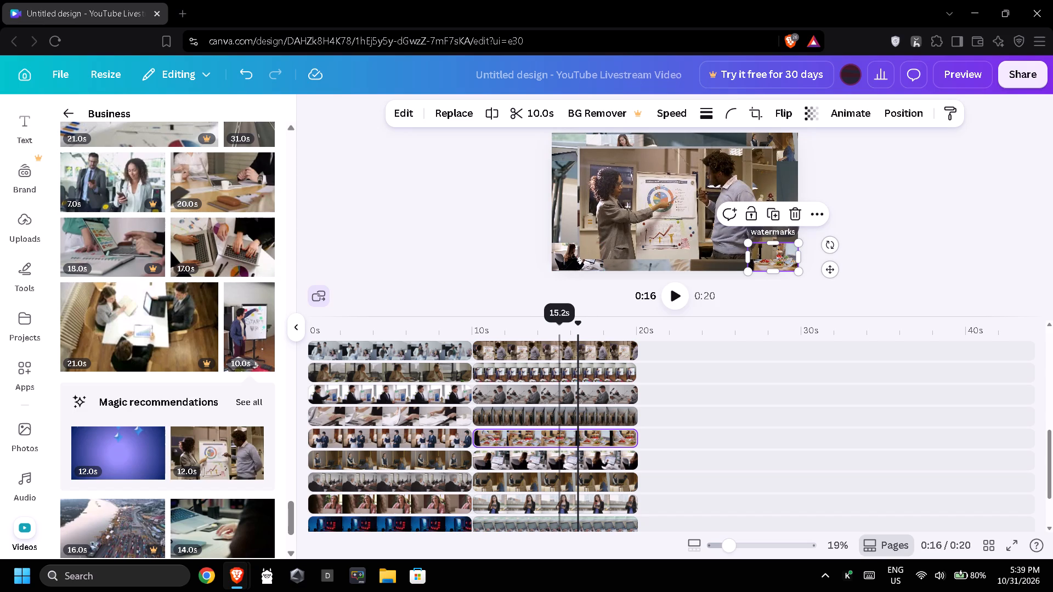
click(563, 419)
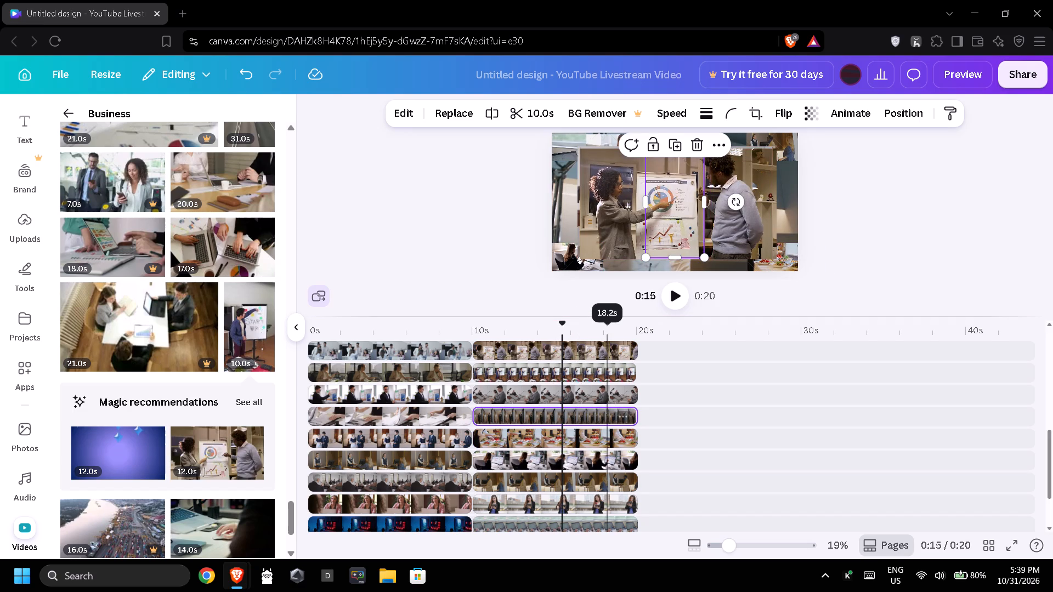
drag(682, 259, 674, 220)
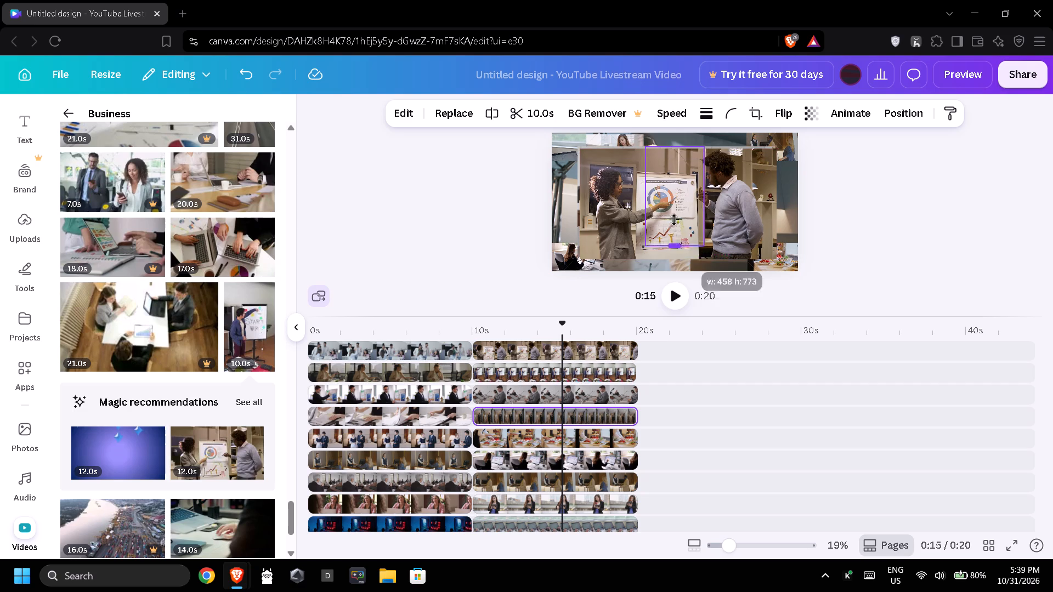
drag(674, 220, 673, 196)
drag(682, 167, 673, 172)
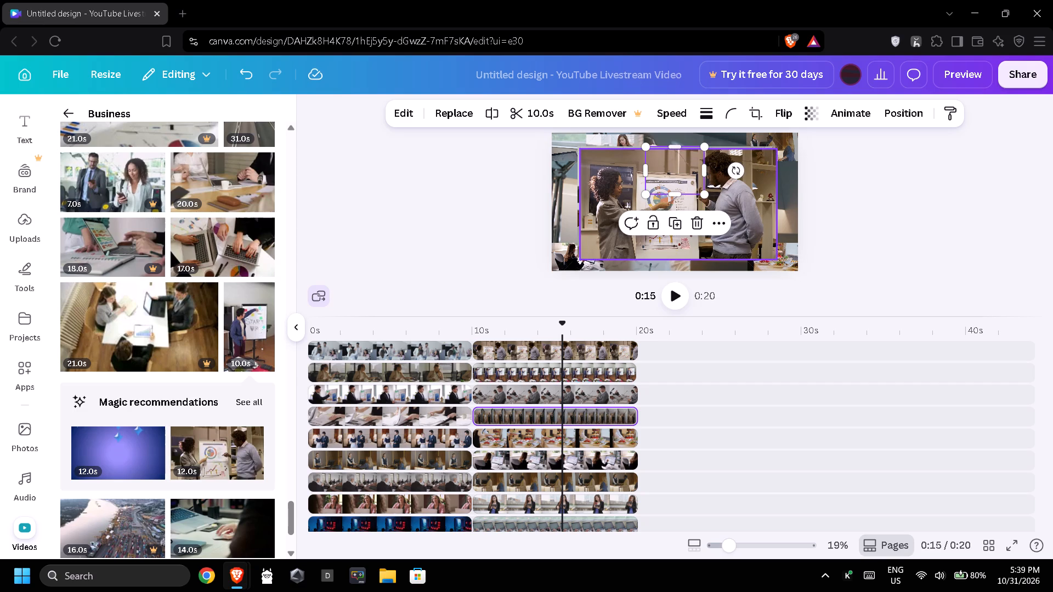
drag(673, 172, 605, 189)
drag(605, 193, 586, 189)
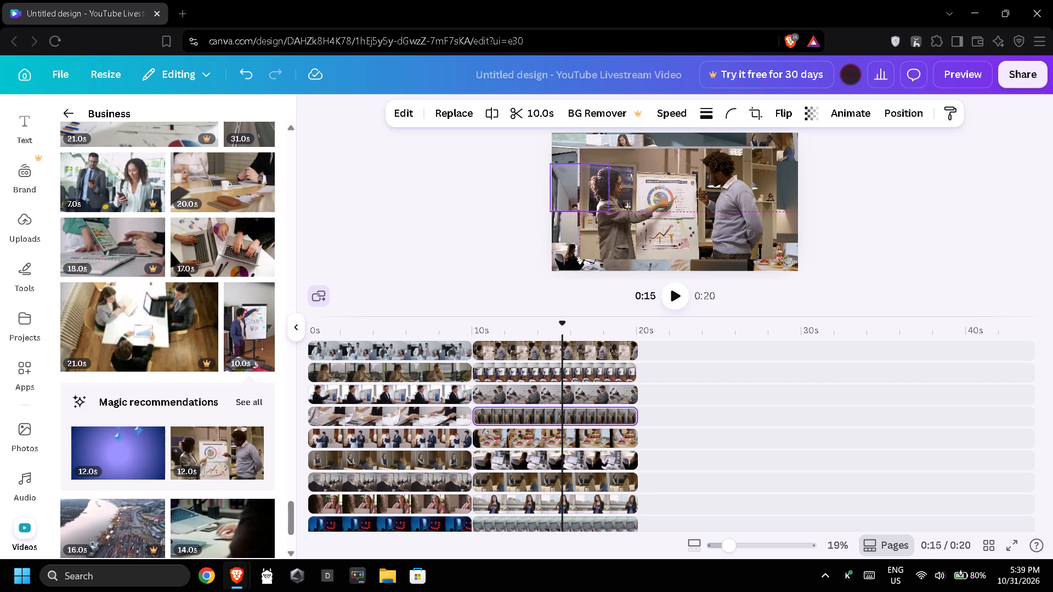
drag(586, 189, 592, 185)
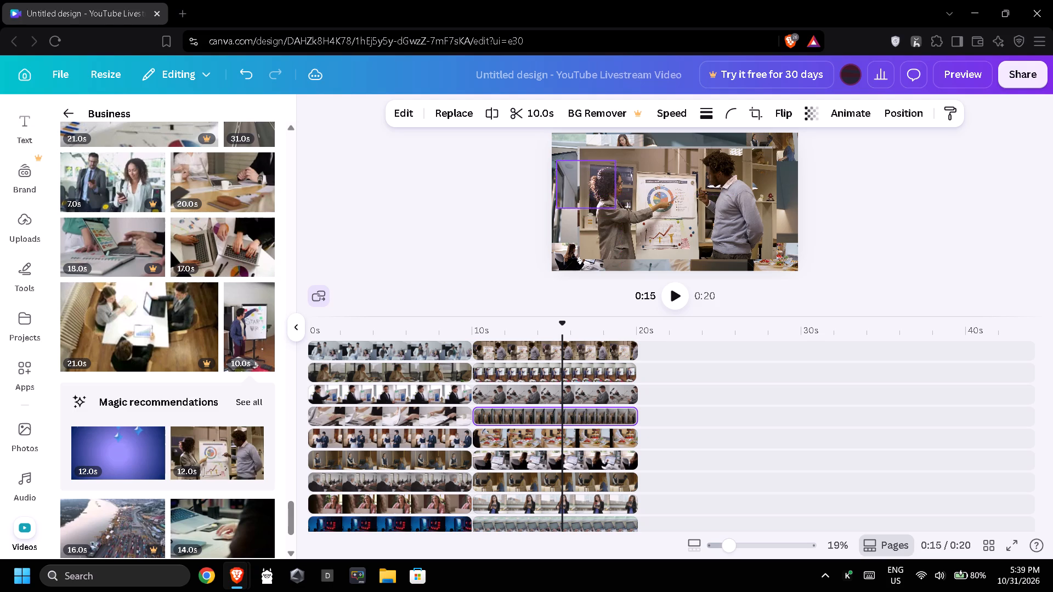
drag(592, 185, 592, 184)
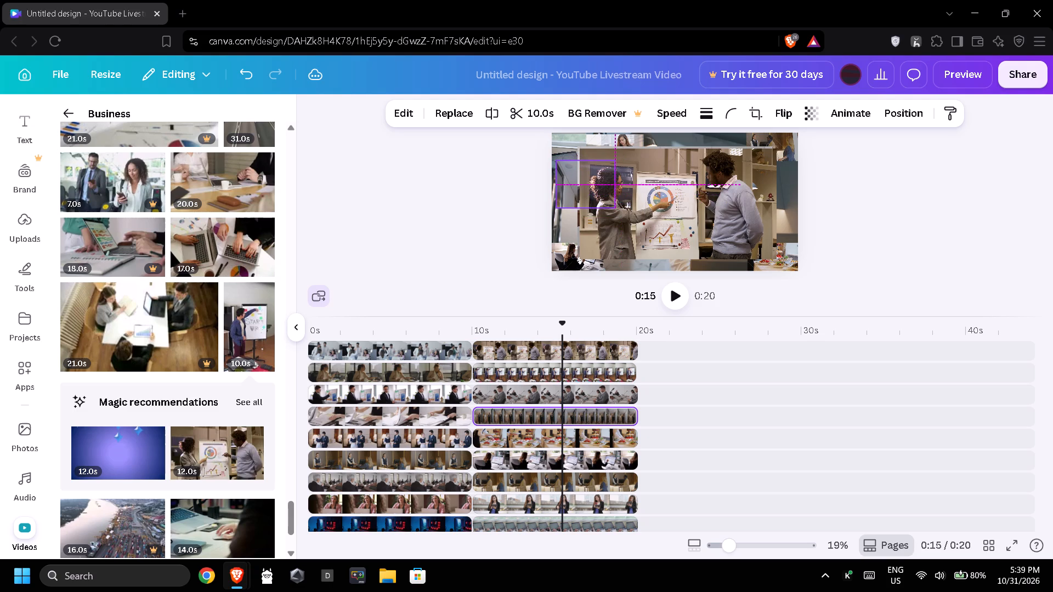
drag(592, 184, 589, 189)
drag(607, 207, 595, 202)
Extend the hallway tile upward to a height of about 348 and stretch its left side to the canvas edge.
click(502, 230)
click(569, 140)
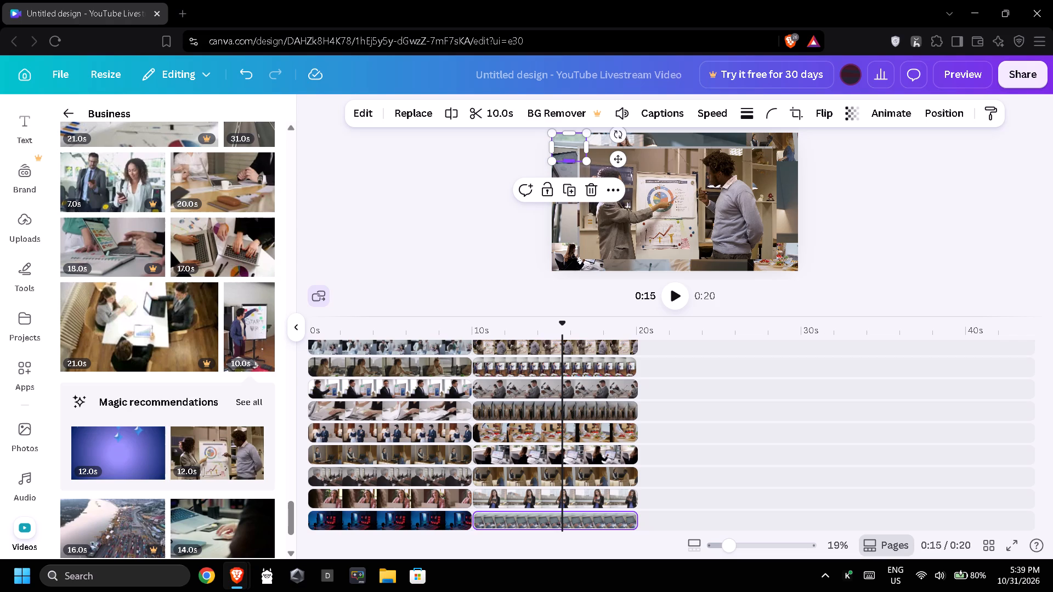
click(573, 172)
click(574, 173)
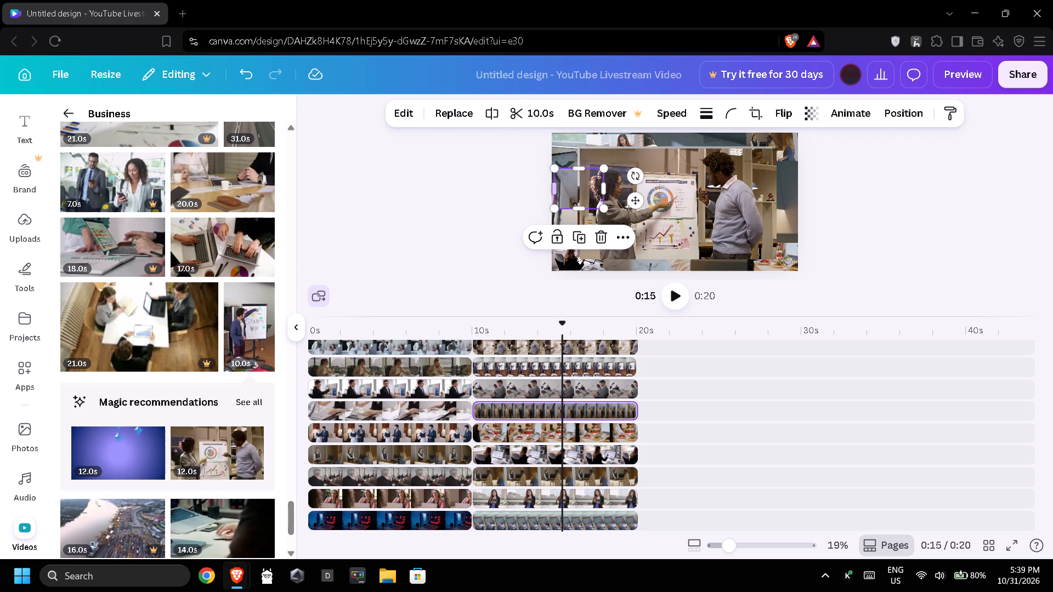
click(585, 168)
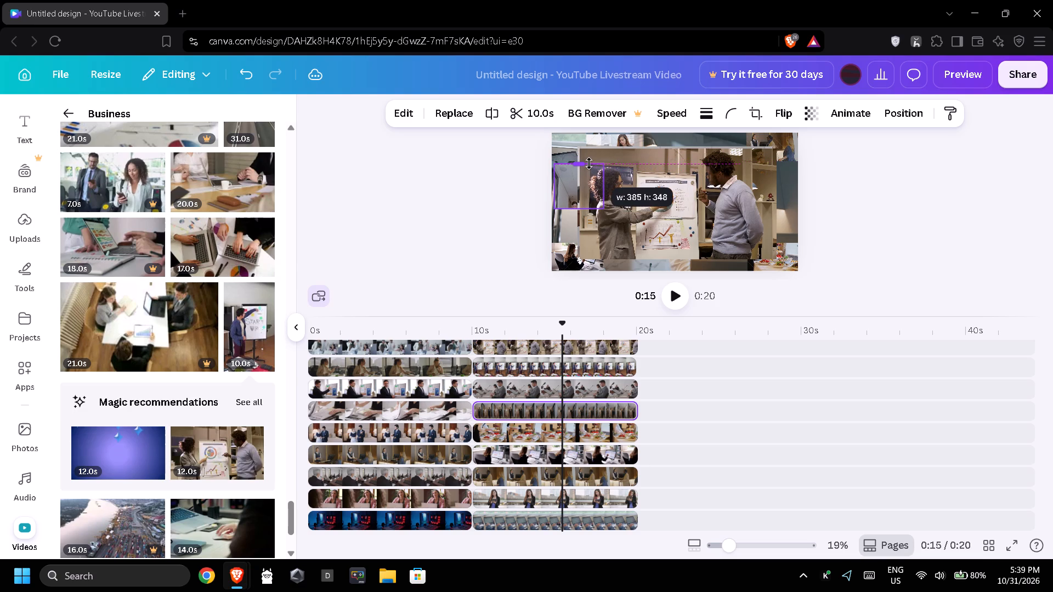
click(478, 206)
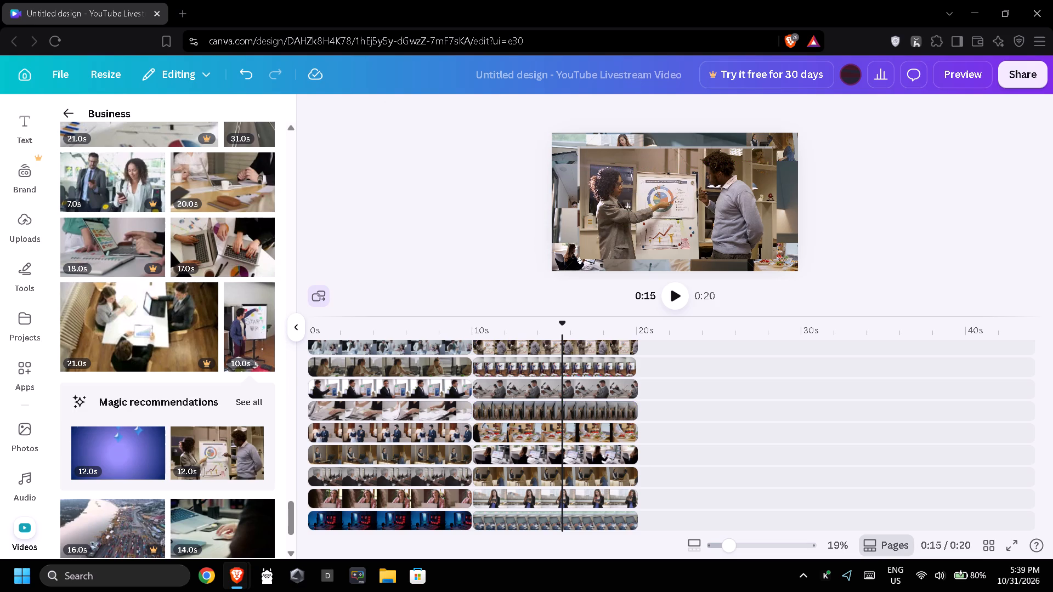
click(564, 191)
drag(558, 187, 552, 186)
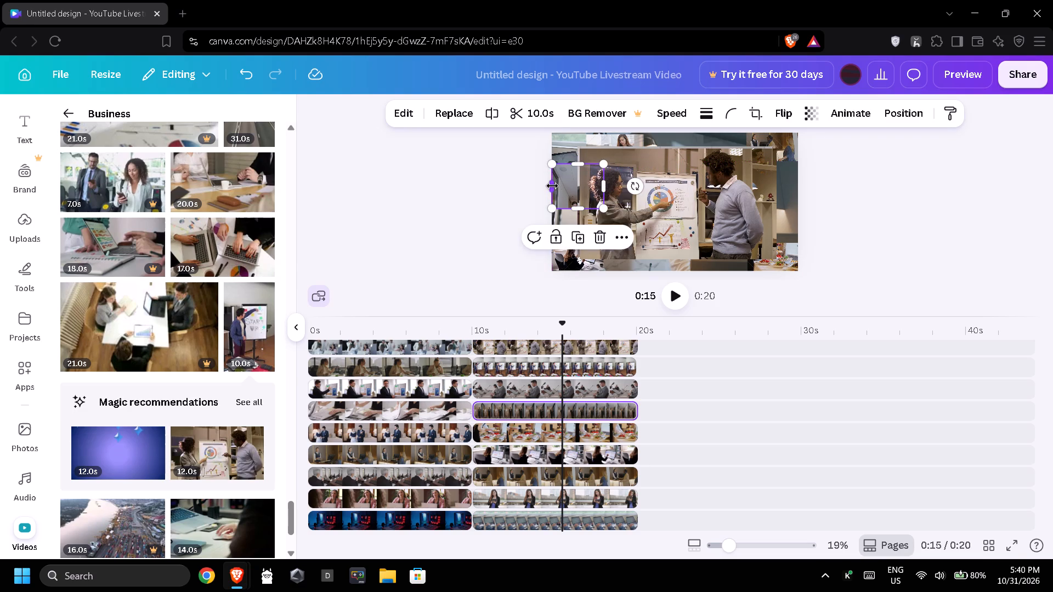
click(480, 214)
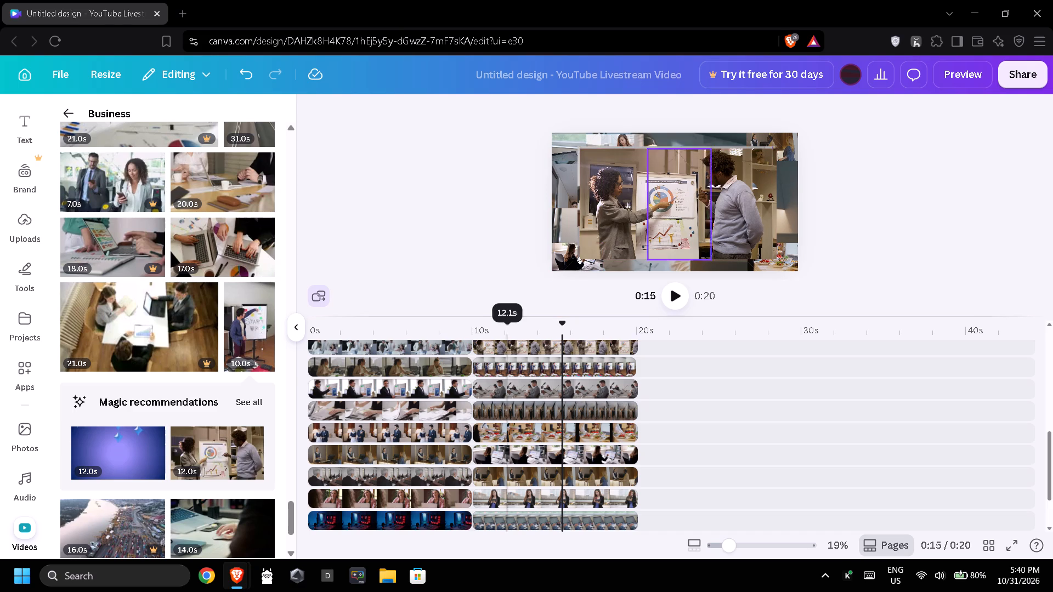
Shrink the grey-suited man's microphone clip to a tile and place it right of the canvas's centre.
click(523, 415)
click(541, 389)
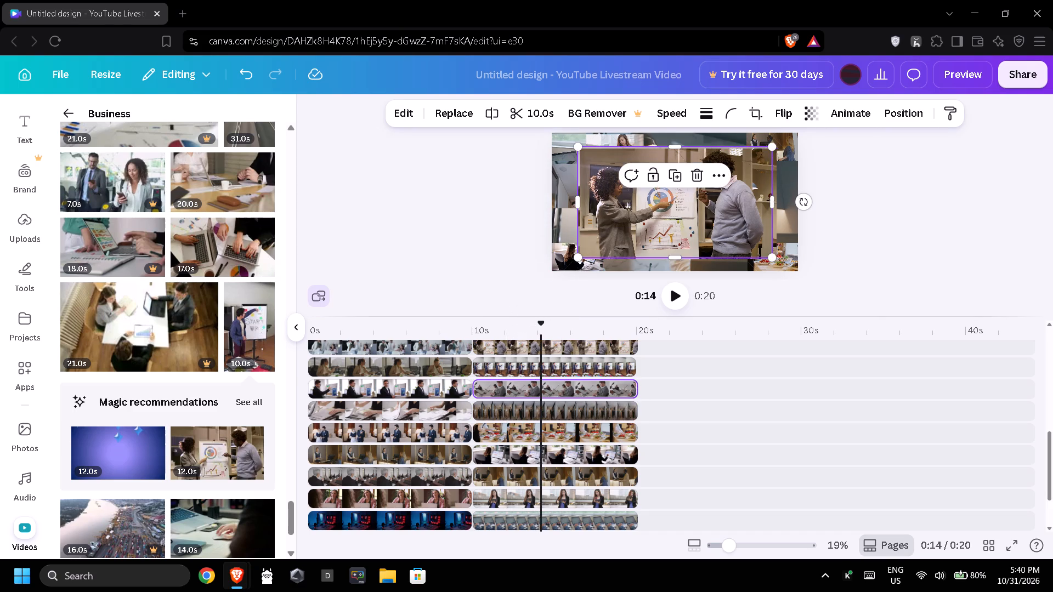
drag(576, 150, 689, 217)
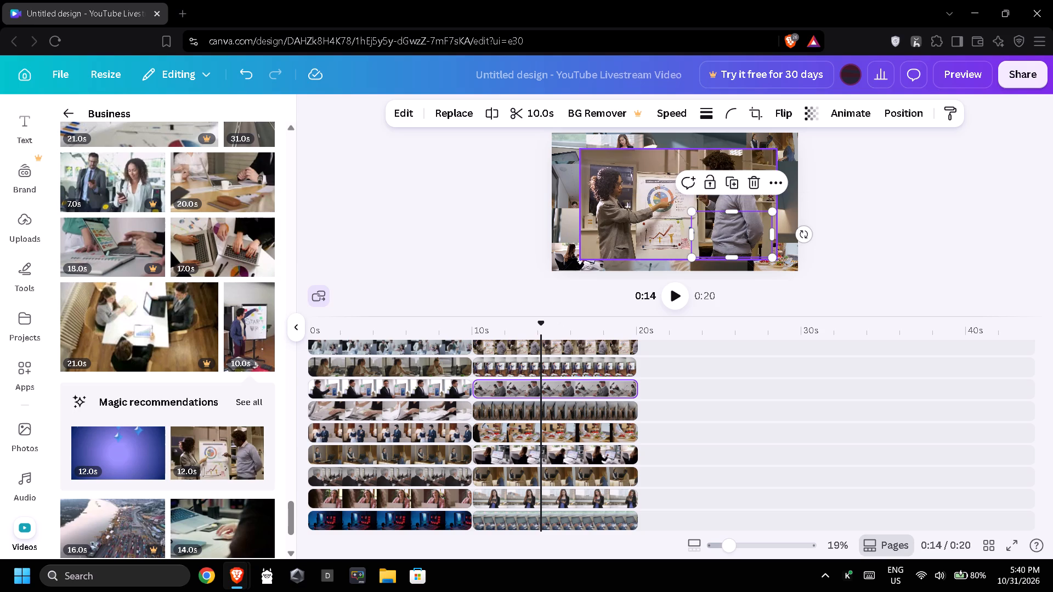
drag(719, 237, 706, 217)
Shrink the chart presentation clip to a small tile at the canvas's left edge, directly above the bottom-left corner tile.
click(595, 174)
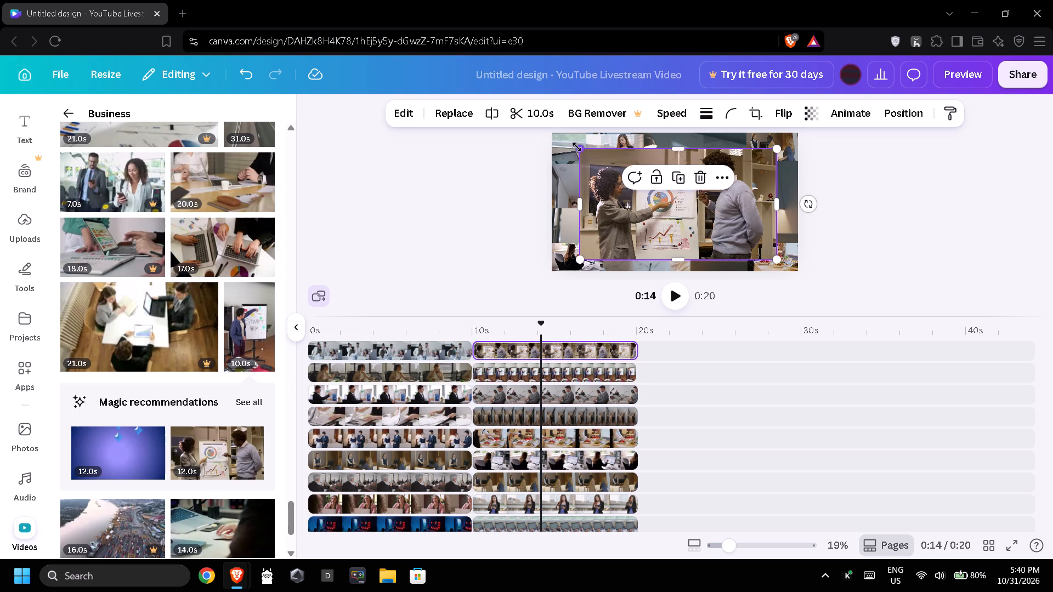
drag(576, 146, 635, 190)
drag(660, 212, 646, 231)
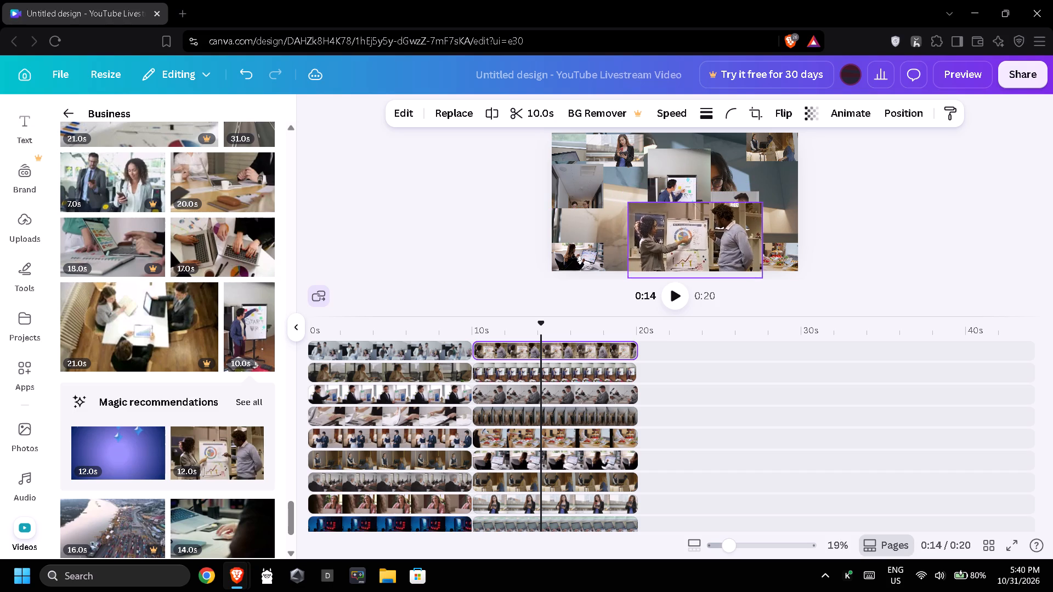
drag(646, 231, 609, 211)
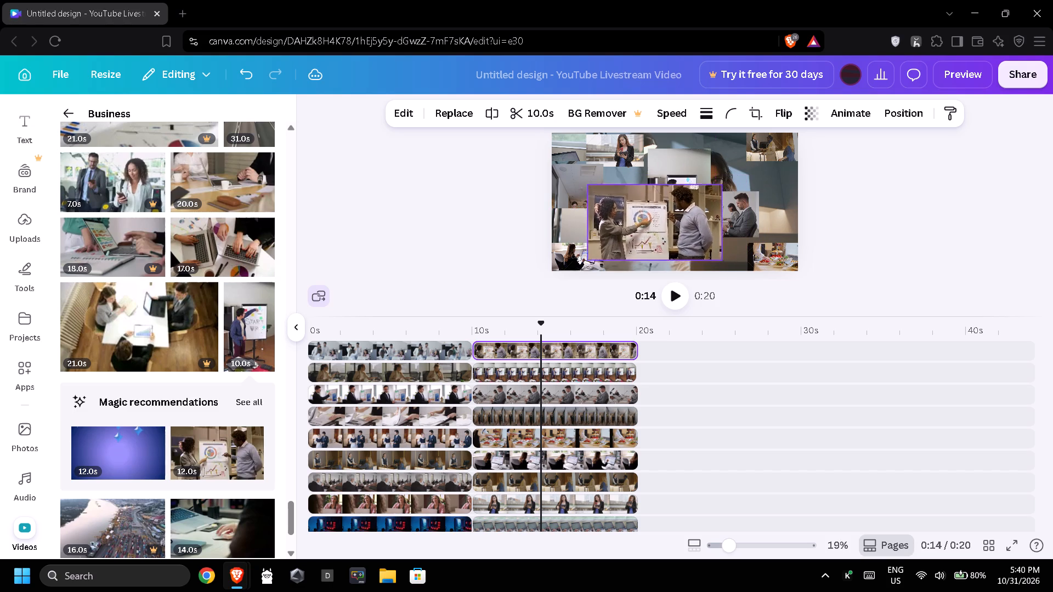
drag(609, 211, 613, 210)
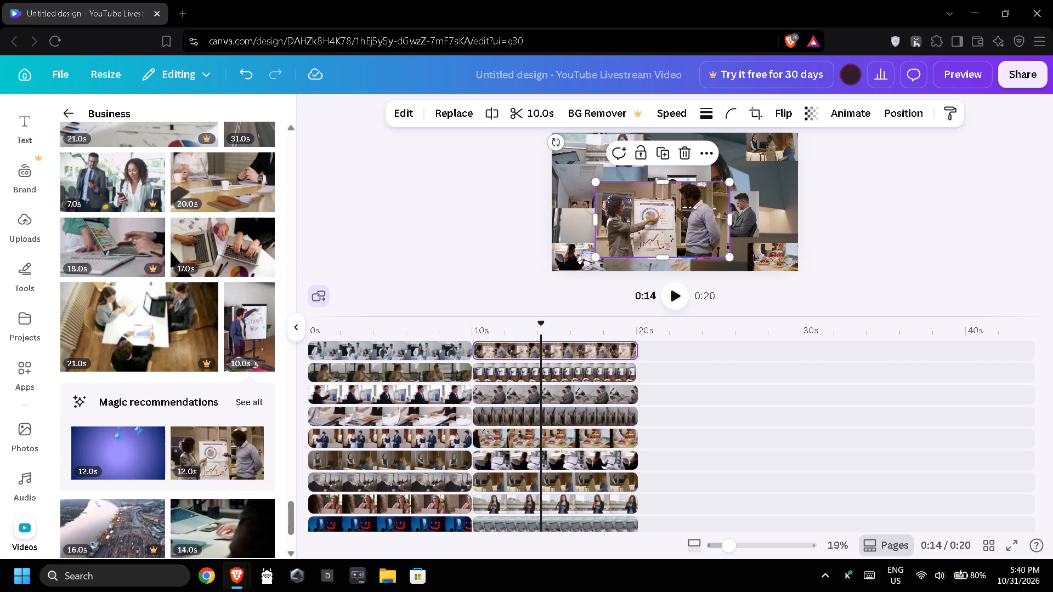
drag(634, 234, 607, 227)
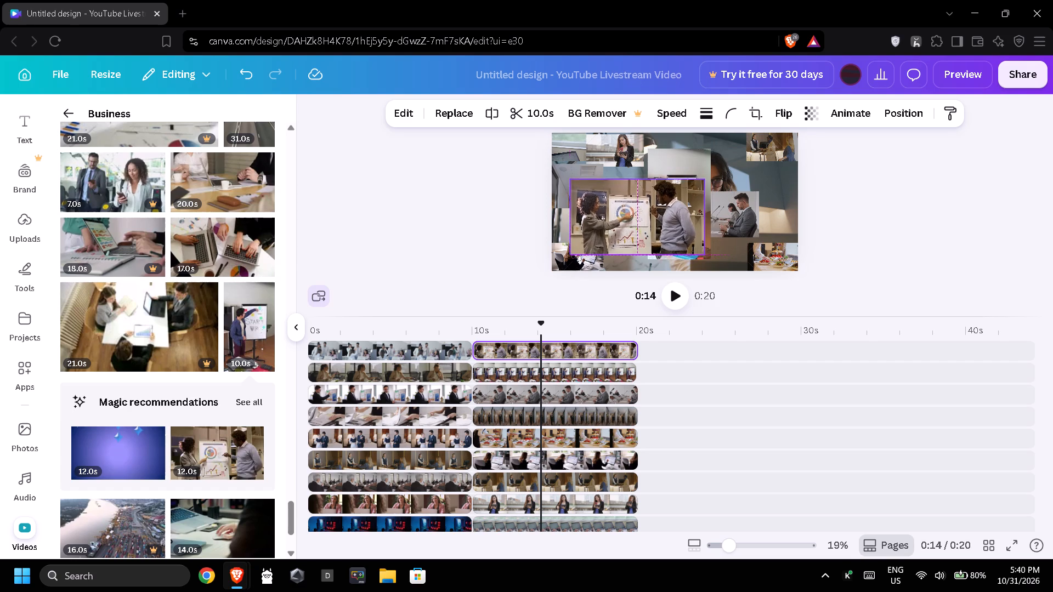
drag(607, 227, 591, 217)
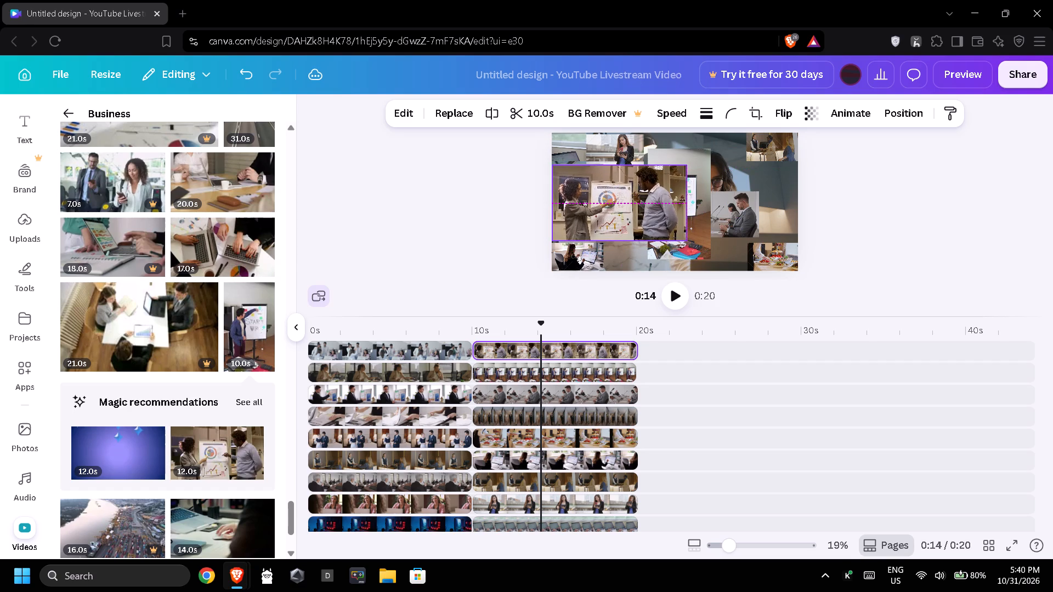
drag(591, 217, 591, 219)
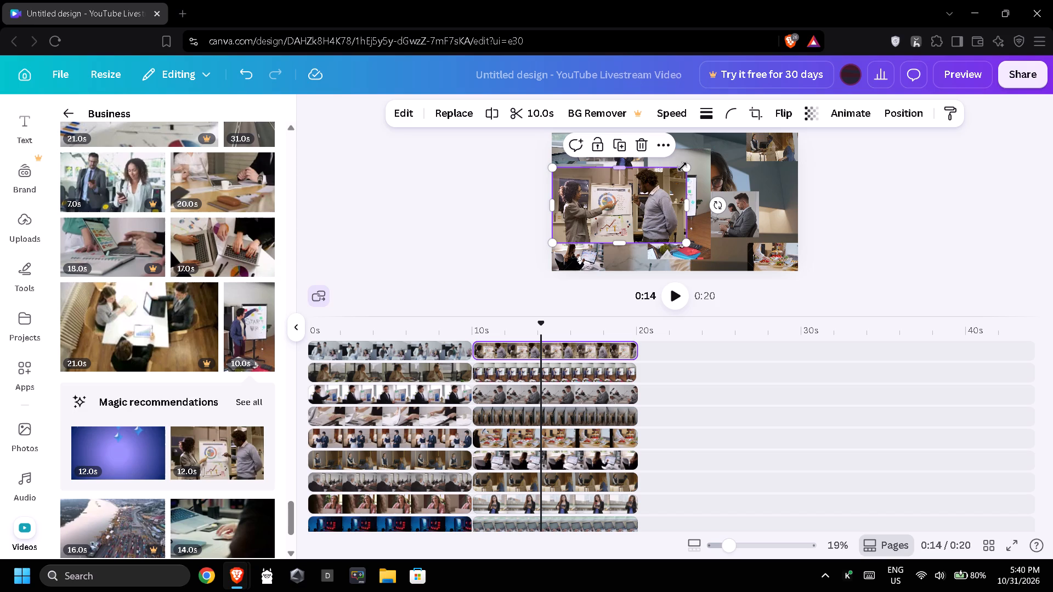
drag(682, 167, 619, 202)
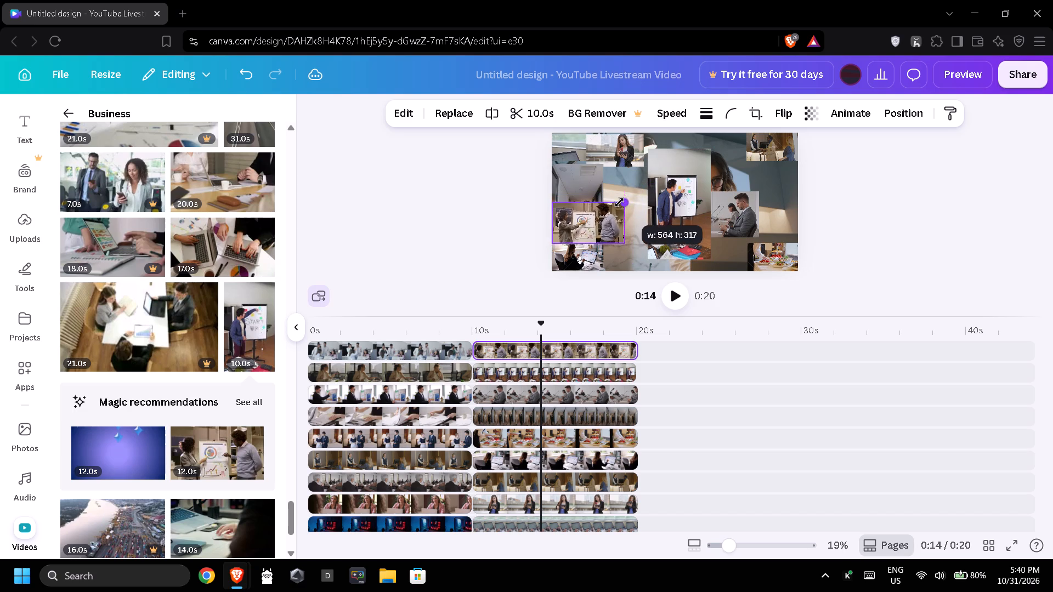
drag(619, 202, 604, 220)
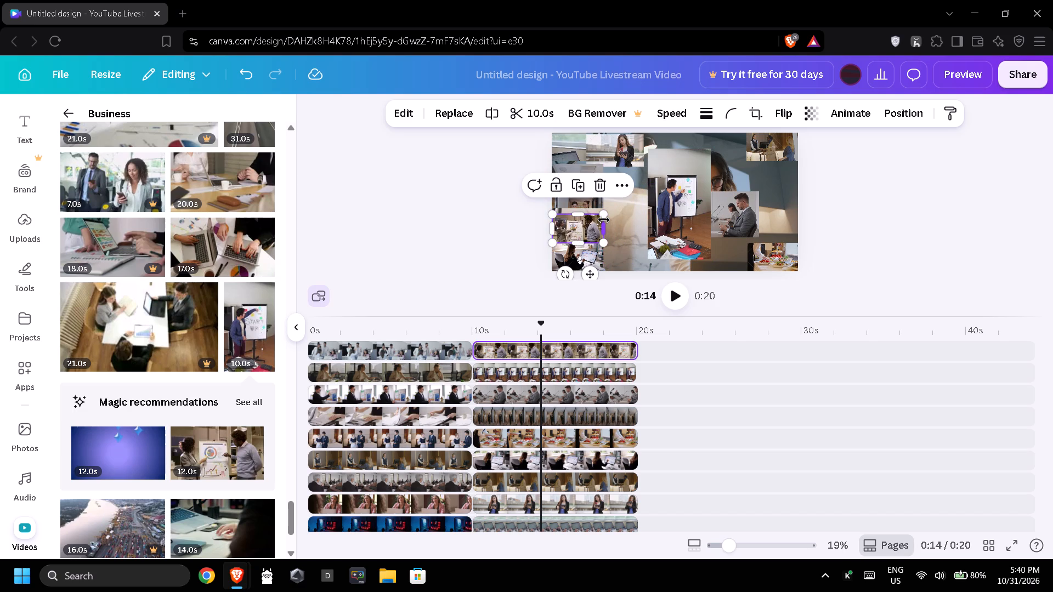
click(626, 227)
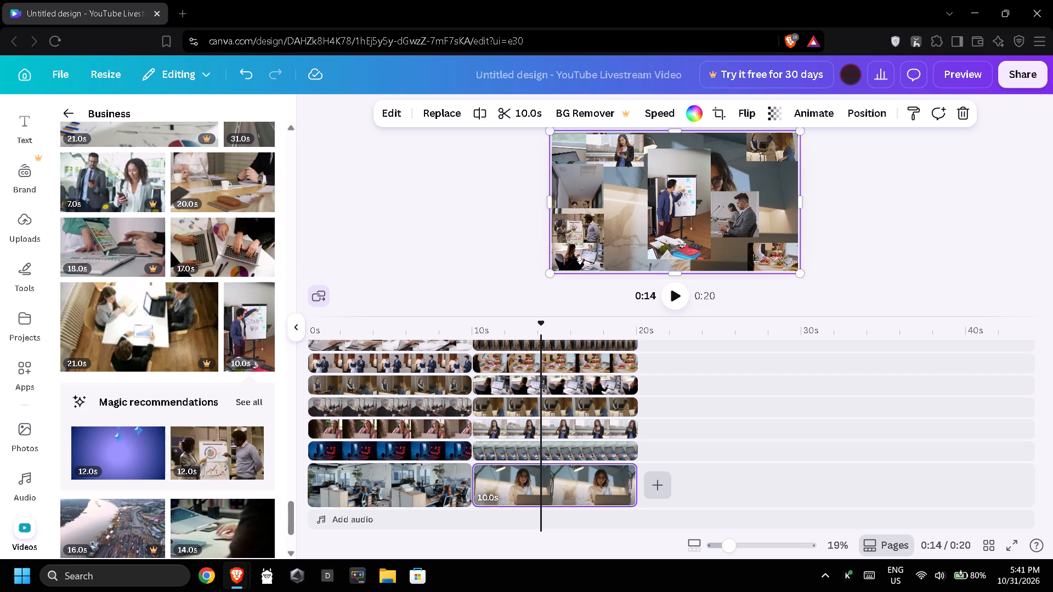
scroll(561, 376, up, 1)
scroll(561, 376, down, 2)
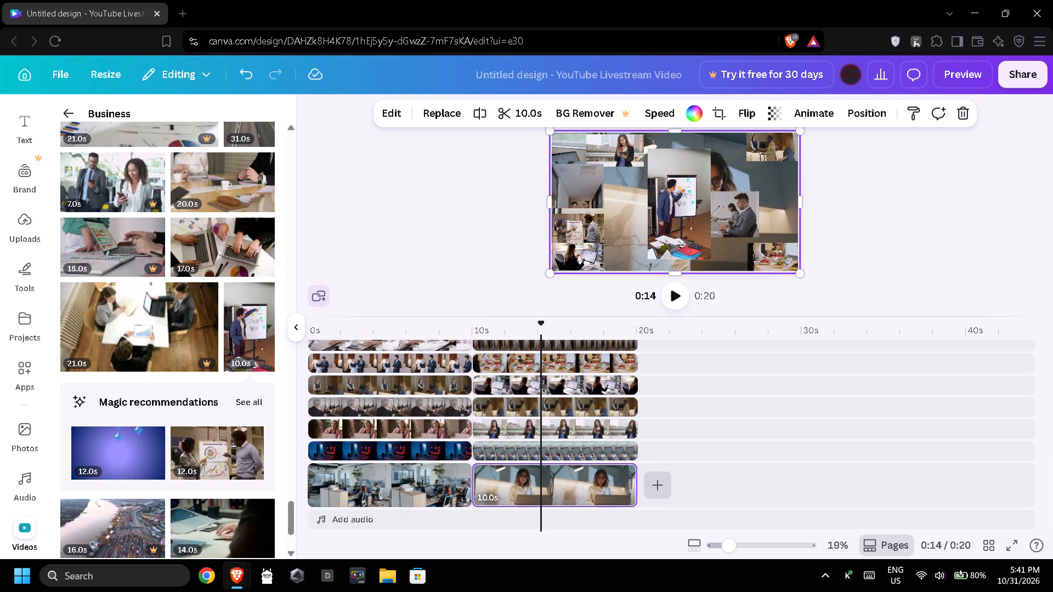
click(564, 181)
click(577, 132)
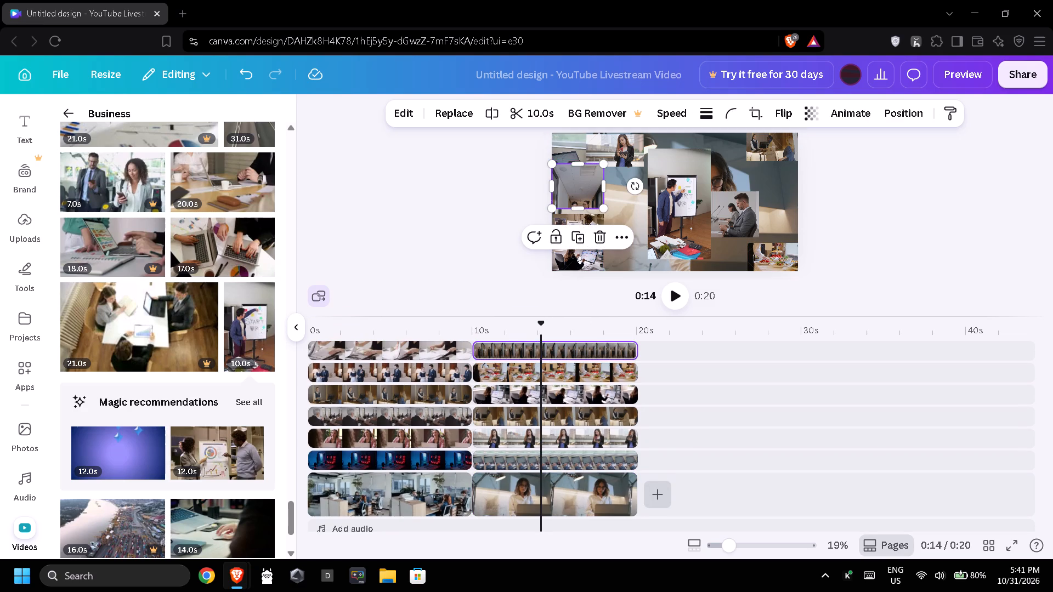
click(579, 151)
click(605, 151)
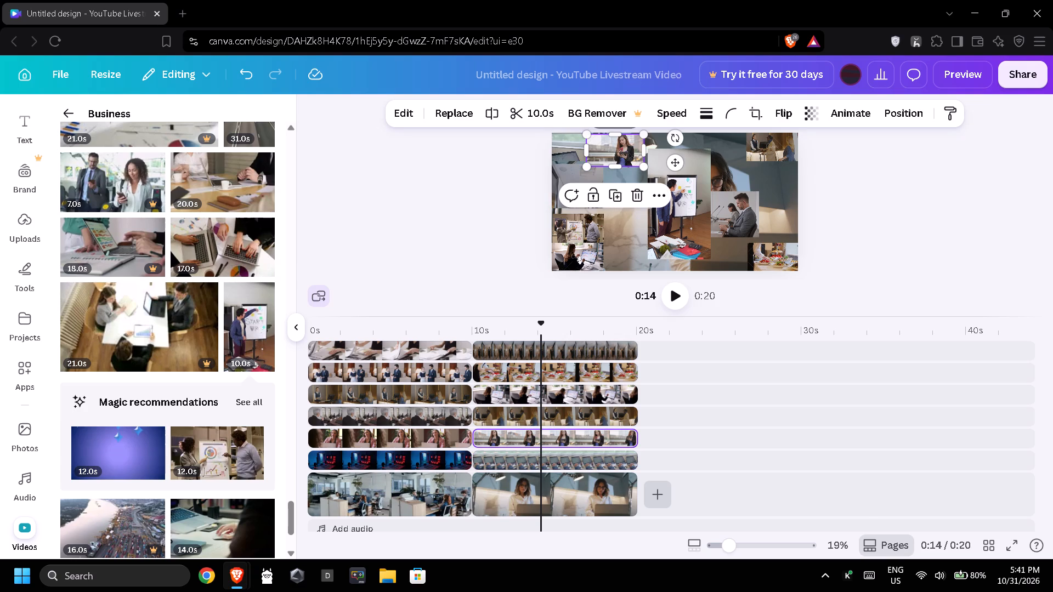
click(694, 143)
Crop the START UP whiteboard clip's height from top and bottom to a short tile framing the presenter and board.
click(689, 162)
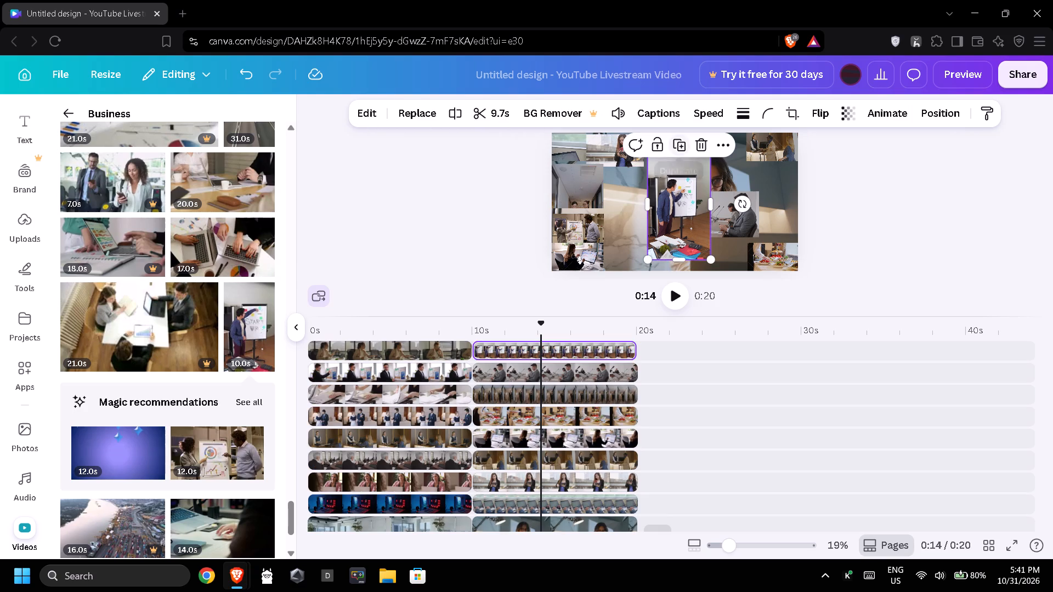
drag(681, 260, 665, 189)
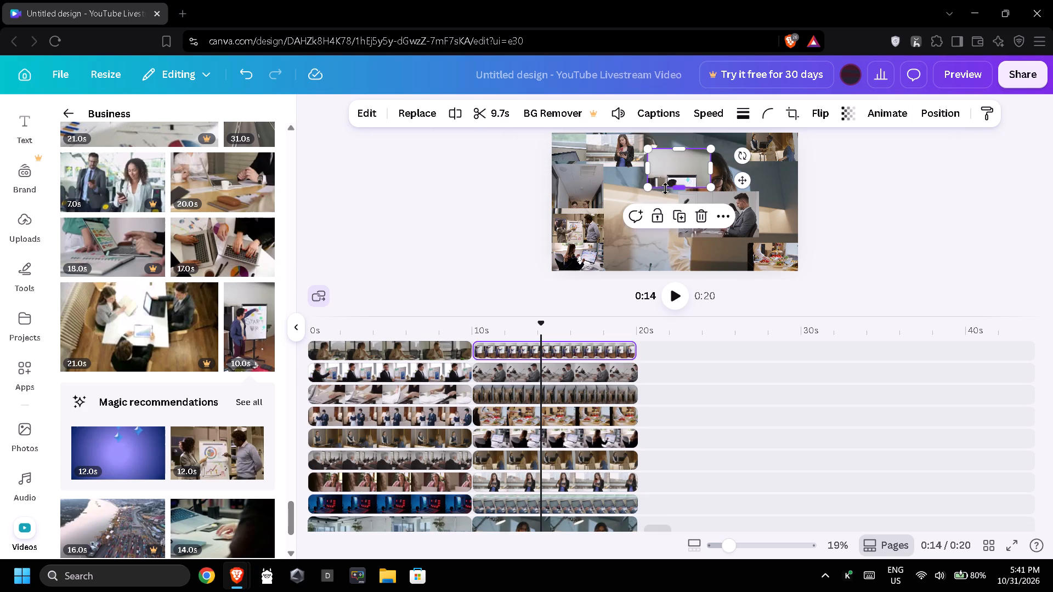
drag(676, 187, 687, 202)
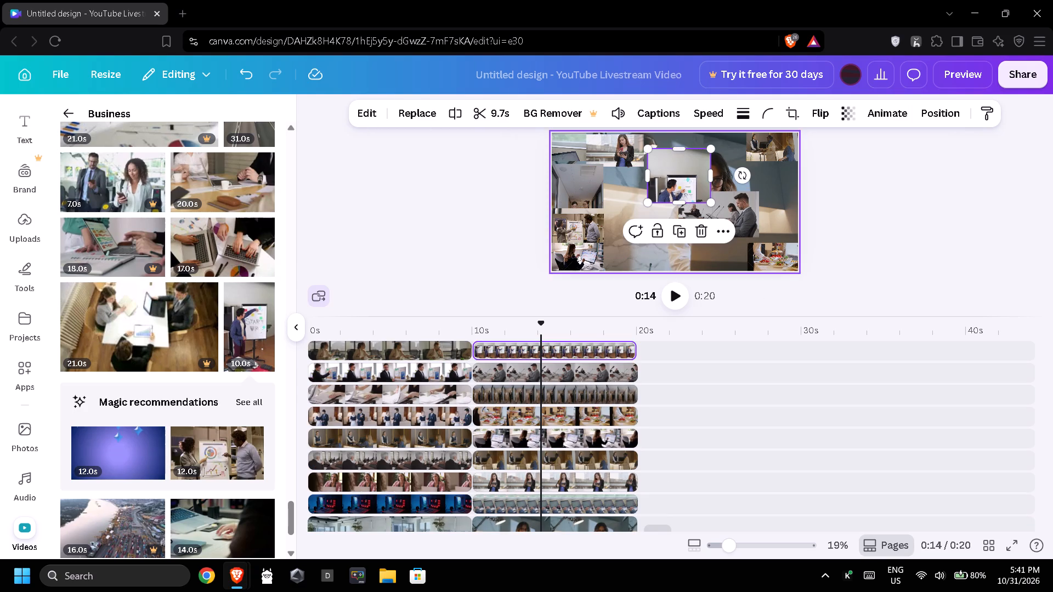
drag(677, 150, 685, 172)
drag(679, 201, 679, 207)
Move the START UP whiteboard tile to the canvas's right edge under the top-right tile and narrow it to about 401 wide.
drag(673, 190, 727, 181)
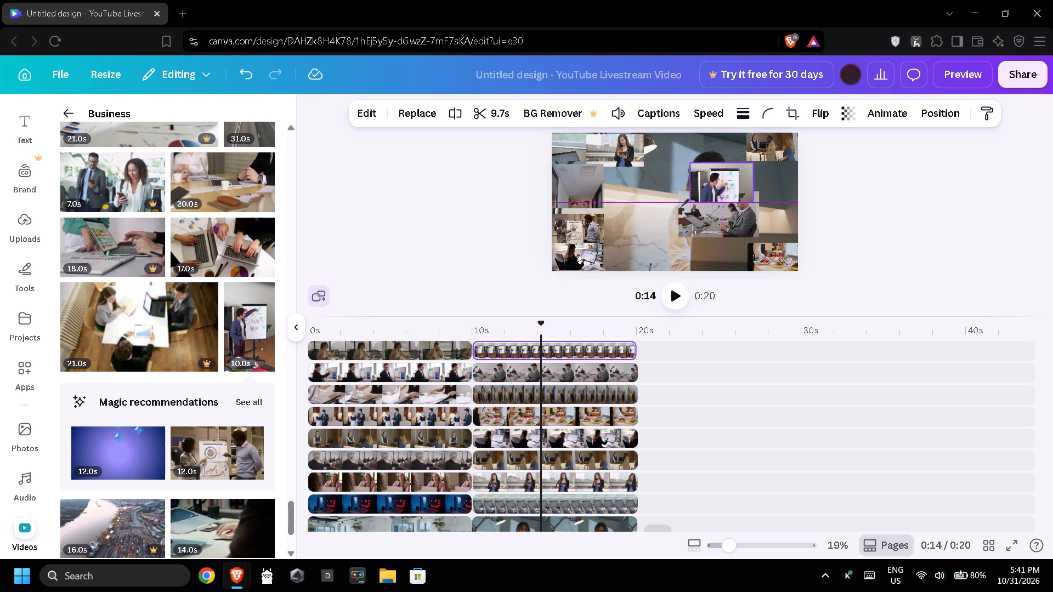
drag(727, 181, 762, 181)
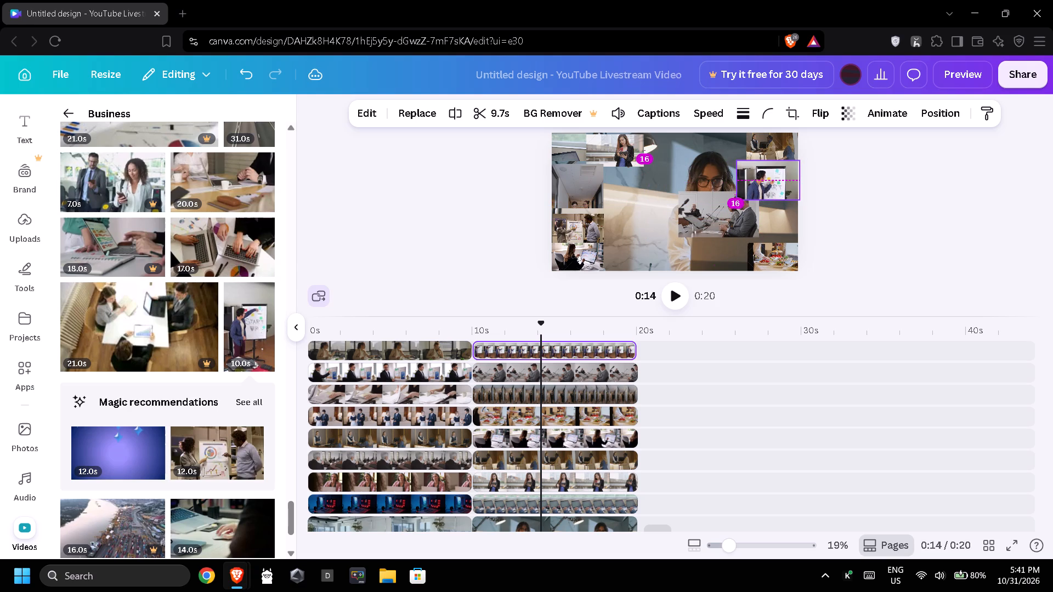
drag(762, 181, 761, 181)
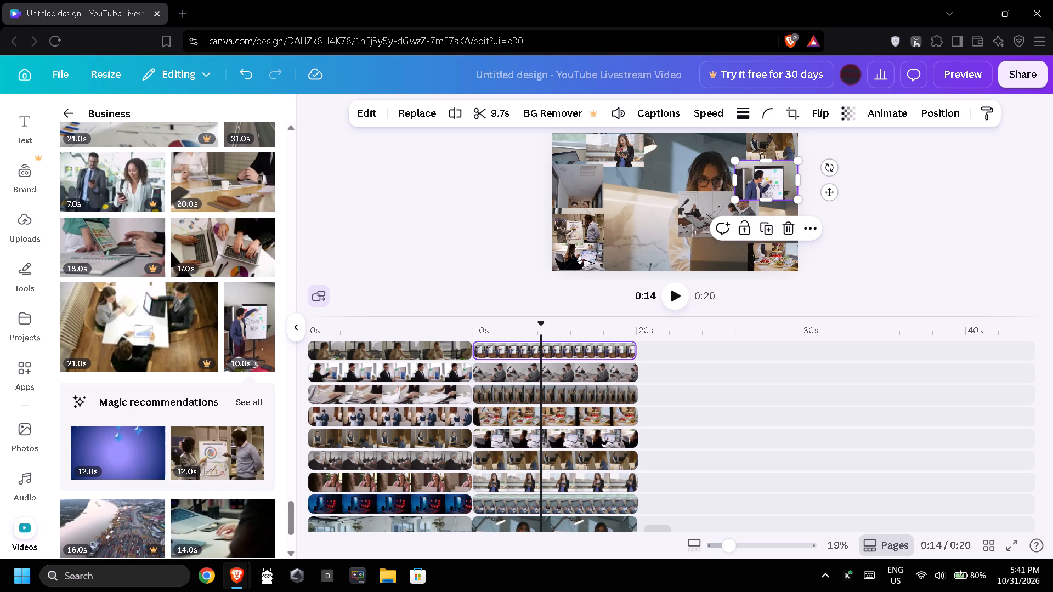
drag(733, 181, 745, 183)
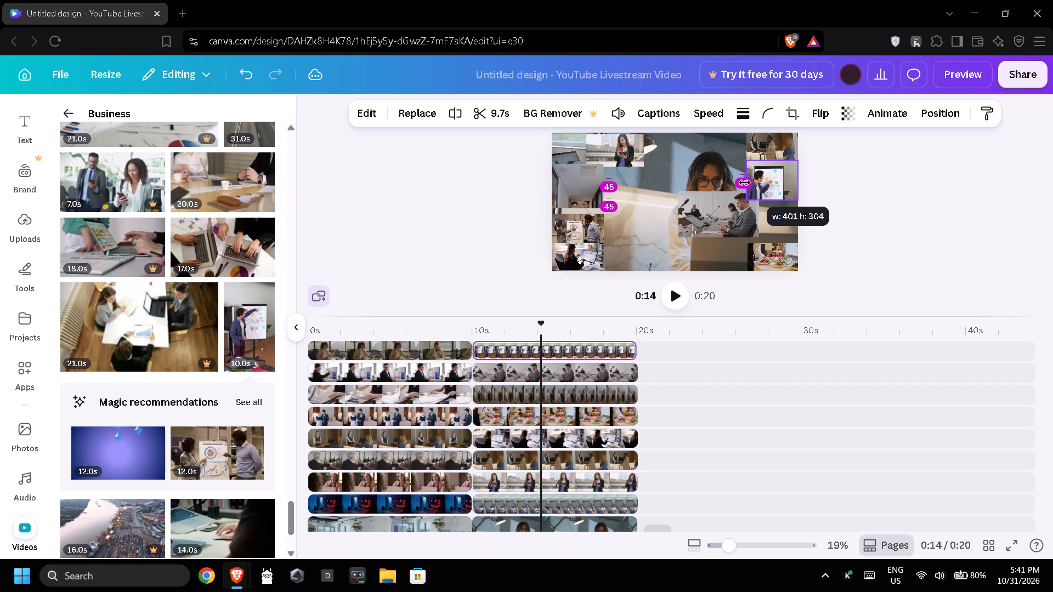
drag(745, 183, 745, 183)
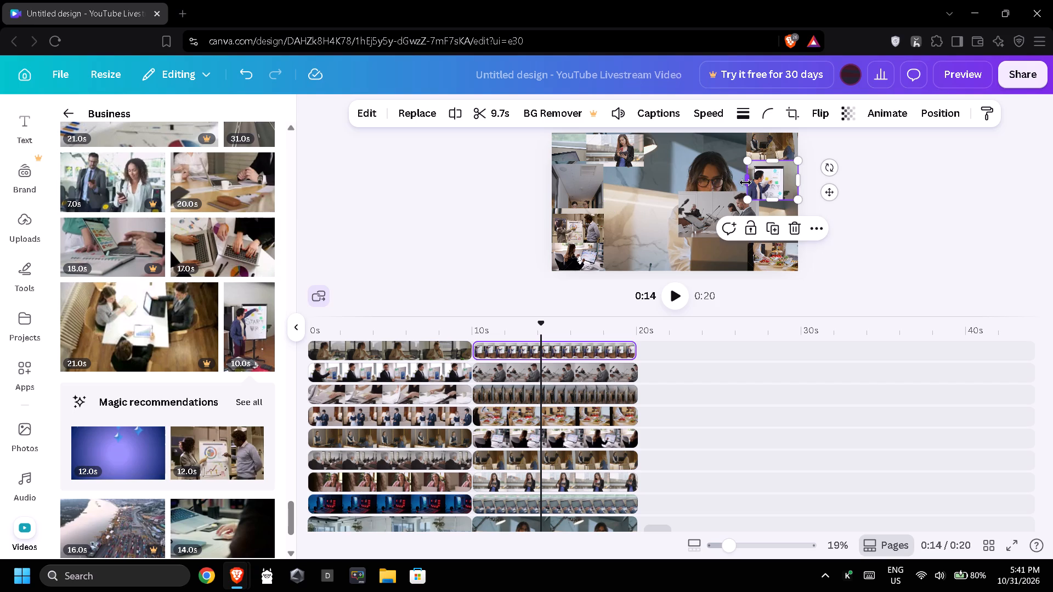
click(909, 242)
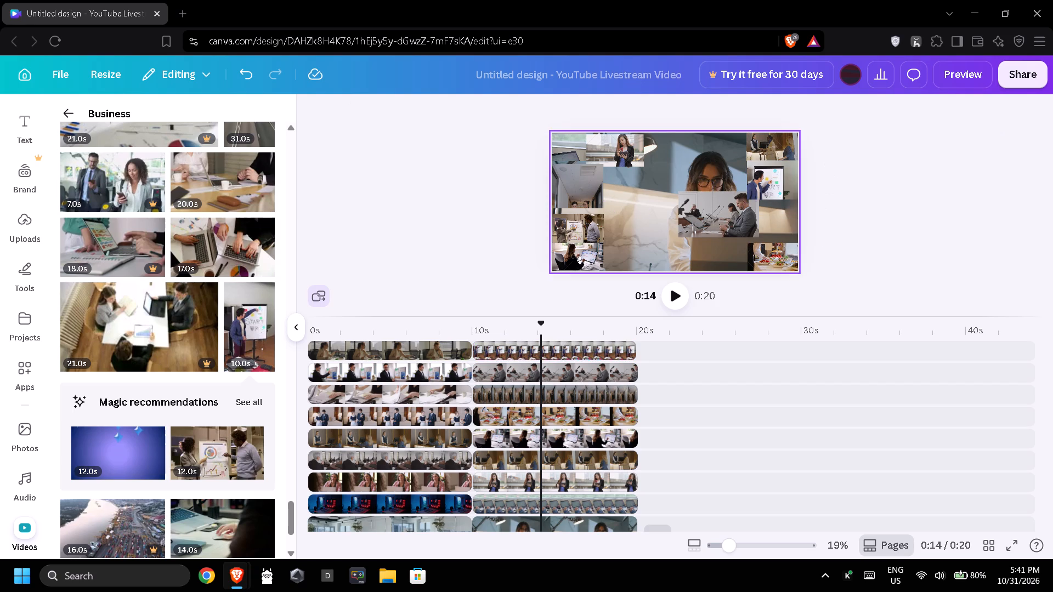
Shrink the grey-suited man's microphone tile, place it at the canvas's right edge below the whiteboard tile and narrow it to the column width.
click(699, 215)
drag(718, 213, 707, 213)
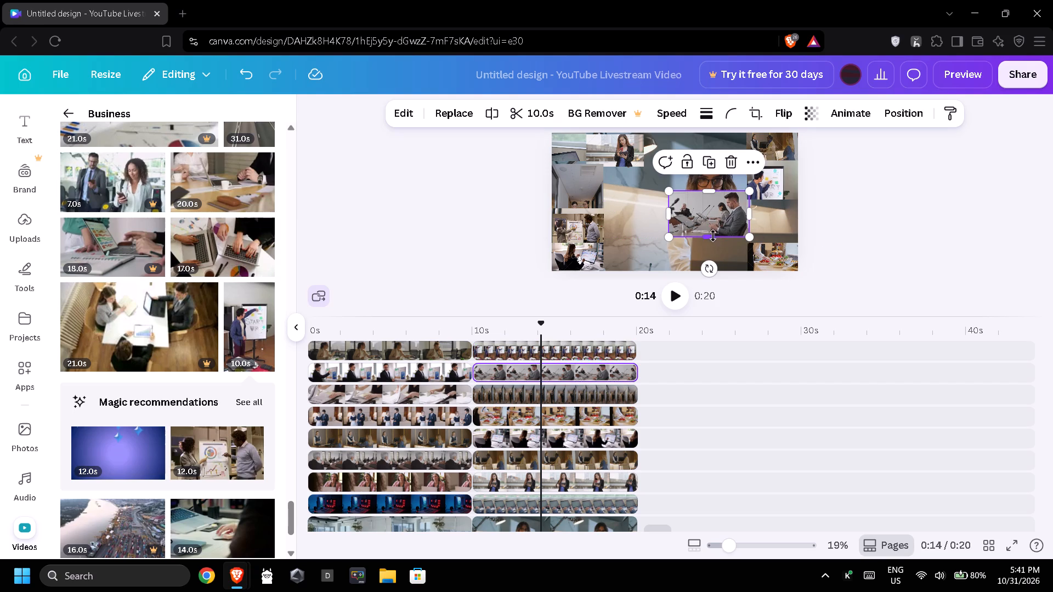
drag(673, 236, 687, 234)
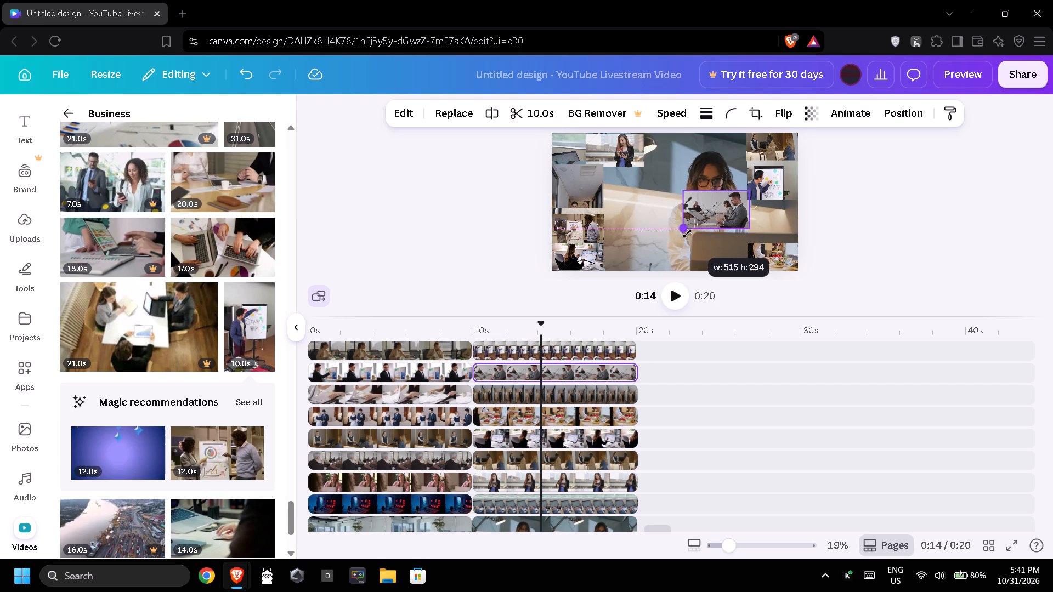
drag(687, 234, 692, 231)
drag(705, 209, 745, 220)
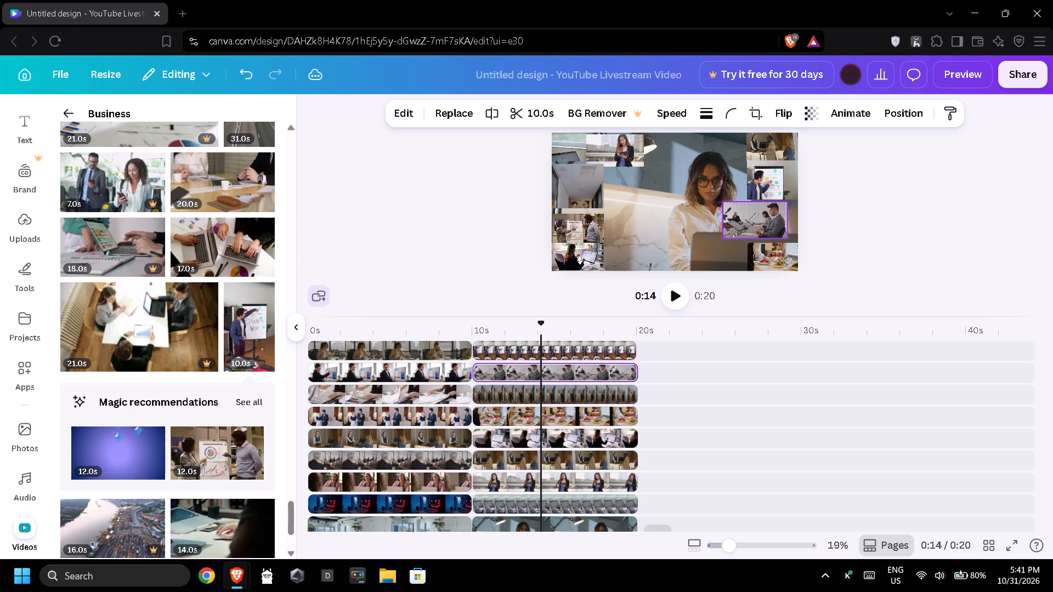
drag(745, 220, 751, 218)
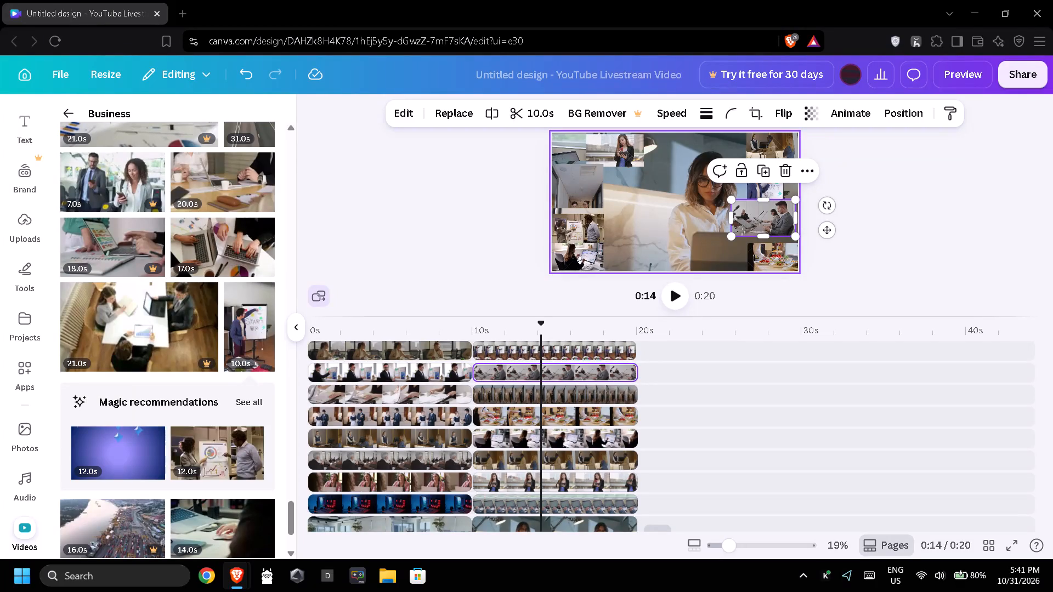
click(795, 217)
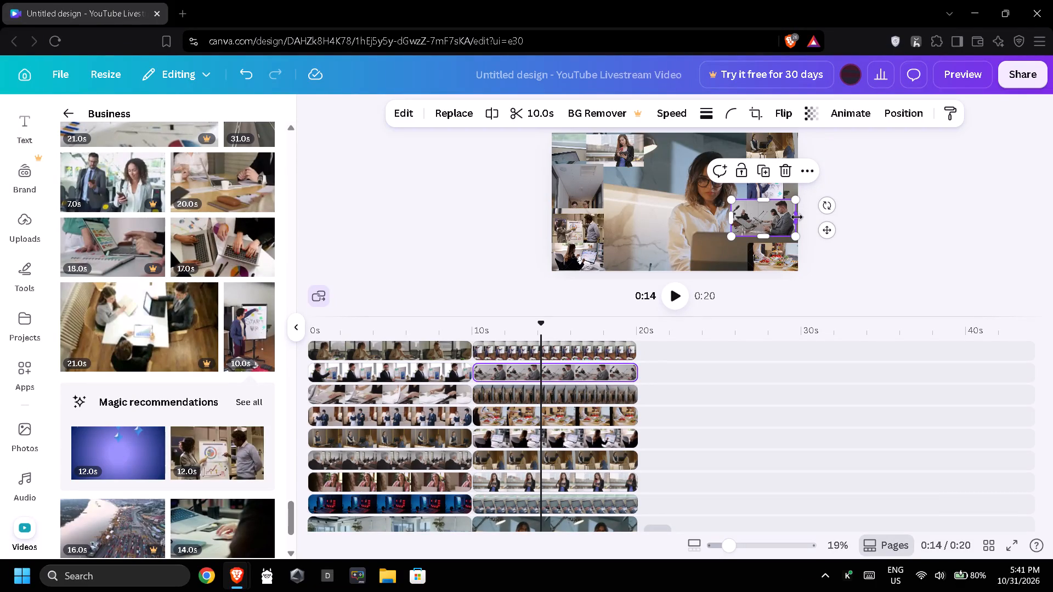
drag(733, 219, 745, 219)
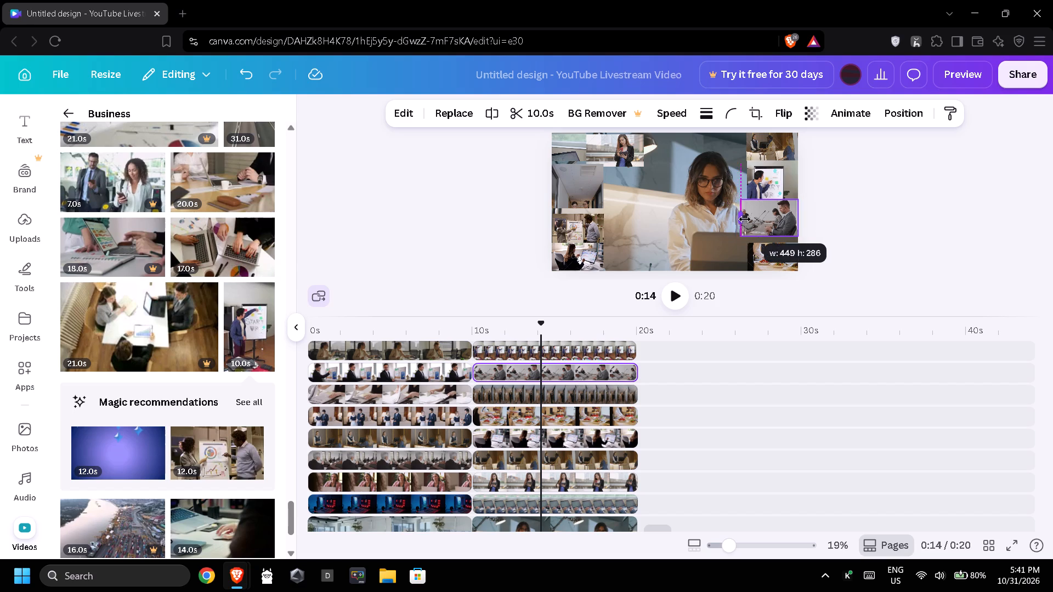
drag(745, 219, 748, 220)
click(889, 256)
Enlarge the food clip in the canvas's bottom-right corner slightly so it reaches up to the microphone tile.
click(769, 258)
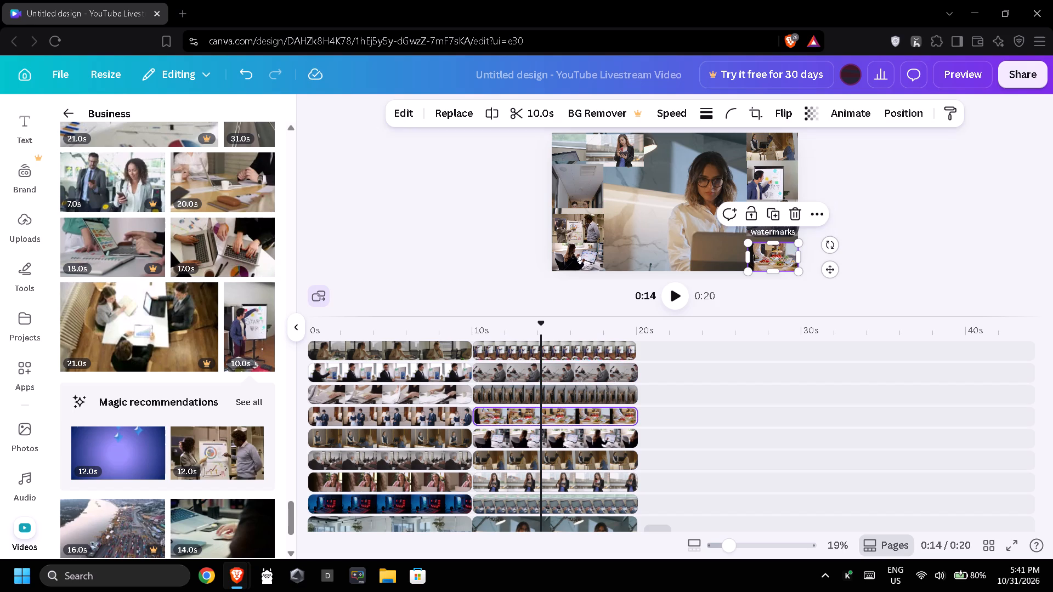
drag(750, 244, 746, 240)
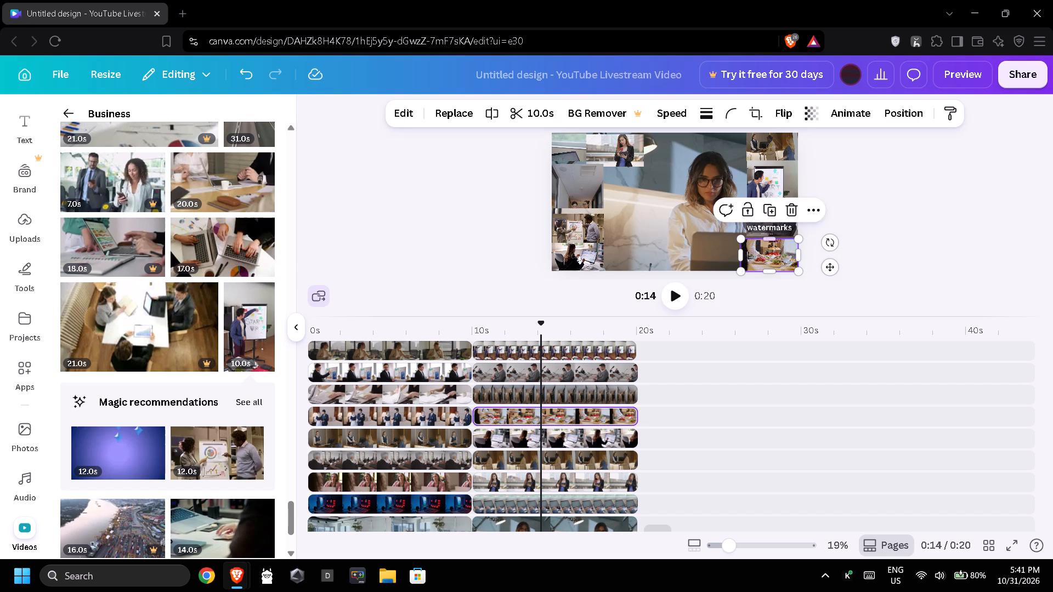
click(1010, 299)
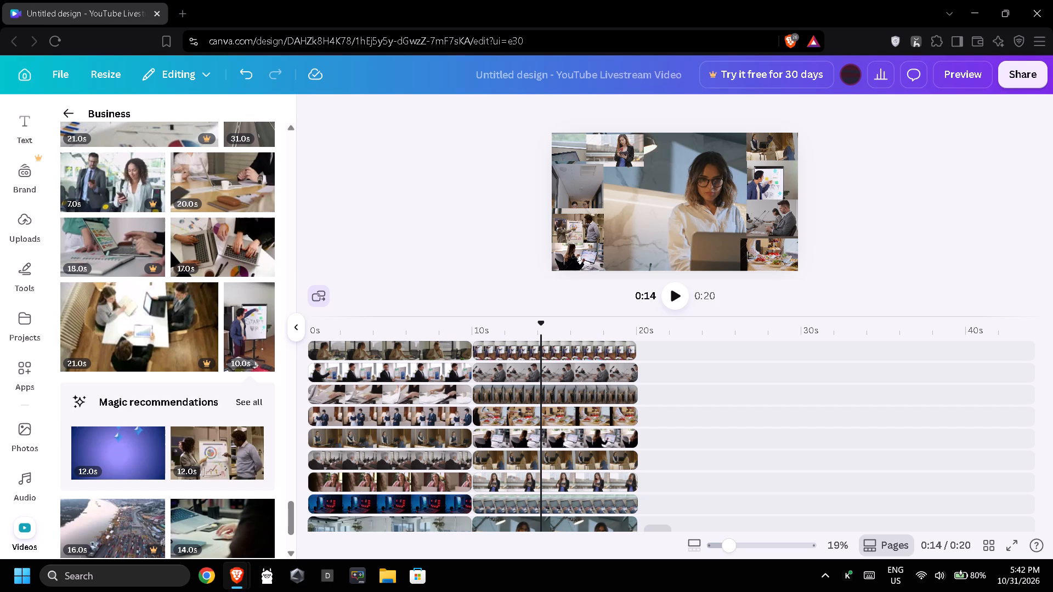
Move the standing woman's tile away from the canvas's top edge, down and to the right, clear of the left column.
click(625, 151)
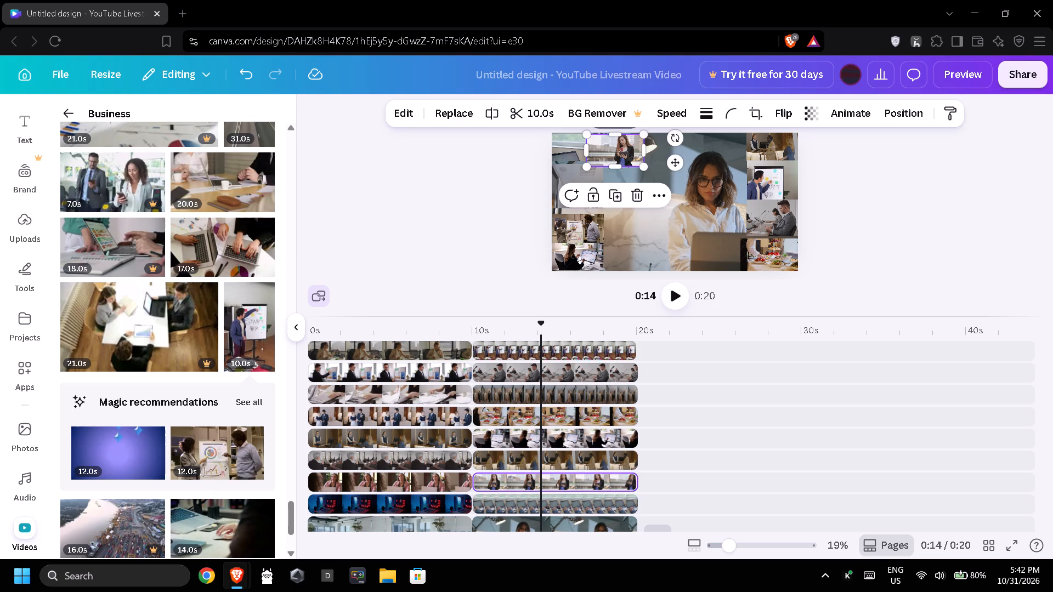
drag(614, 153, 636, 174)
Widen the canvas's top-left corner clip to the left column's width and extend its bottom to the hallway tile.
click(563, 152)
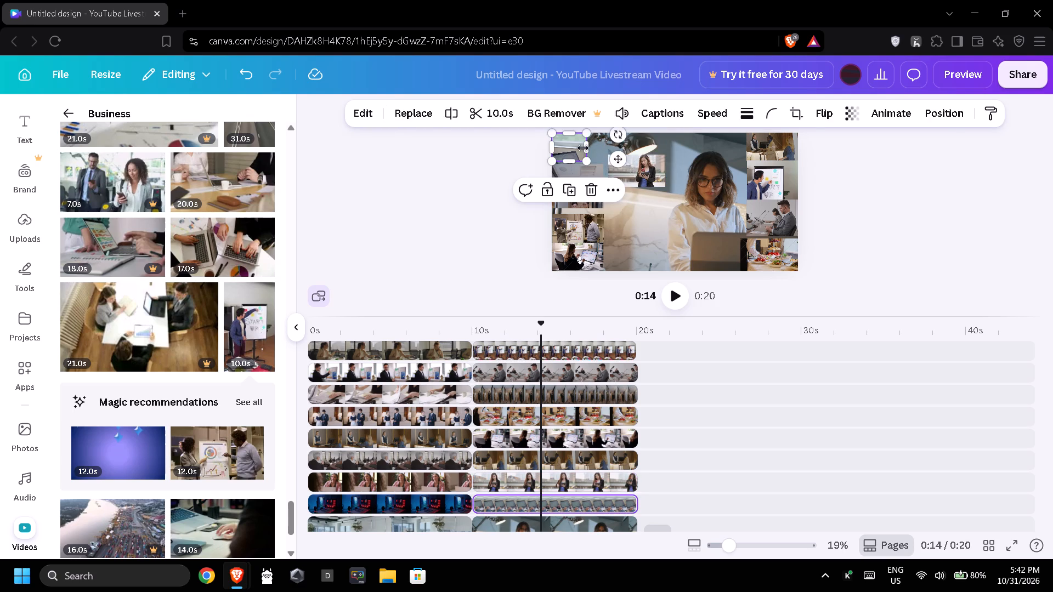
drag(586, 146, 602, 150)
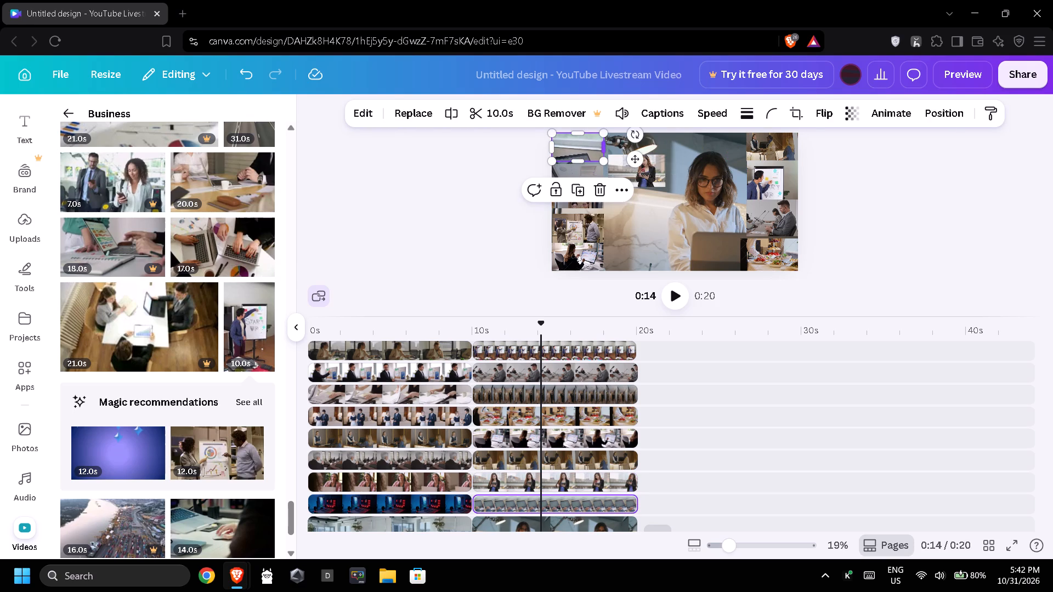
click(580, 162)
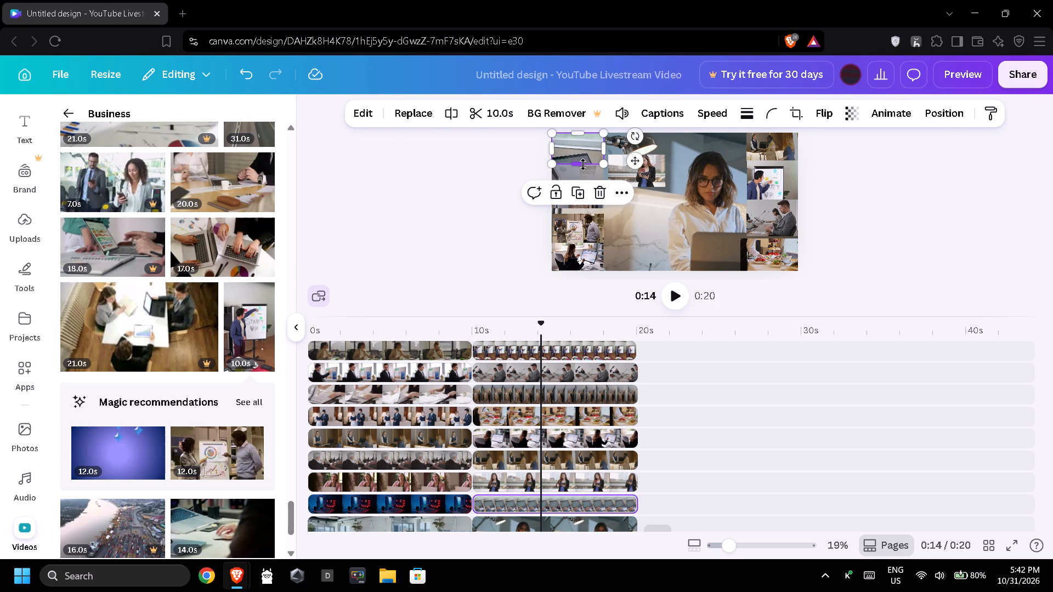
Extend the bottom of the hallway tile in the canvas's left column down to the tile of the people at the chart.
click(640, 206)
click(592, 186)
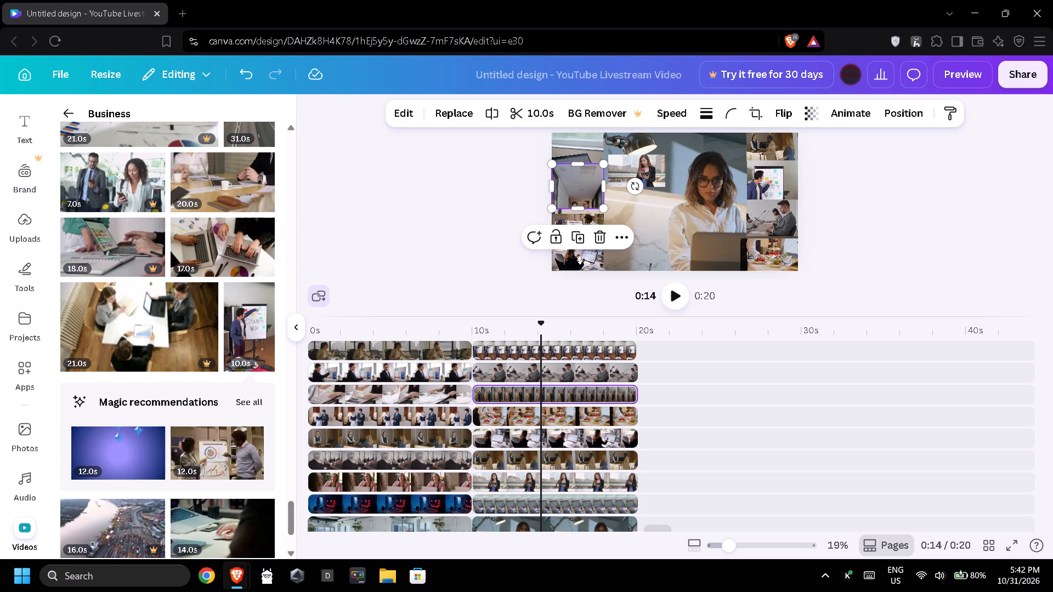
drag(582, 208, 582, 213)
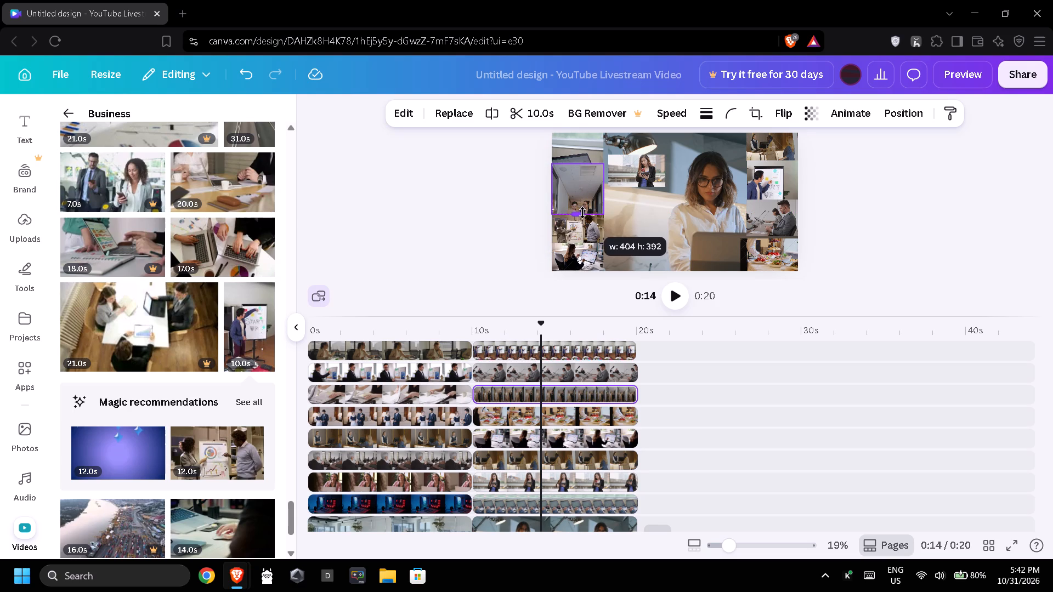
drag(582, 213, 582, 214)
click(654, 235)
click(552, 231)
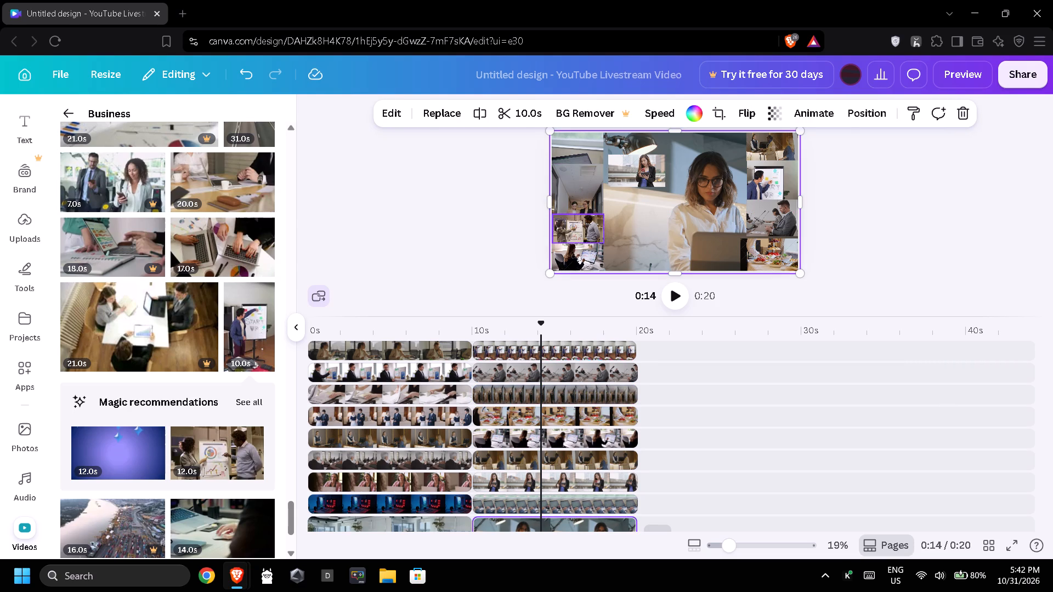
click(571, 234)
click(582, 253)
click(652, 209)
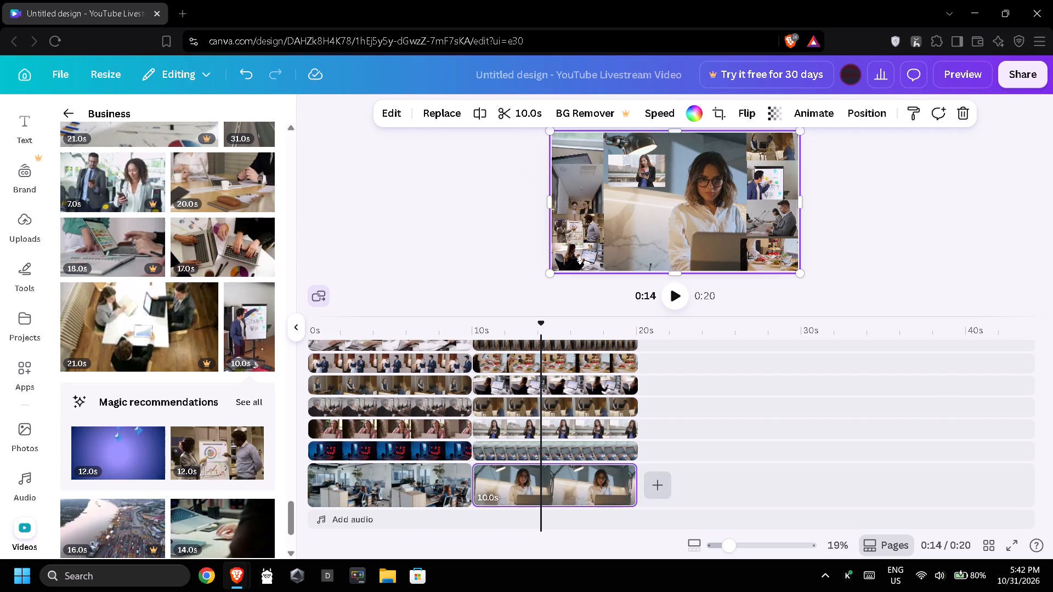
Move the standing woman's tile up to the canvas's top edge, flush against the left column.
click(627, 164)
click(681, 235)
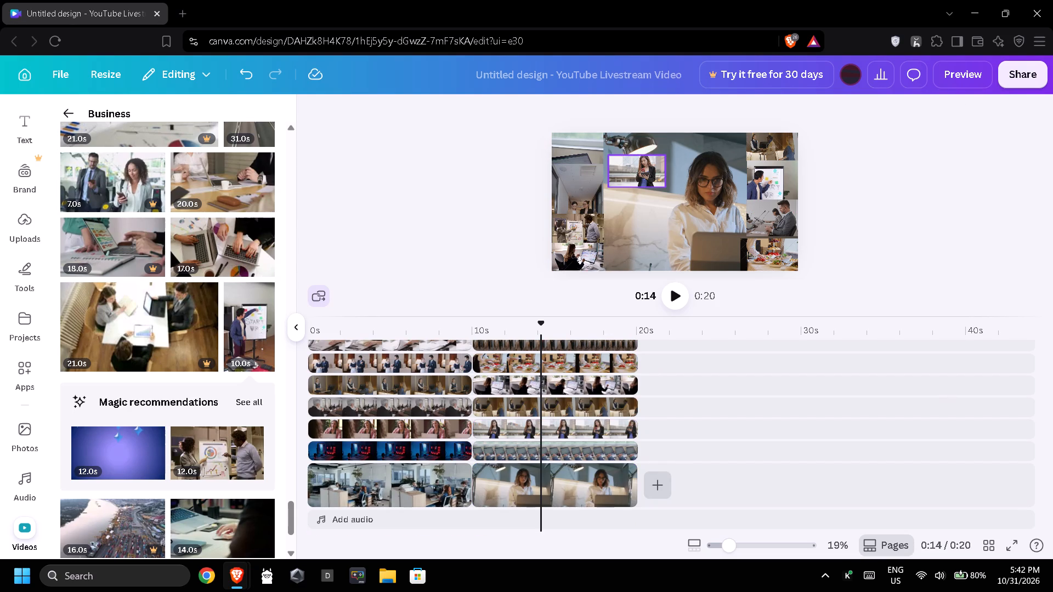
drag(645, 164, 641, 143)
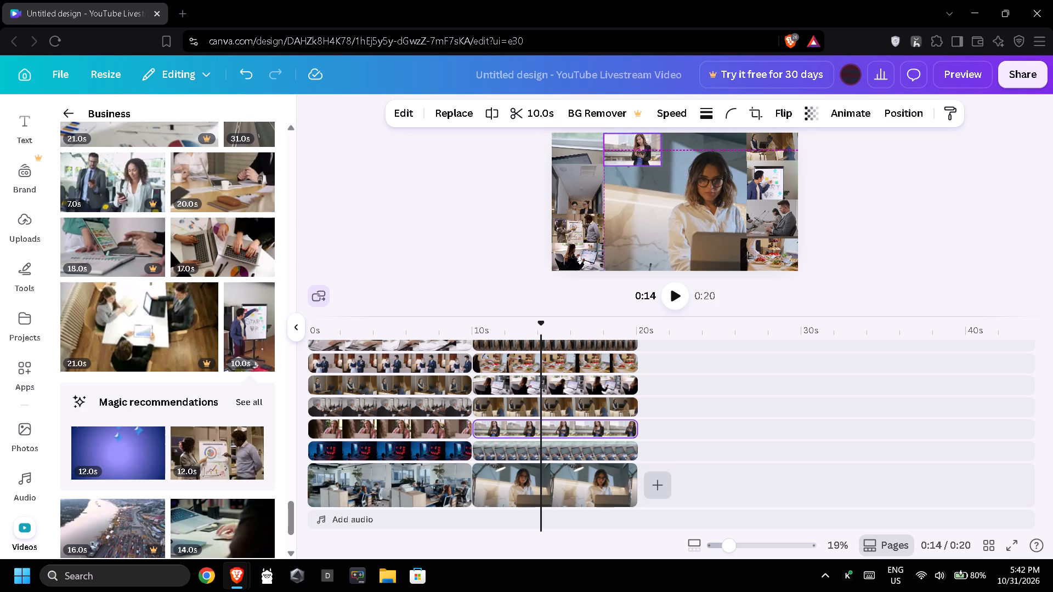
drag(641, 143, 639, 142)
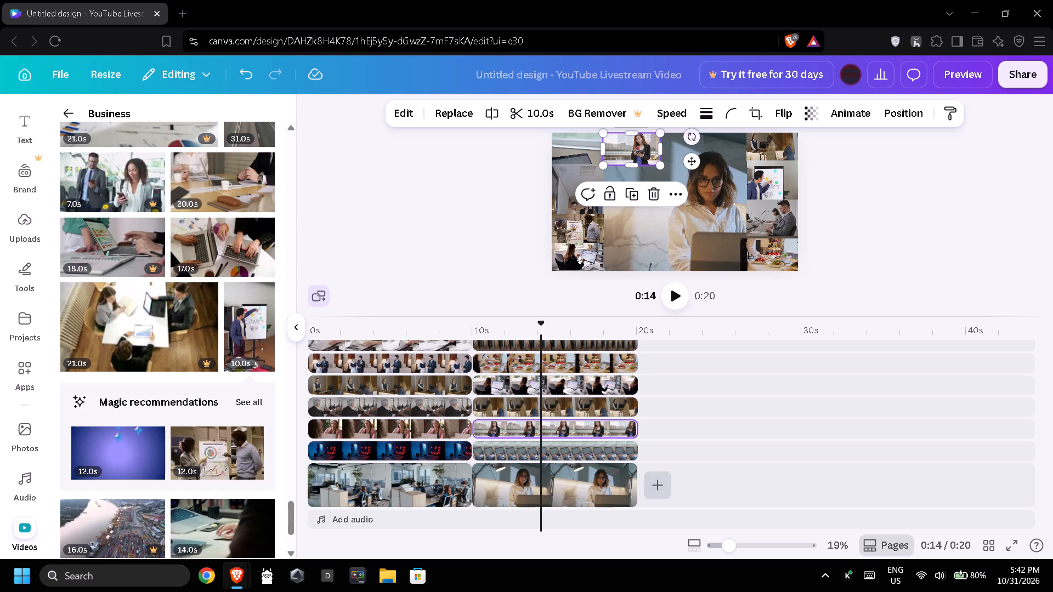
click(887, 217)
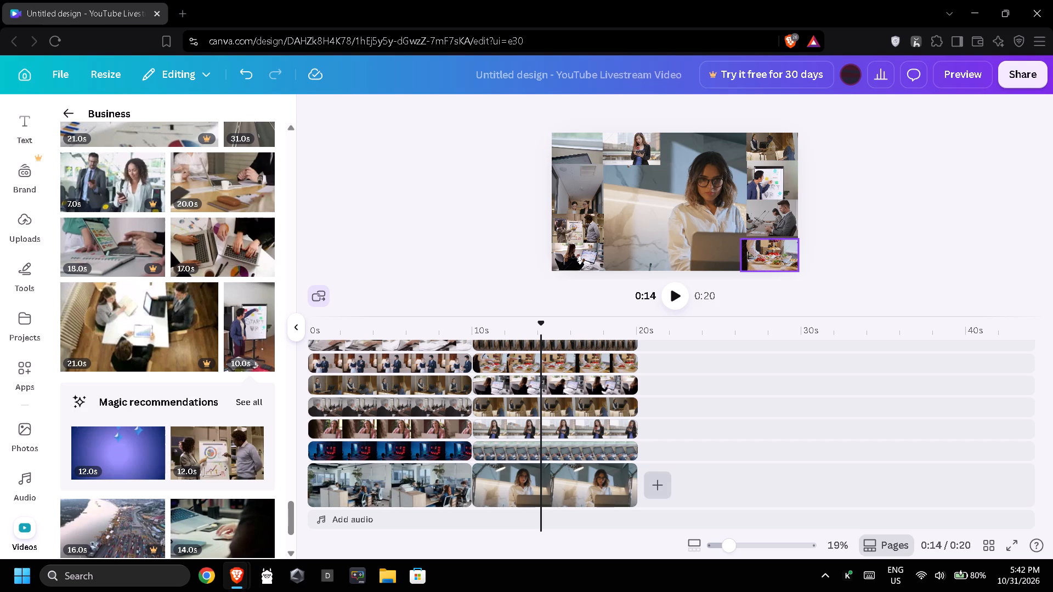
Narrow the food clip in the canvas's bottom-right corner from its left side to match the right column's width.
click(760, 259)
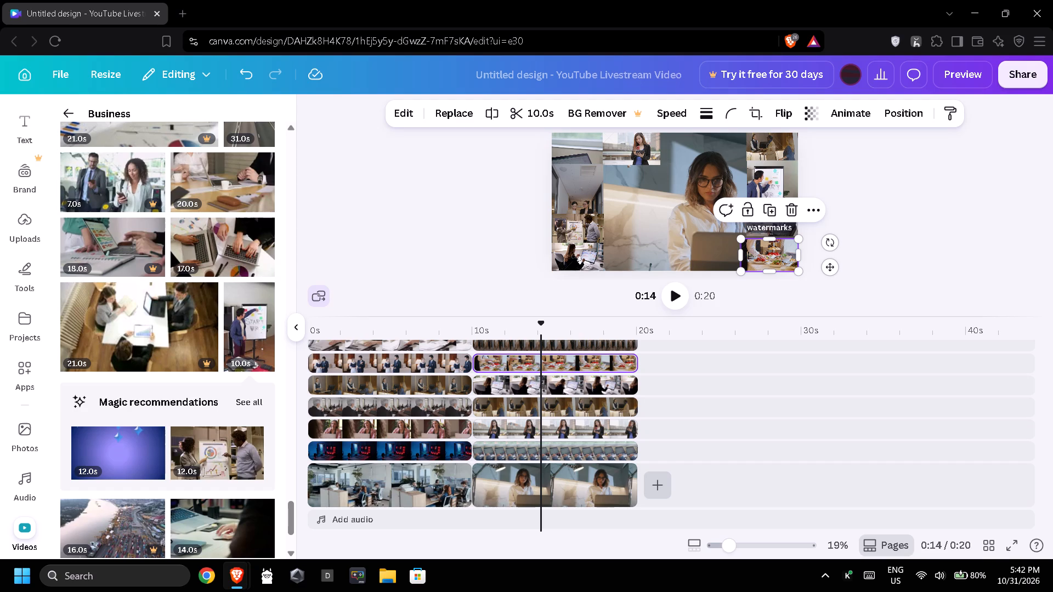
drag(739, 254, 748, 254)
click(698, 241)
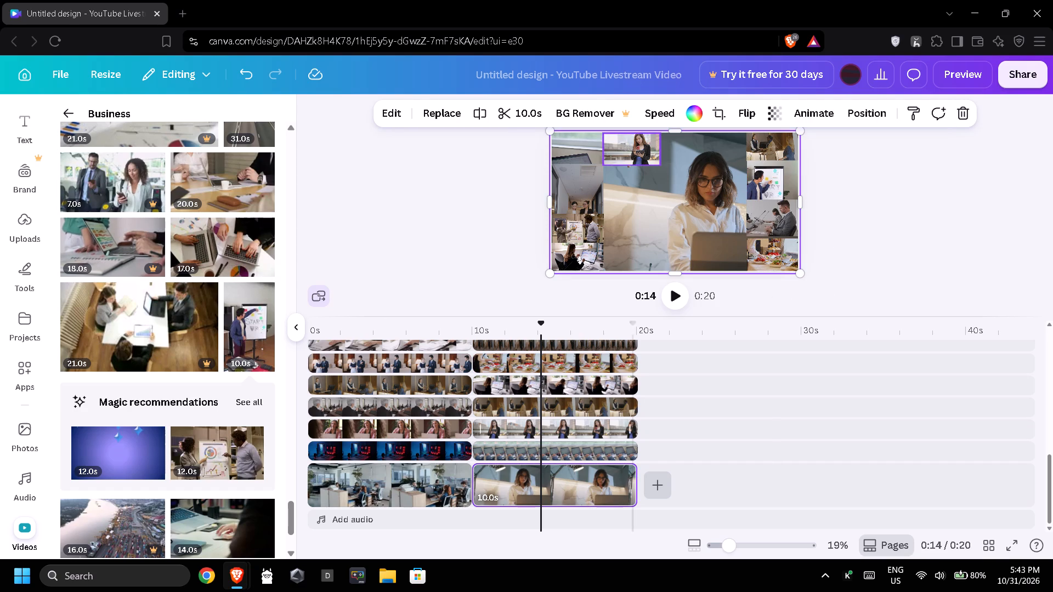
Add the 14.0s clip of a hand on a laptop to the timeline at 10s and trim it to end at 20s.
scroll(584, 409, up, 2)
scroll(168, 360, down, 3)
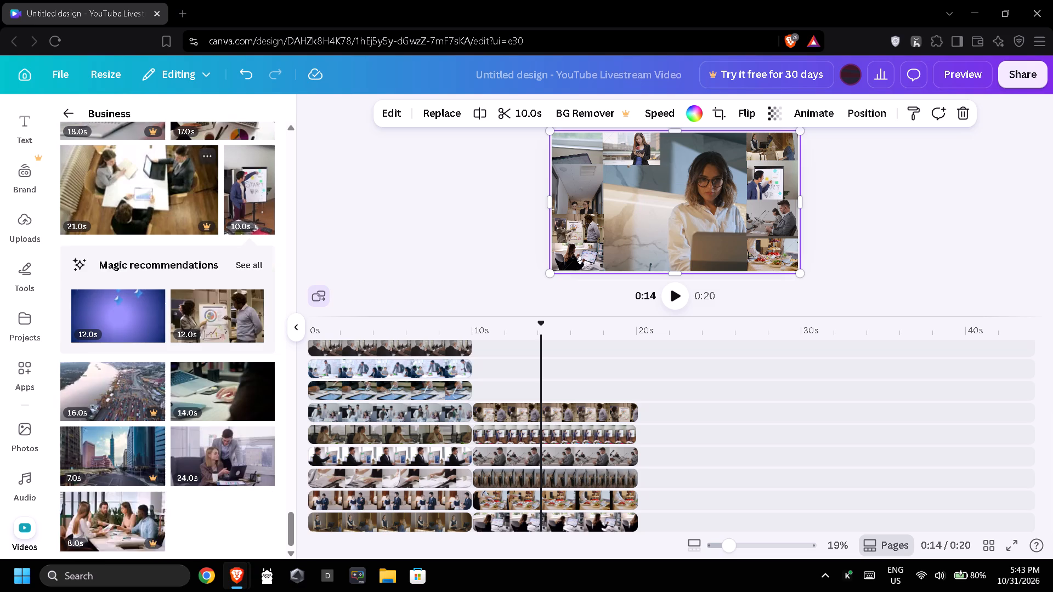
scroll(168, 360, down, 2)
drag(195, 394, 405, 378)
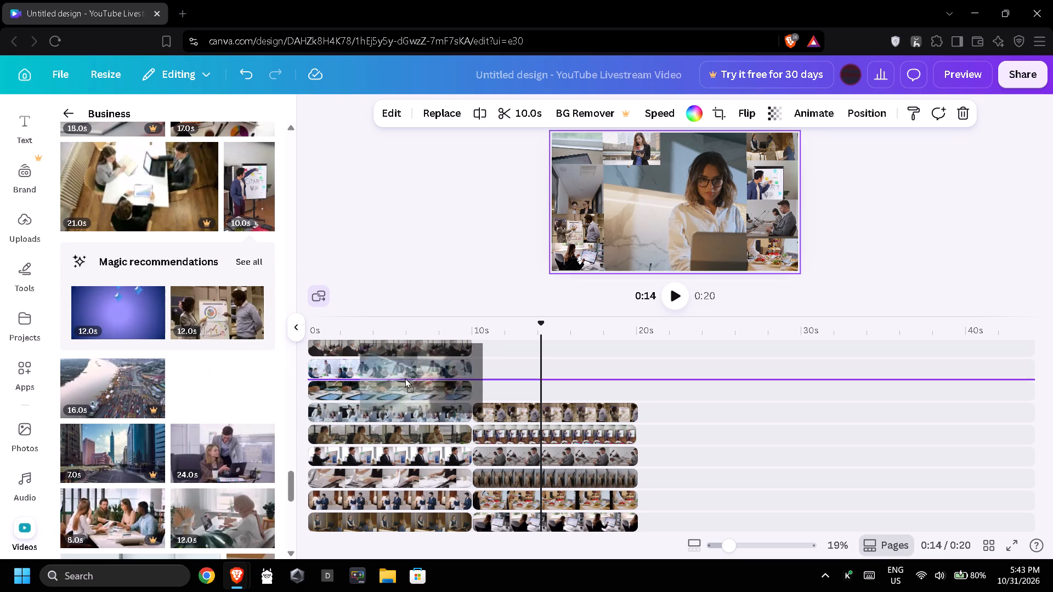
drag(405, 378, 497, 394)
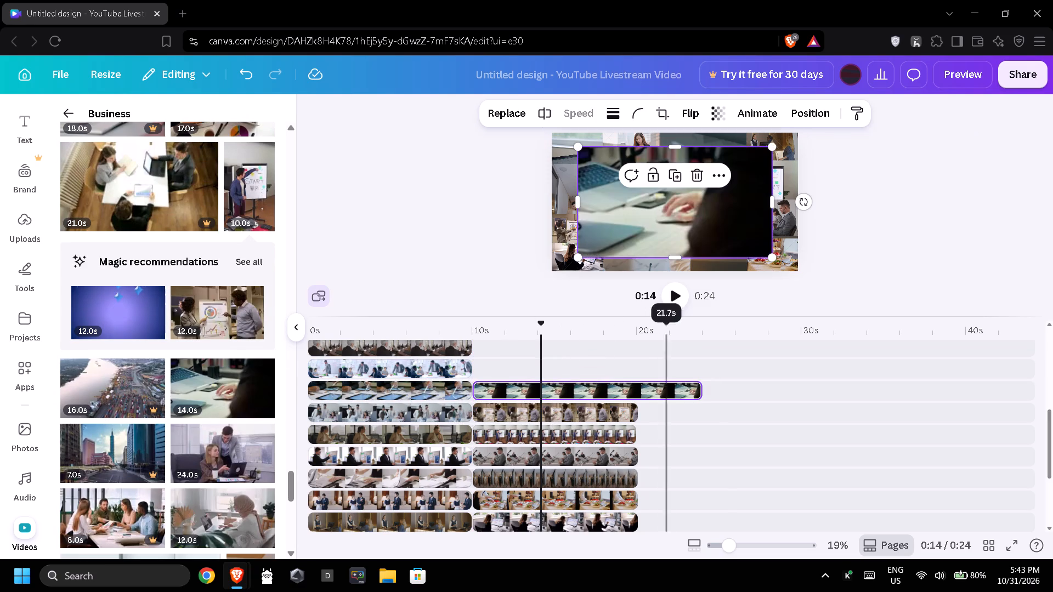
drag(700, 390, 642, 395)
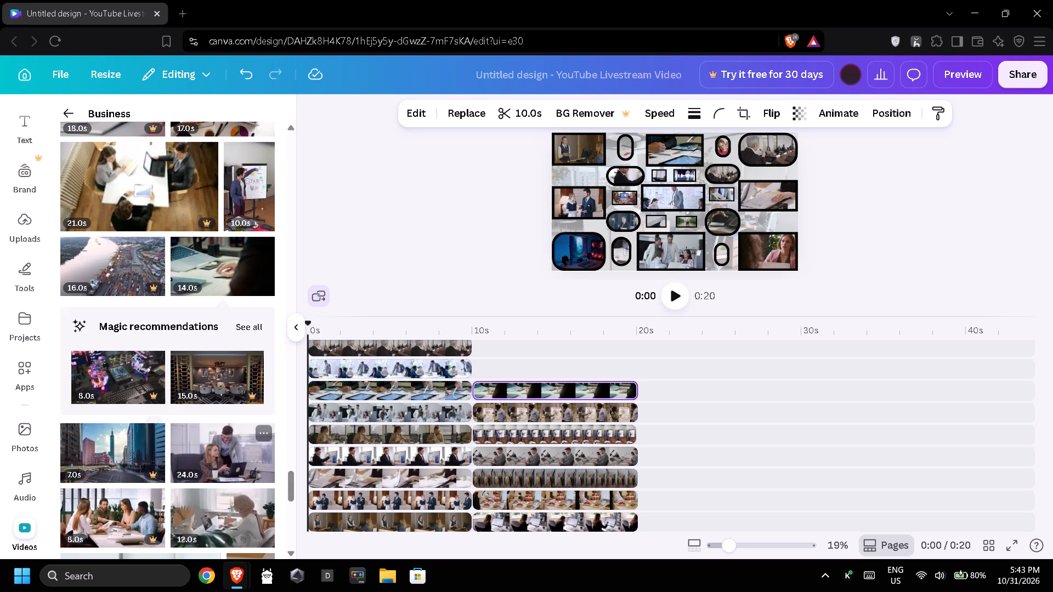
Add the 12.0s clip of the headscarfed woman with a laptop at 10s, one track above, and trim it to 10.0s.
drag(225, 517, 533, 364)
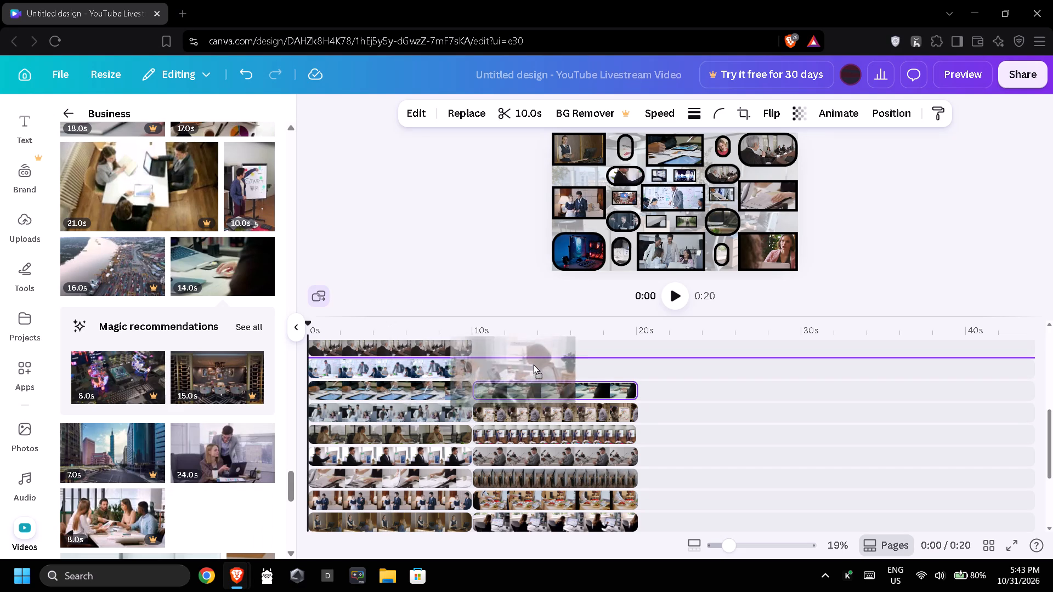
drag(533, 364, 530, 363)
drag(661, 370, 638, 370)
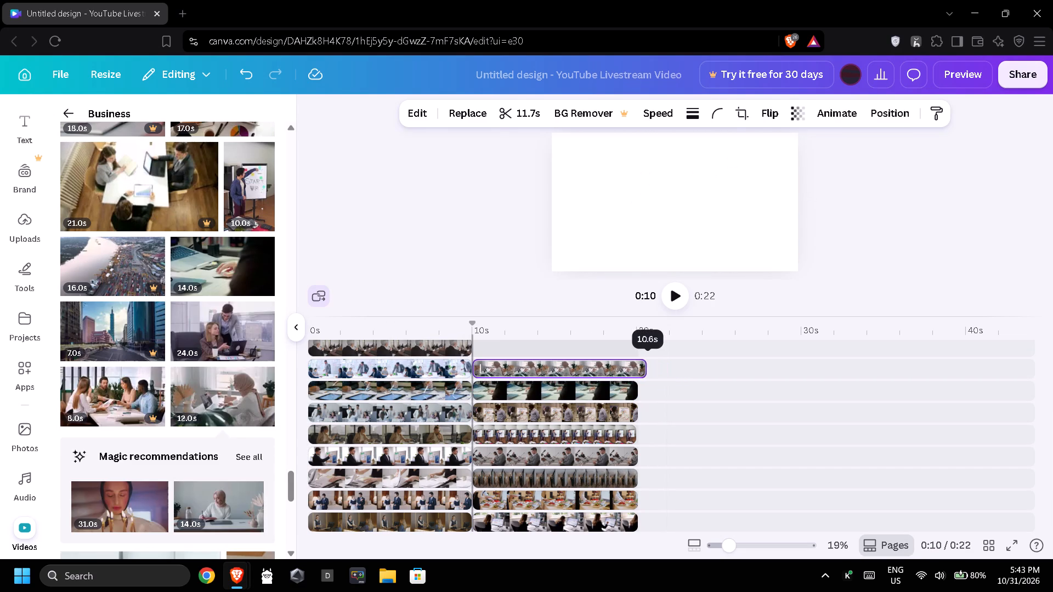
drag(638, 370, 635, 370)
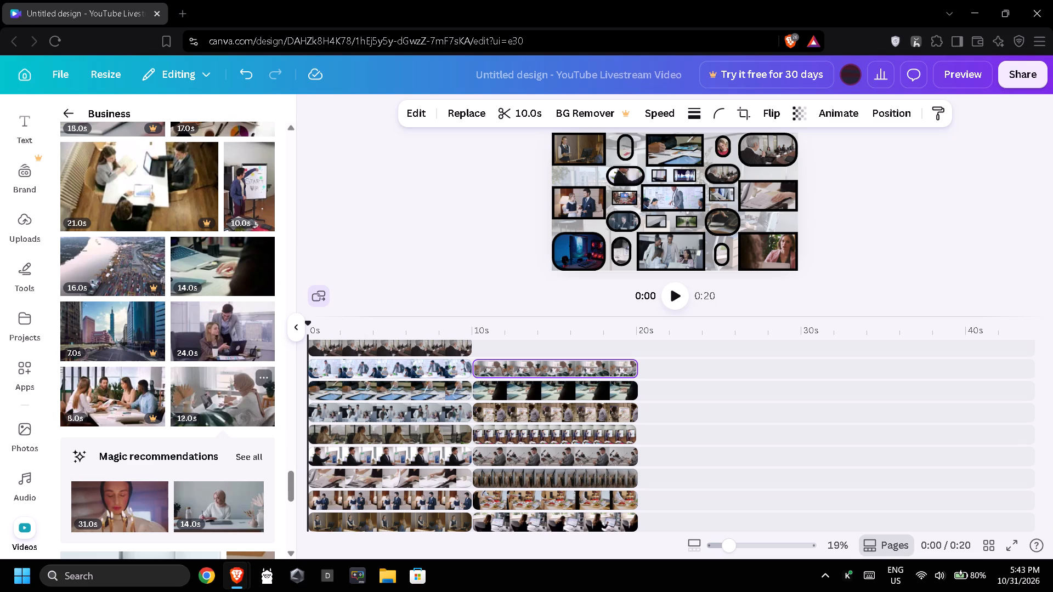
Add the recommended 14.0s clip of the headscarfed woman at a desk near 10s on the track above, trimmed to end at 20s.
drag(213, 502, 525, 340)
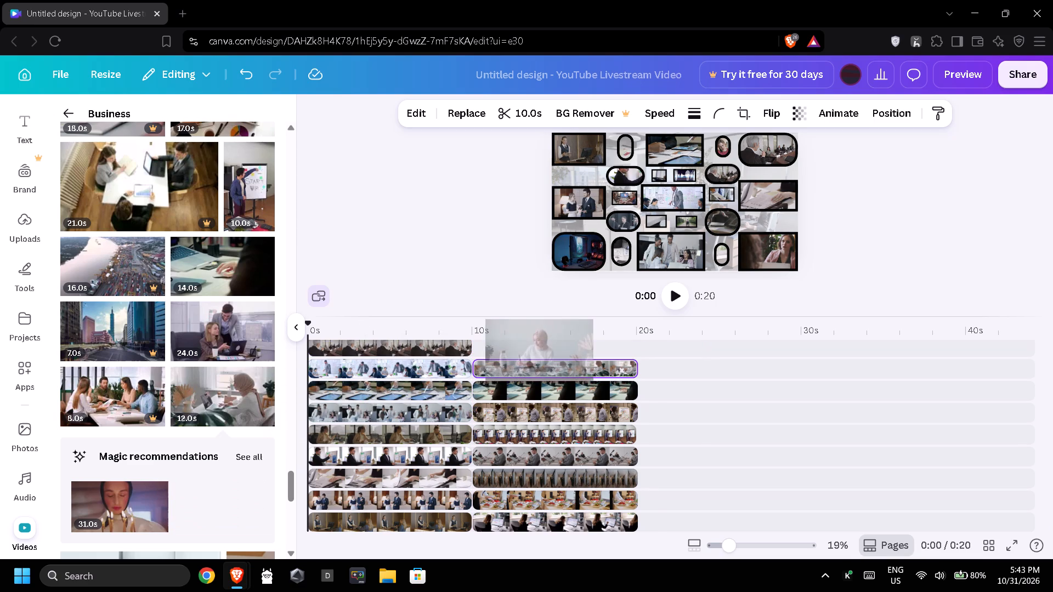
drag(525, 340, 507, 349)
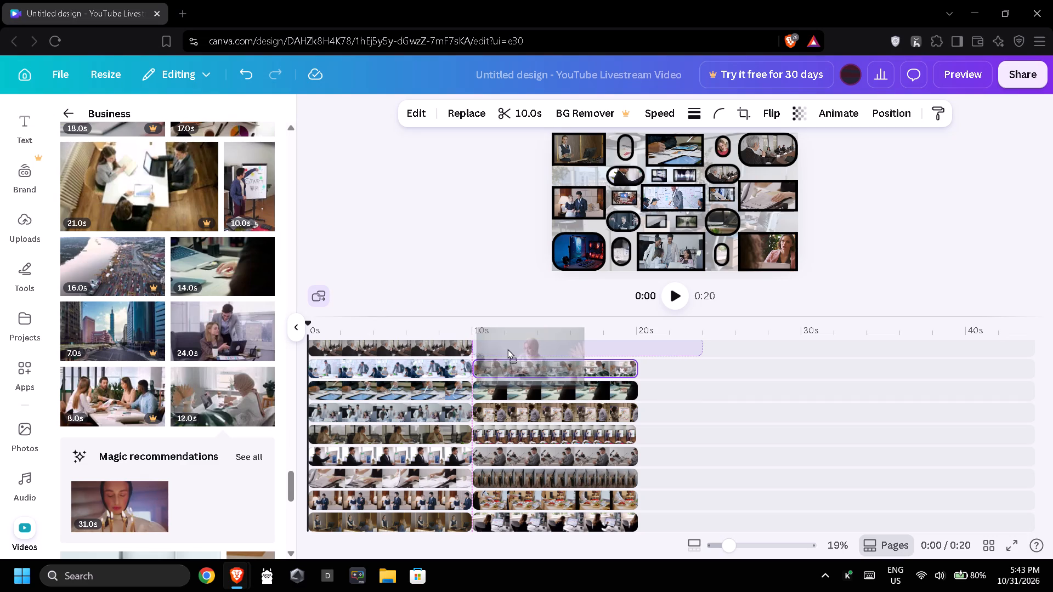
drag(507, 349, 513, 350)
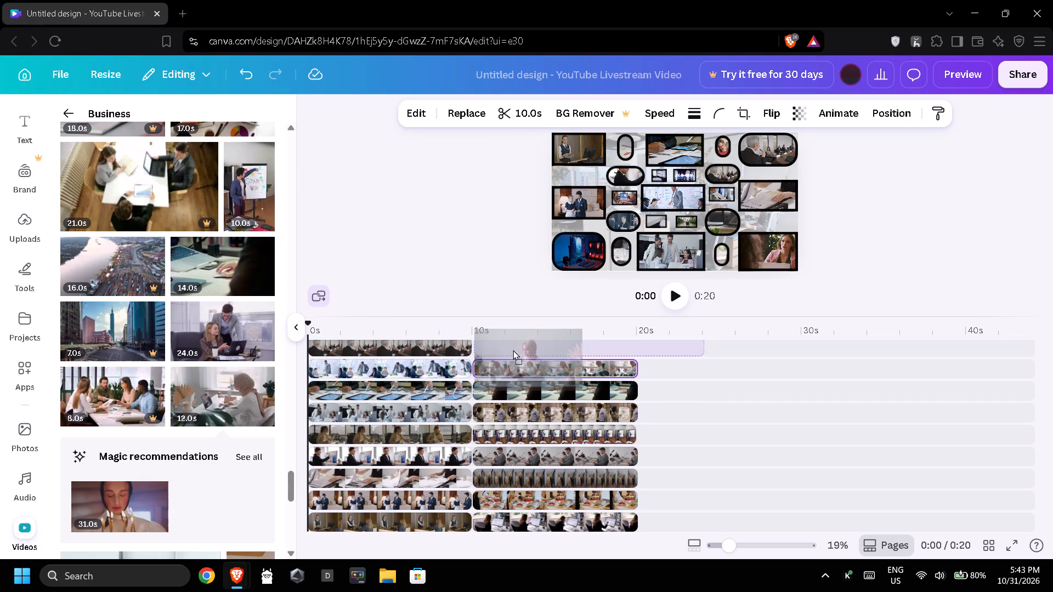
drag(513, 350, 513, 347)
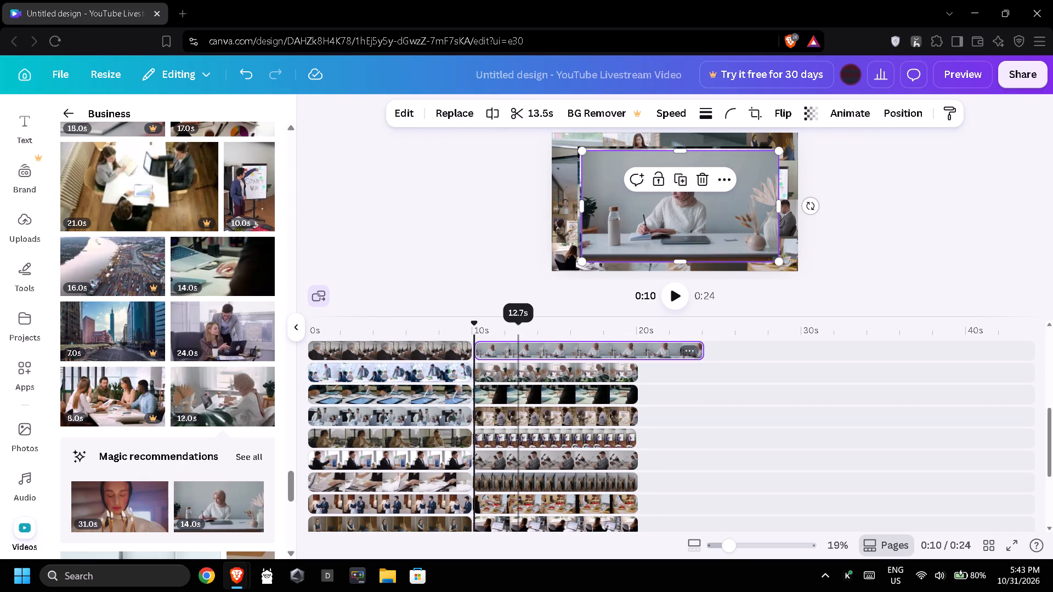
drag(701, 352, 648, 349)
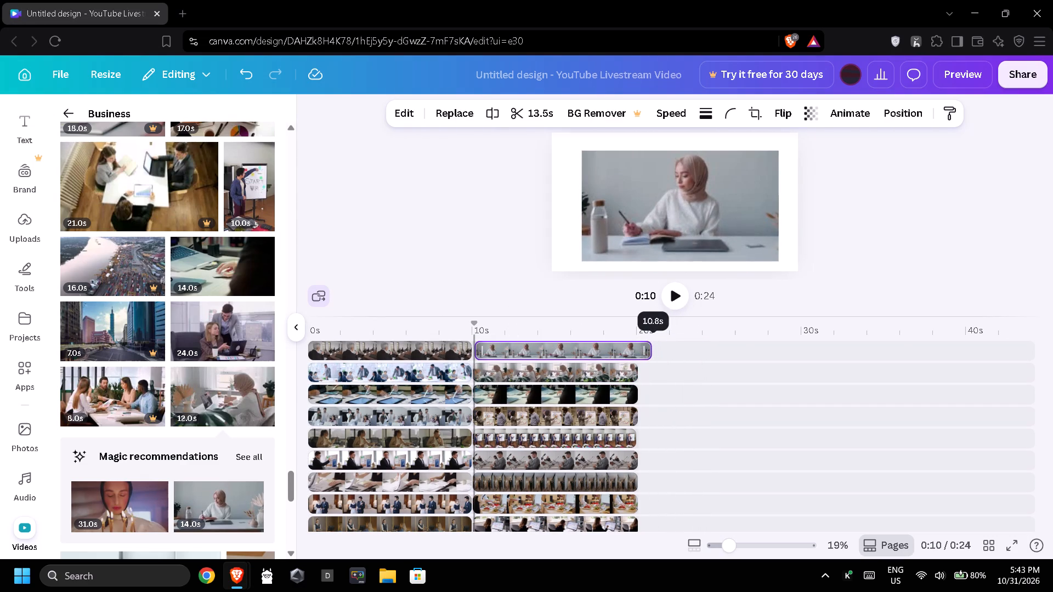
drag(648, 349, 639, 349)
click(688, 357)
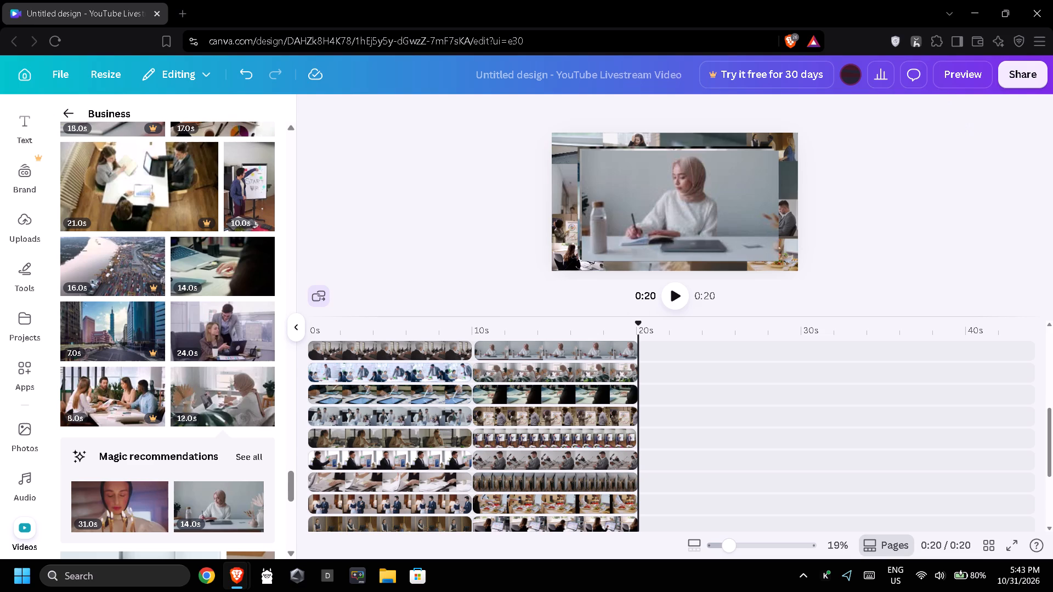
Shift the desk-writing woman's clip on the timeline so it starts at 10s, directly after the preceding clip on its track.
click(496, 348)
drag(481, 349, 477, 349)
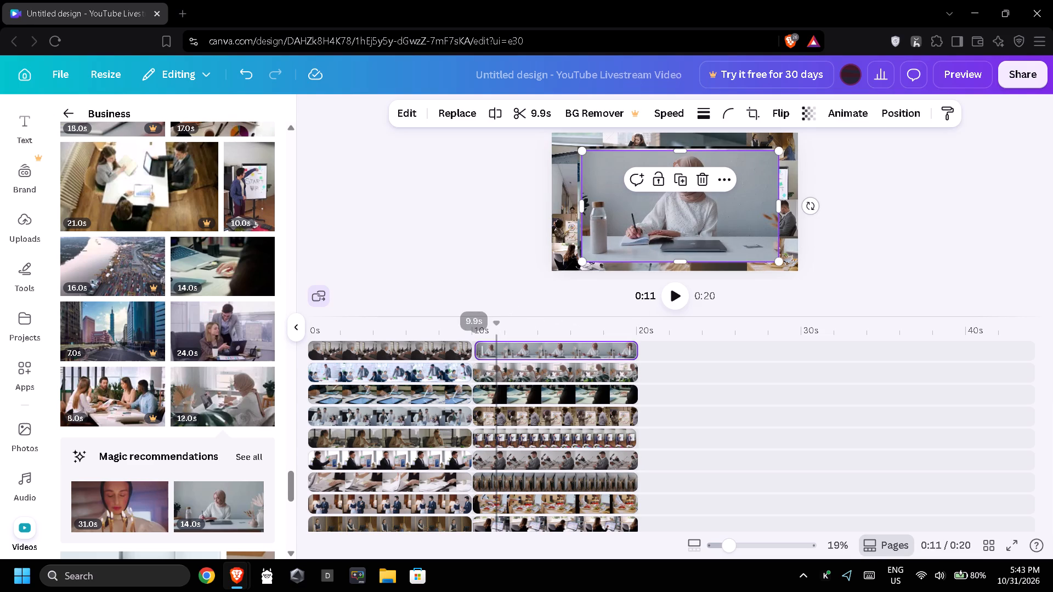
drag(477, 349, 472, 349)
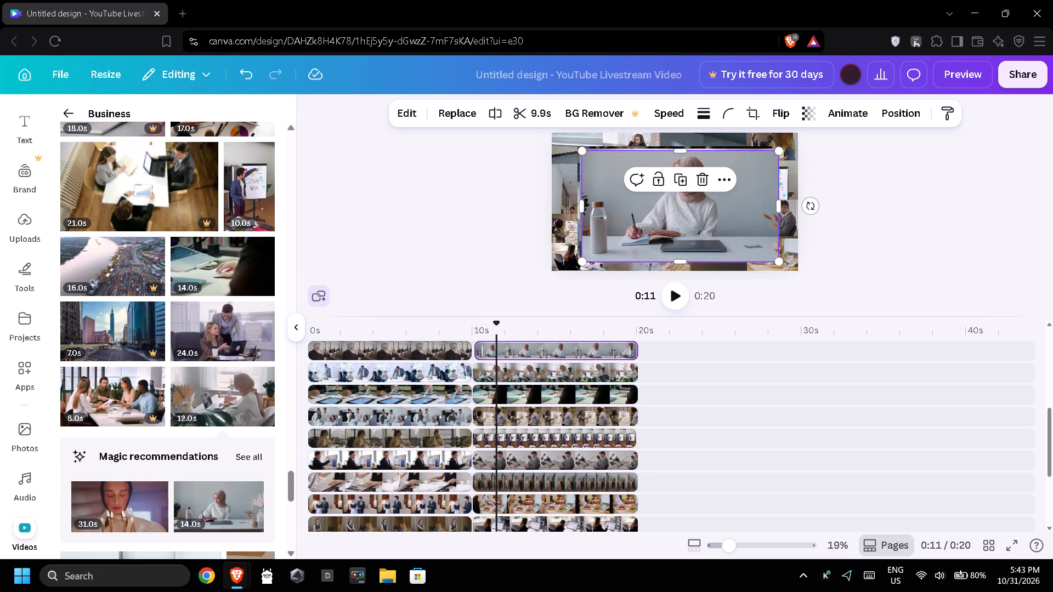
drag(480, 350, 474, 350)
click(534, 349)
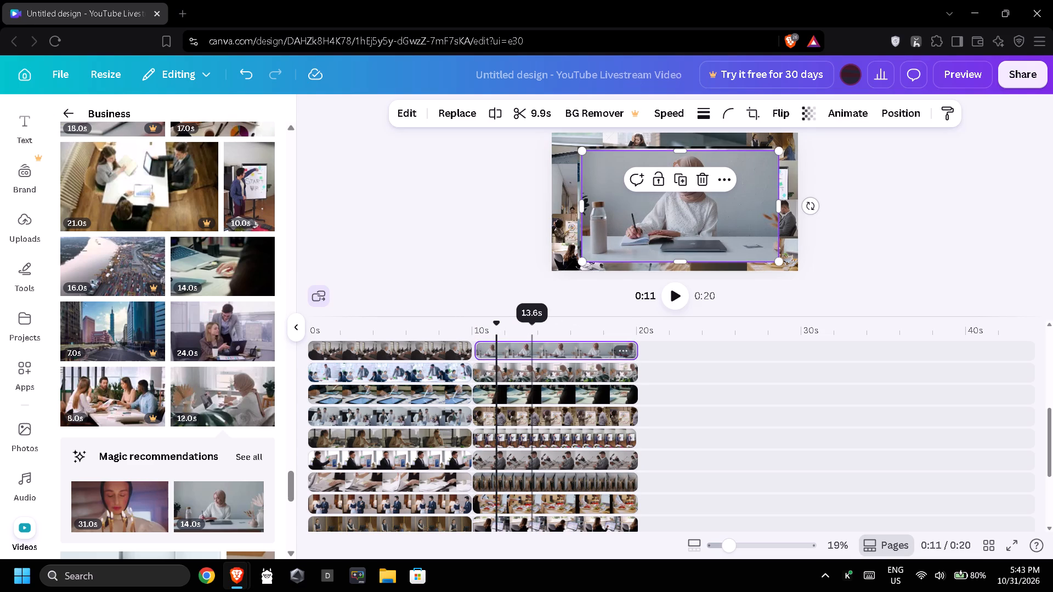
drag(529, 347, 528, 354)
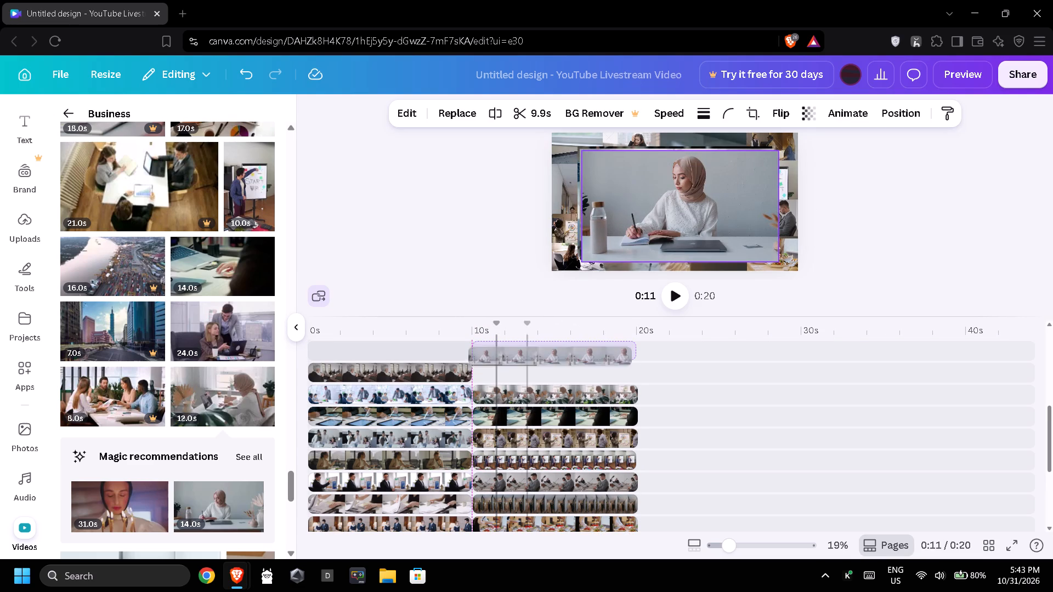
drag(528, 354, 531, 361)
click(637, 374)
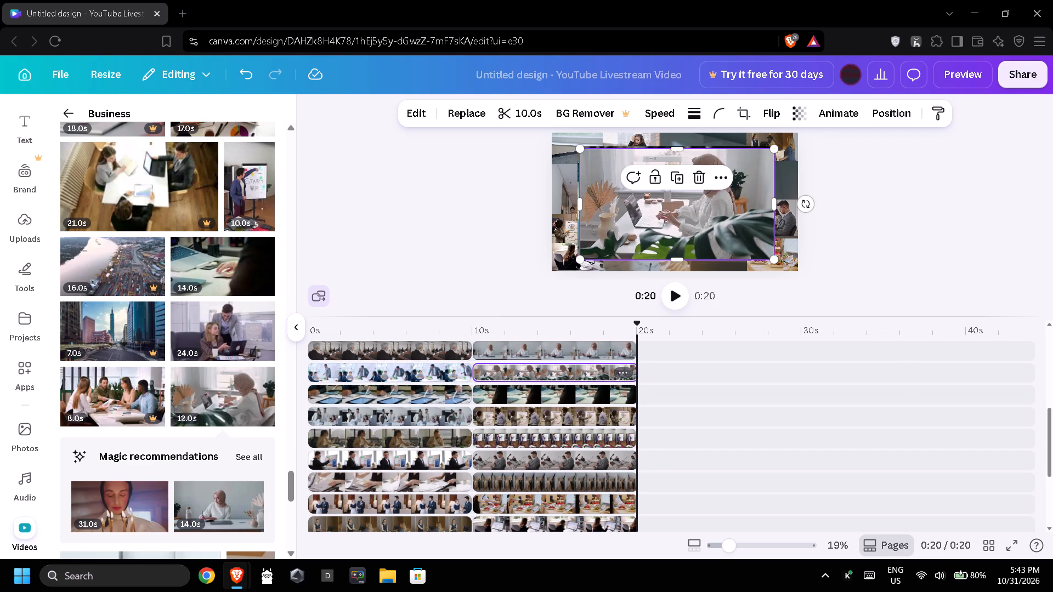
Shrink the clip of the hand on a laptop to a small tile toward the canvas's bottom-right corner.
click(573, 390)
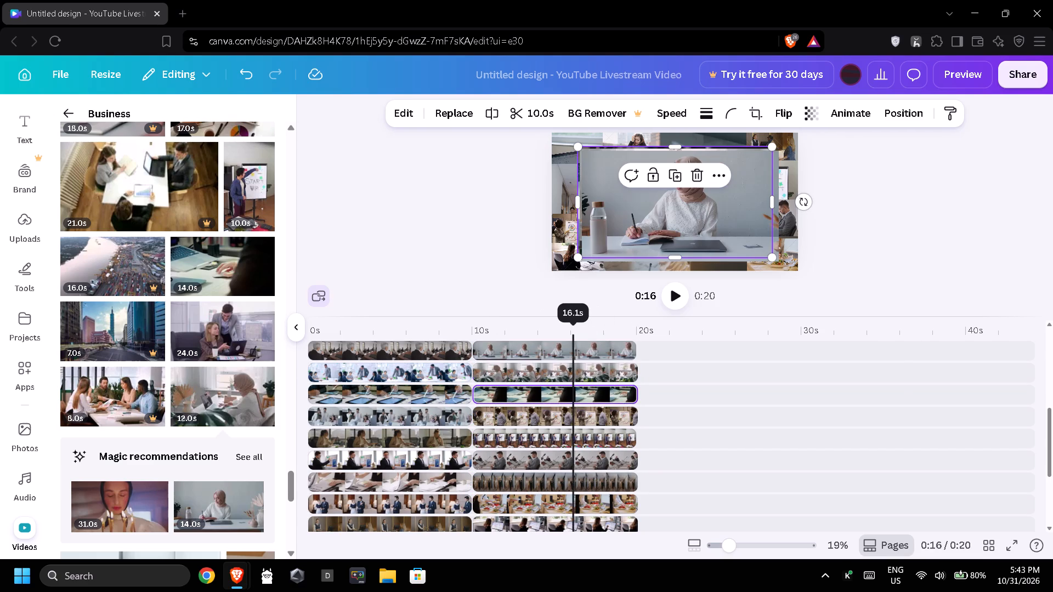
click(568, 413)
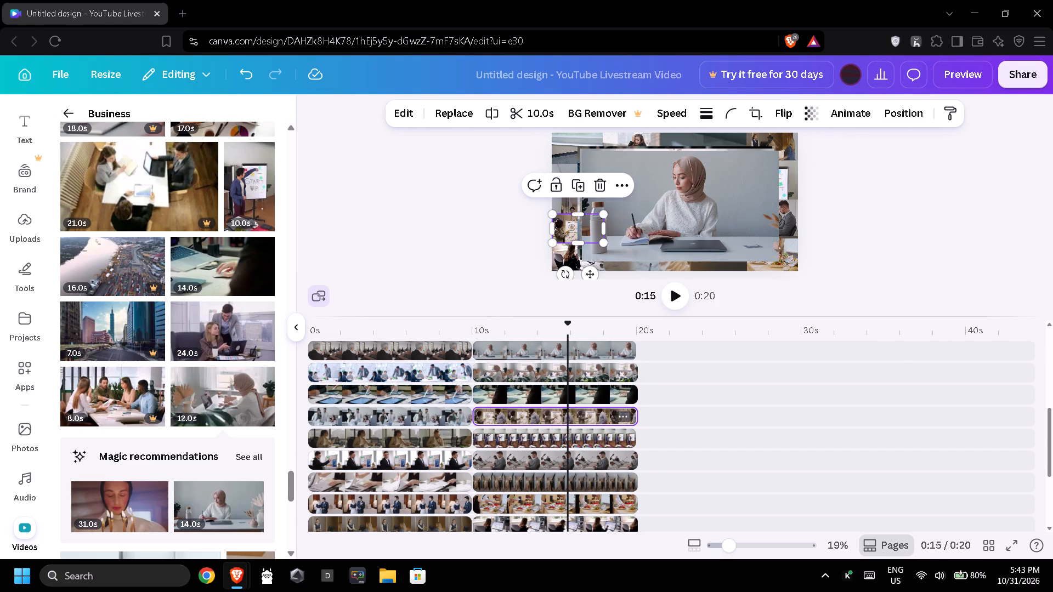
click(578, 396)
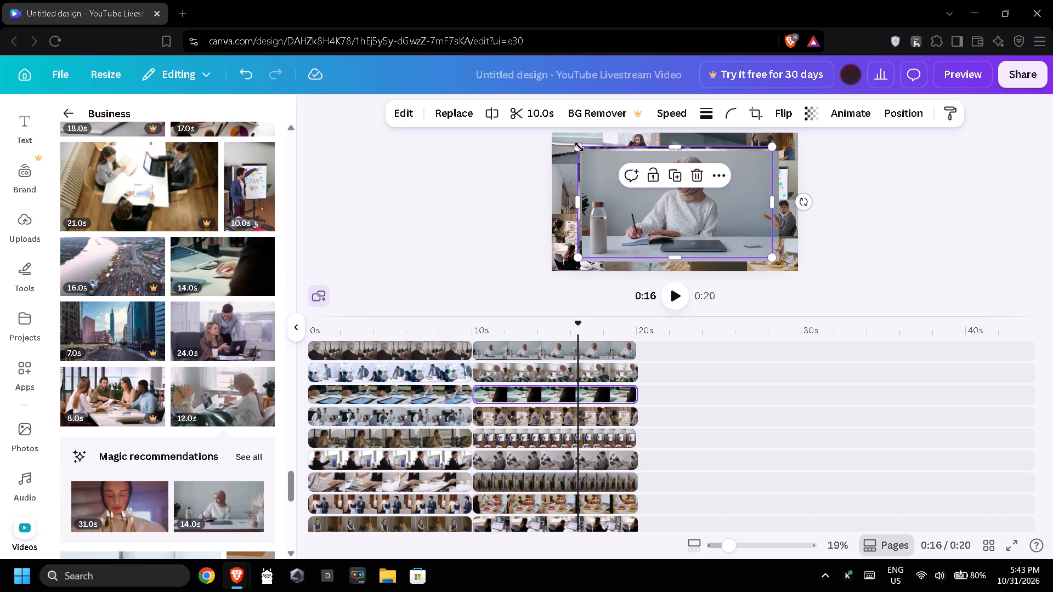
drag(579, 146, 728, 242)
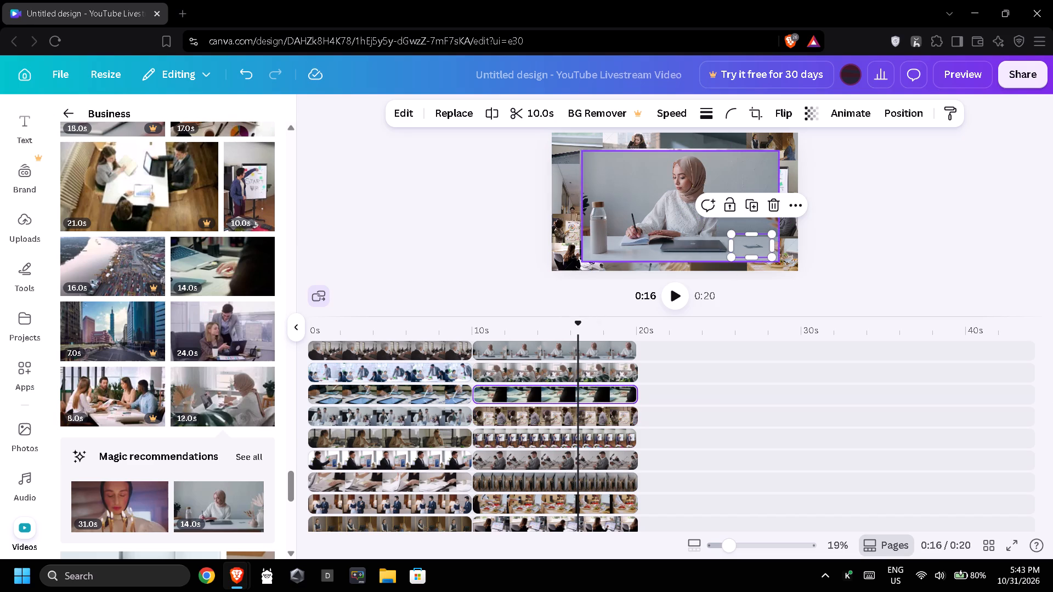
Shrink the desk-writing woman's clip to a small tile near the canvas's upper left, below the standing woman's tile.
click(670, 222)
drag(783, 261, 642, 188)
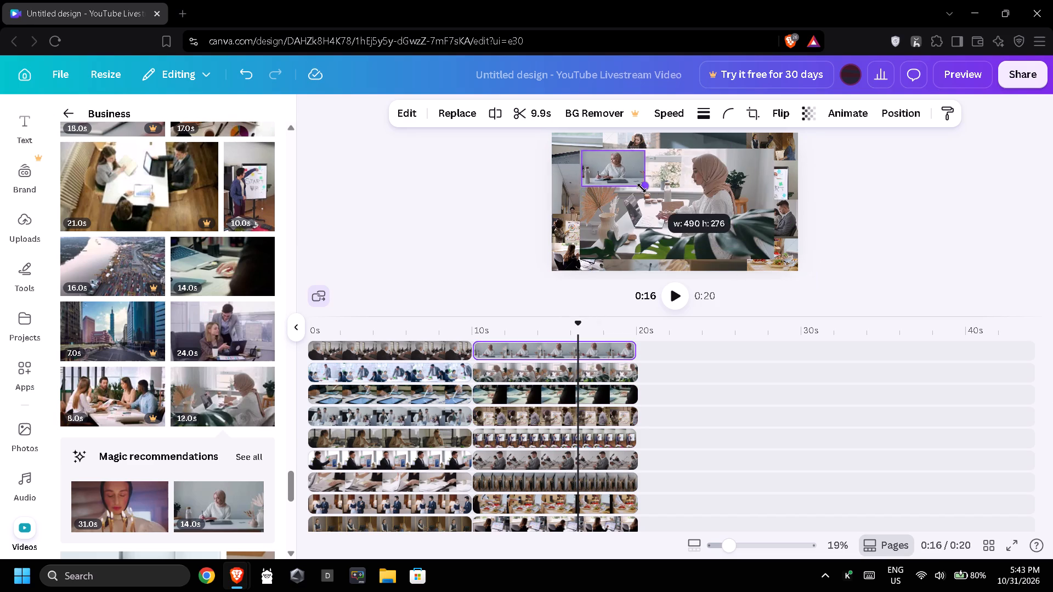
drag(642, 188, 635, 185)
Shrink the clip of the headscarfed woman with the laptop to a tile about 375 × 214 and place it at the canvas's top edge, beside the top-right tile.
click(670, 230)
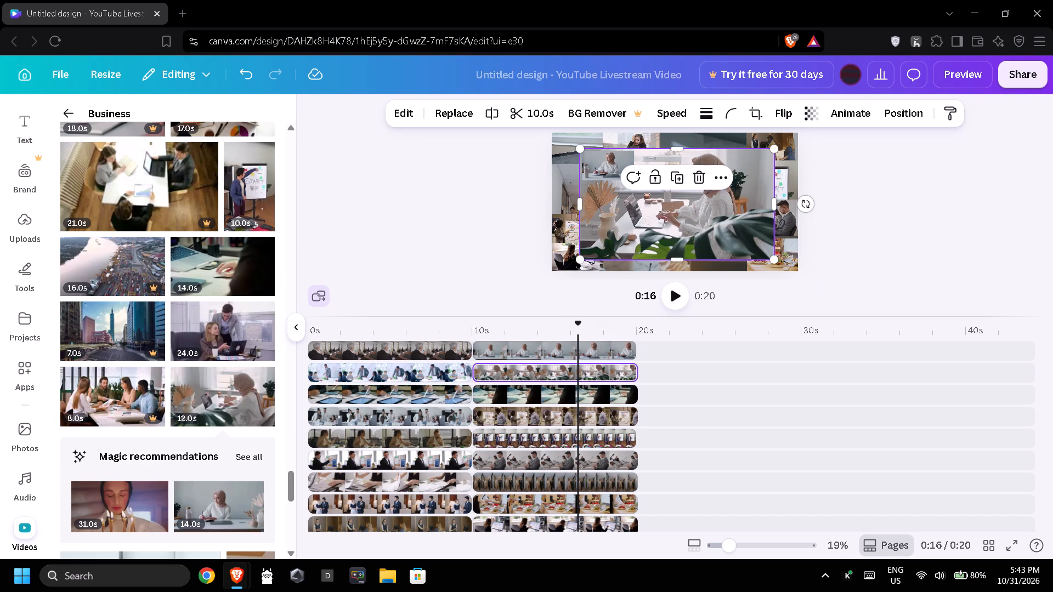
drag(579, 258, 717, 159)
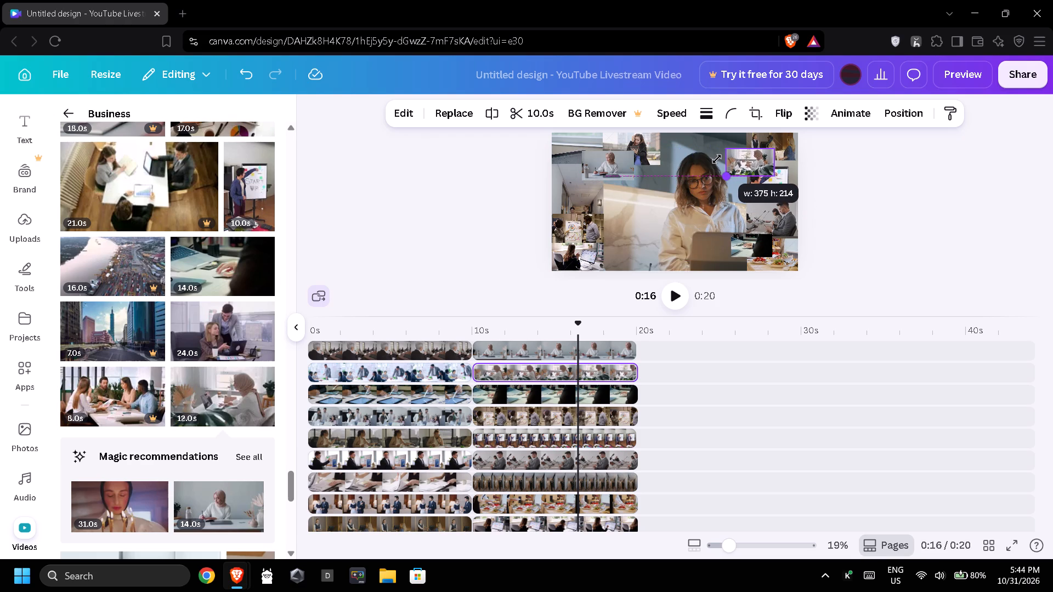
drag(717, 159, 717, 158)
drag(753, 166, 737, 163)
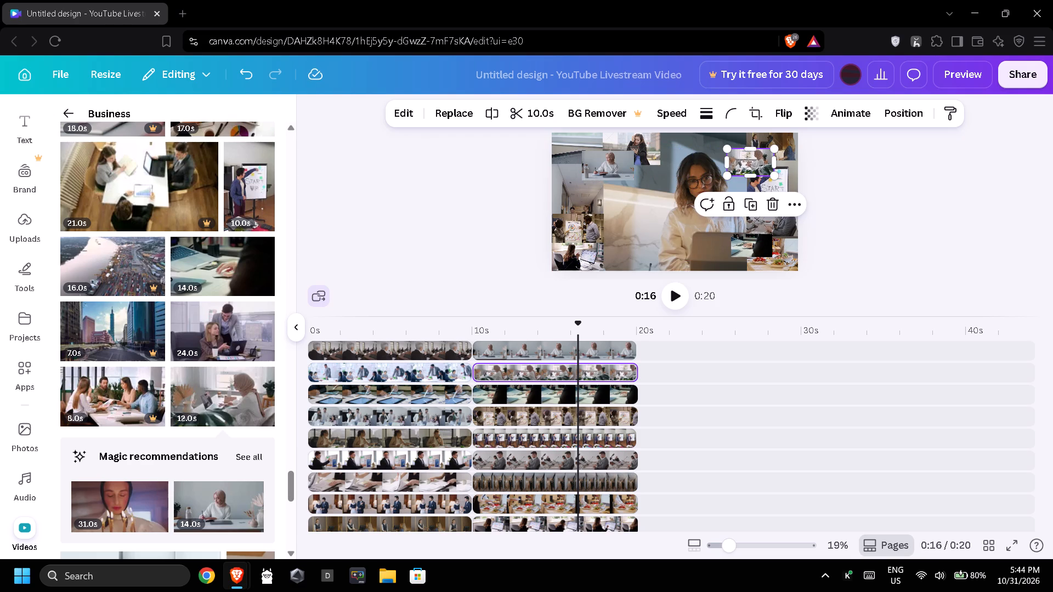
drag(737, 163, 724, 150)
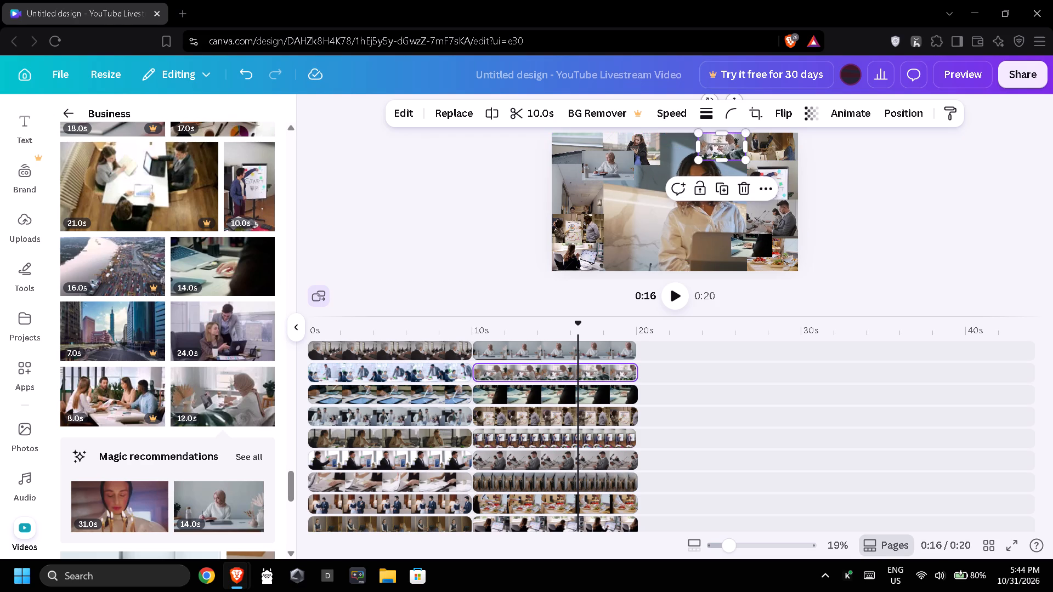
Move the hand-on-laptop tile to sit just left of the food tile near the canvas's bottom edge.
drag(749, 248, 727, 254)
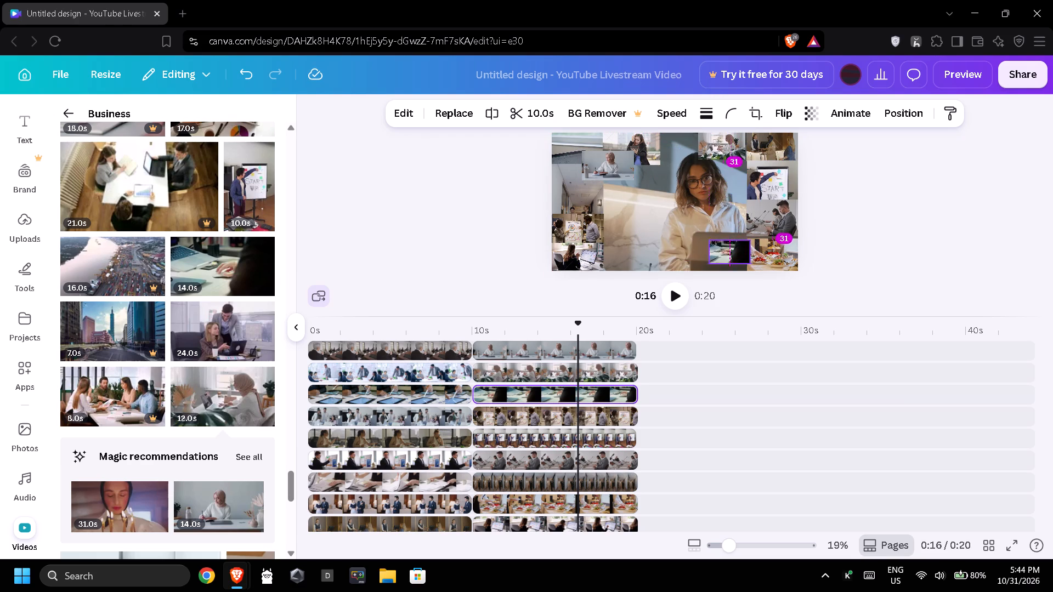
drag(727, 254, 722, 257)
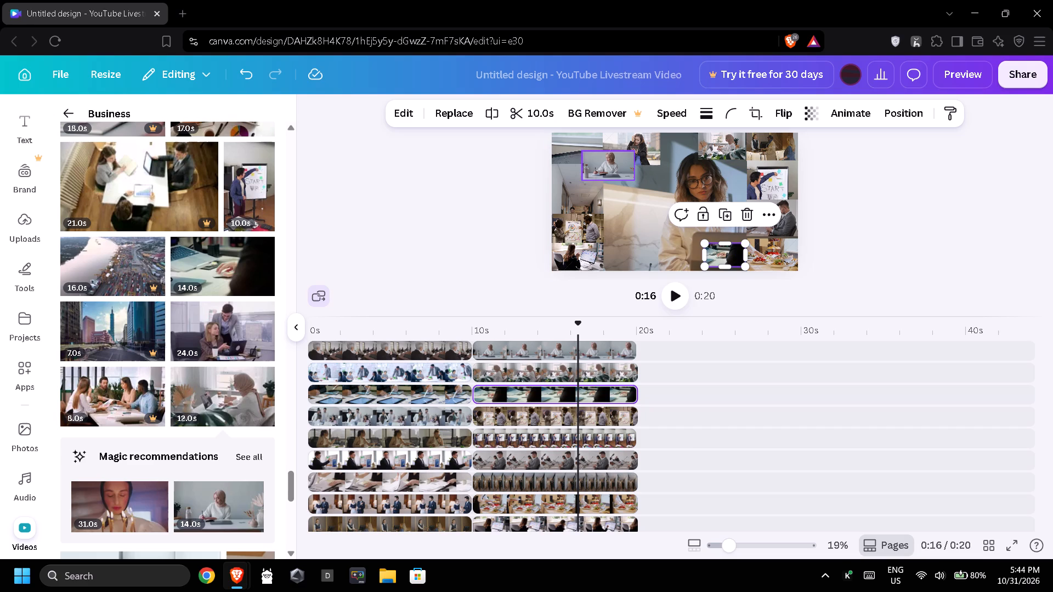
Move the desk-writing woman's tile directly below the standing woman's tile, against the left column of tiles.
drag(610, 163, 633, 175)
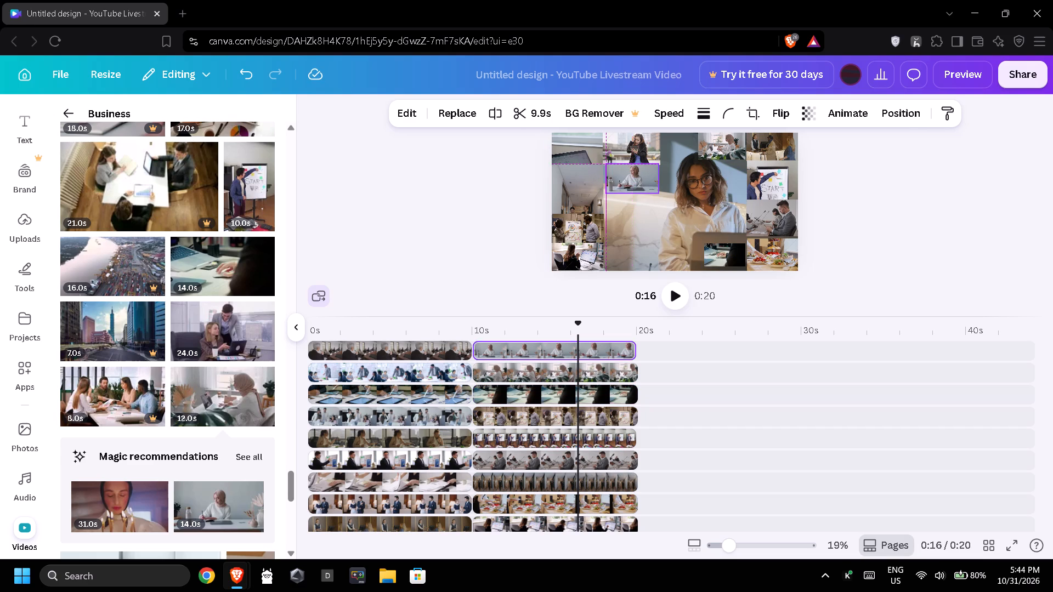
drag(633, 175, 631, 177)
Go through the 10s–20s clips on the timeline and canvas to check which tile each track holds.
click(566, 183)
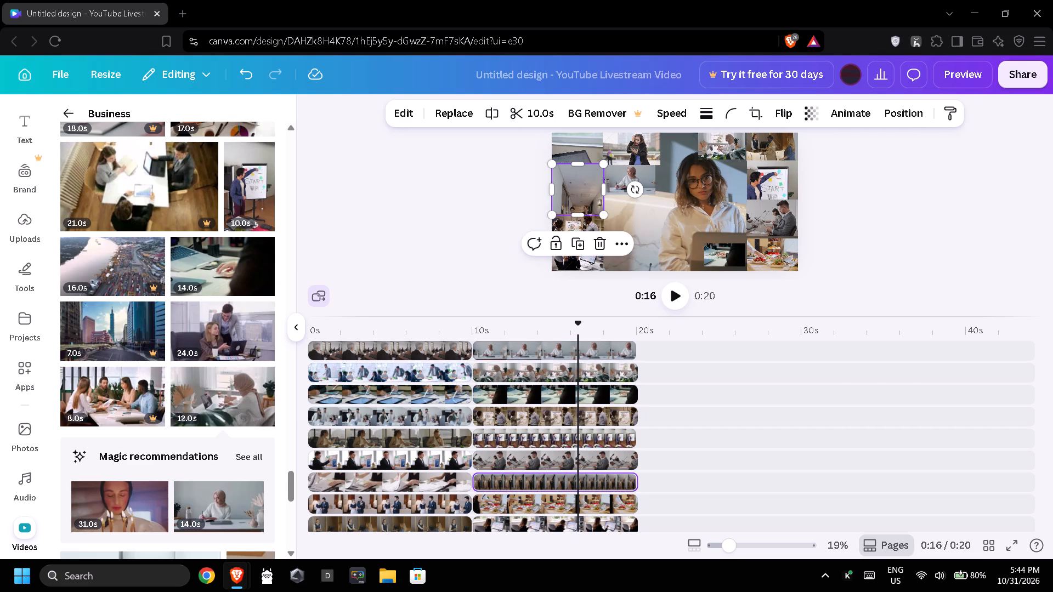
click(628, 180)
click(653, 257)
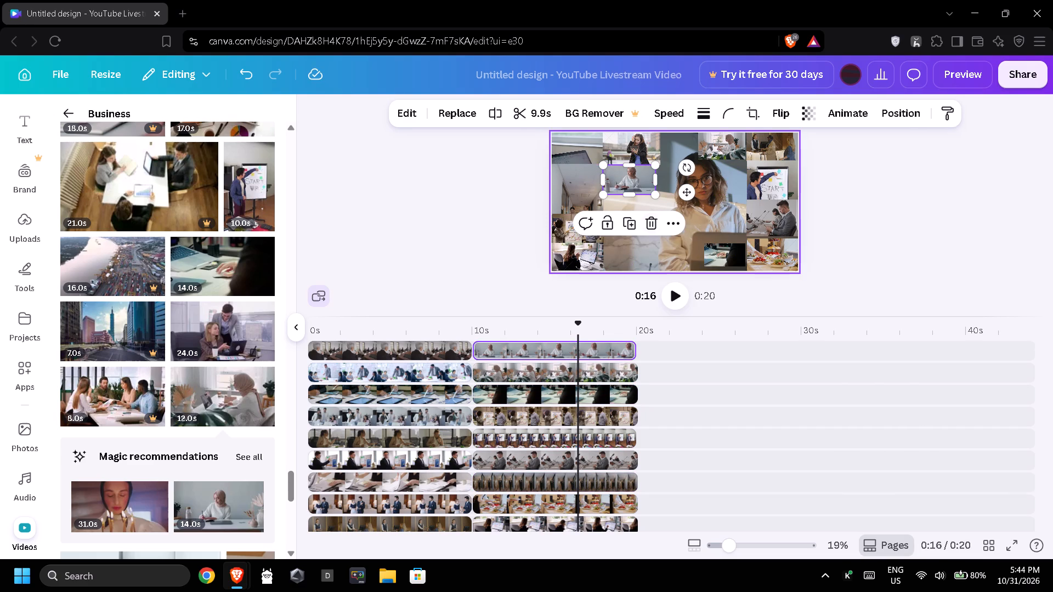
click(566, 402)
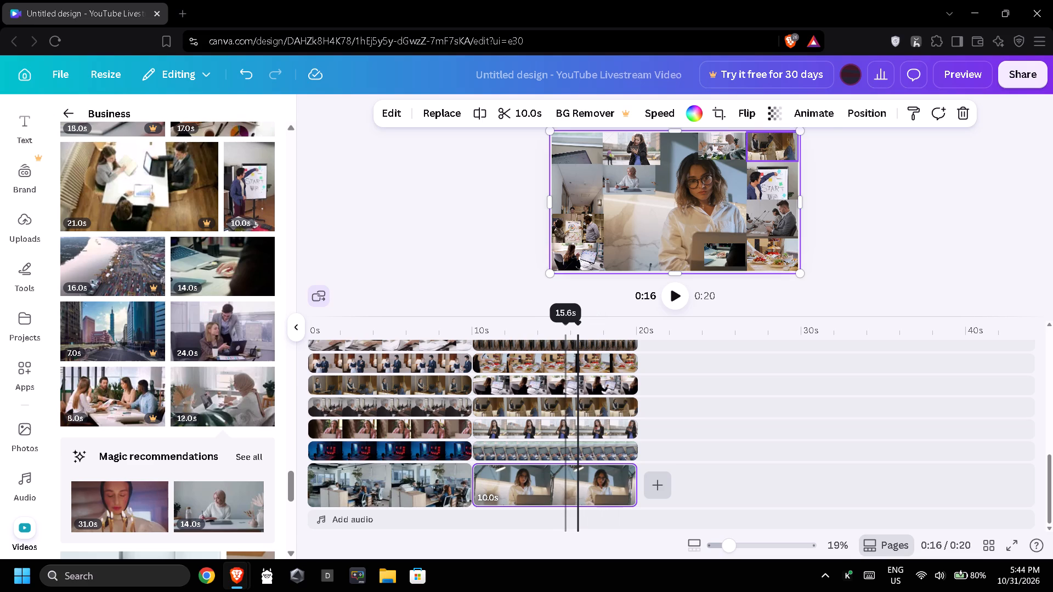
click(564, 385)
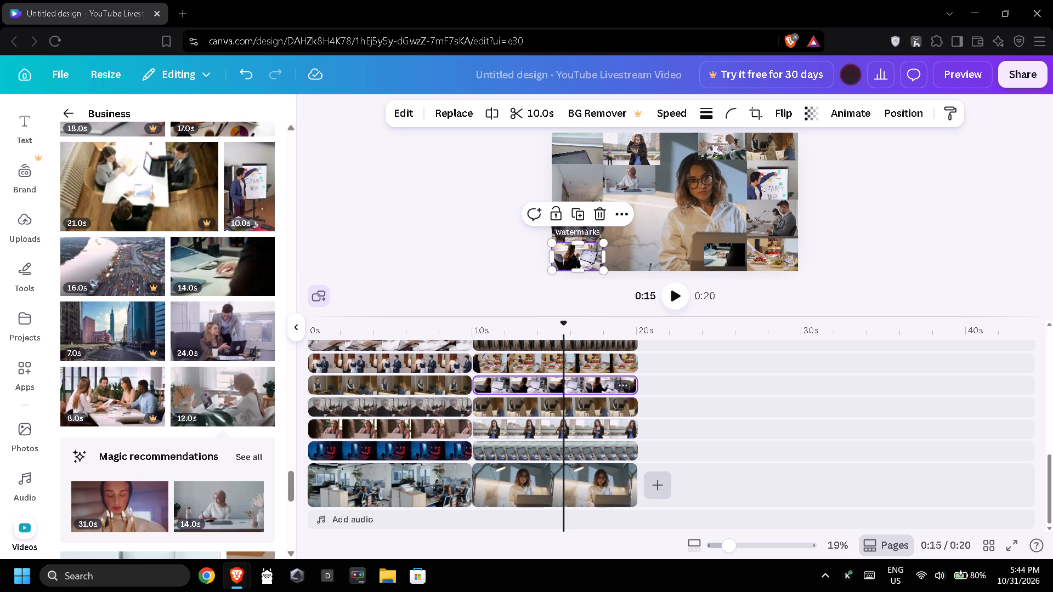
click(568, 365)
scroll(572, 374, up, 1)
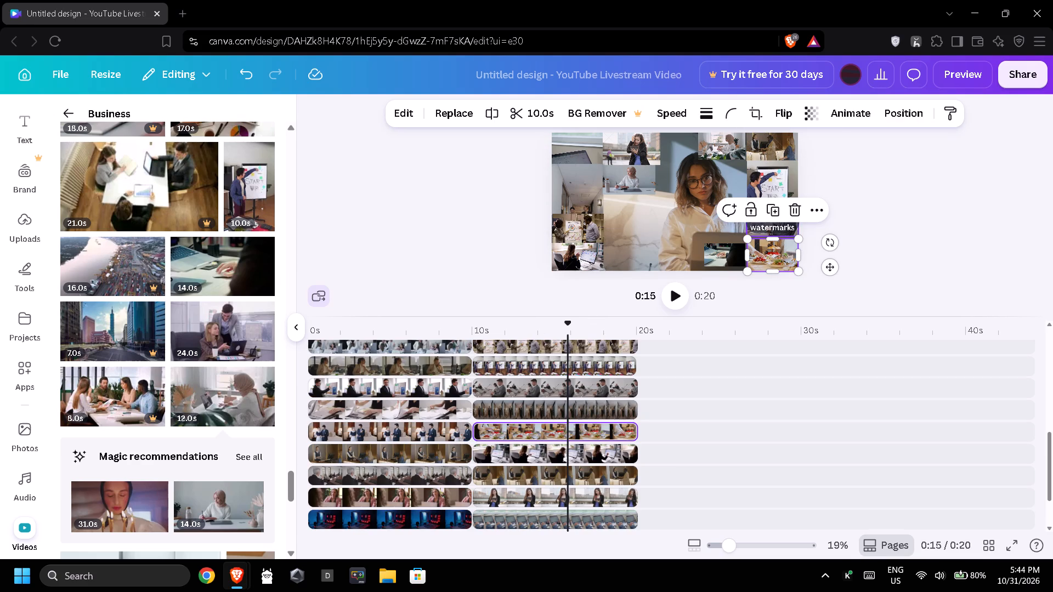
click(547, 405)
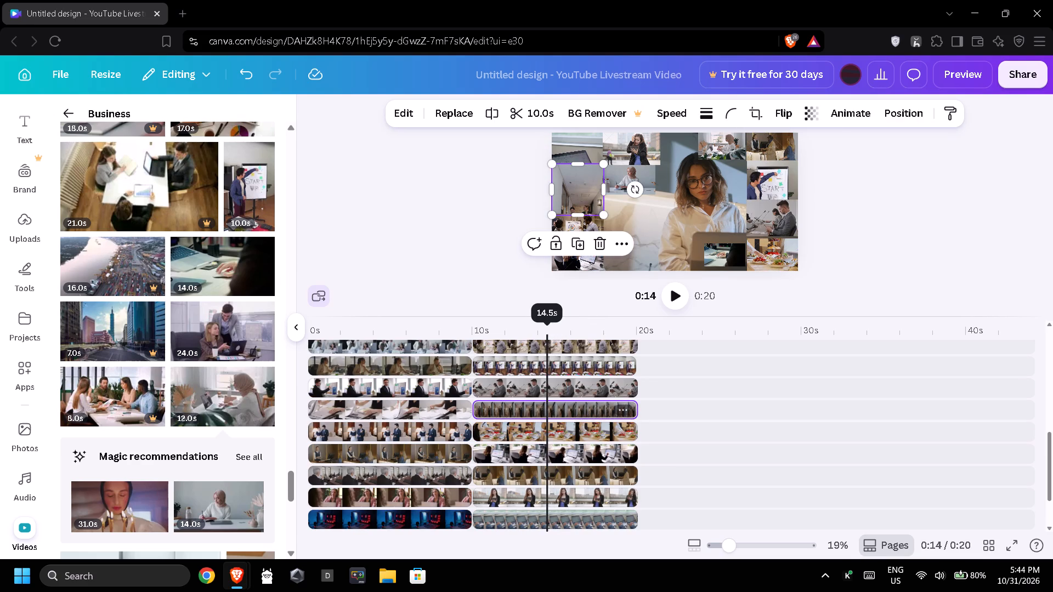
click(545, 382)
click(541, 365)
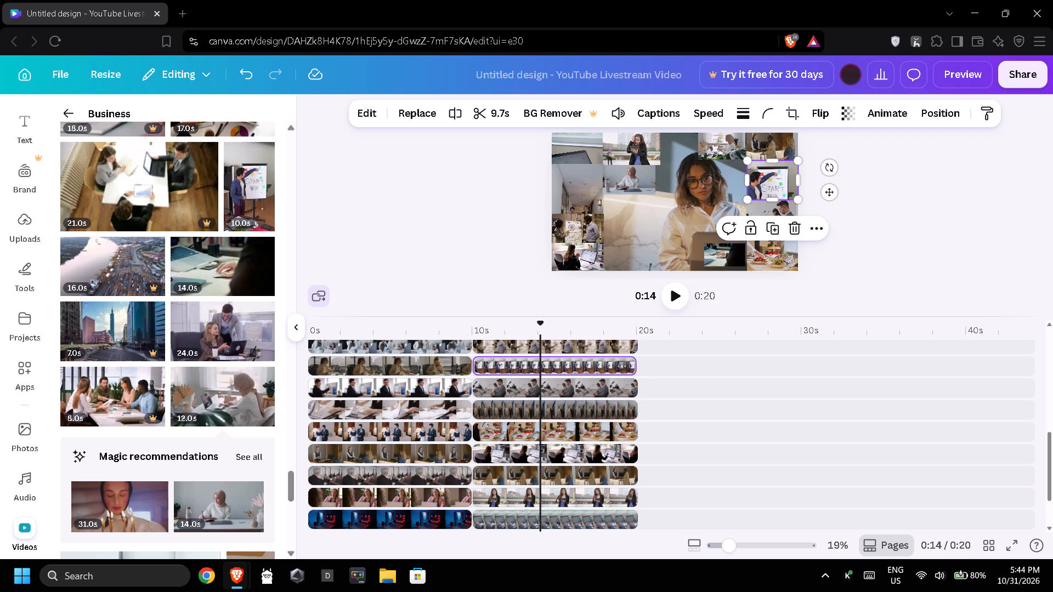
scroll(541, 365, up, 1)
click(541, 389)
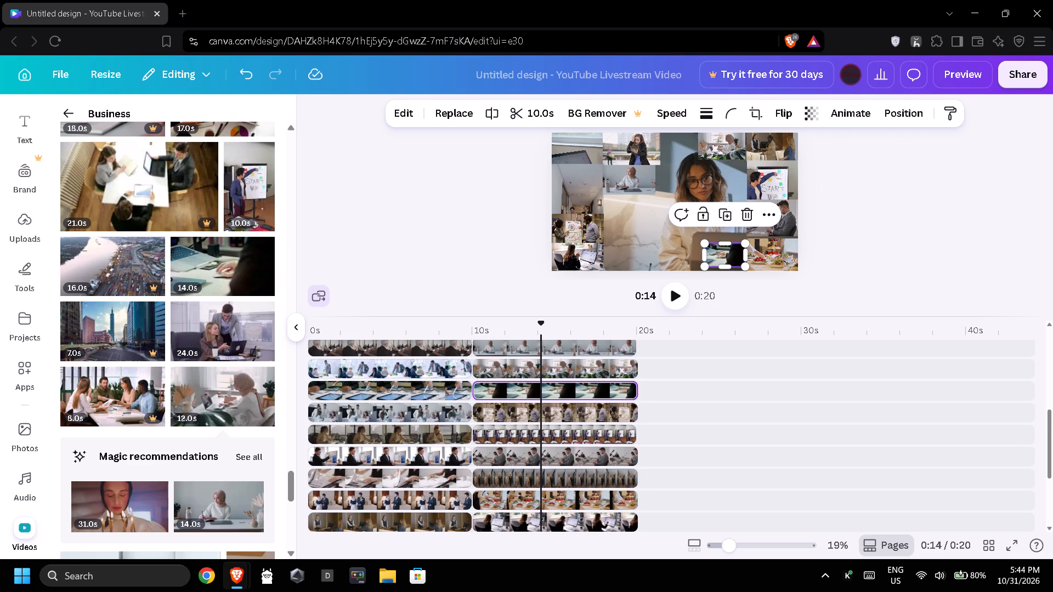
click(541, 371)
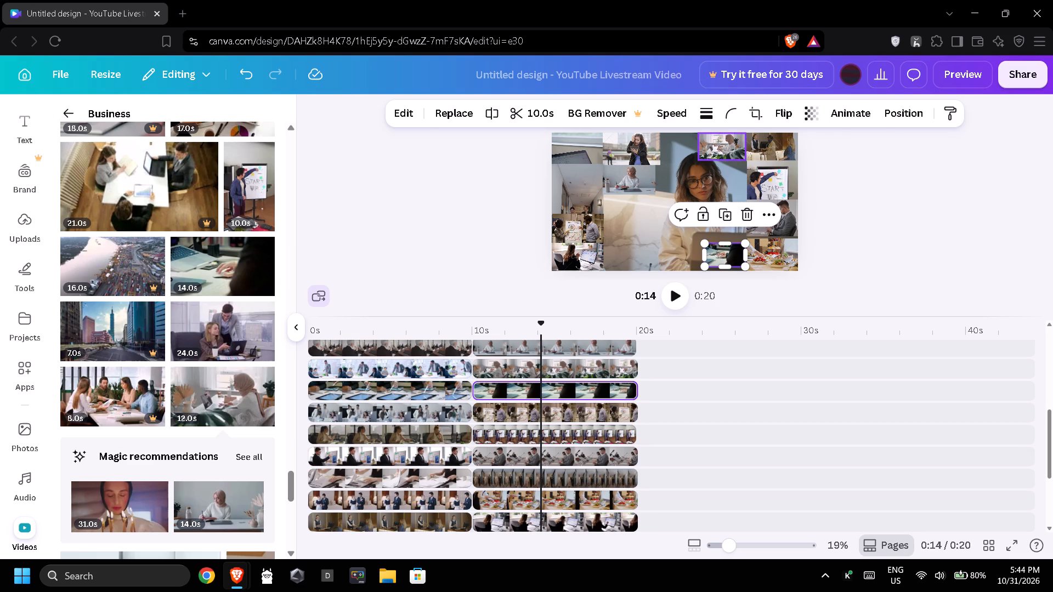
click(553, 351)
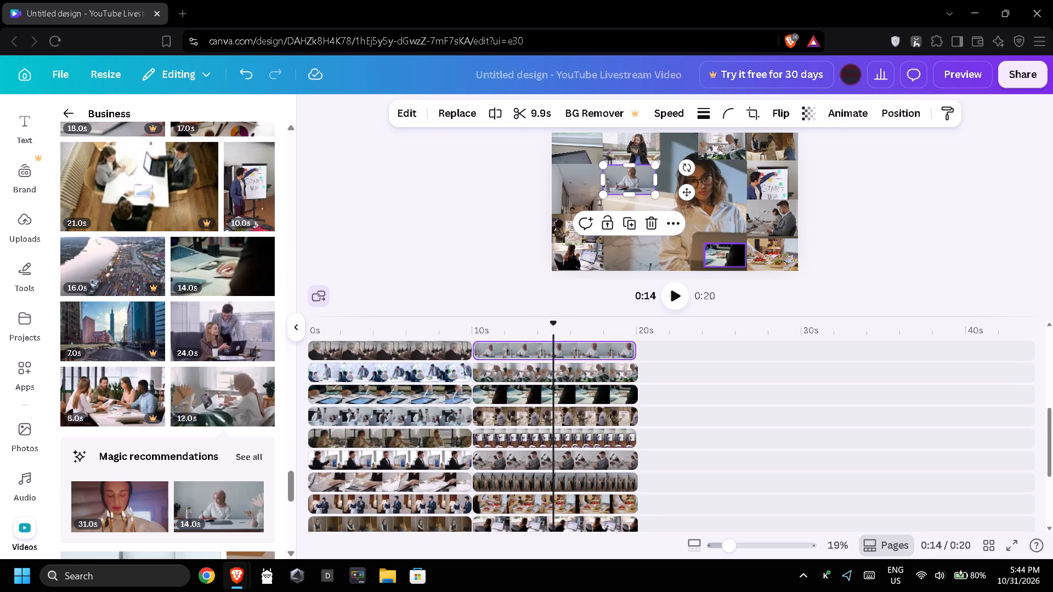
scroll(553, 387, up, 1)
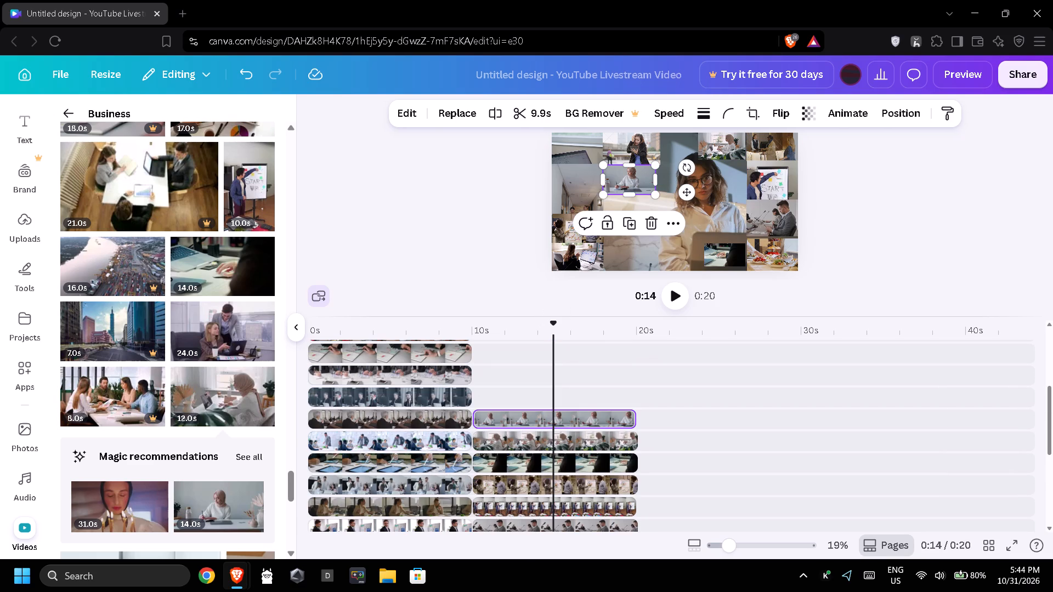
scroll(555, 397, down, 6)
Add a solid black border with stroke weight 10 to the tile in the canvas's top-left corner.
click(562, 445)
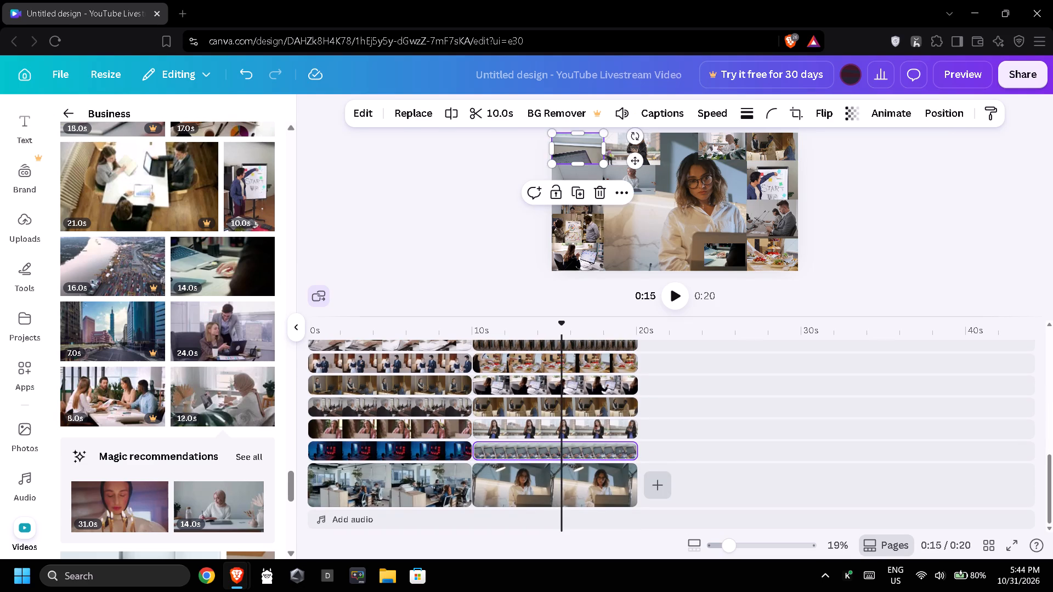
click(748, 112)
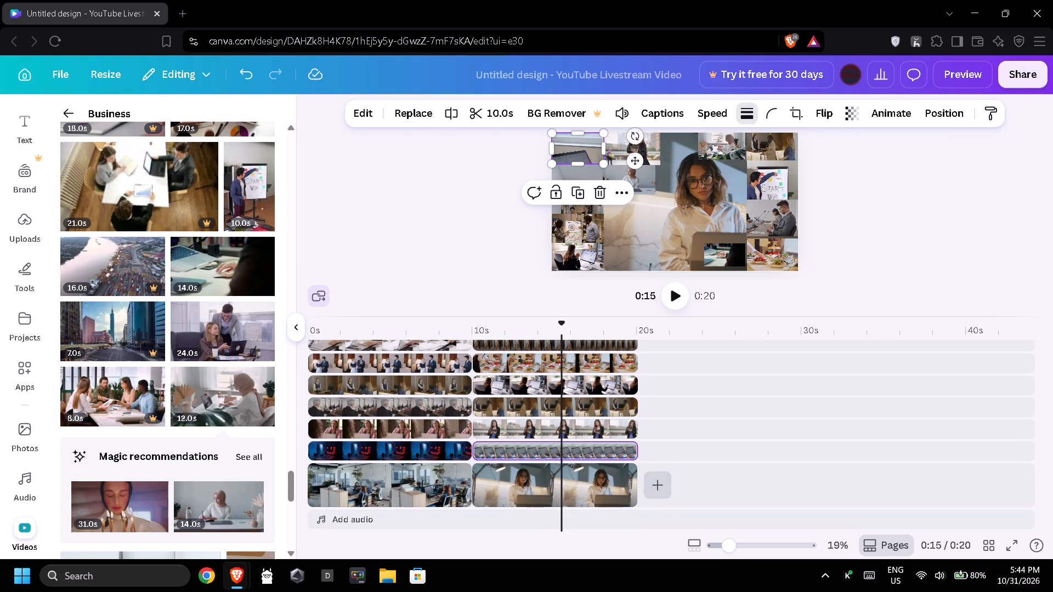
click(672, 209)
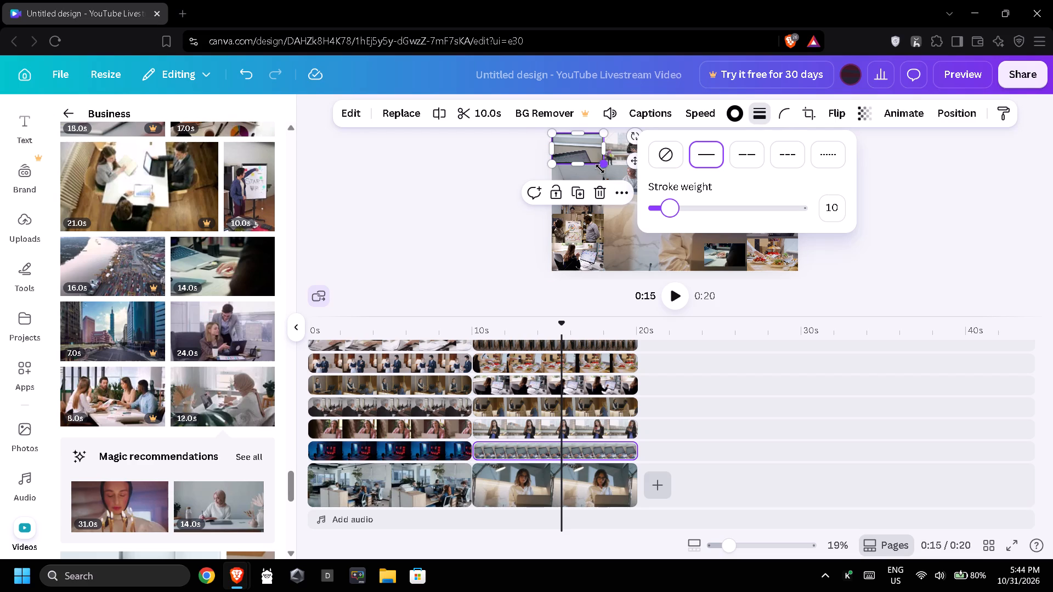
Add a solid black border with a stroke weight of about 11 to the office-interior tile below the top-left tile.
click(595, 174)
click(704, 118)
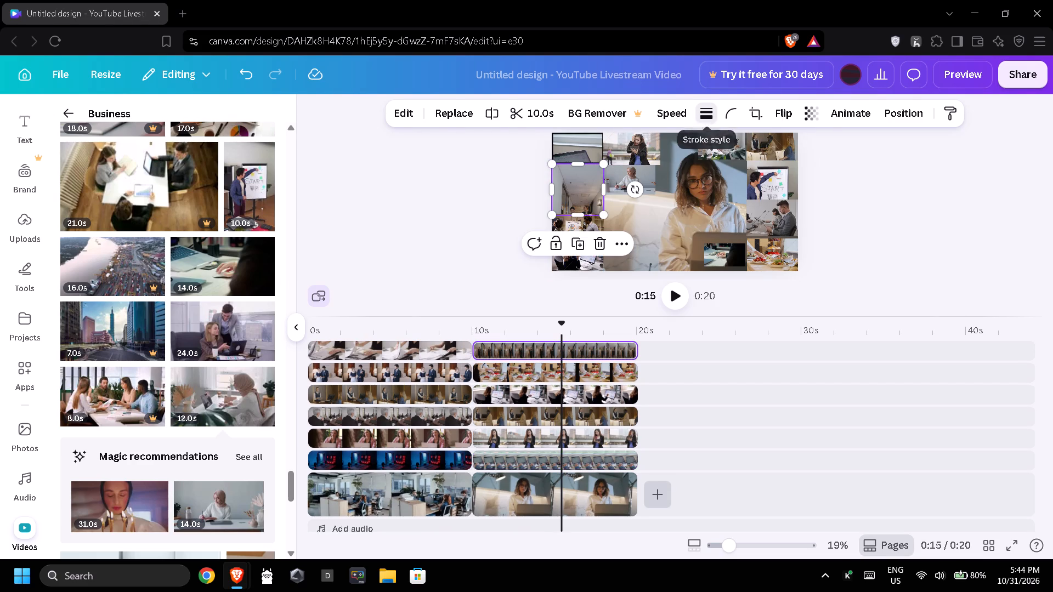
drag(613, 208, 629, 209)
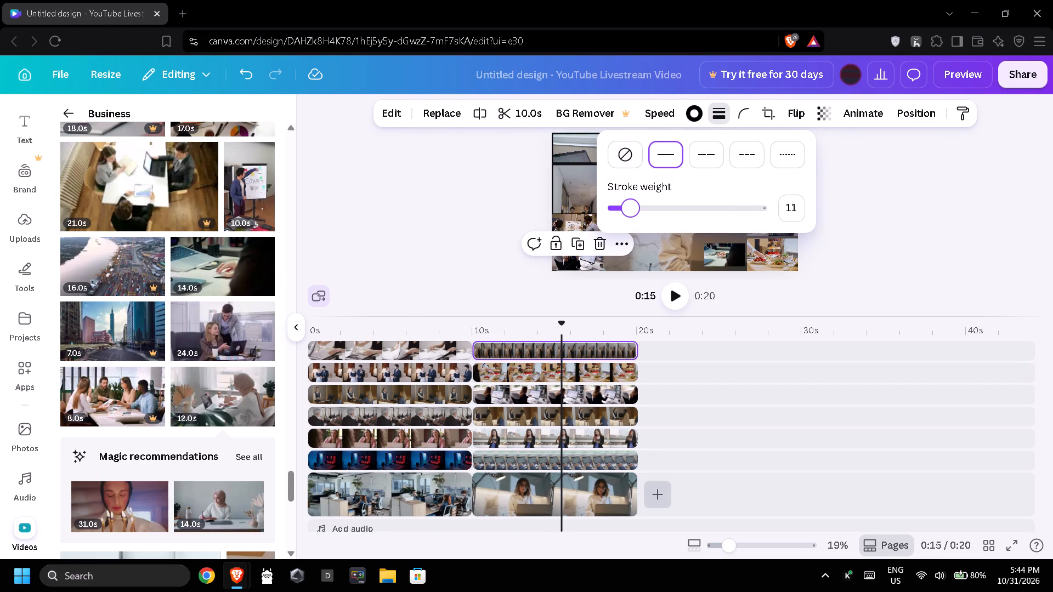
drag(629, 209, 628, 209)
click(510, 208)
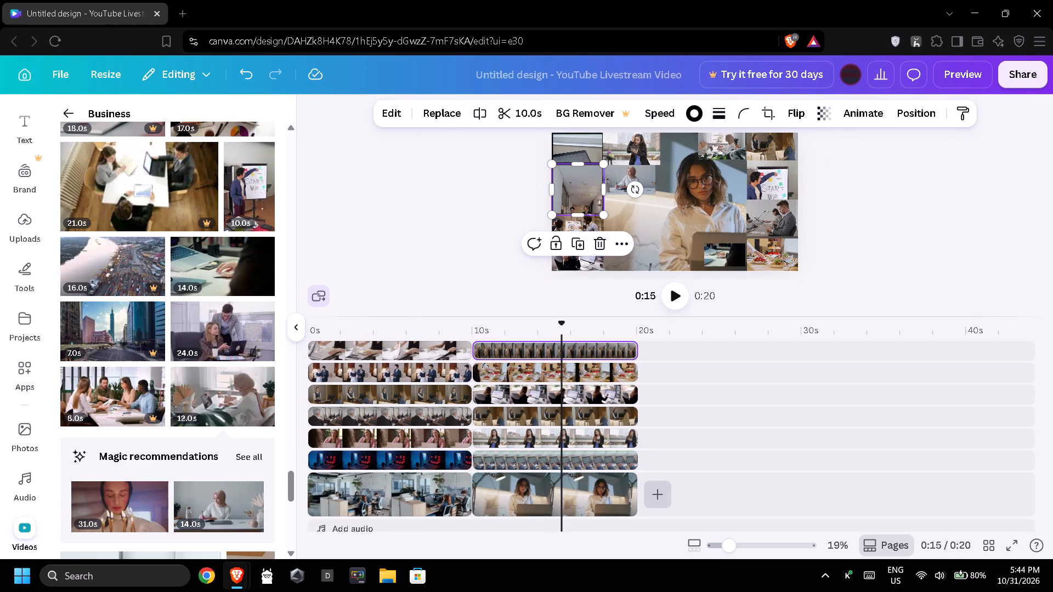
Select all the tiles around the background together and set their solid black borders to stroke weight 10.
click(855, 246)
drag(896, 244, 545, 180)
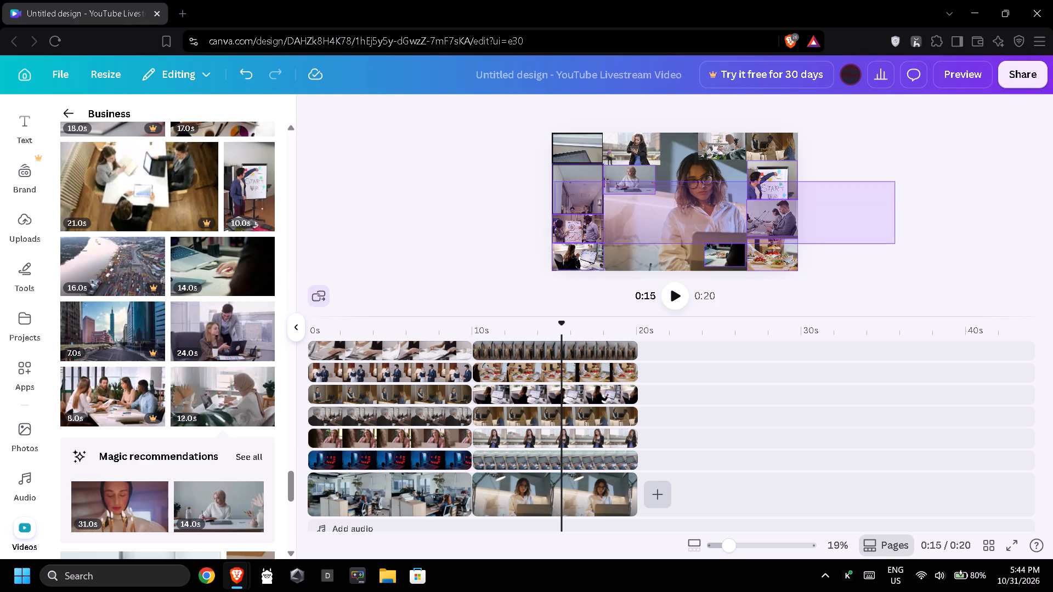
drag(545, 180, 492, 146)
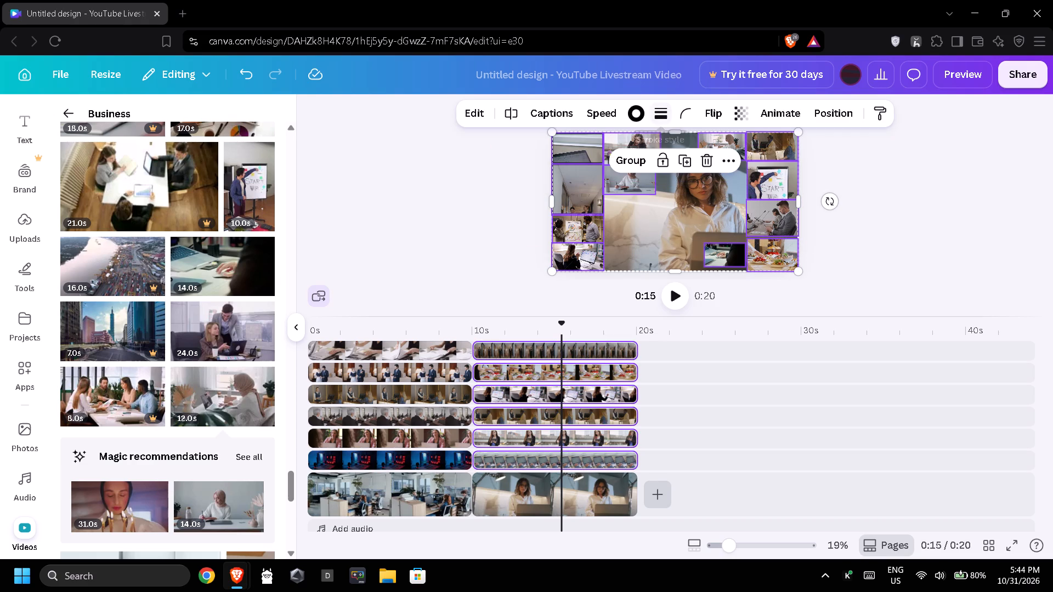
click(663, 118)
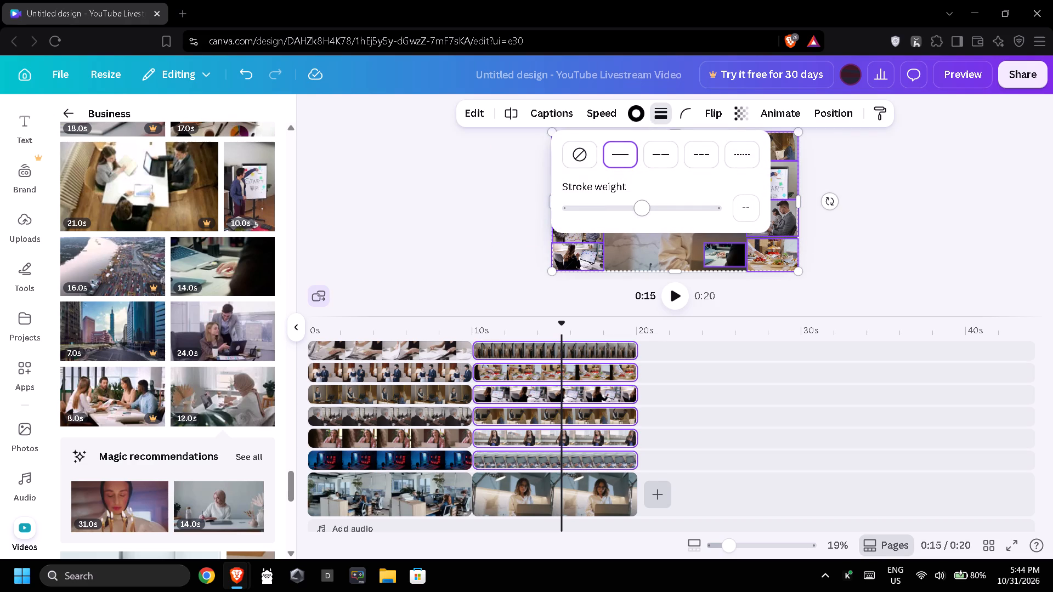
drag(641, 213, 603, 208)
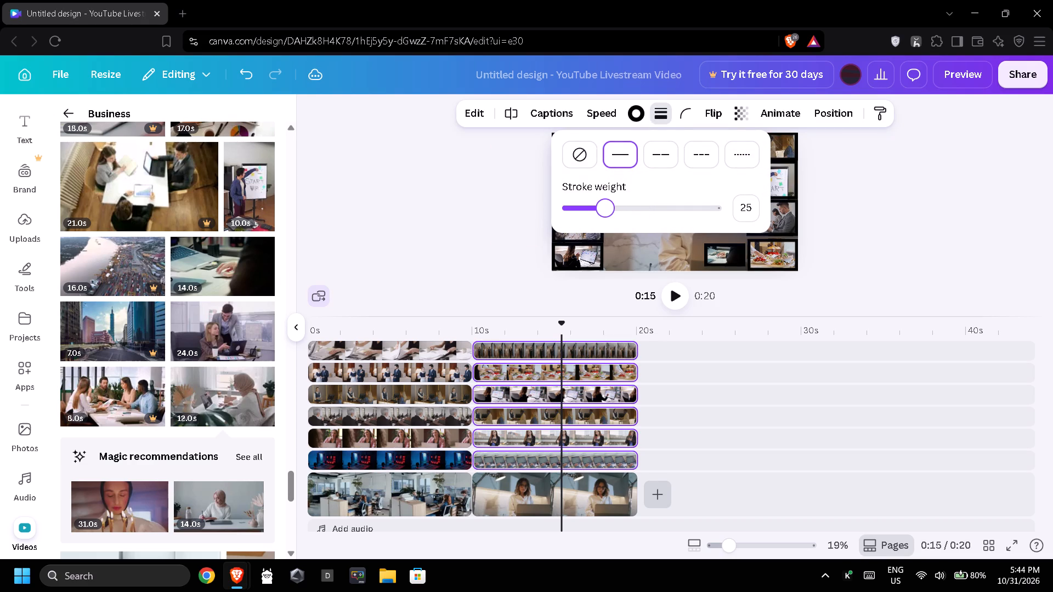
drag(603, 208, 589, 202)
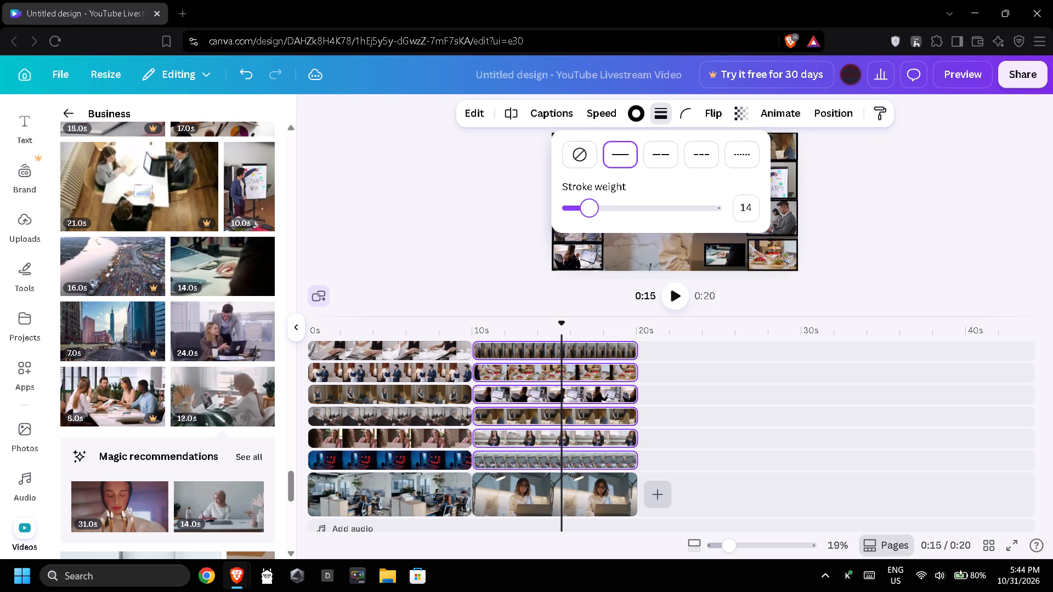
drag(589, 202, 582, 200)
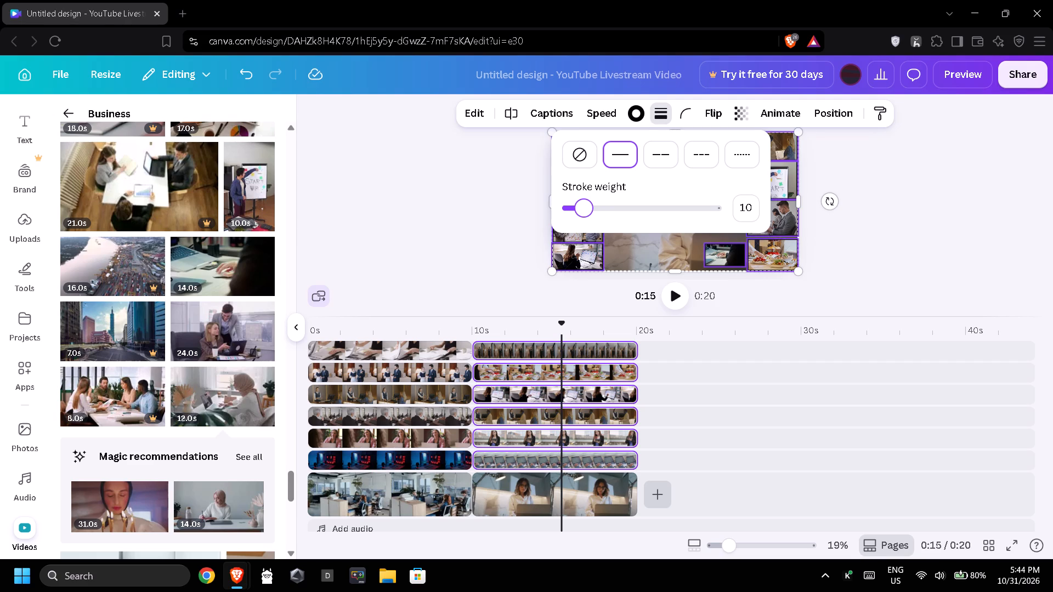
triple_click(422, 224)
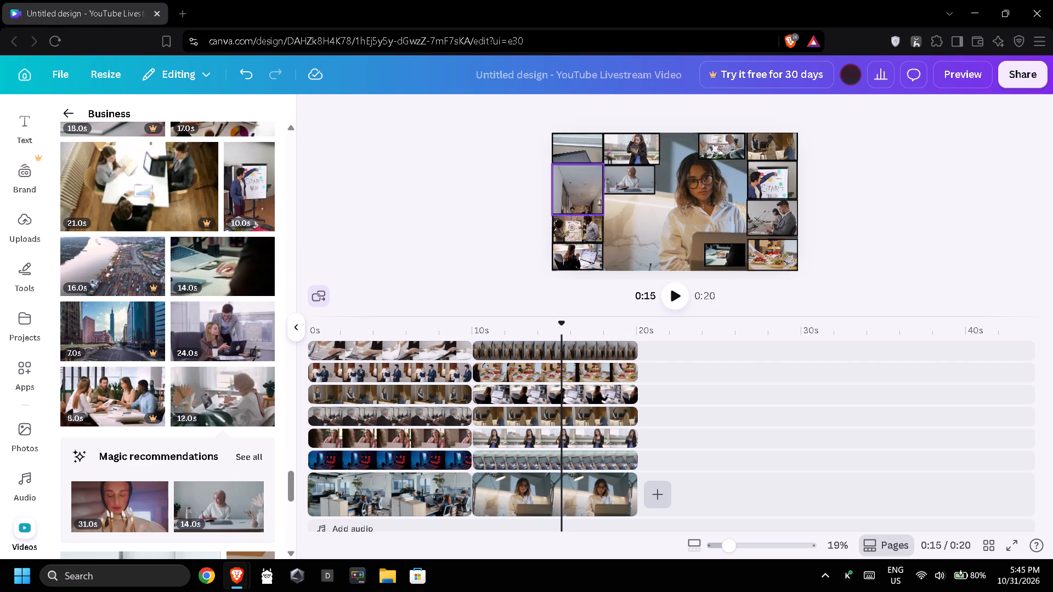
Fit the hand-on-laptop tile against the food tile, heighten it to about 206 and widen it leftward to align with the tile at the canvas's top edge.
click(724, 254)
click(724, 254)
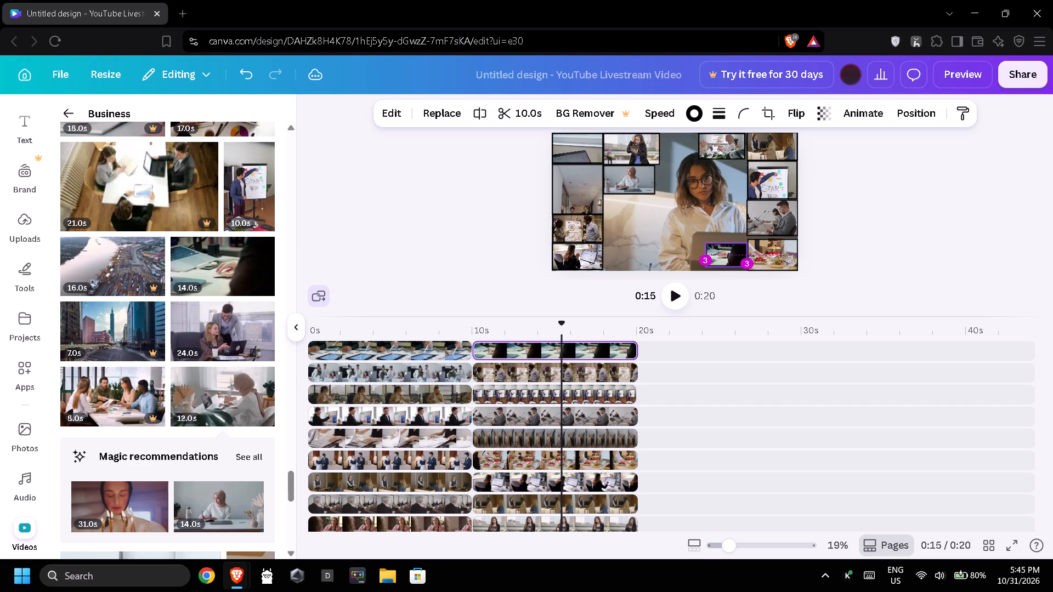
click(721, 245)
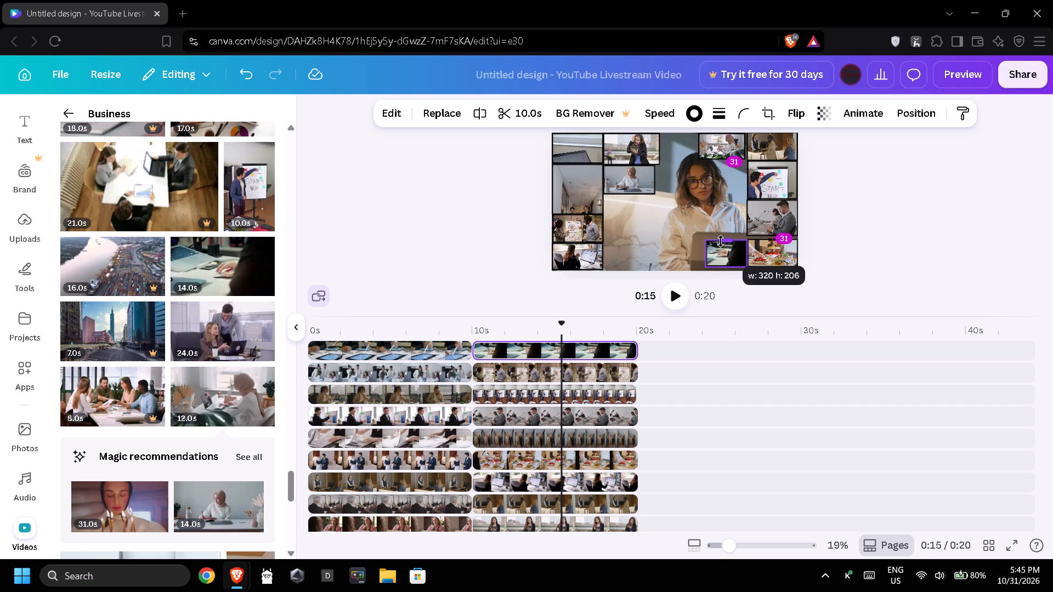
drag(707, 250, 707, 250)
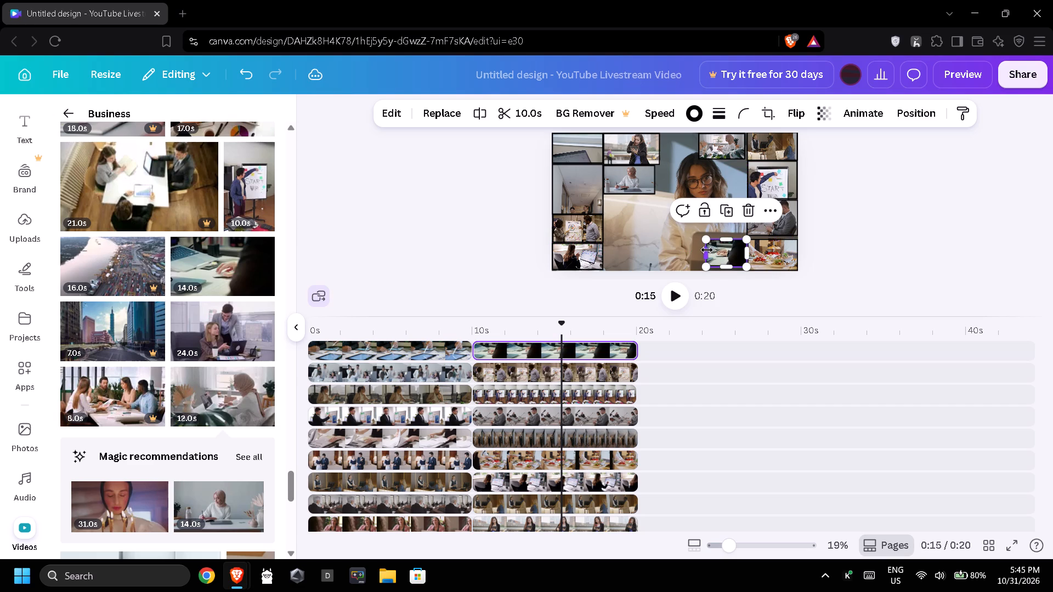
drag(707, 250, 701, 250)
click(910, 274)
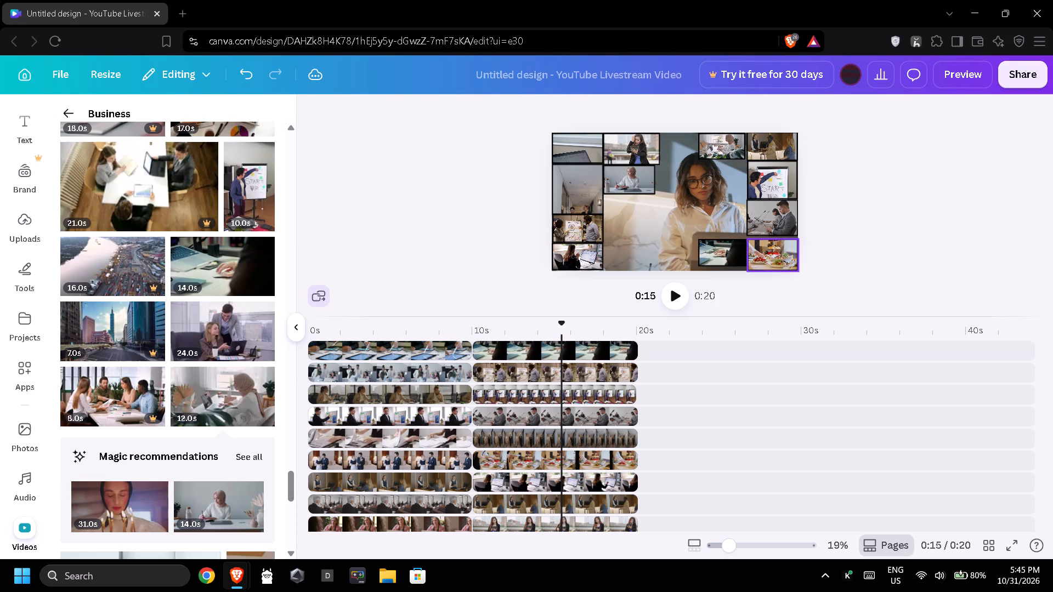
Extend the hand-on-laptop tile down to the canvas's lower edge, making it about 242 high.
click(705, 253)
click(722, 267)
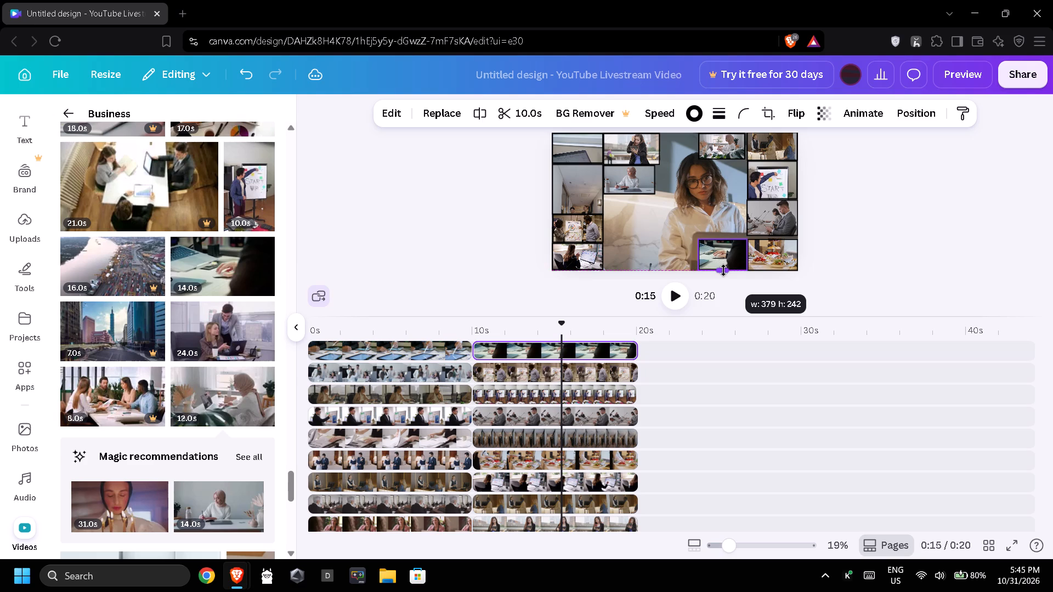
click(885, 294)
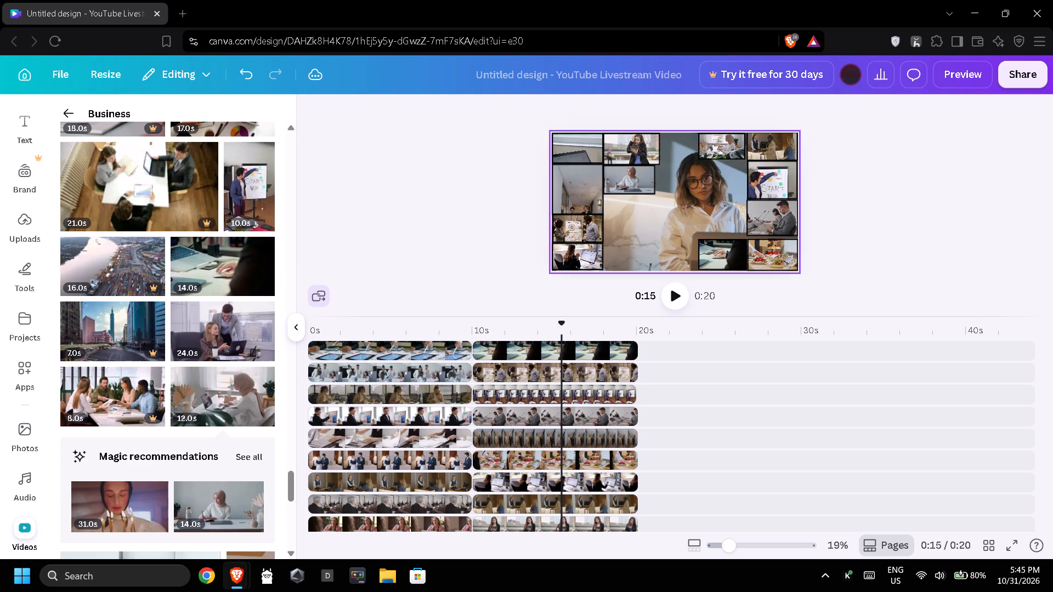
Widen the tile of the woman in a headscarf so its outer edge aligns with the tile above it.
click(636, 178)
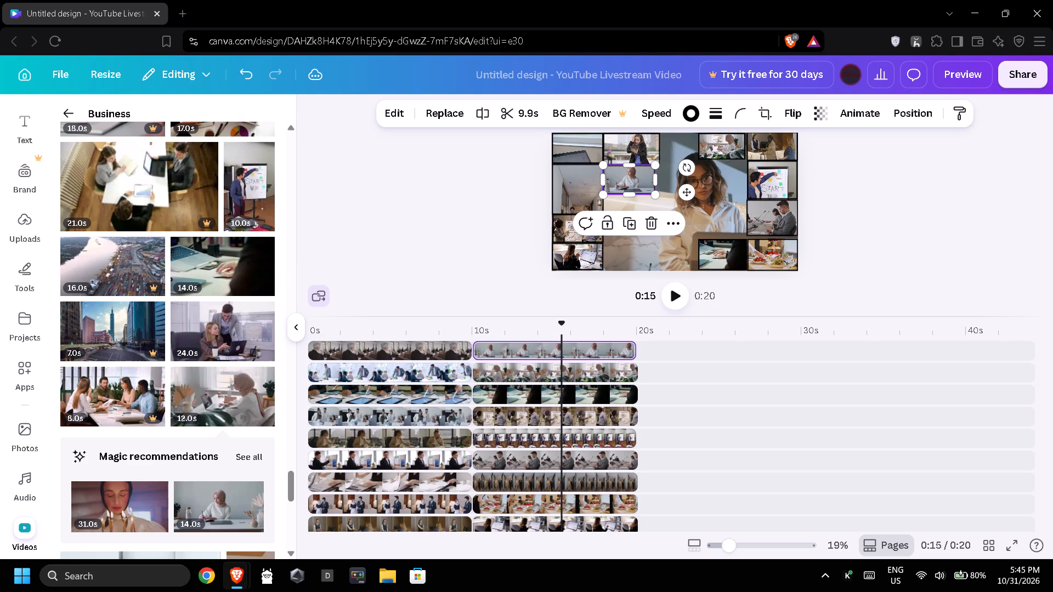
drag(652, 183, 654, 183)
drag(654, 183, 656, 183)
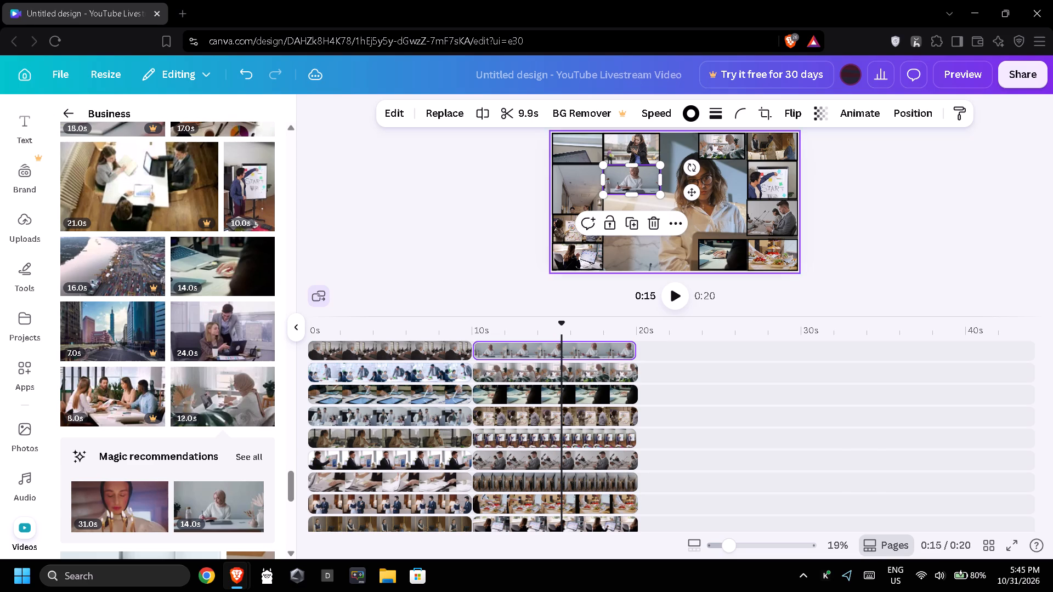
click(868, 226)
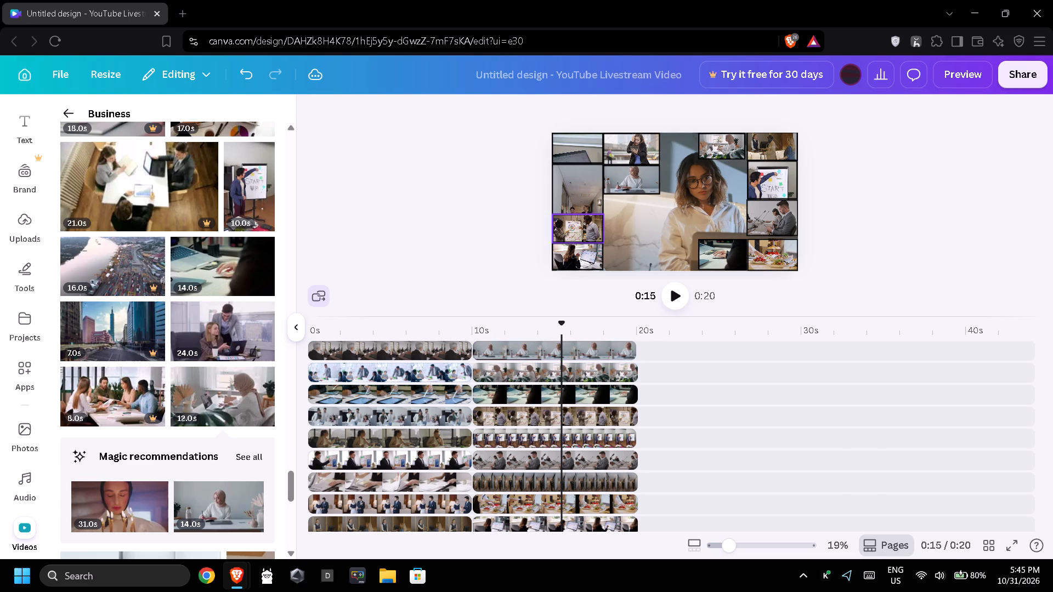
Shorten the office-interior tile by raising its lower edge to just below the level of the adjacent headscarf-woman tile.
click(576, 195)
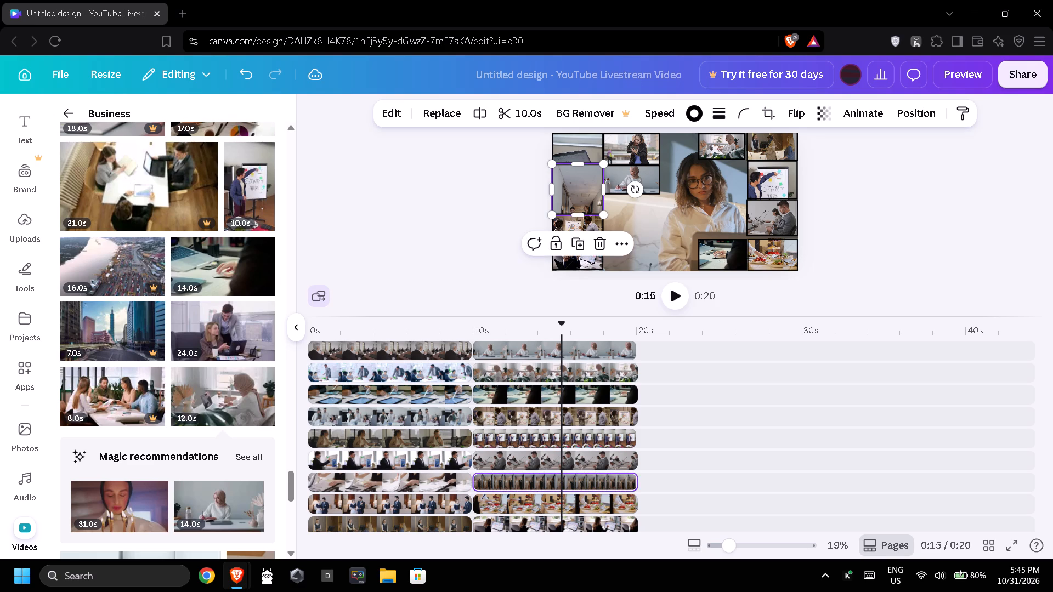
click(578, 209)
click(578, 203)
drag(578, 213, 578, 207)
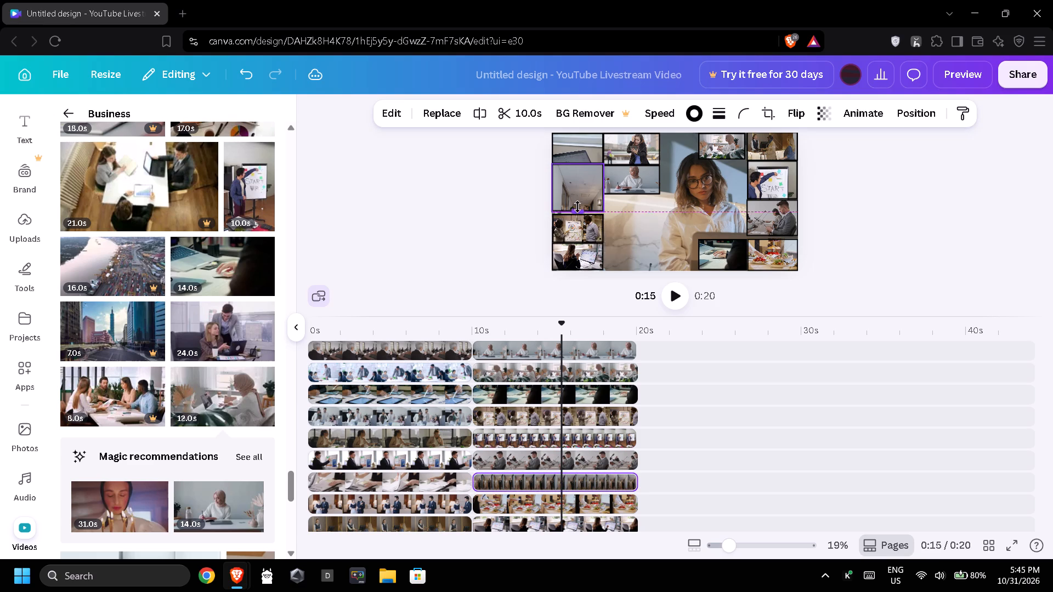
drag(578, 207, 578, 198)
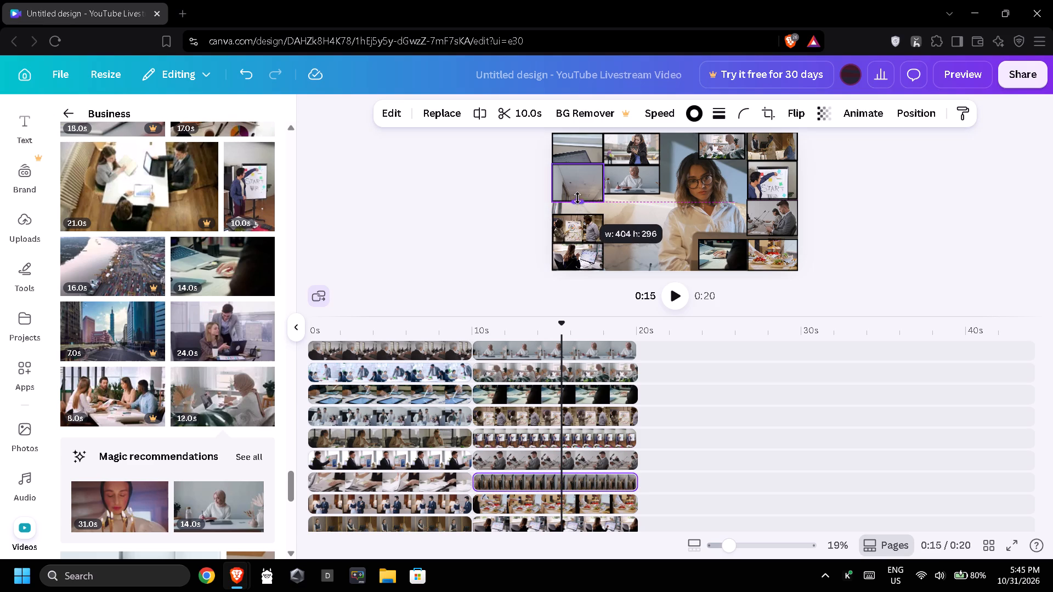
drag(578, 198, 578, 197)
click(654, 222)
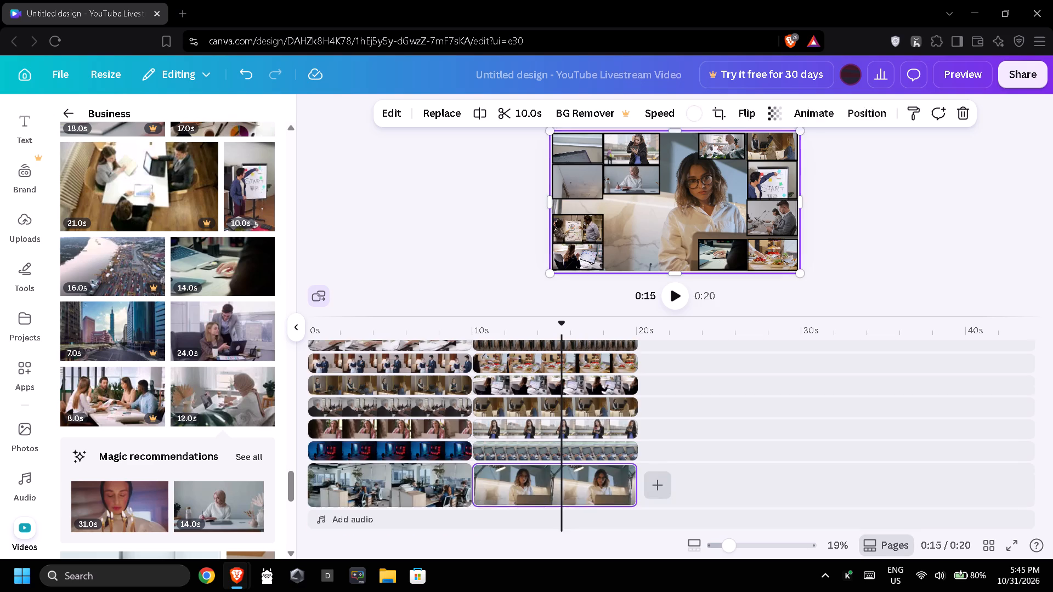
Extend the chart-presentation tile up to meet the office-interior tile and raise its lower edge level with the bottom of the seated-businessmen tile.
click(579, 222)
drag(578, 212, 578, 198)
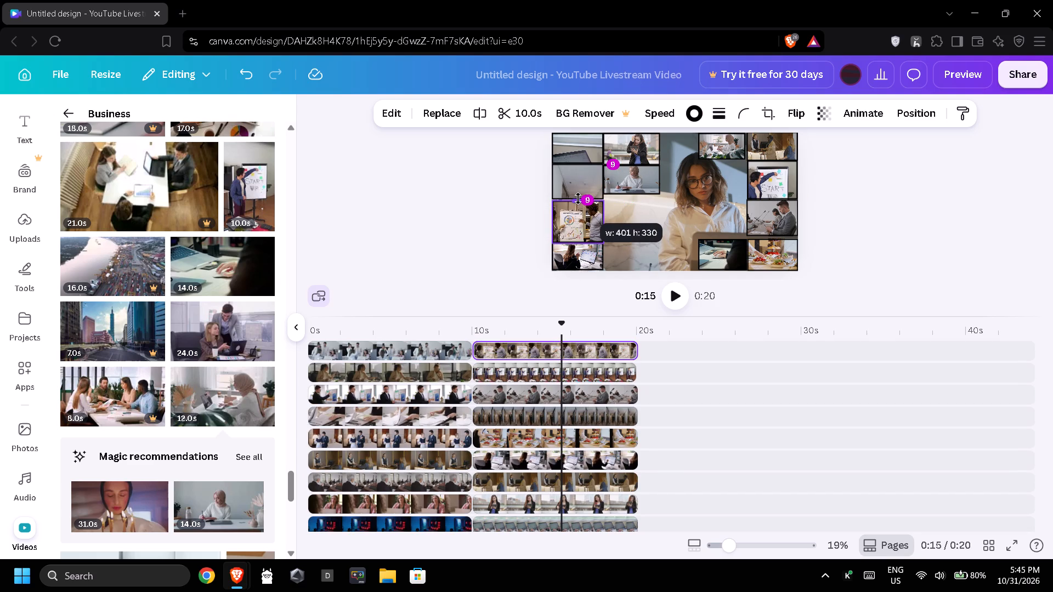
drag(578, 198, 579, 196)
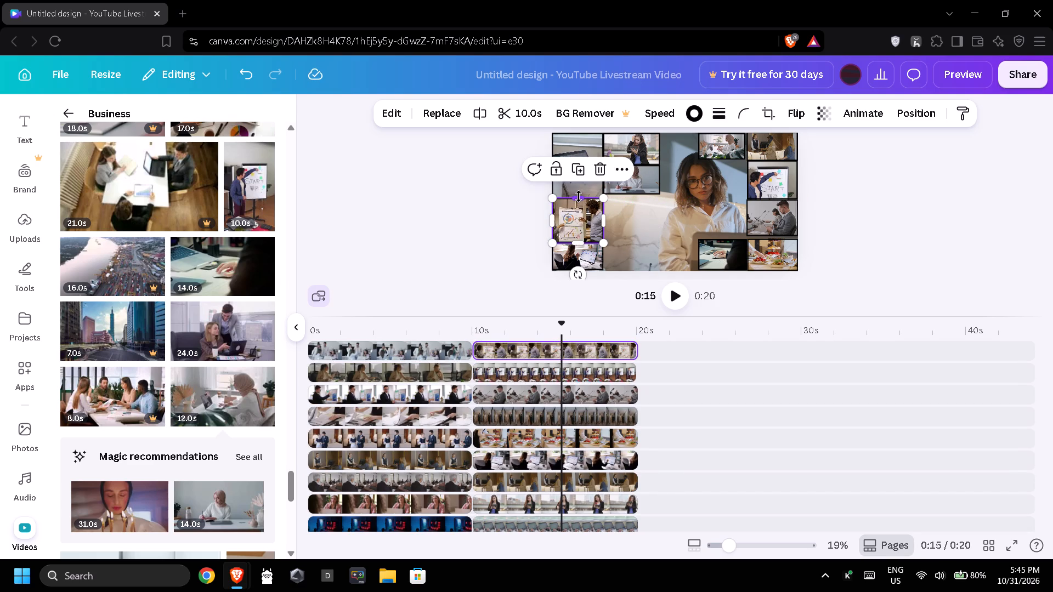
click(504, 236)
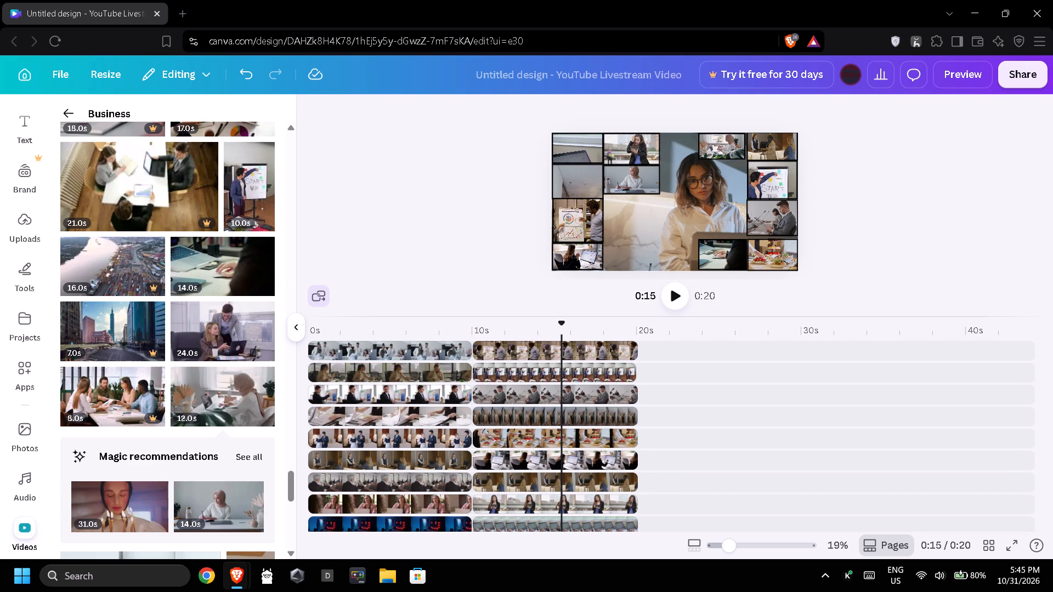
click(580, 228)
drag(579, 241, 579, 235)
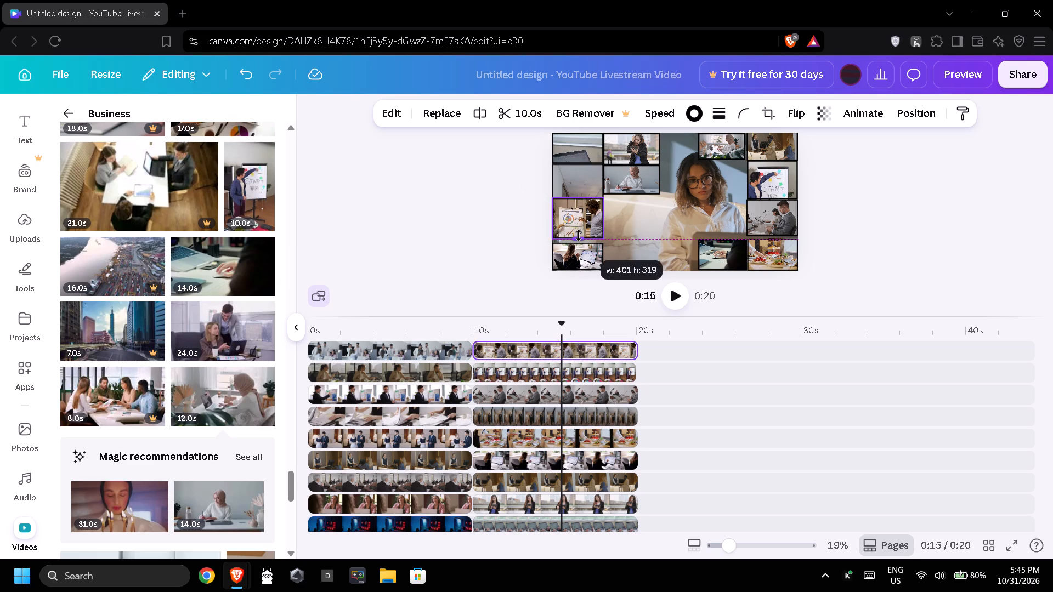
drag(579, 235, 579, 233)
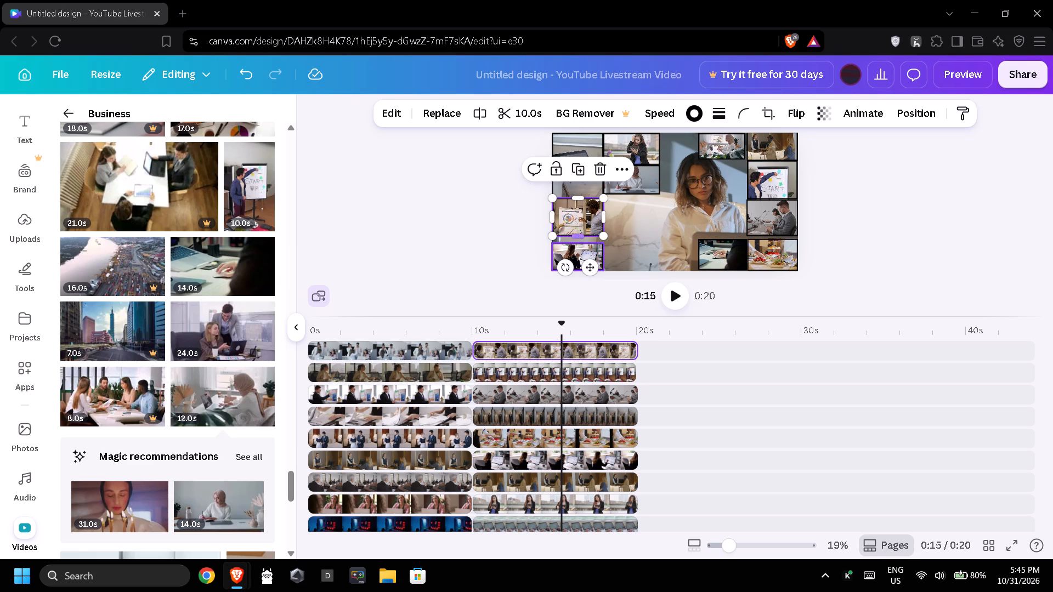
Heighten the tile in the canvas's bottom-left corner upward to meet the chart-presentation tile.
click(580, 249)
drag(579, 243, 579, 237)
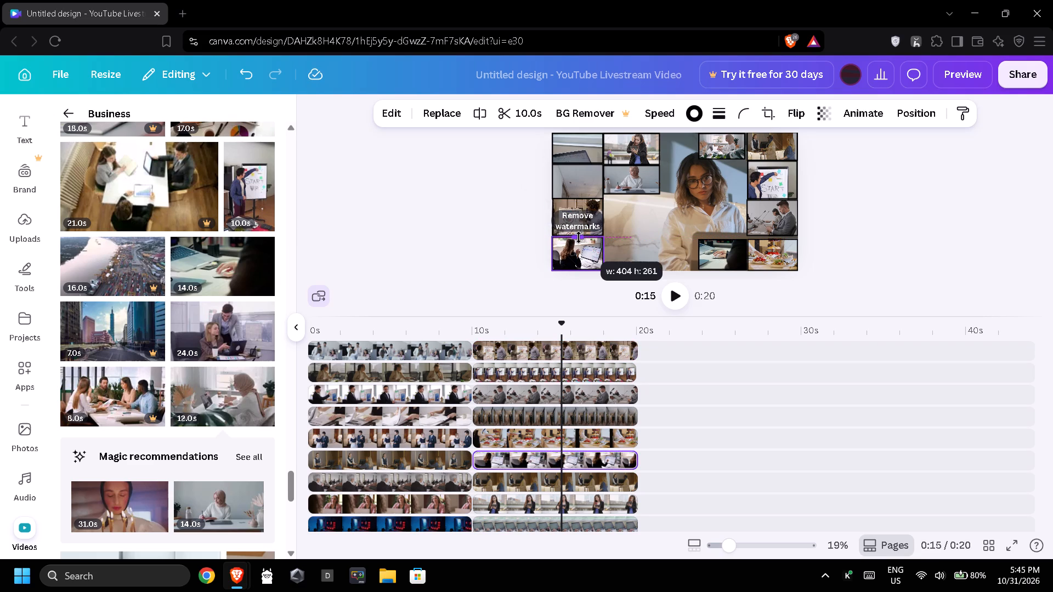
drag(579, 237, 579, 235)
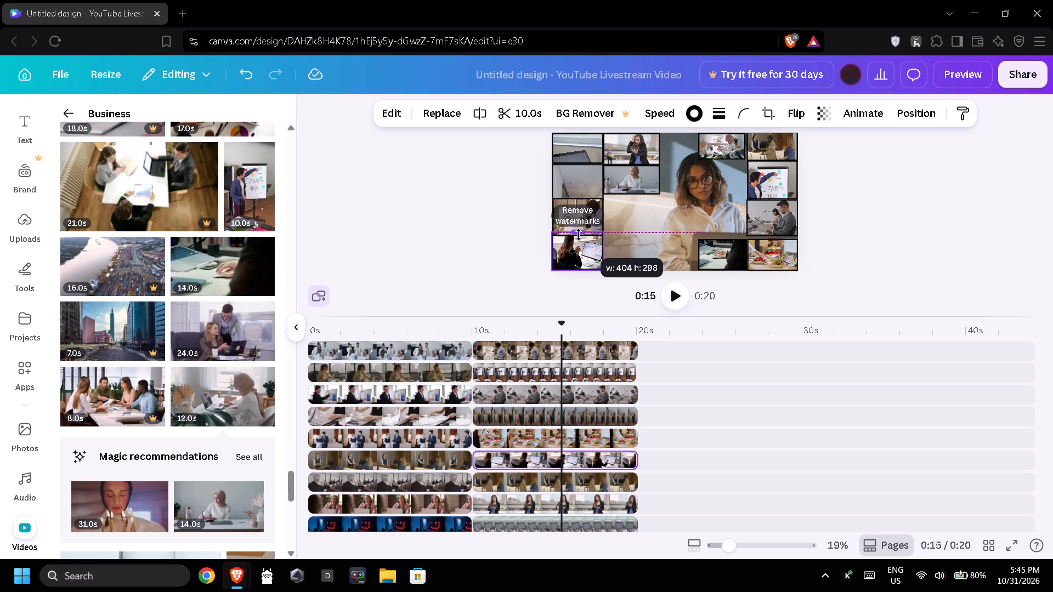
drag(579, 235, 579, 236)
Extend the food tile up to meet the tile above it, and heighten the hand-on-laptop tile upward to about 267.
click(778, 248)
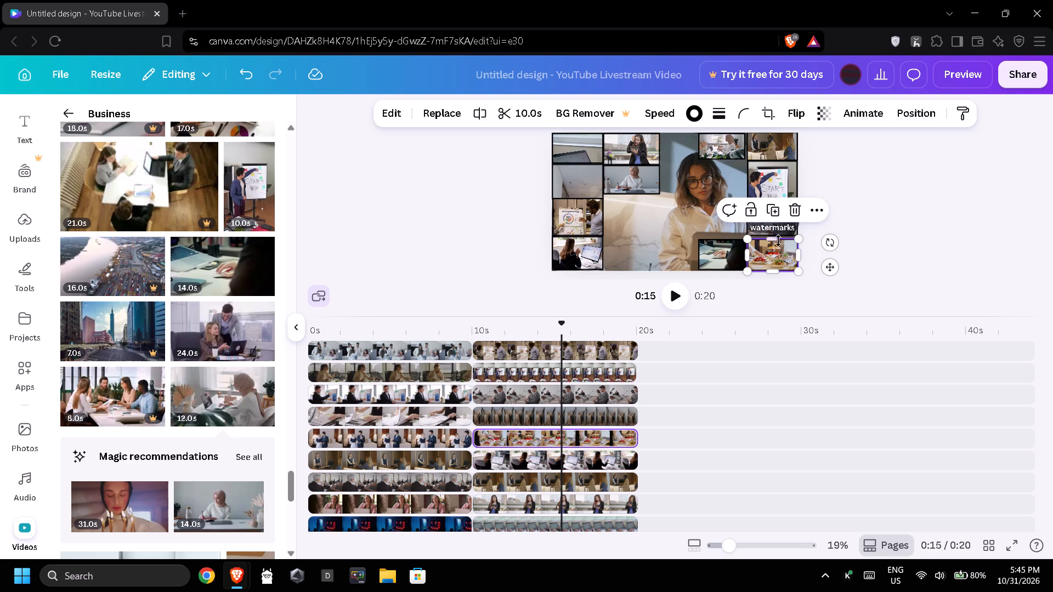
click(779, 238)
click(959, 235)
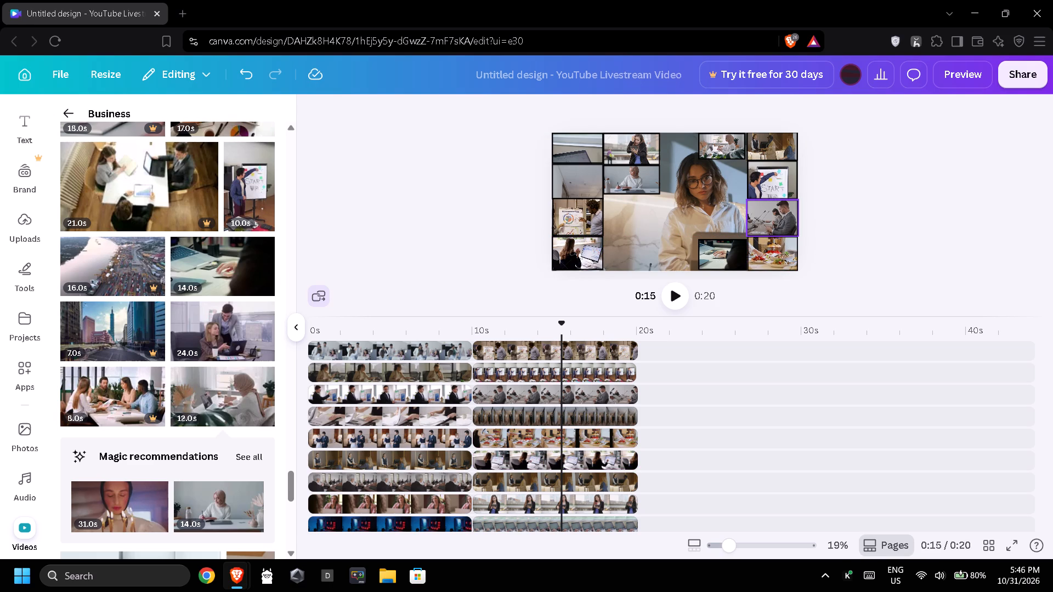
click(721, 246)
click(722, 240)
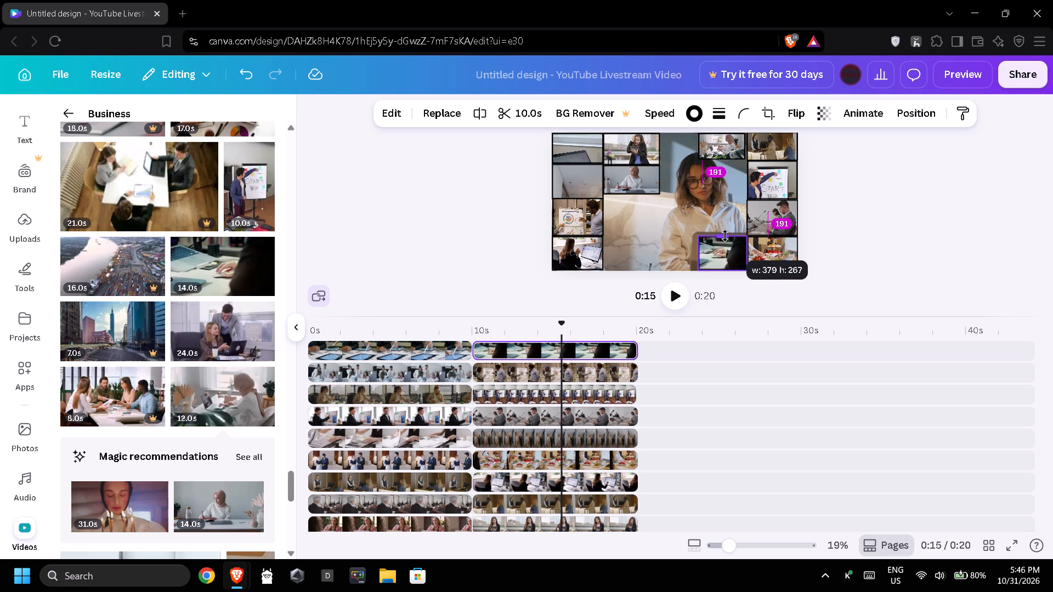
click(882, 252)
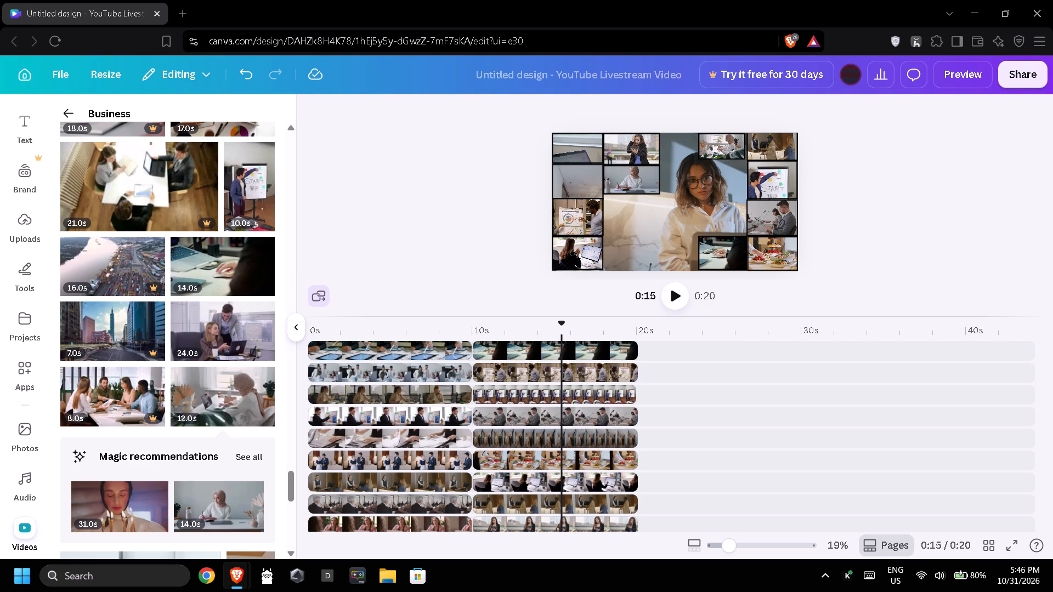
Set the transparency of the woman-with-laptop background video to 49.
click(718, 203)
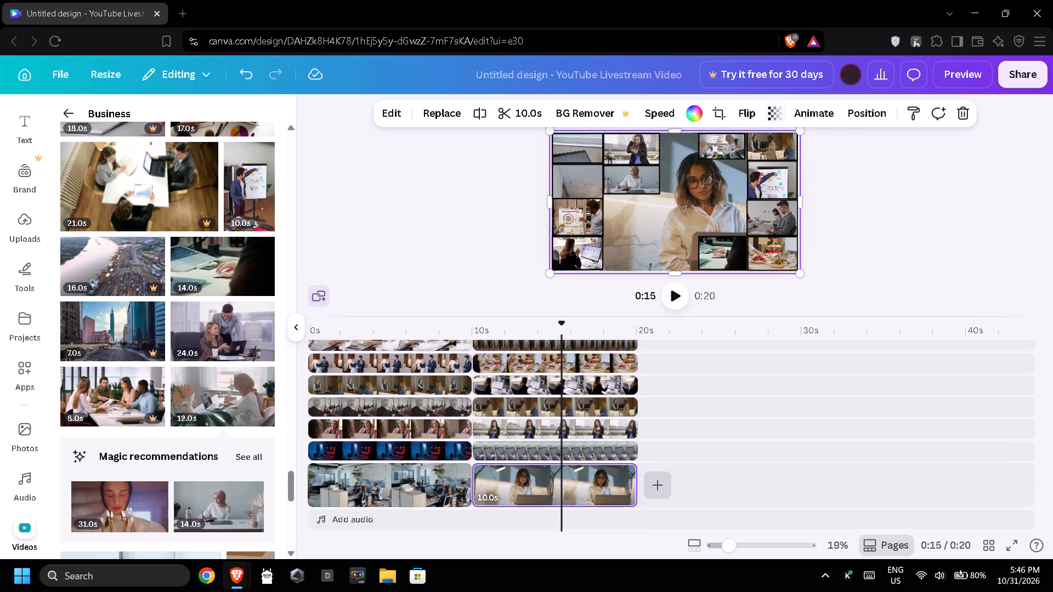
click(771, 119)
click(755, 163)
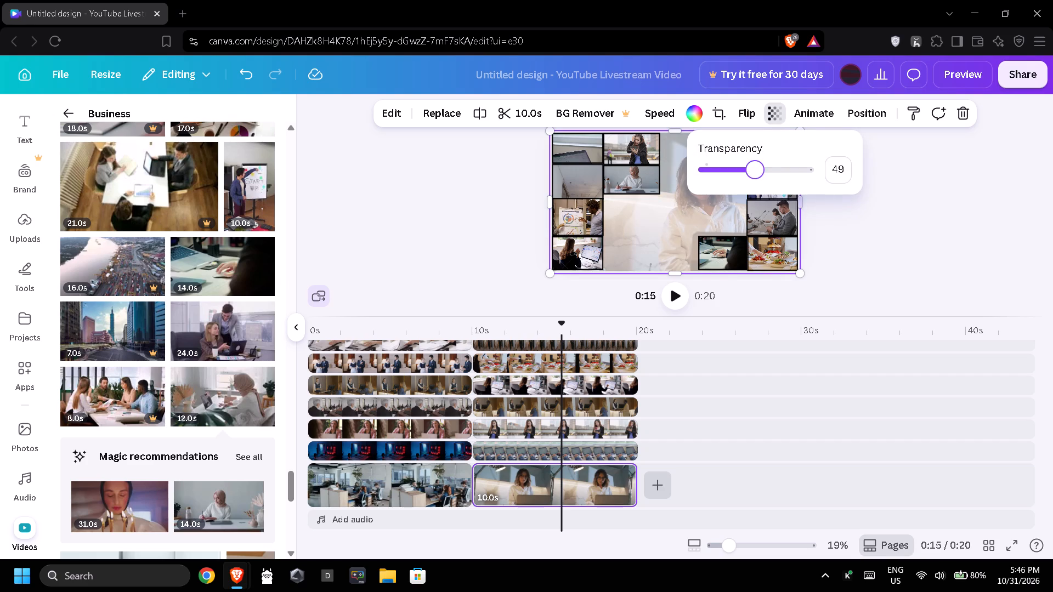
double_click(839, 250)
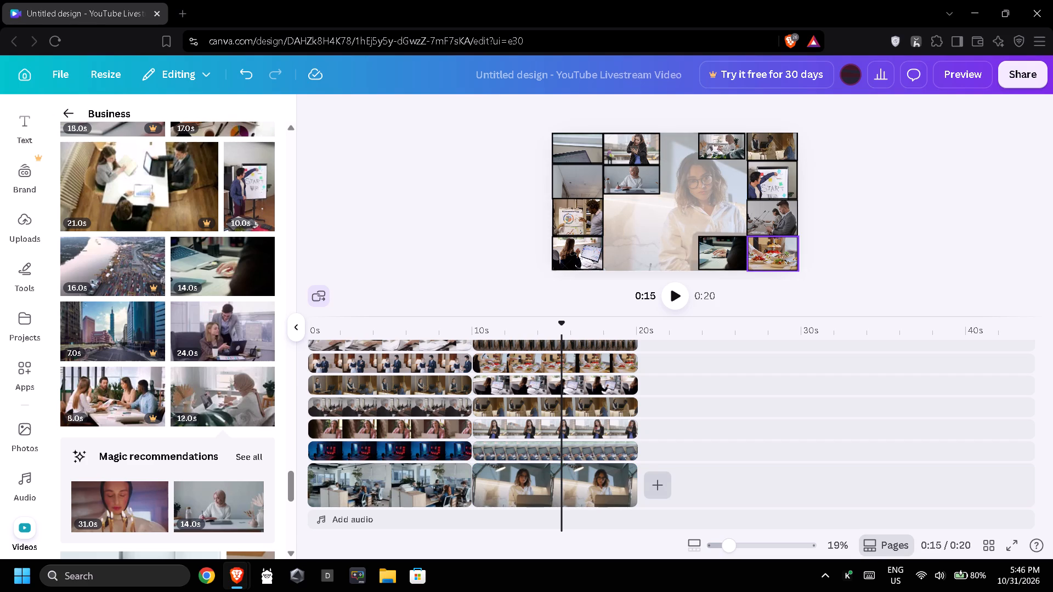
Add the 11.0s clip of two businesspeople at a desk and the 16.0s paper-flipping clip on separate timeline tracks, both starting at 10s.
scroll(585, 458, up, 4)
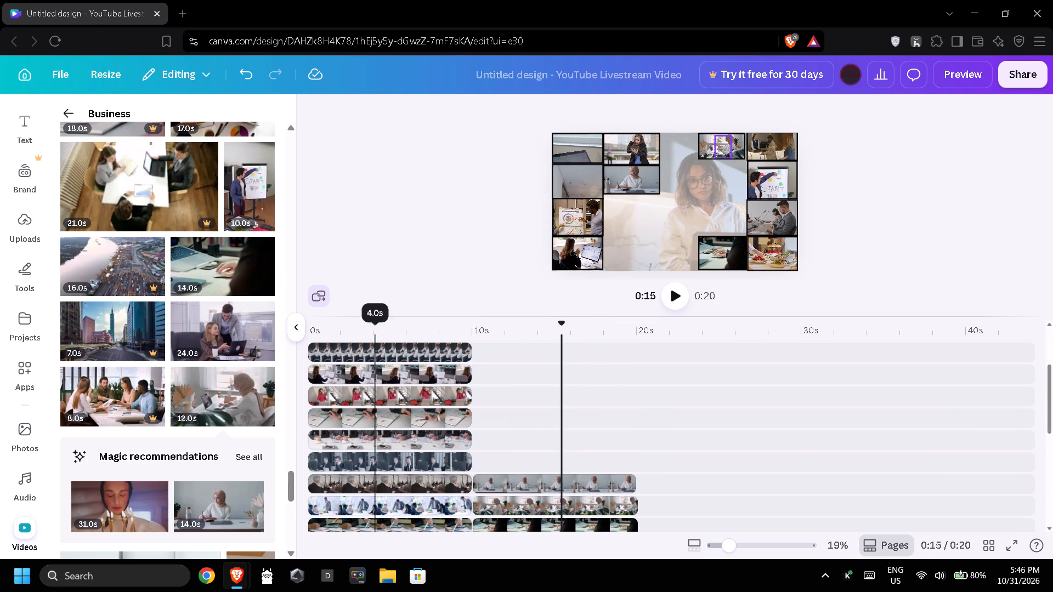
scroll(185, 421, down, 3)
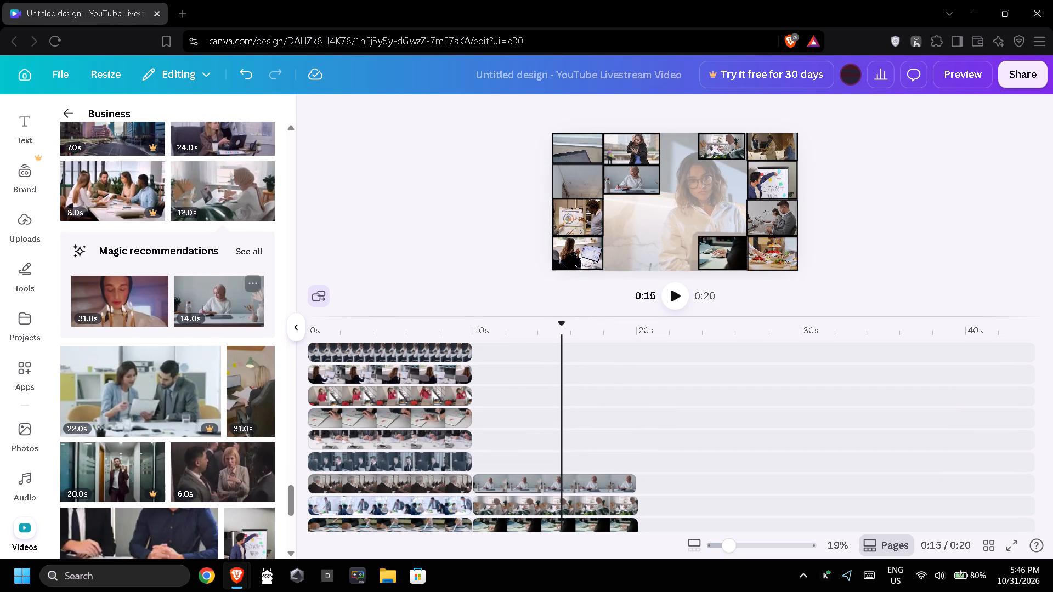
scroll(194, 325, down, 1)
scroll(136, 406, down, 1)
drag(124, 413, 567, 465)
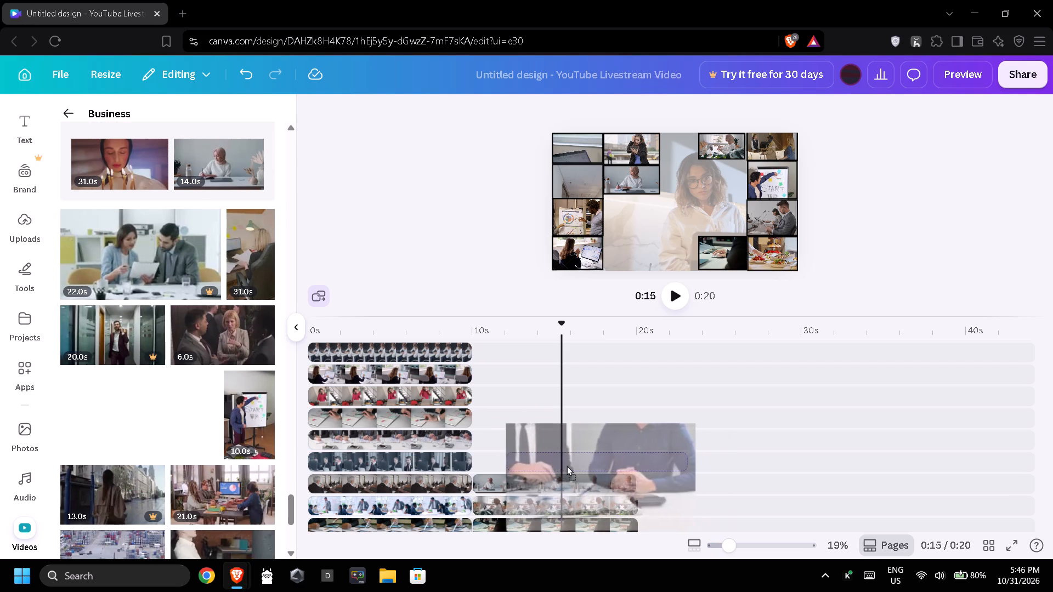
drag(567, 465, 537, 459)
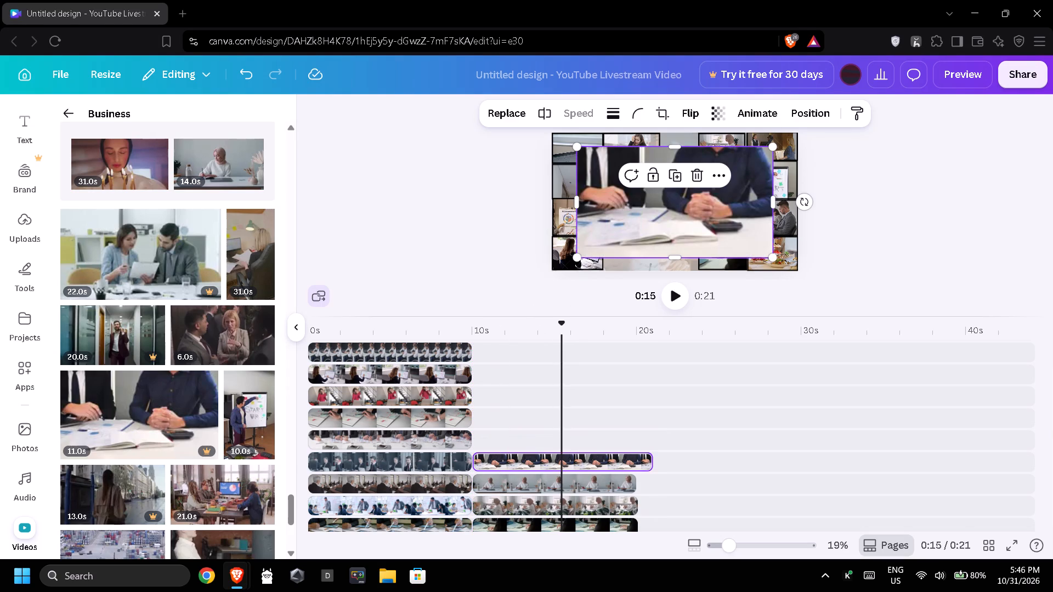
drag(249, 427, 550, 440)
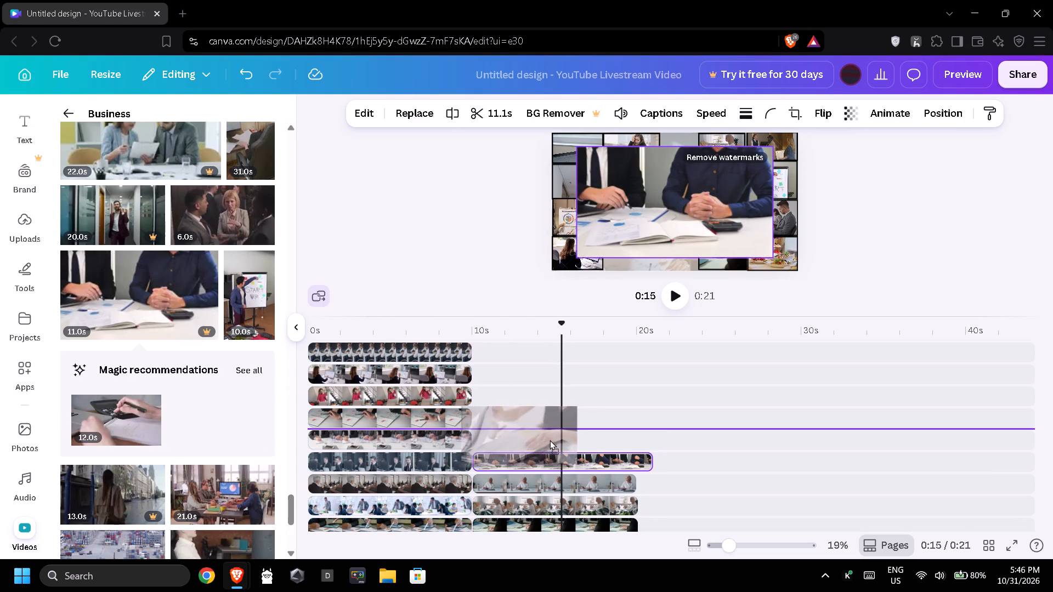
drag(550, 440, 556, 443)
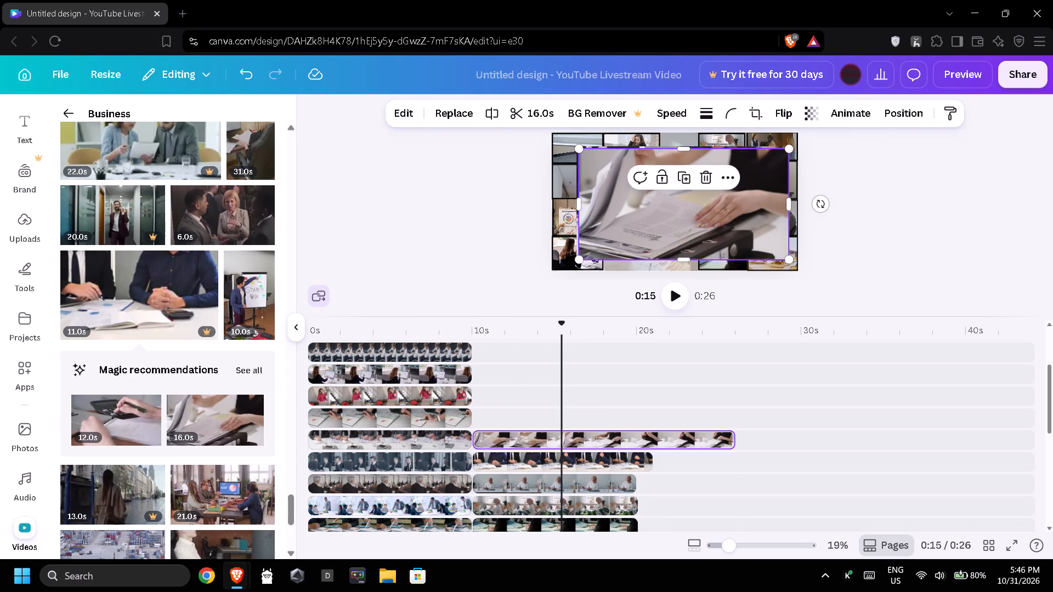
Trim the paper-flipping clip and the two-businesspeople clip to 10.0s each so both end at the 20s mark.
drag(730, 439, 648, 452)
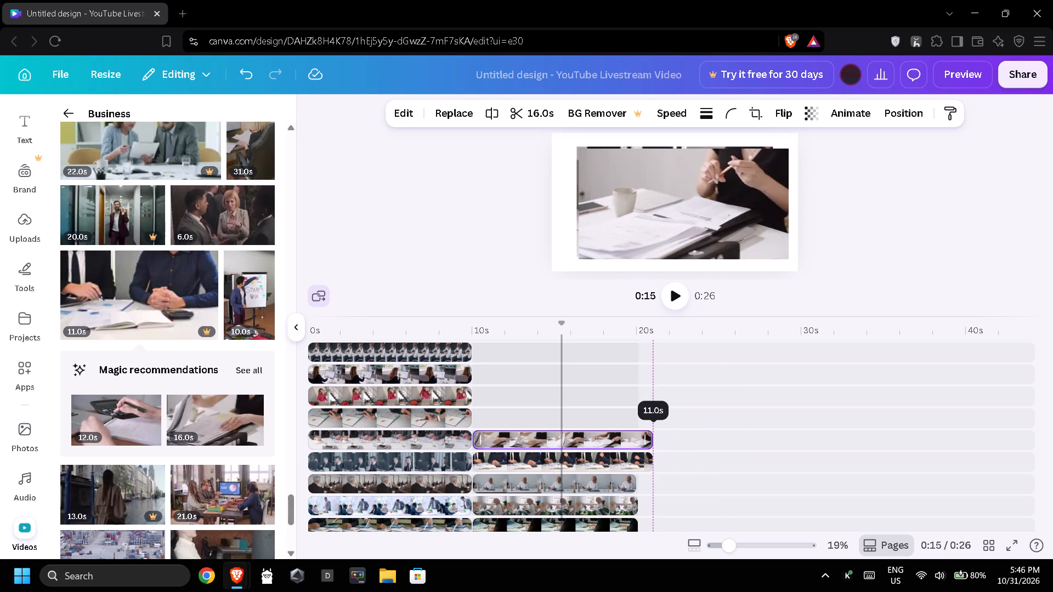
drag(648, 452, 635, 454)
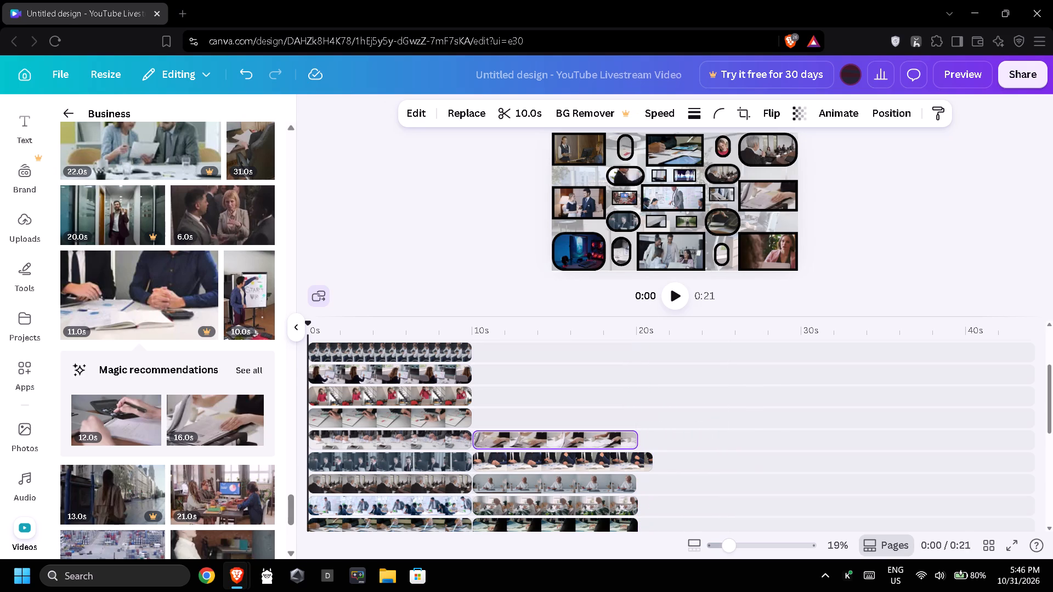
drag(647, 465, 635, 465)
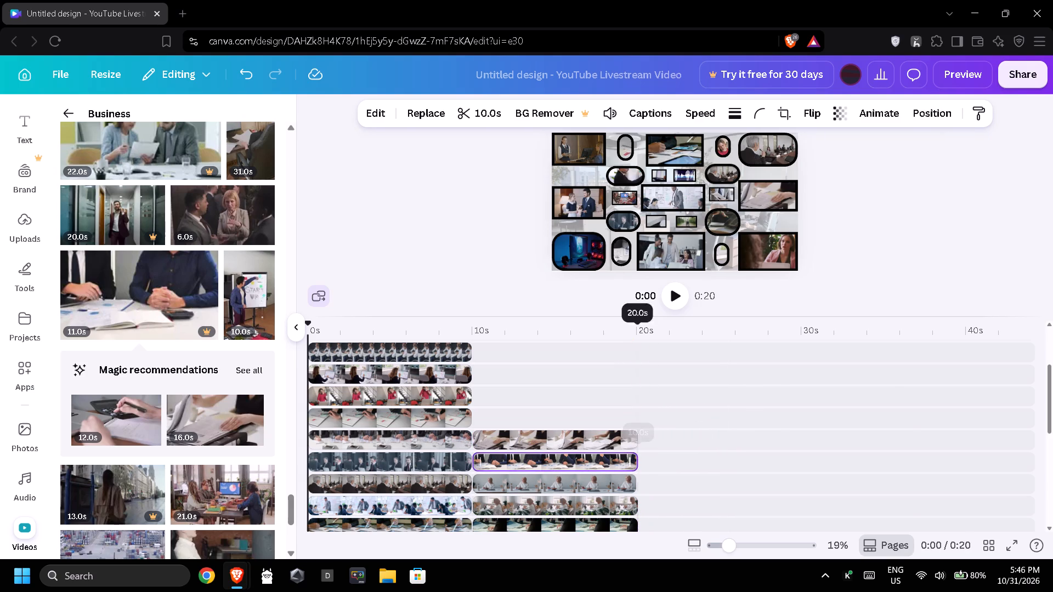
Shrink the two-businesspeople clip to a small tile about 447 wide in the canvas's upper-right area.
click(525, 460)
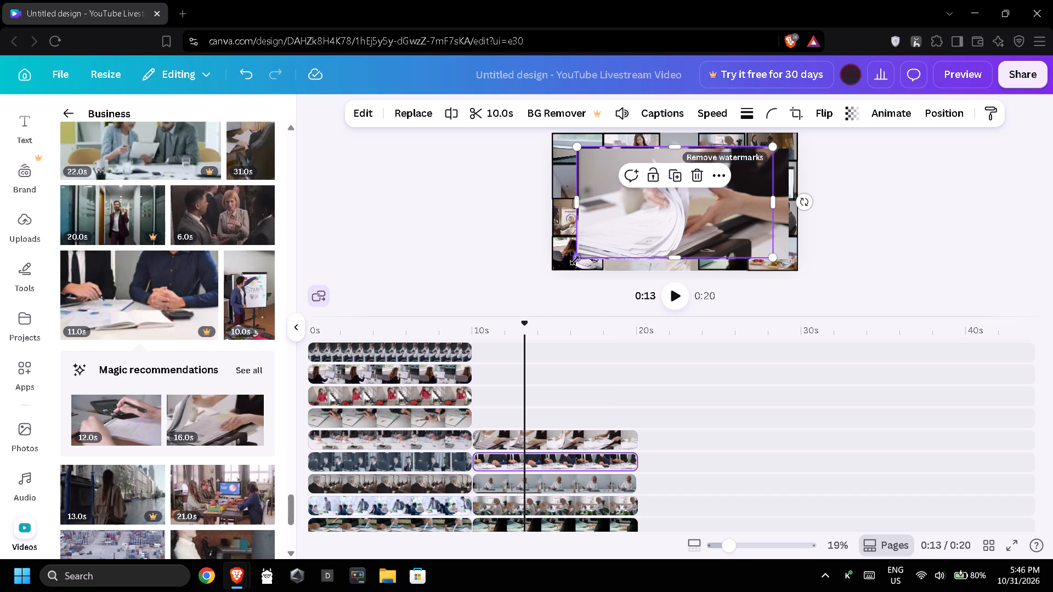
drag(575, 258, 689, 185)
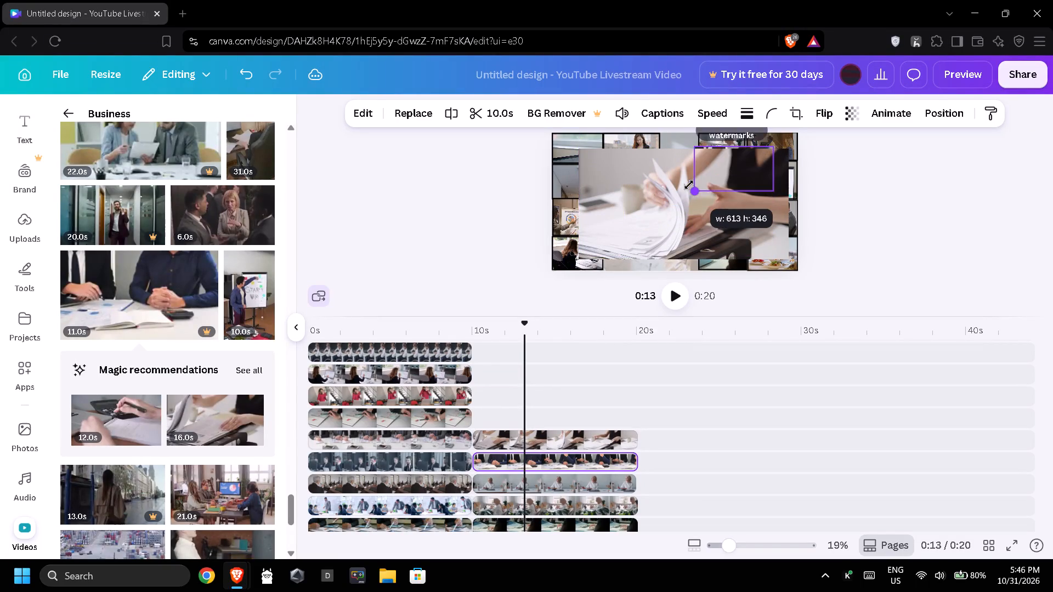
drag(689, 185, 712, 177)
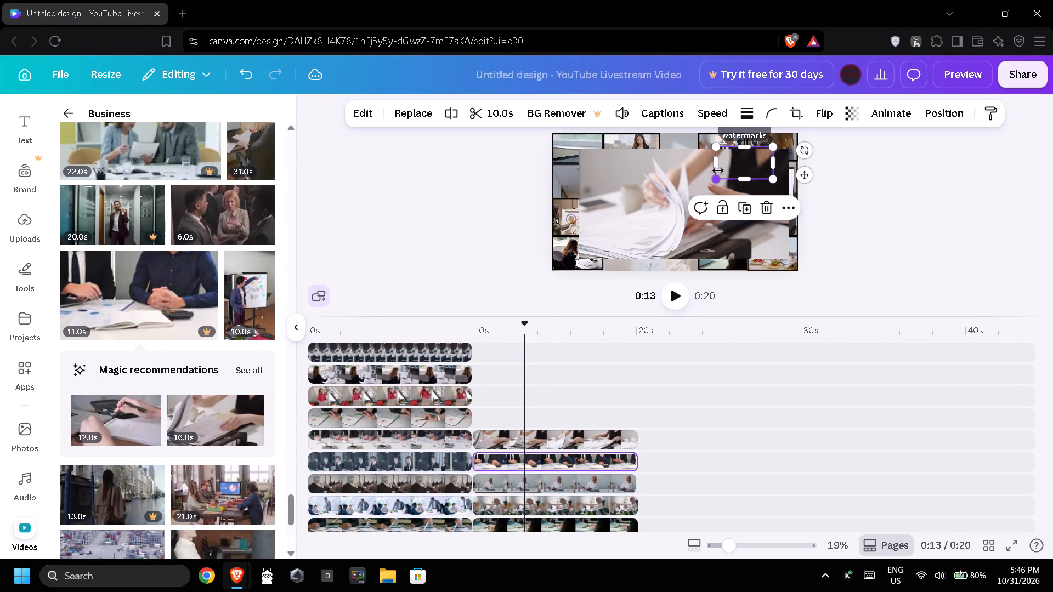
Shrink the paper-flipping clip to a small tile and place it along the canvas's bottom edge, beside the woman-at-laptop tile.
click(545, 442)
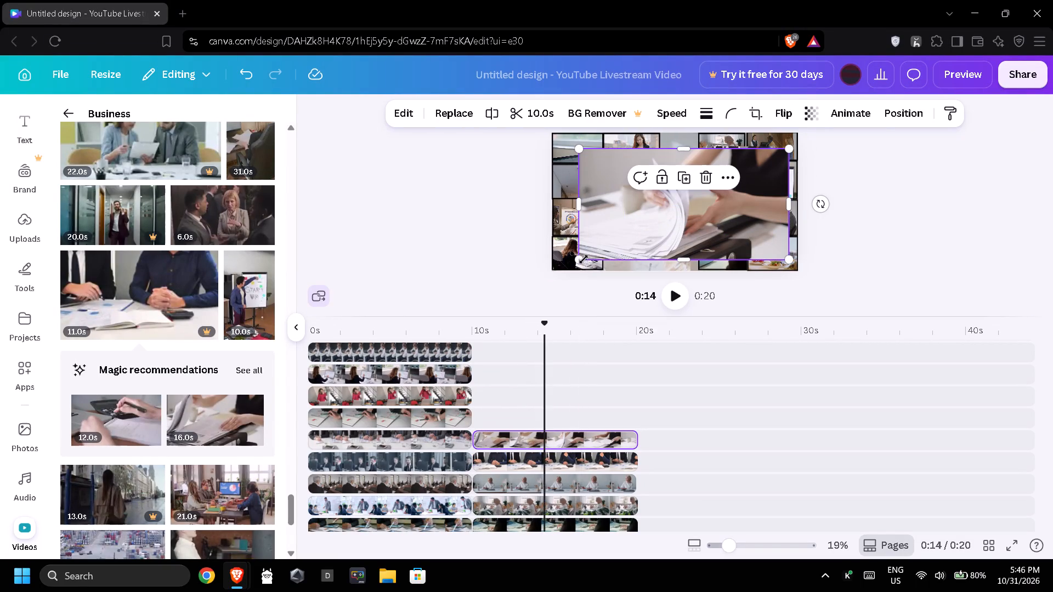
drag(576, 260, 694, 189)
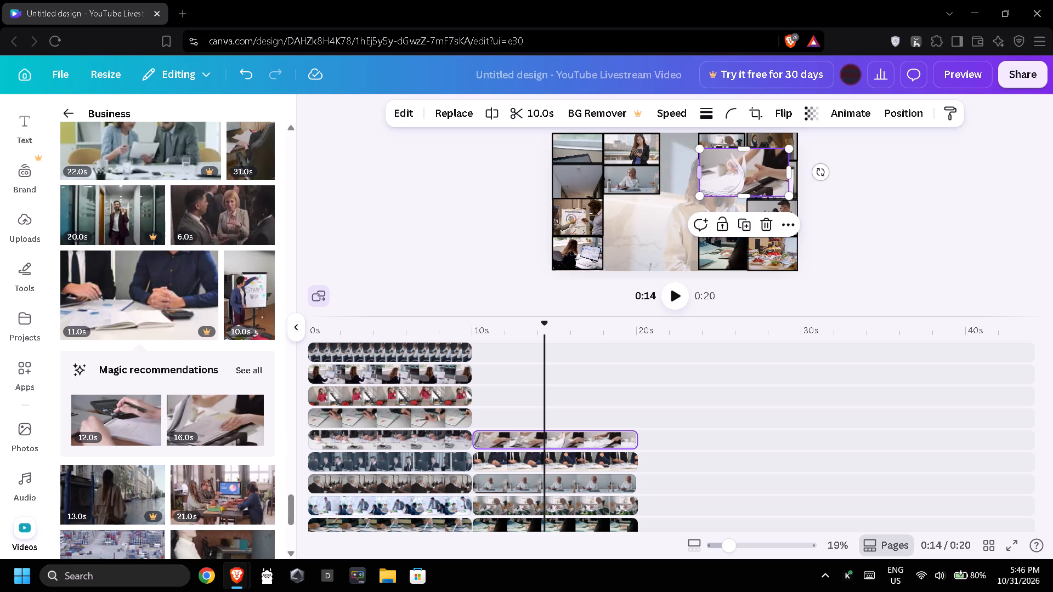
drag(739, 171, 665, 212)
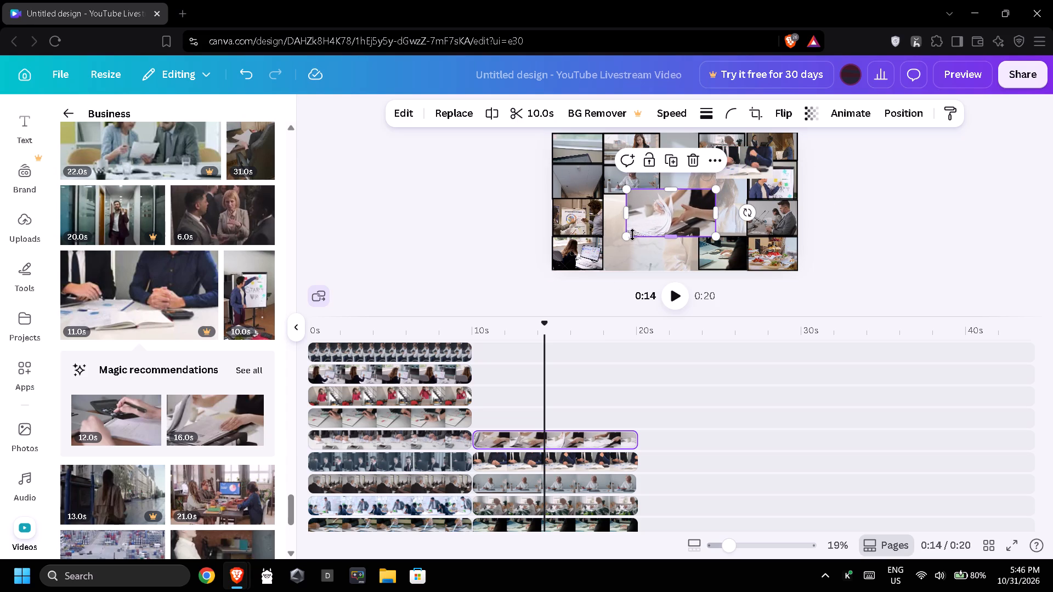
drag(629, 237, 661, 222)
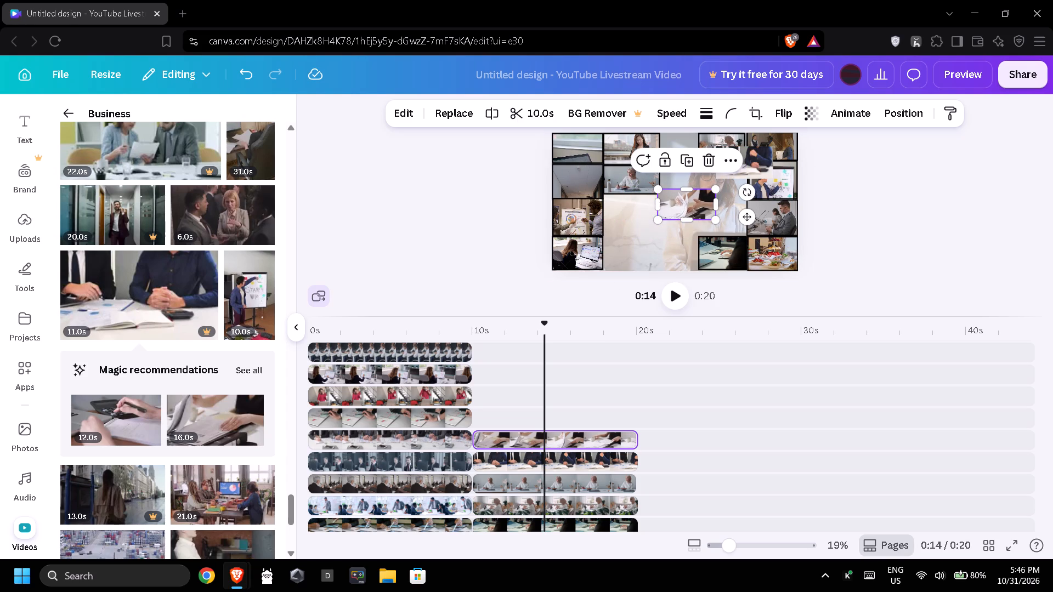
drag(694, 202, 641, 251)
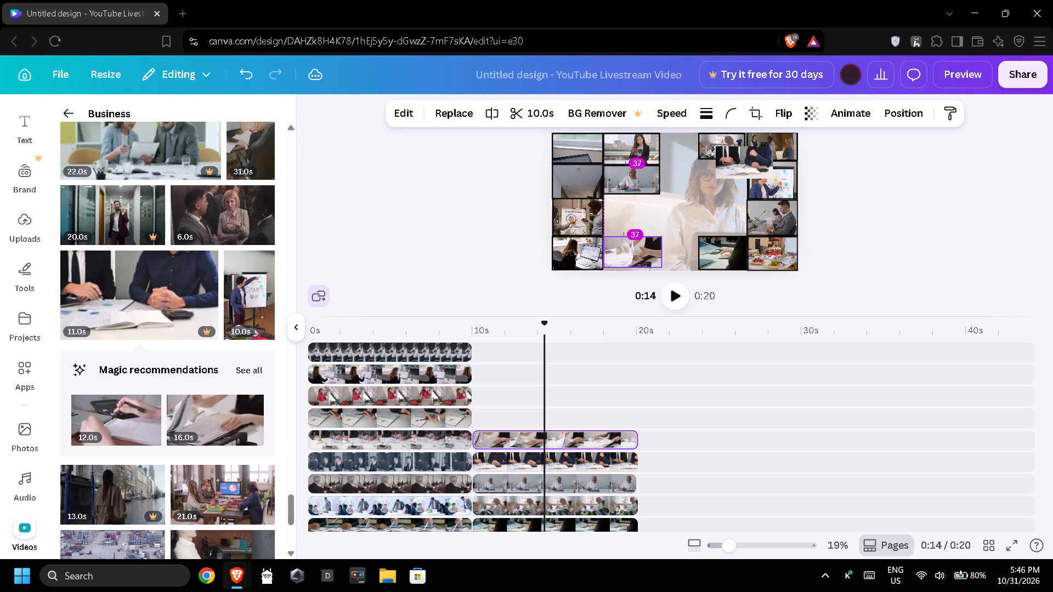
drag(641, 251, 639, 253)
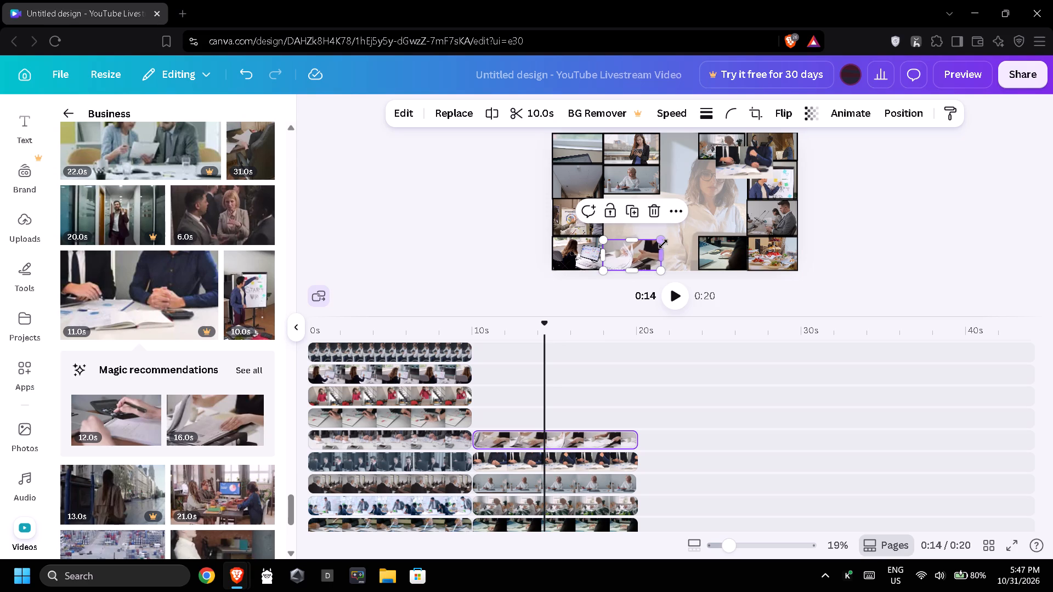
Resize the paper-flipping tile to about 416 wide by 251 high, keeping it against the canvas's bottom edge.
drag(661, 242, 660, 246)
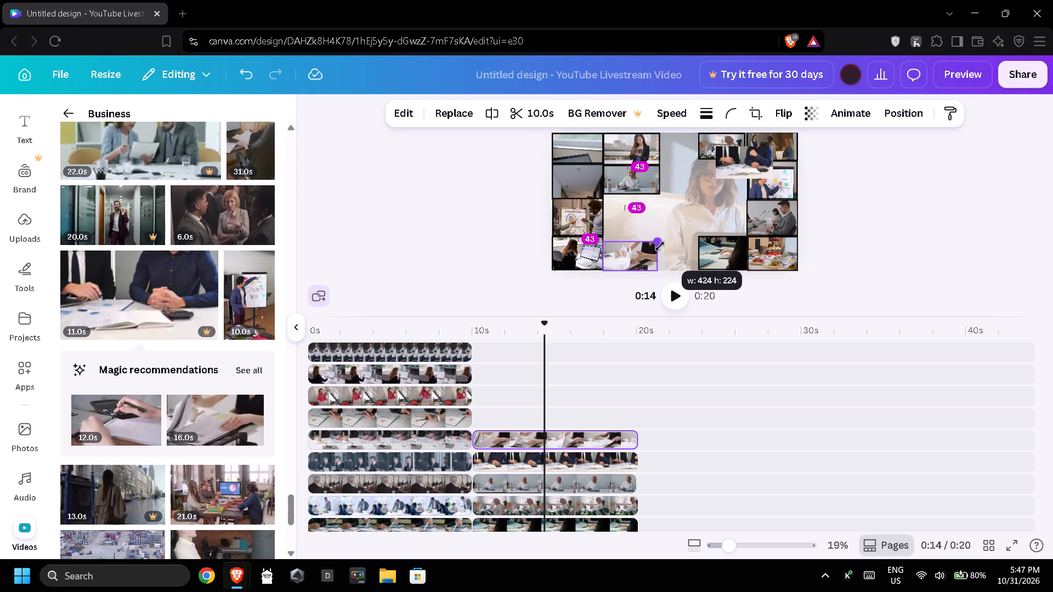
drag(660, 246, 659, 246)
drag(659, 246, 658, 247)
drag(631, 244, 632, 239)
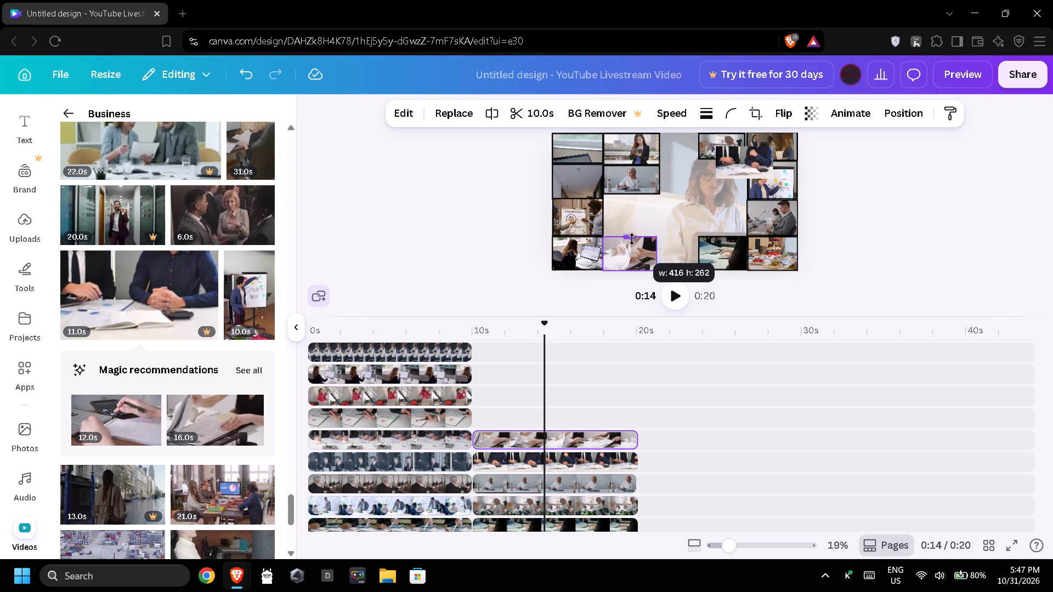
drag(632, 239, 636, 239)
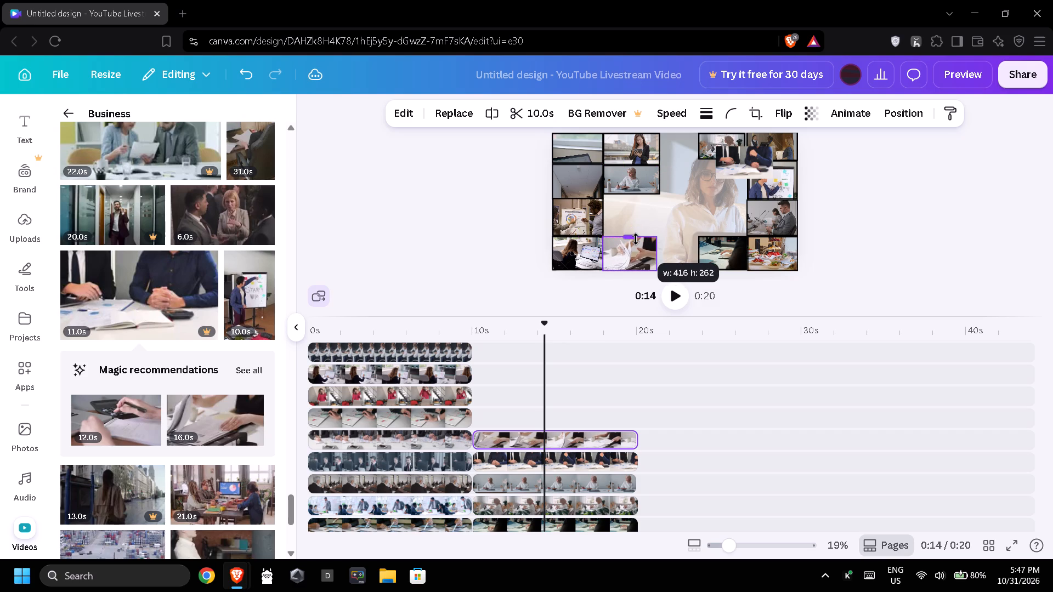
drag(636, 239, 637, 239)
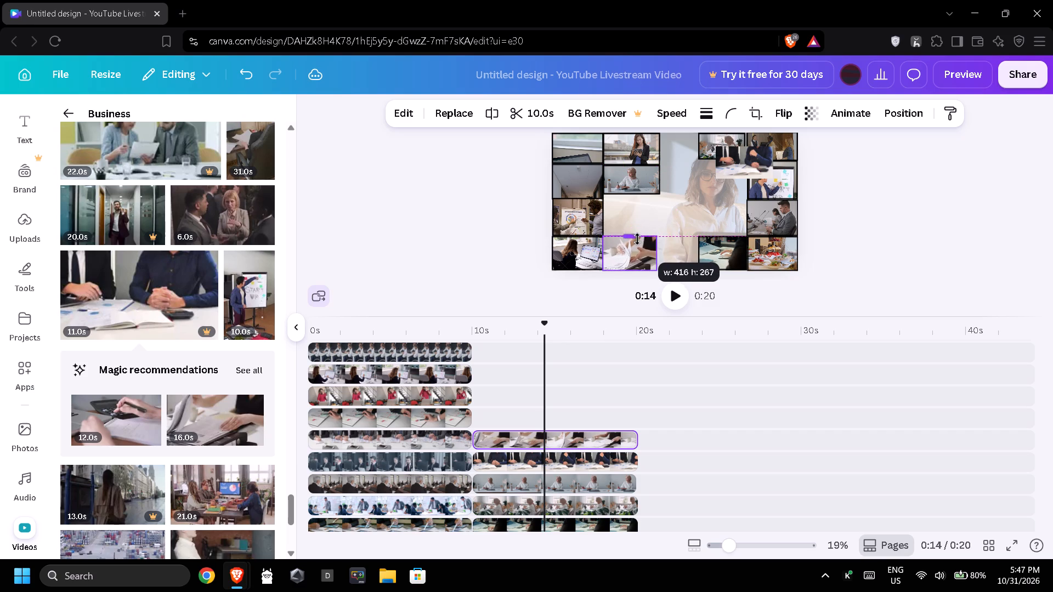
drag(637, 239, 637, 237)
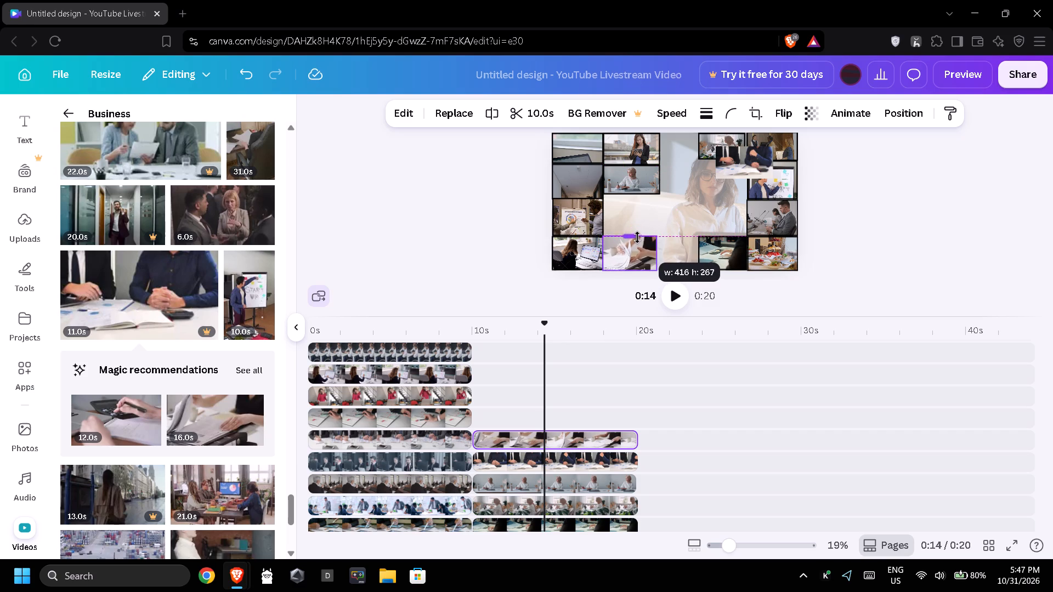
drag(637, 237, 640, 238)
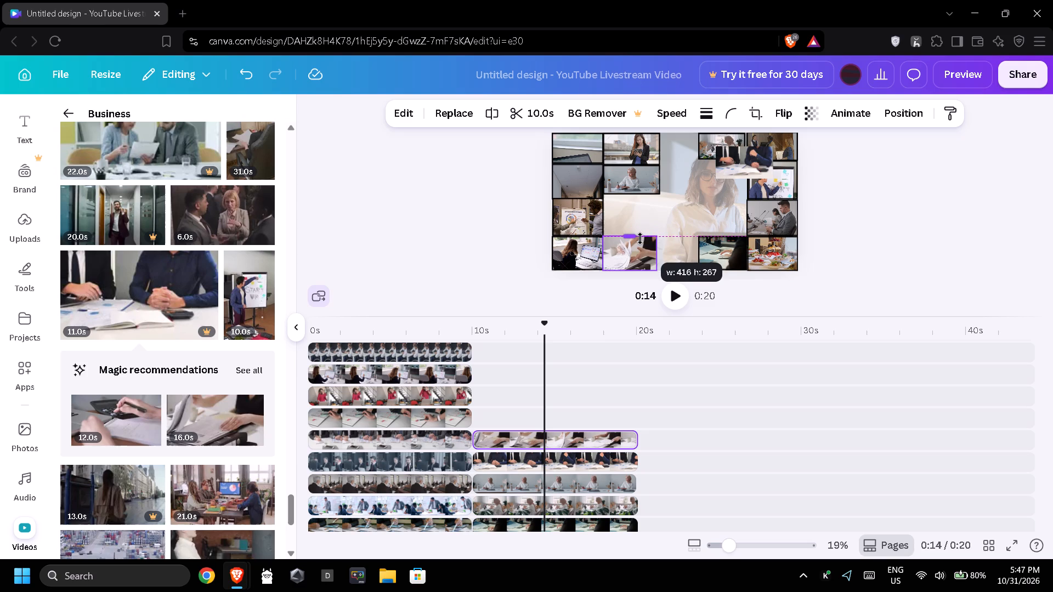
drag(640, 238, 639, 237)
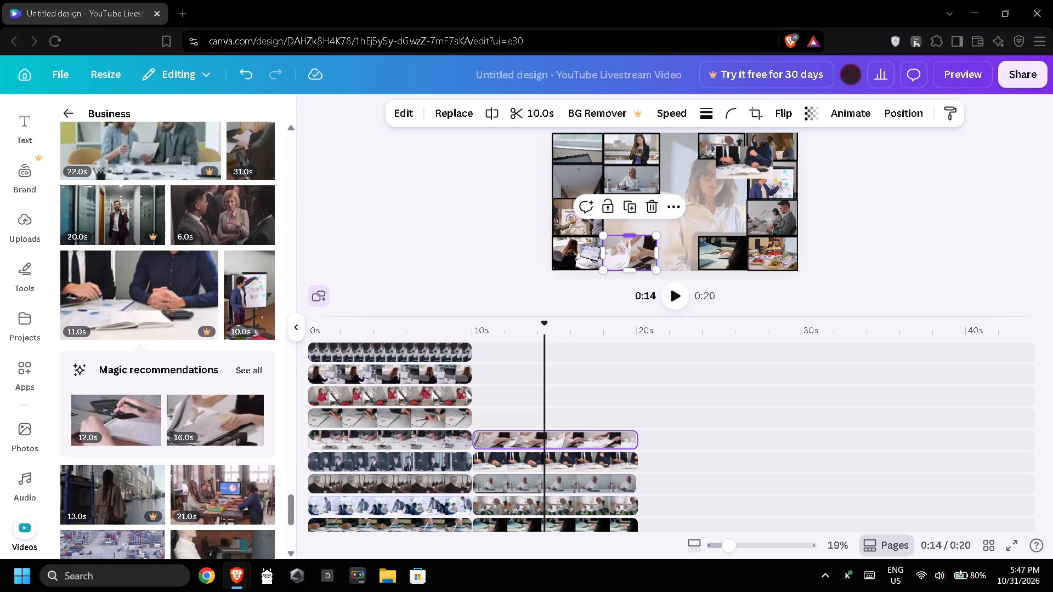
click(654, 254)
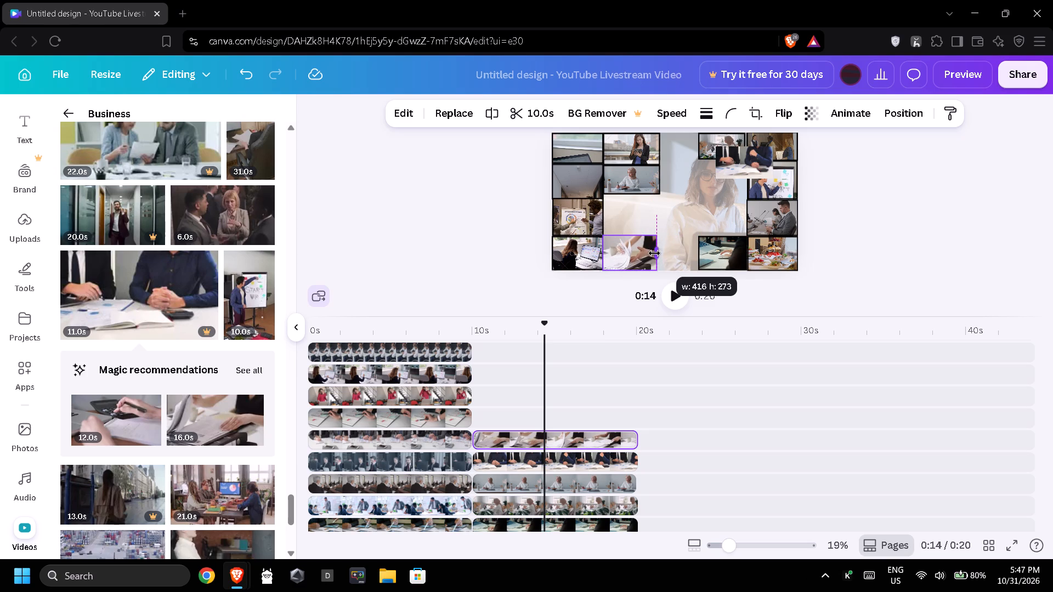
drag(633, 236, 633, 240)
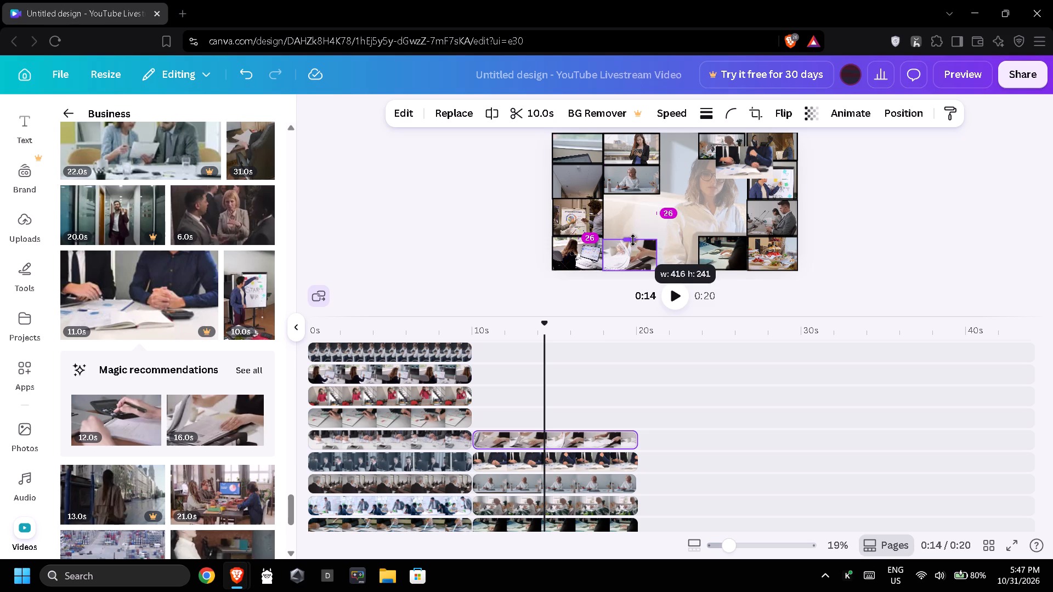
drag(633, 240, 636, 241)
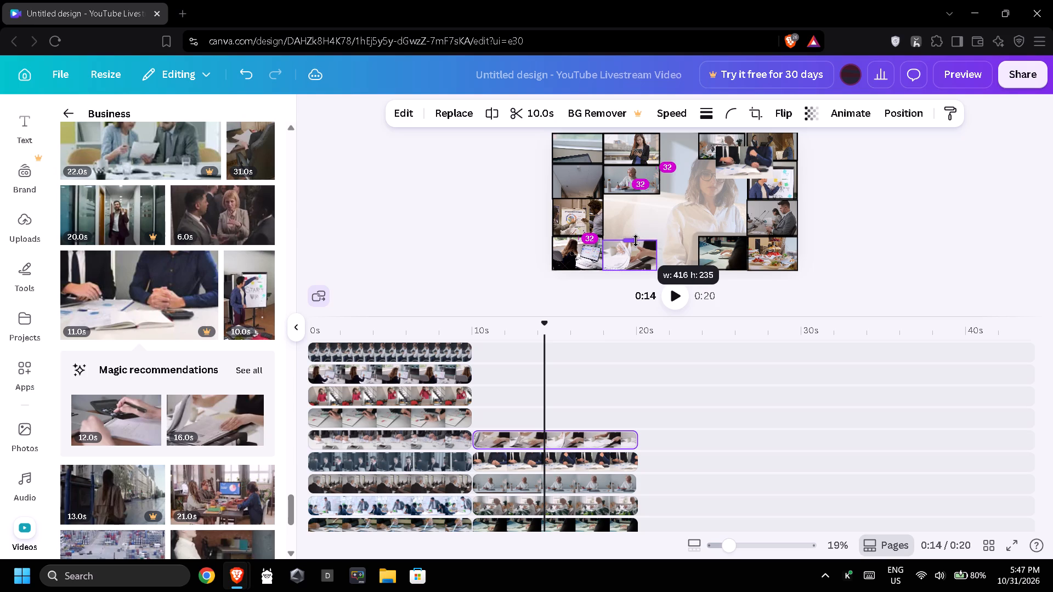
drag(636, 241, 637, 238)
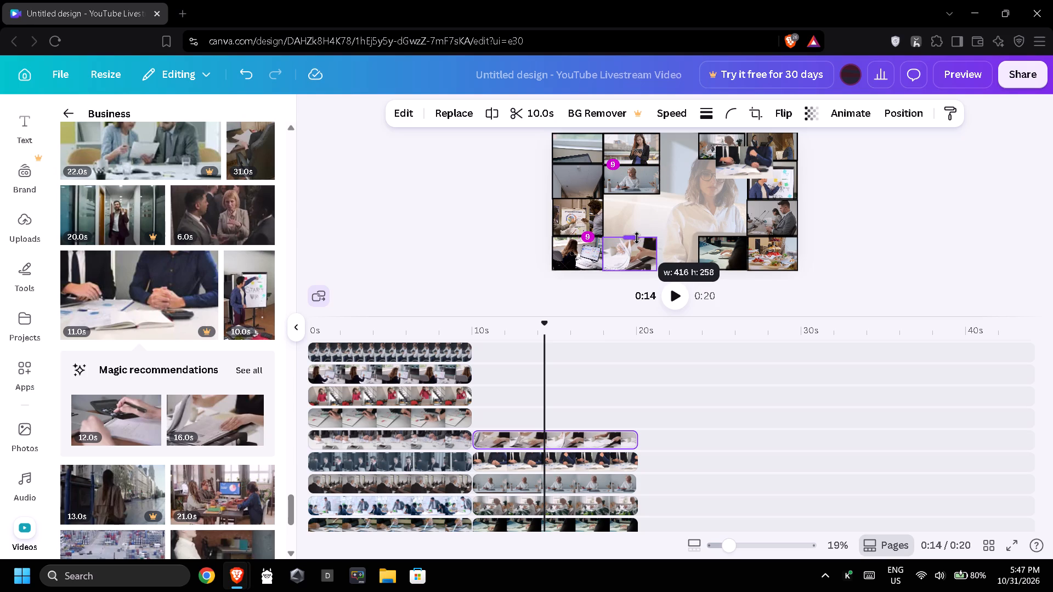
drag(637, 238, 639, 238)
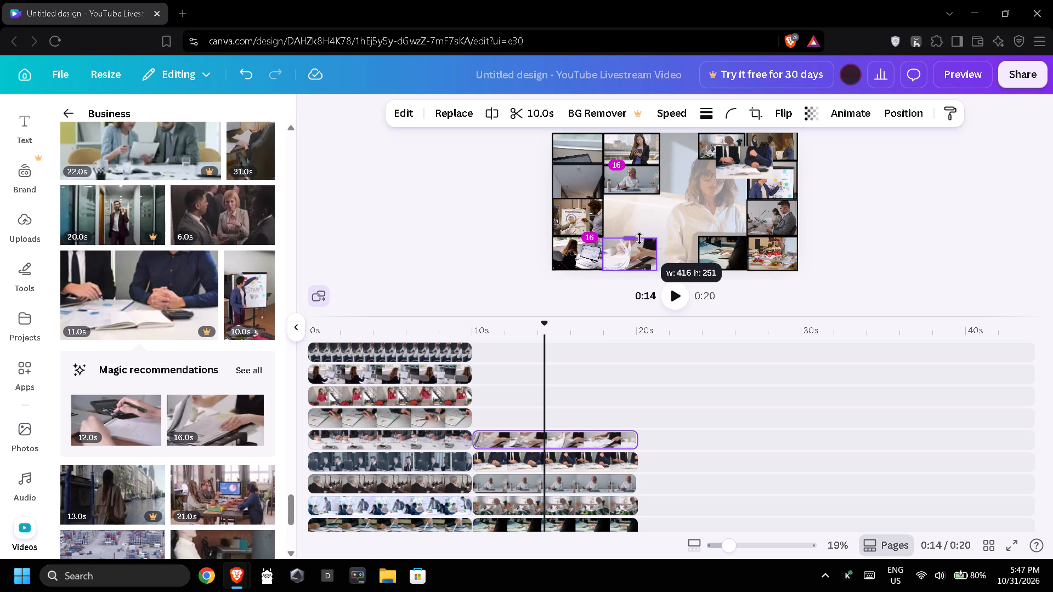
drag(639, 238, 640, 238)
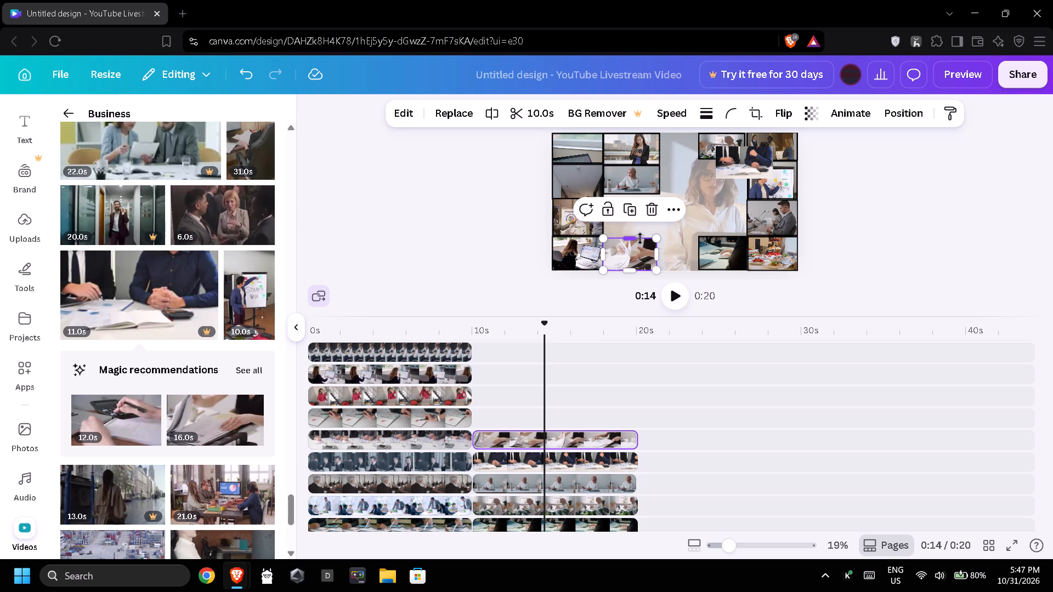
click(605, 292)
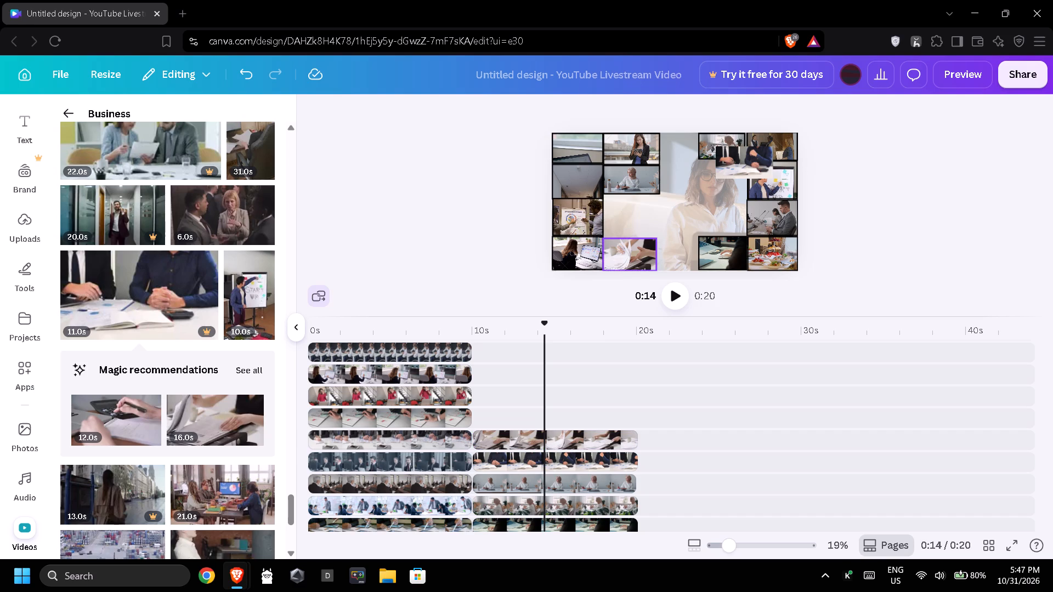
Give the paper-flipping tile a solid black border with a stroke weight of 10.
click(639, 243)
click(704, 113)
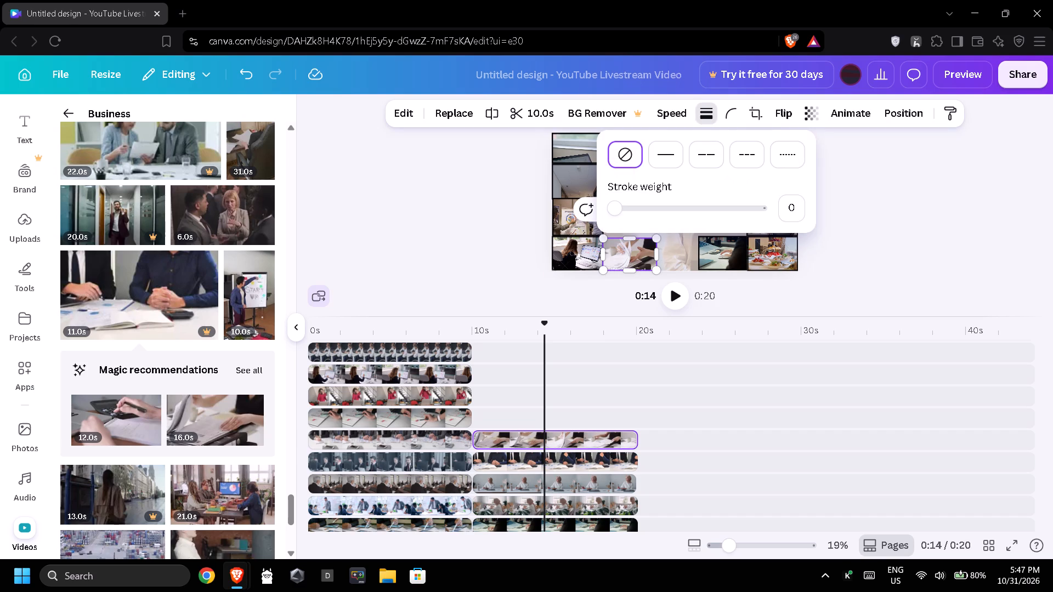
drag(623, 214, 630, 214)
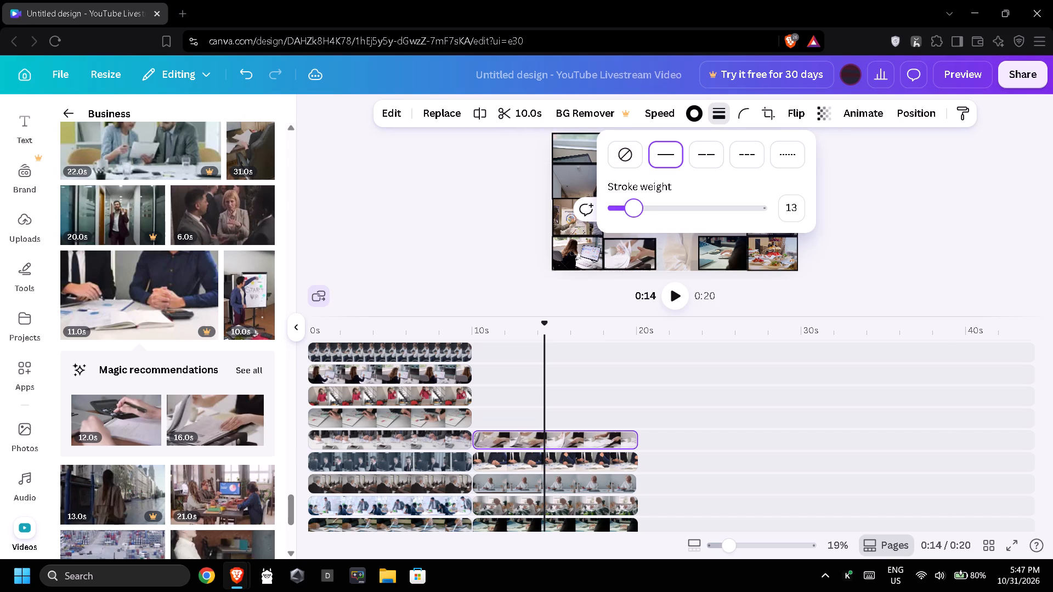
drag(630, 214, 628, 214)
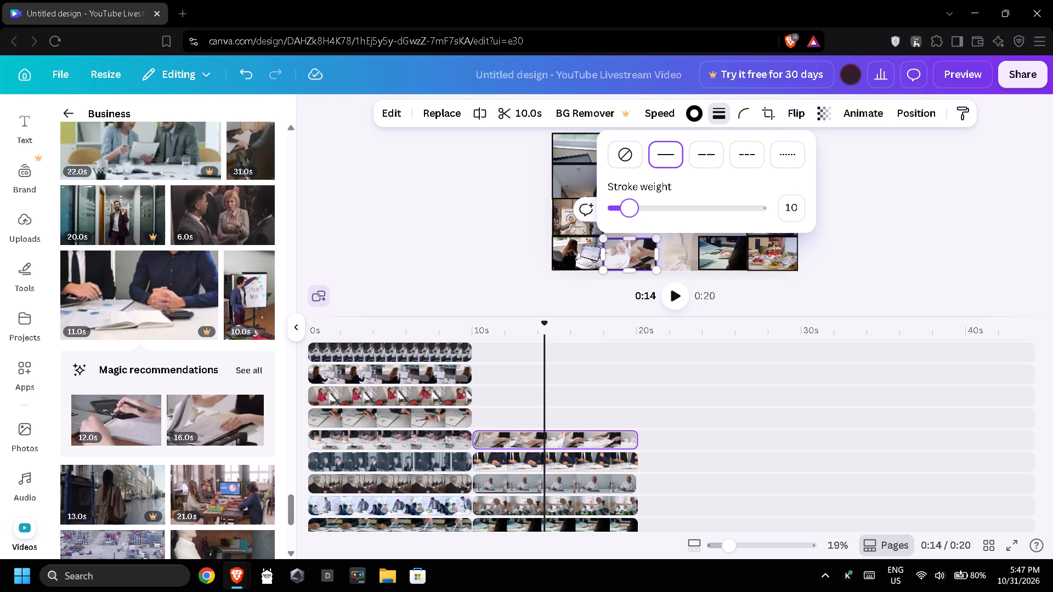
click(492, 246)
click(463, 234)
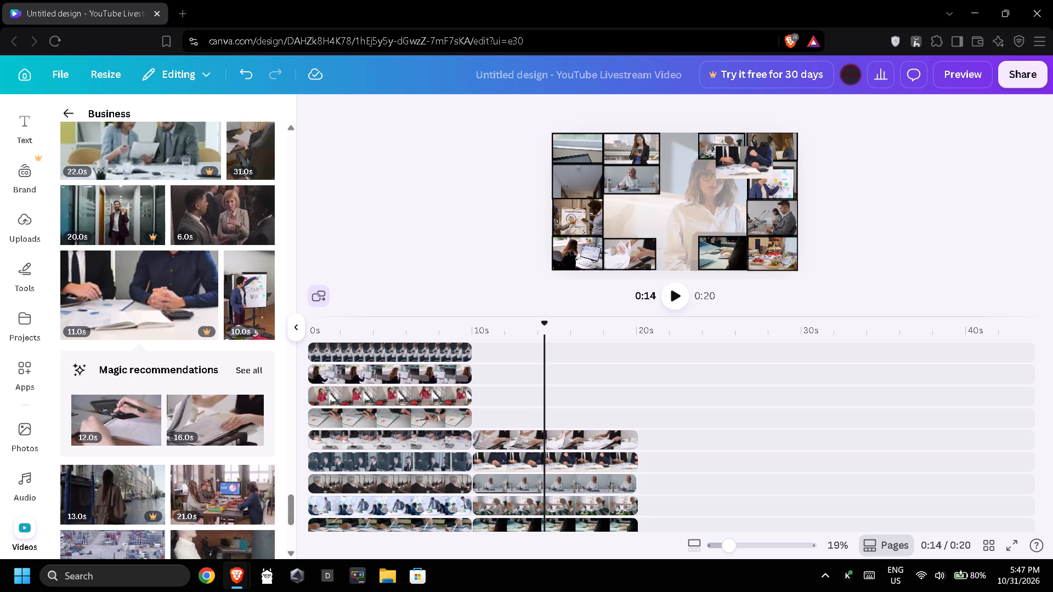
Widen the paper-flipping tile to the right to line up with the right edges of the tiles above it.
click(642, 258)
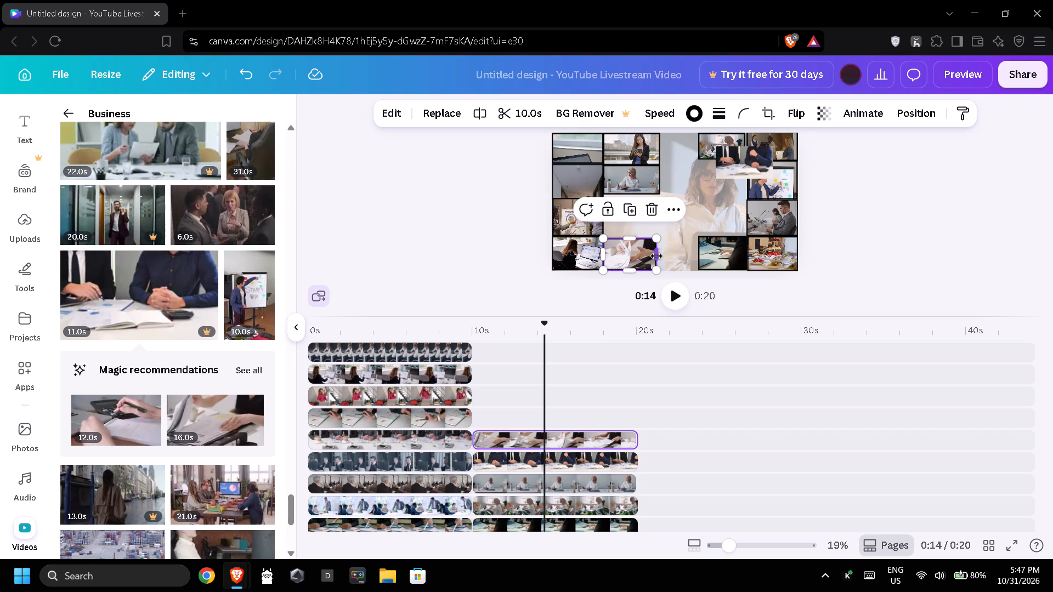
click(656, 256)
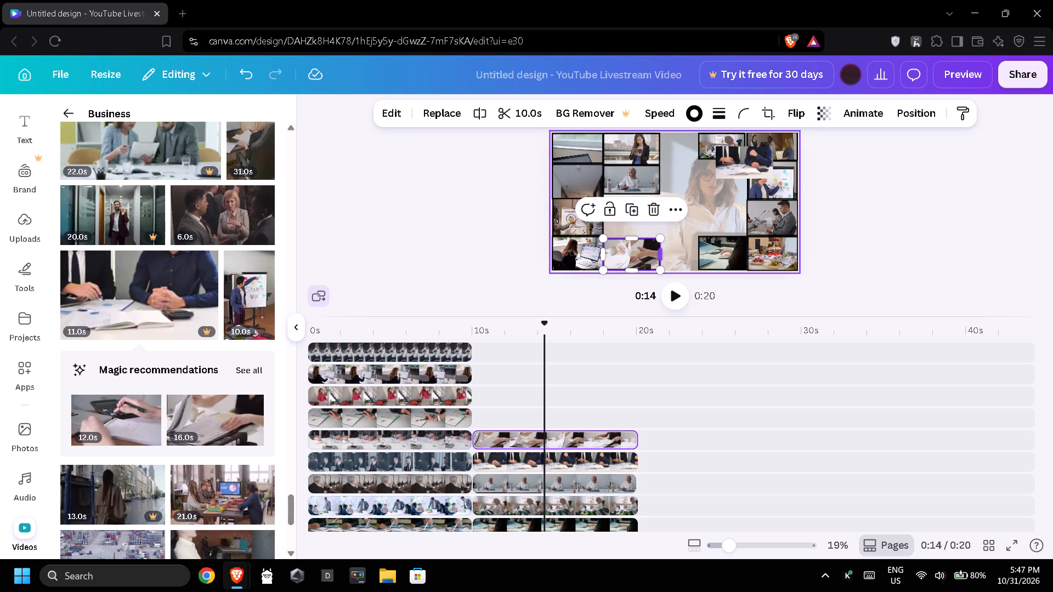
click(840, 248)
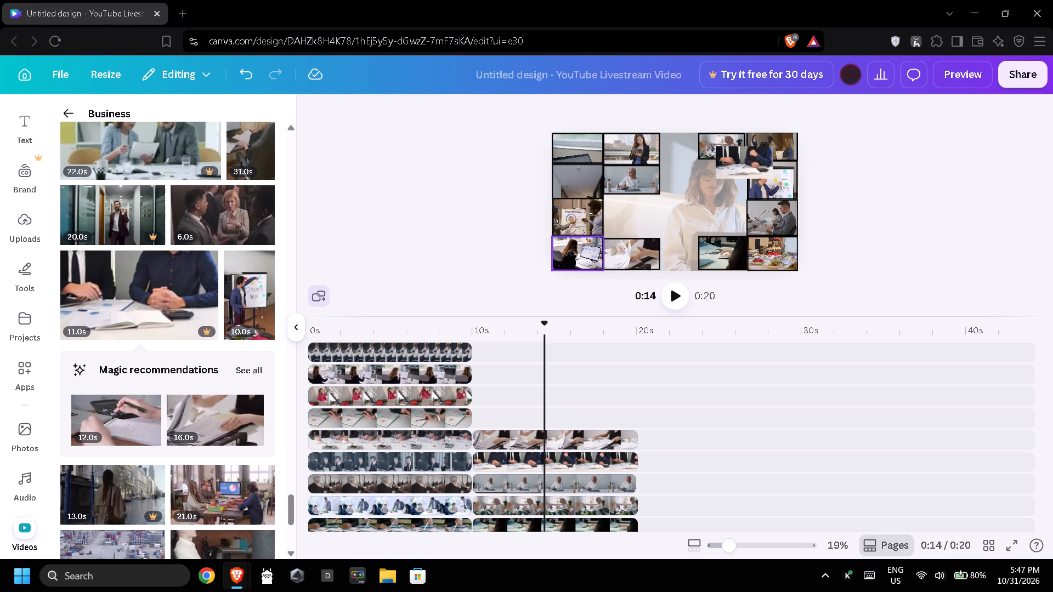
Move the clip of two men with documents beneath the meeting tile, against the left side of the whiteboard-presenter tile.
click(762, 180)
click(868, 209)
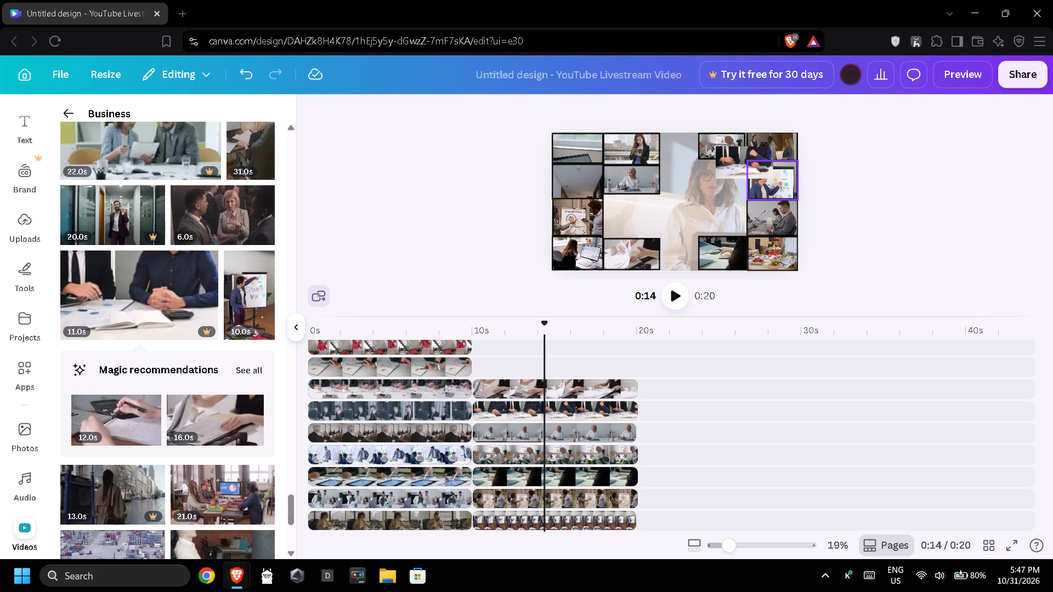
click(768, 179)
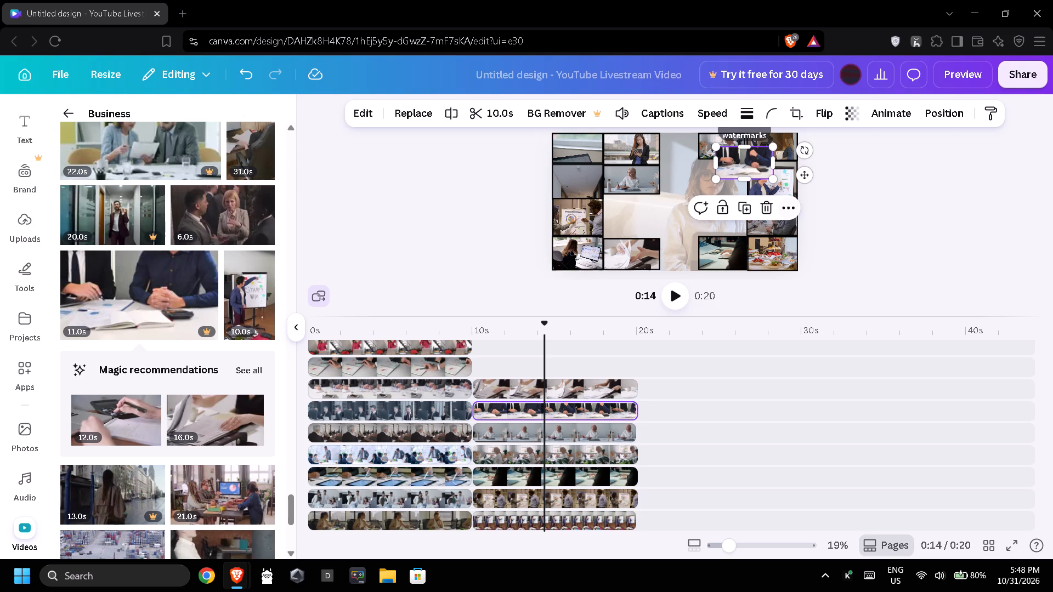
drag(741, 164, 722, 181)
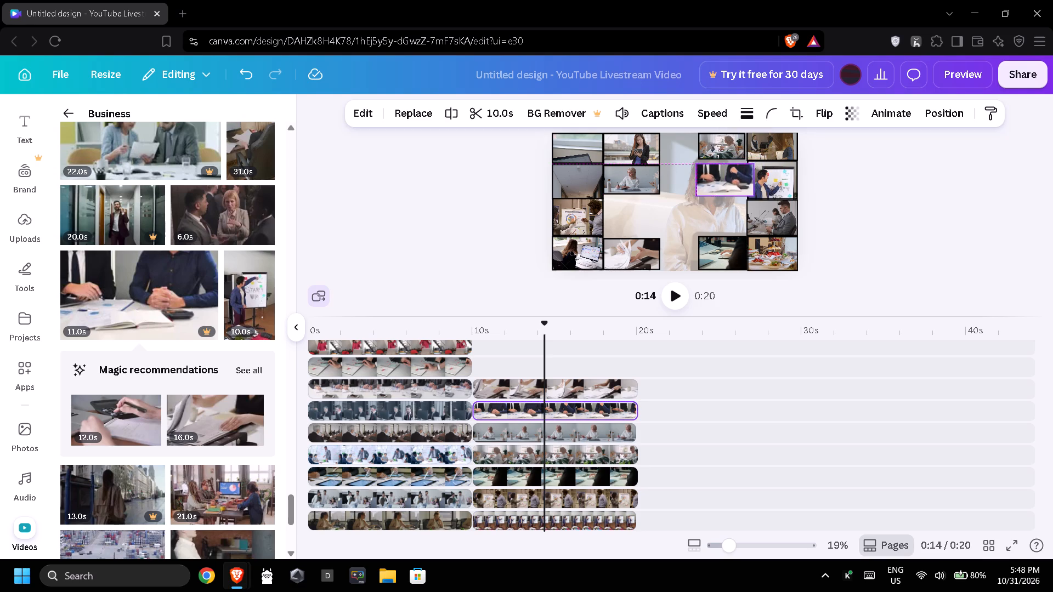
drag(722, 181, 715, 177)
Resize the two-men-with-documents tile to about 378 wide by 318 high, lining up its left edge with the meeting tile above.
drag(717, 189, 718, 196)
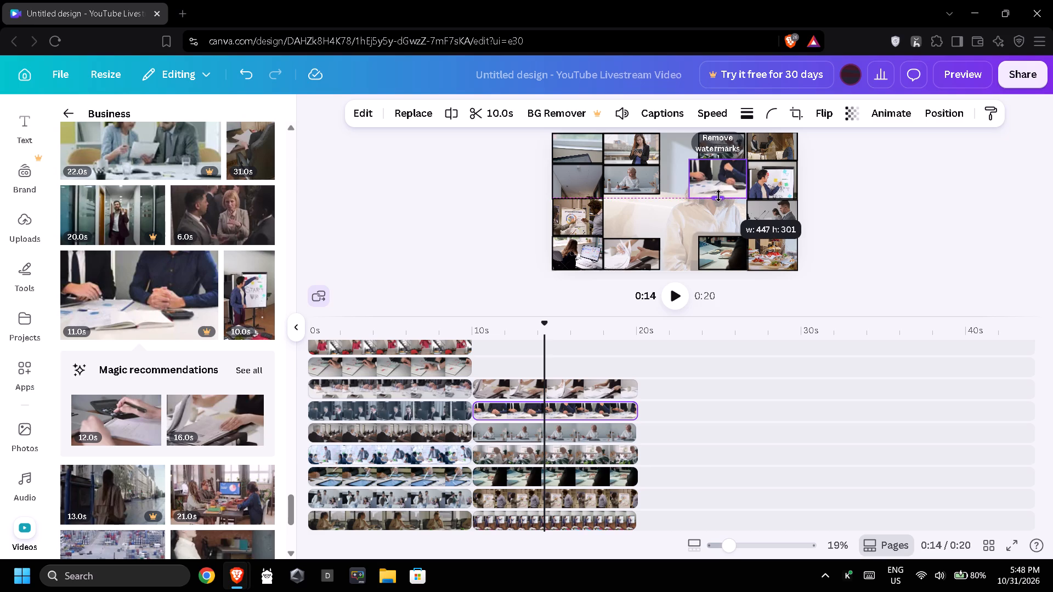
drag(718, 196, 720, 197)
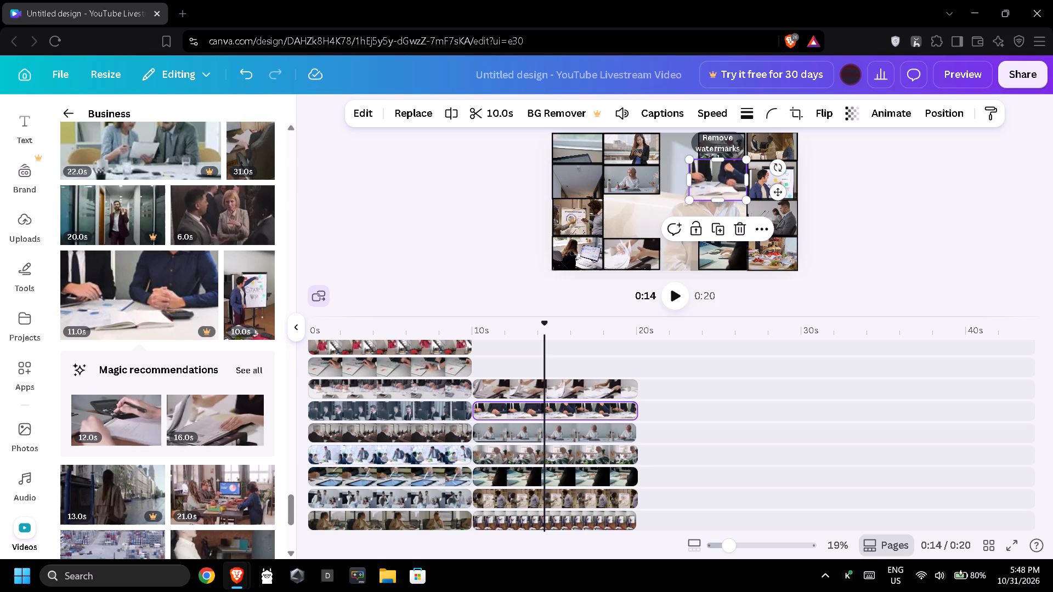
drag(689, 179, 698, 180)
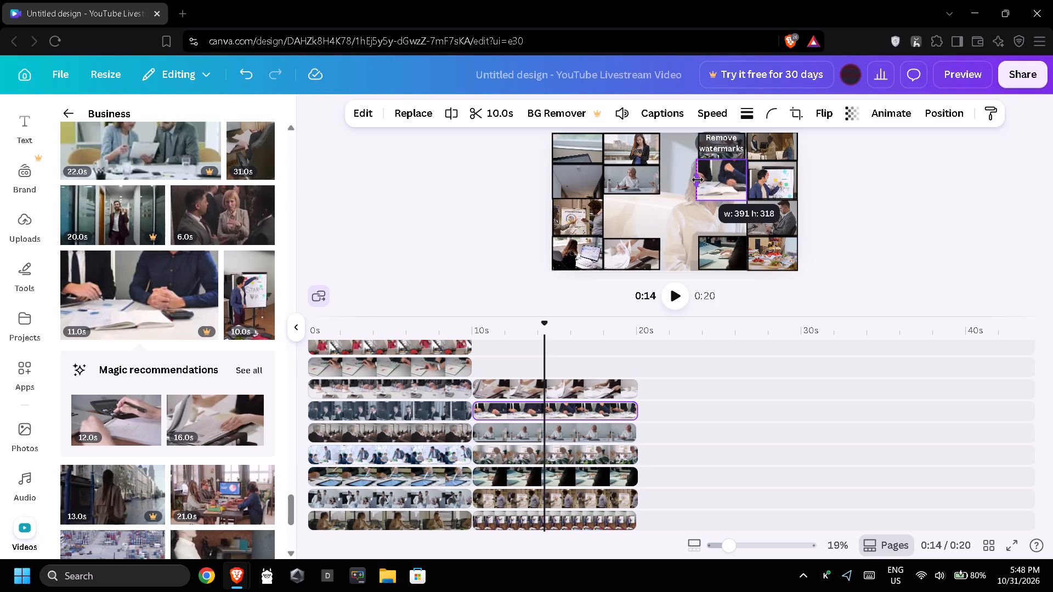
drag(698, 180, 700, 182)
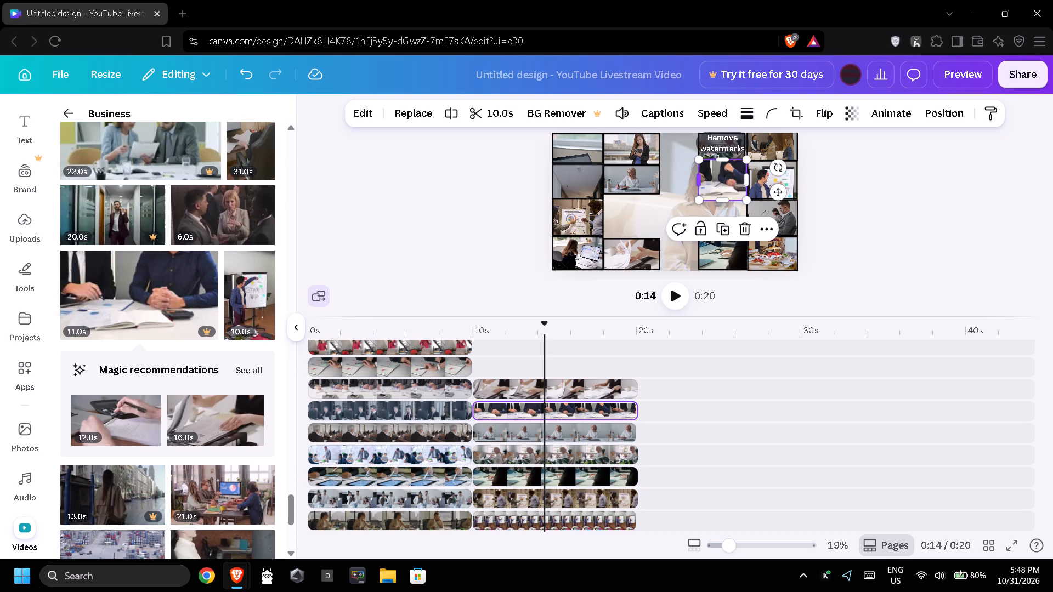
click(843, 197)
Give the two-men-with-documents tile a solid black border.
click(721, 182)
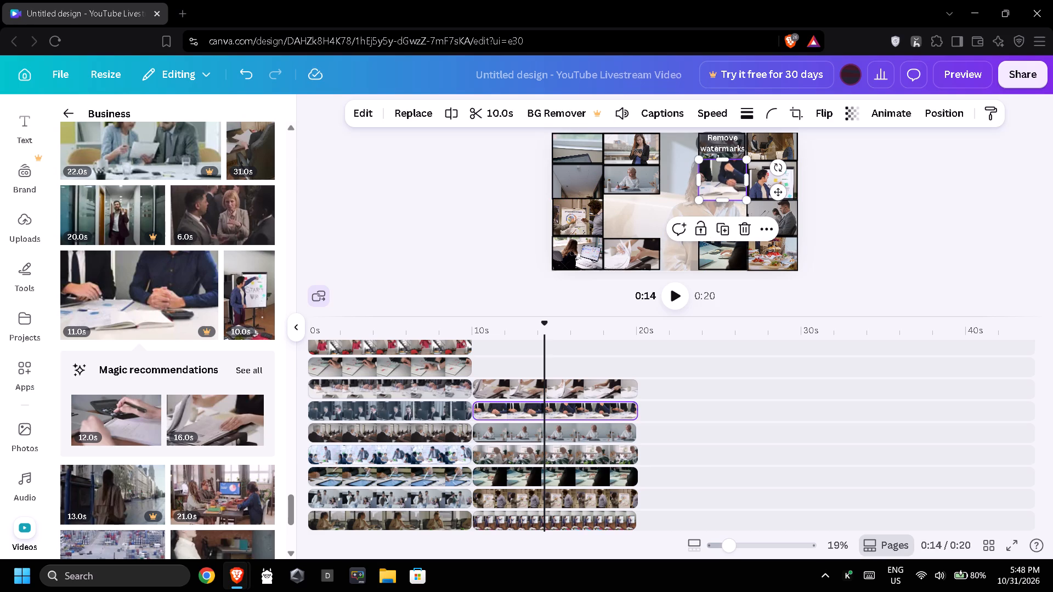
click(750, 119)
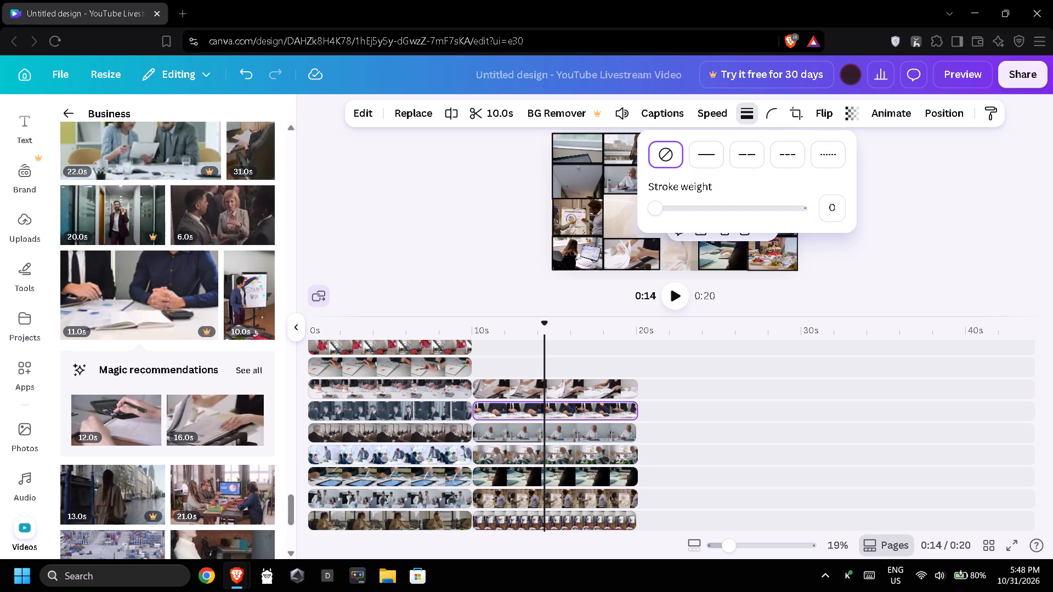
drag(654, 207, 669, 210)
double_click(879, 246)
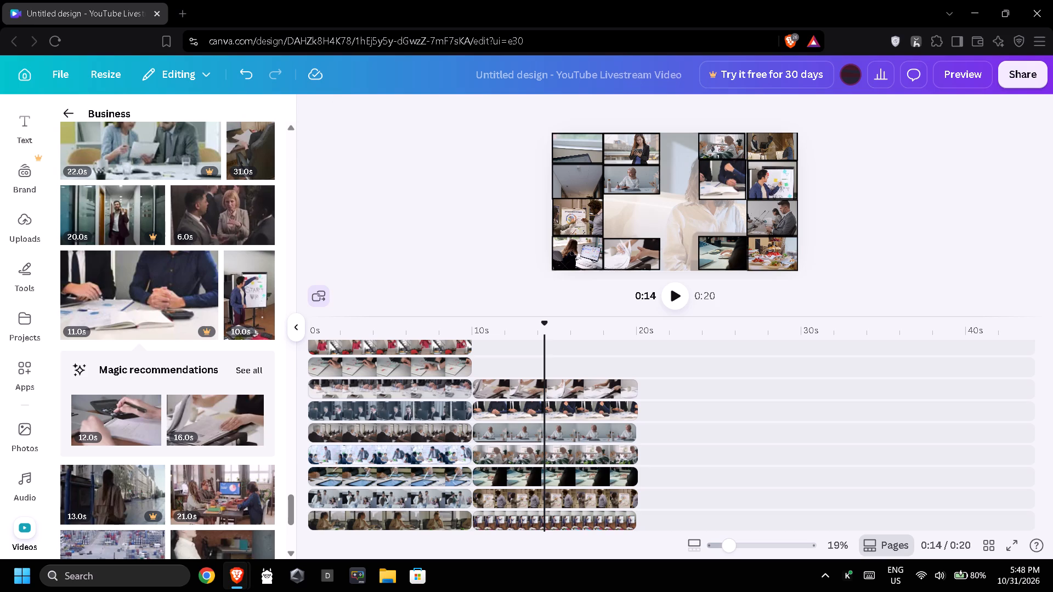
Fine-tune the right edges of the two-men-with-documents tile and the meeting tile above it, to about 378 and 382 wide.
click(732, 181)
click(744, 181)
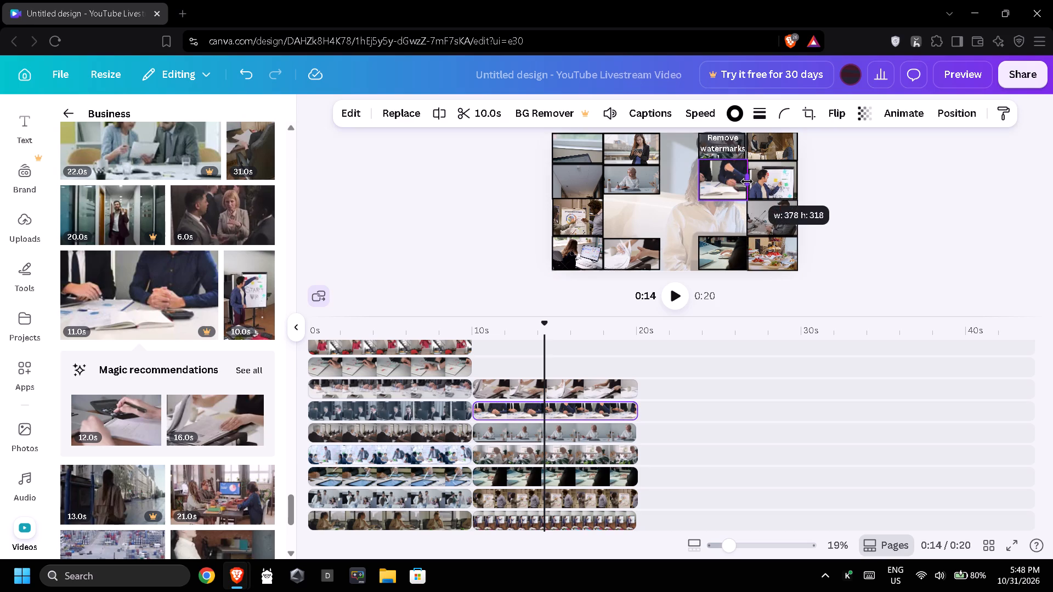
click(864, 219)
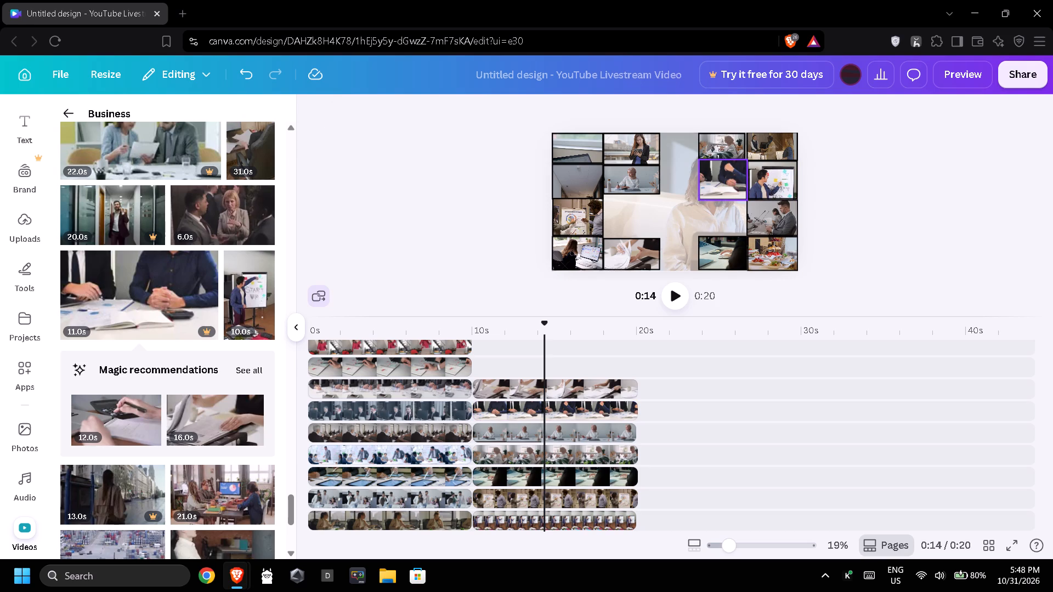
click(731, 150)
click(743, 147)
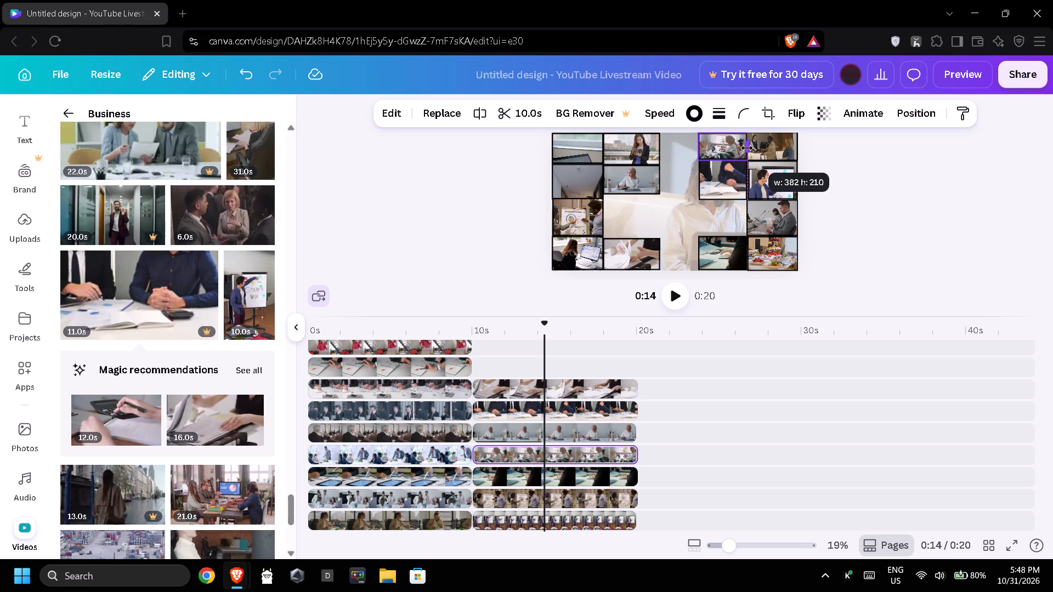
click(896, 220)
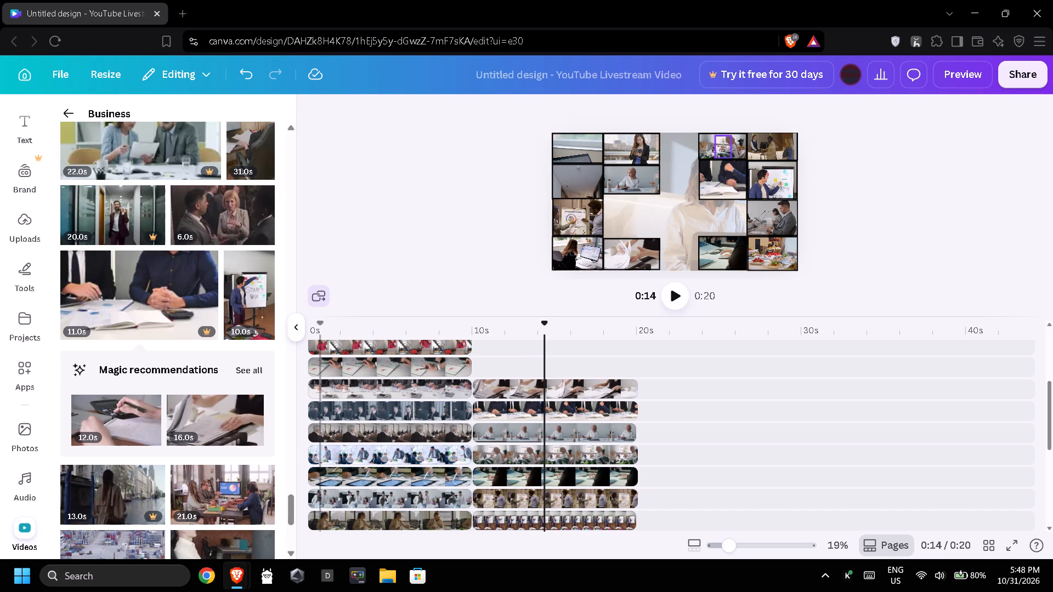
Add the 13-second clip of five colleagues around a table at the 10s mark and trim it to 10 seconds.
scroll(501, 413, up, 1)
scroll(196, 413, down, 1)
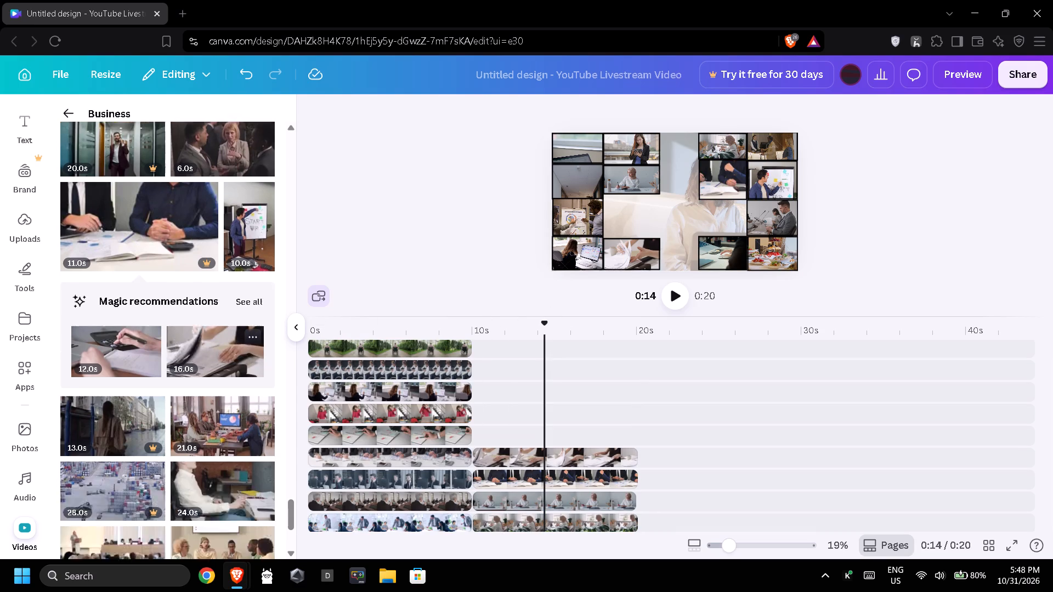
scroll(196, 413, down, 1)
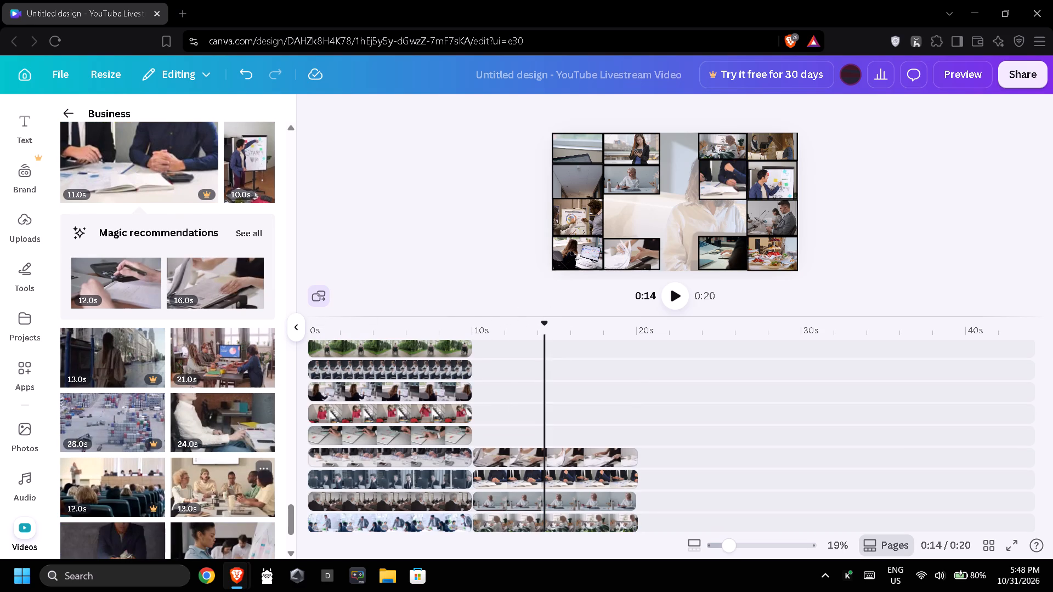
drag(202, 476, 546, 380)
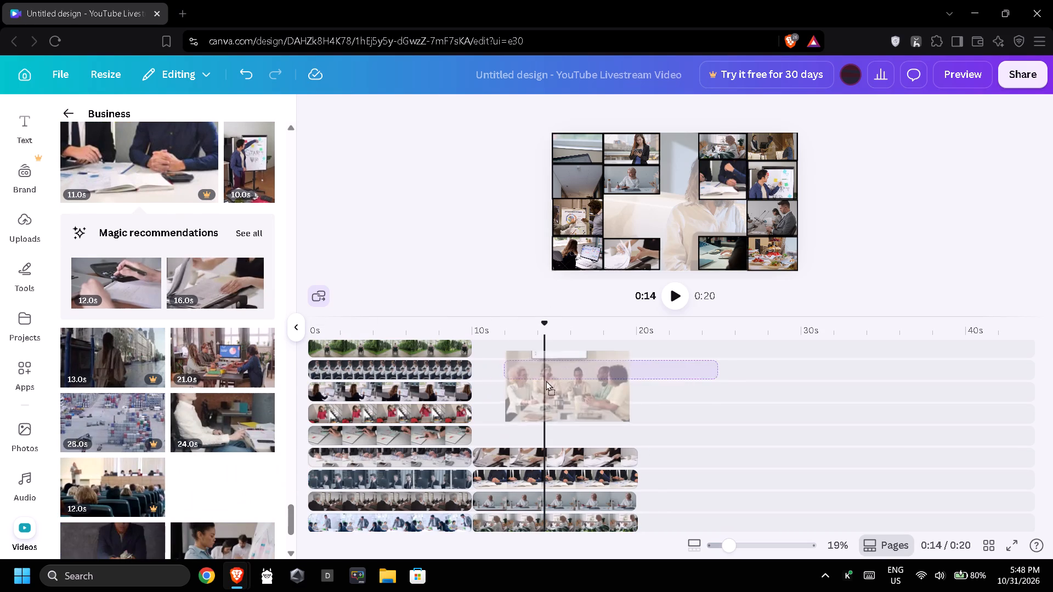
drag(546, 380, 499, 426)
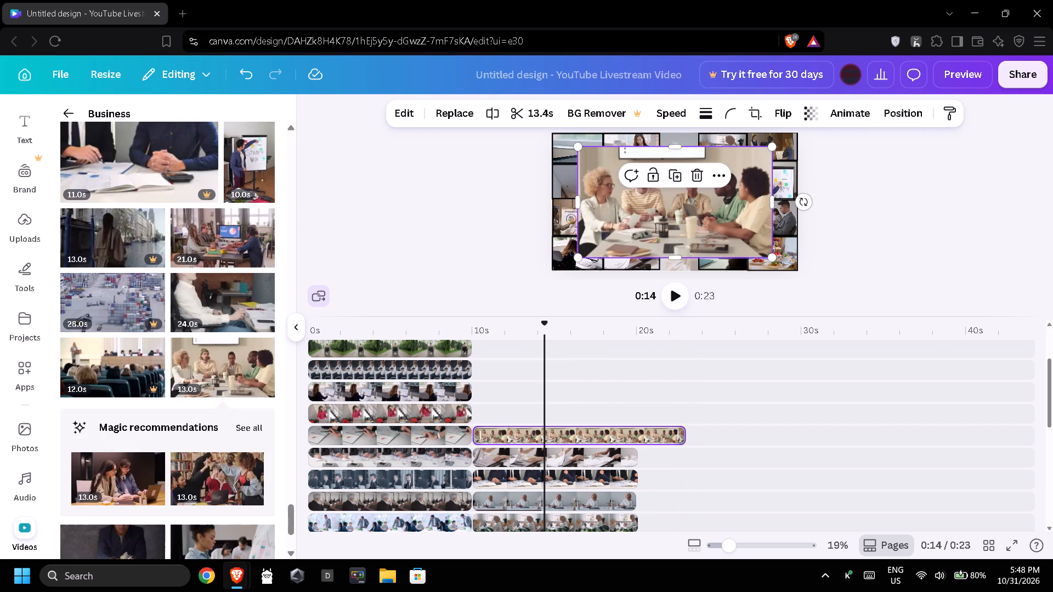
drag(680, 435, 625, 440)
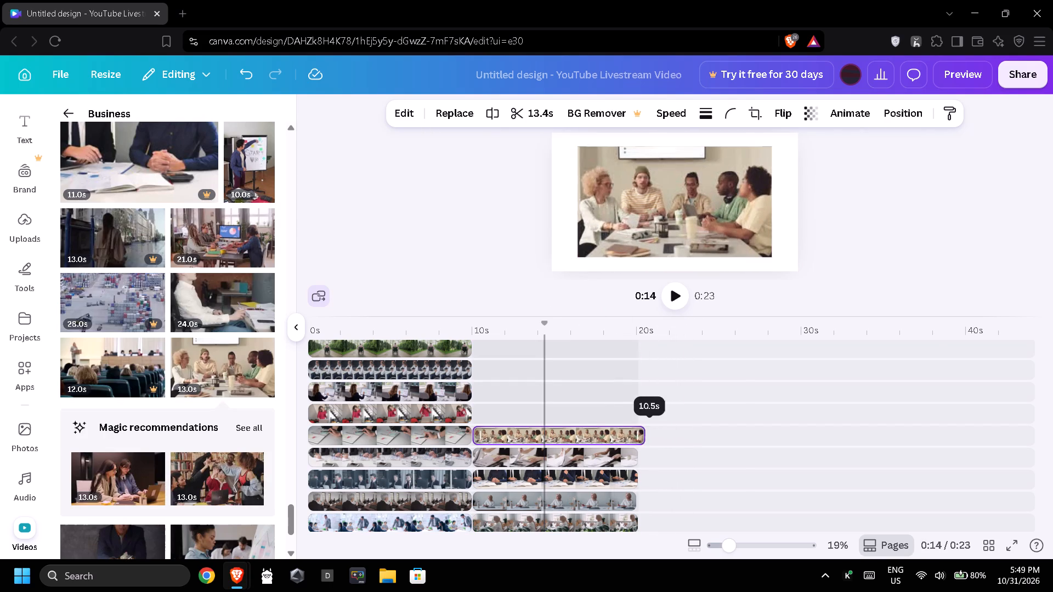
drag(625, 440, 631, 443)
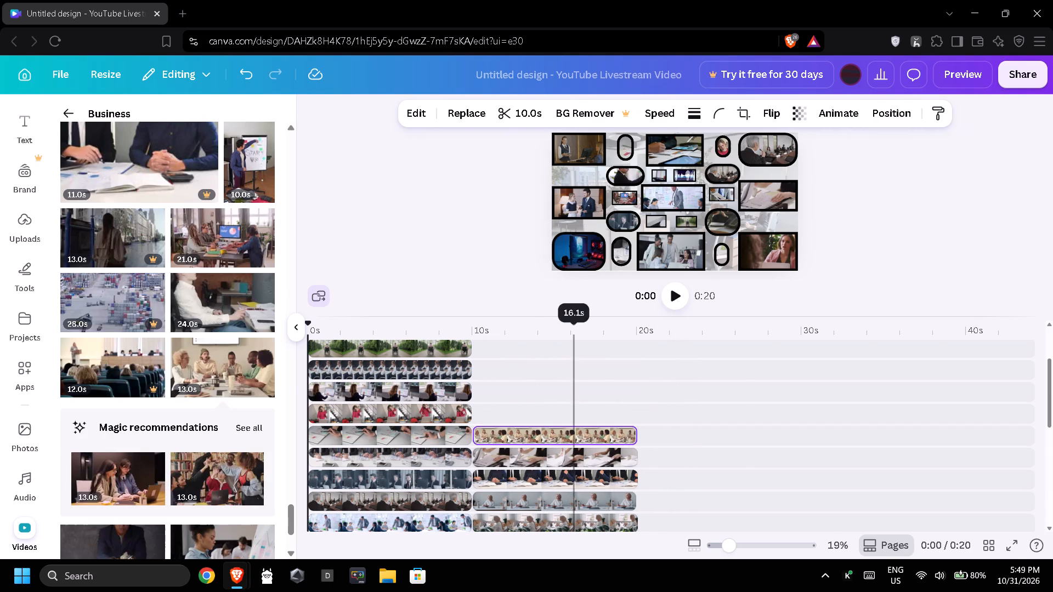
Shrink the five-colleagues clip to a small tile and place it beside the chart-presentation tile, above the paper-flipping tile.
click(532, 433)
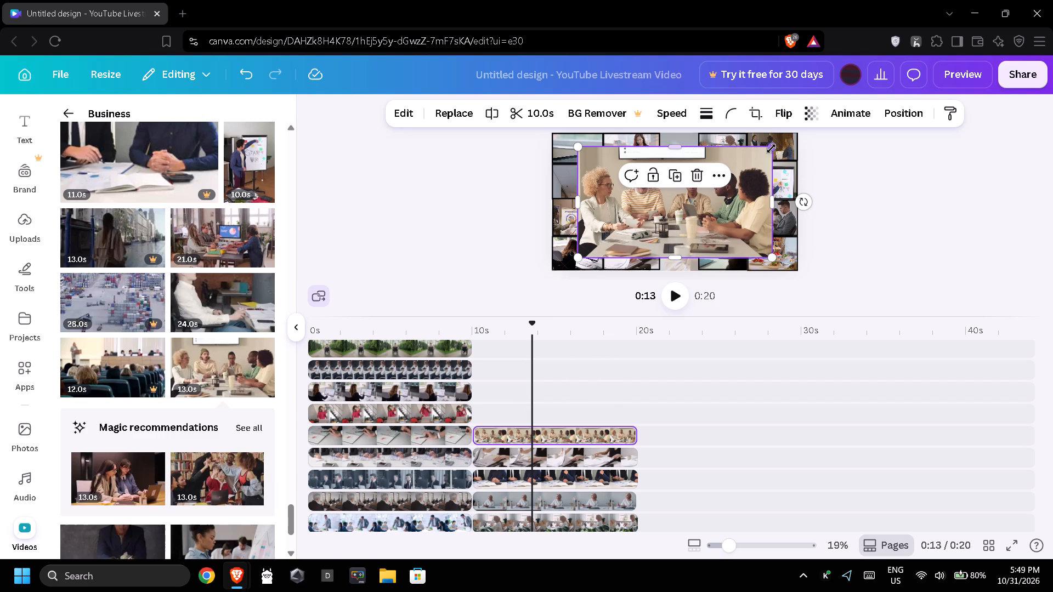
drag(771, 149, 640, 223)
drag(600, 242, 627, 215)
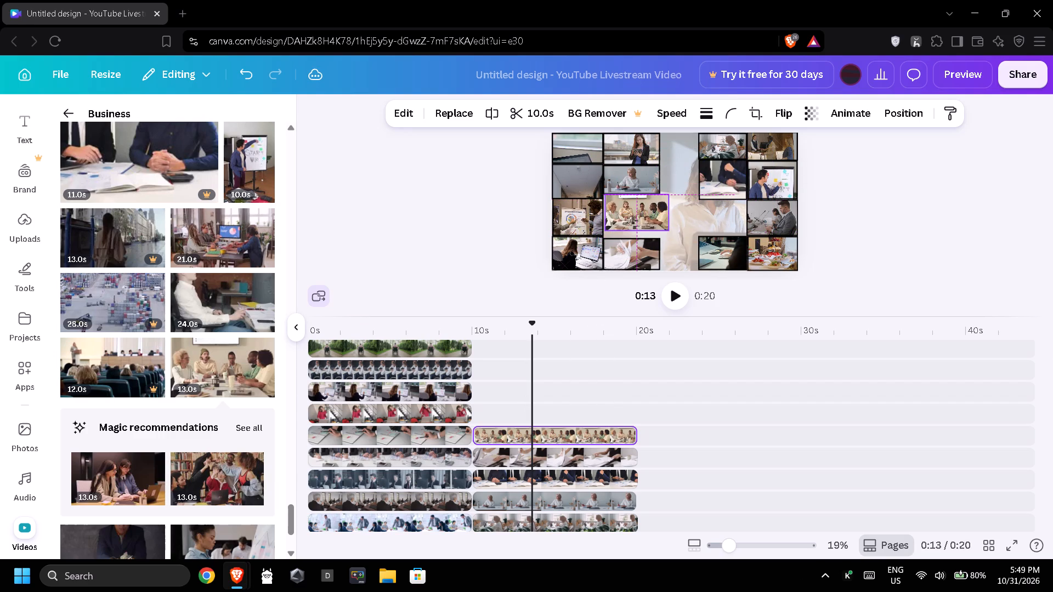
drag(627, 215, 626, 215)
Stretch the five-colleagues tile down toward the paper-flipping tile and narrow it to match its column's right edge.
drag(632, 227, 633, 231)
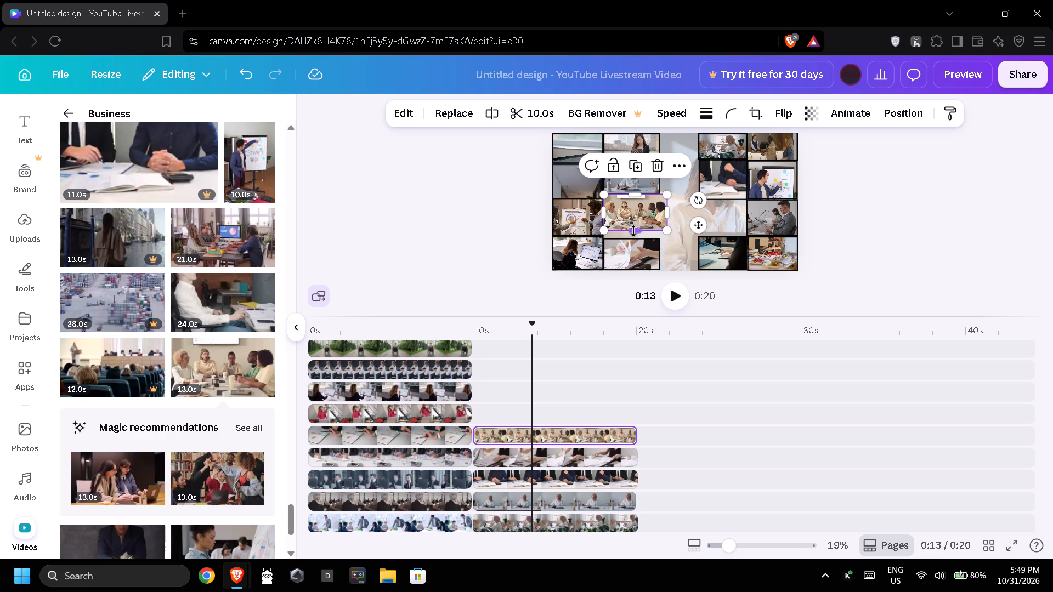
drag(633, 231, 635, 236)
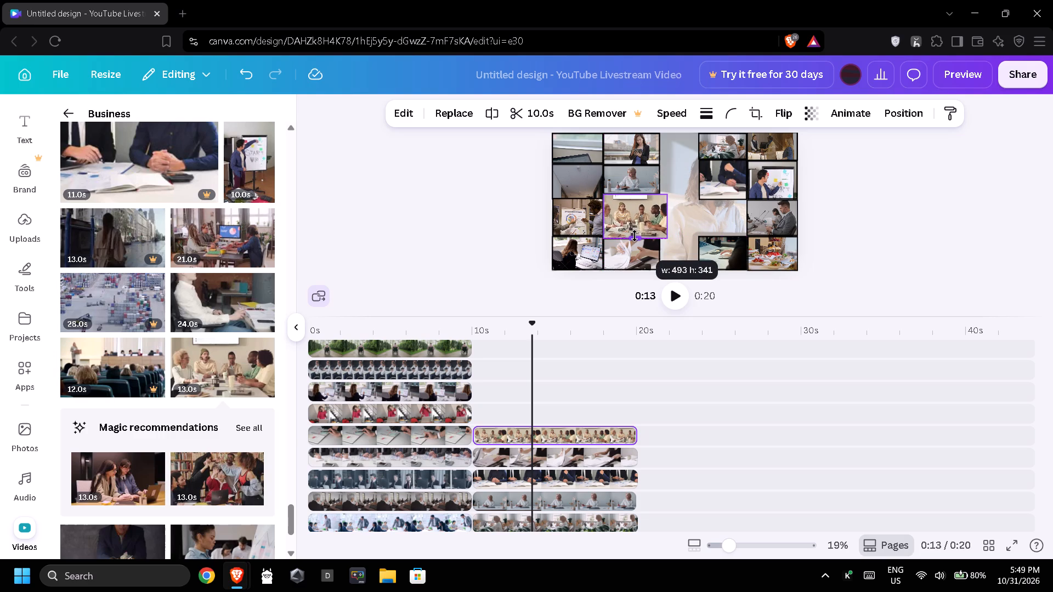
drag(635, 236, 635, 235)
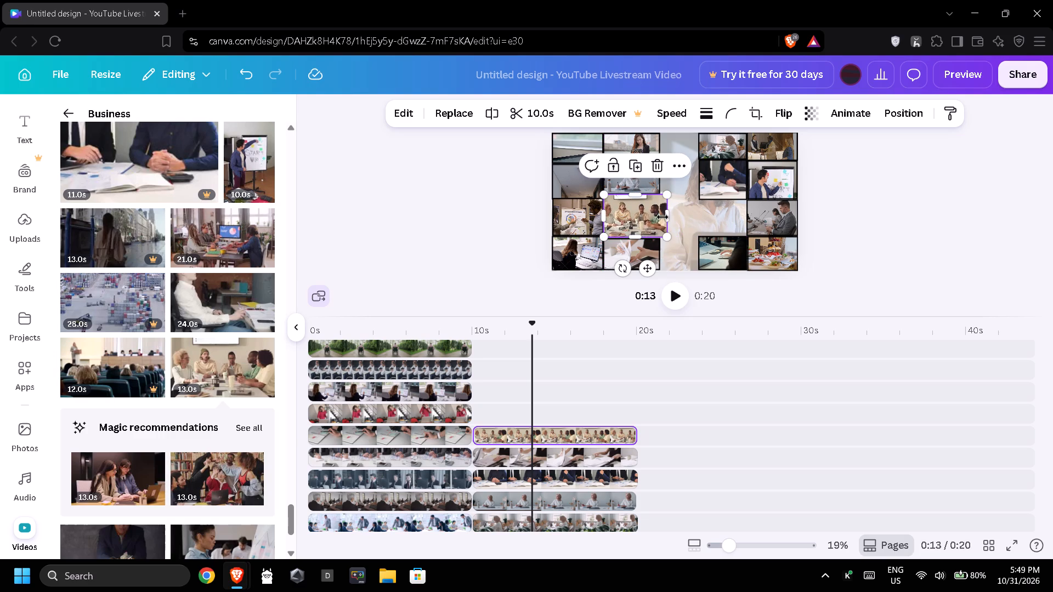
drag(666, 214, 660, 214)
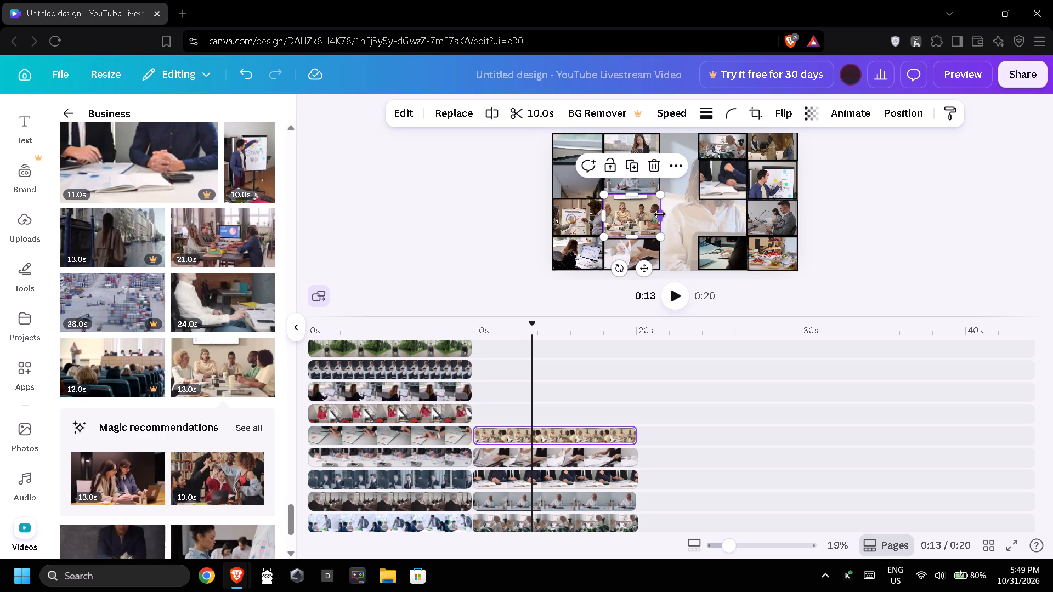
click(660, 214)
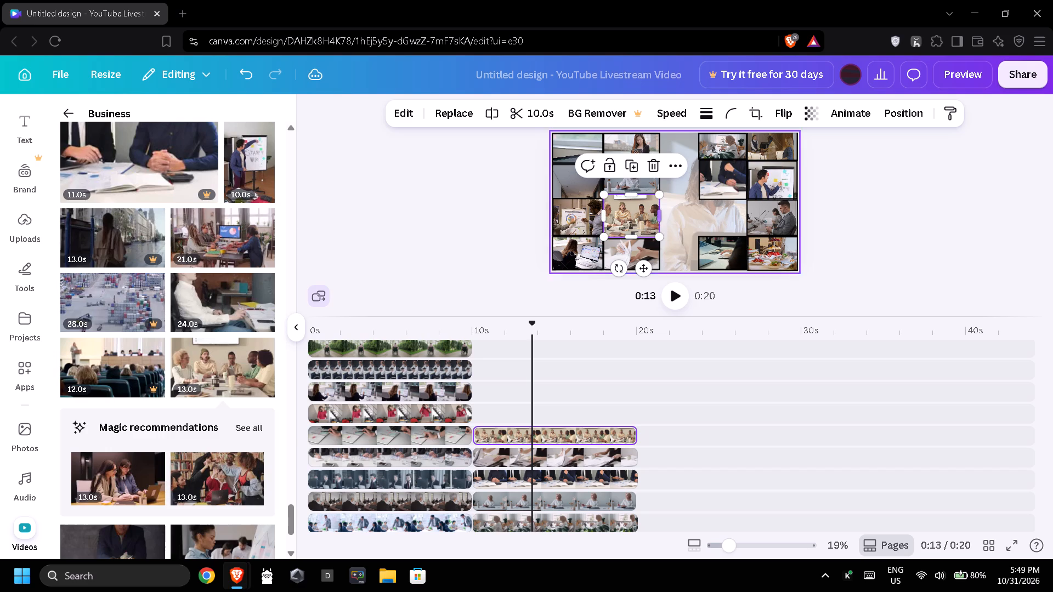
click(823, 223)
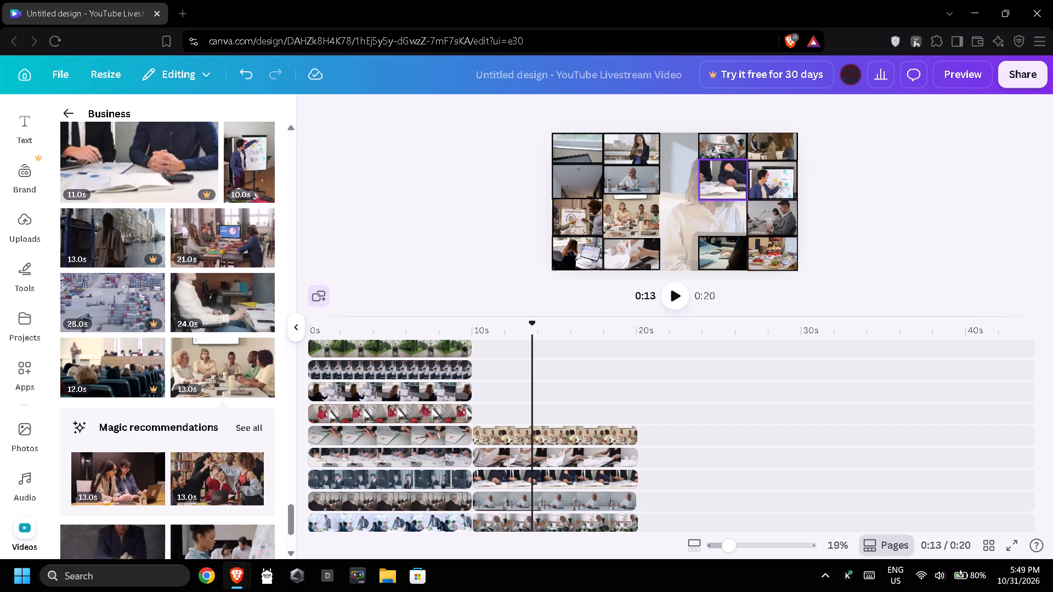
Give the five-colleagues tile a solid black border.
click(637, 220)
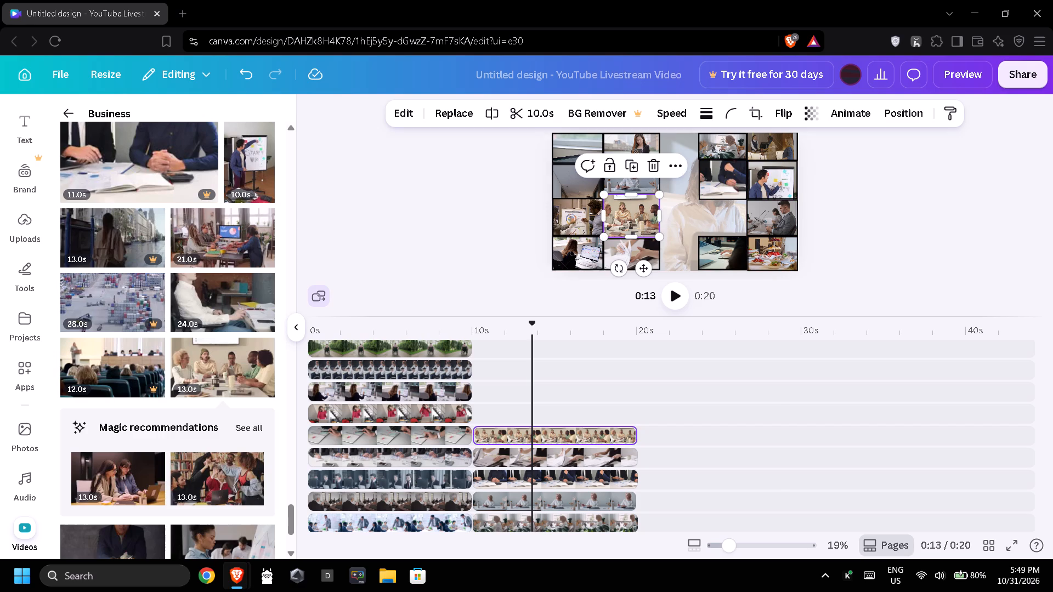
click(705, 116)
drag(610, 208, 622, 210)
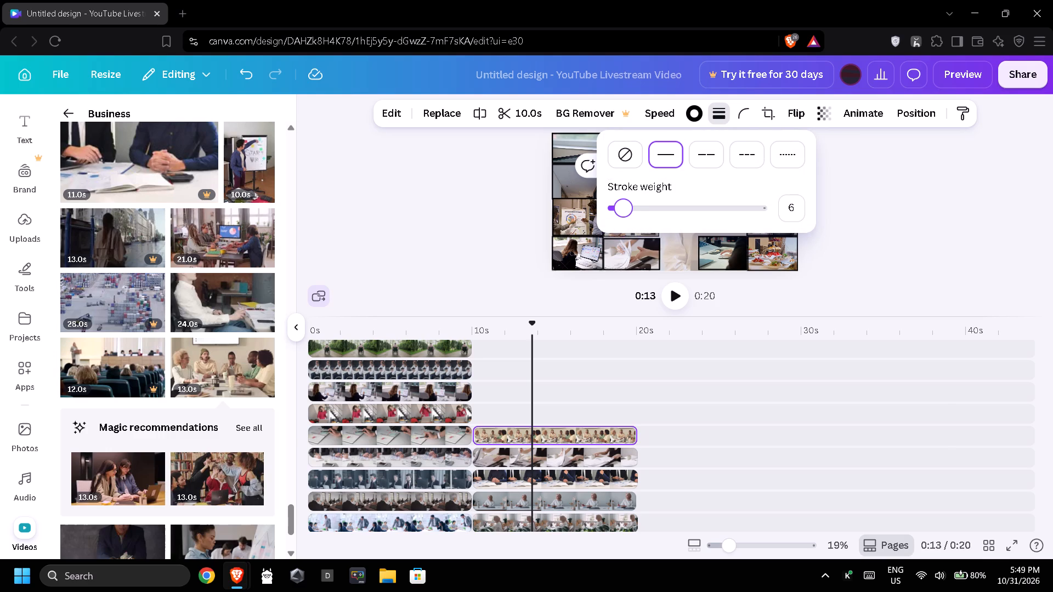
drag(622, 210, 627, 212)
click(473, 229)
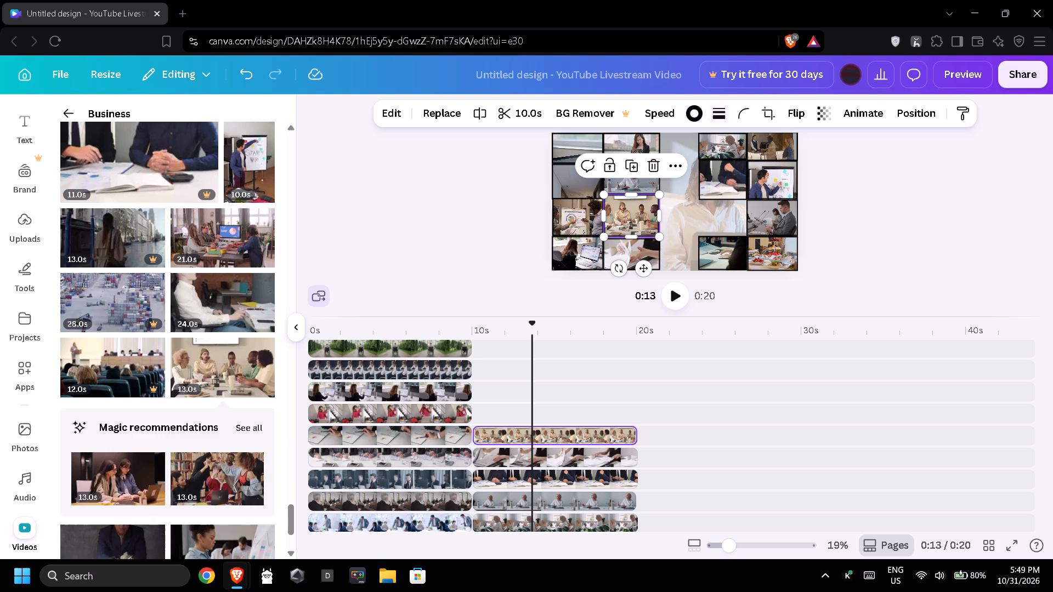
click(855, 245)
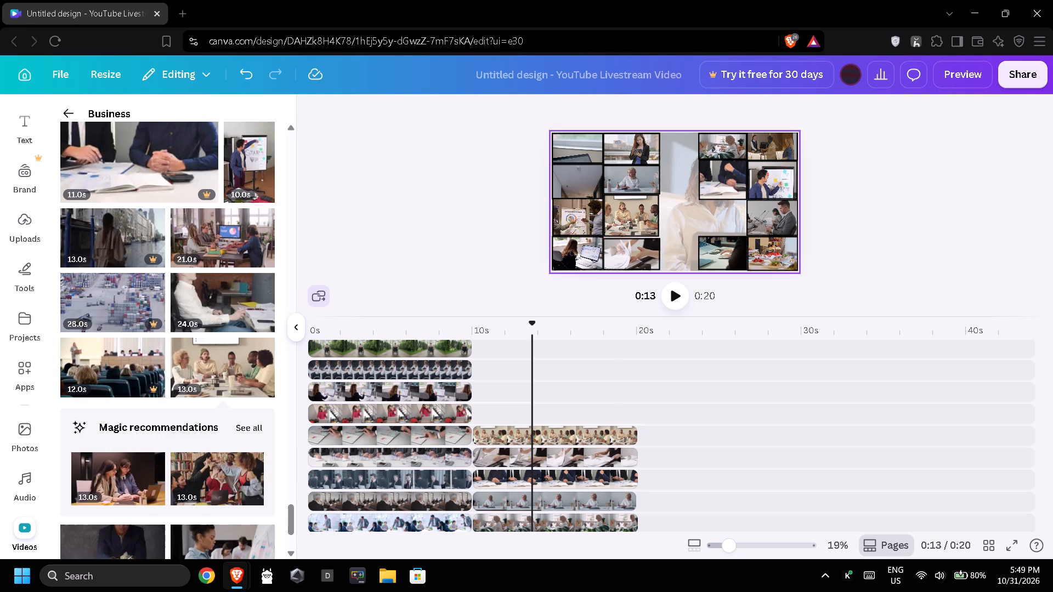
Extend the top edge of the paper-flipping tile upward to close the gap below the five-colleagues tile.
click(639, 243)
drag(634, 240, 634, 236)
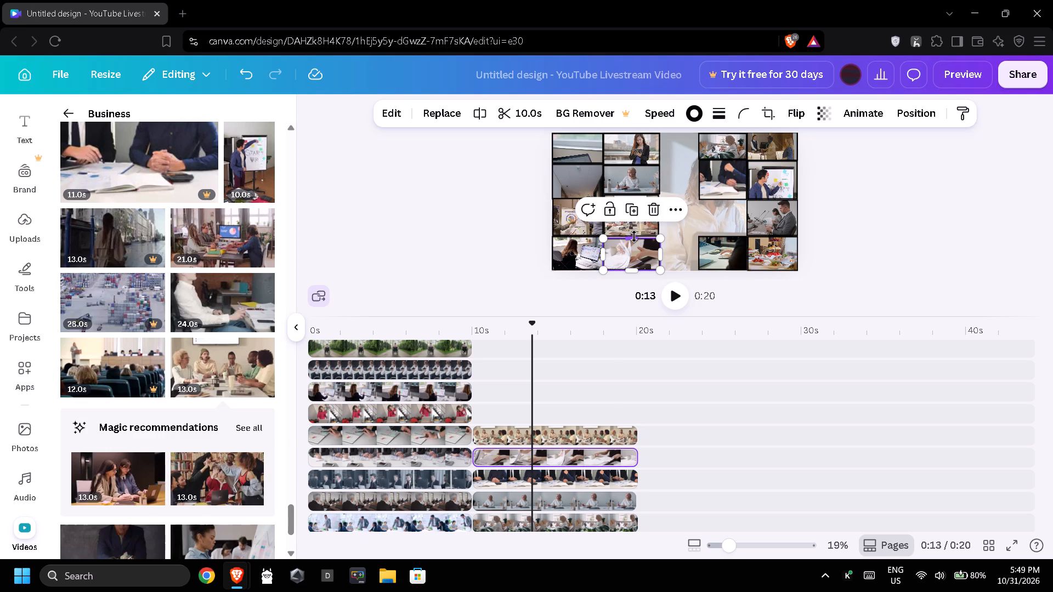
drag(634, 236, 634, 234)
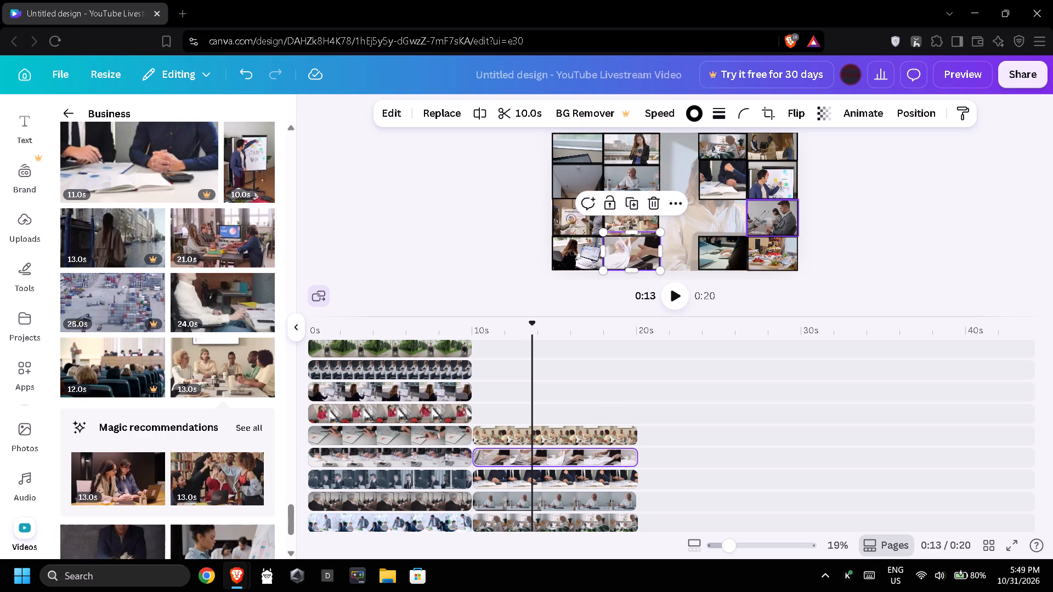
click(899, 232)
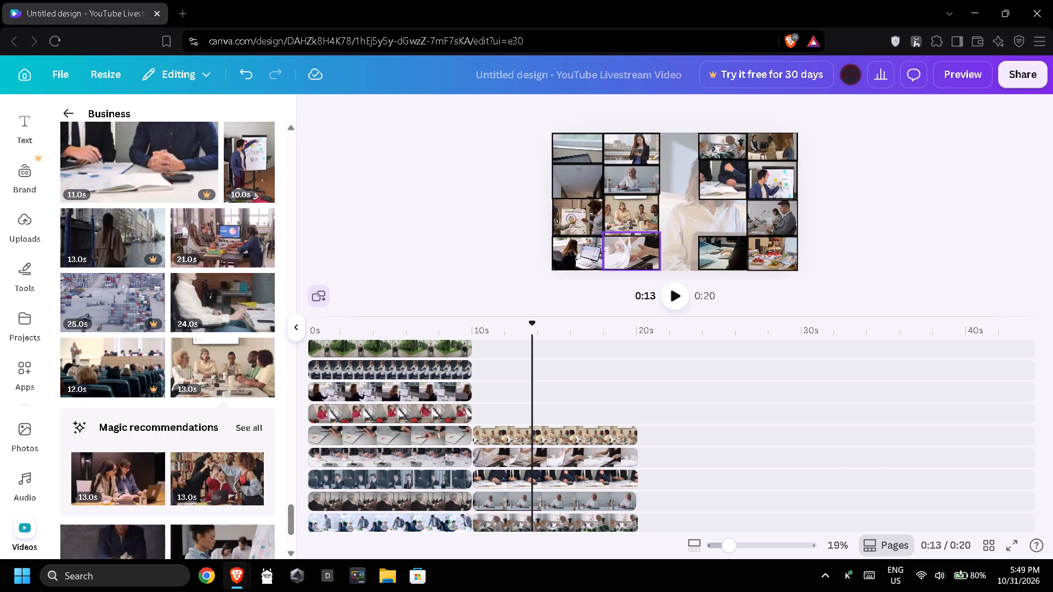
Raise the bottom edge of the five-colleagues tile to meet the paper-flipping tile, making it about 433 × 293.
click(634, 211)
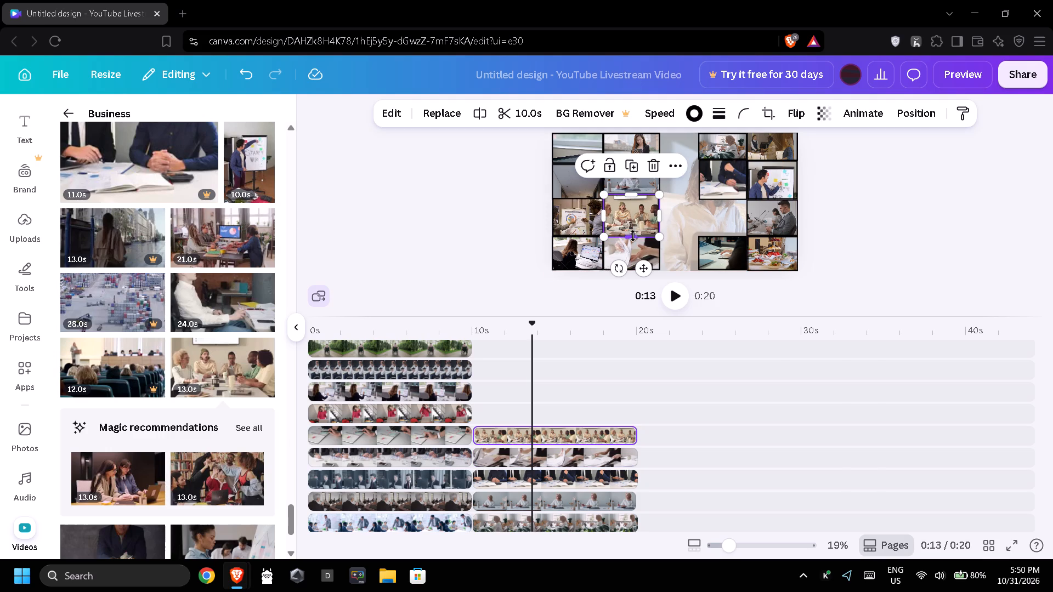
click(633, 236)
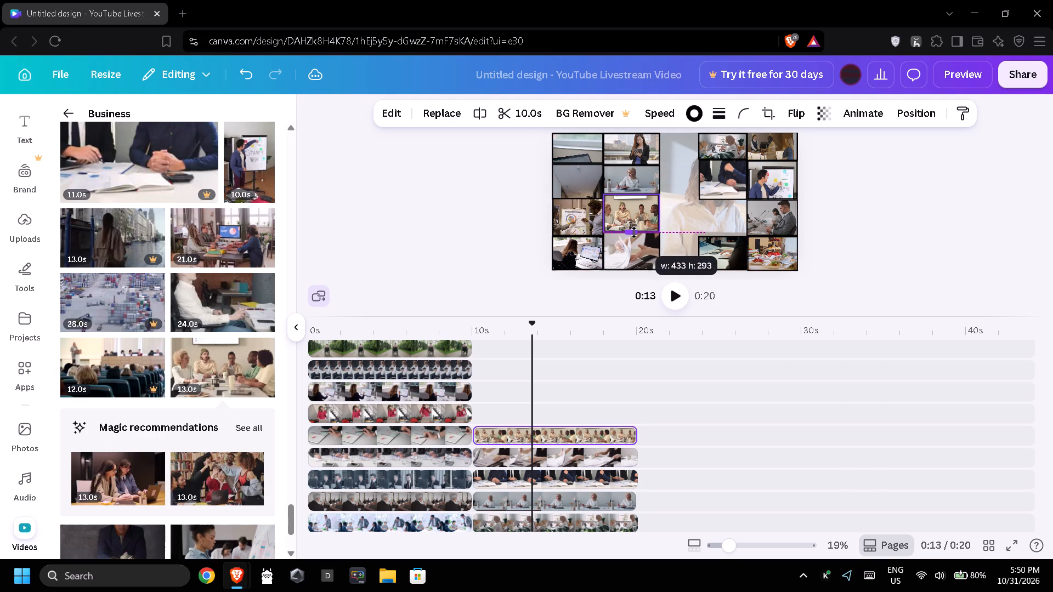
double_click(963, 244)
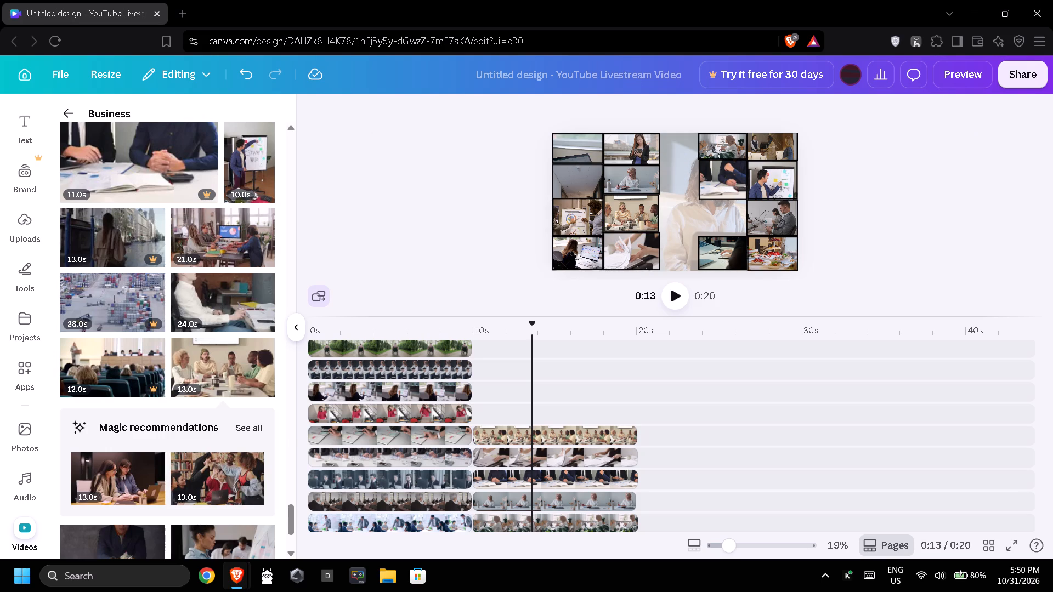
Narrow the paper-flipping tile to about 438 wide so its right edge lines up with the five-colleagues tile above.
click(635, 243)
click(663, 247)
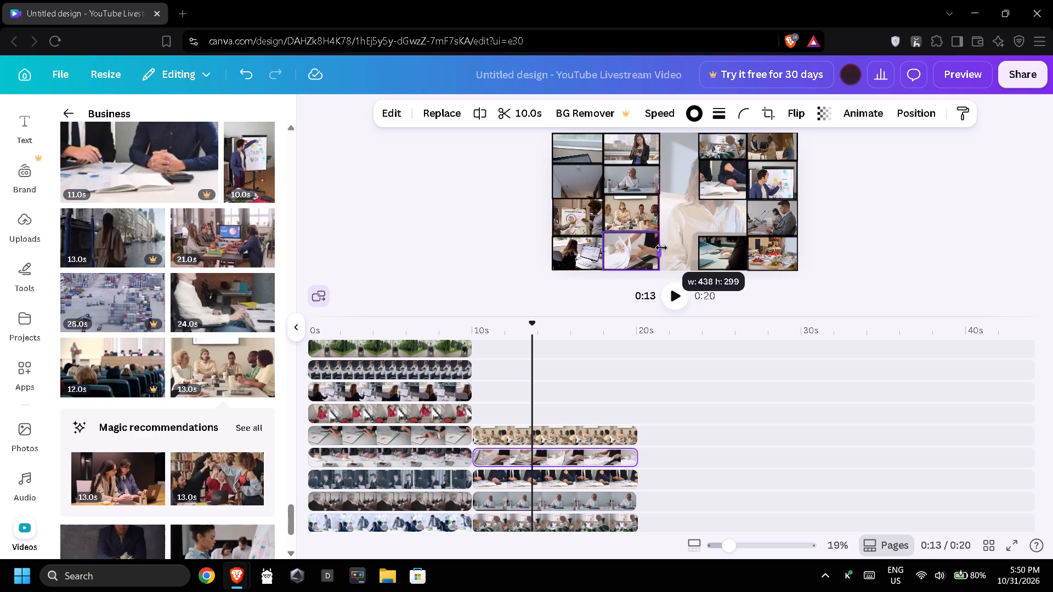
click(840, 251)
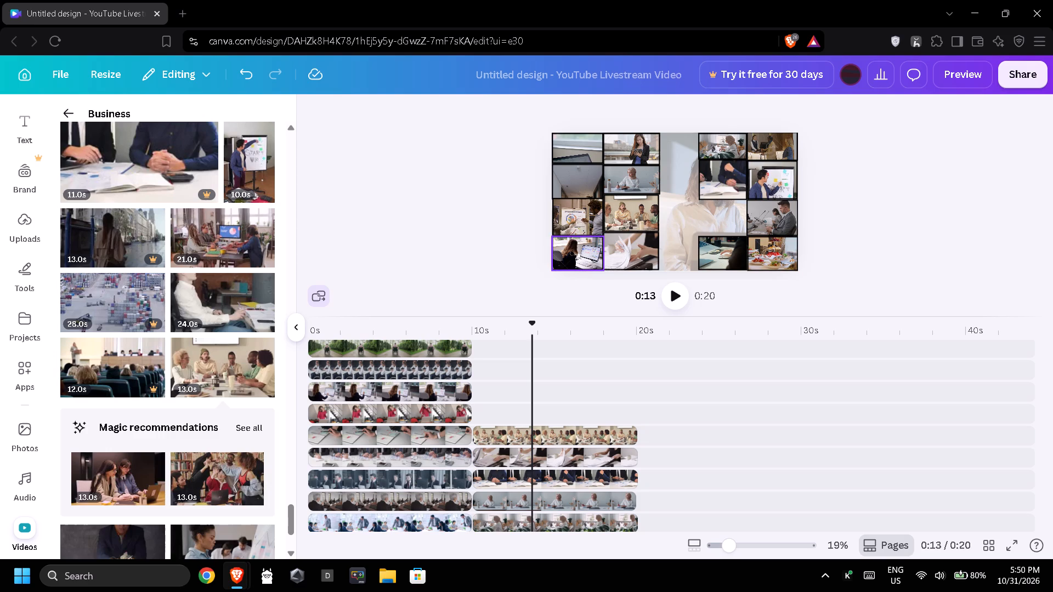
Add the 13-second clip of the man working at a laptop from the 10s mark and trim it to 10.0 seconds.
scroll(526, 413, up, 1)
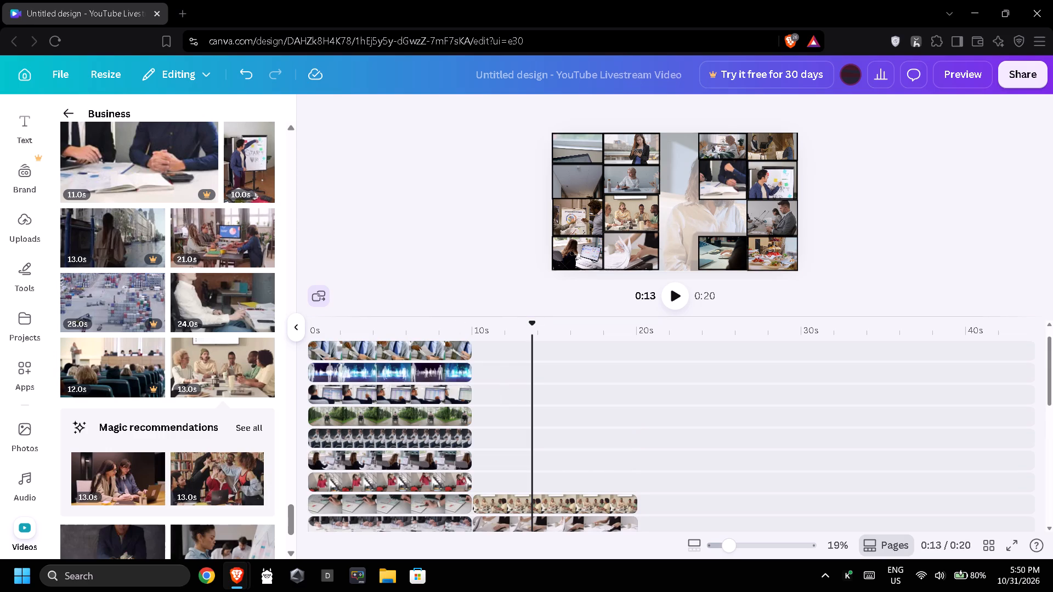
scroll(151, 395, down, 5)
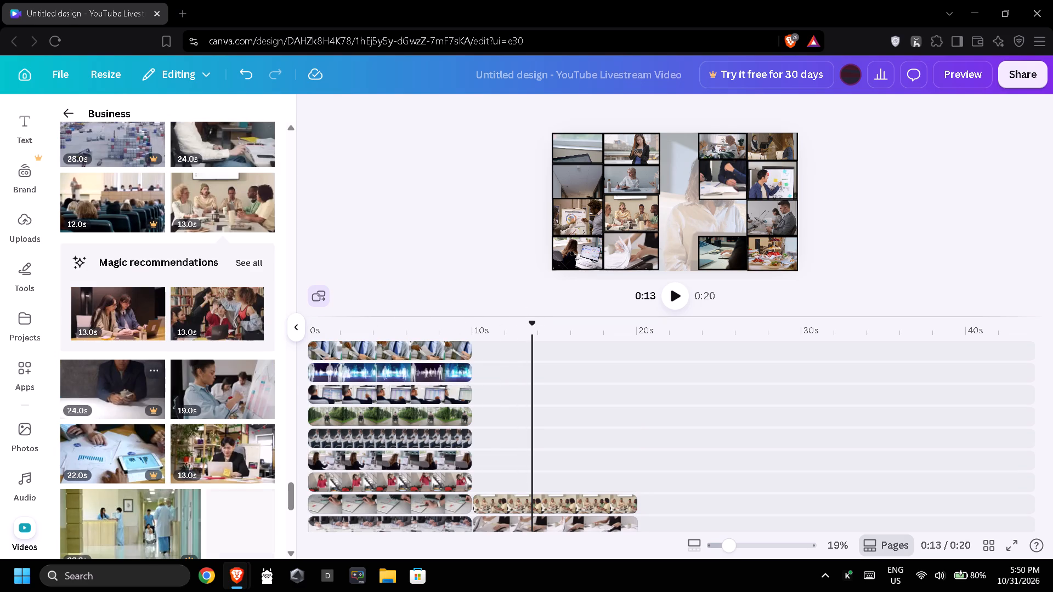
drag(200, 448, 397, 434)
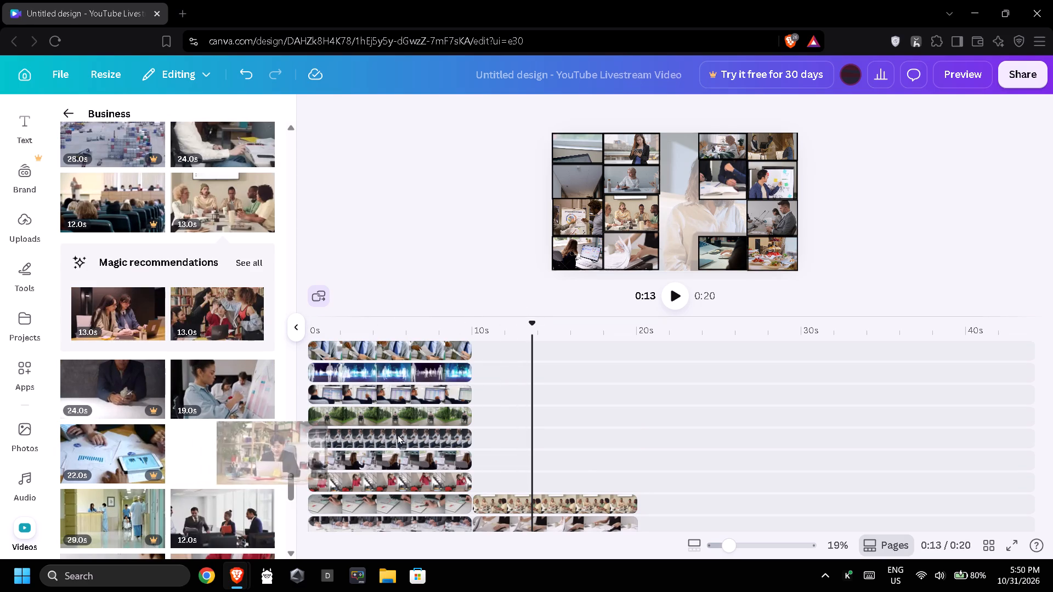
drag(397, 434, 500, 475)
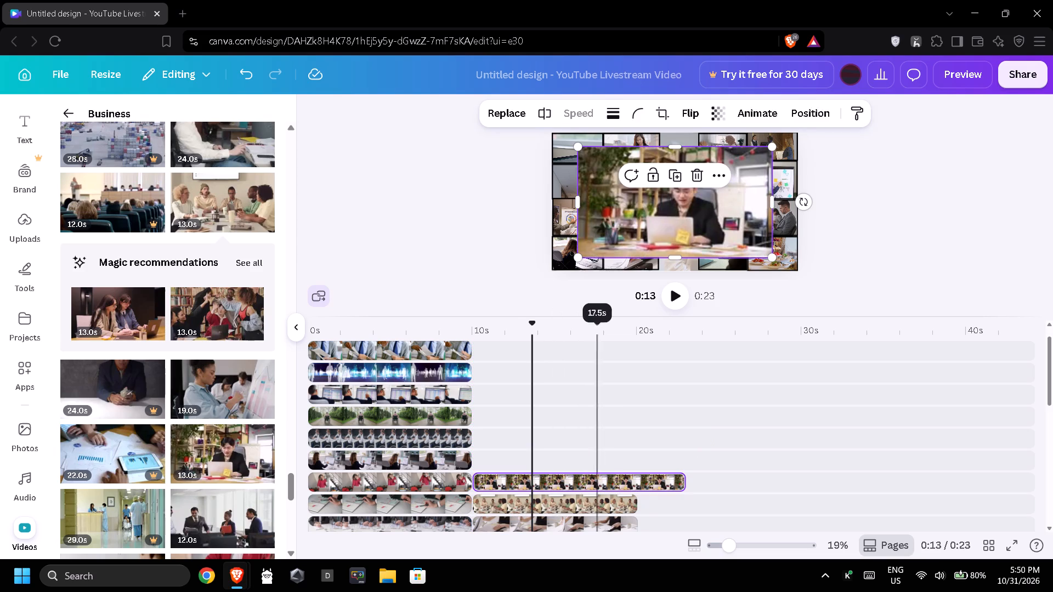
drag(683, 483, 675, 483)
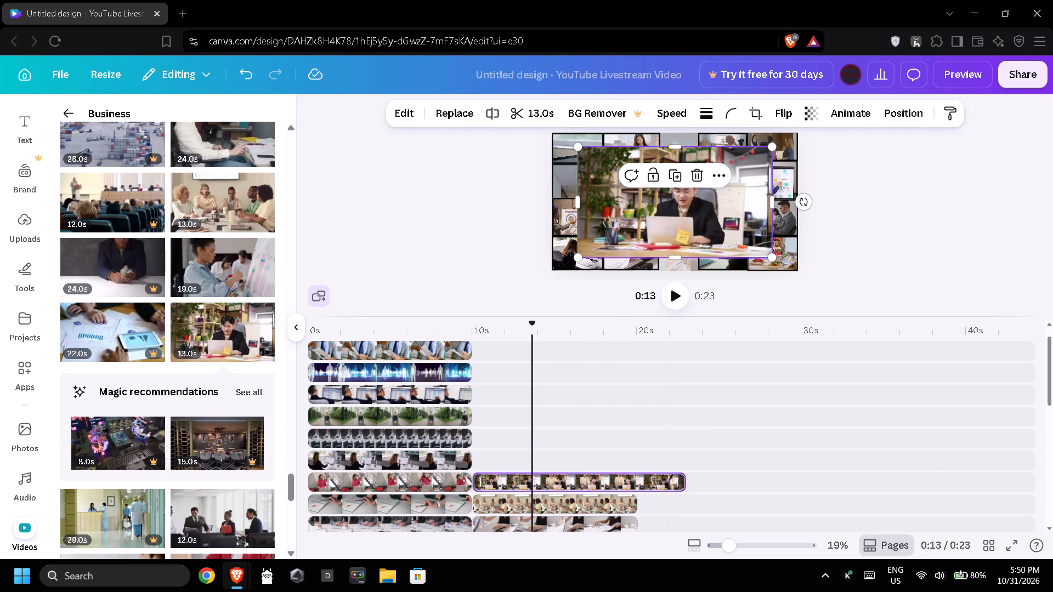
drag(675, 483, 641, 485)
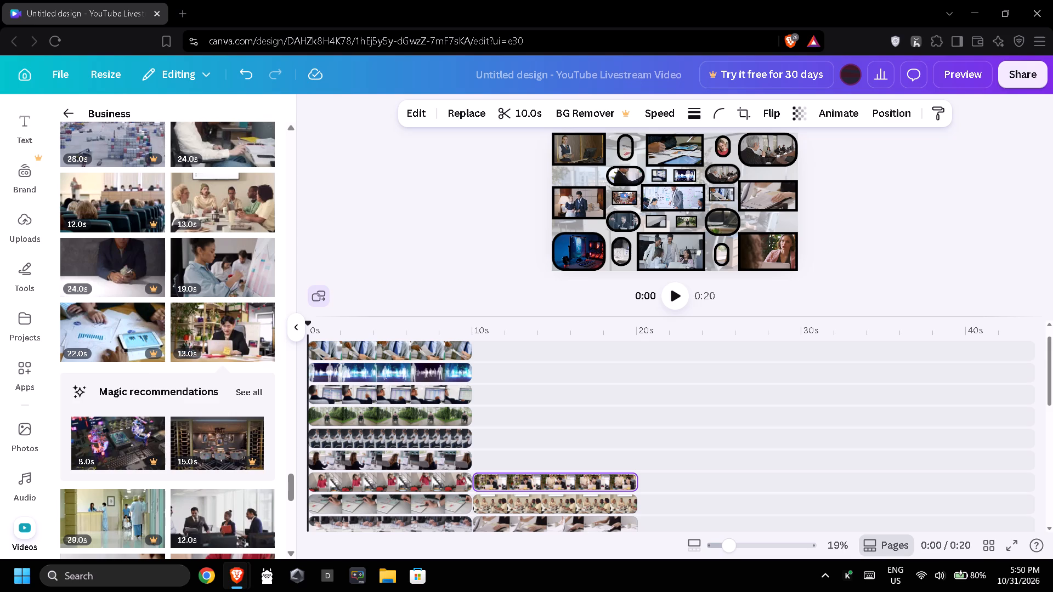
Add the 12-second clip of three colleagues meeting on a free track from the 10s mark and trim it to 10.0 seconds.
scroll(656, 430, down, 1)
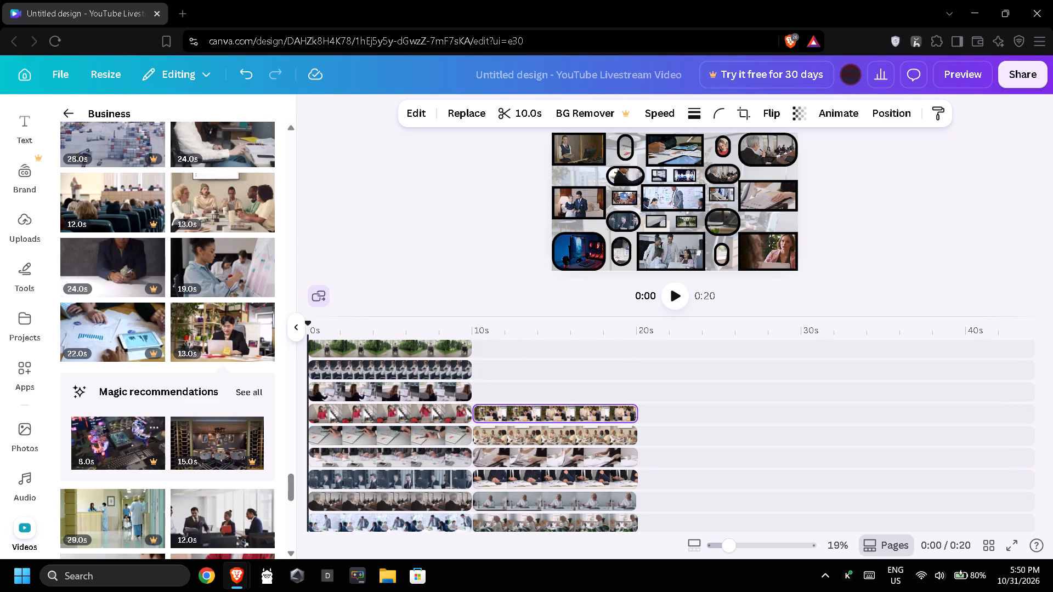
scroll(159, 496, down, 1)
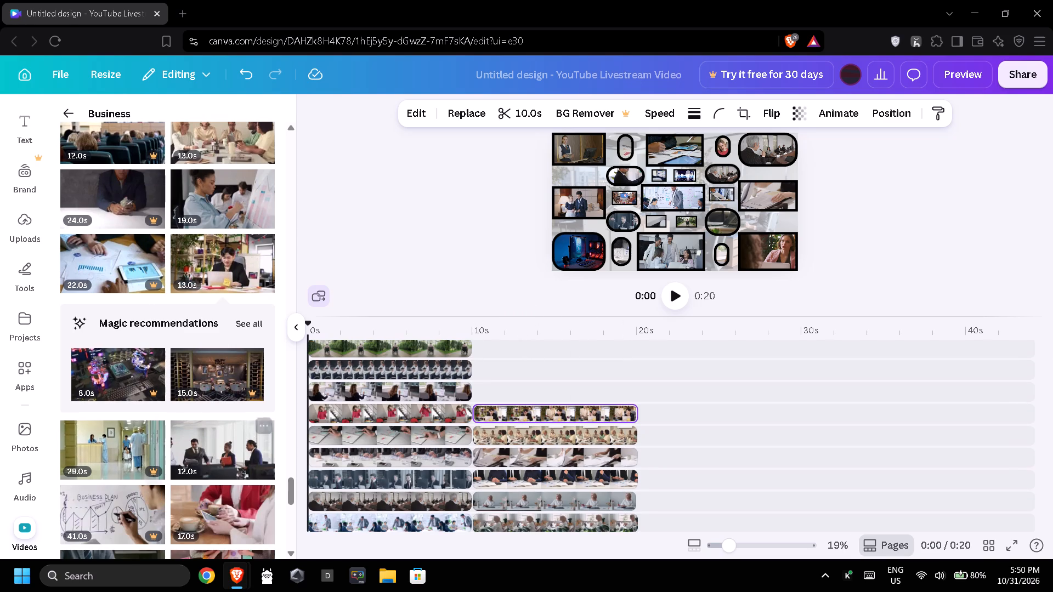
drag(207, 455, 535, 384)
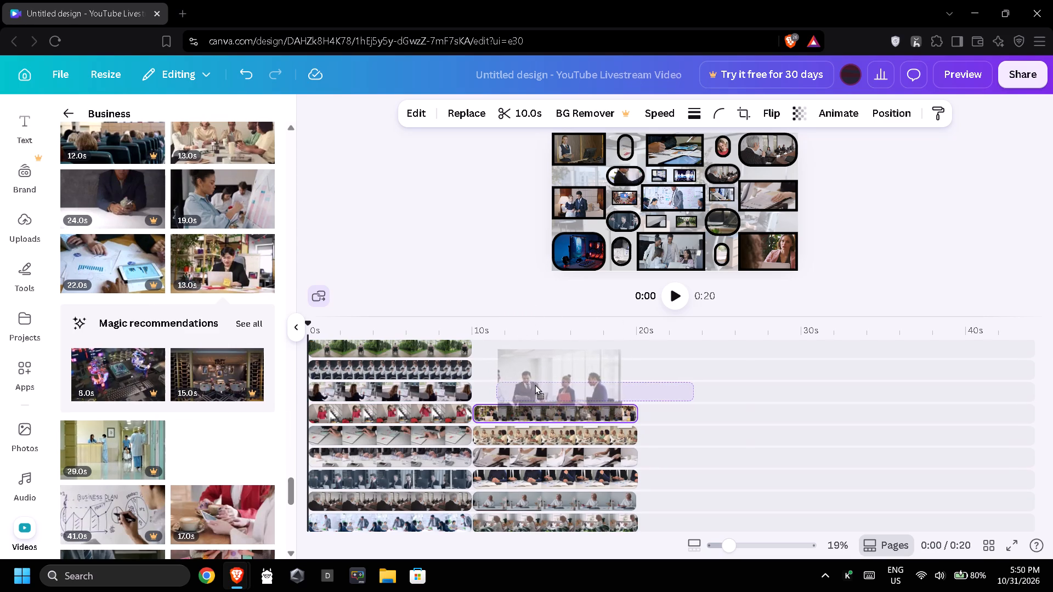
drag(535, 384, 513, 383)
drag(669, 391, 646, 391)
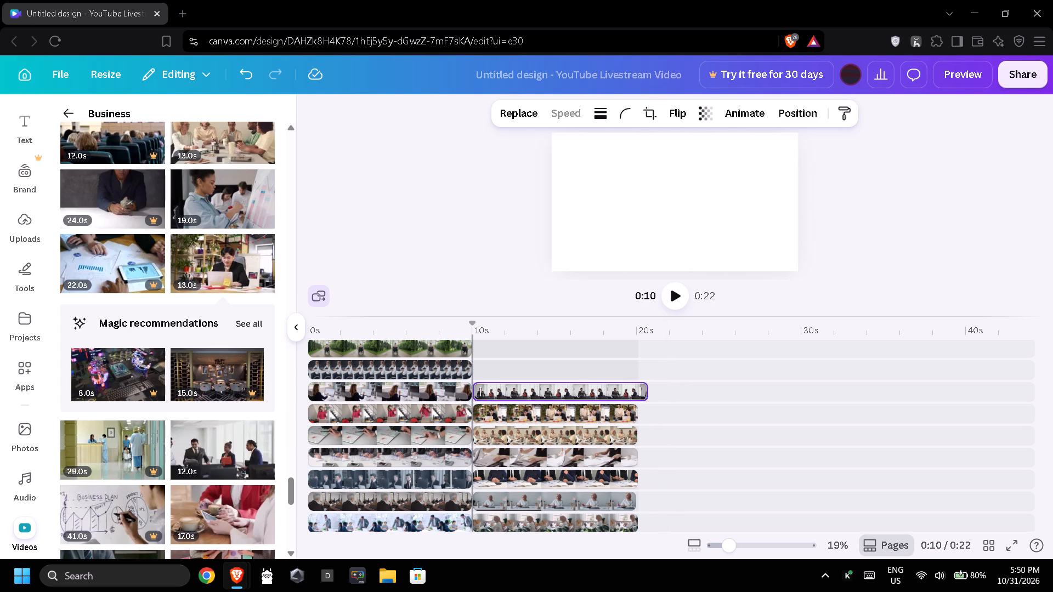
drag(646, 391, 638, 391)
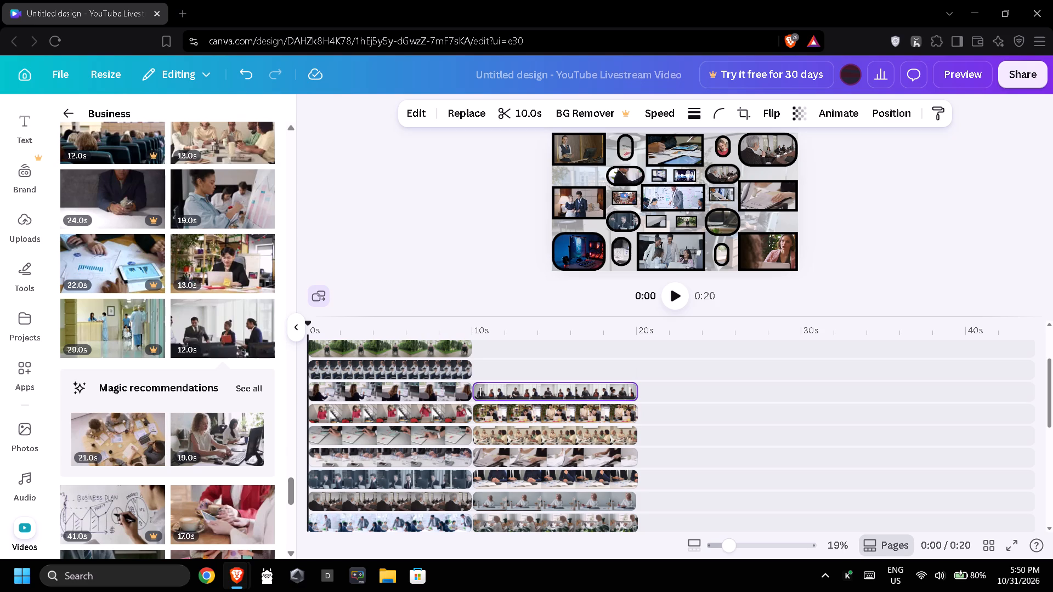
Add the 10-second overhead clip of the crowded red-brown desk on the free track above, starting at the 10s mark.
scroll(183, 409, down, 1)
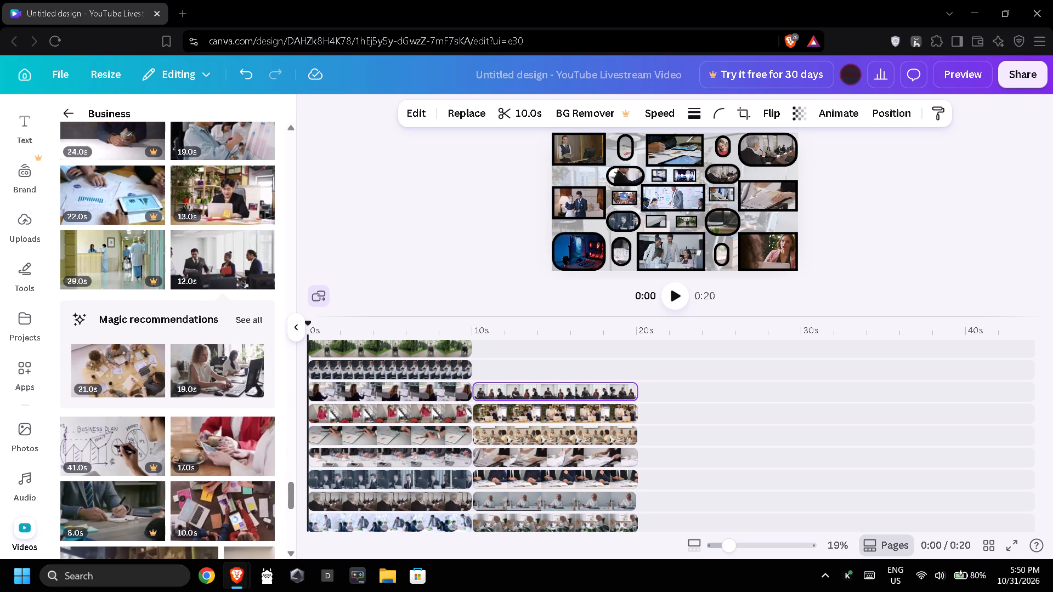
scroll(134, 442, down, 1)
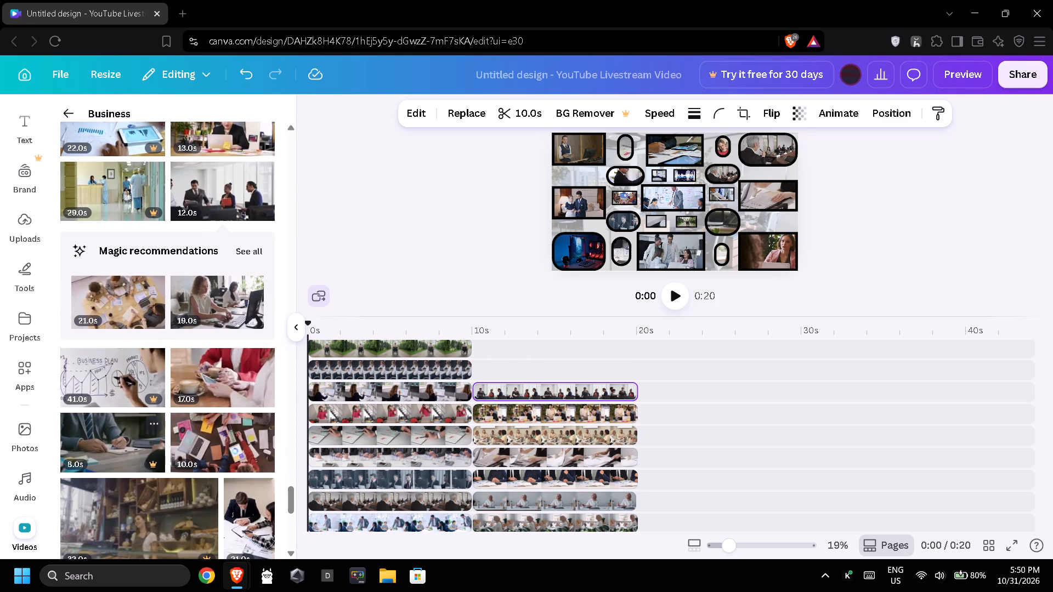
drag(220, 437, 510, 367)
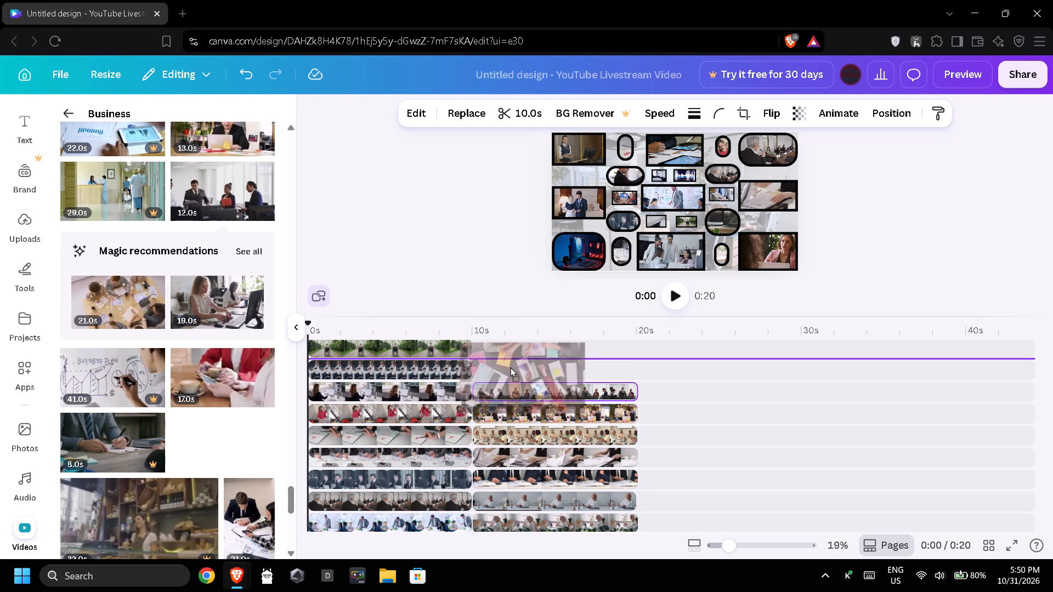
drag(510, 367, 528, 373)
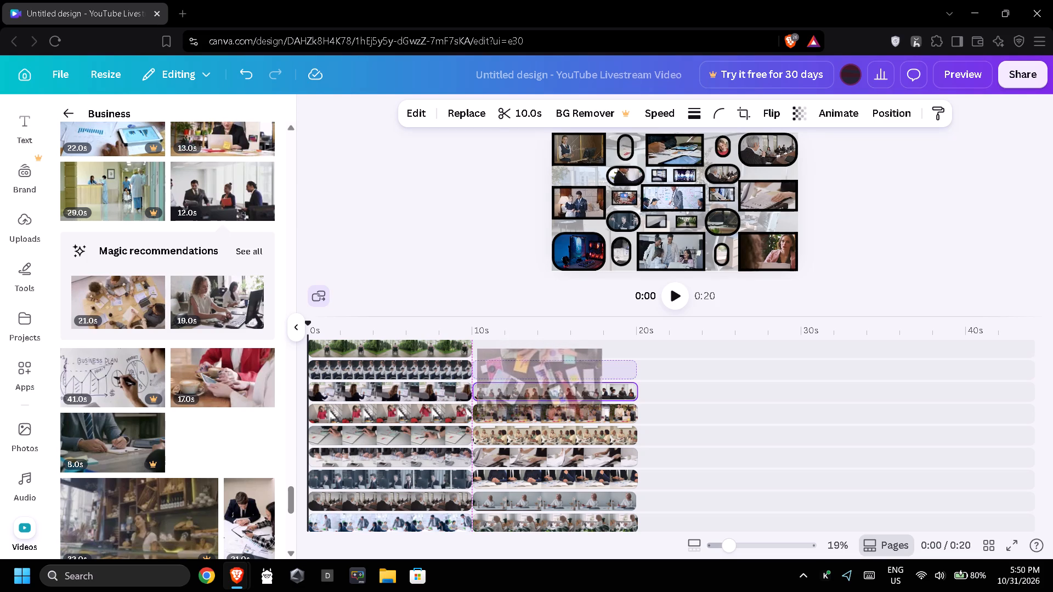
Shrink the man-at-laptop clip and move it over the lower-left tiles of the collage.
click(546, 389)
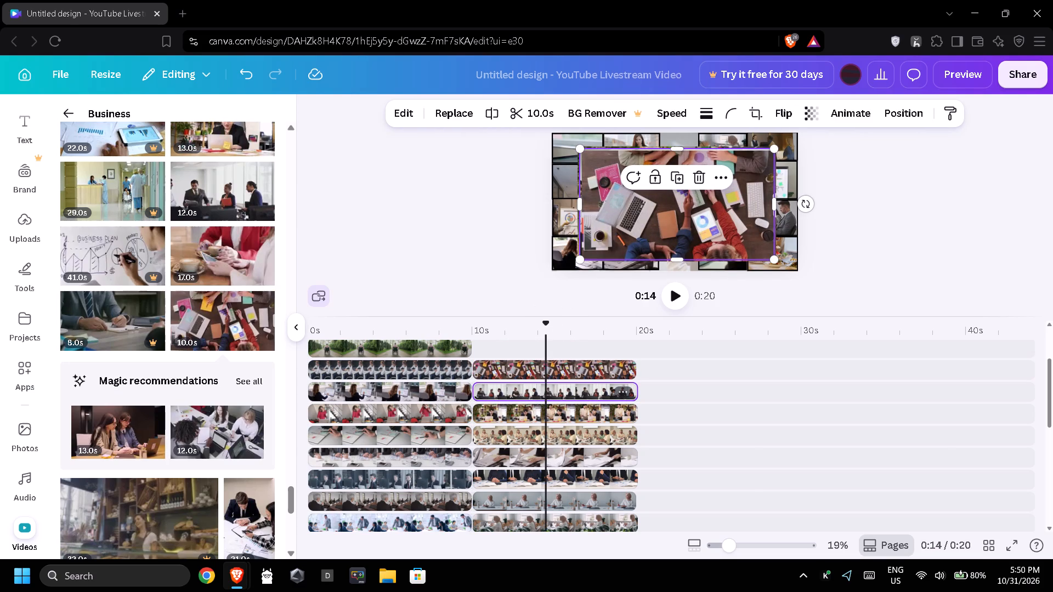
click(544, 409)
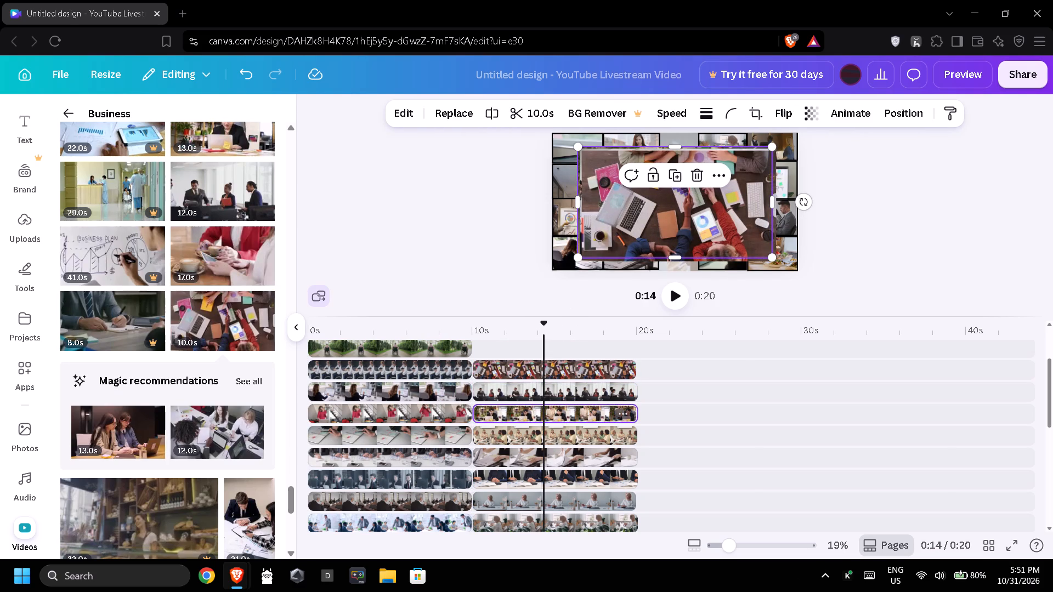
click(554, 435)
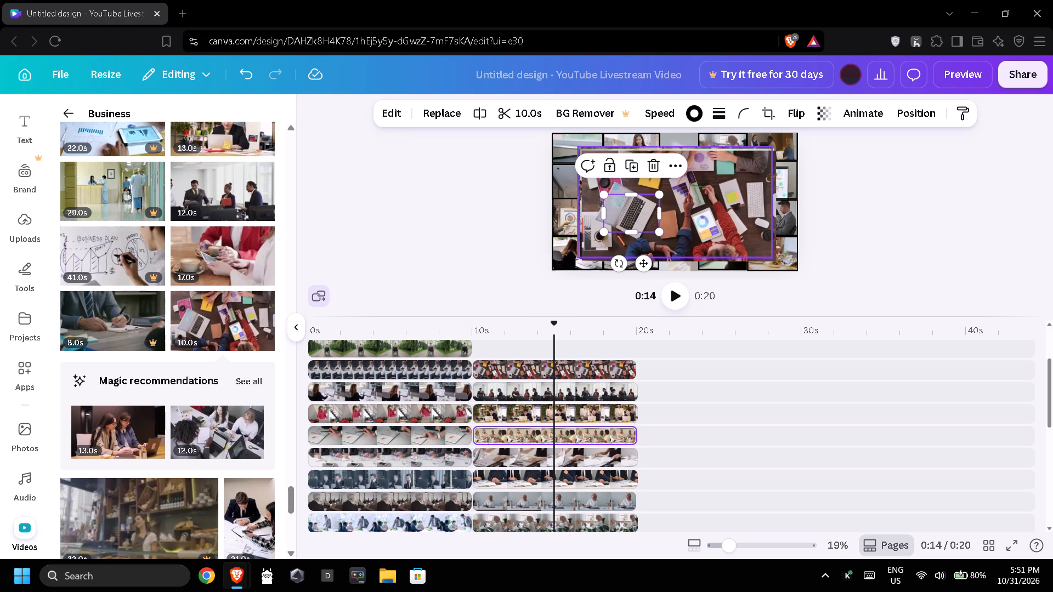
click(551, 417)
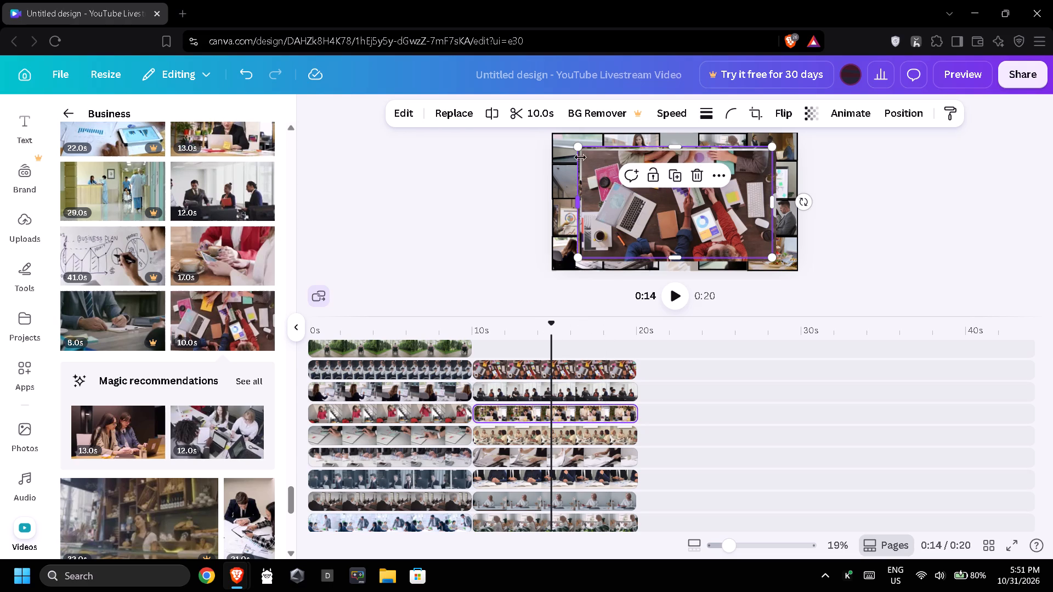
drag(578, 151, 660, 212)
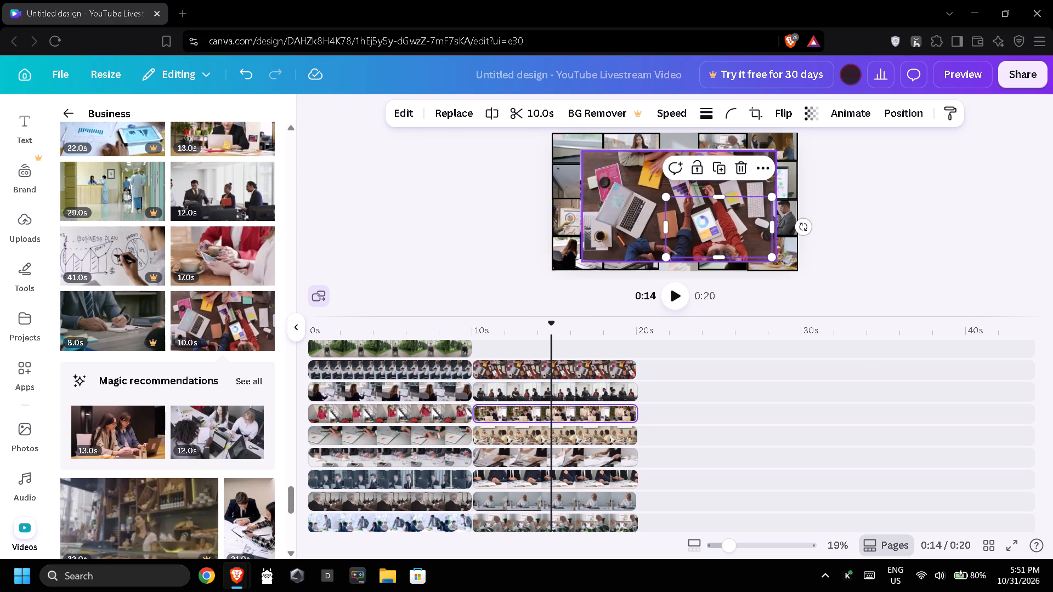
drag(667, 197, 678, 206)
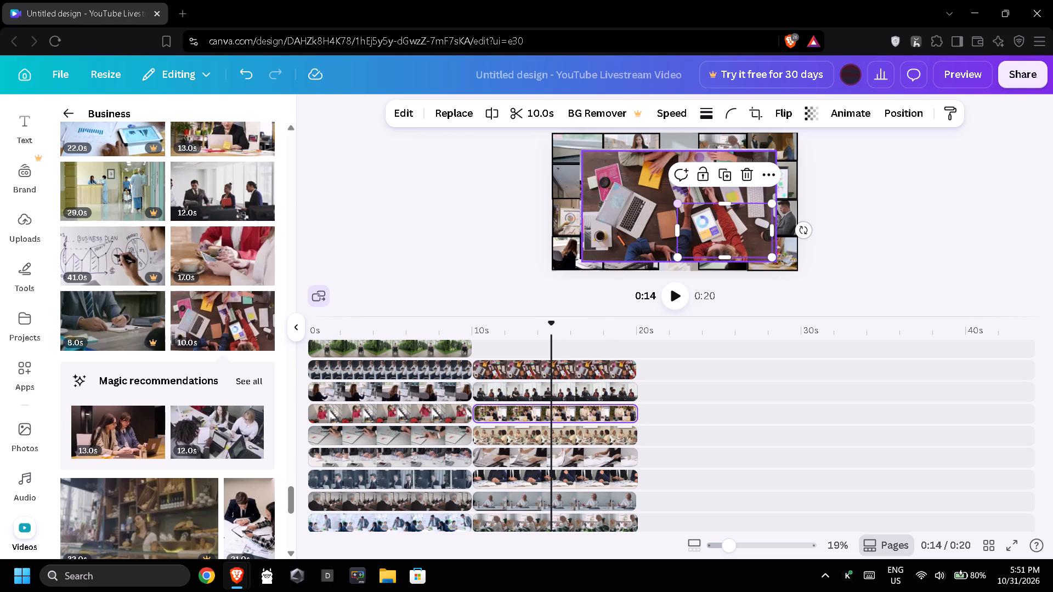
drag(729, 228, 607, 234)
Shrink the three-colleagues meeting clip to a small tile and move it over the collage's upper-right tiles.
click(578, 392)
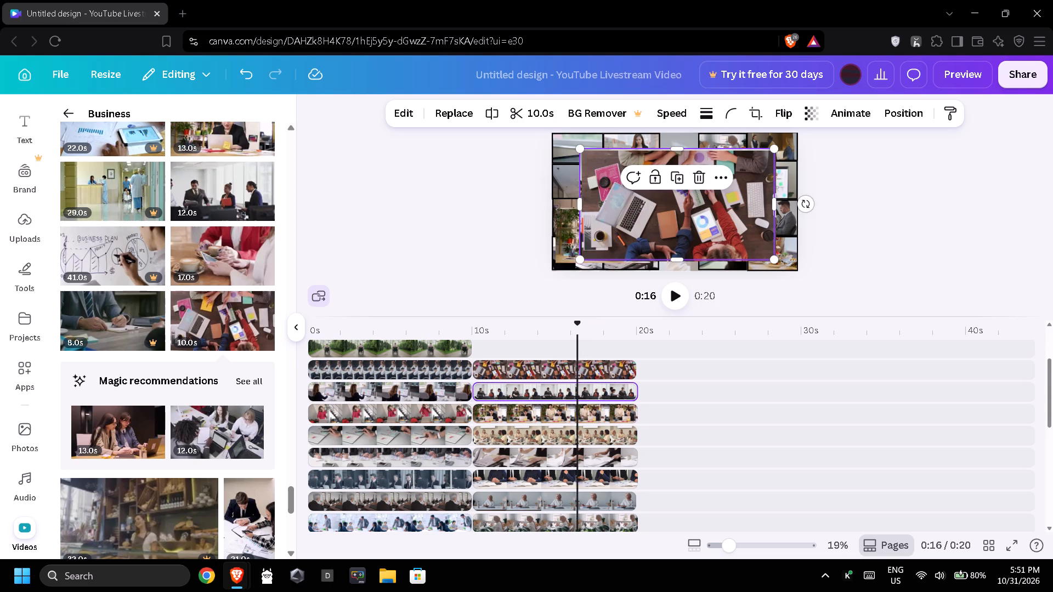
drag(578, 258, 685, 190)
drag(734, 179, 737, 164)
drag(695, 185, 717, 178)
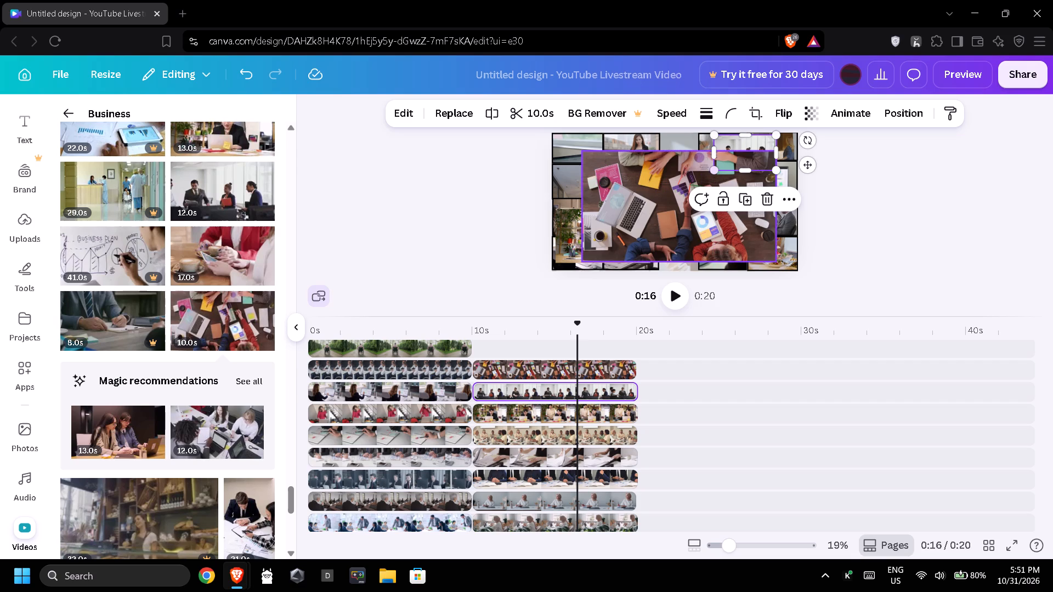
Shrink the overhead desk clip to about 477 × 272, place it in the empty third-row gap and narrow it to the column's width.
click(543, 367)
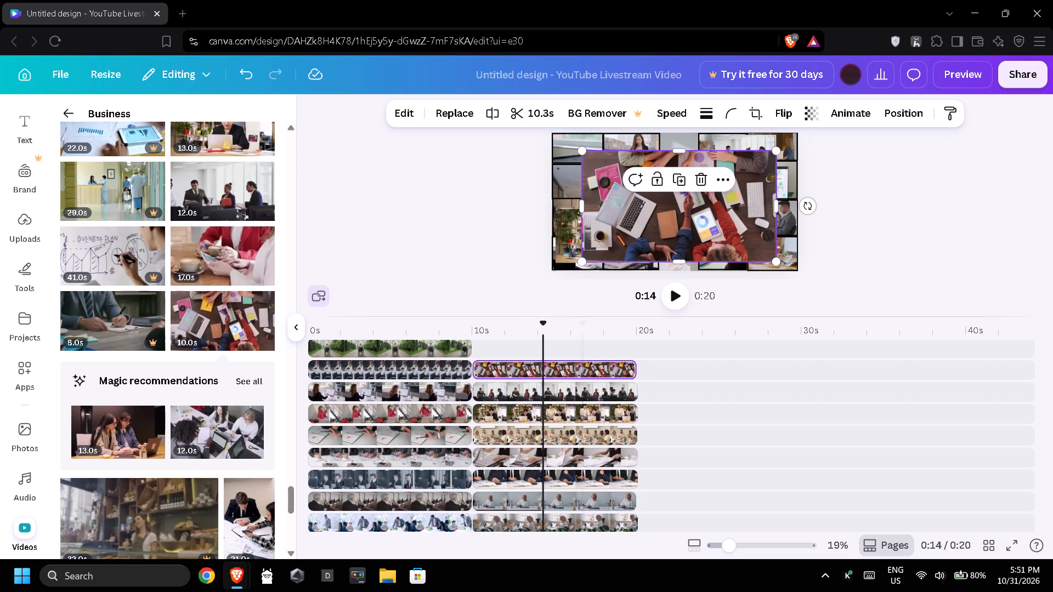
drag(777, 261, 644, 180)
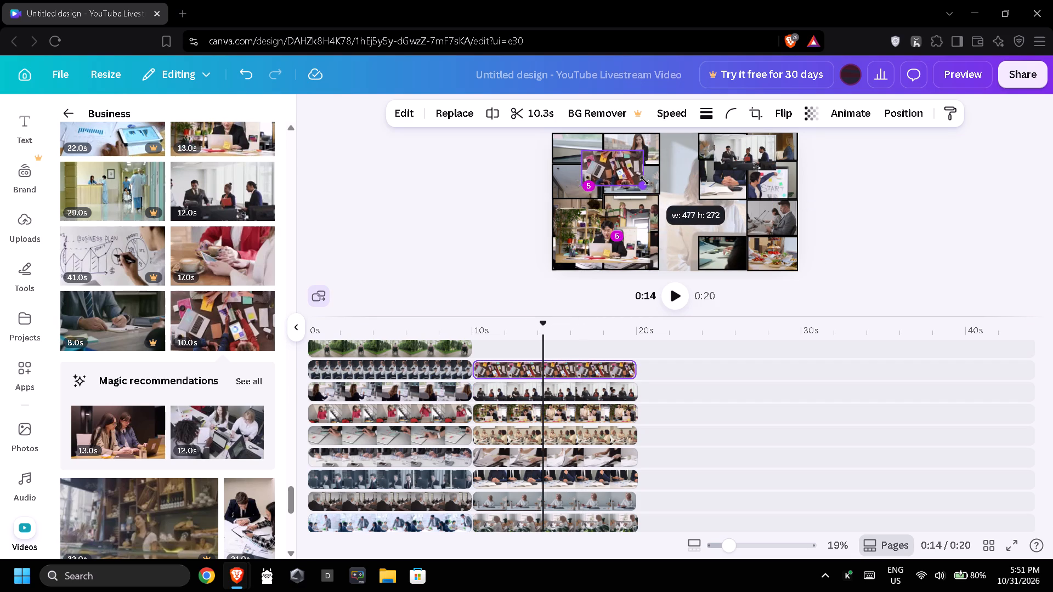
drag(644, 180, 644, 180)
drag(604, 168, 667, 192)
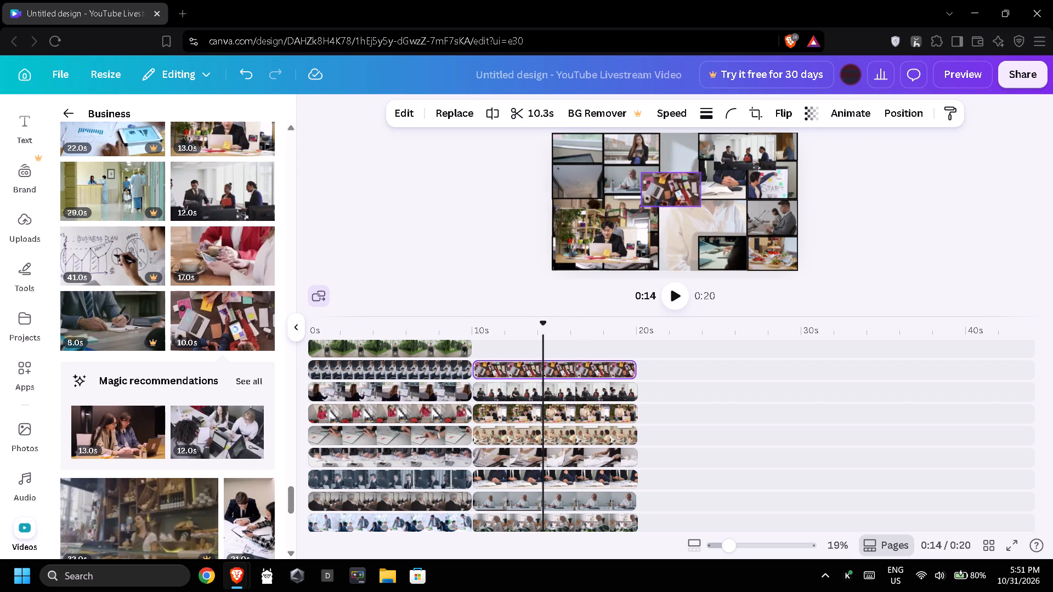
drag(667, 192, 709, 218)
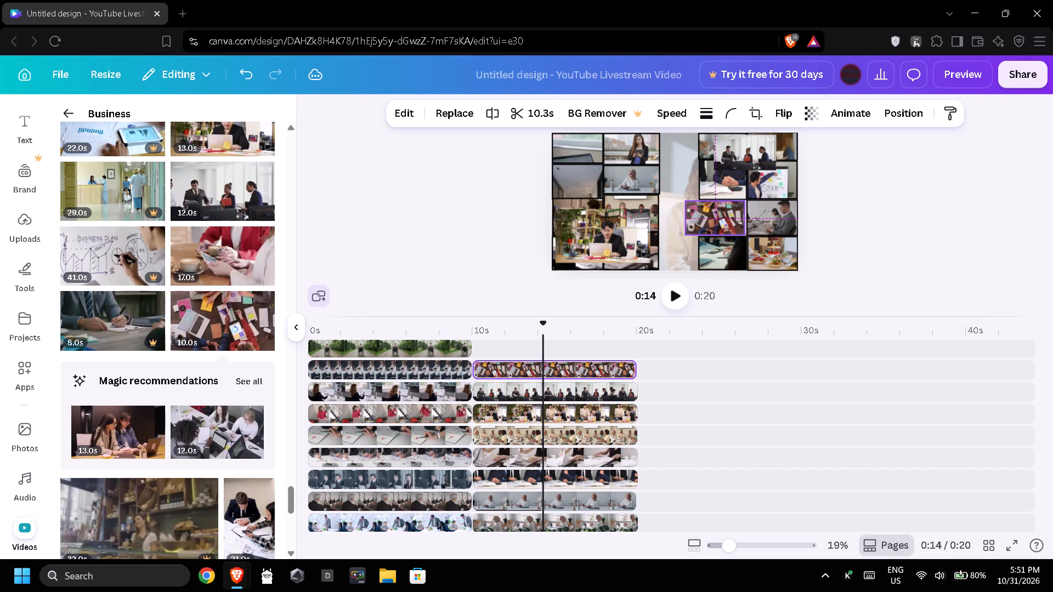
drag(709, 218, 710, 218)
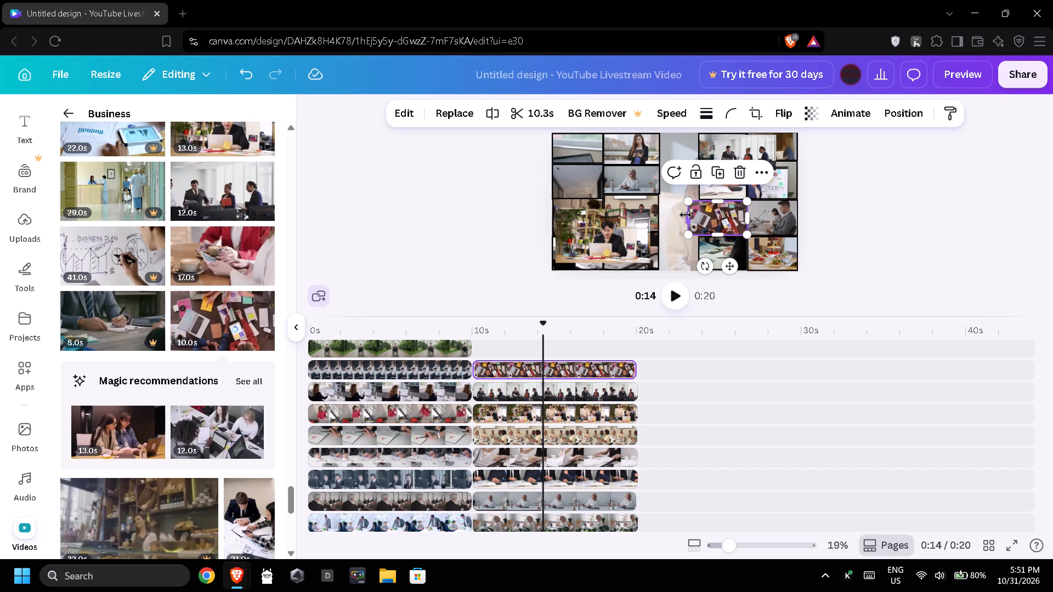
drag(686, 217, 697, 219)
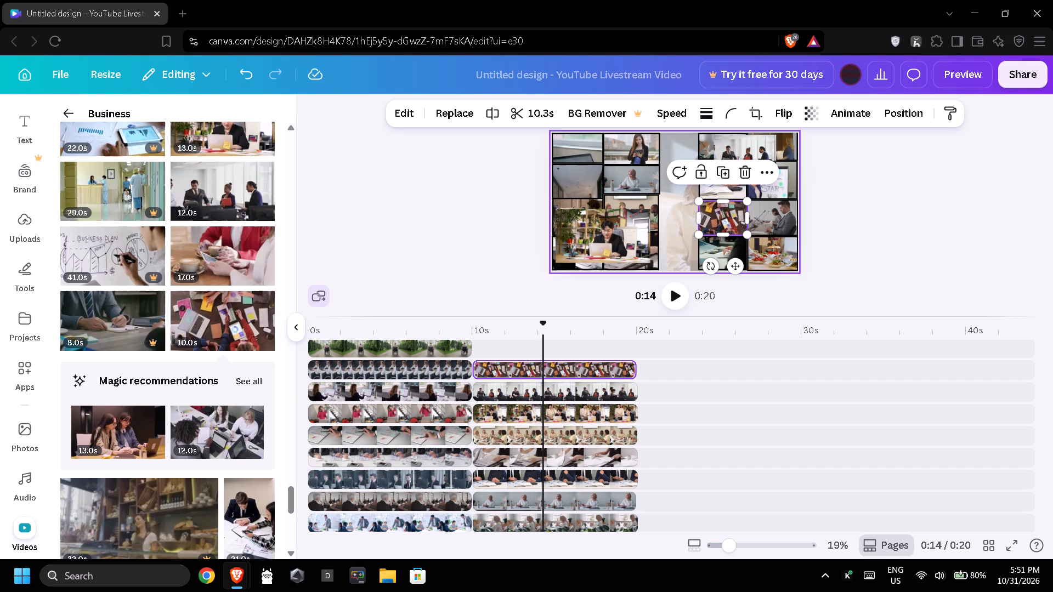
Move the three-colleagues meeting clip into the top gap of the collage's centre column, narrow it to the column's width and shorten it slightly.
drag(746, 154, 725, 155)
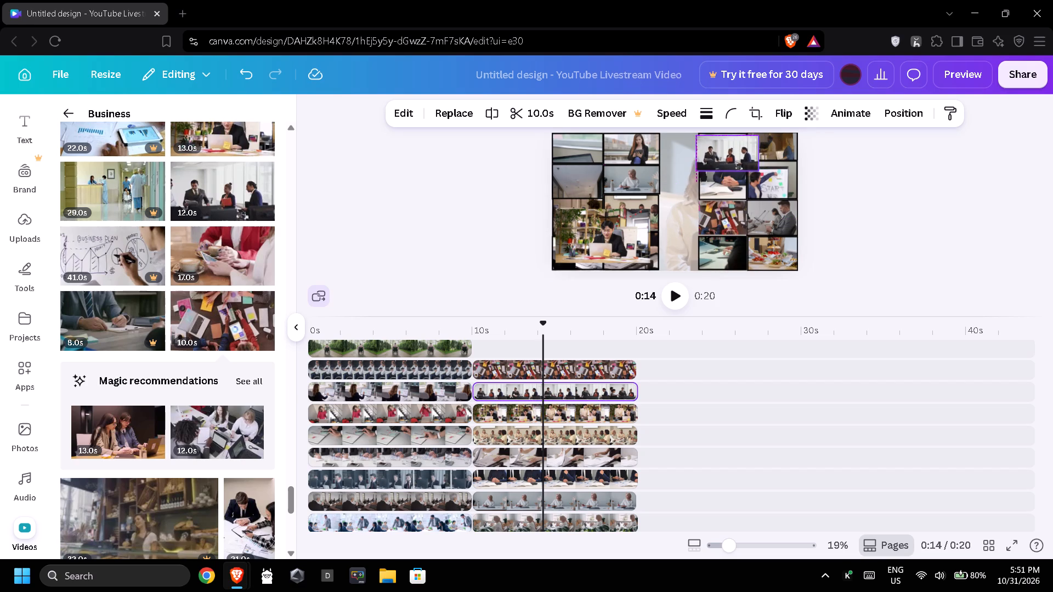
drag(725, 155, 693, 153)
drag(724, 151, 695, 150)
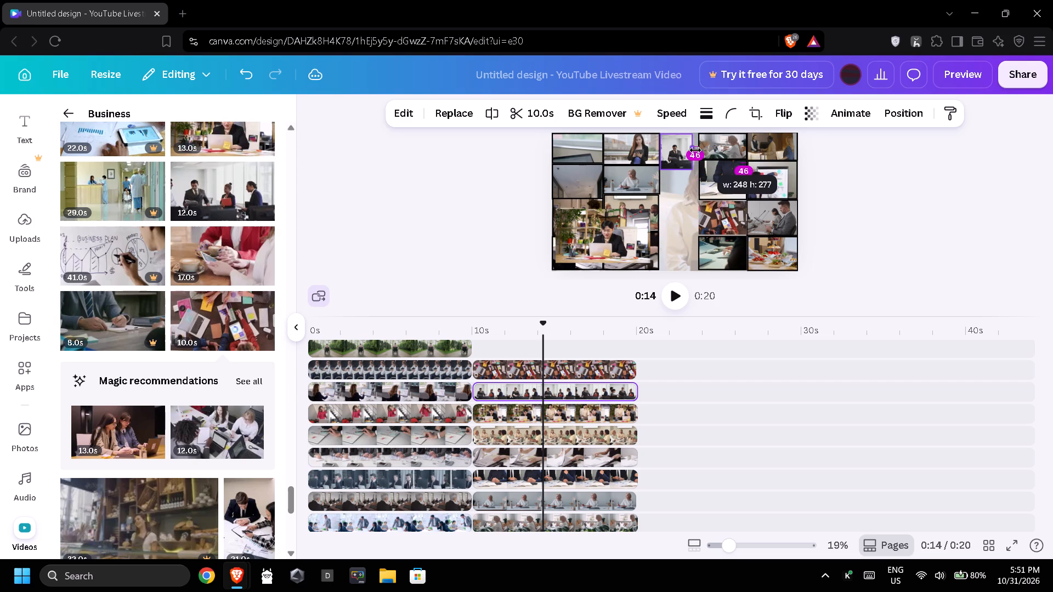
drag(695, 150, 701, 151)
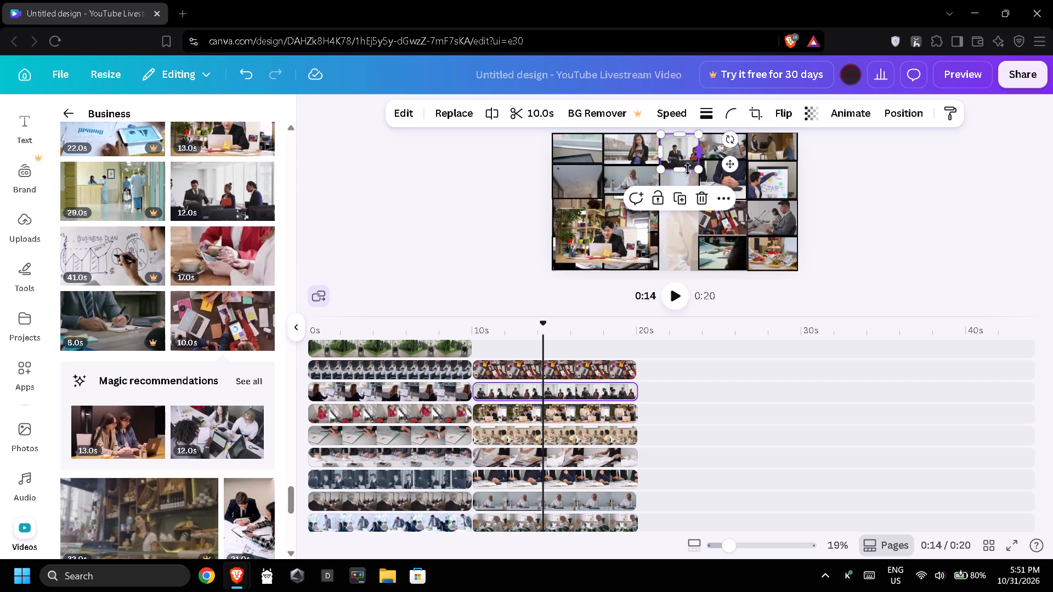
drag(683, 172, 681, 167)
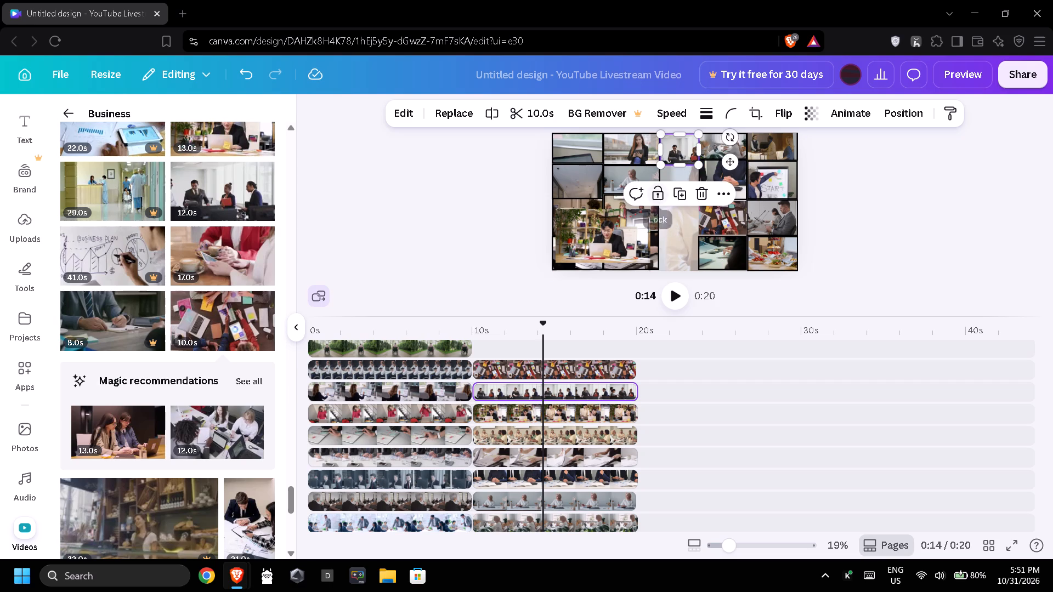
Place the man-at-laptop clip in the centre column's second-row gap and crop it to about 300 × 275.
drag(622, 229, 667, 187)
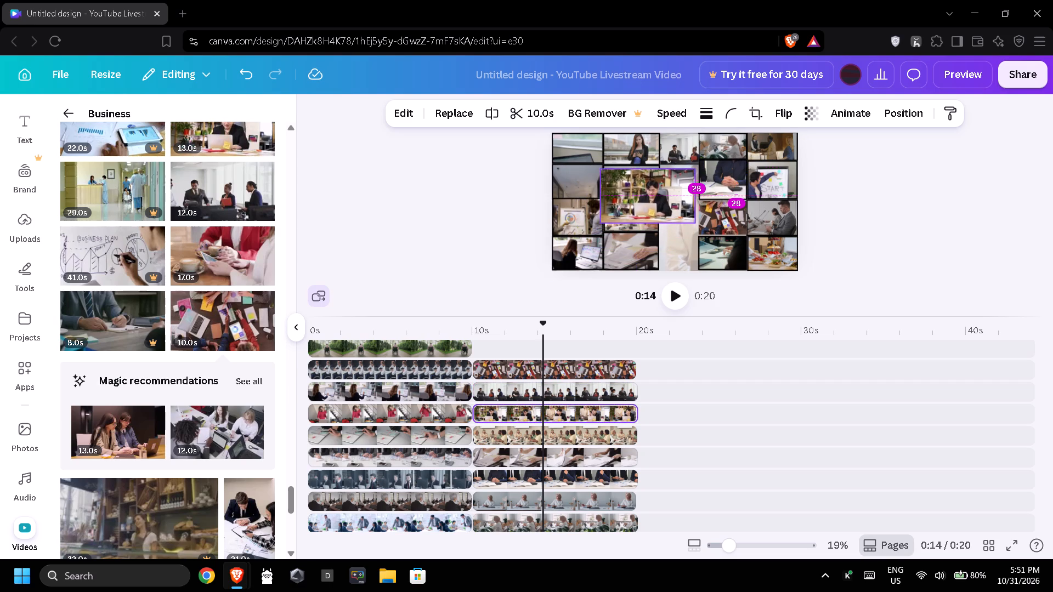
drag(667, 187, 671, 184)
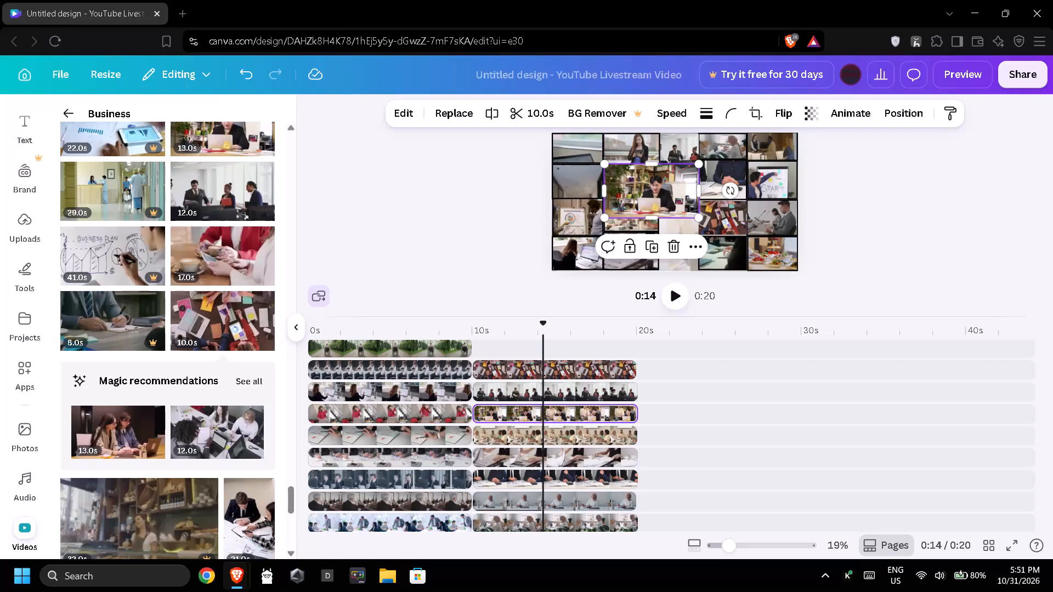
drag(652, 217, 653, 198)
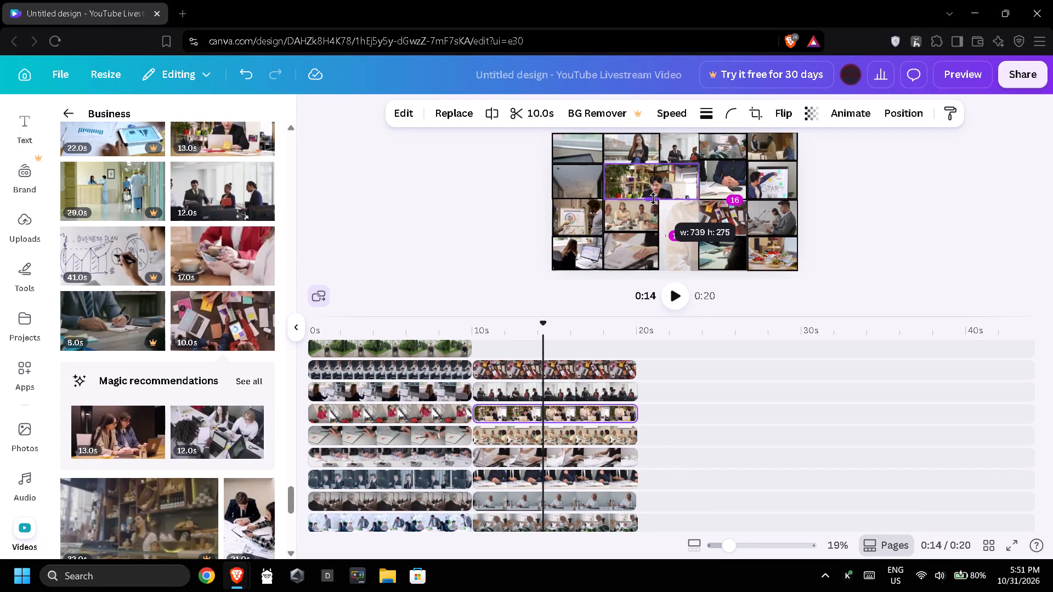
drag(653, 198, 654, 198)
drag(603, 185, 647, 182)
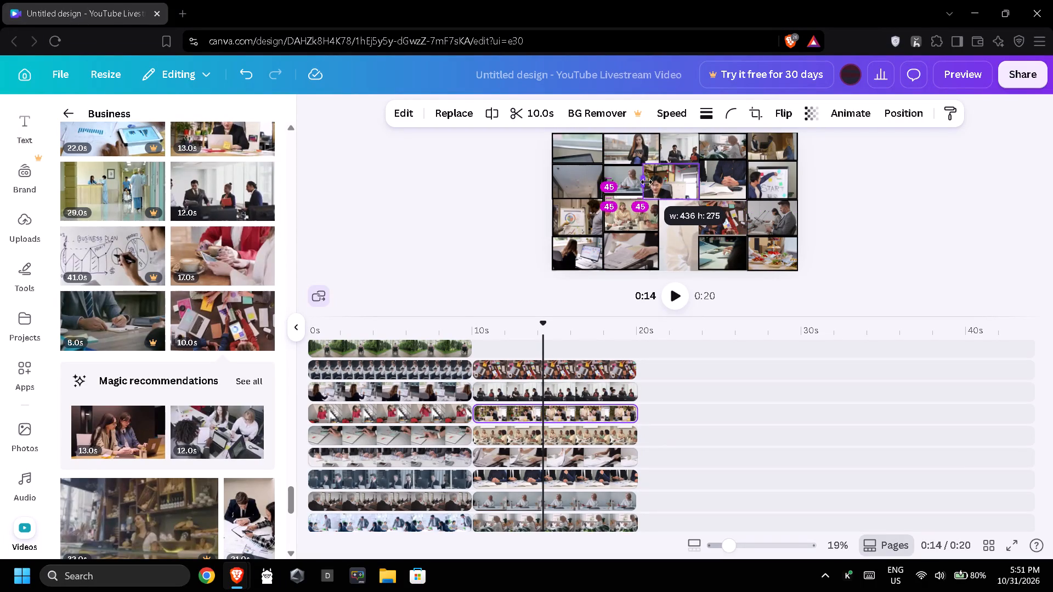
drag(647, 182, 659, 182)
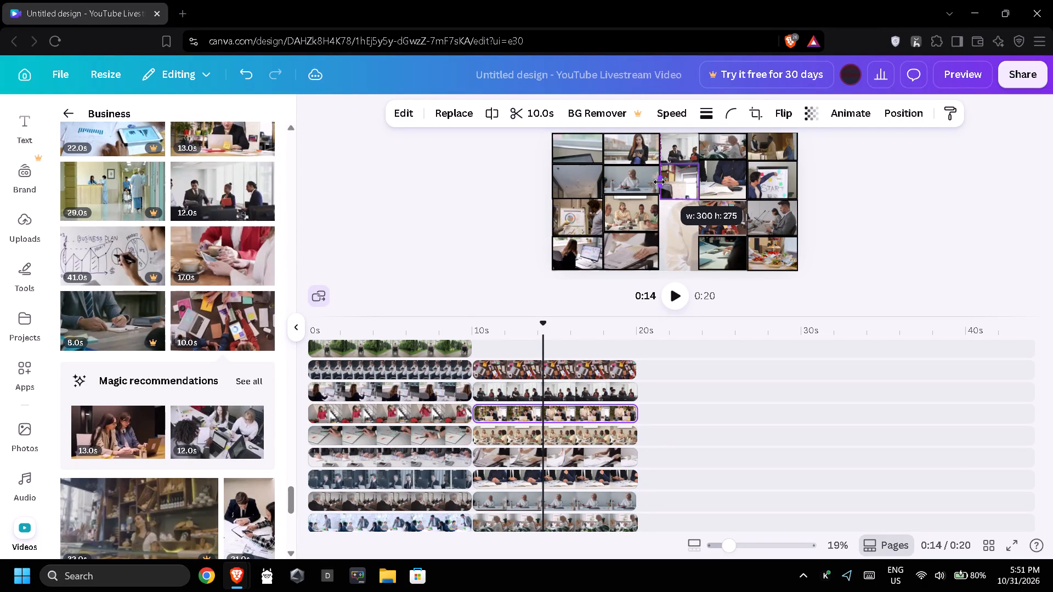
drag(659, 182, 659, 182)
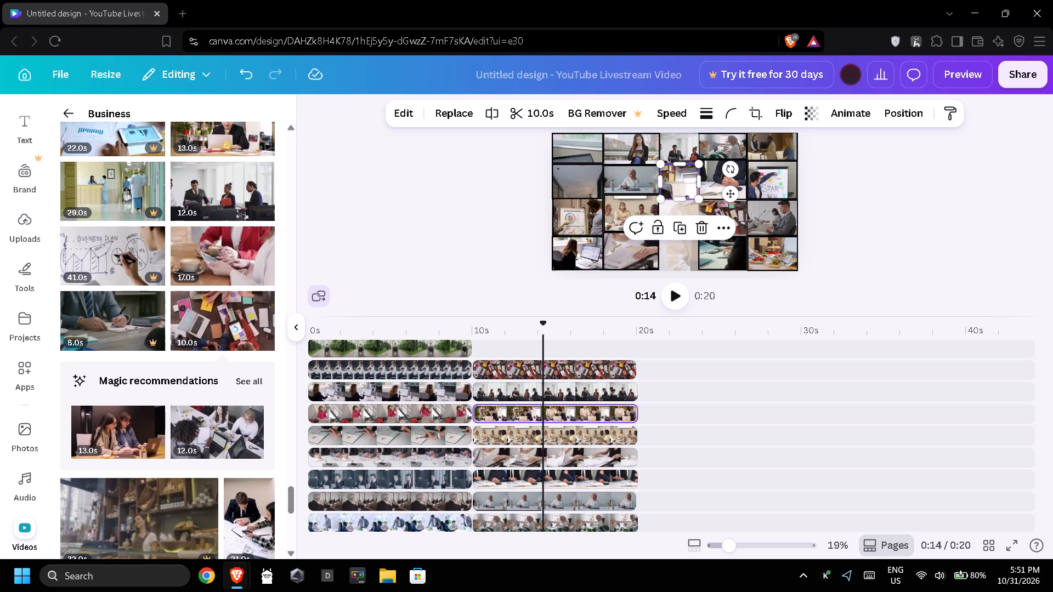
click(682, 246)
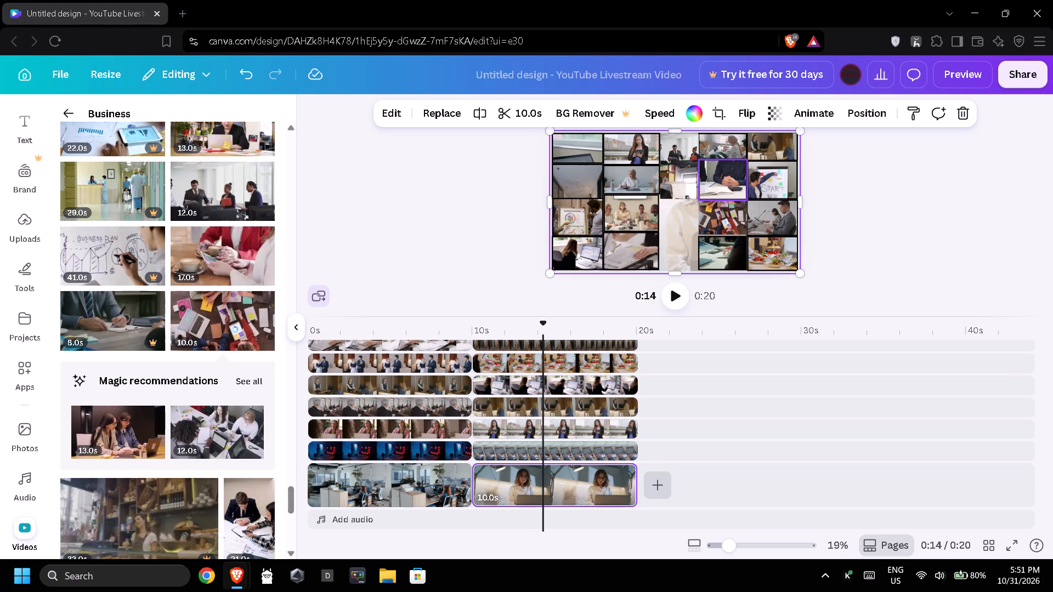
Give the man-at-laptop tile in the centre column a thin solid black border.
click(684, 182)
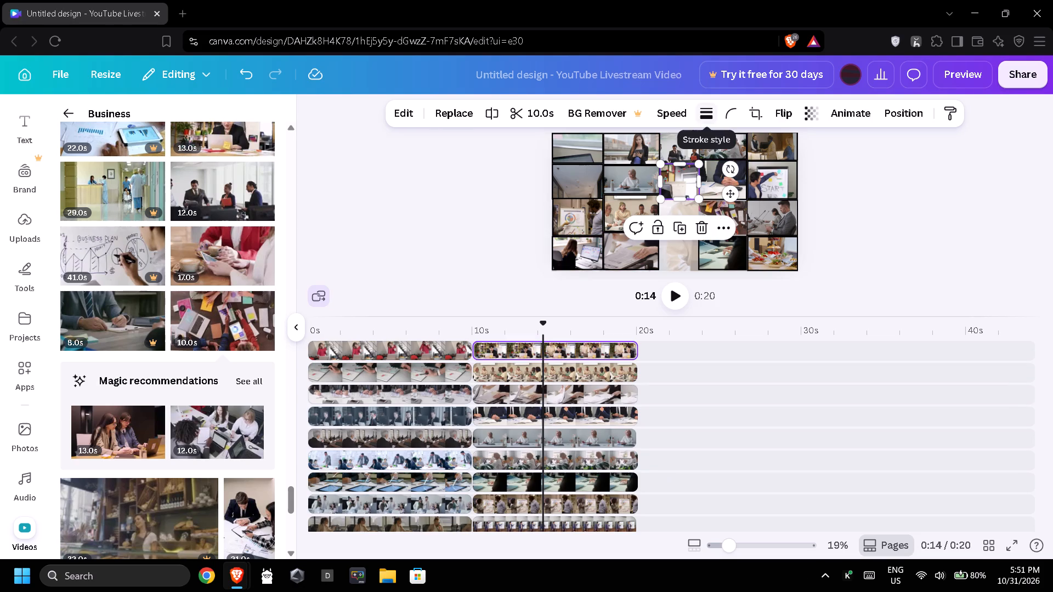
click(710, 117)
drag(622, 205, 628, 205)
click(842, 223)
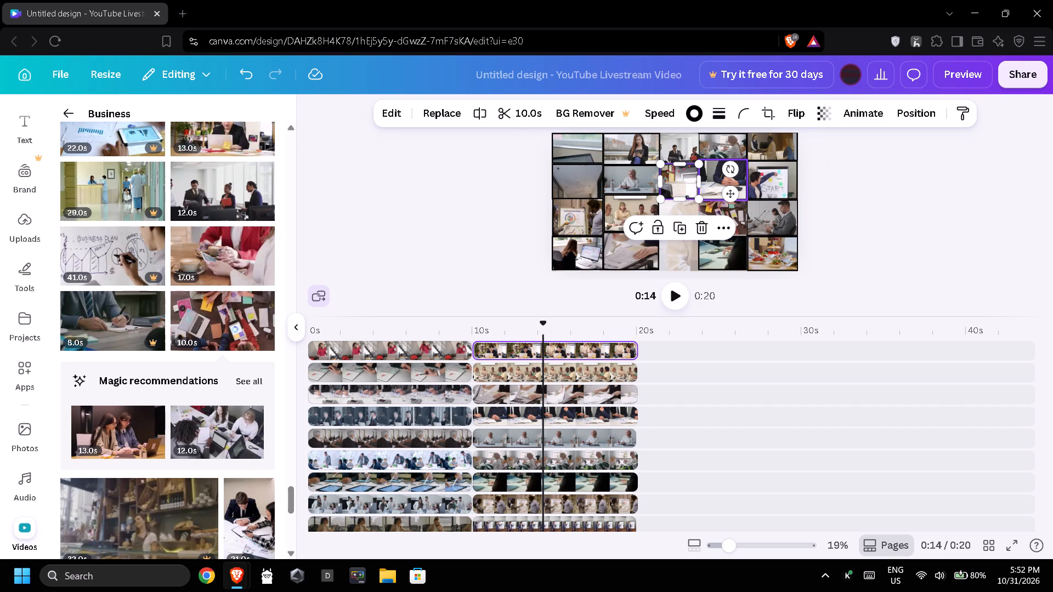
Check the border weight of the neighbouring second-row tile of the person writing in a notebook.
click(711, 175)
click(756, 119)
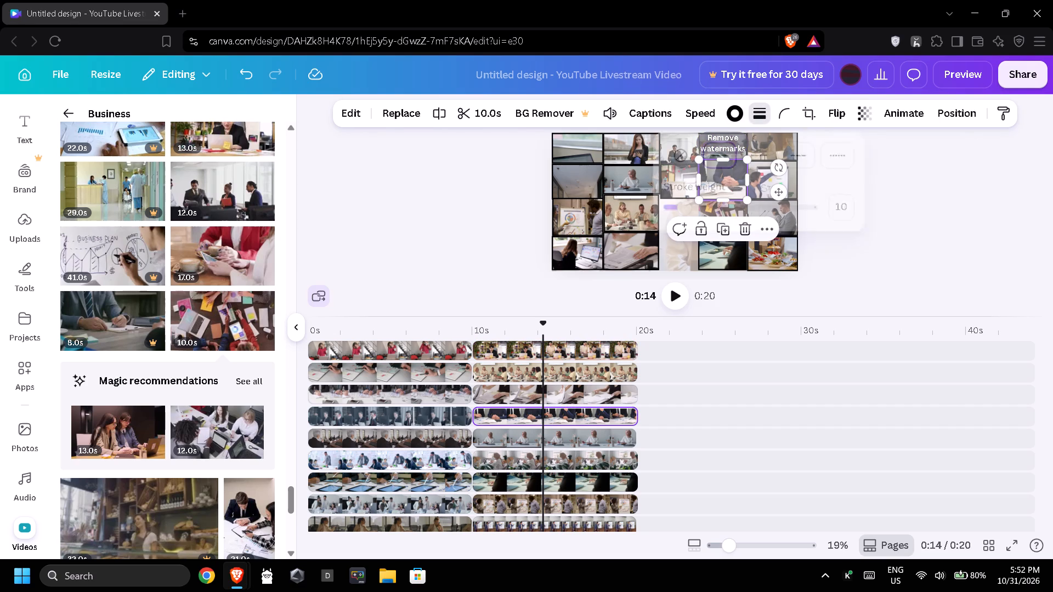
click(838, 255)
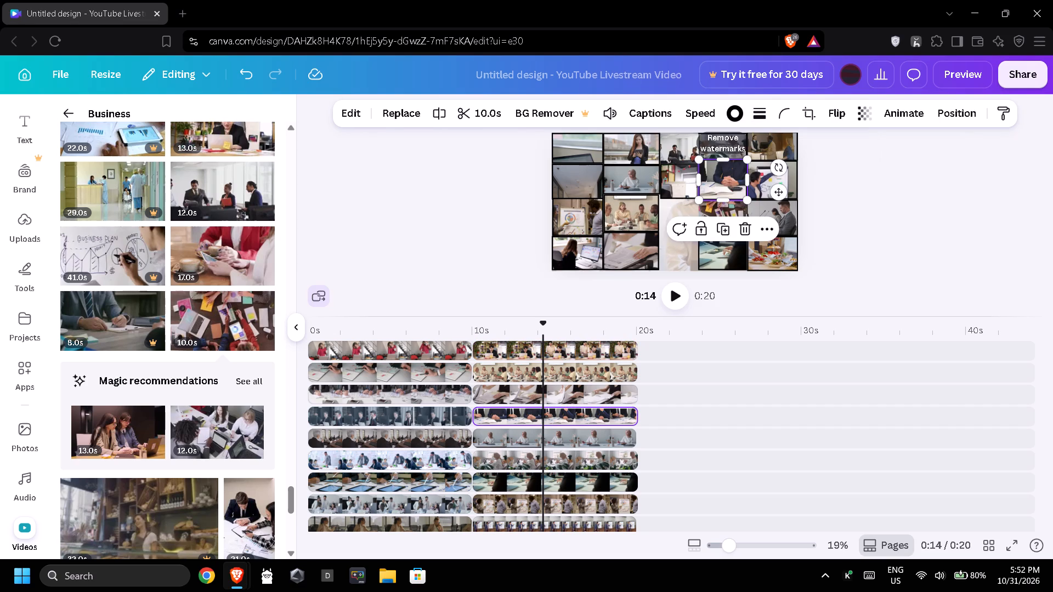
click(863, 264)
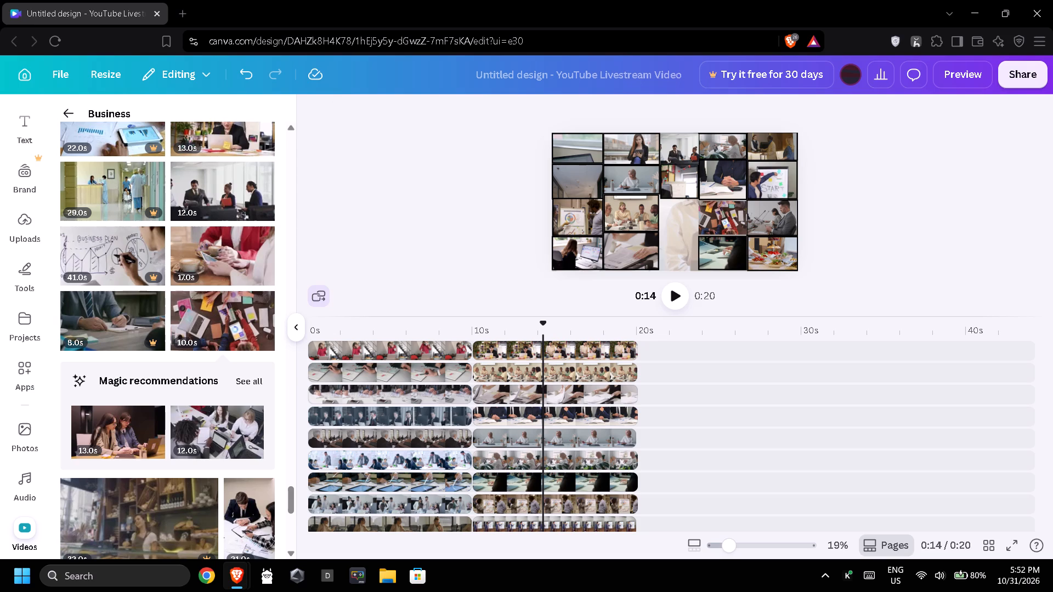
Give the three-colleagues tile atop the centre column a solid black border with stroke weight 10.
click(685, 157)
click(704, 117)
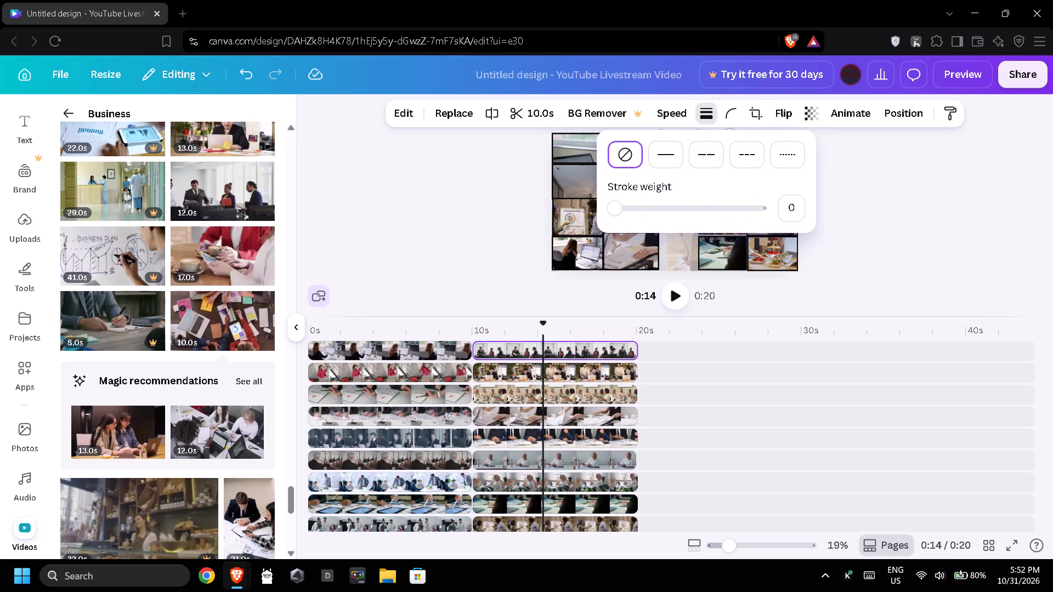
drag(622, 211, 629, 211)
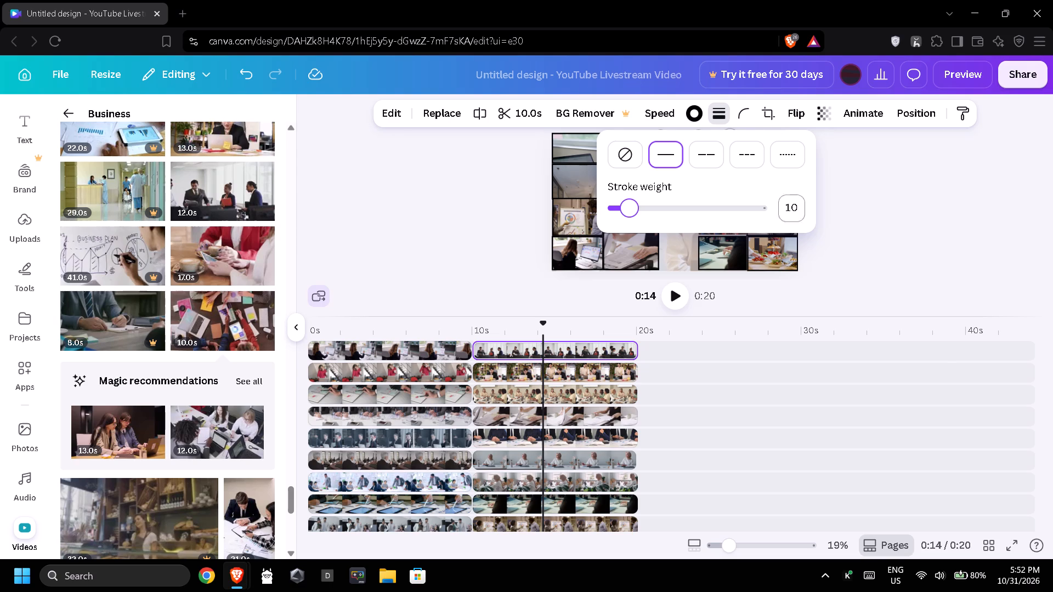
click(873, 241)
click(873, 241)
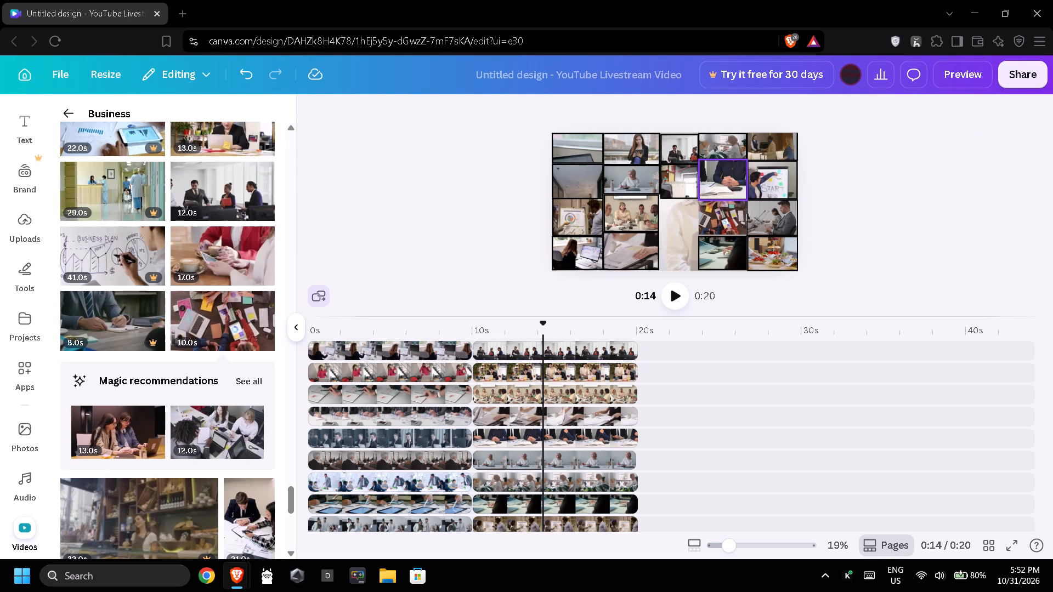
Check the border settings of the fourth-column top tile and the second-column tiles in the second and third rows.
click(729, 147)
click(718, 115)
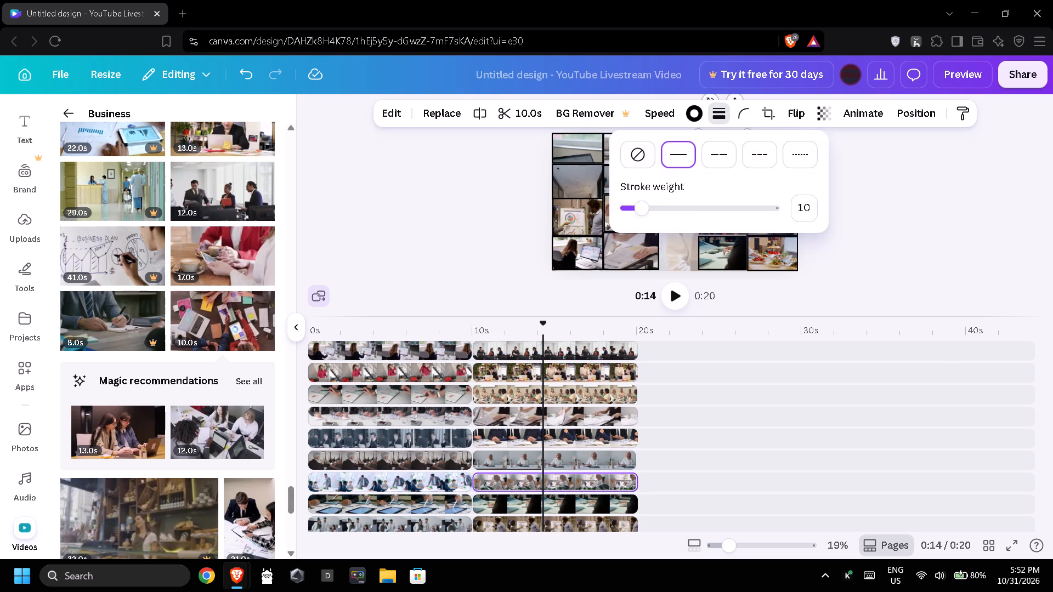
click(718, 115)
click(638, 179)
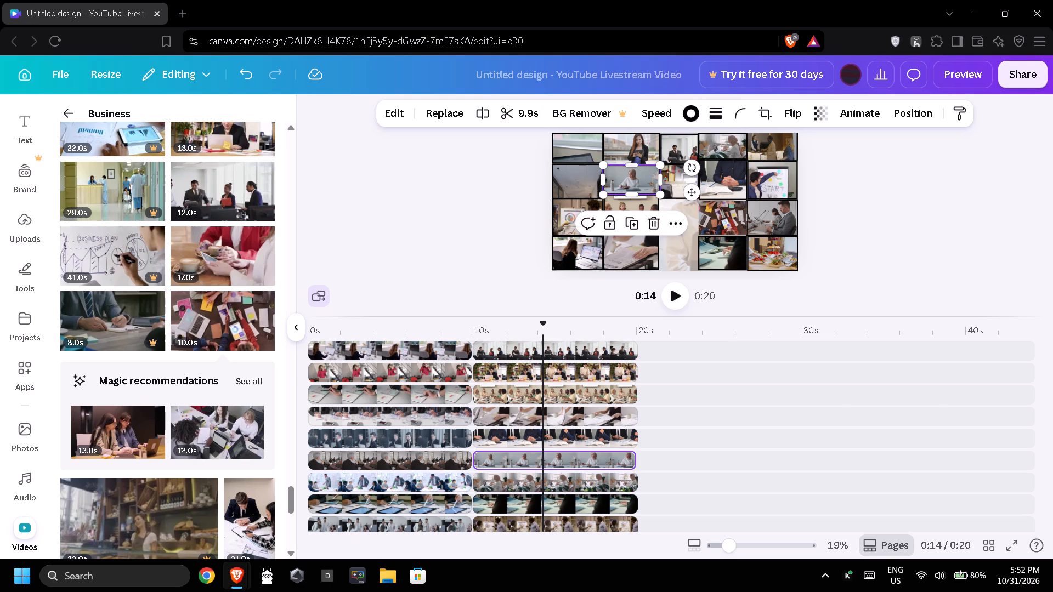
click(717, 115)
click(717, 114)
click(691, 220)
click(630, 216)
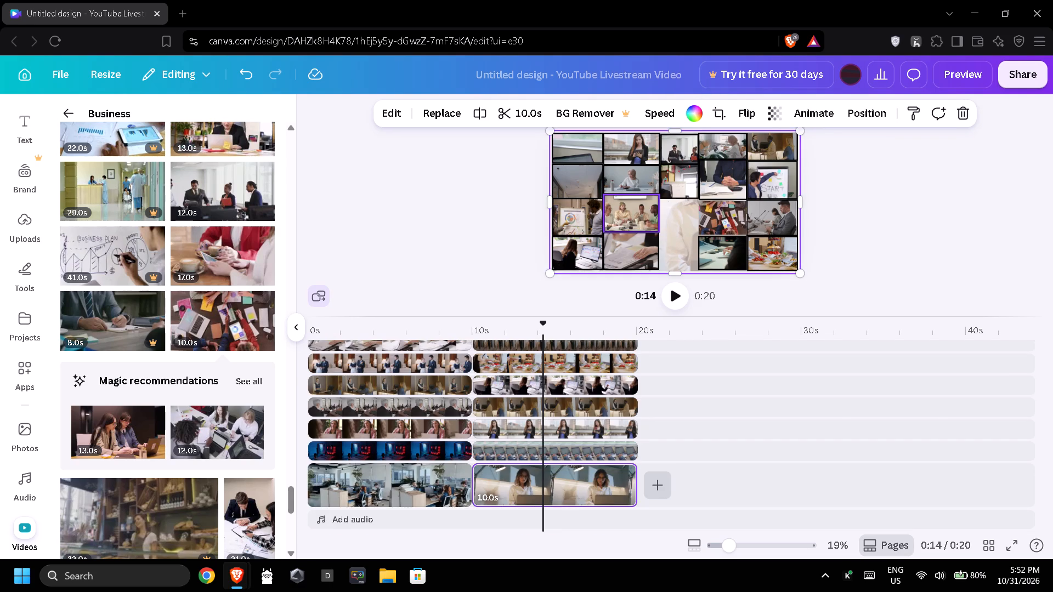
click(712, 116)
click(713, 116)
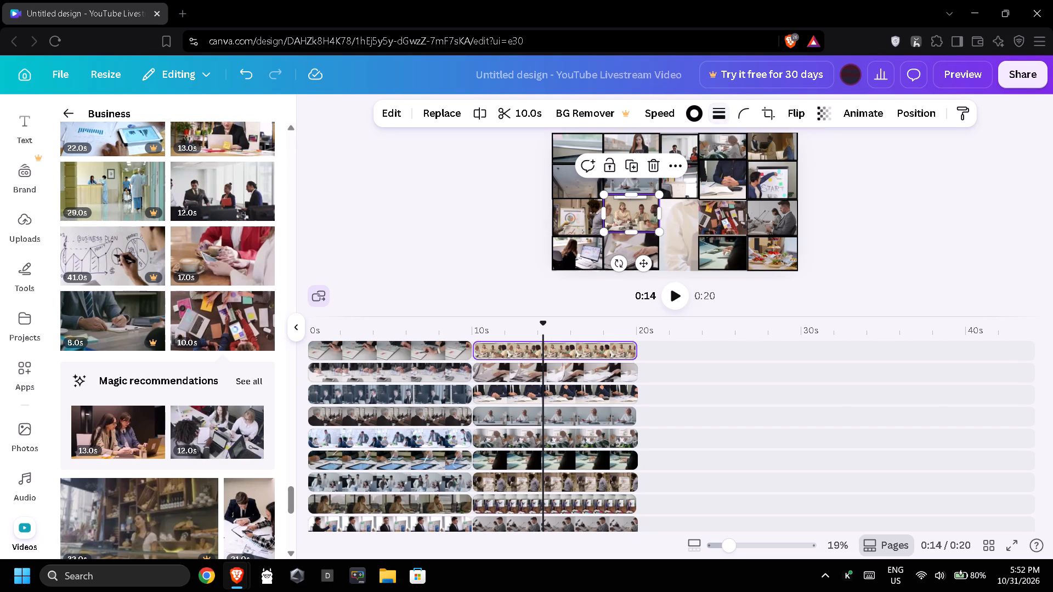
click(496, 200)
Lower the top edge of the bottom-row paper-handling tile in the second column, making it about 438 × 273.
click(621, 255)
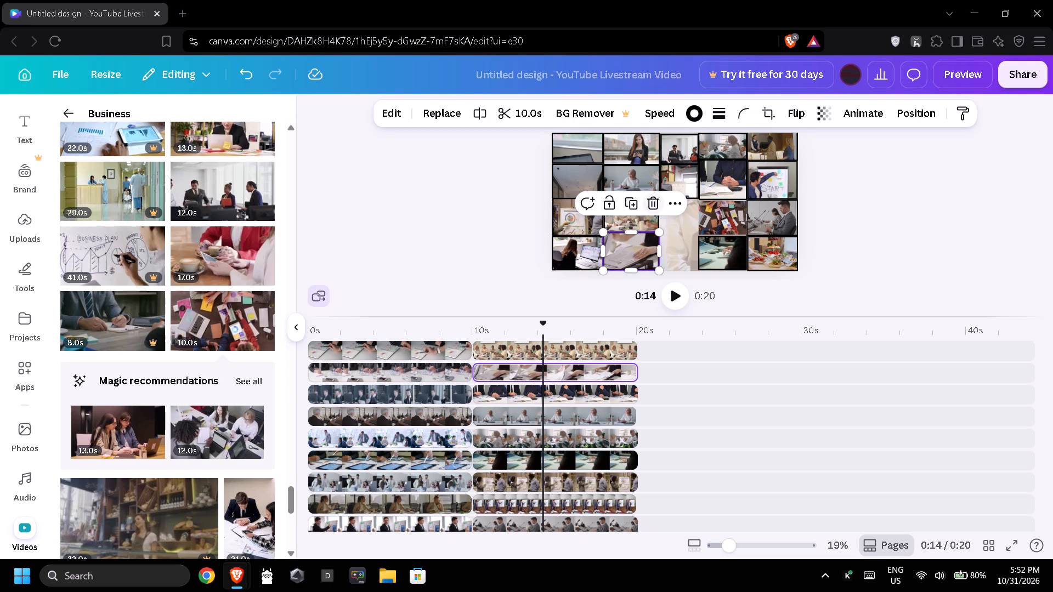
click(938, 244)
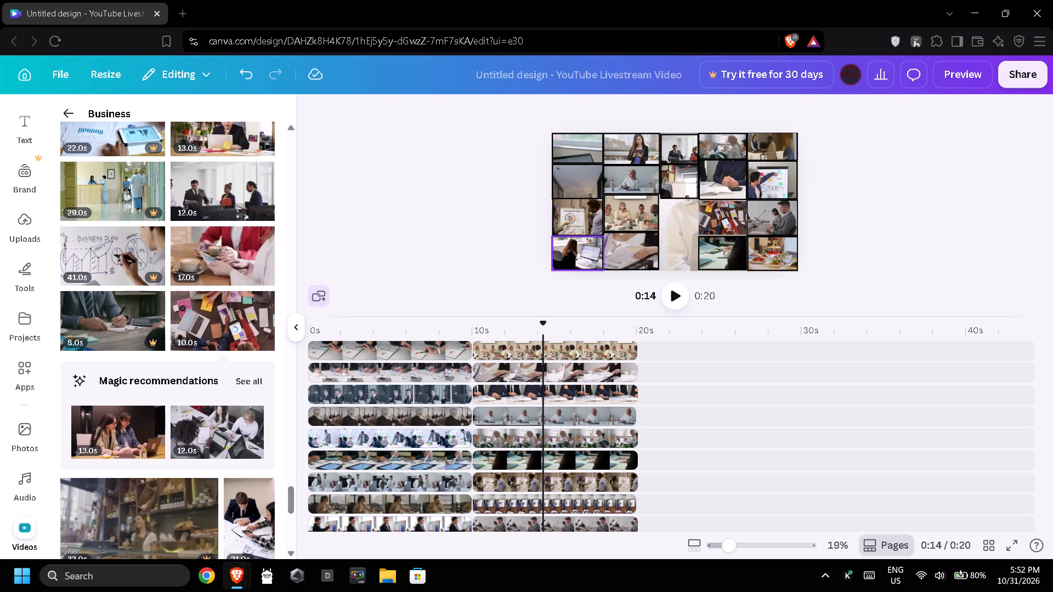
click(621, 244)
click(629, 232)
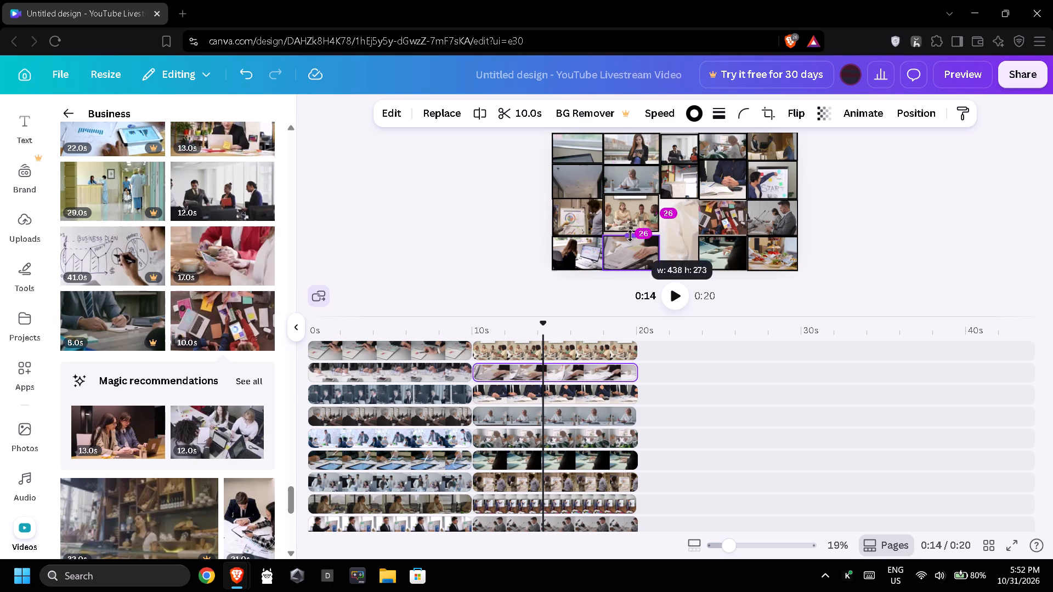
click(678, 243)
Extend the second-column group-meeting tile down to the tile below and lower its top edge, making it about 433 × 310.
click(639, 220)
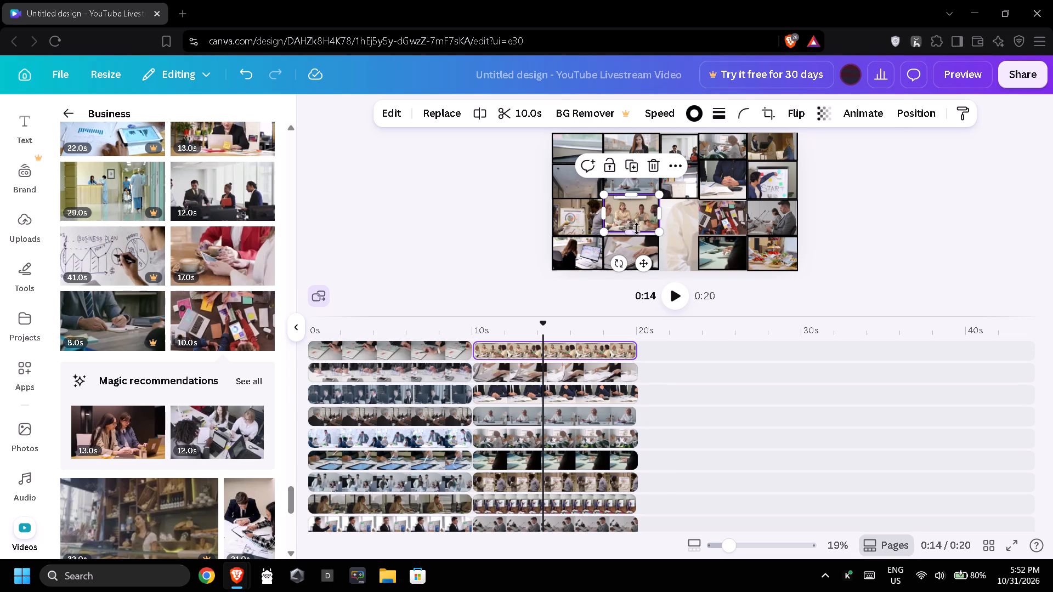
click(631, 234)
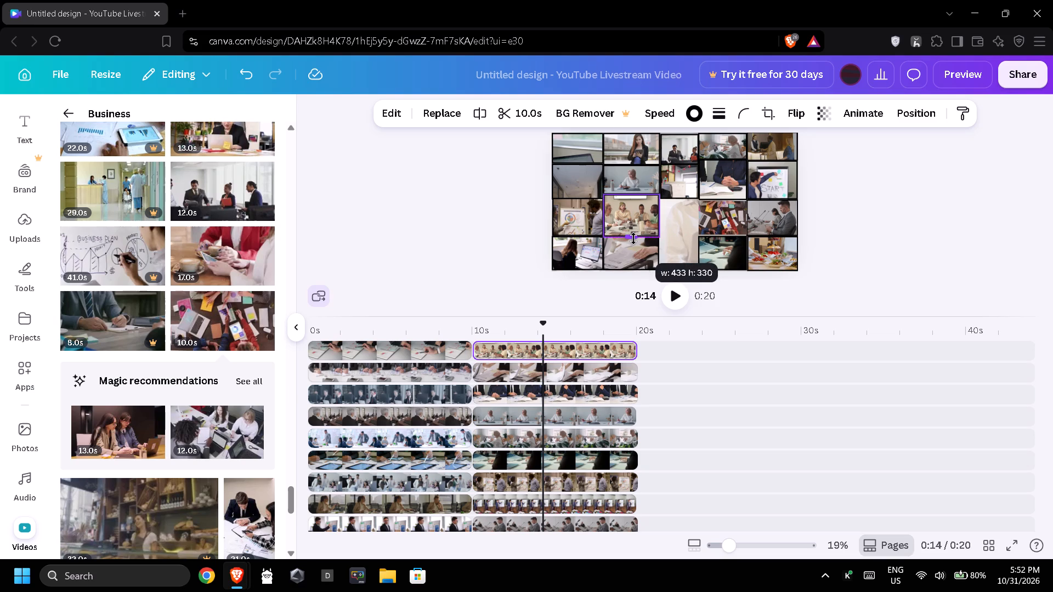
double_click(1004, 248)
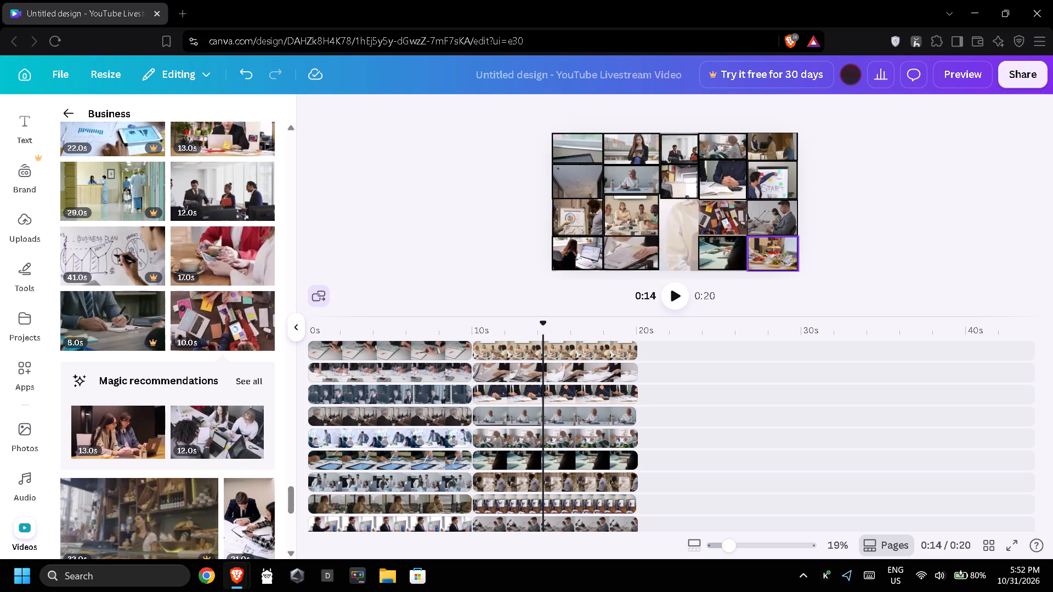
click(672, 186)
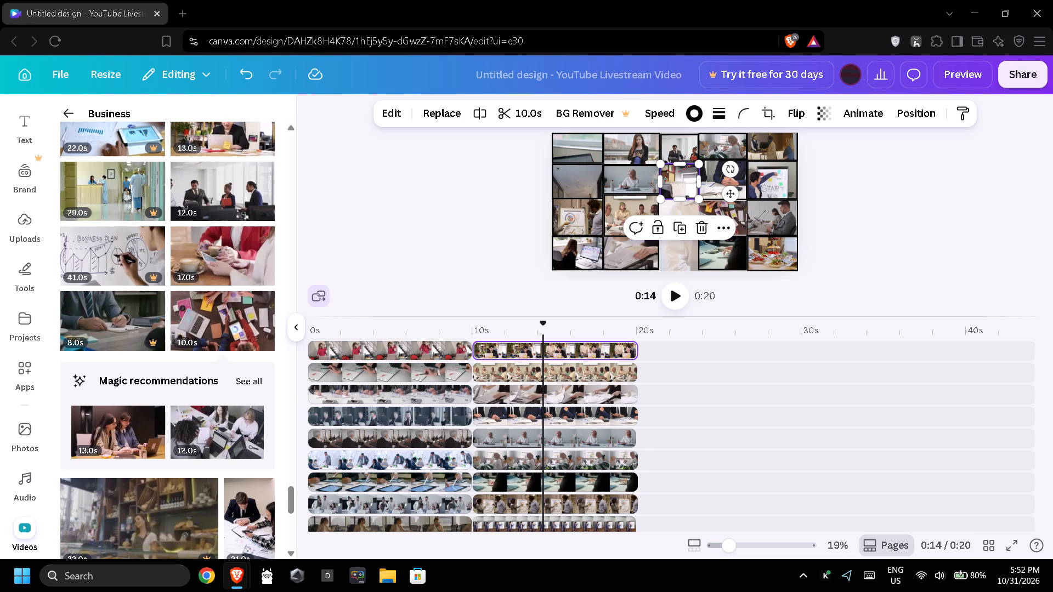
click(625, 204)
click(628, 193)
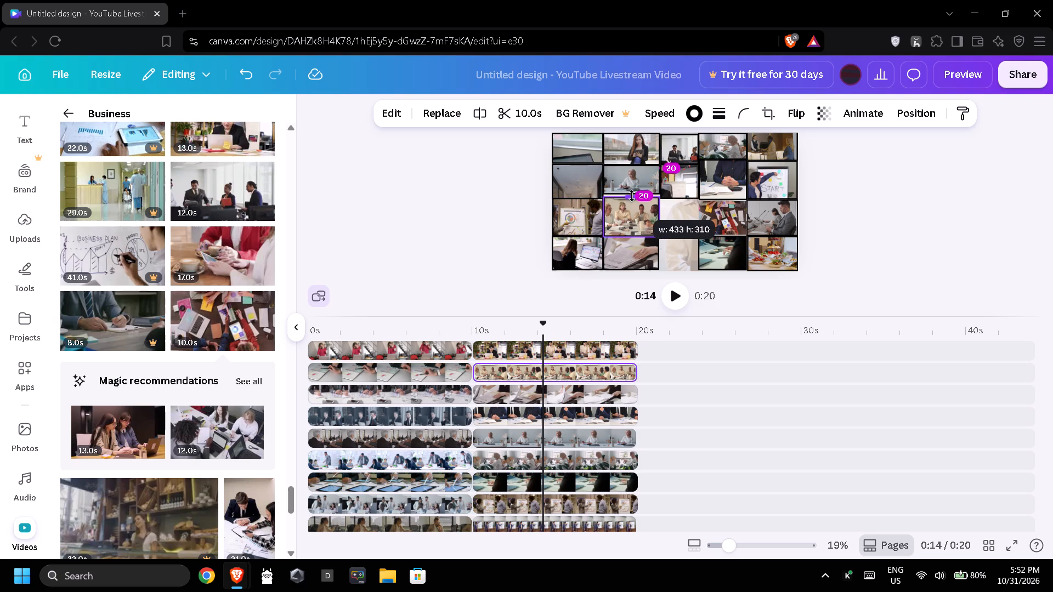
click(694, 230)
Extend the bottom edge of the second-row seated-man tile down to meet the group-meeting tile below it.
click(629, 177)
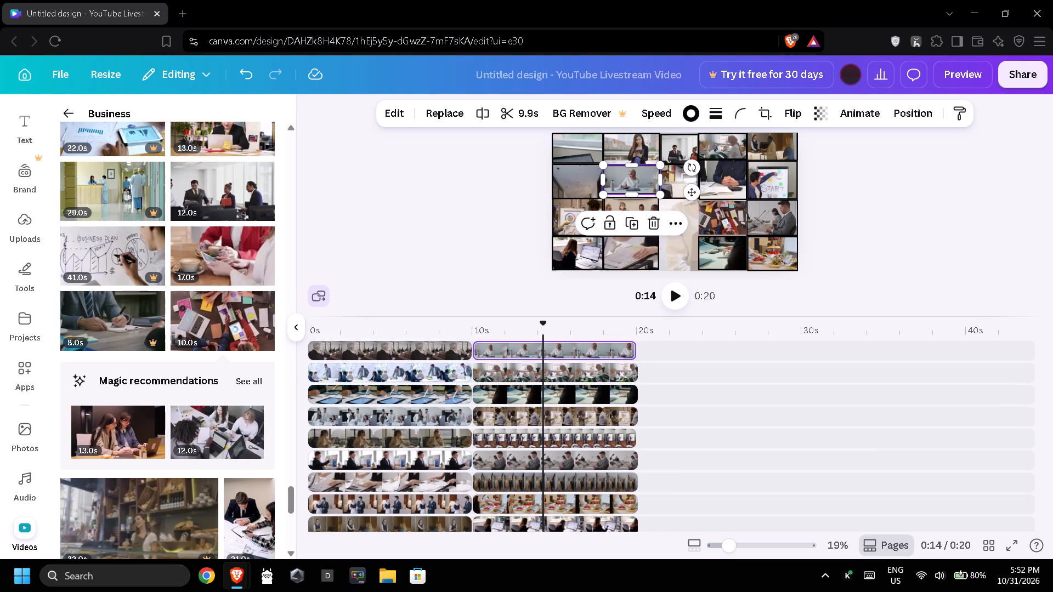
click(631, 191)
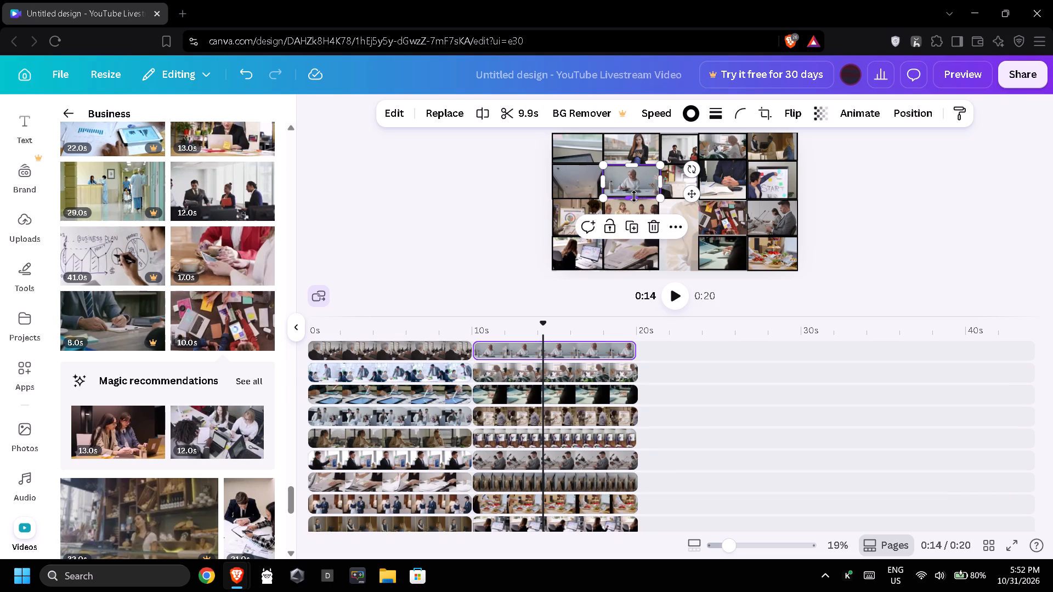
click(582, 202)
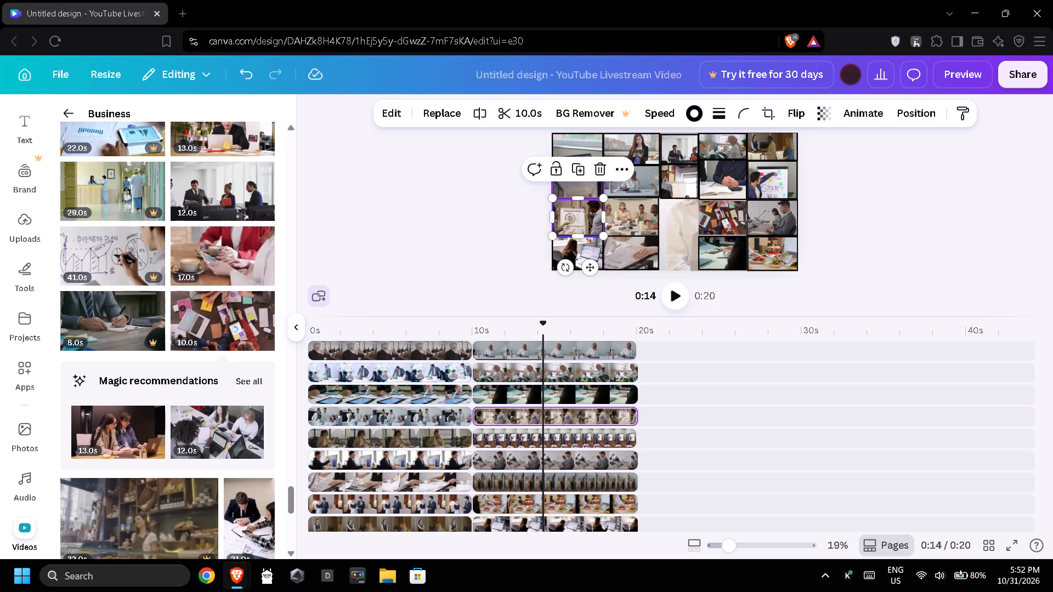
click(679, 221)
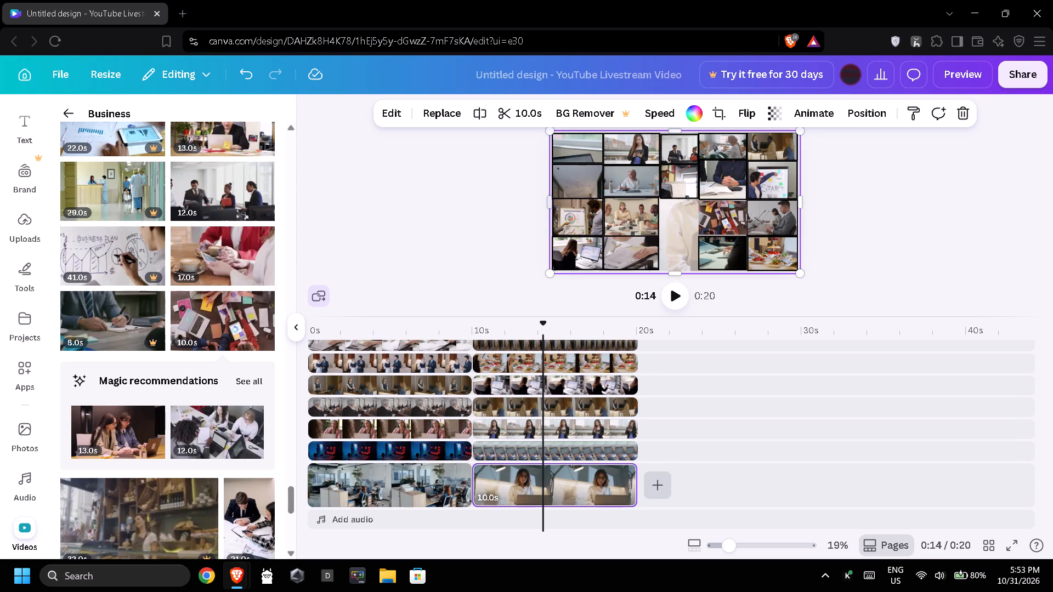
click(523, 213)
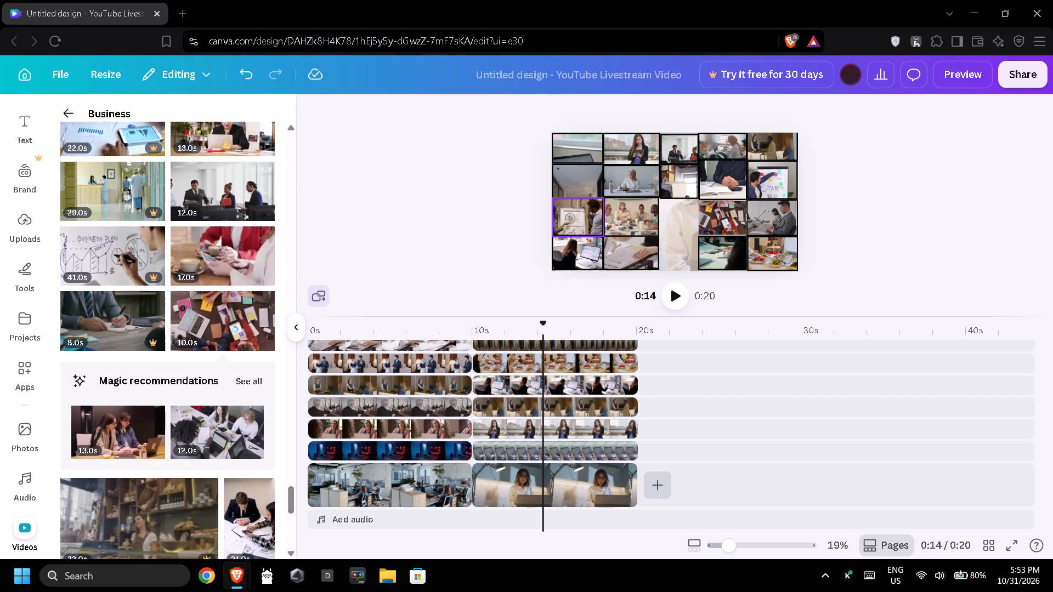
Round the corners of the top row's first, third and fifth tiles to the maximum.
click(585, 149)
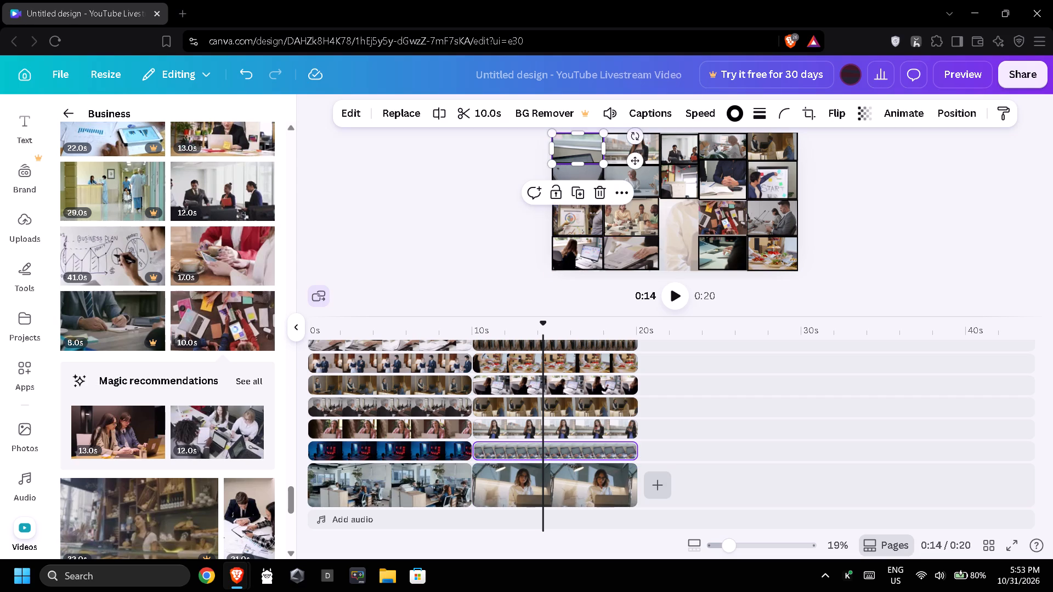
click(782, 115)
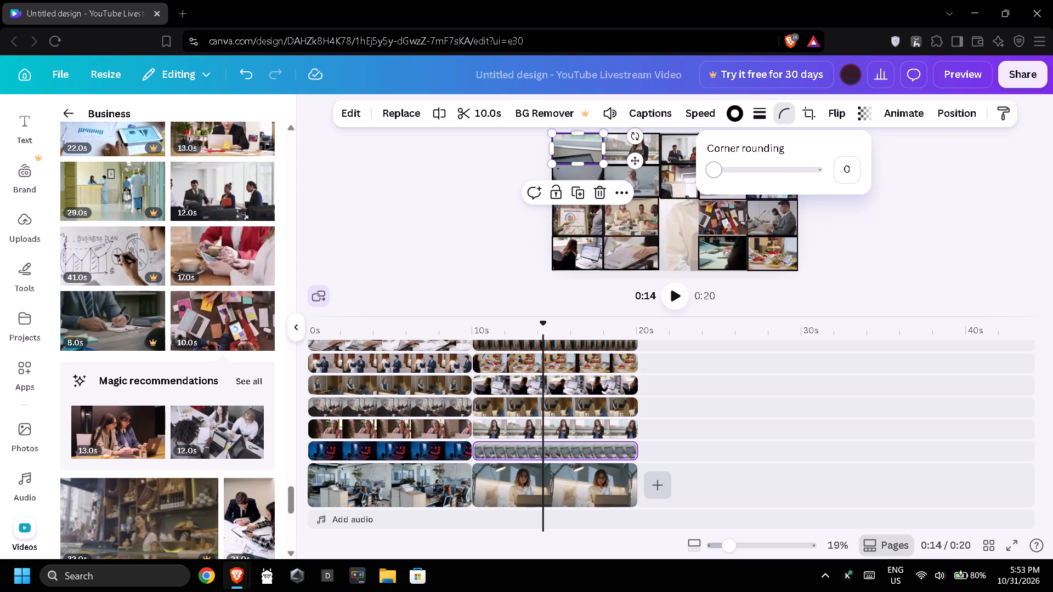
drag(714, 170, 842, 174)
click(930, 234)
click(674, 149)
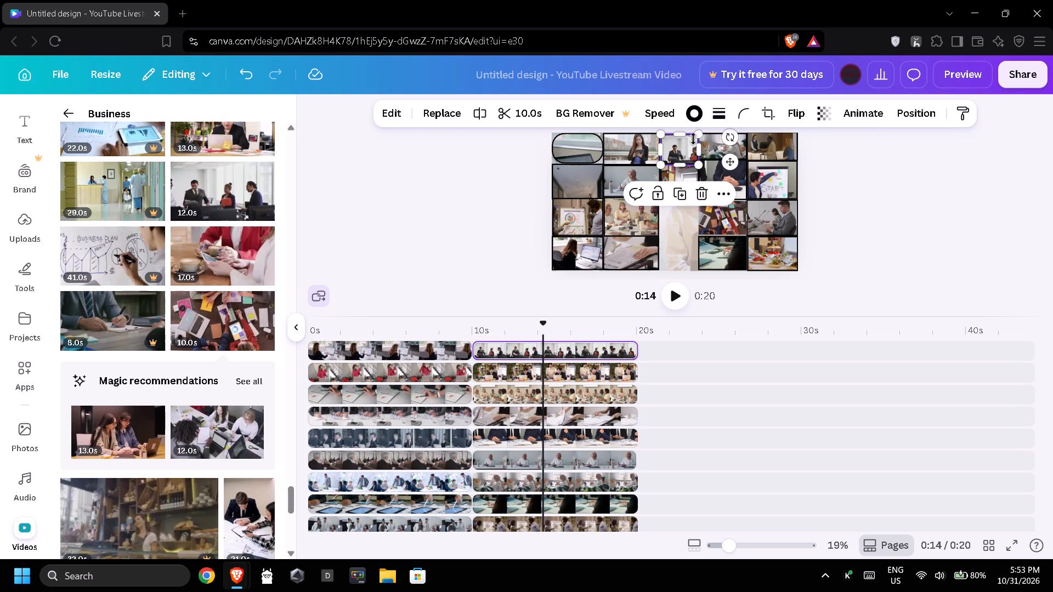
click(748, 112)
drag(703, 165, 800, 177)
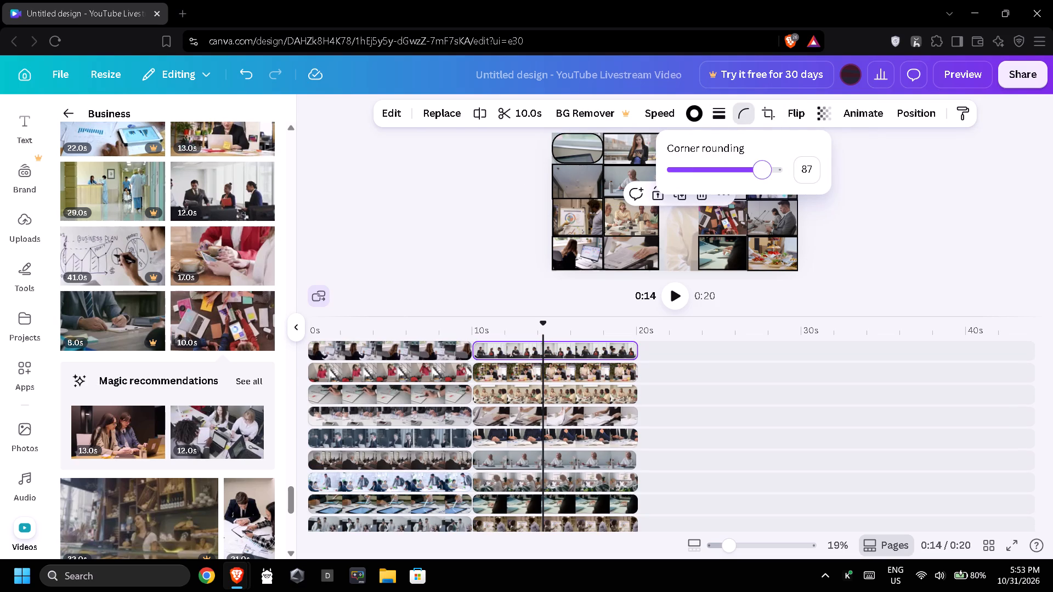
drag(800, 177, 807, 178)
double_click(859, 223)
click(756, 143)
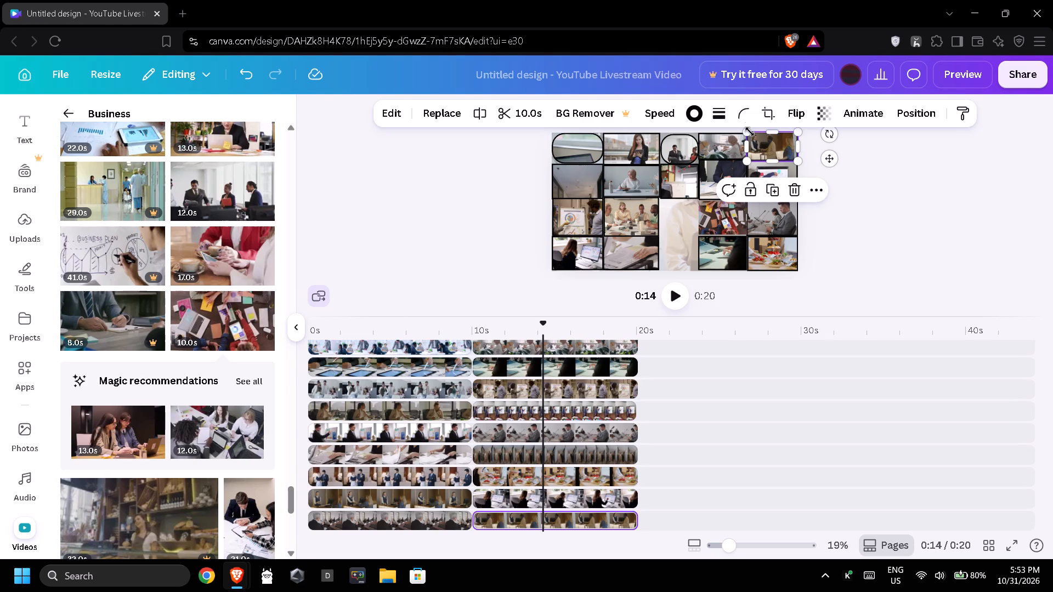
click(750, 119)
drag(758, 174, 795, 183)
triple_click(868, 220)
Round the corners of the second row's fourth-column and second-column tiles to the maximum.
click(726, 183)
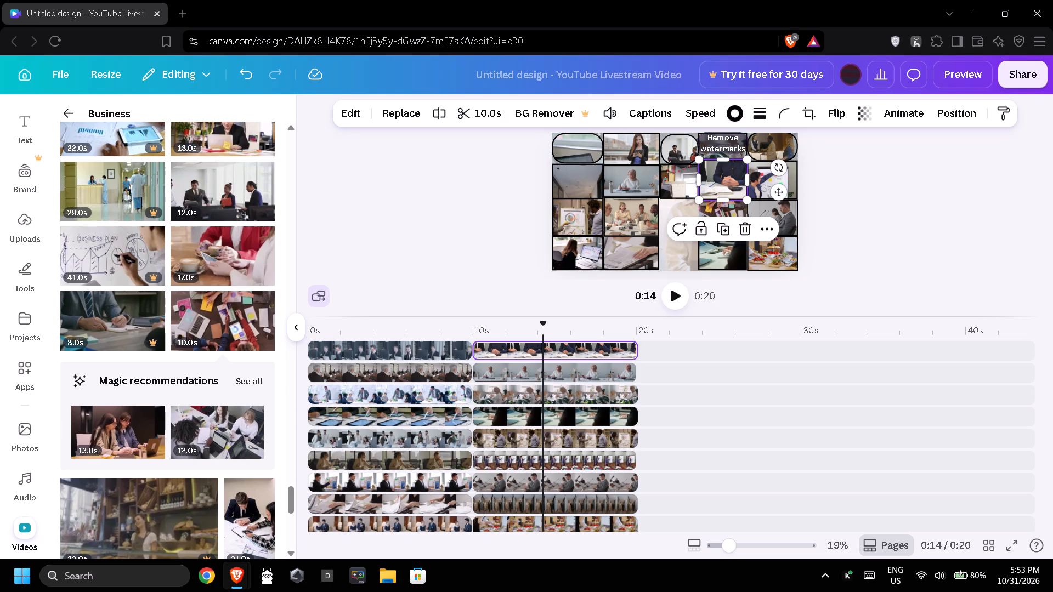
click(785, 117)
drag(781, 168, 824, 179)
triple_click(891, 227)
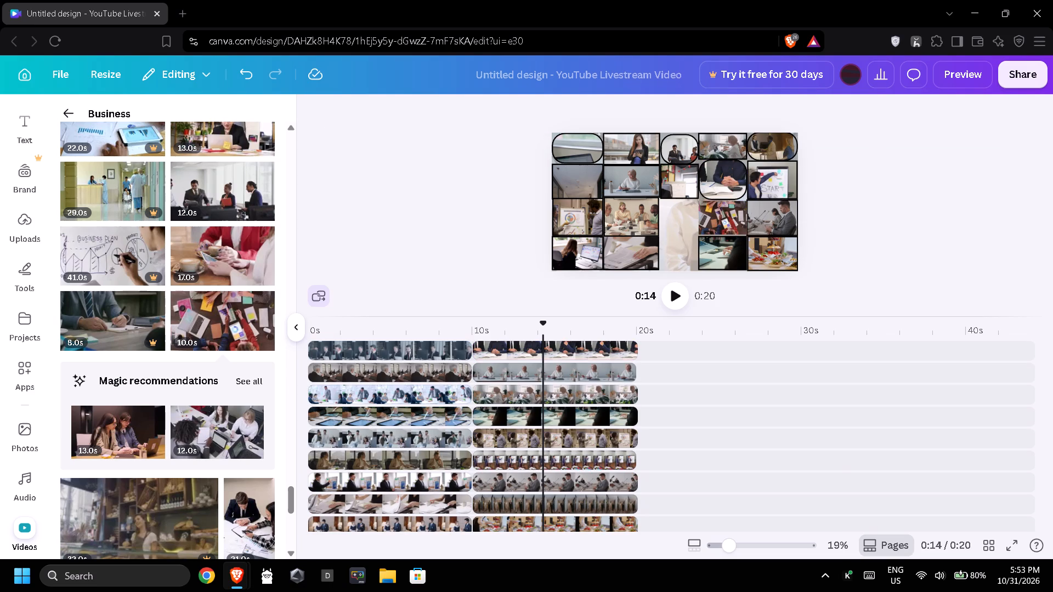
click(643, 181)
click(742, 117)
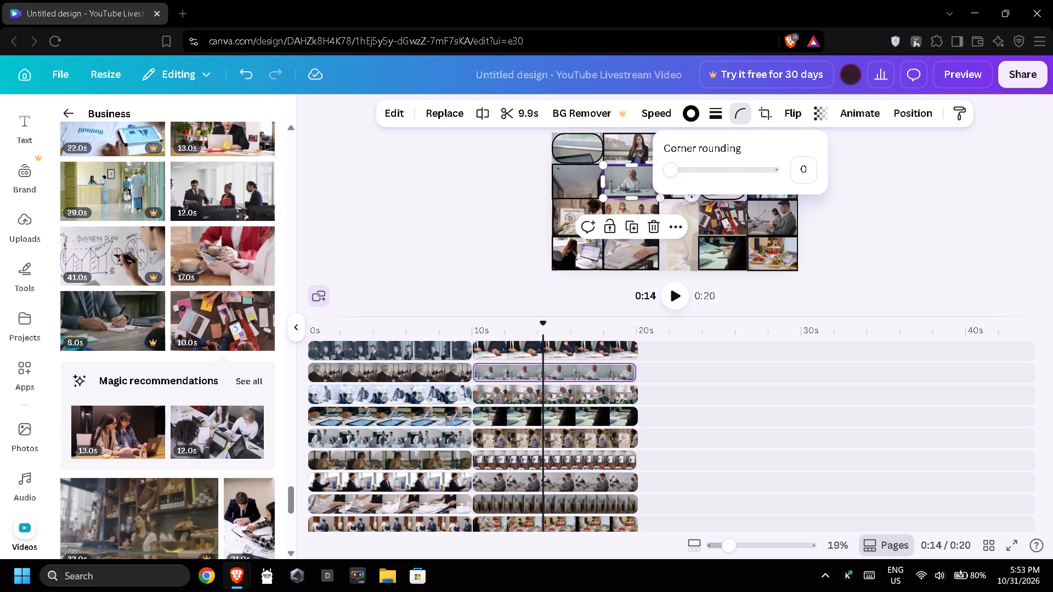
drag(757, 168, 786, 174)
triple_click(876, 233)
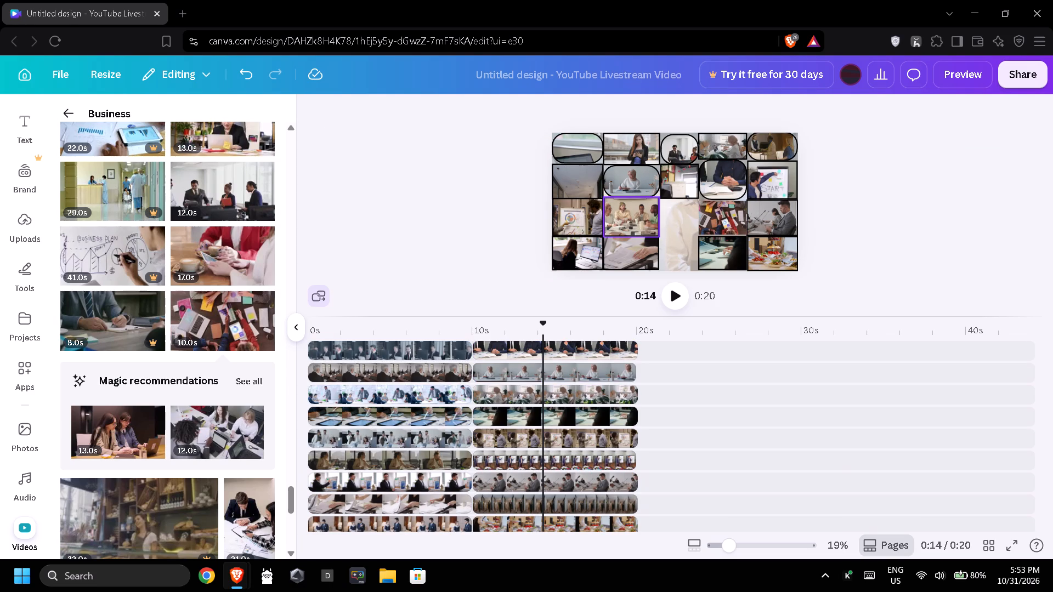
Round the corners of the third row's first-column and fifth-column tiles to the maximum.
click(574, 224)
click(746, 111)
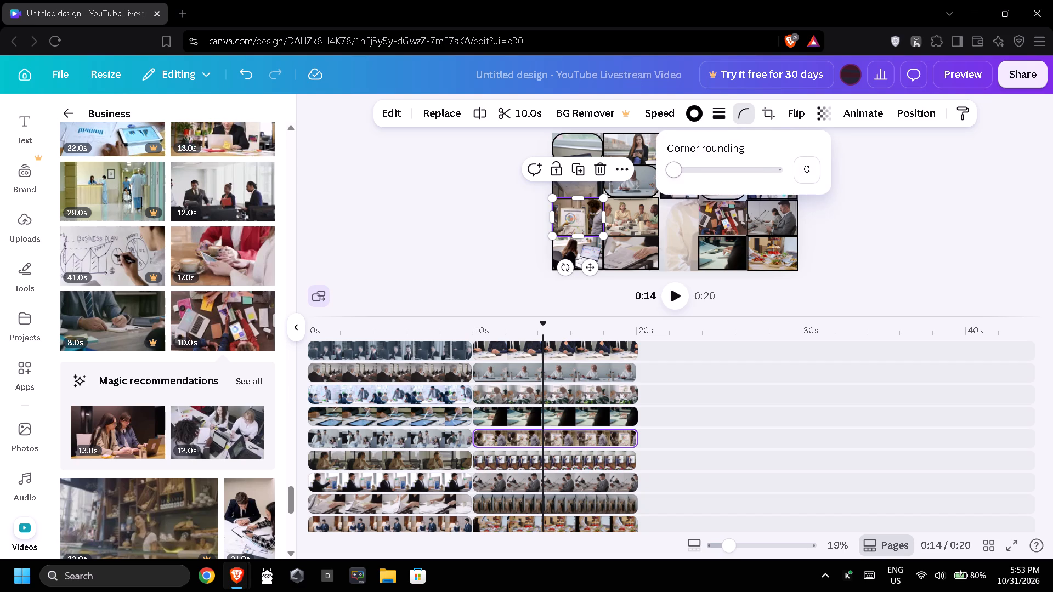
drag(756, 173, 783, 175)
double_click(880, 215)
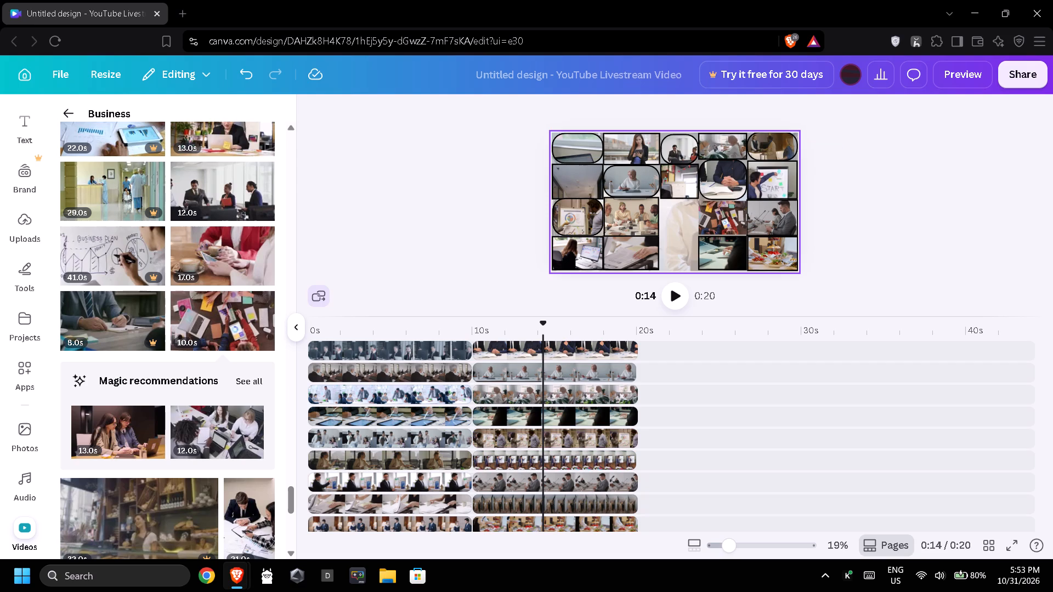
click(757, 220)
click(749, 112)
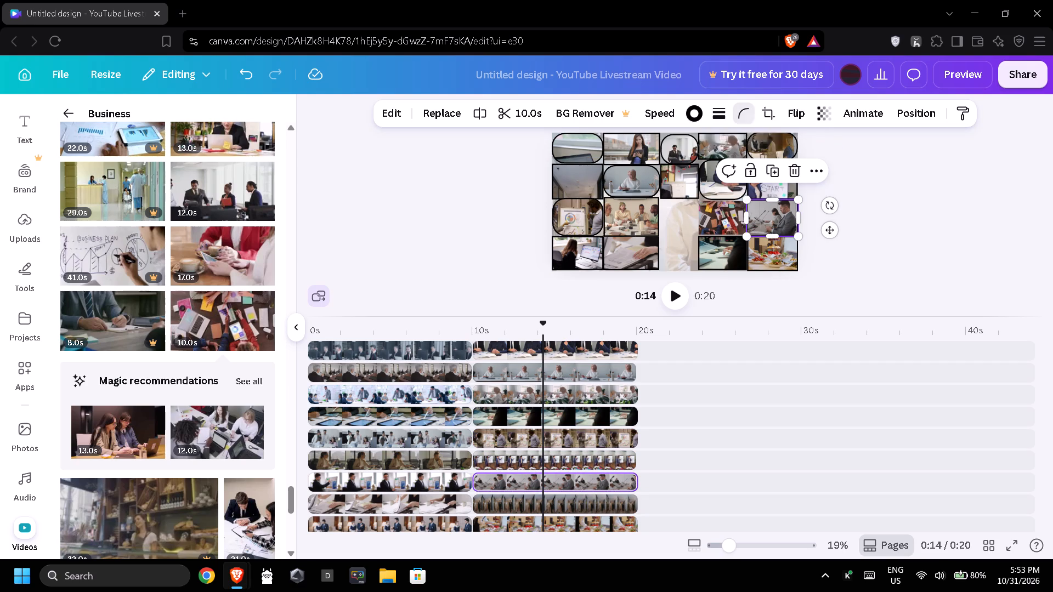
drag(771, 171, 787, 175)
triple_click(926, 209)
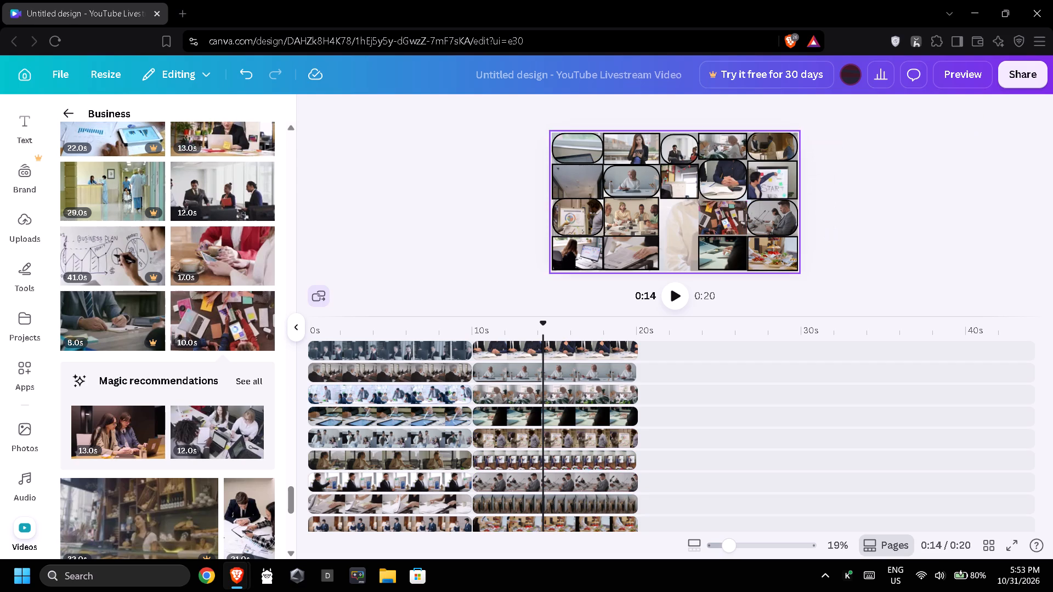
Round the corners of the bottom row's fourth-column and second-column tiles to the maximum.
click(710, 252)
click(740, 113)
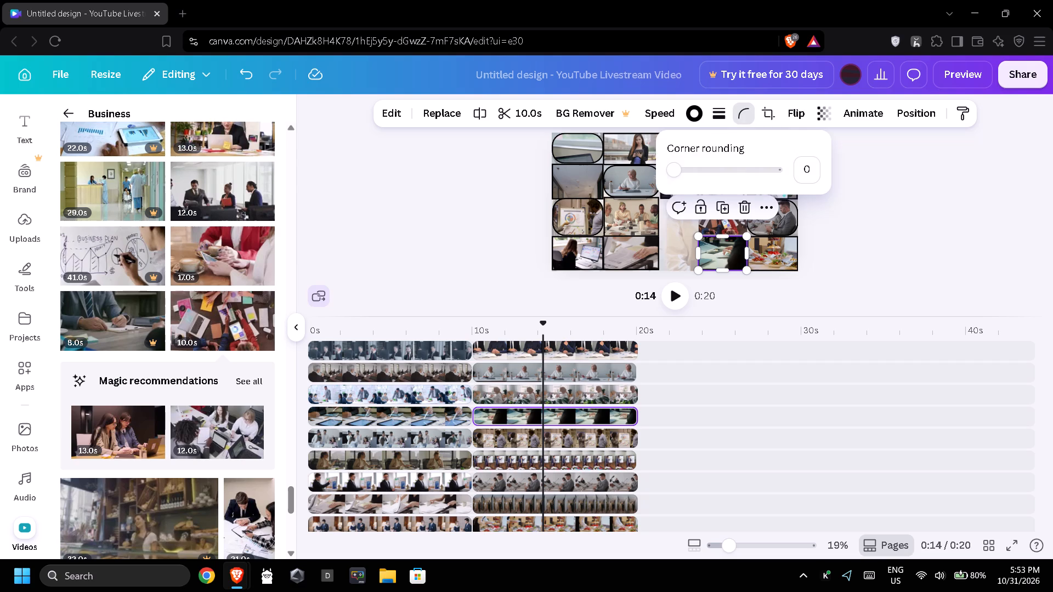
drag(765, 159, 787, 168)
triple_click(880, 178)
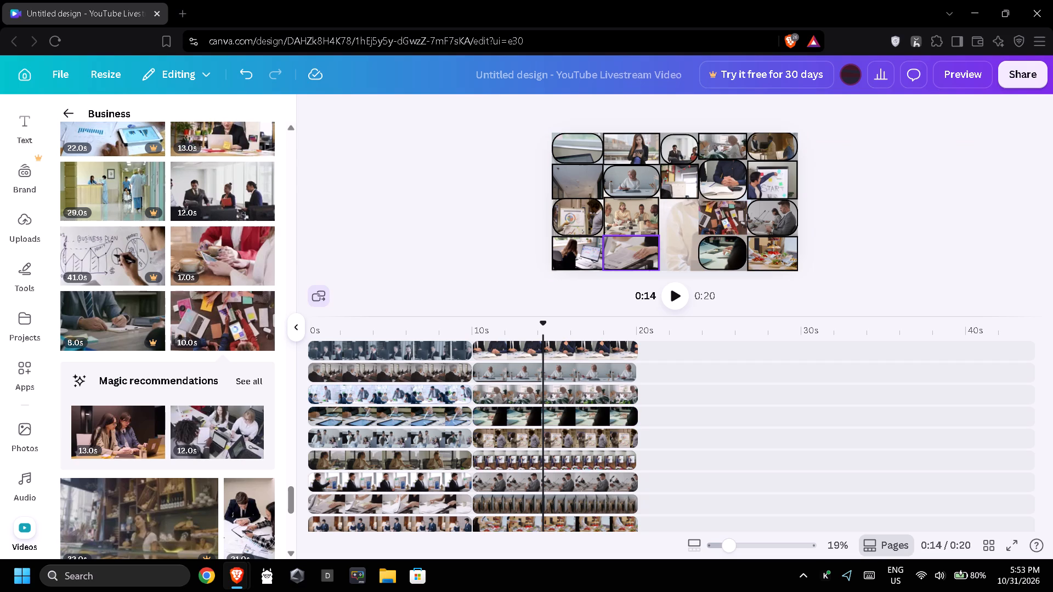
click(631, 254)
click(744, 113)
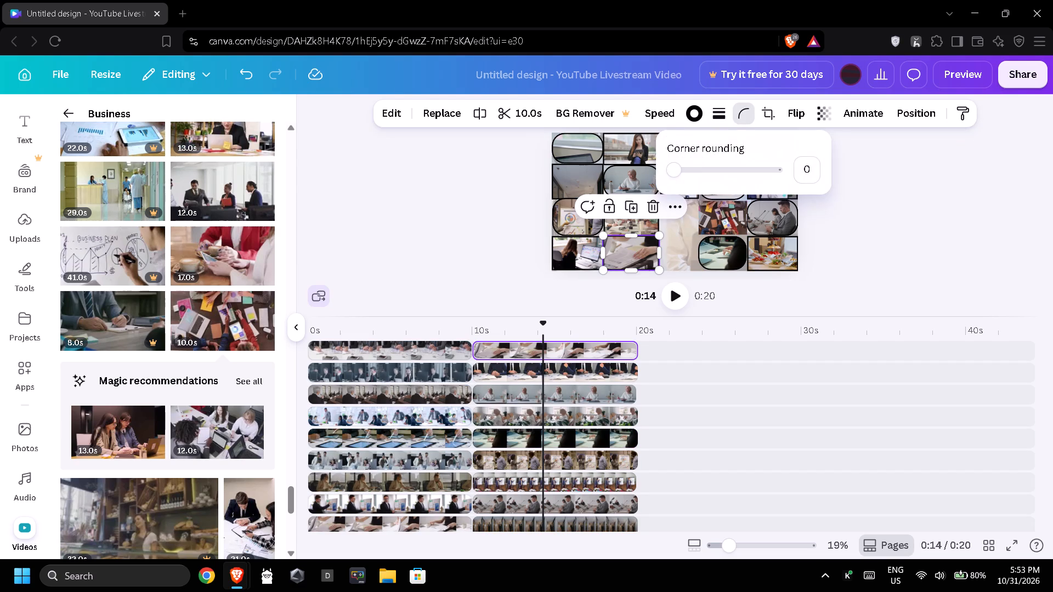
drag(778, 173, 786, 175)
triple_click(891, 184)
click(891, 184)
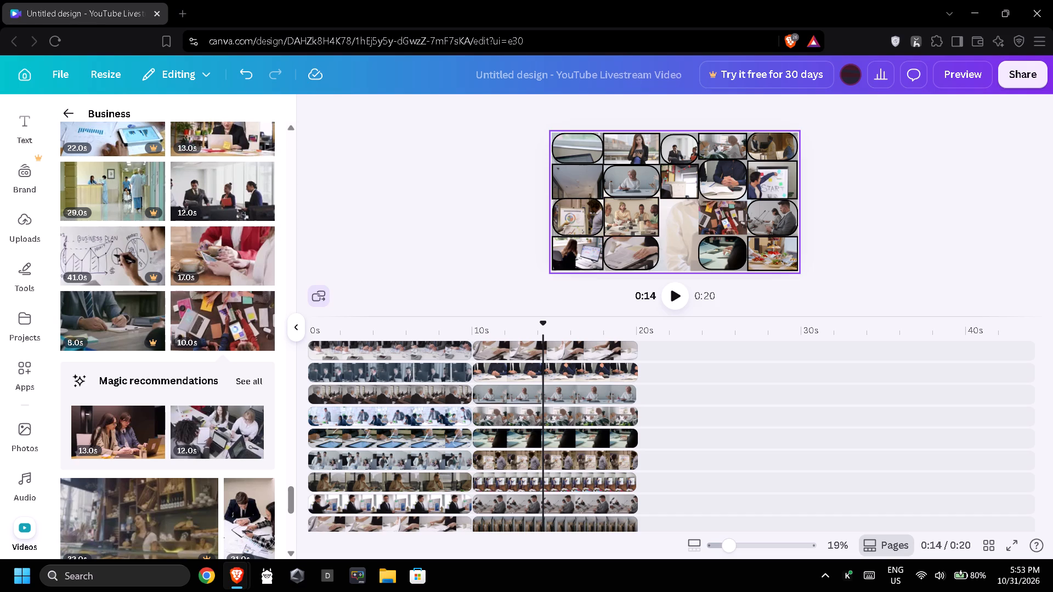
Add the 12-second business clip of the man in a black sweater at the 10s mark and trim it to 10.0s.
scroll(567, 408, up, 2)
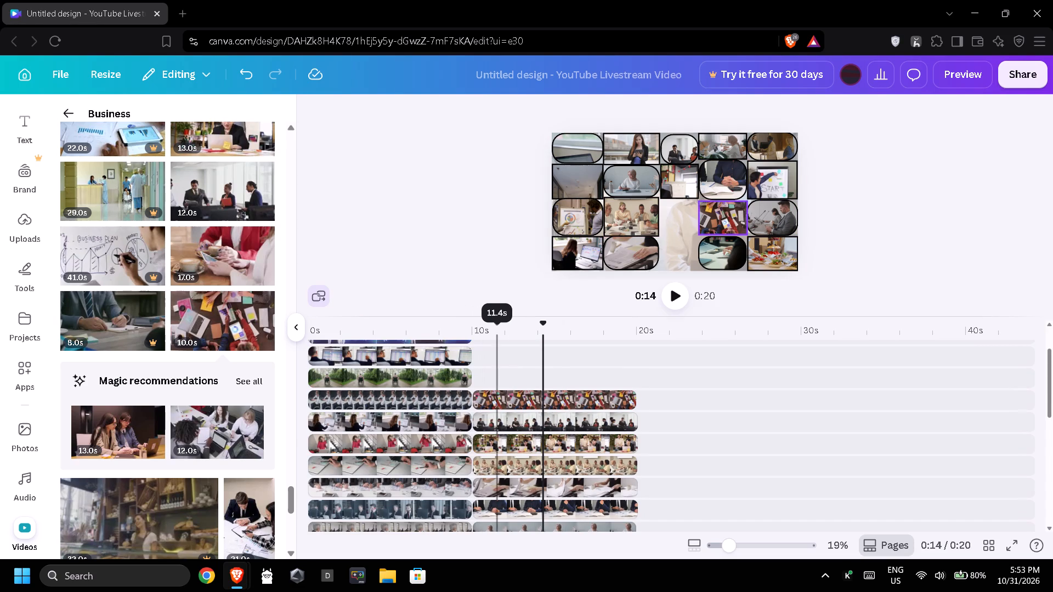
scroll(206, 372, down, 3)
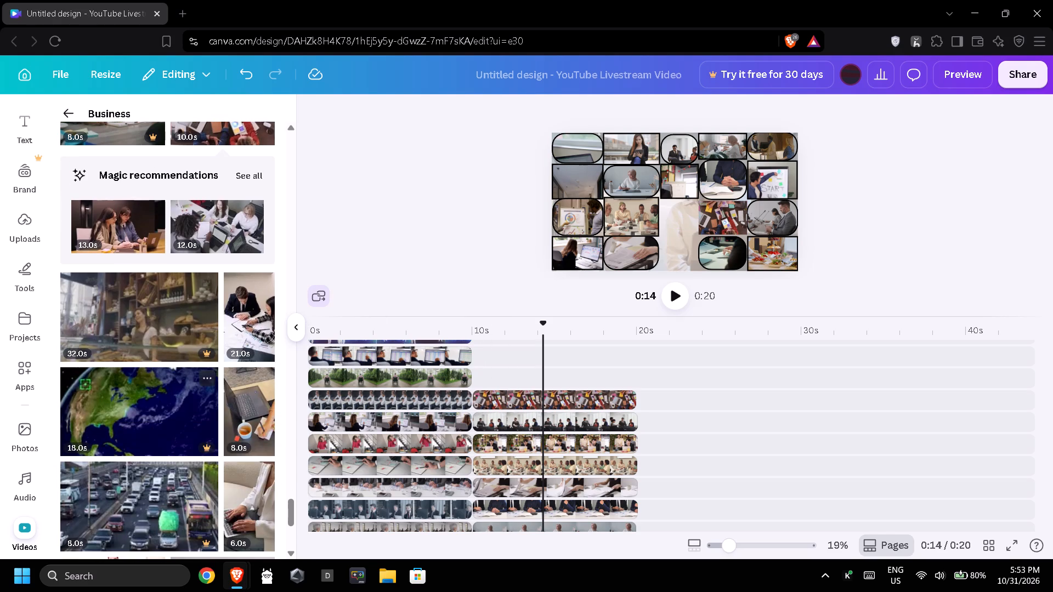
scroll(152, 392, down, 2)
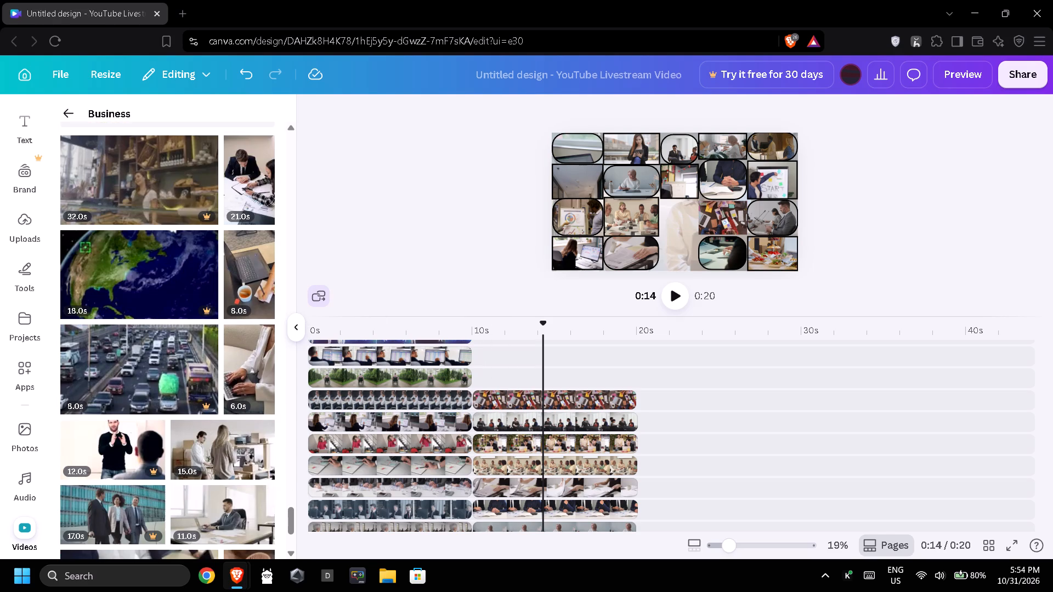
drag(117, 449, 271, 424)
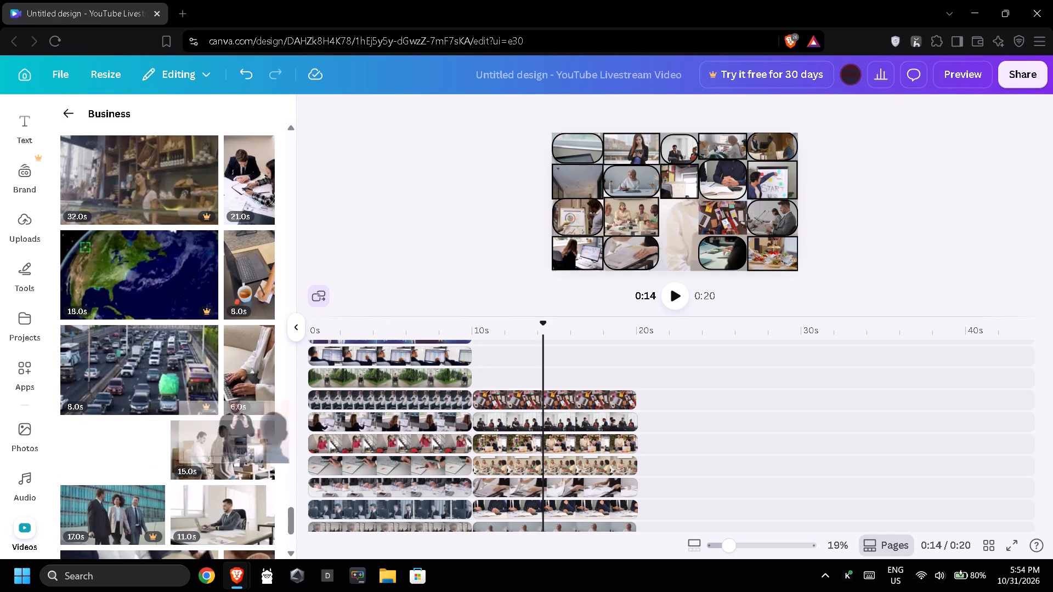
drag(271, 424, 534, 384)
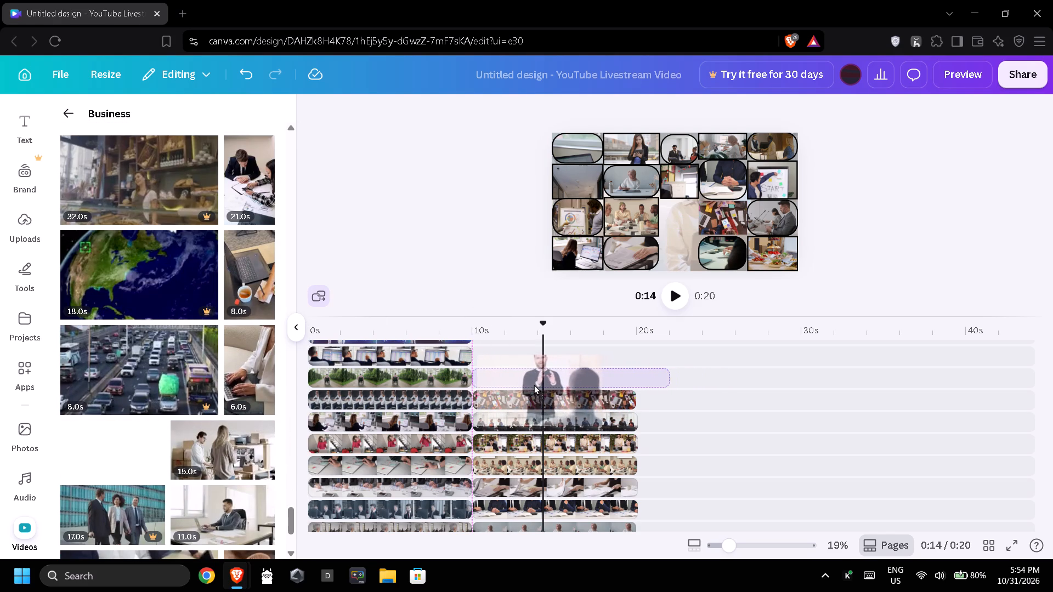
drag(534, 384, 533, 384)
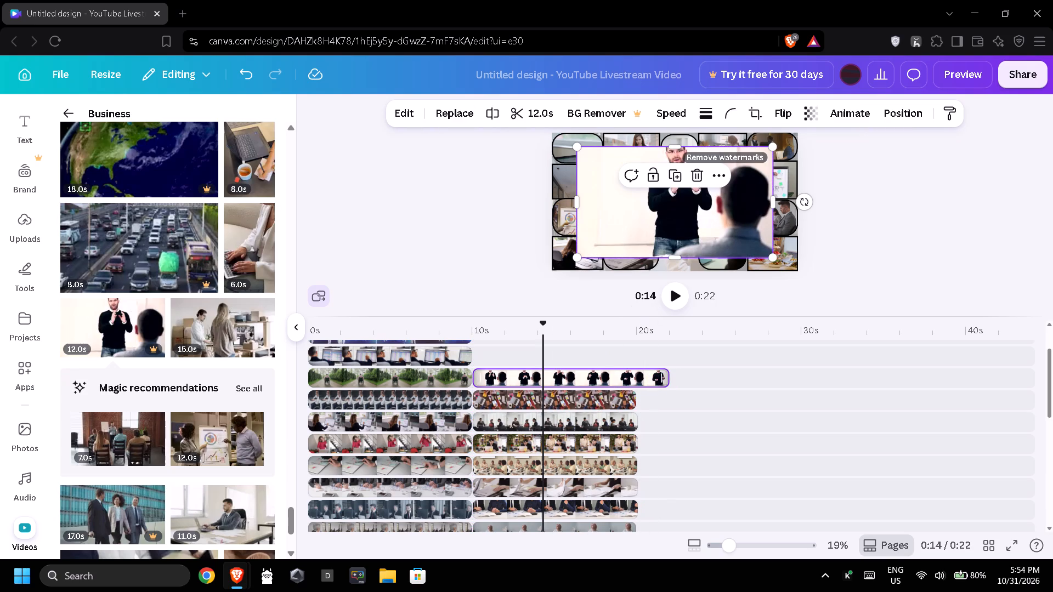
drag(666, 380, 639, 379)
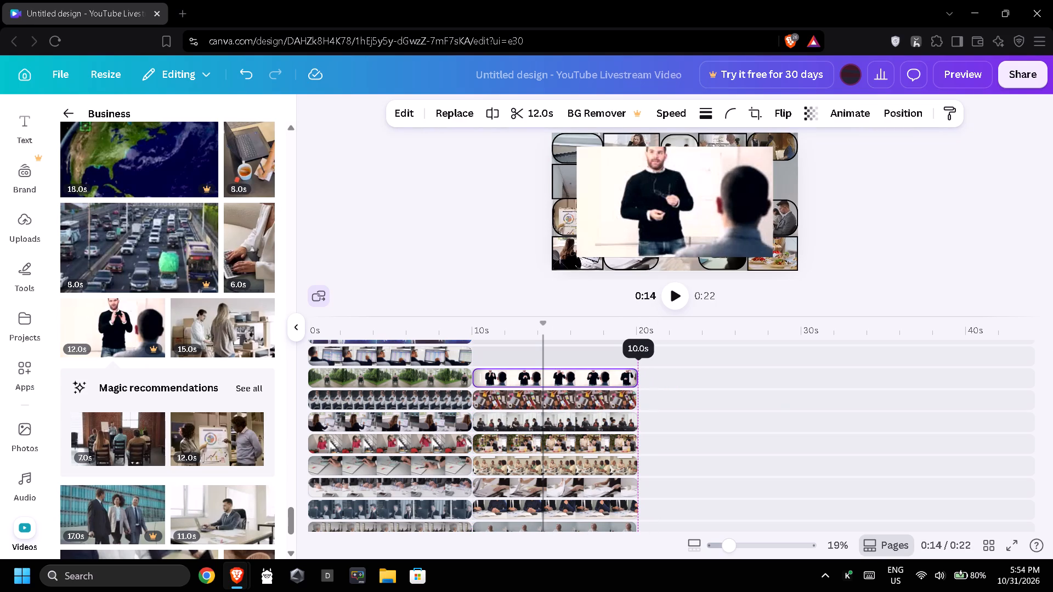
click(565, 377)
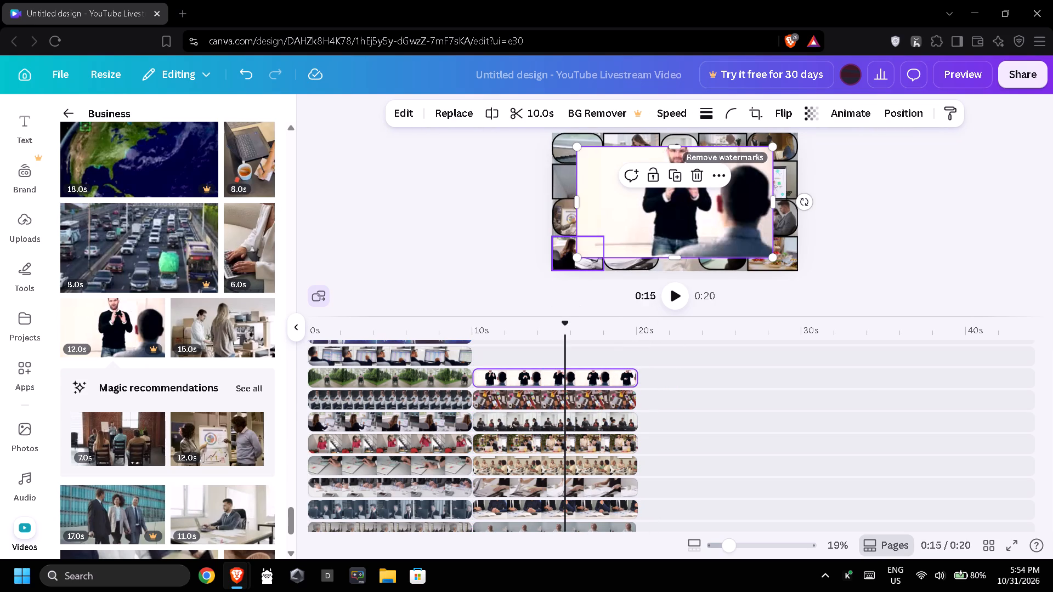
Shrink the black-sweater clip into the third-row gap of the third column, crop it about 319 wide and extend its bottom edge to the row line.
drag(577, 255, 671, 209)
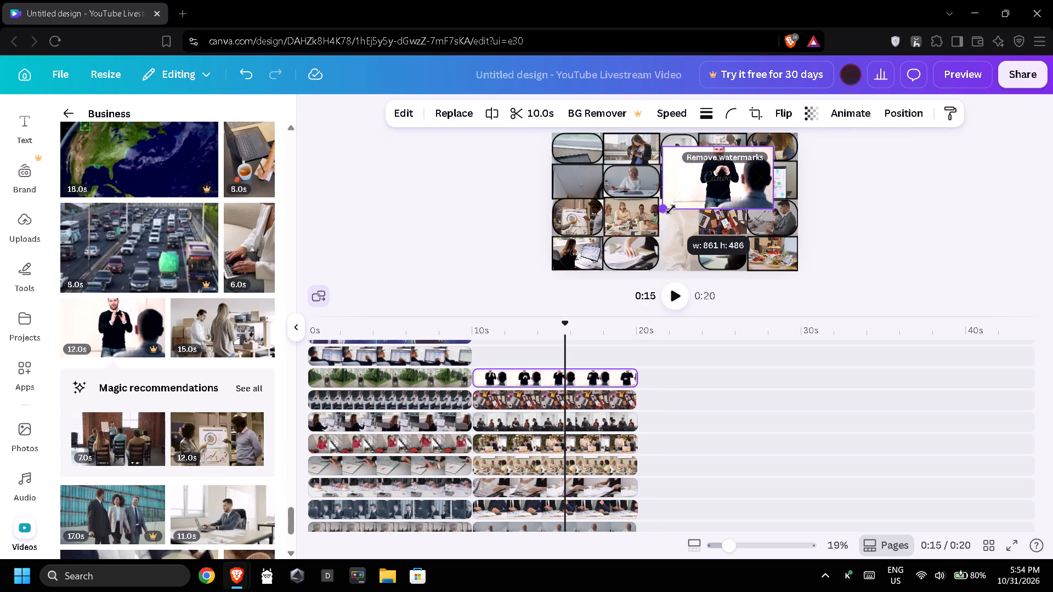
drag(671, 209, 720, 194)
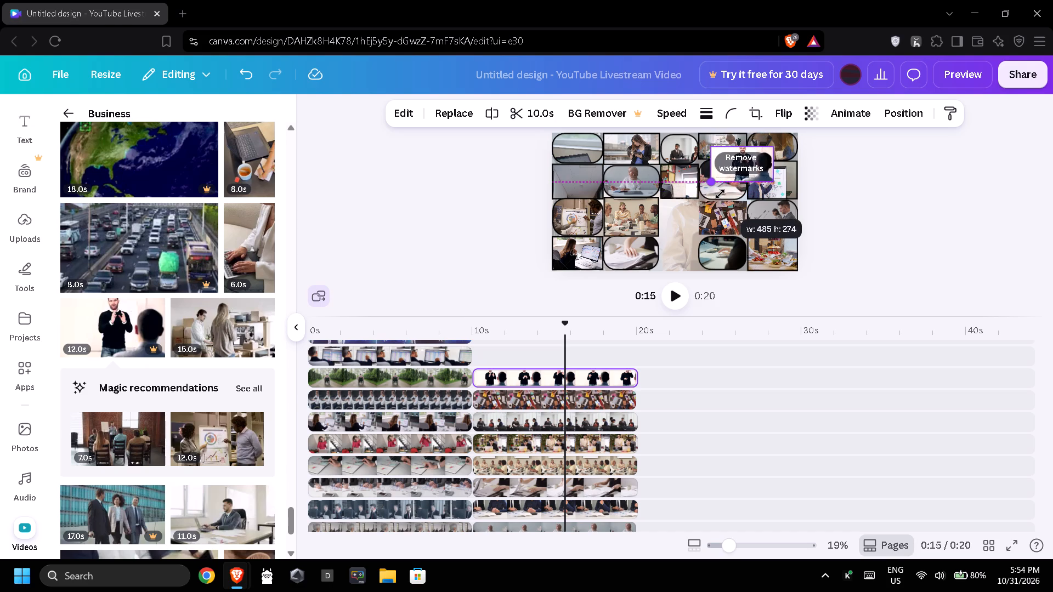
drag(720, 194, 724, 192)
drag(744, 162, 689, 209)
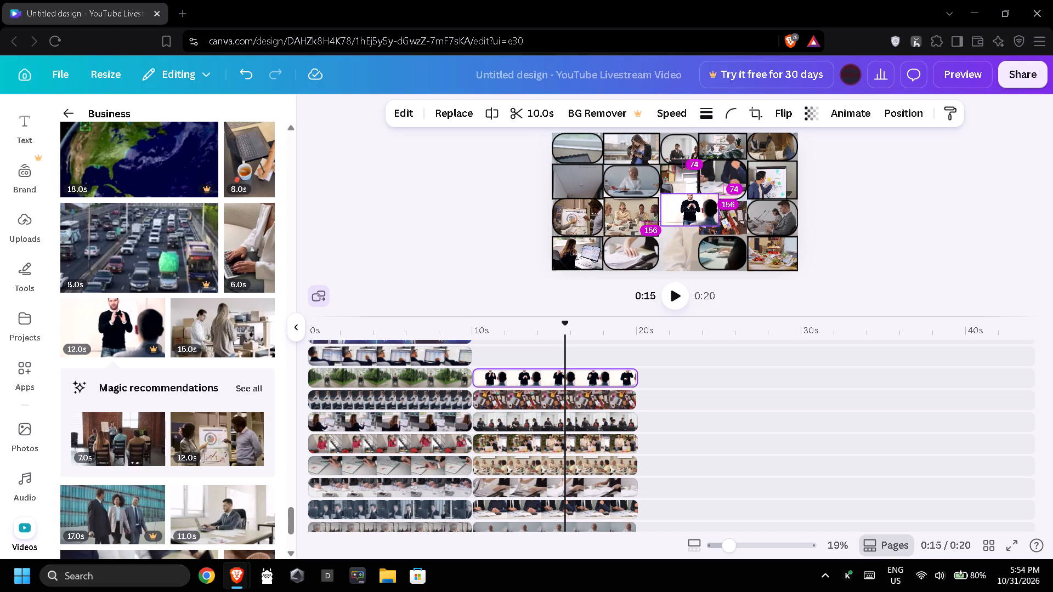
drag(689, 209, 688, 212)
drag(718, 213, 700, 212)
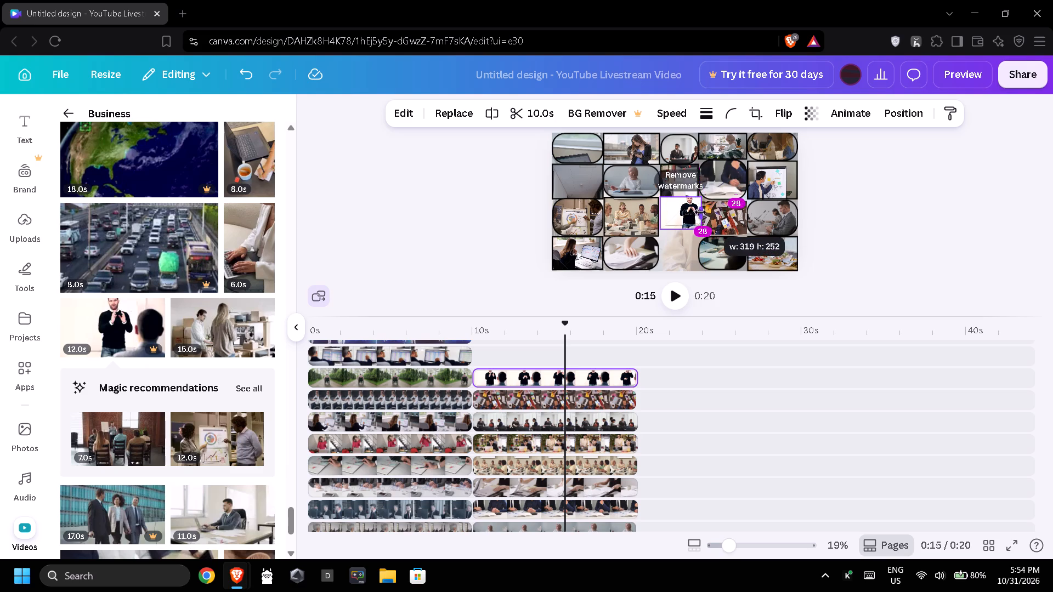
drag(700, 212, 699, 212)
drag(682, 230, 682, 238)
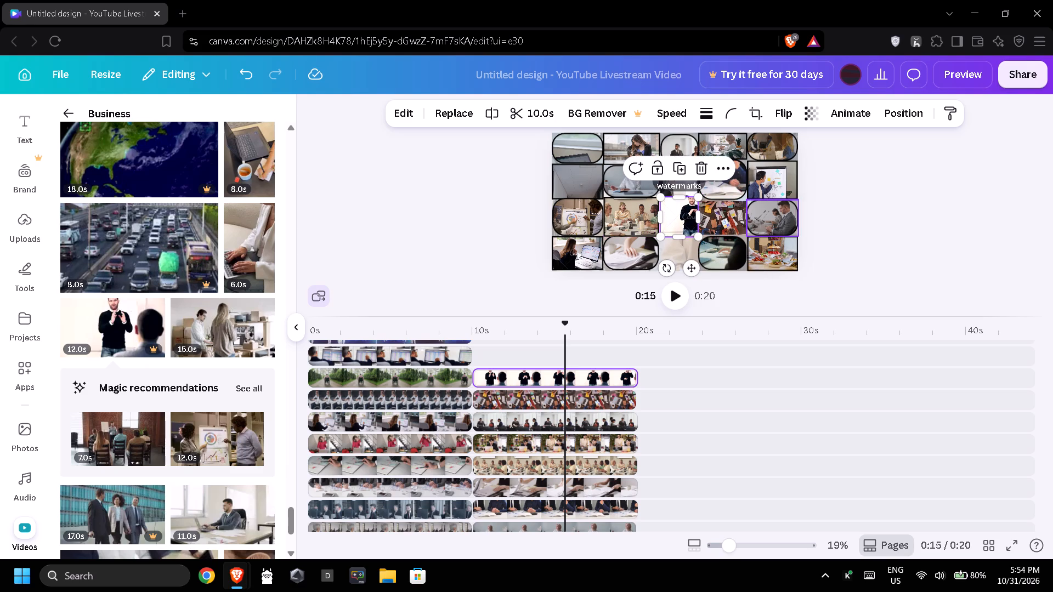
click(919, 244)
Add a solid black border of weight about 11 to the black-sweater tile in the third row's third column.
click(684, 205)
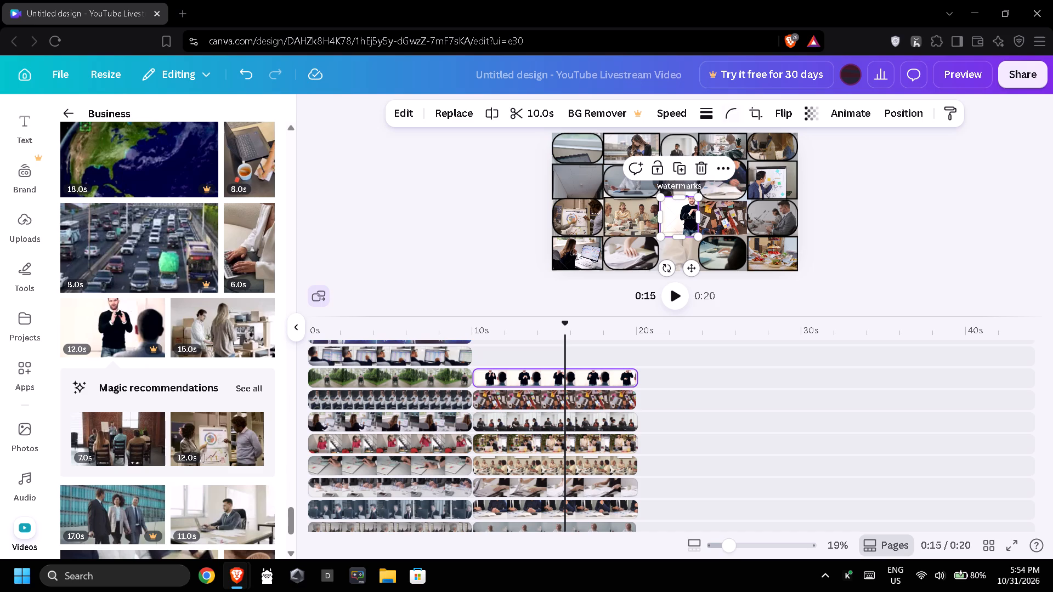
click(707, 114)
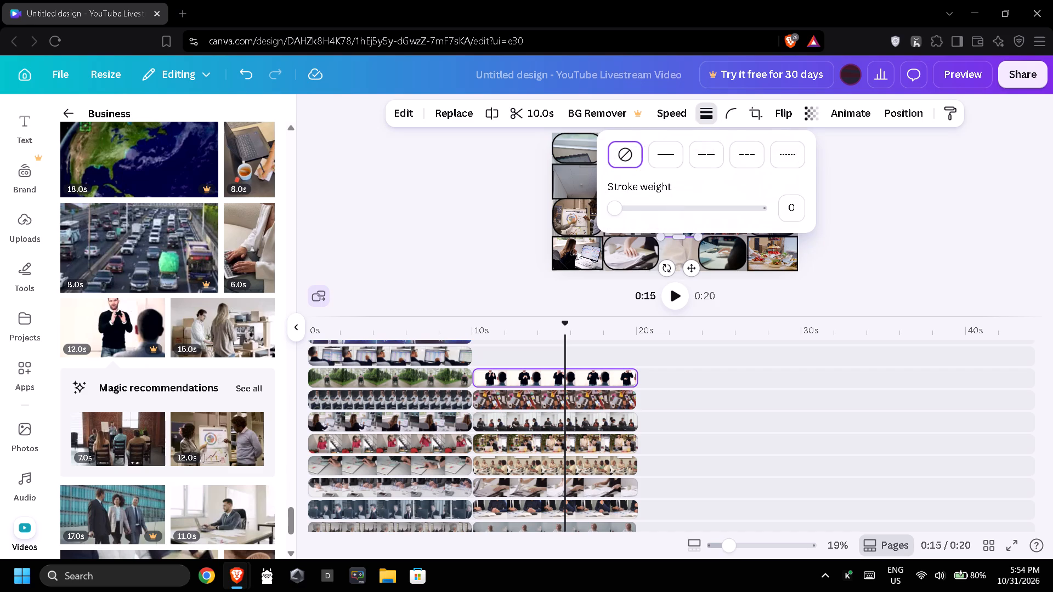
drag(619, 204, 629, 208)
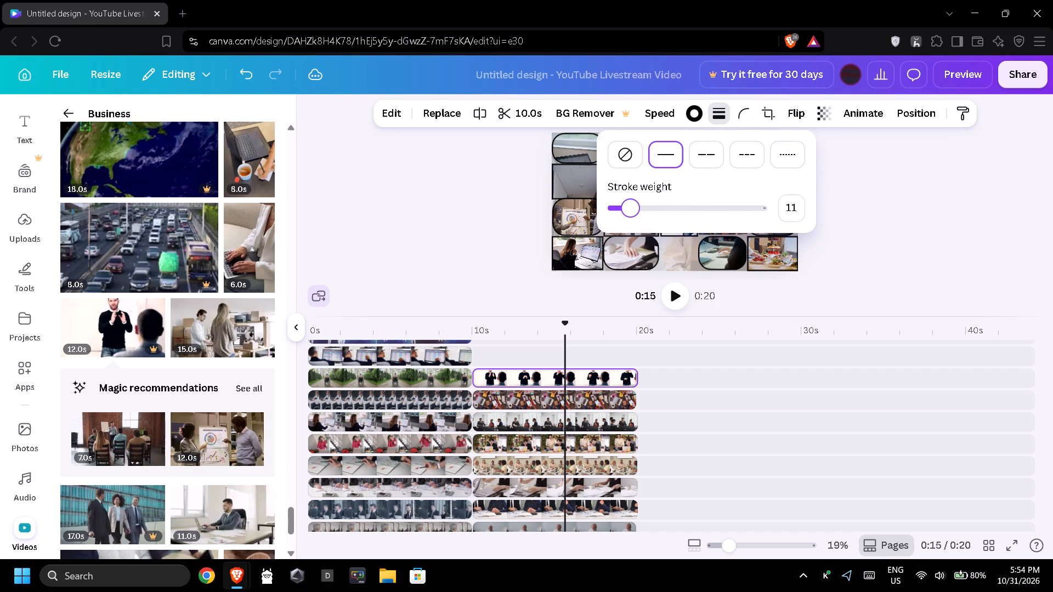
drag(629, 208, 629, 208)
triple_click(484, 219)
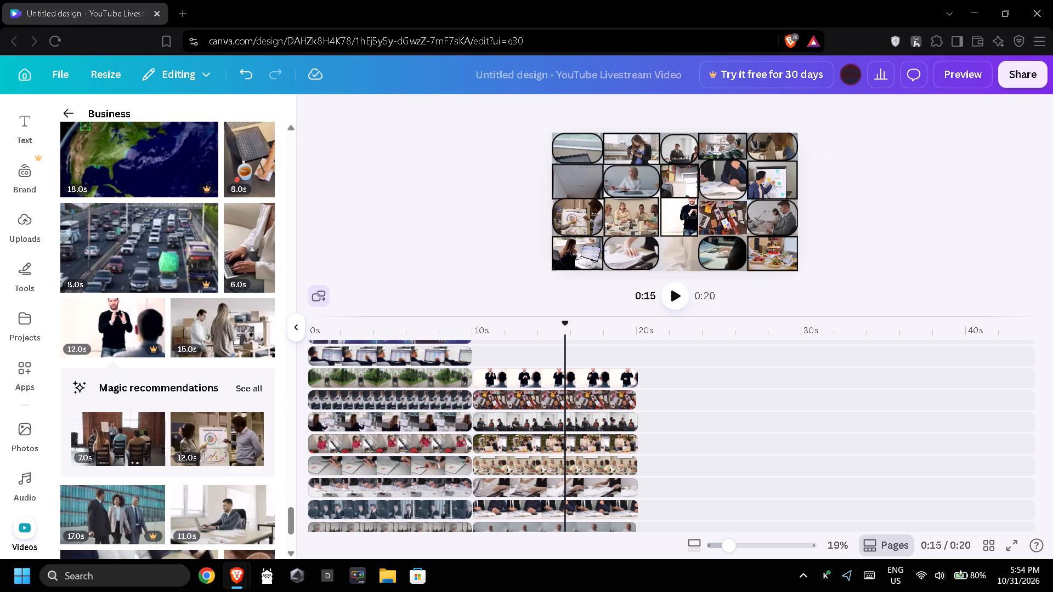
Round the corners of the third row's third-column black-sweater tile to 100.
click(673, 215)
click(662, 214)
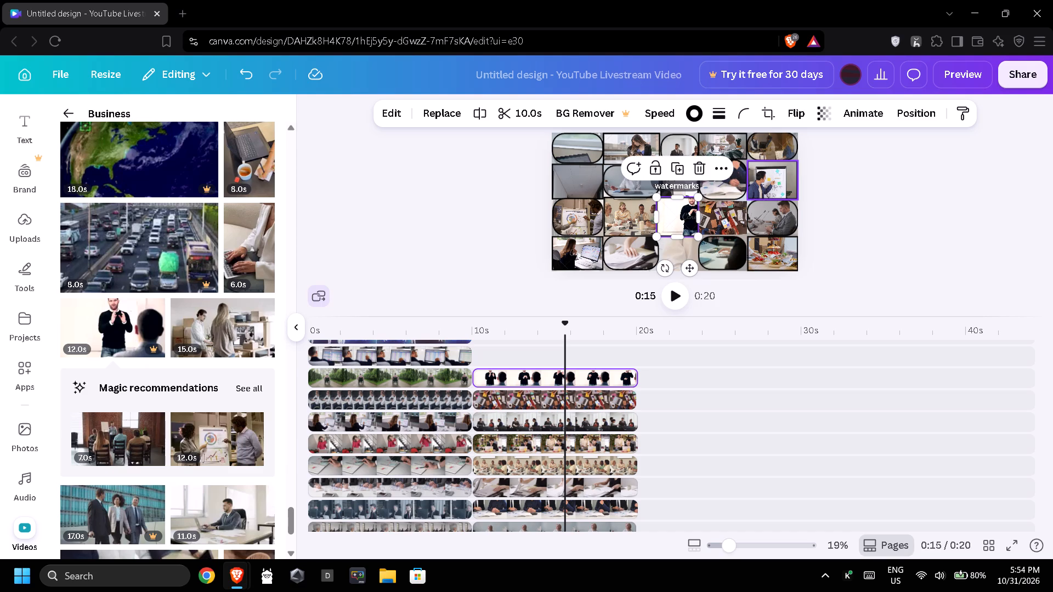
click(744, 117)
drag(713, 175, 792, 177)
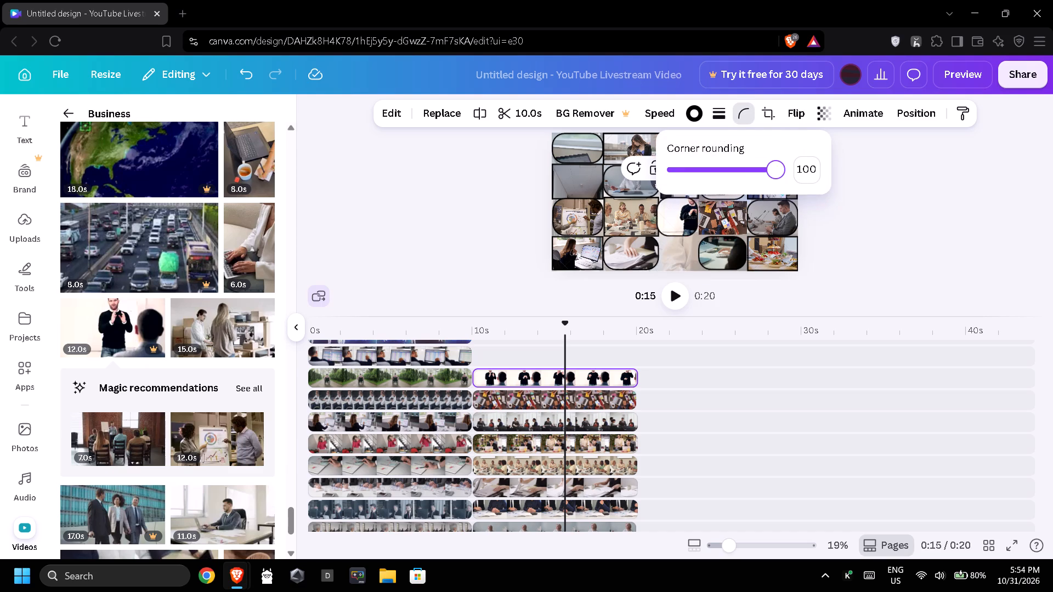
drag(792, 177, 796, 177)
triple_click(916, 224)
click(918, 224)
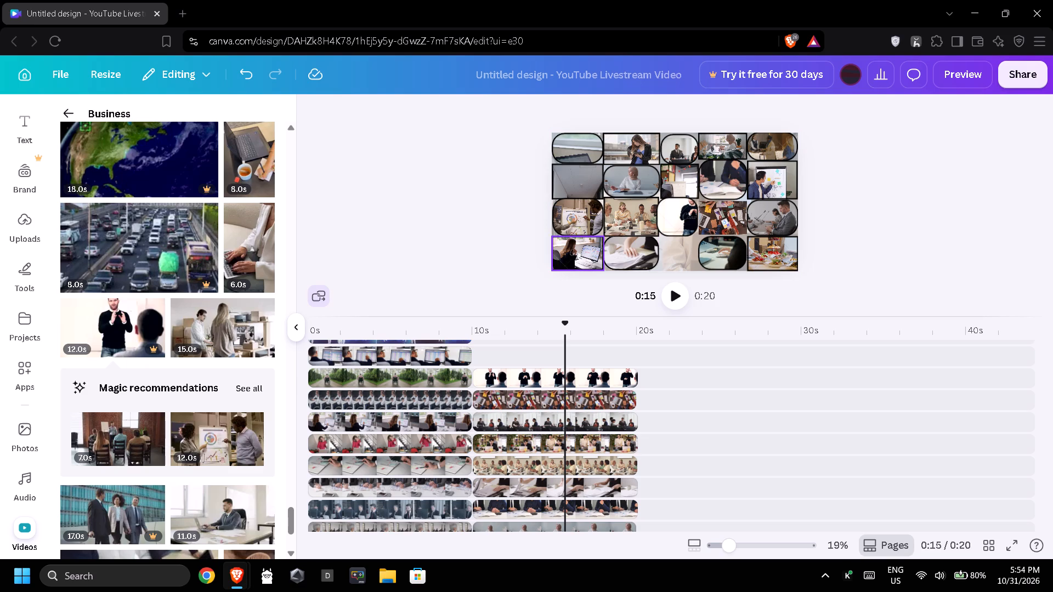
Add the 11-second business clip of the man working on a laptop at a desk at the 10s mark and trim it to 10.0s.
click(686, 251)
scroll(516, 389, up, 7)
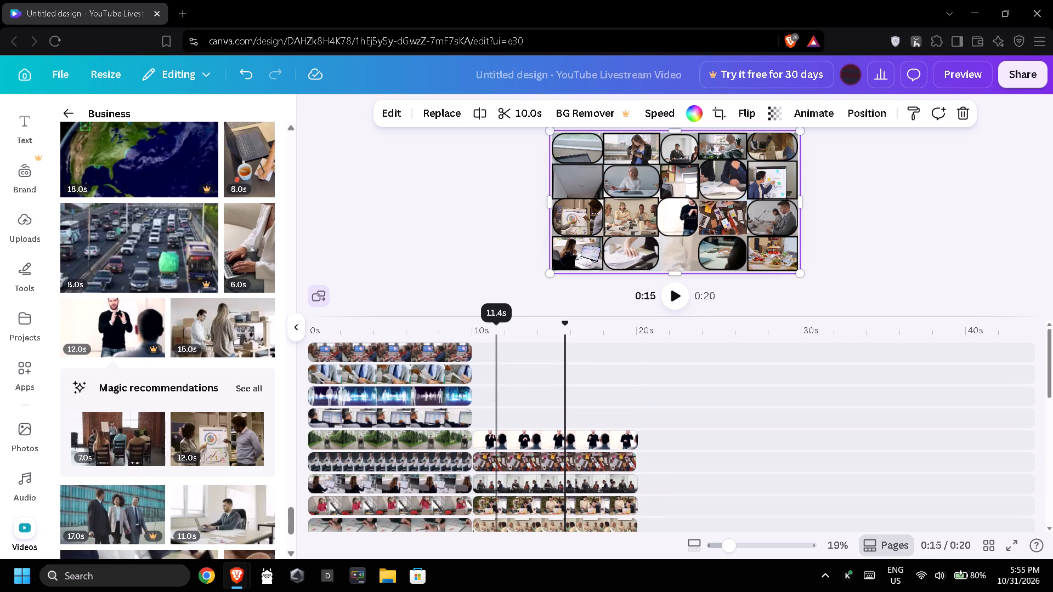
scroll(185, 411, down, 4)
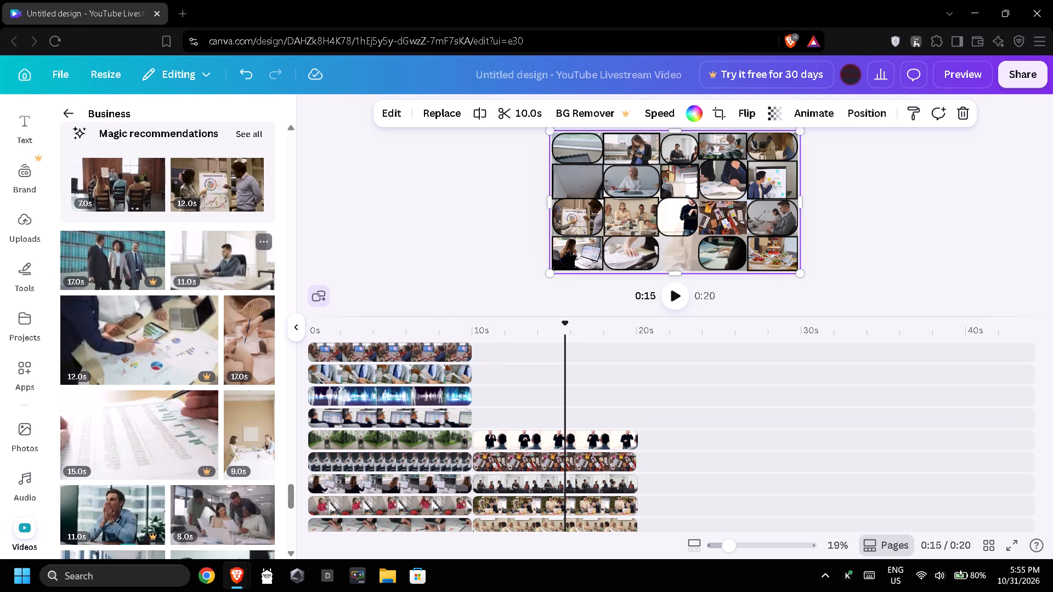
drag(179, 263, 480, 418)
drag(652, 417, 638, 417)
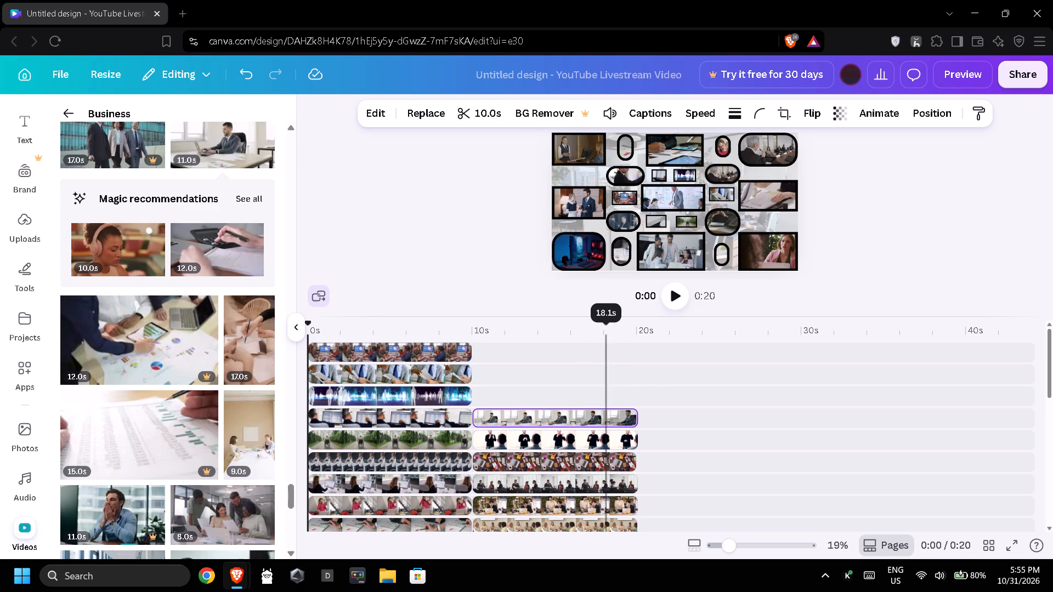
Shrink the desk-laptop clip, crop its sides, and fit it into the bottom-row gap of the third column at about 288 × 254.
click(540, 415)
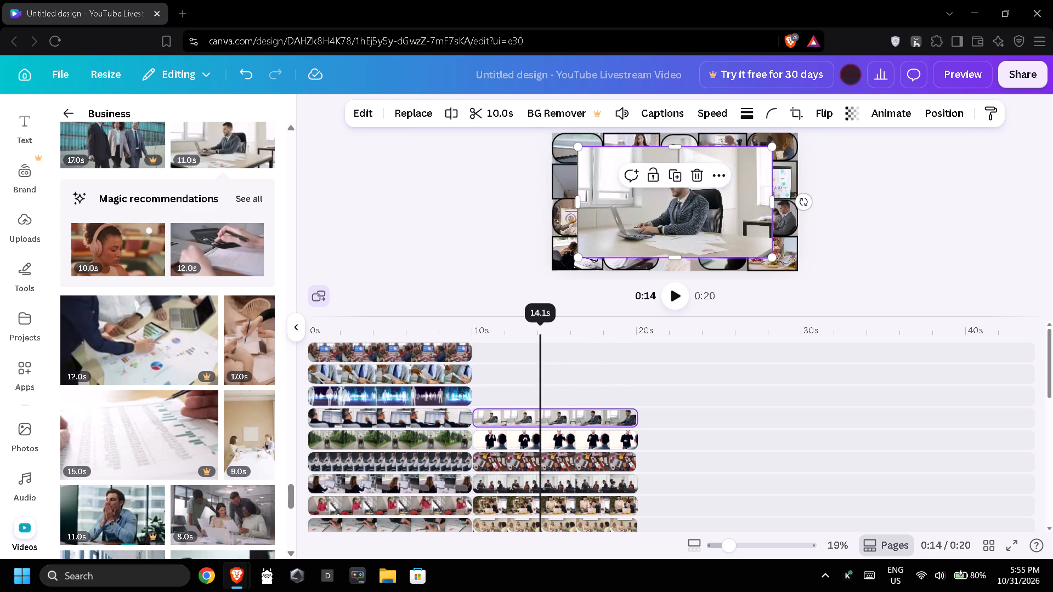
drag(578, 259, 662, 193)
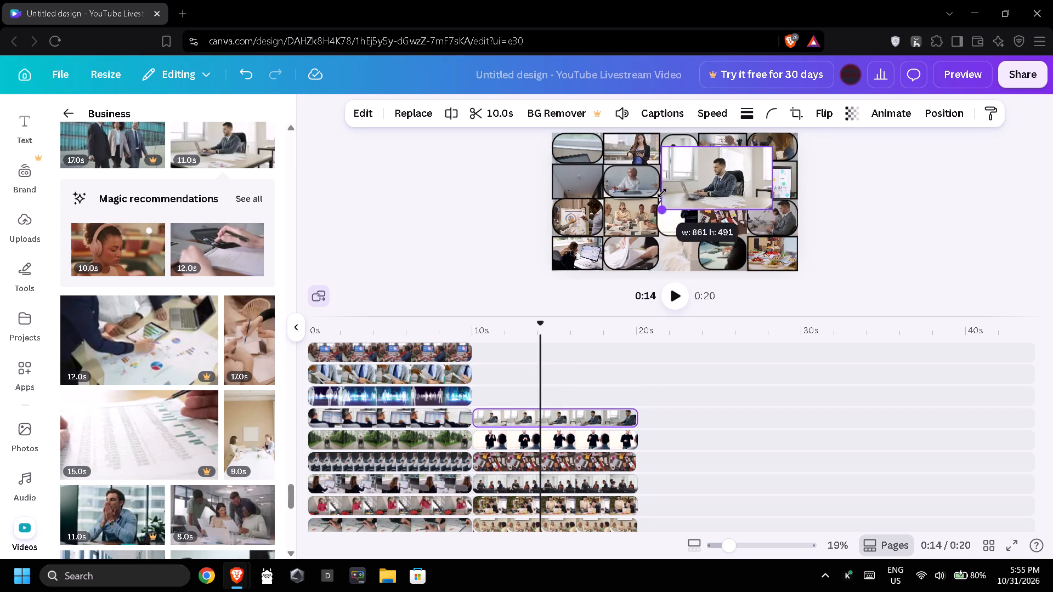
drag(662, 193, 723, 174)
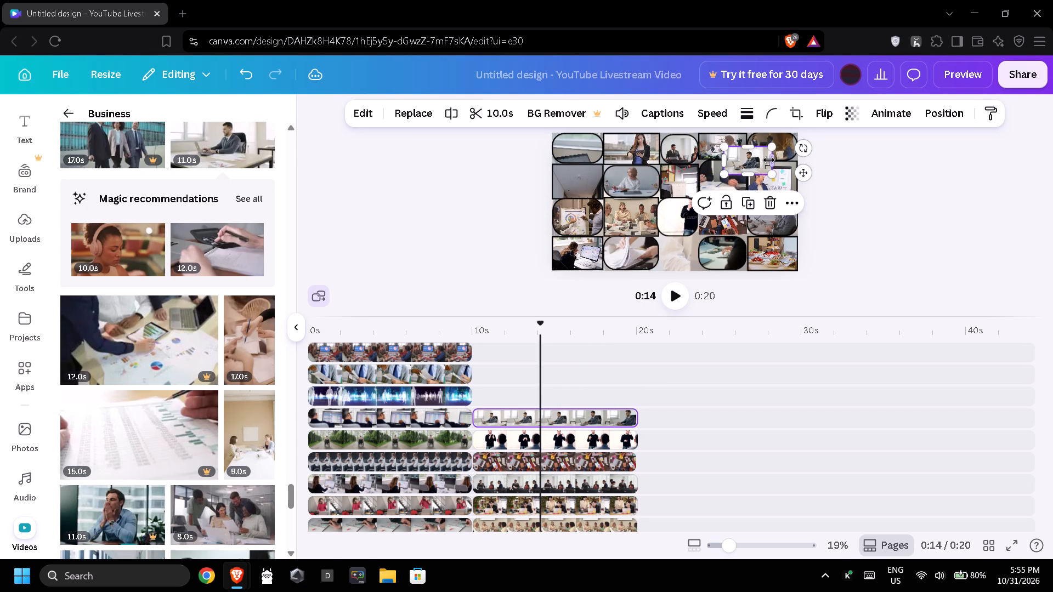
drag(769, 160, 767, 160)
drag(767, 160, 759, 160)
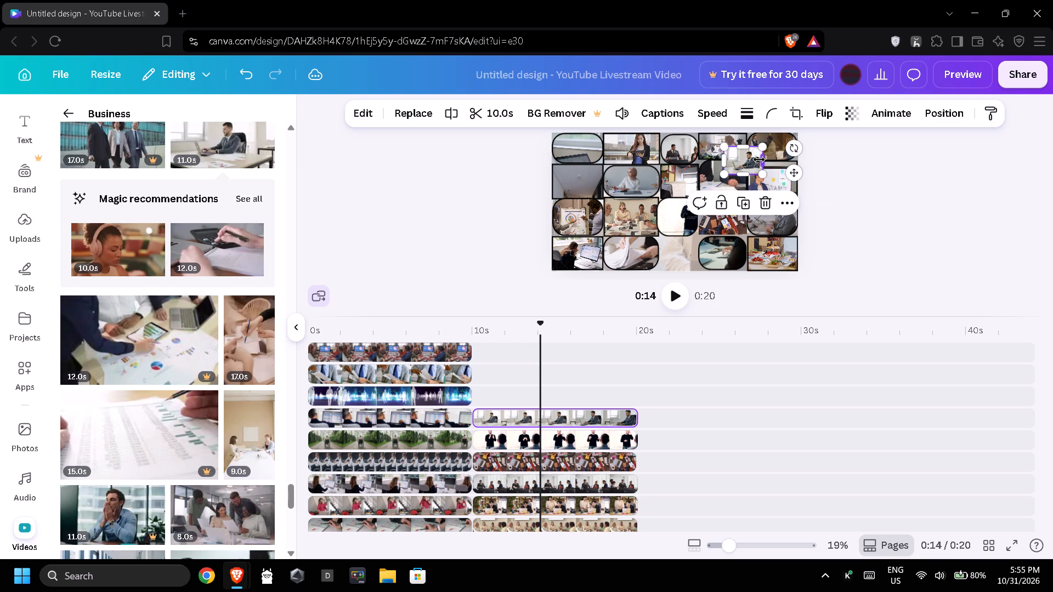
drag(722, 160, 729, 160)
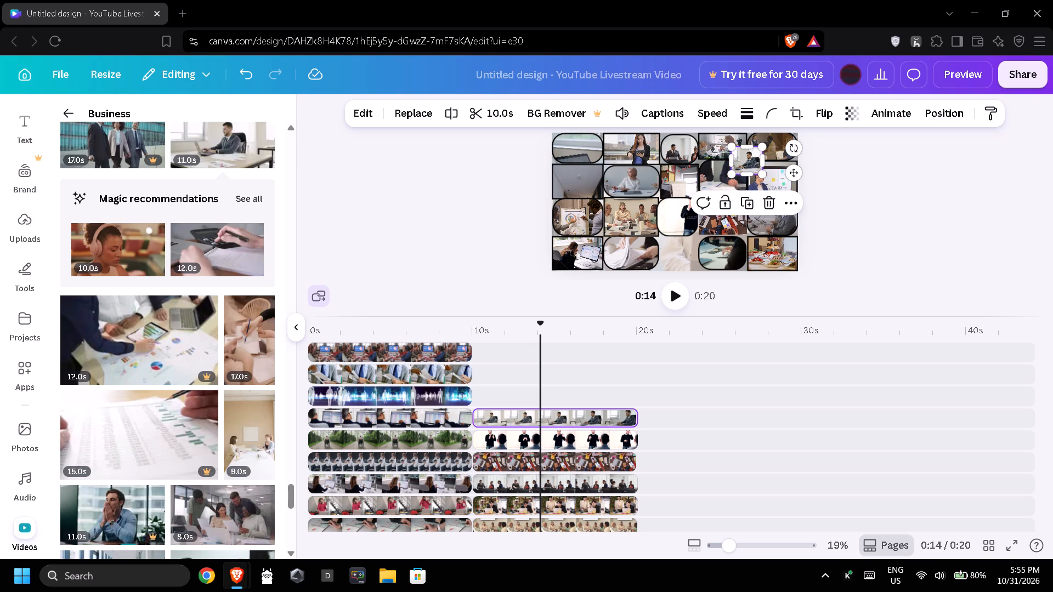
drag(744, 158, 672, 247)
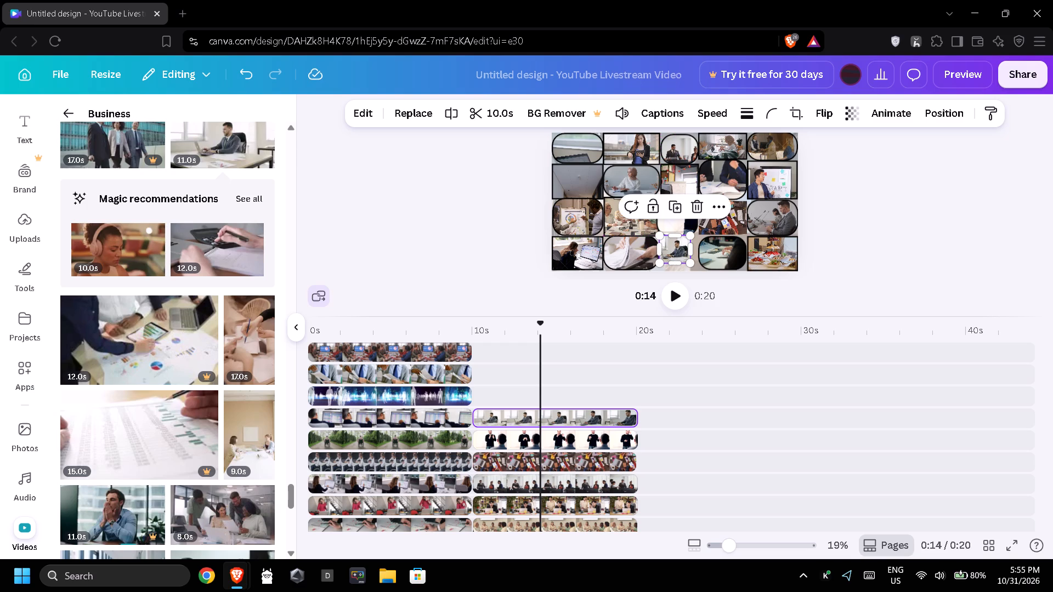
drag(690, 258, 694, 264)
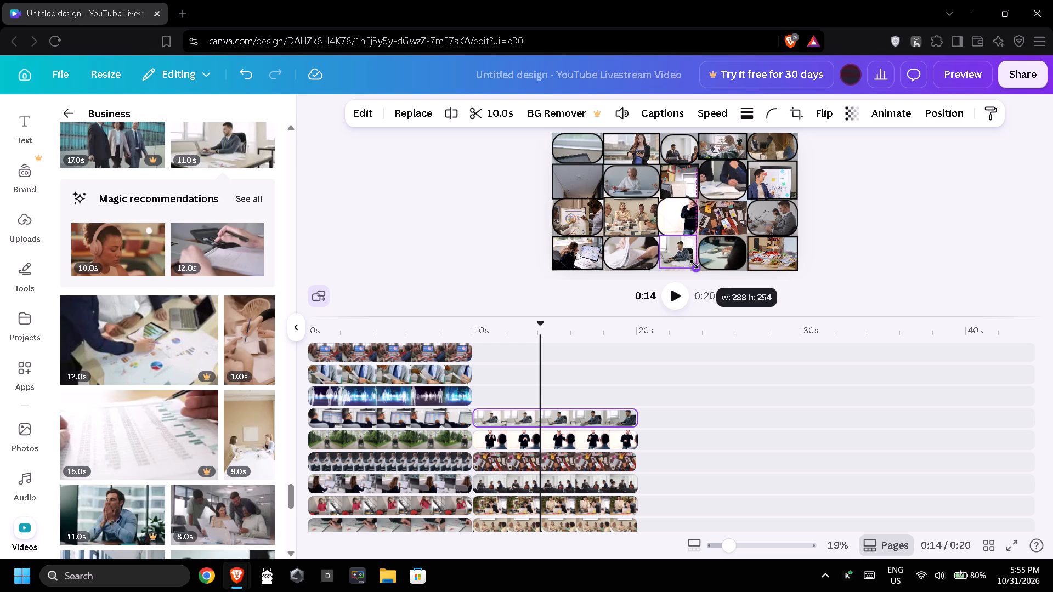
drag(694, 264, 695, 264)
Add a solid black border of weight 10 to the desk-laptop tile in the bottom row's third column.
click(682, 267)
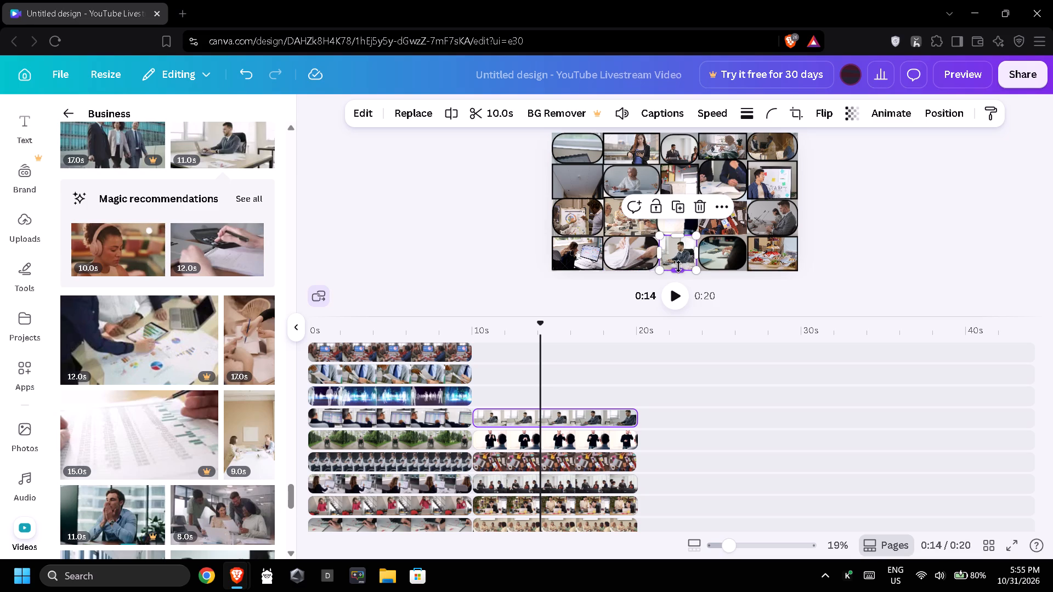
click(752, 115)
drag(654, 213, 658, 213)
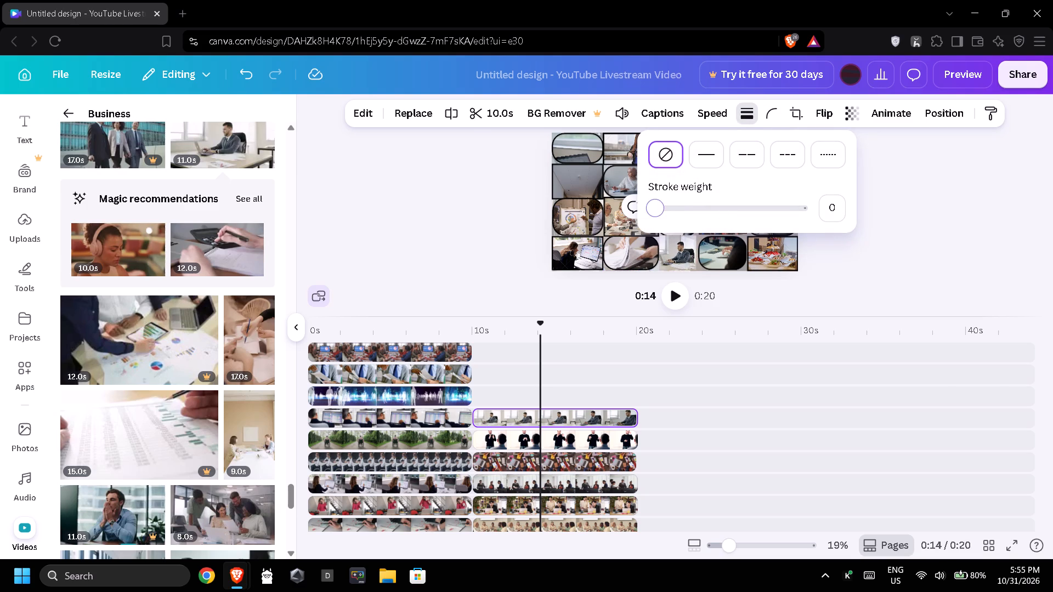
drag(658, 213, 669, 217)
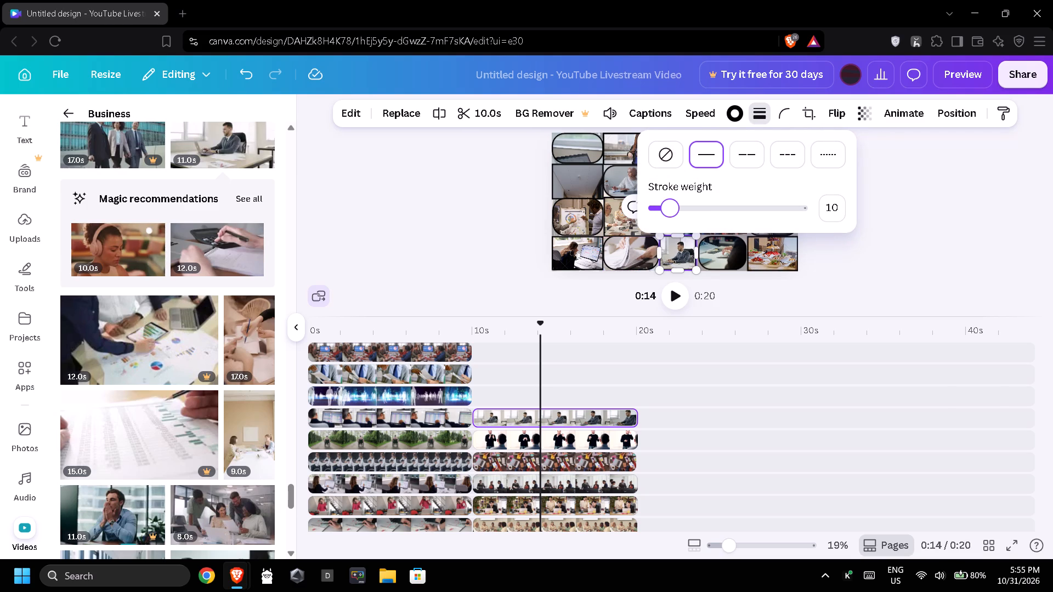
click(470, 207)
double_click(473, 200)
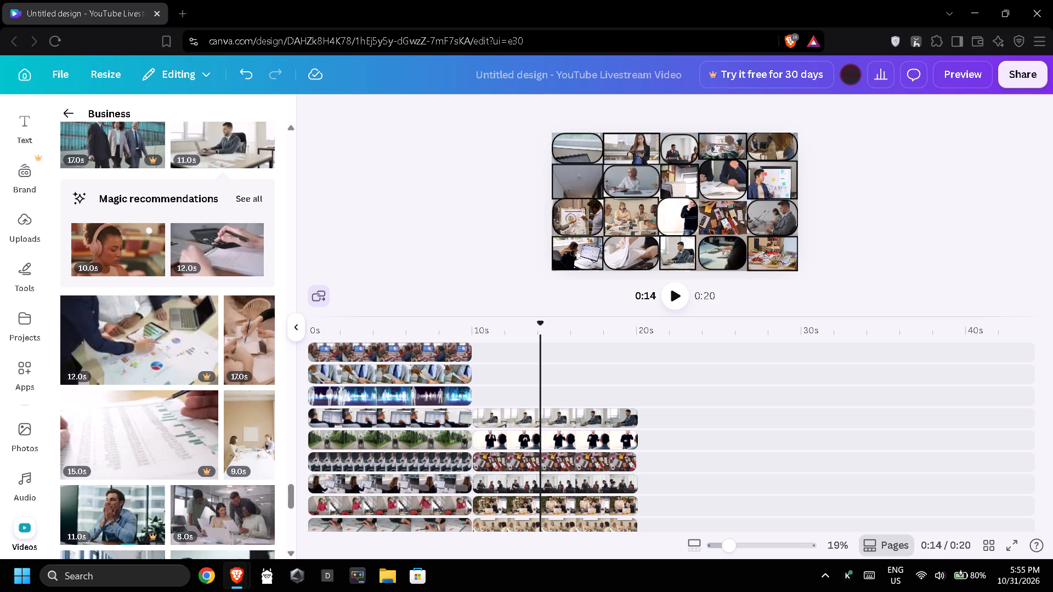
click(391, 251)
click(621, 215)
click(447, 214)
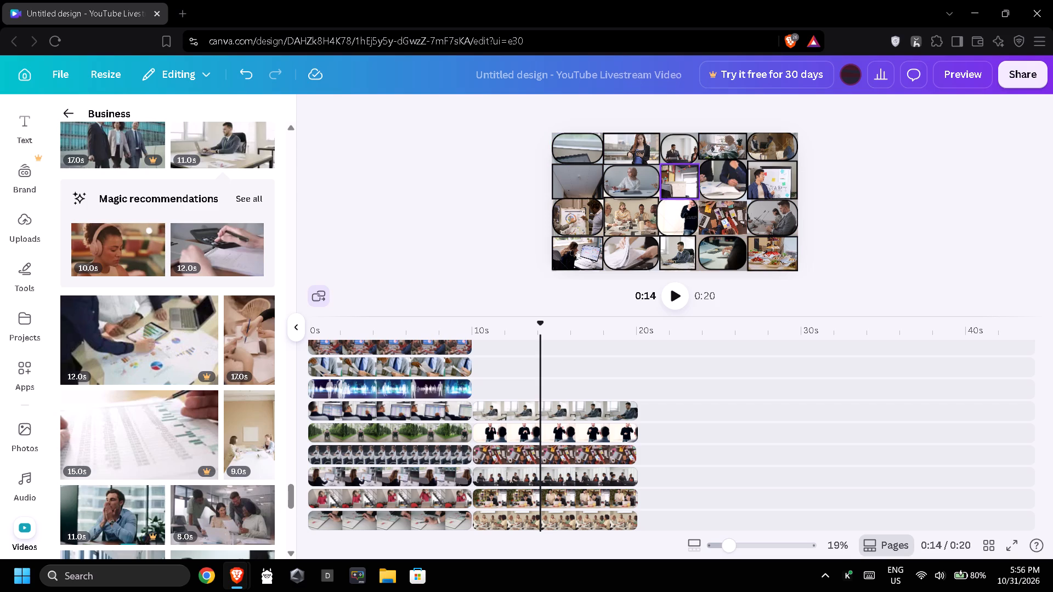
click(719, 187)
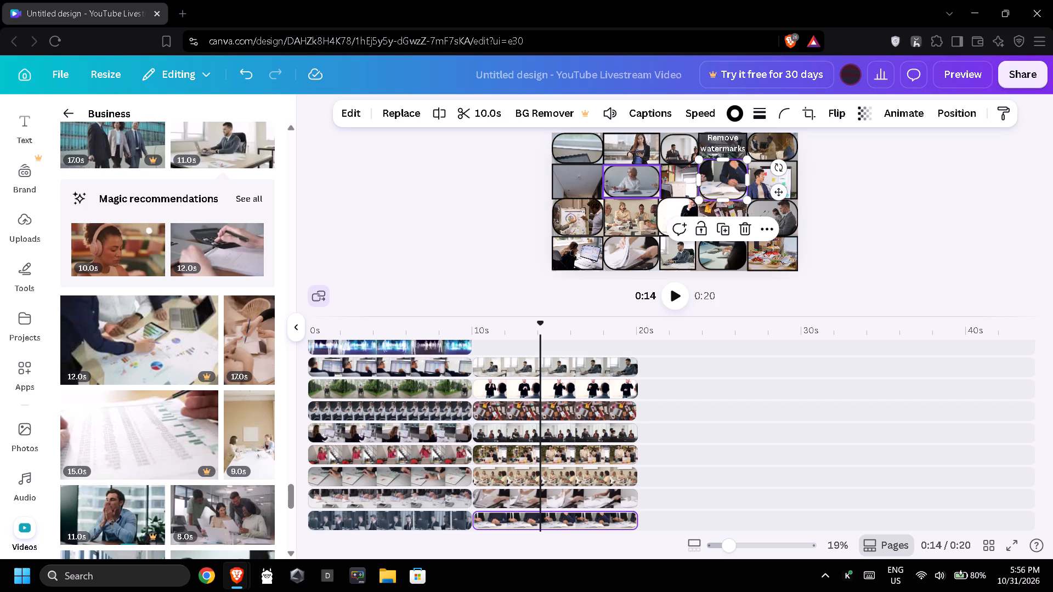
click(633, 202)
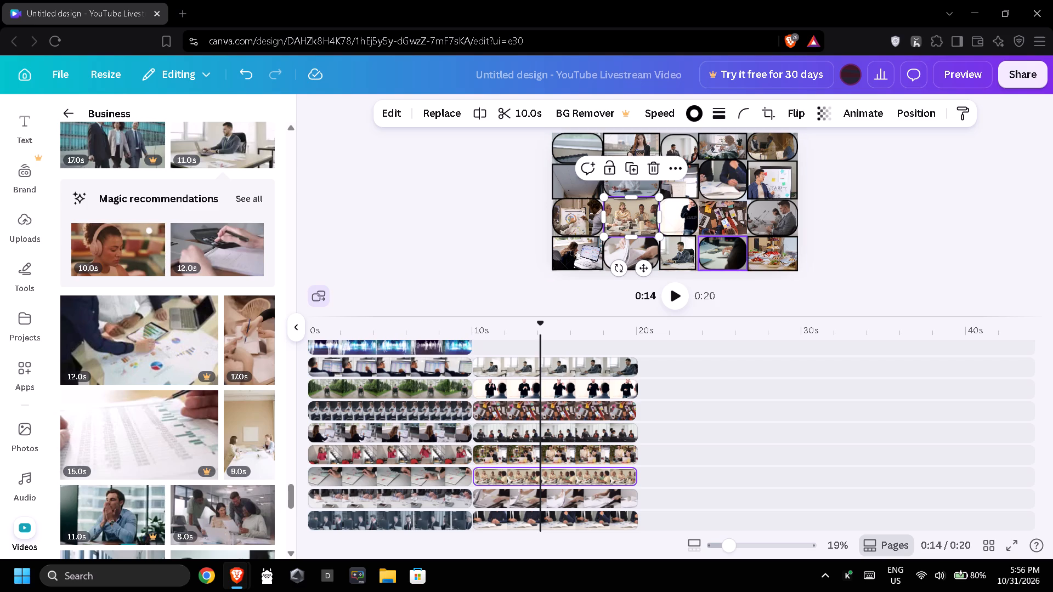
Set the transparency of the 10s–20s section's background clip to 64.
click(699, 267)
click(697, 265)
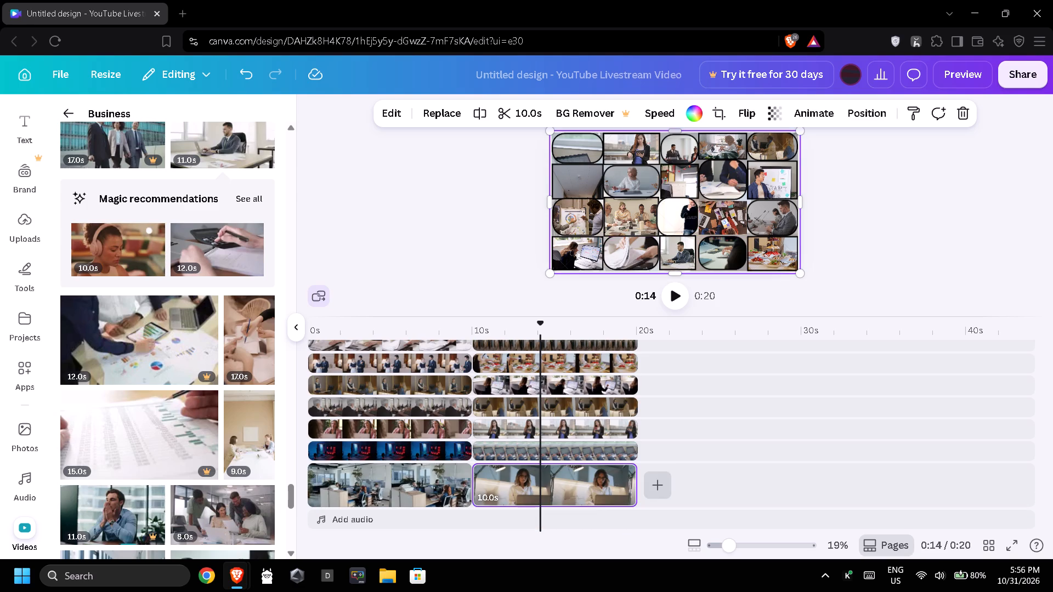
click(766, 117)
drag(739, 165, 705, 166)
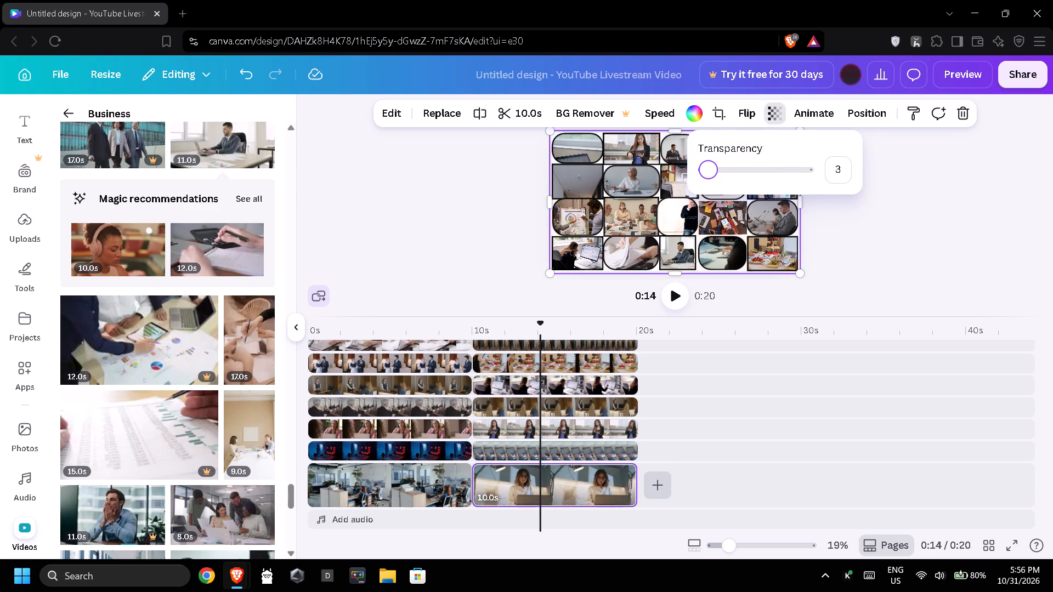
drag(705, 166, 797, 178)
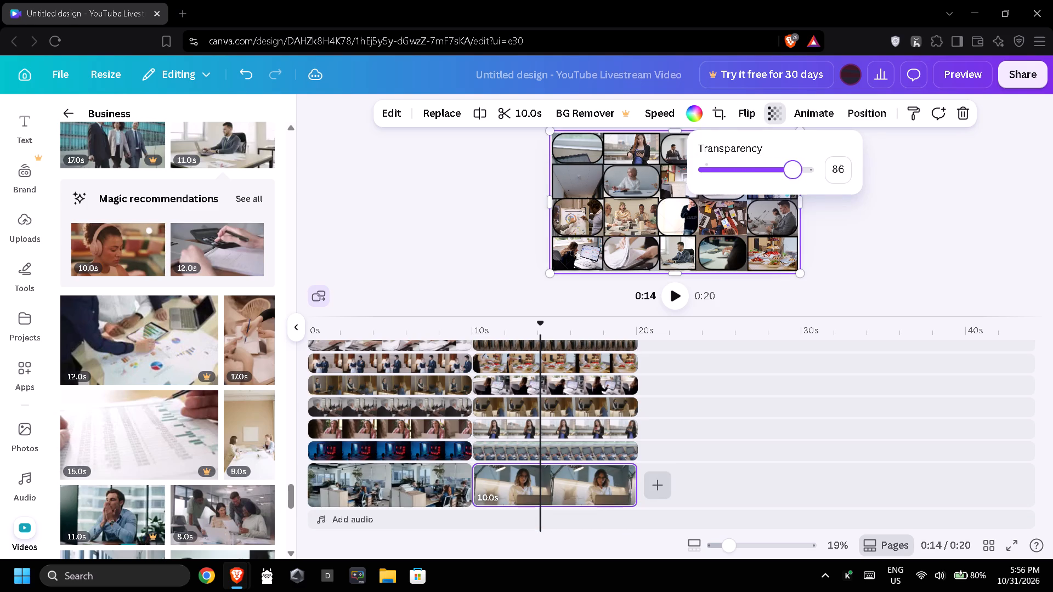
drag(797, 178, 771, 173)
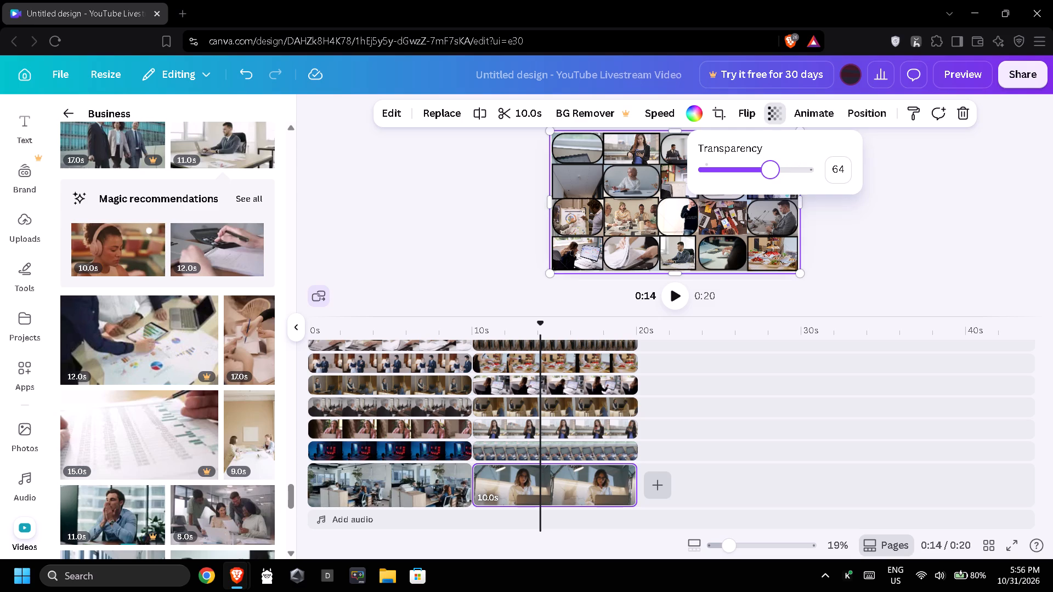
triple_click(909, 266)
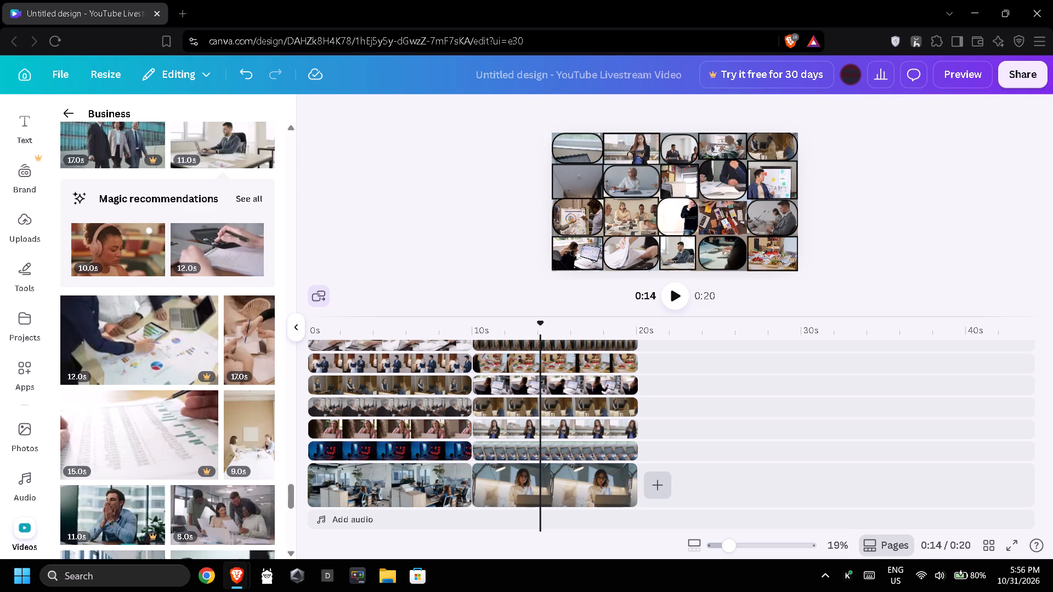
Set the transparency of the bottom row's fifth-column tile to 62.
click(772, 250)
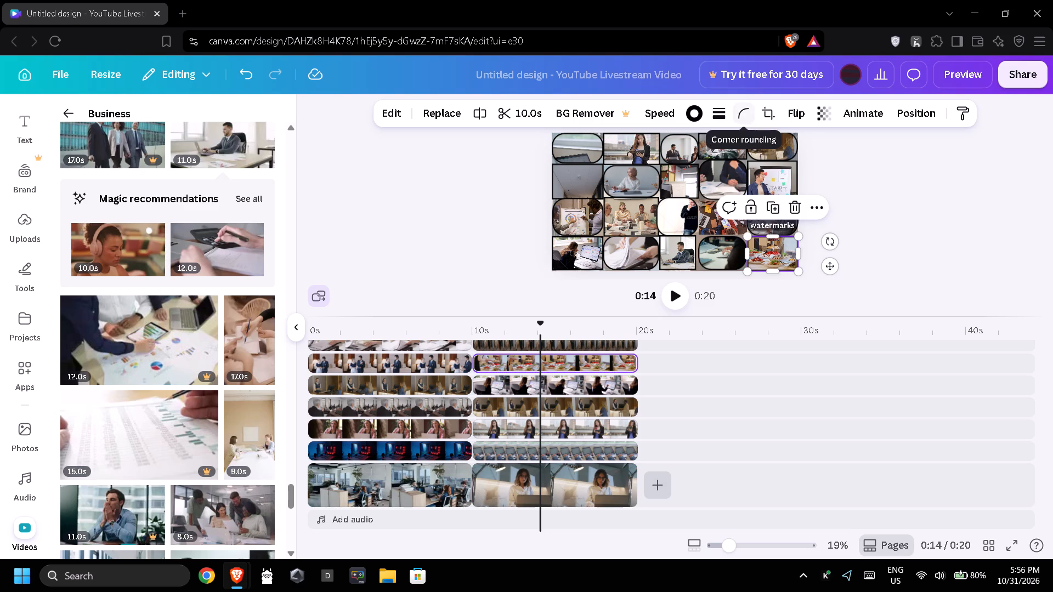
click(744, 117)
click(744, 117)
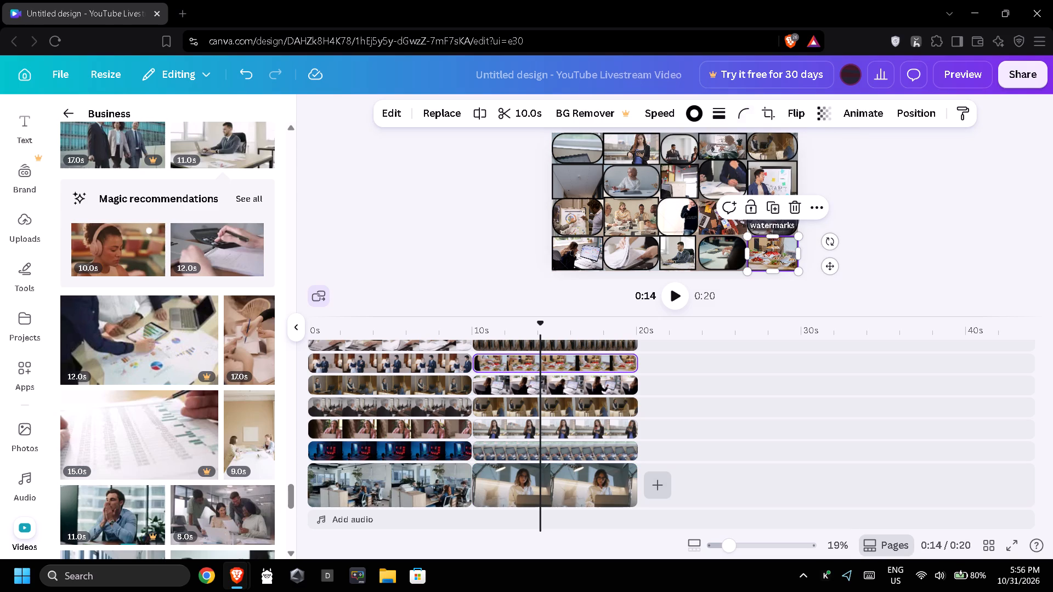
click(817, 115)
drag(843, 171, 842, 171)
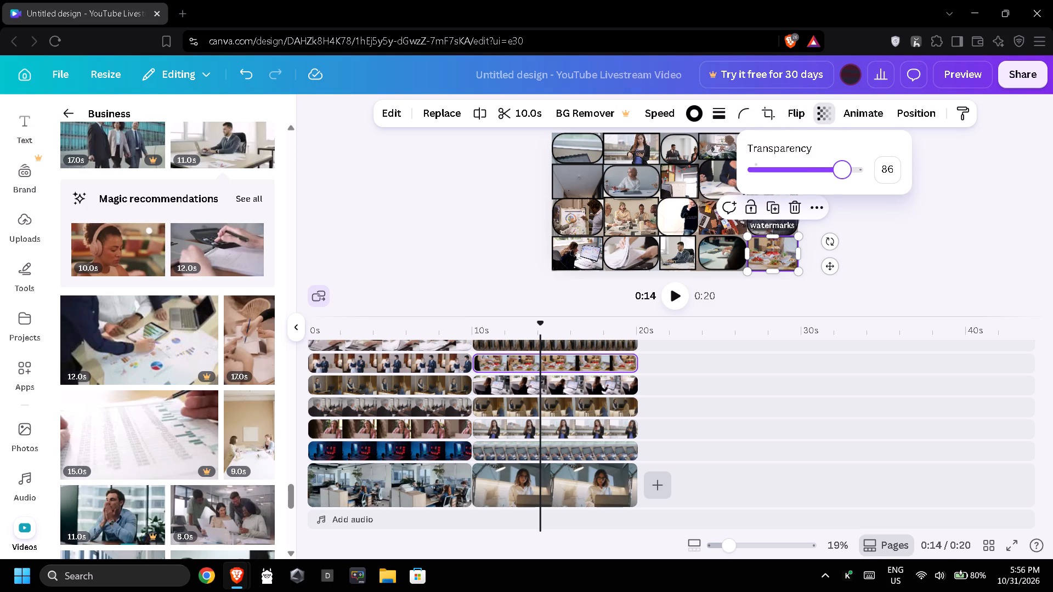
drag(842, 171, 818, 170)
Raise the transparency value of the bottom row's fifth-column tile to about 70.
drag(818, 170, 793, 188)
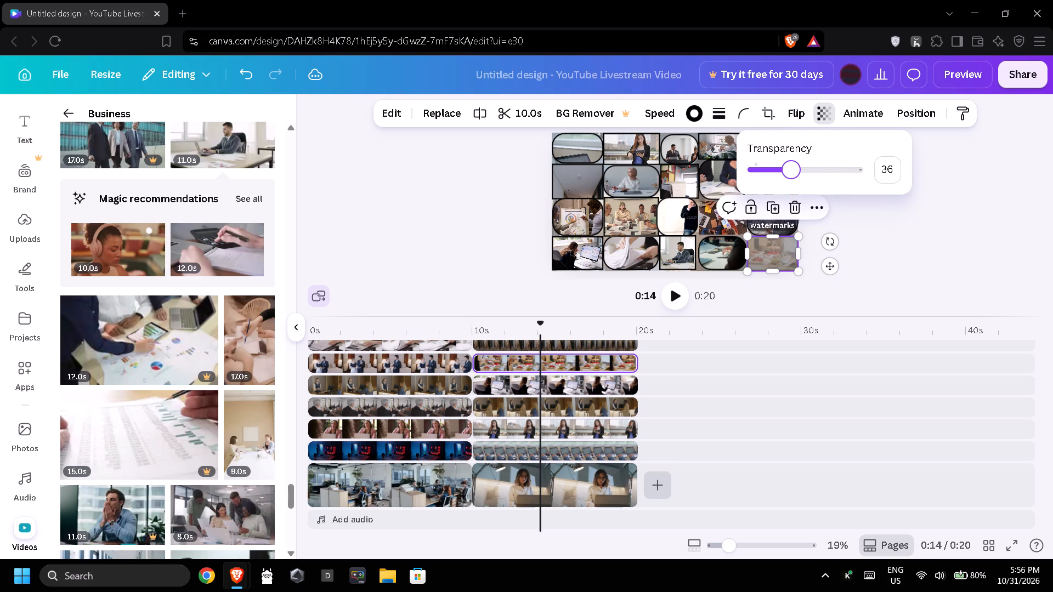
drag(793, 188, 811, 191)
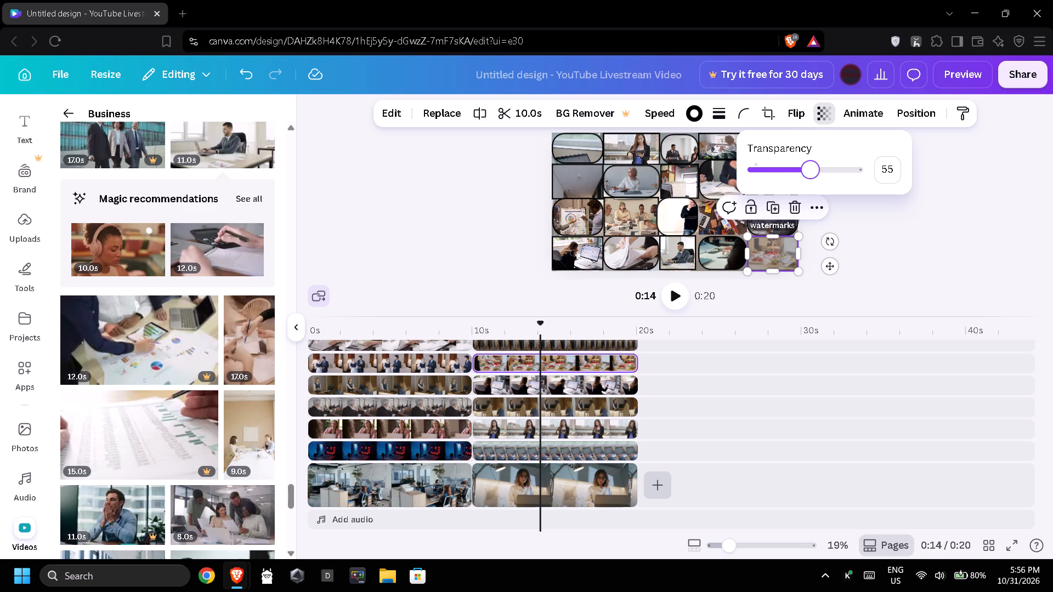
drag(811, 191, 807, 191)
drag(807, 191, 819, 193)
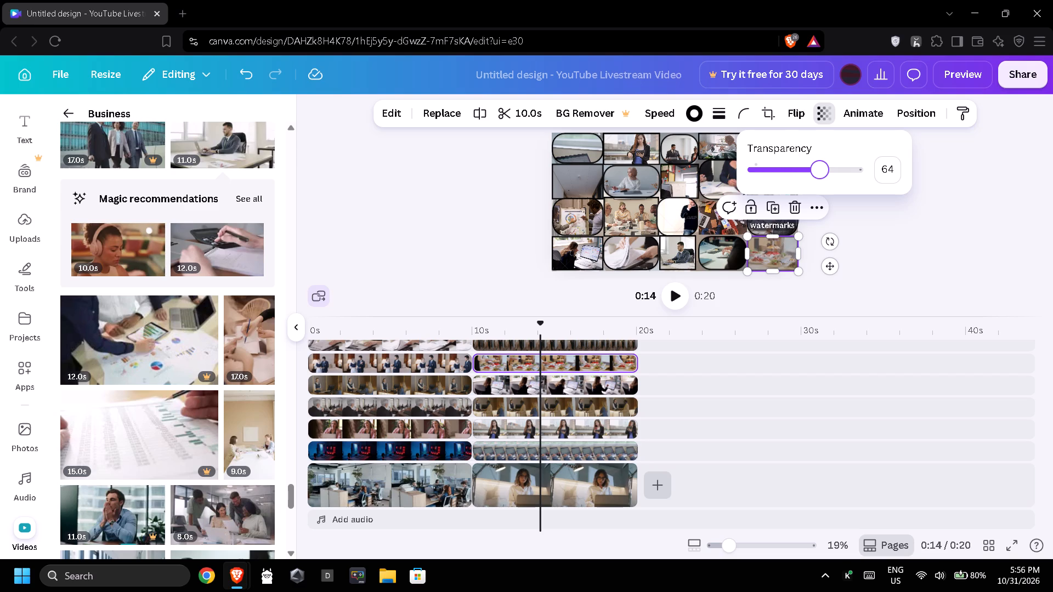
drag(819, 193, 827, 195)
drag(827, 195, 826, 195)
Set the transparency of the desk-laptop tile in the bottom row's third column to 50.
click(675, 249)
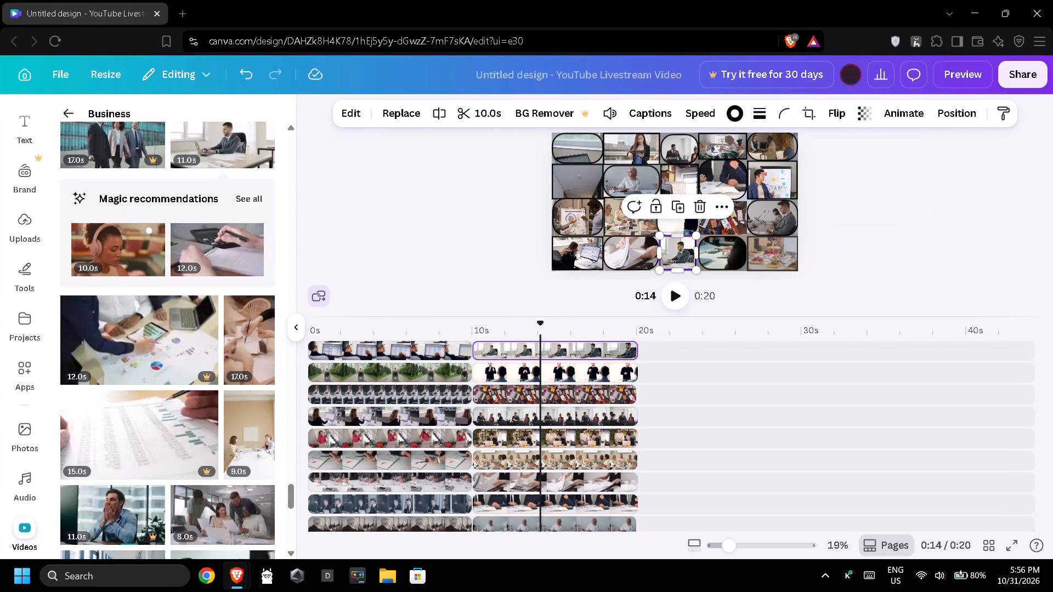
click(861, 113)
click(847, 168)
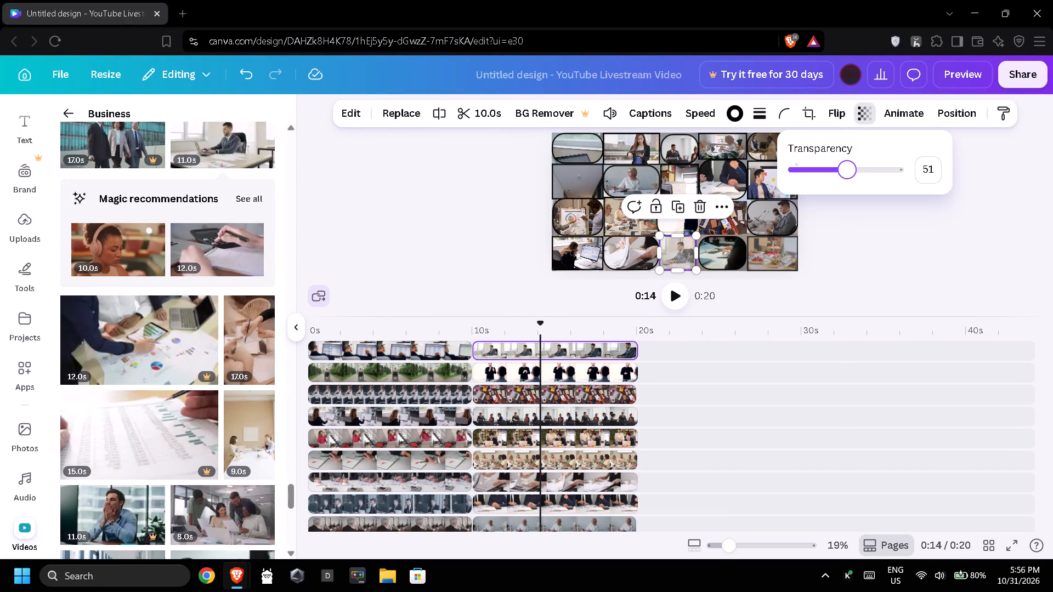
Set the transparency of the bottom row's first-column tile to 50.
click(587, 251)
click(820, 114)
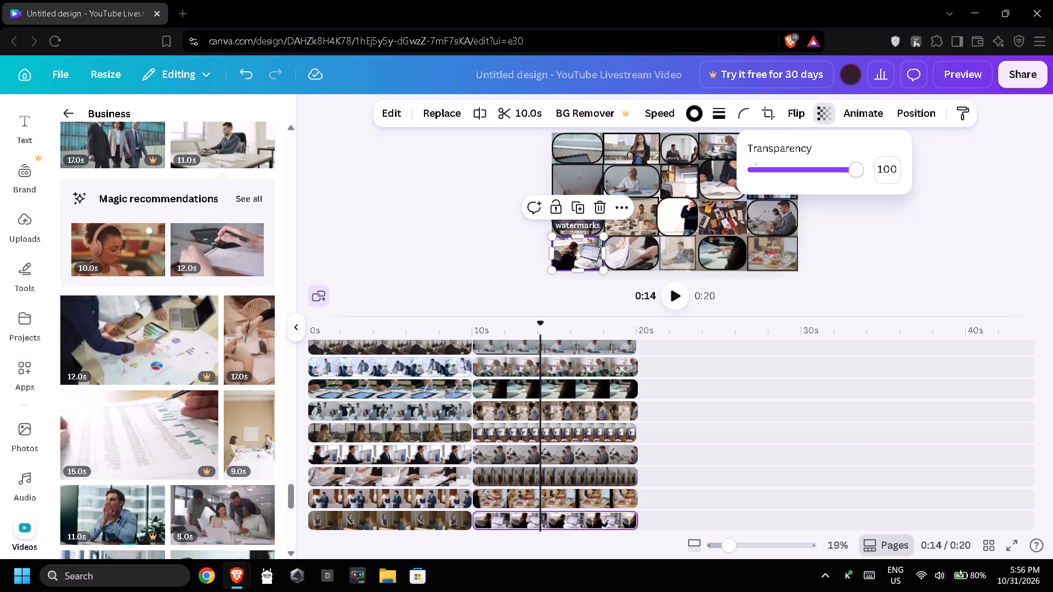
click(808, 168)
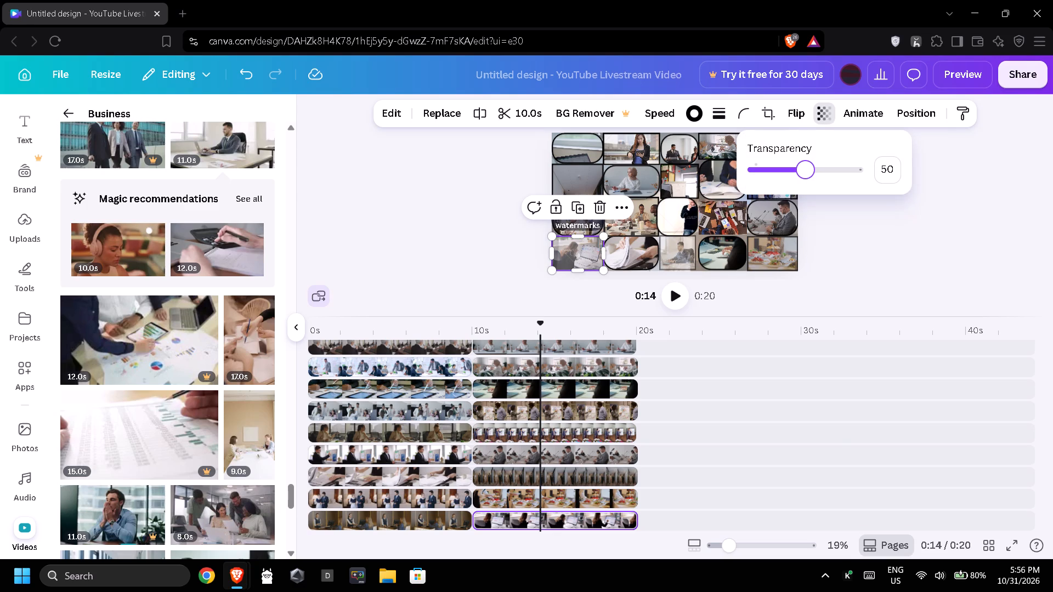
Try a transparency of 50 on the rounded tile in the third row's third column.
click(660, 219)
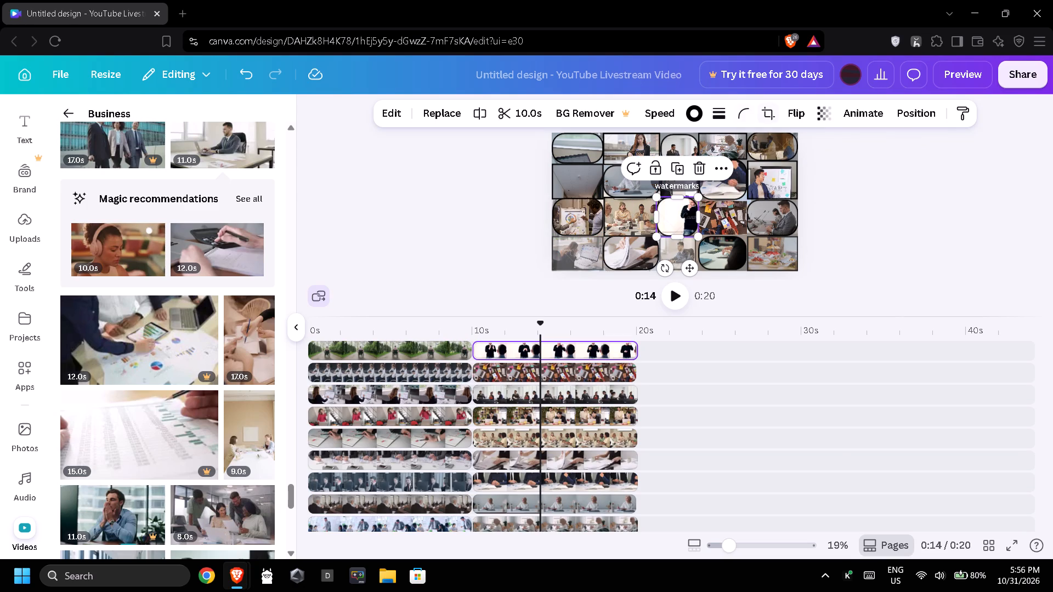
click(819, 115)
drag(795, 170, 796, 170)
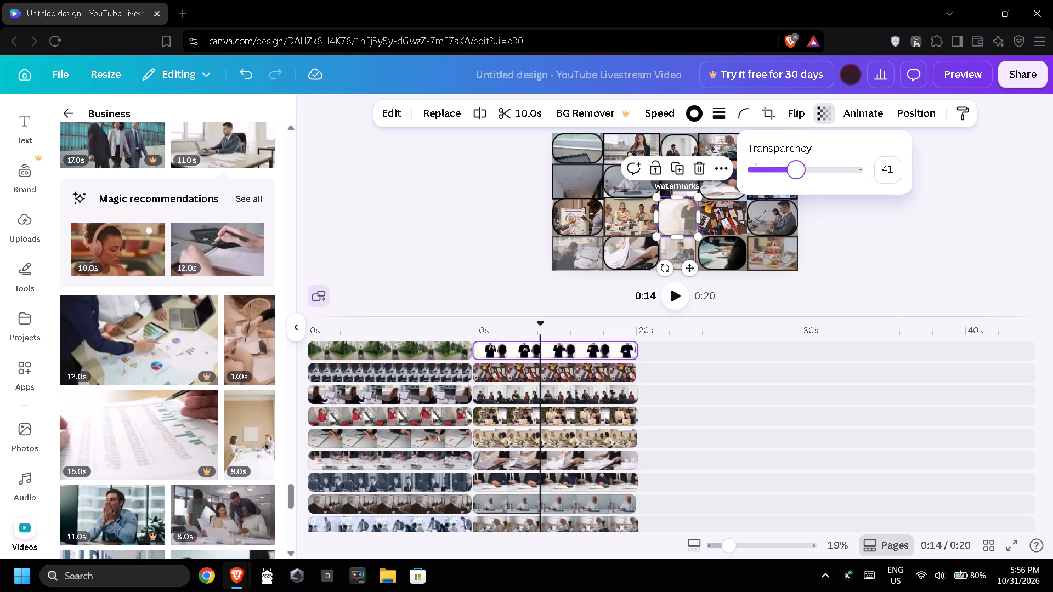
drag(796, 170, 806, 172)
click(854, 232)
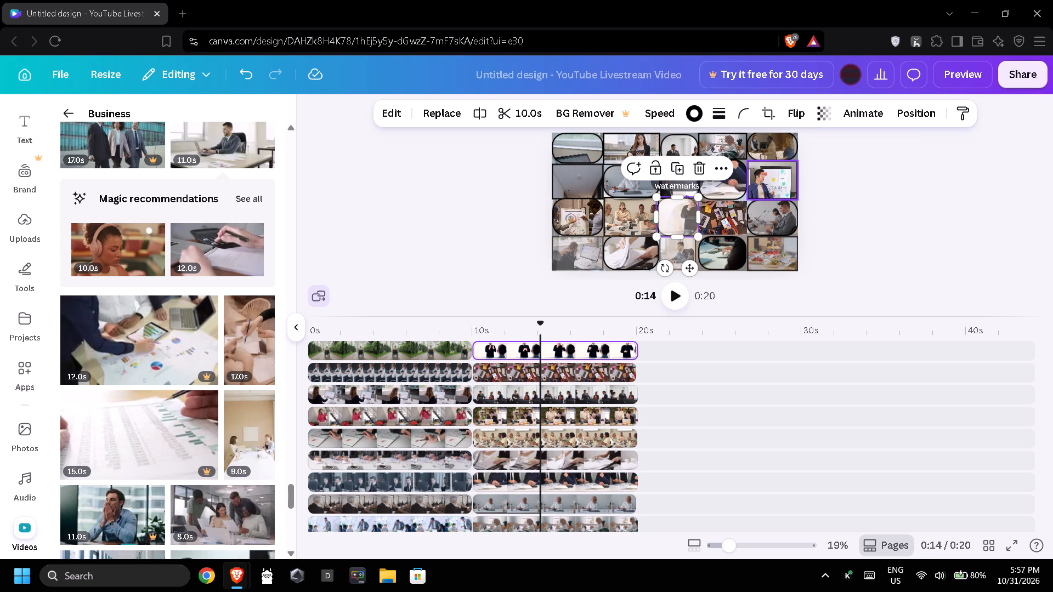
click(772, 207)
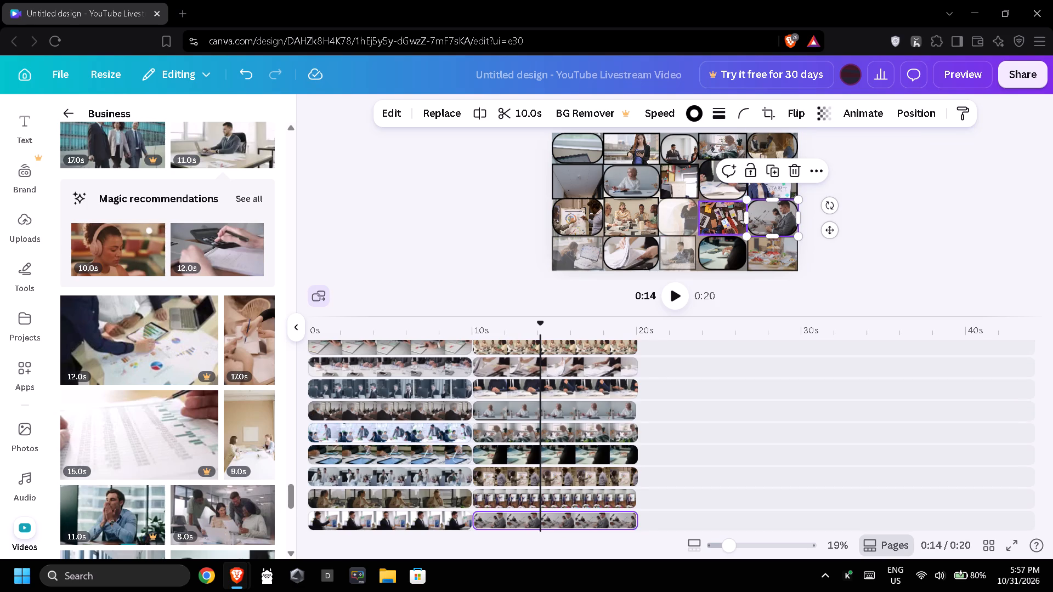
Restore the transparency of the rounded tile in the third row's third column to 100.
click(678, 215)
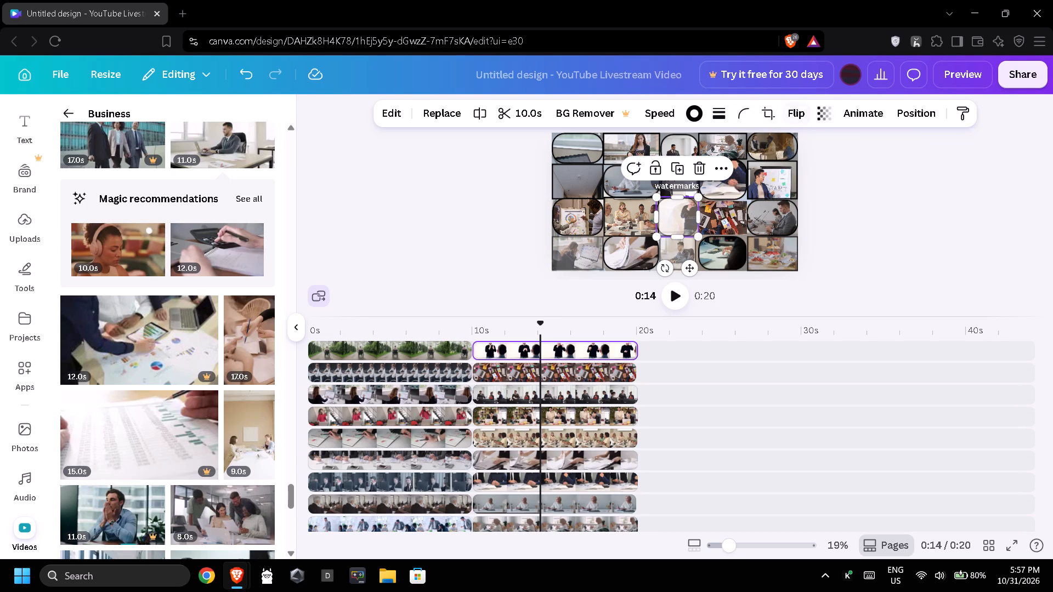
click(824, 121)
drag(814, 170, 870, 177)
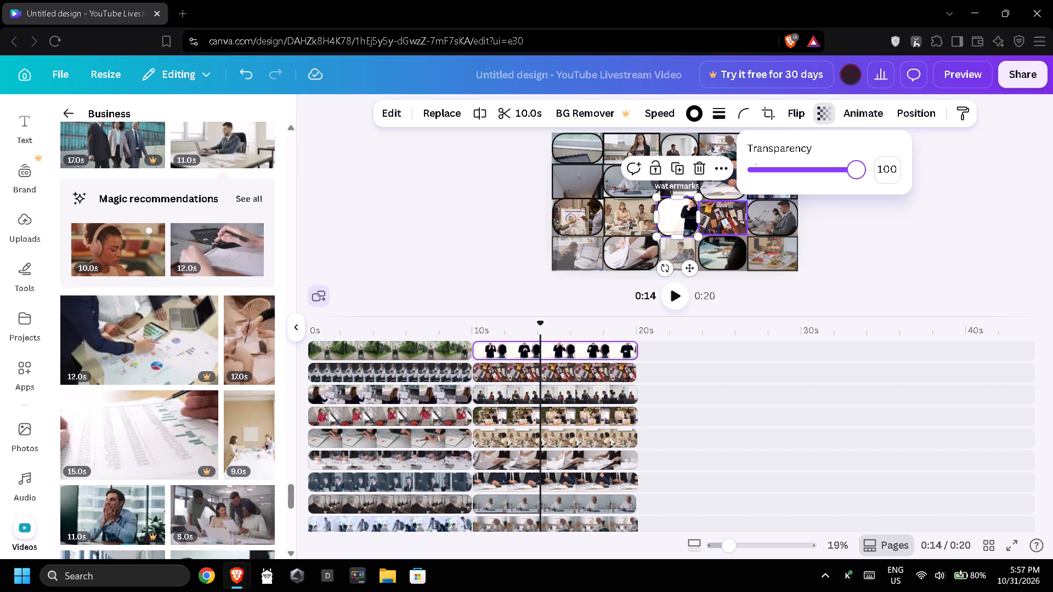
Set the transparency of the third row's fourth-column tile to 50.
click(720, 209)
click(812, 118)
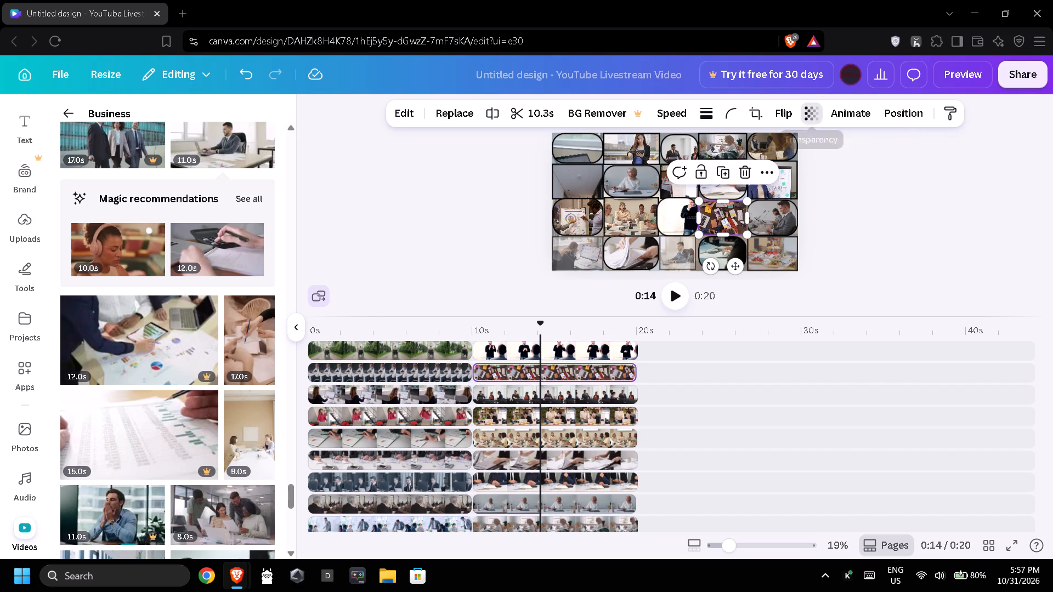
drag(800, 167, 793, 167)
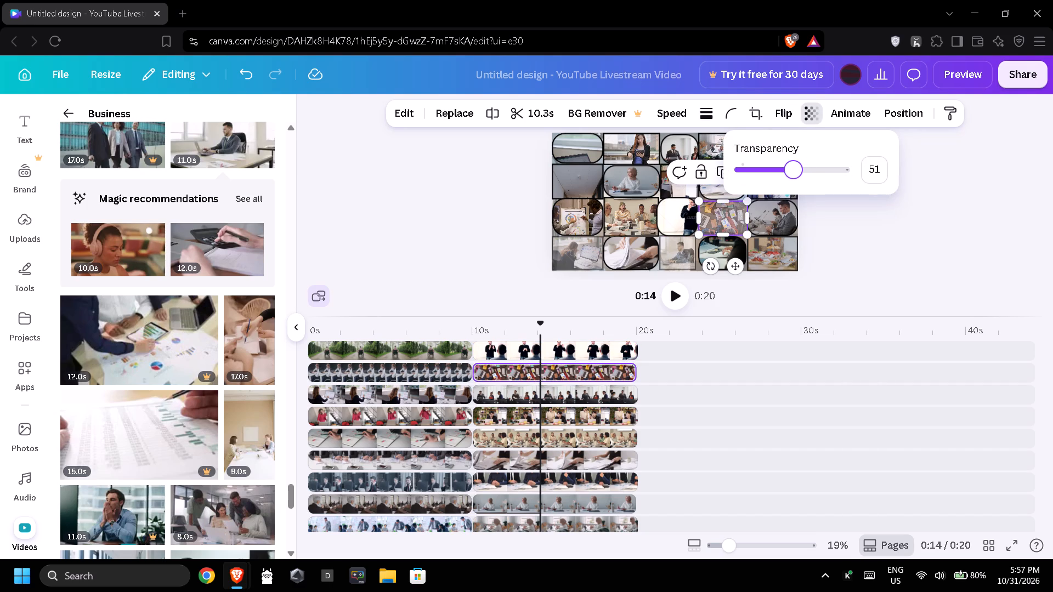
drag(793, 167, 792, 167)
Set the transparency of the meeting tile in the third row's second column to 50.
click(635, 211)
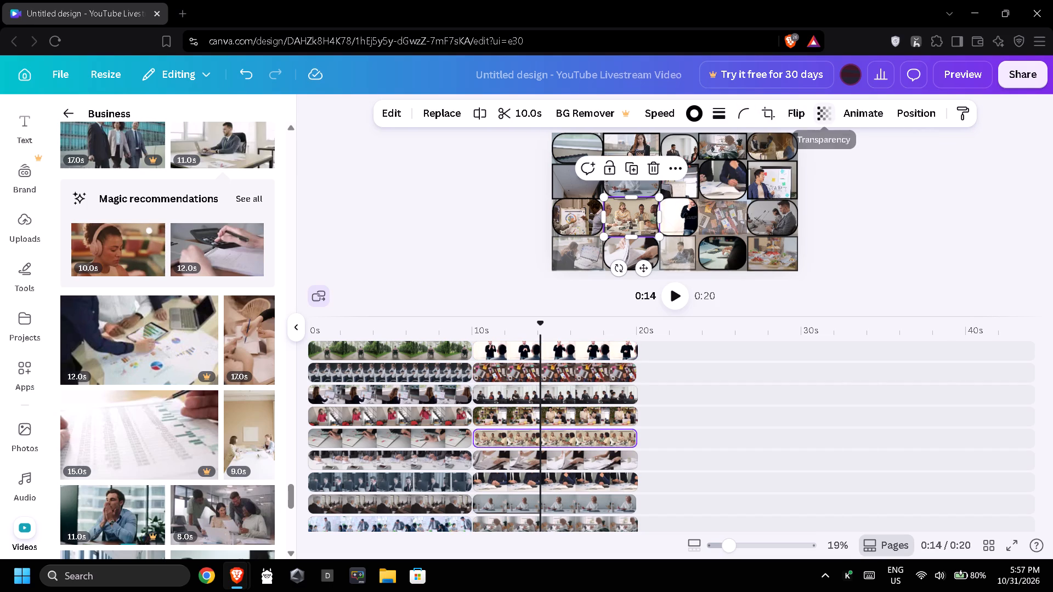
click(818, 118)
drag(812, 166, 806, 166)
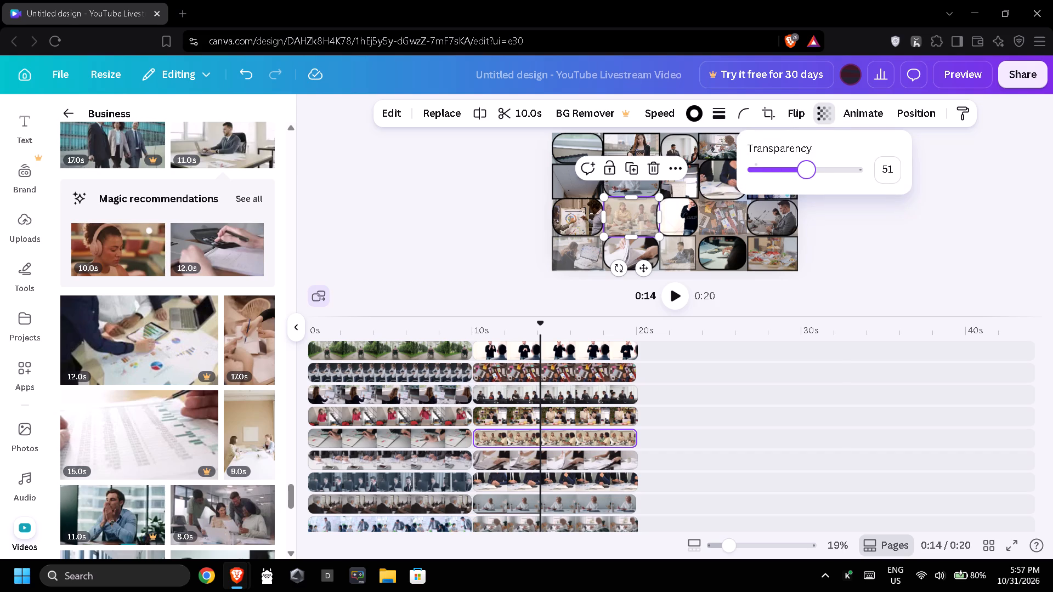
drag(806, 166, 805, 166)
click(805, 166)
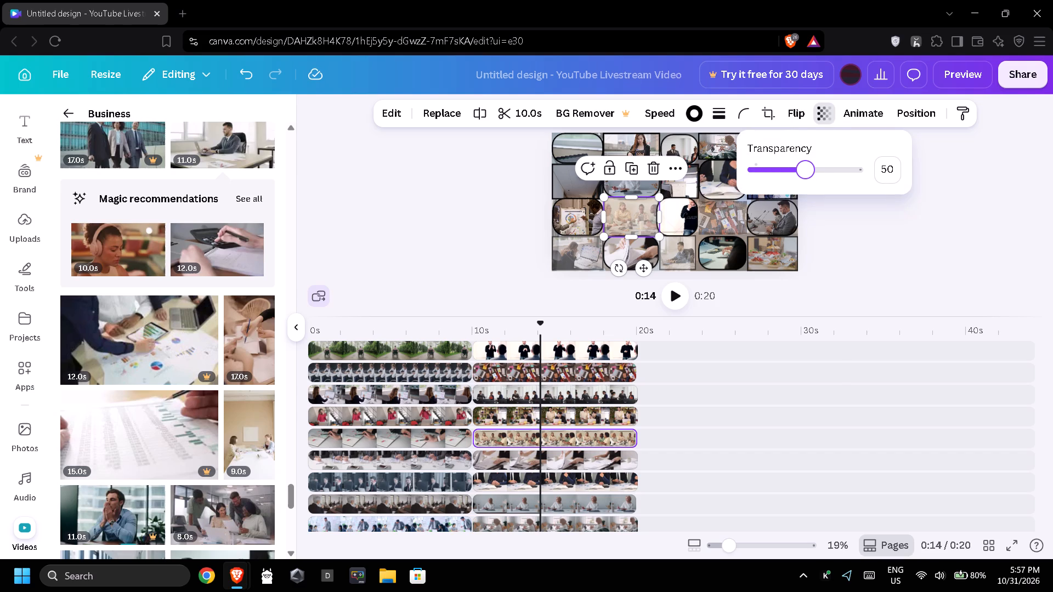
Set the transparency of the second row's first-column tile to 50.
click(580, 186)
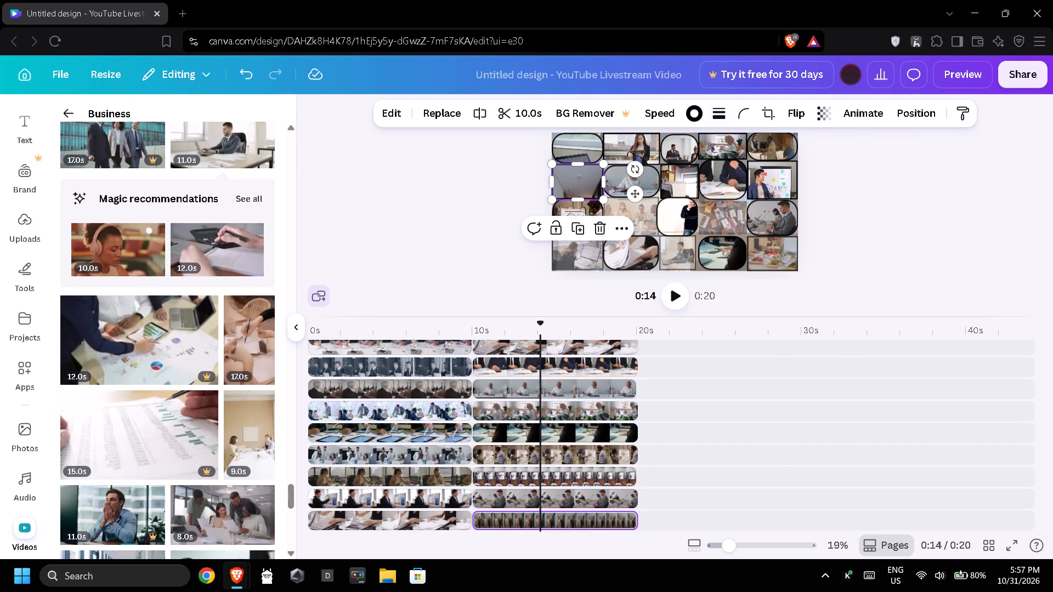
click(822, 113)
drag(813, 167, 809, 168)
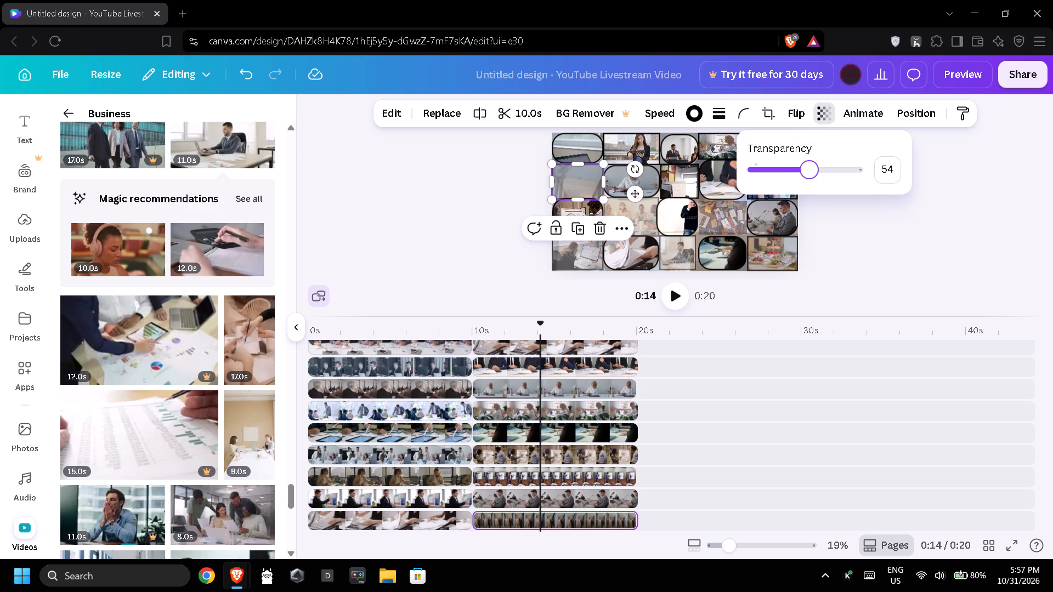
drag(809, 168, 805, 168)
Set the transparency of the second row's third-column tile to 52.
click(677, 182)
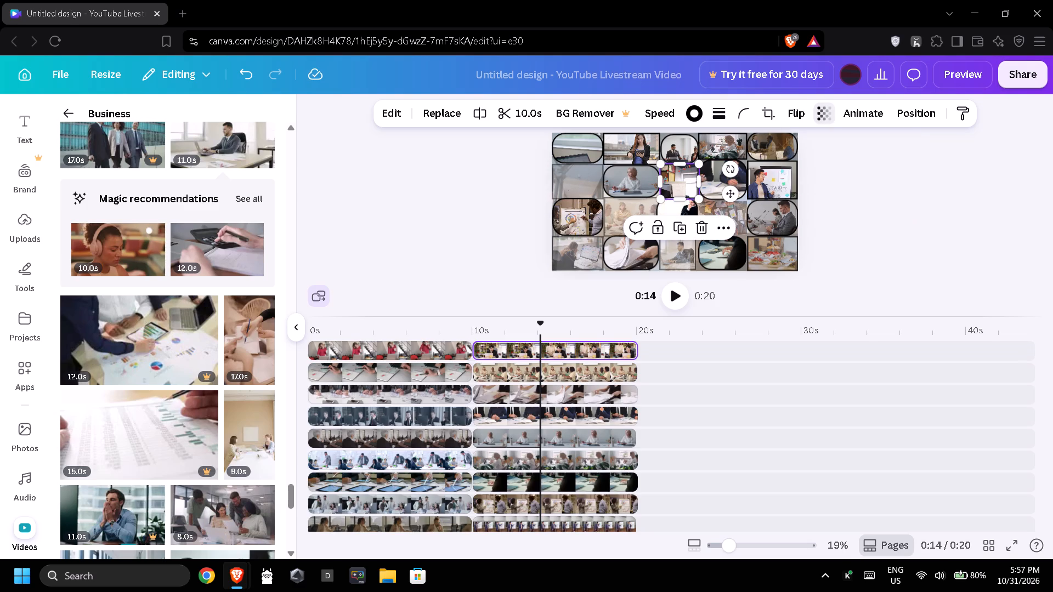
click(830, 114)
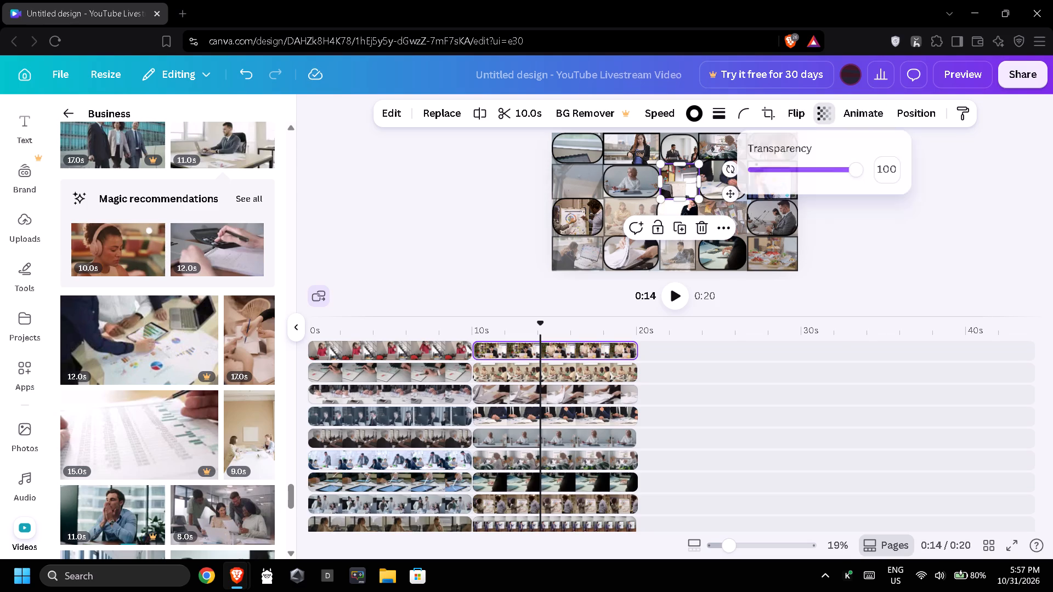
click(809, 171)
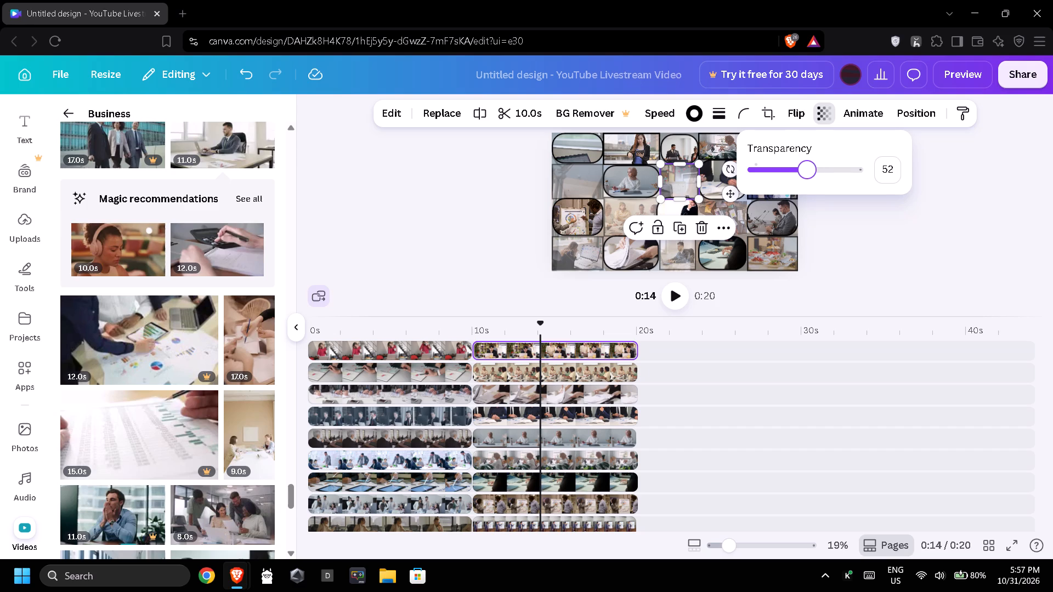
click(840, 218)
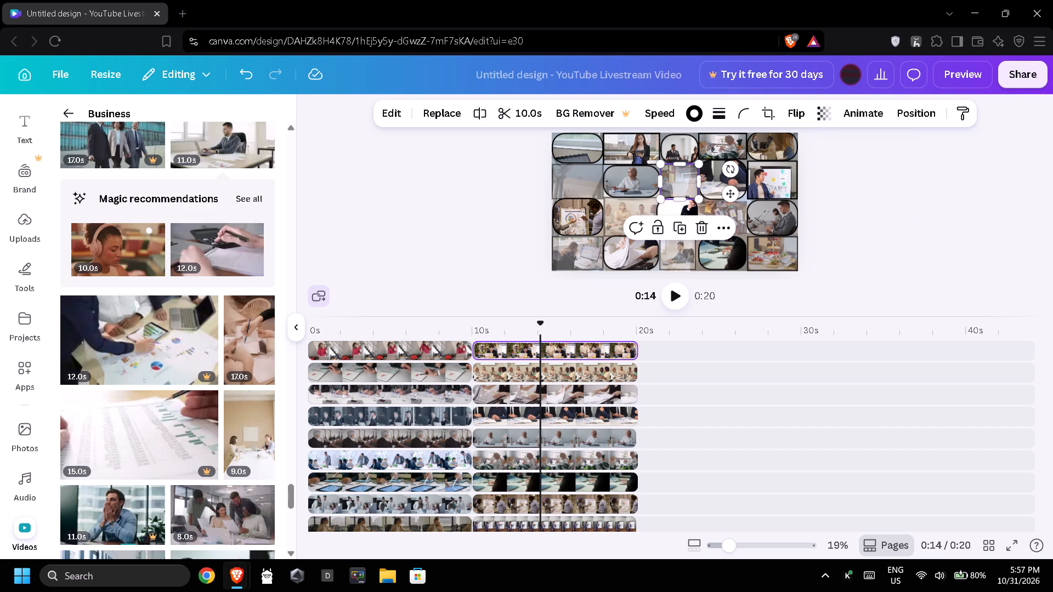
Set the transparency of the whiteboard presenter tile in the second row's fifth column to 50.
click(780, 179)
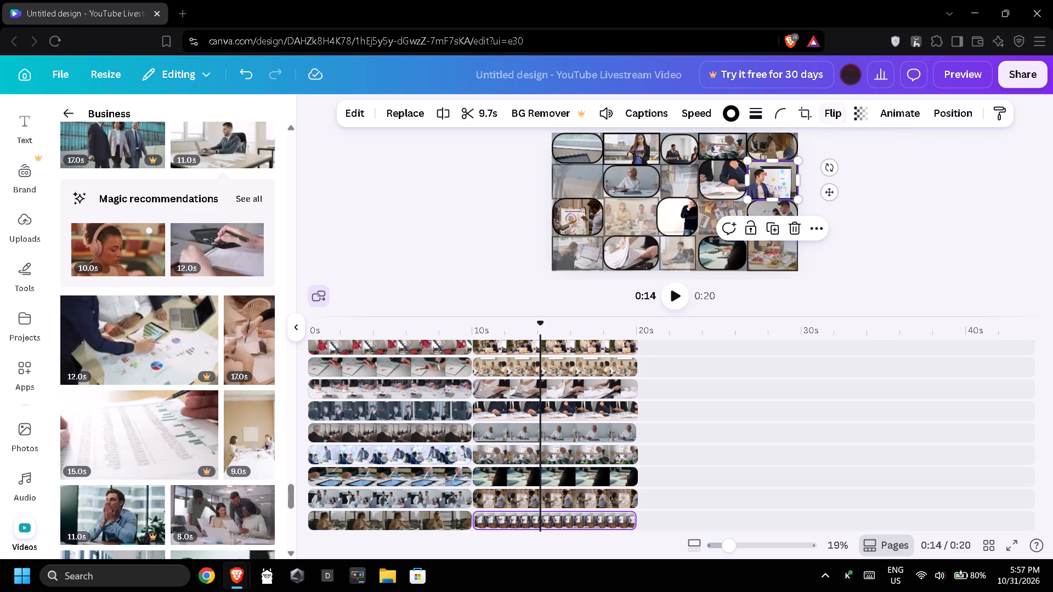
click(860, 119)
click(846, 164)
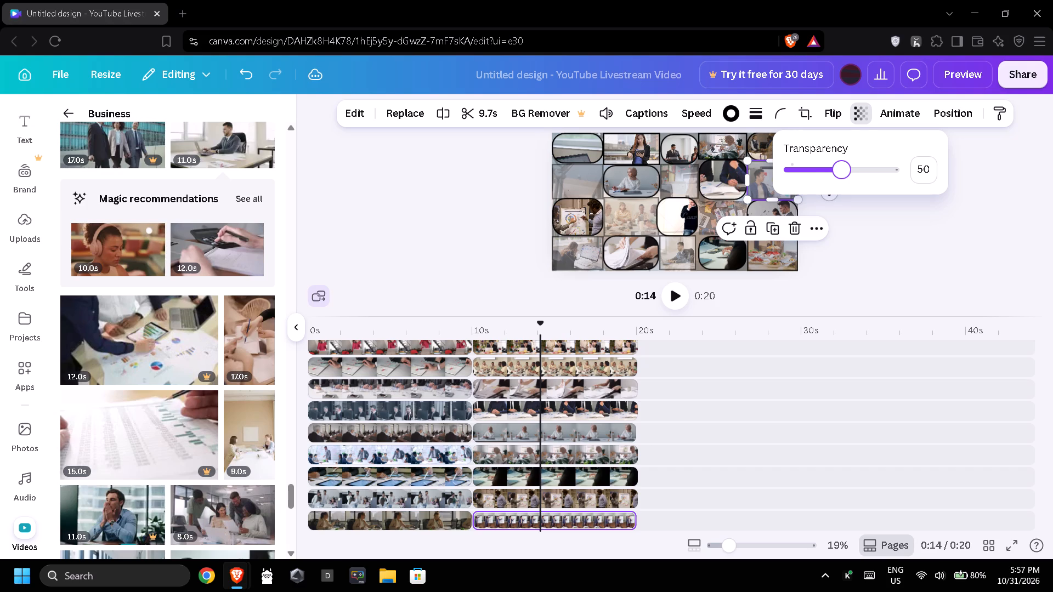
triple_click(872, 240)
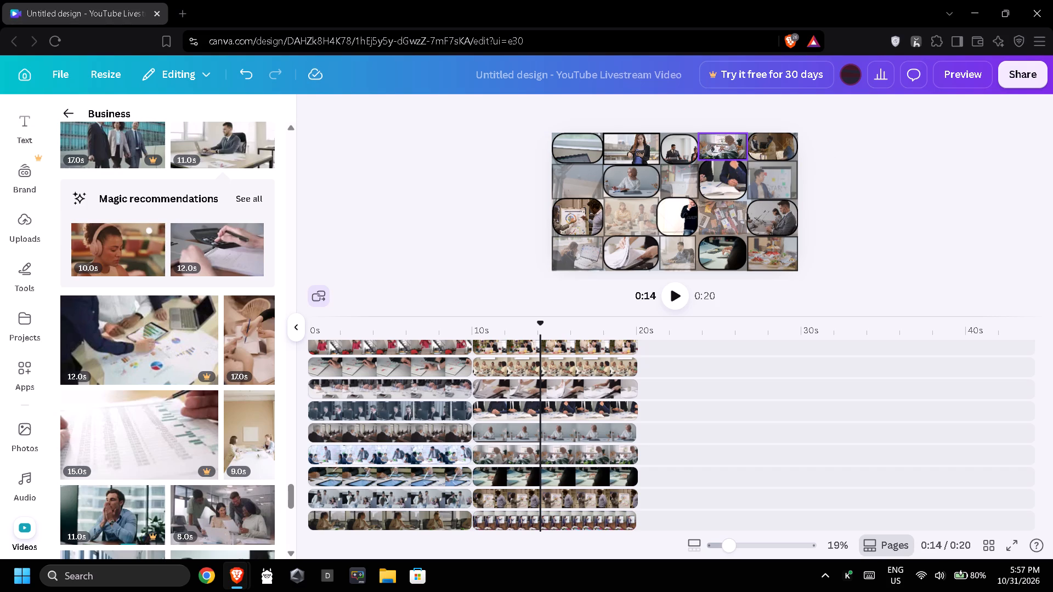
Set the transparency of the top row's fourth-column tile to 52.
click(735, 147)
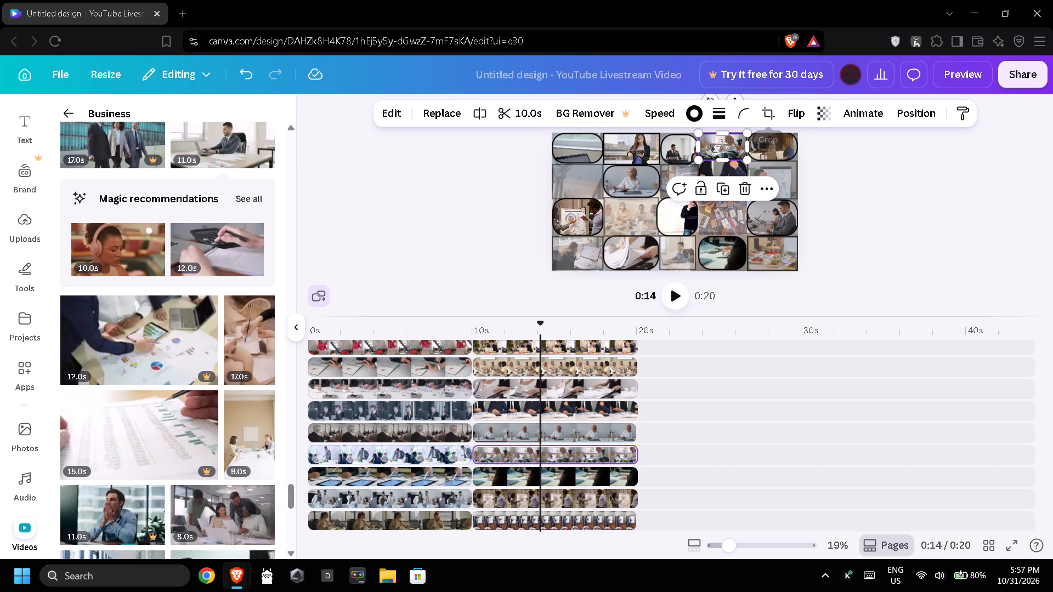
click(828, 115)
drag(825, 165, 815, 165)
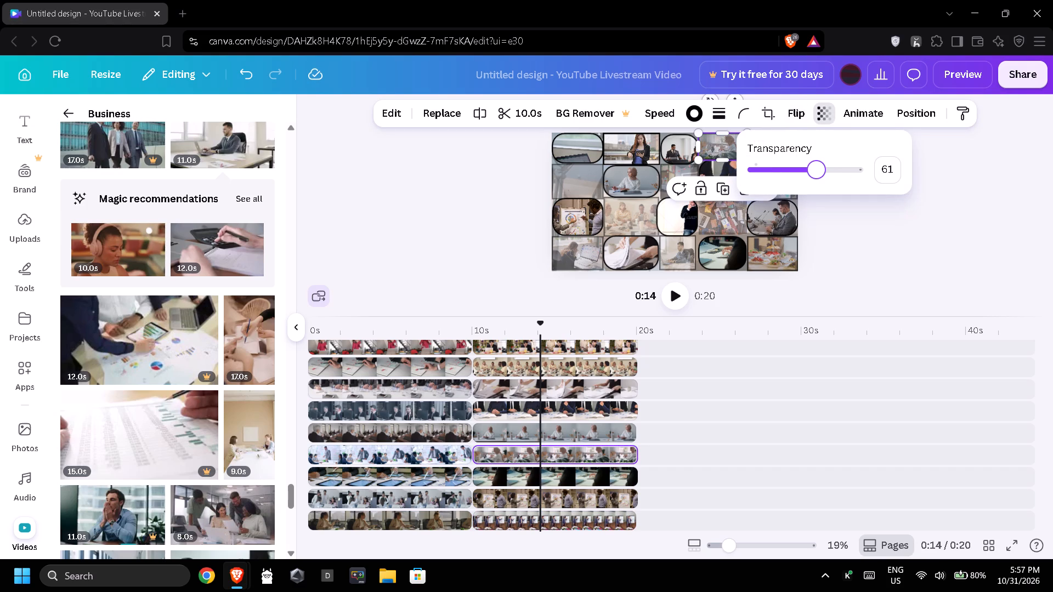
drag(815, 165, 808, 165)
Set the transparency of the top row's fourth-column tile to 50.
drag(808, 165, 806, 166)
drag(806, 166, 805, 166)
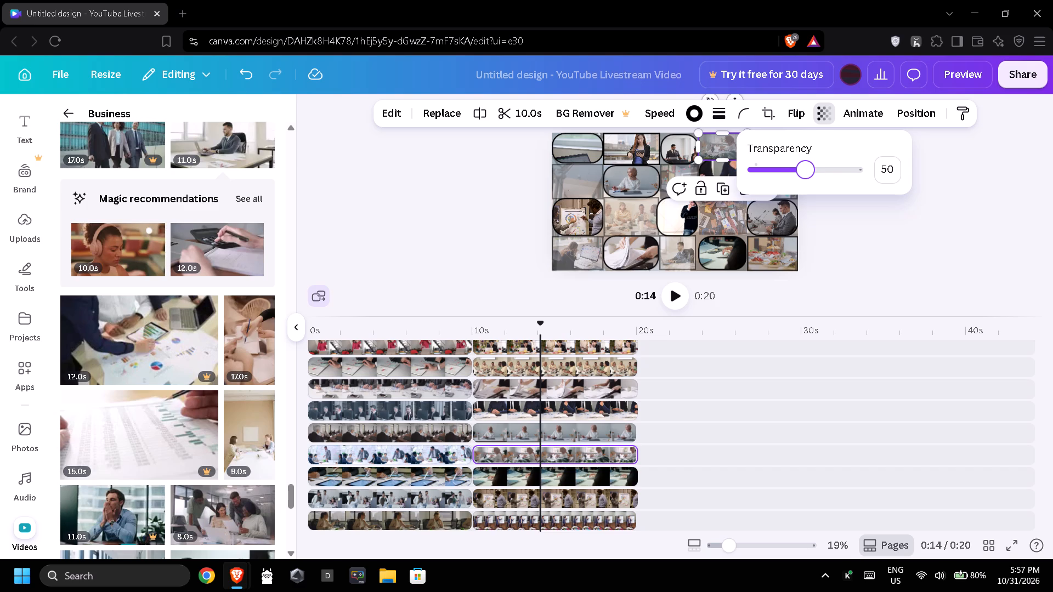
double_click(844, 221)
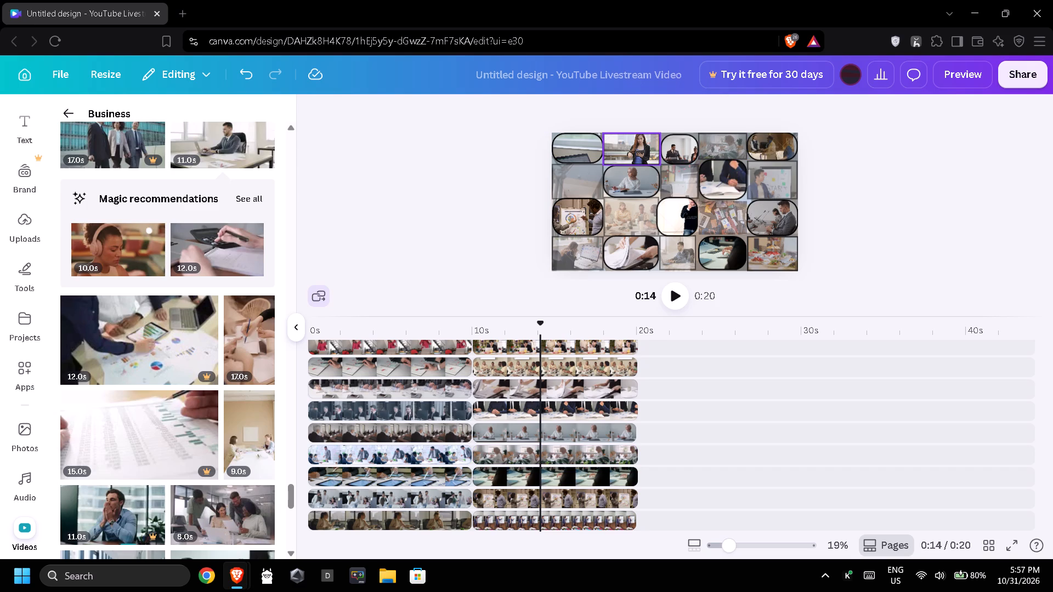
Set the transparency of the top row's second-column tile, the woman with long hair, to about 50.
click(643, 141)
click(825, 118)
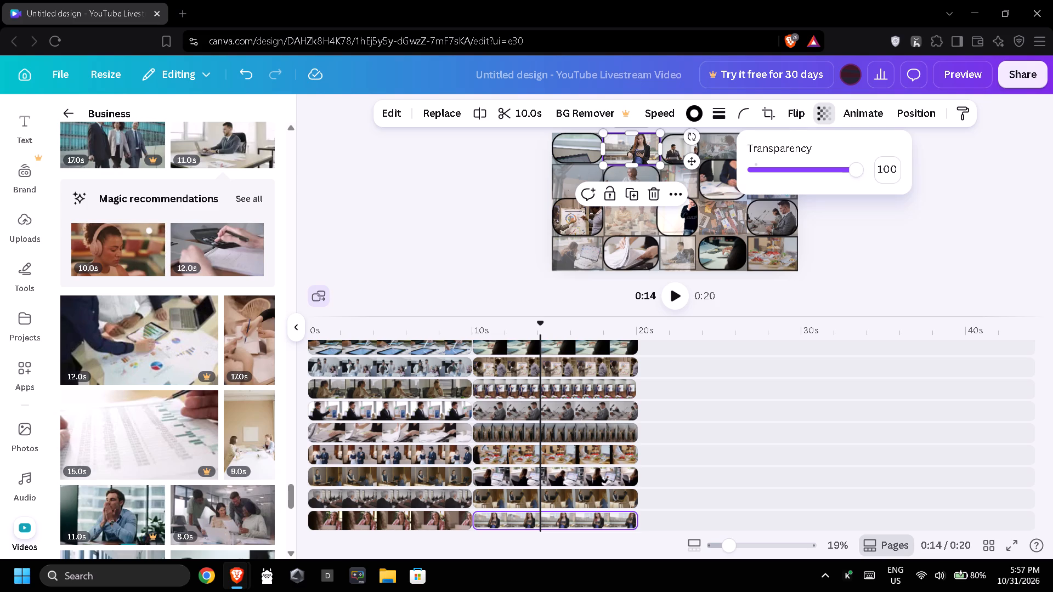
drag(820, 163, 807, 166)
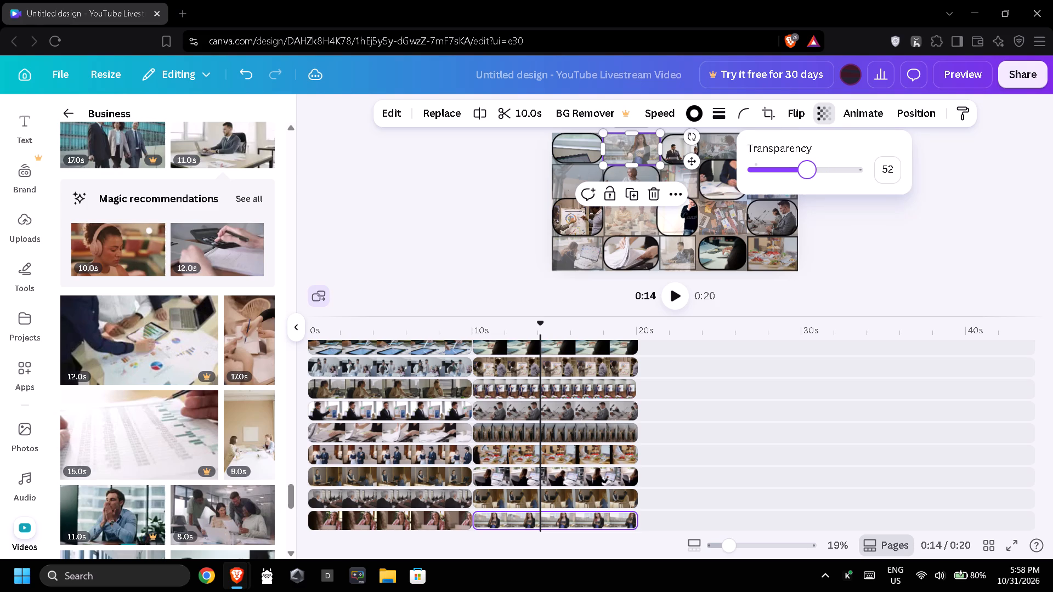
drag(807, 166, 806, 166)
triple_click(851, 215)
click(851, 215)
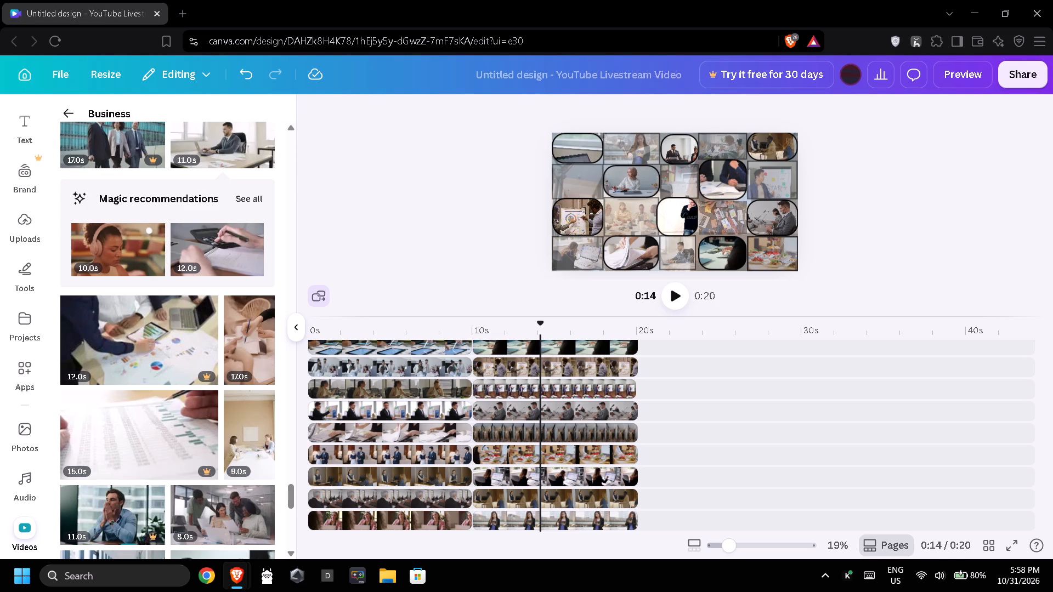
click(840, 190)
Review all the stacked clip tracks in the timeline and check the 10s–20s collage at several moments.
click(397, 284)
click(694, 445)
scroll(584, 406, up, 3)
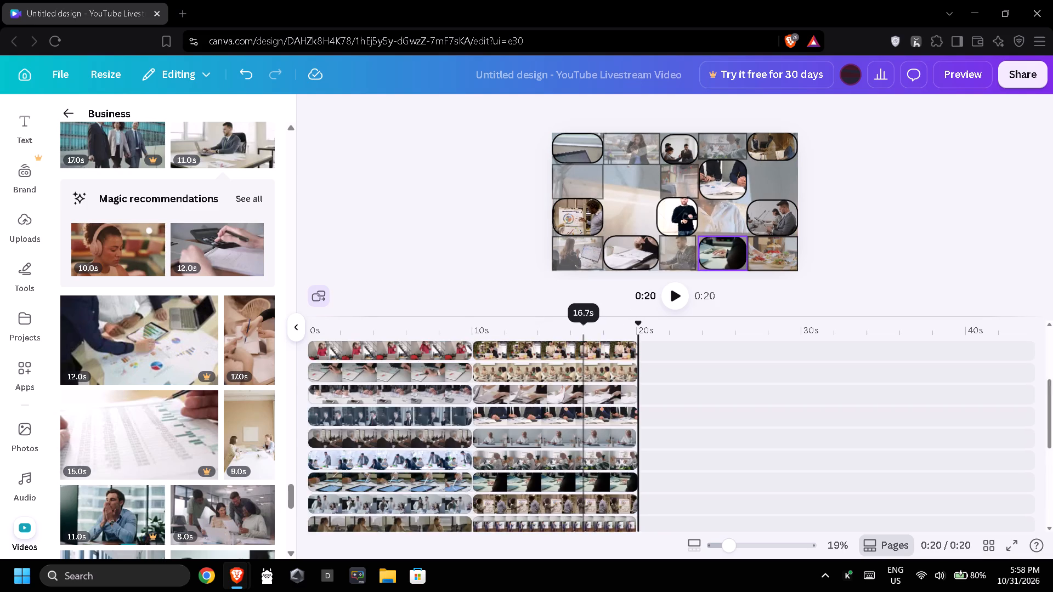
scroll(584, 406, up, 8)
scroll(584, 406, down, 4)
scroll(584, 406, up, 5)
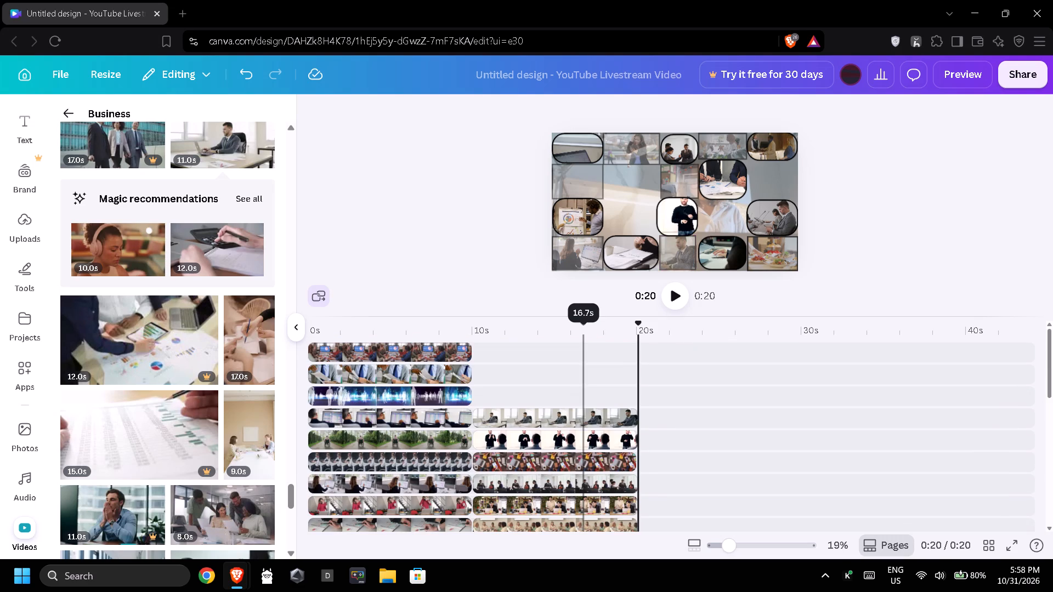
scroll(584, 406, up, 4)
click(567, 394)
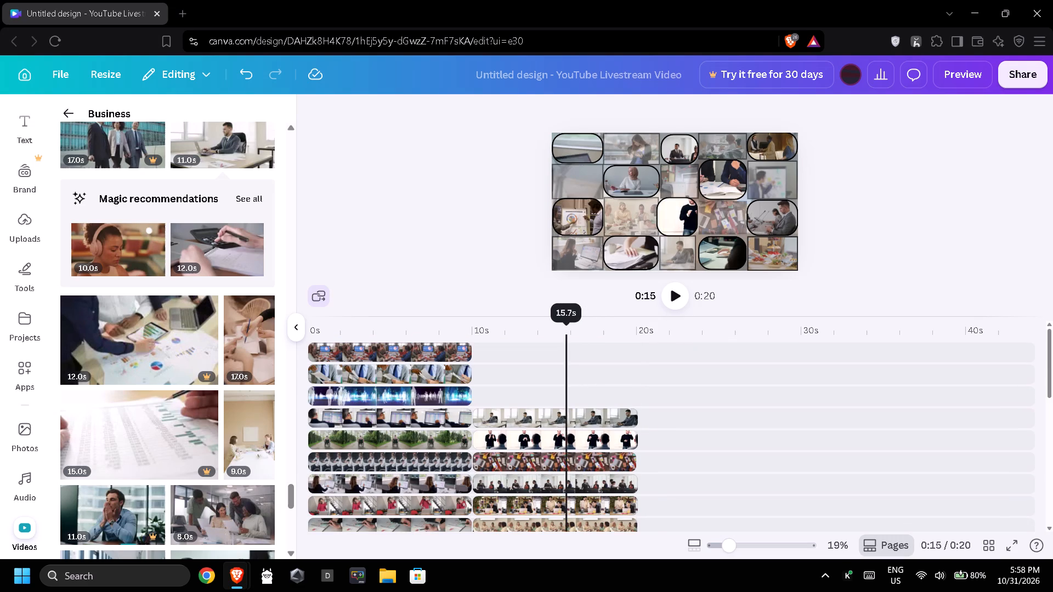
scroll(567, 394, down, 10)
scroll(567, 394, up, 14)
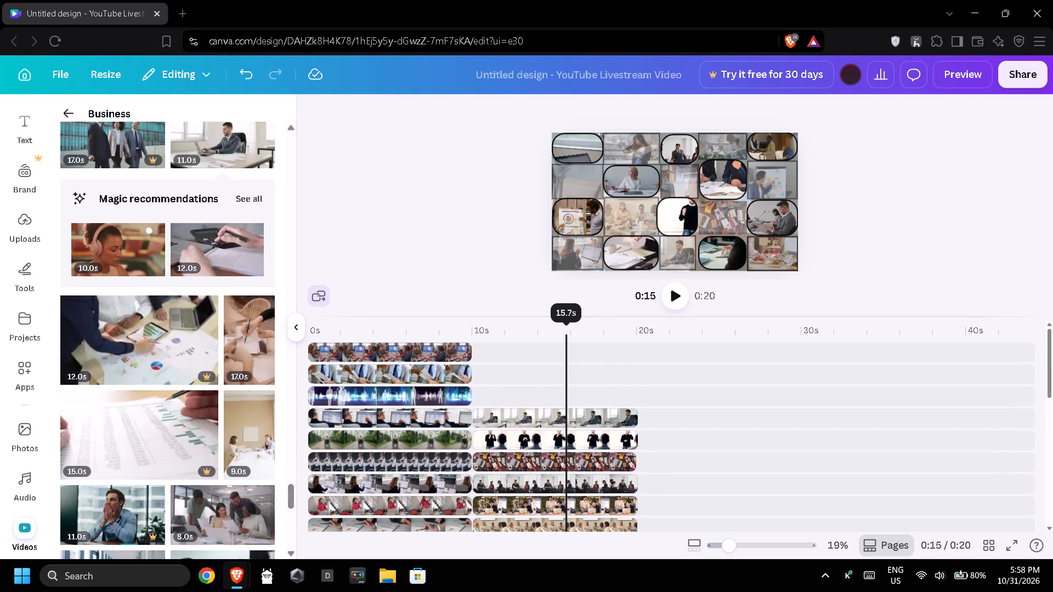
scroll(567, 394, down, 16)
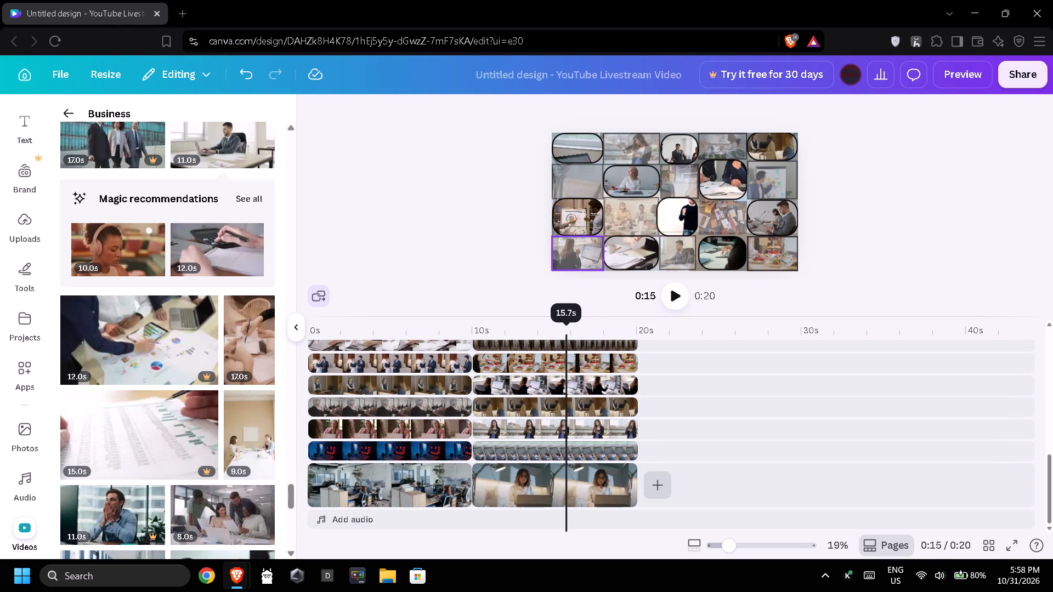
scroll(567, 394, up, 8)
click(567, 394)
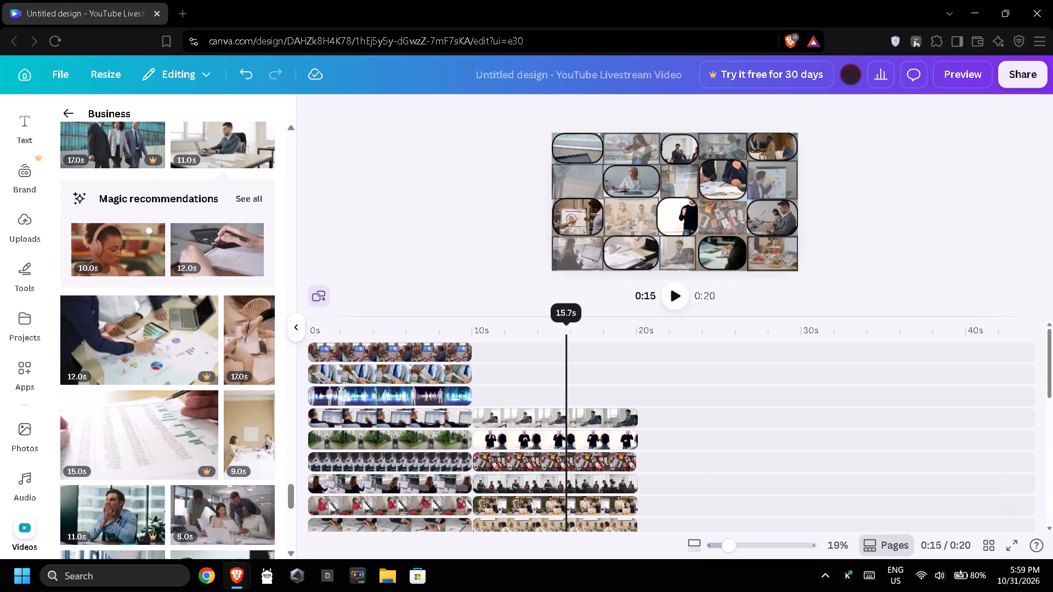
scroll(567, 394, up, 5)
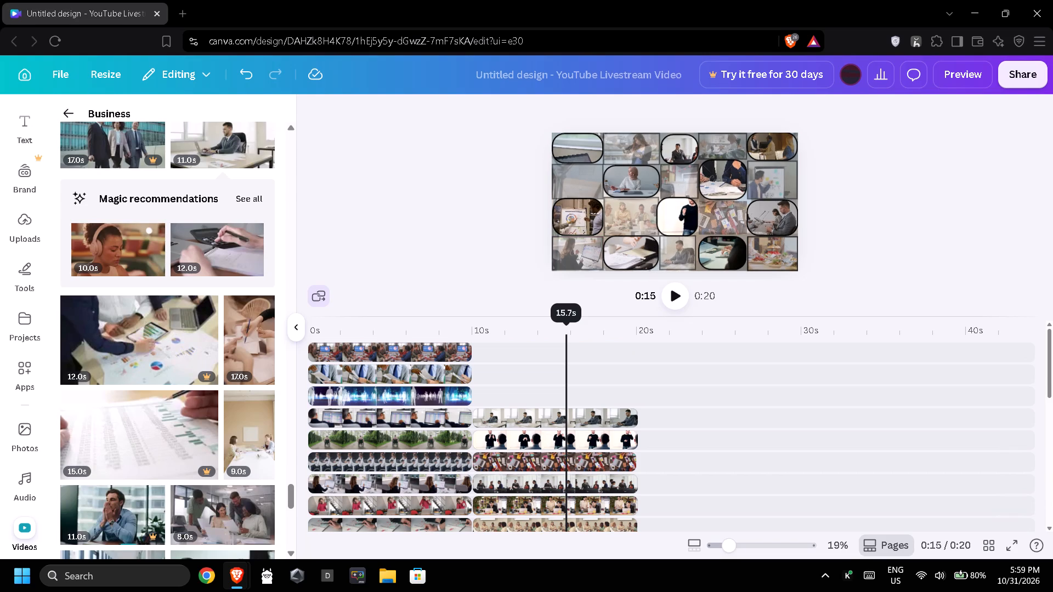
scroll(567, 393, down, 6)
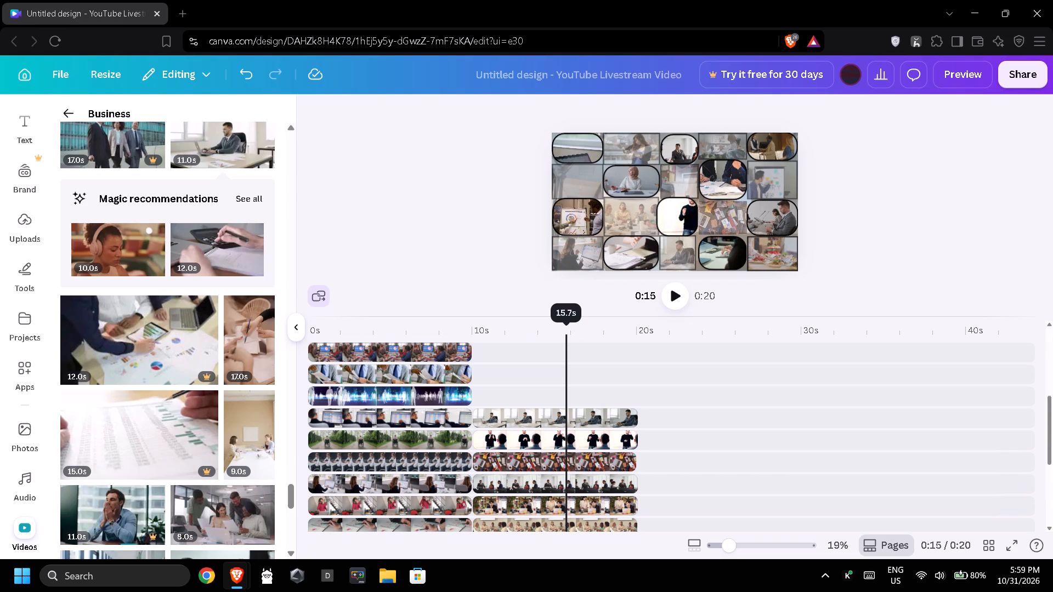
scroll(567, 393, down, 5)
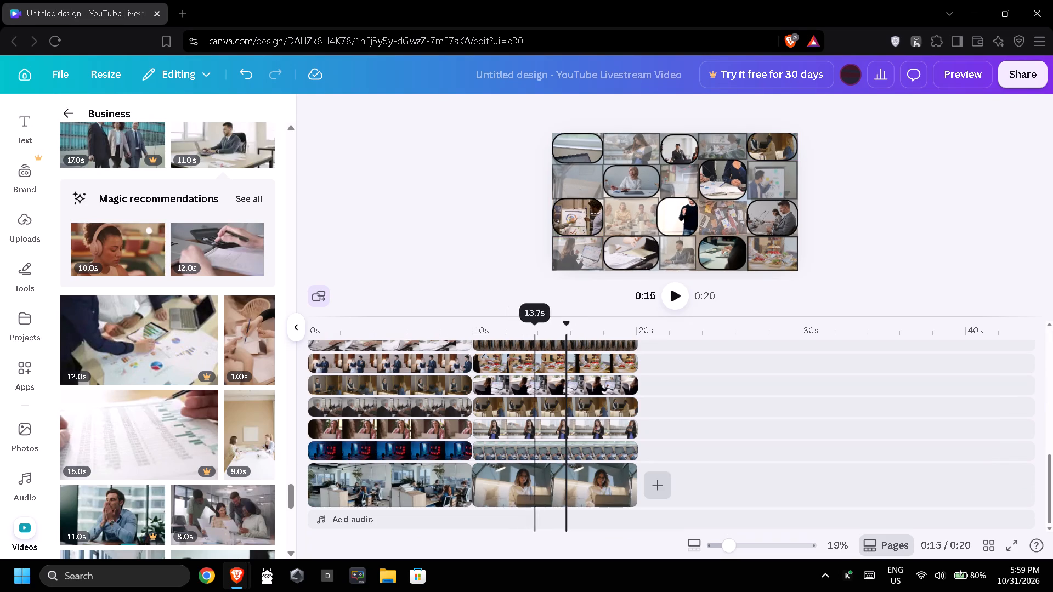
scroll(676, 431, up, 11)
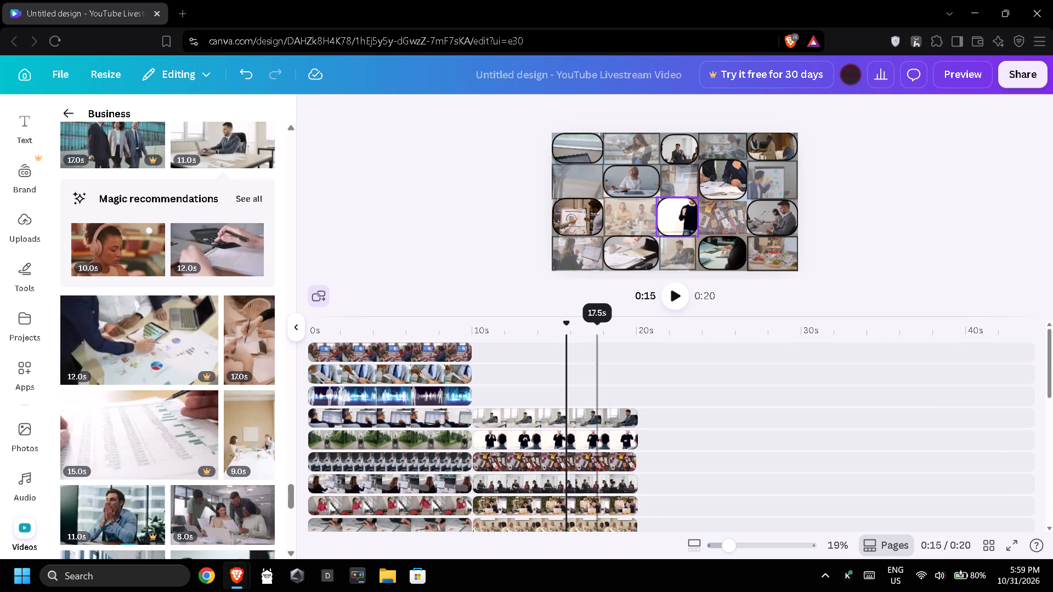
click(533, 400)
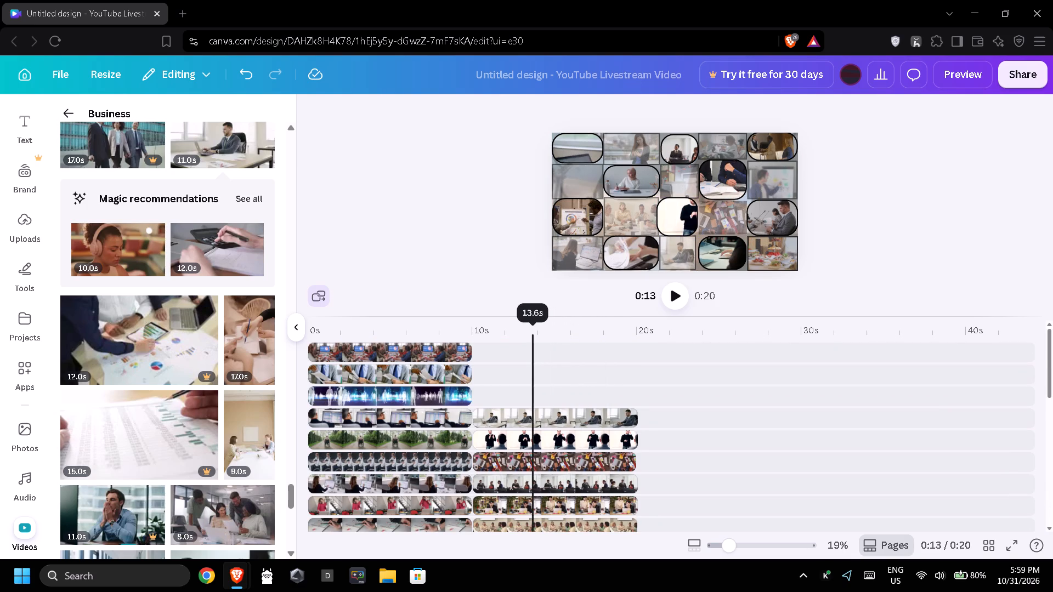
scroll(533, 400, down, 5)
scroll(533, 400, up, 4)
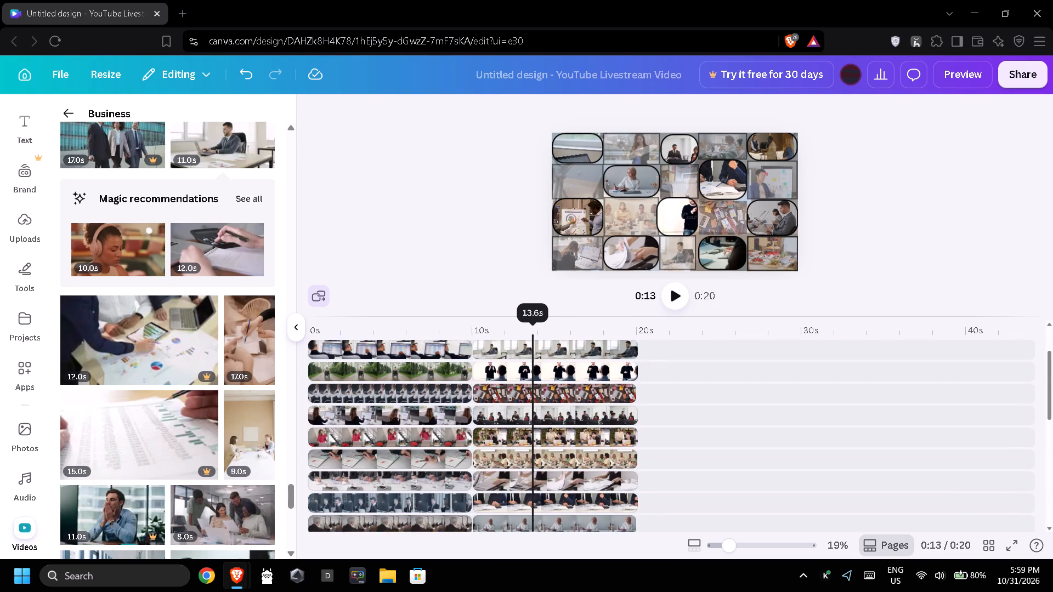
scroll(533, 400, up, 7)
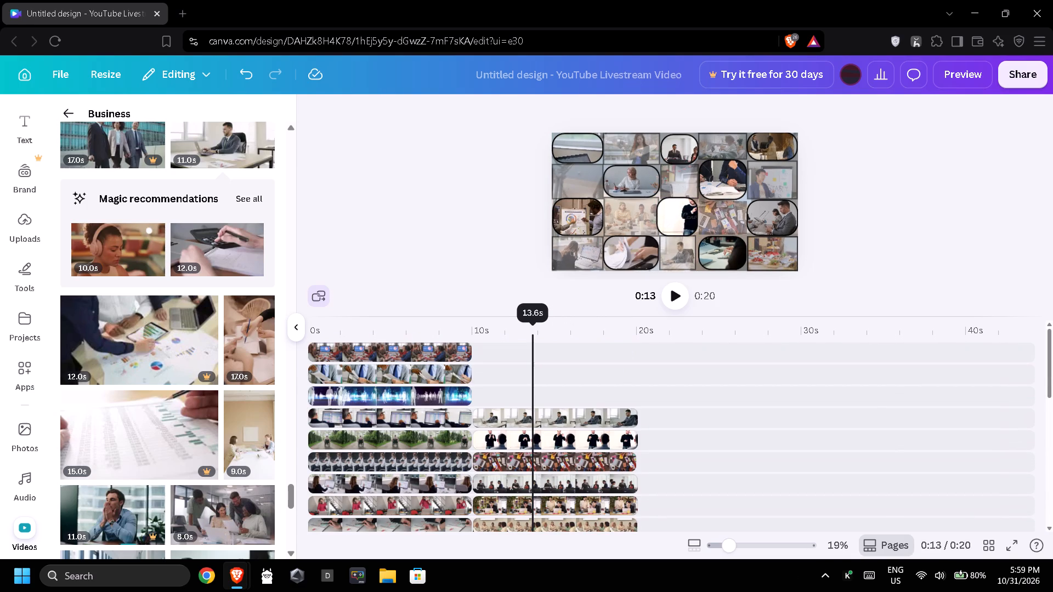
Compare the second collage's tiles at different moments between its start near 10s and its end at 20s.
click(549, 371)
click(527, 375)
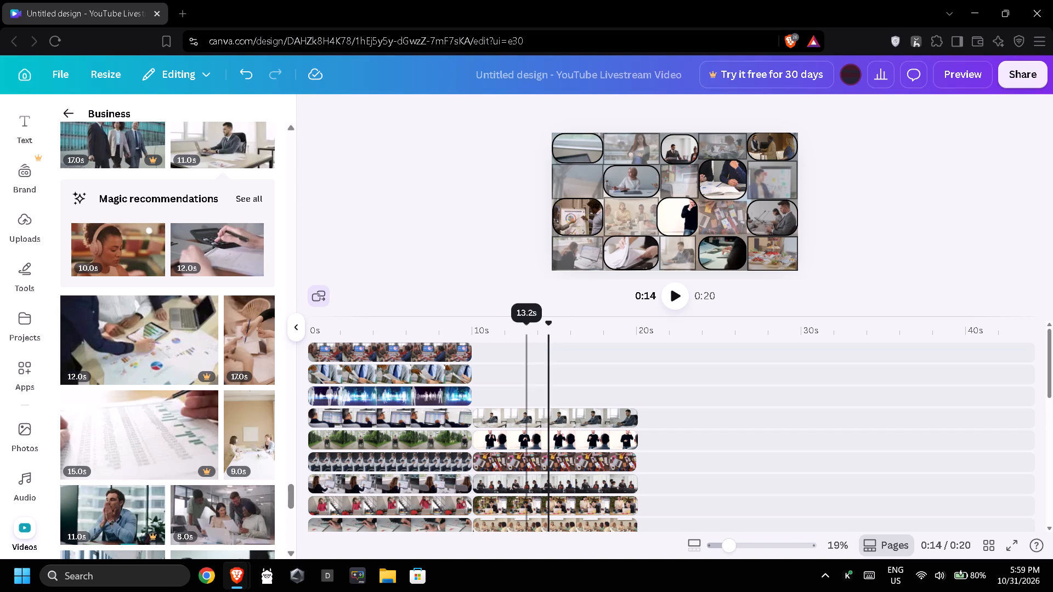
click(553, 399)
click(589, 399)
click(510, 395)
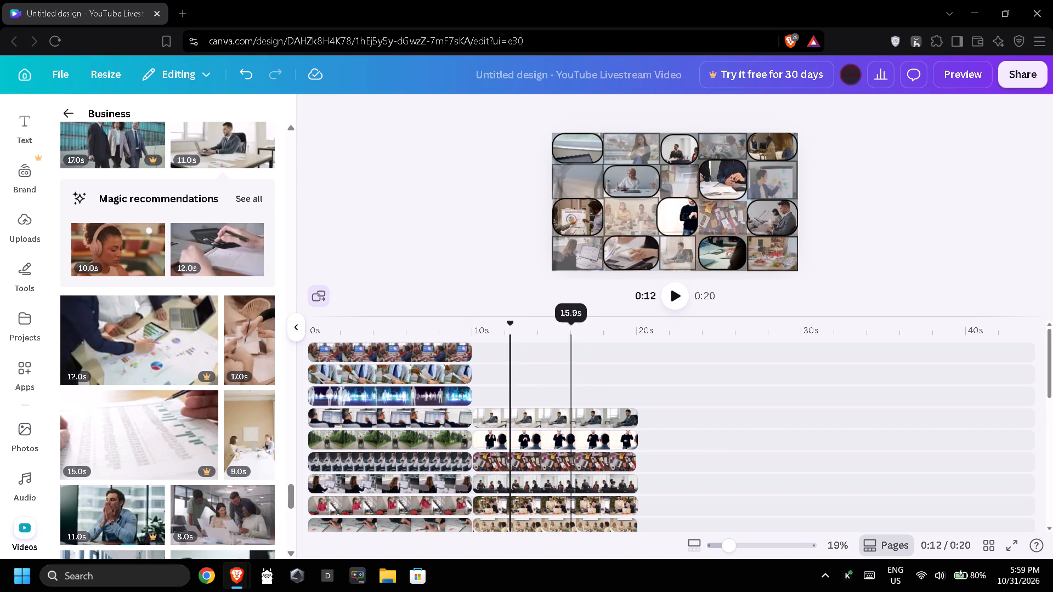
click(653, 406)
click(675, 403)
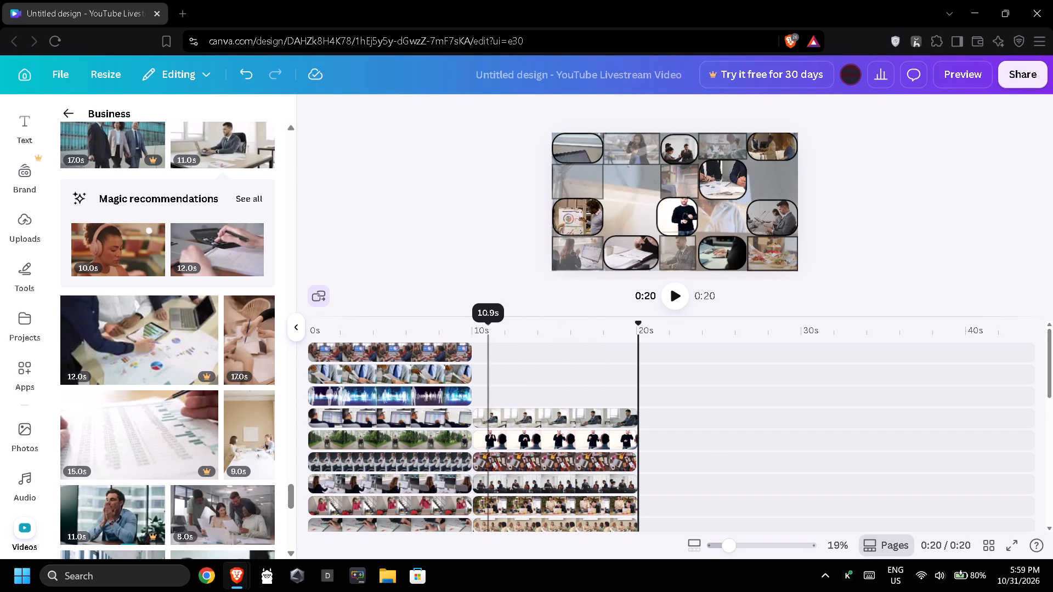
click(486, 400)
triple_click(665, 385)
click(646, 394)
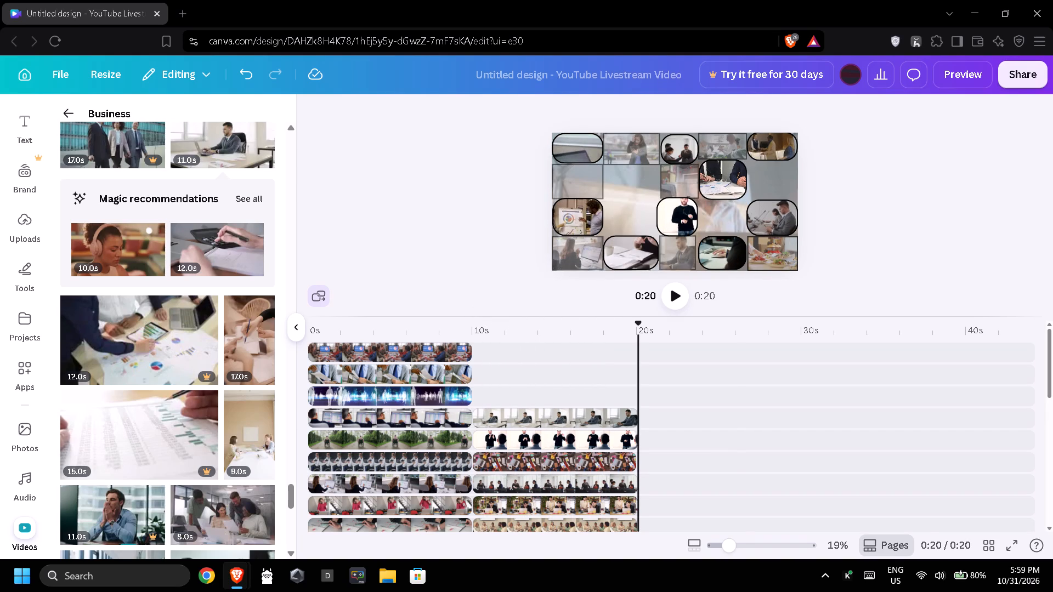
click(478, 394)
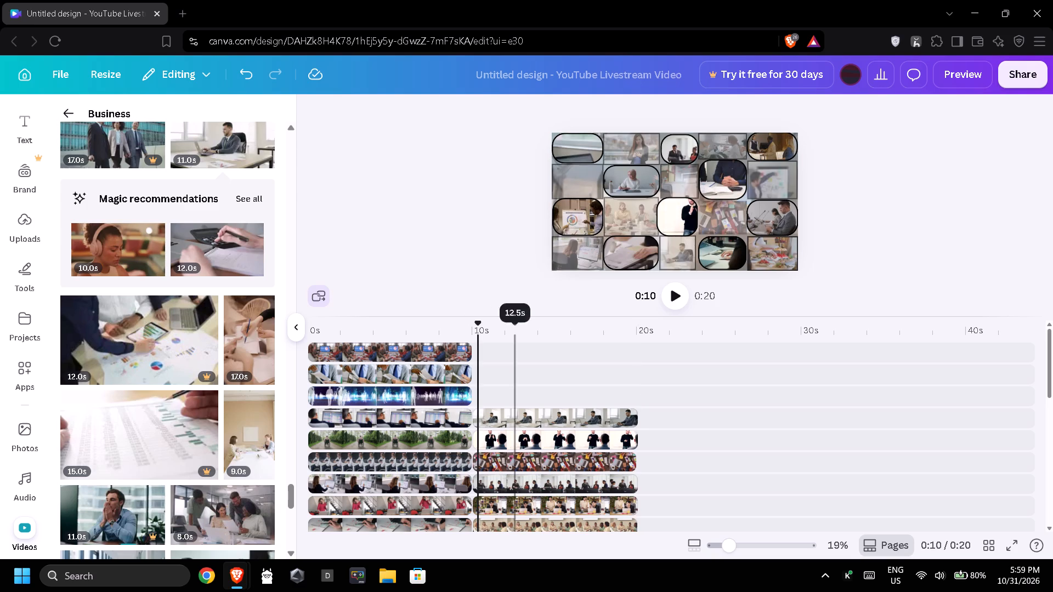
click(648, 401)
click(643, 394)
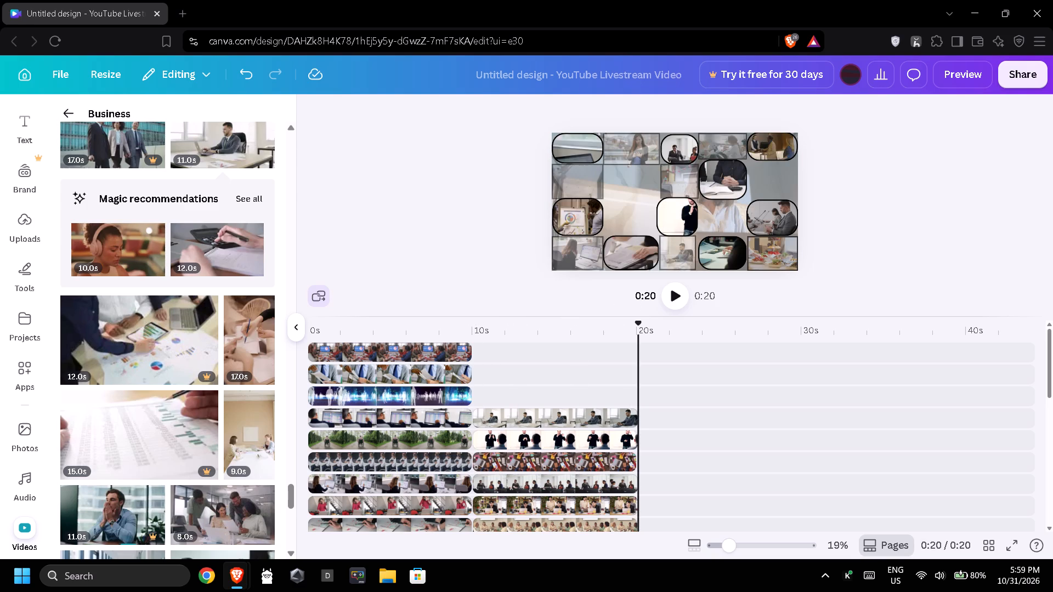
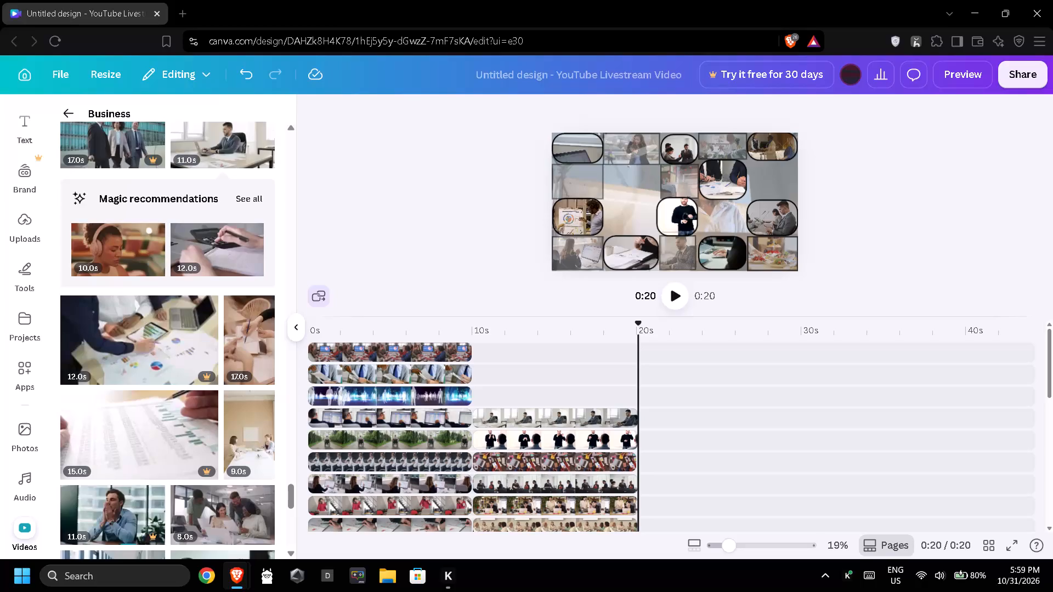
Add the 13.0s clip of the man in the orange shirt after the third track's first clip and trim it to end at 20s.
click(542, 397)
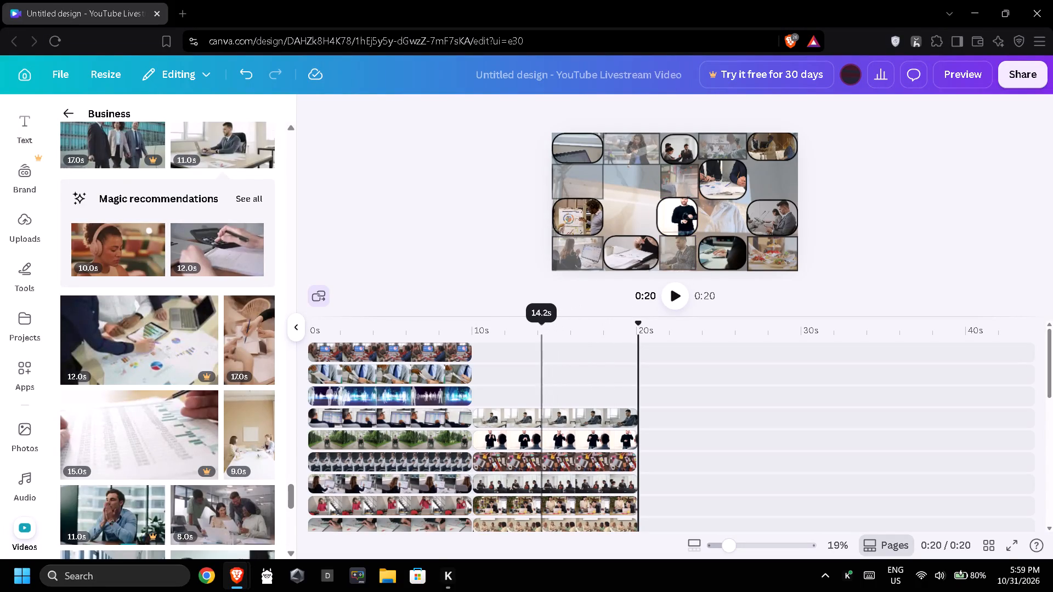
scroll(181, 391, down, 3)
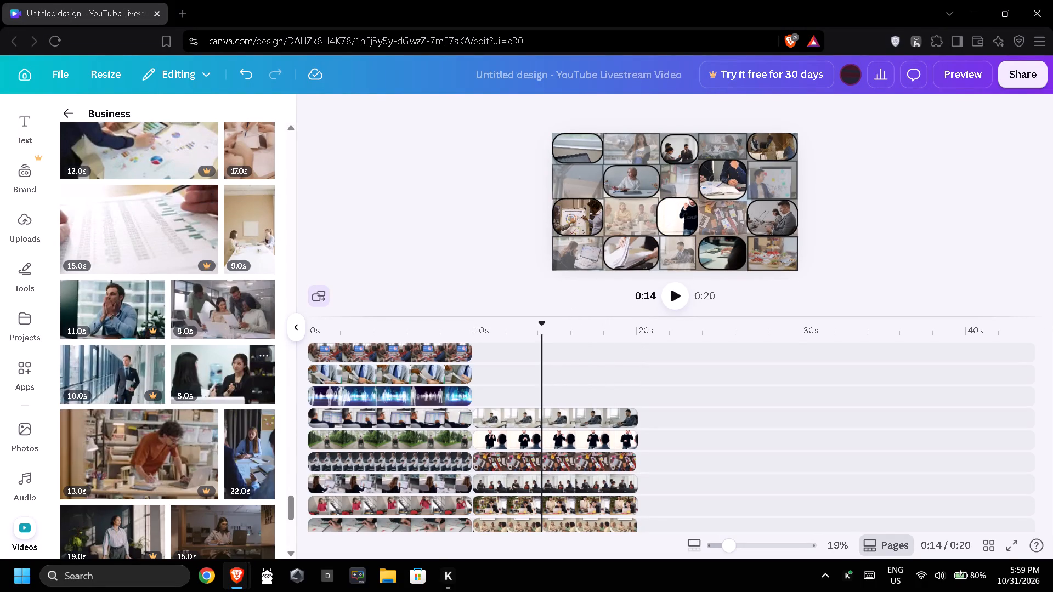
click(553, 393)
click(506, 396)
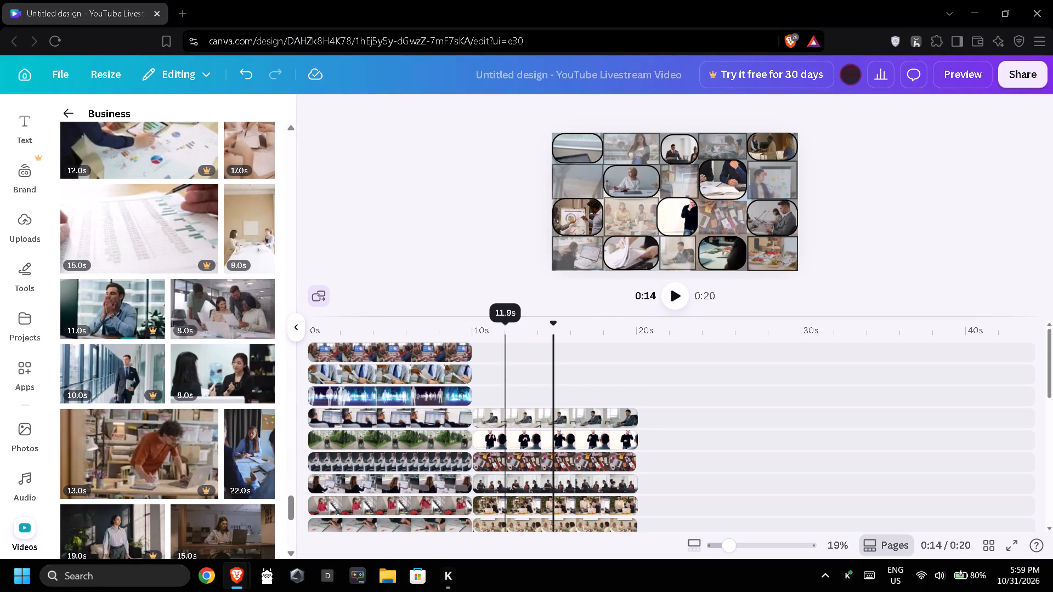
scroll(160, 409, down, 1)
drag(111, 406, 529, 405)
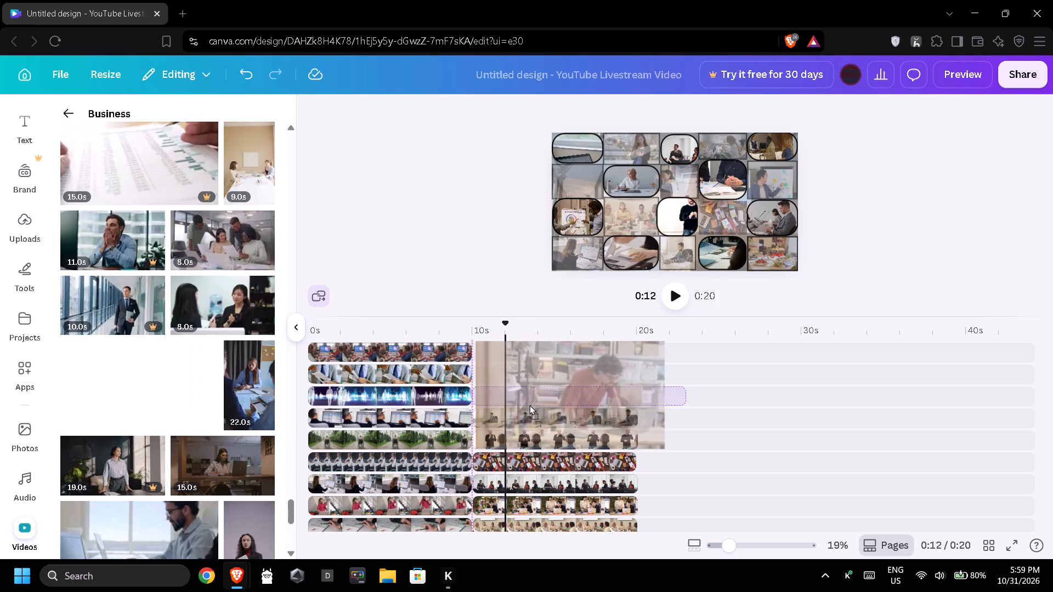
drag(529, 405, 529, 398)
drag(683, 395, 637, 400)
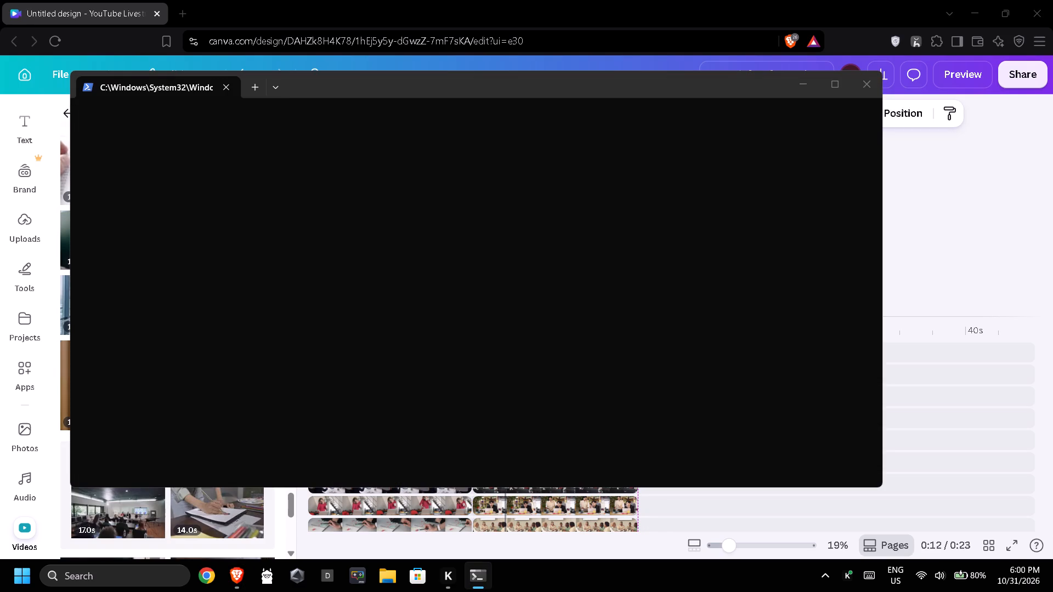
click(863, 84)
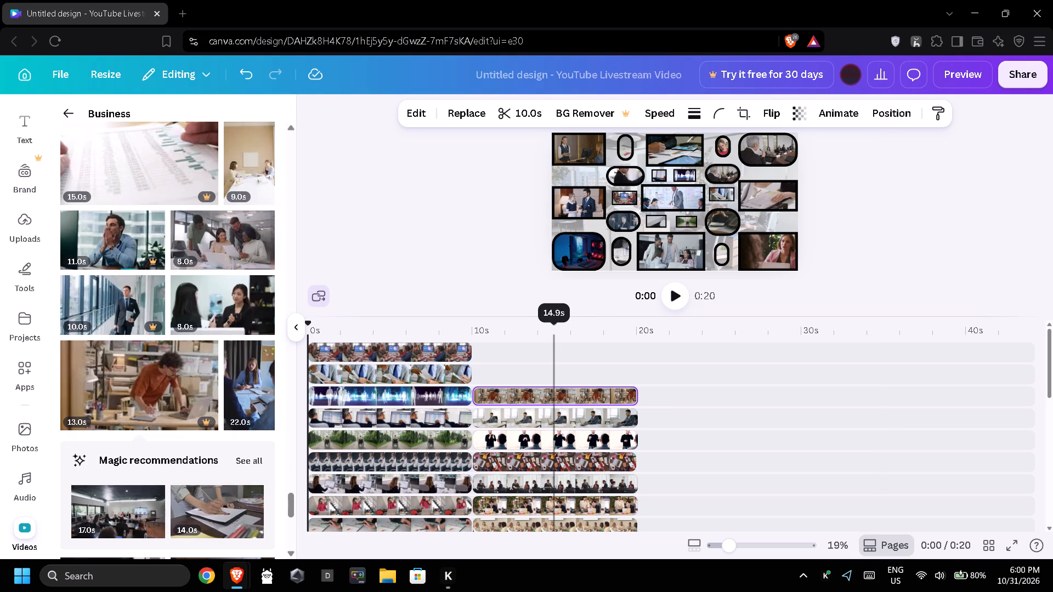
Scale the orange-shirt clip on the canvas down to about 420 by 240.
click(554, 391)
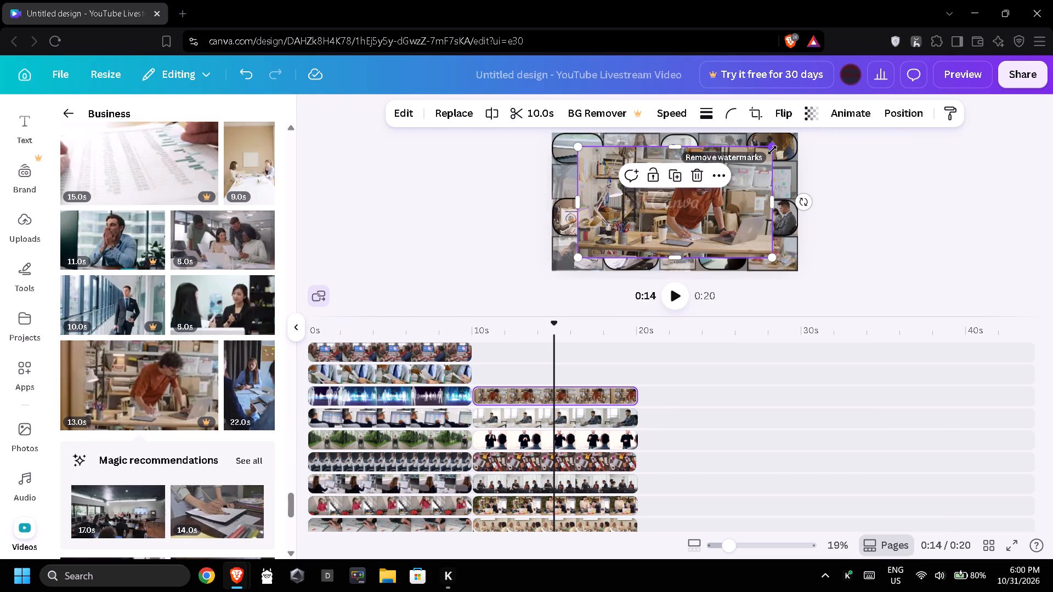
drag(772, 150, 716, 192)
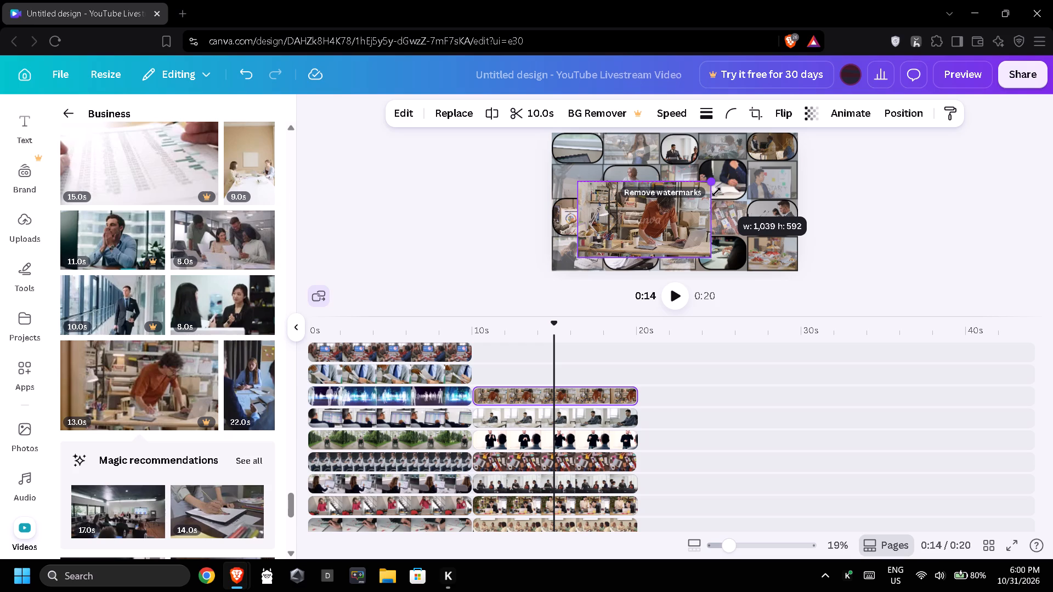
drag(716, 192, 712, 197)
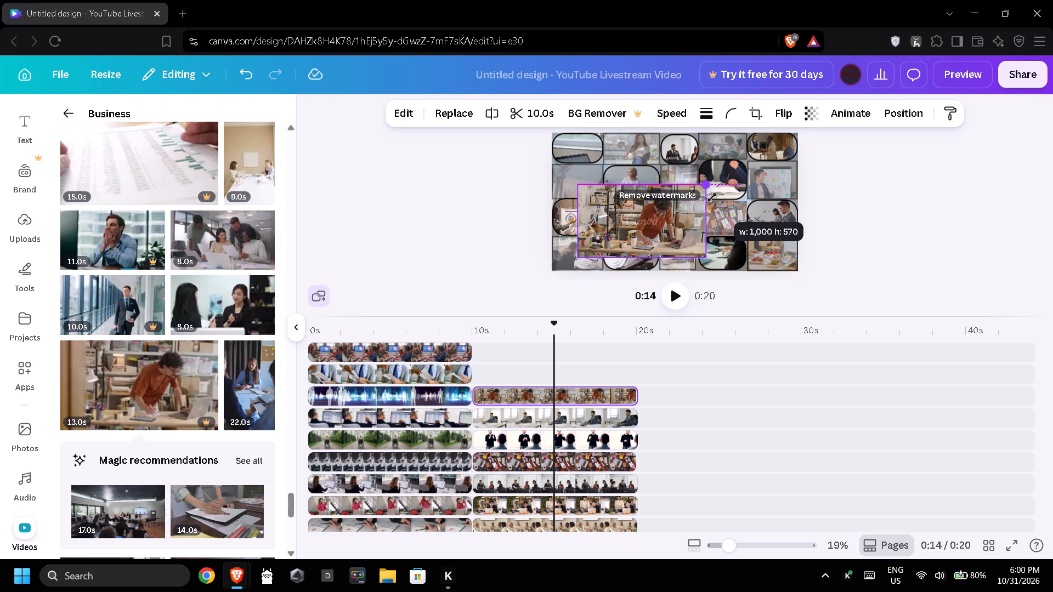
drag(712, 197, 712, 198)
drag(712, 198, 691, 228)
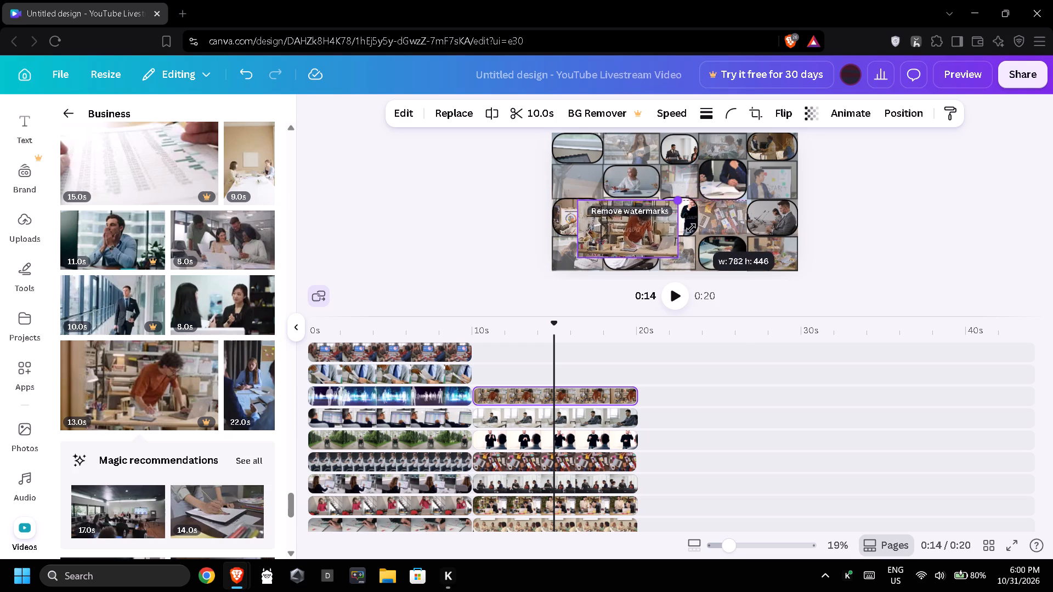
drag(691, 228, 690, 229)
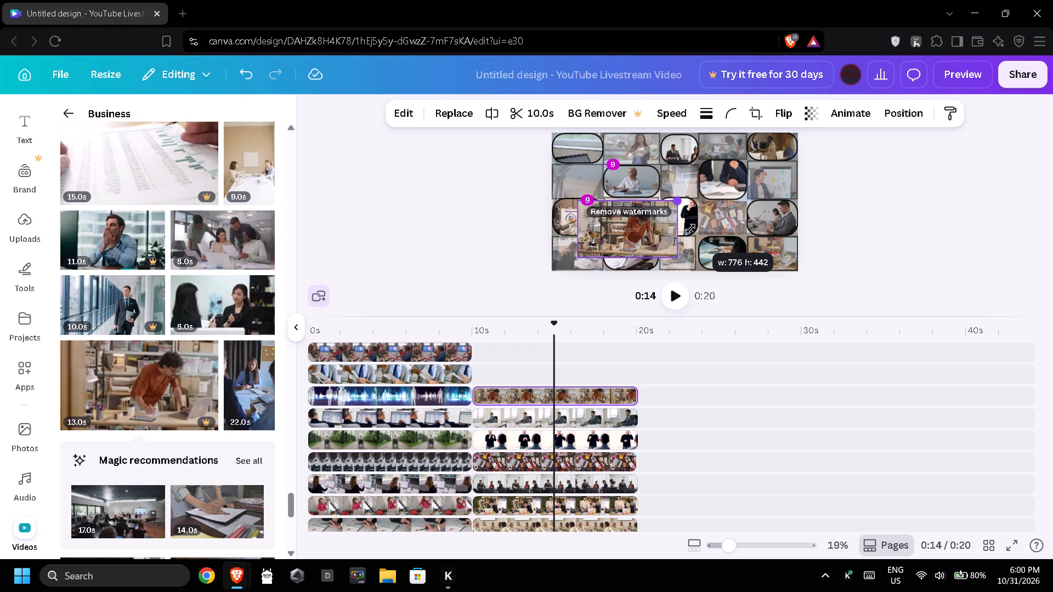
drag(690, 229, 691, 229)
drag(691, 229, 643, 249)
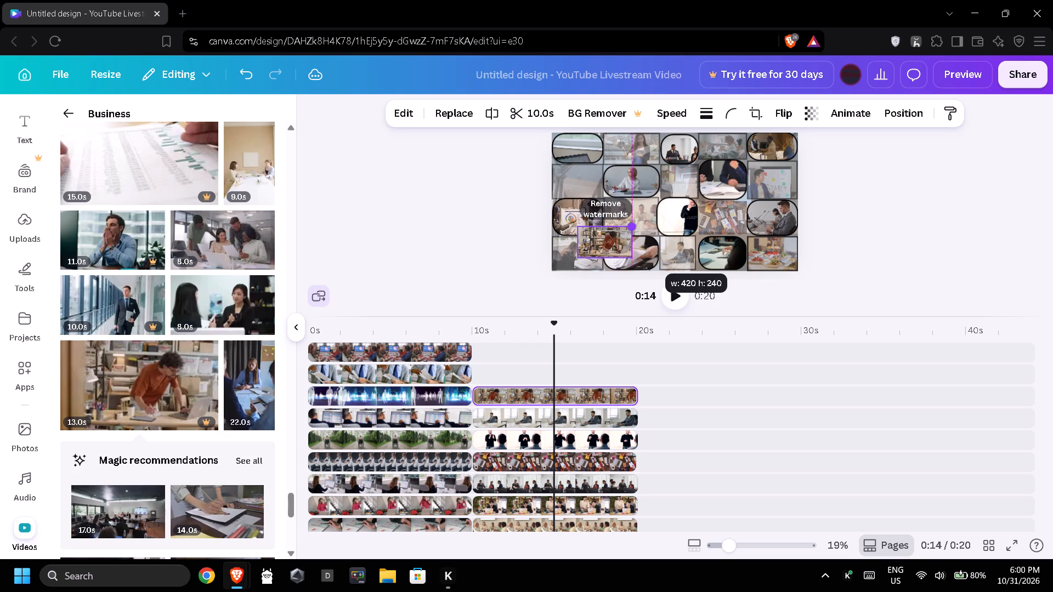
Shrink the orange-shirt clip further and place it inside the middle cell of the collage's bottom row.
drag(599, 244, 625, 232)
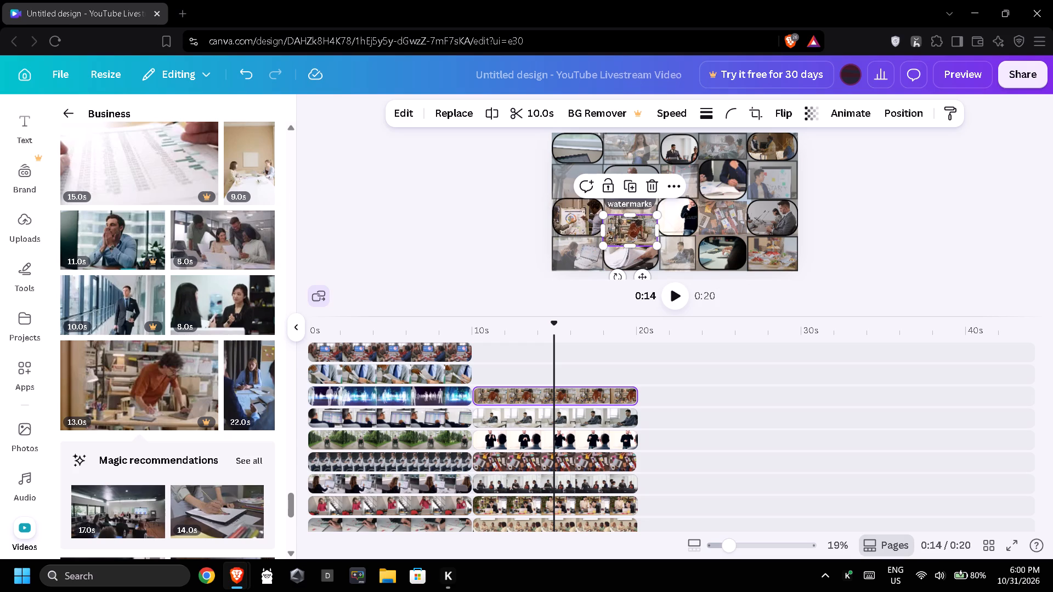
drag(657, 246, 647, 244)
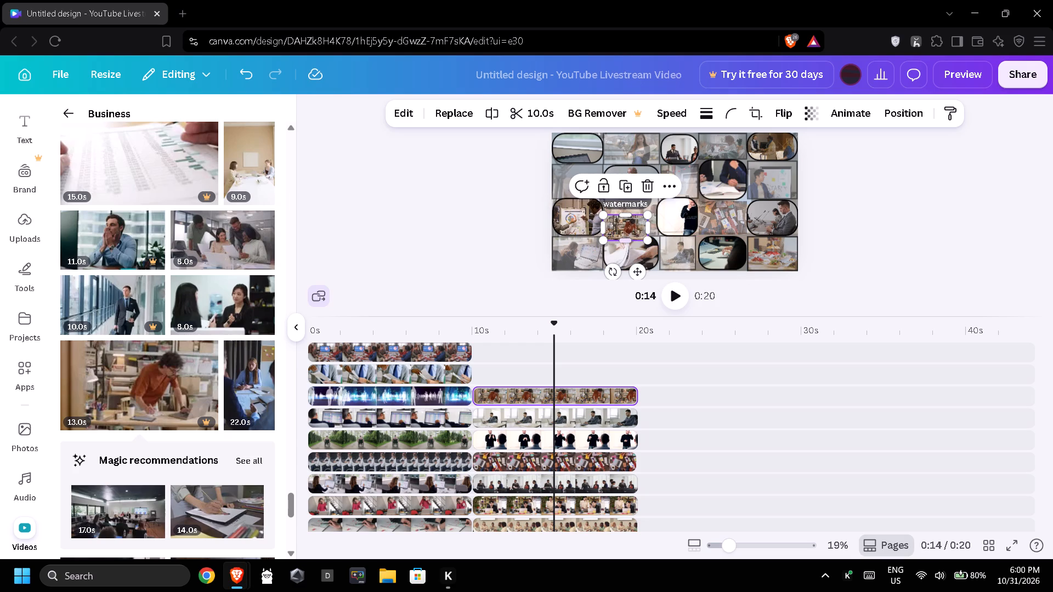
drag(647, 241, 631, 233)
drag(616, 221, 635, 223)
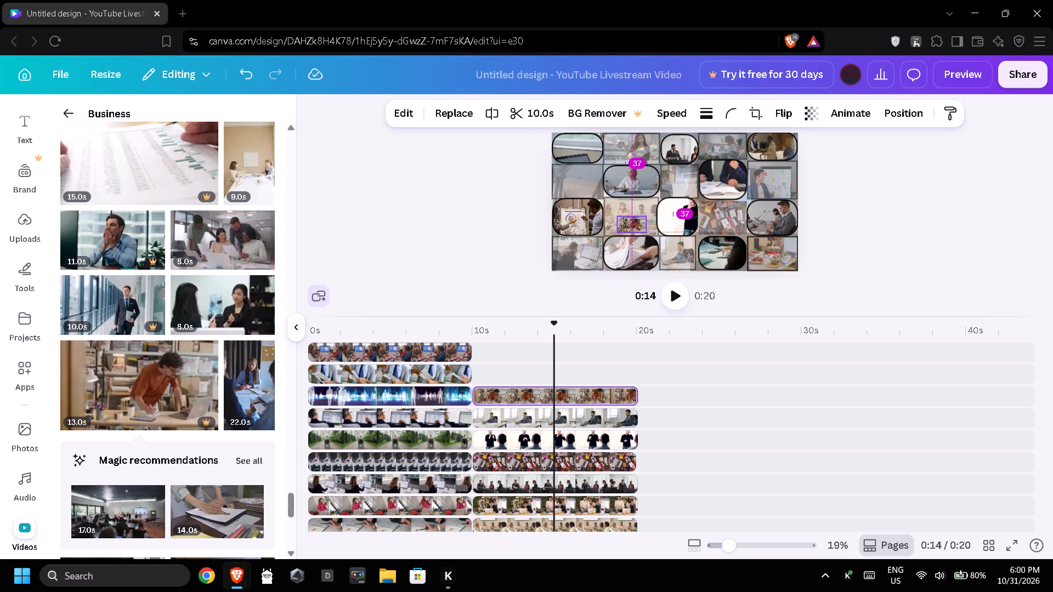
drag(635, 223, 675, 217)
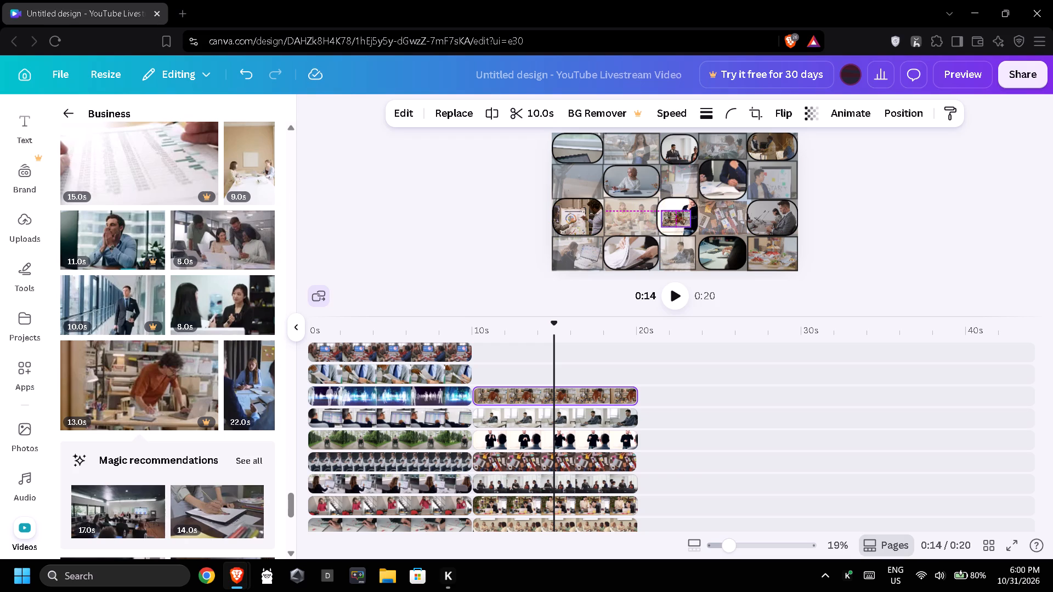
drag(675, 217, 676, 217)
drag(693, 226, 686, 226)
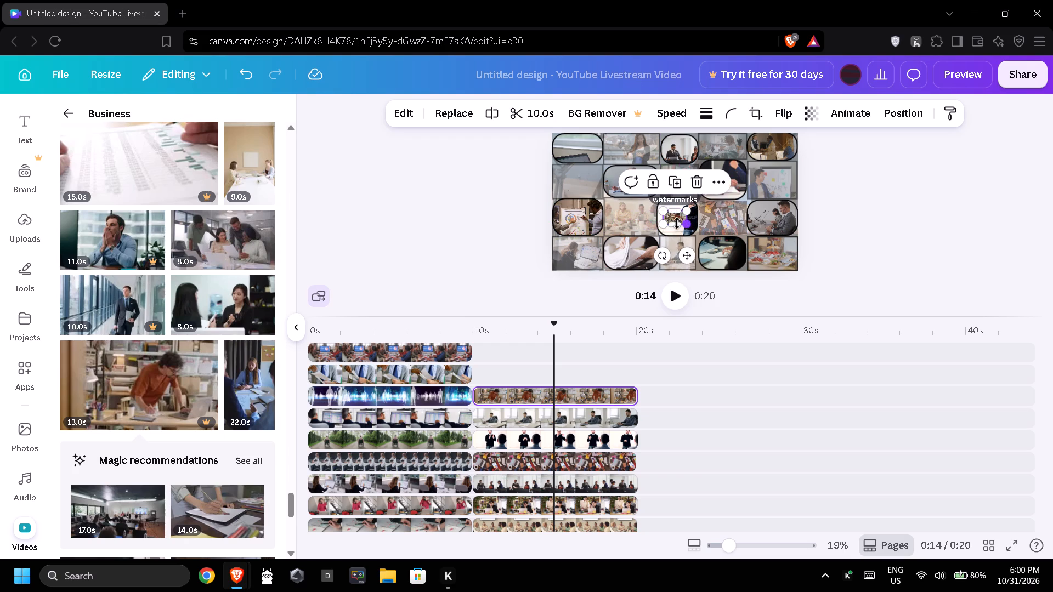
drag(674, 217, 674, 222)
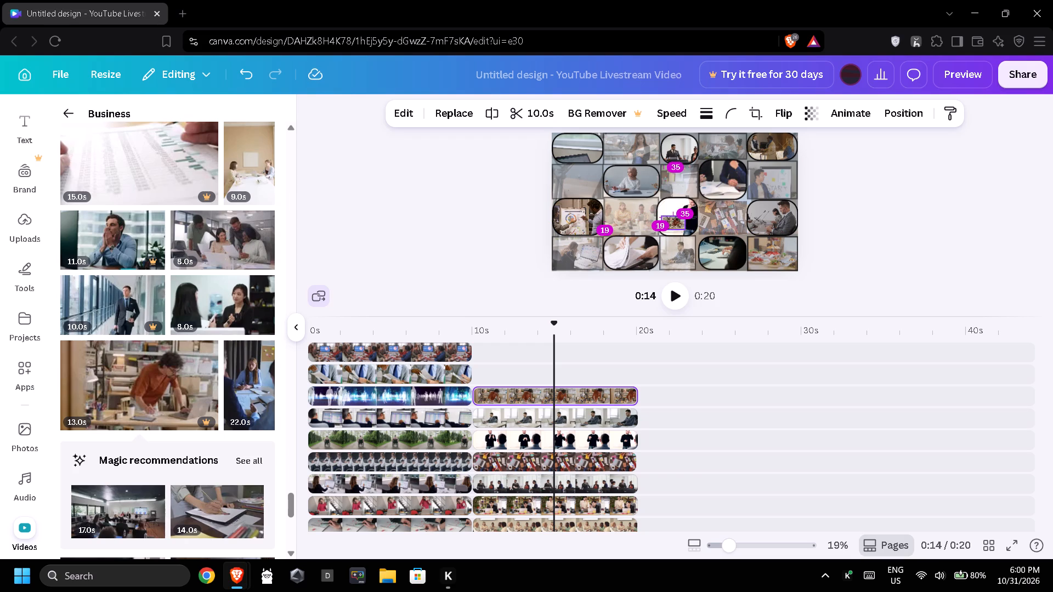
drag(674, 222, 679, 253)
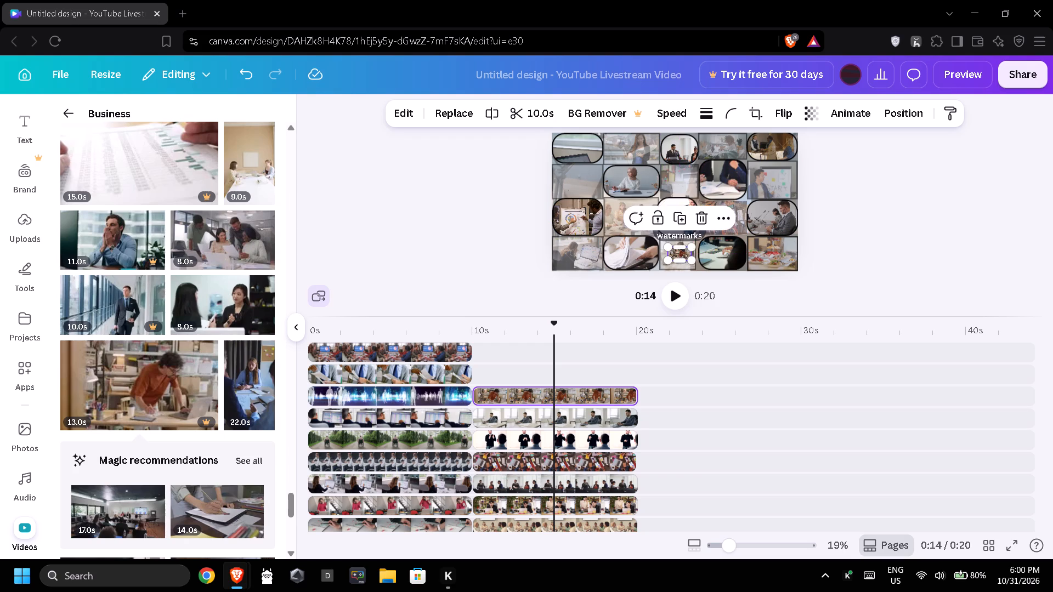
Add a thin solid black border to the orange-shirt clip.
click(703, 116)
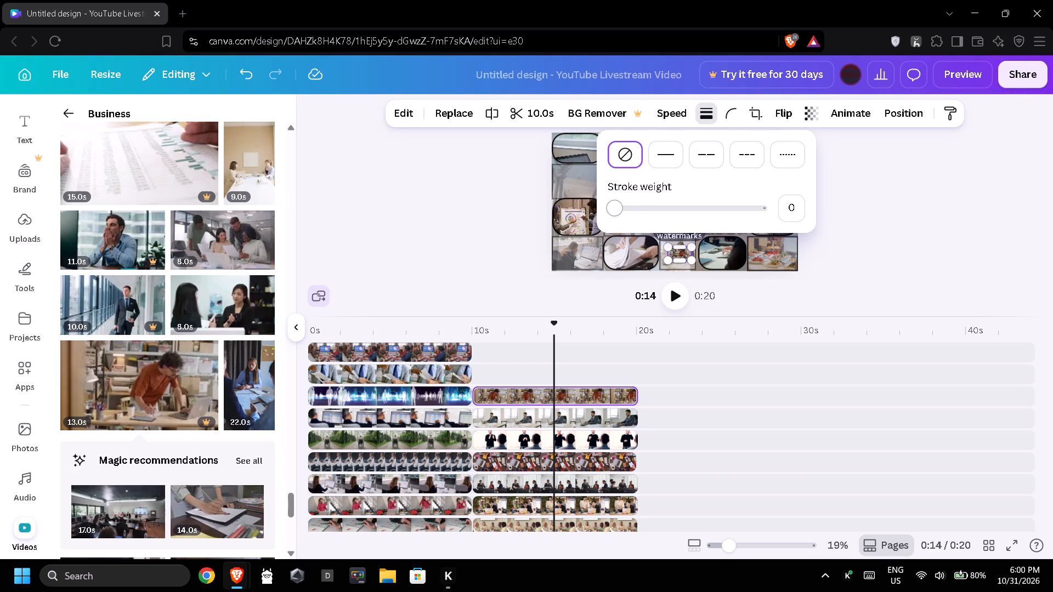
drag(622, 207, 629, 209)
triple_click(469, 220)
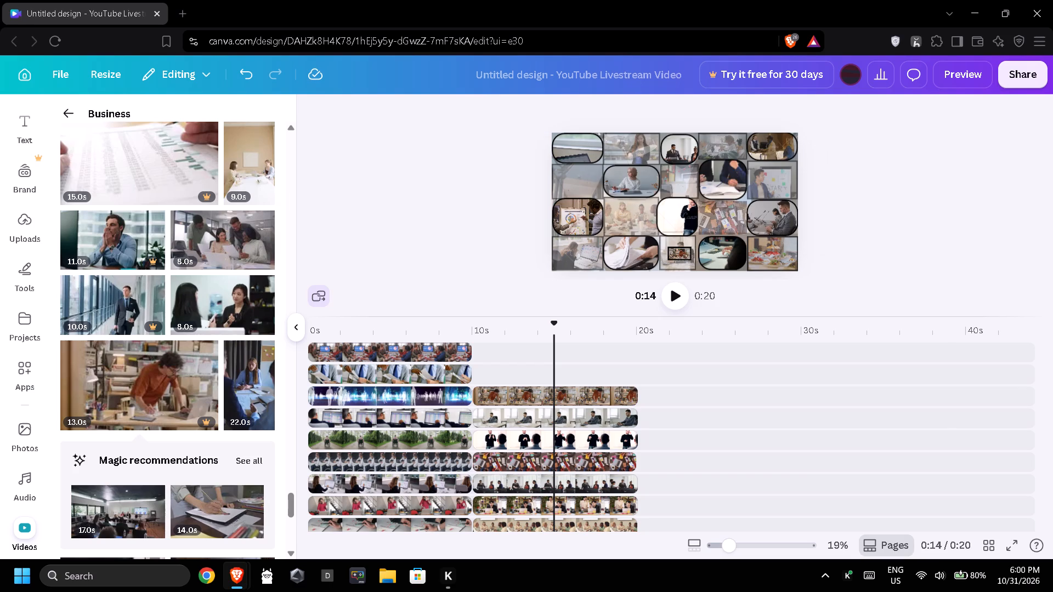
click(677, 255)
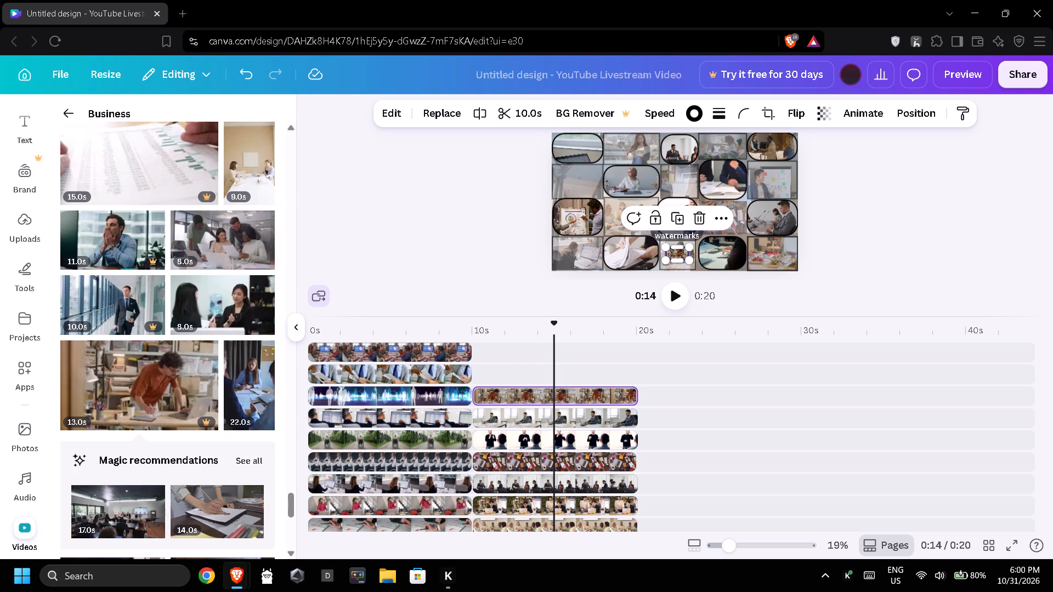
double_click(497, 230)
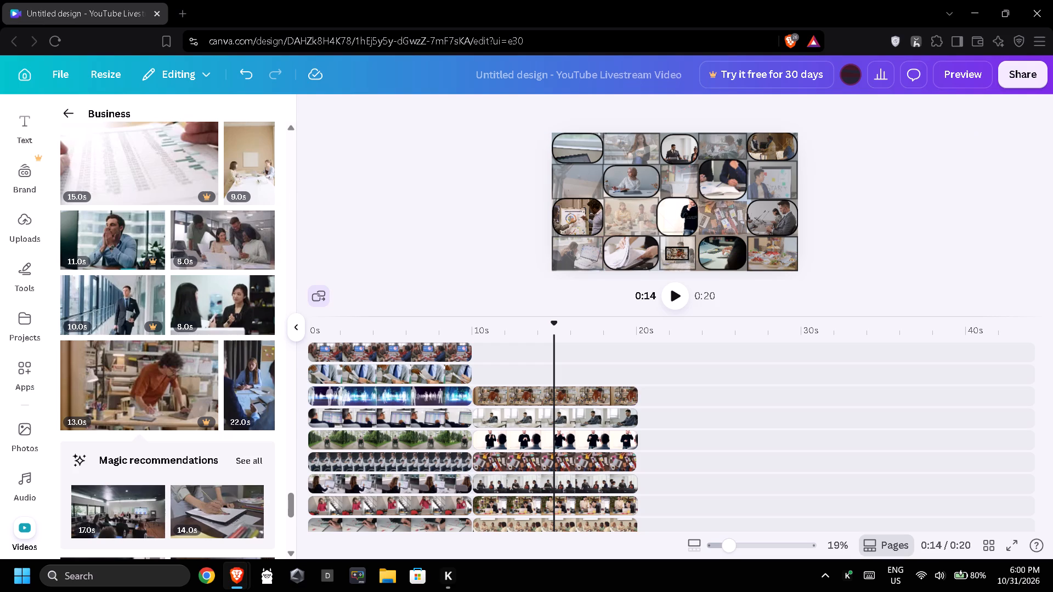
Add the 14.0s clip of the man using a laptop after the second track's first clip and trim it to end at 20s.
scroll(559, 434, up, 1)
scroll(155, 369, down, 5)
drag(162, 332, 500, 350)
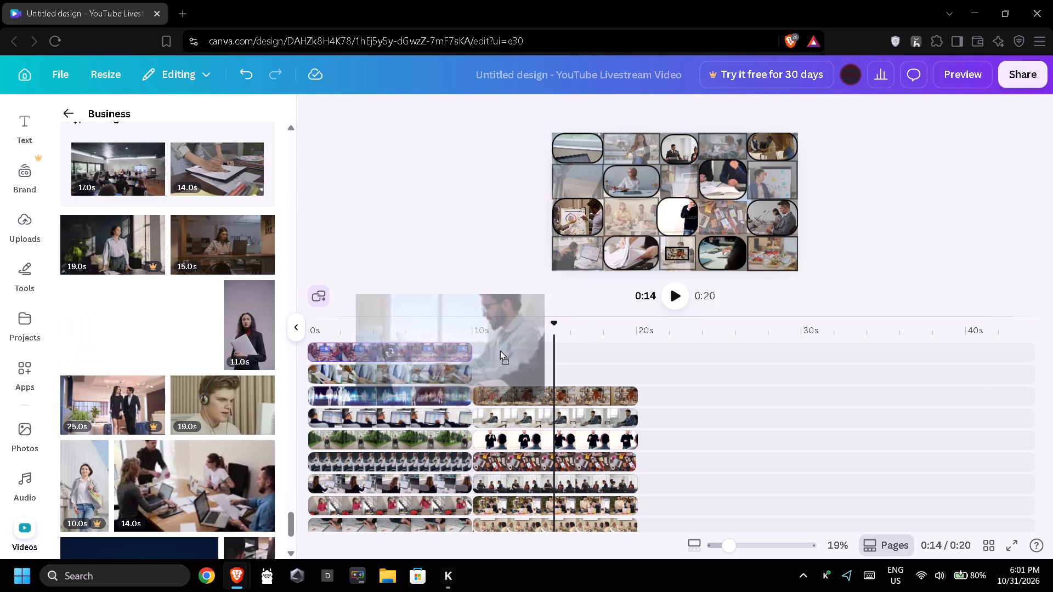
drag(500, 350, 567, 371)
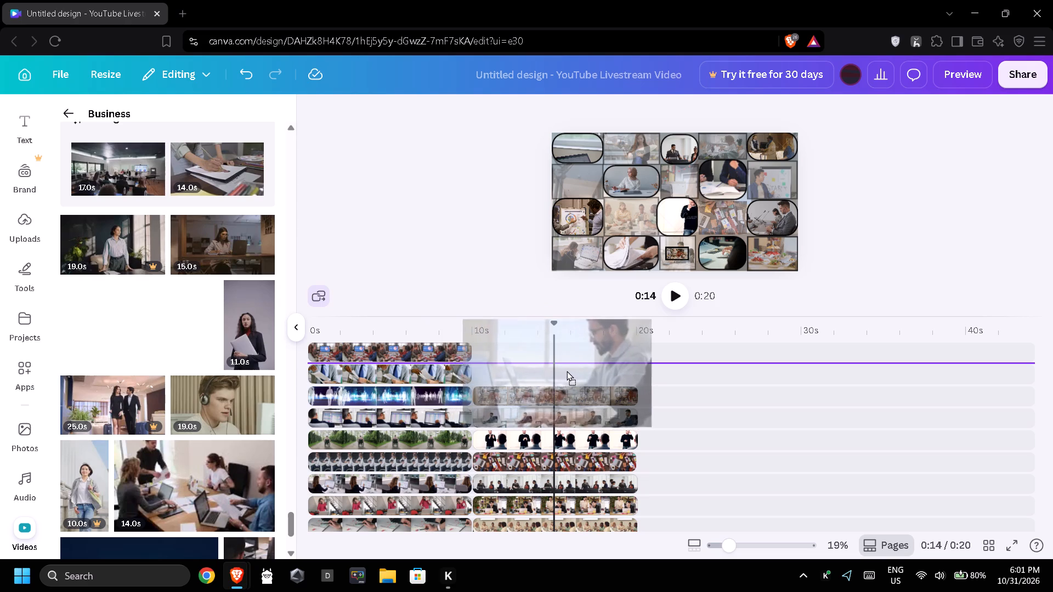
drag(567, 371, 576, 367)
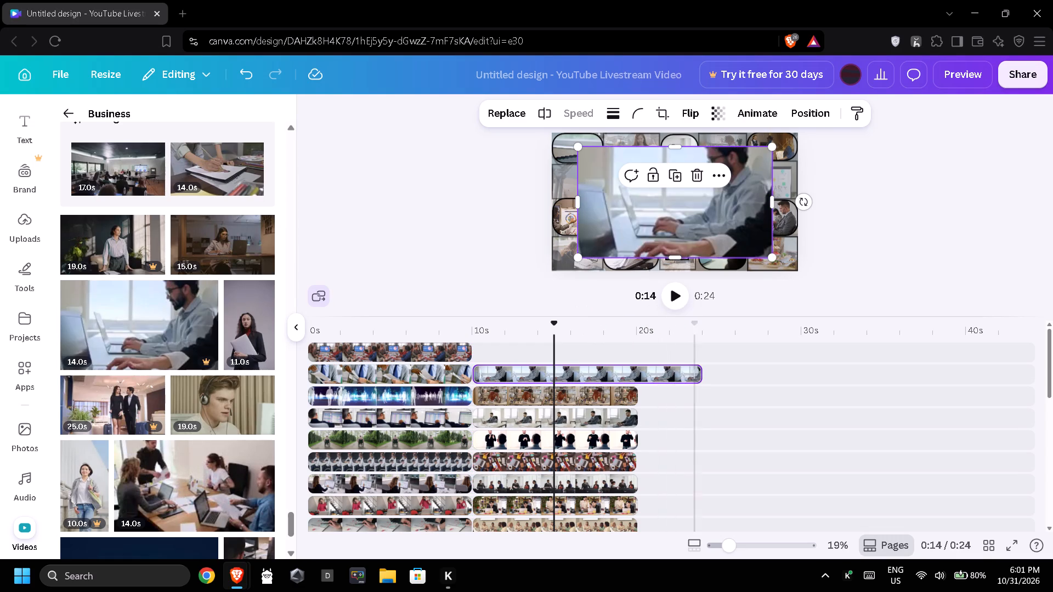
drag(700, 377, 639, 375)
Shrink the laptop clip to a small thumbnail and centre it in the second cell of the collage's bottom row.
click(566, 375)
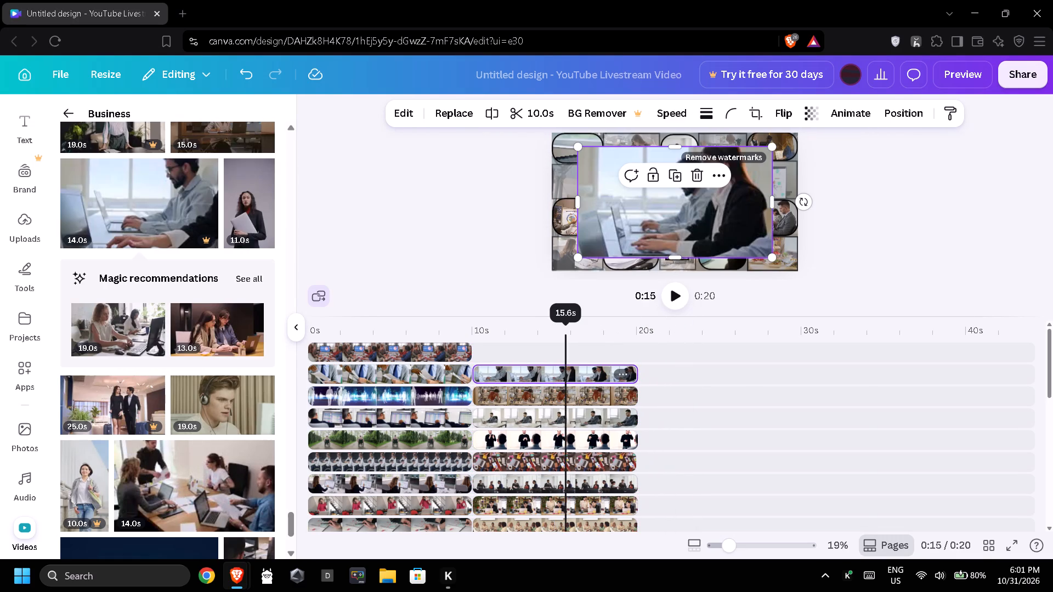
drag(575, 261, 581, 253)
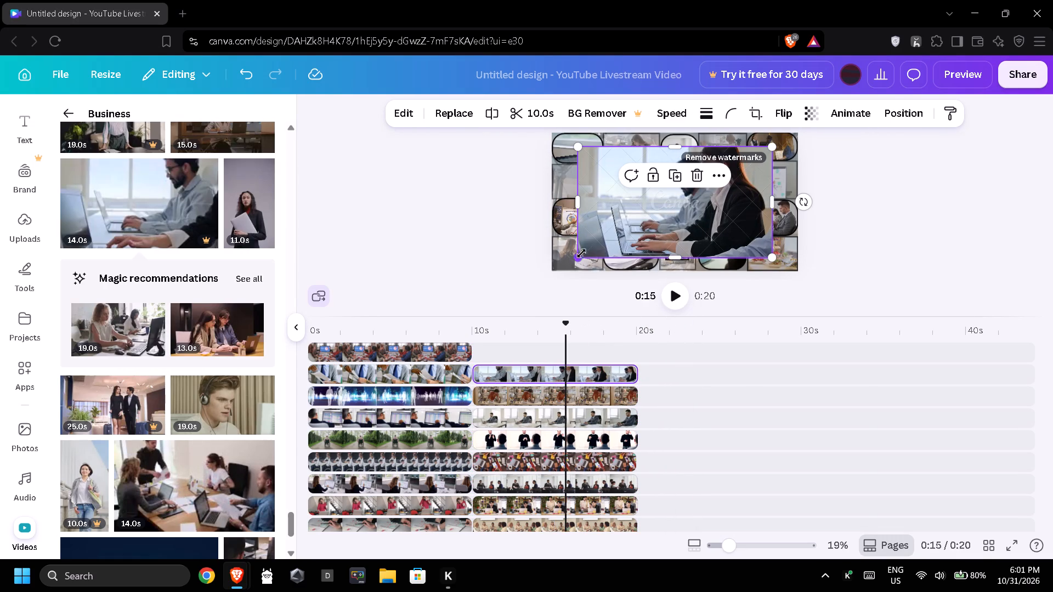
drag(581, 253, 734, 172)
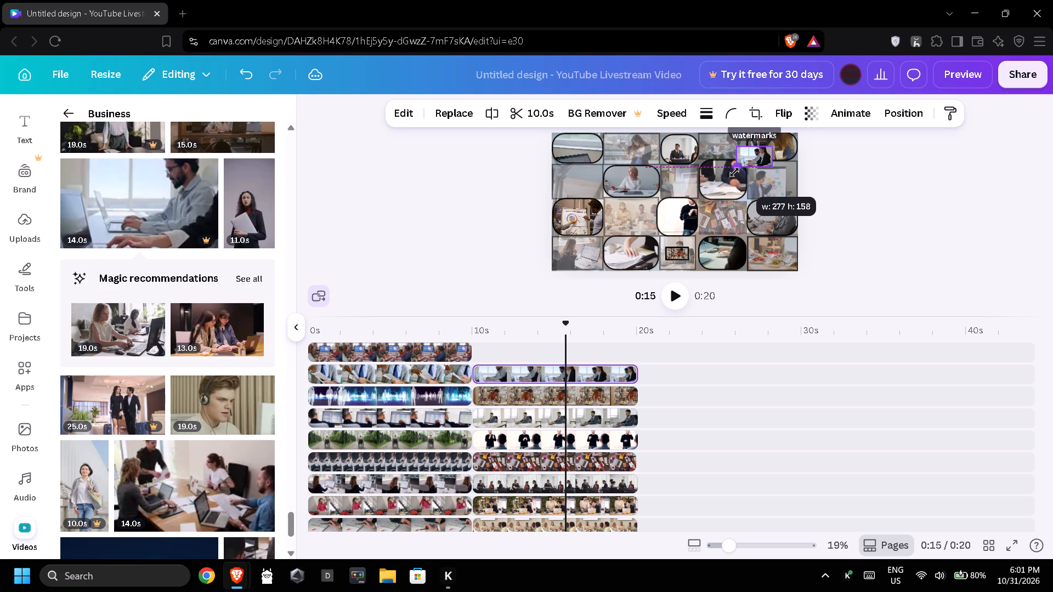
drag(734, 172, 736, 171)
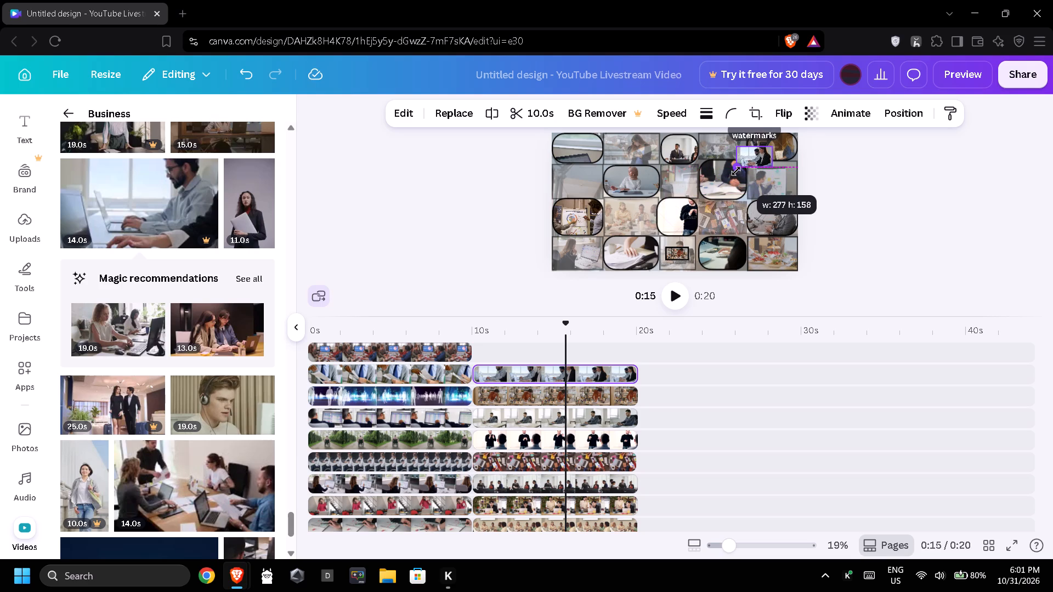
drag(736, 171, 741, 169)
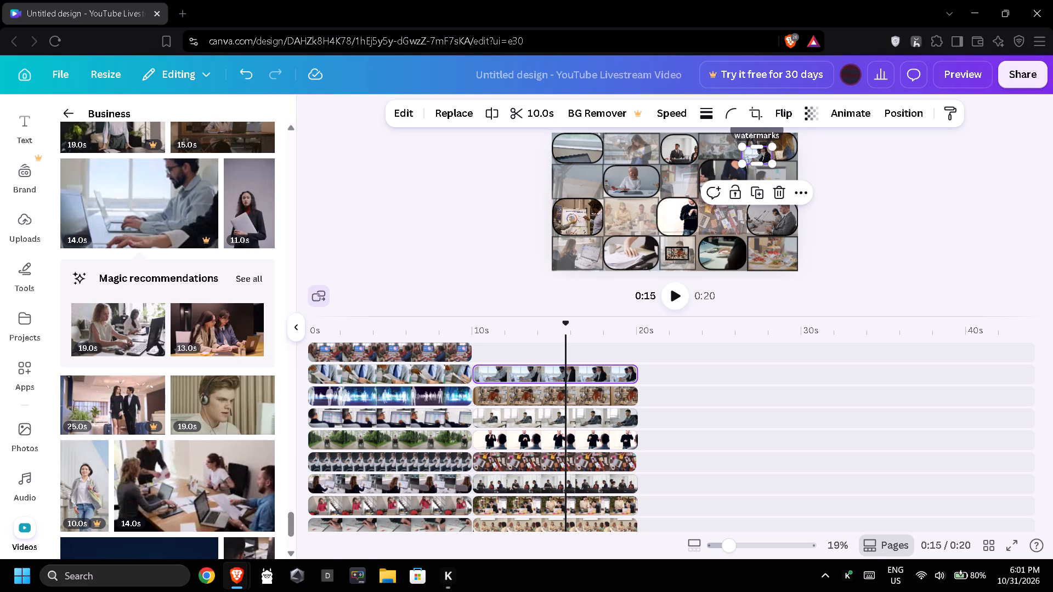
drag(757, 155, 632, 249)
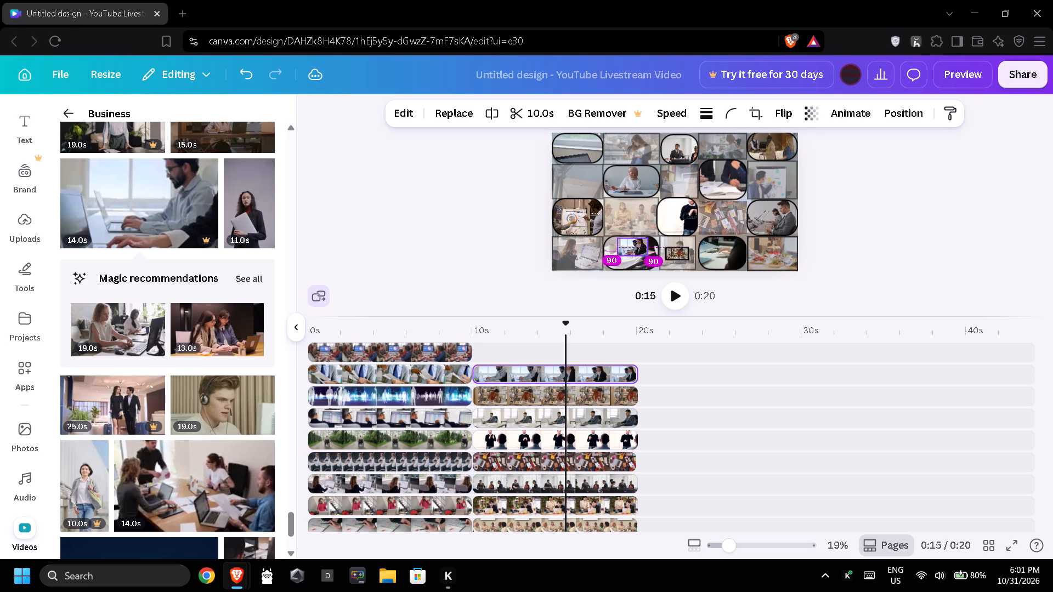
drag(632, 249, 632, 254)
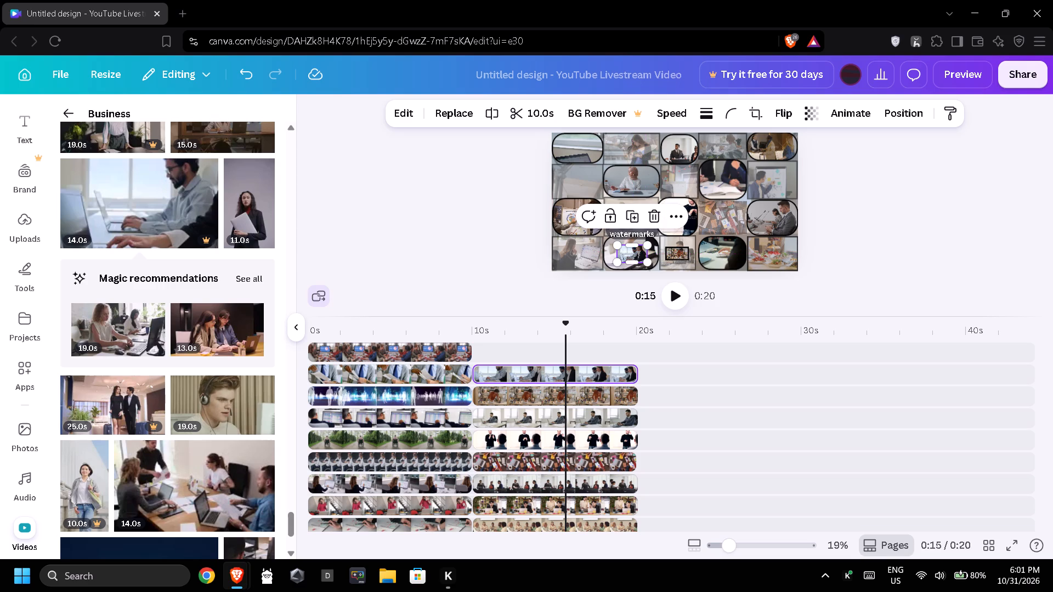
Shrink the laptop clip slightly further inside the second cell of the collage's bottom row.
drag(652, 265, 646, 264)
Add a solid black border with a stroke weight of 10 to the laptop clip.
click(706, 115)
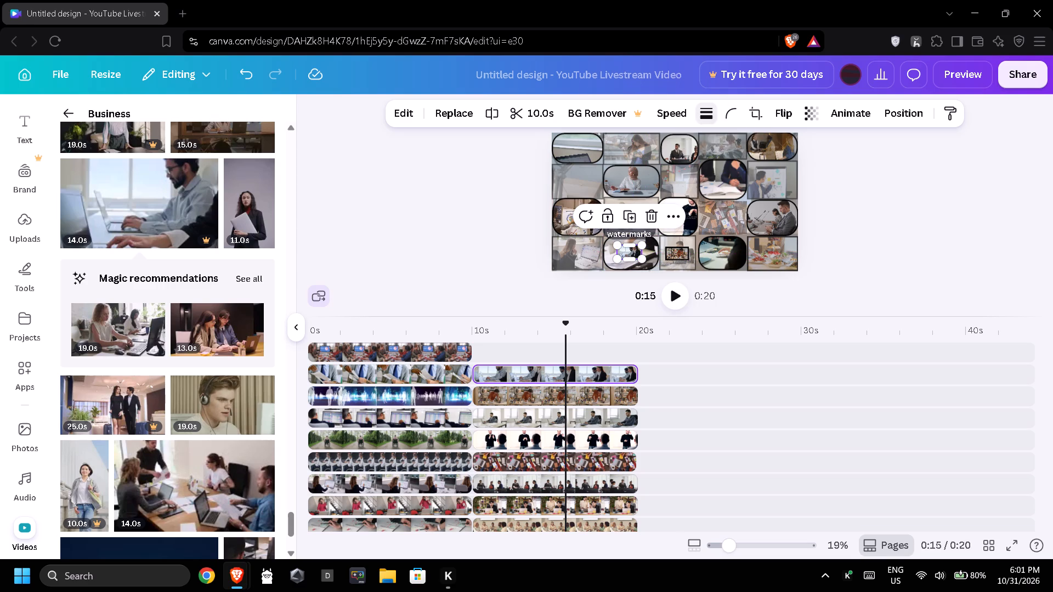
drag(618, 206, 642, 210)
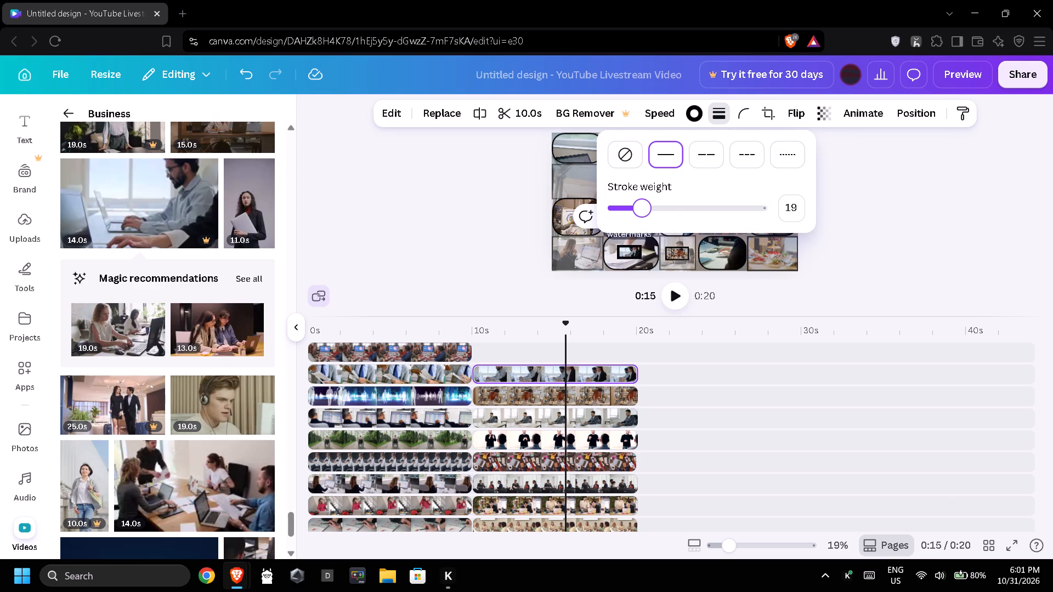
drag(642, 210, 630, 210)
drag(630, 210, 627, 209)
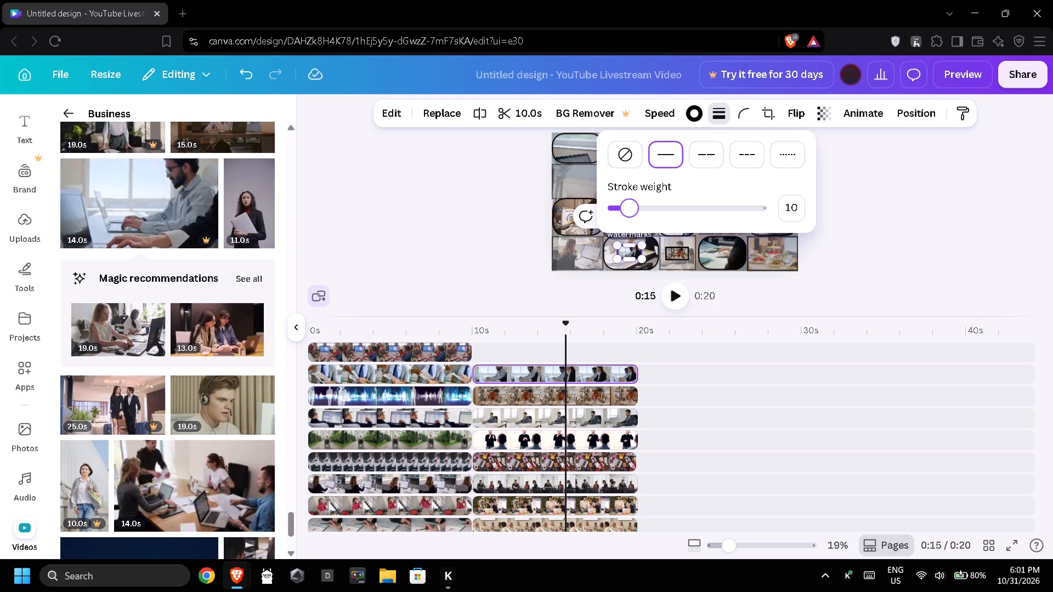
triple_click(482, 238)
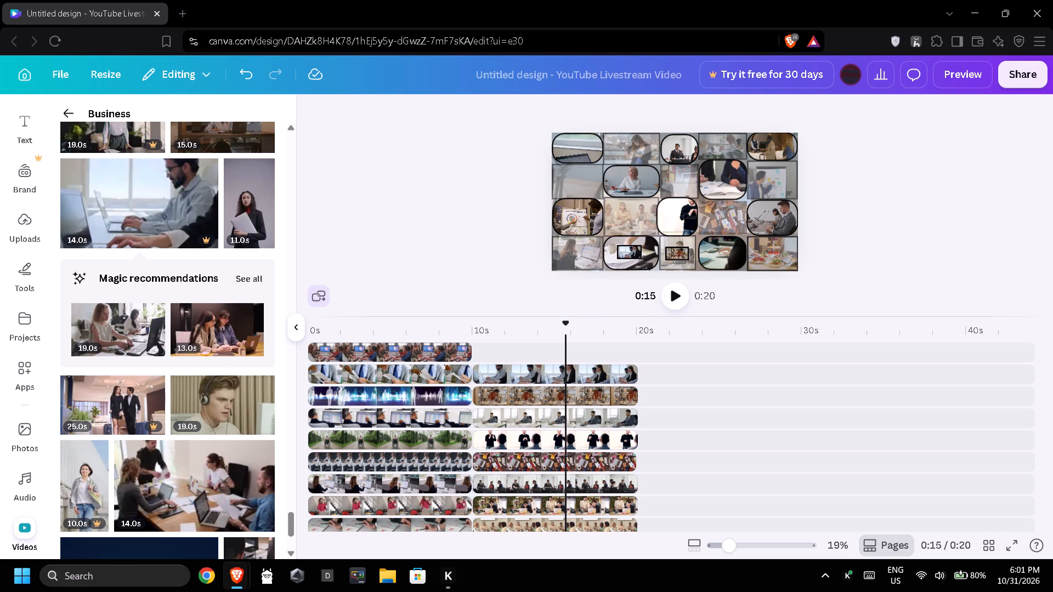
Set the laptop clip's border stroke weight to 100.
click(632, 252)
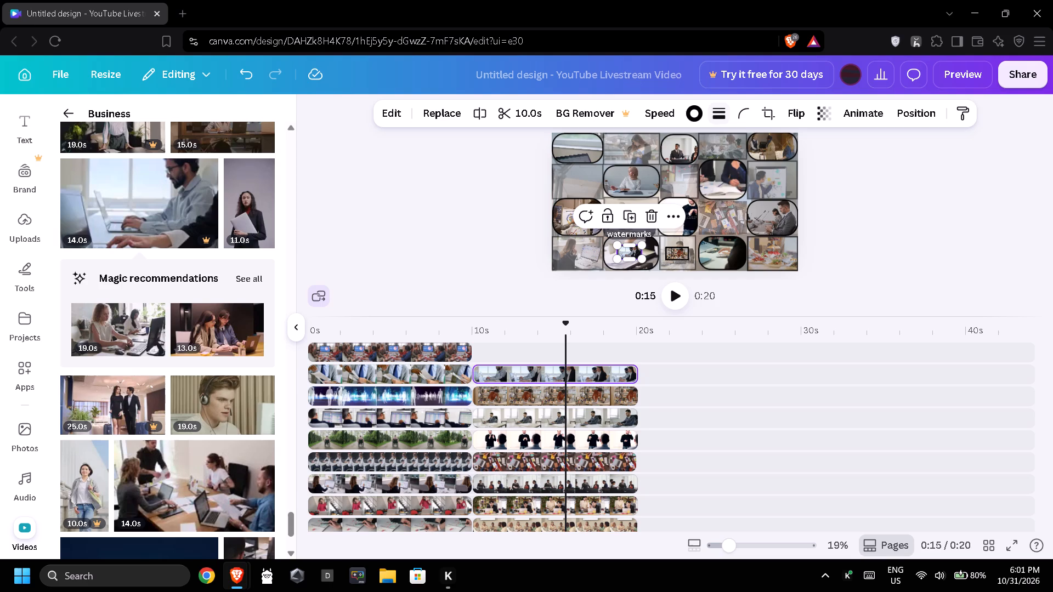
click(712, 111)
drag(762, 204, 787, 210)
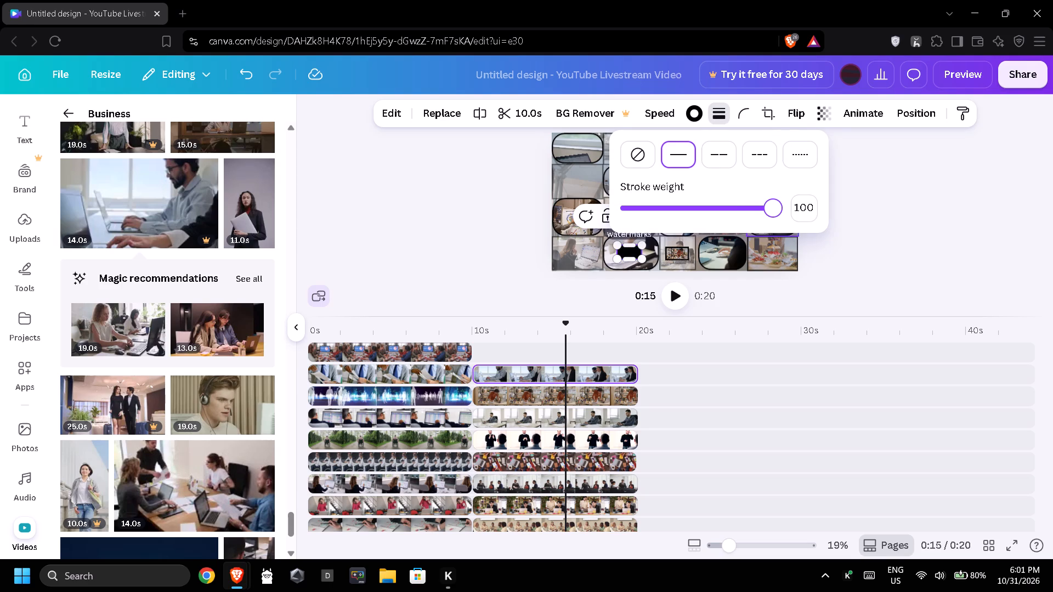
click(919, 263)
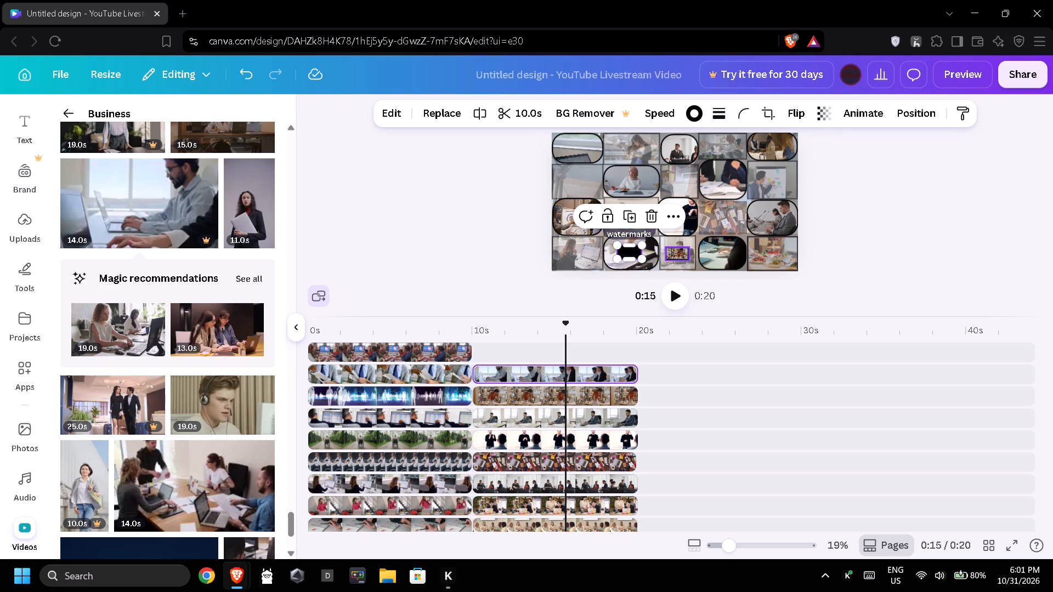
Raise the orange-shirt clip's border stroke weight to the maximum.
click(677, 251)
click(719, 111)
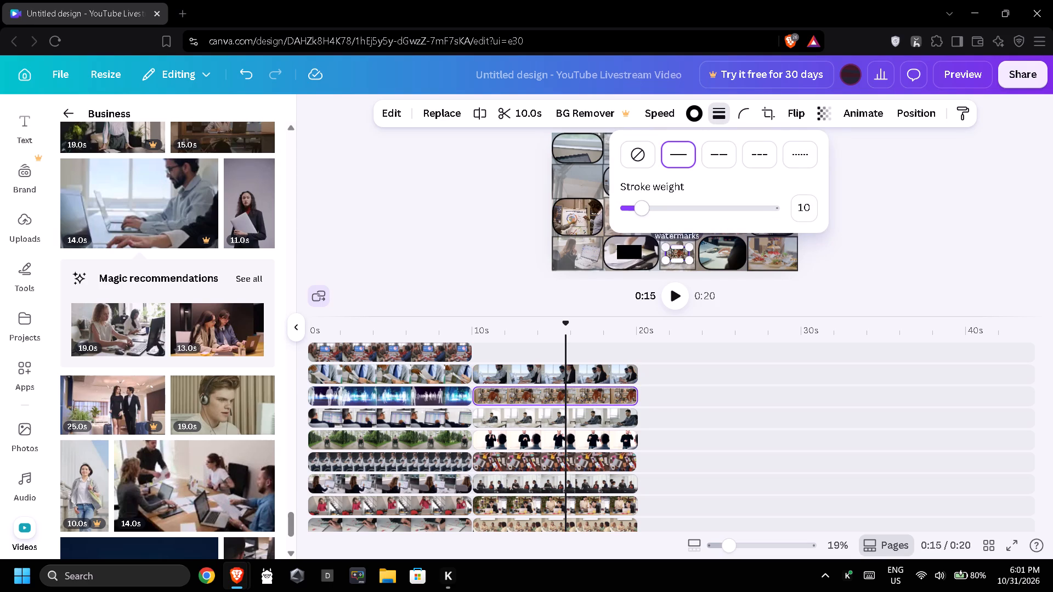
drag(751, 206, 790, 216)
triple_click(913, 226)
click(913, 226)
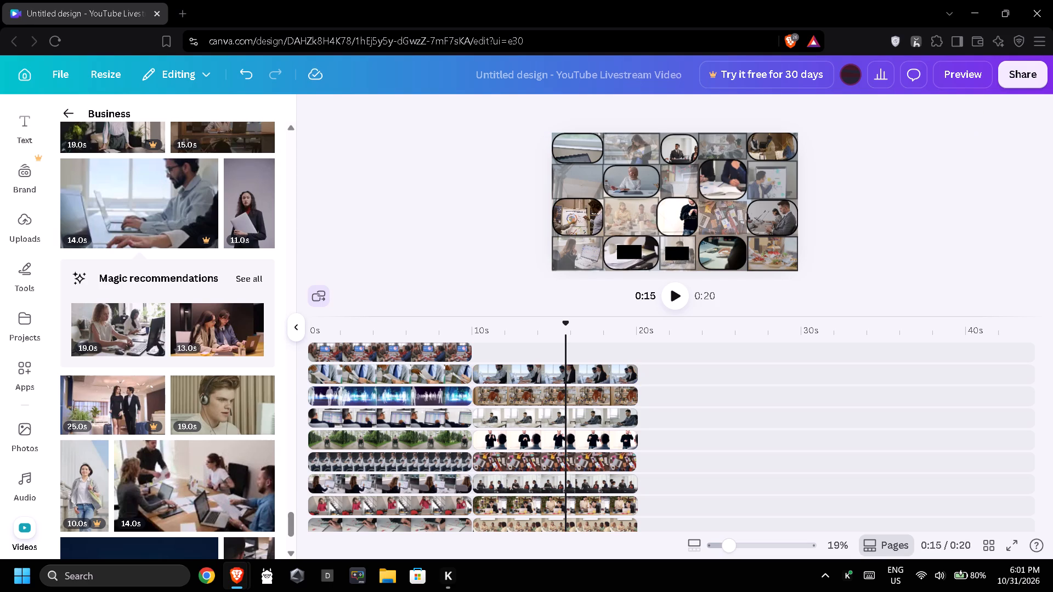
Nudge the black-covered orange-shirt clip within its middle bottom-row cell so it lines up with the neighbouring black thumbnail.
click(676, 253)
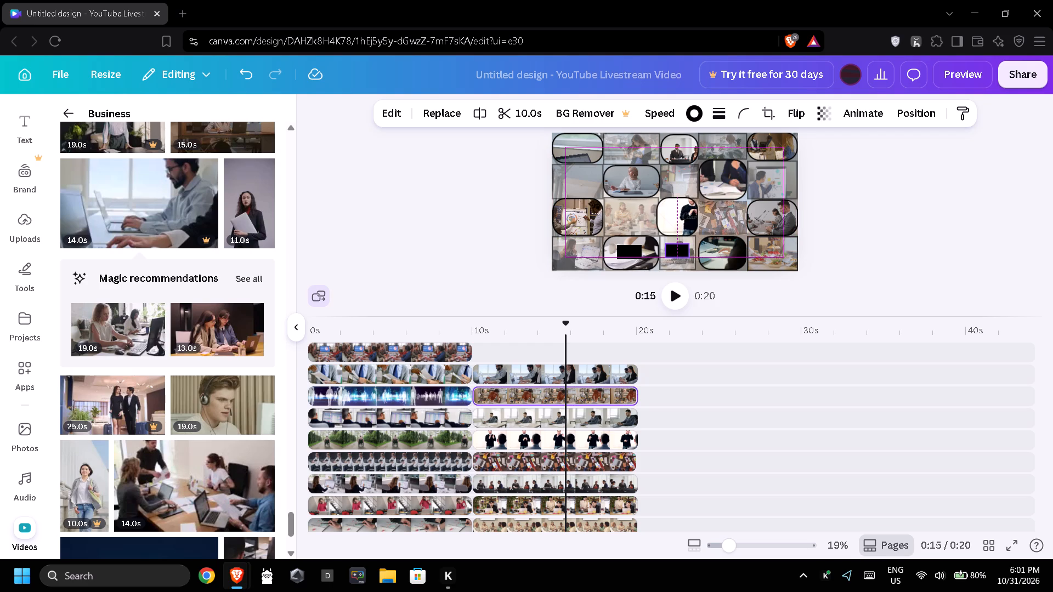
double_click(966, 241)
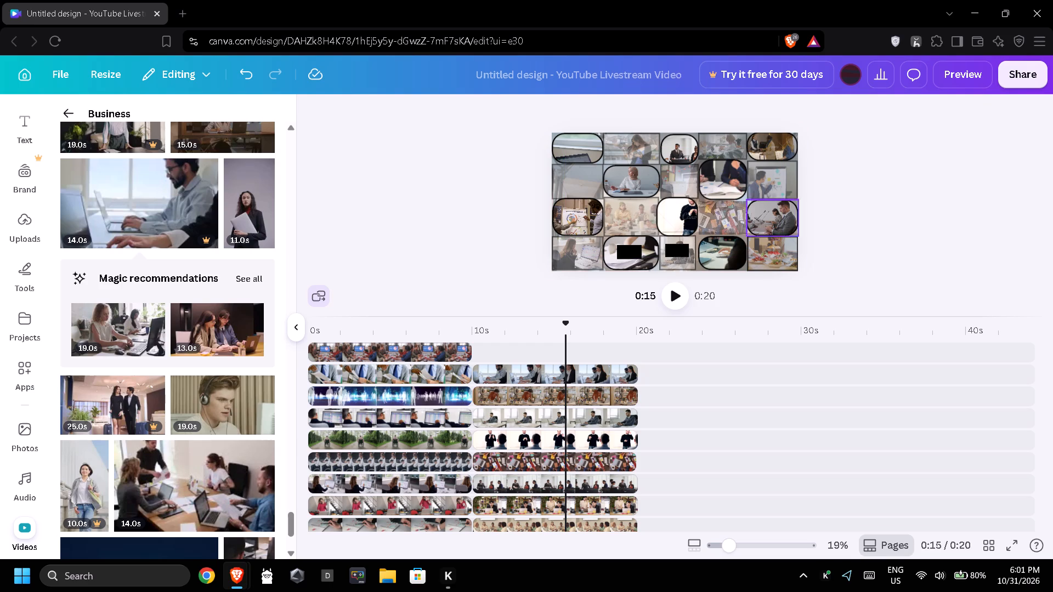
click(673, 246)
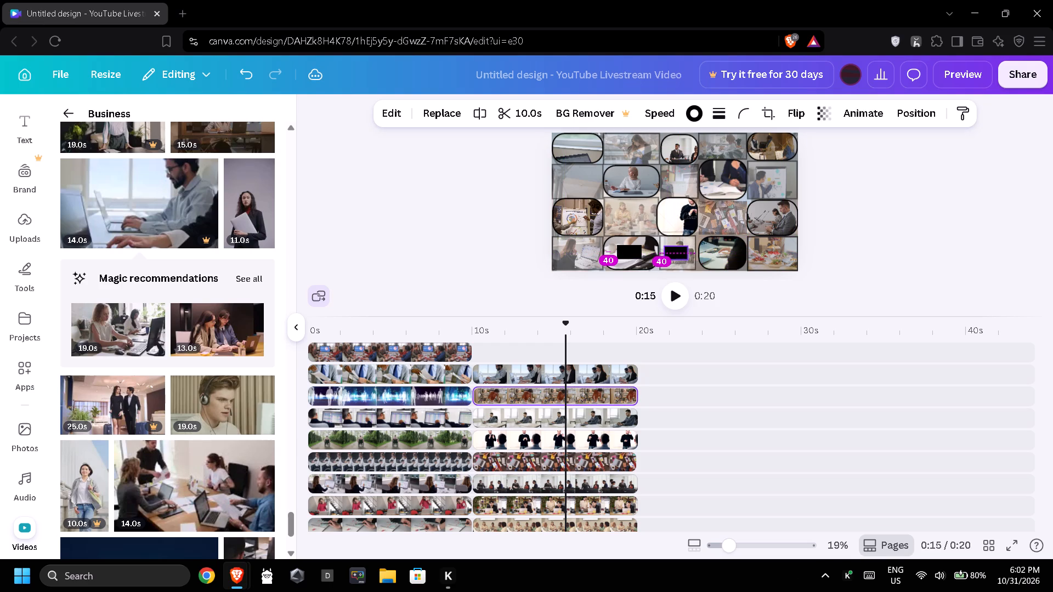
double_click(1008, 253)
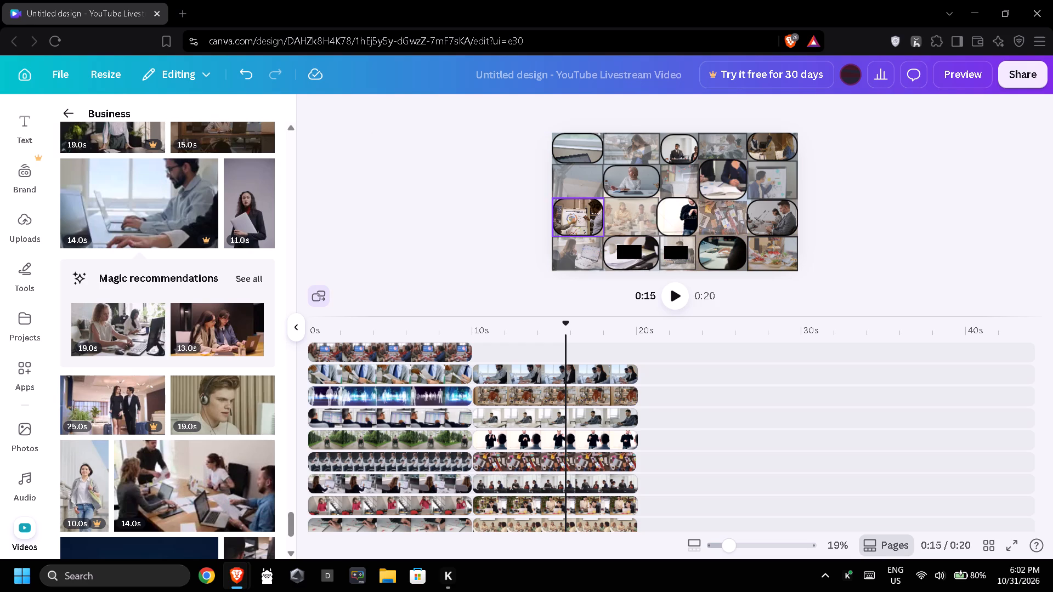
Add the 10.0s clip of the man in front of a code screen after the top track's first clip, filling 10s to 20s.
scroll(192, 282, down, 4)
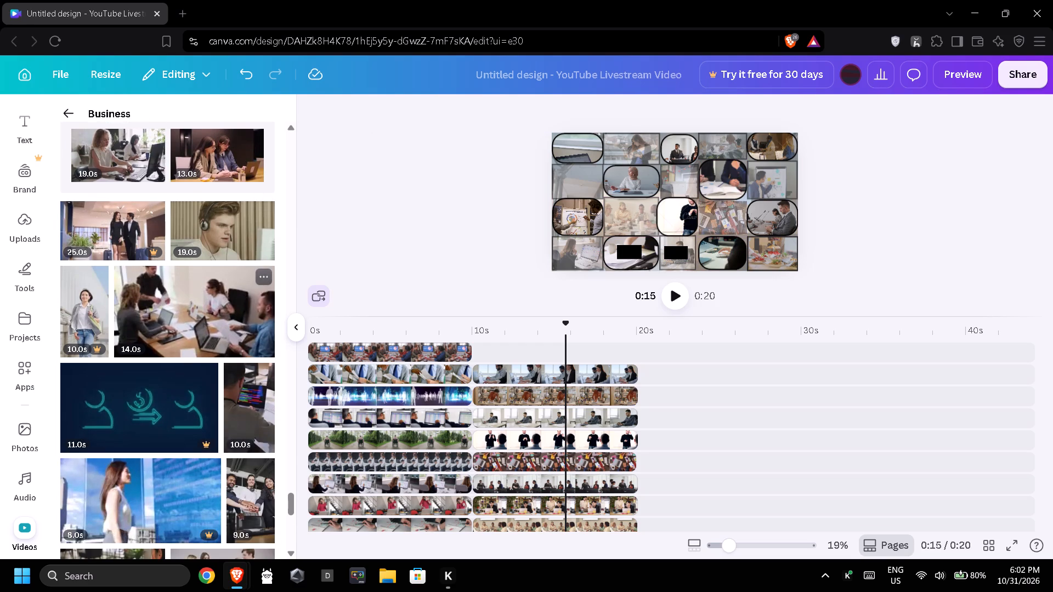
scroll(531, 418, up, 2)
drag(258, 411, 457, 365)
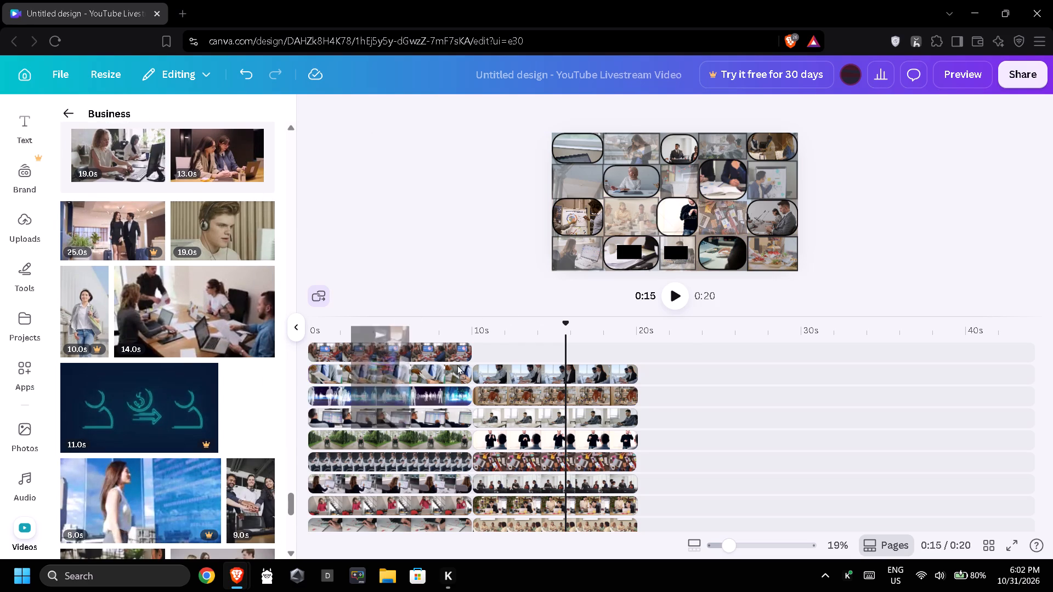
drag(457, 365, 516, 349)
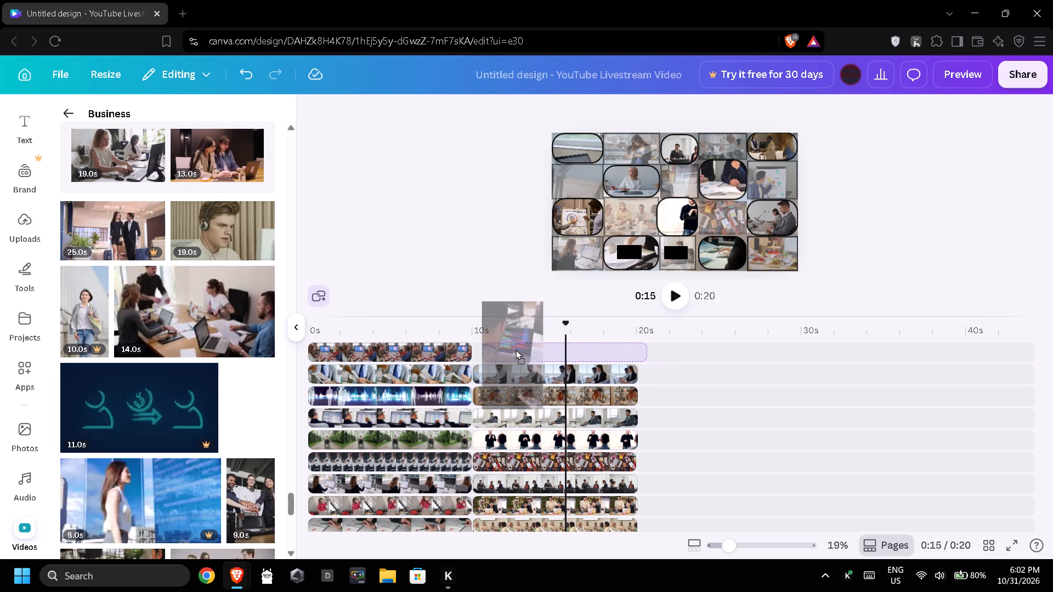
drag(516, 349, 512, 349)
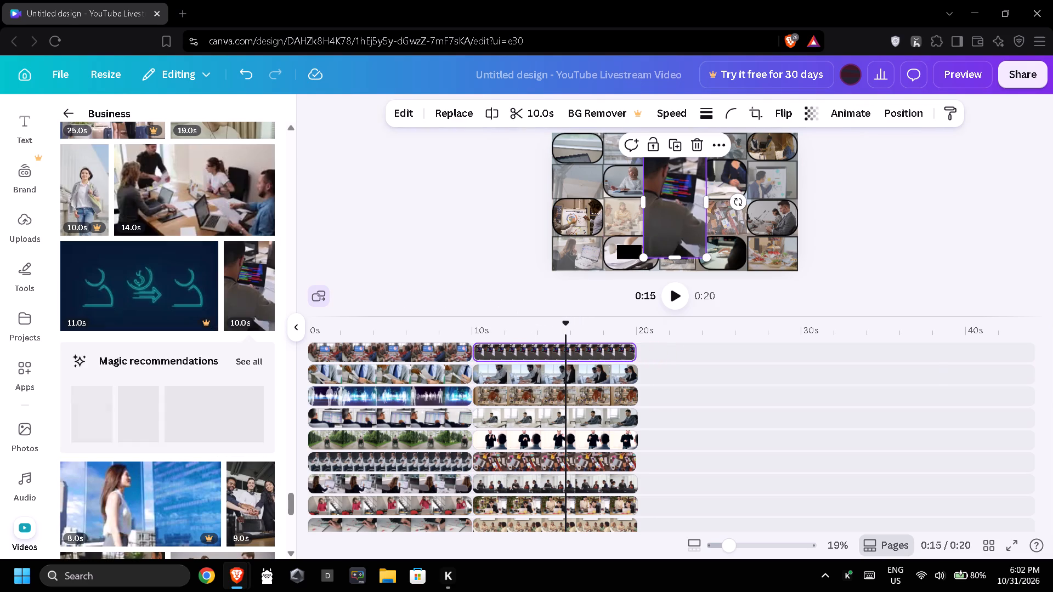
Crop the code-screen clip down to a tiny thumbnail and place it in the second cell of the collage's third row.
drag(675, 262, 666, 212)
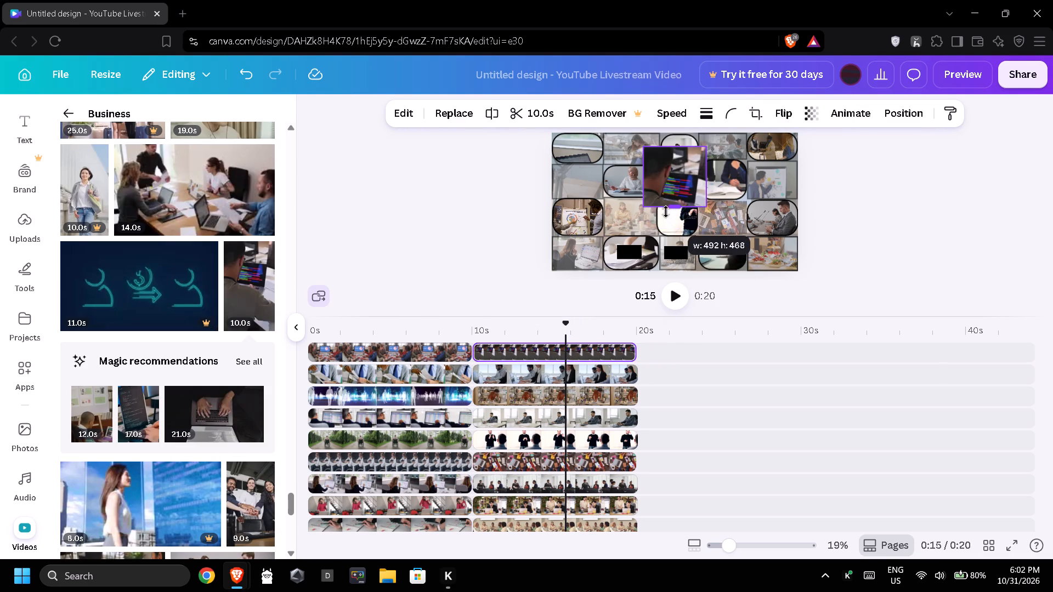
drag(666, 212, 667, 202)
drag(672, 145, 676, 161)
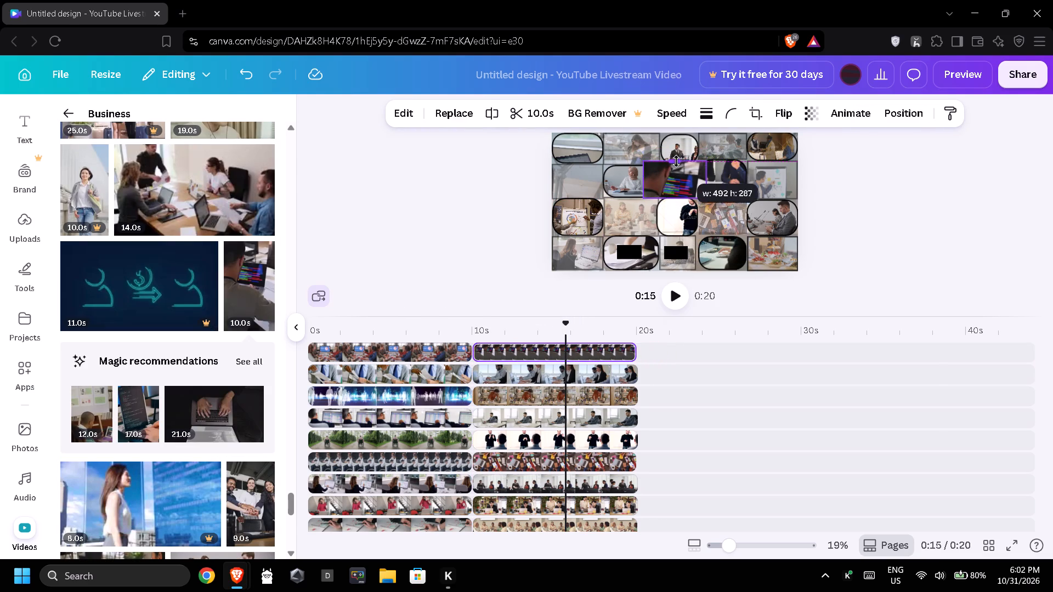
drag(676, 161, 681, 175)
drag(681, 198, 680, 242)
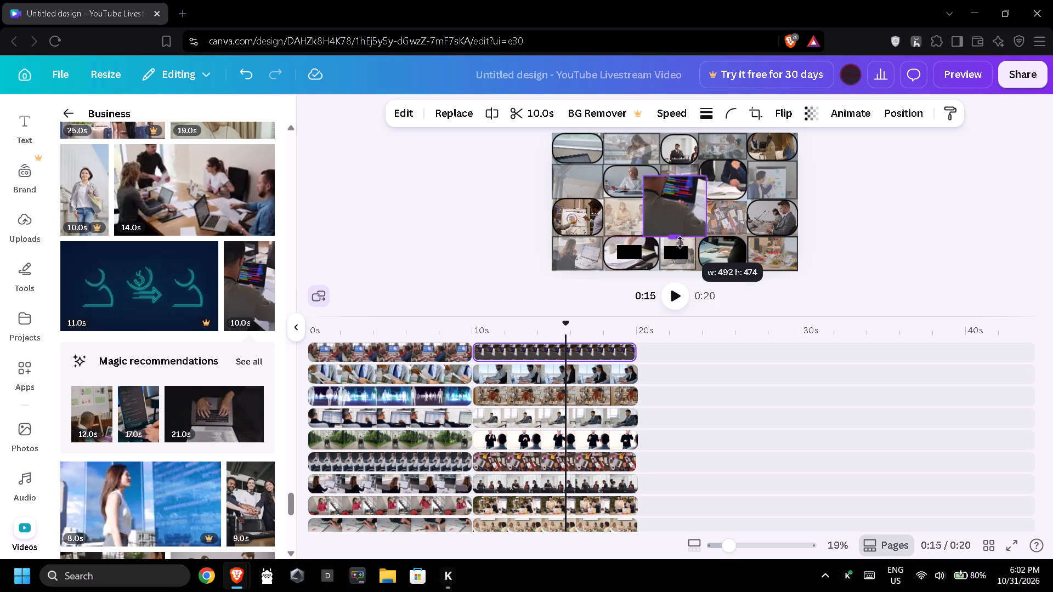
drag(680, 242, 682, 206)
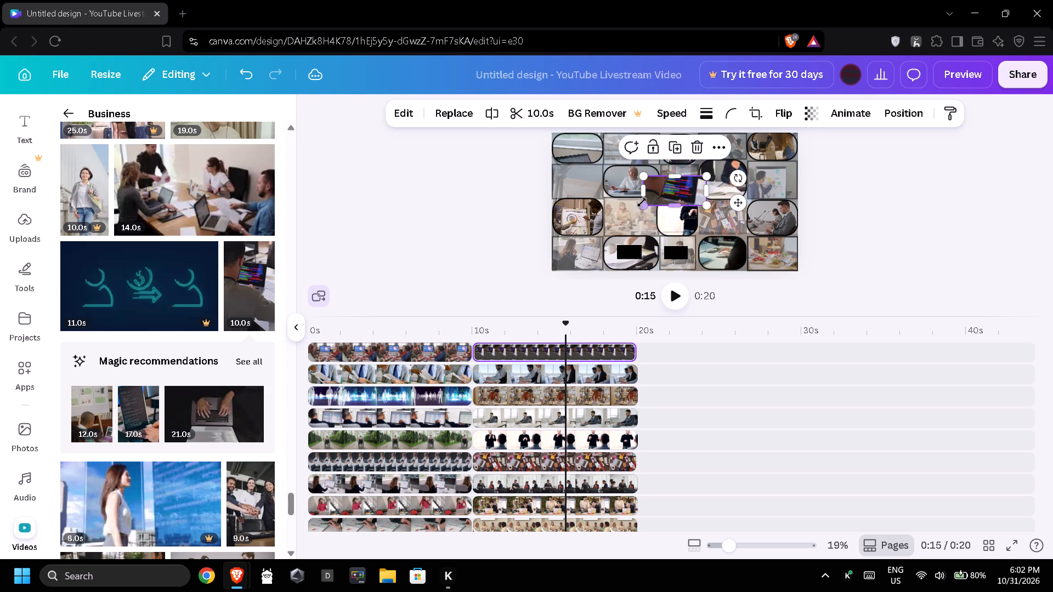
drag(640, 191, 681, 199)
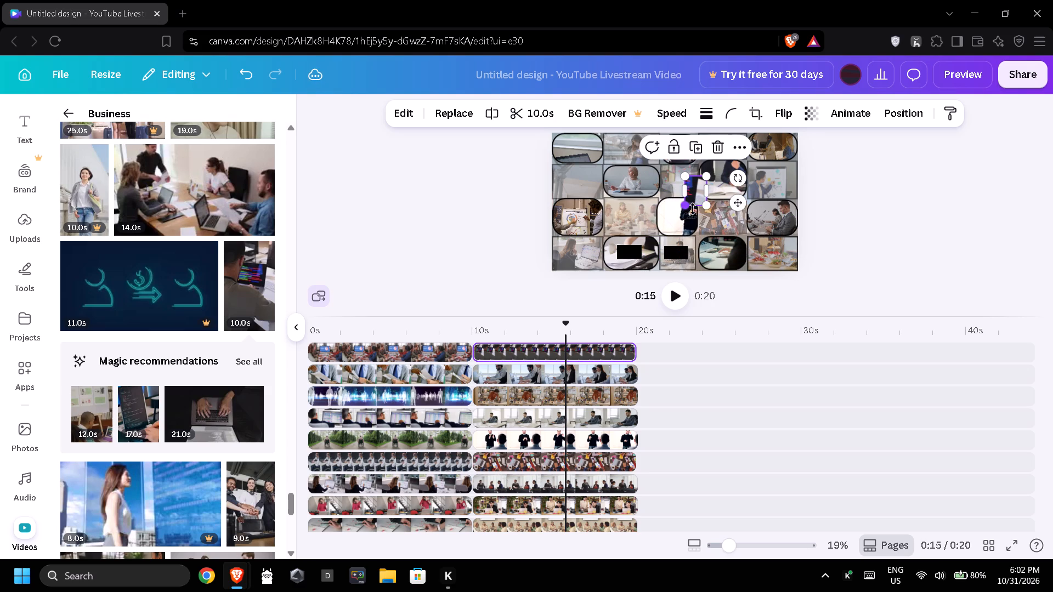
drag(695, 209, 697, 196)
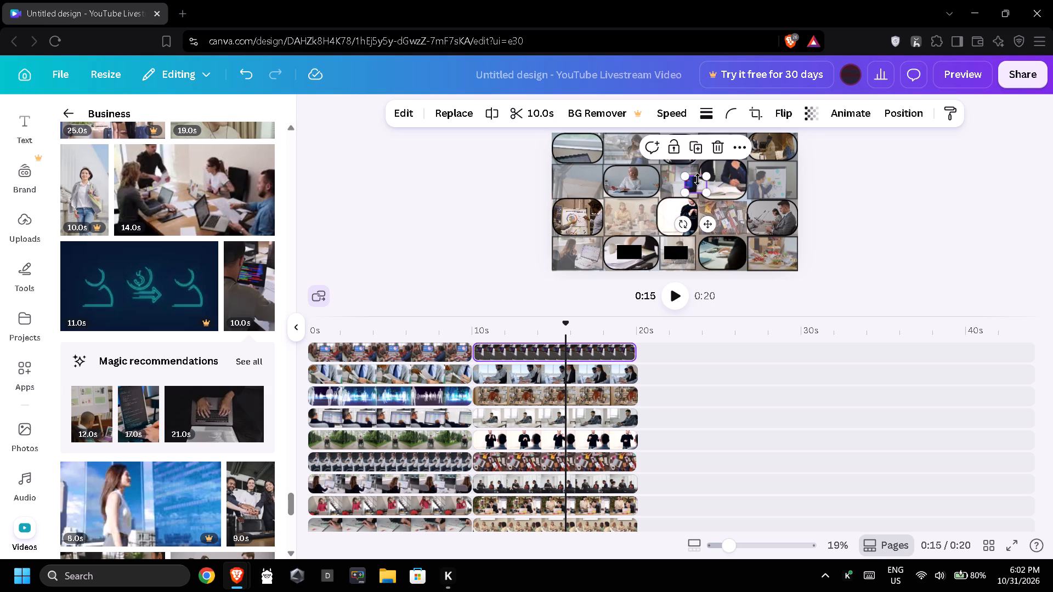
drag(698, 184, 604, 196)
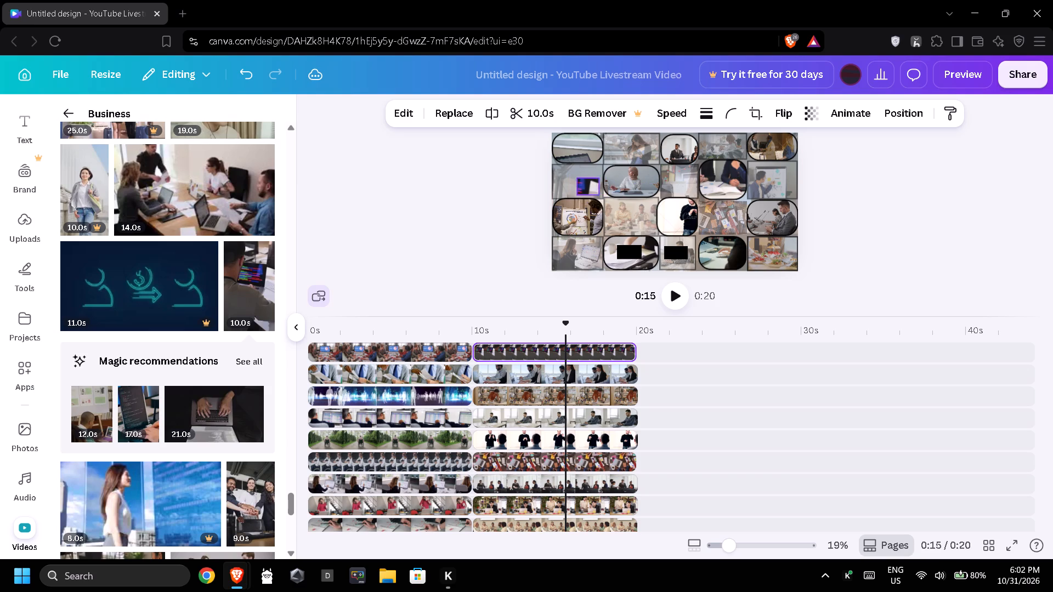
drag(604, 196, 635, 218)
Add a solid black border at maximum stroke weight to the code-screen clip.
click(702, 116)
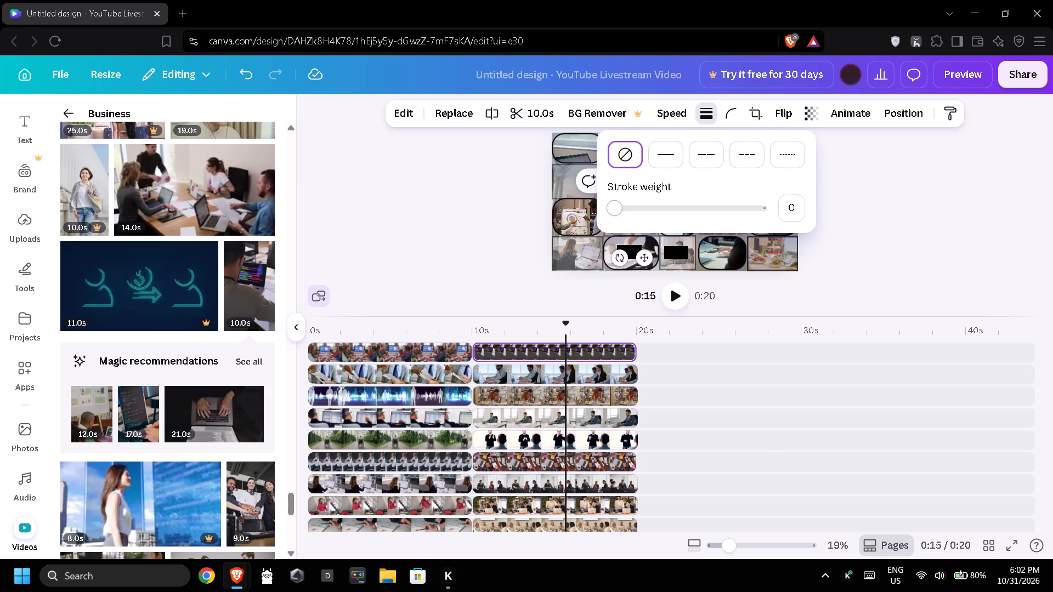
drag(728, 220, 775, 220)
triple_click(943, 217)
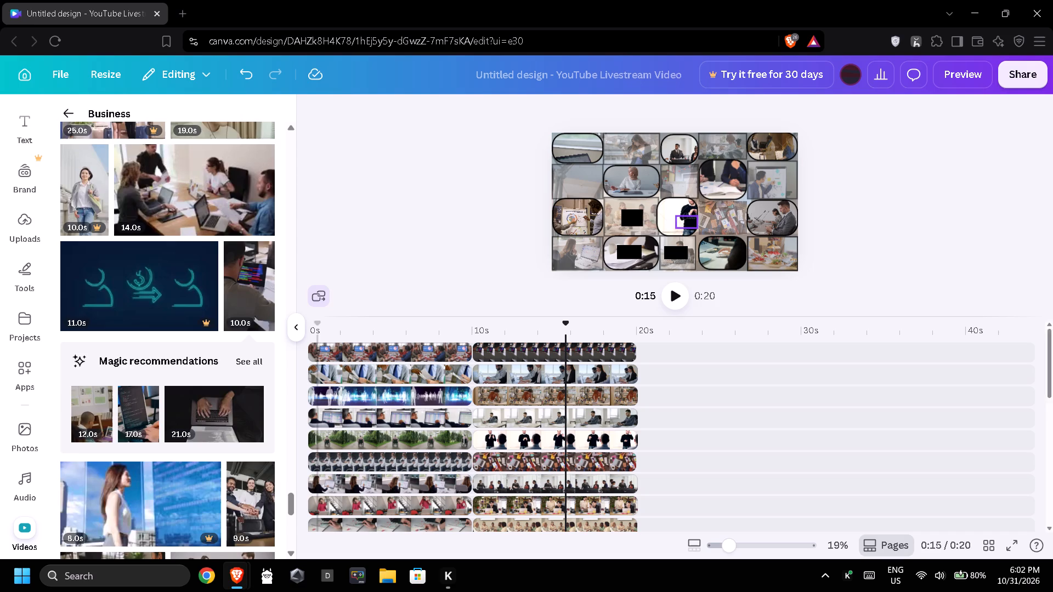
Add the 10.0s clip of people meeting around a table on a new track above the others, starting at about 12s.
scroll(137, 403, down, 3)
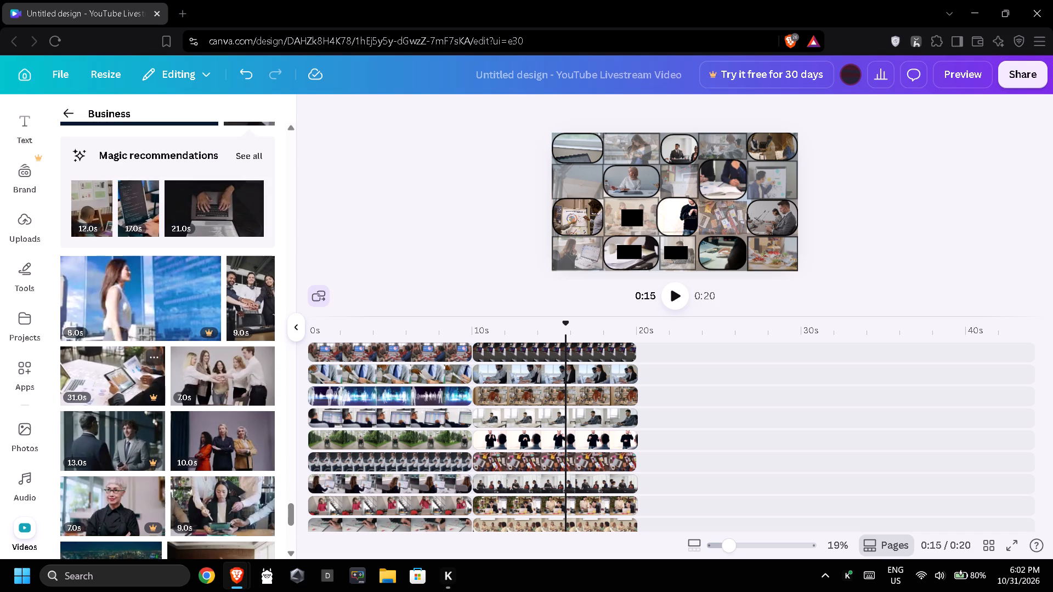
scroll(98, 426, down, 1)
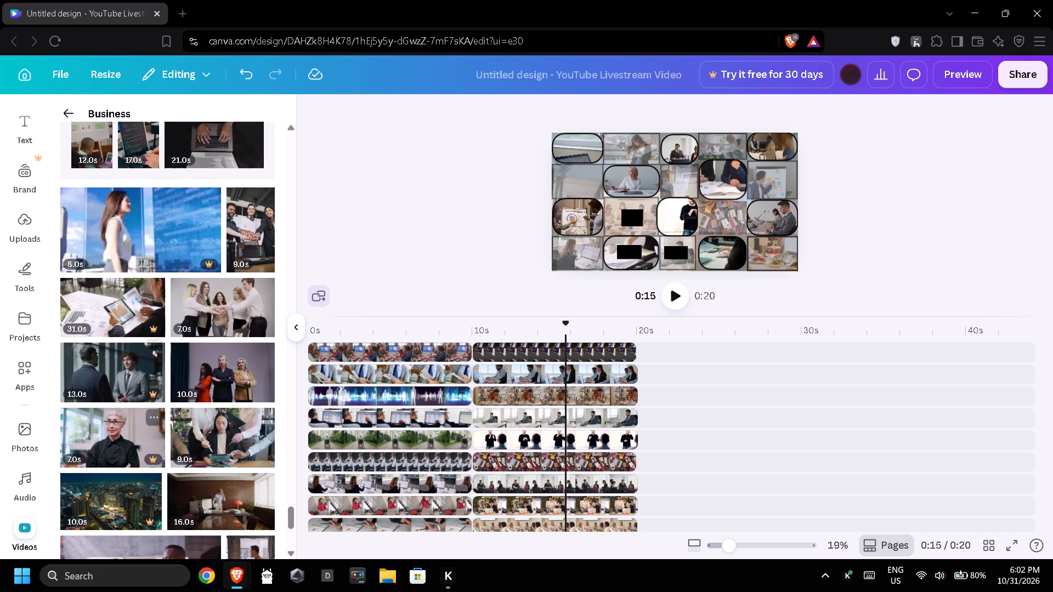
scroll(98, 425, down, 2)
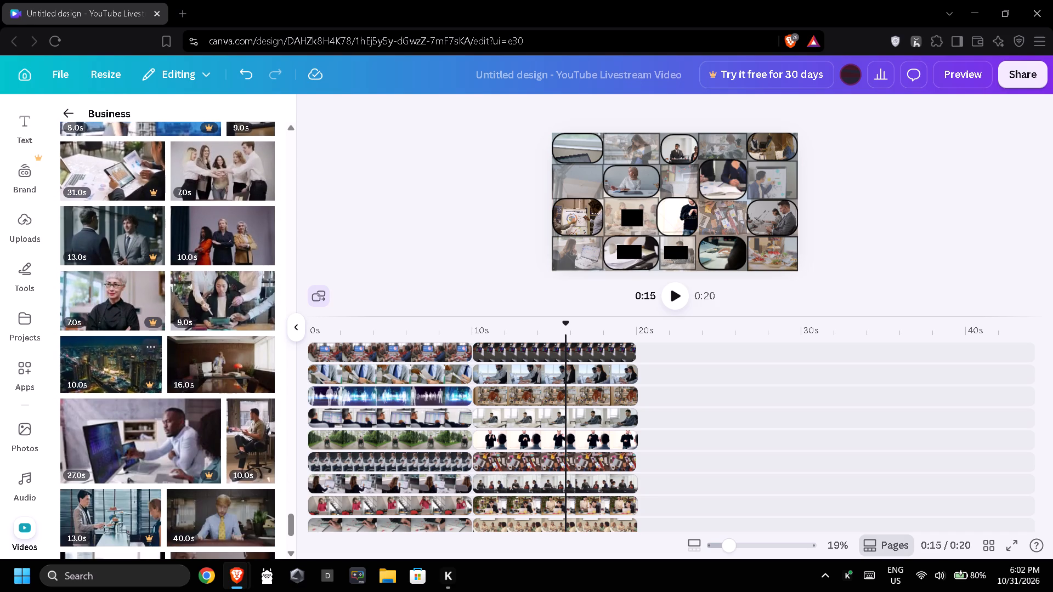
scroll(122, 414, down, 1)
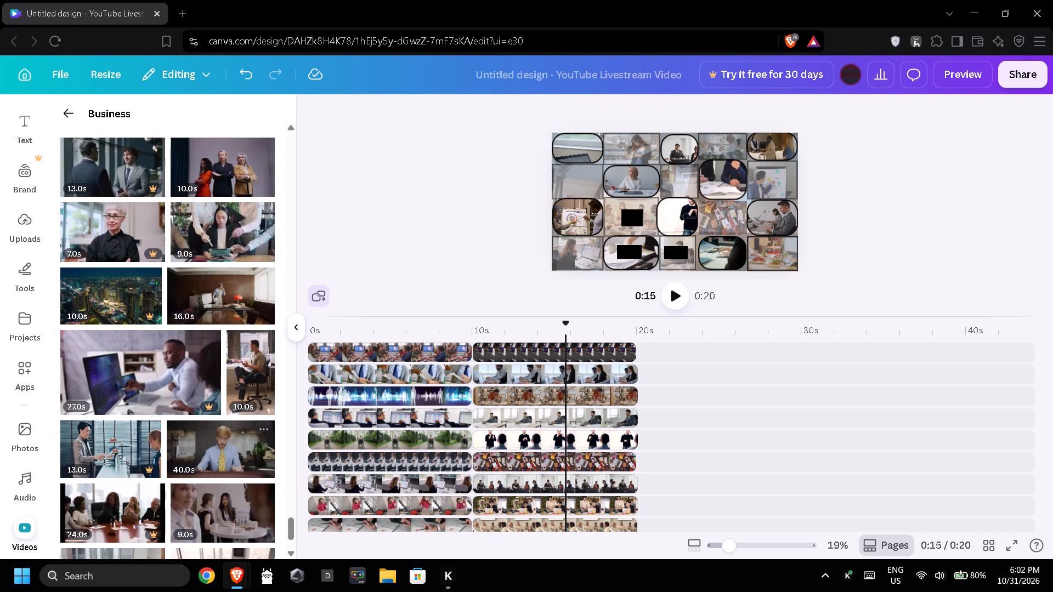
scroll(140, 447, down, 1)
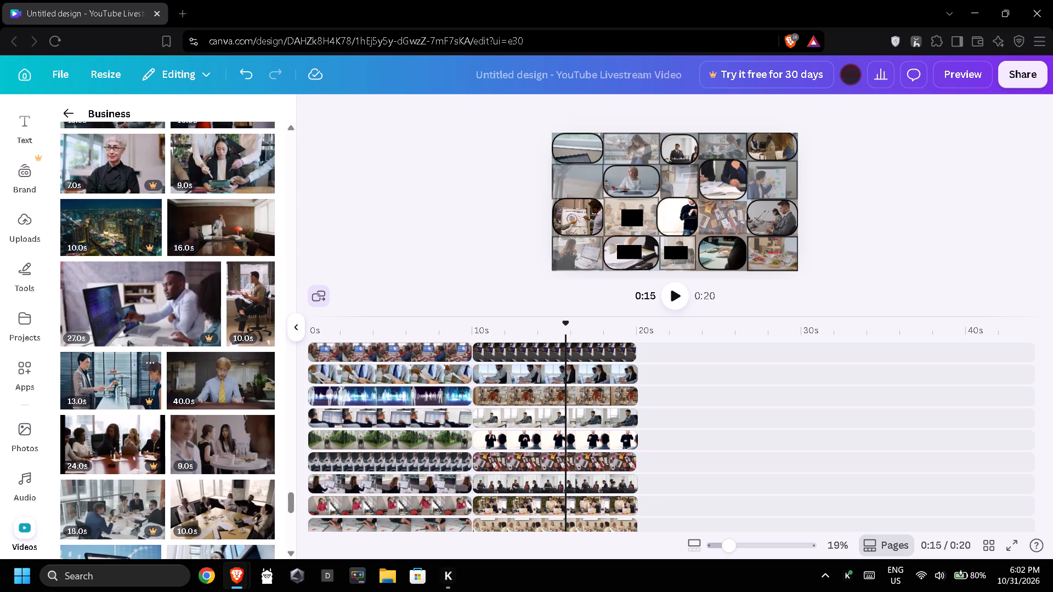
scroll(100, 418, down, 1)
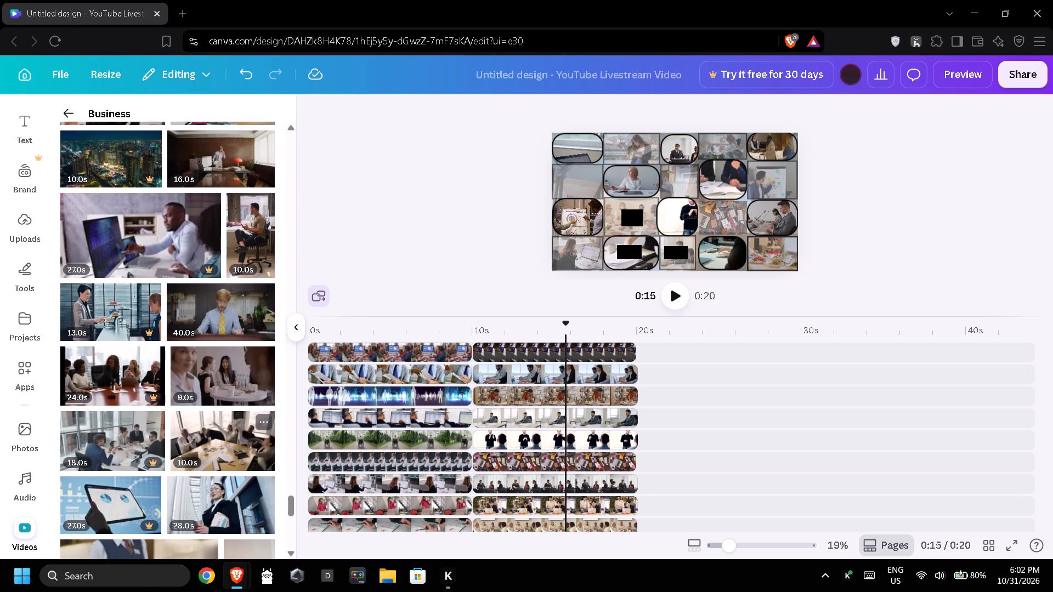
drag(205, 452, 530, 348)
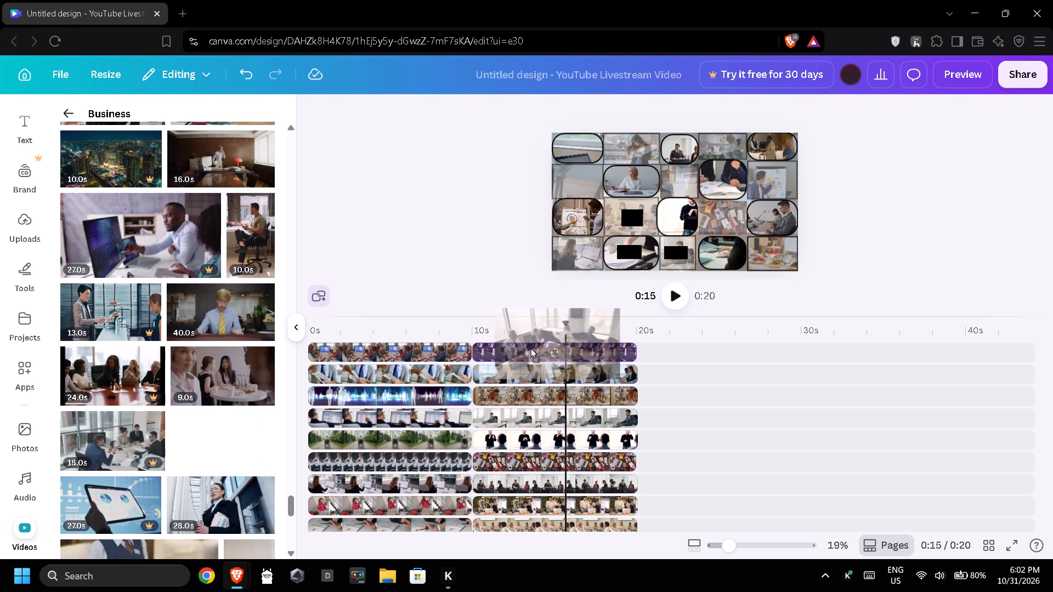
drag(530, 348, 545, 342)
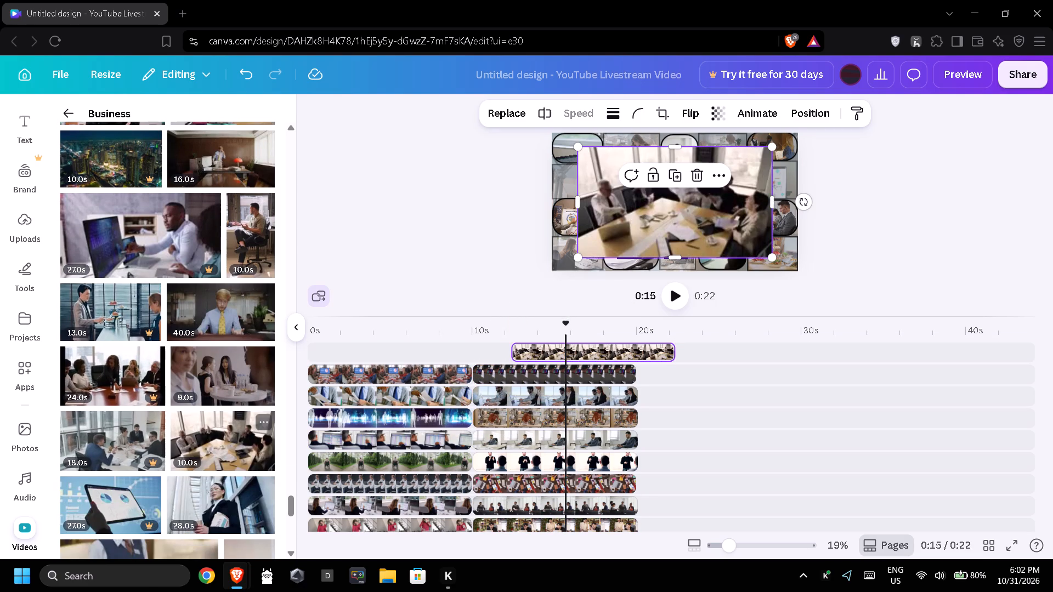
Move the table-meeting clip along the top track so that it starts at 10s.
drag(552, 348, 512, 349)
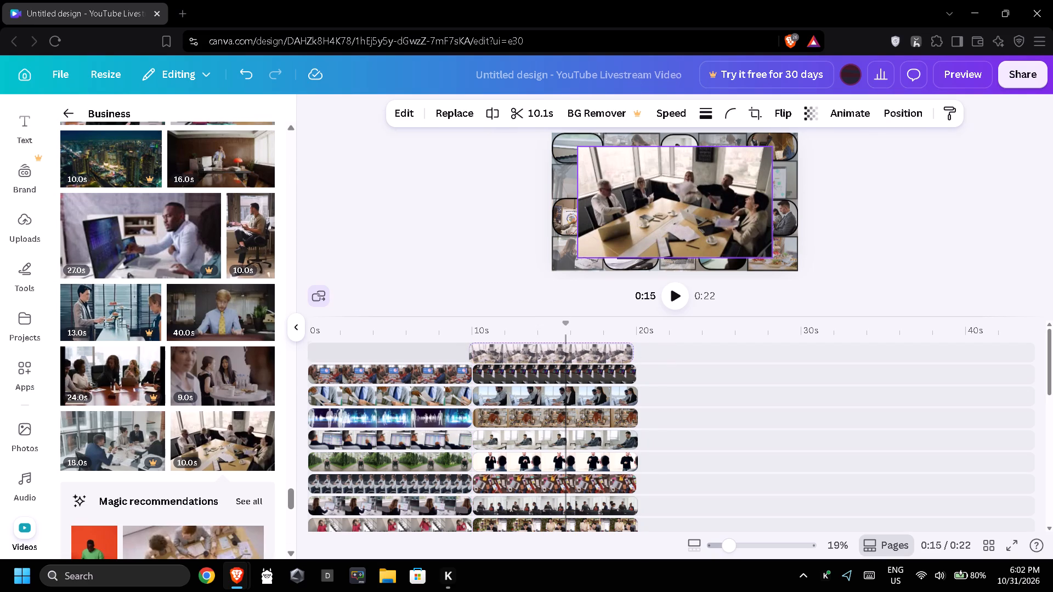
drag(512, 349, 514, 349)
Shrink the table-meeting clip to a tiny thumbnail and place it in the first cell of the collage's fourth row.
click(540, 353)
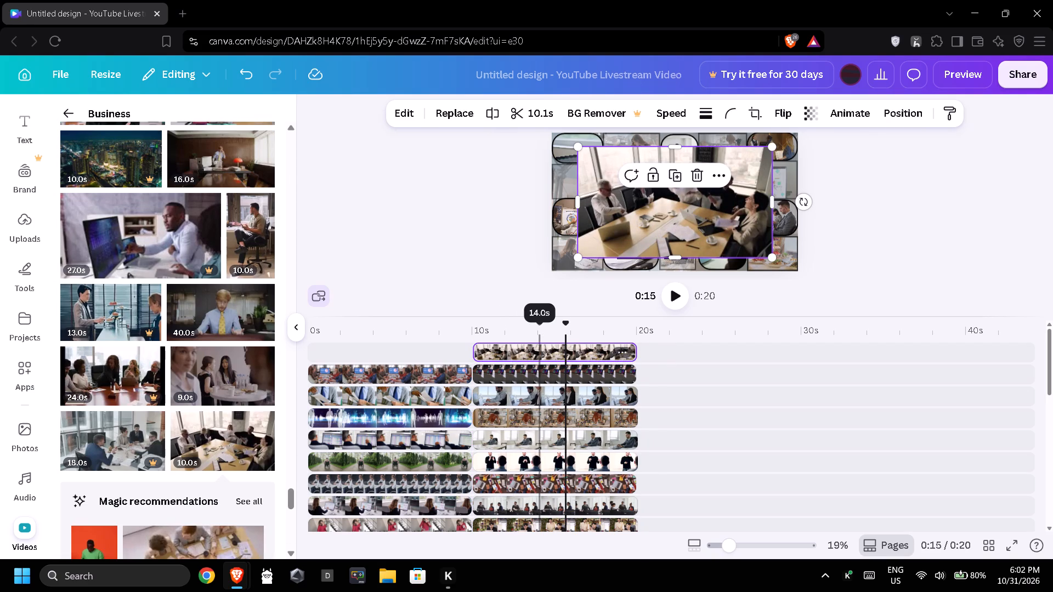
drag(576, 258, 672, 212)
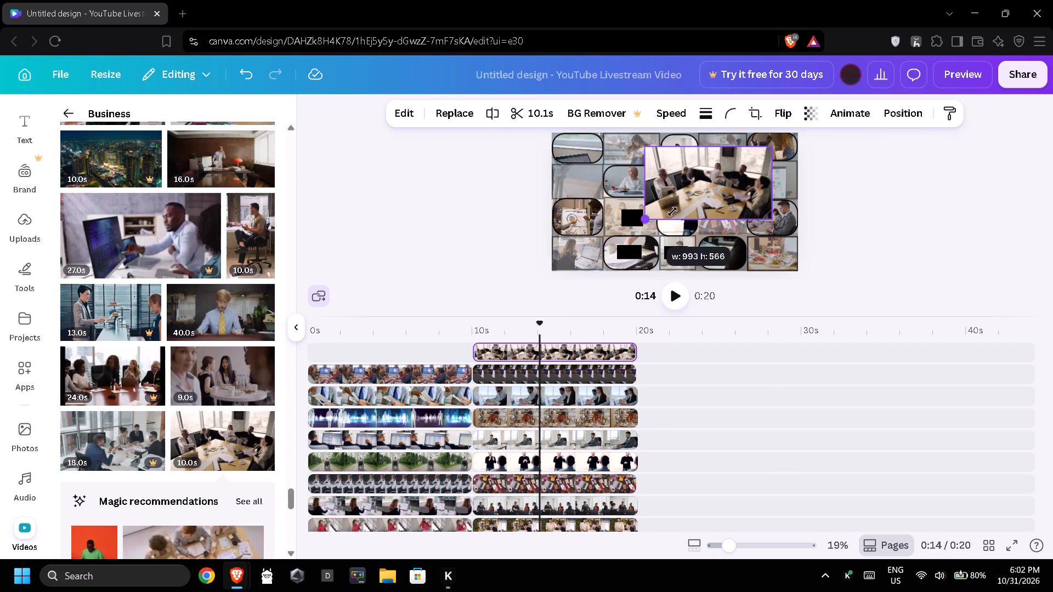
drag(672, 212, 755, 170)
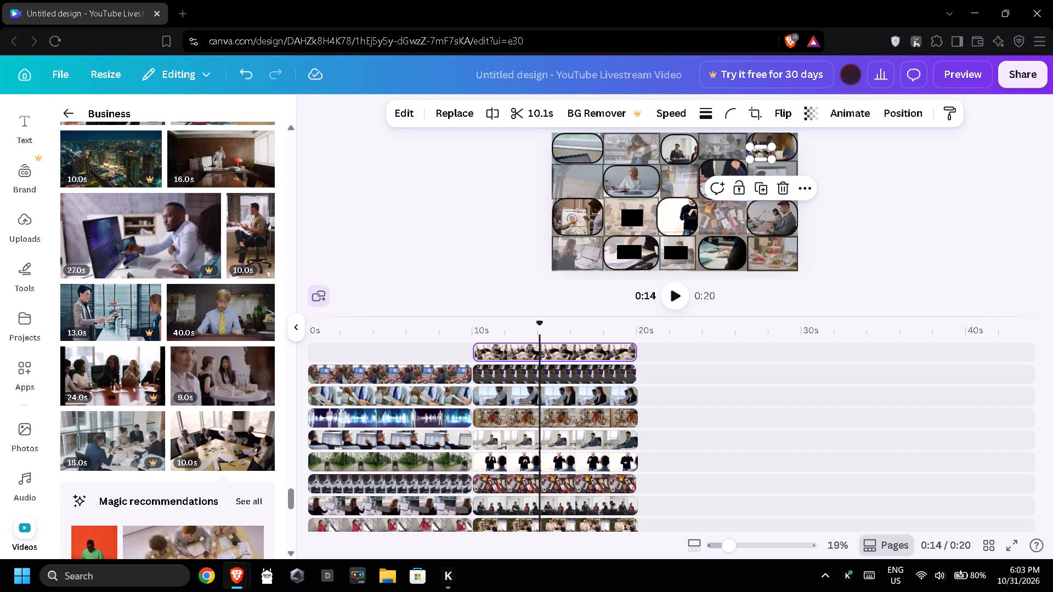
drag(761, 153, 621, 209)
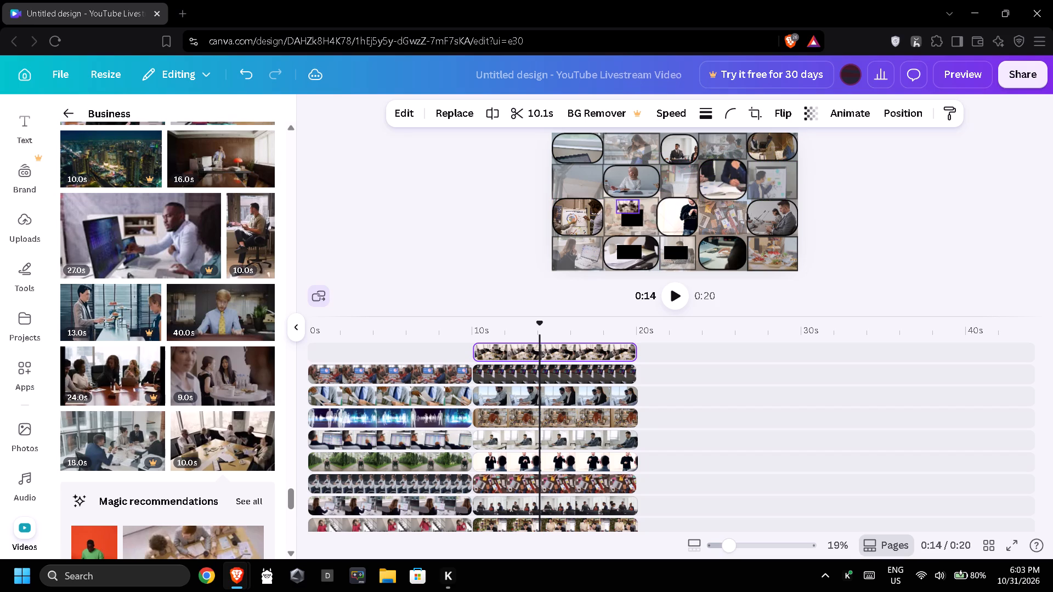
drag(621, 209, 578, 252)
Add a solid black border at maximum stroke weight to the table-meeting clip.
click(704, 113)
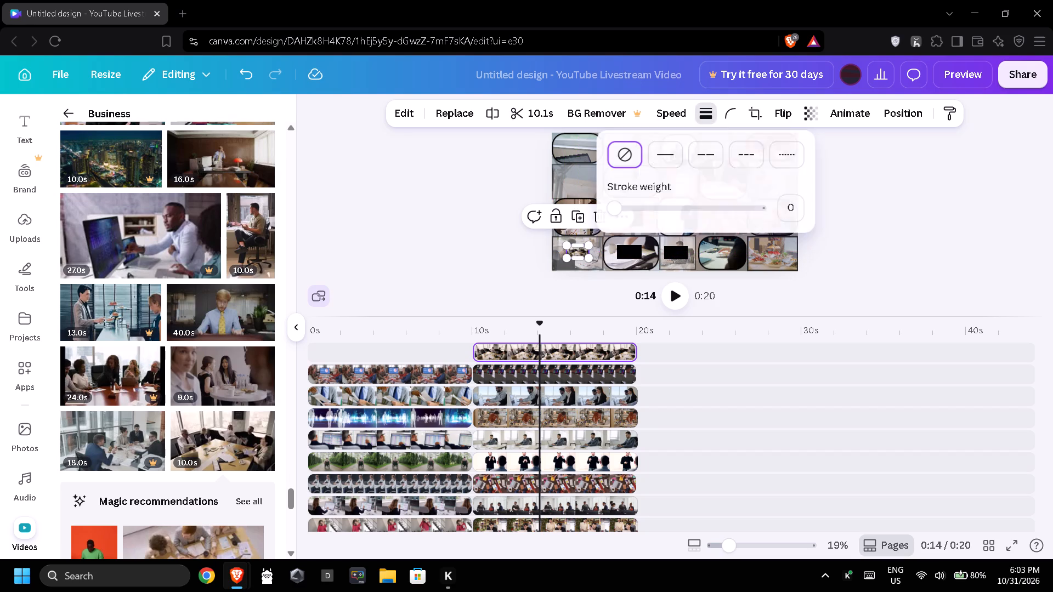
drag(716, 208, 790, 215)
triple_click(941, 215)
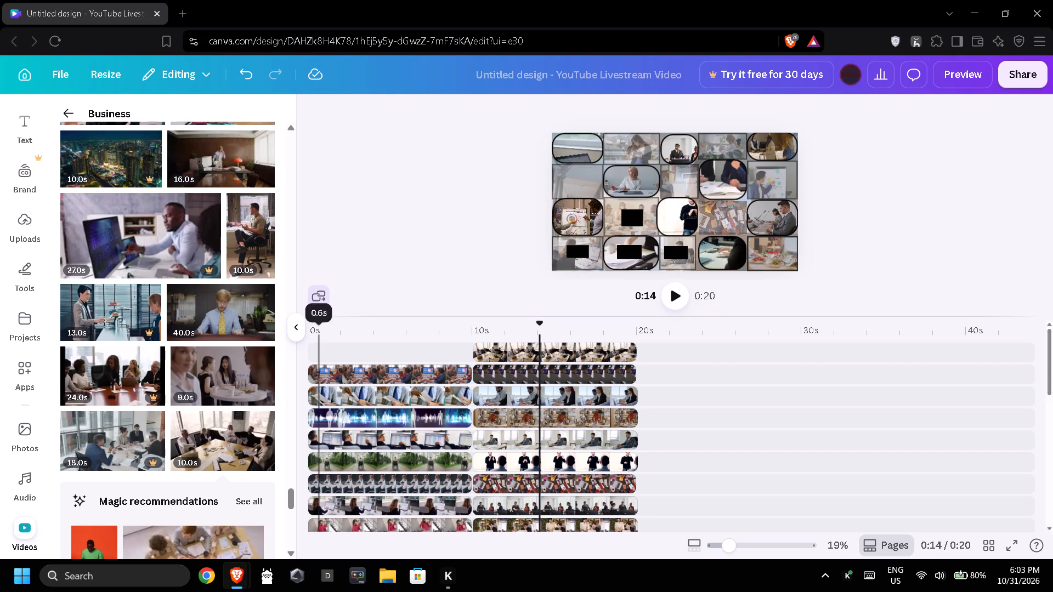
Add the 10.0s portrait clip of the man holding papers beside a laptop on a new top track, filling 10s to 20s.
scroll(130, 442, down, 1)
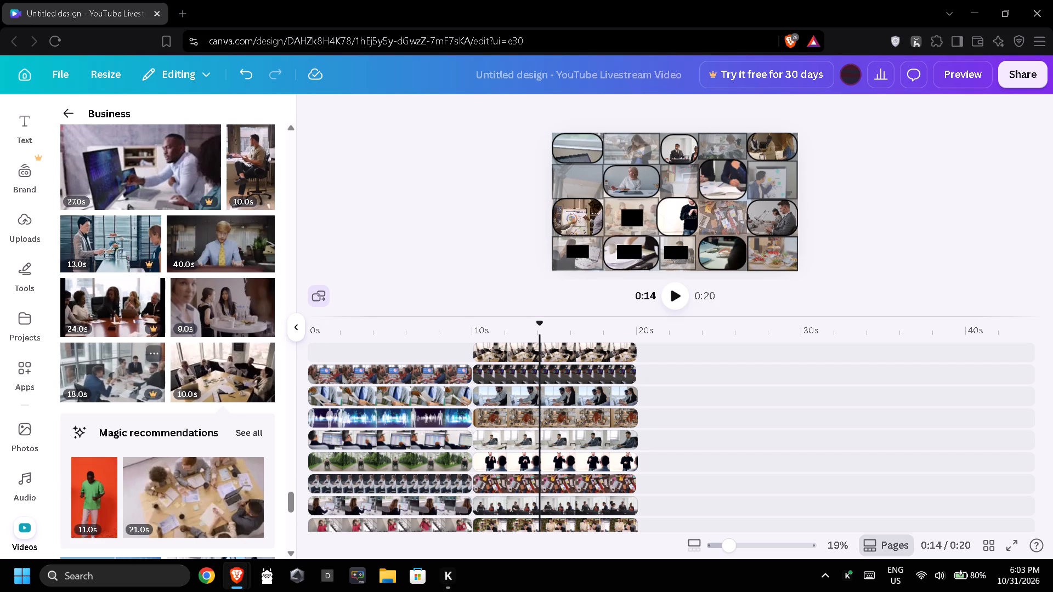
scroll(179, 424, down, 2)
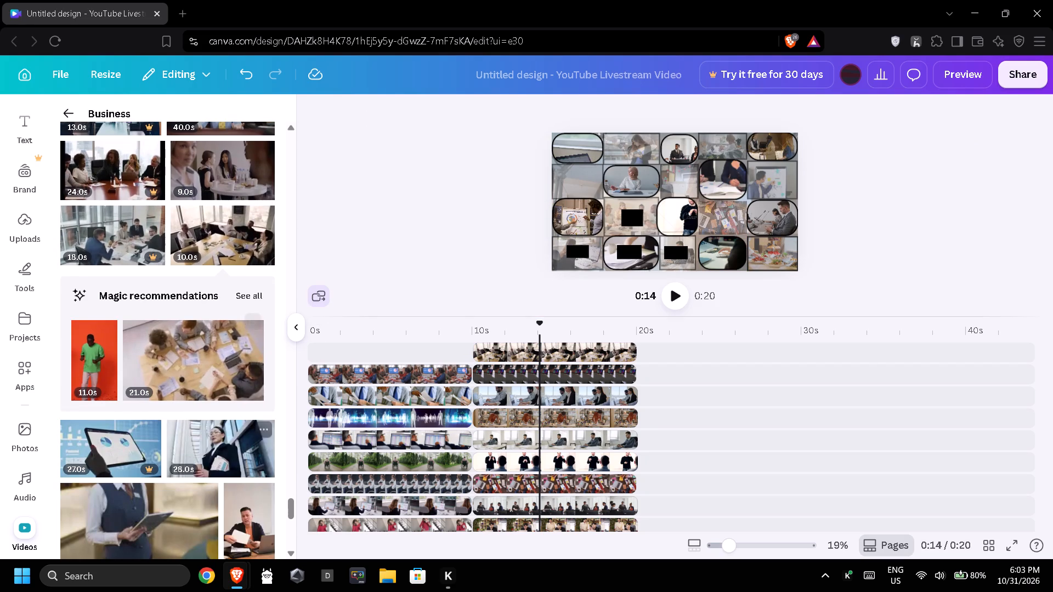
scroll(200, 436, down, 1)
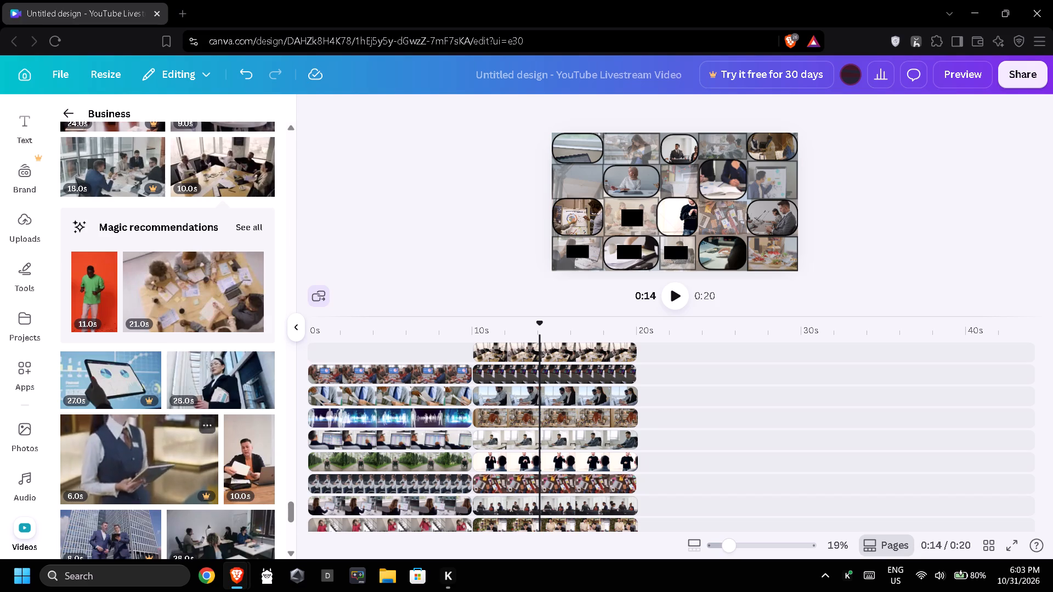
scroll(222, 425, down, 1)
drag(258, 403, 486, 346)
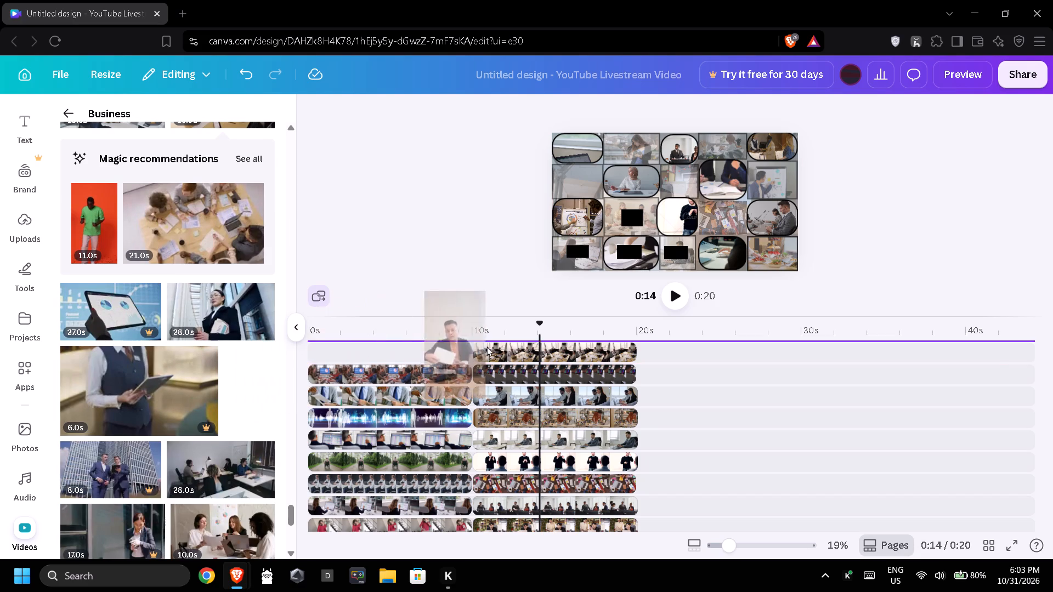
drag(486, 346, 553, 342)
drag(562, 348, 524, 348)
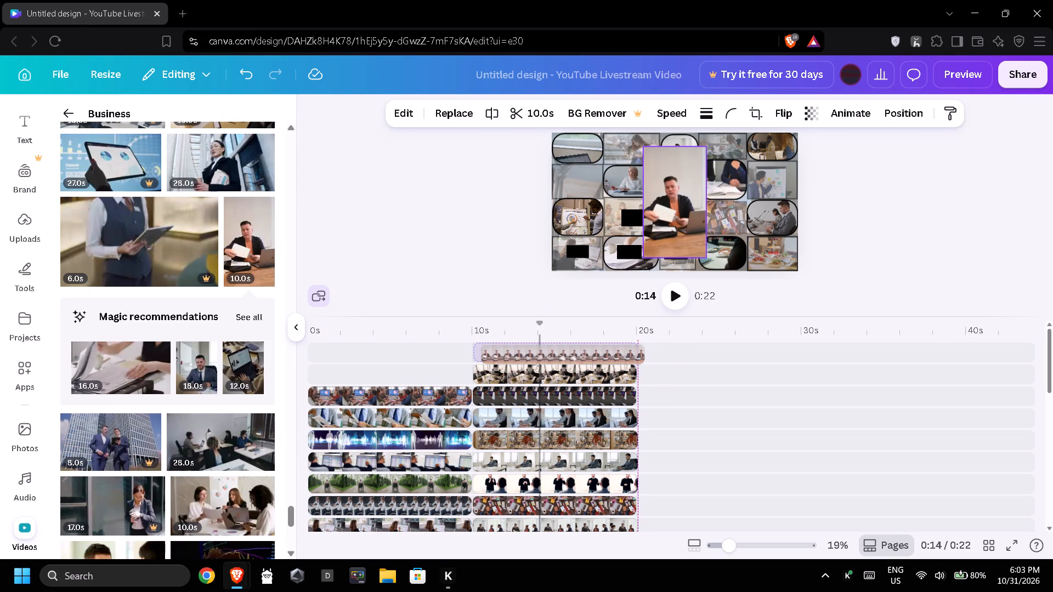
drag(524, 348, 517, 348)
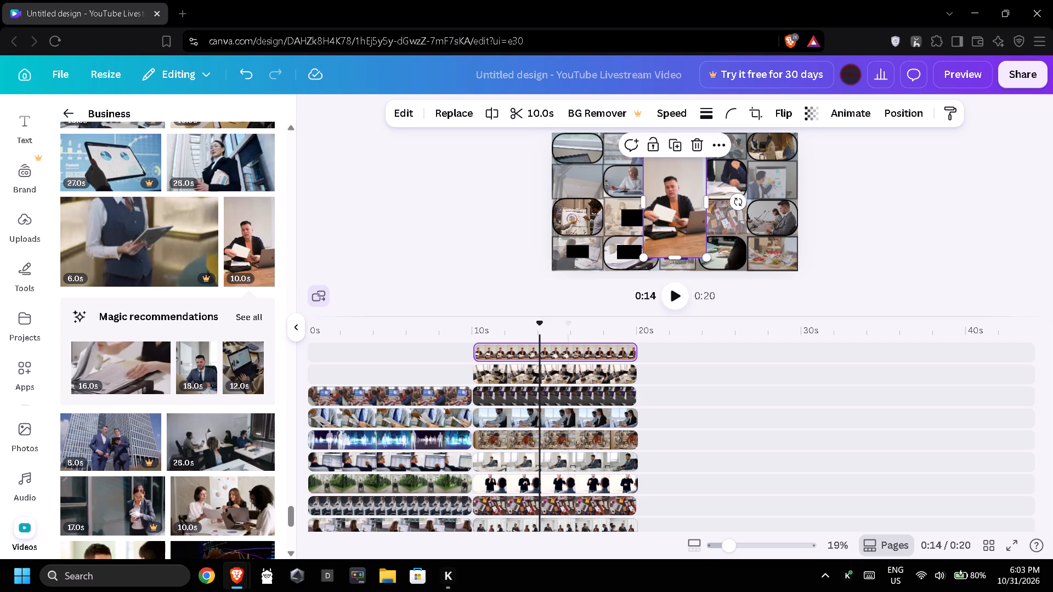
Crop the man-with-papers clip to about 147 × 146 and place it in the first cell of the collage's second row.
drag(677, 259, 680, 177)
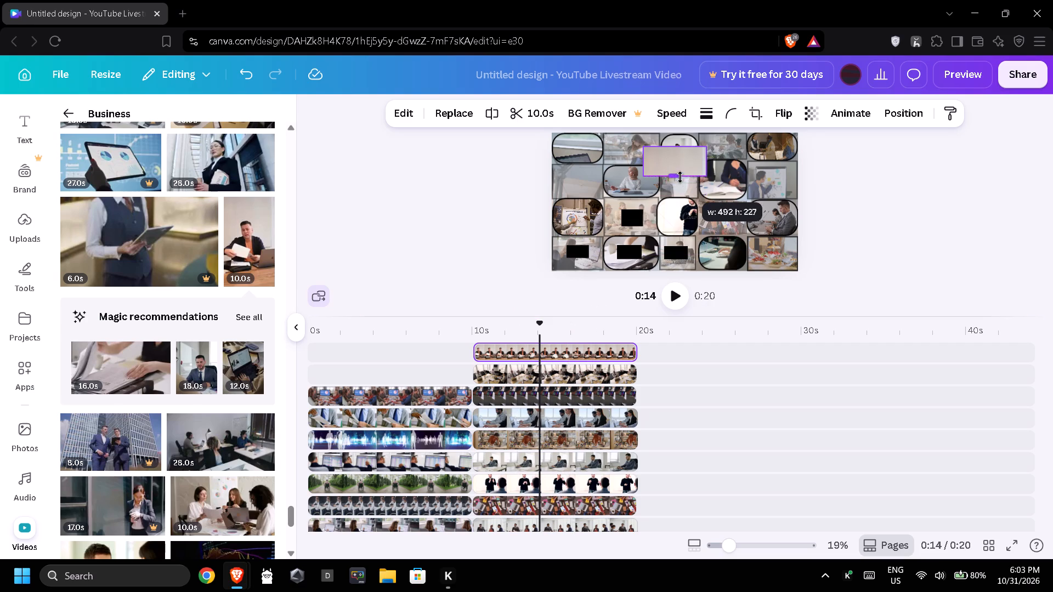
drag(680, 177, 680, 172)
drag(644, 157, 670, 160)
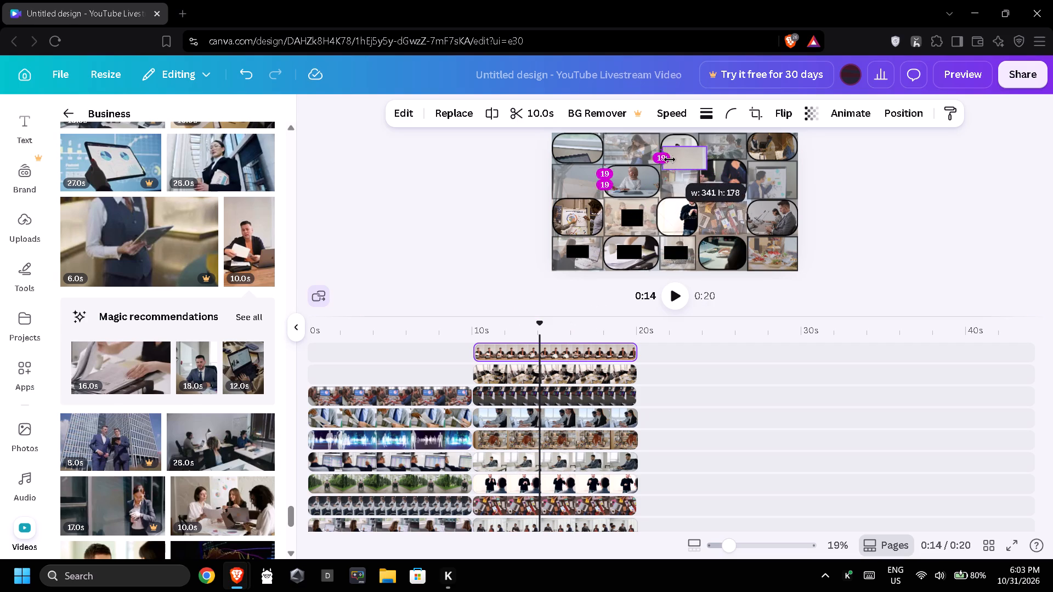
drag(670, 160, 683, 163)
drag(706, 159, 700, 156)
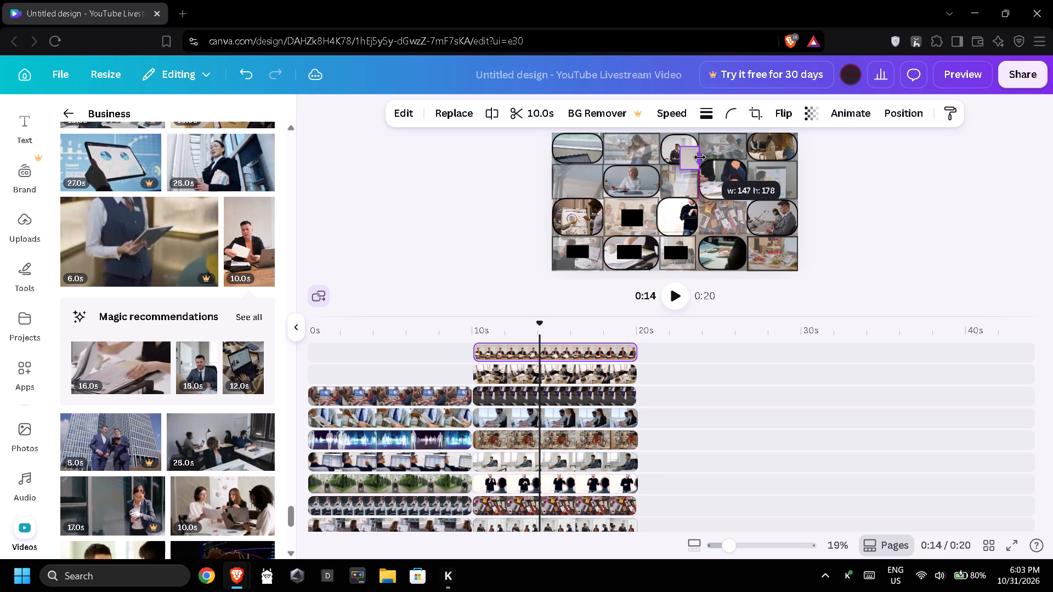
click(687, 170)
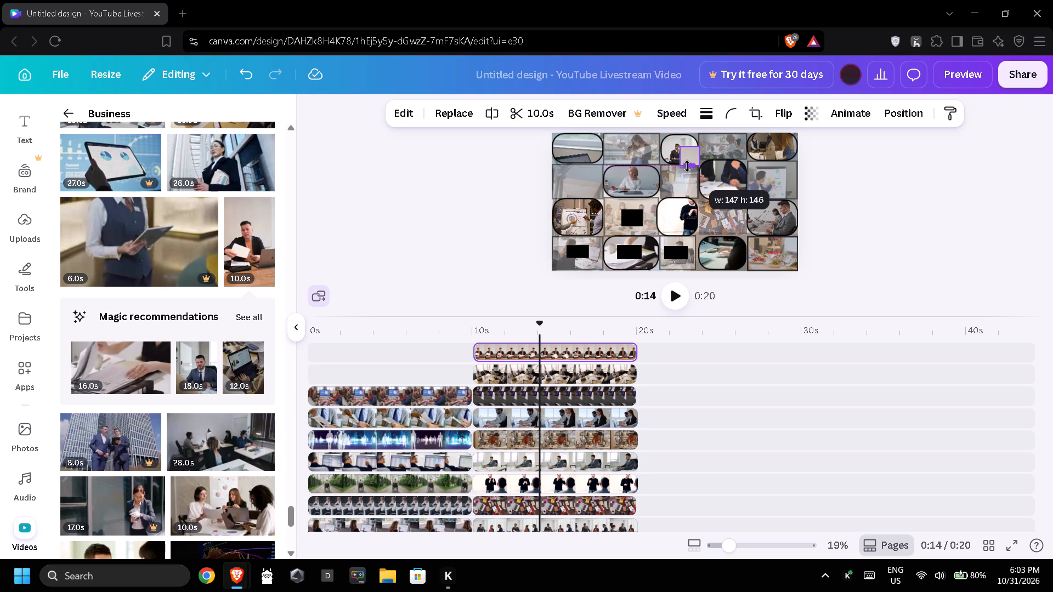
drag(689, 156, 576, 180)
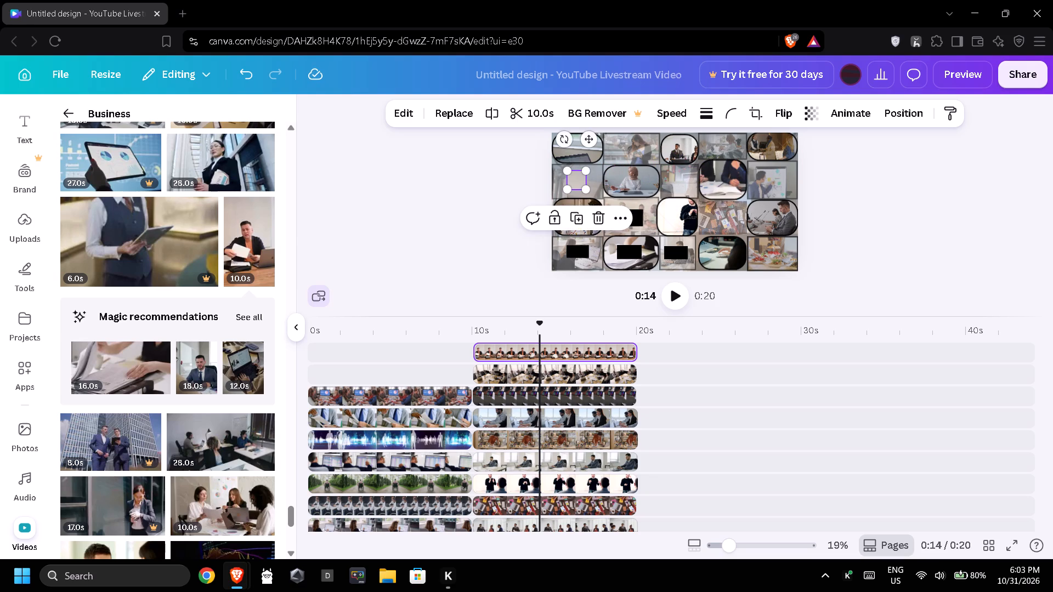
Add a solid black border at maximum stroke weight to the man-with-papers clip.
click(704, 114)
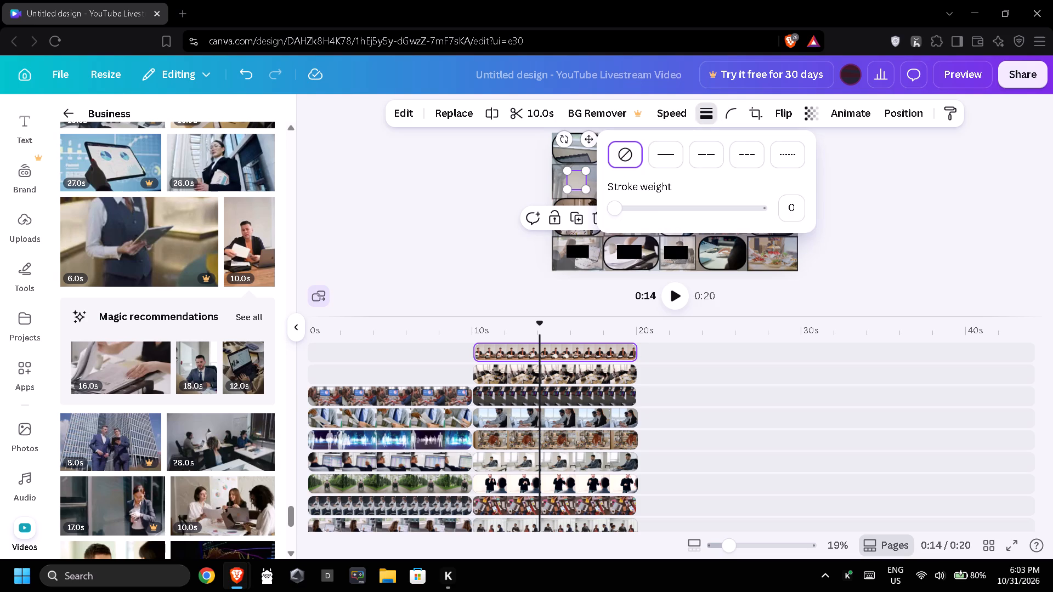
drag(700, 205, 778, 218)
triple_click(926, 230)
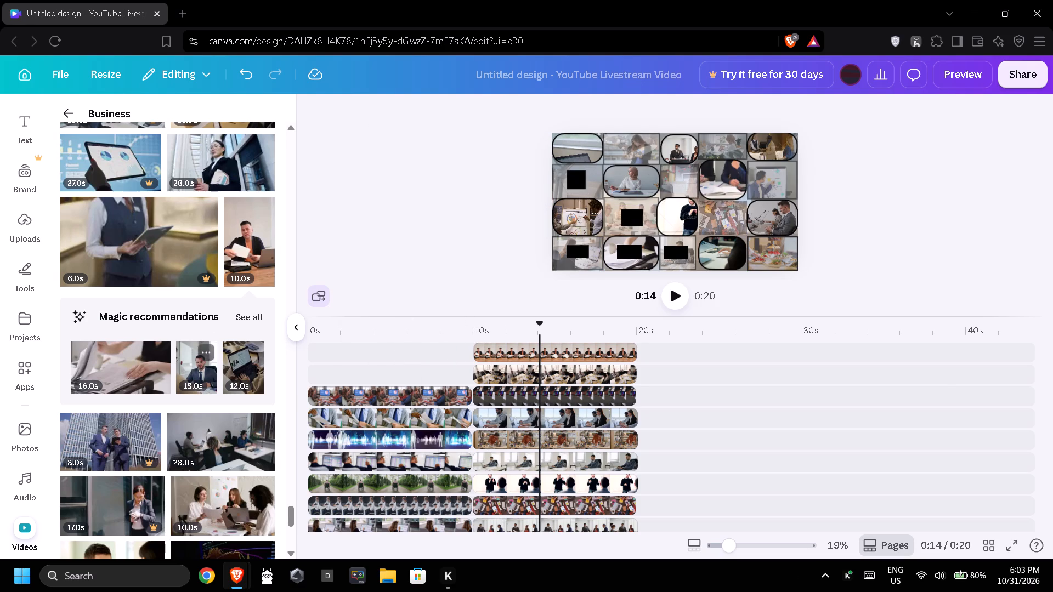
Add the 10.0s clip of women meeting over papers and a laptop on a new top track, filling 10s to 20s.
scroll(209, 443, down, 1)
drag(218, 437, 330, 403)
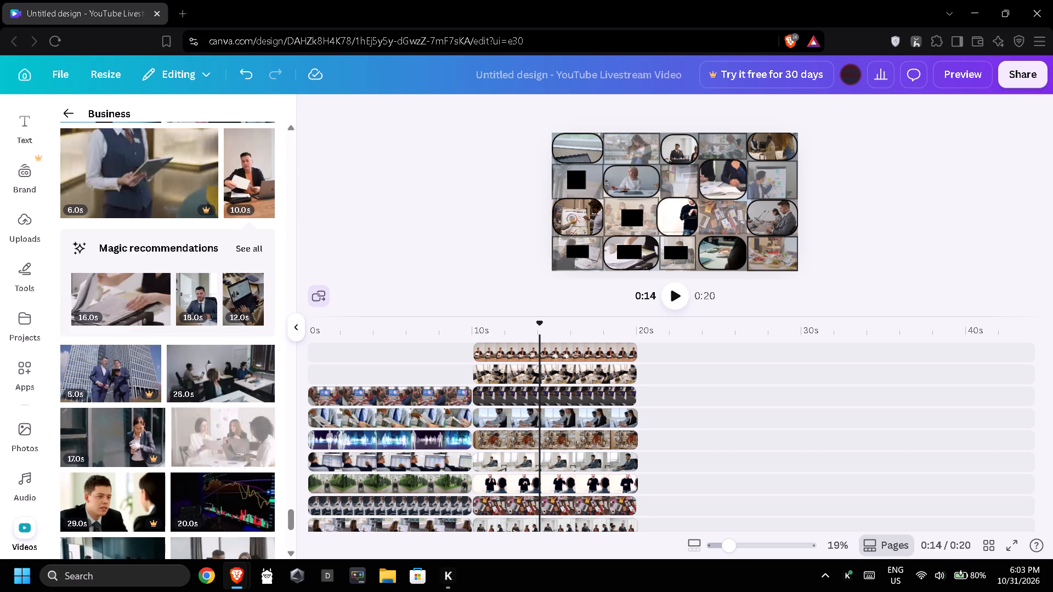
drag(330, 403, 545, 343)
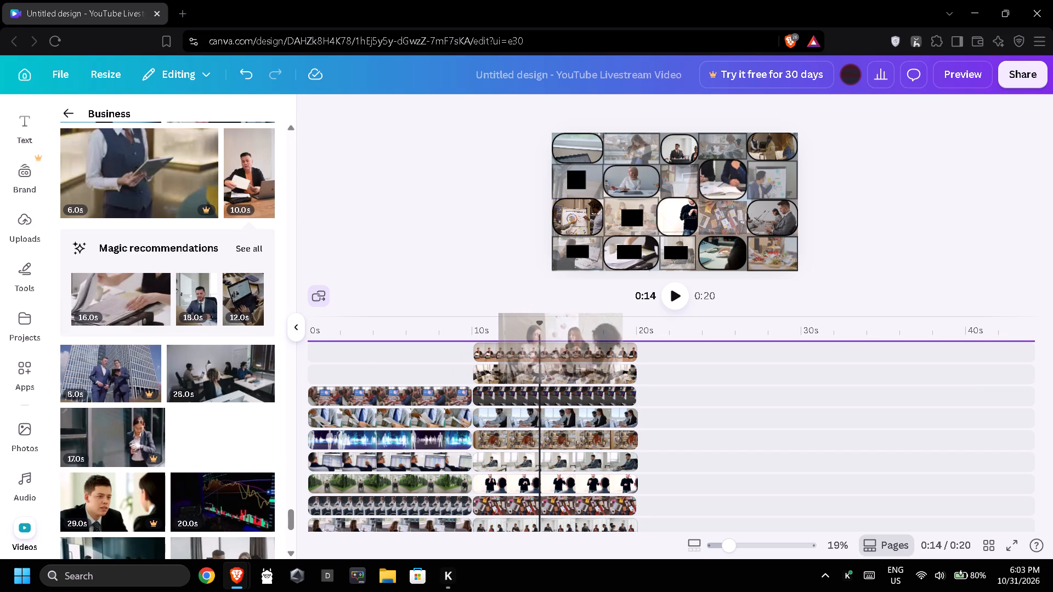
drag(549, 350, 528, 350)
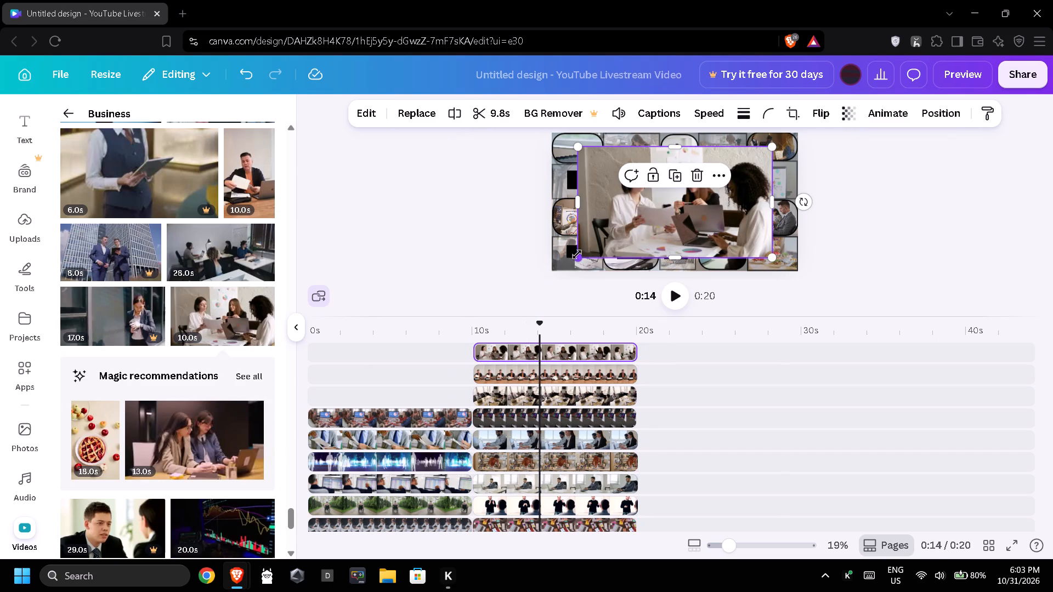
Shrink the women's meeting clip to a tiny thumbnail and place it in the third cell of the collage's second row.
drag(577, 254, 741, 158)
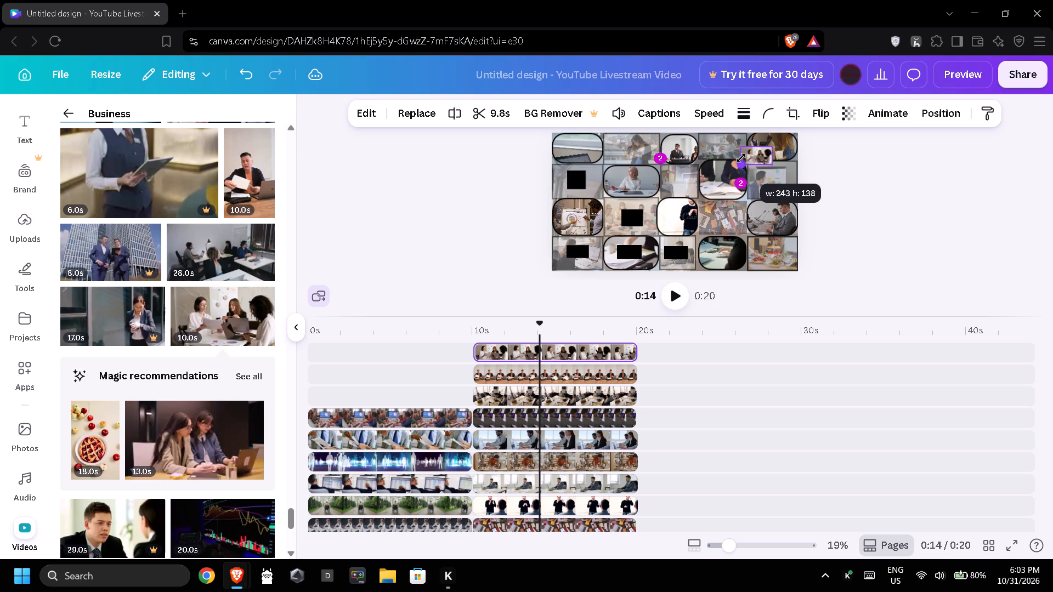
drag(741, 158, 749, 157)
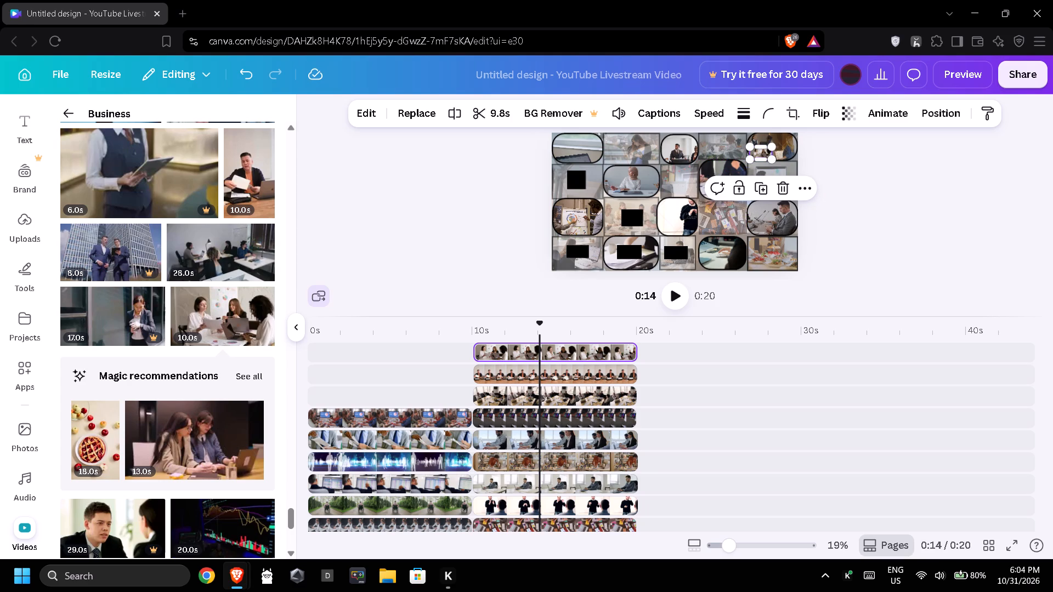
drag(763, 153, 682, 183)
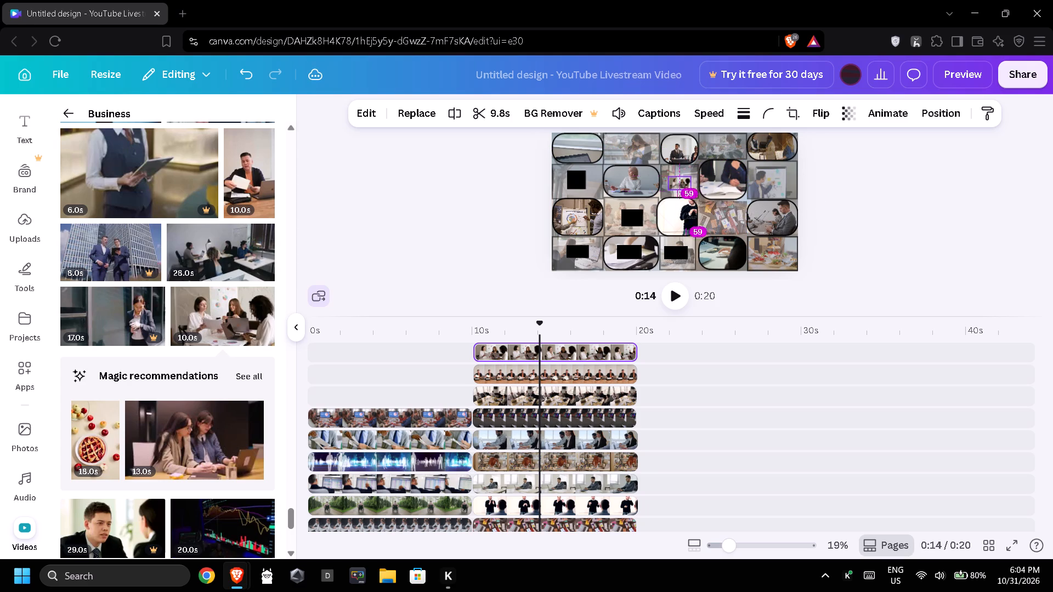
drag(682, 183, 682, 182)
Add a solid black border with stroke weight 100 to the women's meeting clip.
click(743, 115)
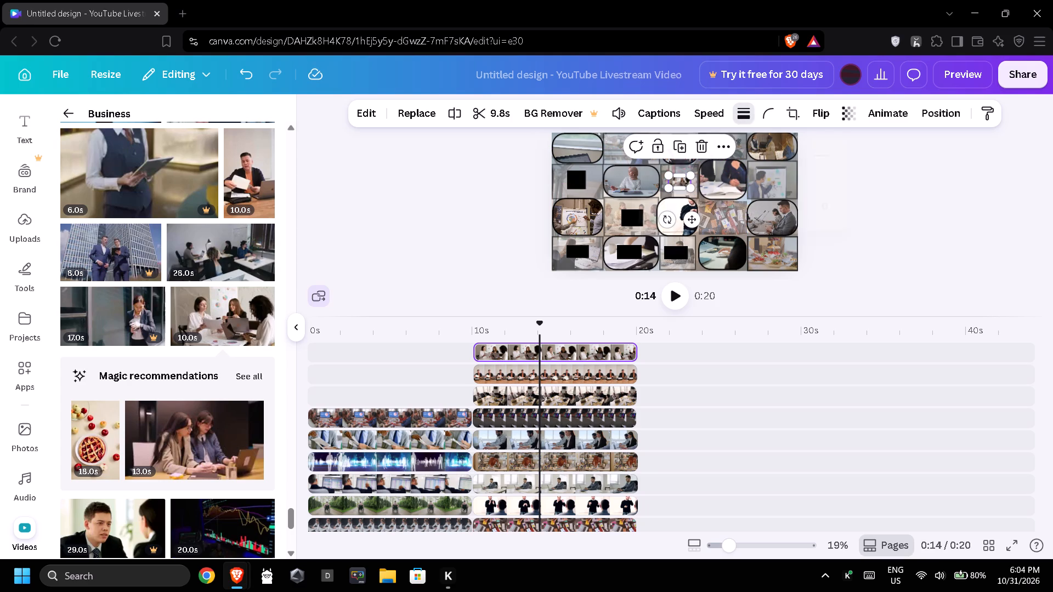
drag(761, 207, 801, 214)
click(871, 267)
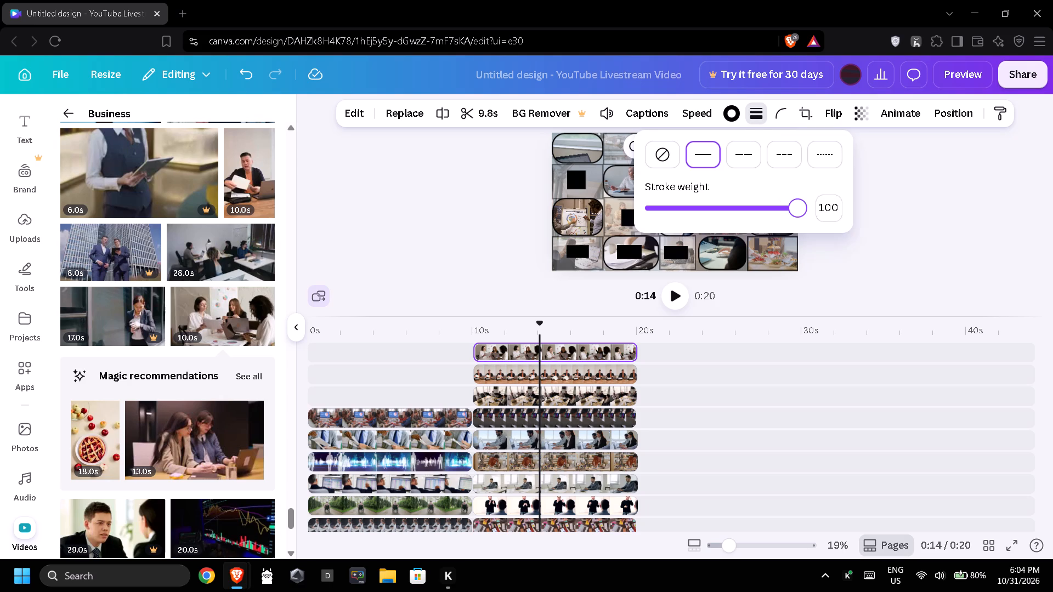
click(869, 246)
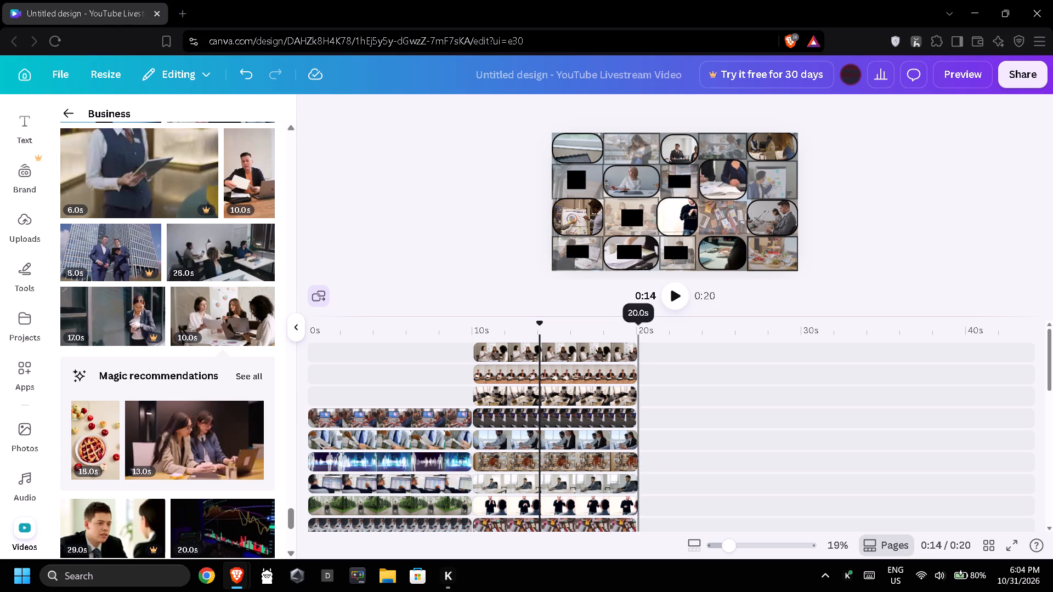
Add the 13.0s clip of the woman working at a laptop on a new top track, starting at 10s.
scroll(616, 408, up, 3)
scroll(616, 408, down, 3)
scroll(616, 408, up, 6)
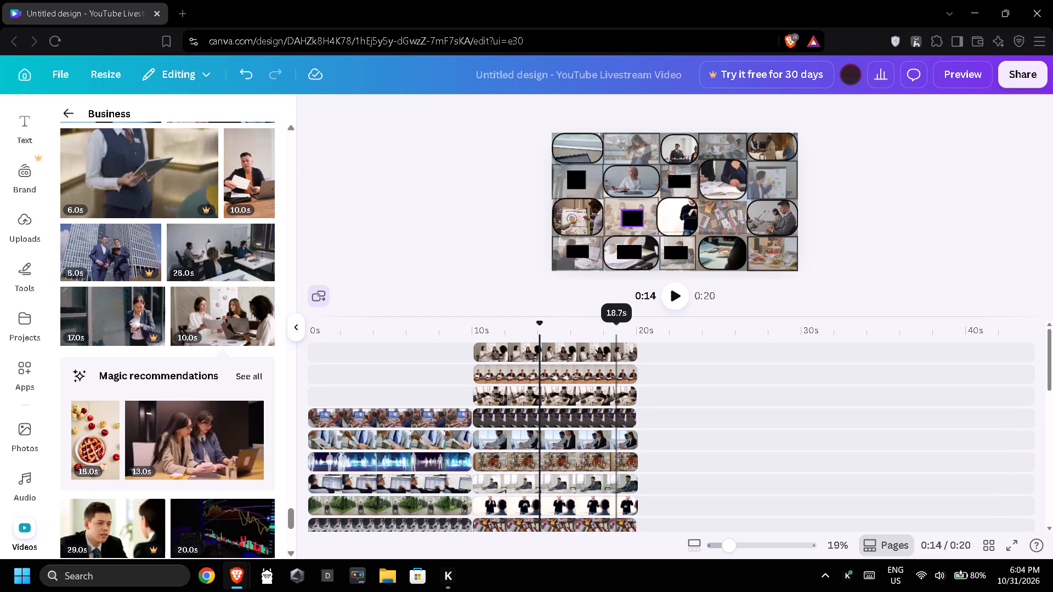
scroll(189, 385, down, 3)
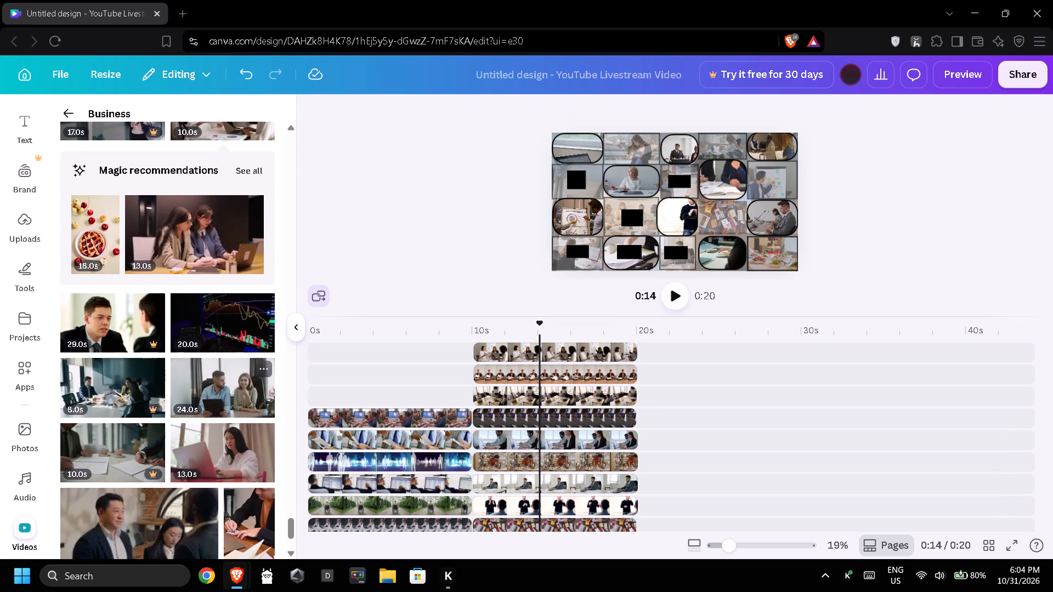
drag(219, 446, 501, 369)
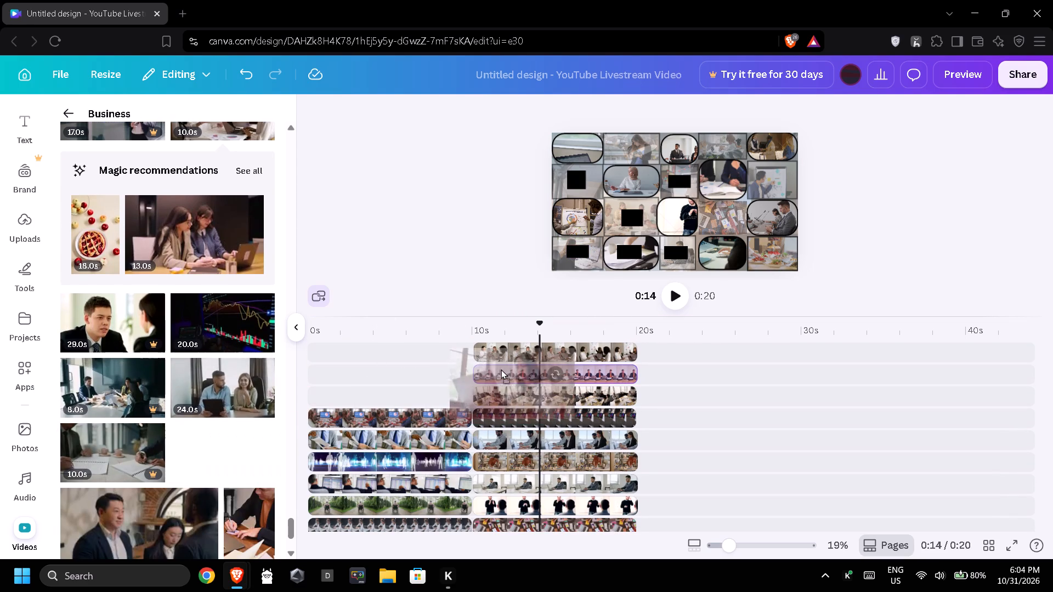
drag(501, 369, 529, 342)
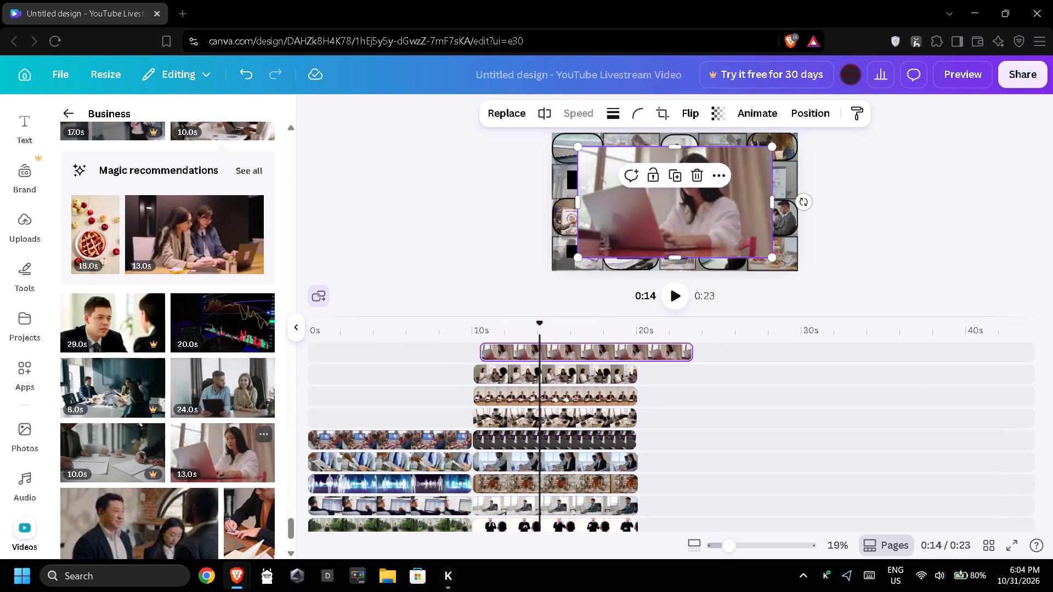
drag(548, 348, 541, 348)
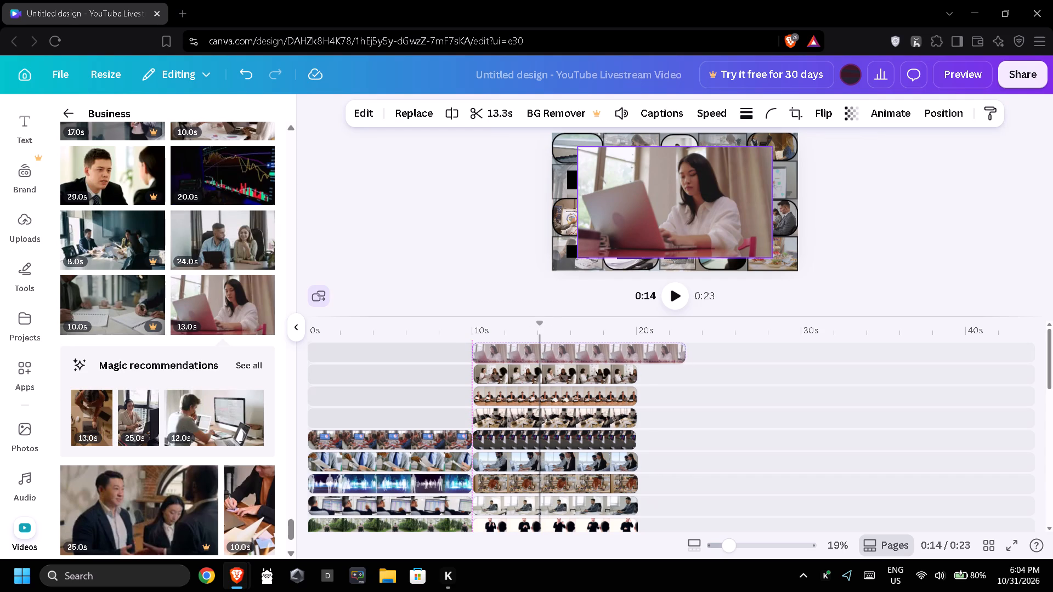
drag(541, 348, 542, 348)
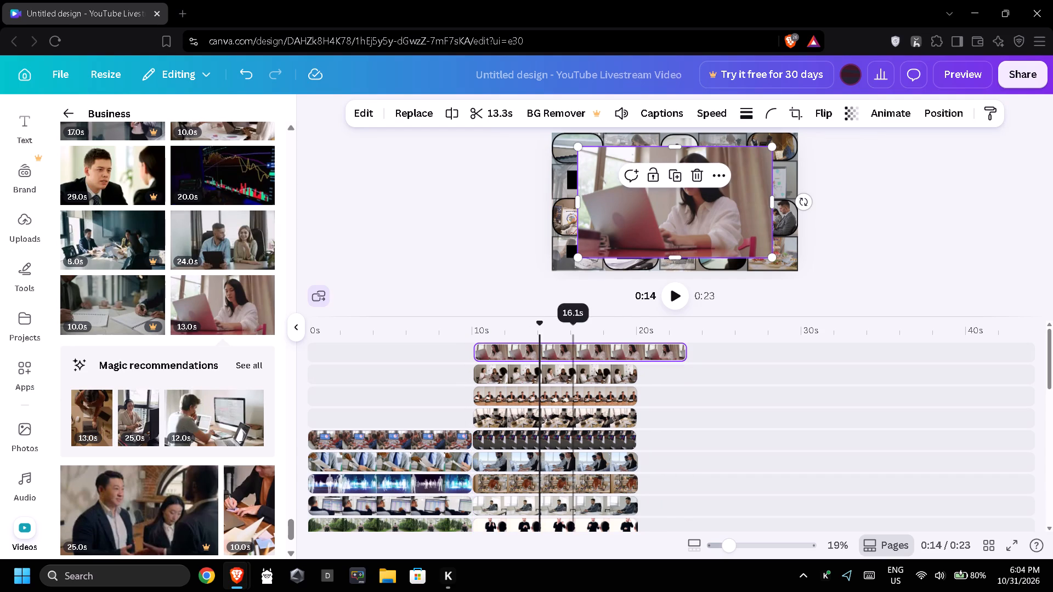
Trim the end of the woman-at-laptop clip to 20s and select the clip.
drag(684, 349, 636, 350)
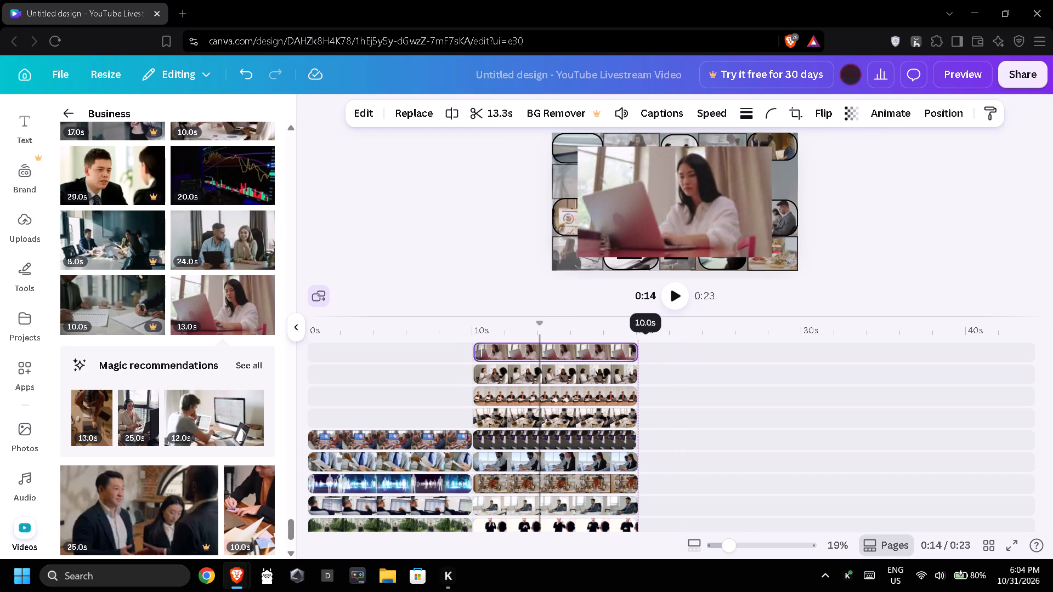
drag(636, 350, 633, 350)
click(553, 351)
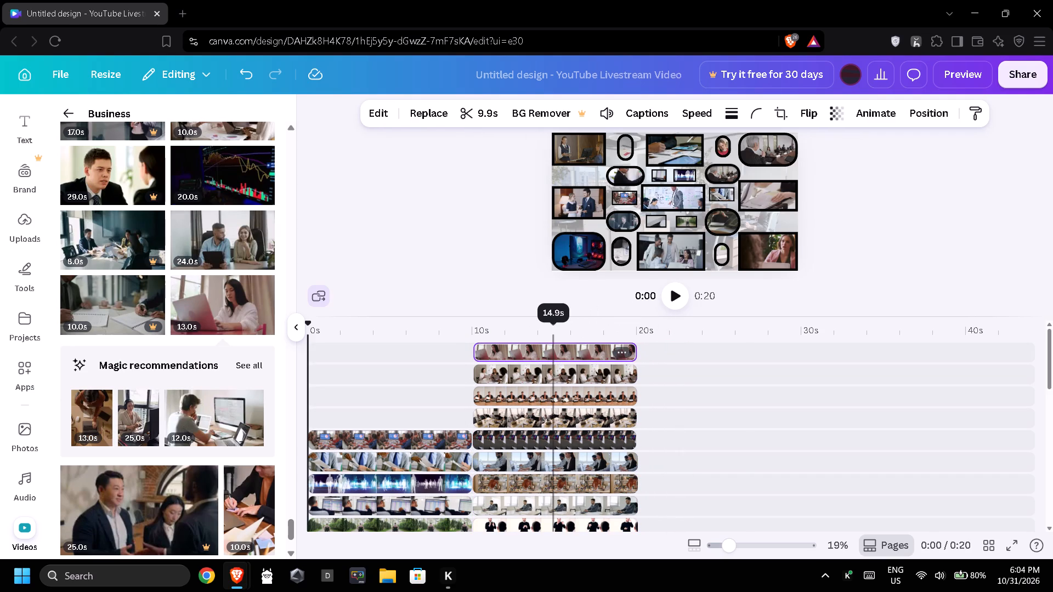
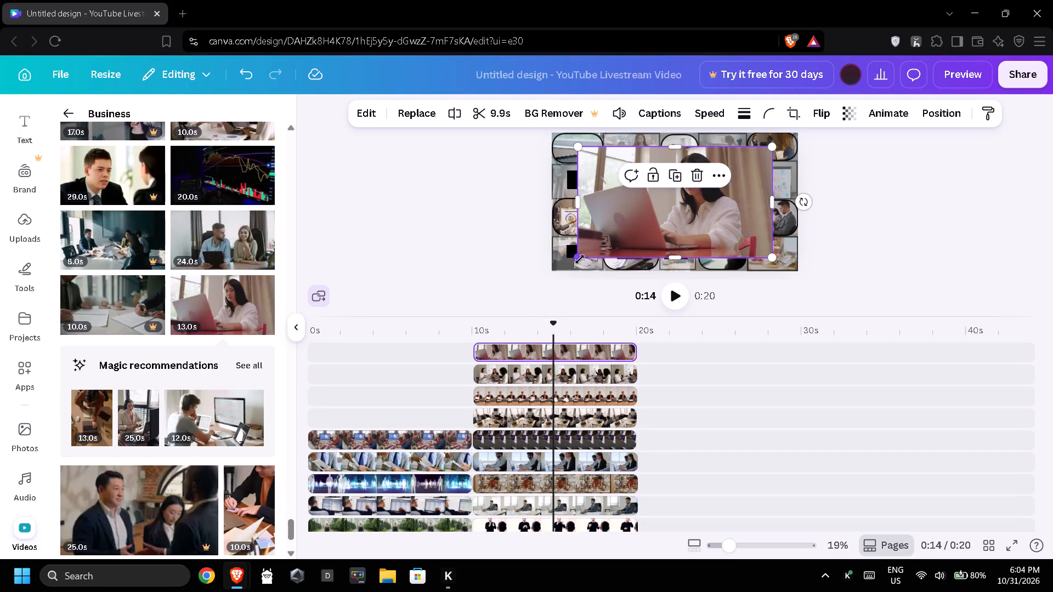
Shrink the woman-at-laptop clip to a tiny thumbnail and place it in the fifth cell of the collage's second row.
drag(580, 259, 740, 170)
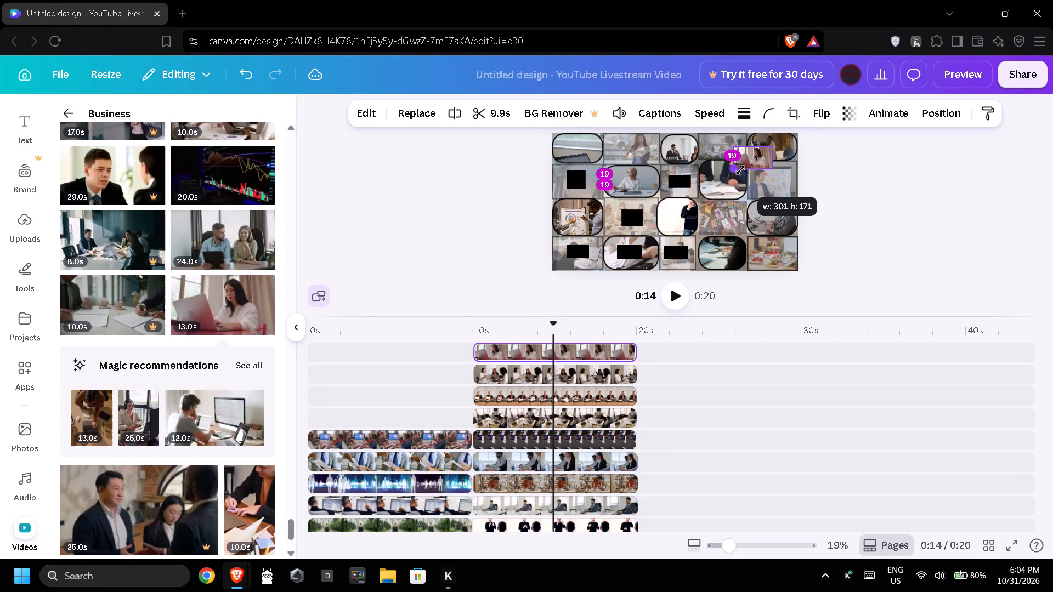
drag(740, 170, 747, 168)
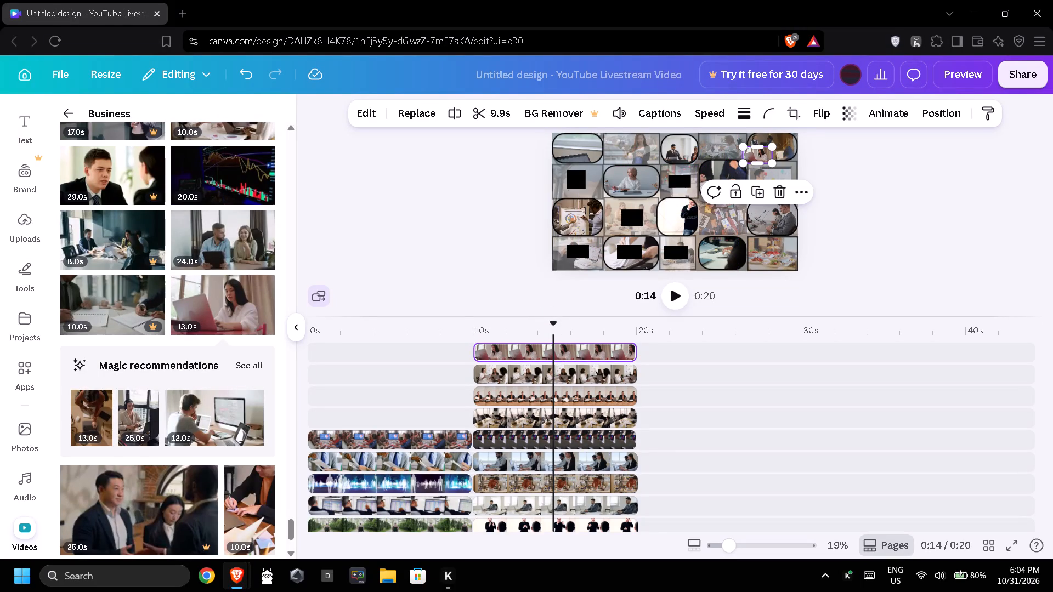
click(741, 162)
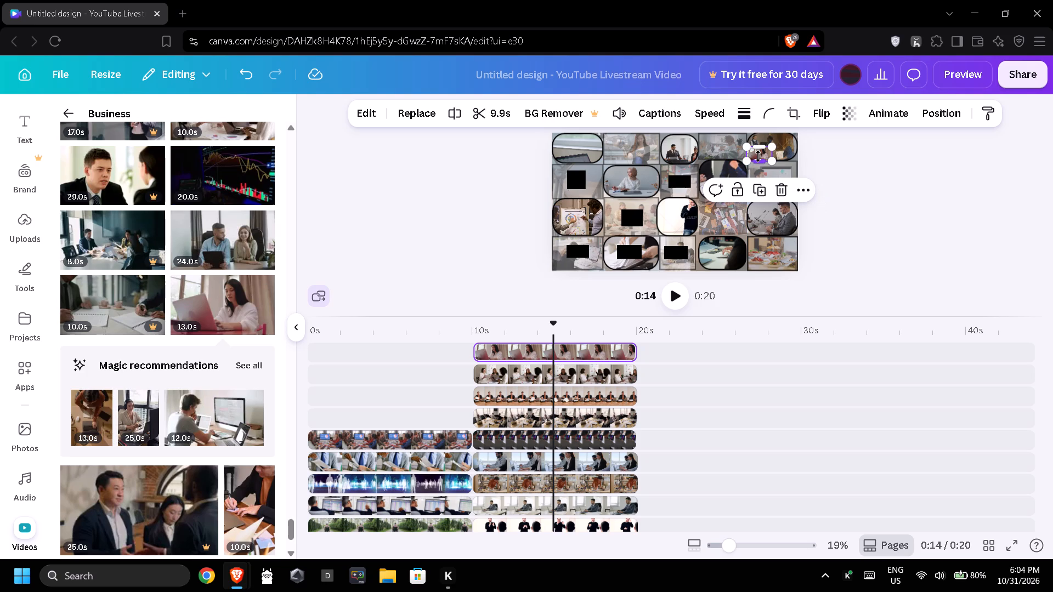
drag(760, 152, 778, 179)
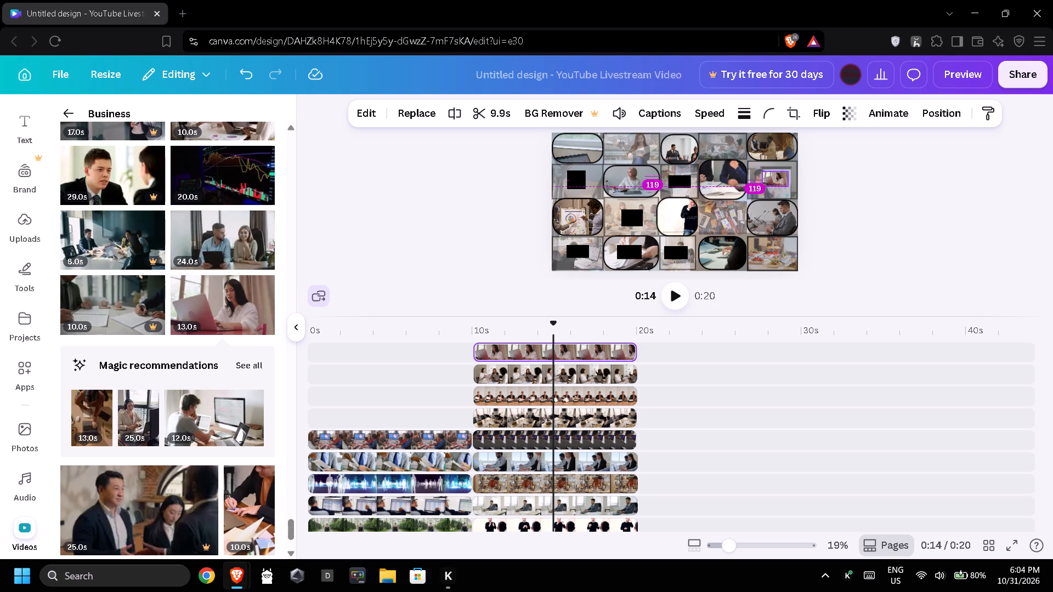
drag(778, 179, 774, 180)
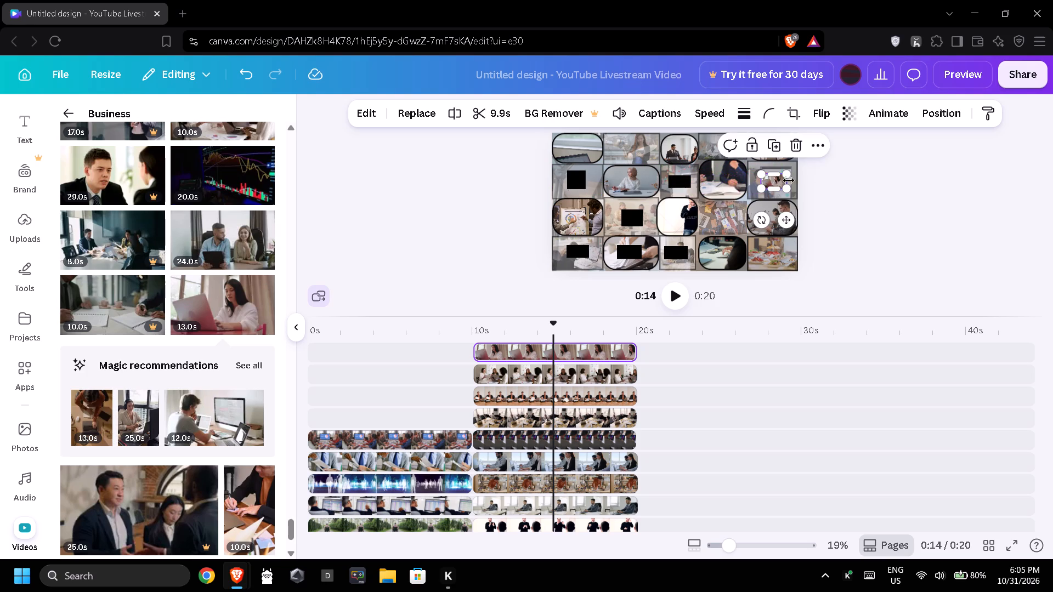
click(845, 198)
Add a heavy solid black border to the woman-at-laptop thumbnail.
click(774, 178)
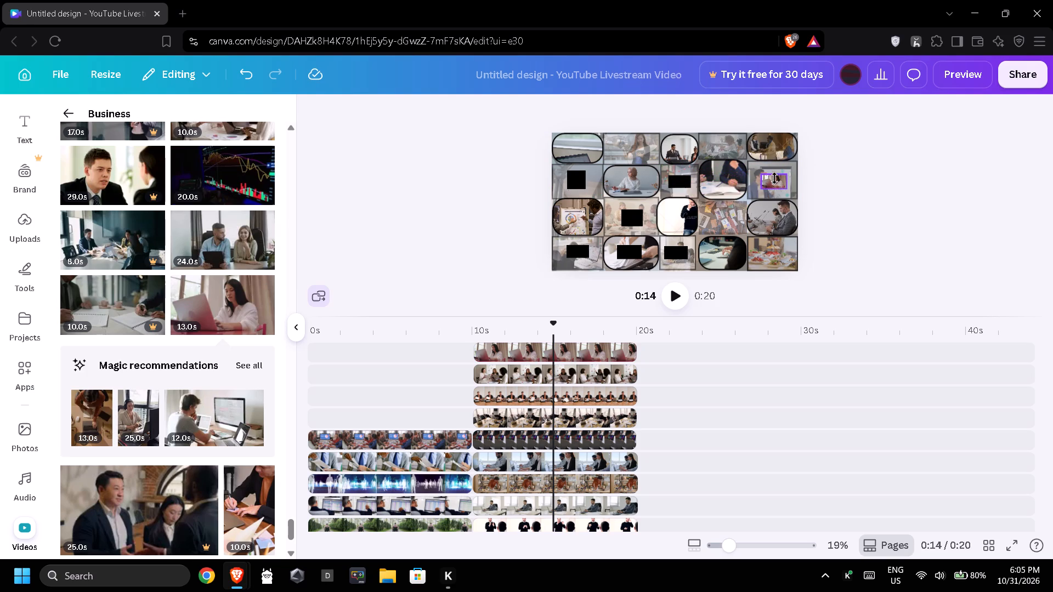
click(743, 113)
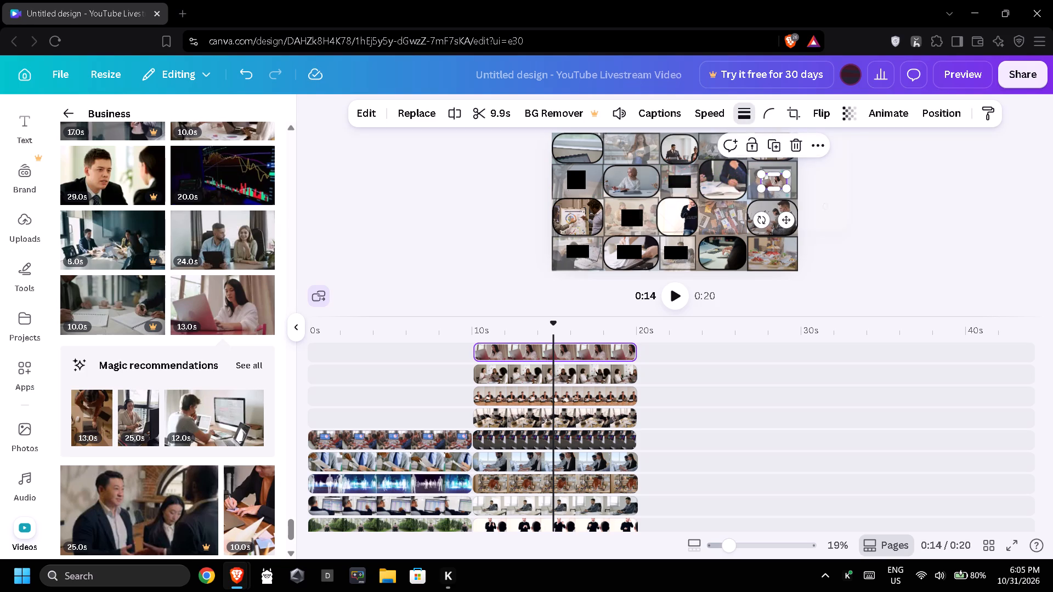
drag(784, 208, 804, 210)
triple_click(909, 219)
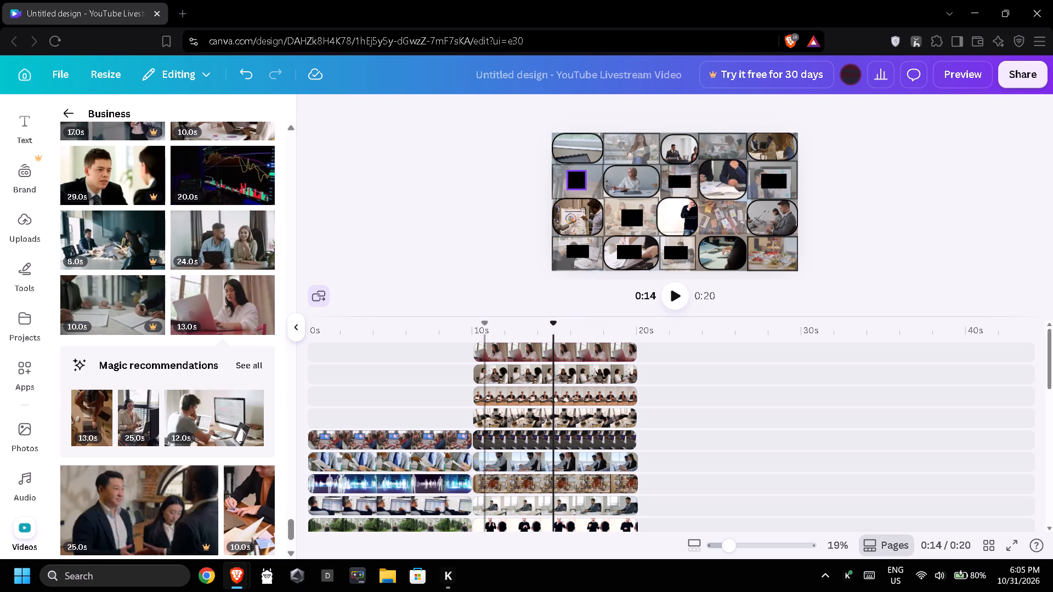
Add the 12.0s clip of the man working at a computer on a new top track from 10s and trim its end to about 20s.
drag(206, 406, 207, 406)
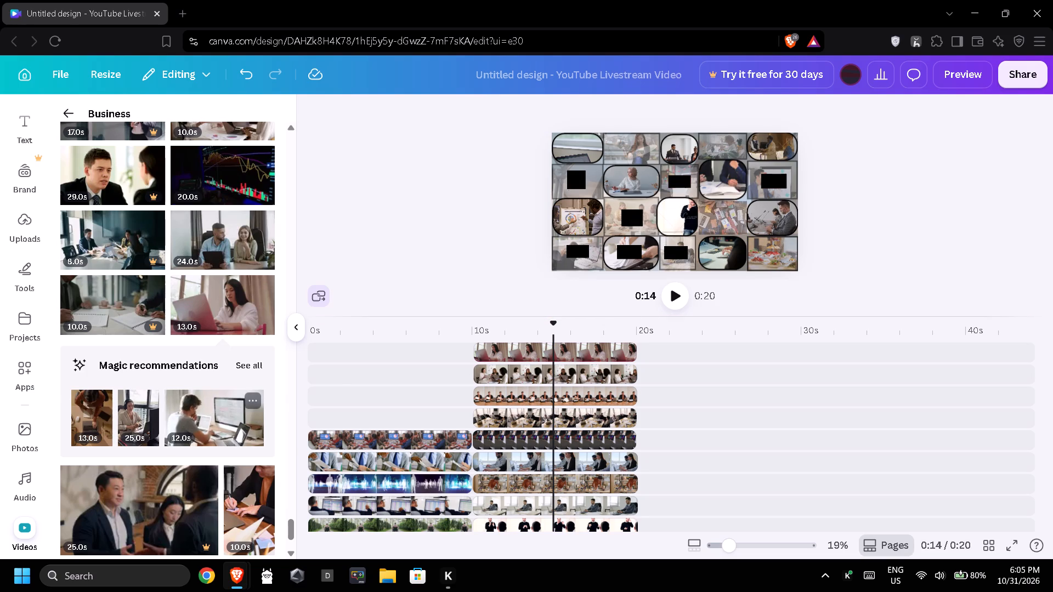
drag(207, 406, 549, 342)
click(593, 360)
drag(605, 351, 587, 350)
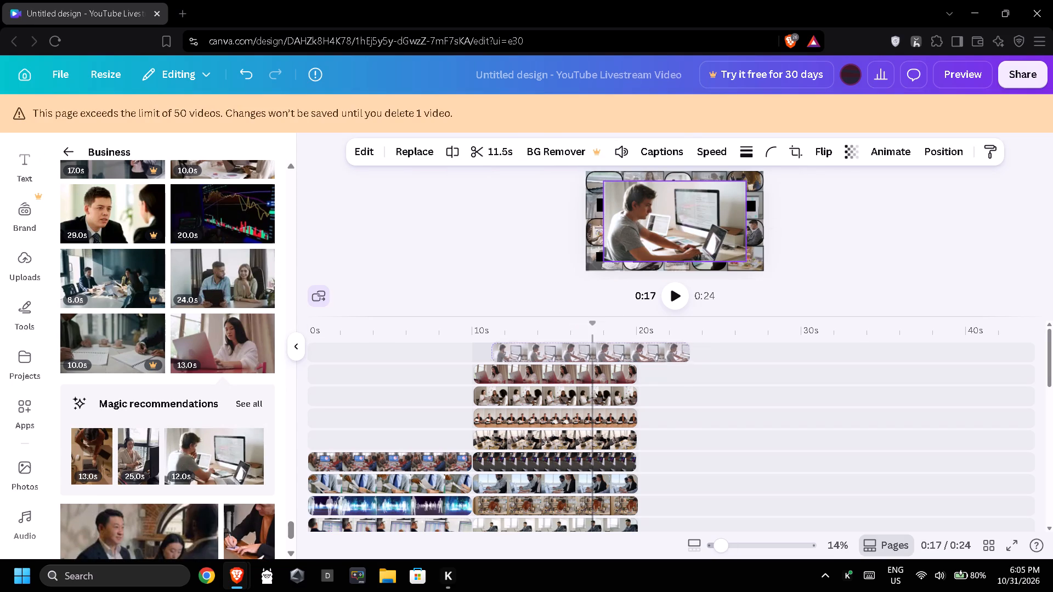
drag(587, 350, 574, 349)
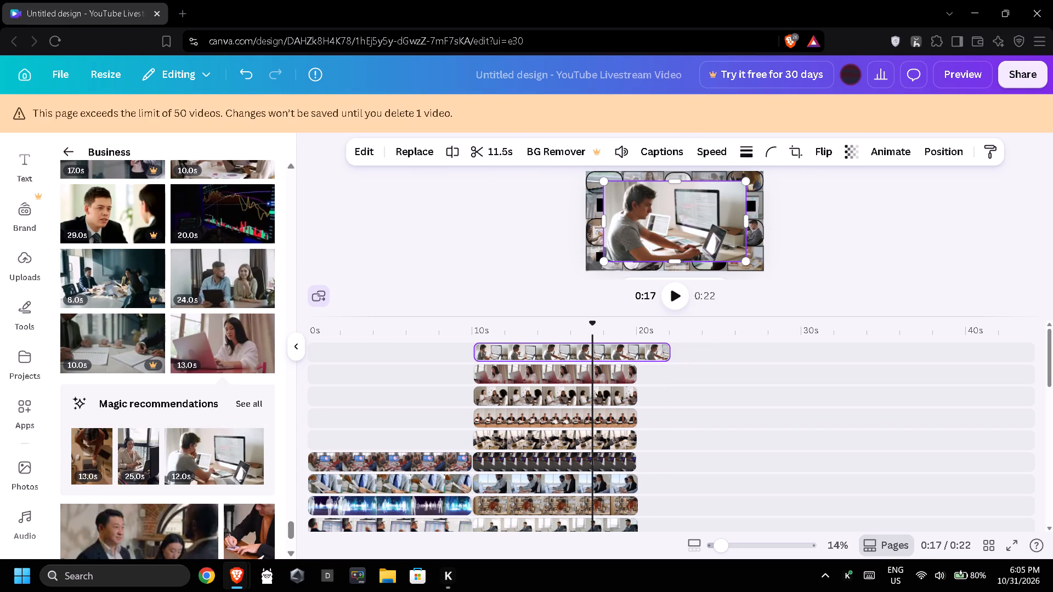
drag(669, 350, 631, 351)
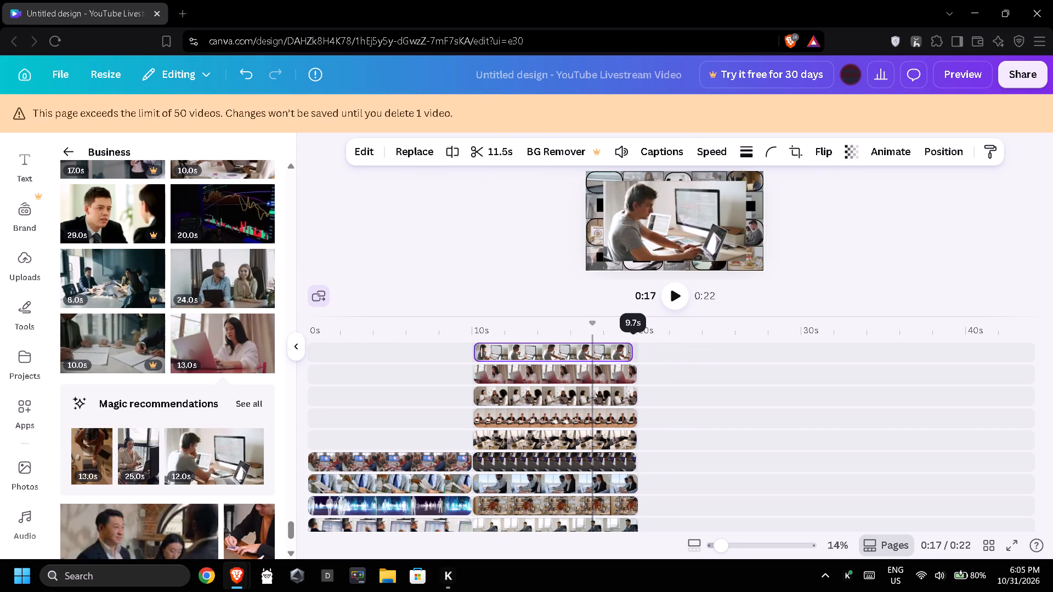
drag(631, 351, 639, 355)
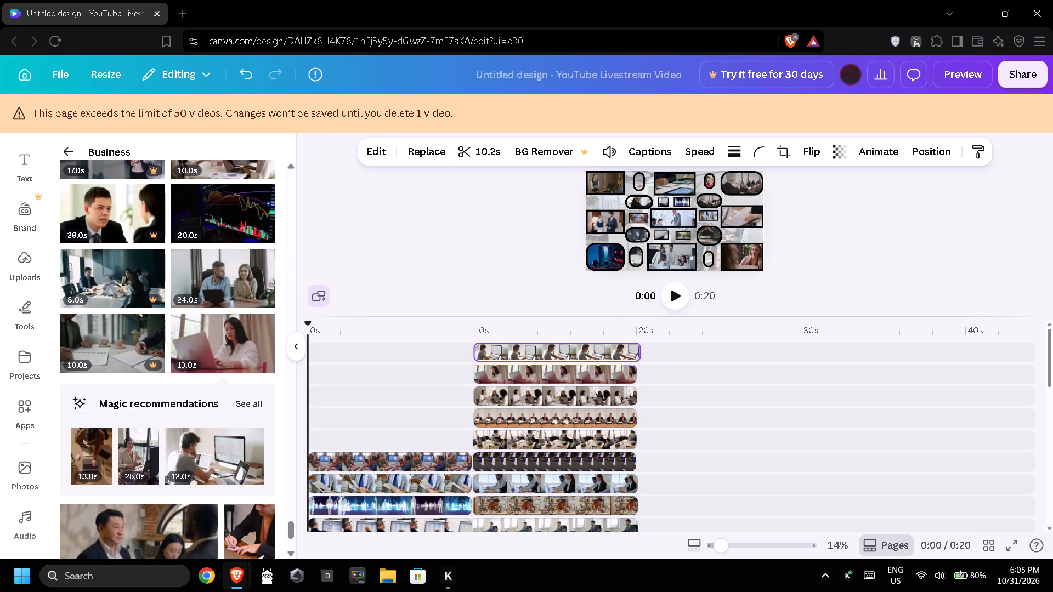
Delete the clips on the top four tracks of the 10–20s section, from the man-at-computer clip down to the row of seated people.
drag(680, 413, 466, 351)
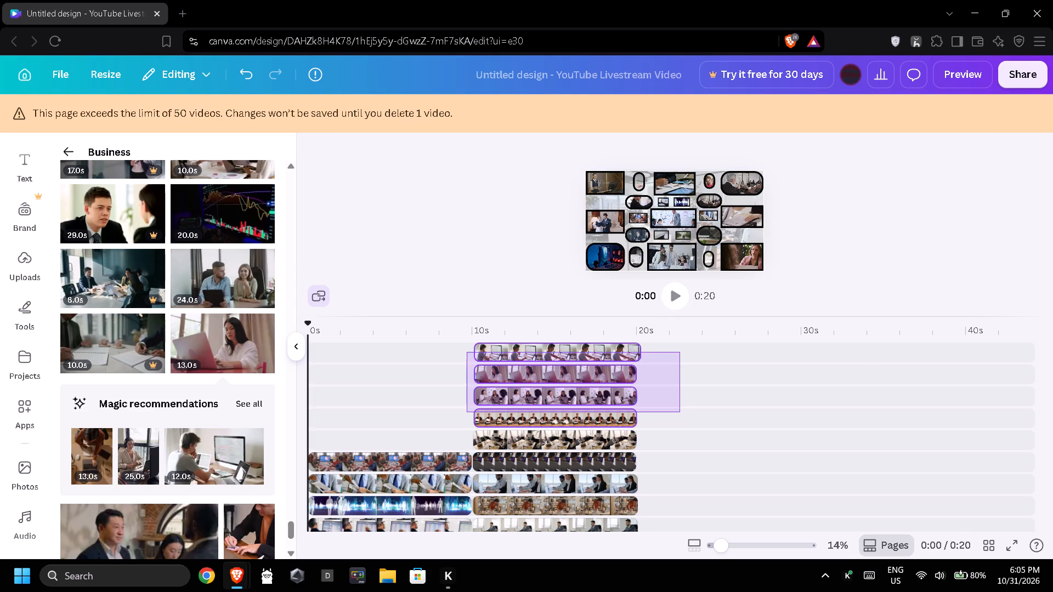
drag(466, 351, 461, 350)
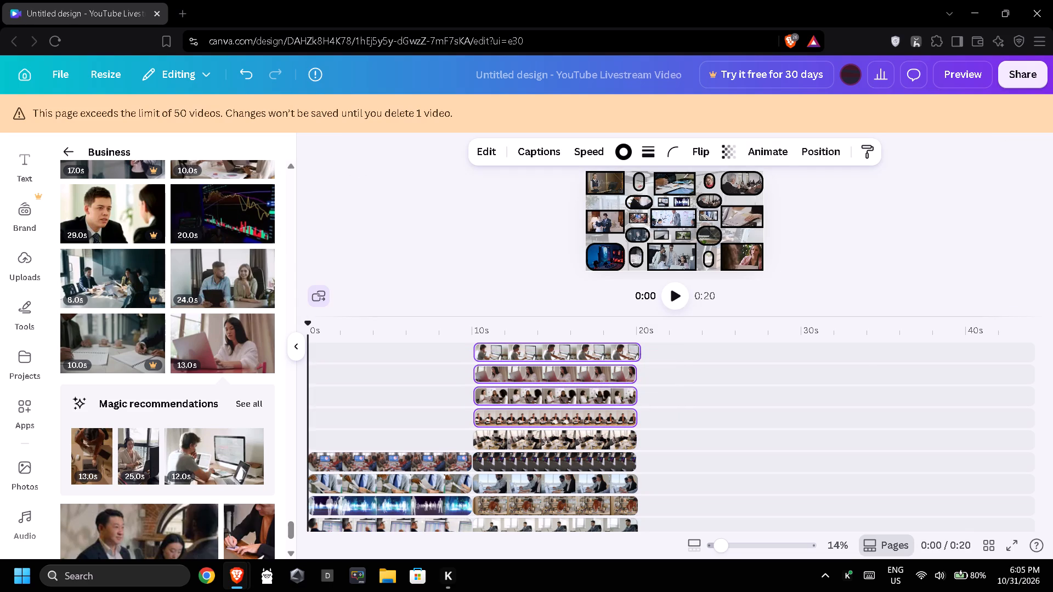
key(BackSpace)
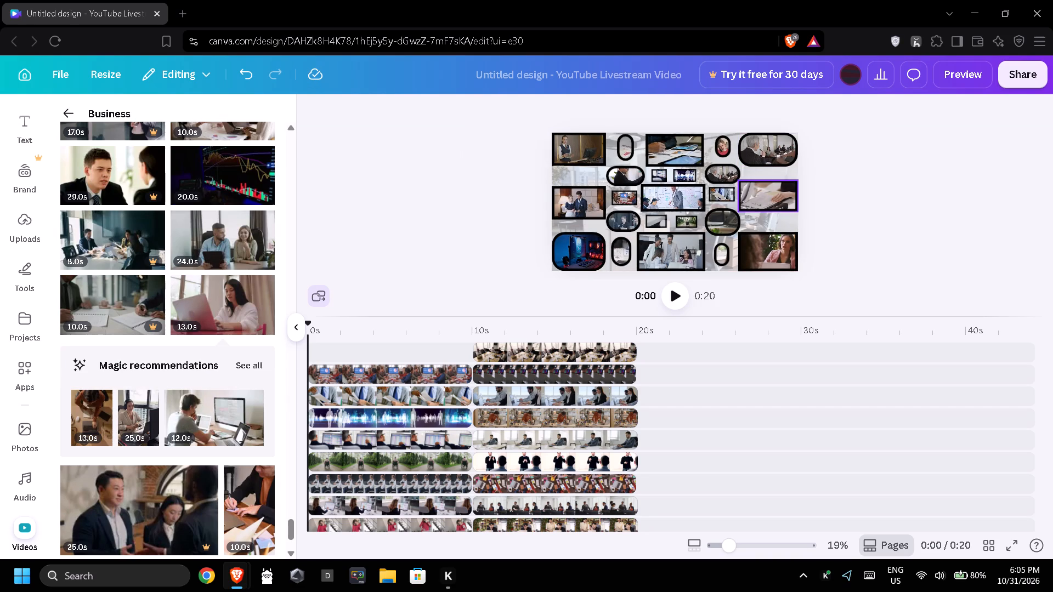
Delete the clips on the next six top tracks of the 10–20s section, down to the silhouetted-people clip on white.
scroll(616, 415, down, 11)
scroll(616, 420, up, 11)
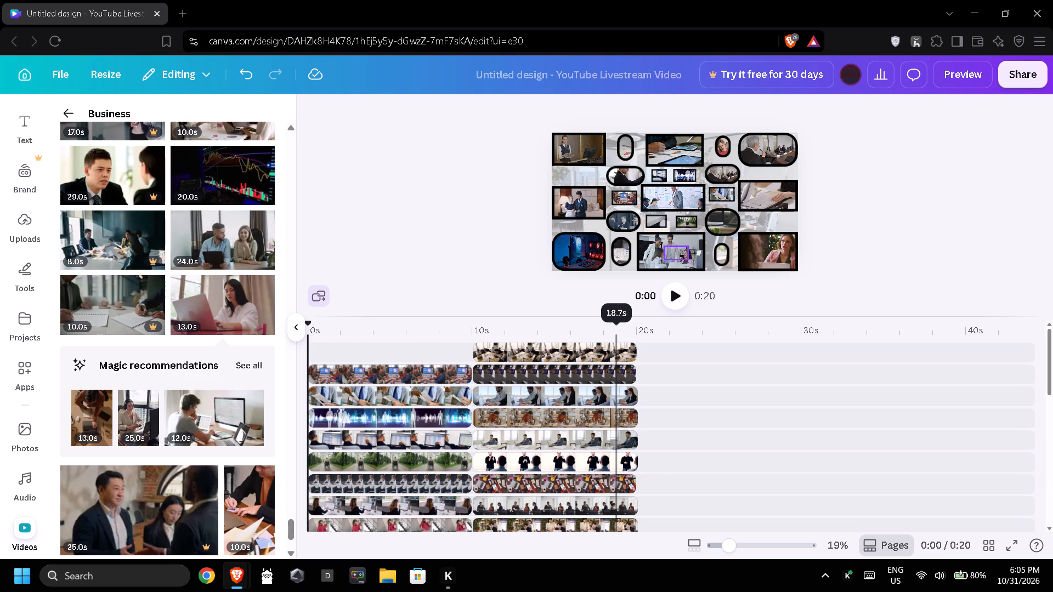
drag(661, 465, 503, 344)
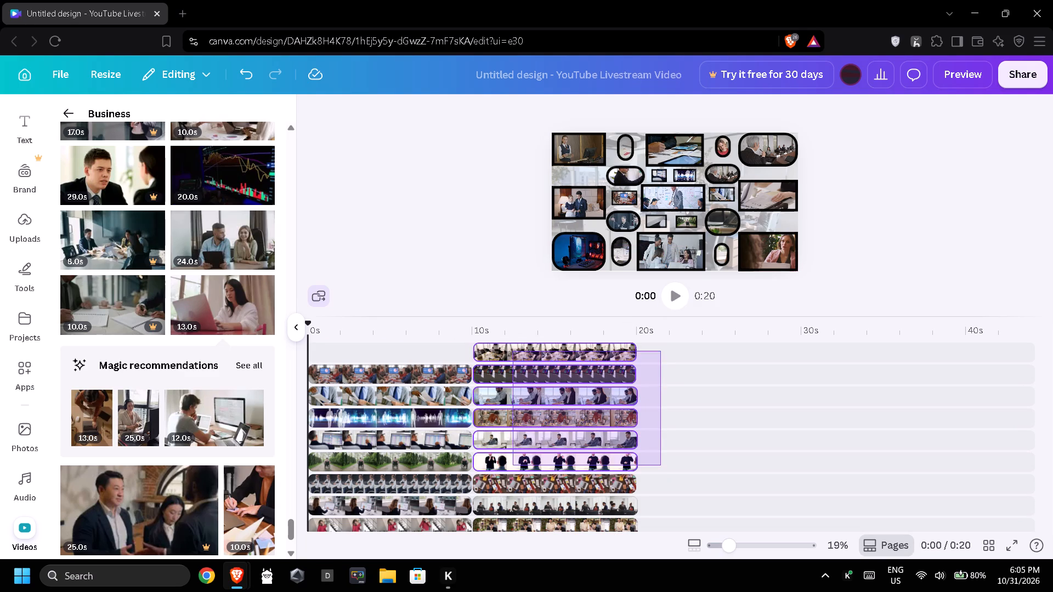
drag(503, 344, 501, 343)
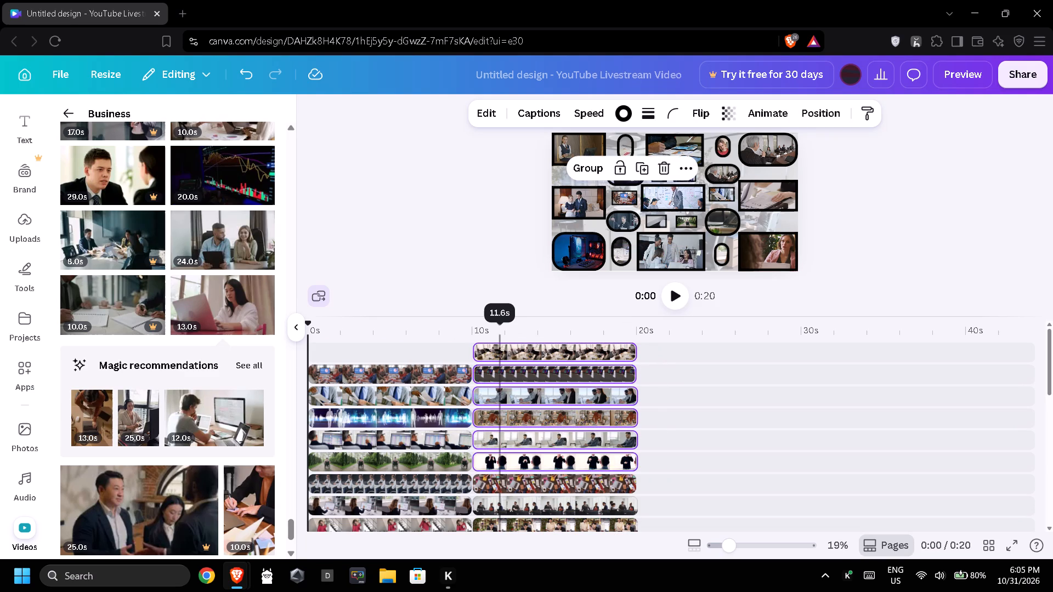
key(BackSpace)
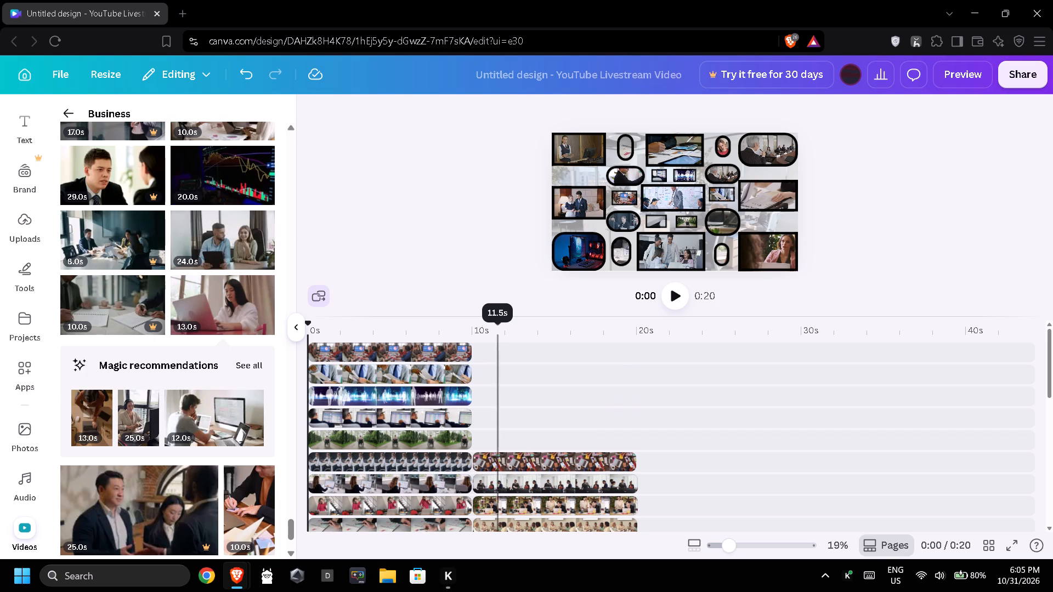
Stretch the clip of the person writing in the second row's fourth cell down to the bottom of the third row.
click(514, 413)
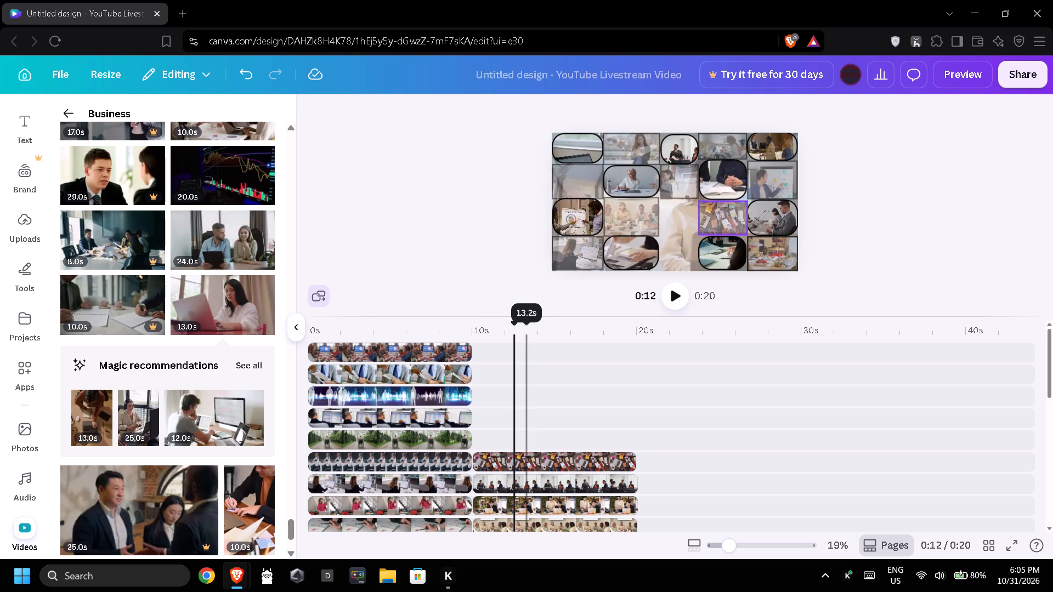
click(529, 458)
click(557, 427)
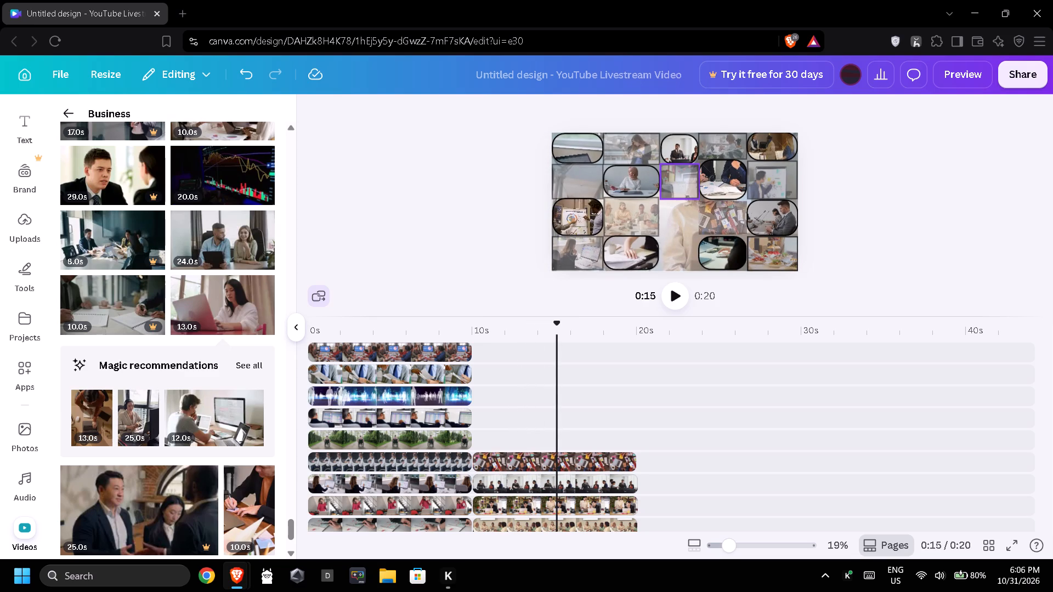
click(710, 183)
drag(720, 200, 722, 207)
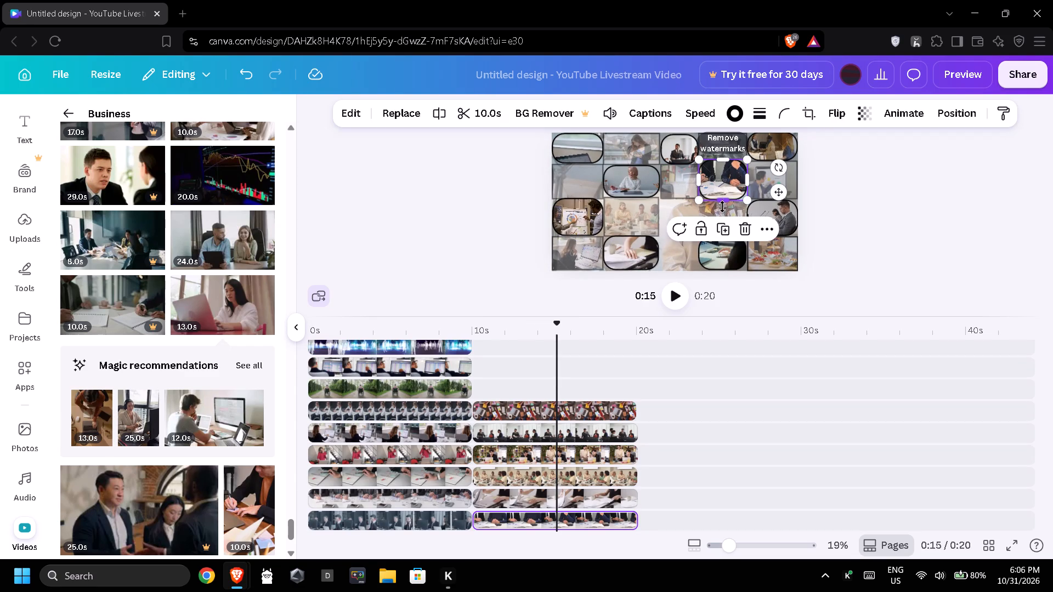
drag(722, 207, 727, 234)
Widen the rounded clip of hands on papers in the bottom row's second cell across most of the third cell.
click(632, 248)
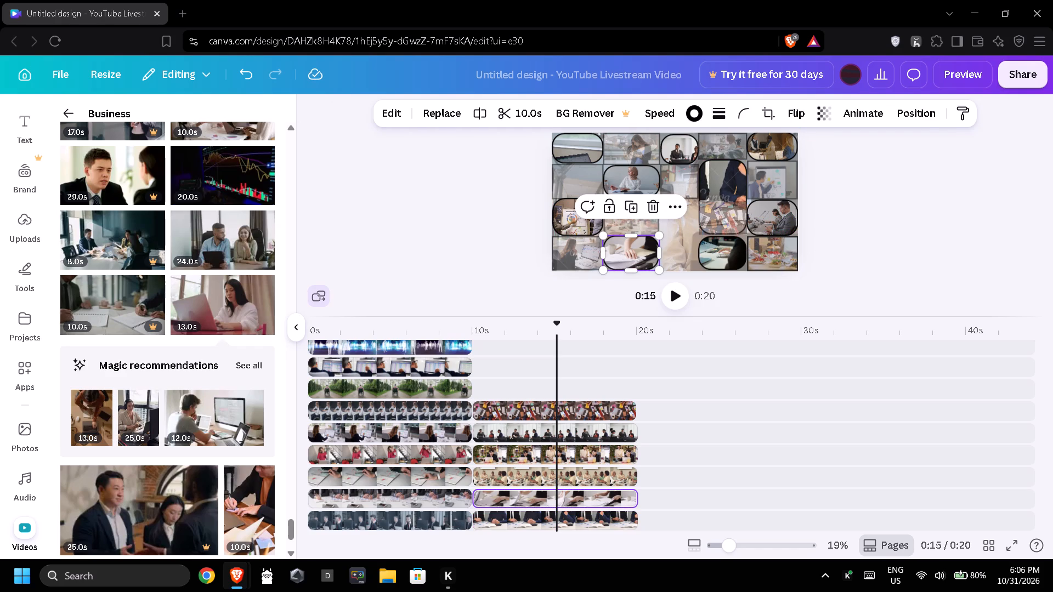
drag(654, 251, 689, 254)
click(602, 282)
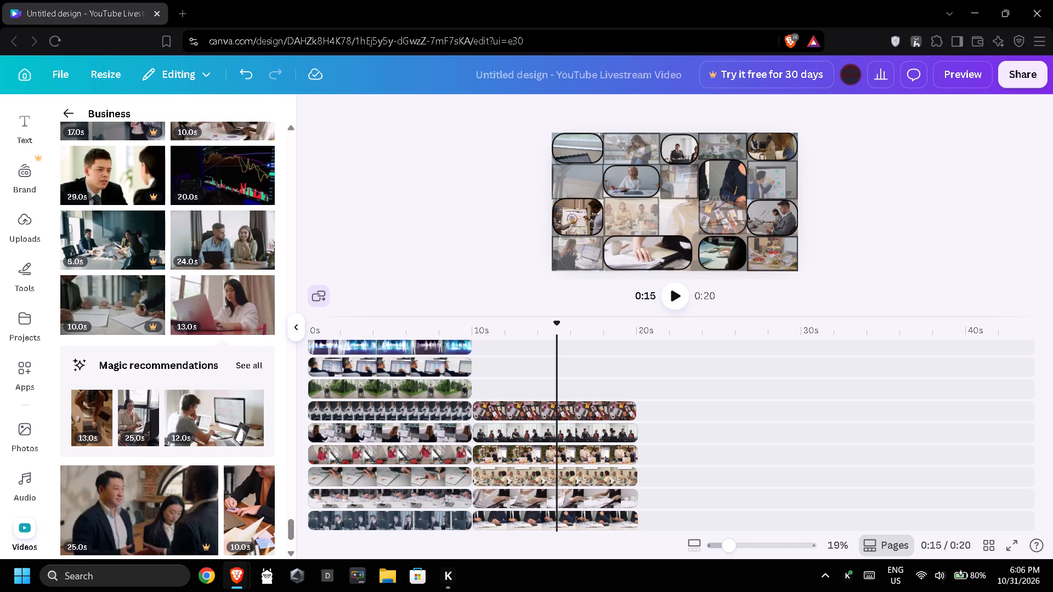
Widen the rounded clip of the seated man in the second row's second cell to the collage's left edge.
click(625, 184)
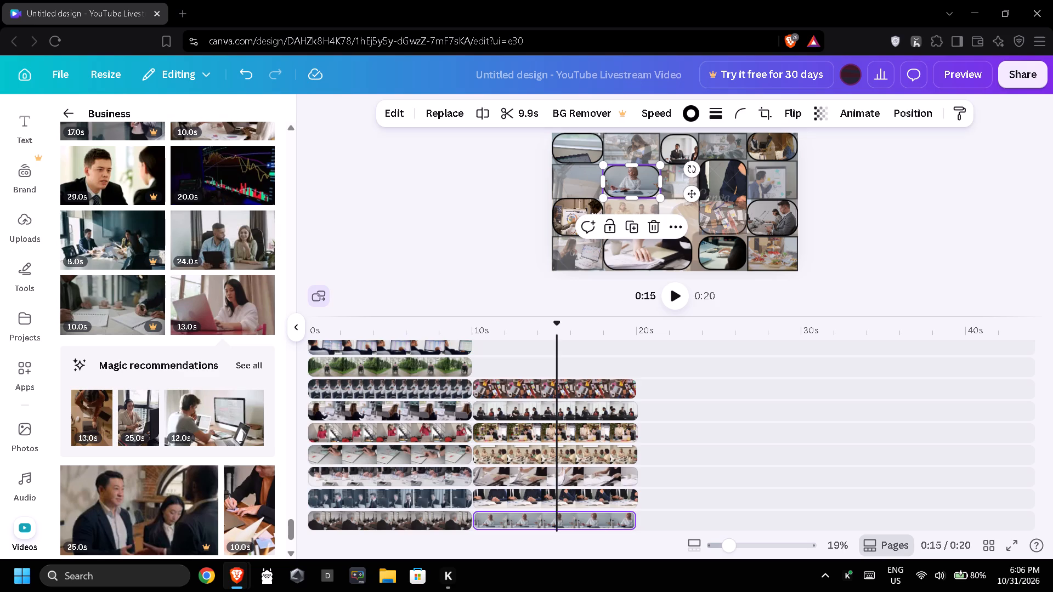
drag(605, 184, 575, 183)
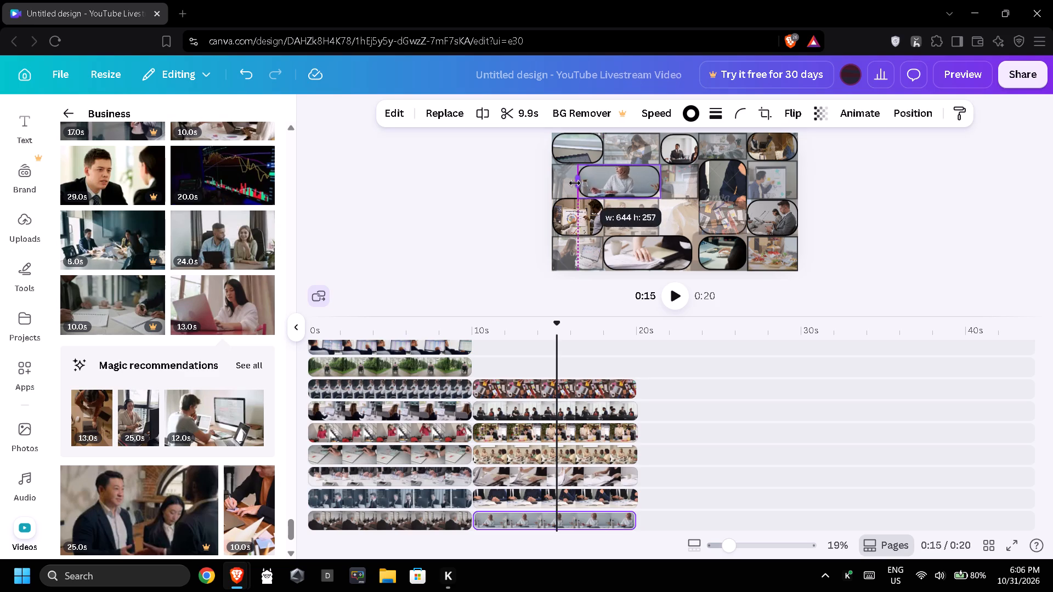
drag(575, 183, 571, 183)
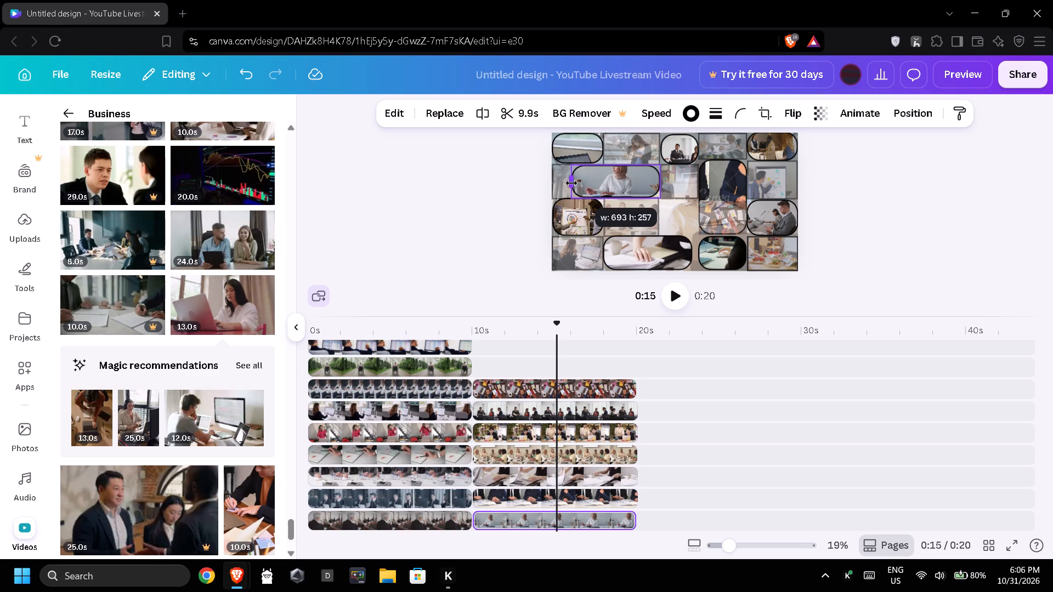
drag(571, 183, 552, 183)
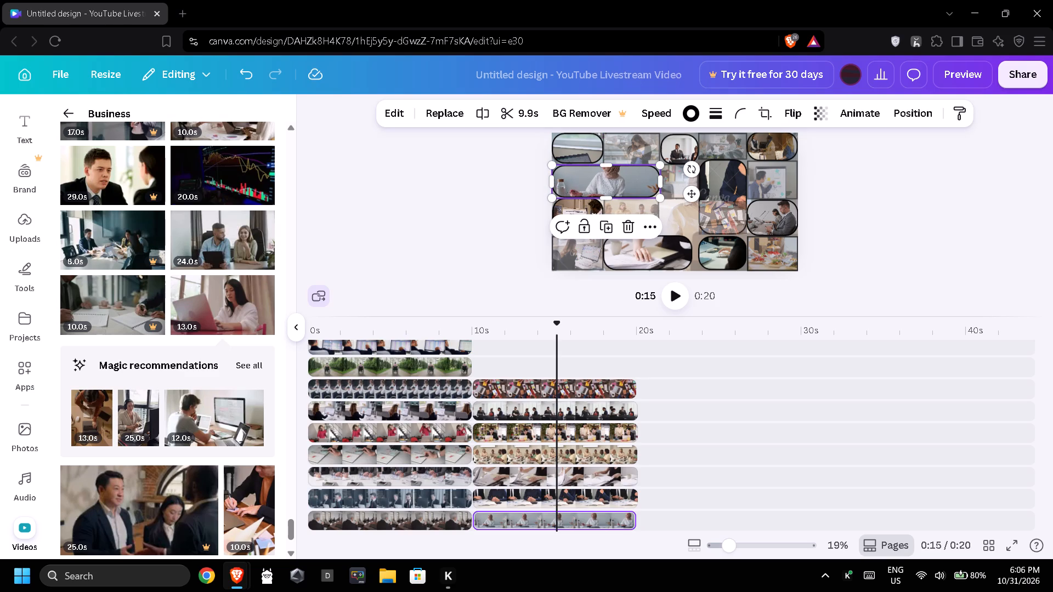
click(505, 196)
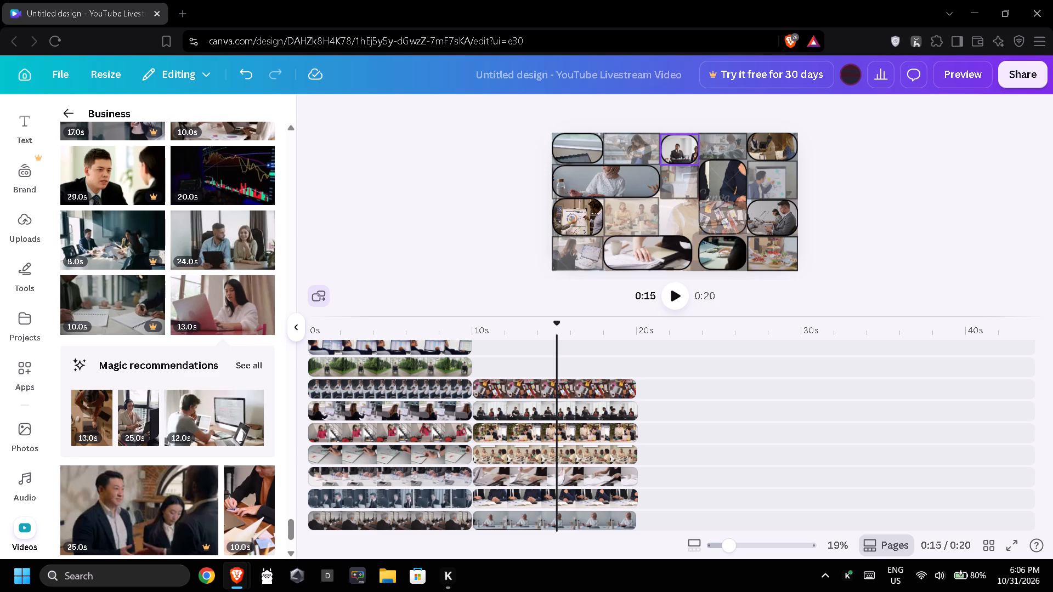
Stretch the rounded clip of people at a chart in the third row's first cell down to the collage's bottom edge.
click(573, 219)
drag(577, 235, 577, 247)
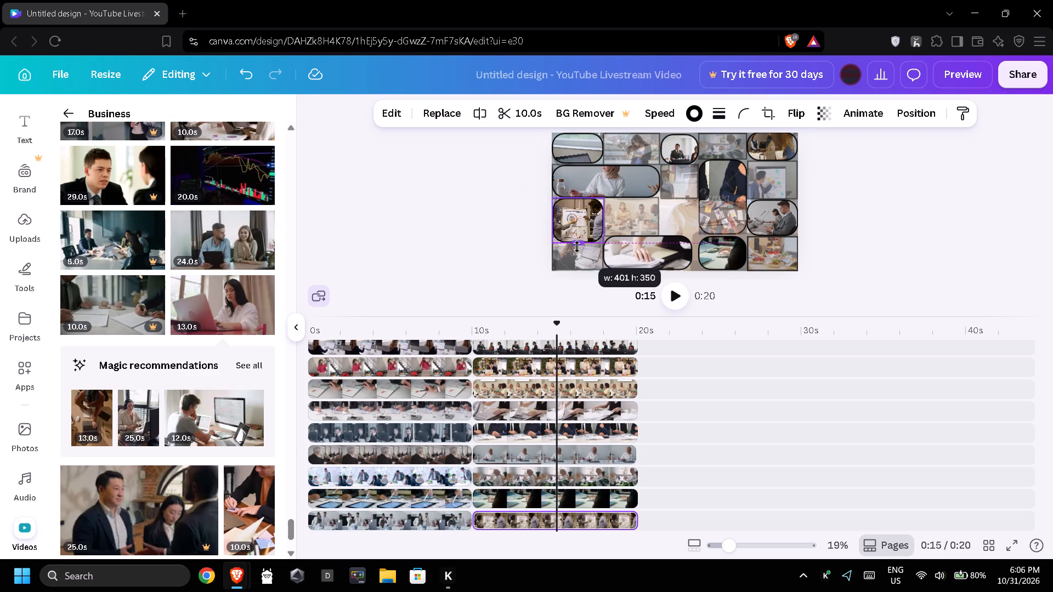
drag(577, 247, 575, 267)
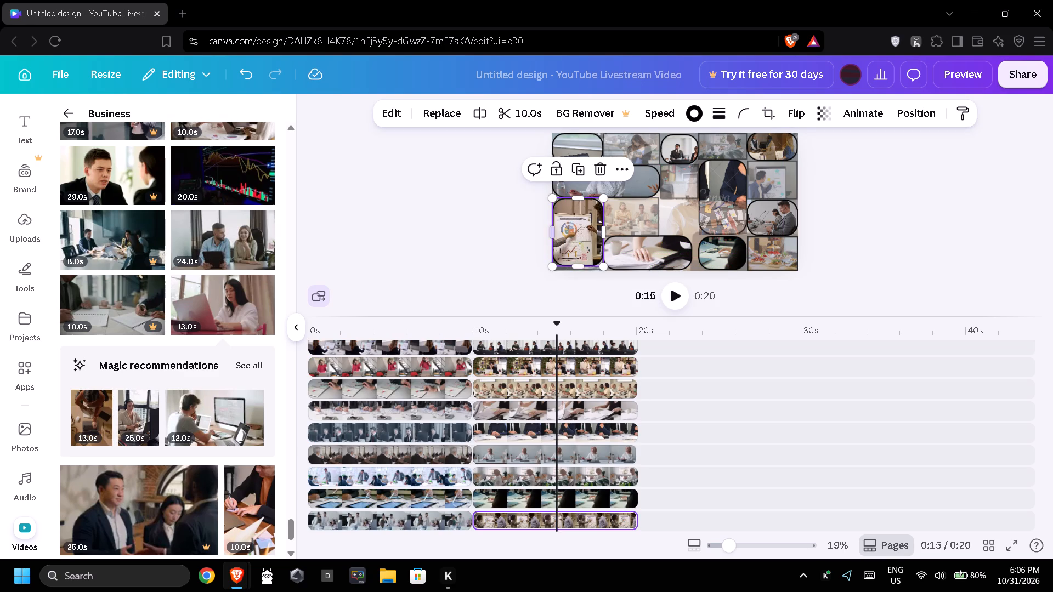
double_click(507, 252)
click(567, 243)
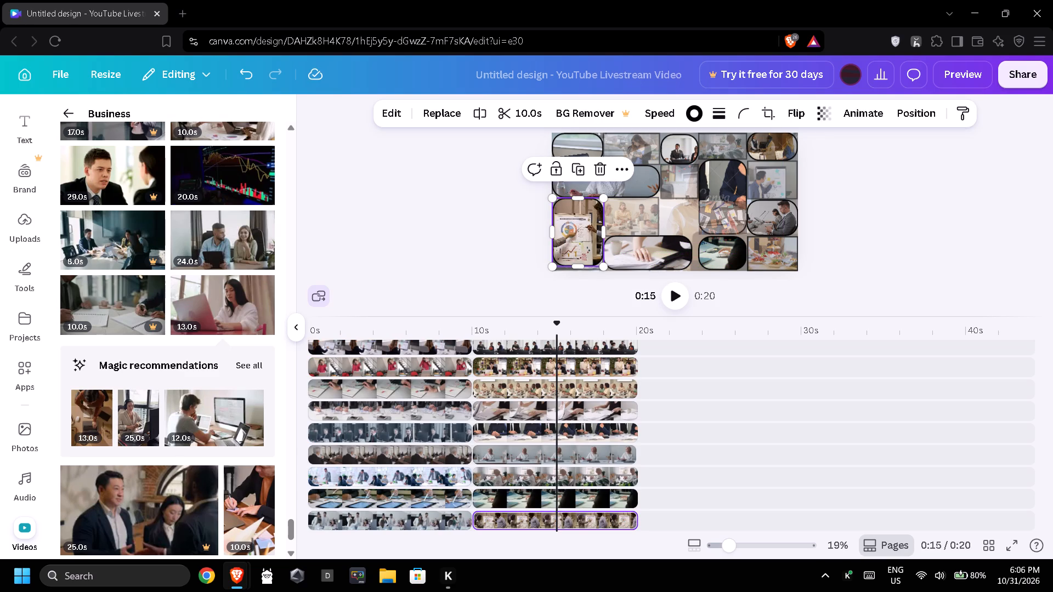
click(576, 258)
click(580, 270)
click(508, 245)
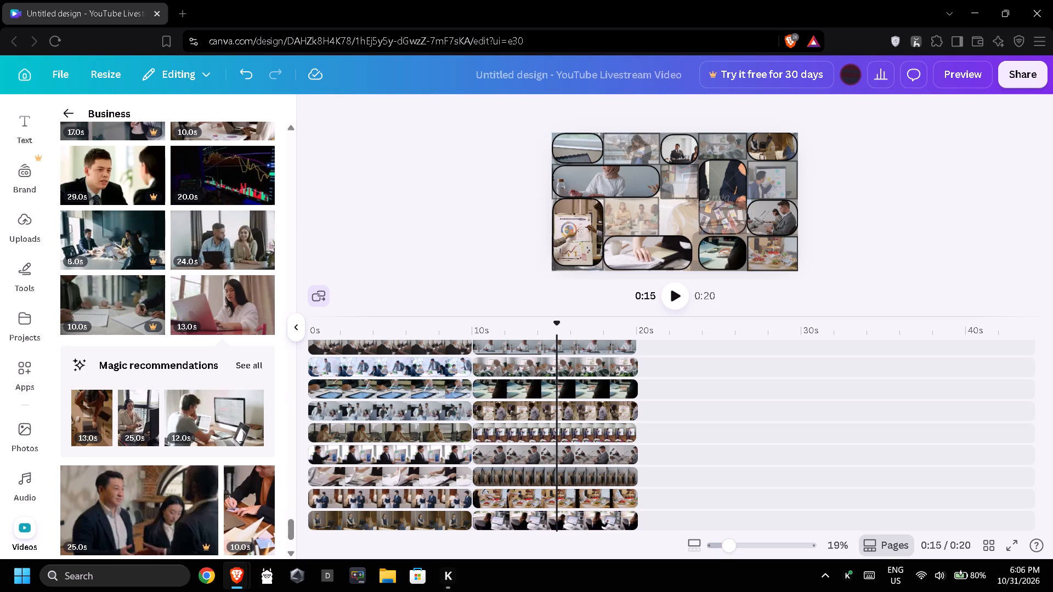
Nudge the stretched chart clip slightly down so it sits within the first column's bottom two rows.
click(573, 219)
click(579, 261)
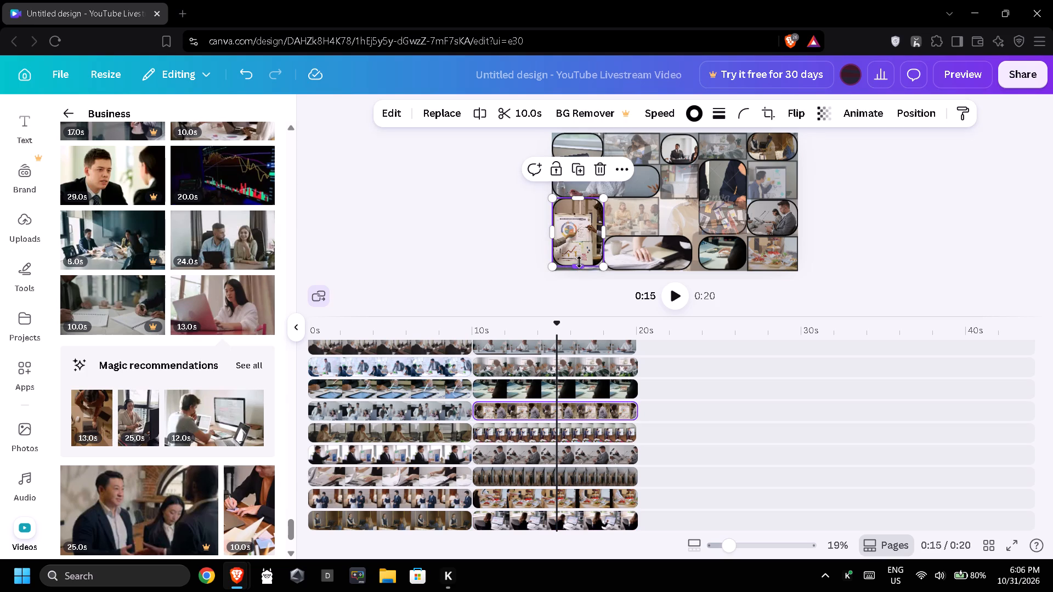
double_click(499, 239)
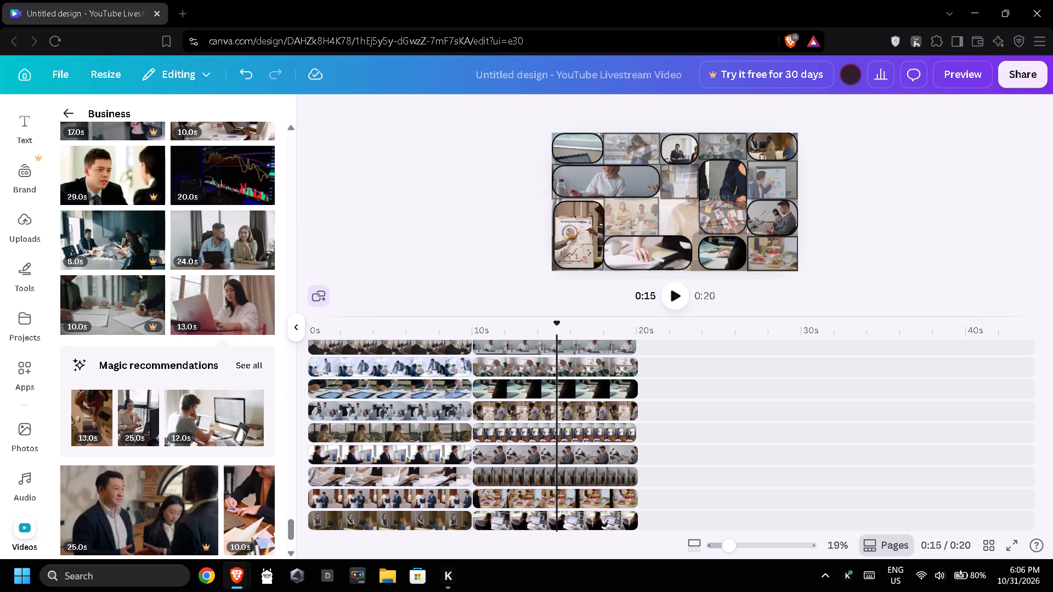
click(581, 214)
click(582, 201)
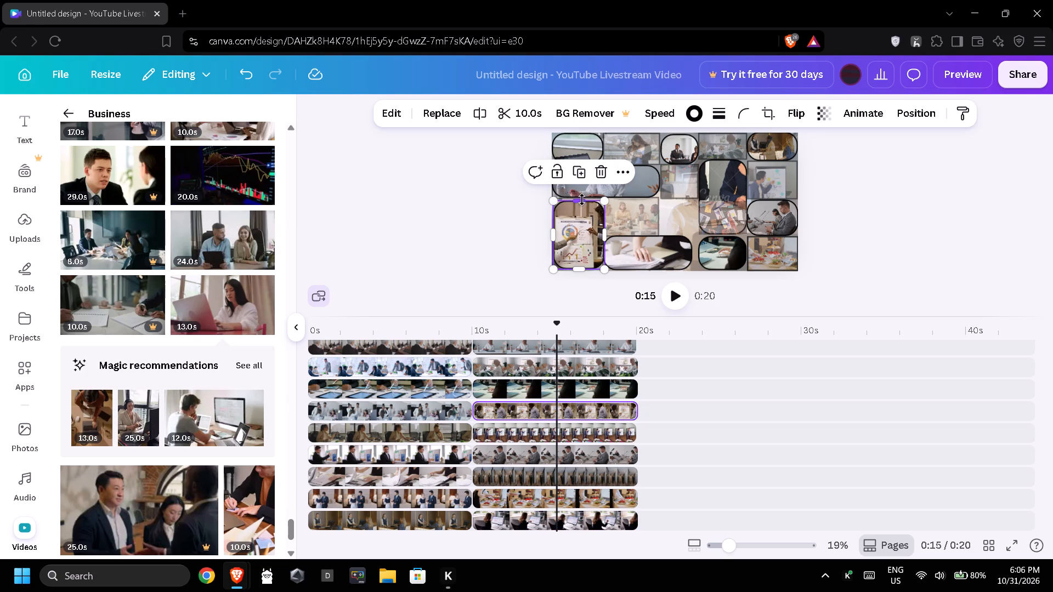
double_click(466, 215)
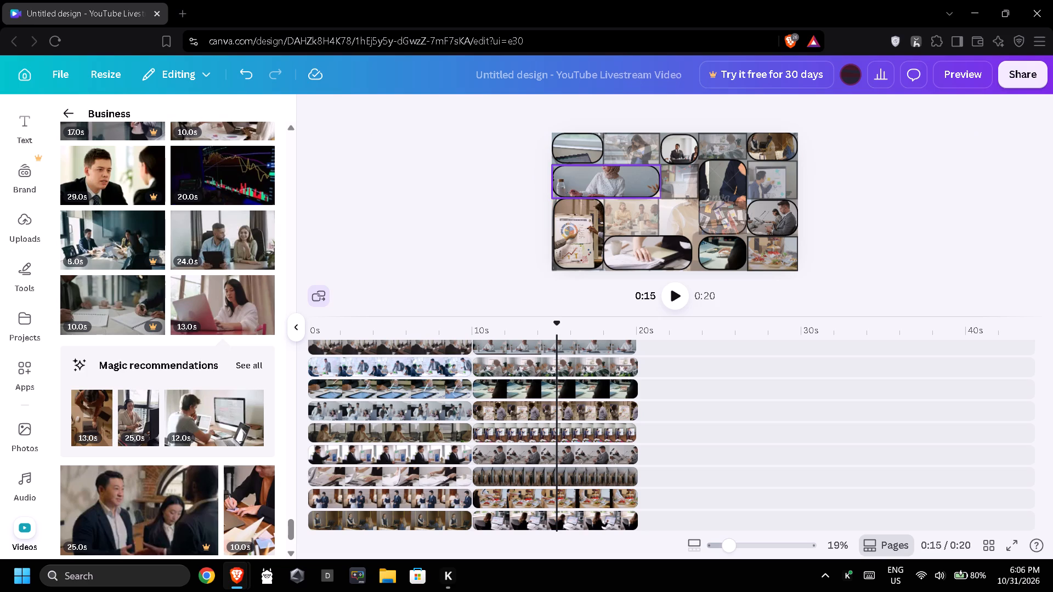
Stretch the rounded clip of the man in a suit in the top row's third cell down to the bottom of the third row.
click(672, 147)
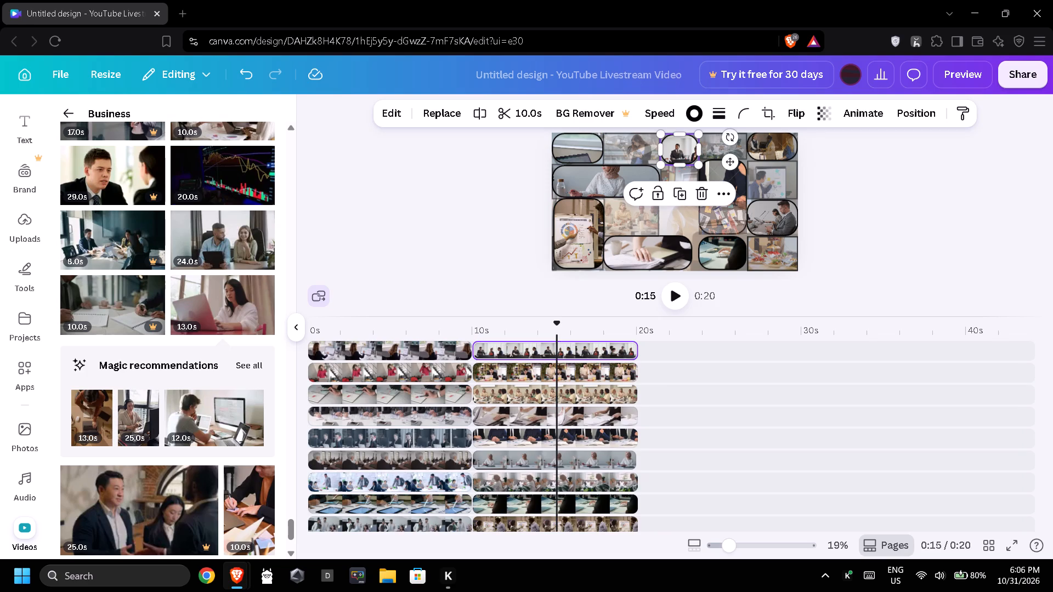
double_click(461, 180)
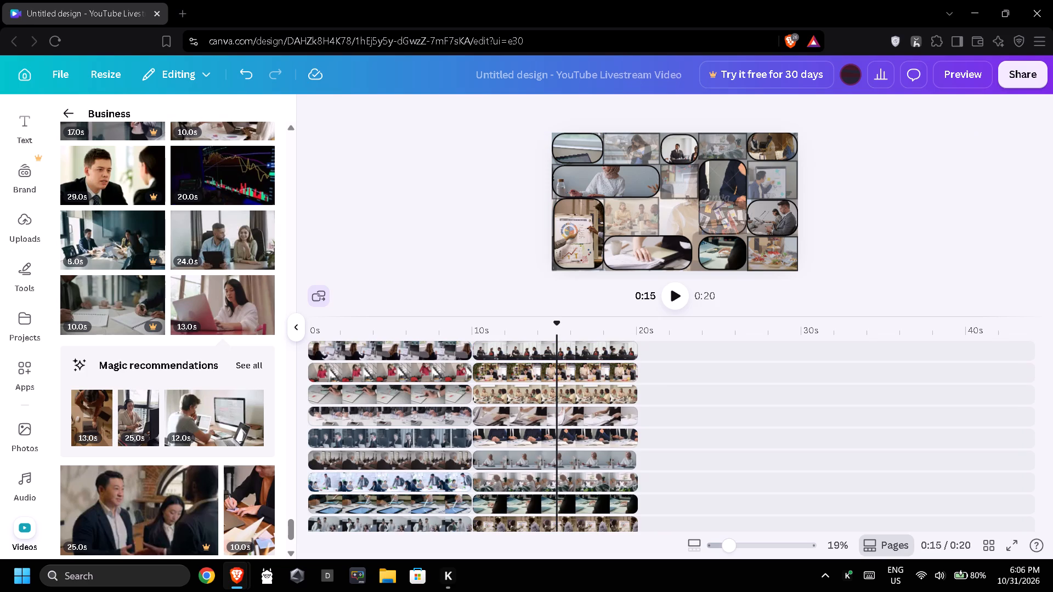
click(676, 148)
drag(678, 167, 680, 190)
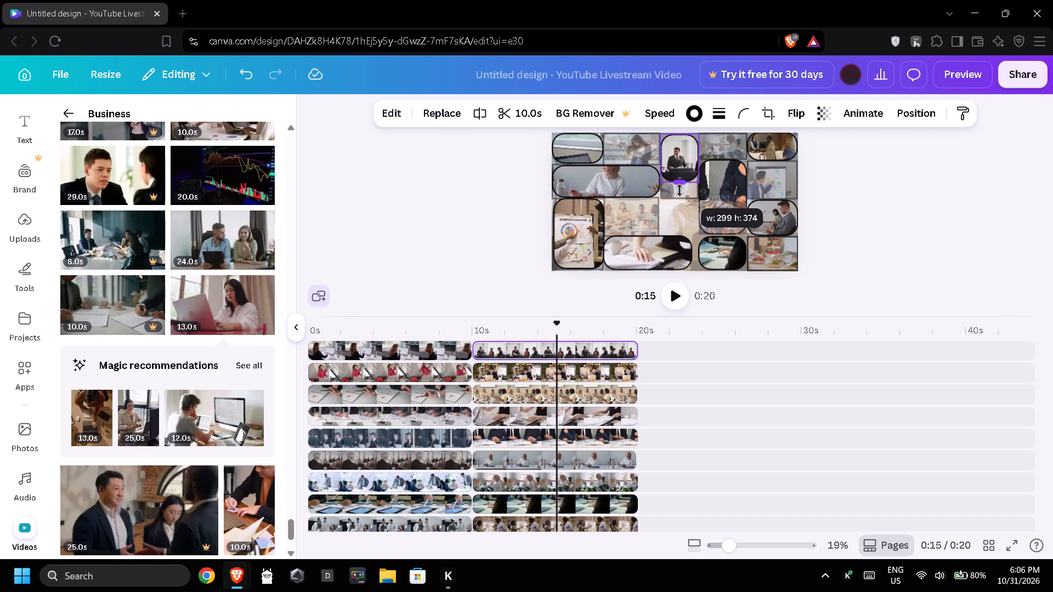
drag(680, 190, 678, 202)
double_click(880, 209)
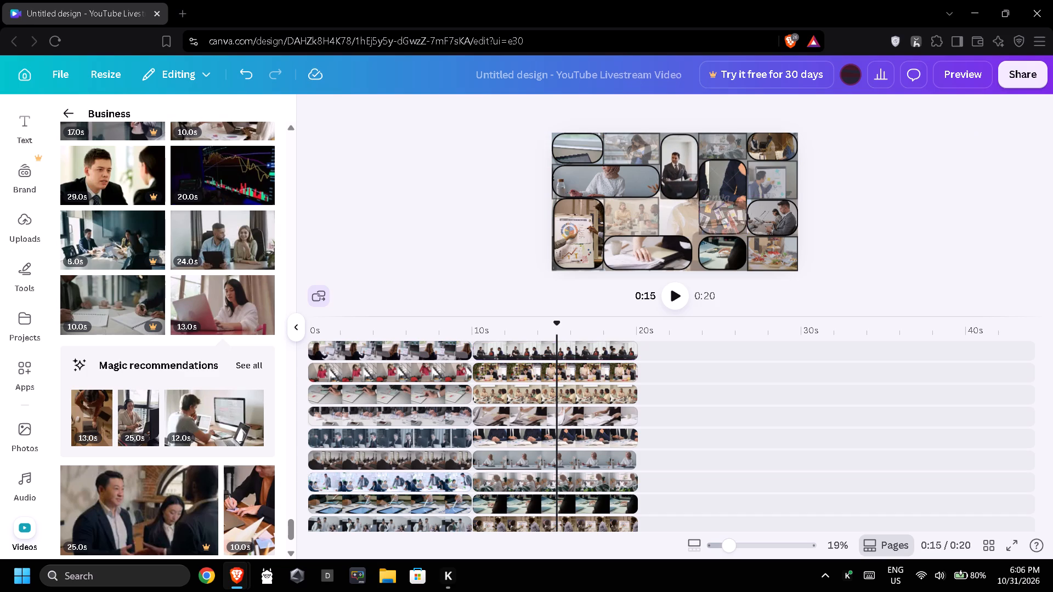
click(671, 163)
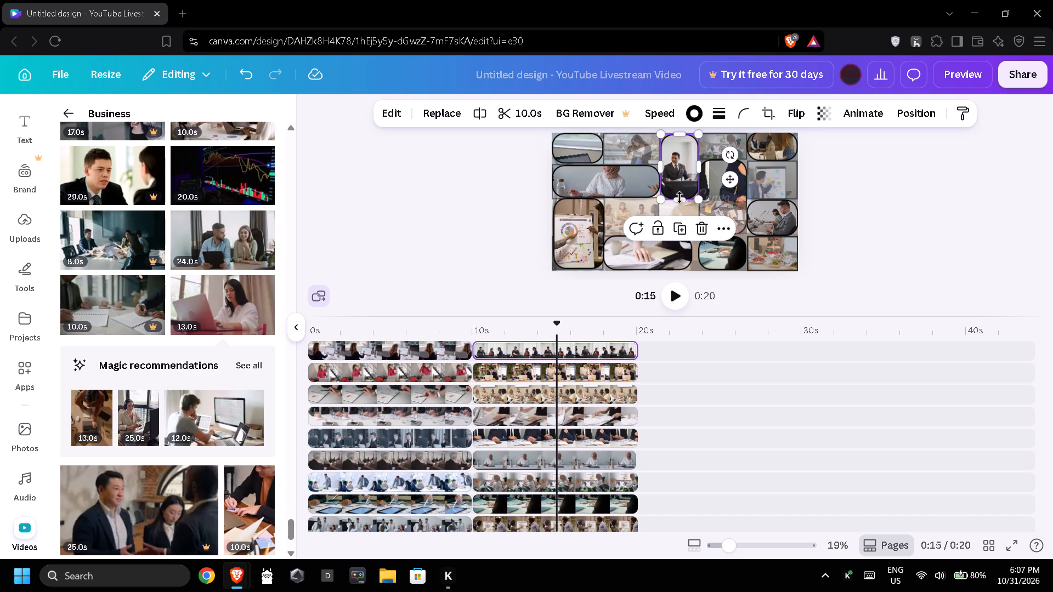
drag(680, 200, 683, 230)
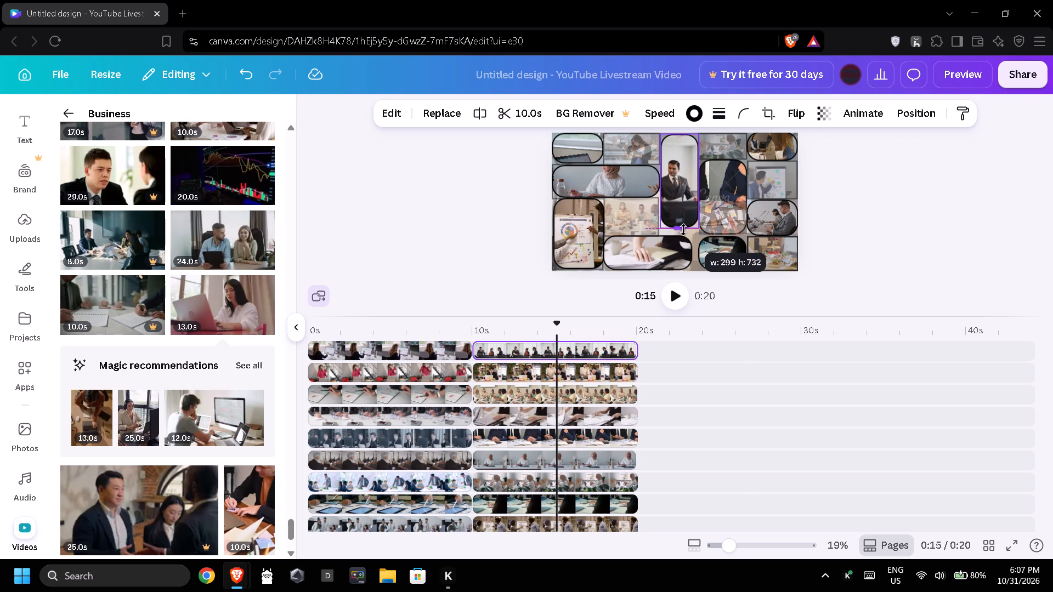
drag(683, 230, 684, 234)
triple_click(882, 207)
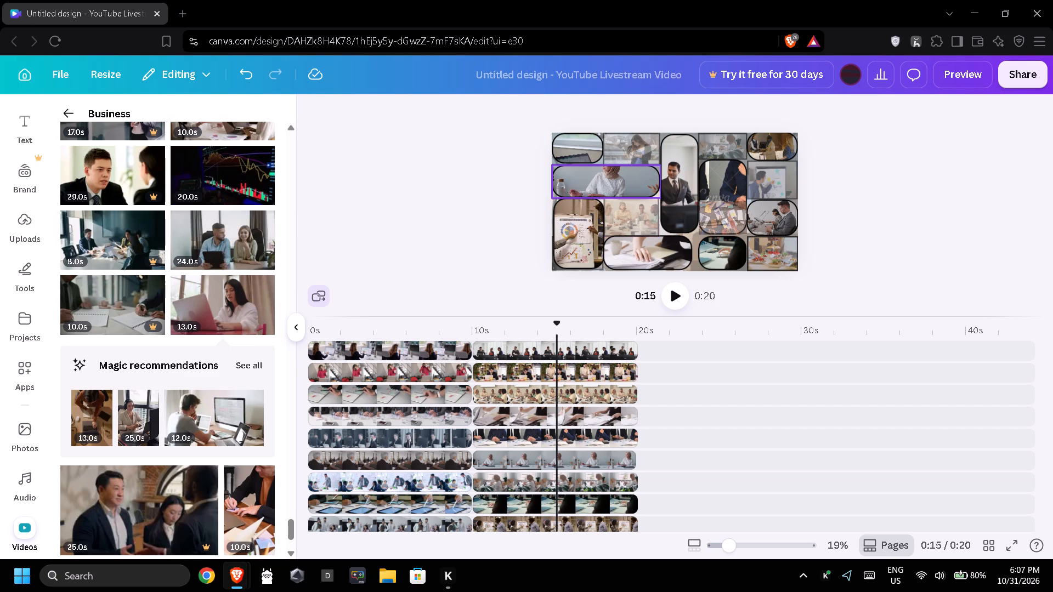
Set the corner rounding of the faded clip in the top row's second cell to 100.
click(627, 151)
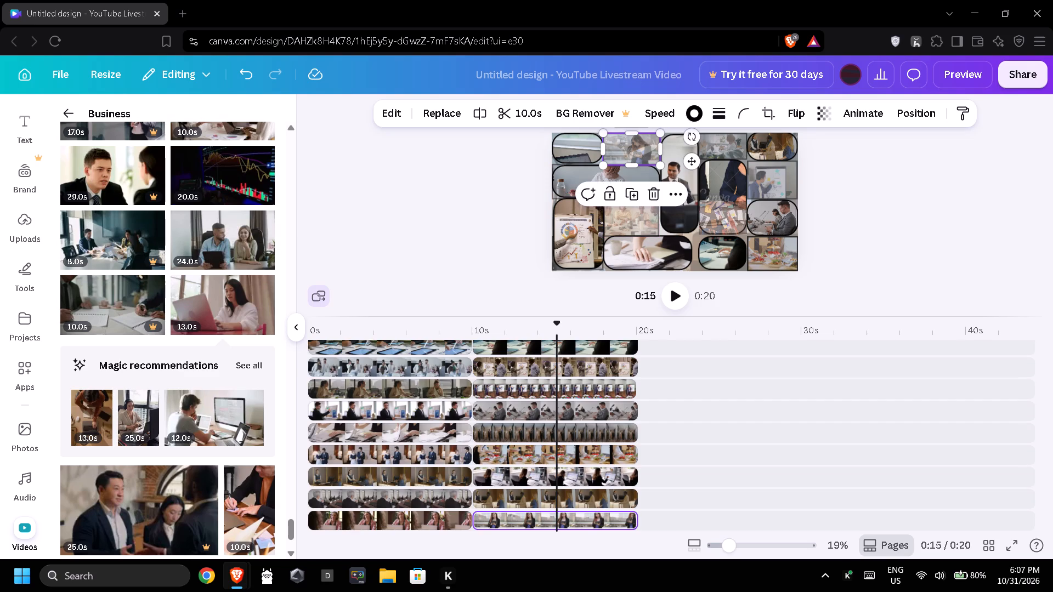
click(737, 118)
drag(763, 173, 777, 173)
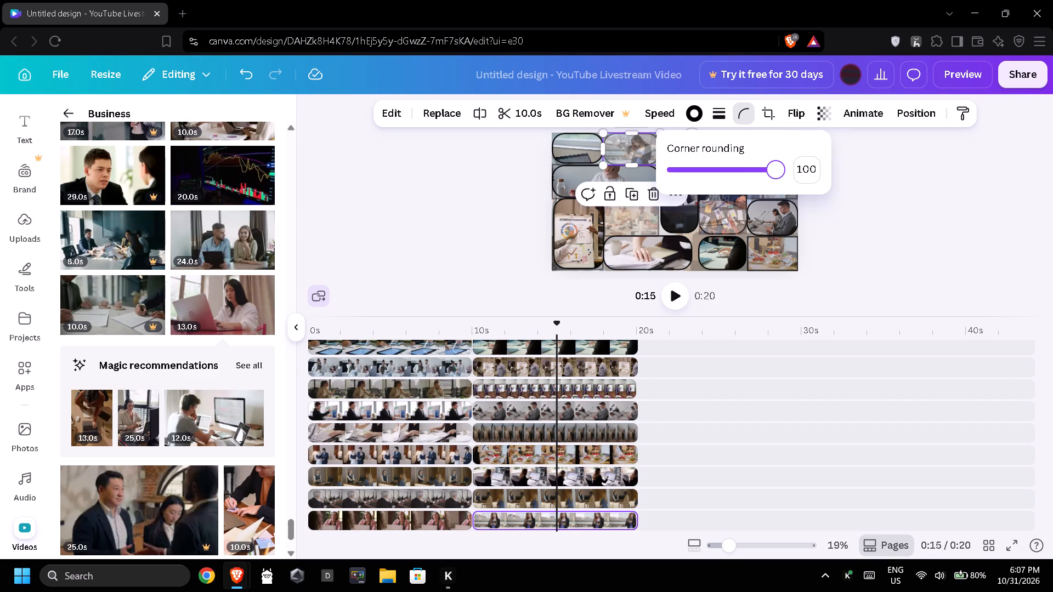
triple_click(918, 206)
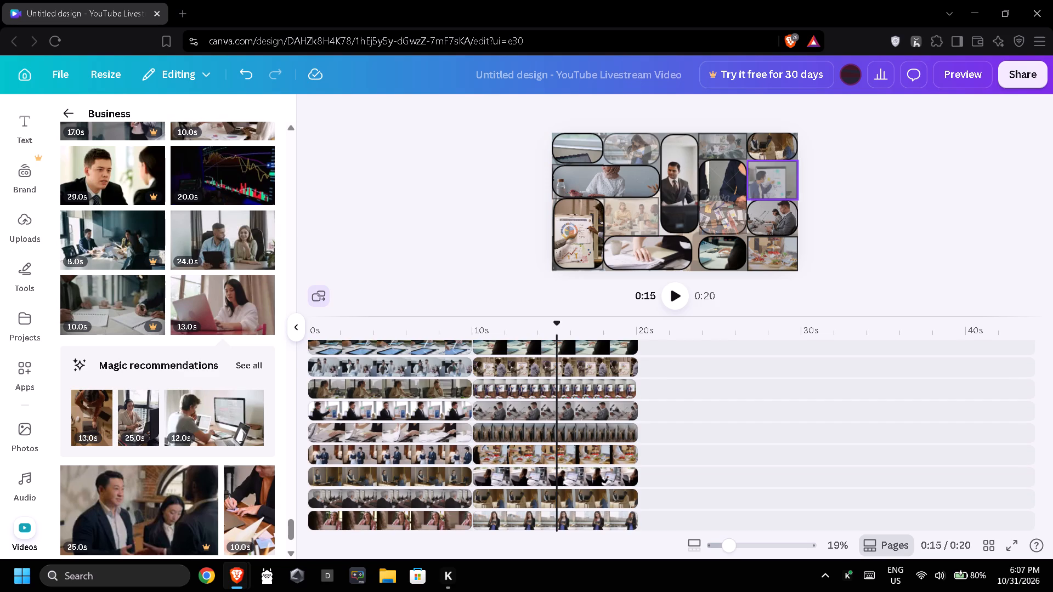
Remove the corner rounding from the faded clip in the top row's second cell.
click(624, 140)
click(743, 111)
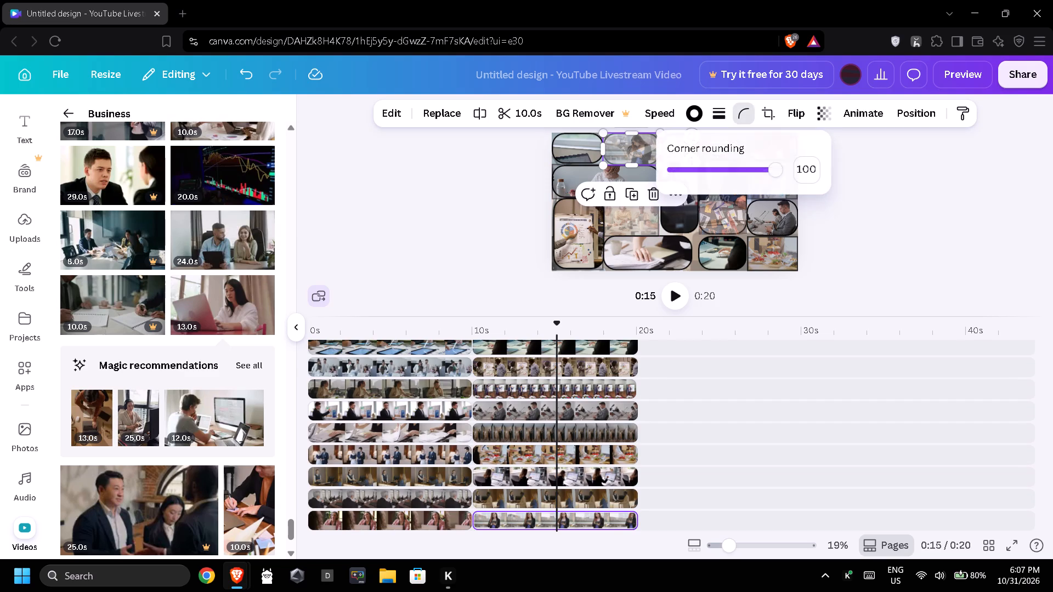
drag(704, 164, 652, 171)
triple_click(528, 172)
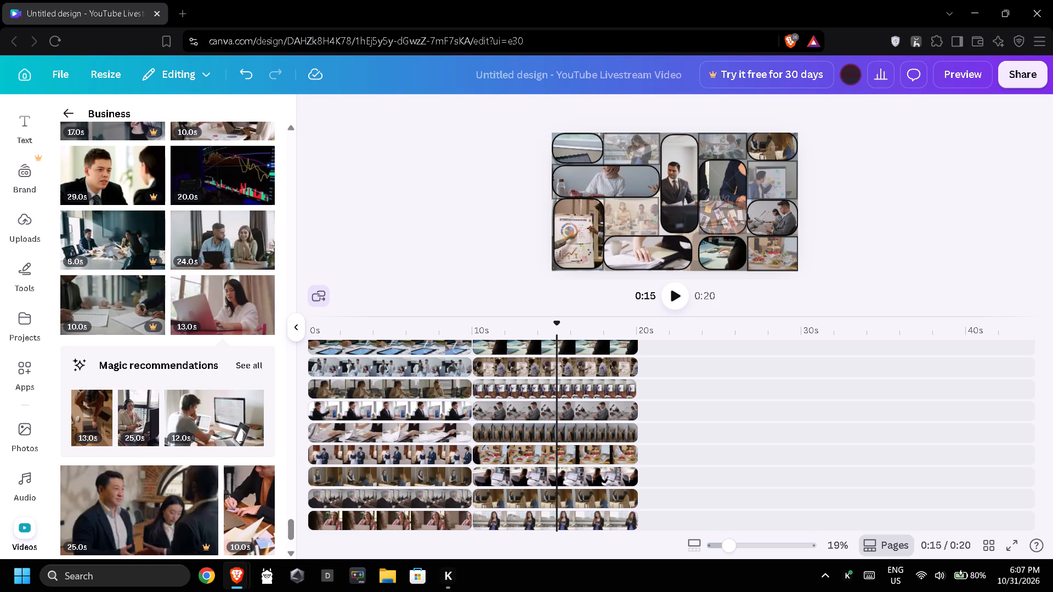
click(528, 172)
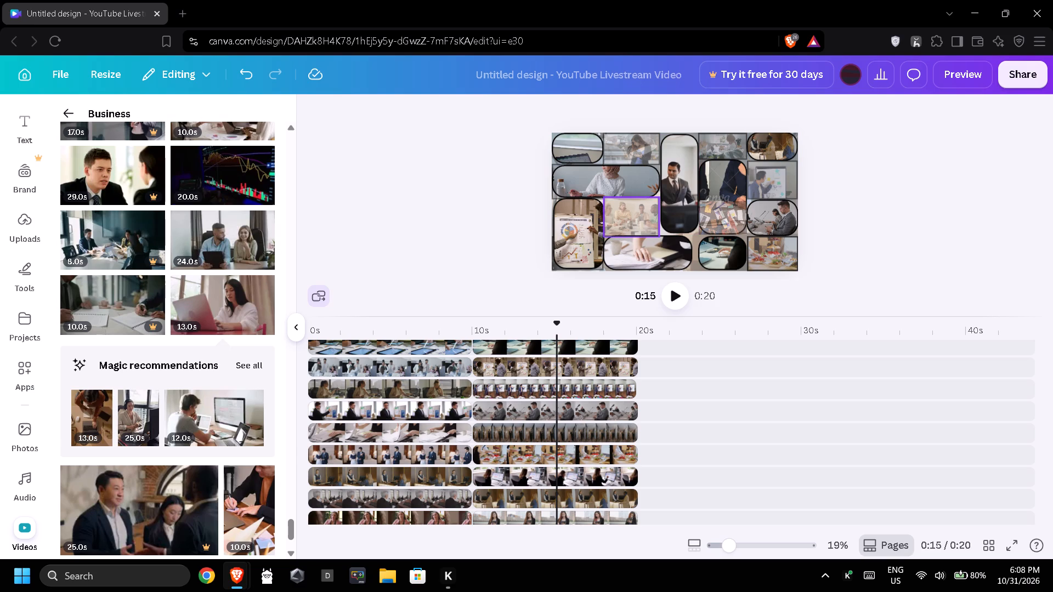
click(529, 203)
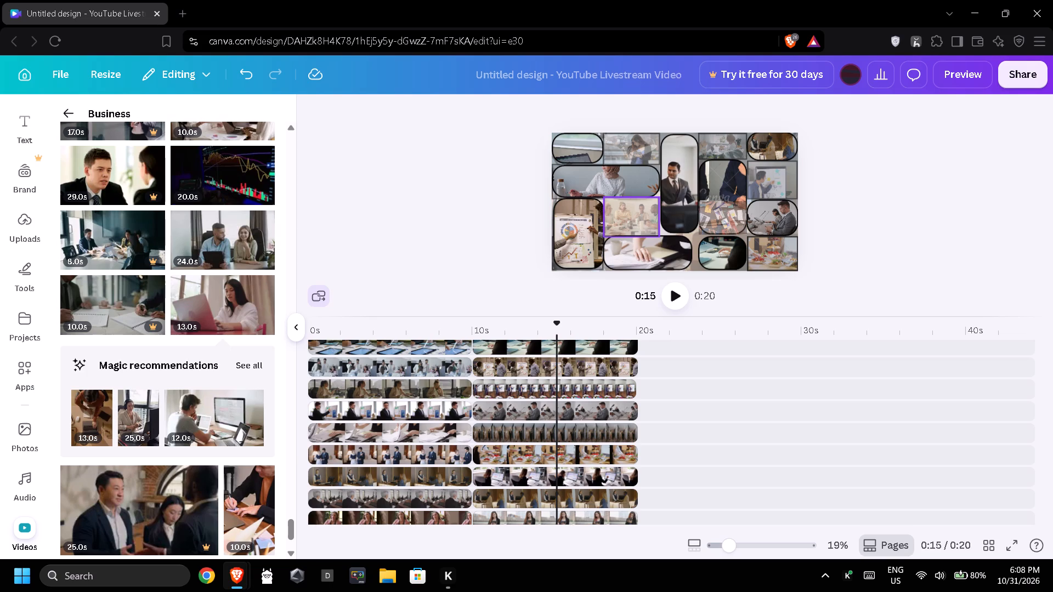
Flip the faded group-meeting clip in the third row's second cell both vertically and horizontally.
click(632, 211)
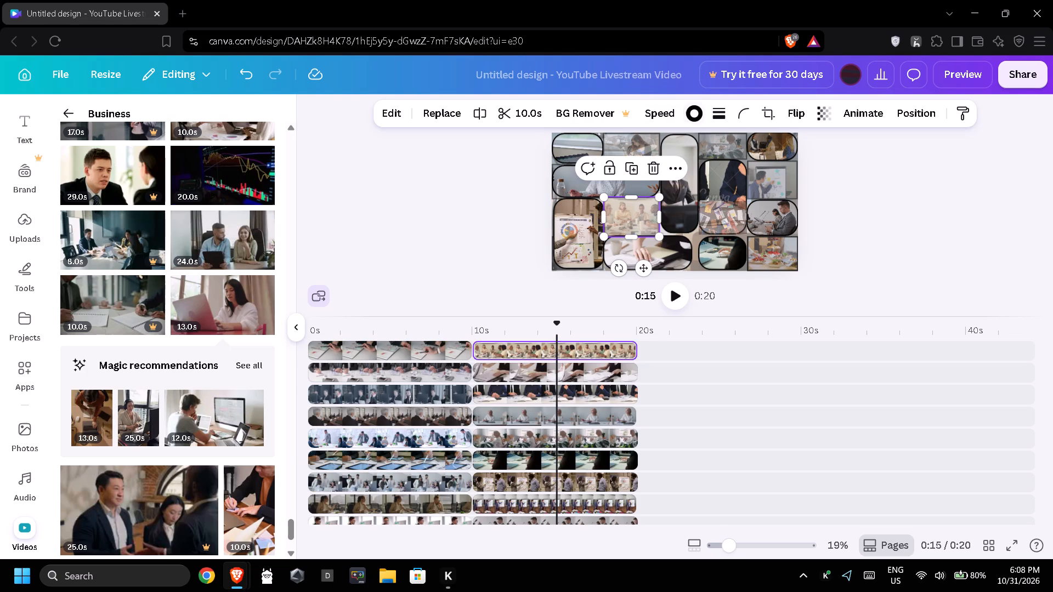
click(801, 117)
click(791, 177)
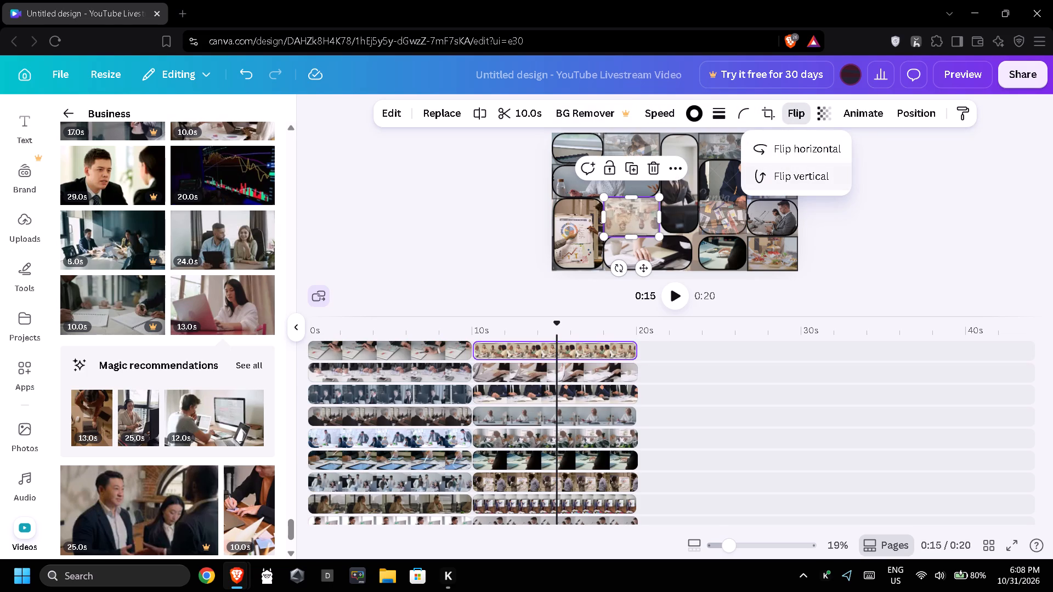
click(818, 152)
click(948, 164)
Flip the tall rounded clip of the man in a suit in the third column both horizontally and vertically.
click(689, 196)
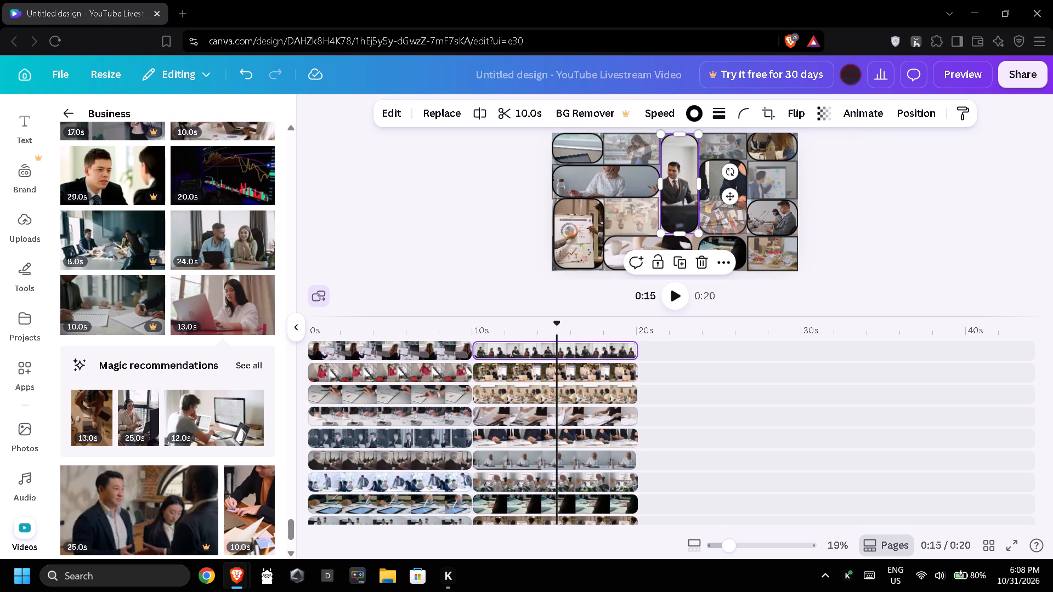
click(799, 117)
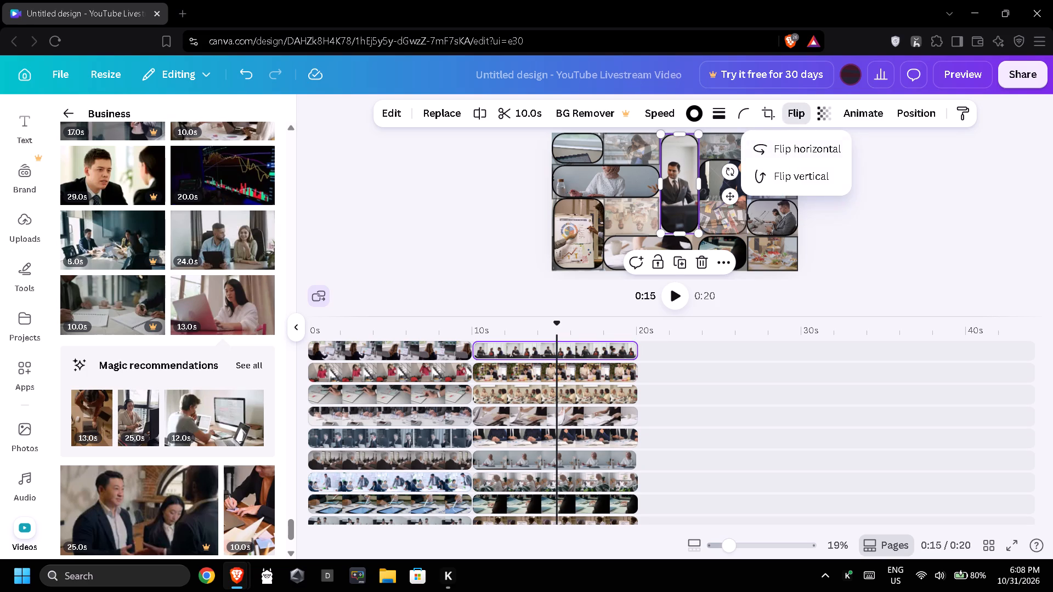
click(814, 159)
click(813, 178)
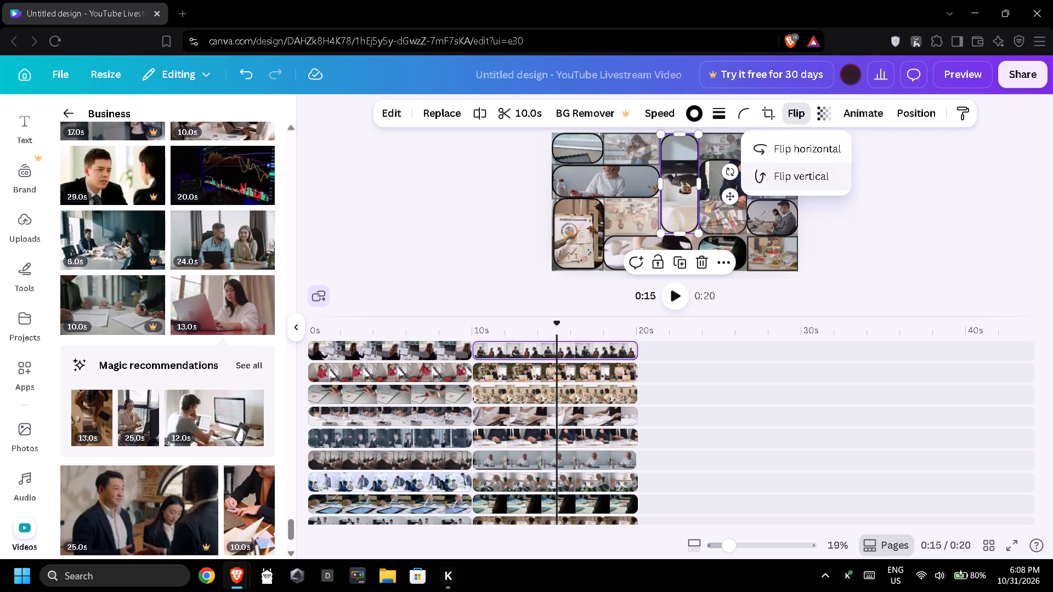
triple_click(869, 178)
Flip the tall rounded clip of the person writing in the fourth column vertically.
click(714, 190)
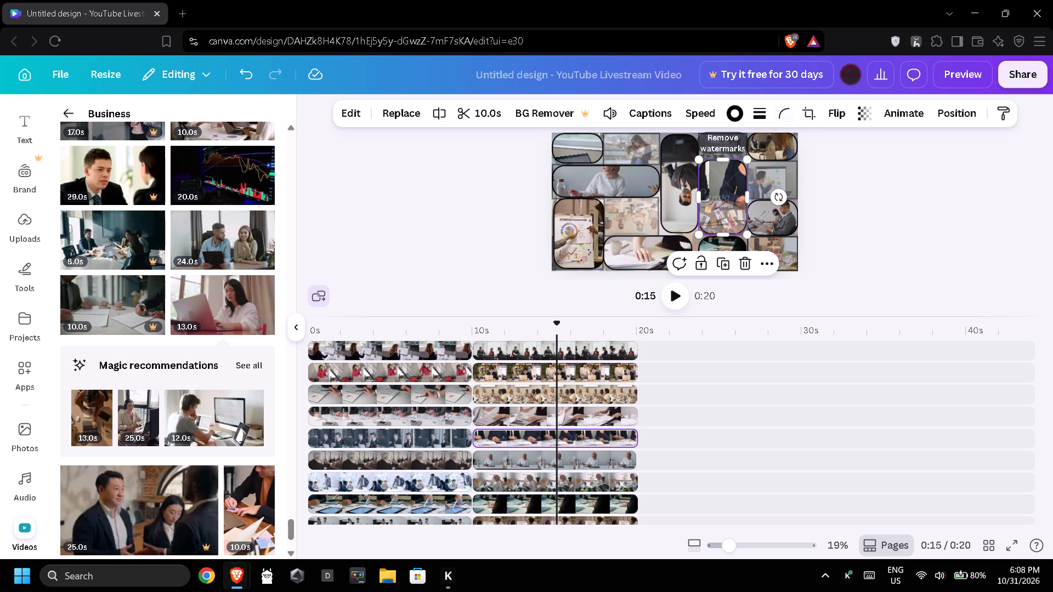
click(841, 107)
click(831, 174)
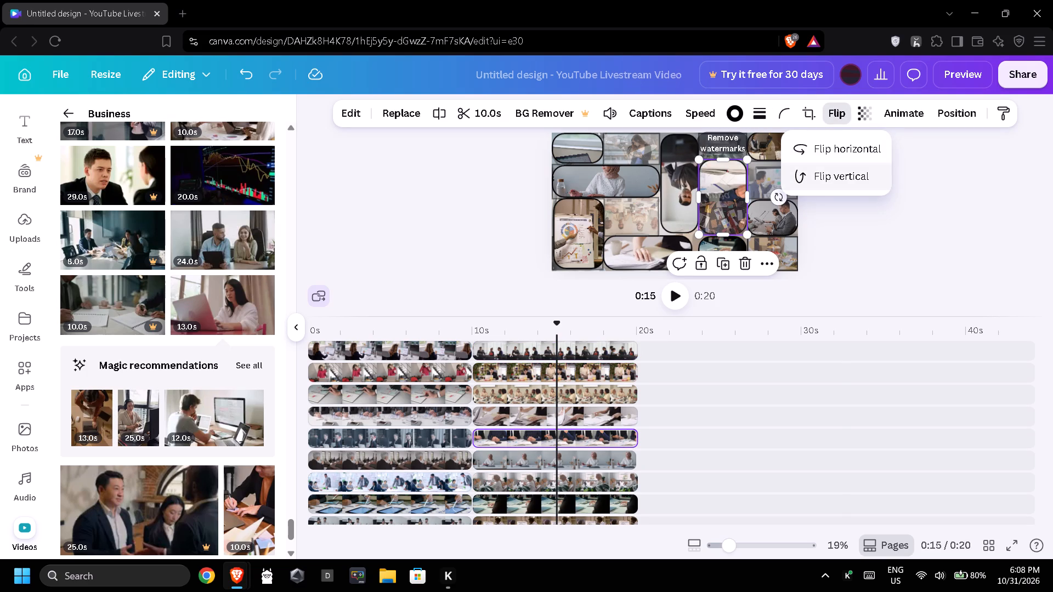
triple_click(938, 185)
Flip the wide rounded clip of hands on papers in the bottom row vertically.
click(659, 250)
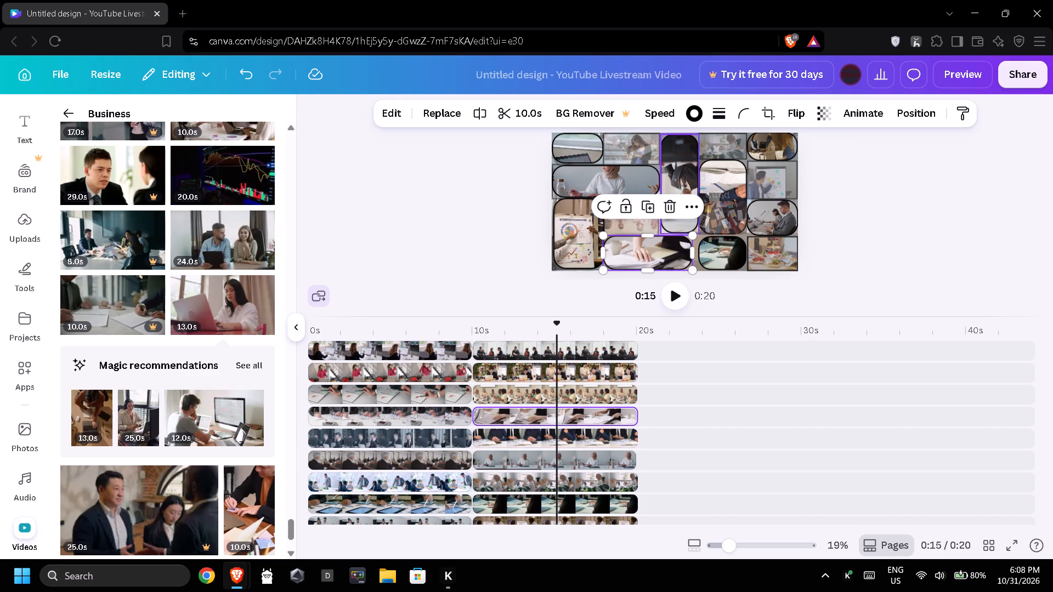
click(806, 117)
click(801, 173)
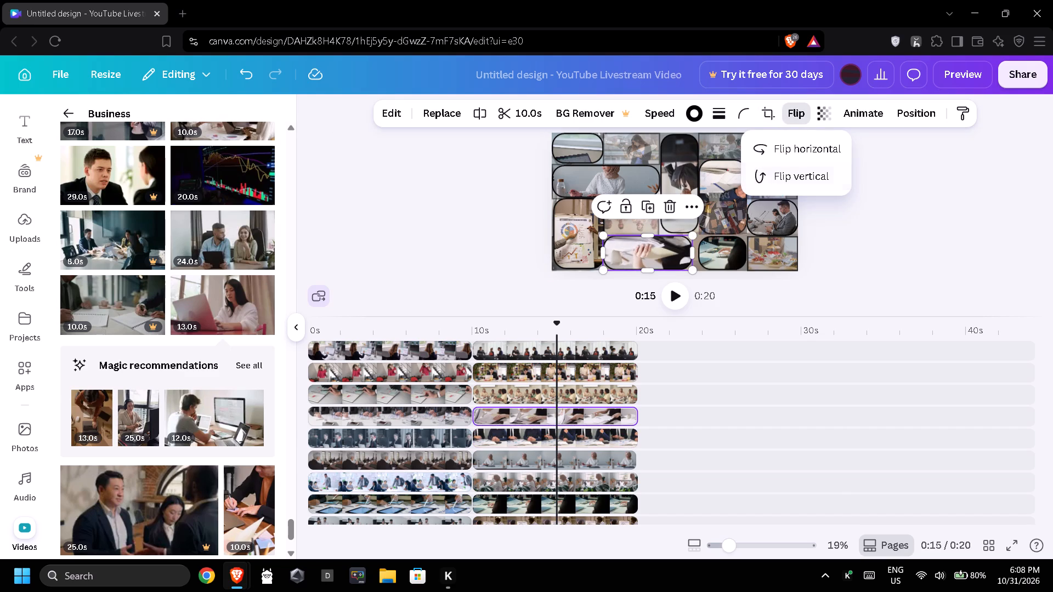
triple_click(900, 203)
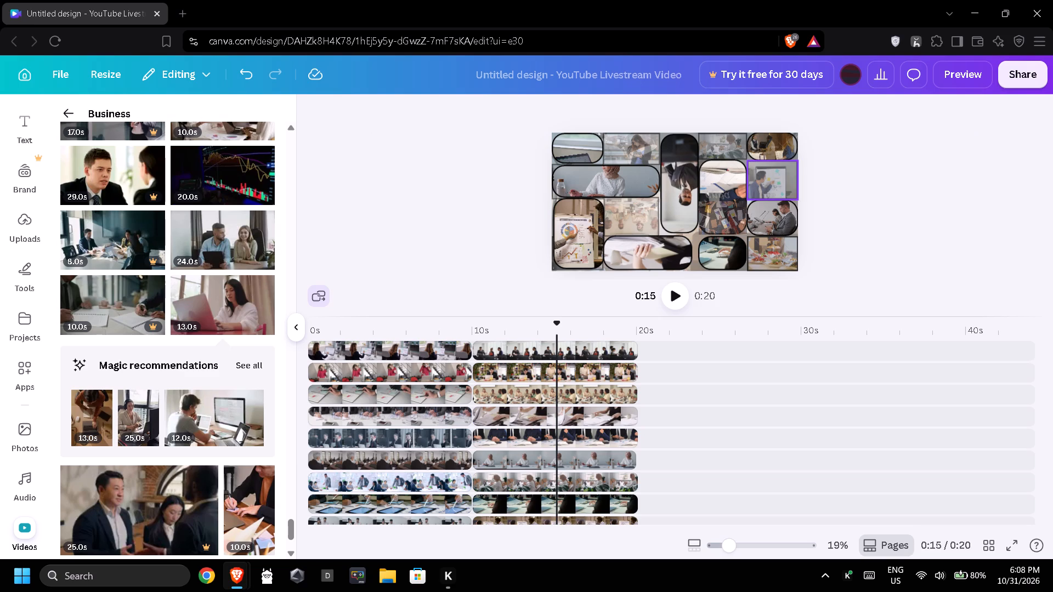
Flip the tall rounded chart clip in the first column's bottom two rows vertically.
click(579, 236)
click(801, 114)
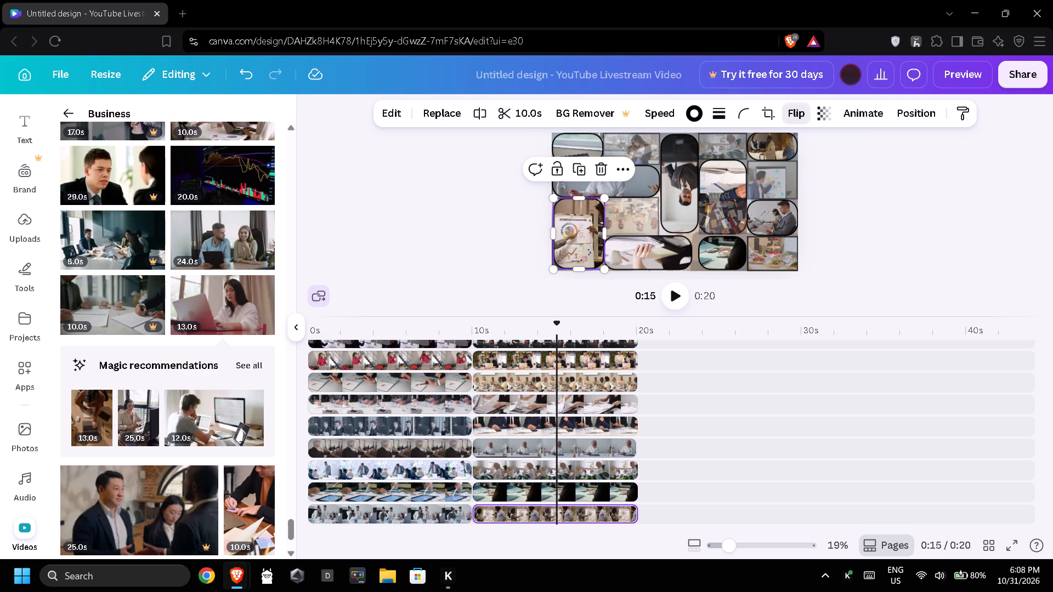
click(806, 173)
triple_click(912, 177)
click(912, 177)
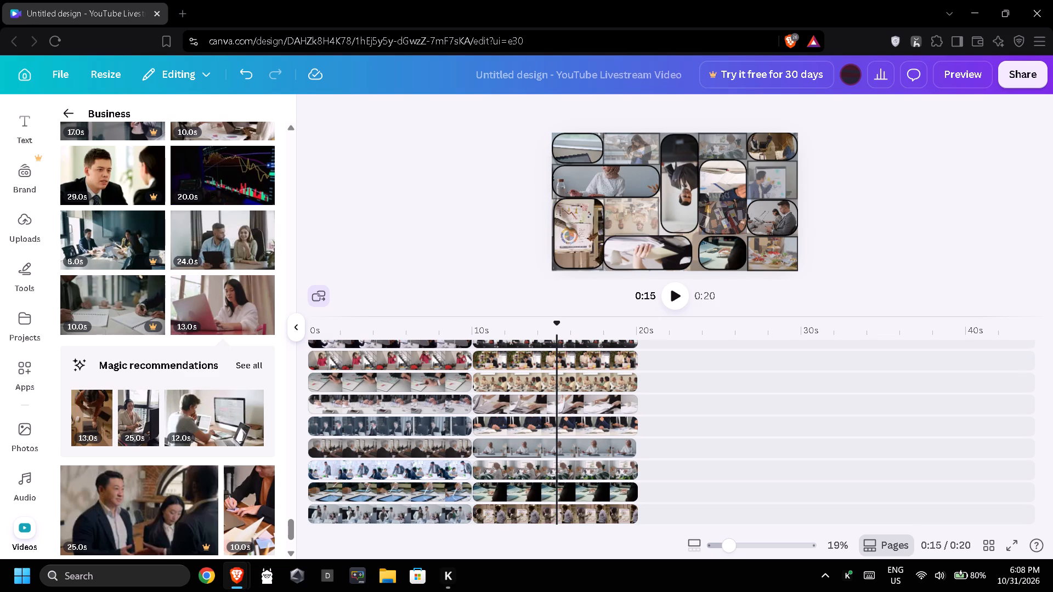
Flip the wide rounded clip of the person in white in the second row vertically.
click(612, 175)
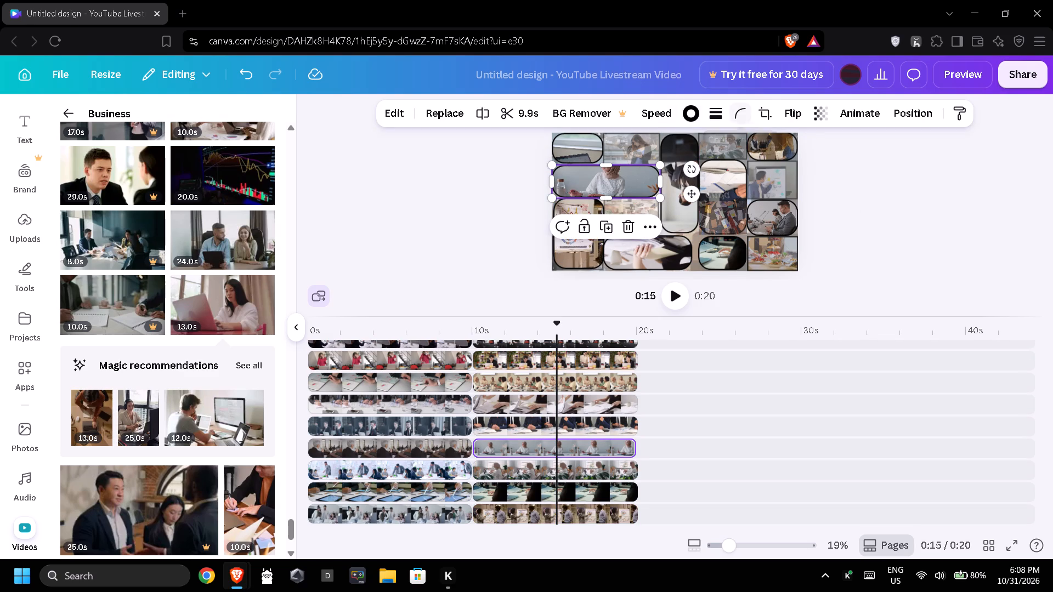
click(796, 116)
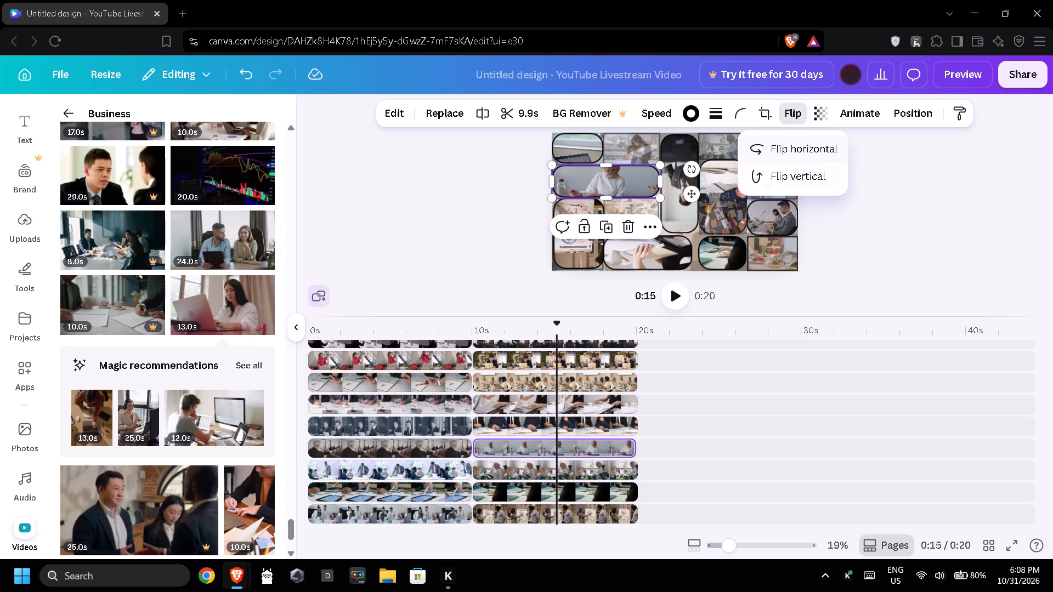
click(809, 178)
triple_click(907, 223)
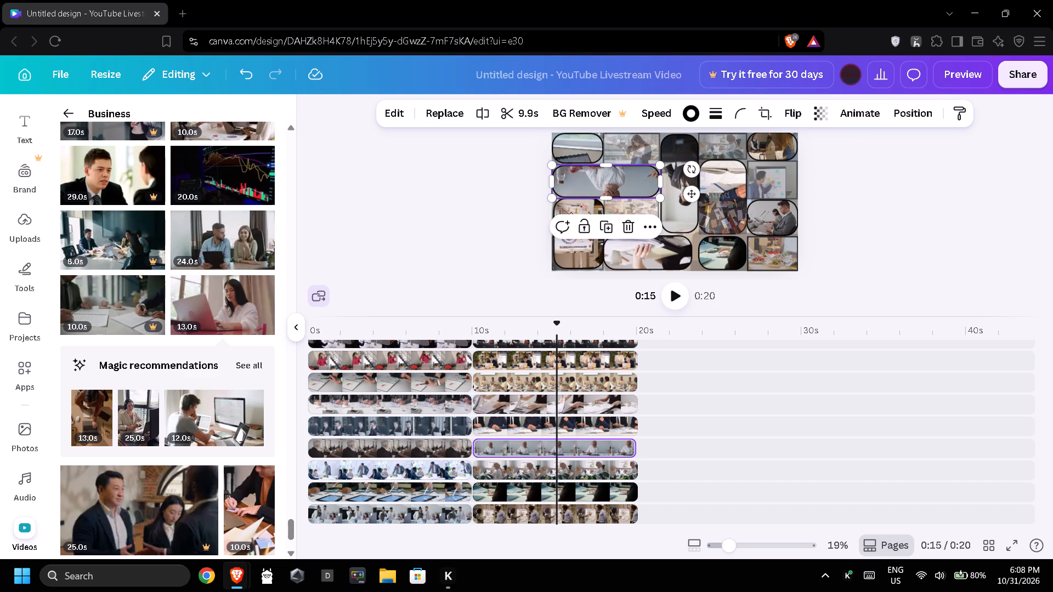
double_click(907, 221)
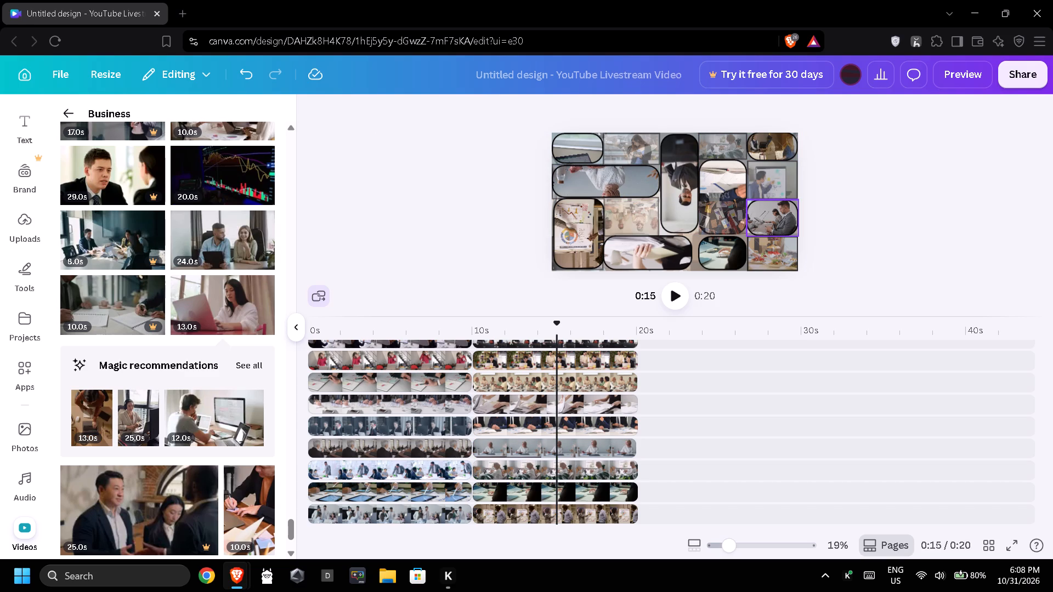
Delete the small clip overlapping the lower half of the tall rounded writing clip in the fourth column.
click(729, 181)
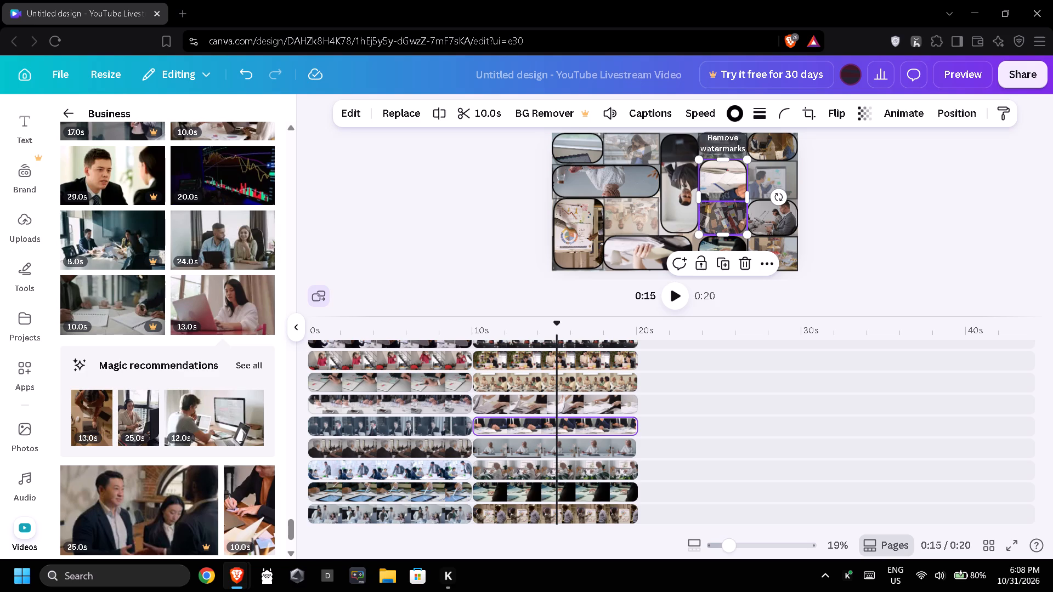
click(738, 218)
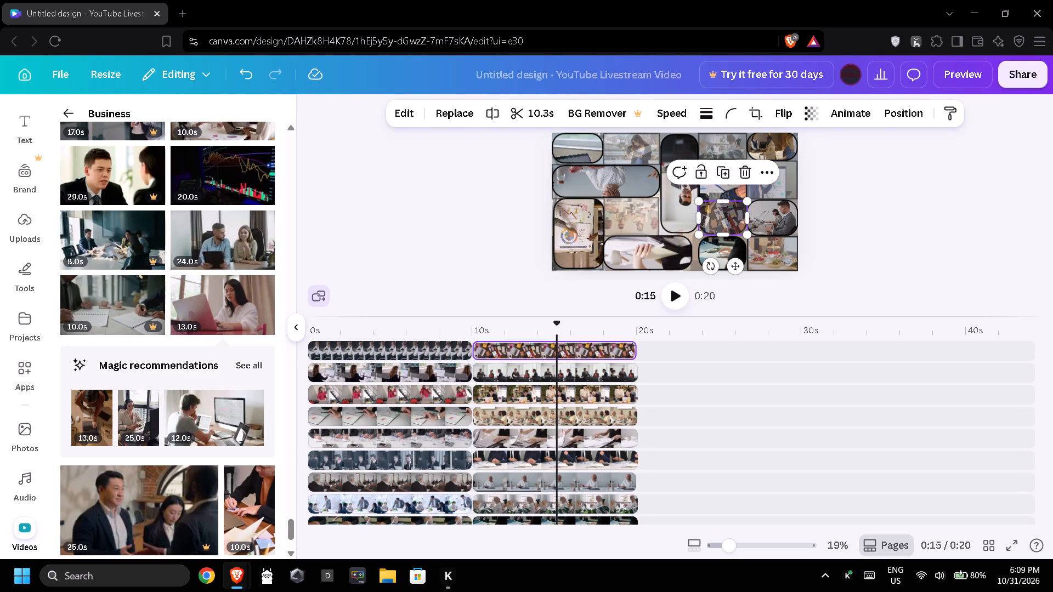
click(840, 203)
click(728, 192)
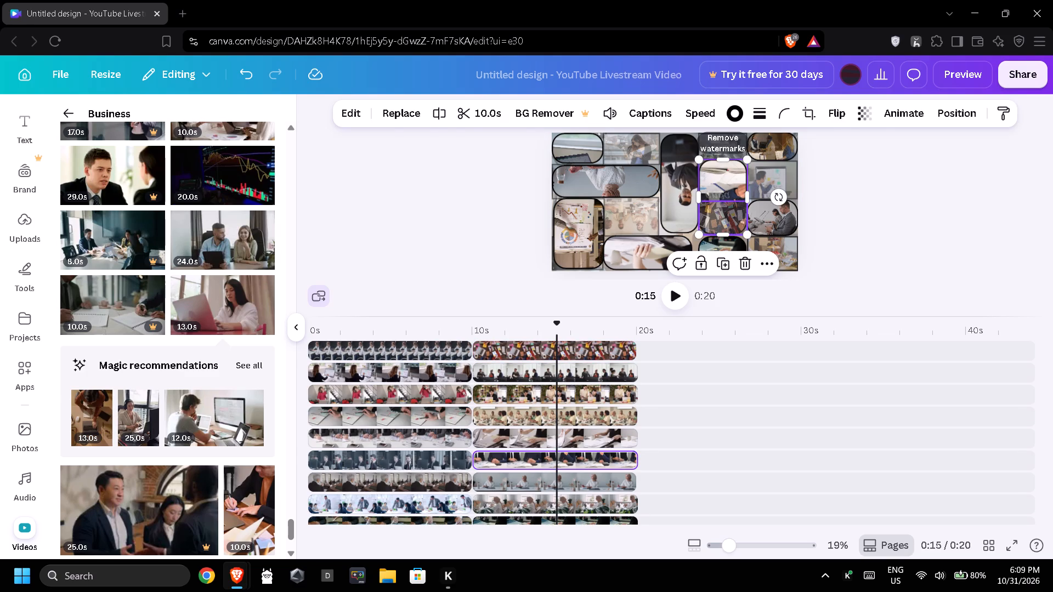
click(736, 209)
click(727, 202)
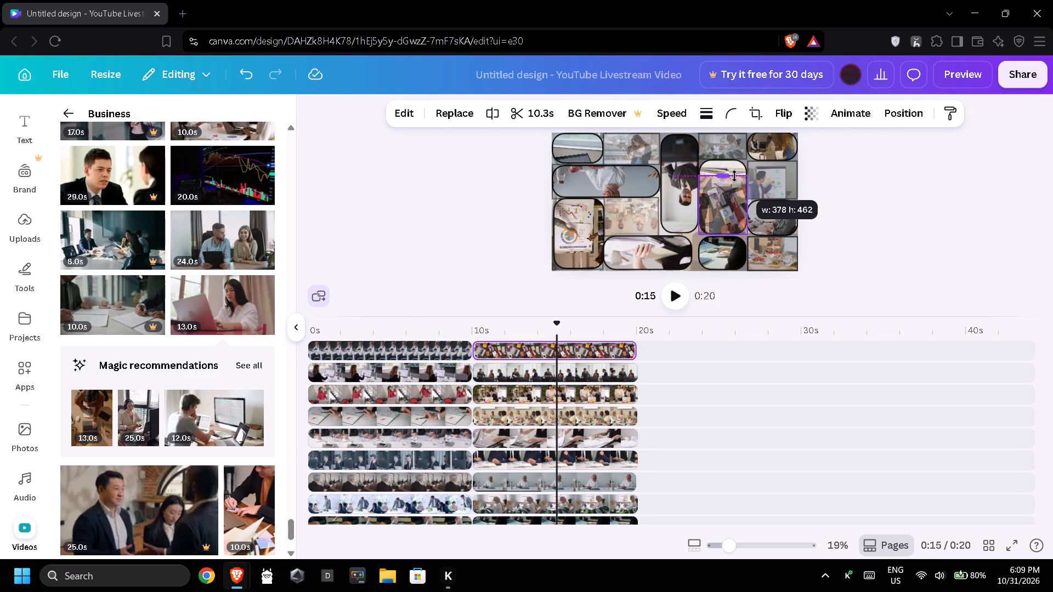
click(742, 172)
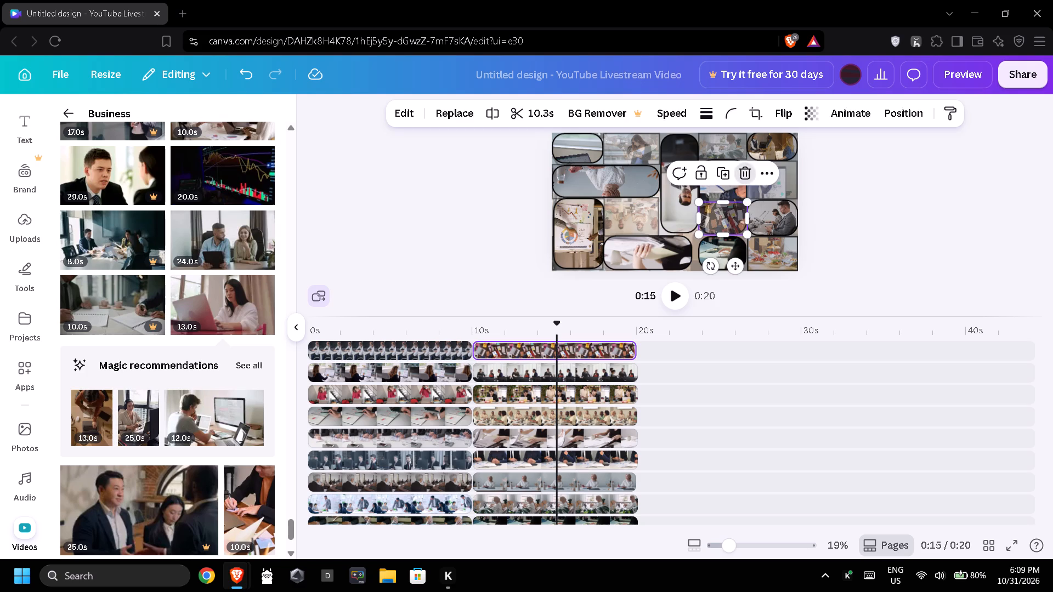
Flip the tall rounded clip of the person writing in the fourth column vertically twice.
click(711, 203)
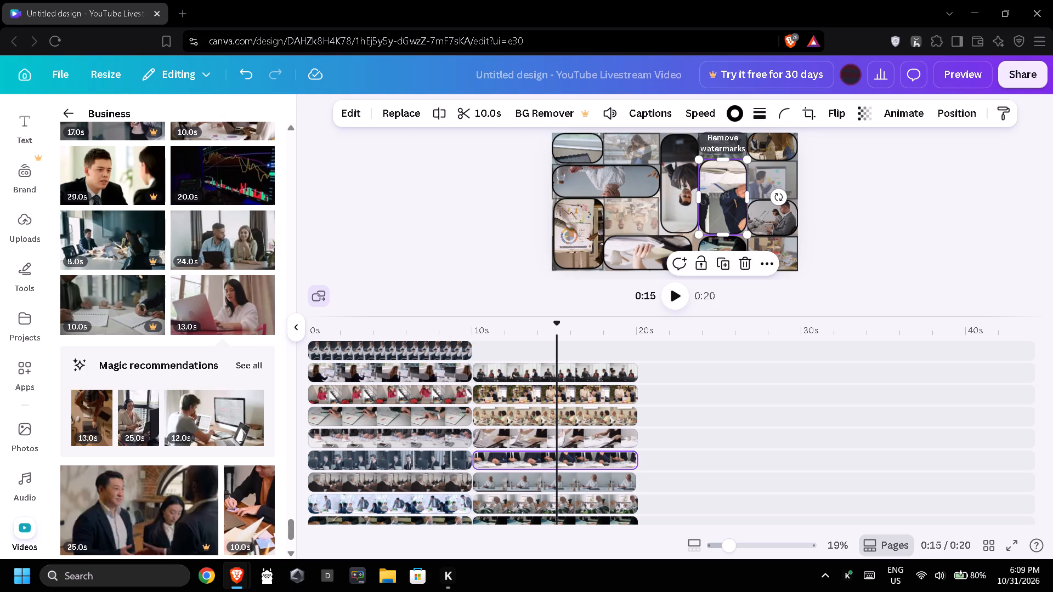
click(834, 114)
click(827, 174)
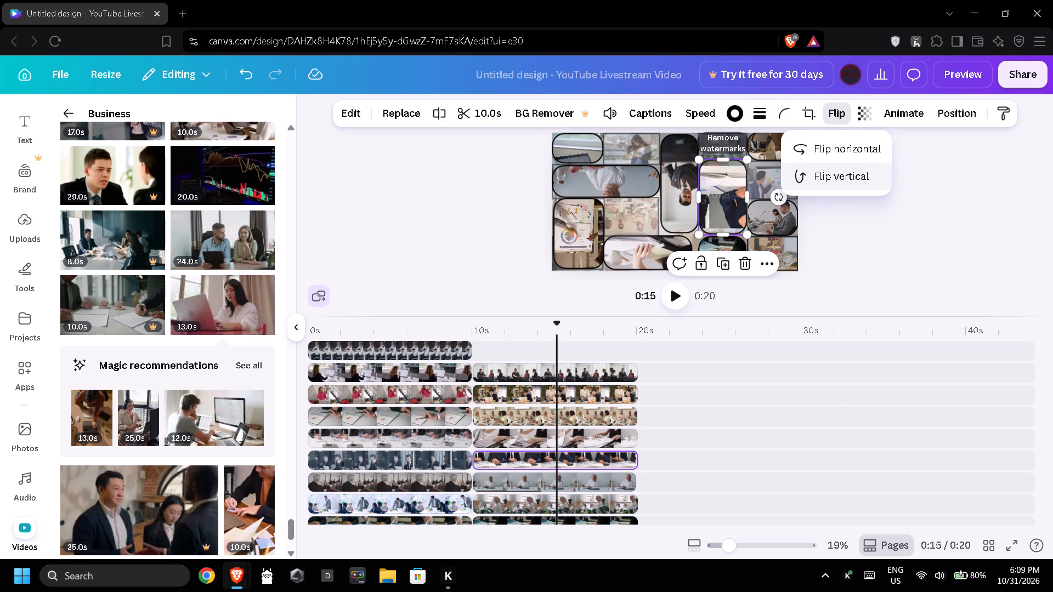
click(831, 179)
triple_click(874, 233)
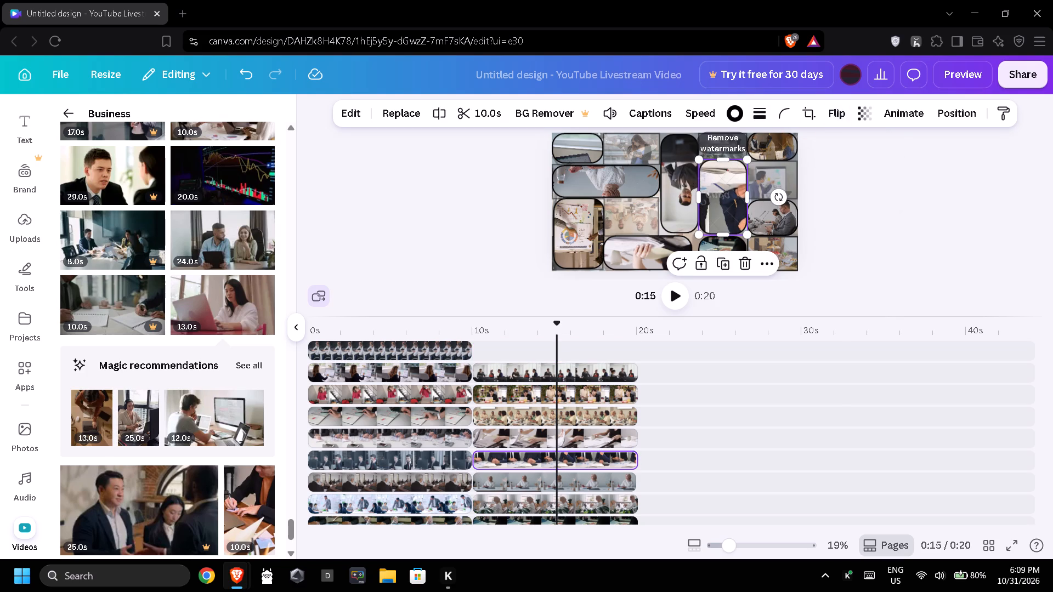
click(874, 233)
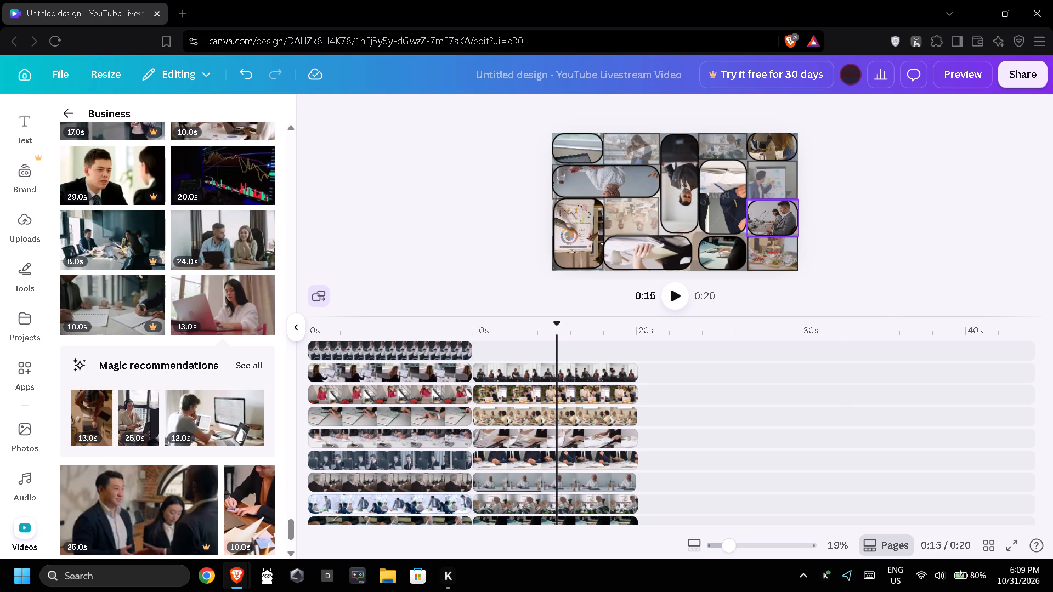
Flip the rounded clip of the people in suits in the fifth column's third row vertically.
click(771, 213)
click(798, 119)
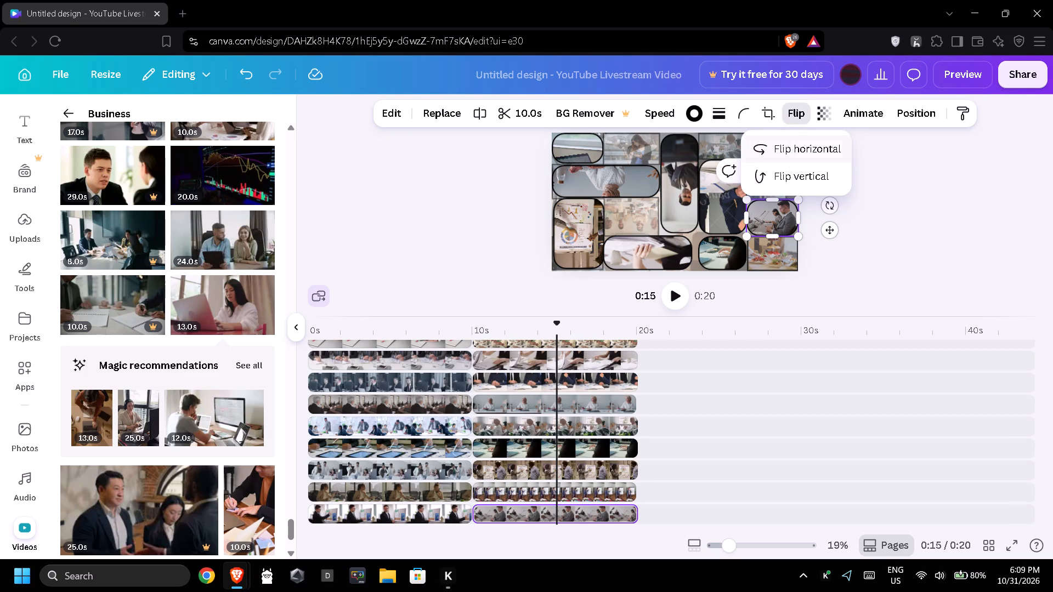
click(805, 174)
double_click(883, 219)
Flip the small rounded clip in the fourth column of the bottom row vertically.
click(779, 253)
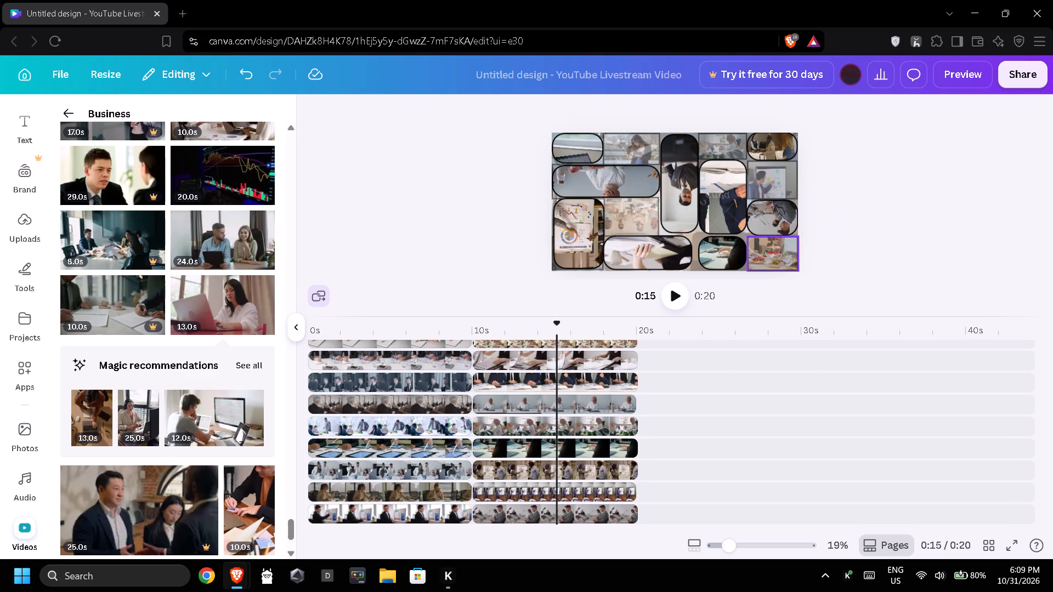
click(728, 252)
click(795, 110)
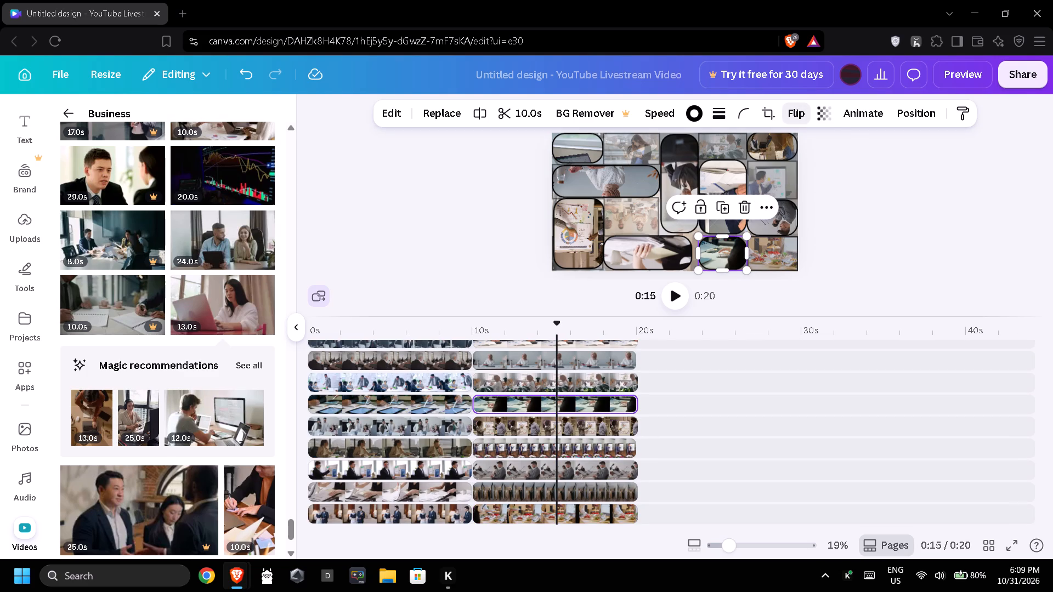
click(804, 174)
triple_click(882, 237)
double_click(882, 237)
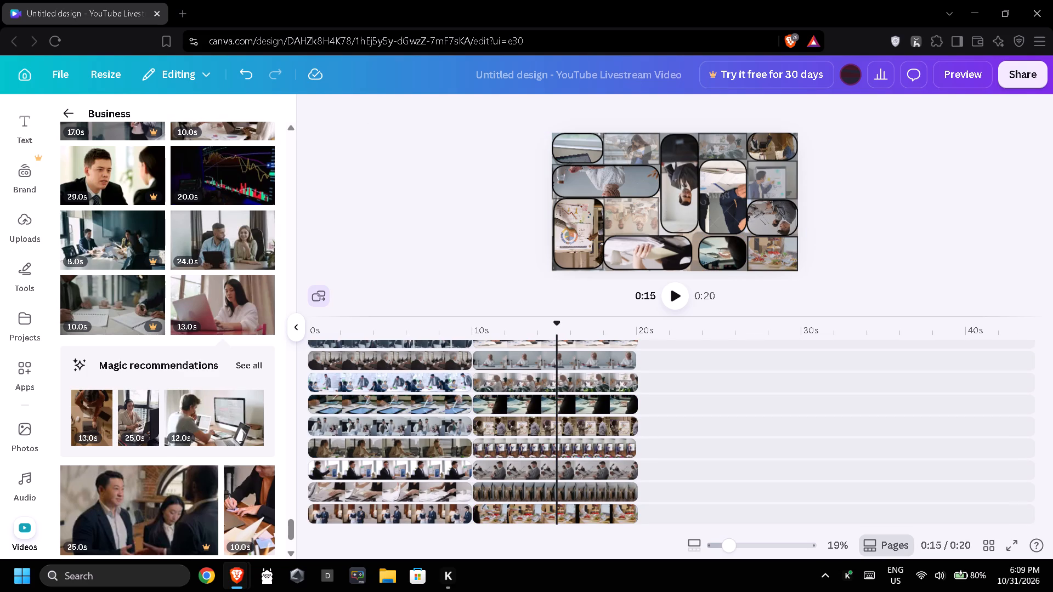
Flip the clip of the man at the whiteboard in the fifth column's second row vertically.
click(775, 179)
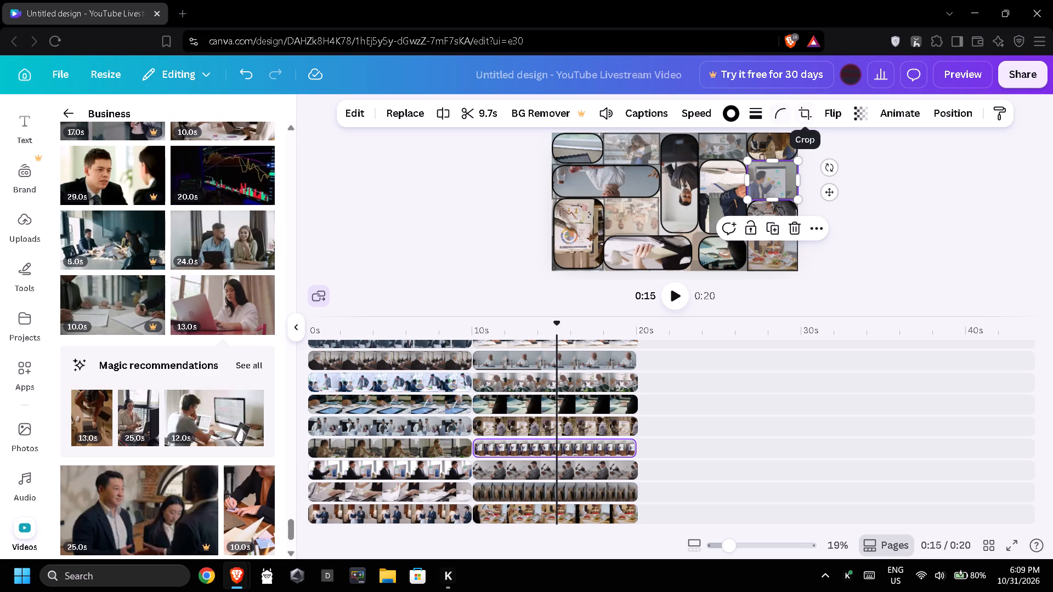
click(831, 117)
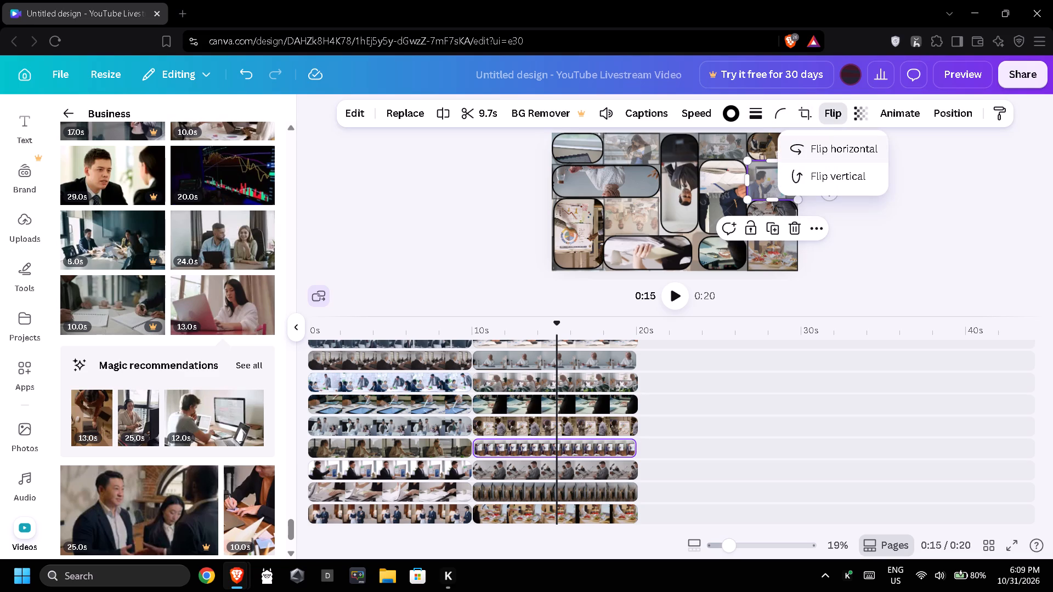
click(843, 173)
triple_click(876, 214)
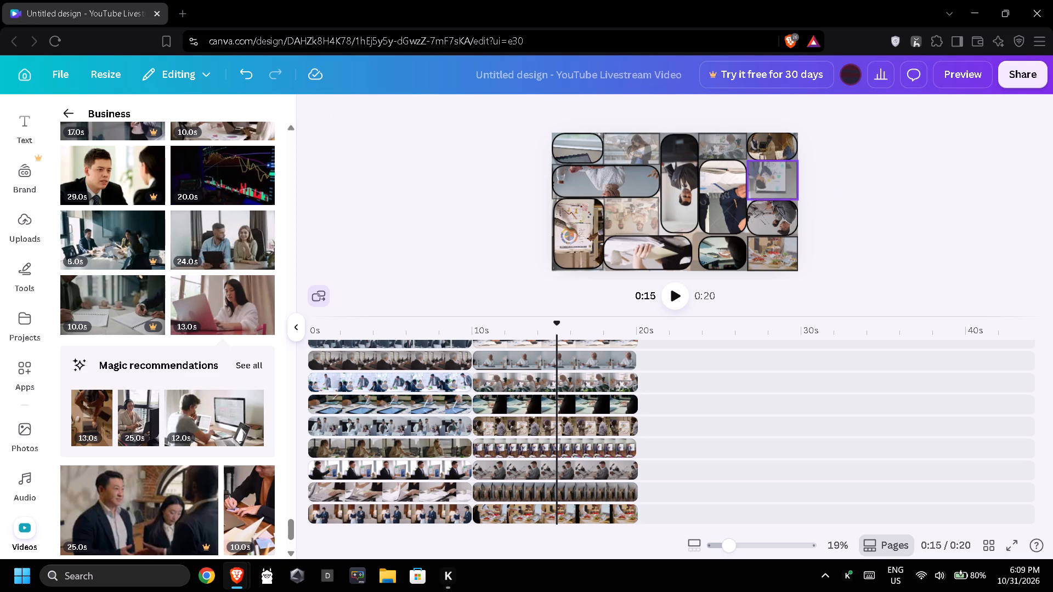
Flip the faded clip in the second column of the top row vertically.
click(627, 149)
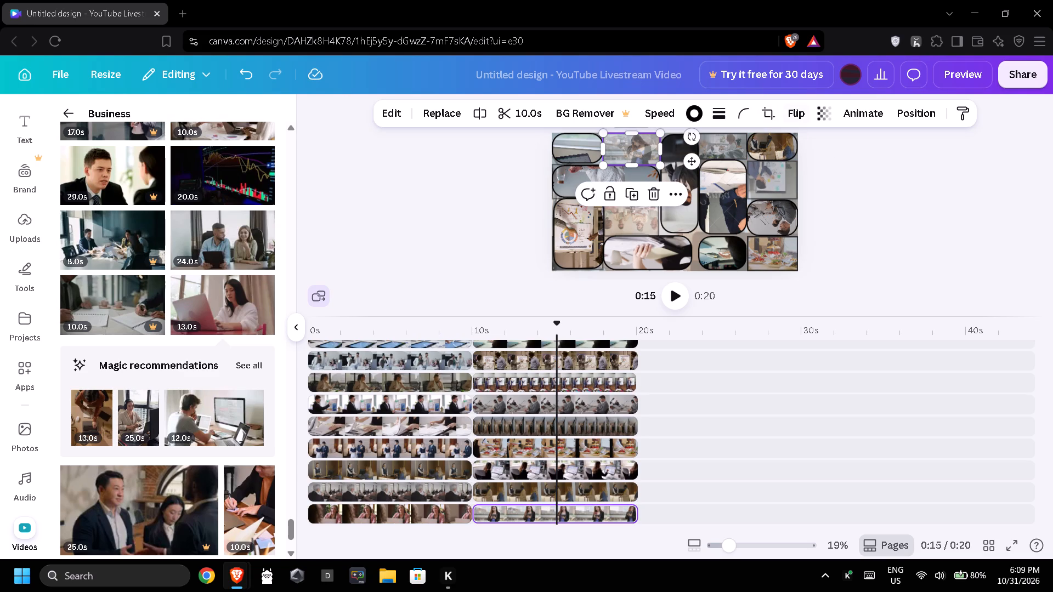
click(801, 116)
click(822, 173)
triple_click(917, 201)
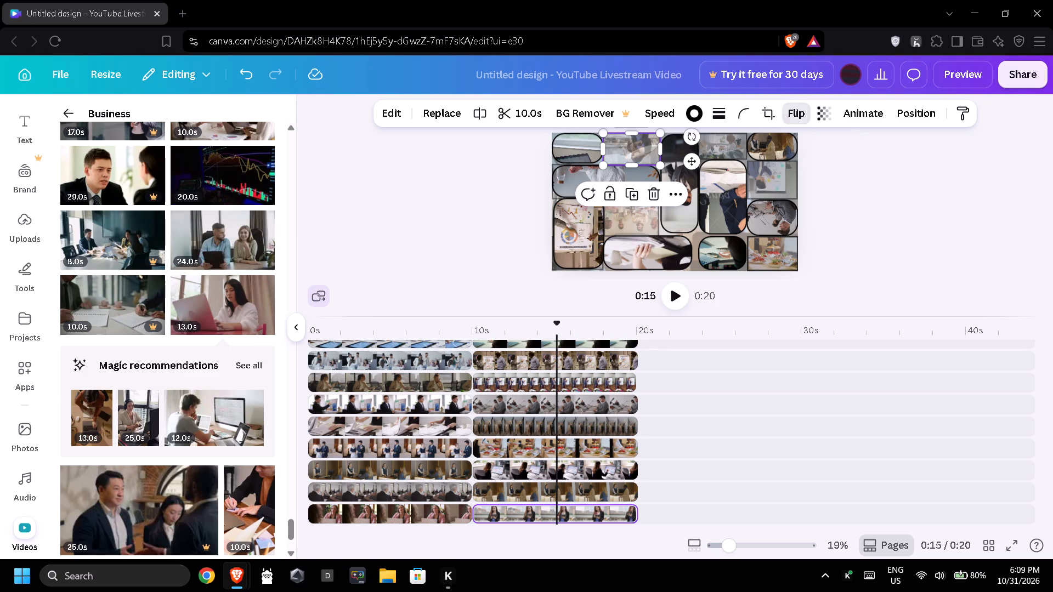
click(918, 201)
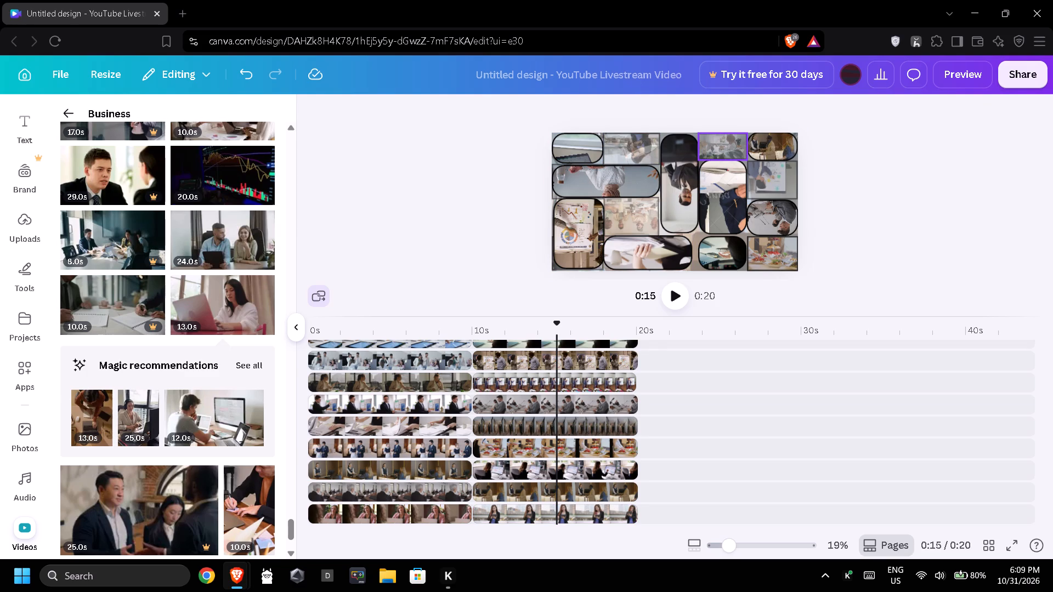
triple_click(871, 189)
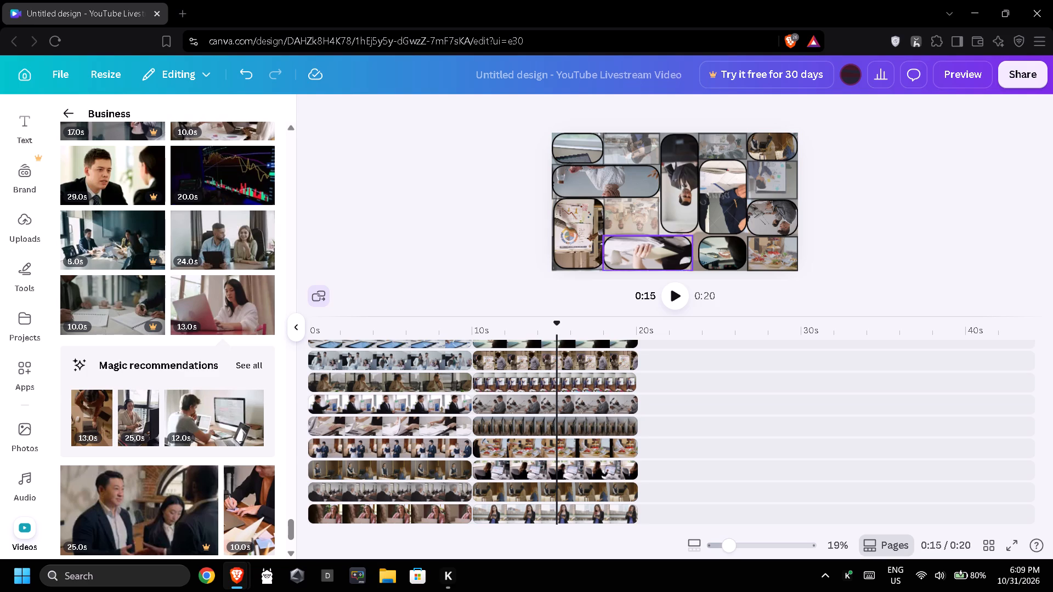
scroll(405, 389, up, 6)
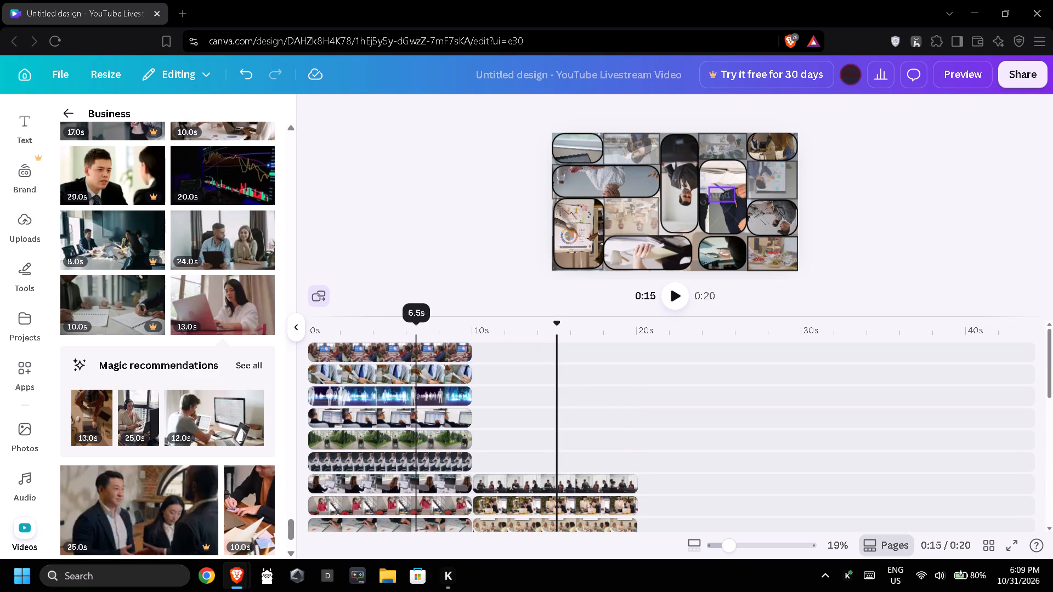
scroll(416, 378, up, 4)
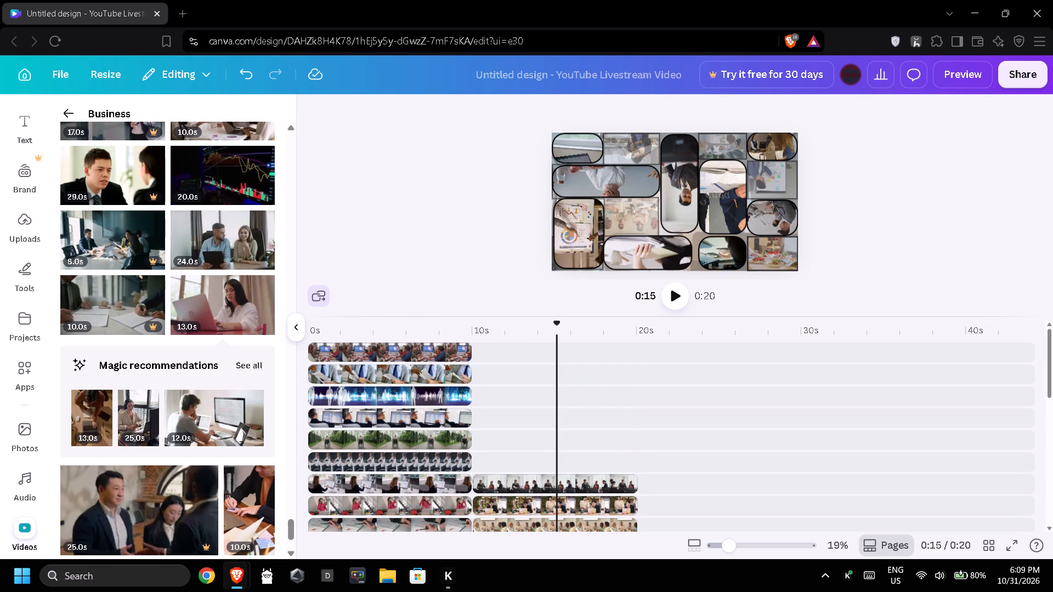
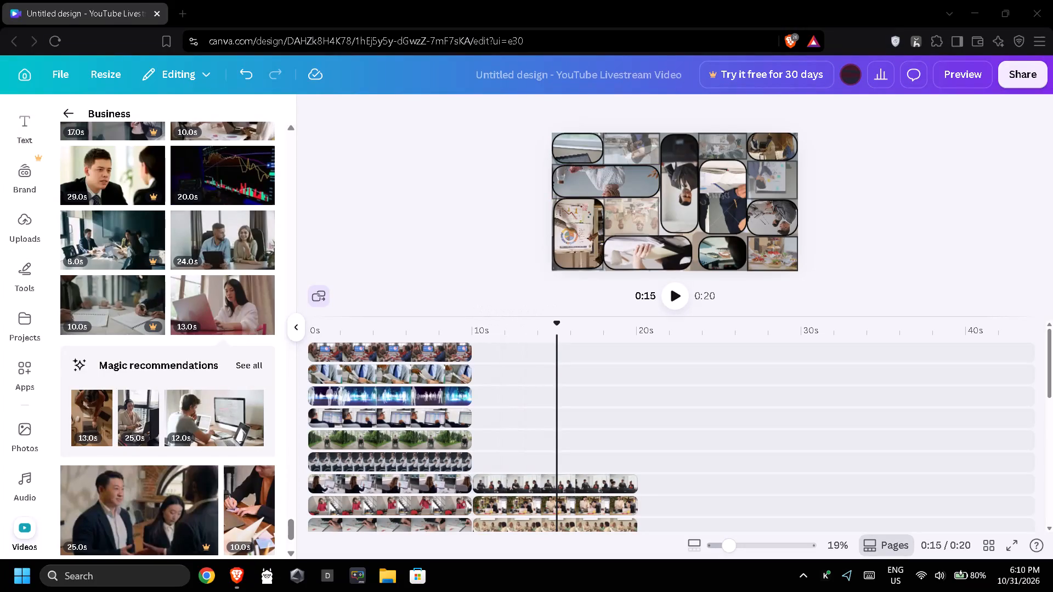
Delete all the clips in the 10–20s section of the timeline, including its background clip.
click(554, 431)
scroll(505, 421, down, 4)
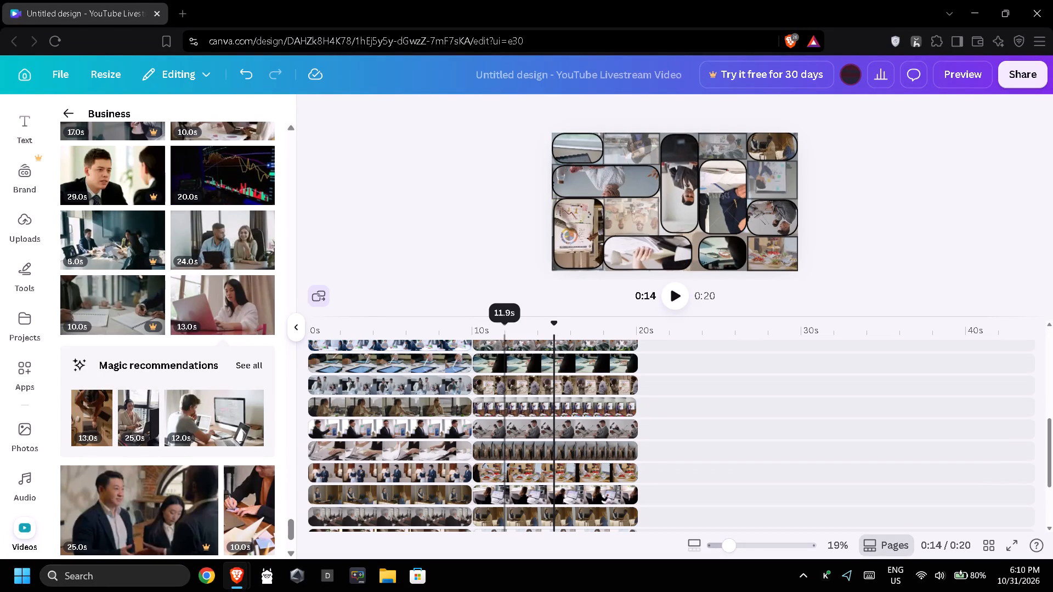
scroll(641, 505, down, 3)
drag(654, 501, 634, 477)
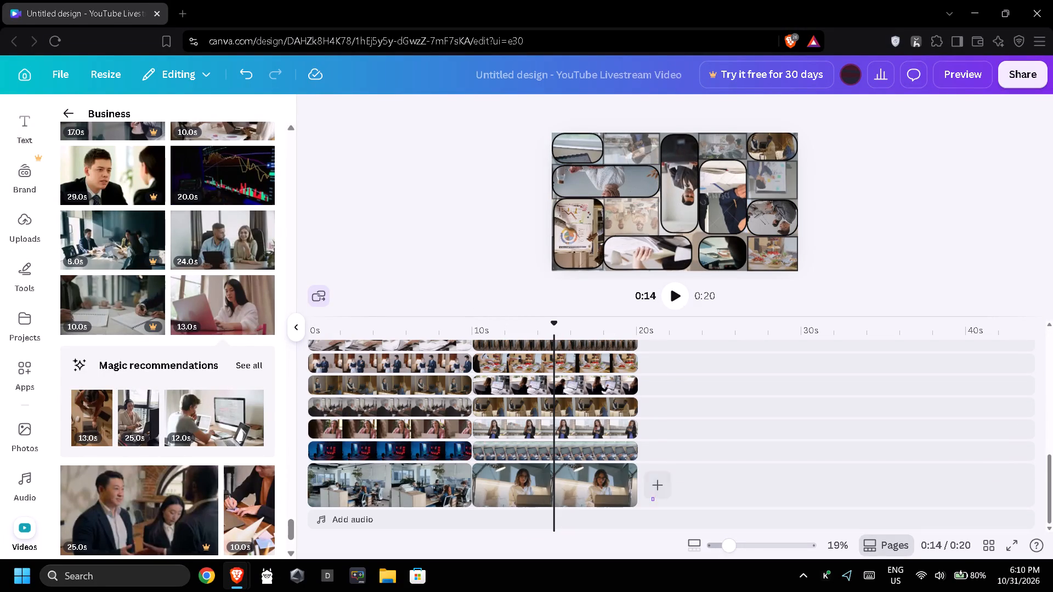
drag(634, 477, 522, 324)
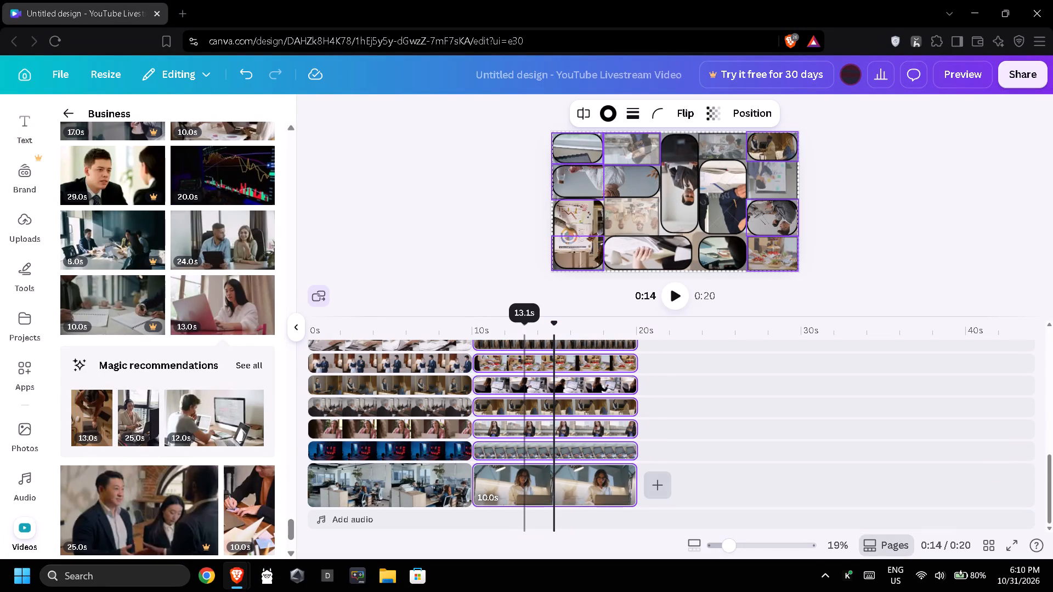
key(BackSpace)
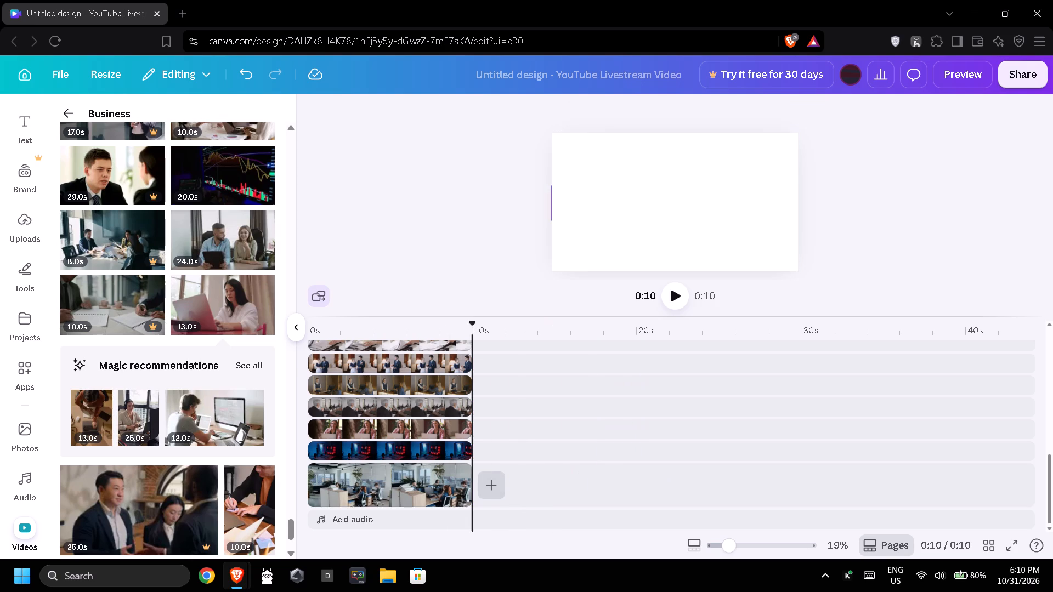
Set the transparency of the rectangular group-of-colleagues clip in the middle of the bottom row to 55.
click(412, 380)
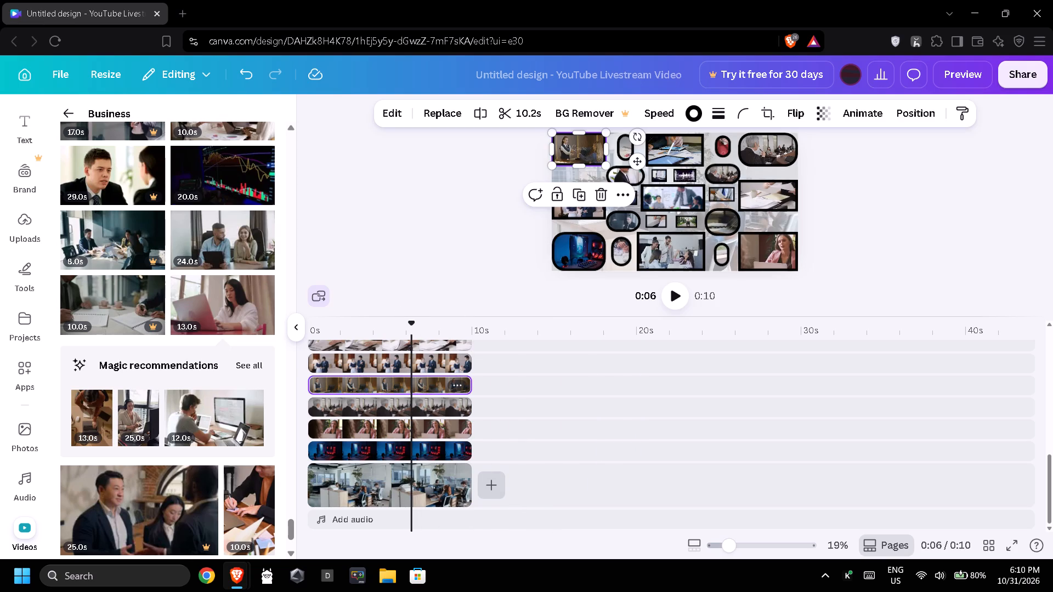
click(664, 256)
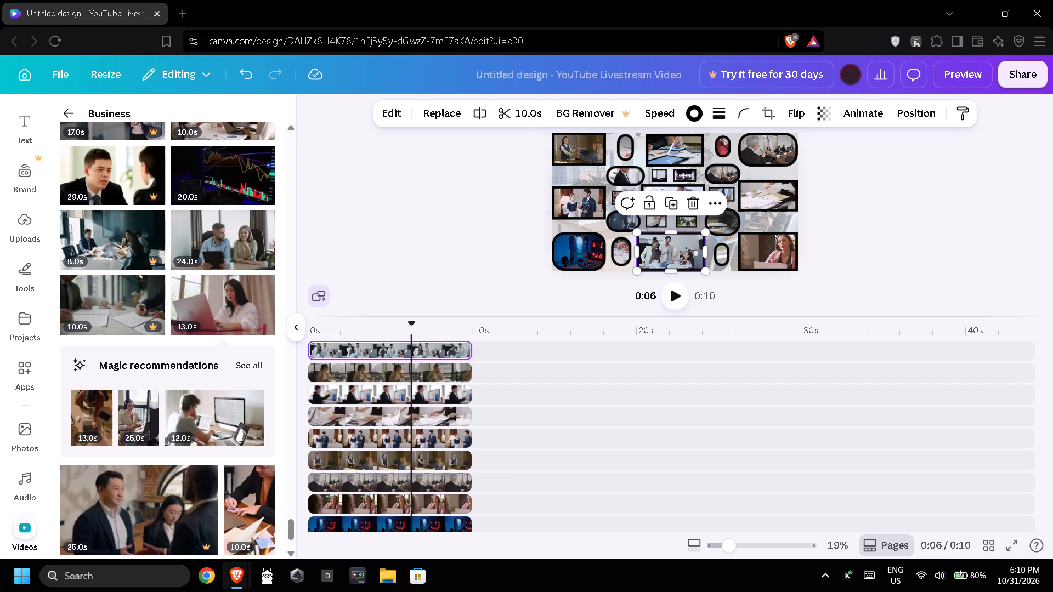
click(824, 115)
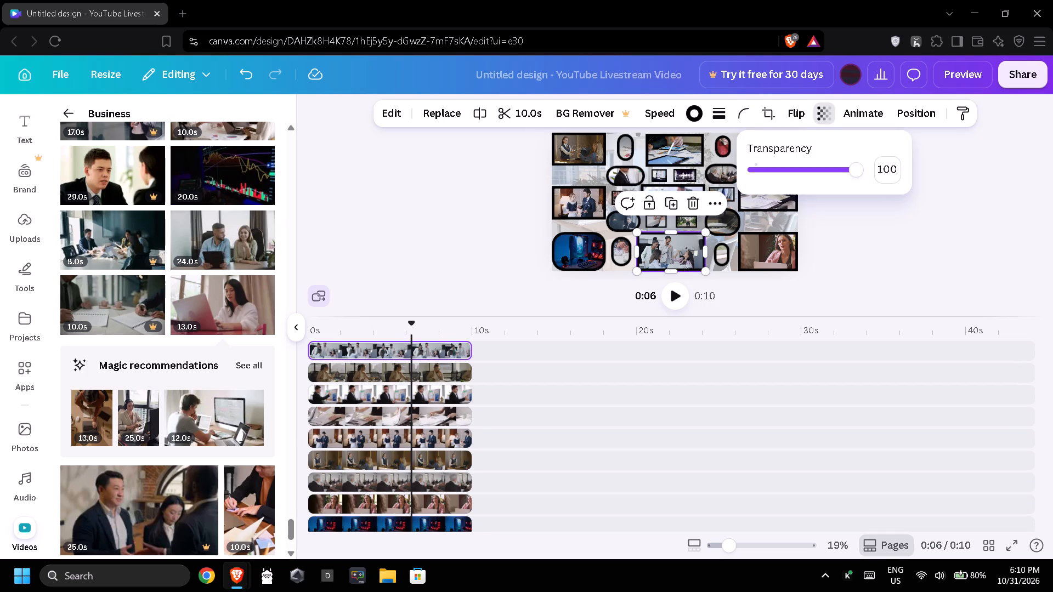
click(811, 175)
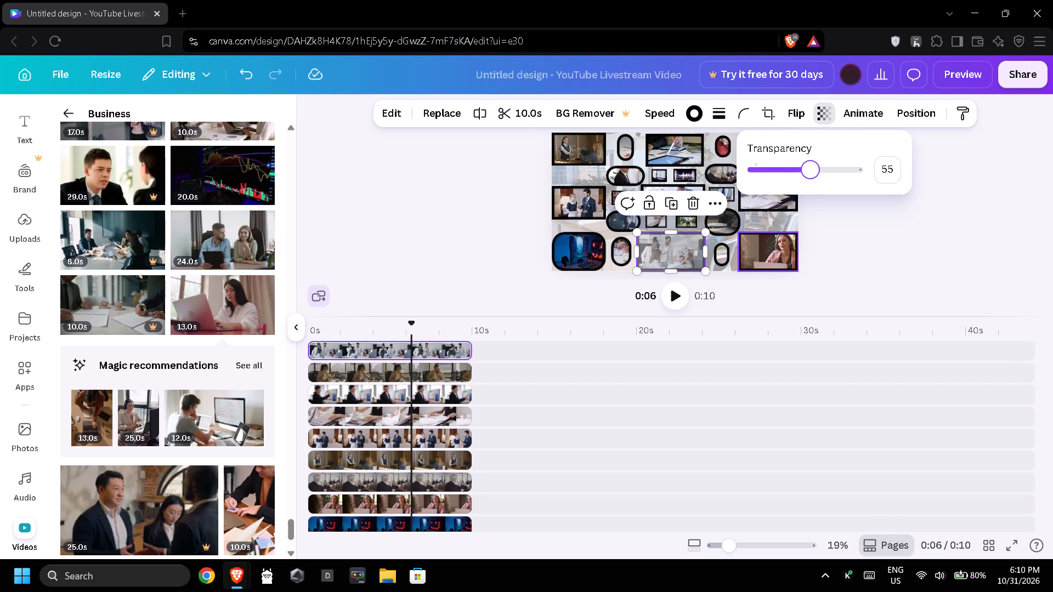
Make the rectangular clip of the woman at the end of the bottom row semi-transparent.
click(774, 242)
click(823, 114)
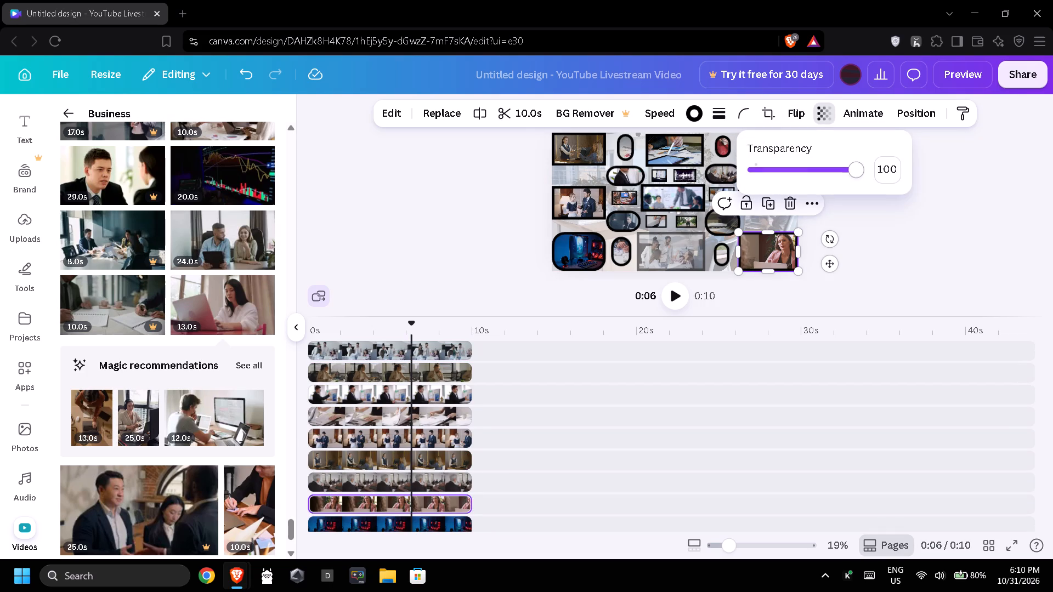
click(818, 166)
click(571, 251)
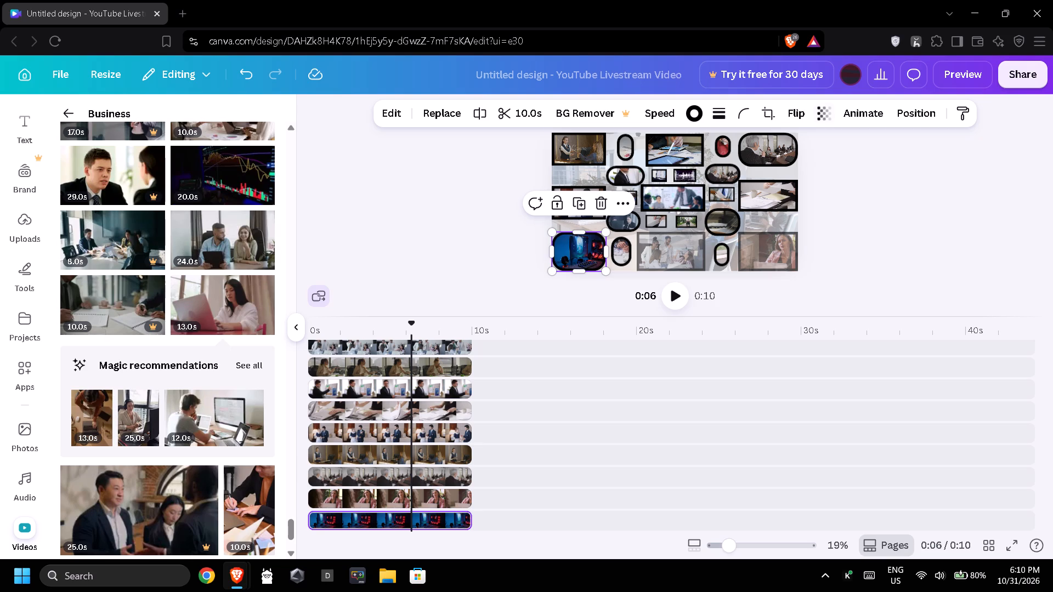
click(477, 235)
Make the rectangular clip of the people in suits at the start of the middle row semi-transparent.
click(574, 202)
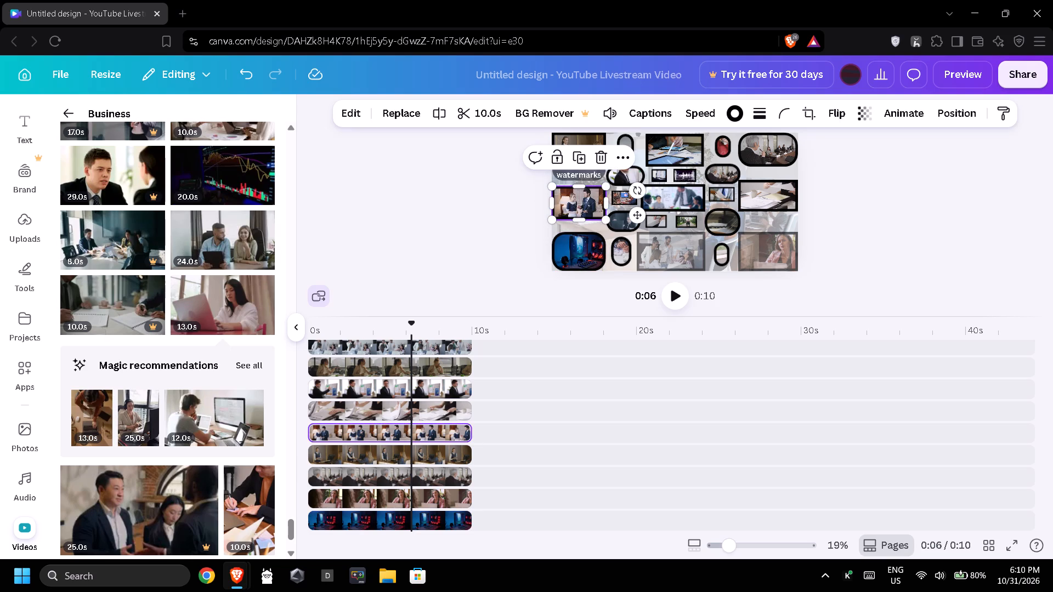
click(860, 116)
click(856, 168)
click(867, 205)
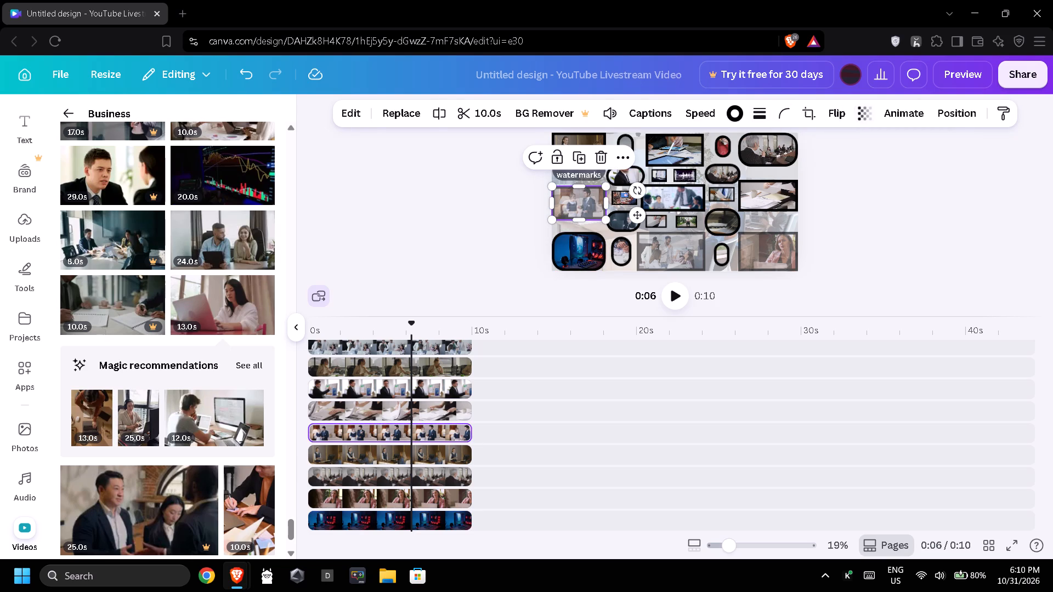
Make the rectangular paperwork clip at the end of the middle row semi-transparent.
click(759, 193)
click(829, 111)
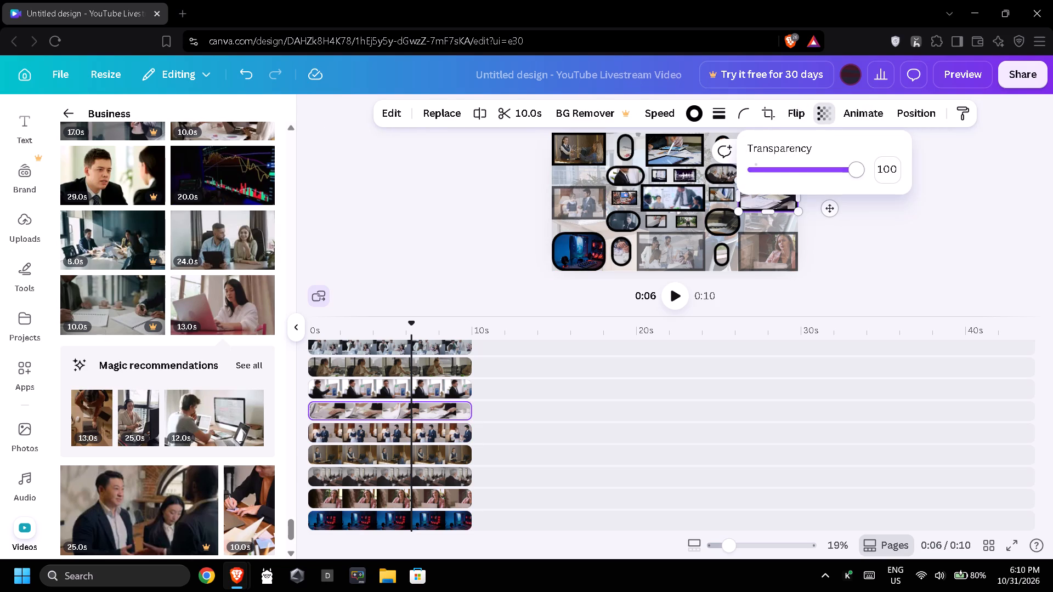
click(821, 168)
triple_click(859, 218)
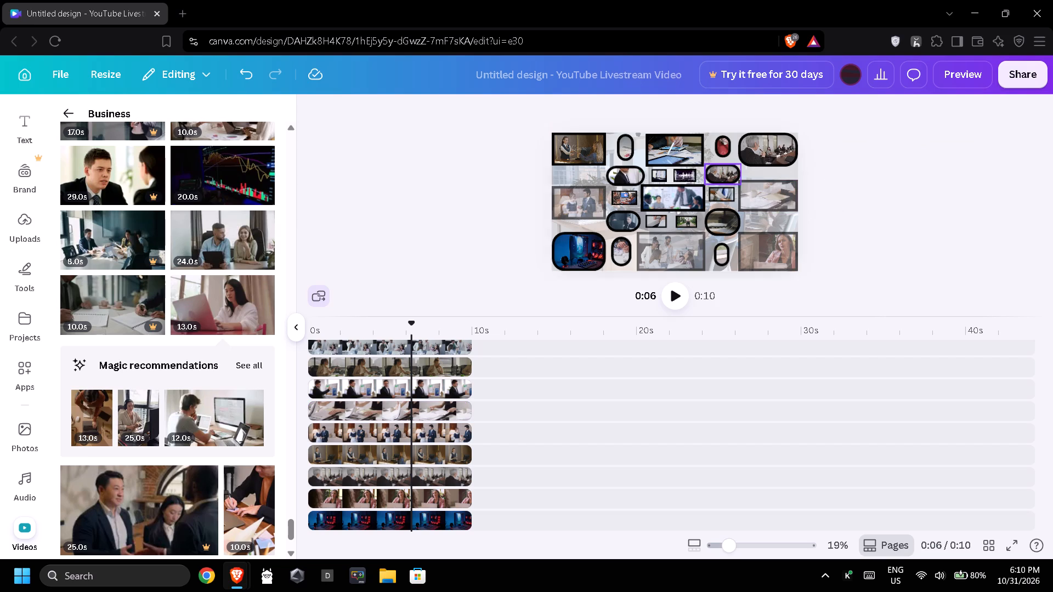
Make the small rectangular clip just right of the collage's centre clip semi-transparent.
click(723, 198)
click(868, 118)
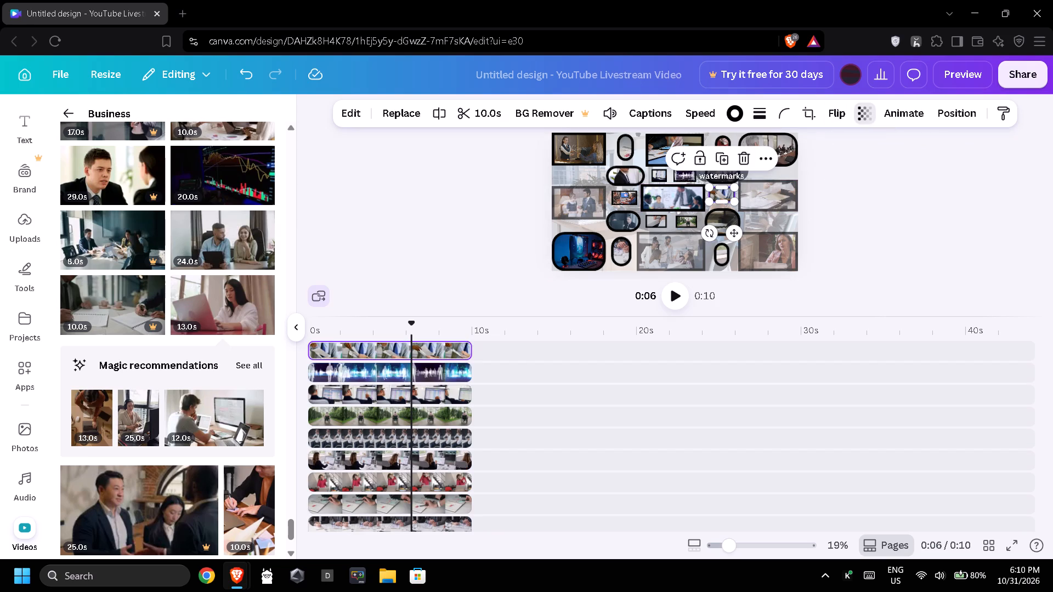
click(851, 169)
double_click(867, 200)
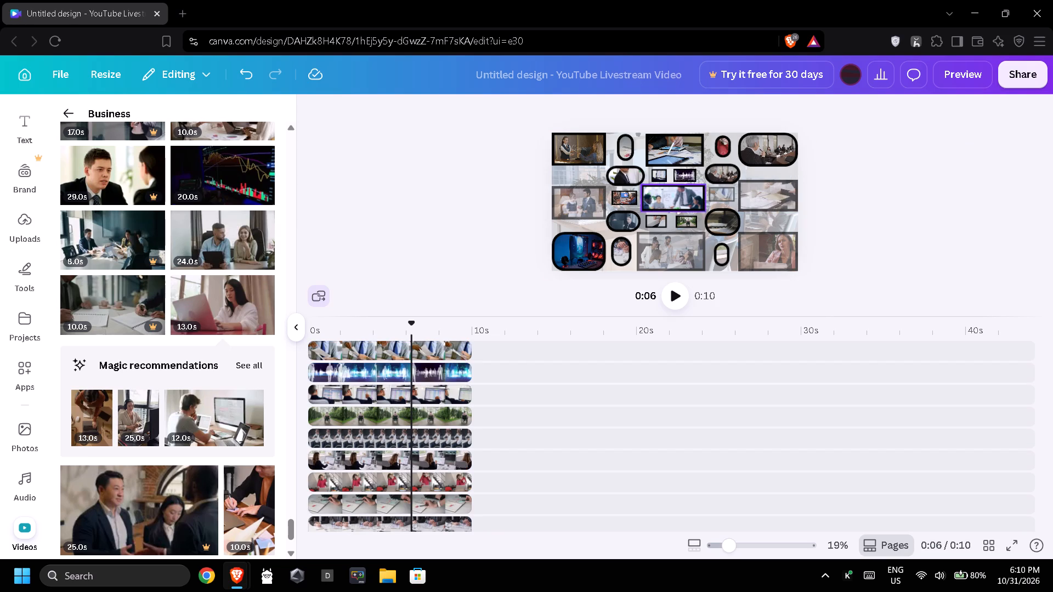
Set the transparency of the large rectangular clip in the centre of the collage to 52.
click(669, 194)
click(870, 114)
click(848, 171)
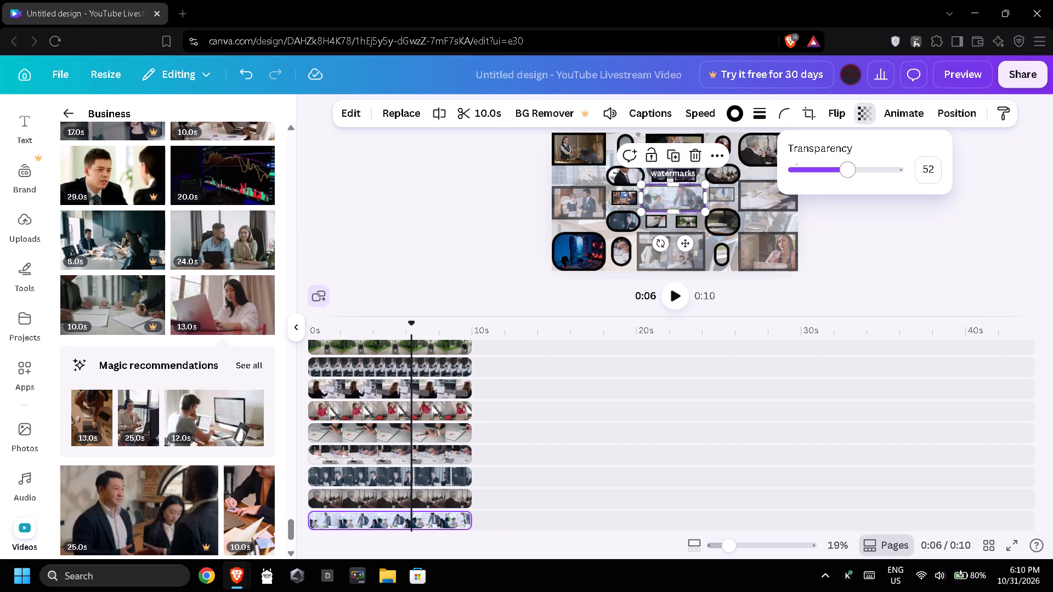
click(862, 213)
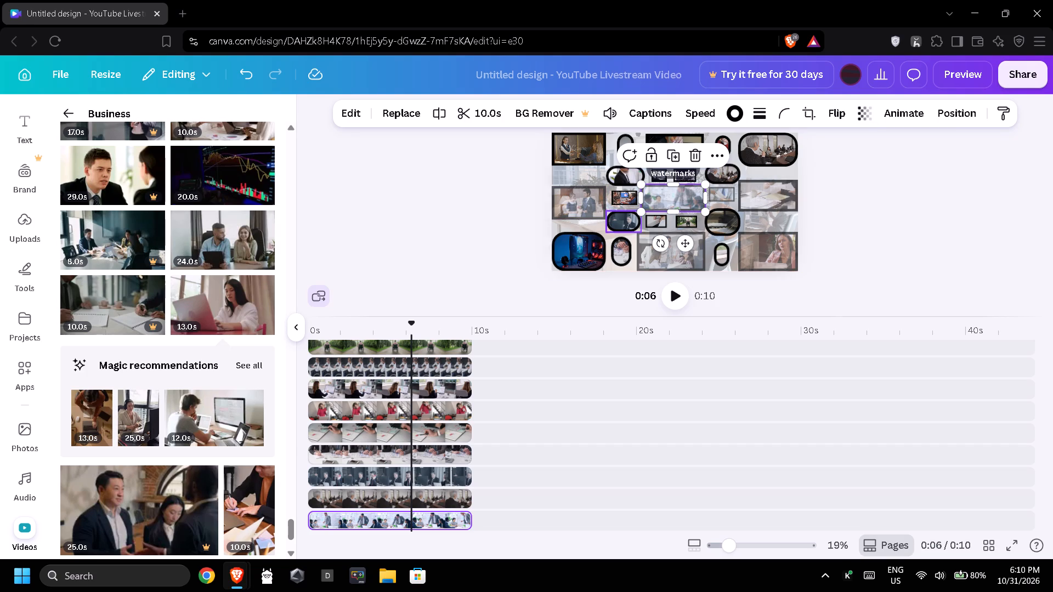
Make the small rectangular clip below the centre clip, left of the green park clip, semi-transparent.
click(657, 224)
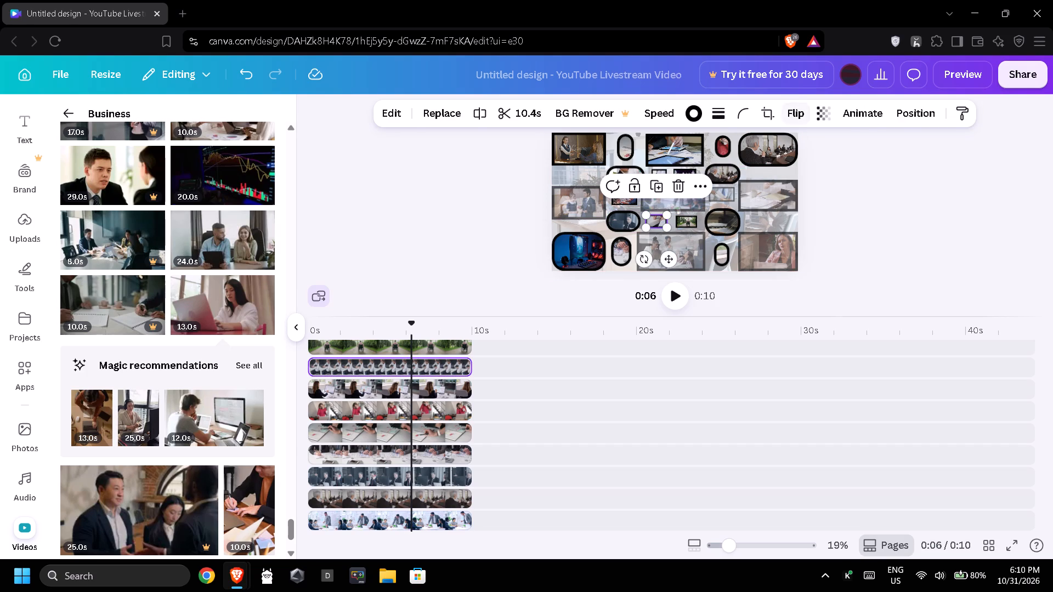
click(824, 121)
click(820, 168)
triple_click(825, 208)
Make the small rectangular green park clip below the centre clip semi-transparent.
click(690, 221)
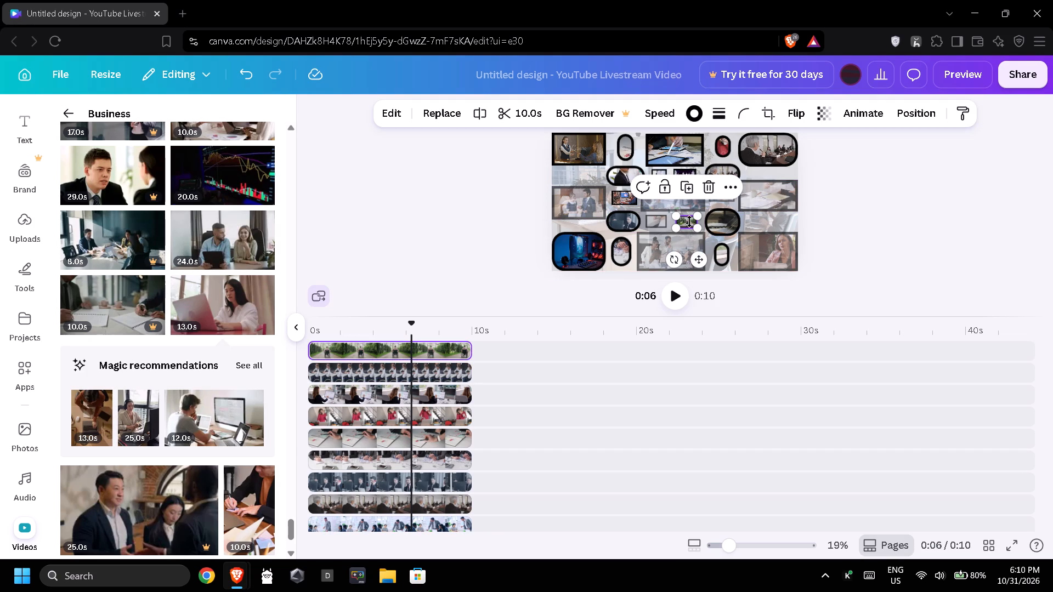
click(824, 110)
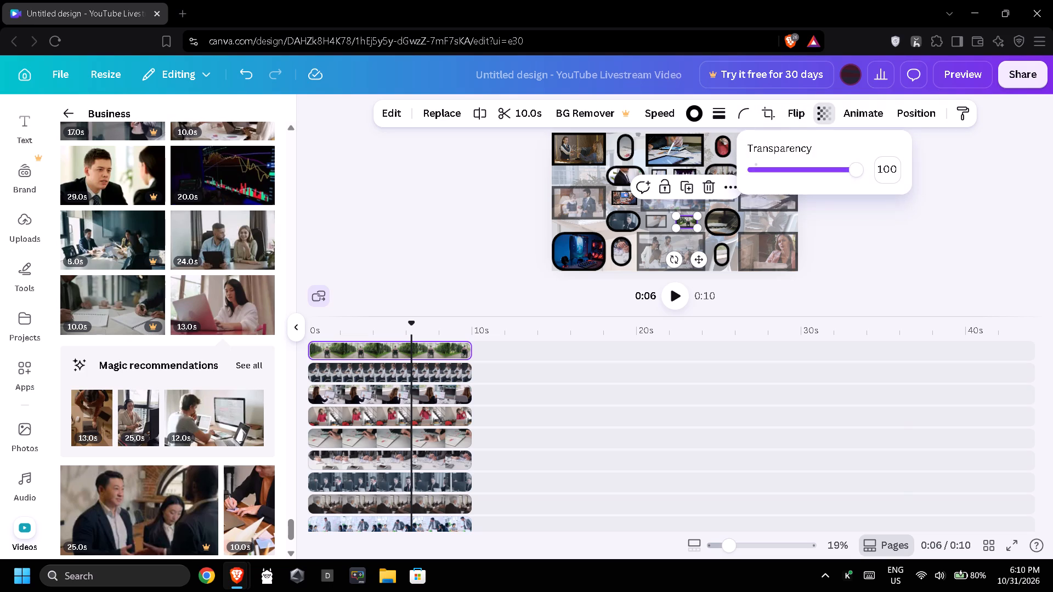
click(817, 167)
triple_click(841, 205)
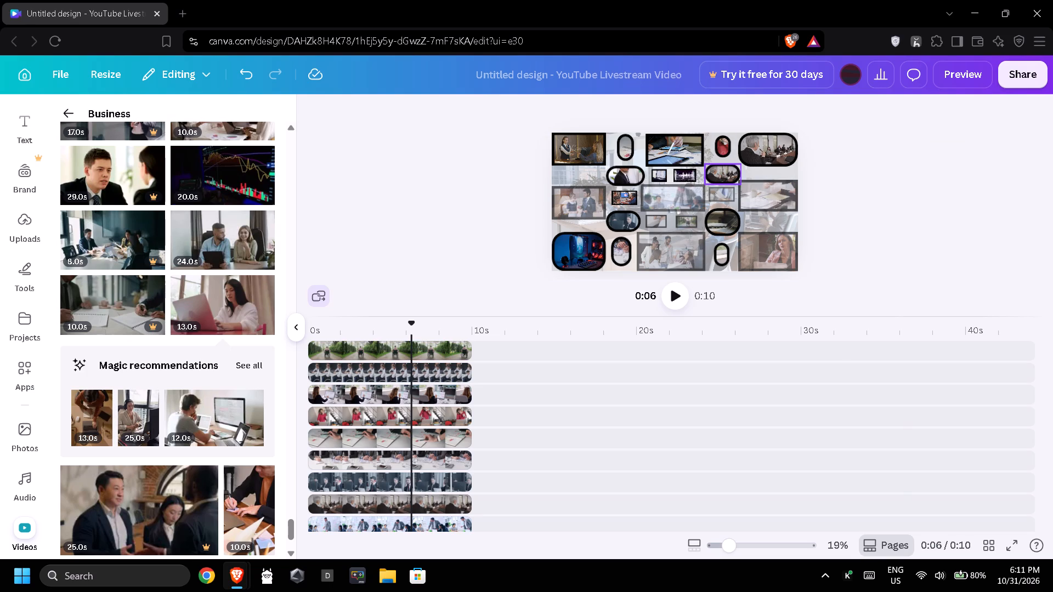
Make the large rectangular tablet clip in the middle of the top row semi-transparent.
click(679, 156)
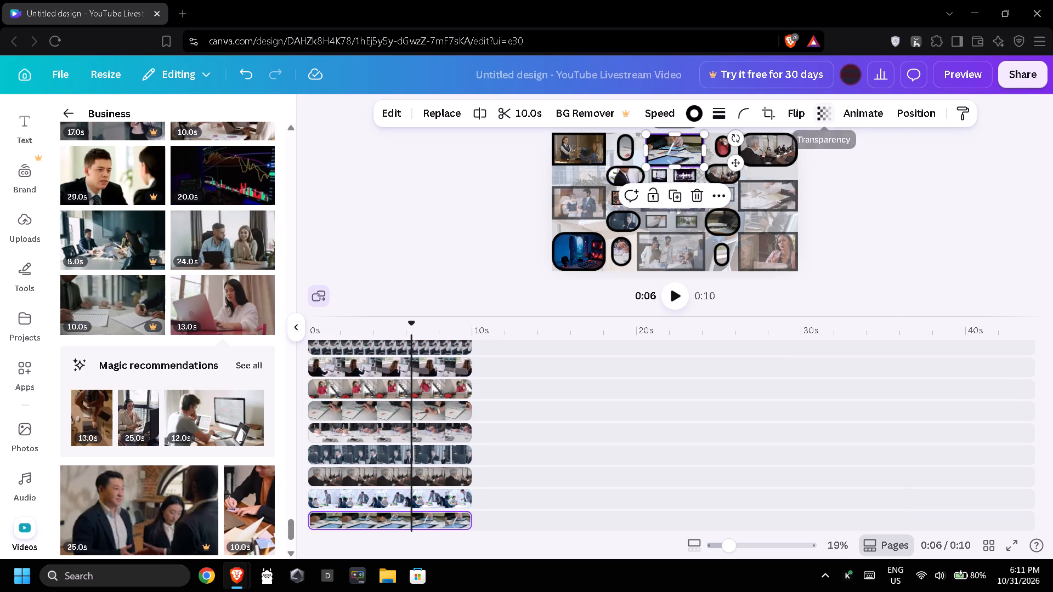
click(823, 113)
click(813, 171)
triple_click(822, 198)
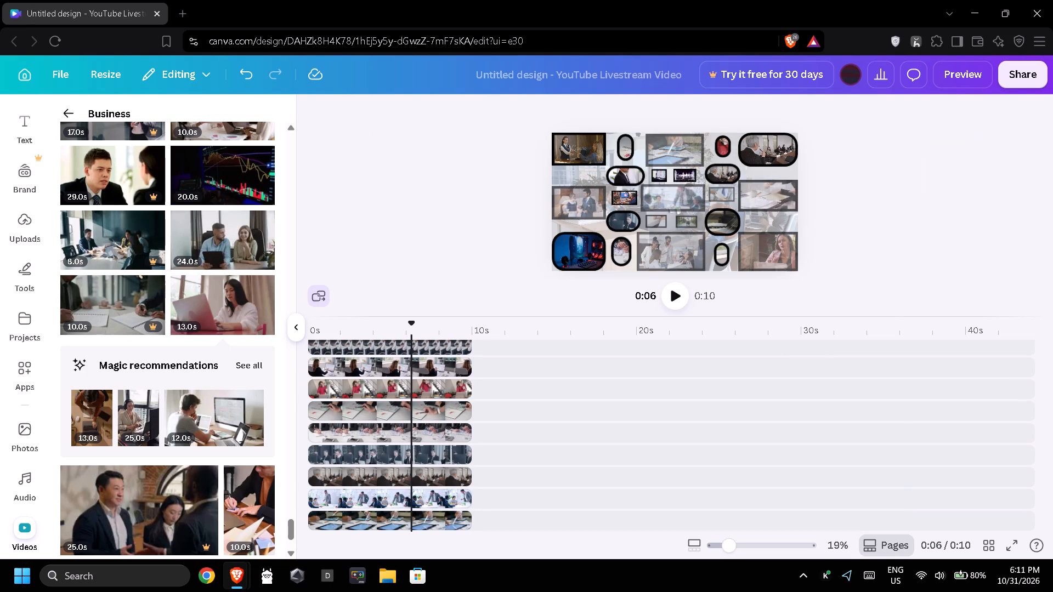
Make the small rectangular blue waveform clip above the centre clip semi-transparent.
click(684, 174)
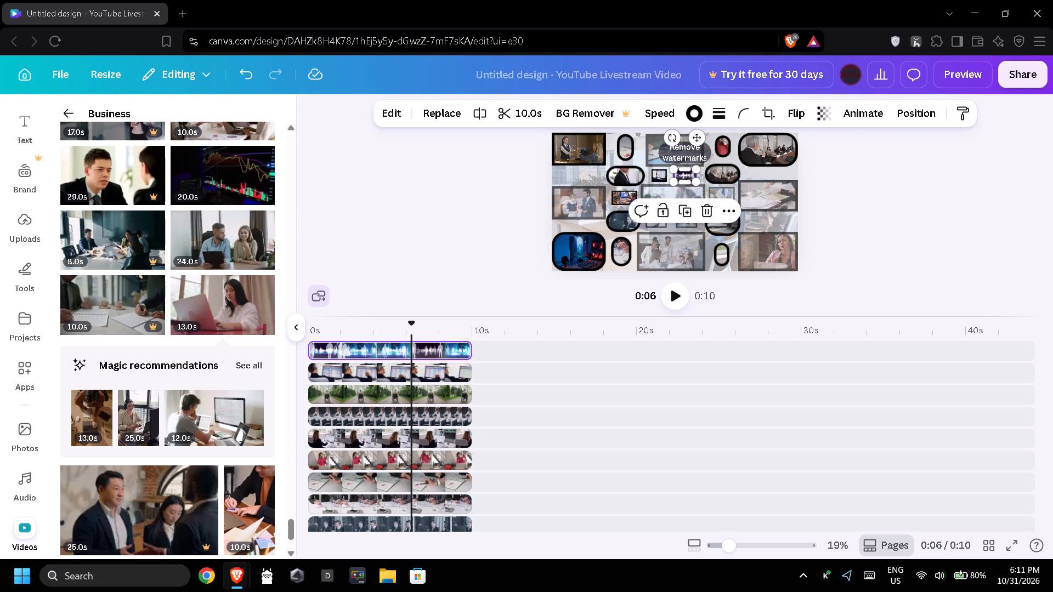
click(819, 114)
click(813, 166)
triple_click(839, 212)
Make the small rectangular computer-screen clip above the centre clip, beside the waveform clip, semi-transparent.
click(661, 174)
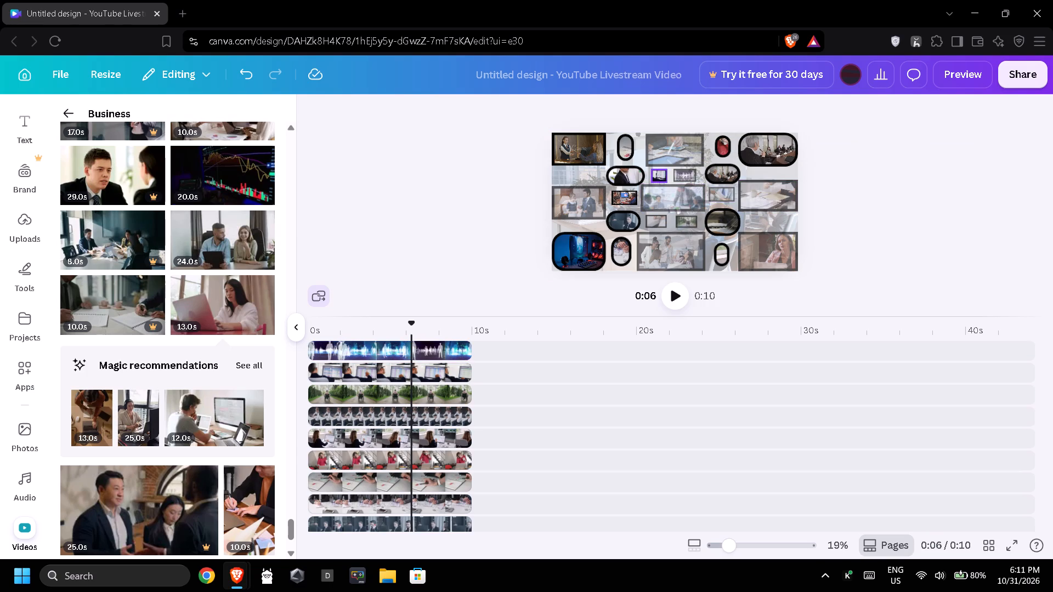
click(831, 115)
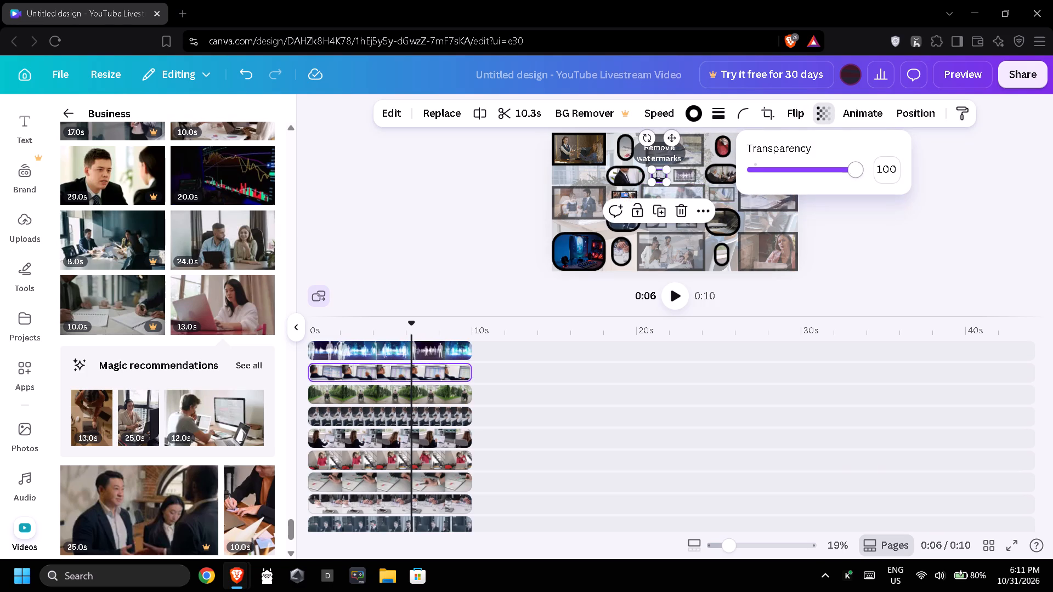
click(809, 167)
triple_click(848, 208)
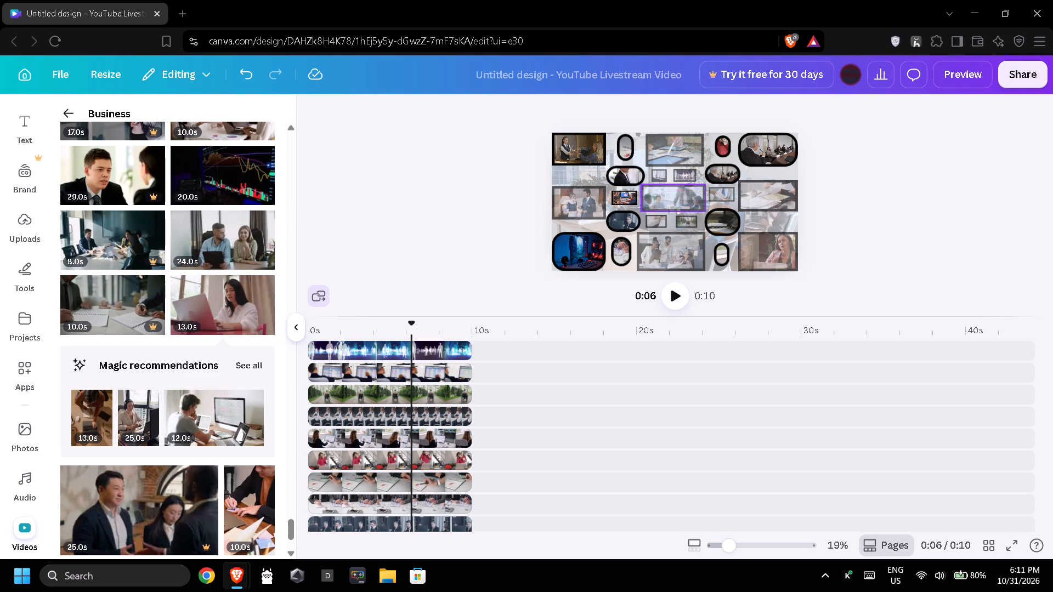
Make the small rectangular clip just left of the collage's centre clip semi-transparent.
click(628, 190)
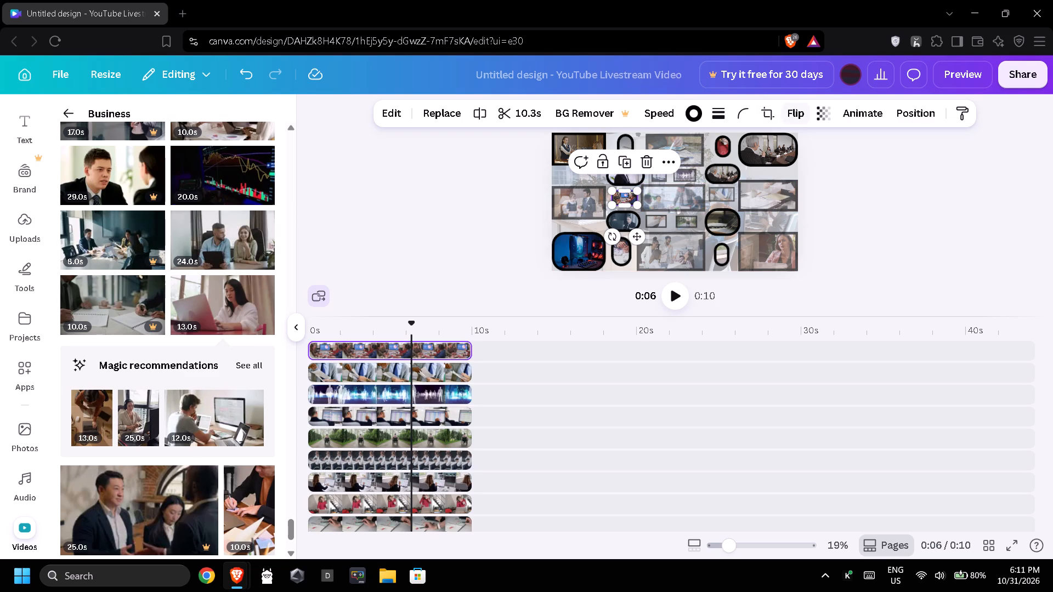
click(822, 117)
click(809, 172)
triple_click(855, 208)
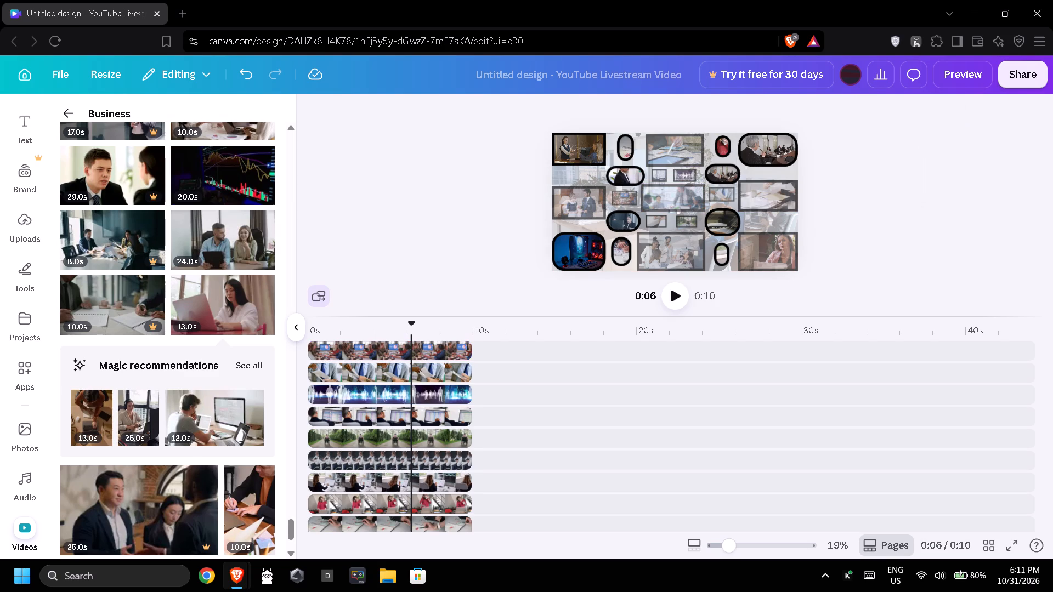
Set the transparency of the rectangular clip in the collage's top-left corner to 55.
click(593, 152)
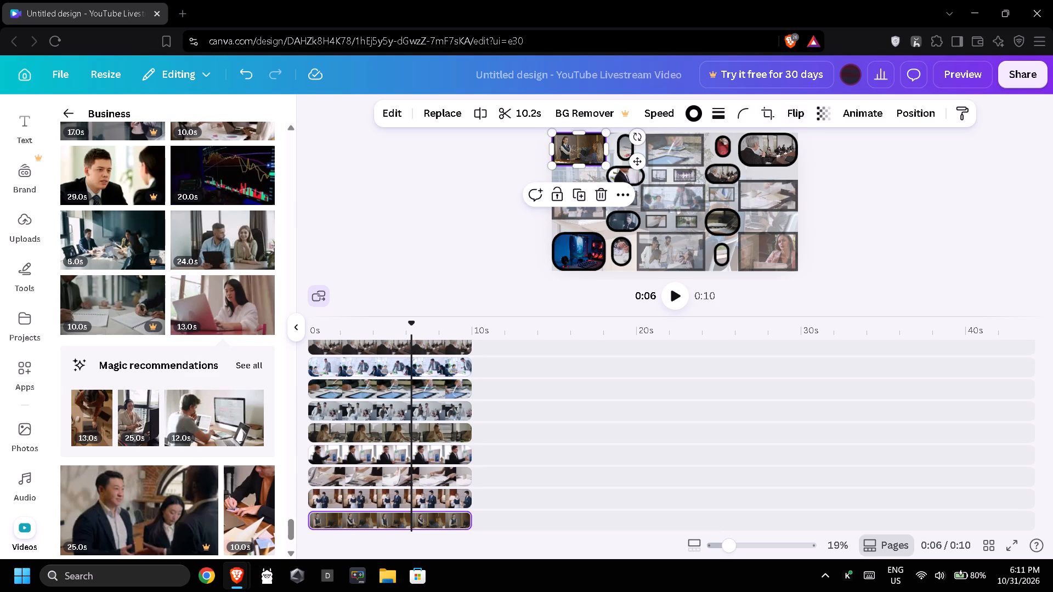
click(826, 117)
click(809, 167)
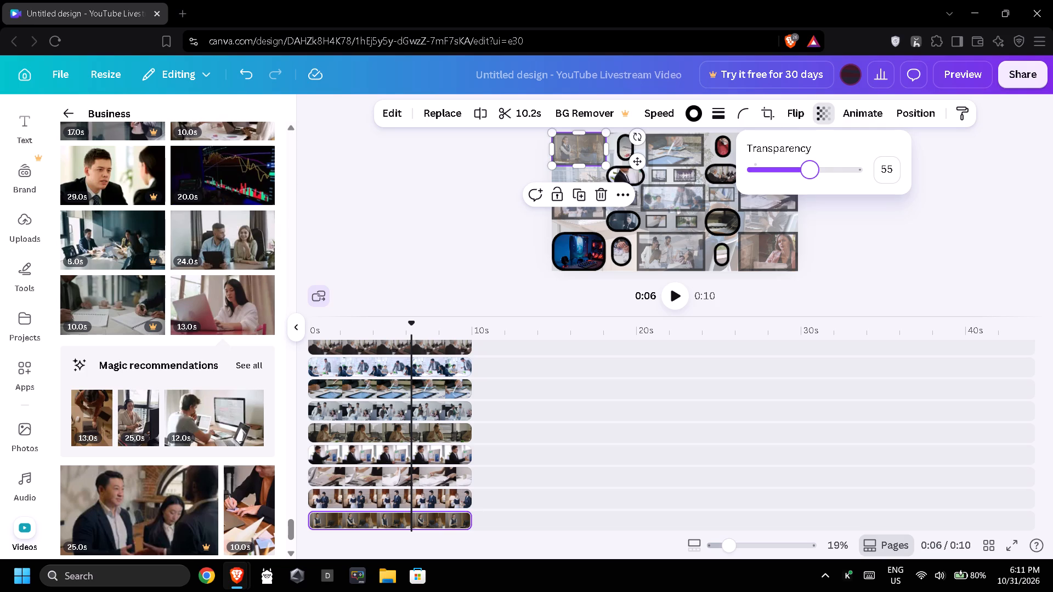
Make the rectangular clip directly below the collage's top-right rounded clip more transparent.
triple_click(887, 221)
double_click(887, 221)
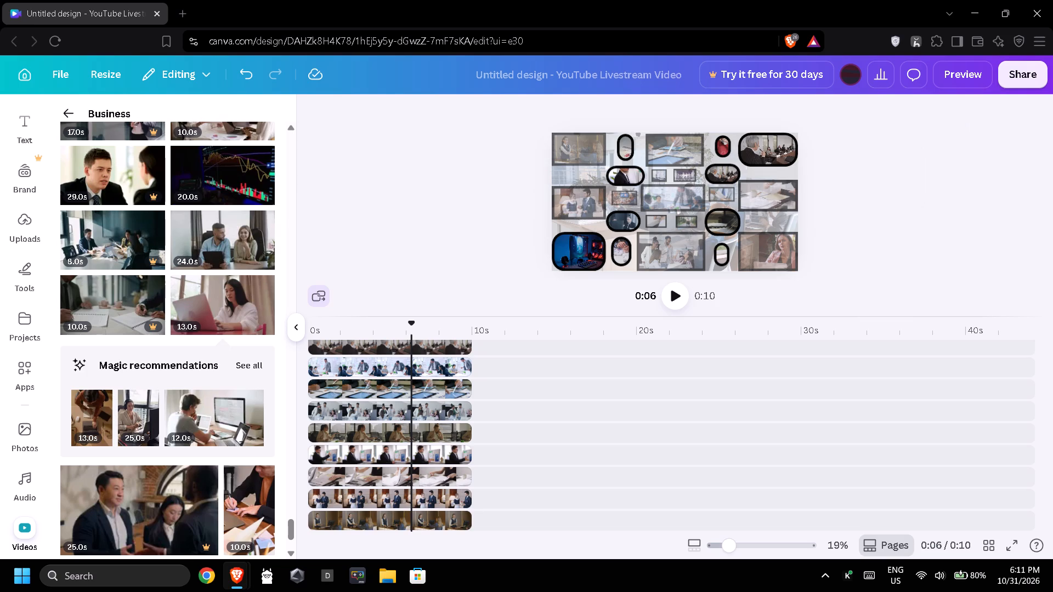
click(781, 188)
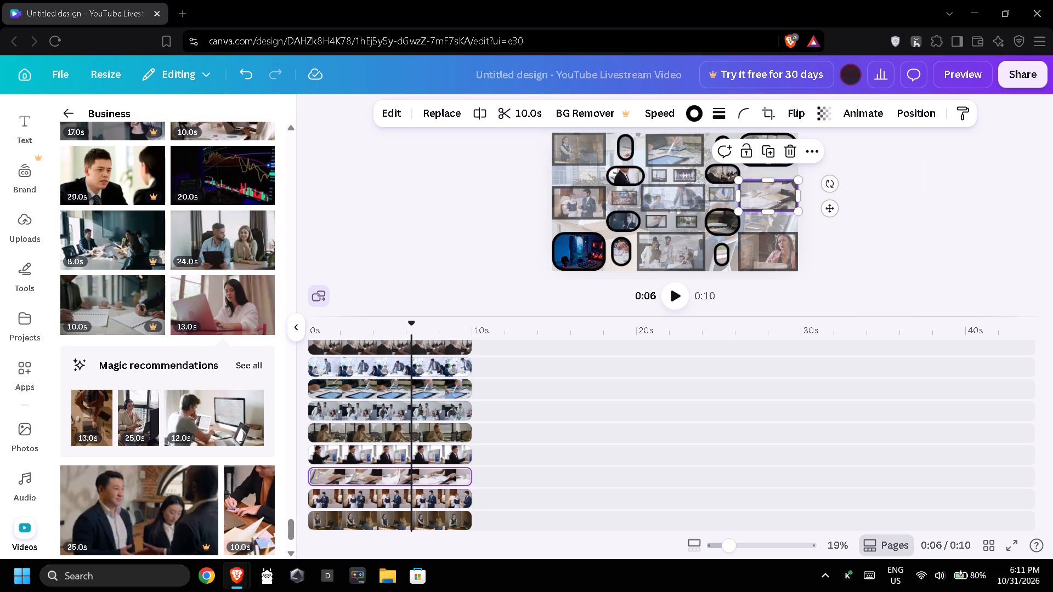
click(825, 115)
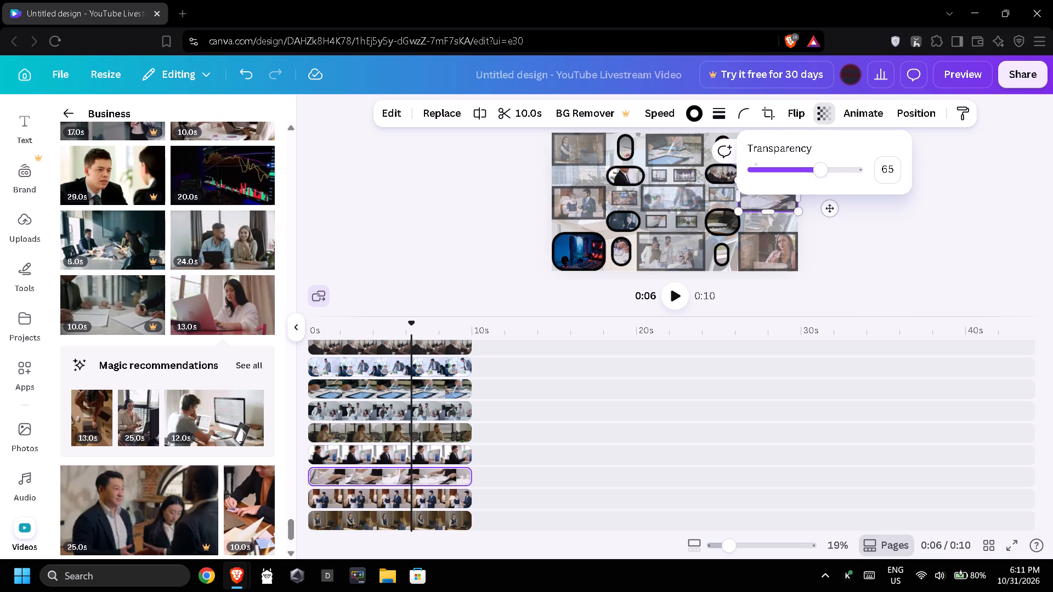
click(814, 172)
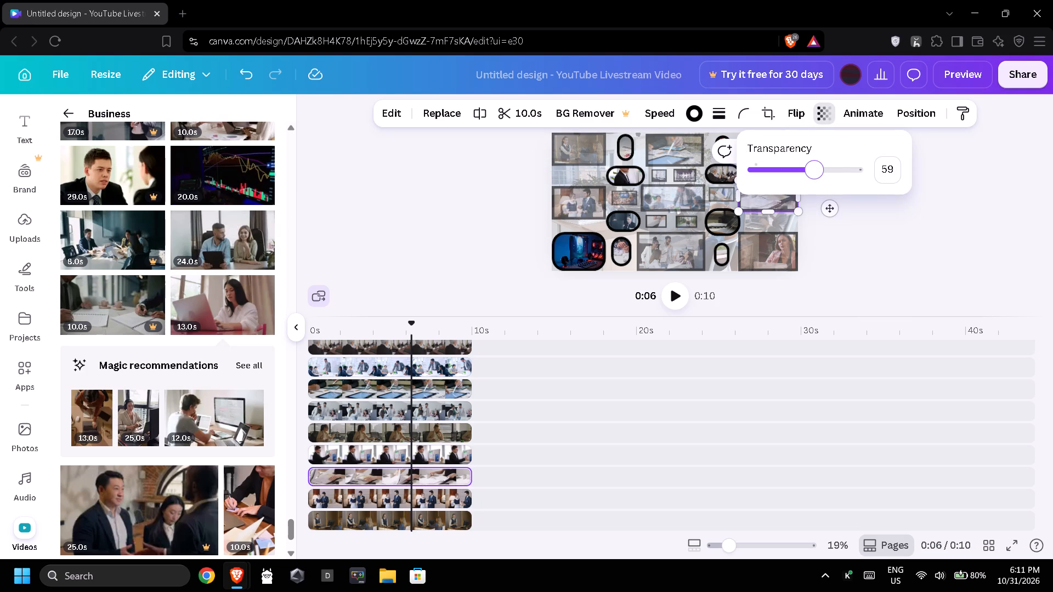
click(807, 168)
triple_click(895, 235)
click(896, 236)
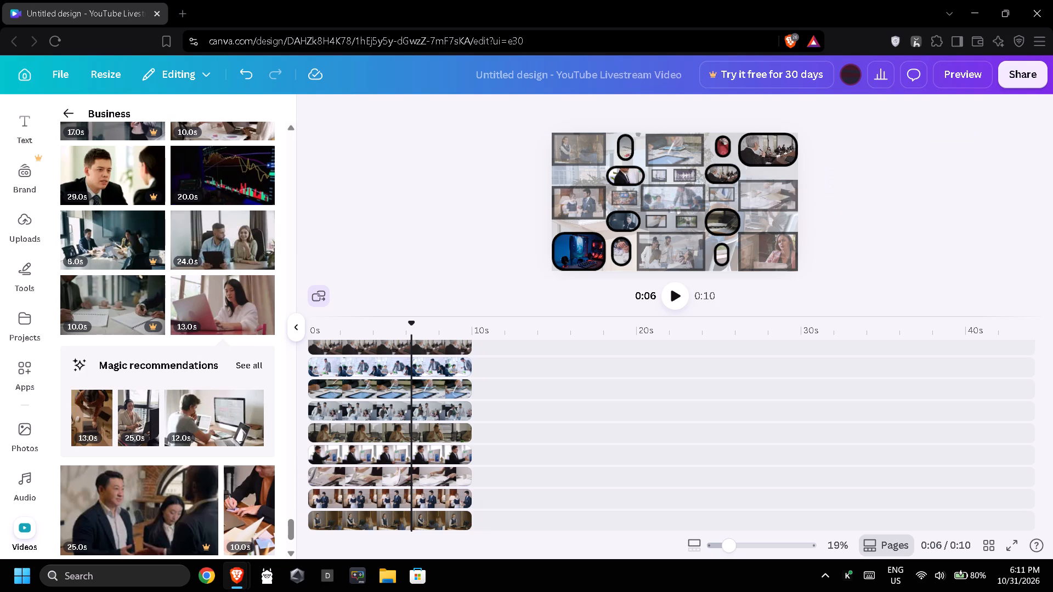
Flip the rounded blue-and-red clip in the collage's bottom-left corner both vertically and horizontally.
click(583, 241)
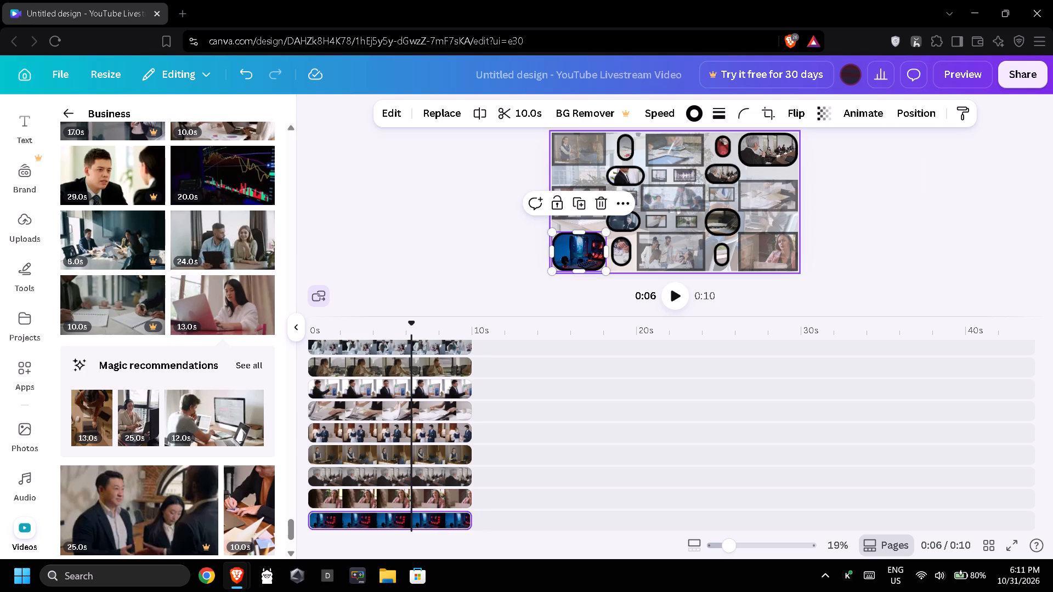
click(803, 112)
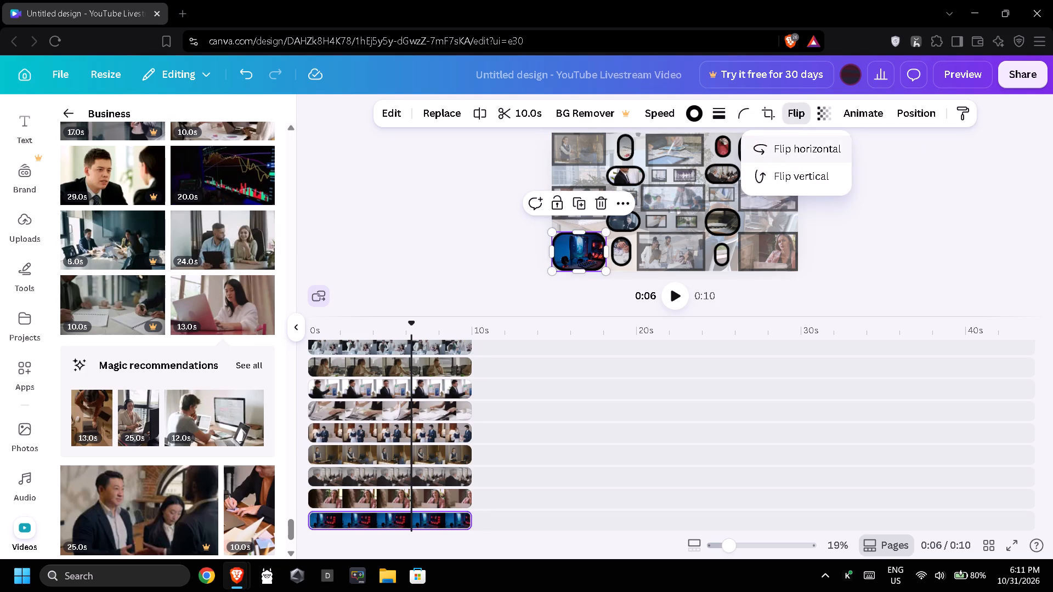
click(811, 170)
click(811, 146)
triple_click(921, 201)
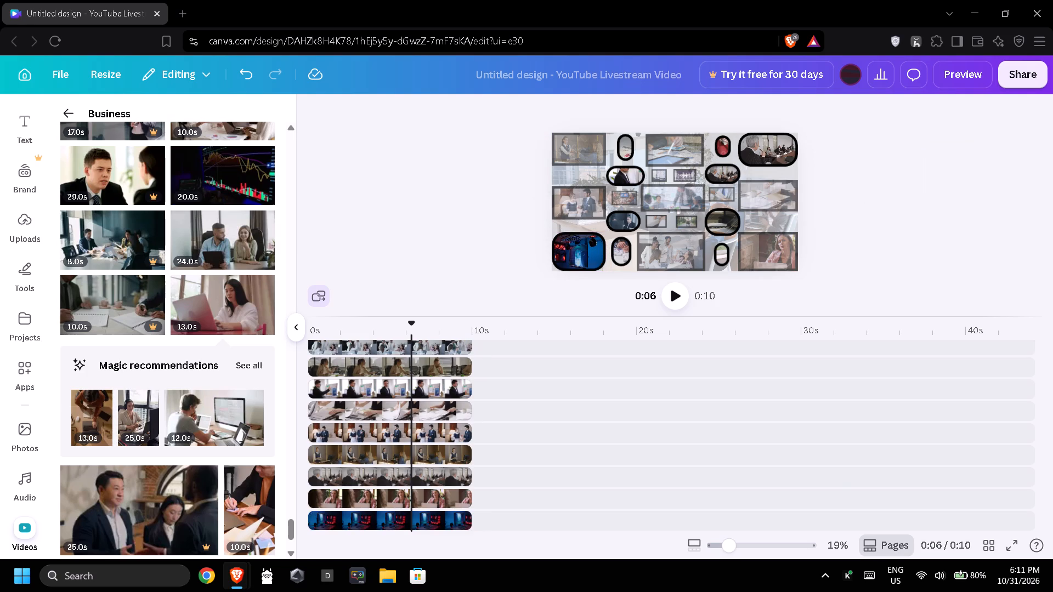
click(921, 201)
Flip the rounded clip in the collage's top-right corner vertically.
click(794, 146)
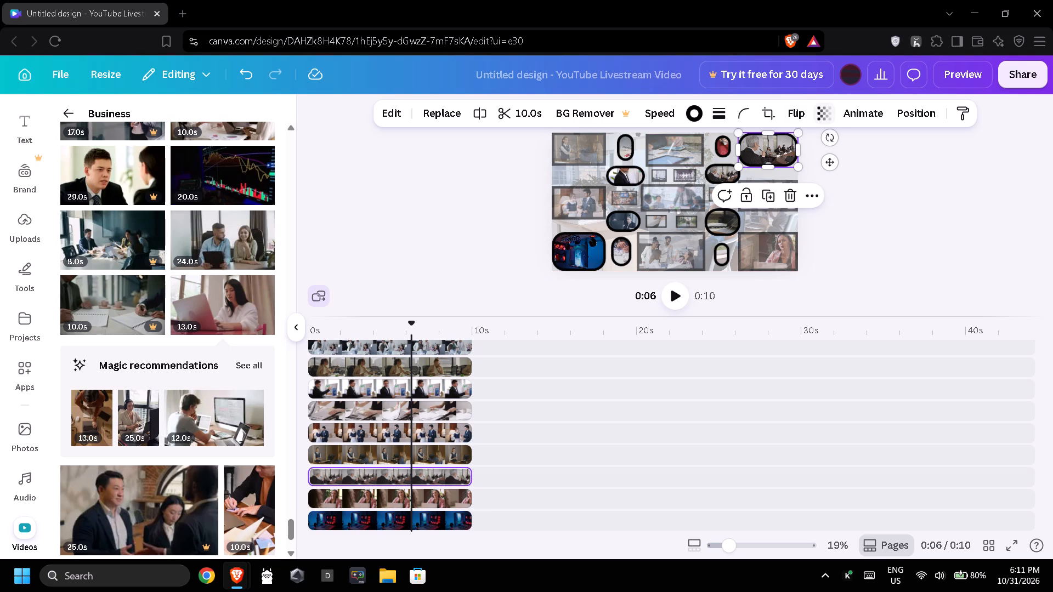
click(798, 115)
click(802, 171)
triple_click(903, 200)
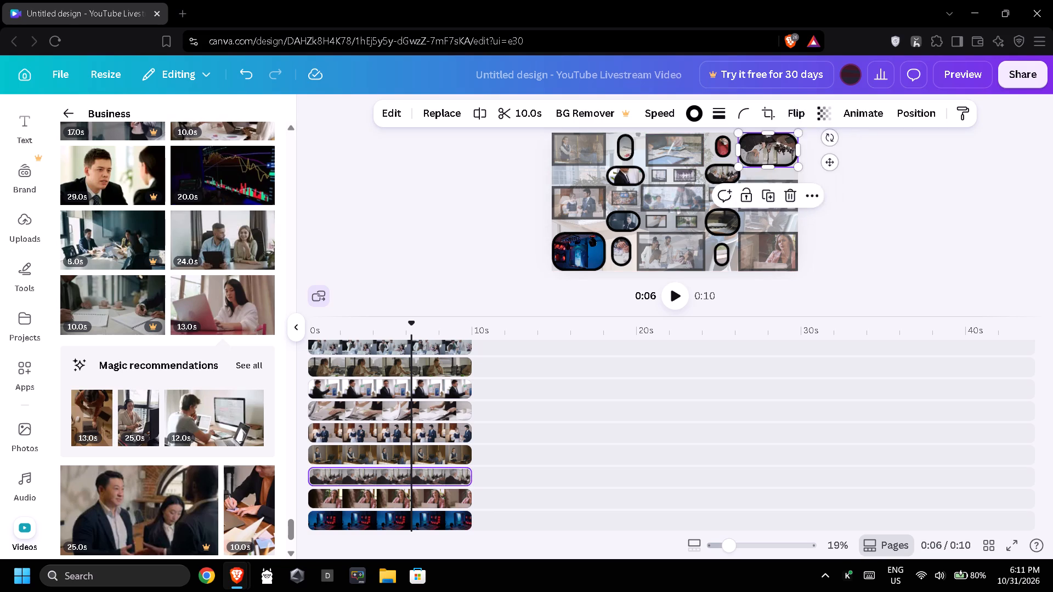
click(903, 200)
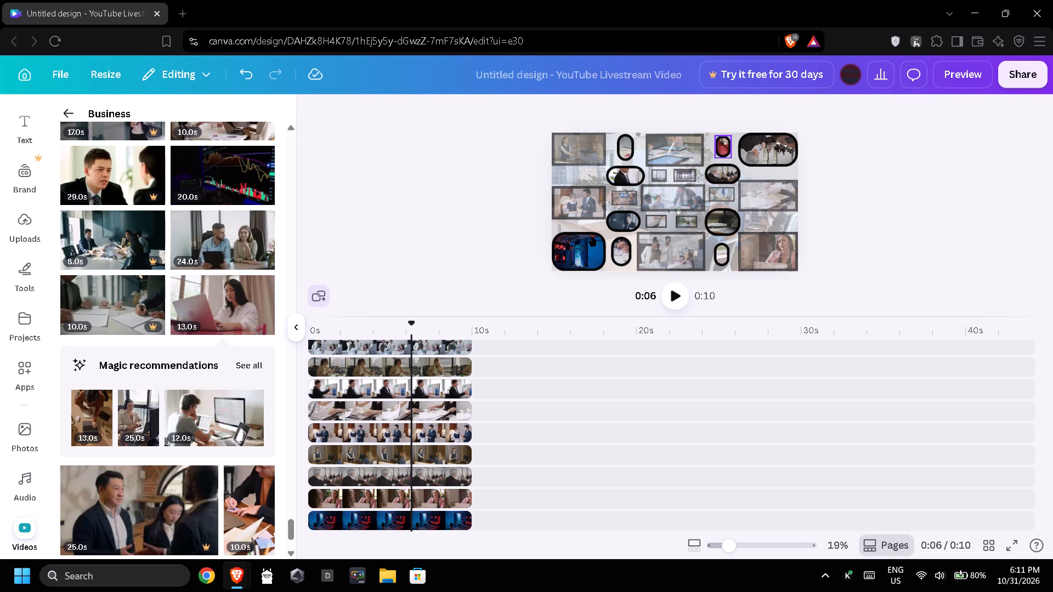
Make the small upright rounded red clip beside the collage's top-right clip slightly transparent.
click(717, 145)
click(822, 114)
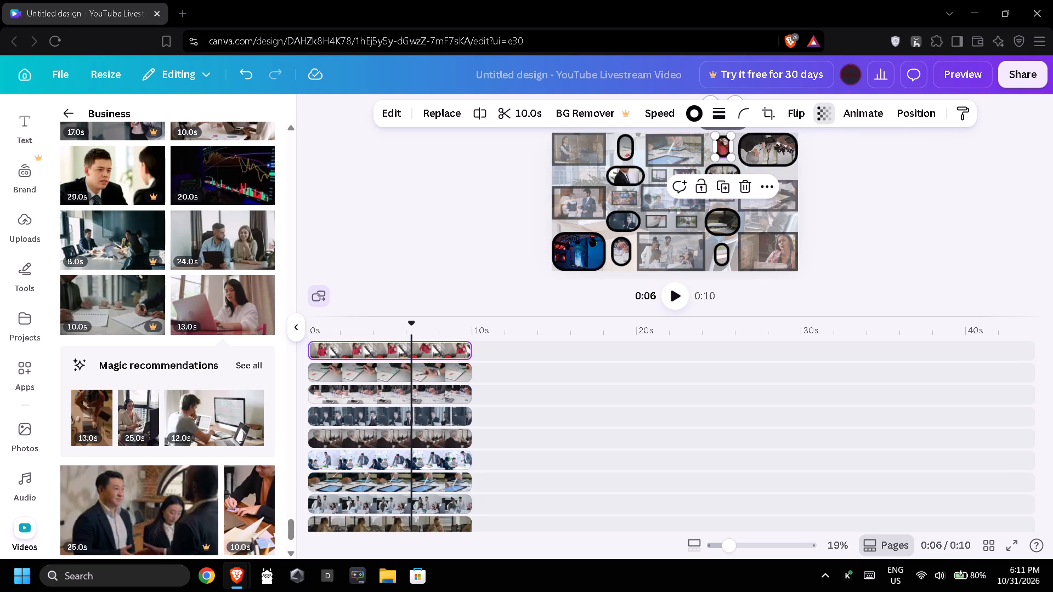
click(841, 169)
double_click(869, 221)
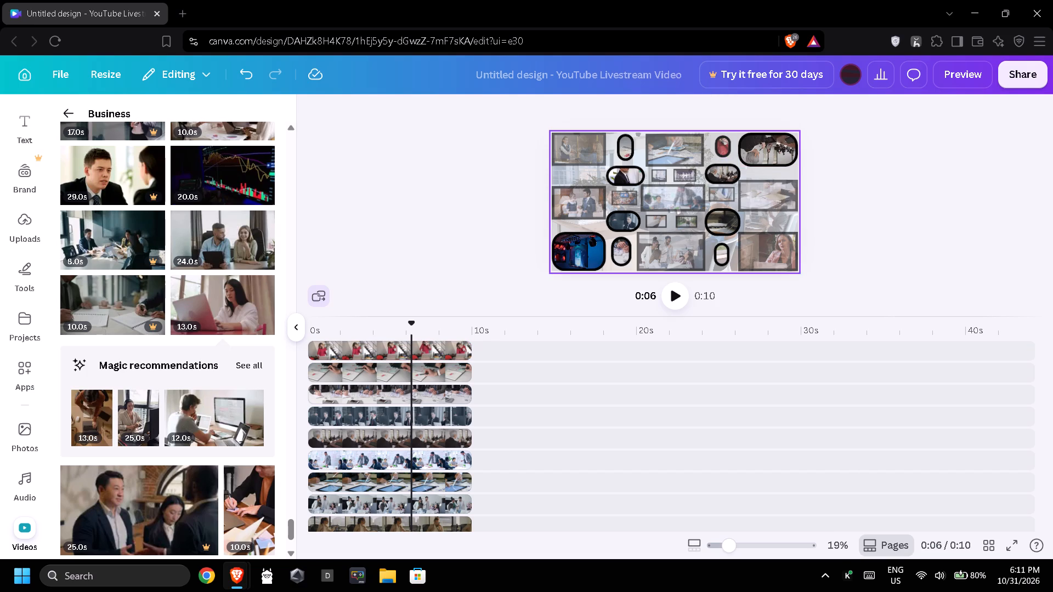
Make the rounded clip just below and to the right of the collage's centre clip semi-transparent.
click(726, 219)
click(827, 117)
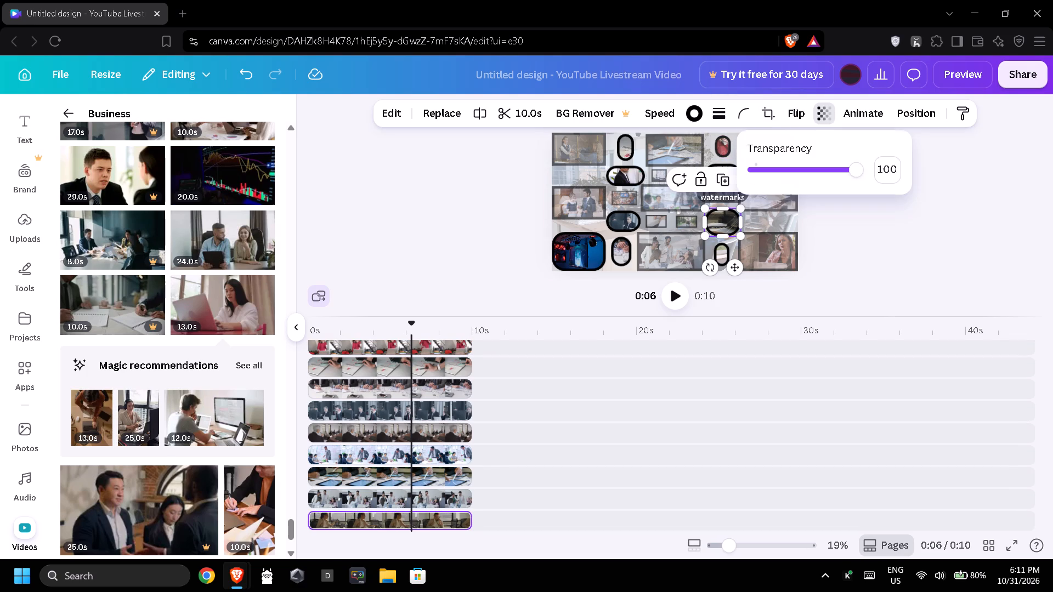
click(831, 175)
triple_click(887, 247)
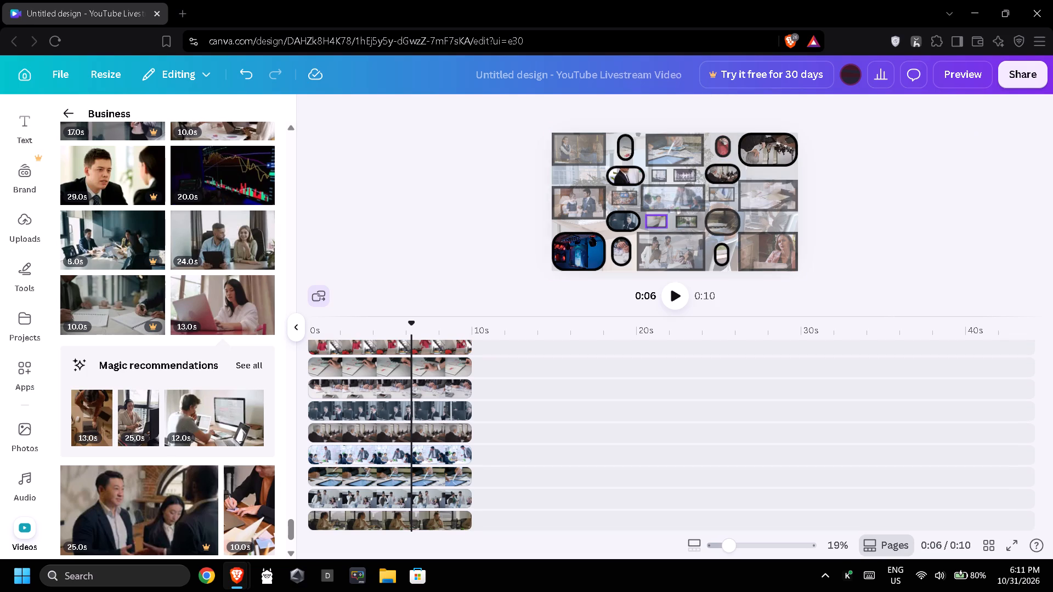
Make the horizontal rounded clip above and to the left of the collage's centre clip slightly transparent.
click(639, 173)
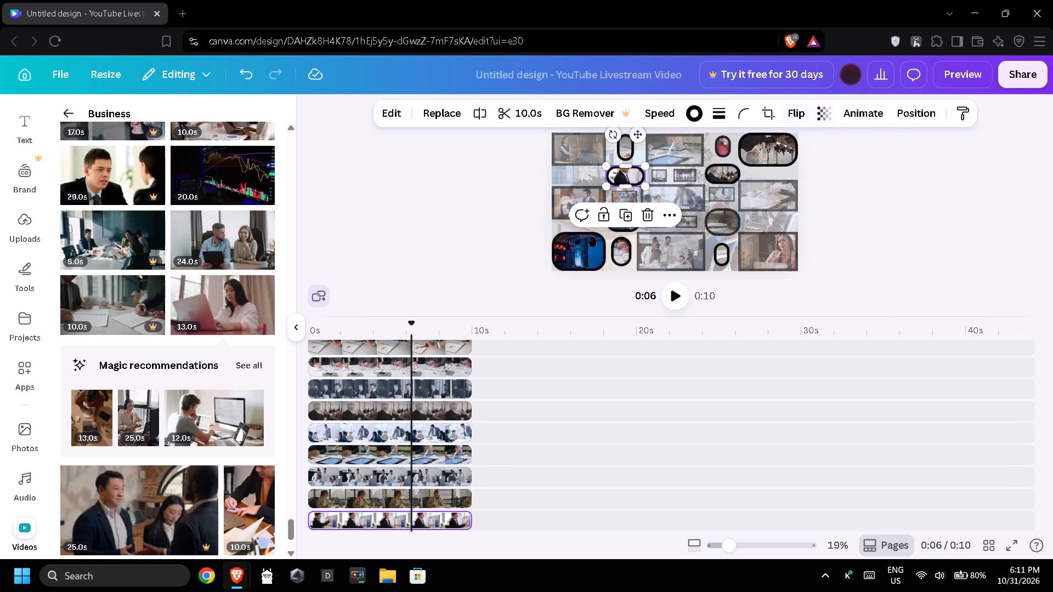
click(824, 116)
click(835, 166)
triple_click(867, 236)
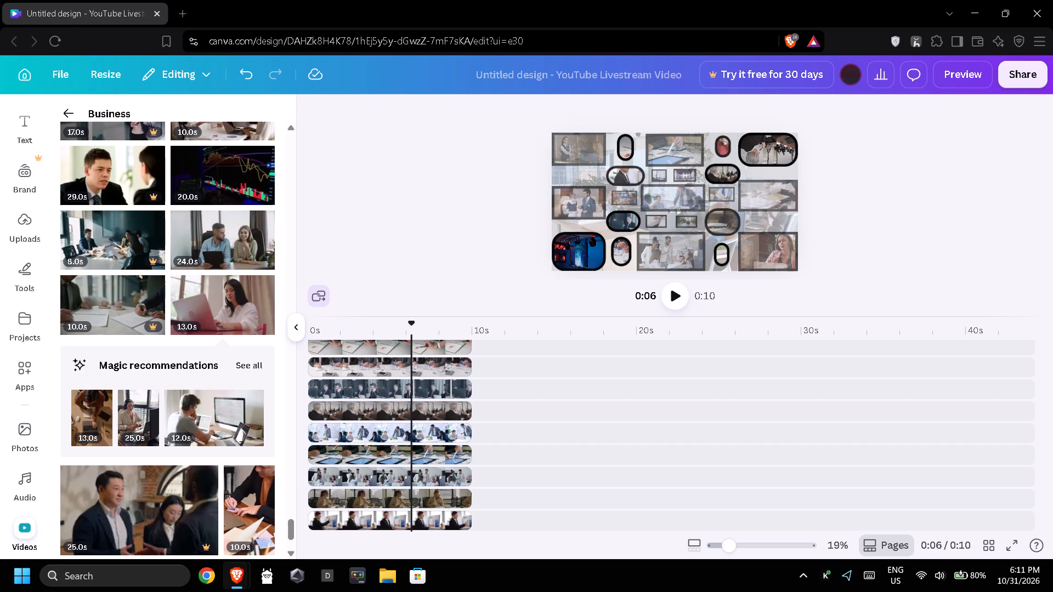
Flip the rounded blue-and-red clip in the collage's bottom-left corner vertically again.
click(588, 244)
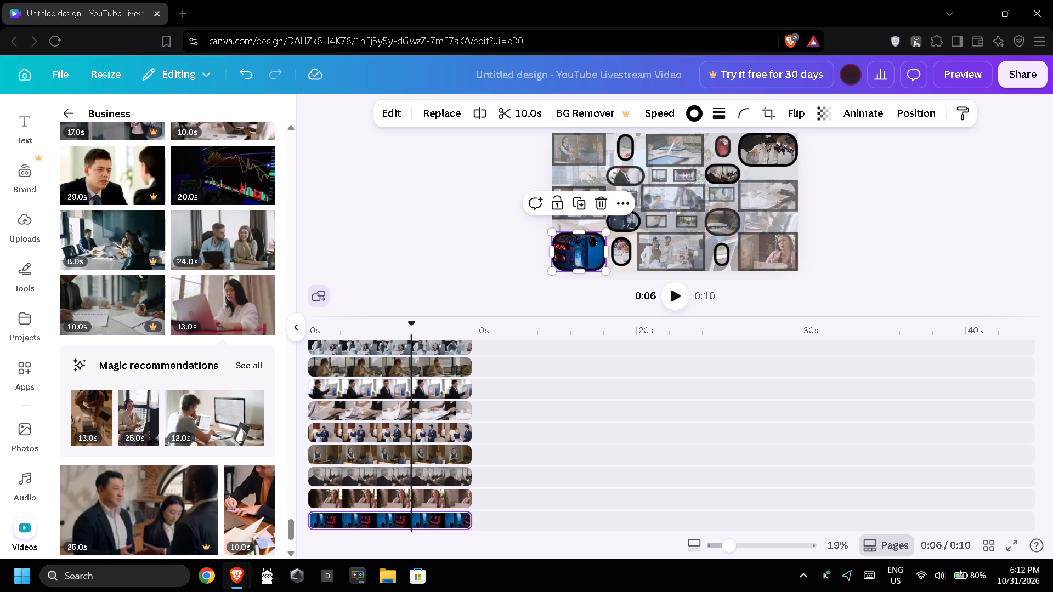
click(799, 117)
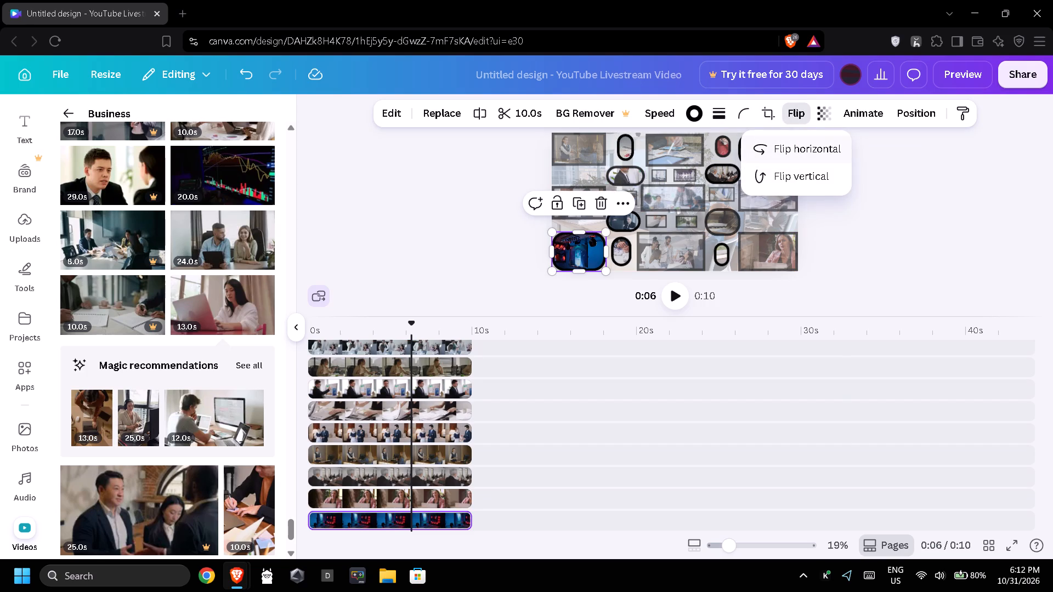
click(820, 169)
Set the transparency of the rounded blue-and-red clip in the collage's bottom-left corner to 79.
click(822, 119)
click(836, 168)
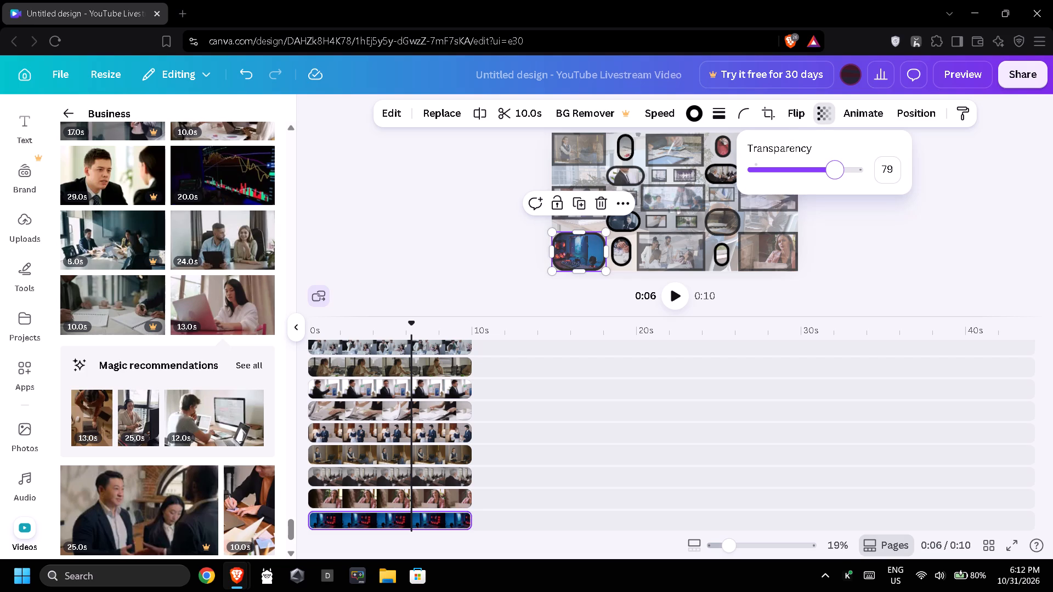
triple_click(884, 236)
click(885, 236)
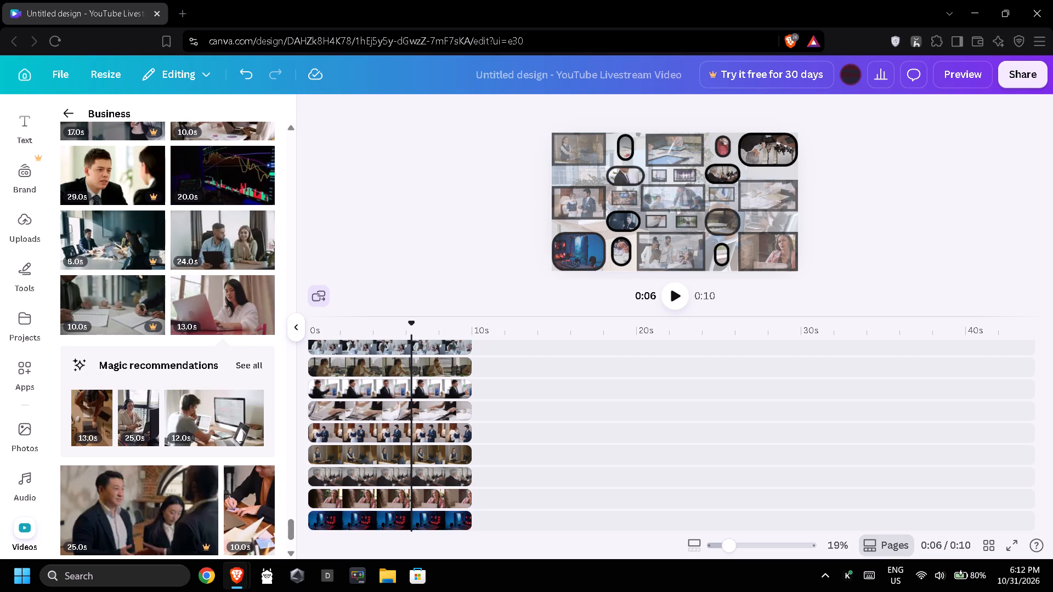
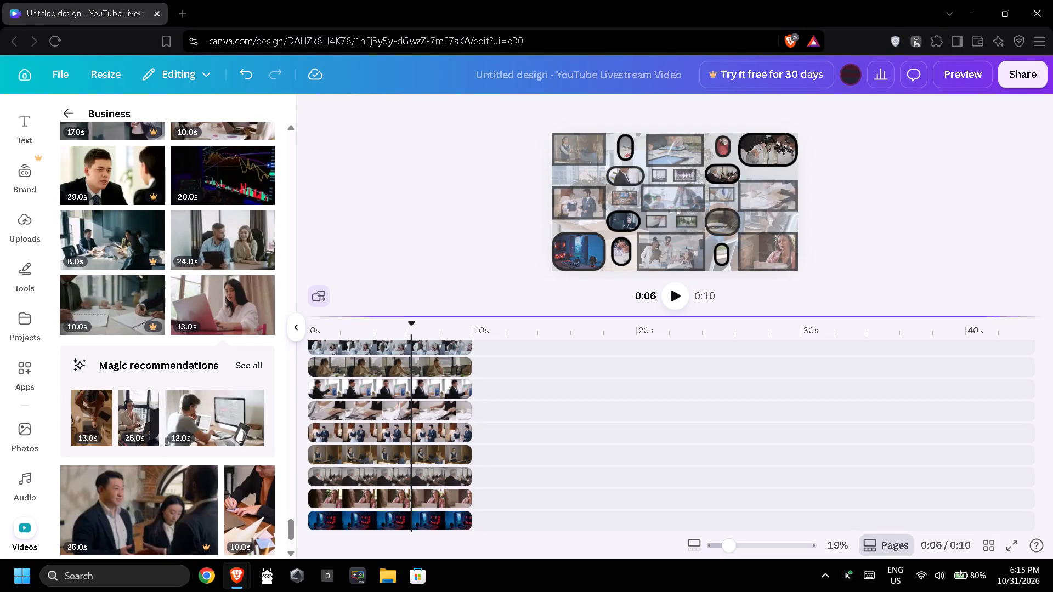
Add the 25.0s clip of three business people talking to the main video track, directly after the collage page.
scroll(384, 402, up, 3)
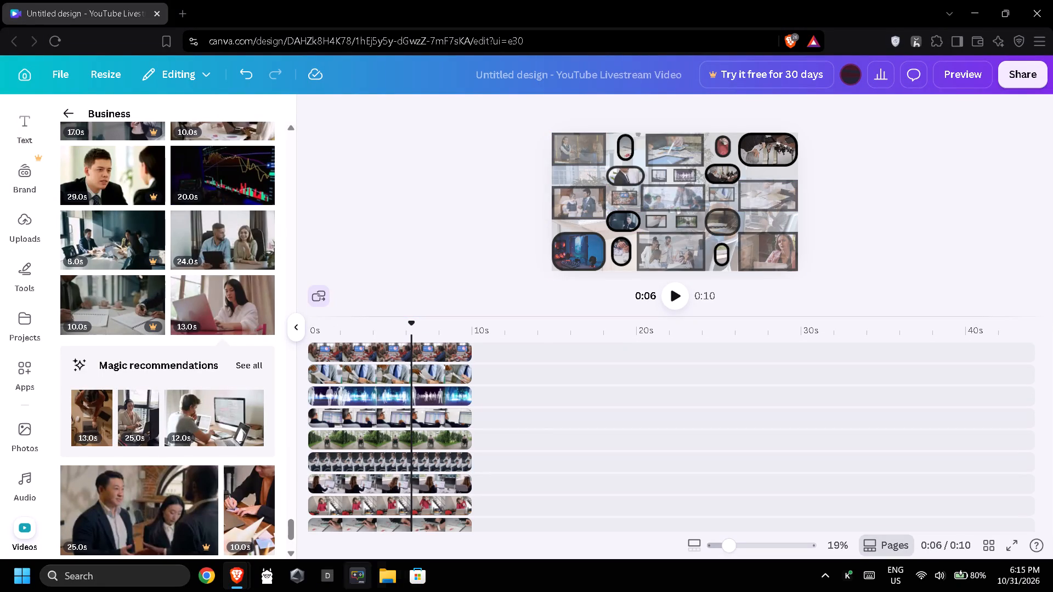
scroll(414, 435, down, 7)
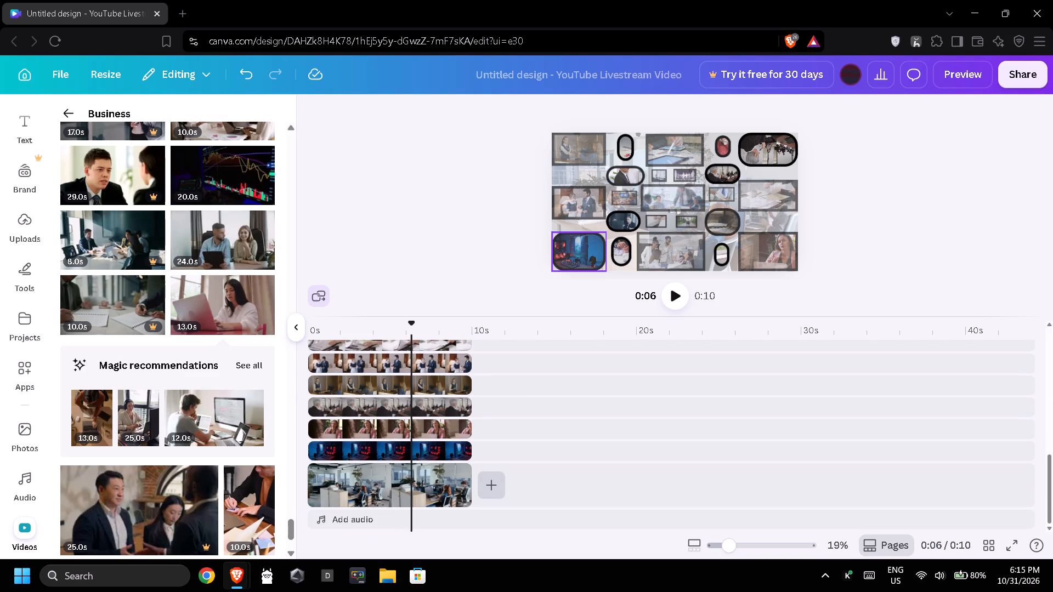
drag(174, 505, 443, 494)
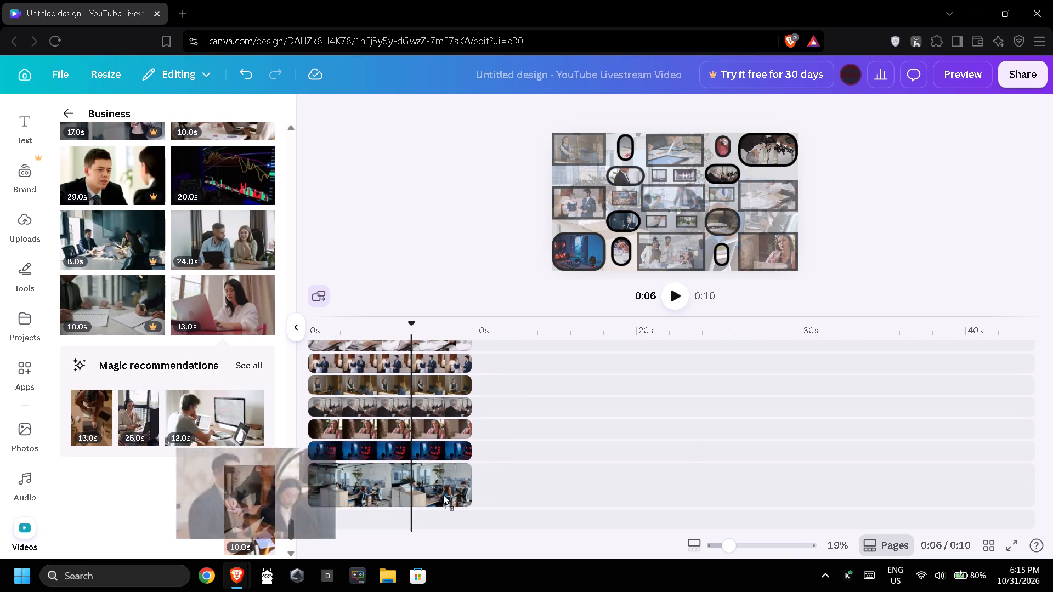
drag(443, 494, 595, 482)
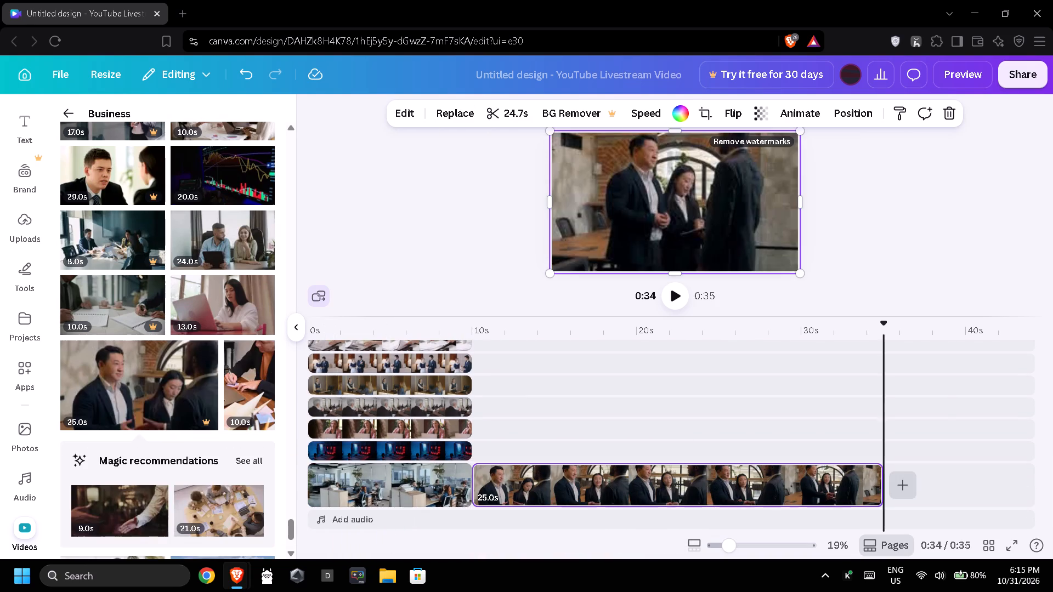
Layer the 10.0s clip of hands working over papers above the new 25.0s clip, starting at about 12 s.
drag(242, 389, 558, 423)
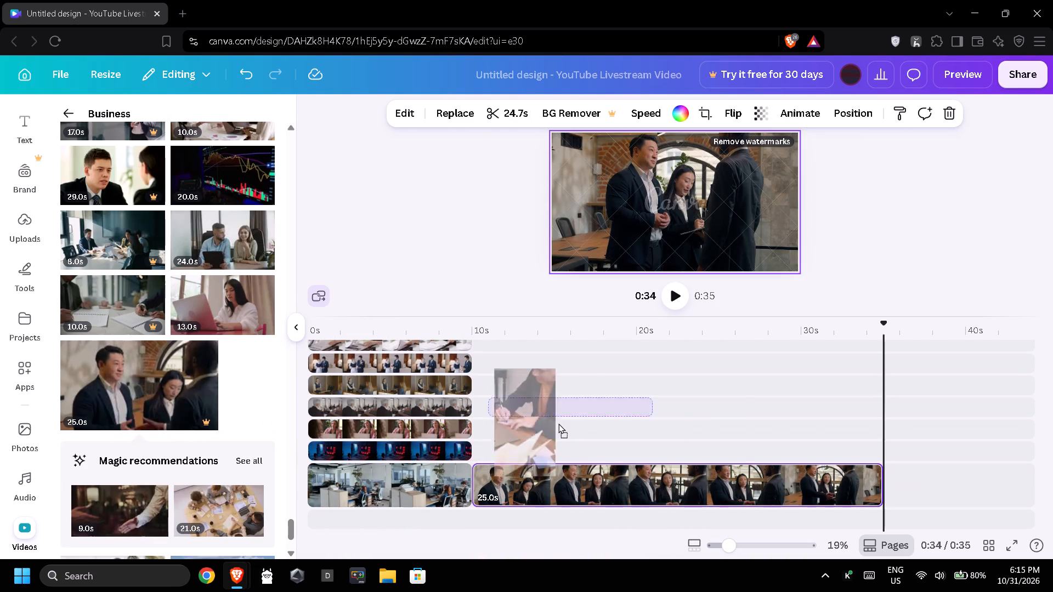
drag(558, 423, 524, 453)
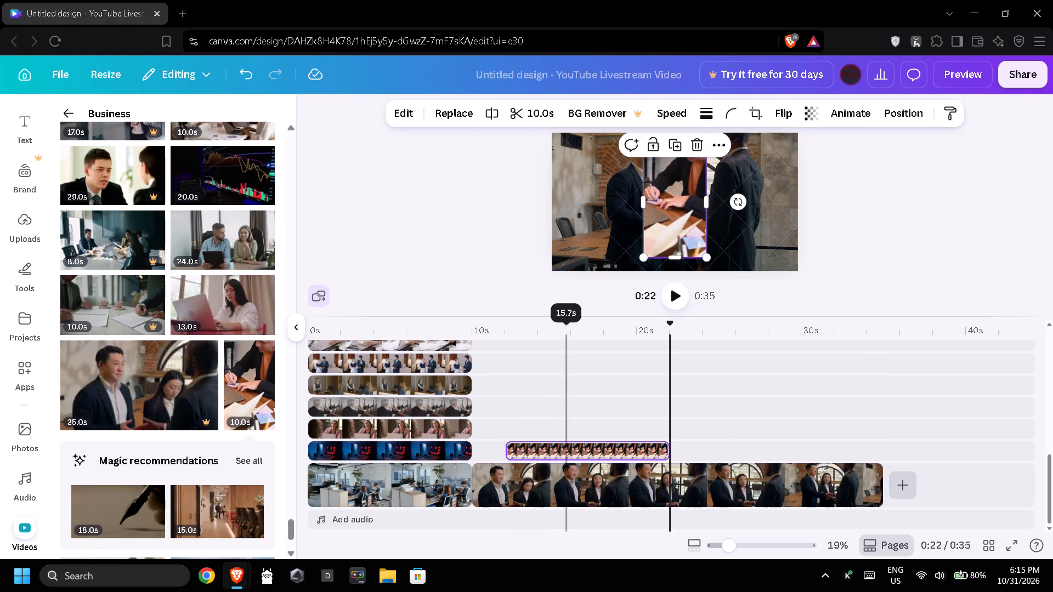
Move the overlaid papers clip into the frame's bottom-left corner and crop its top down to a small horizontal rectangle.
click(562, 424)
click(677, 199)
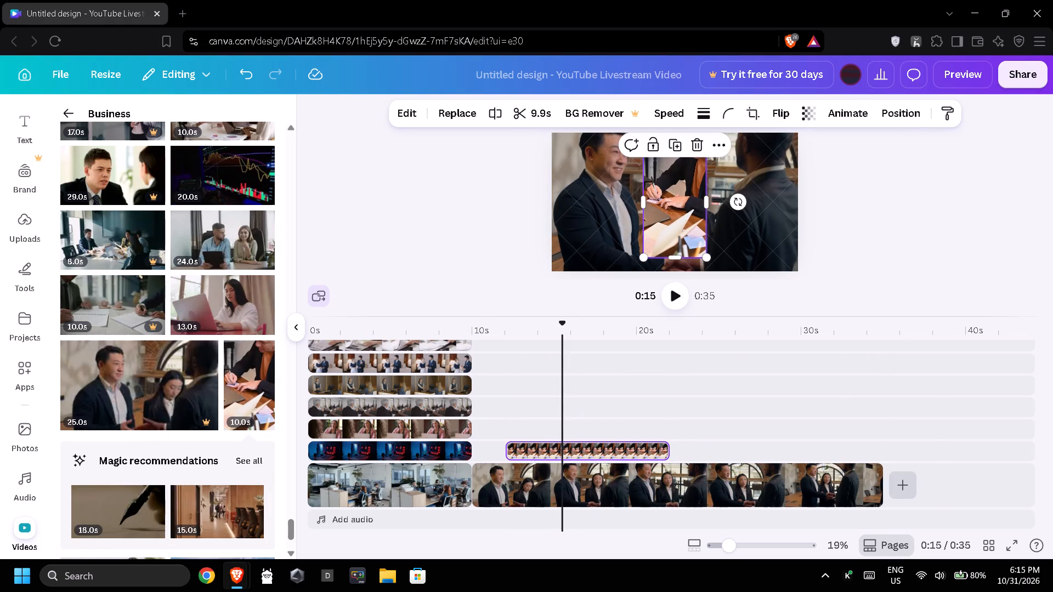
drag(677, 206, 587, 221)
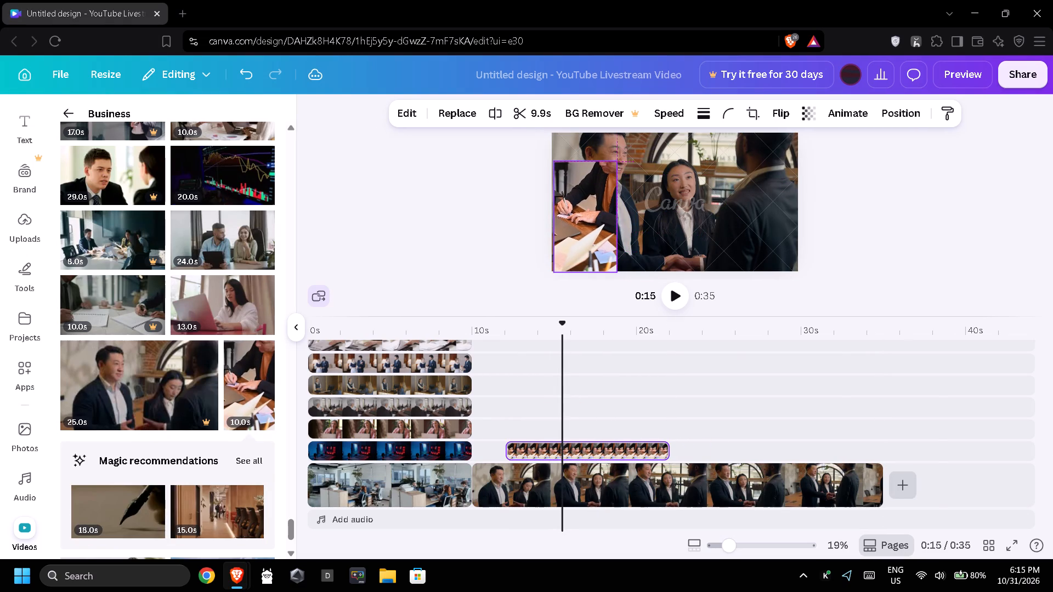
drag(587, 221, 587, 221)
drag(584, 161, 586, 235)
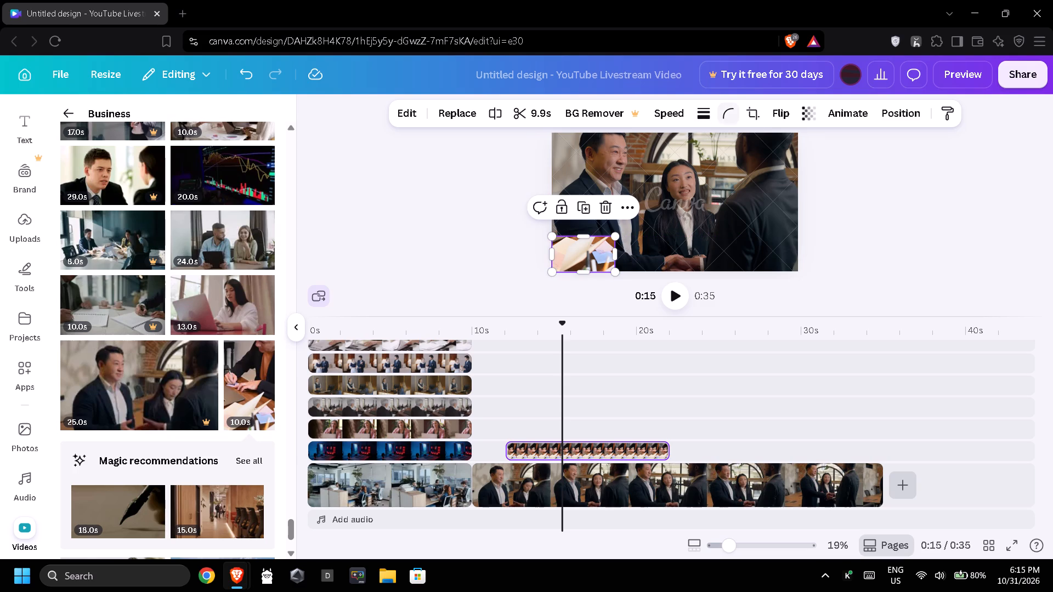
Round the corners of the small papers clip strongly and give it a solid black outline with stroke weight 46.
click(728, 112)
drag(663, 172, 806, 170)
click(706, 114)
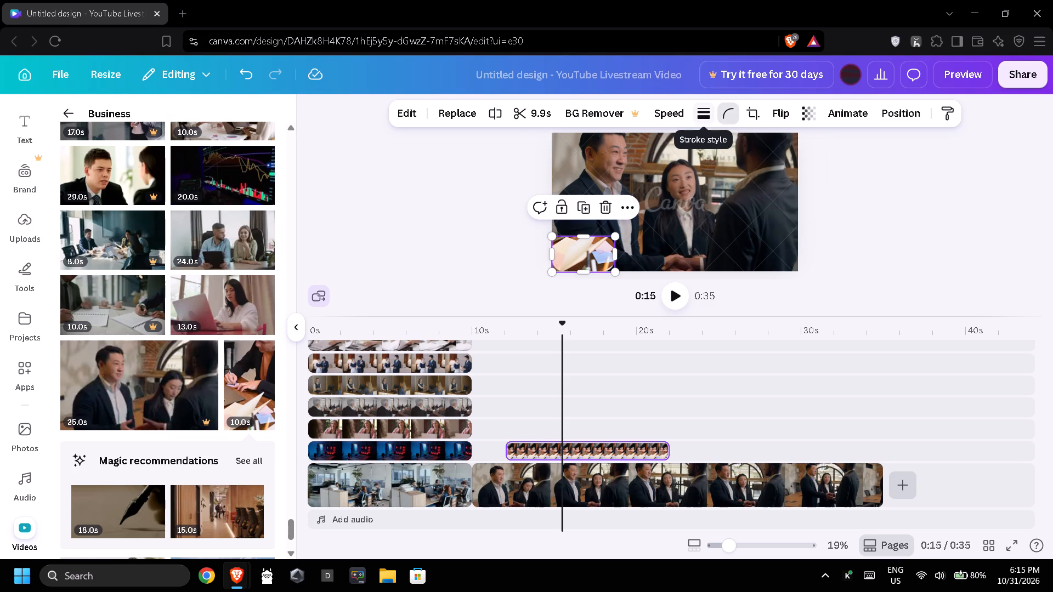
drag(744, 205, 779, 208)
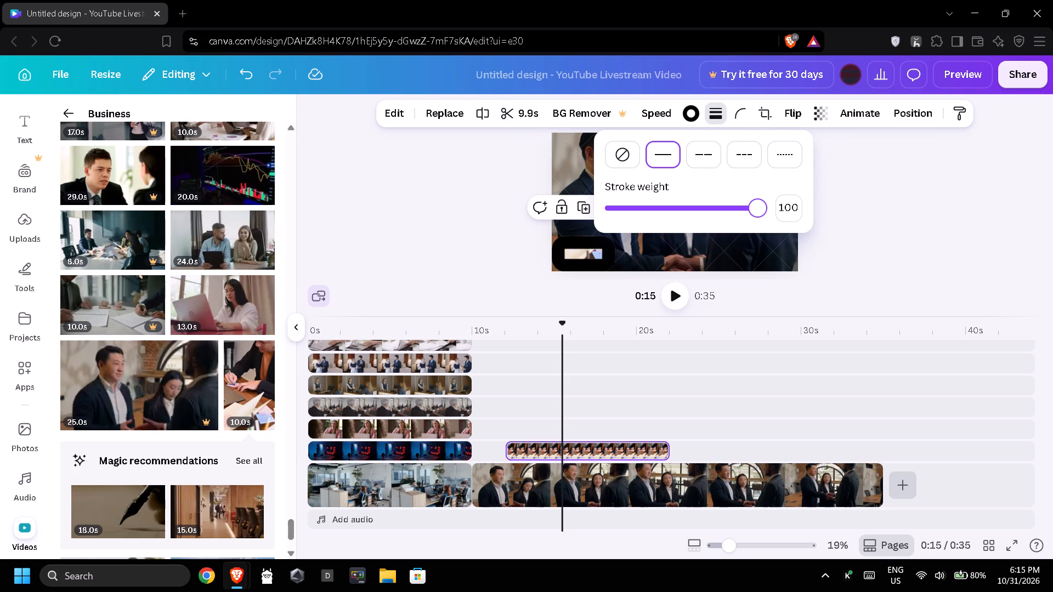
drag(779, 208, 679, 208)
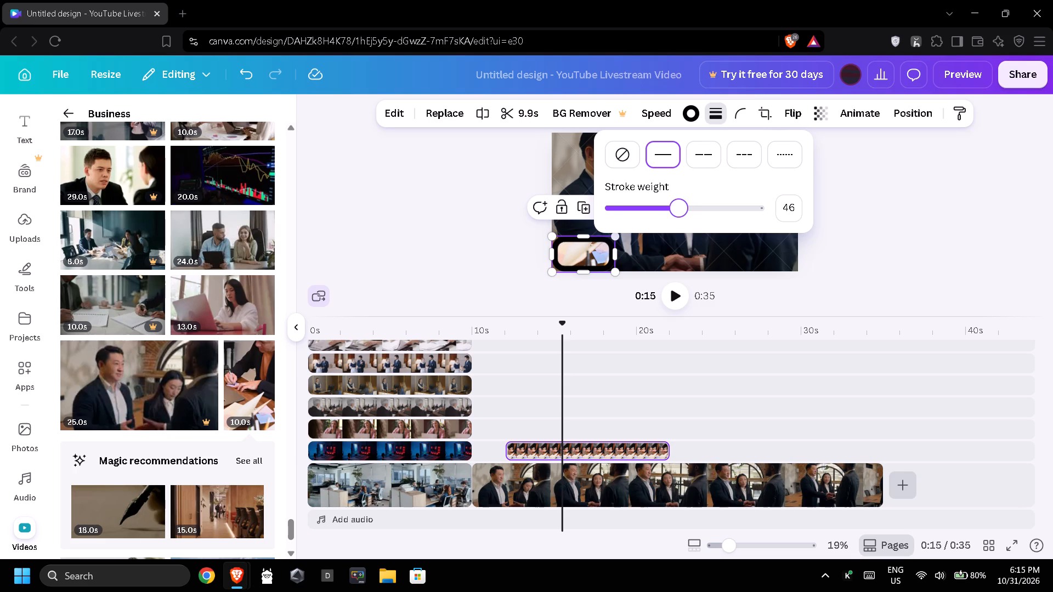
click(910, 255)
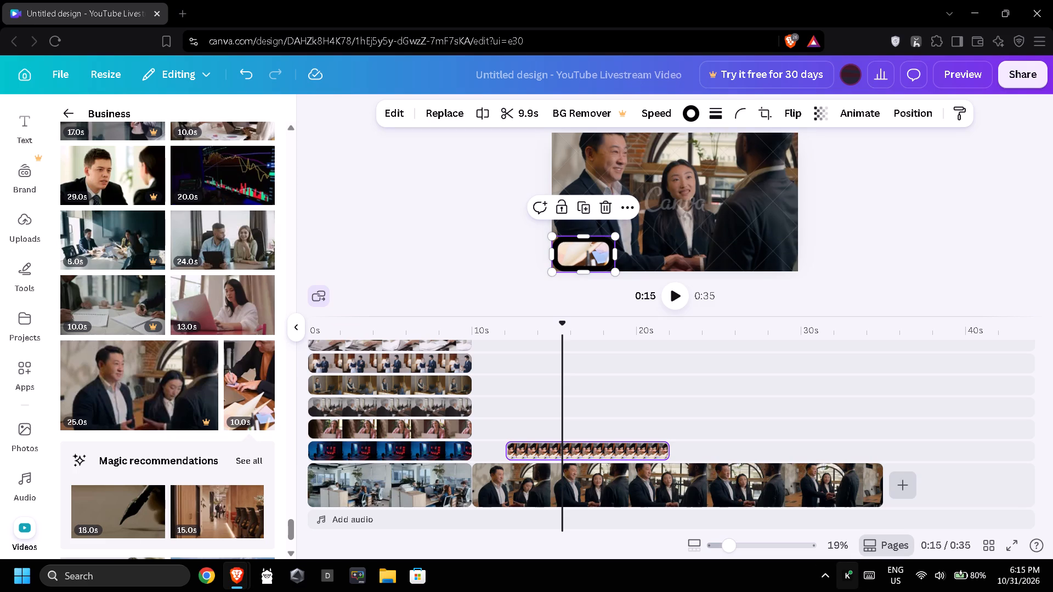
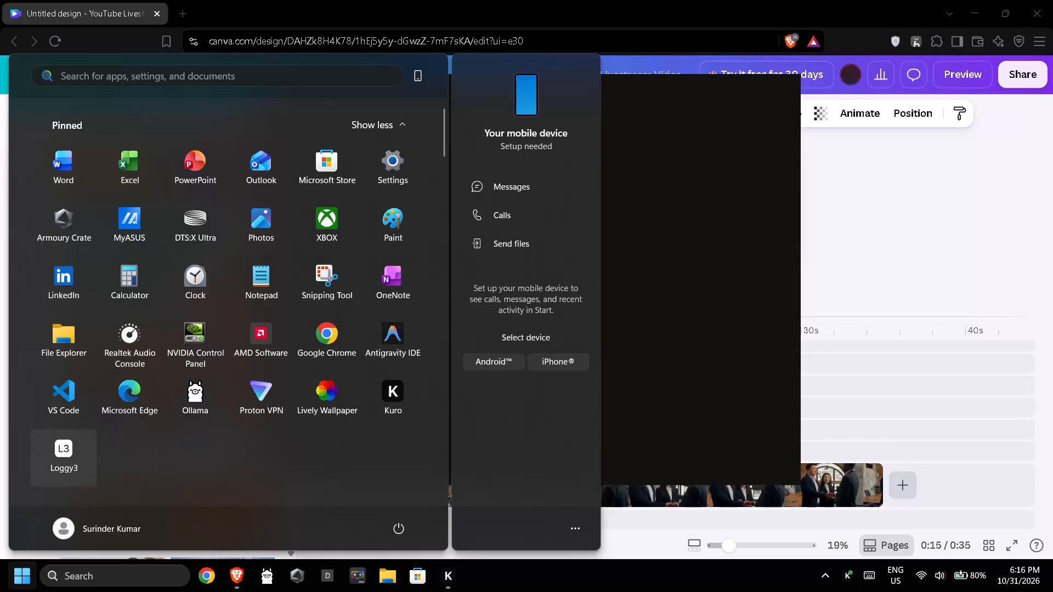
Launch the Loggy3 app.
click(58, 459)
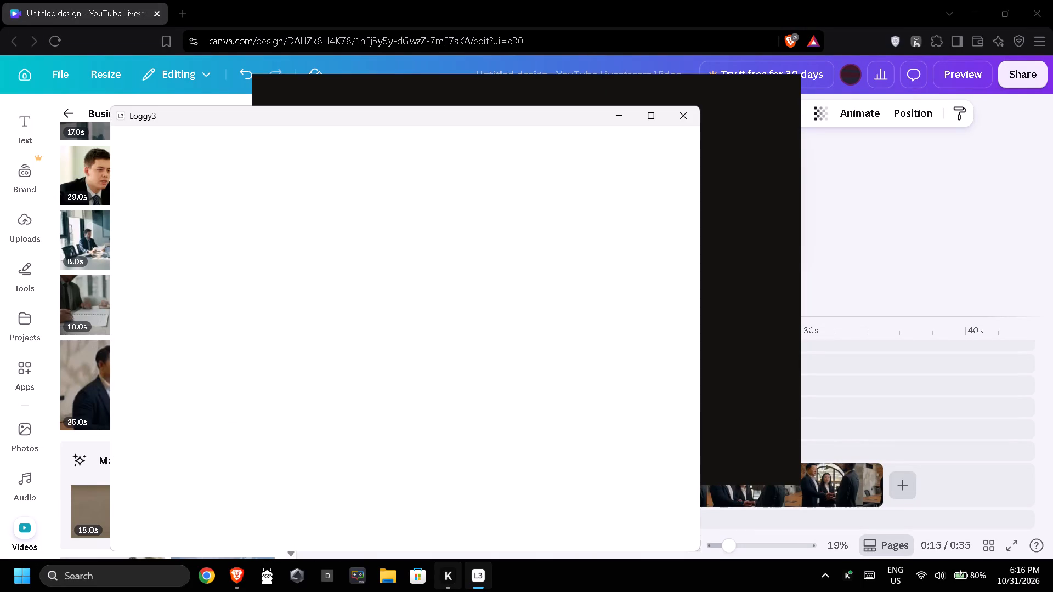
click(424, 119)
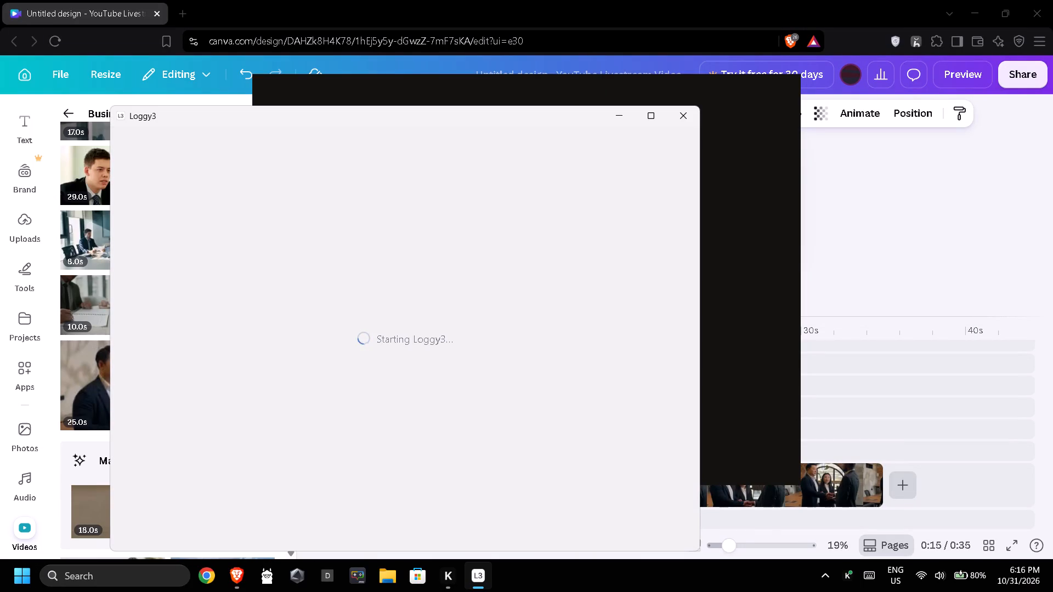
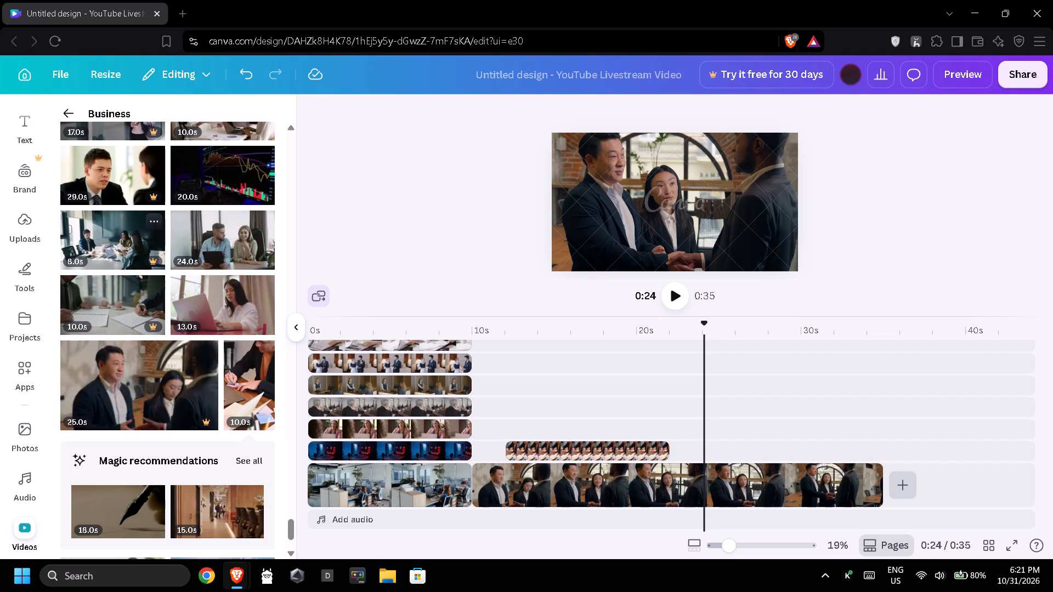
Raise the display brightness to maximum.
click(921, 582)
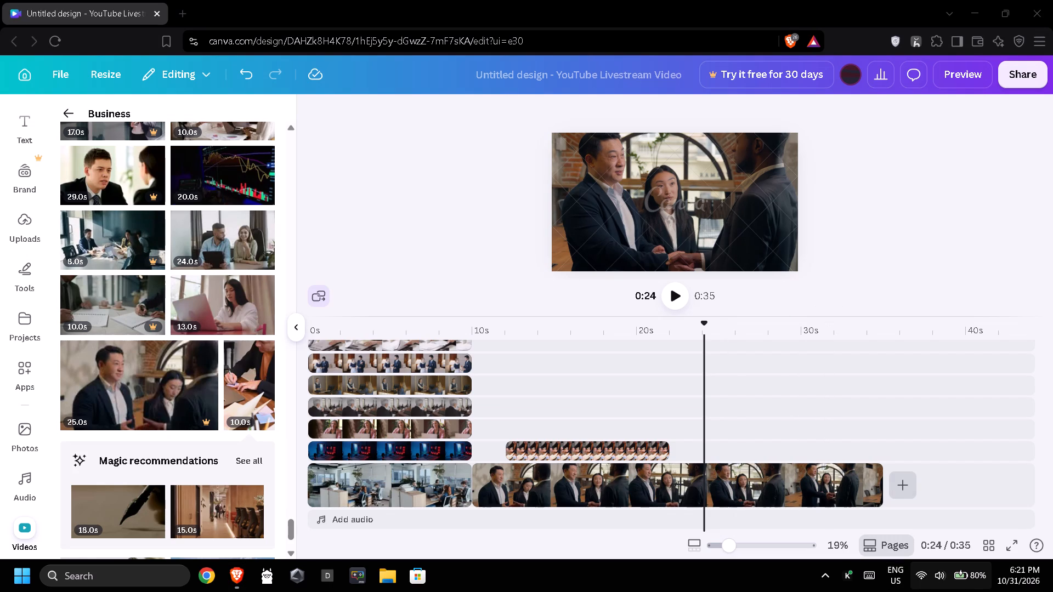
drag(899, 456, 1027, 451)
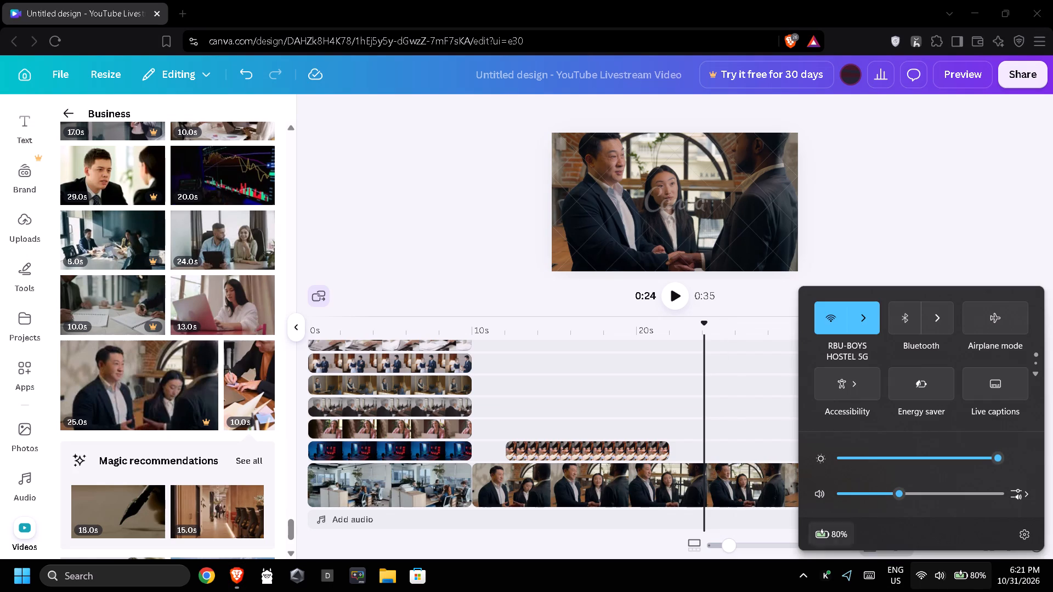
click(727, 591)
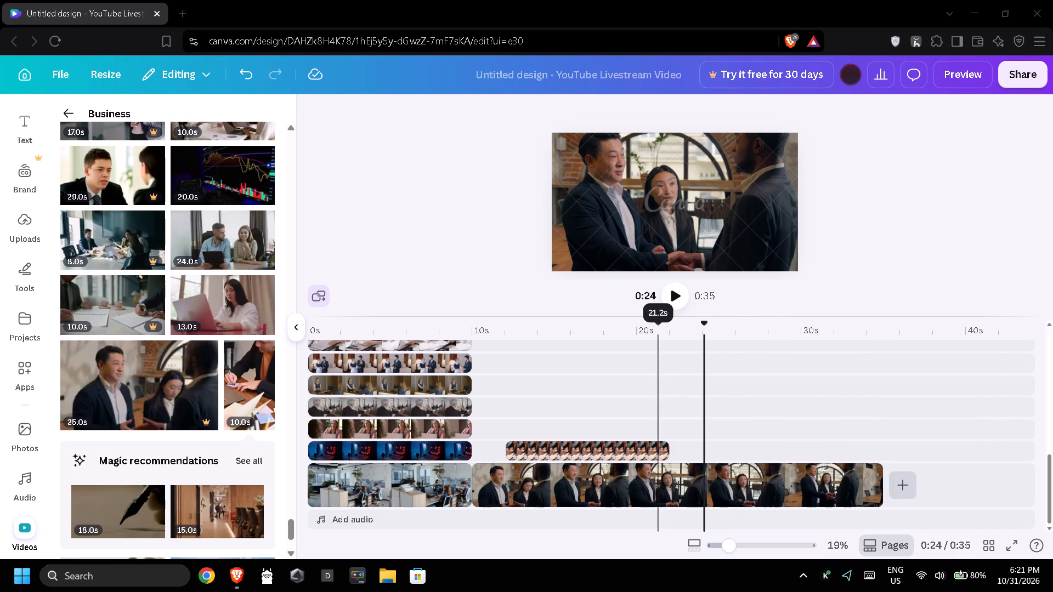
Shift the small outlined overlay clip along its track so it starts at 10 s with the second background video.
click(624, 502)
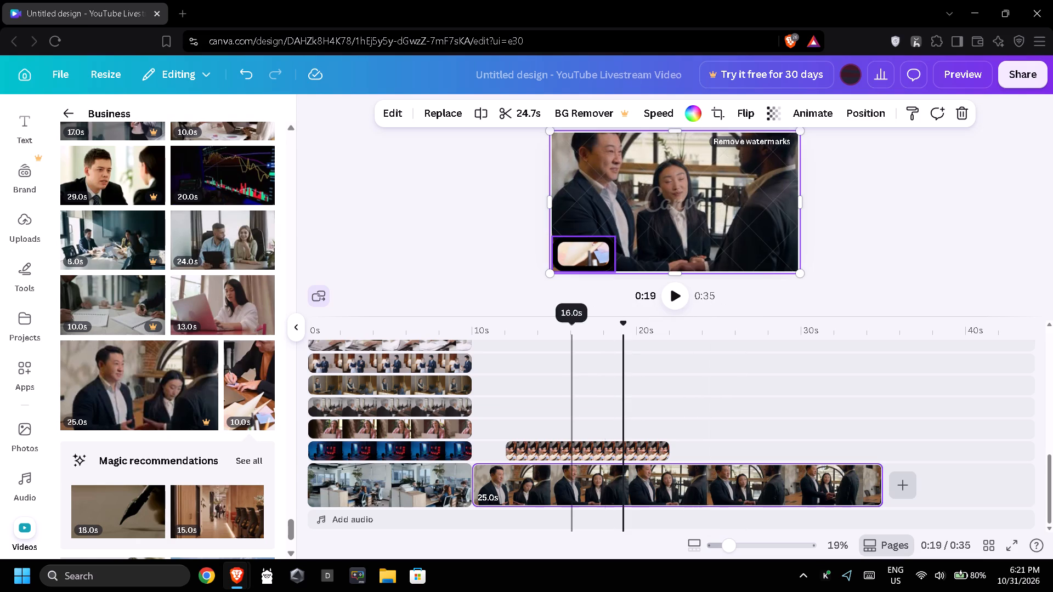
drag(572, 452, 539, 451)
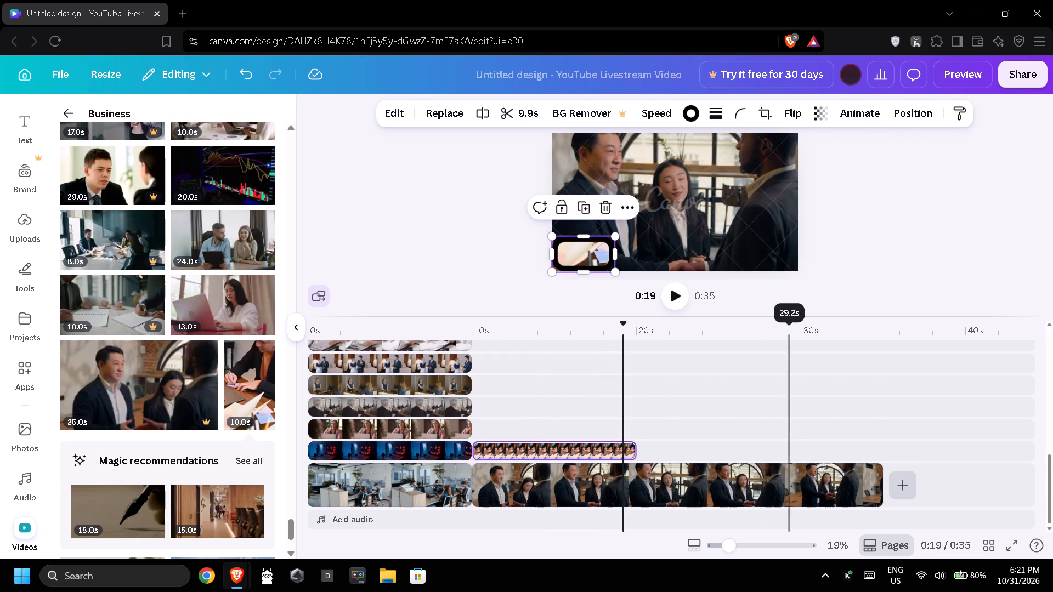
Trim the end of the second background video so it lasts 10.0 s and ends with the overlay clip.
click(818, 488)
drag(880, 479, 675, 508)
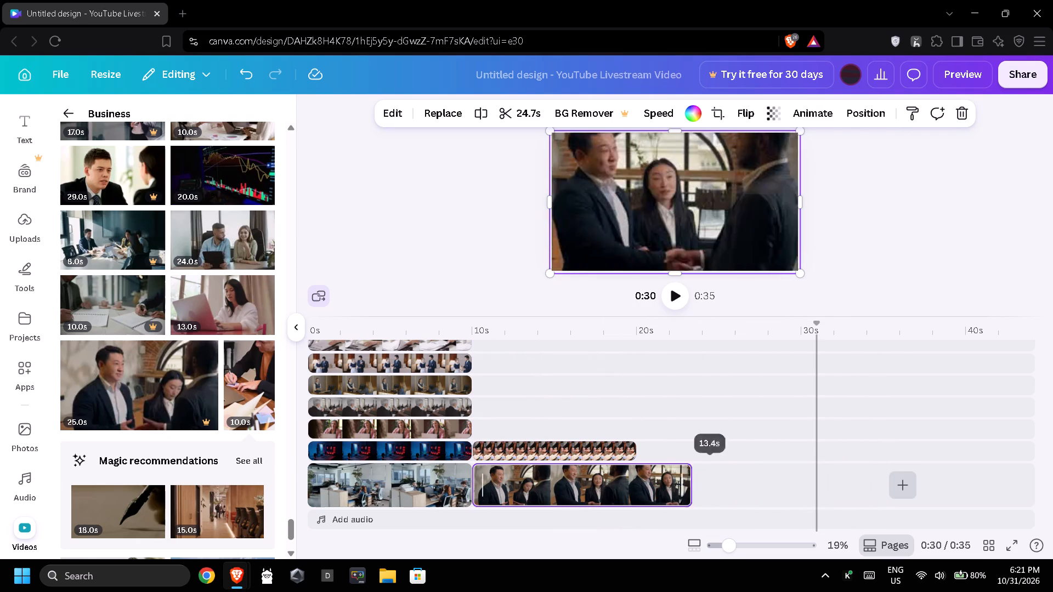
drag(675, 508, 639, 505)
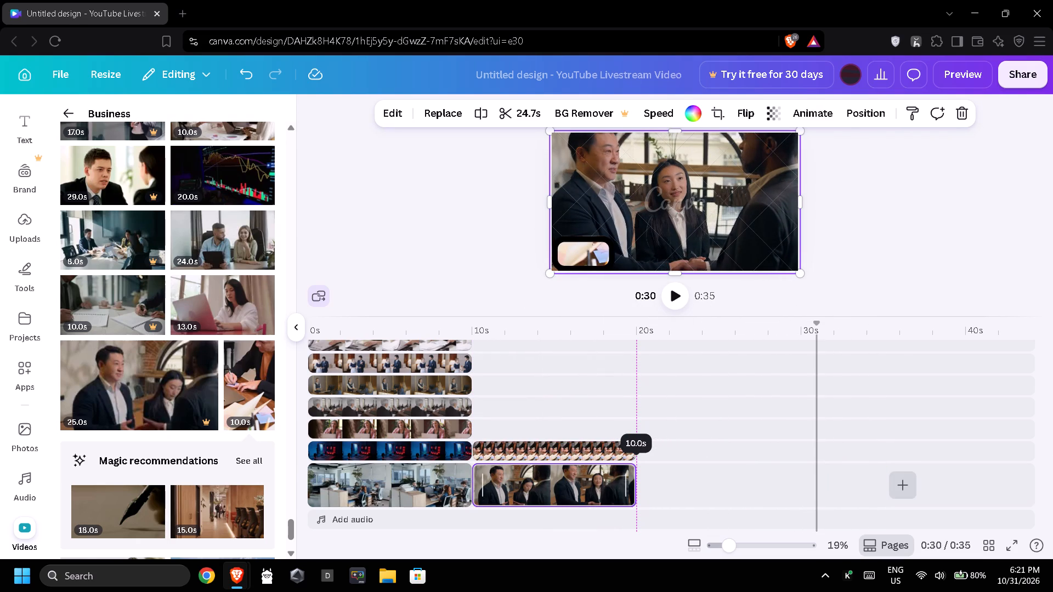
Add the 10.0s desk-writing video on the track above the existing overlay, aligned to span about 10 s to 20 s.
click(526, 430)
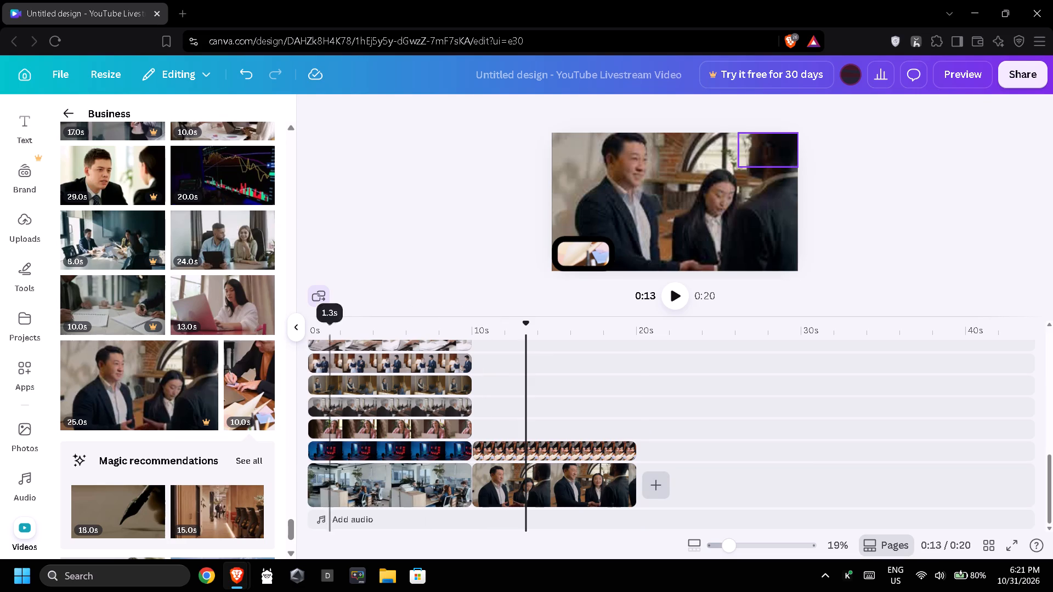
scroll(233, 410, down, 2)
drag(242, 265, 424, 345)
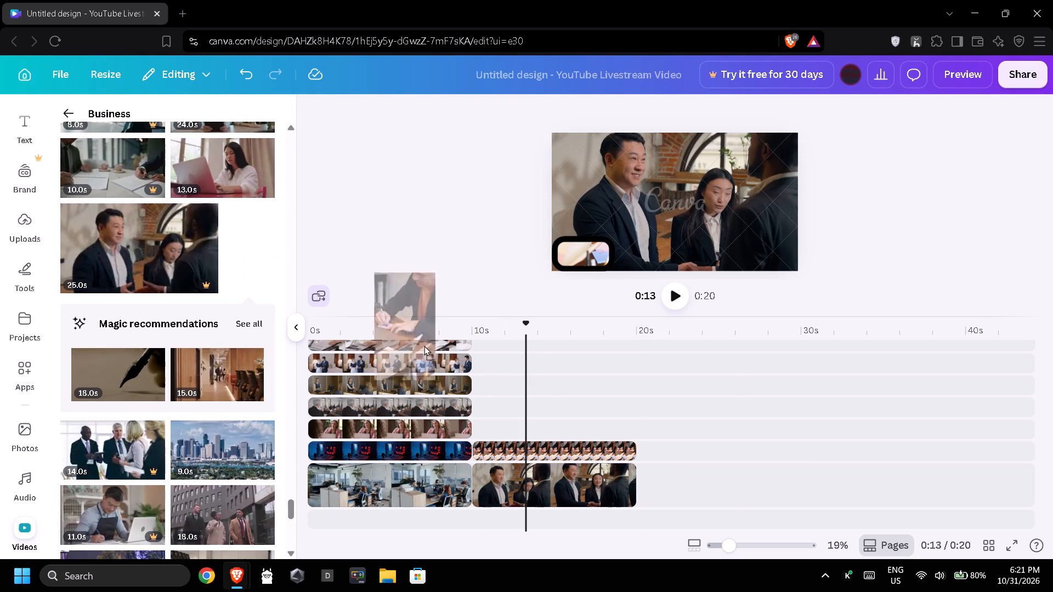
drag(424, 345, 500, 432)
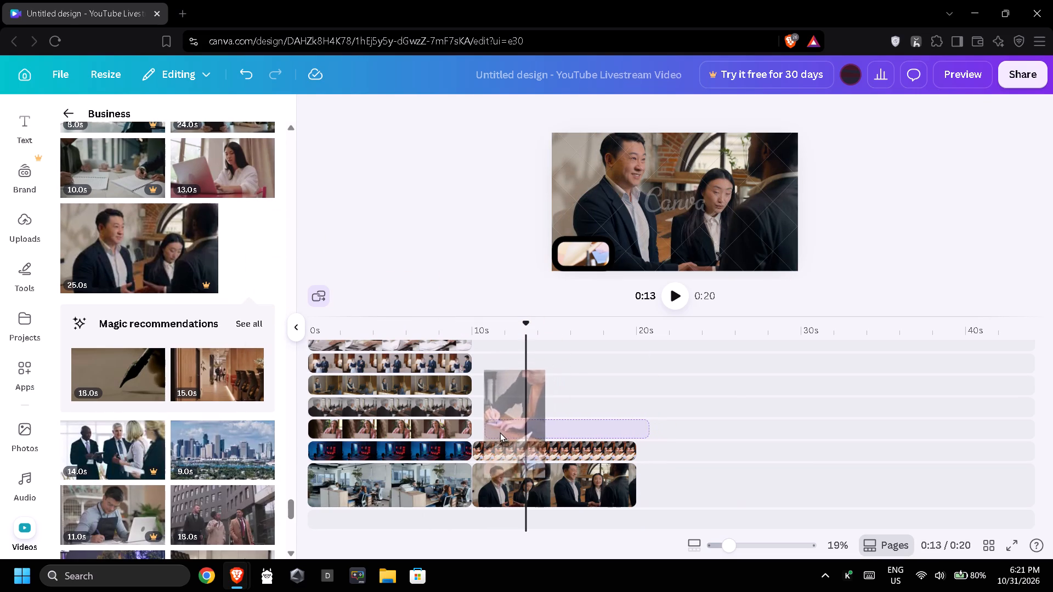
drag(500, 432, 492, 433)
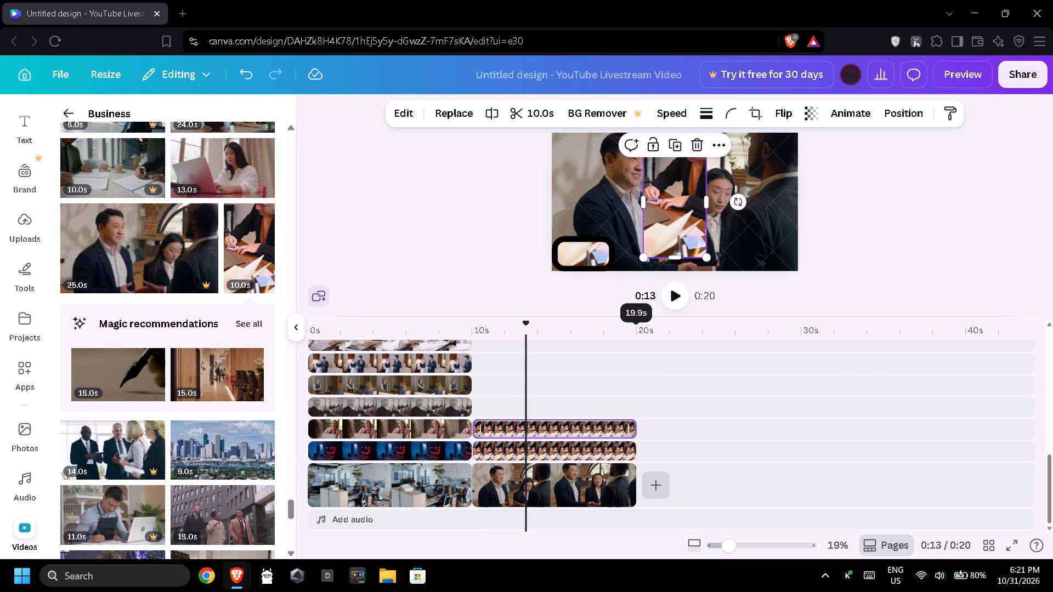
drag(636, 428, 624, 428)
drag(557, 428, 577, 442)
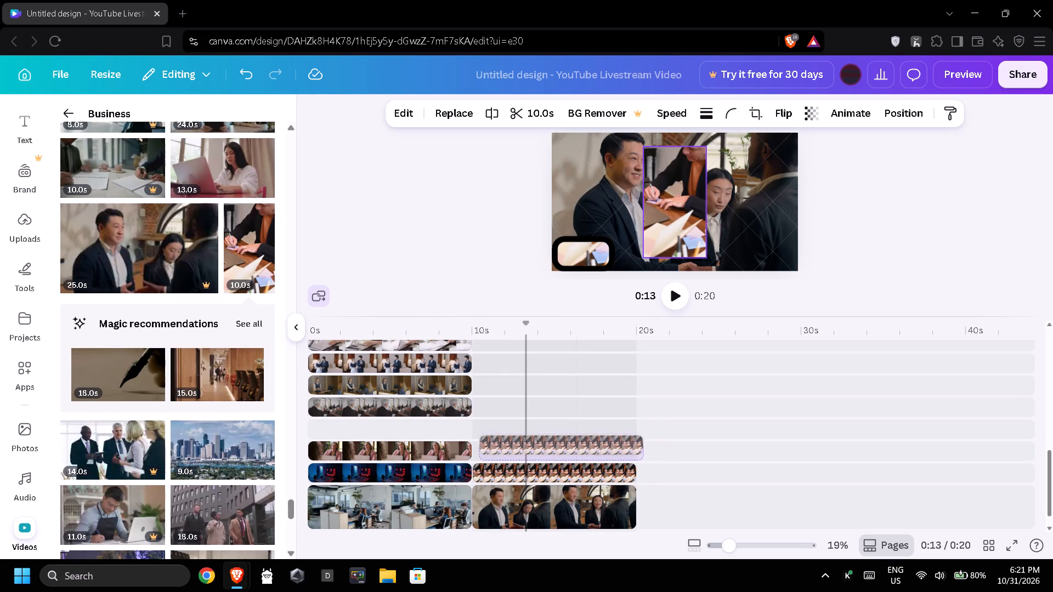
drag(577, 442, 568, 446)
drag(549, 437, 552, 449)
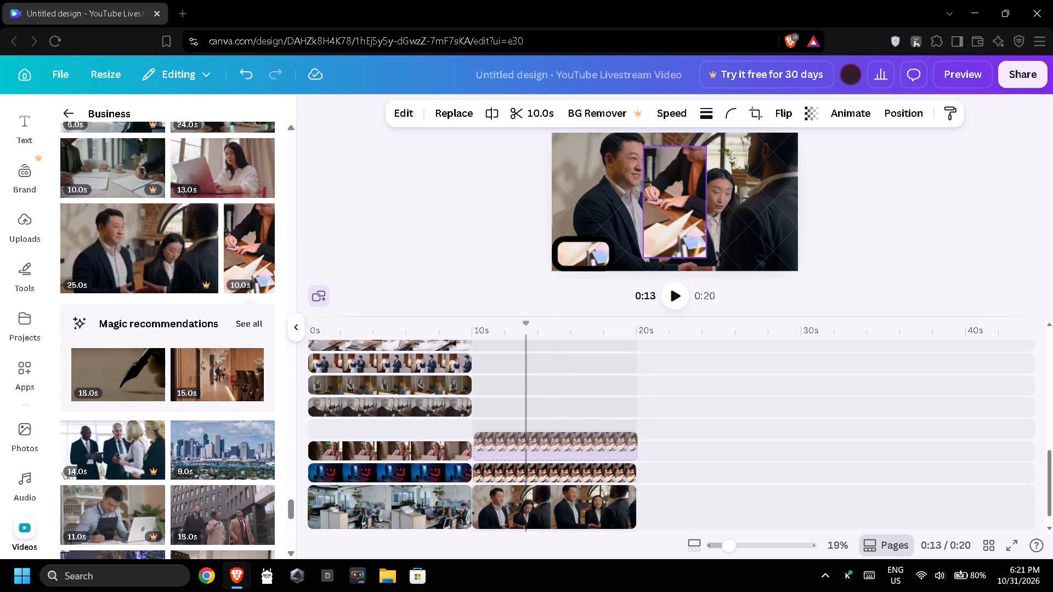
drag(552, 449, 551, 449)
drag(638, 428, 531, 436)
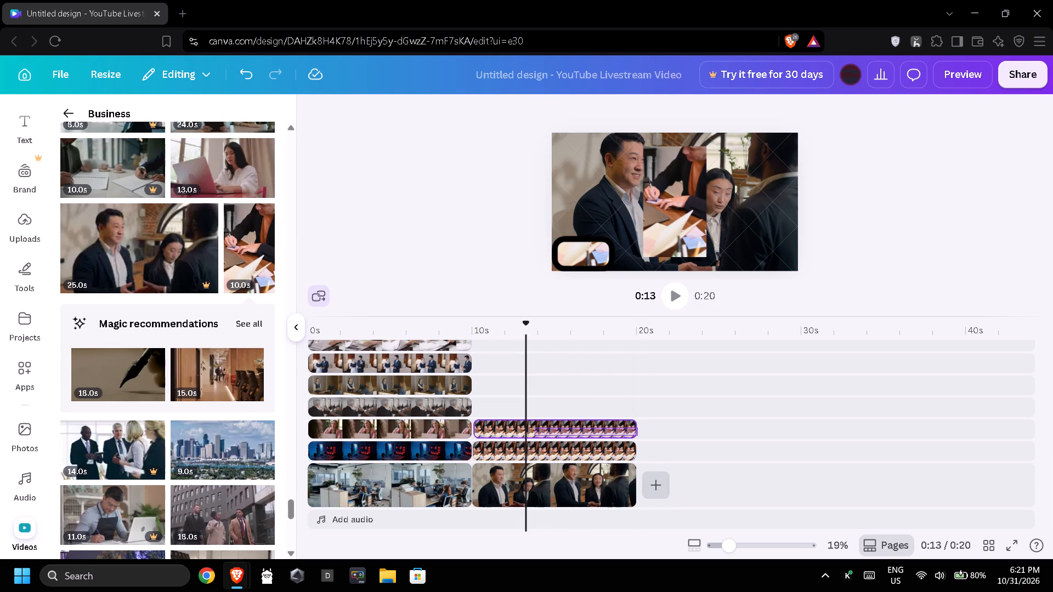
drag(531, 436, 517, 439)
click(545, 384)
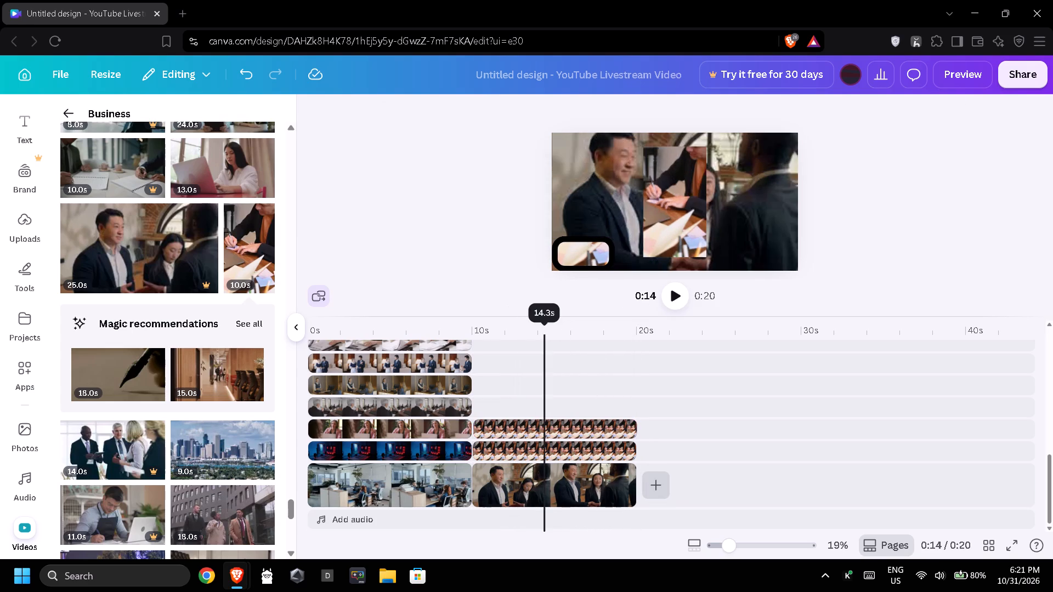
Place the new desk-writing clip against the frame's right edge and extend it to full height, about 492 × 1,080.
click(547, 425)
drag(681, 186, 609, 190)
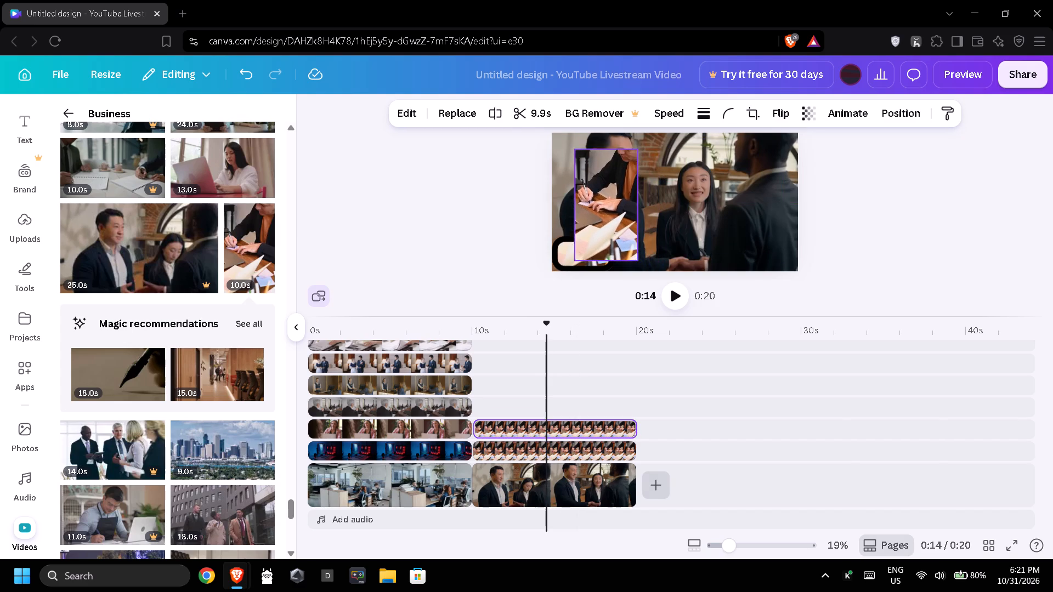
drag(609, 190, 762, 172)
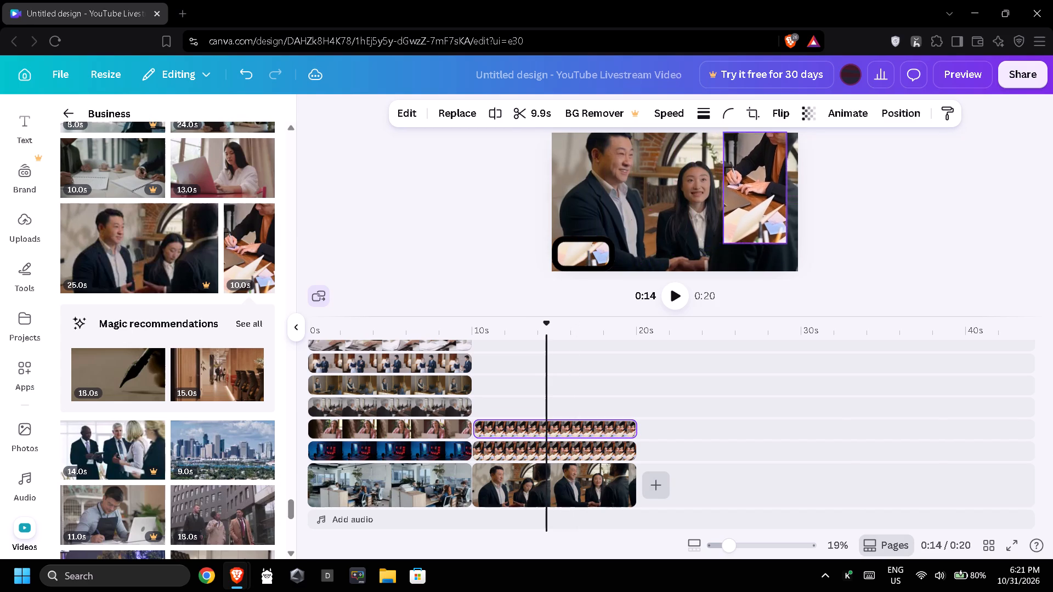
drag(762, 172, 770, 173)
drag(769, 241, 769, 242)
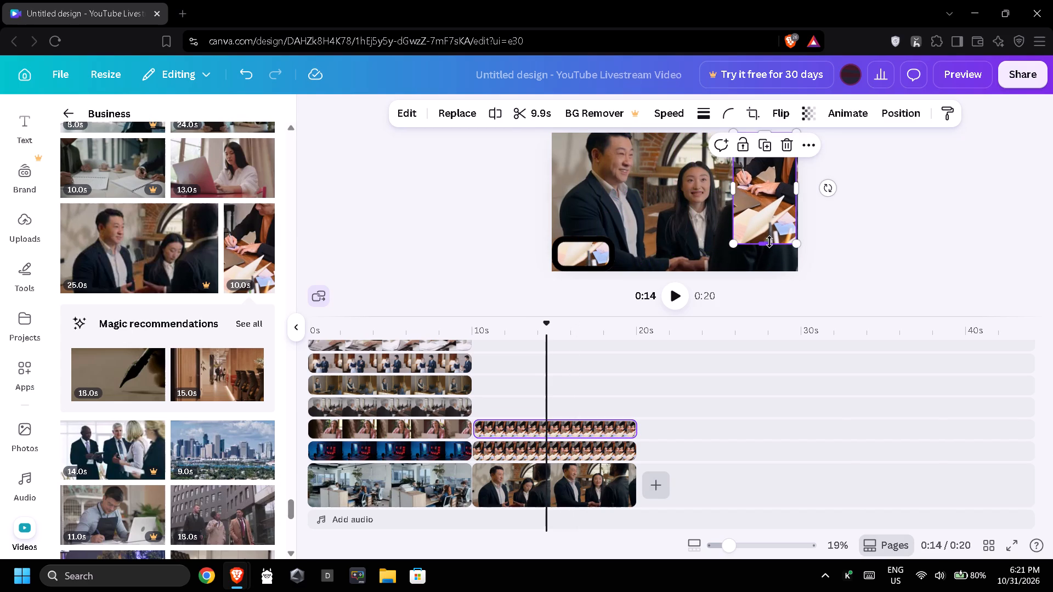
drag(769, 242, 771, 261)
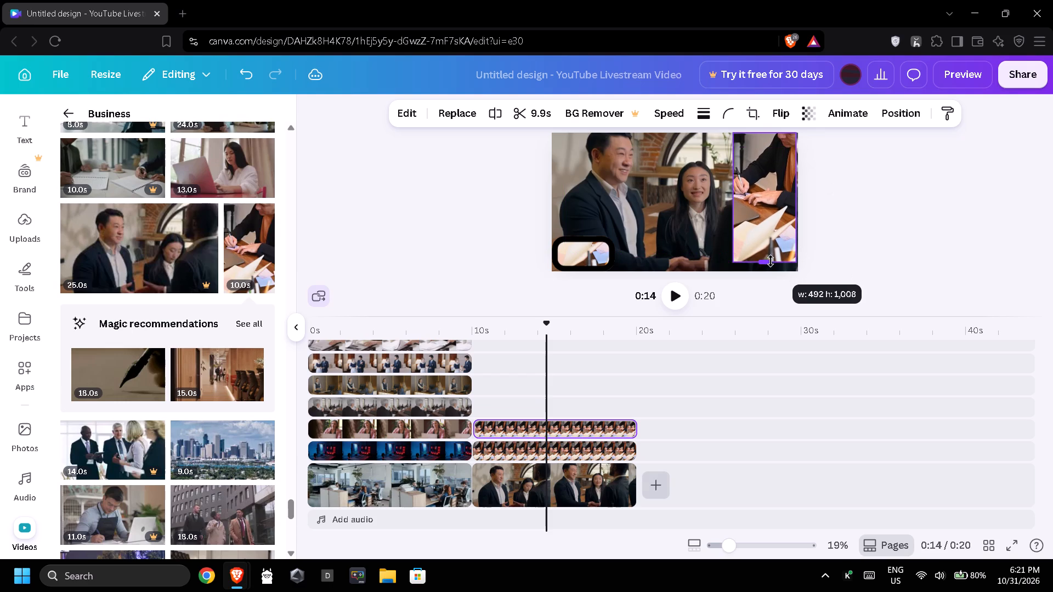
drag(771, 261, 766, 269)
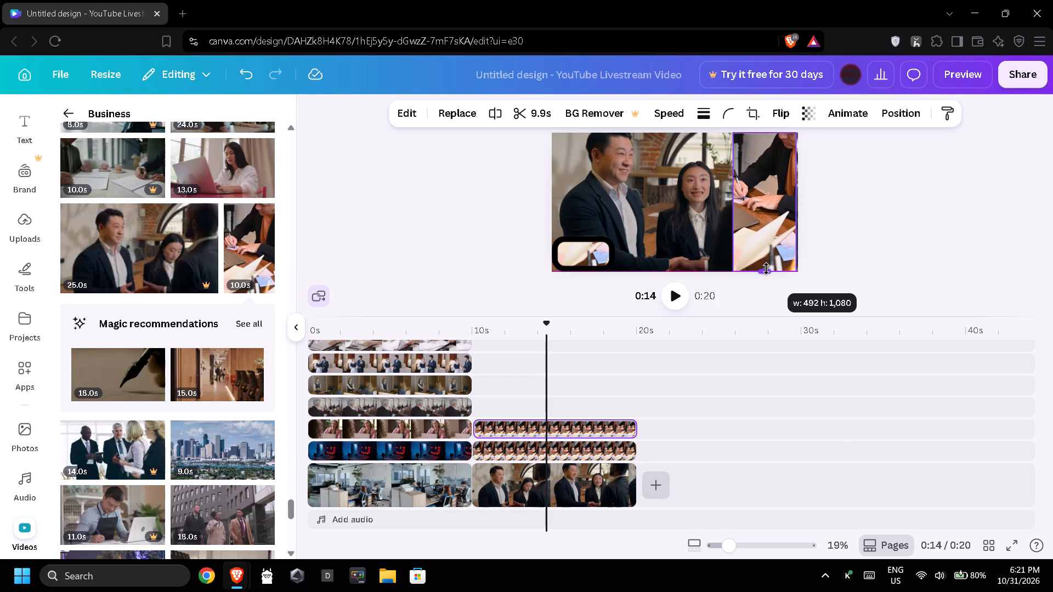
drag(766, 269, 766, 269)
click(791, 198)
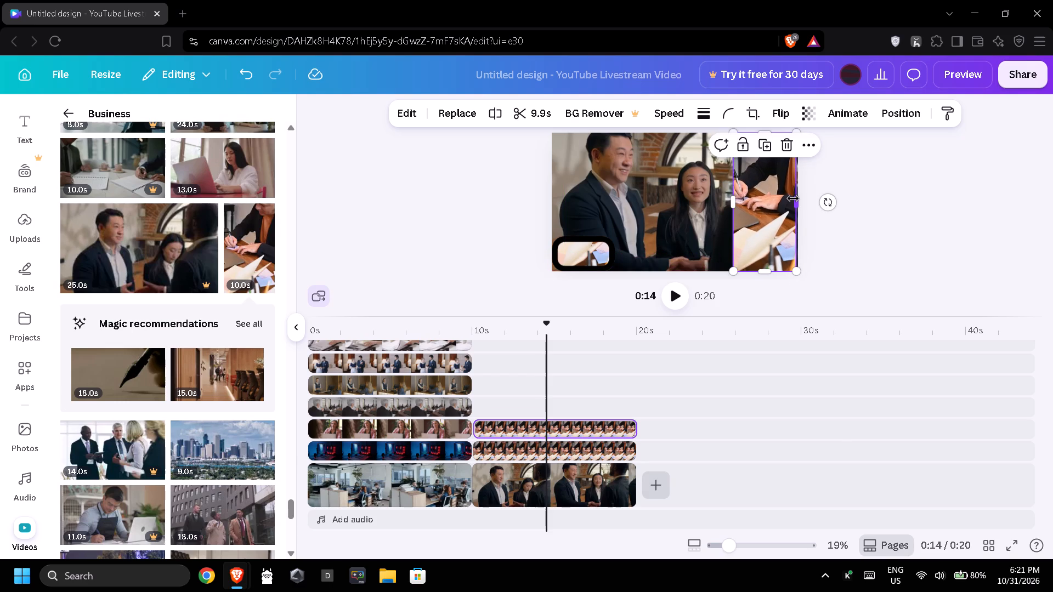
Remove the outline from the lower-left desk-writing clip and set its corner rounding to 0.
click(587, 253)
click(717, 119)
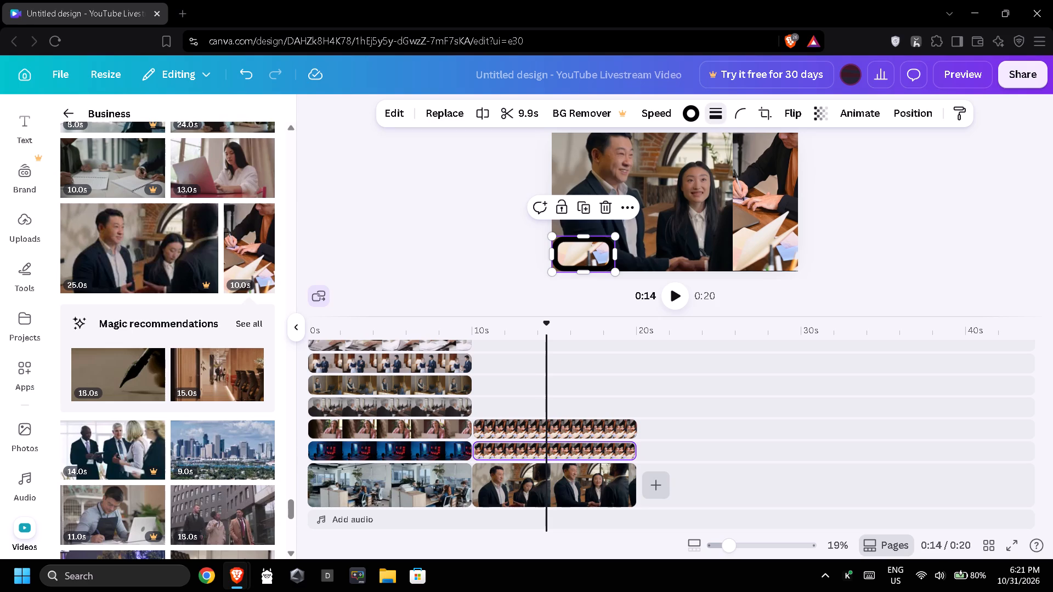
click(642, 157)
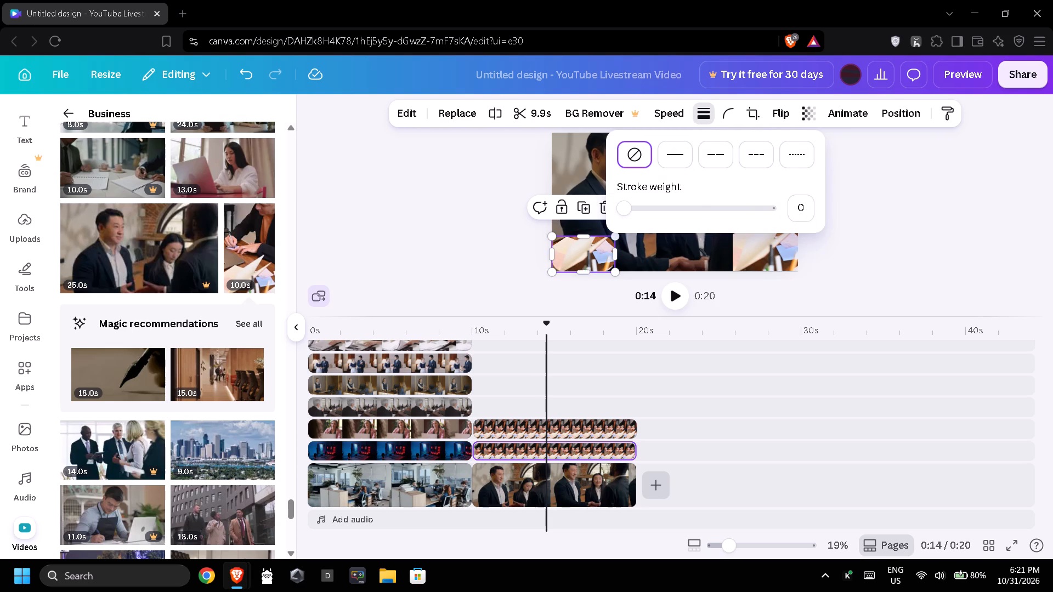
click(723, 117)
drag(688, 161, 612, 183)
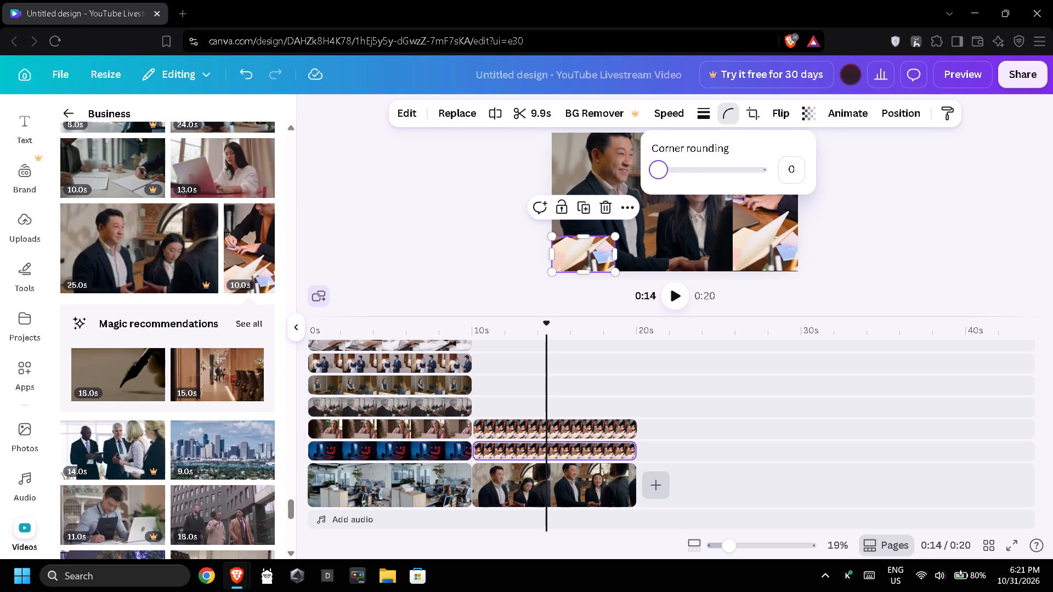
click(450, 194)
Extend the lower-left clip up the frame's left edge to full height, about 492 × 1,082.
drag(583, 235, 584, 224)
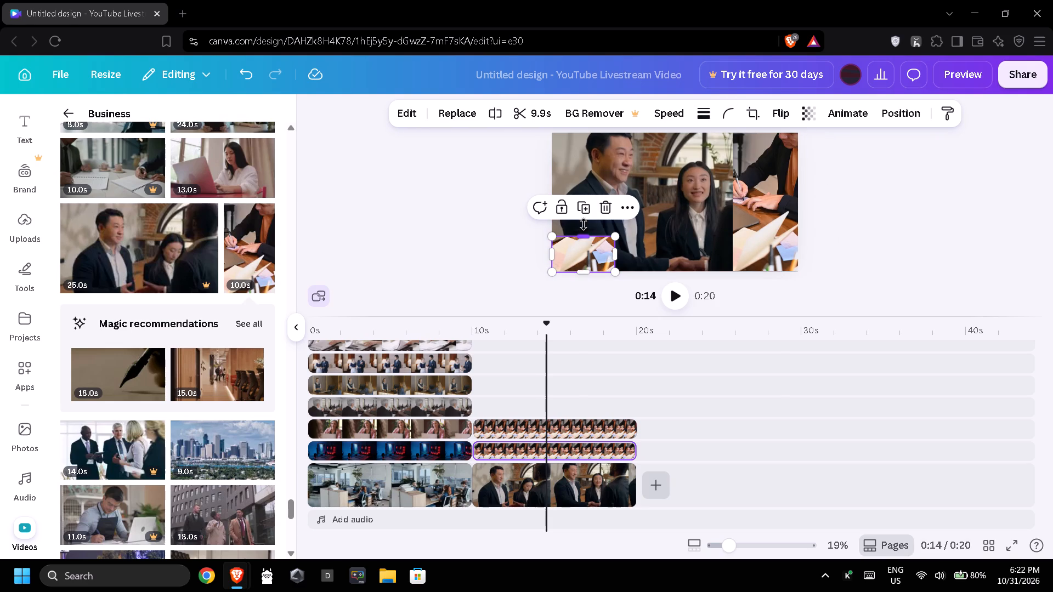
drag(584, 224, 585, 141)
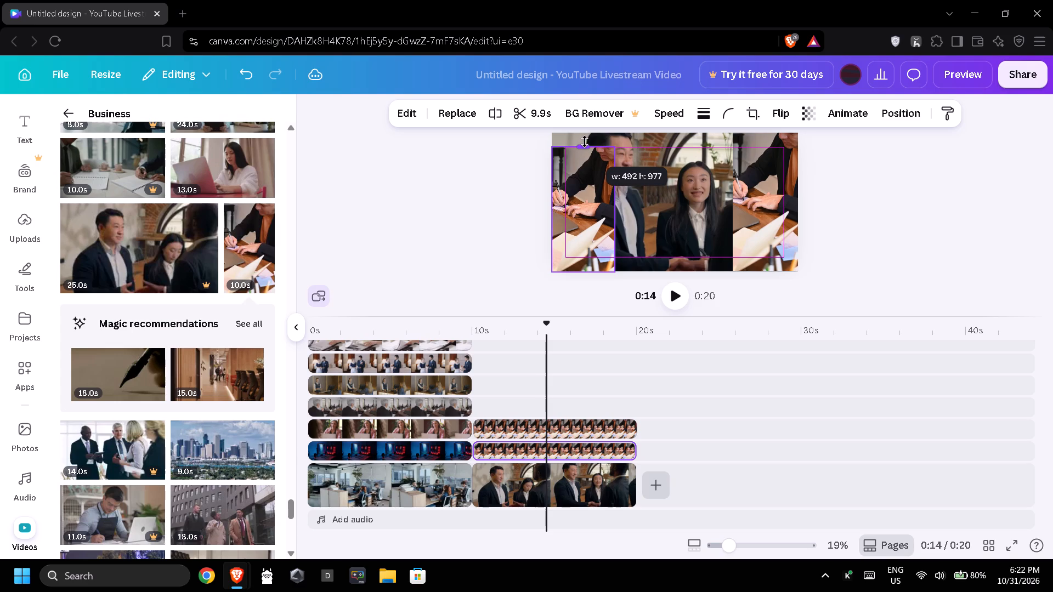
drag(585, 141, 592, 132)
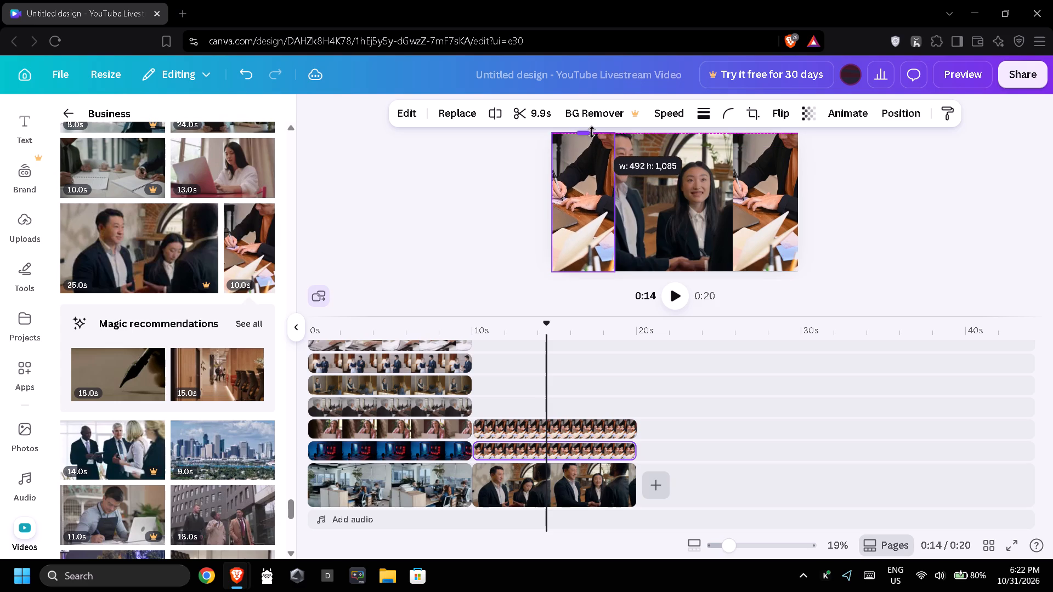
drag(592, 132, 593, 130)
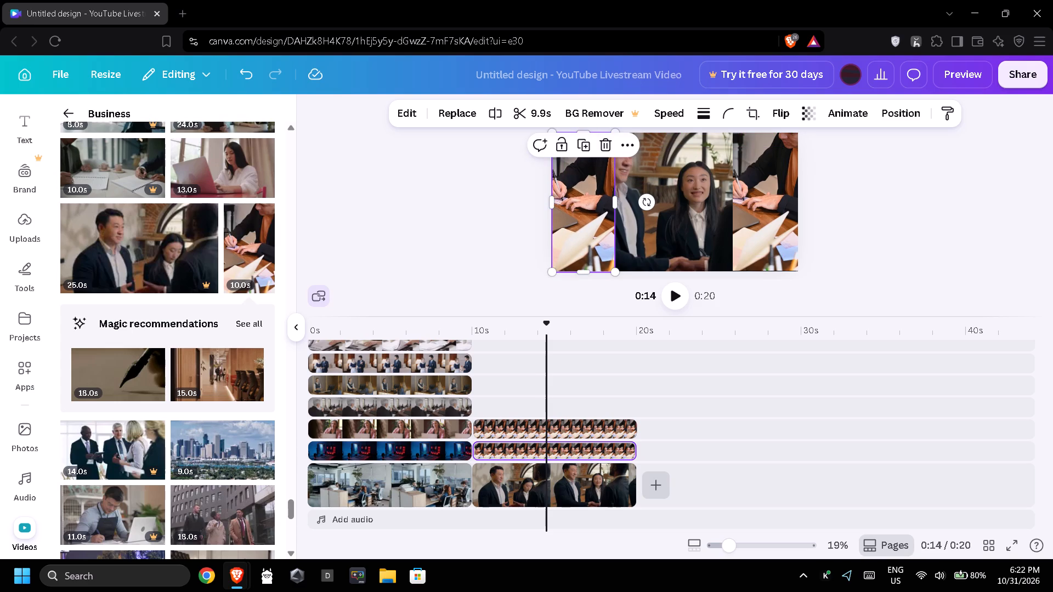
click(586, 270)
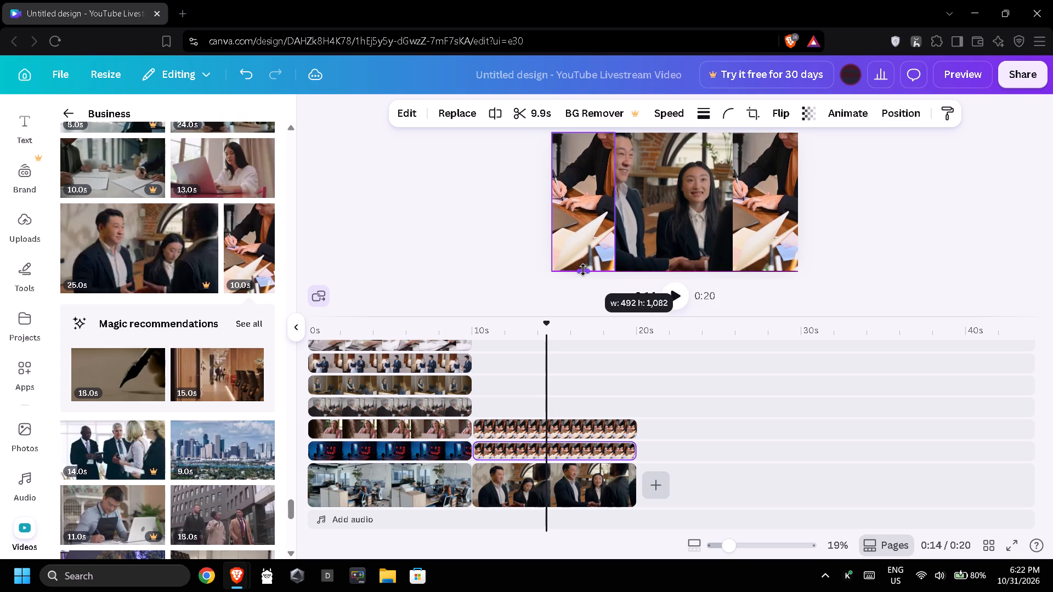
click(431, 253)
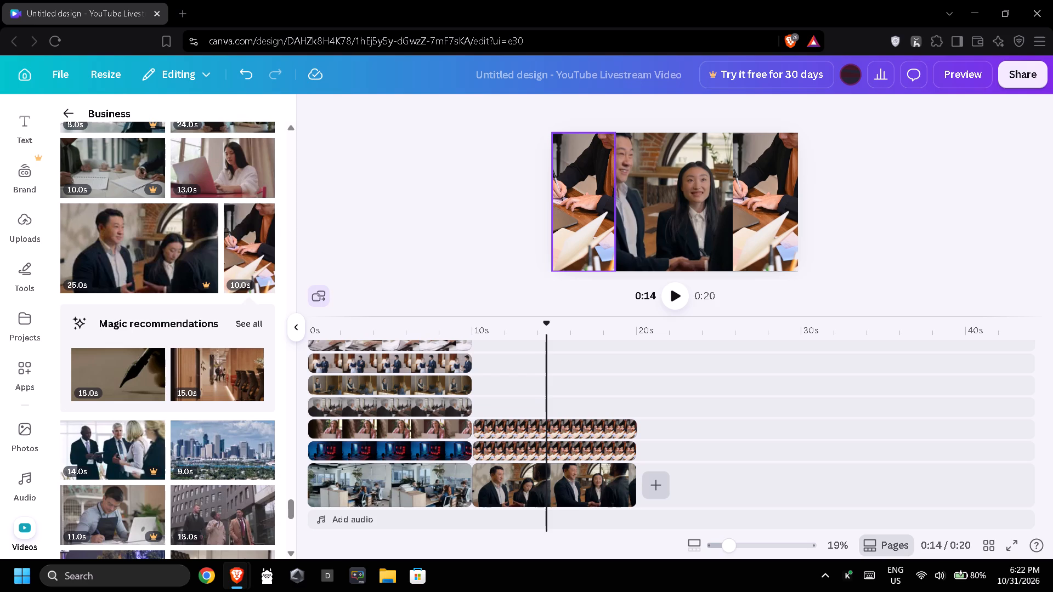
Set the second background video's transparency to 56.
click(653, 203)
click(777, 112)
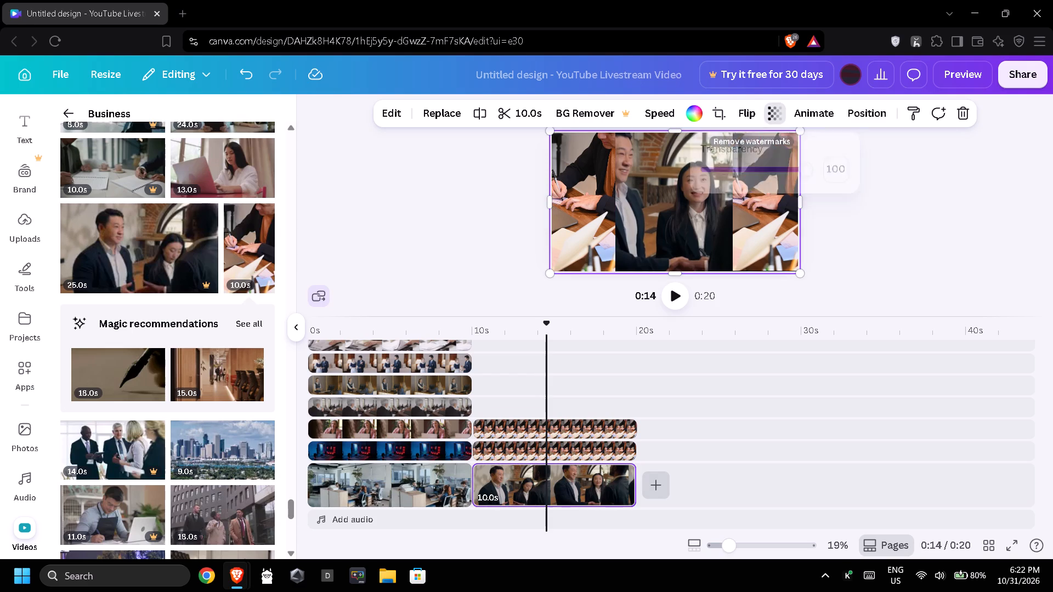
click(779, 173)
click(764, 172)
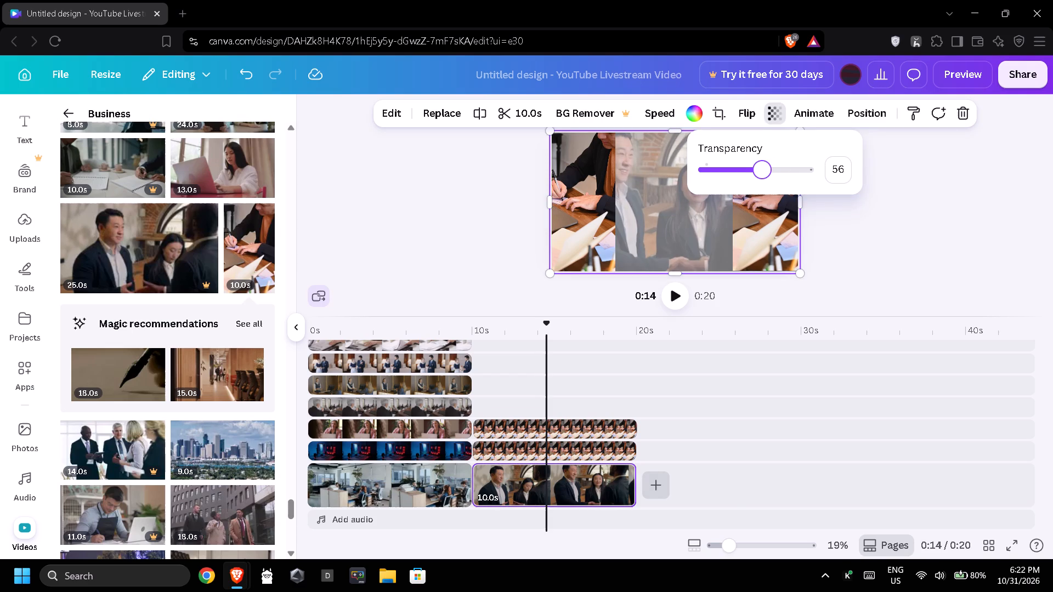
double_click(815, 237)
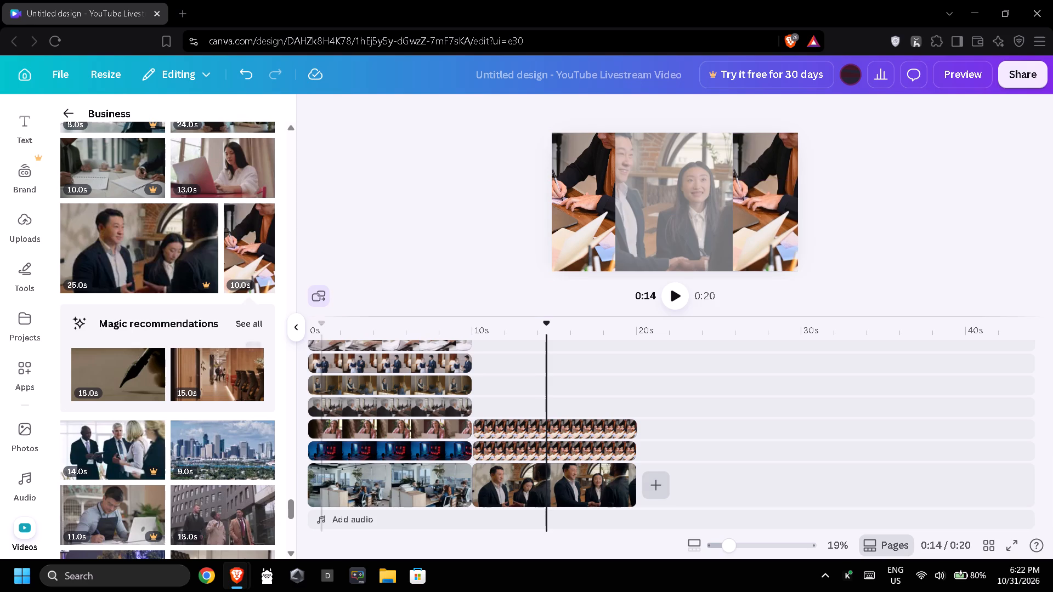
Add the clip of three people in coats walking outside a building over the second background video and trim it to 10.0 s.
scroll(206, 383, down, 1)
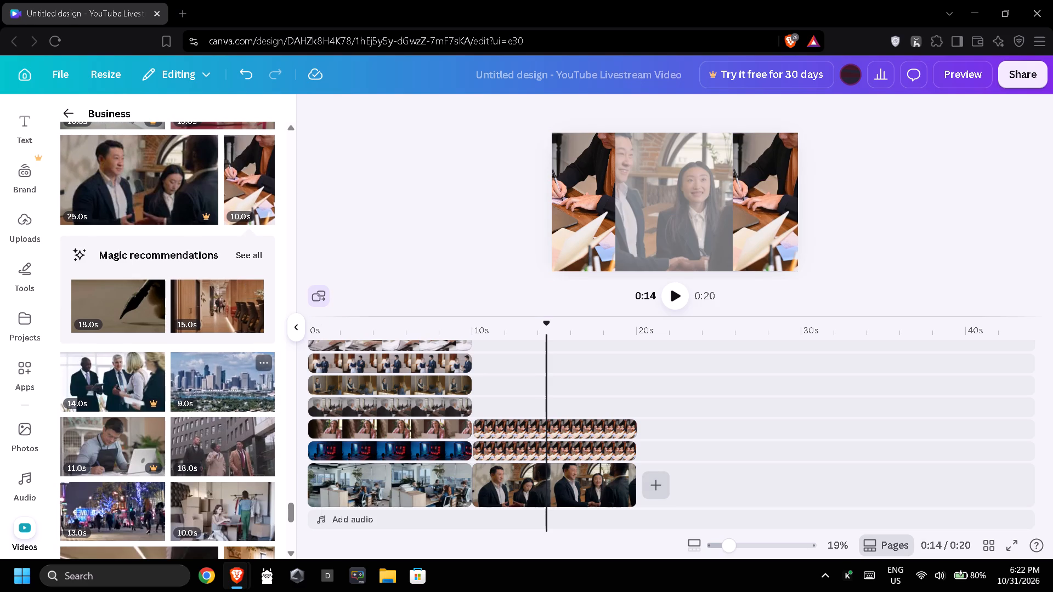
scroll(206, 382, down, 1)
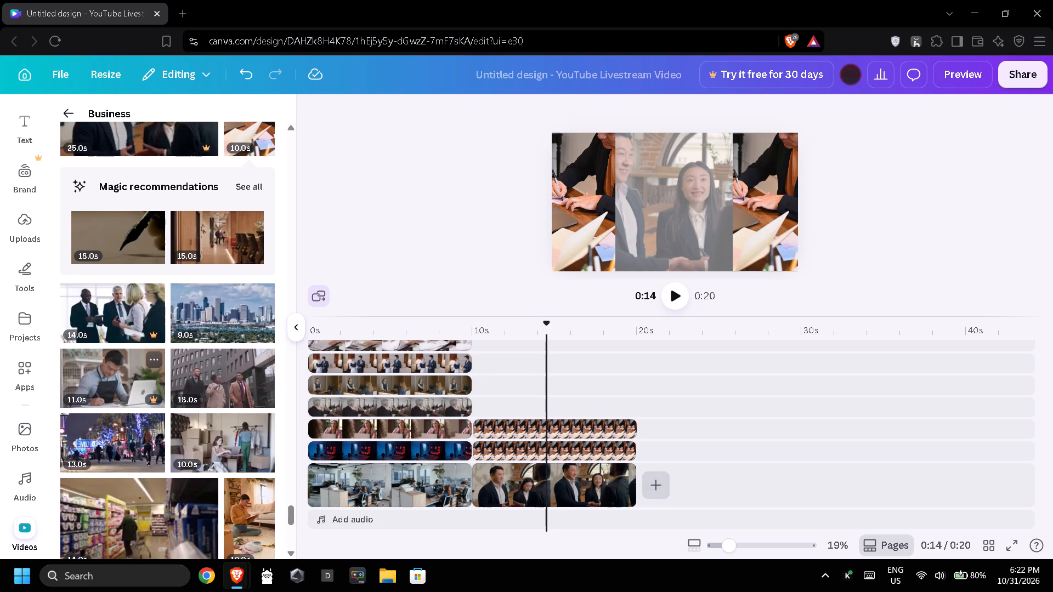
drag(205, 380, 494, 407)
drag(555, 407, 574, 413)
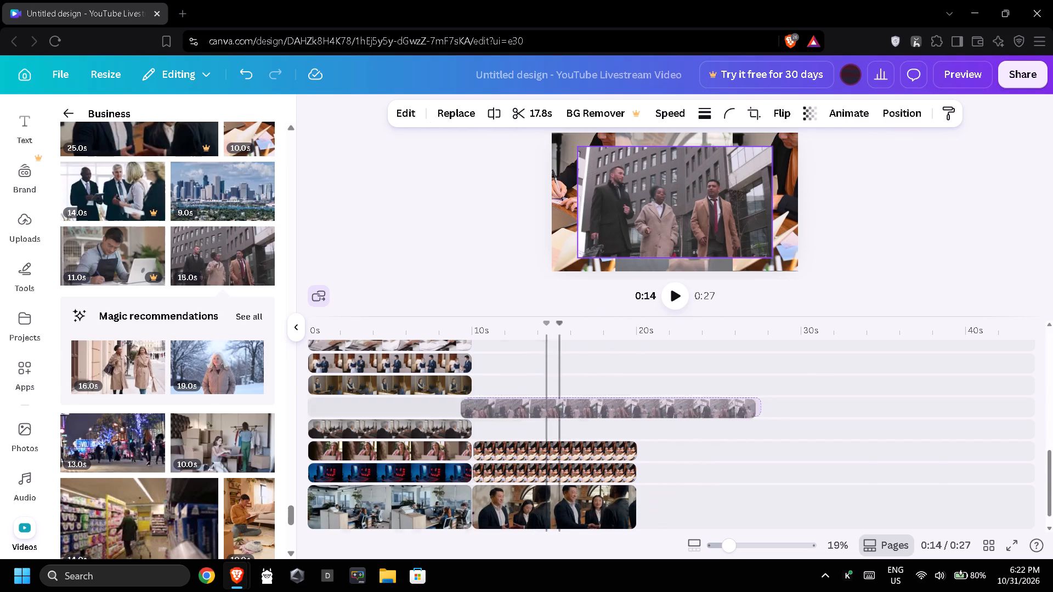
drag(574, 413, 574, 425)
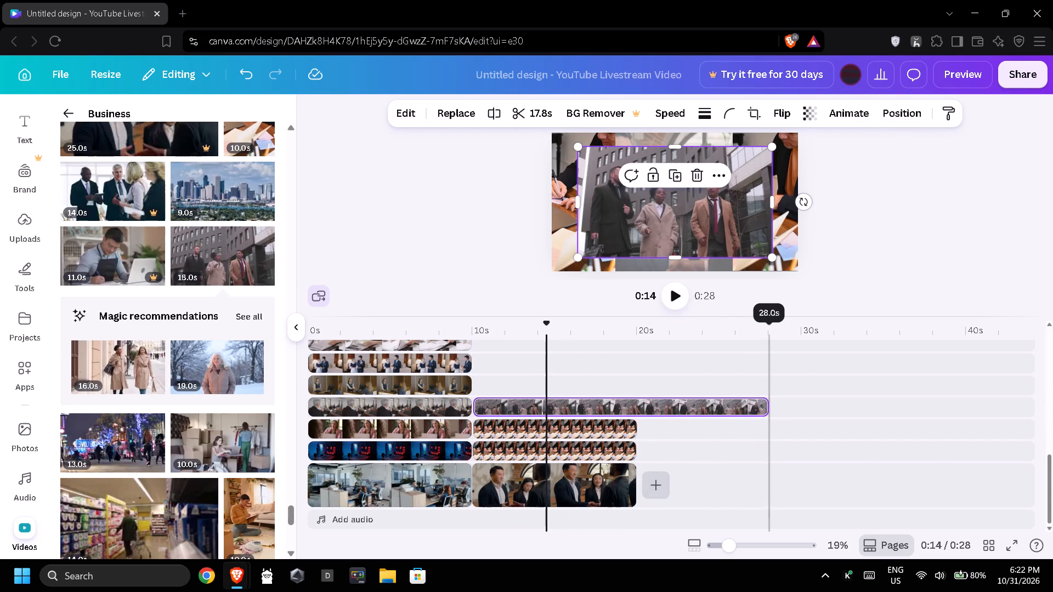
click(769, 406)
drag(761, 405, 658, 416)
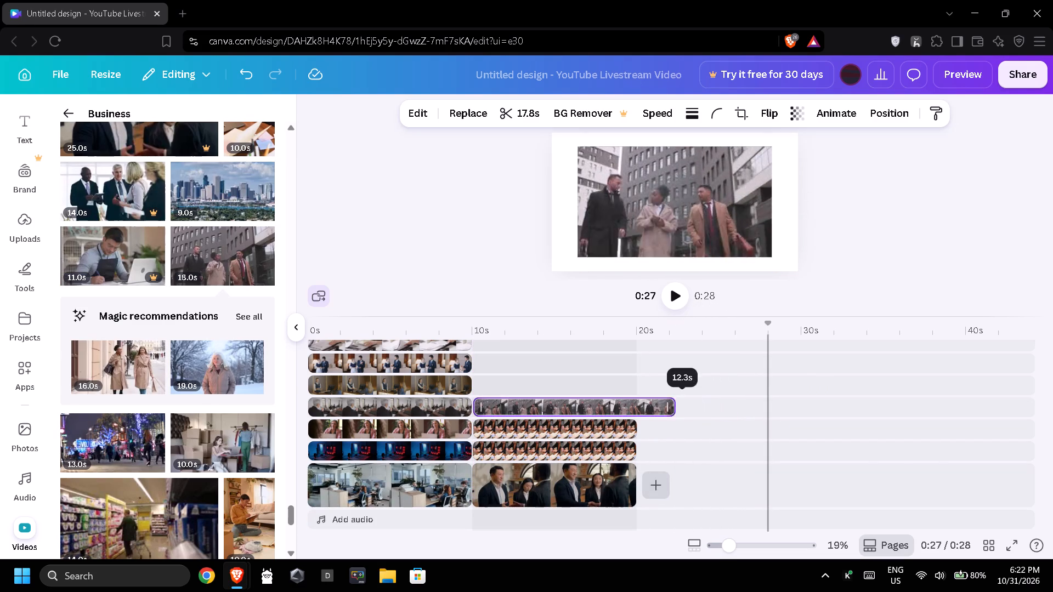
drag(658, 416, 636, 418)
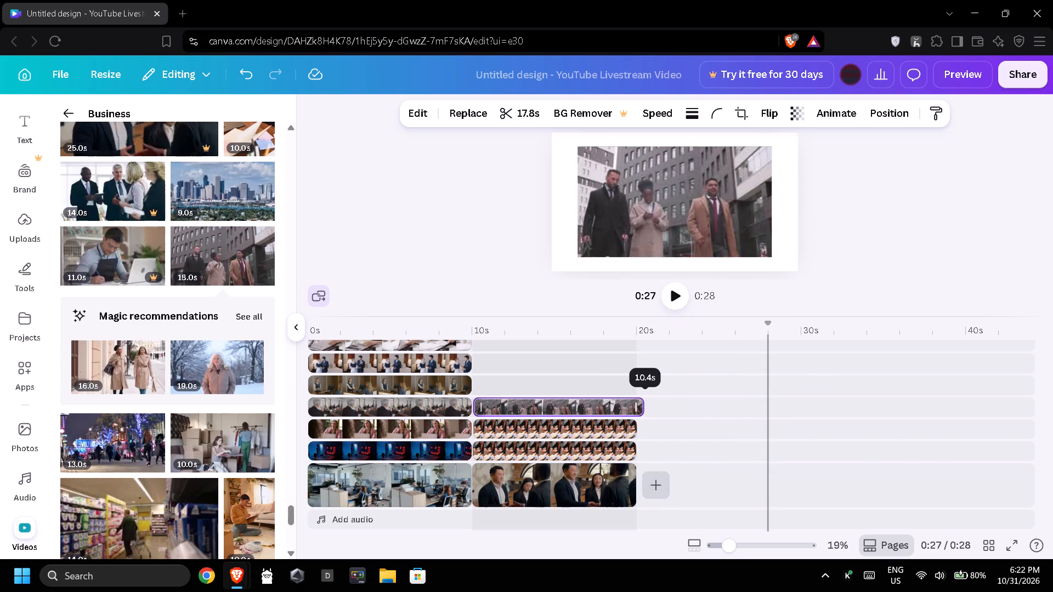
drag(636, 418, 633, 418)
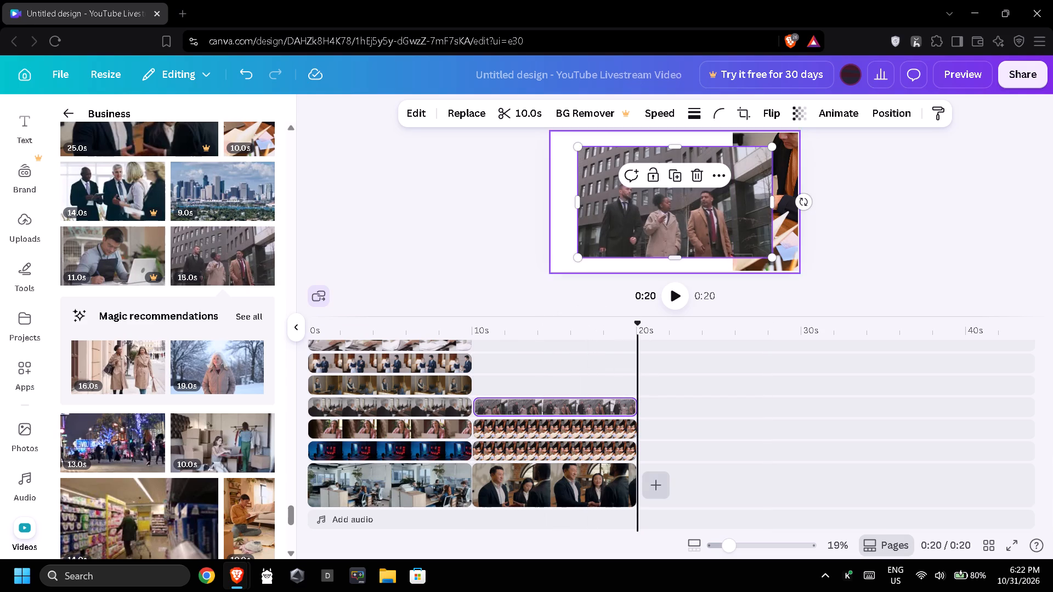
Resize the three-walkers clip and place it at the frame's top edge, filling the width between the two desk-writing clips.
click(546, 371)
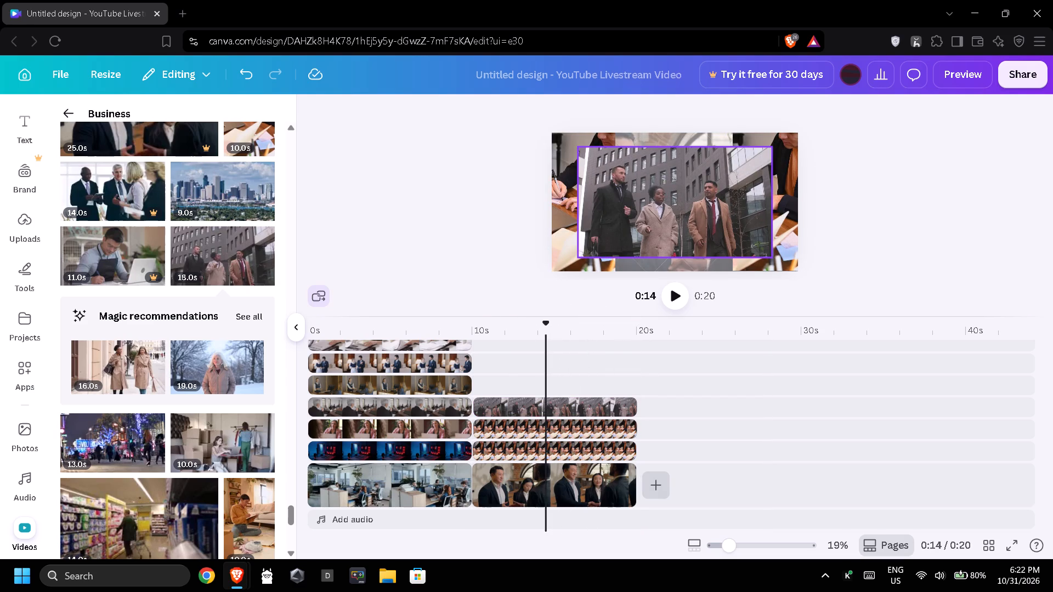
click(663, 220)
drag(773, 203, 743, 204)
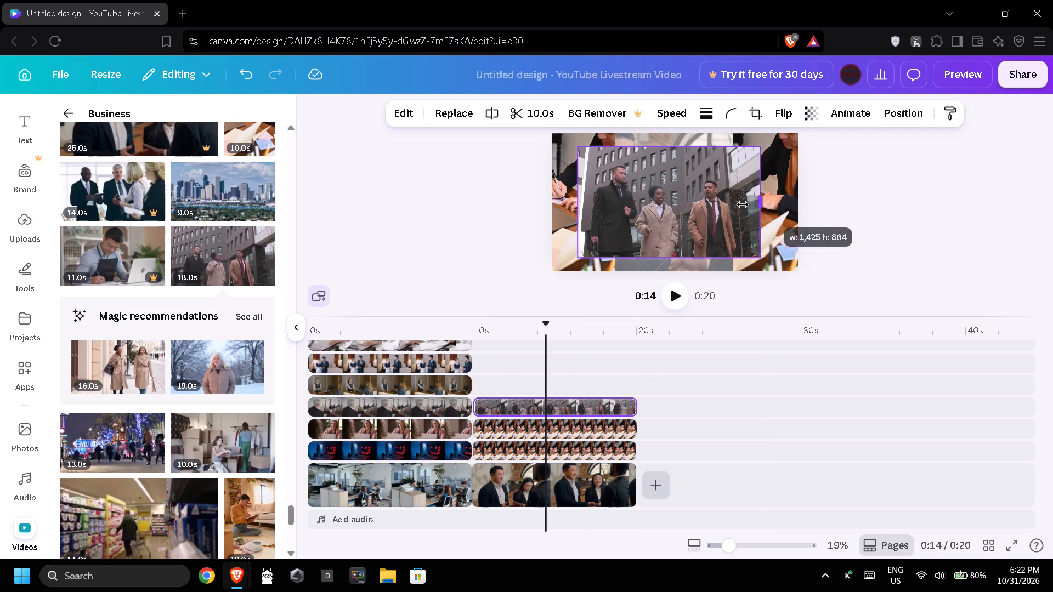
drag(743, 204, 768, 210)
drag(771, 255, 705, 225)
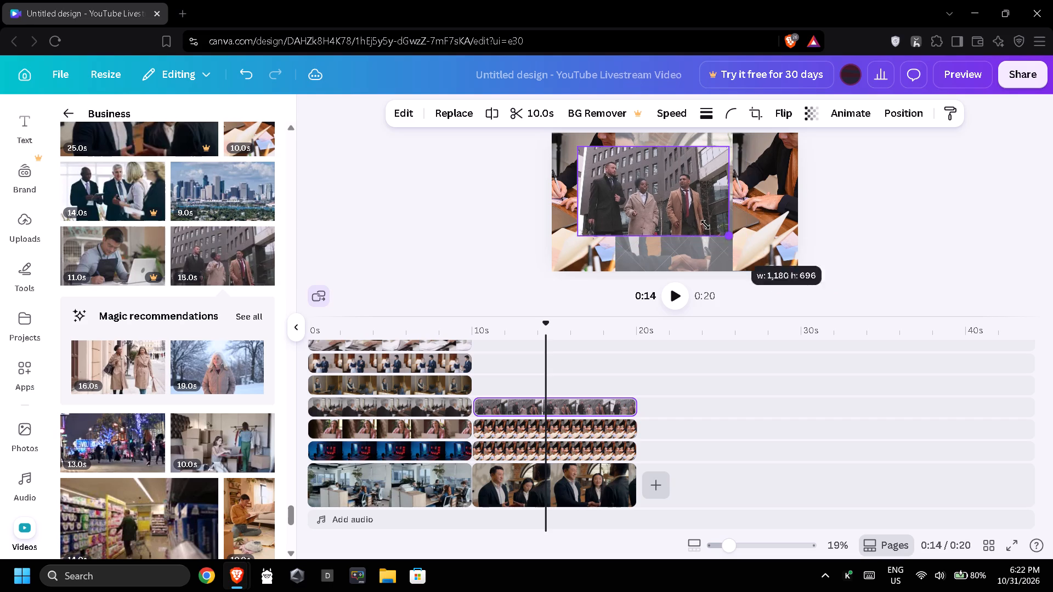
drag(705, 225, 684, 213)
drag(629, 189, 658, 182)
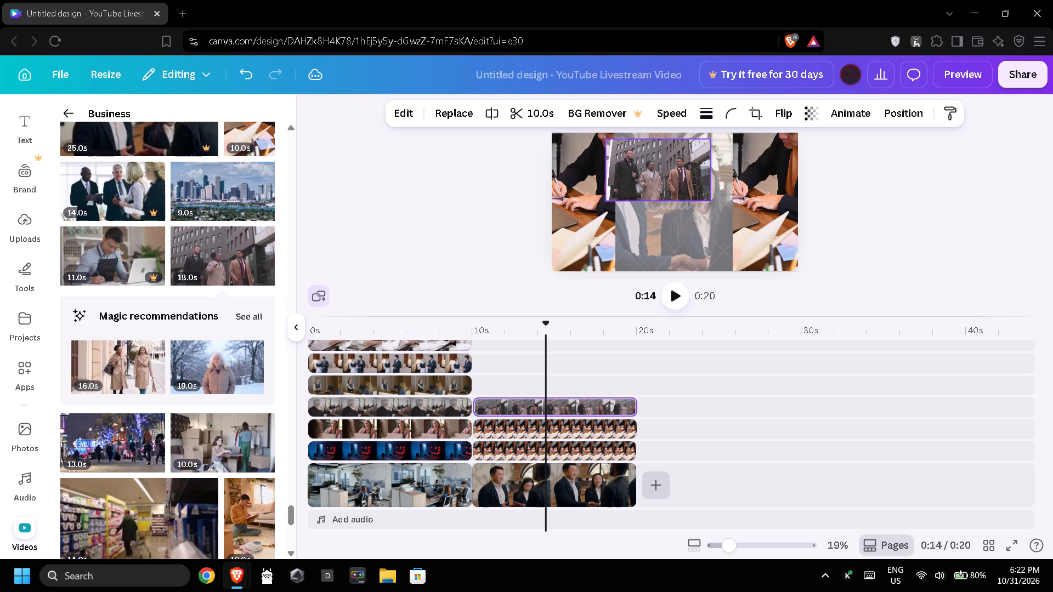
drag(658, 182, 666, 176)
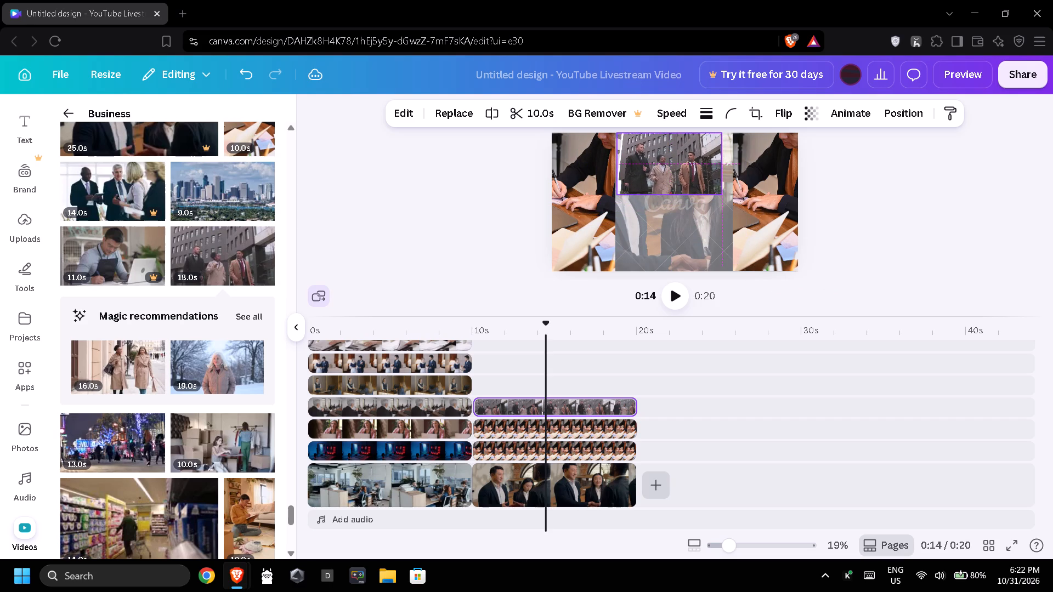
drag(666, 176, 666, 177)
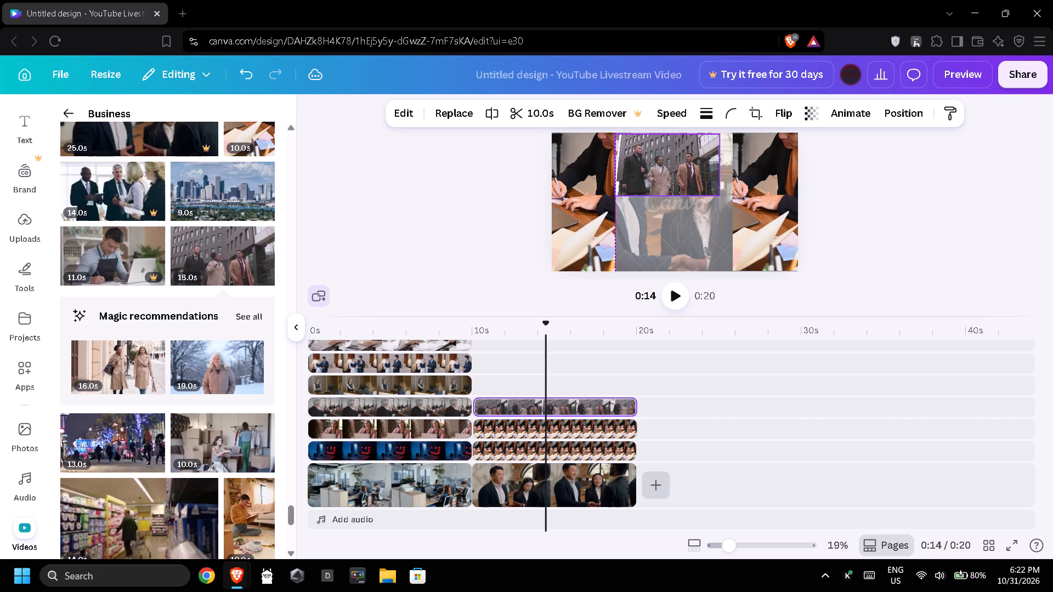
drag(666, 177, 664, 177)
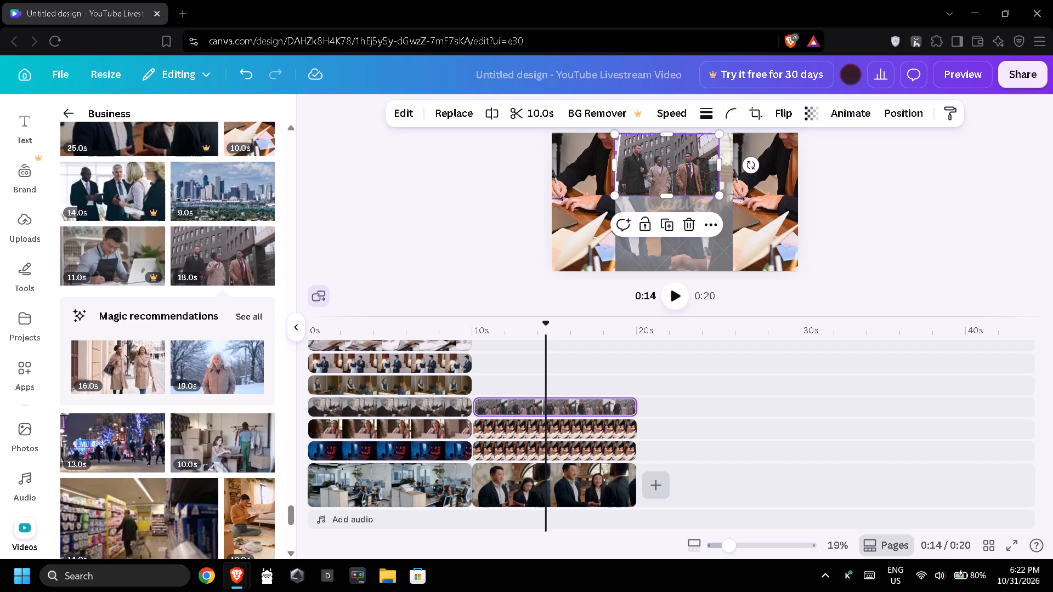
drag(717, 195, 731, 201)
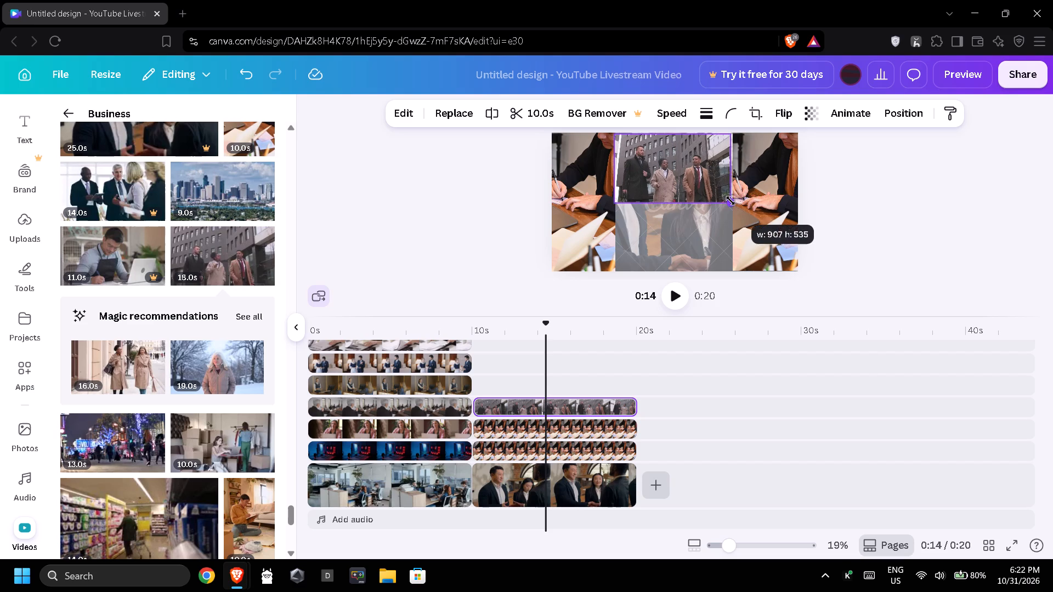
drag(731, 201, 732, 202)
click(644, 181)
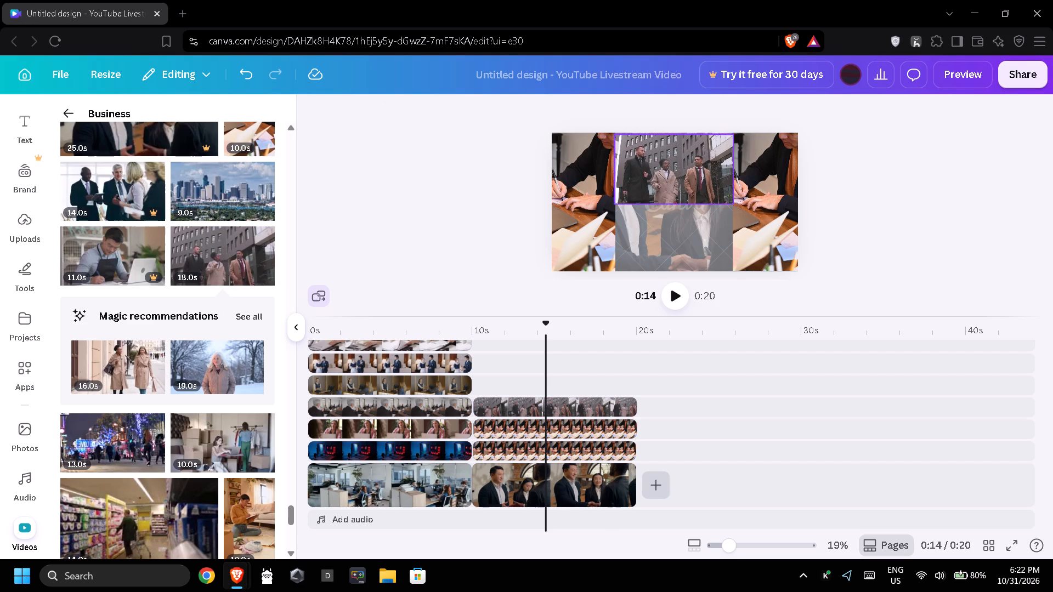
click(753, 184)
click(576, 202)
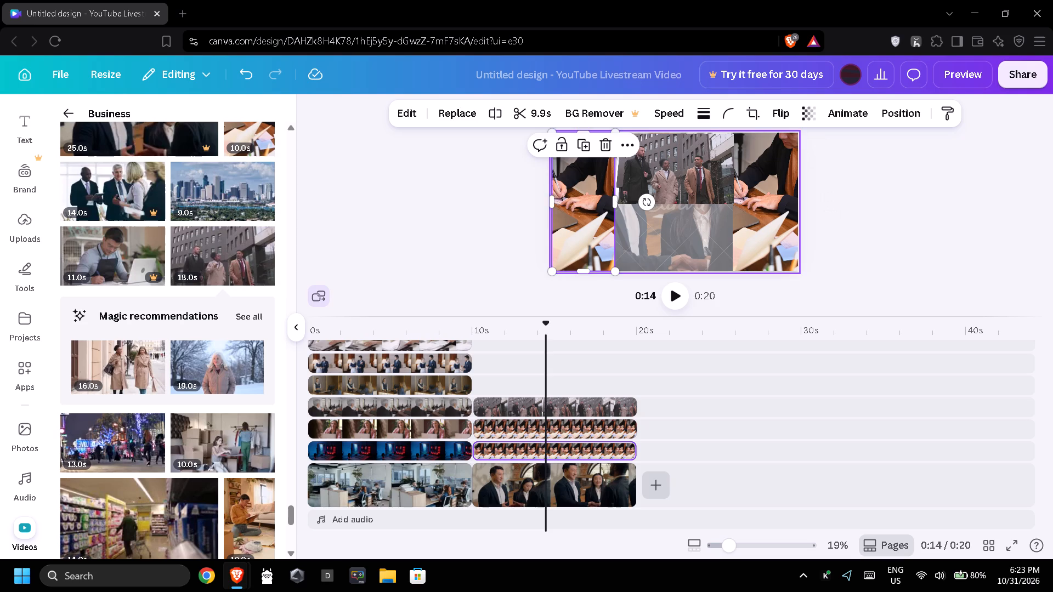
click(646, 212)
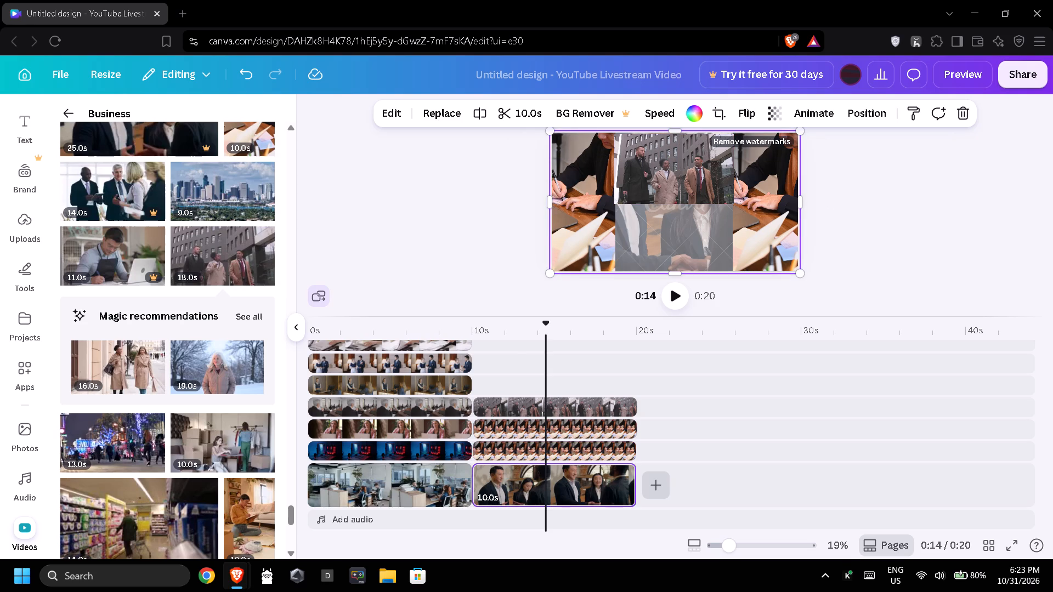
Add the recommended clip of the woman in a snowy park over the second background video and trim it to 10.0 s.
scroll(217, 304, down, 1)
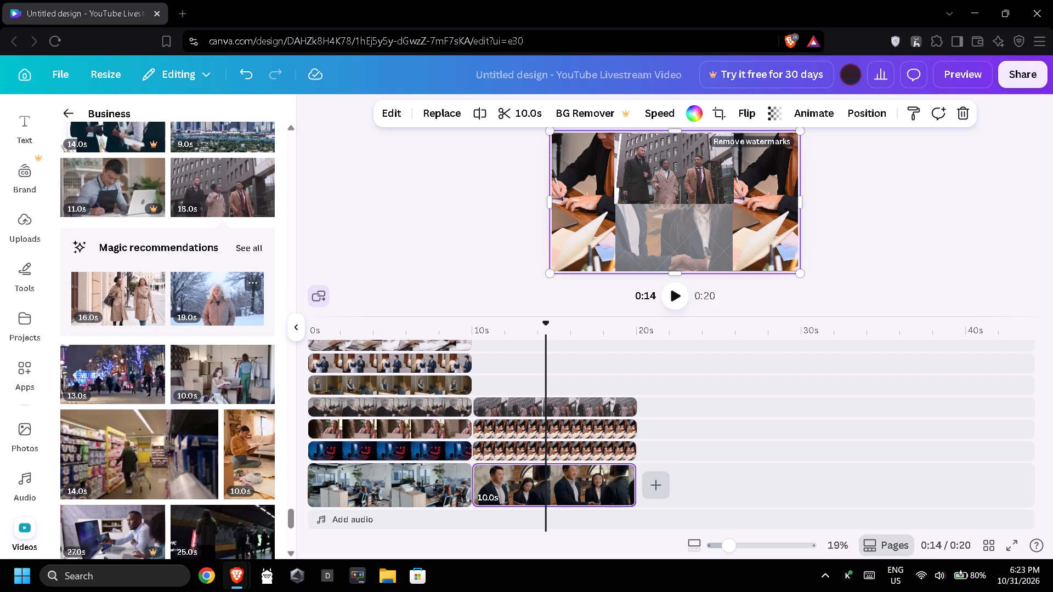
drag(213, 301, 516, 378)
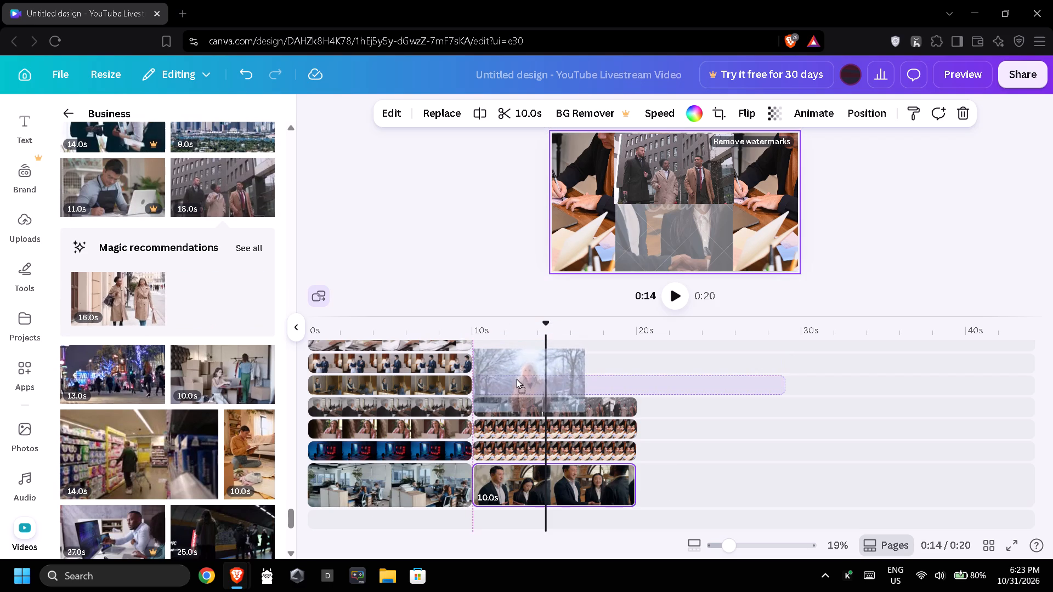
drag(516, 378, 516, 379)
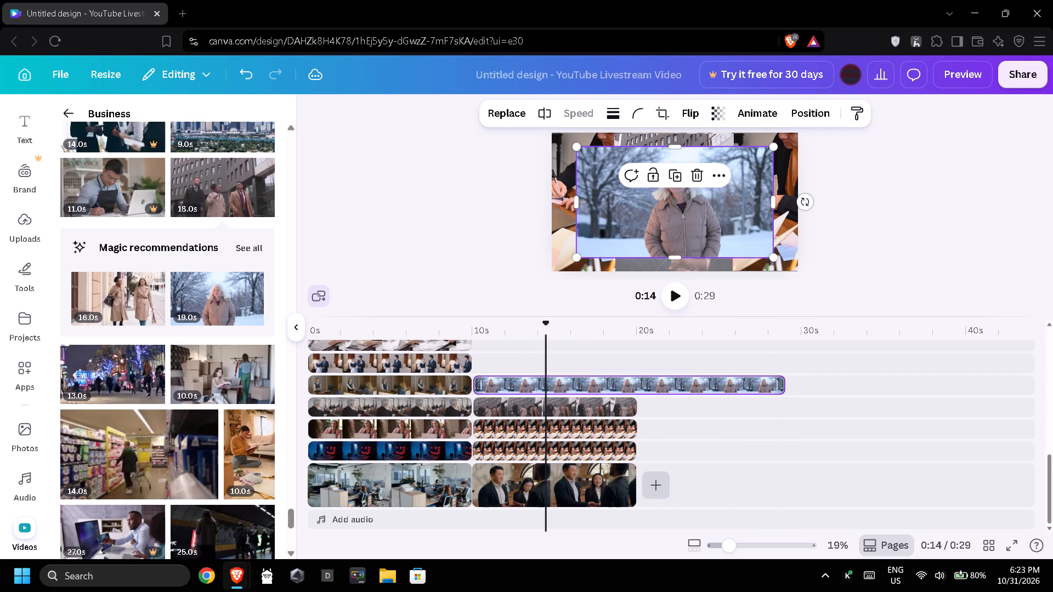
drag(780, 382, 635, 391)
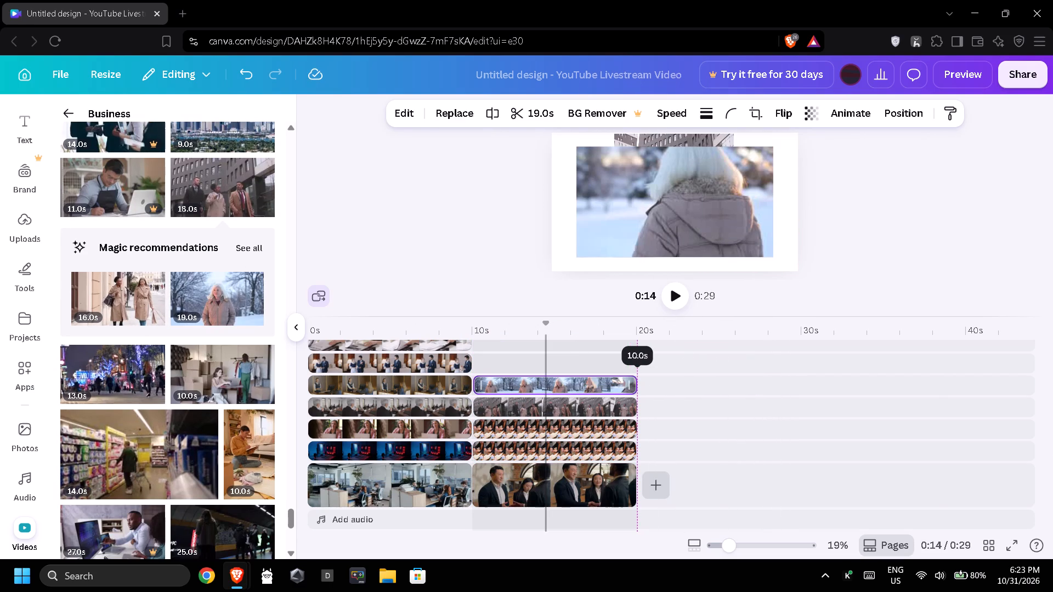
Shrink the snowy-park clip to about half the walkers clip's width and place it directly below that clip, against the left desk-writing clip.
click(530, 387)
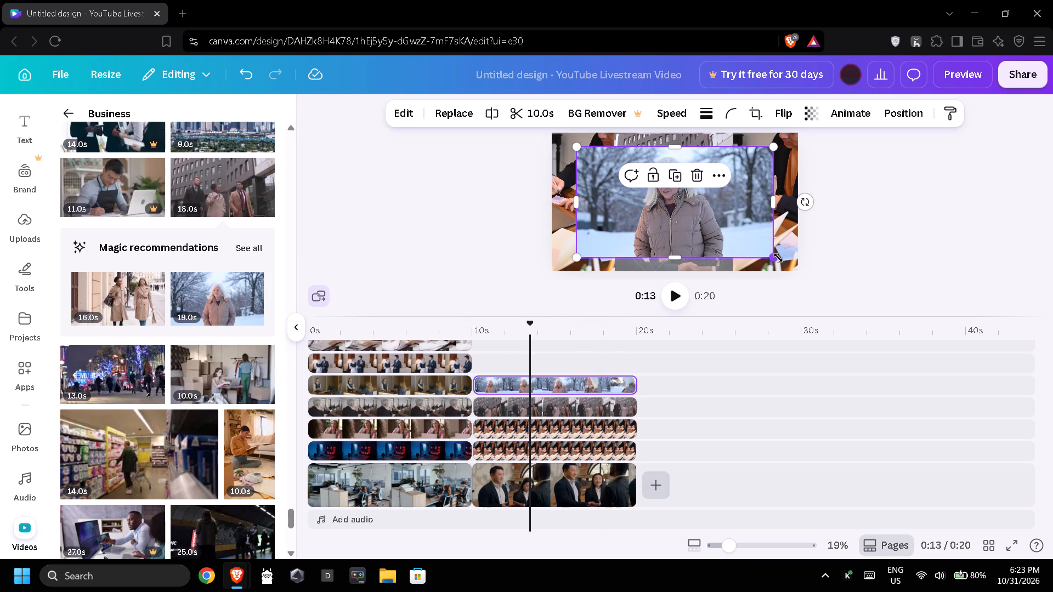
drag(778, 258, 654, 203)
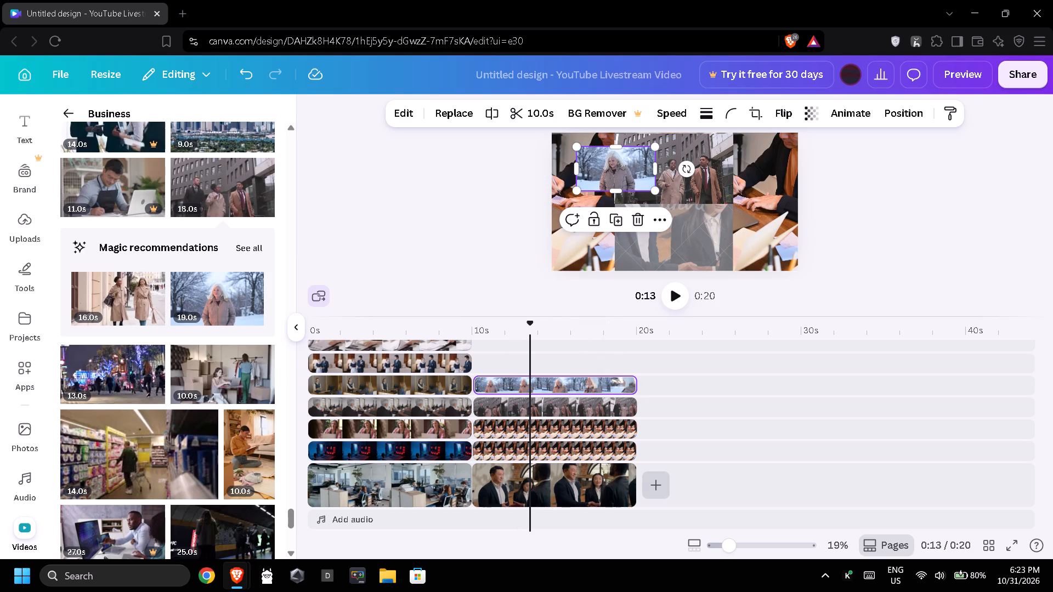
drag(618, 174, 655, 231)
drag(693, 249, 669, 243)
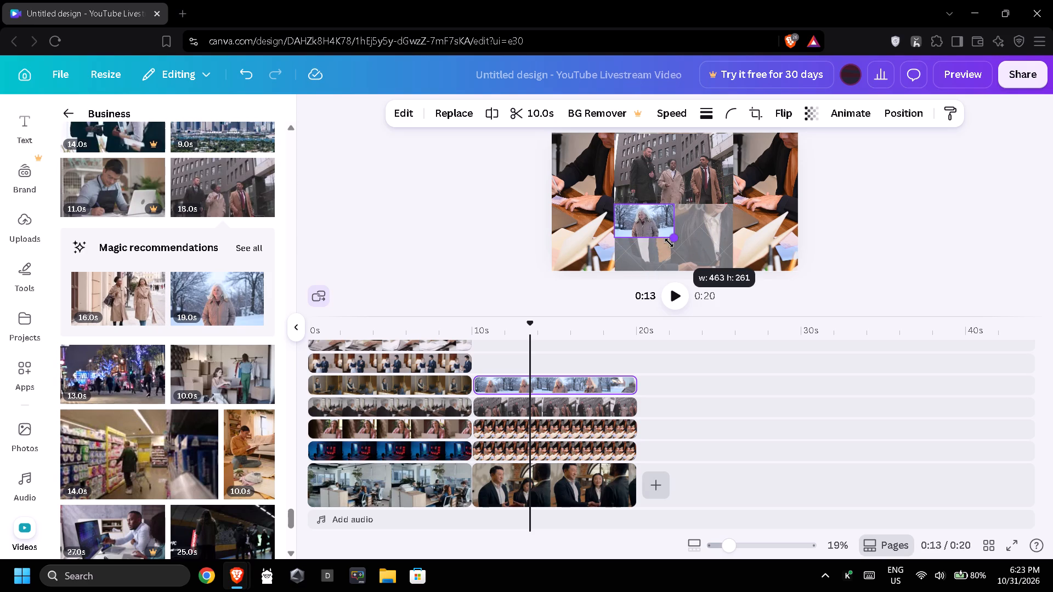
drag(669, 243, 669, 242)
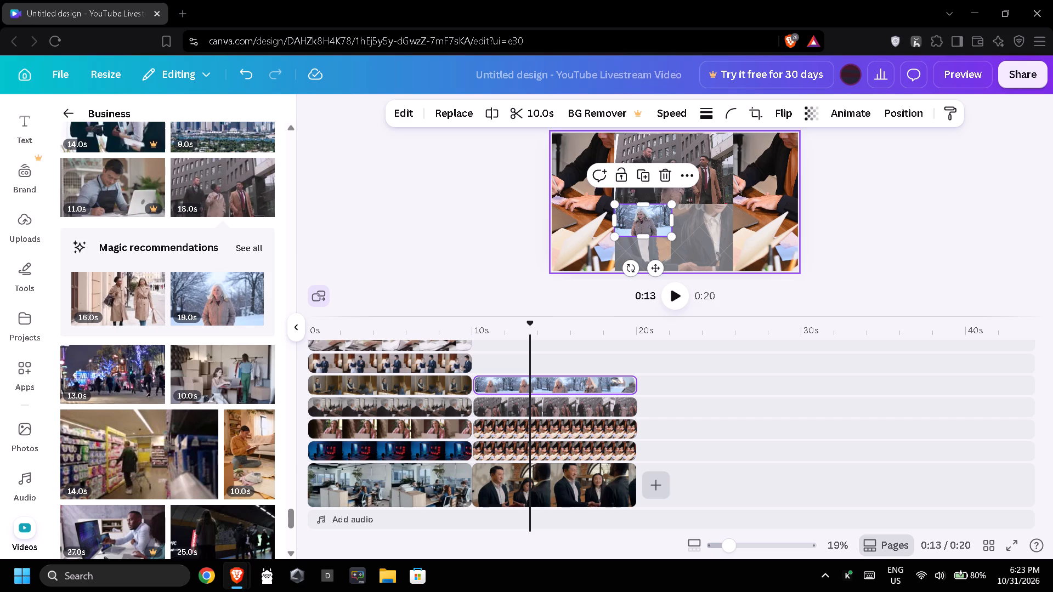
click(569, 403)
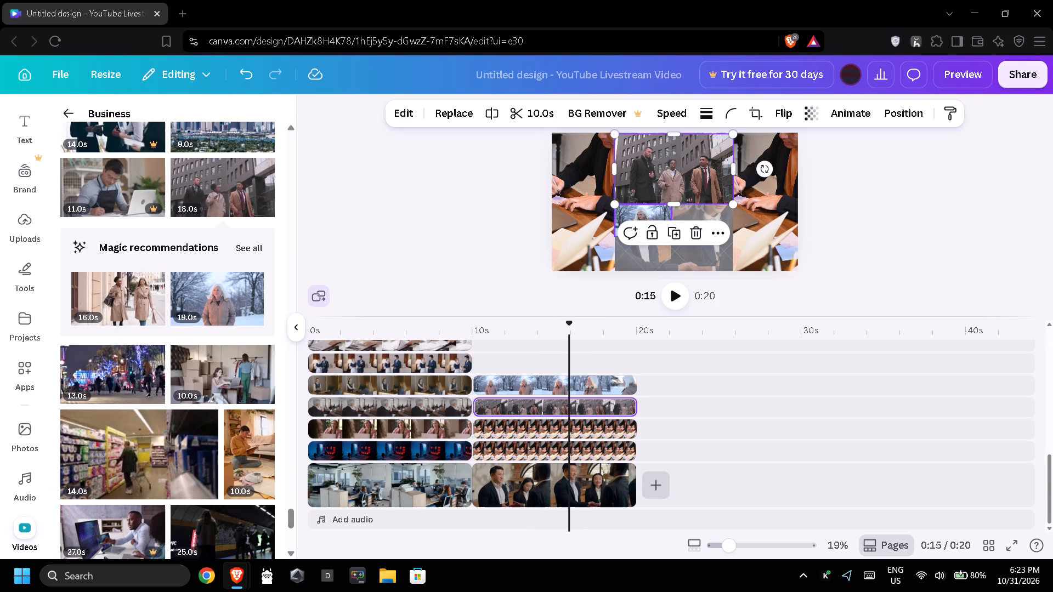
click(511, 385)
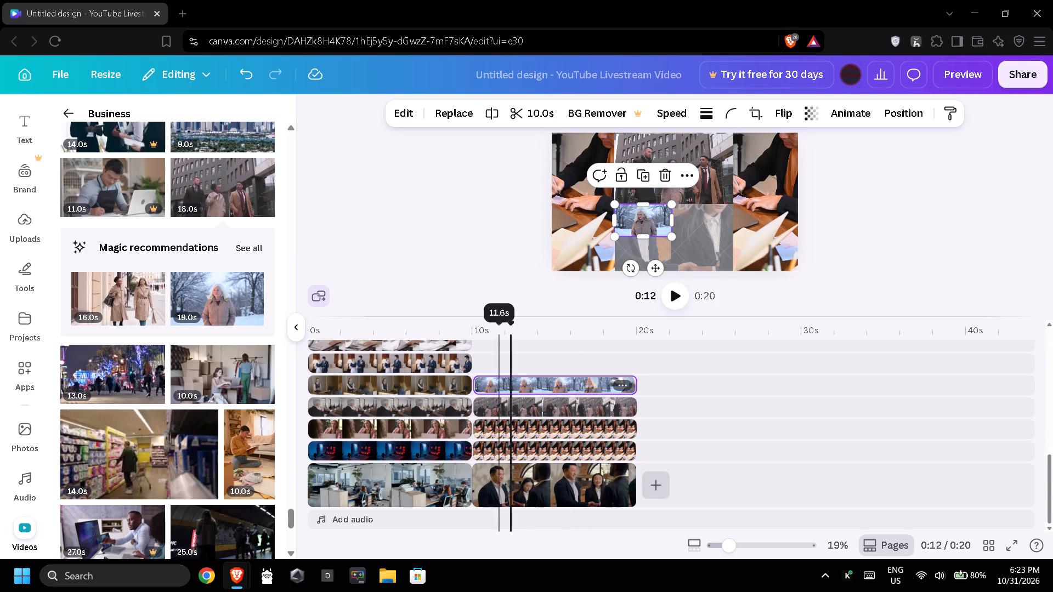
Add the 13.0 s clip of a man and woman in an office with window blinds over the second background and trim it to 10.0 s.
scroll(220, 396, down, 1)
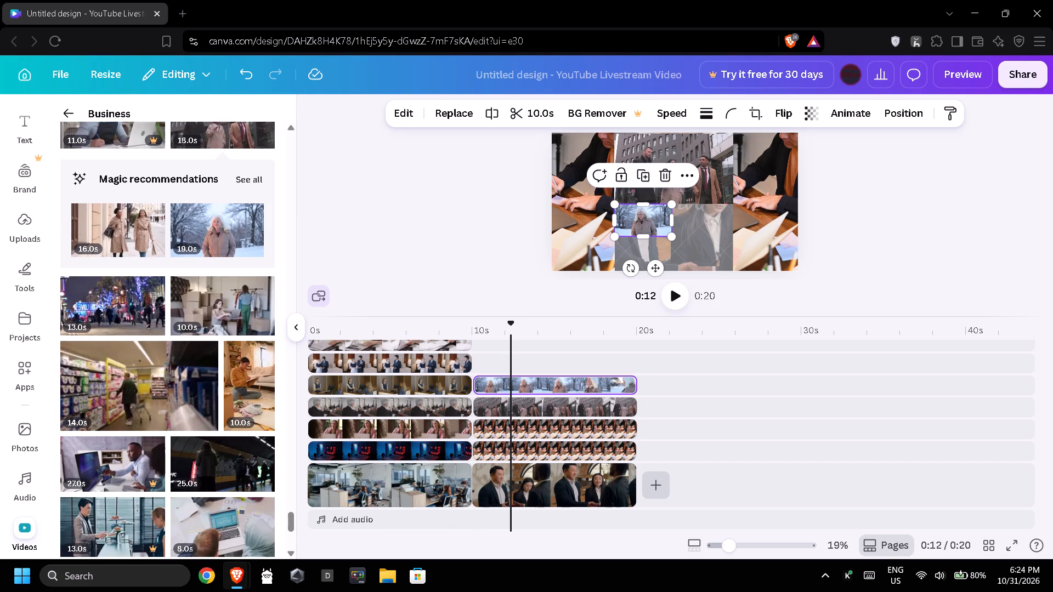
scroll(183, 412, down, 1)
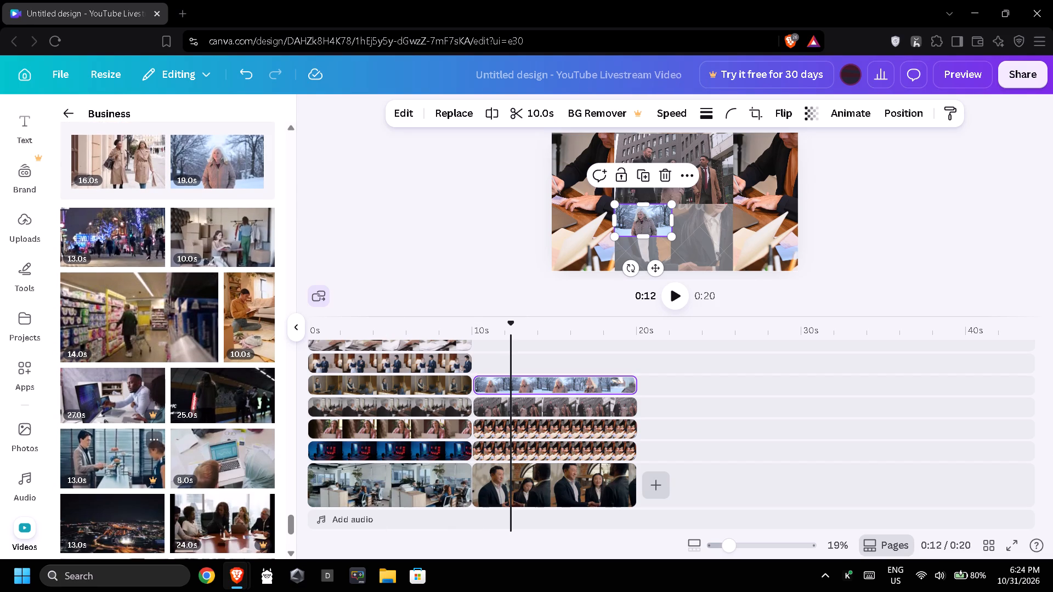
drag(117, 463, 526, 364)
drag(683, 365, 658, 366)
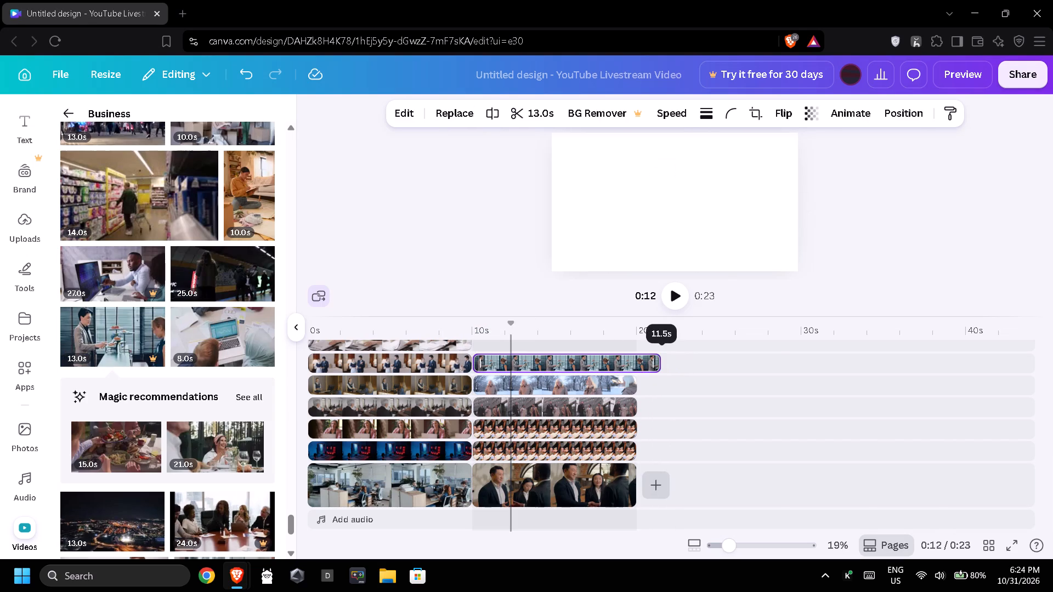
drag(658, 366, 635, 366)
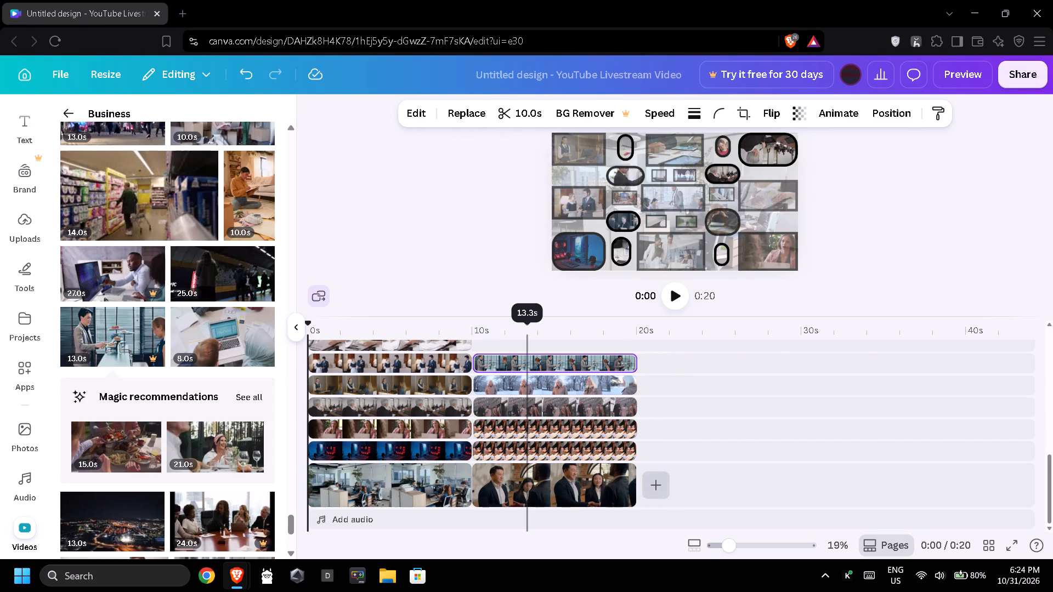
Shrink the office-blinds clip to about half the walkers clip's width and place it at the frame's bottom edge, against the right desk-writing clip.
click(528, 365)
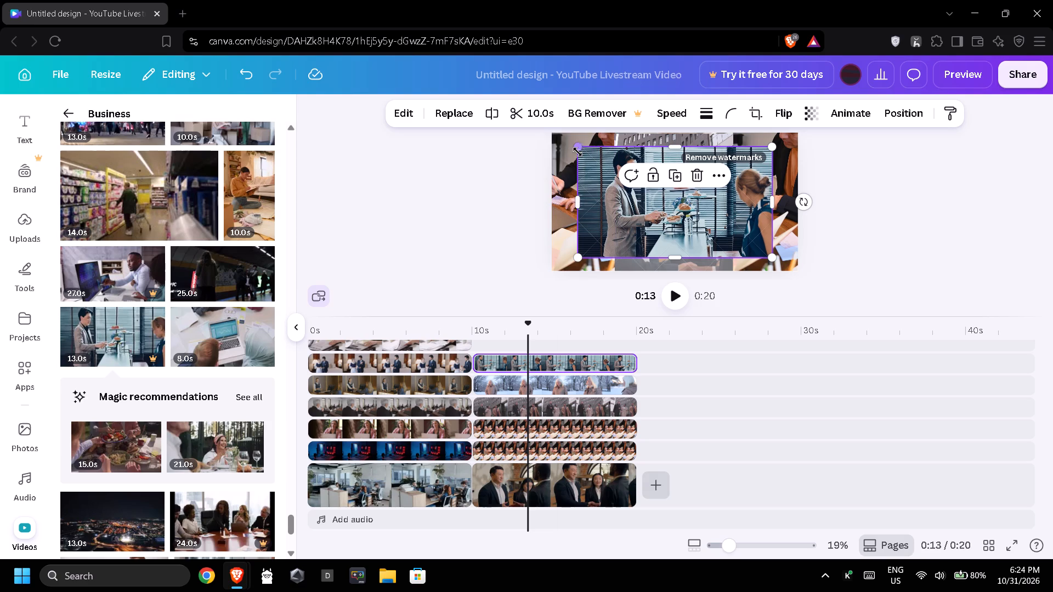
drag(578, 150, 688, 196)
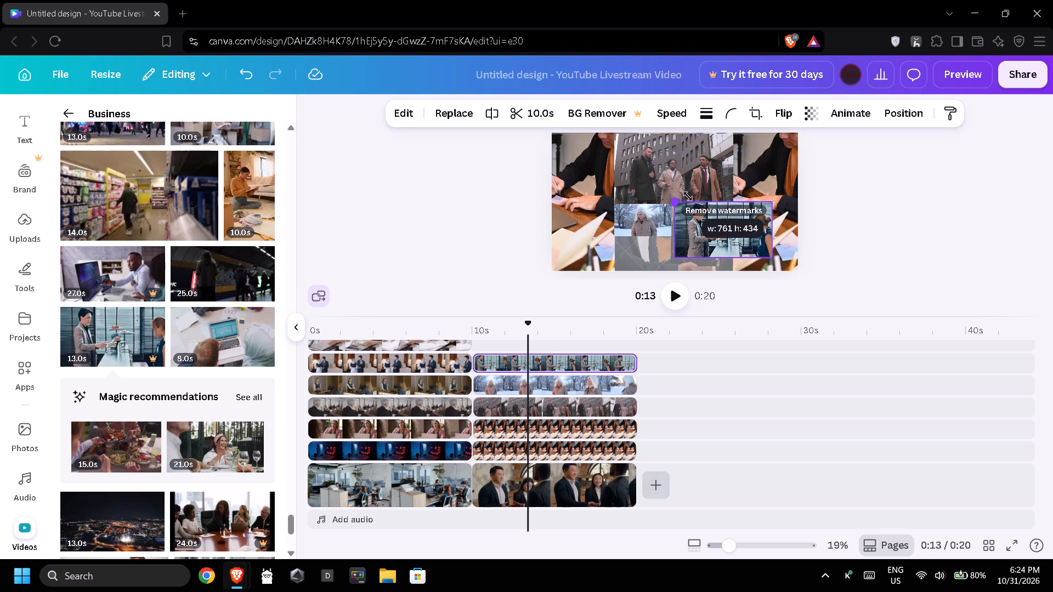
drag(688, 196, 724, 218)
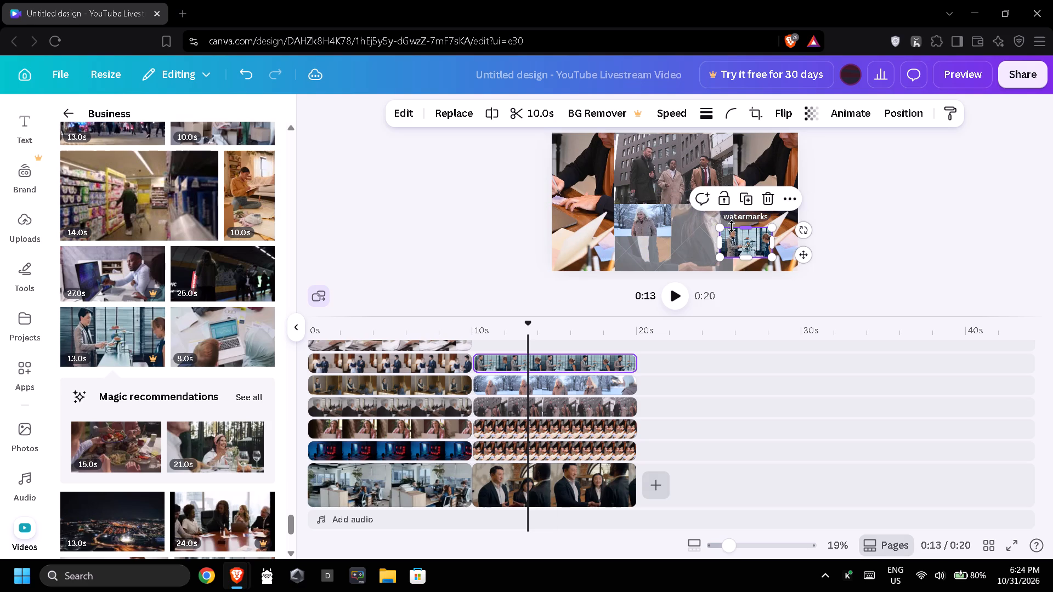
drag(747, 242, 708, 251)
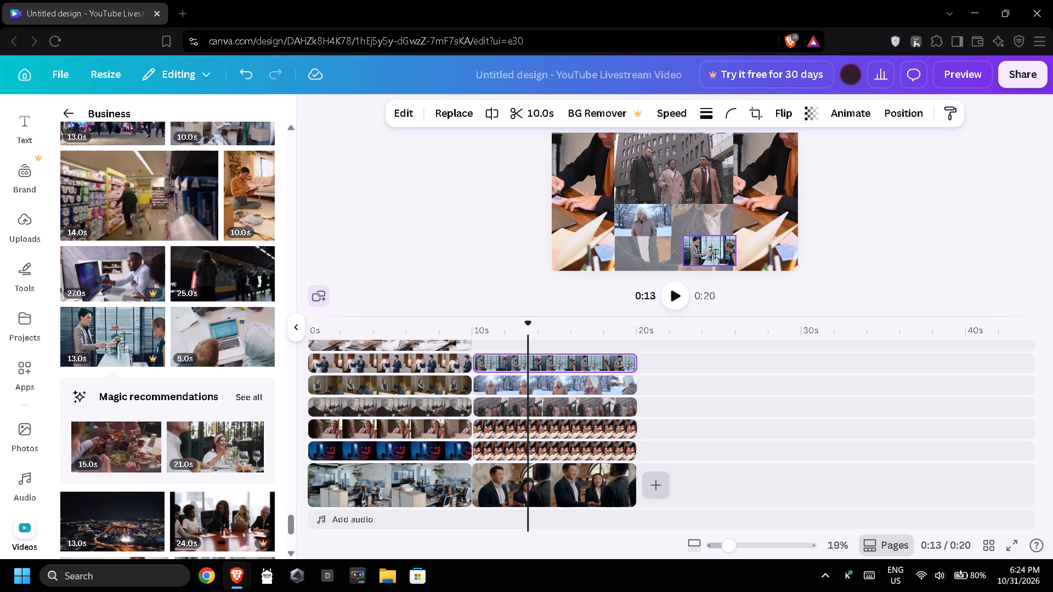
drag(708, 251, 706, 255)
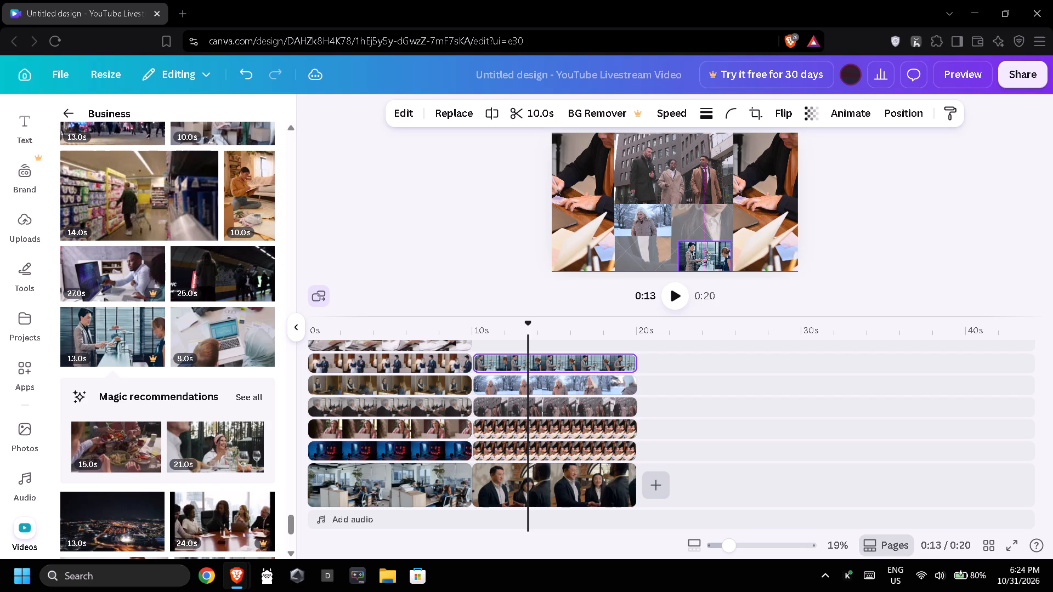
drag(706, 255, 706, 255)
click(682, 244)
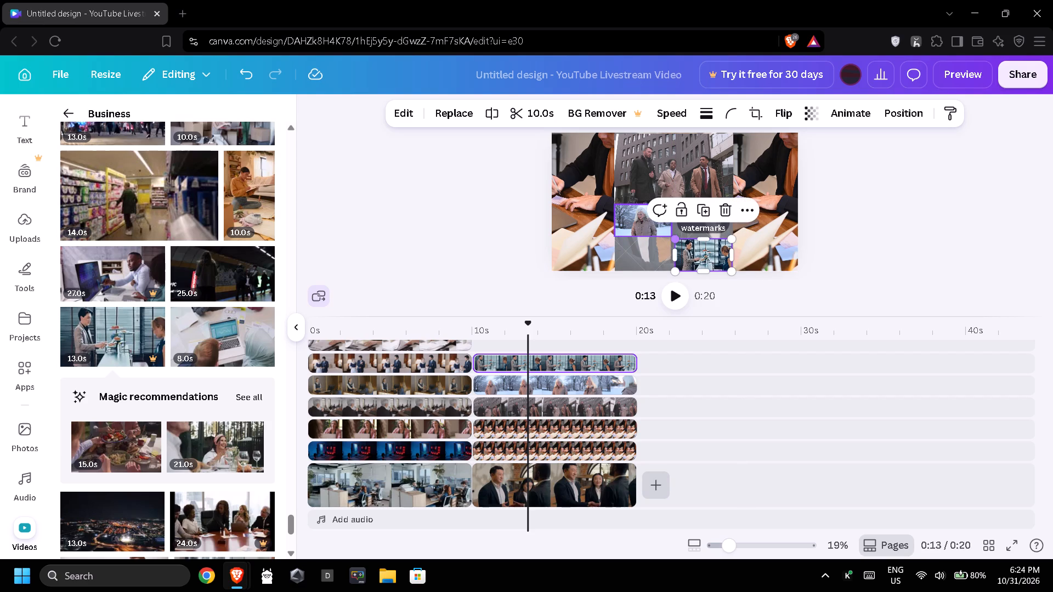
Enlarge the snowy-park clip slightly so its right edge lines up with the left edge of the office-blinds clip.
click(652, 224)
click(675, 236)
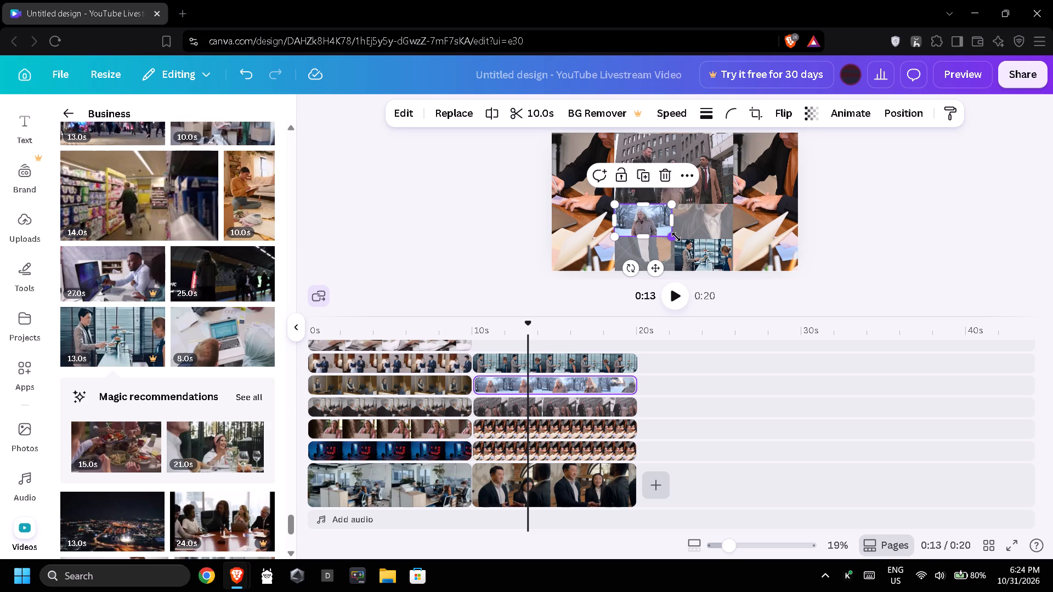
click(615, 258)
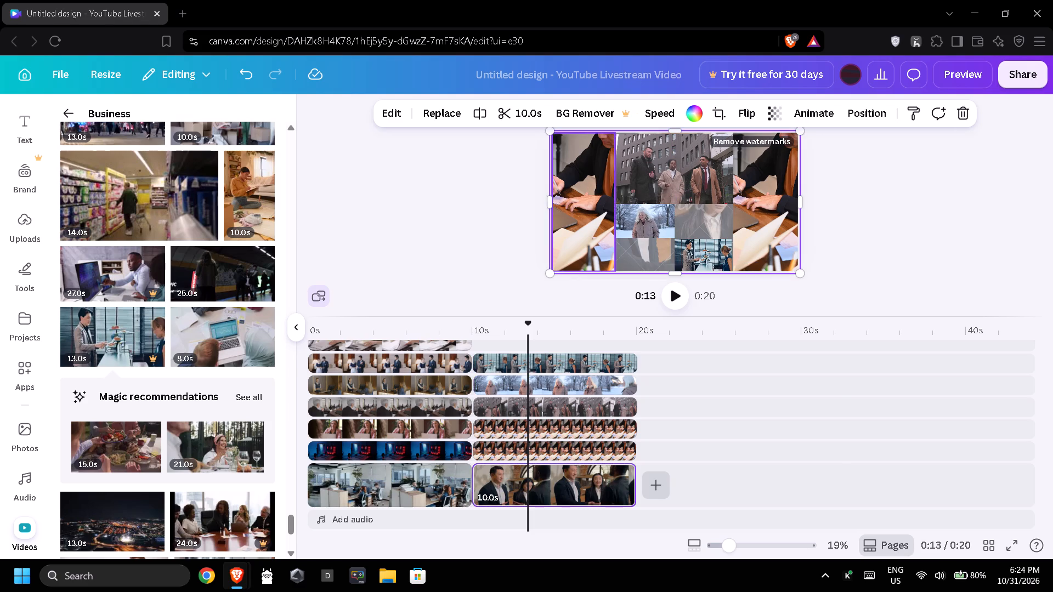
click(897, 218)
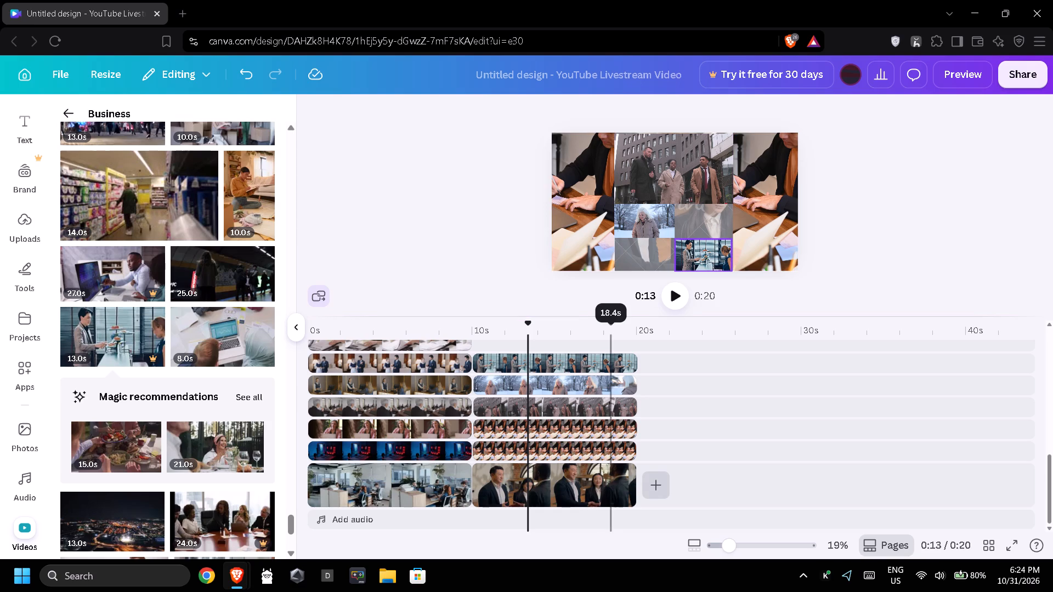
Add the 13.0 s clip of a bearded man with a phone and laptop over the second background and trim it to 10.0 s.
scroll(546, 366, up, 1)
click(533, 399)
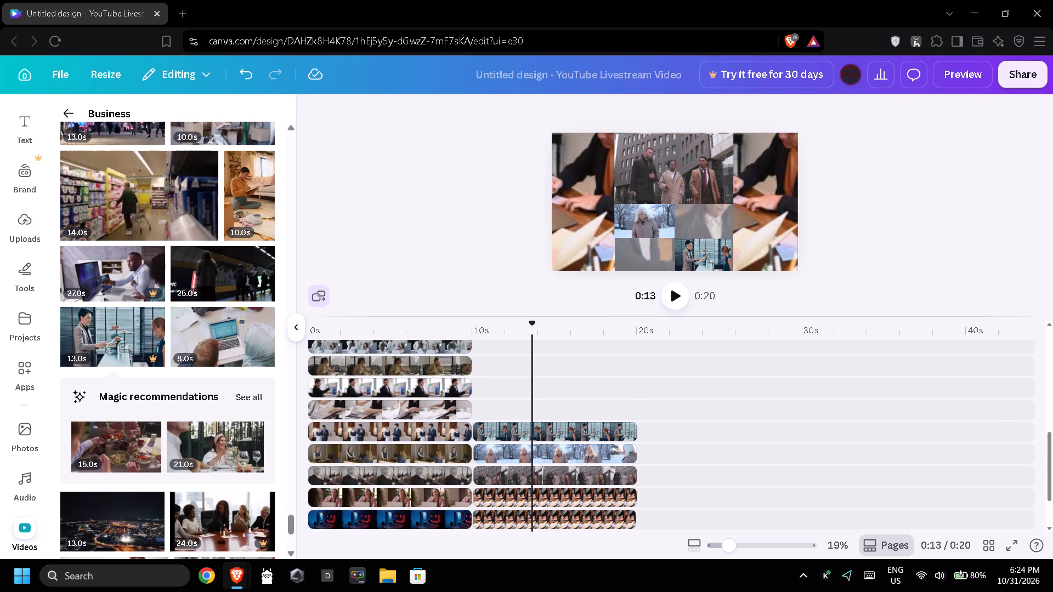
scroll(101, 412, down, 2)
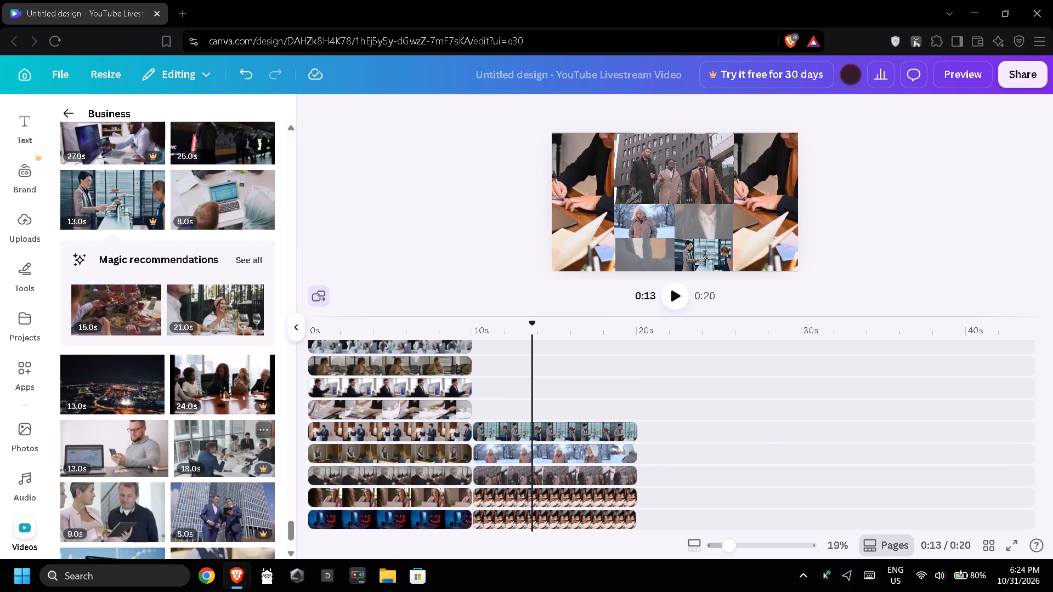
drag(103, 454, 360, 394)
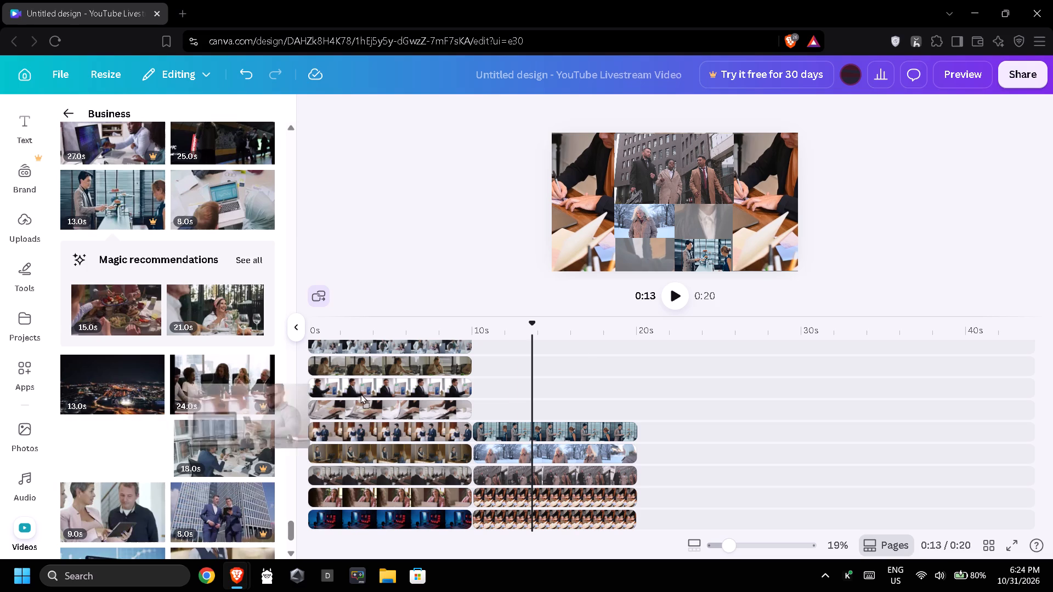
drag(360, 394, 514, 407)
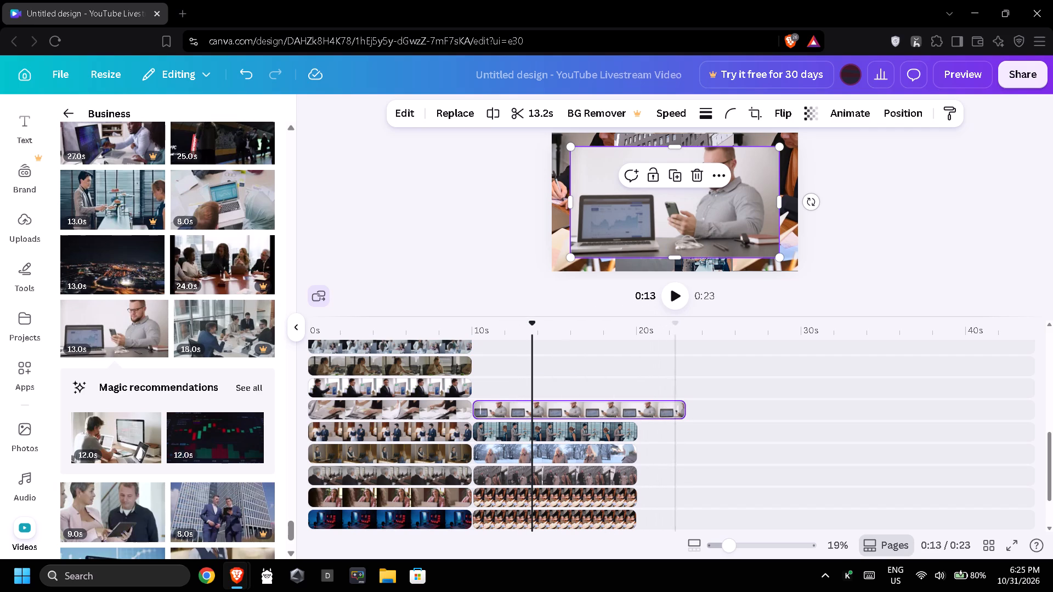
drag(681, 402, 636, 407)
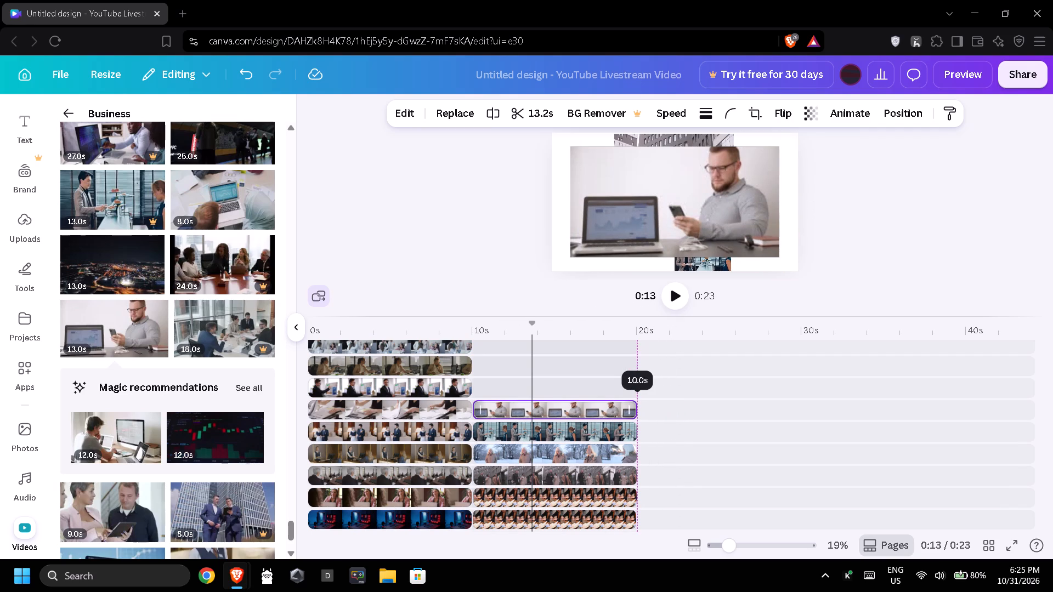
Shrink the phone-and-laptop clip to about two-thirds of the walkers clip's width and move it on top of that clip.
click(544, 409)
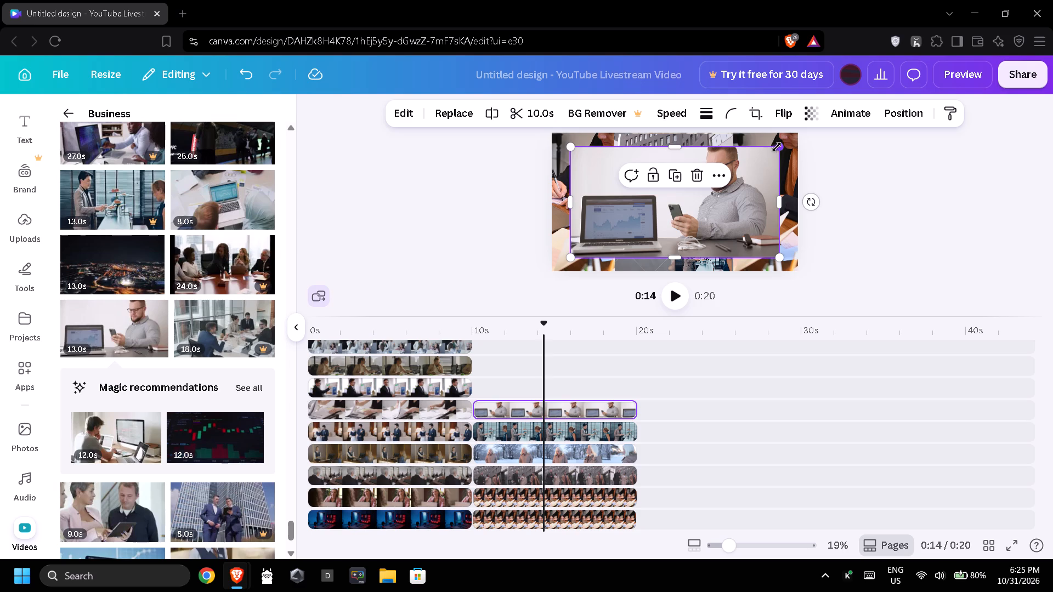
drag(779, 147, 668, 207)
scroll(743, 186, up, 1)
scroll(840, 197, up, 1)
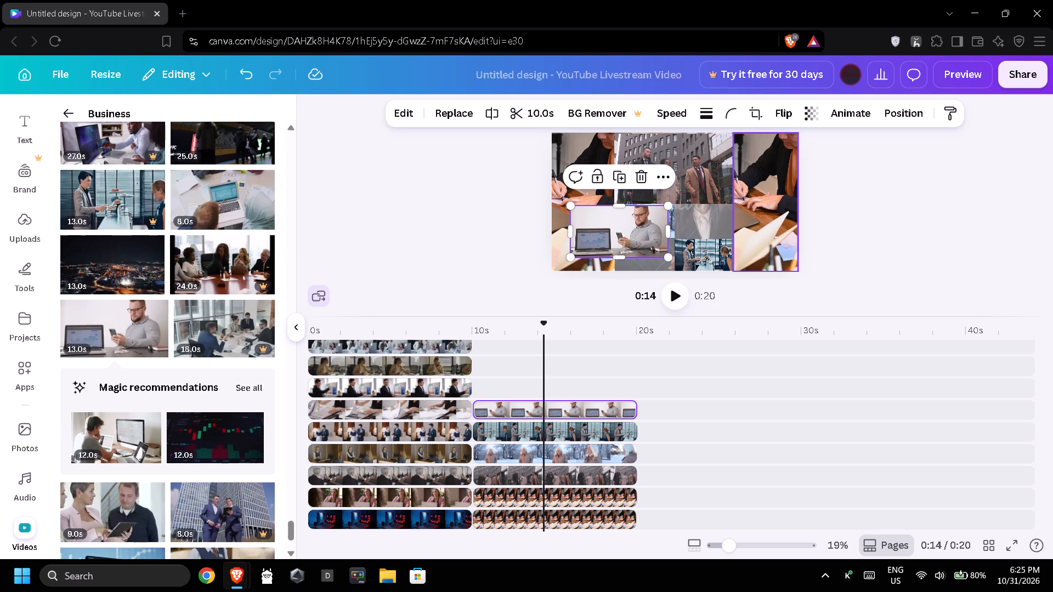
drag(607, 234, 647, 167)
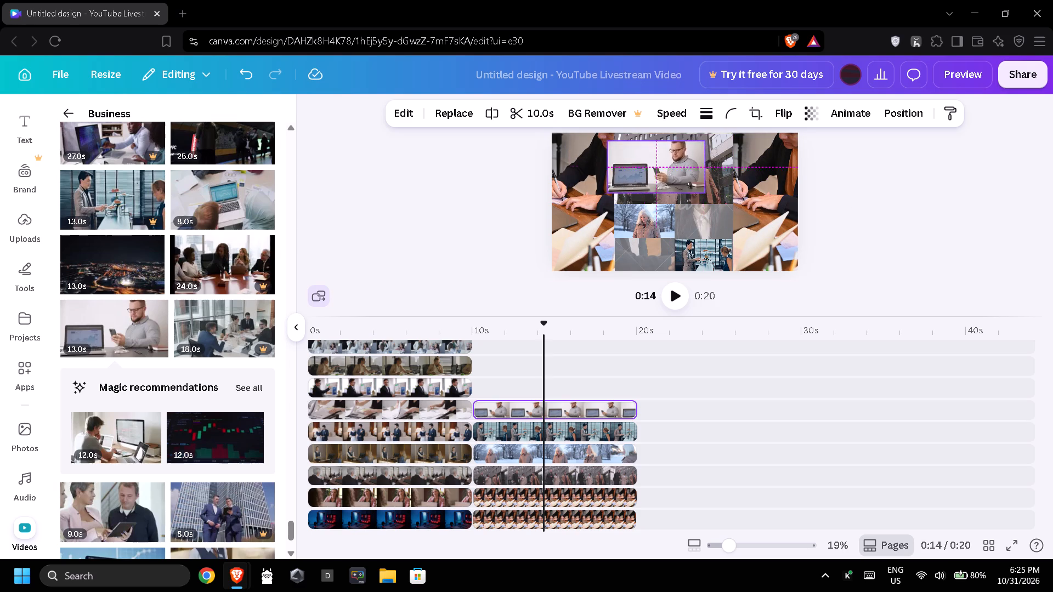
drag(647, 167, 659, 166)
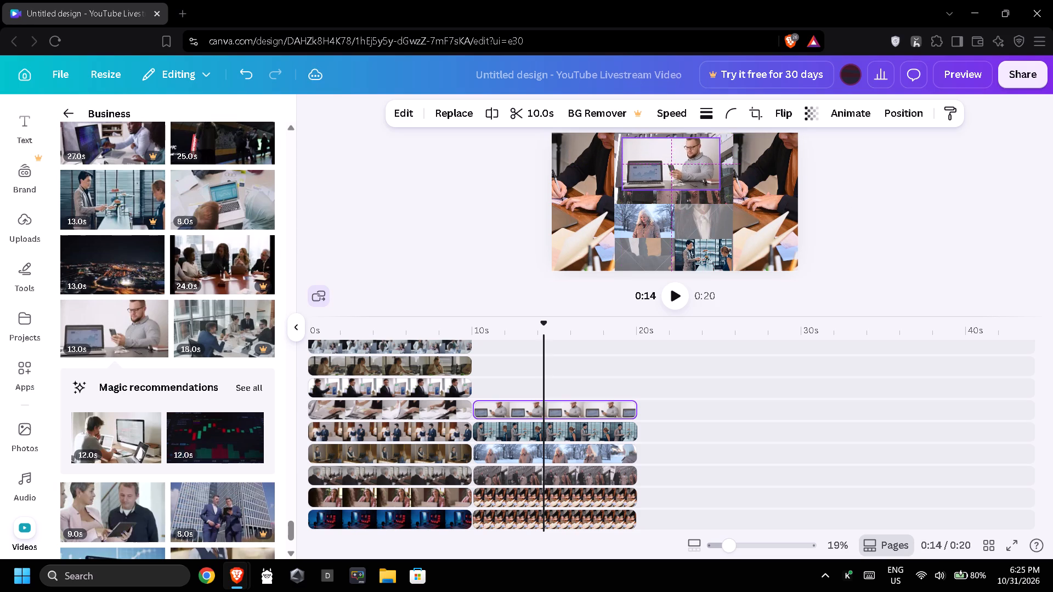
drag(659, 166, 661, 167)
drag(623, 141, 636, 150)
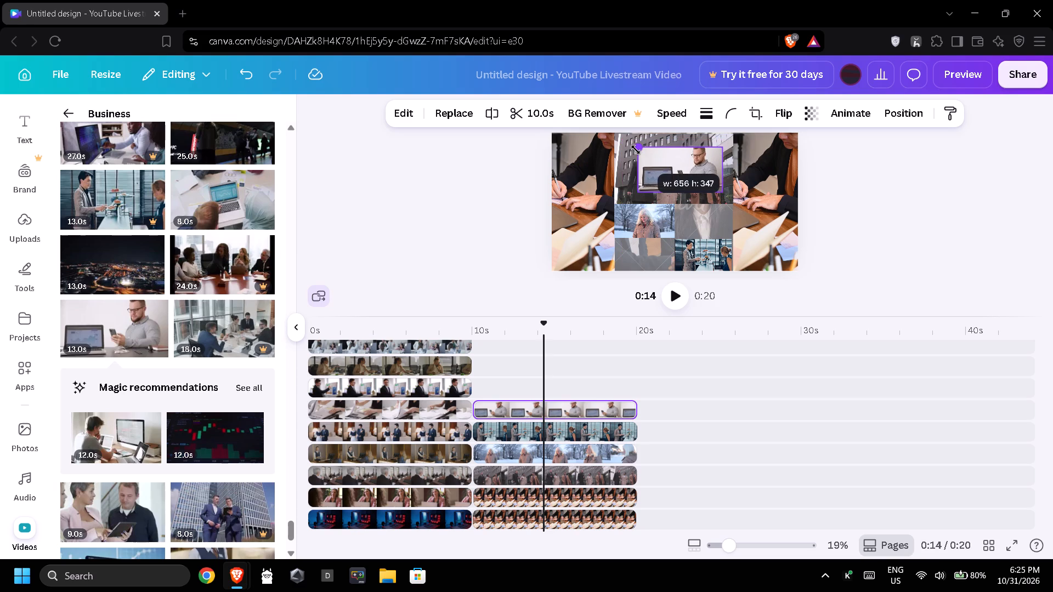
drag(636, 150, 645, 155)
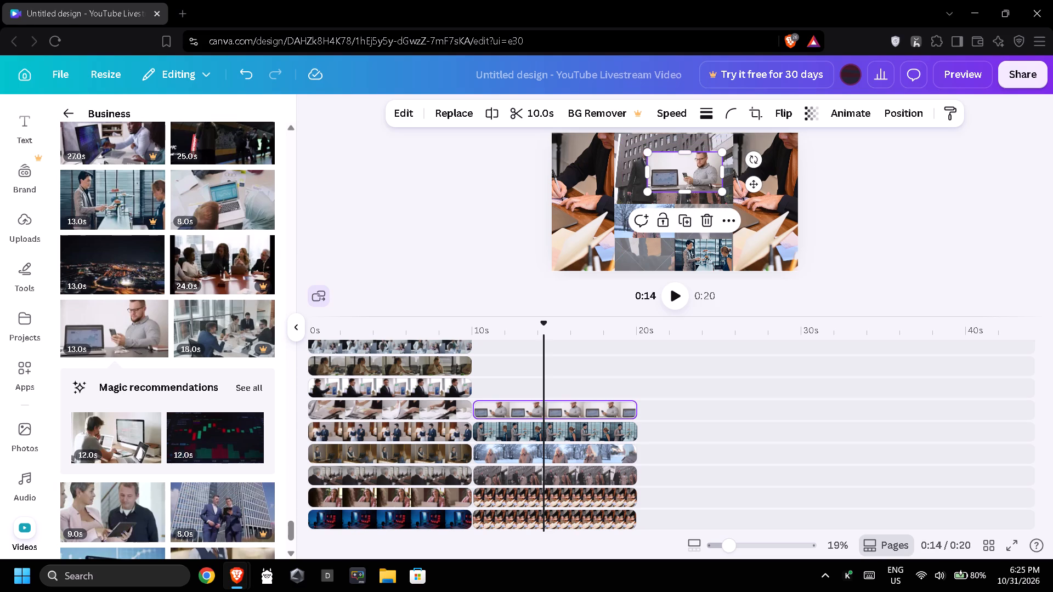
Centre the phone-and-laptop clip over the three-walkers clip, leaving an even margin around it.
drag(682, 173, 667, 170)
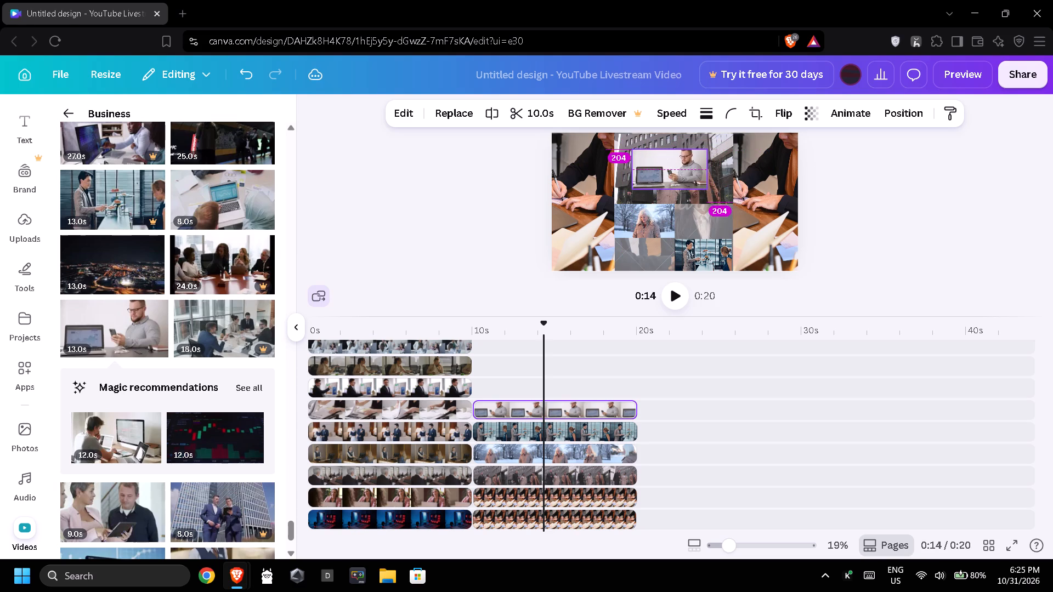
drag(667, 170, 665, 170)
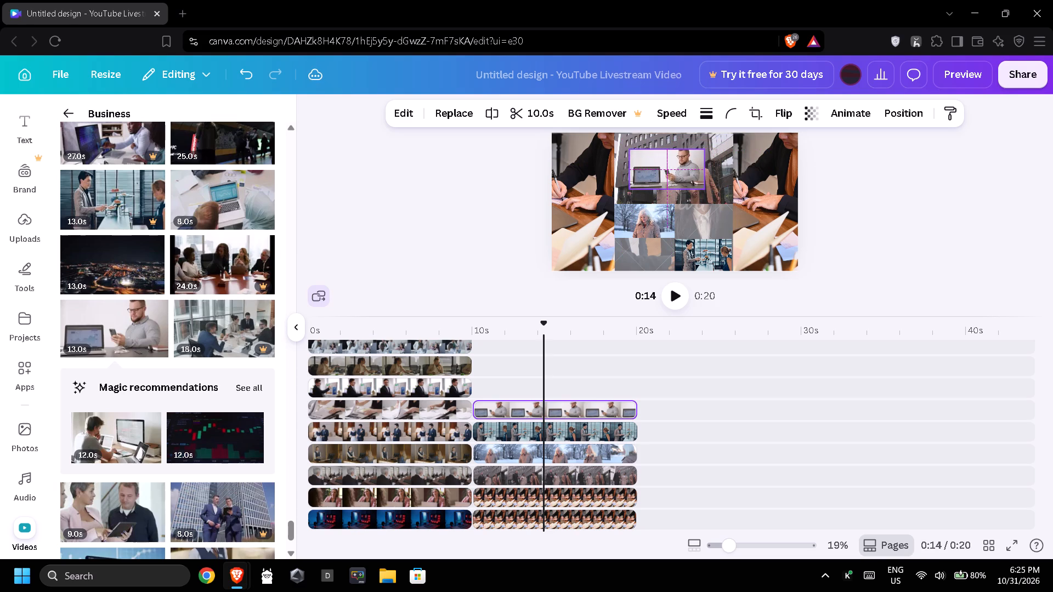
drag(665, 170, 672, 170)
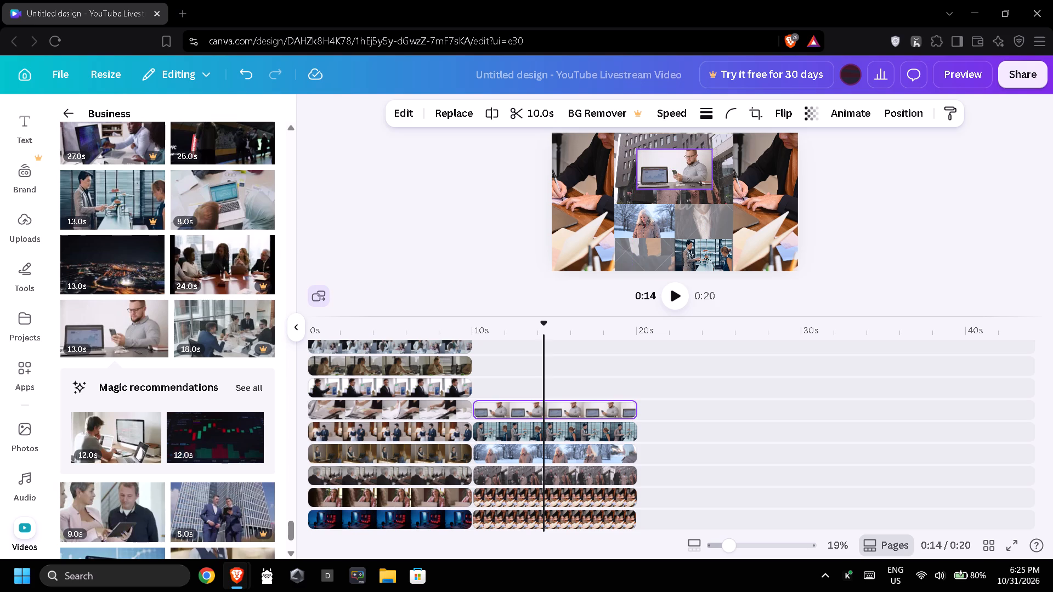
drag(672, 170, 670, 170)
click(848, 172)
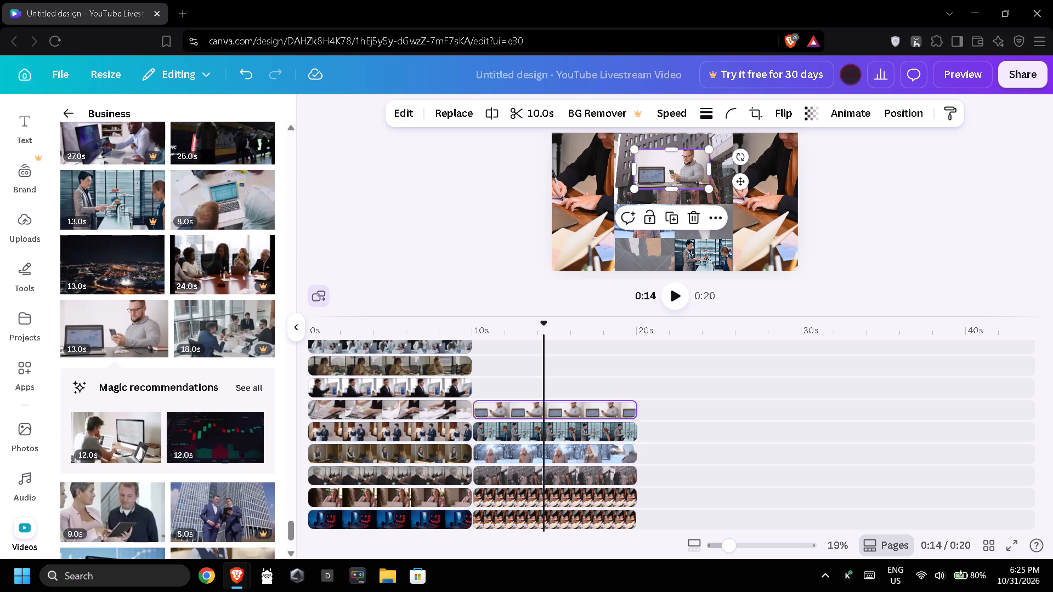
click(665, 170)
drag(667, 164, 664, 160)
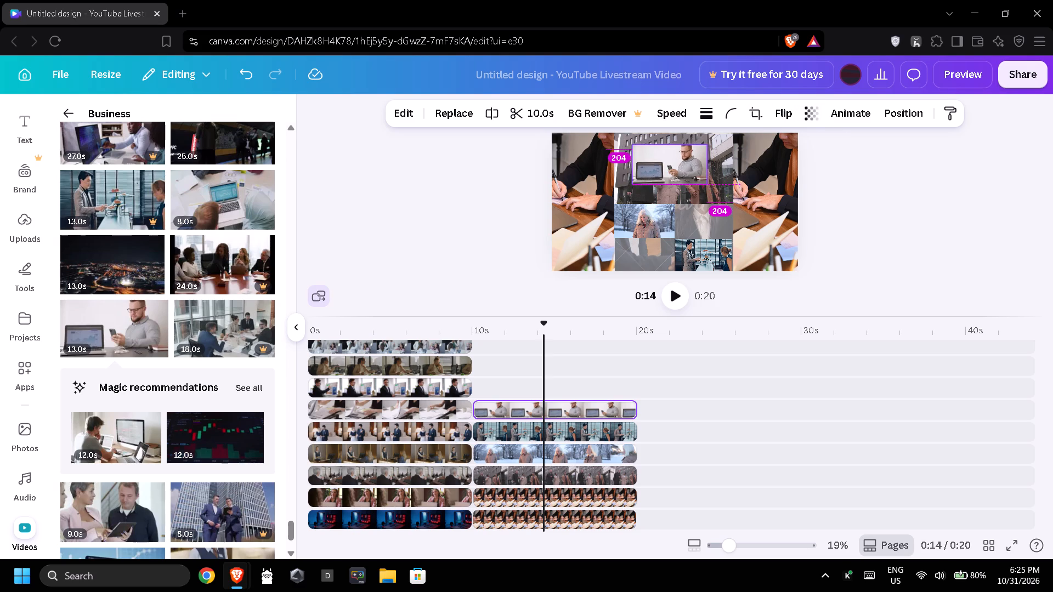
drag(664, 160, 662, 164)
triple_click(860, 174)
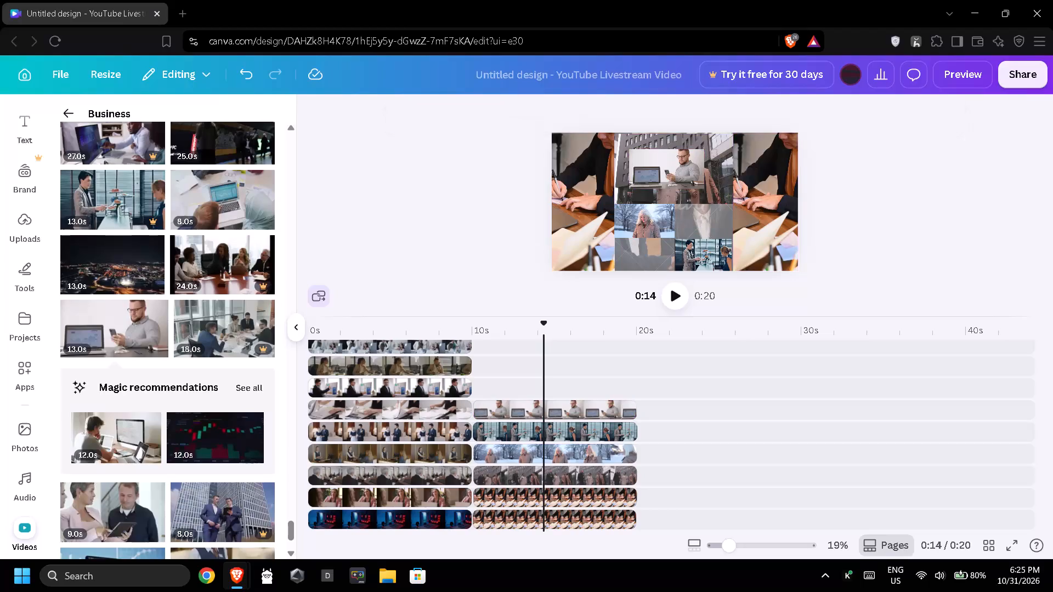
click(647, 172)
drag(652, 171, 655, 169)
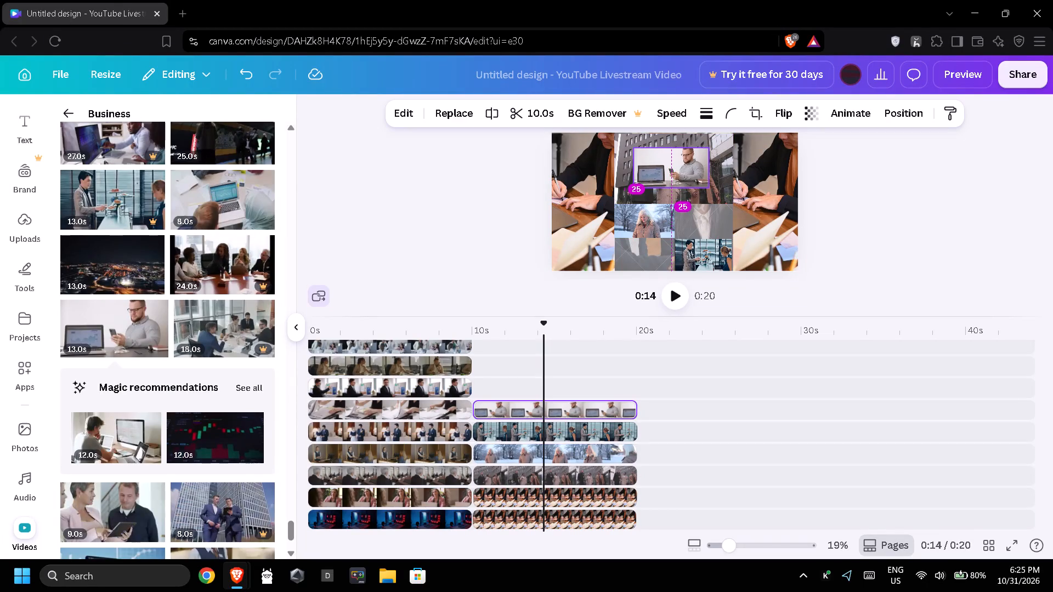
drag(655, 169, 656, 169)
drag(656, 169, 660, 170)
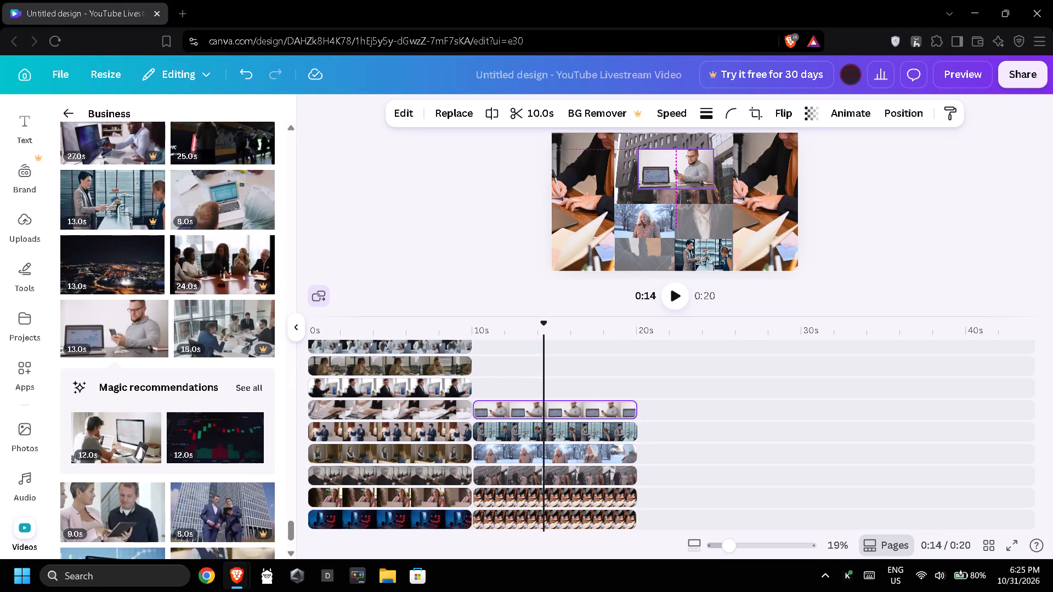
drag(660, 170, 658, 169)
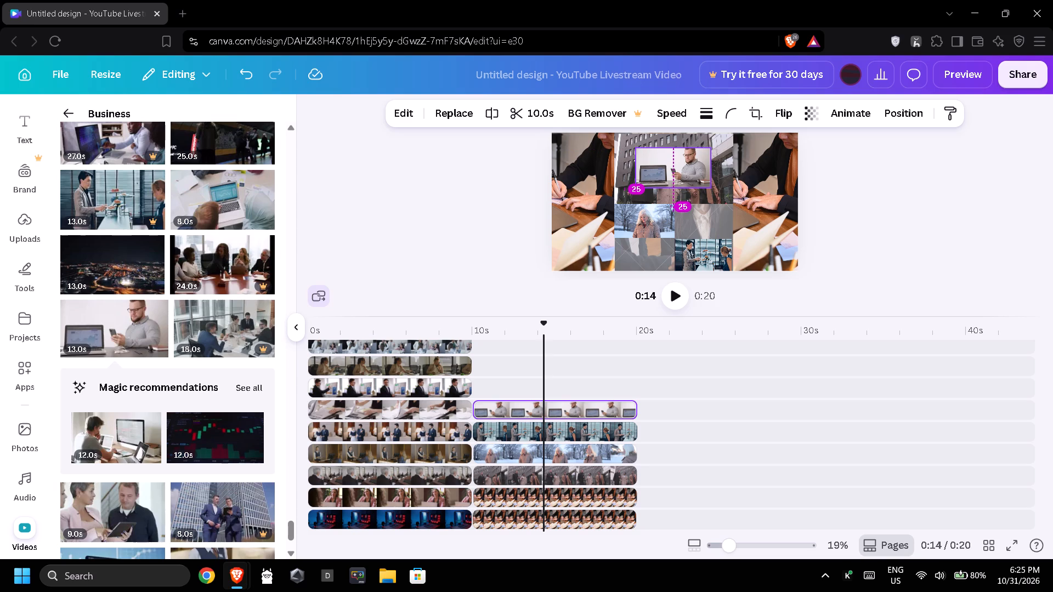
drag(658, 169, 656, 170)
triple_click(927, 190)
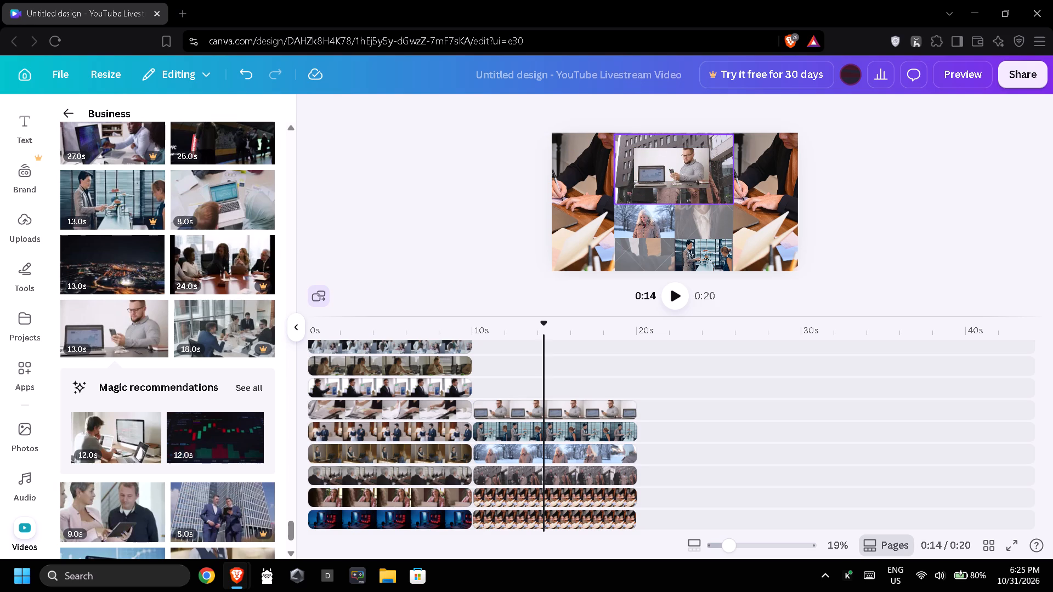
Add a thin solid black border around the phone-and-laptop clip.
click(680, 174)
click(702, 112)
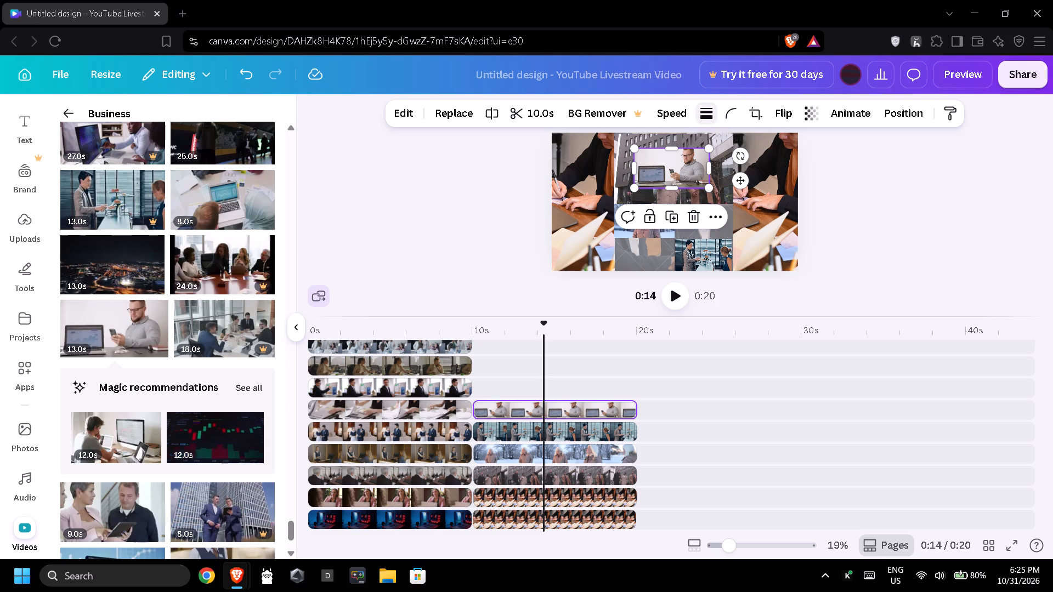
drag(615, 212, 633, 212)
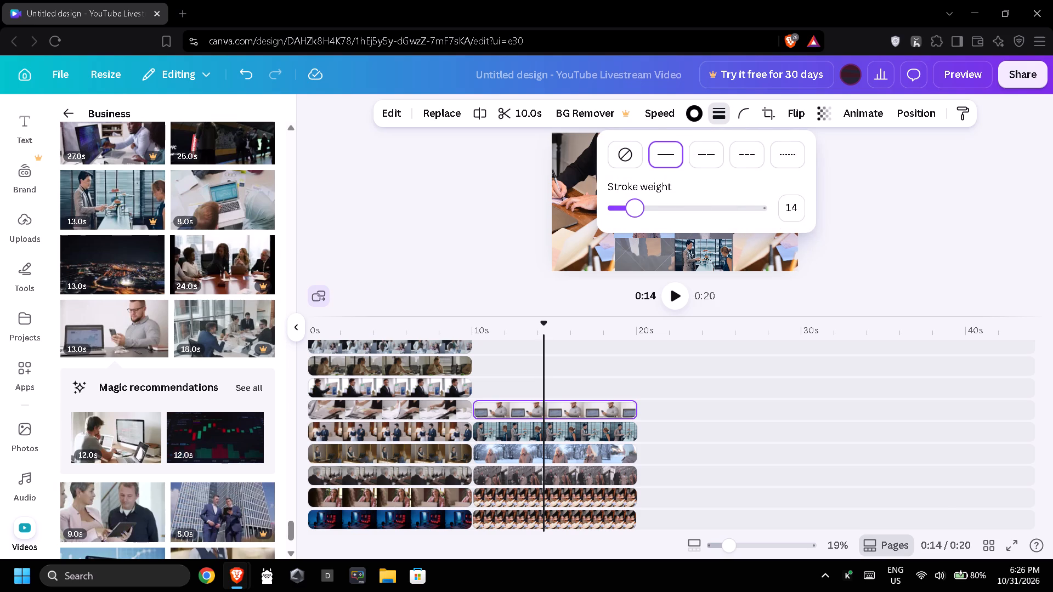
drag(633, 212, 629, 212)
triple_click(858, 179)
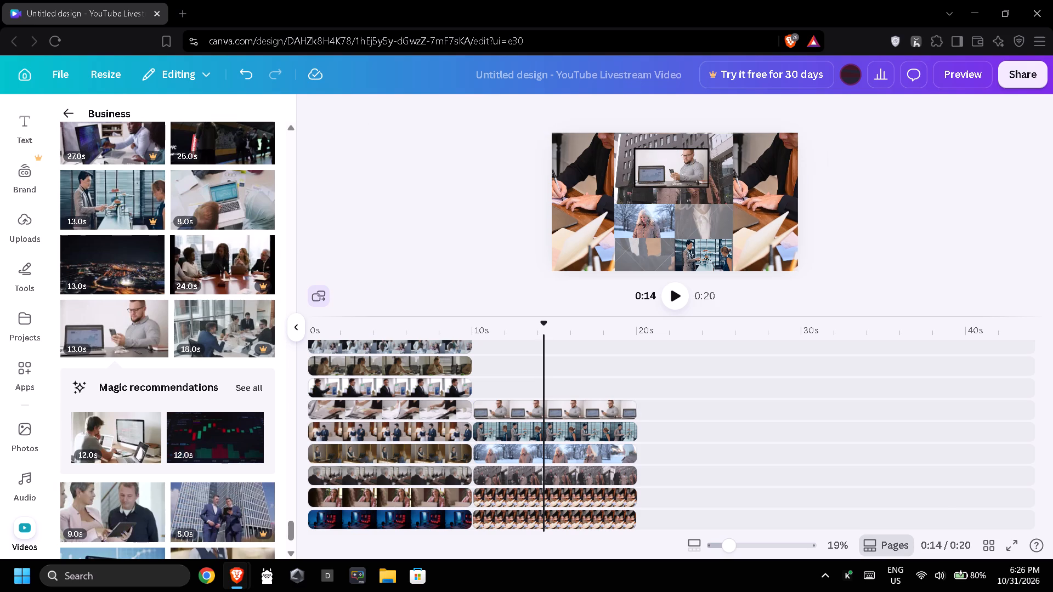
Add a solid black border with stroke weight 10 around the three-walkers clip.
click(689, 197)
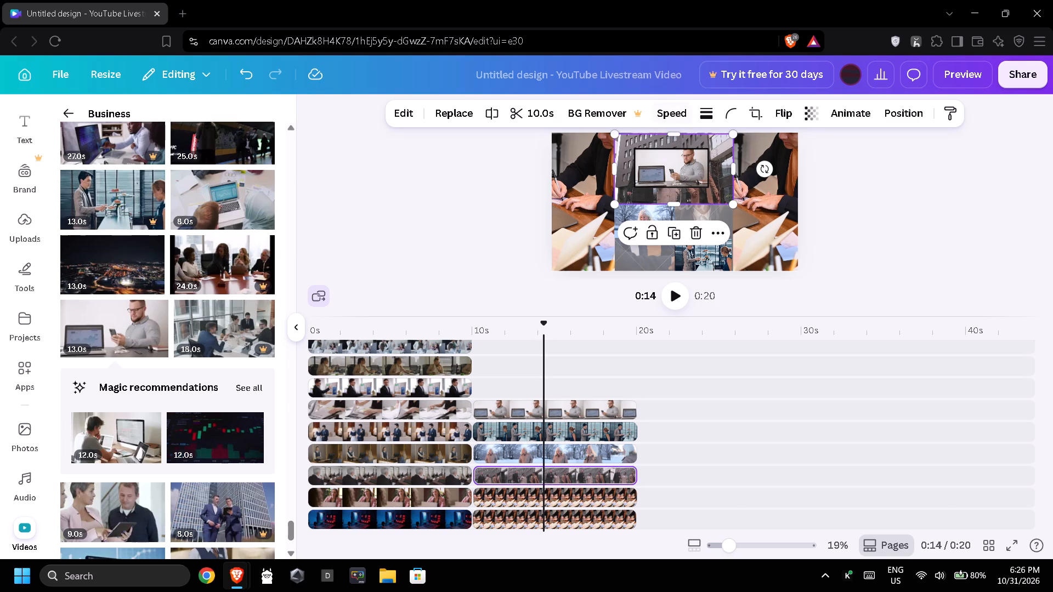
click(701, 119)
click(625, 207)
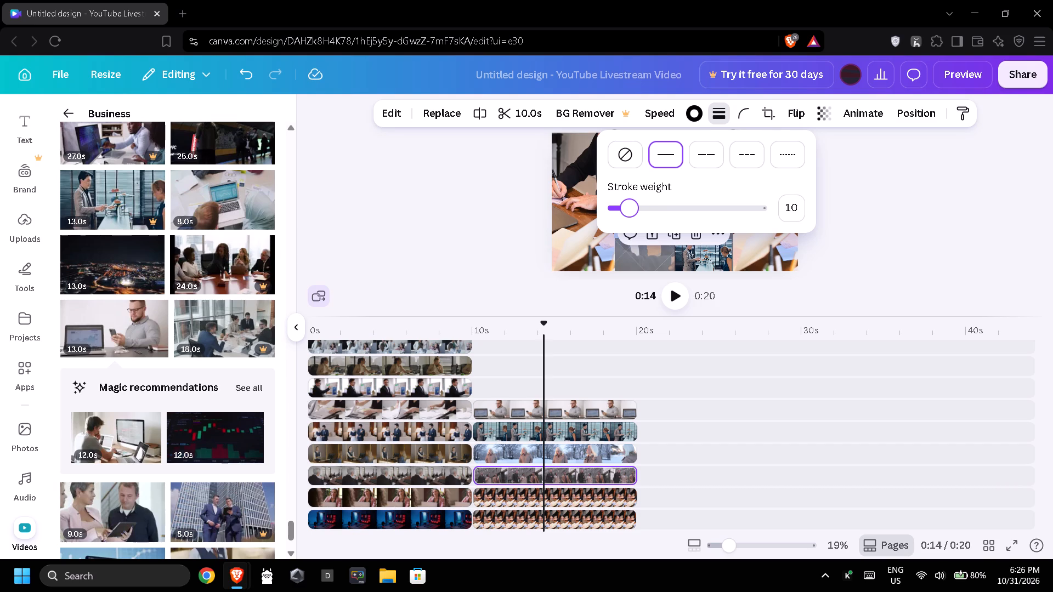
click(868, 226)
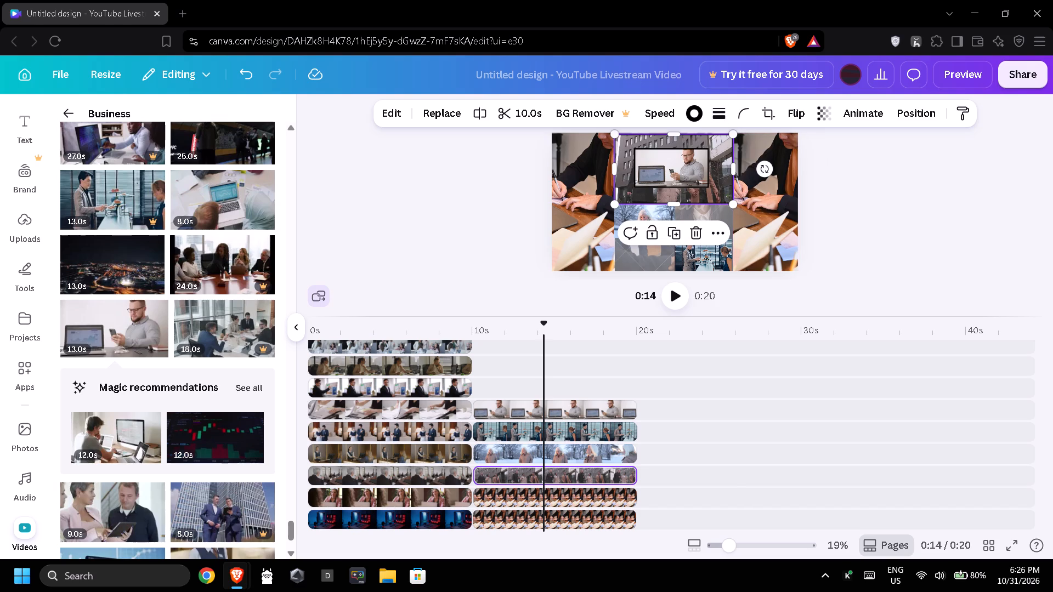
click(459, 242)
Add a thin solid black border around the clip of the person in the snow, below the walkers clip.
click(638, 227)
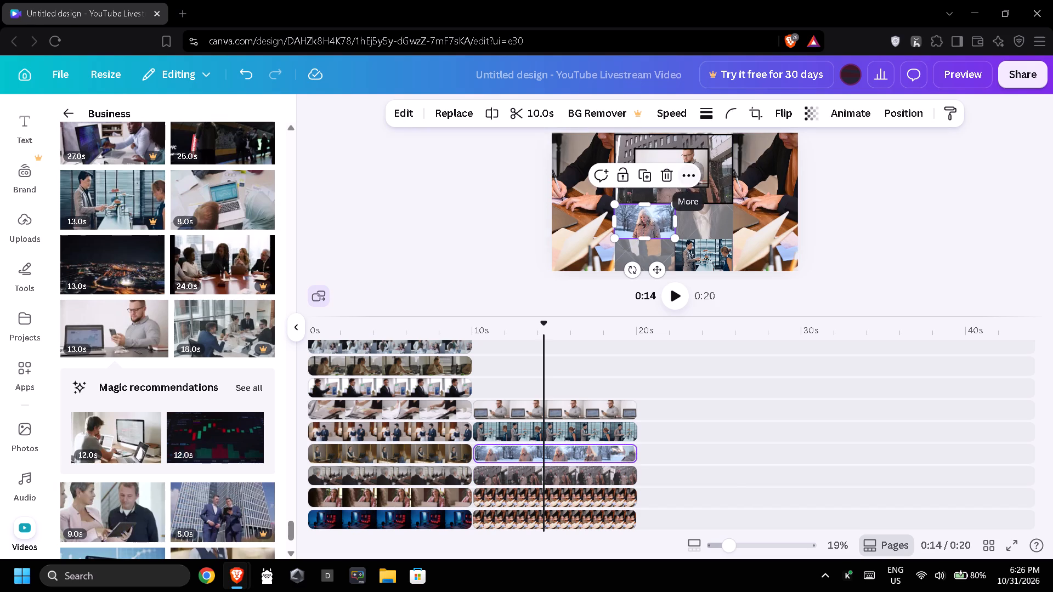
click(700, 112)
drag(610, 211, 625, 211)
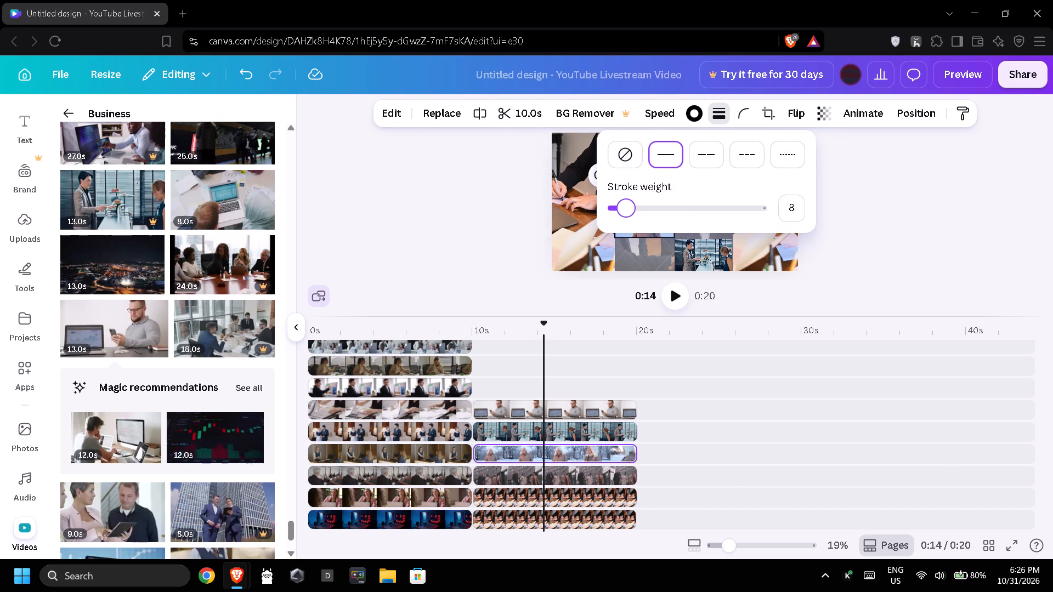
drag(625, 211, 627, 211)
Add a thin solid black border around the glass-office clip at the bottom of the collage's centre.
click(684, 241)
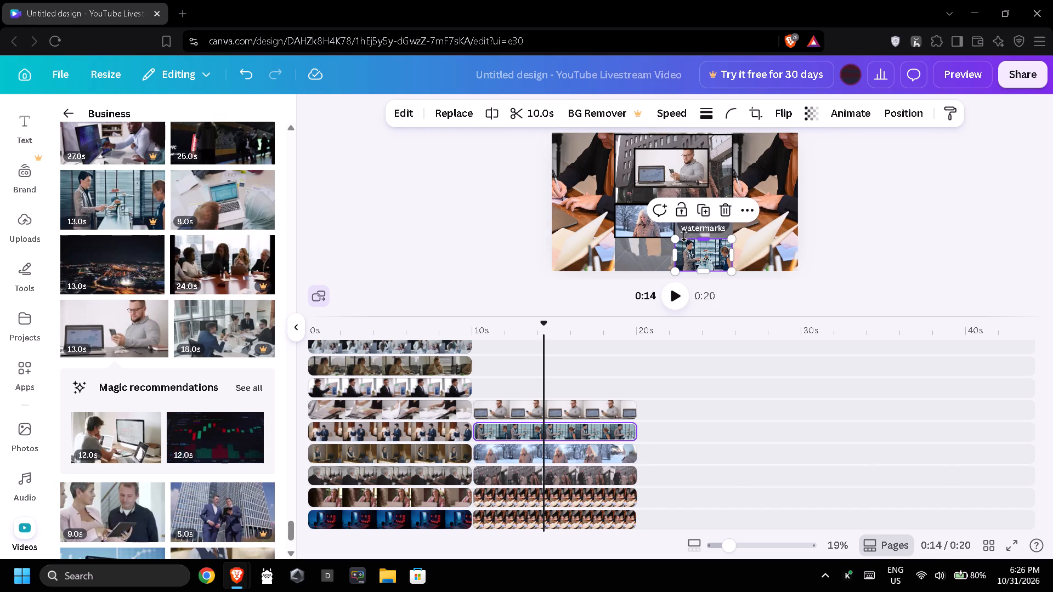
click(704, 116)
drag(621, 207, 635, 208)
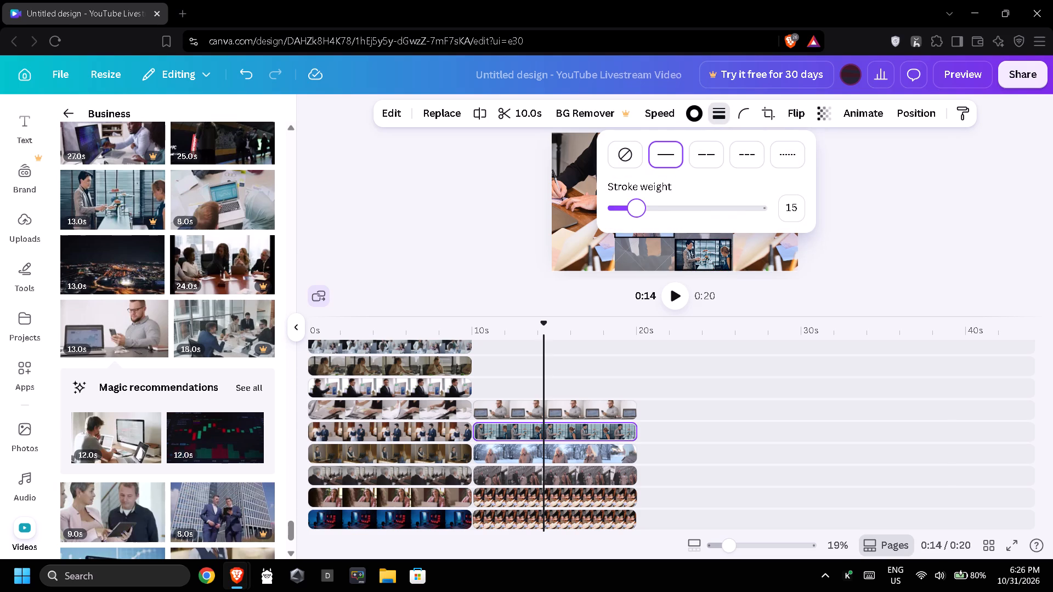
drag(635, 208, 635, 209)
drag(635, 209, 632, 213)
drag(632, 213, 628, 208)
click(504, 214)
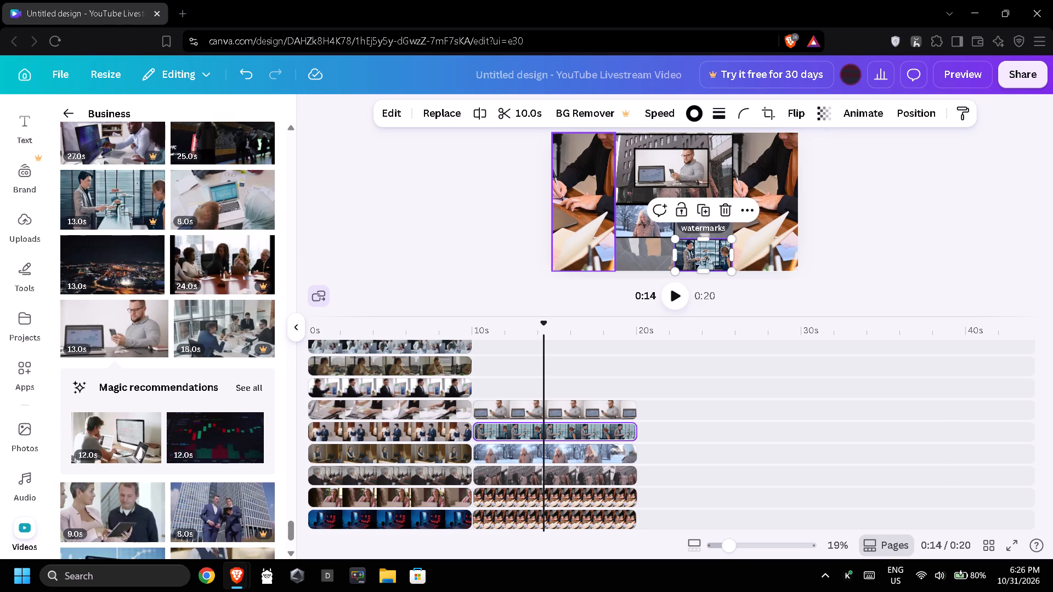
click(480, 222)
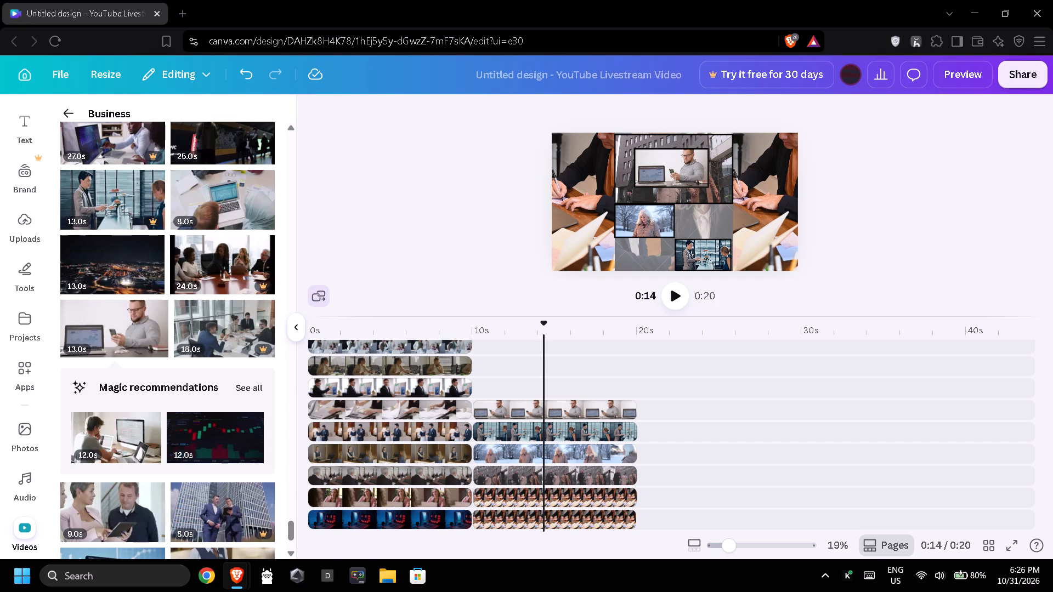
Add the 12.0 s portrait clip of a long-haired woman in a red-walled room to the second collage and trim it to 10.0 s.
click(524, 392)
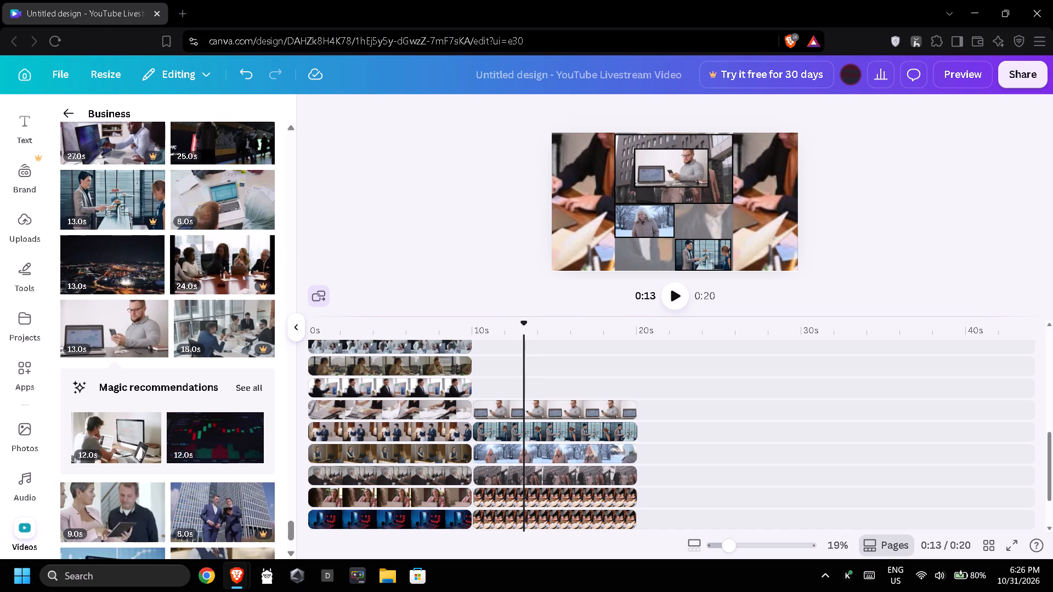
click(694, 226)
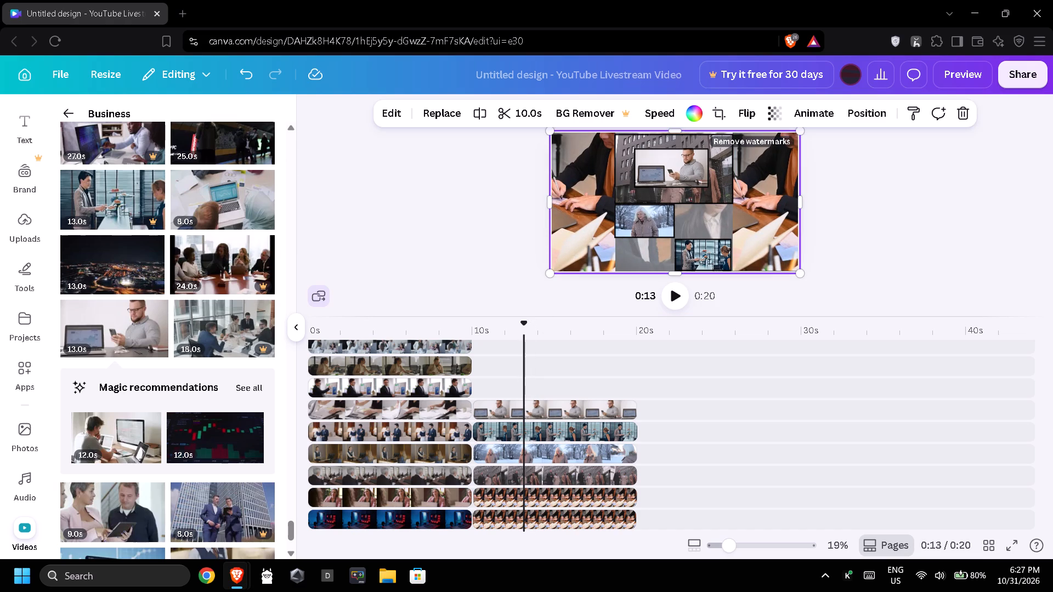
click(648, 249)
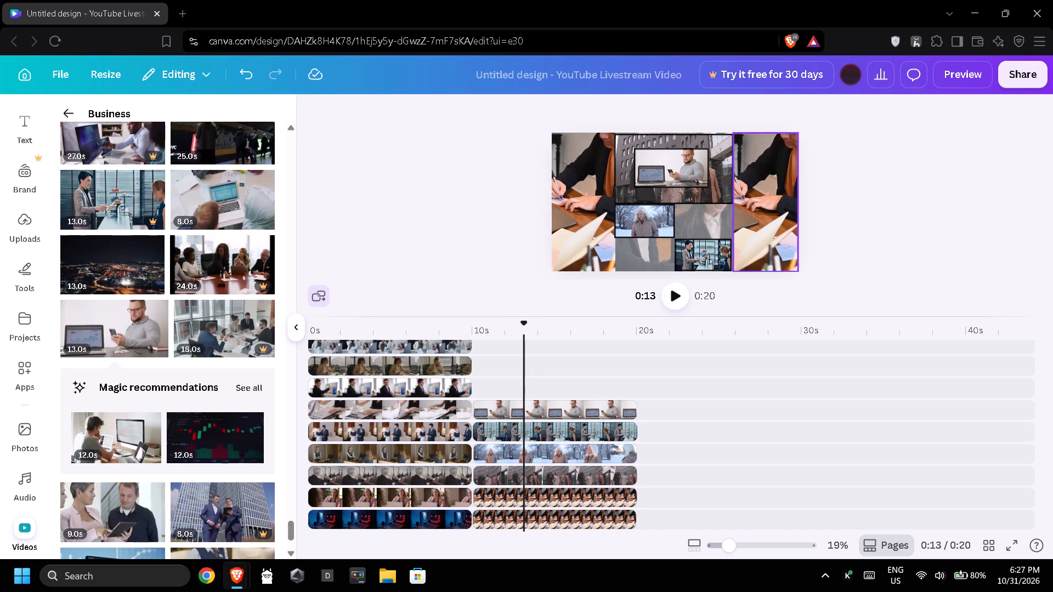
click(715, 224)
scroll(210, 351, down, 1)
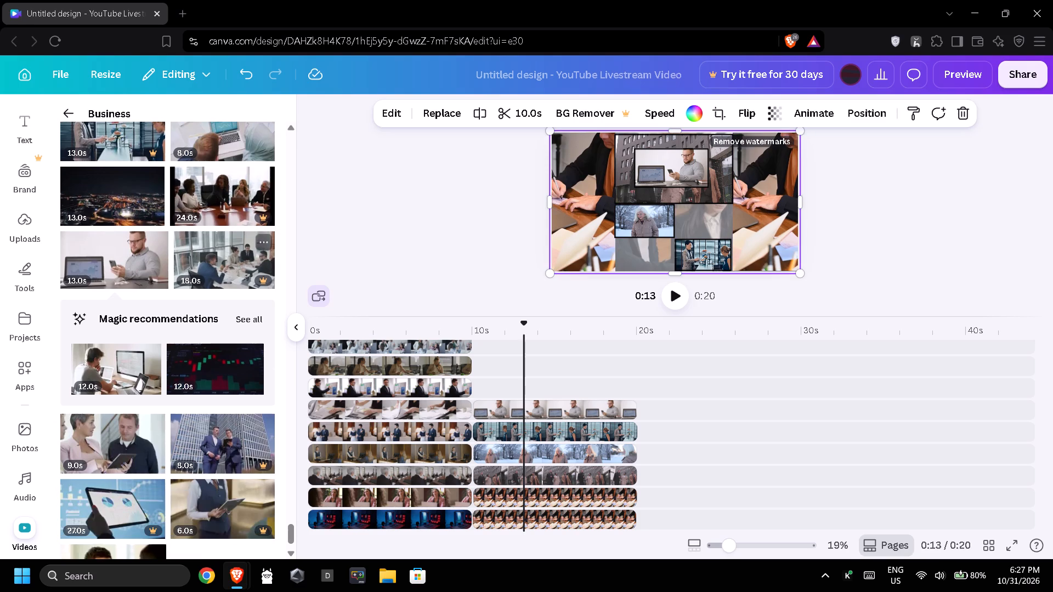
scroll(212, 344, down, 2)
scroll(199, 406, down, 1)
scroll(175, 364, down, 1)
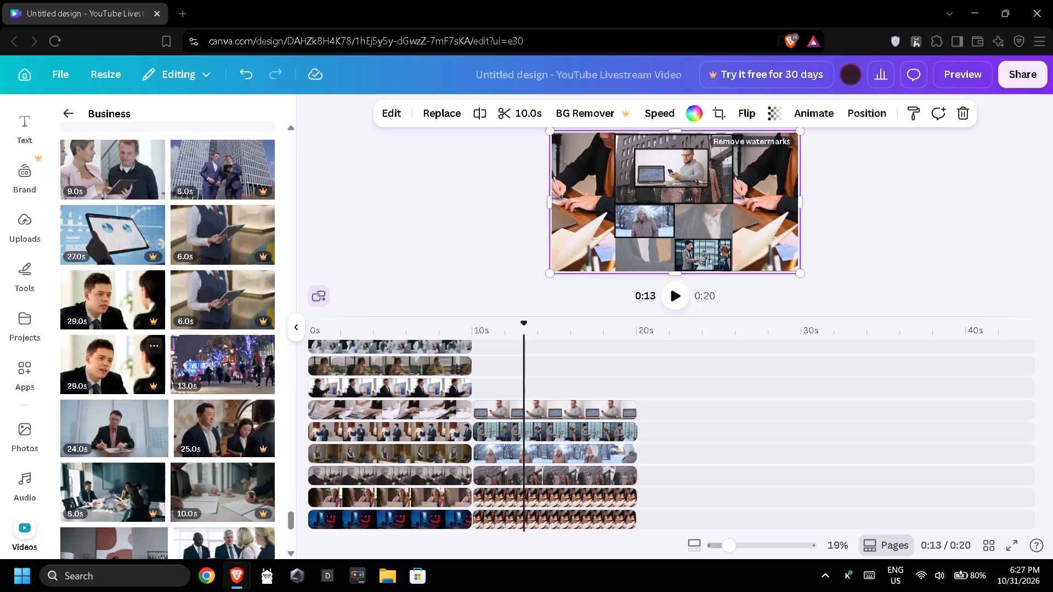
scroll(106, 377, down, 6)
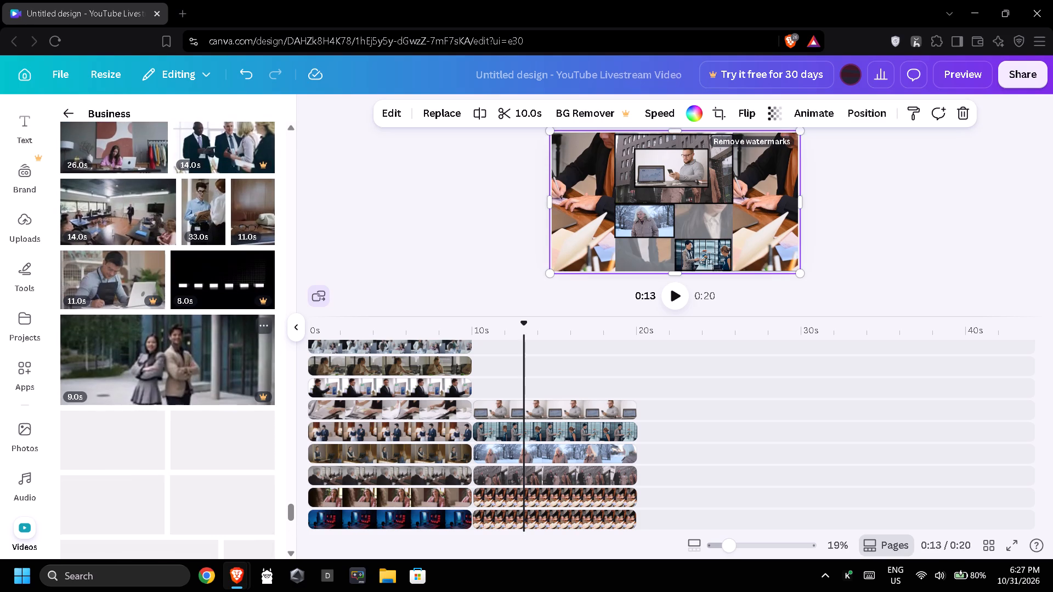
scroll(126, 361, down, 3)
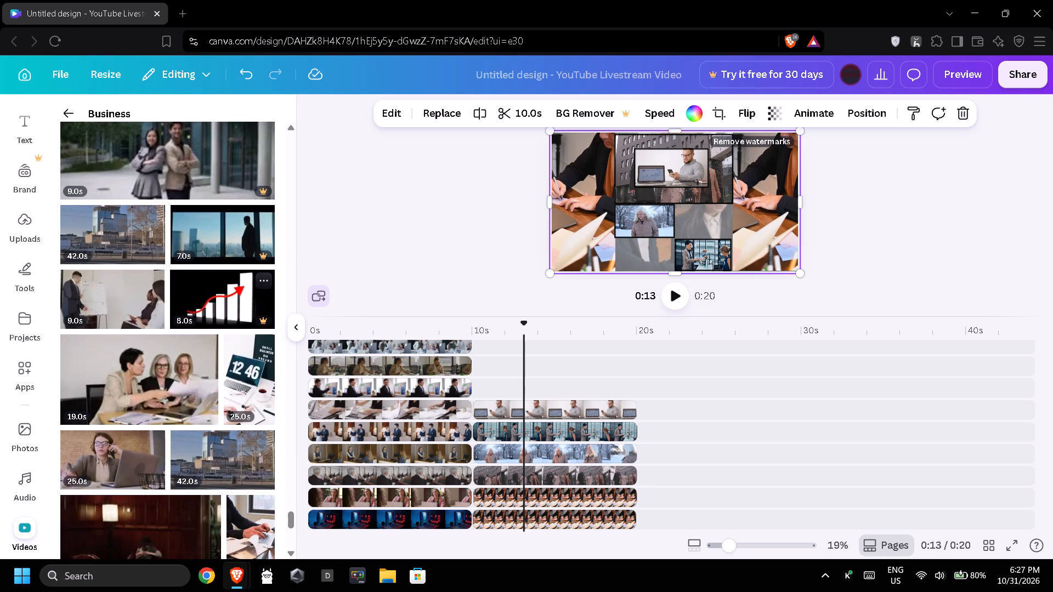
scroll(139, 297, down, 2)
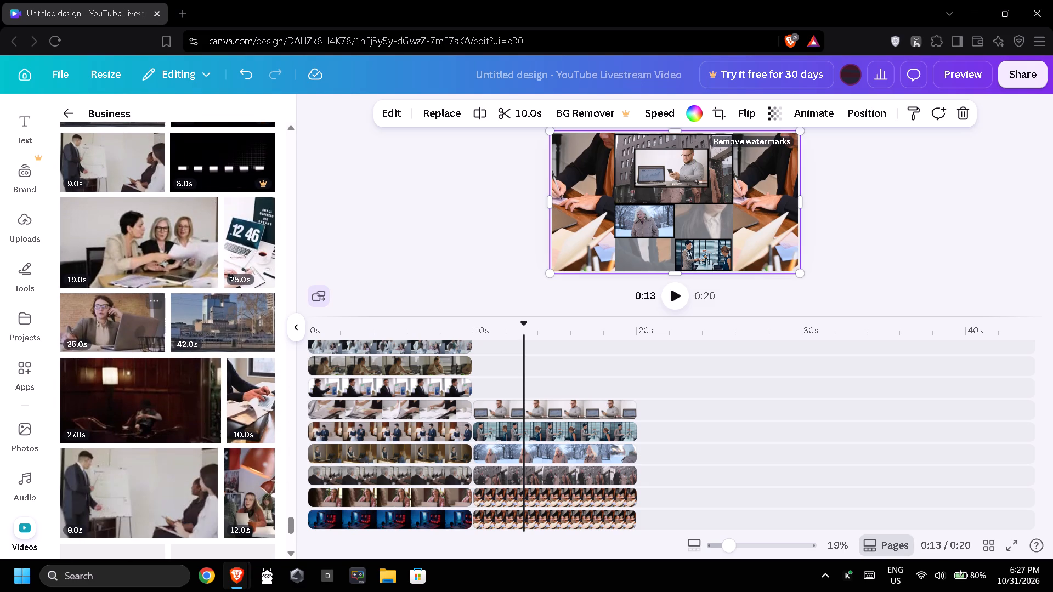
scroll(140, 297, down, 1)
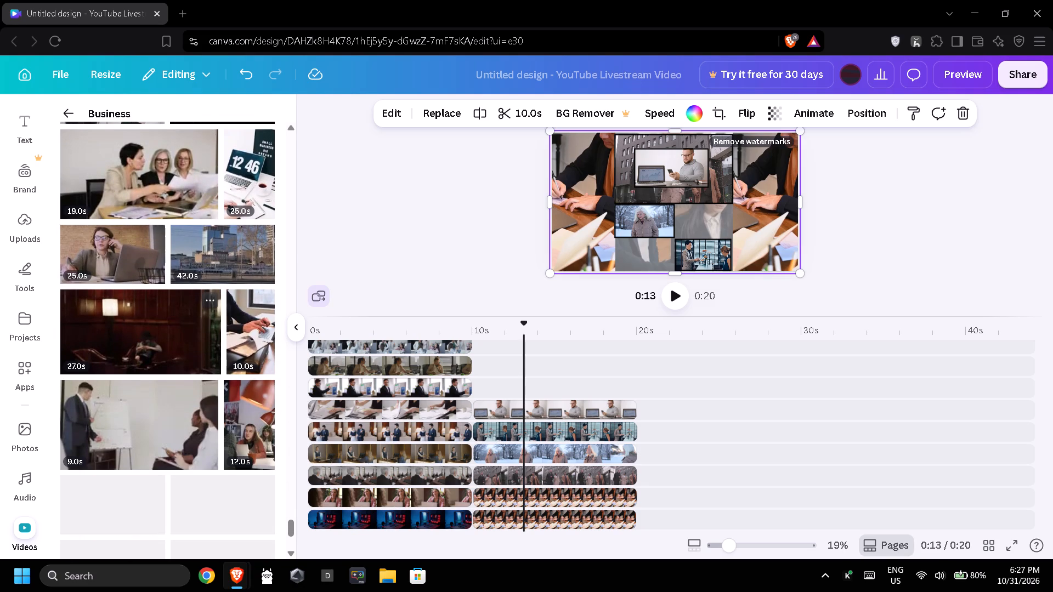
drag(250, 423, 467, 348)
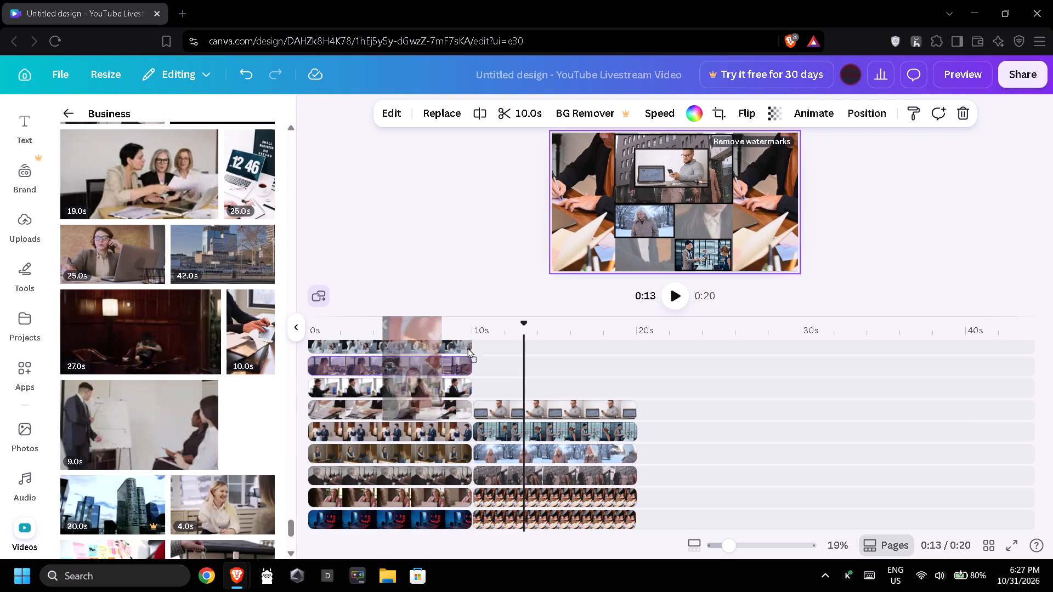
drag(467, 348, 498, 394)
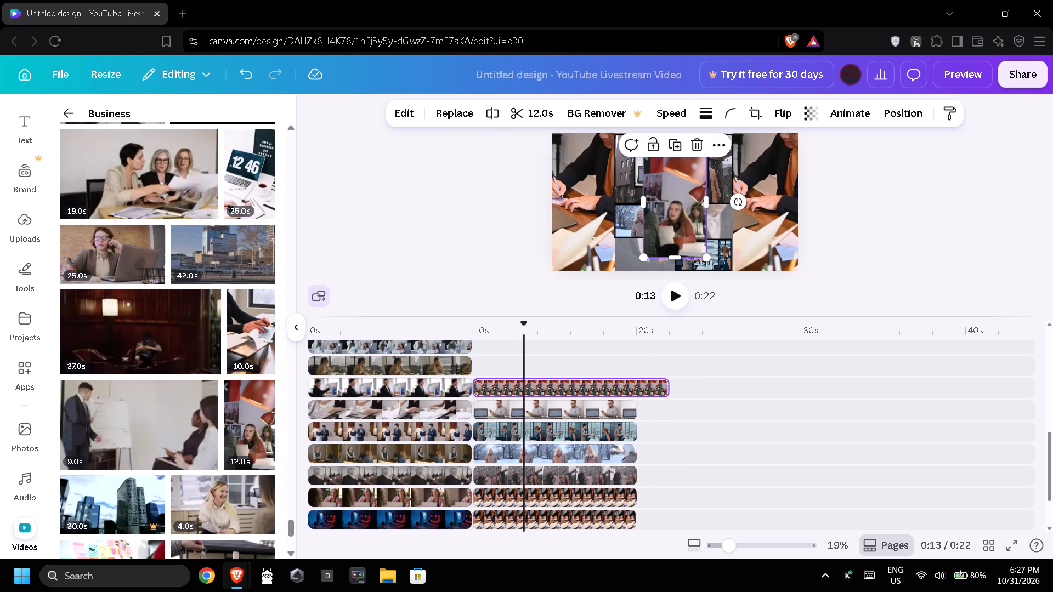
drag(666, 388, 633, 395)
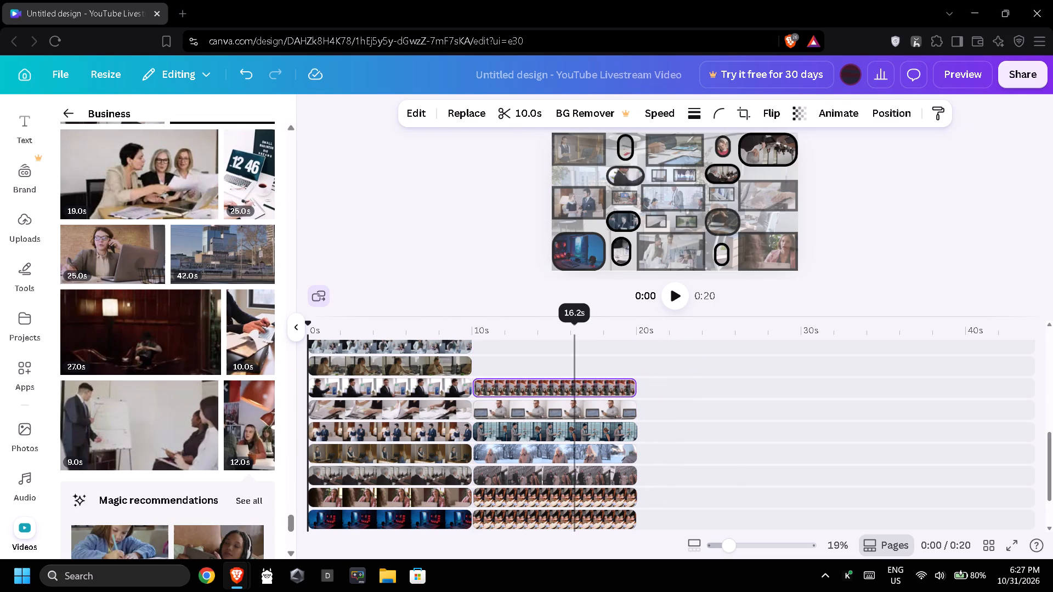
Shrink the woman's portrait clip to roughly 60 percent of its size and centre it horizontally over the right-hand side clip, near its top.
click(573, 385)
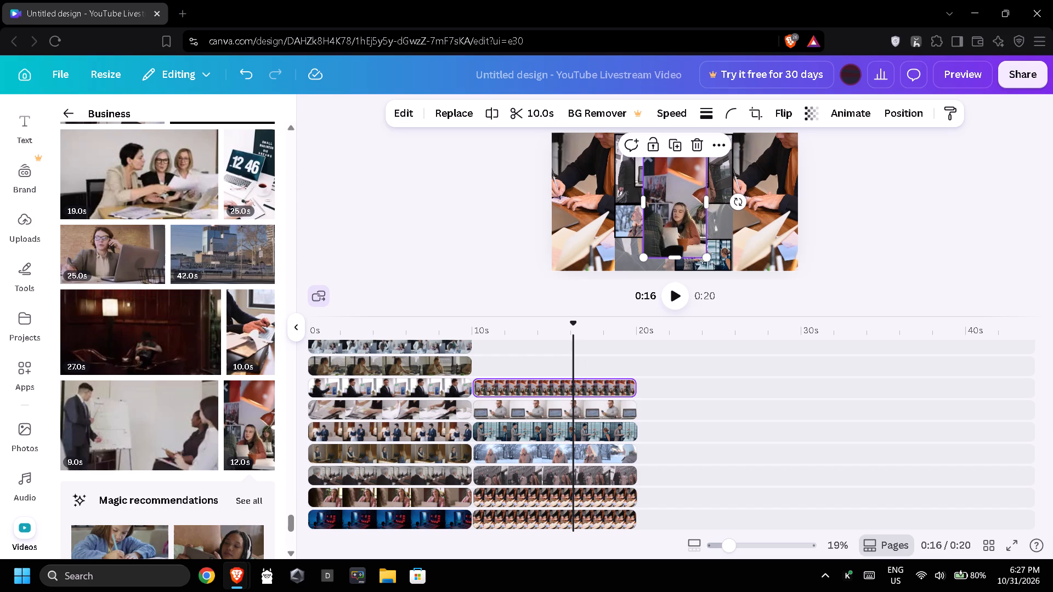
drag(672, 262, 686, 262)
drag(644, 256, 665, 207)
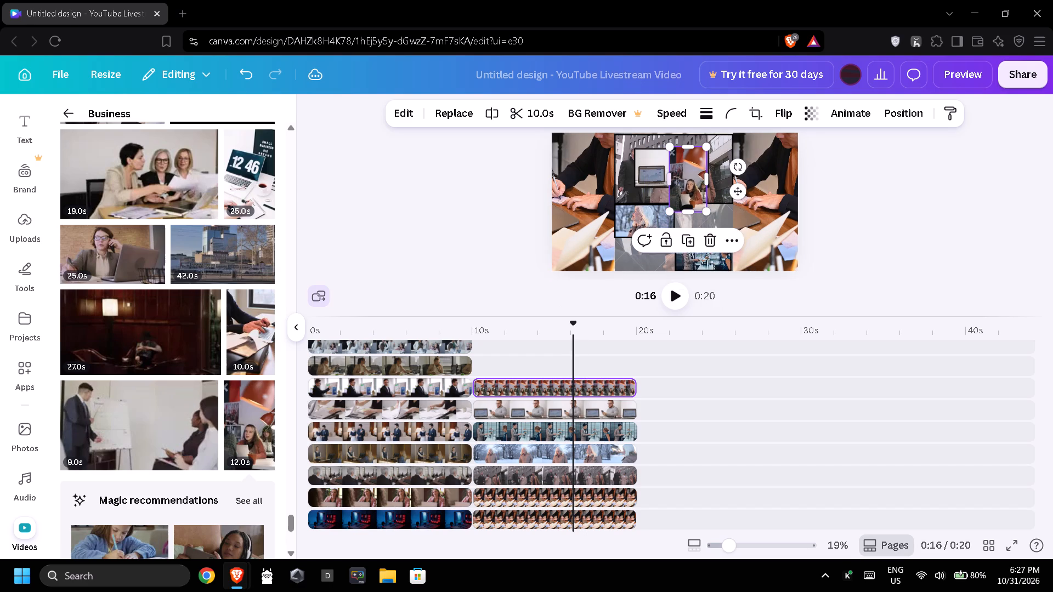
drag(693, 172, 765, 192)
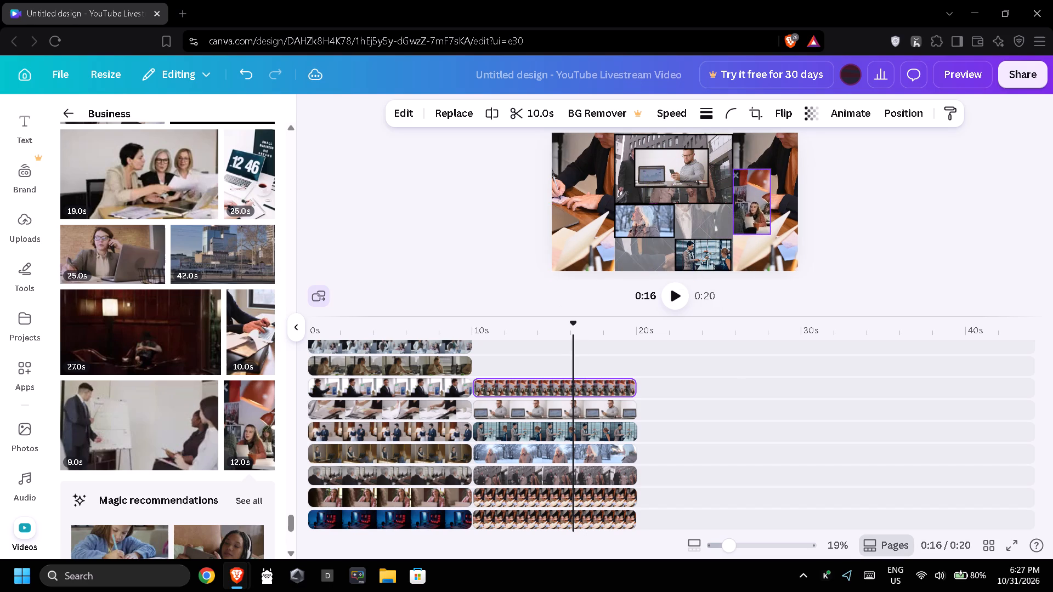
drag(765, 192, 771, 169)
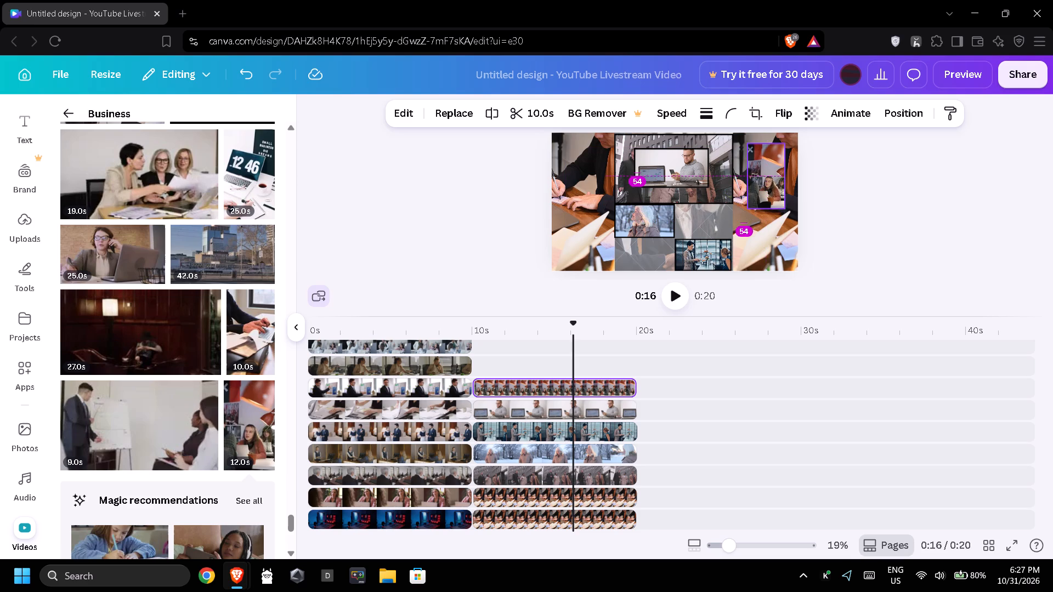
drag(771, 169, 771, 168)
Stretch the woman's portrait clip into a tall strip over the right-hand side clip, leaving even margins above and below.
drag(765, 207, 767, 249)
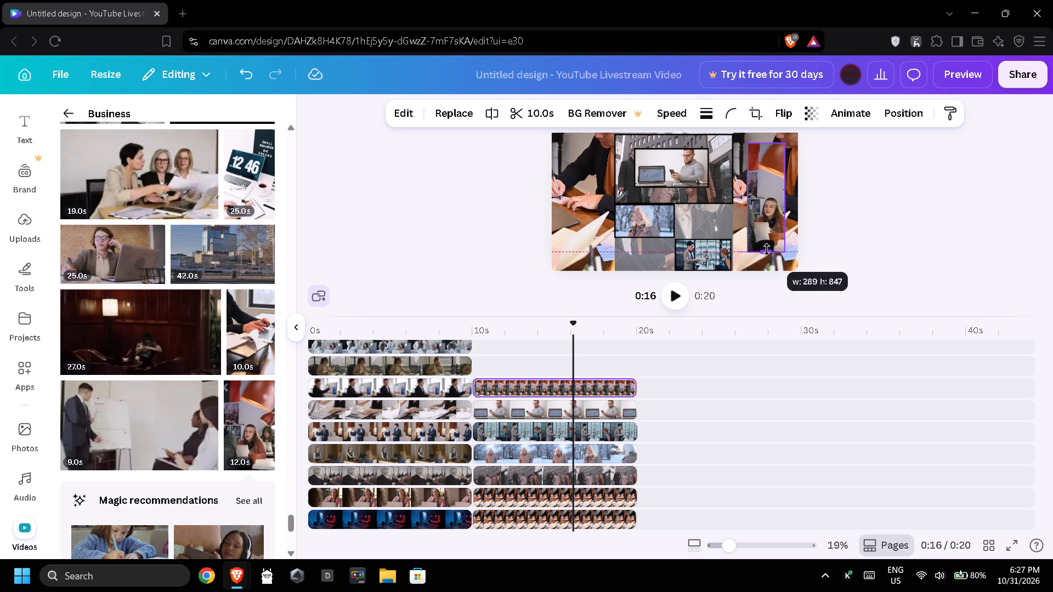
drag(767, 249, 770, 257)
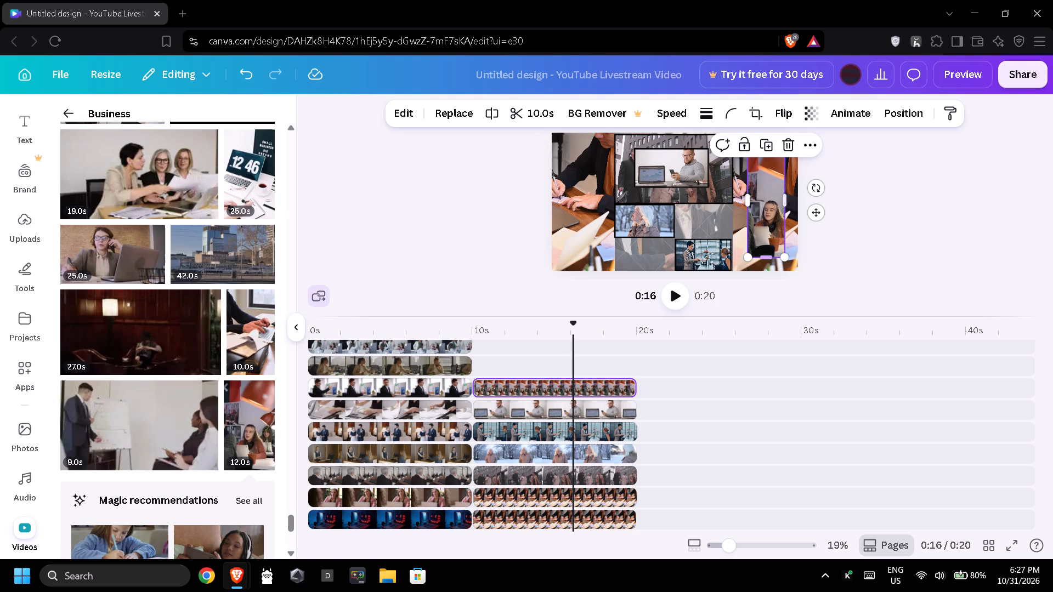
click(854, 198)
click(758, 164)
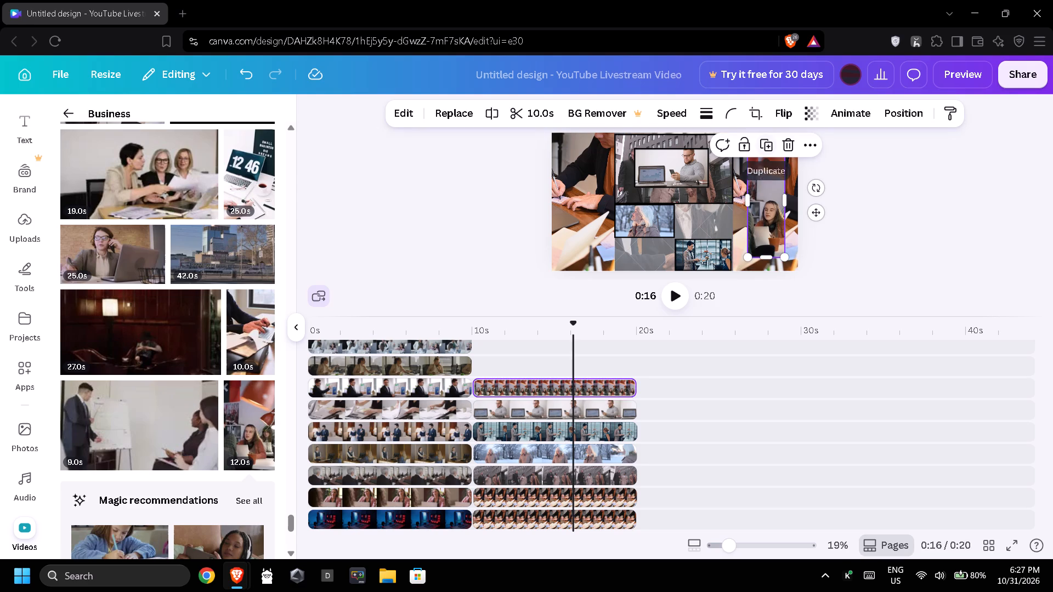
click(830, 159)
drag(769, 150, 769, 156)
click(882, 180)
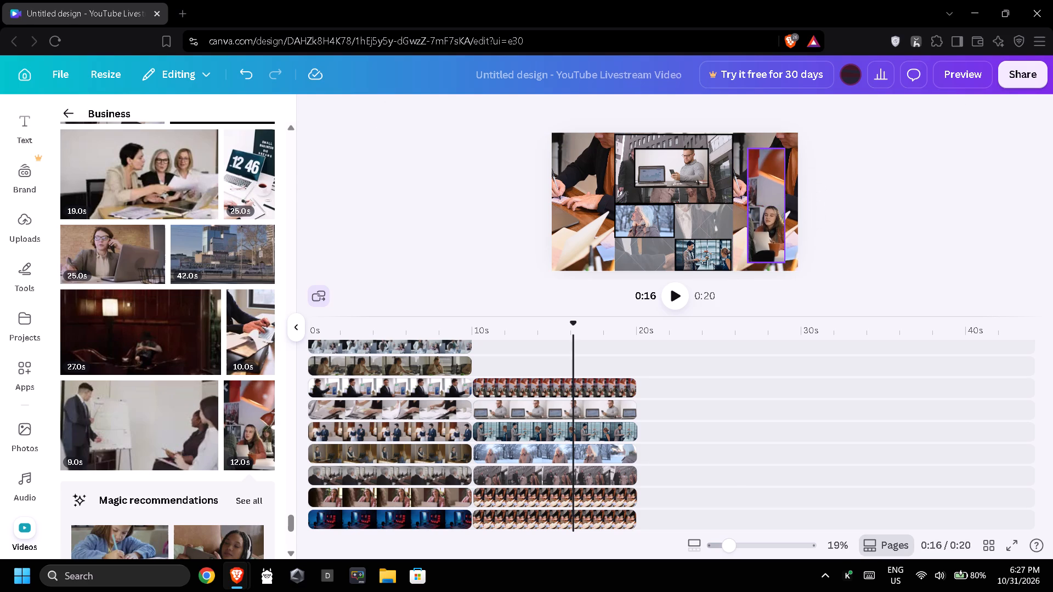
click(766, 240)
drag(771, 259, 769, 253)
double_click(914, 232)
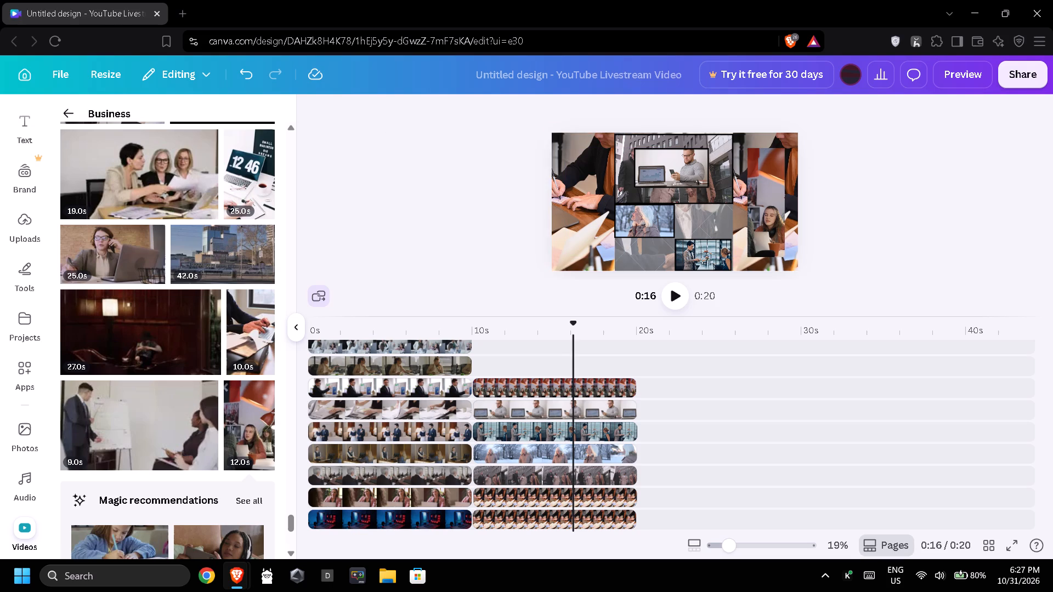
Add a solid black border with stroke weight 10 to the woman's portrait strip over the right-hand side clip.
click(774, 186)
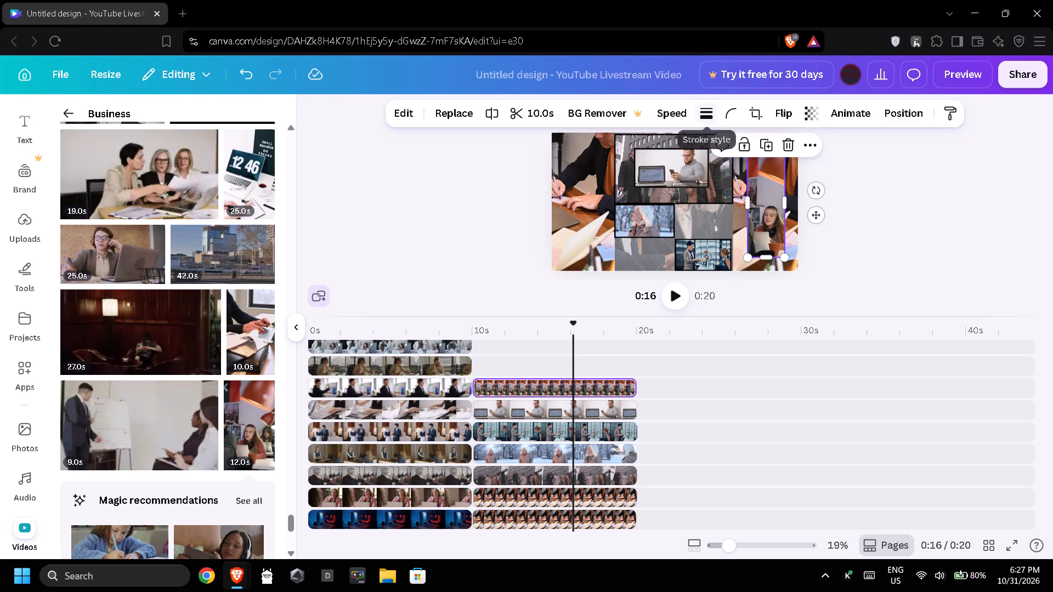
click(706, 113)
drag(622, 208, 633, 208)
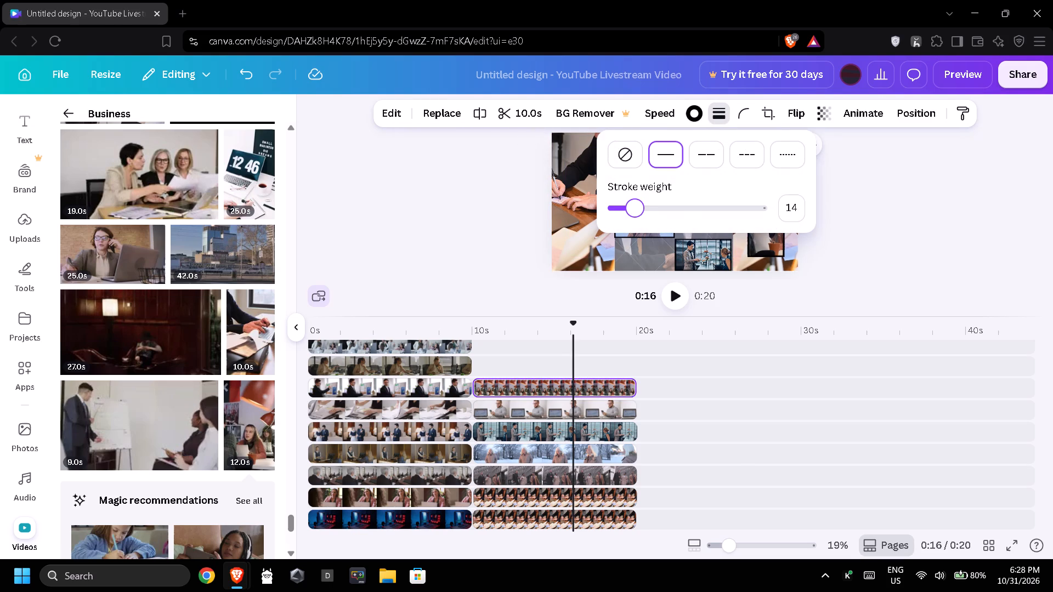
drag(633, 208, 629, 208)
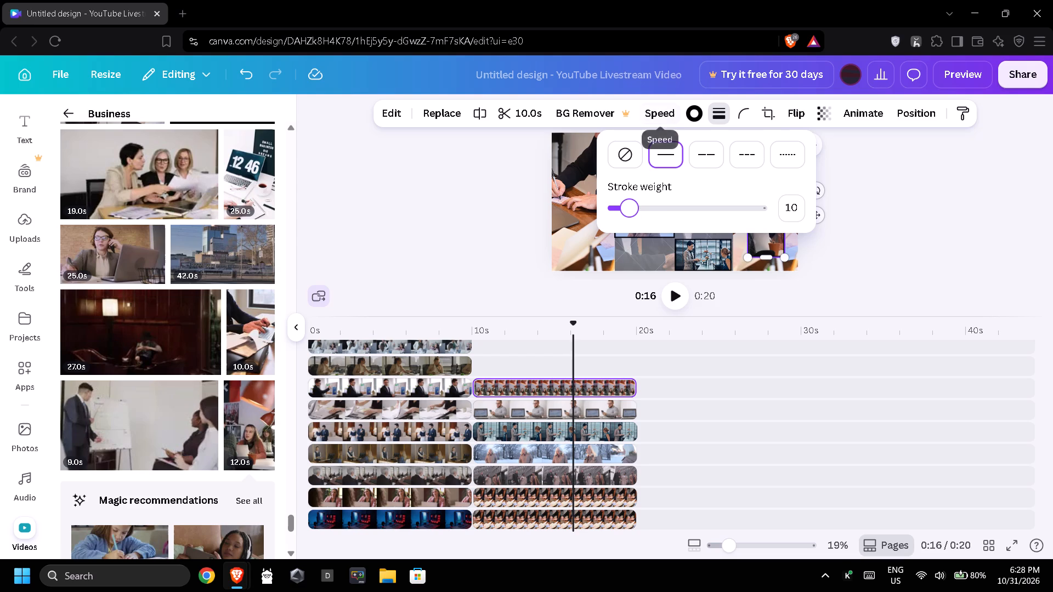
click(518, 213)
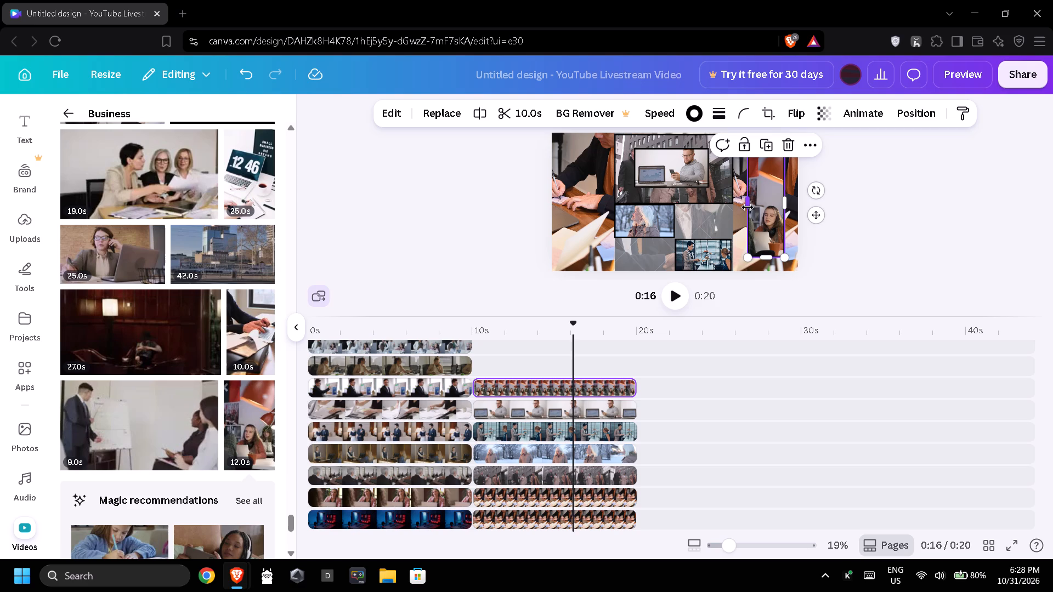
click(502, 232)
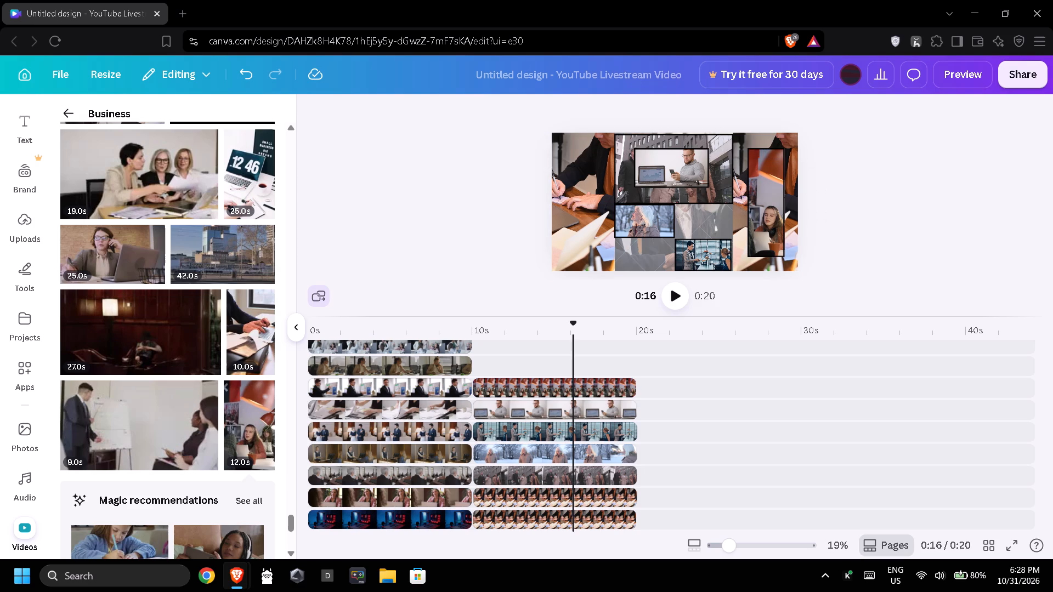
Add the 12.0 s clip of a girl writing at a desk to the second collage, directly above the woman's portrait layer, and trim it to 10.0 s.
scroll(231, 362, down, 3)
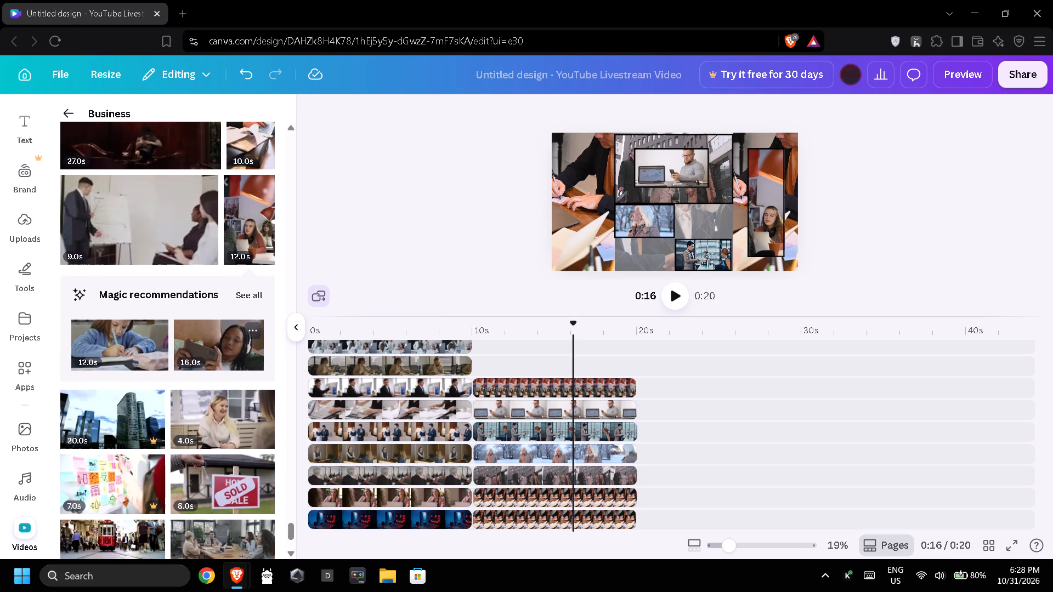
drag(126, 353, 488, 370)
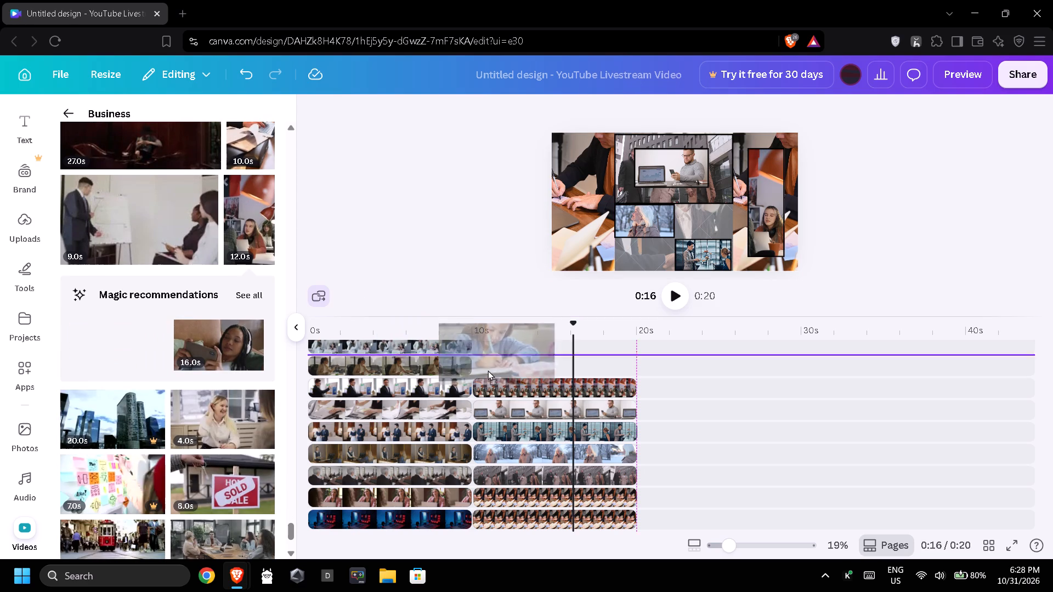
drag(488, 370, 490, 373)
click(545, 360)
drag(531, 382, 563, 383)
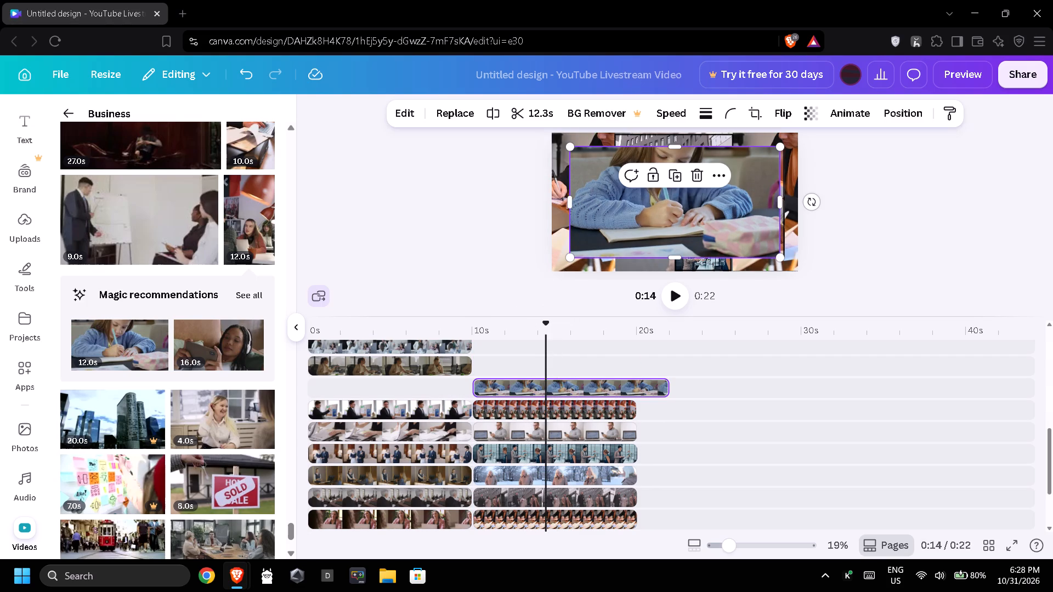
drag(565, 390, 567, 372)
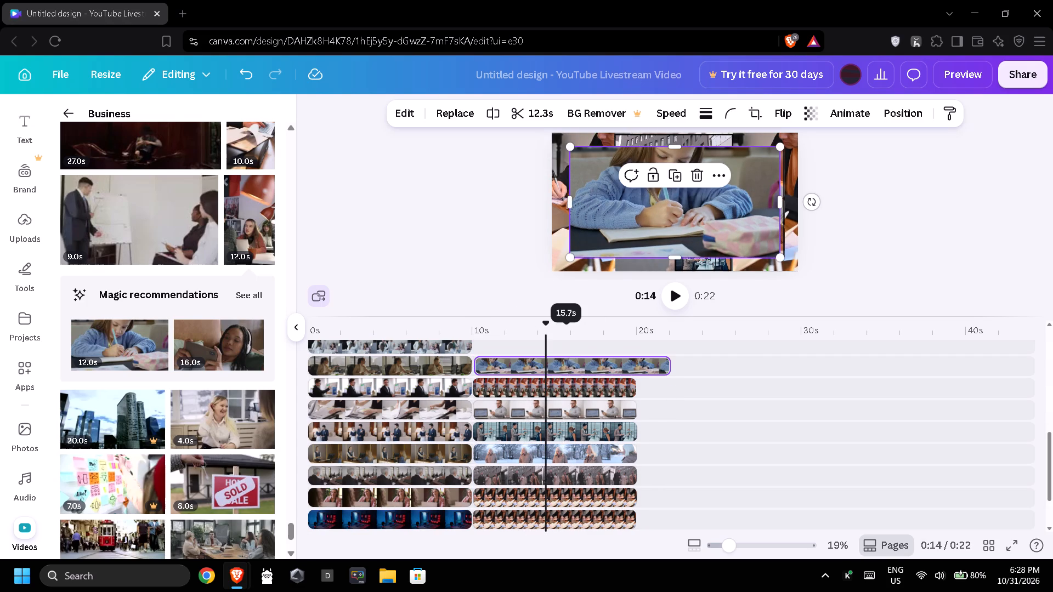
click(578, 365)
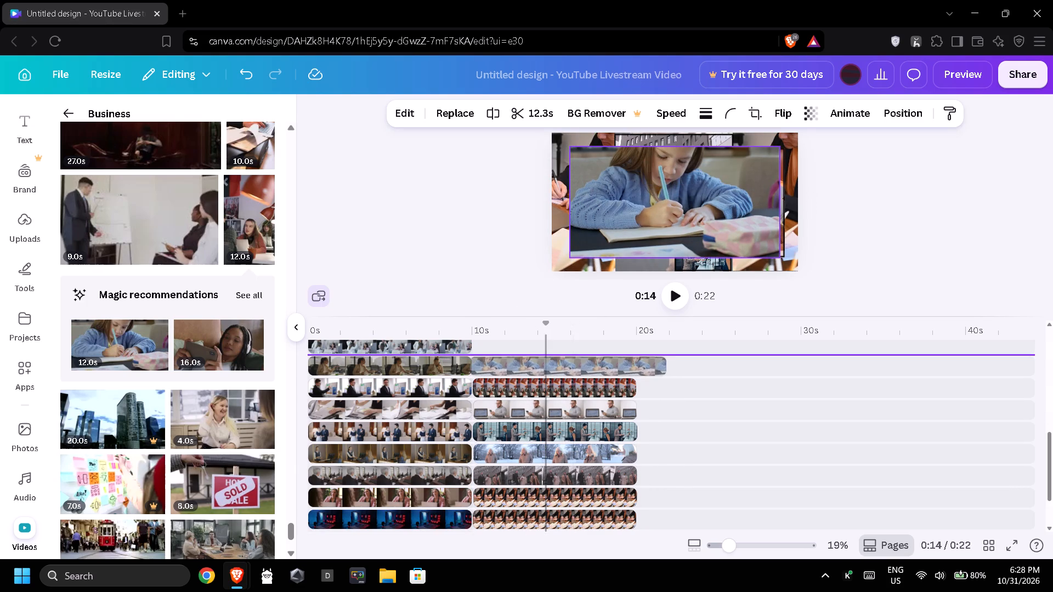
drag(564, 367, 565, 378)
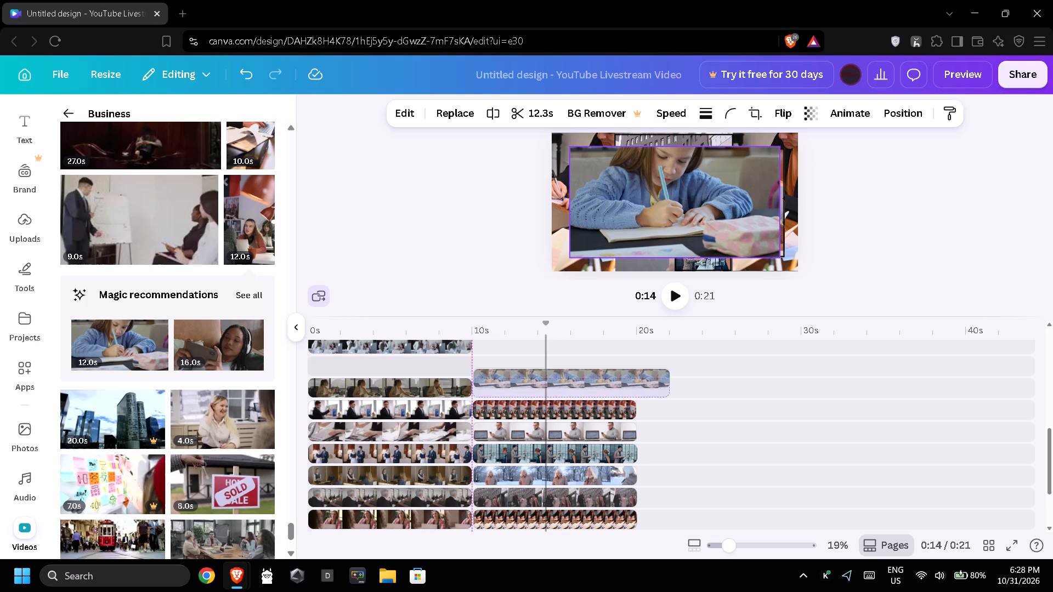
drag(565, 378, 567, 390)
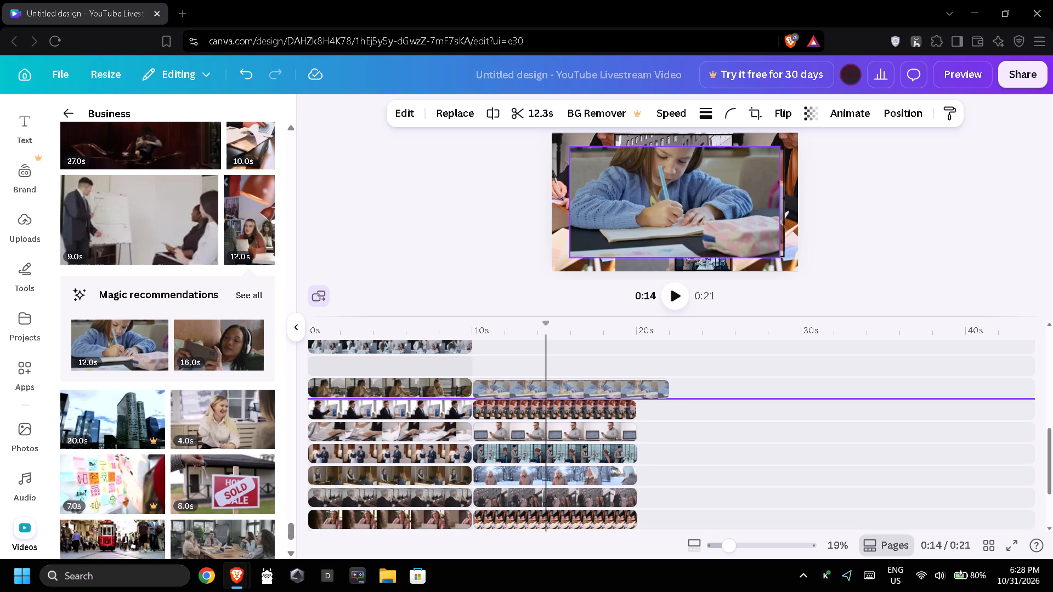
drag(567, 390, 565, 390)
drag(563, 385, 563, 377)
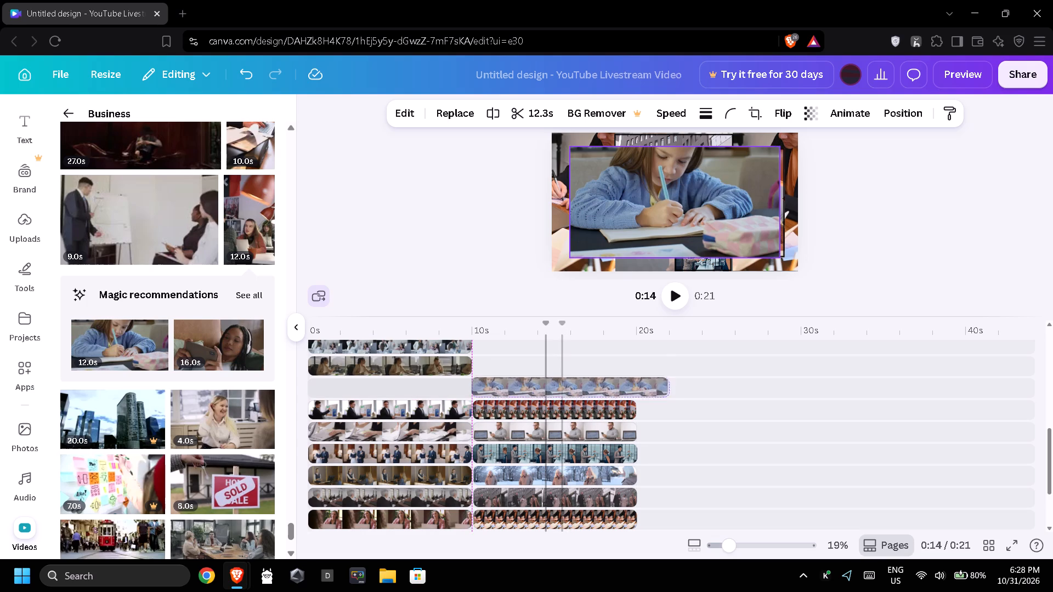
drag(563, 377, 563, 372)
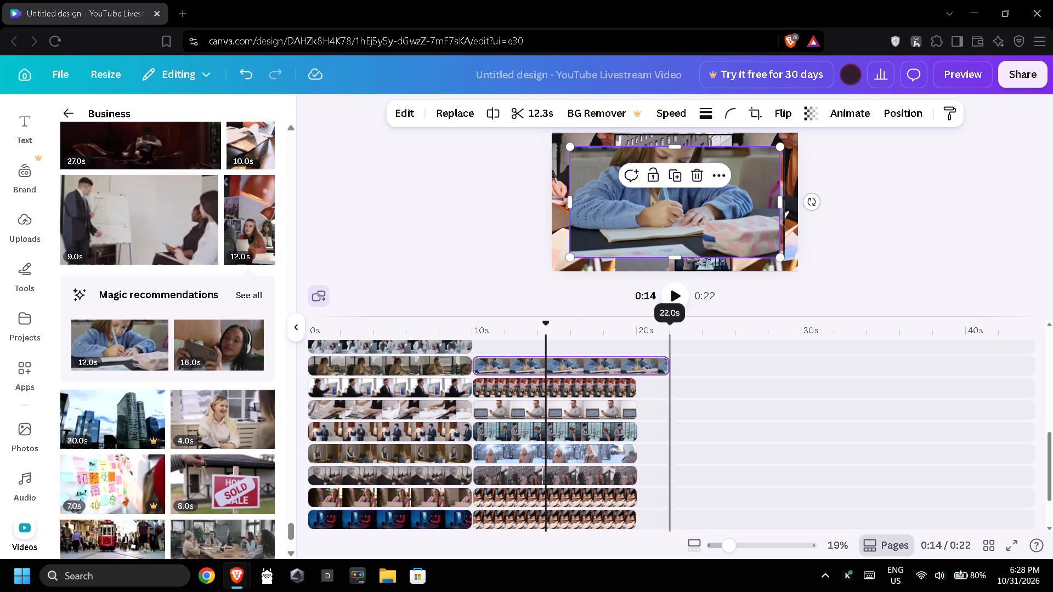
drag(668, 362, 635, 365)
click(568, 369)
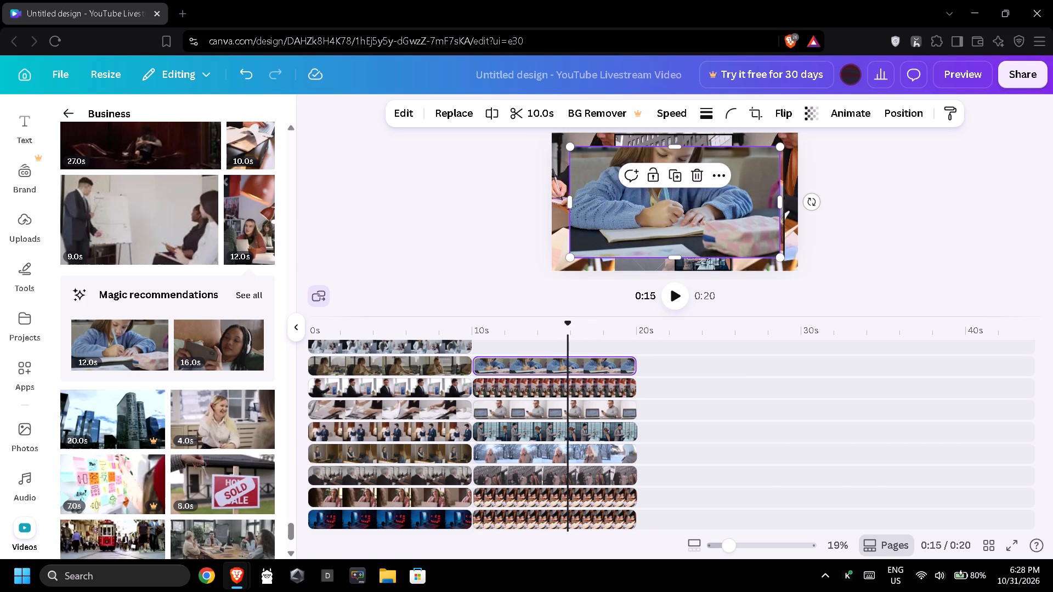
Shrink the girl's clip and reshape it into a tall, narrow strip about 892 high.
drag(782, 260, 674, 203)
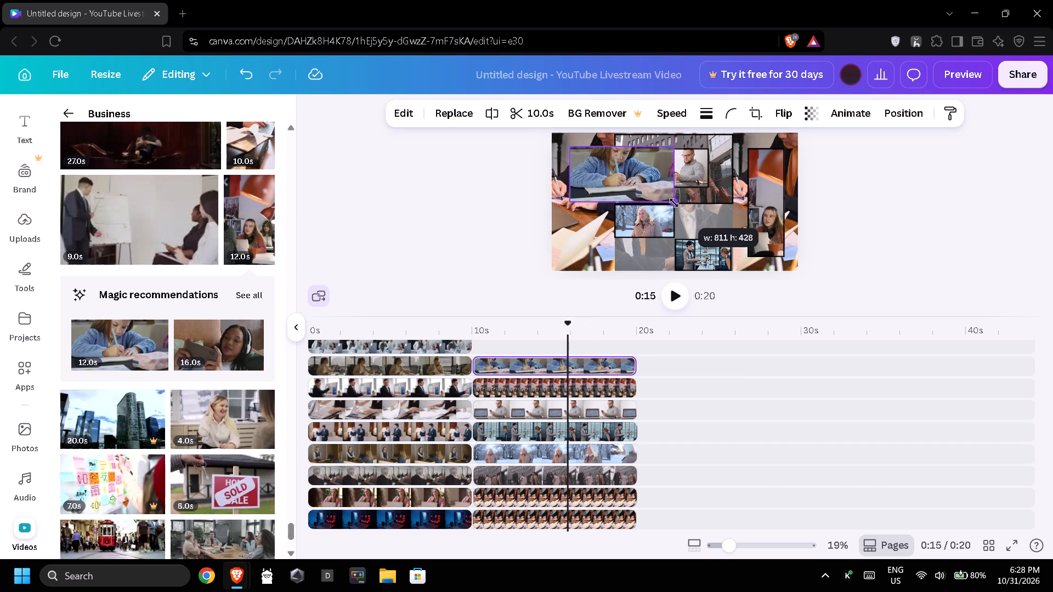
drag(674, 203, 664, 196)
drag(616, 189, 620, 195)
drag(619, 201, 618, 241)
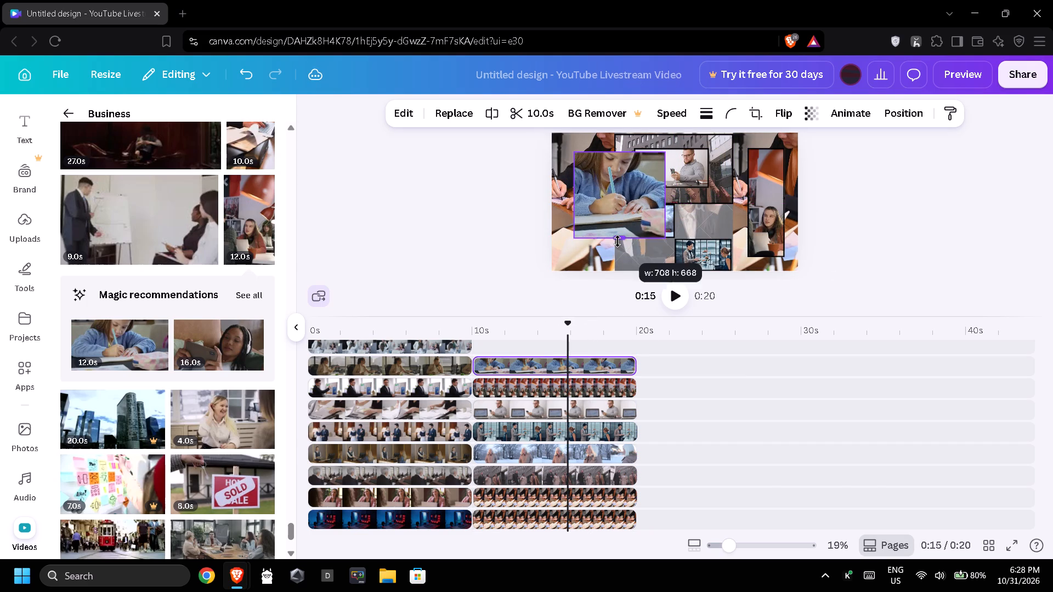
drag(618, 241, 619, 268)
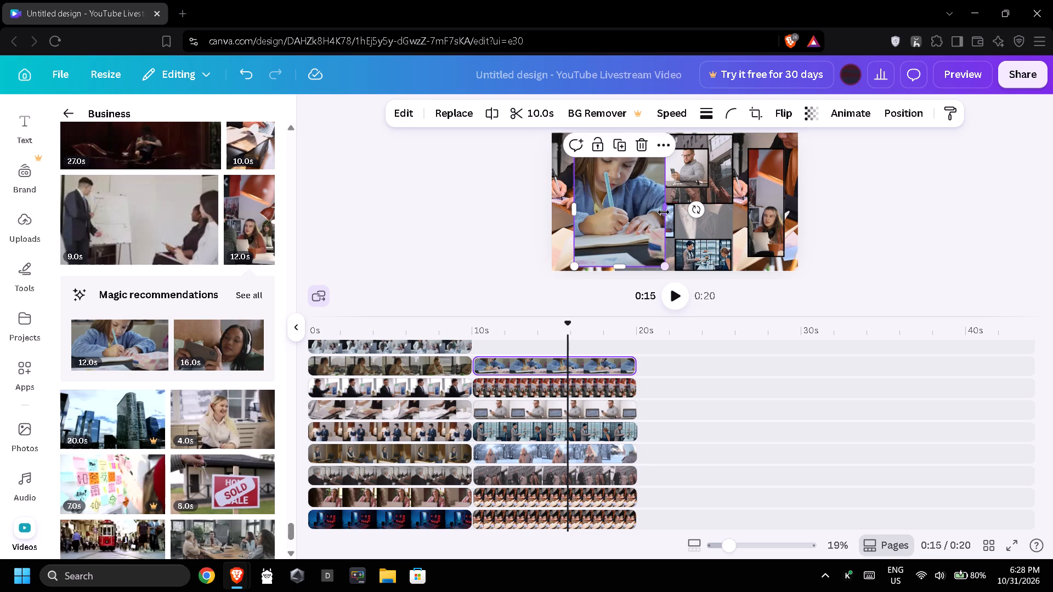
drag(664, 211, 639, 208)
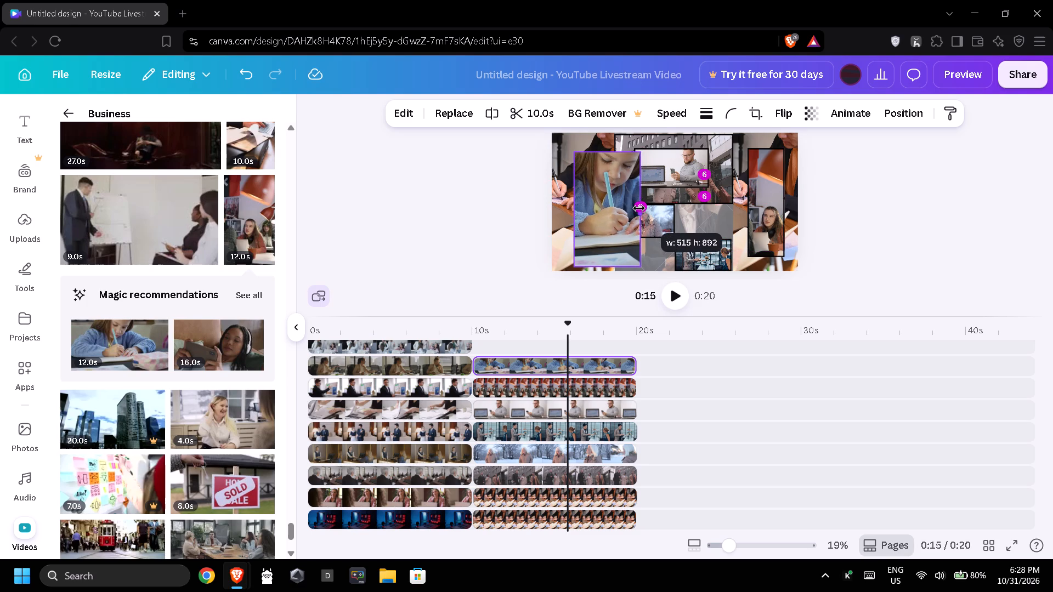
drag(639, 208, 612, 201)
Lay the girl's strip over the woman's portrait strip as a guide and narrow it to the same width, about 281.
drag(597, 221, 767, 203)
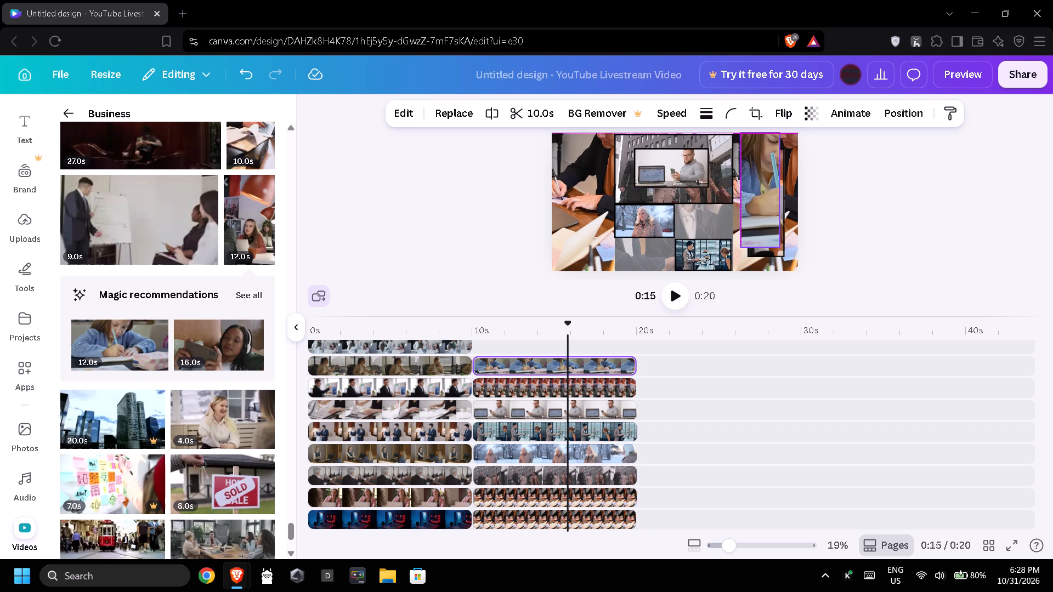
drag(767, 203, 769, 209)
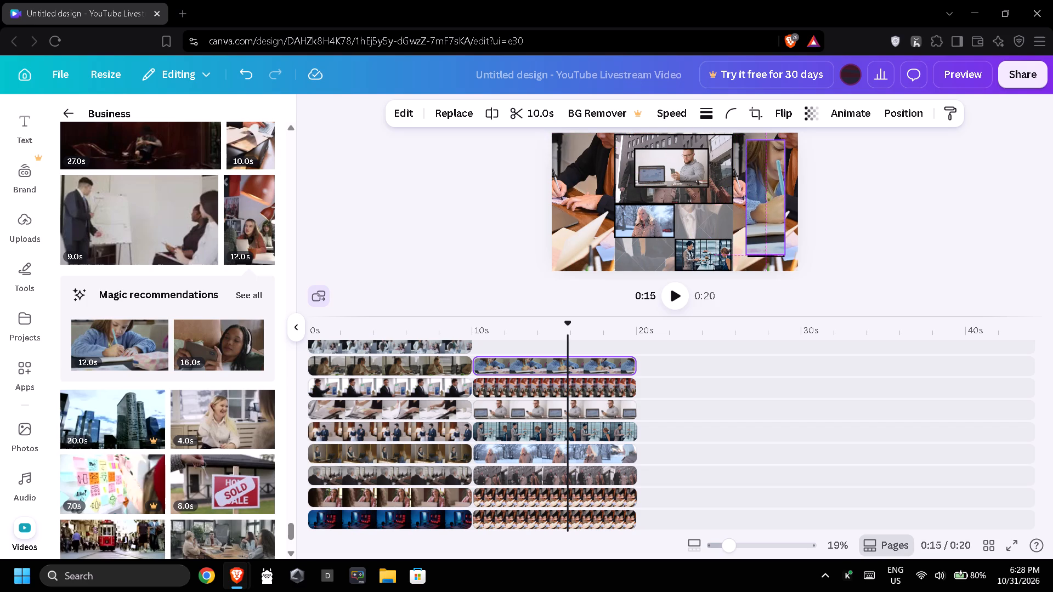
drag(769, 209, 771, 211)
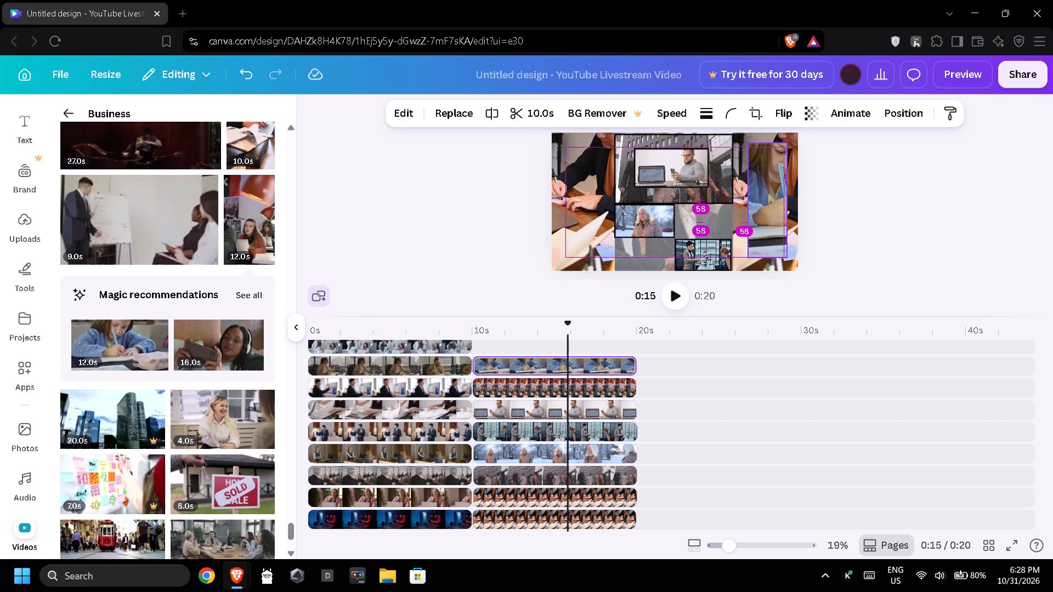
drag(771, 211, 772, 207)
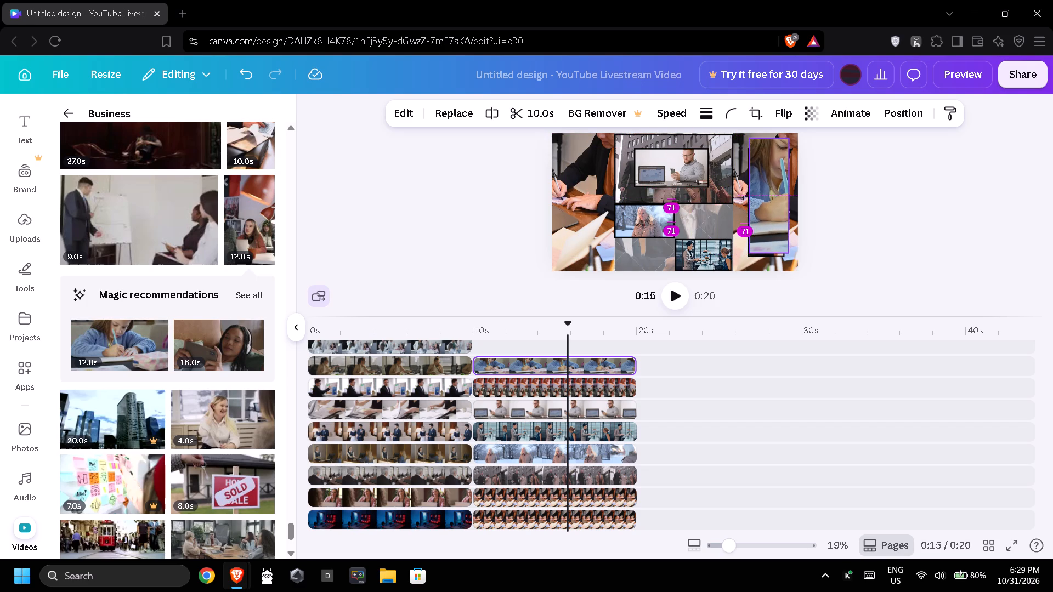
drag(772, 207, 771, 209)
drag(785, 198, 780, 197)
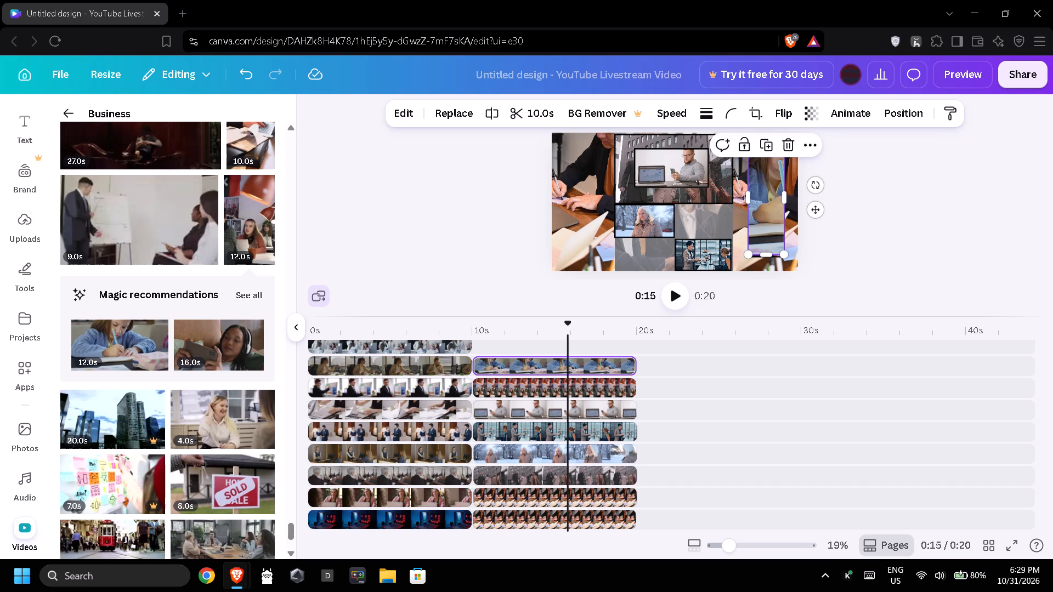
Move the girl's strip onto the left-hand side clip and centre it horizontally there.
drag(766, 223, 583, 224)
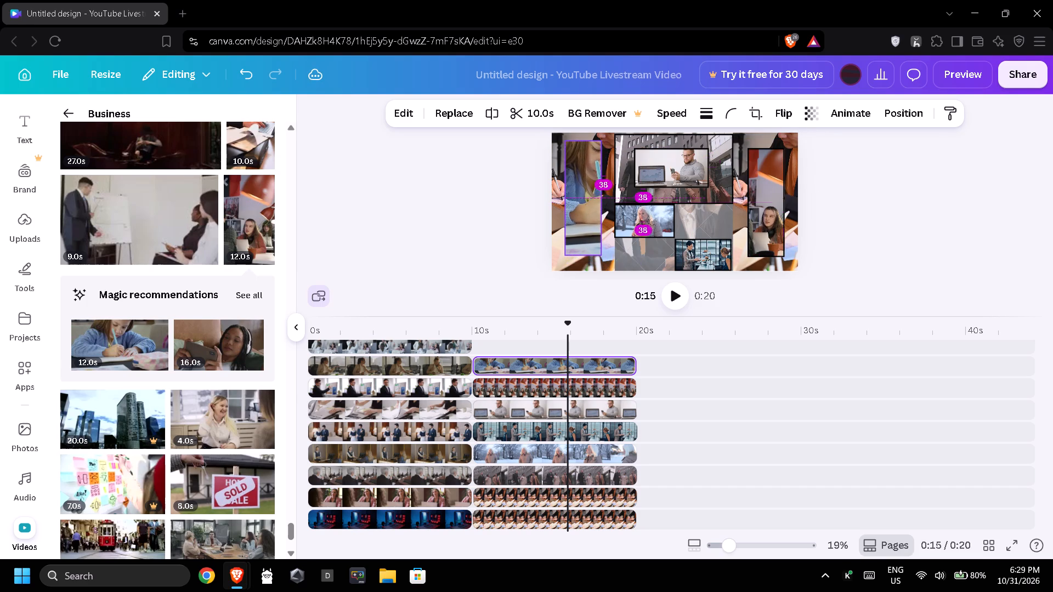
drag(583, 224, 583, 223)
click(585, 221)
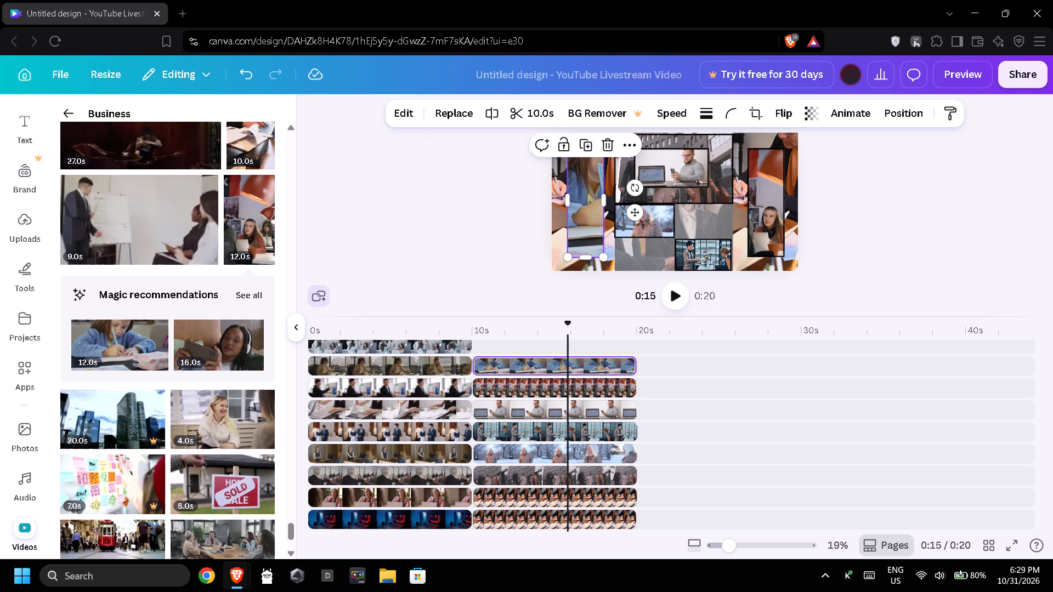
click(512, 216)
click(587, 204)
click(587, 204)
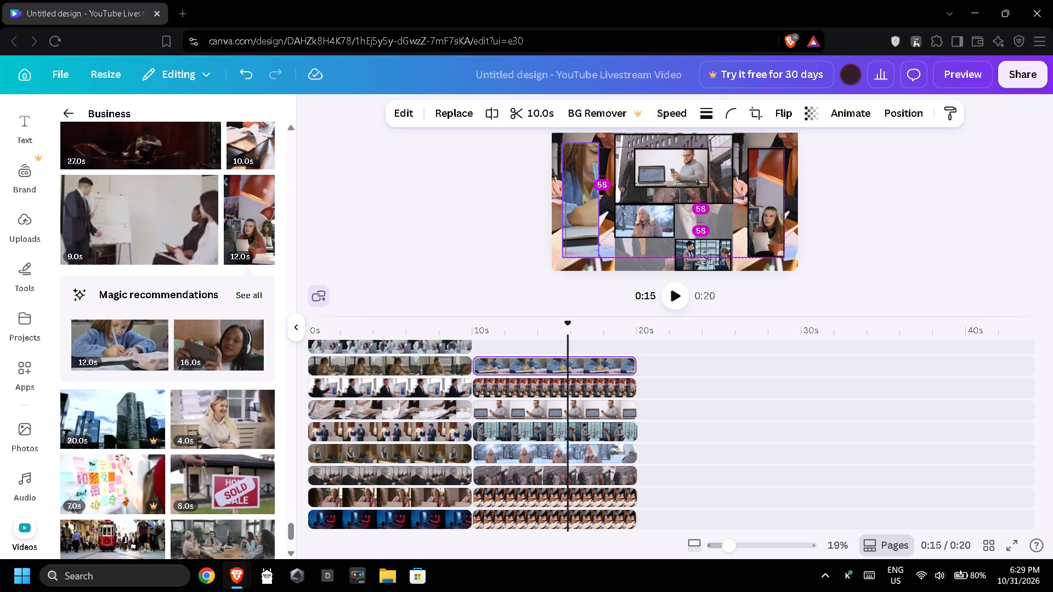
click(533, 209)
Adjust the girl's strip vertically and shorten it so its top and bottom edges align with the woman's portrait strip.
drag(586, 150, 586, 151)
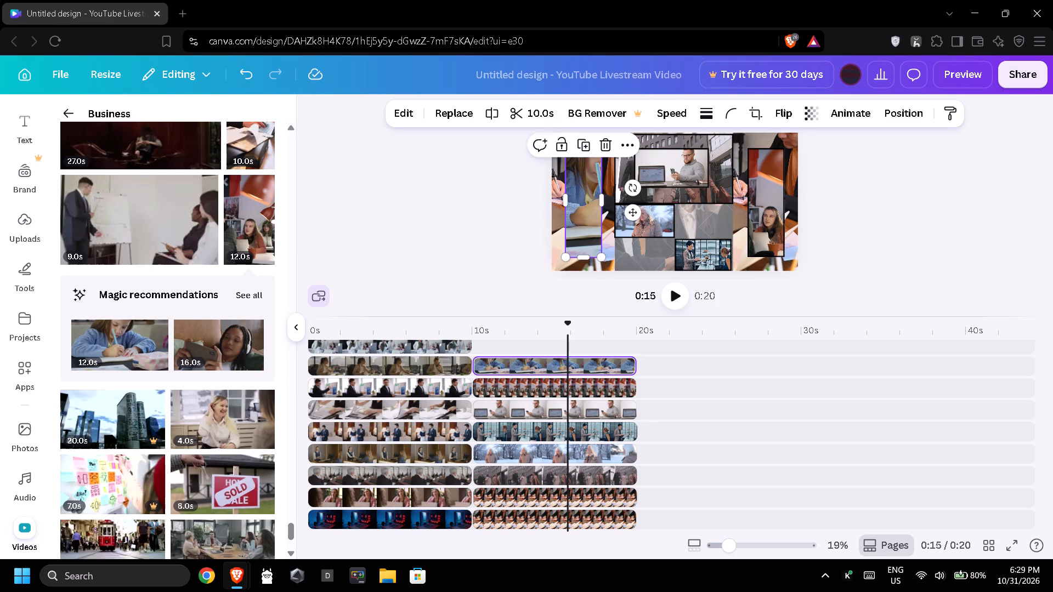
drag(586, 151, 586, 155)
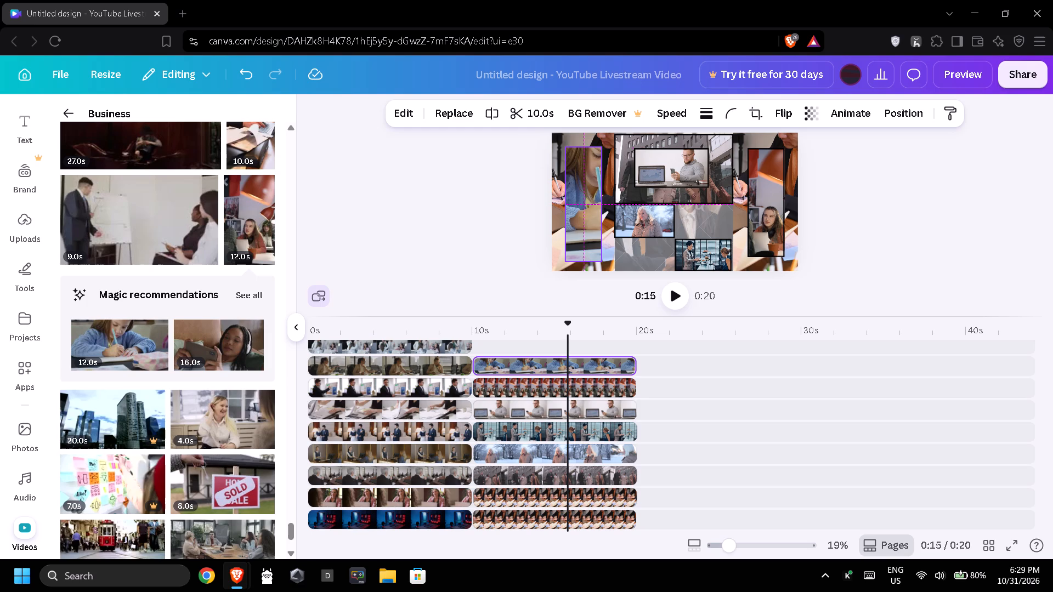
drag(586, 155, 586, 156)
drag(585, 261, 585, 256)
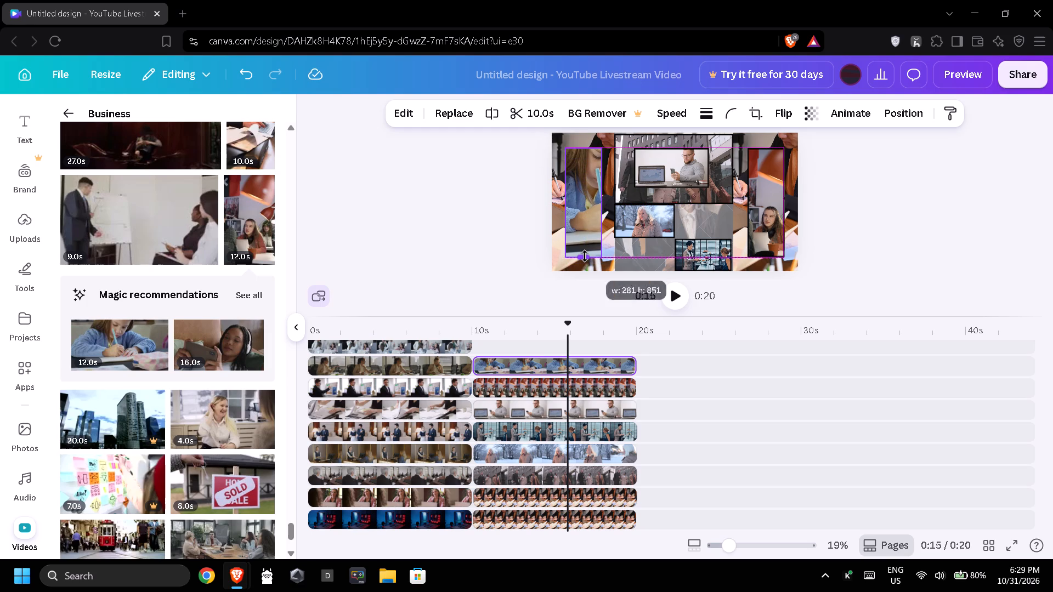
drag(585, 256, 586, 252)
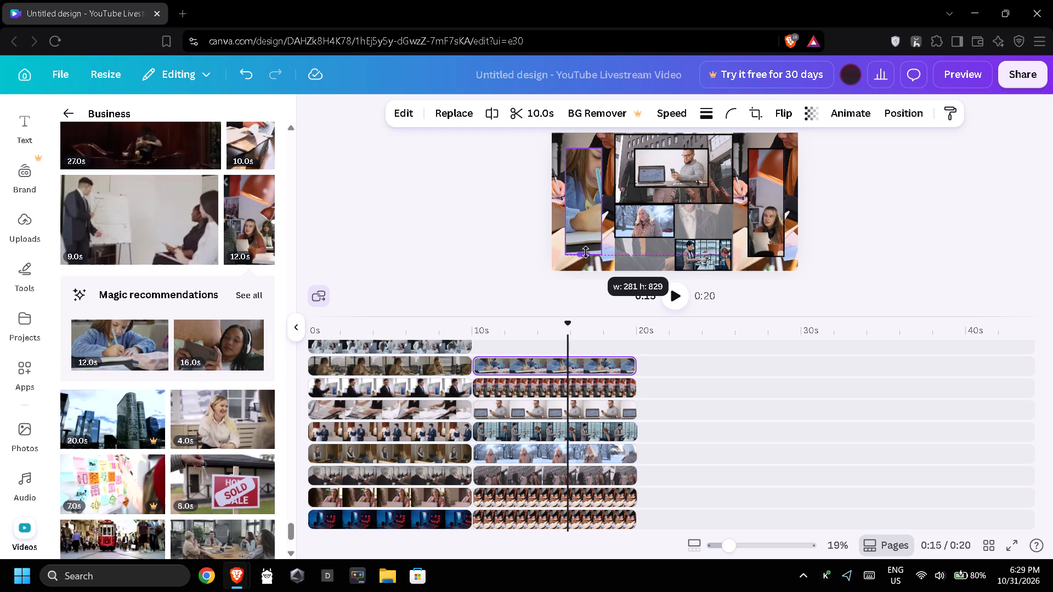
drag(586, 252, 587, 255)
click(472, 242)
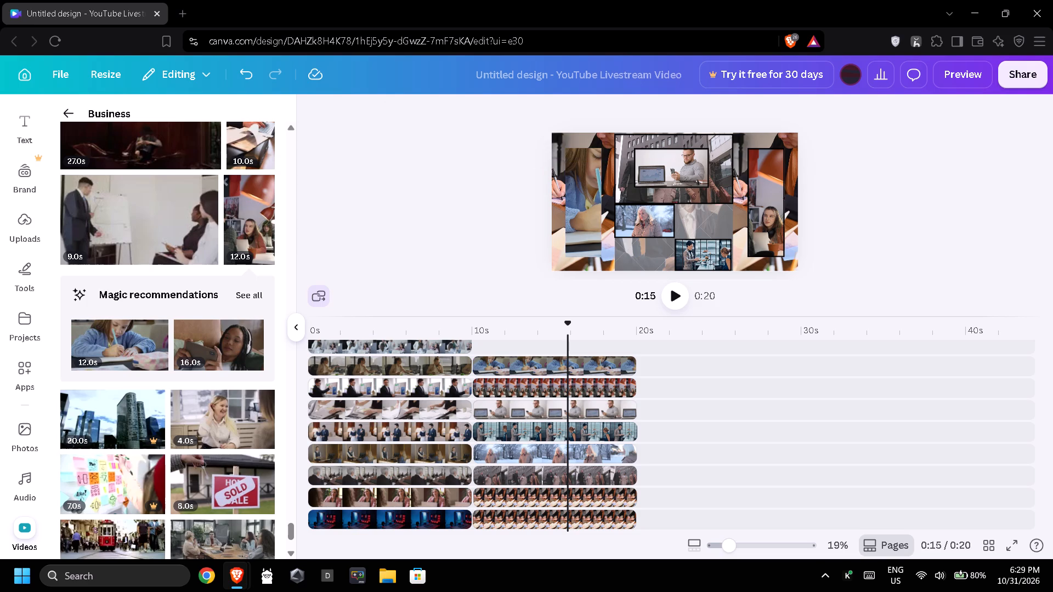
Add a thin solid black border around the girl's strip over the left-hand side clip.
click(576, 207)
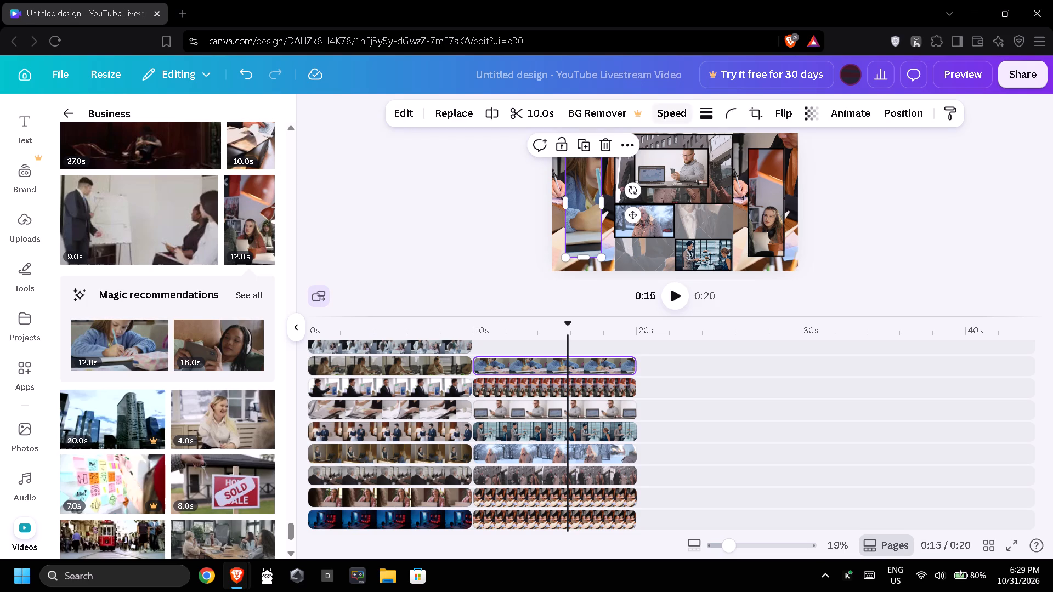
click(710, 116)
drag(619, 208, 624, 208)
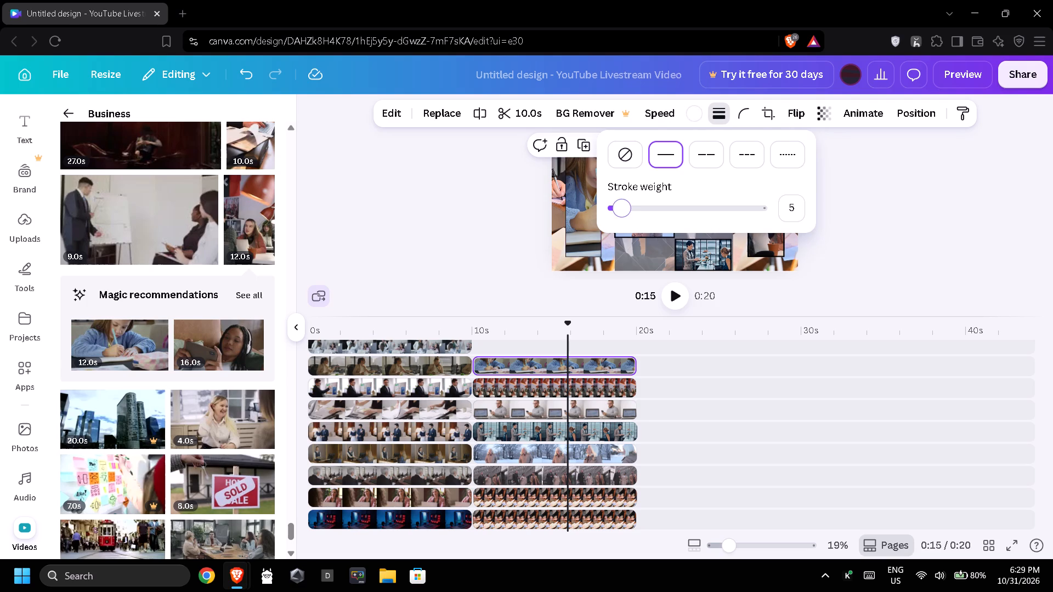
drag(624, 208, 628, 209)
triple_click(463, 232)
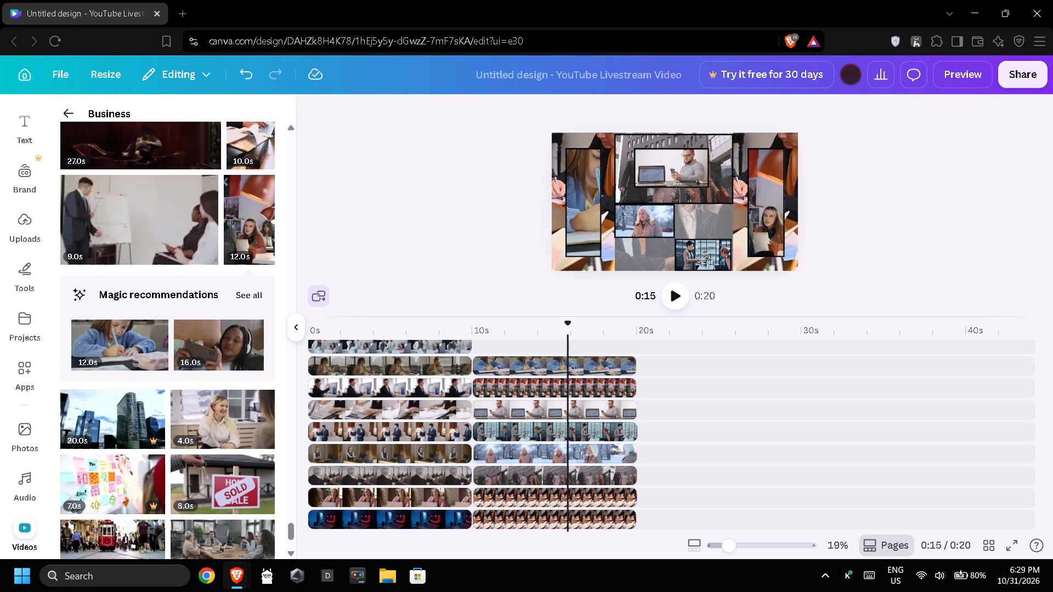
Flip the full-frame background clip of the second collage both vertically and horizontally.
click(685, 223)
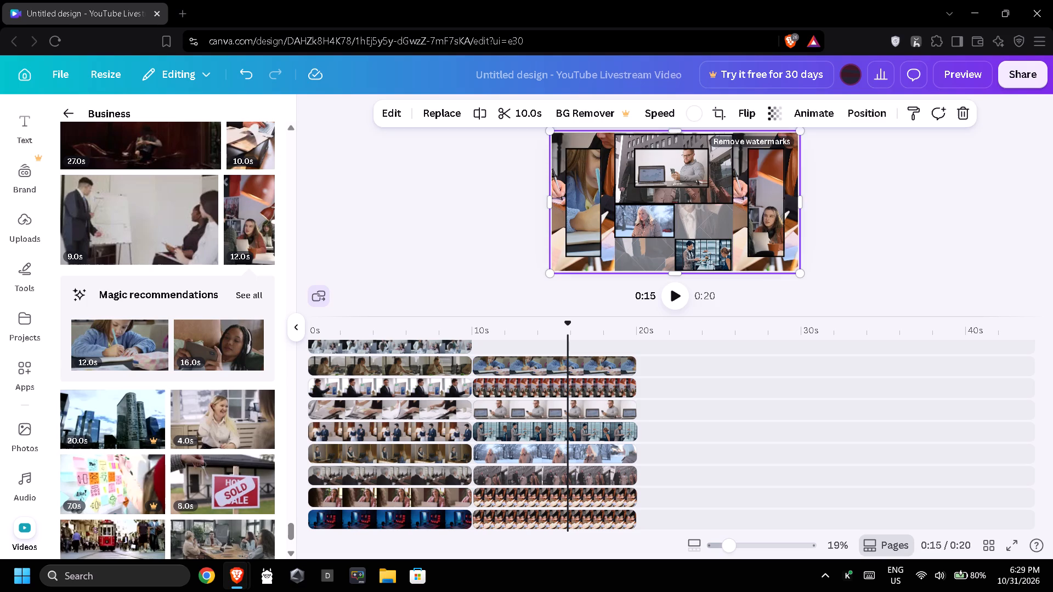
click(648, 249)
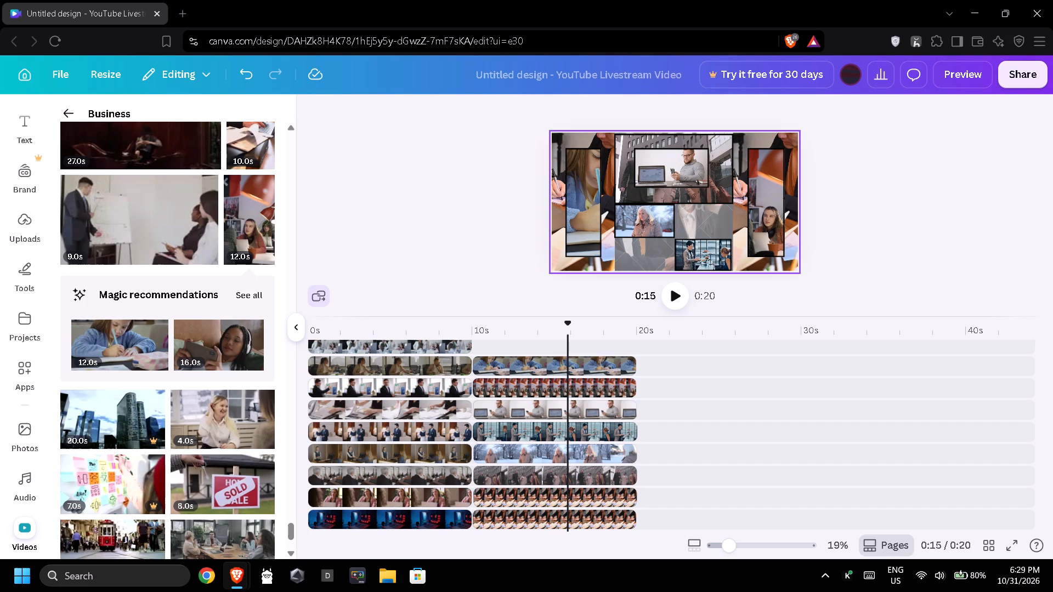
click(691, 226)
click(775, 113)
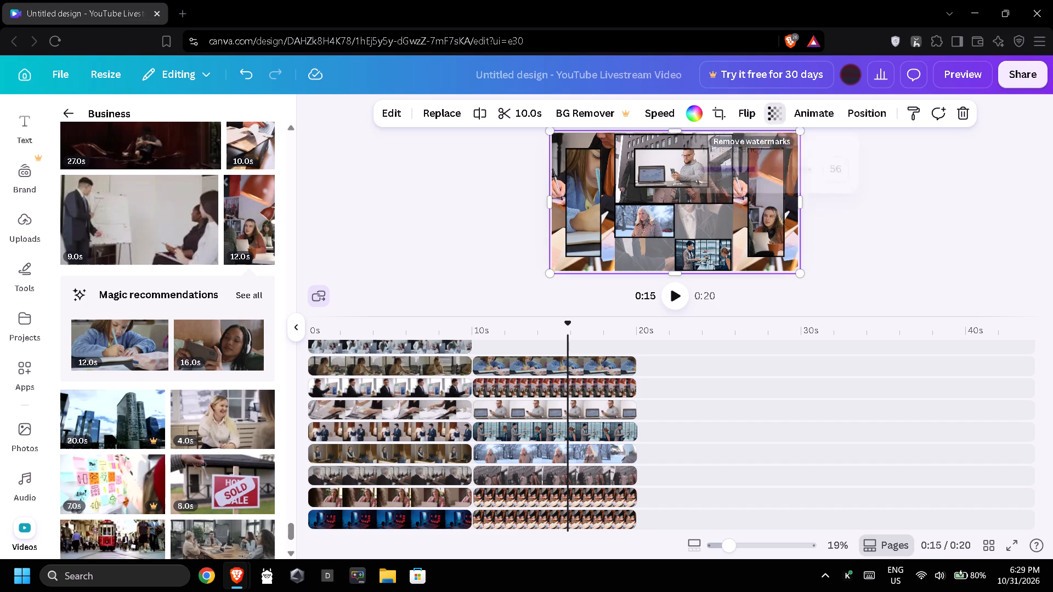
click(810, 116)
click(810, 116)
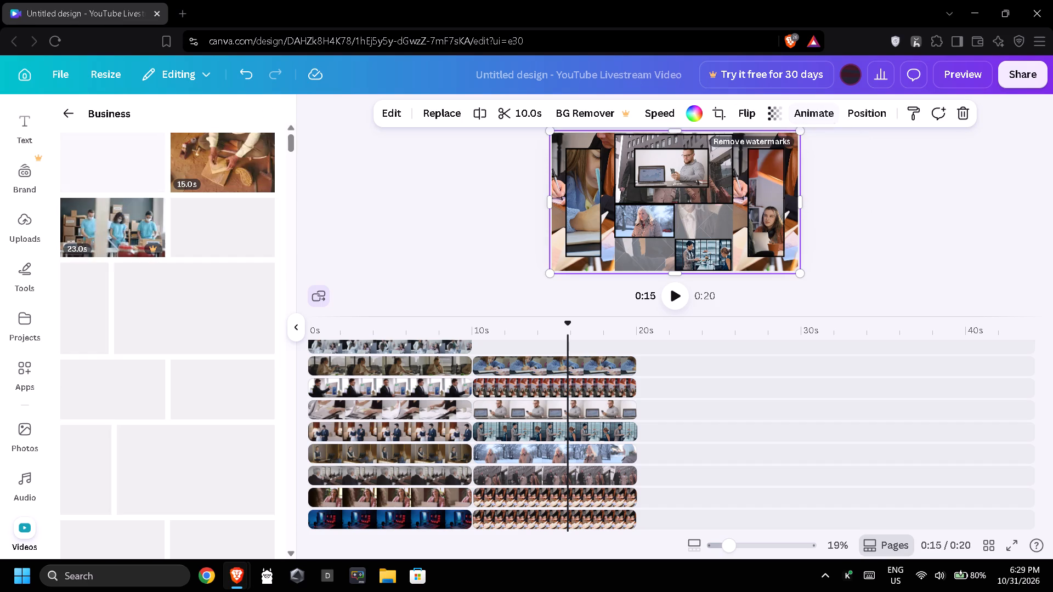
click(735, 117)
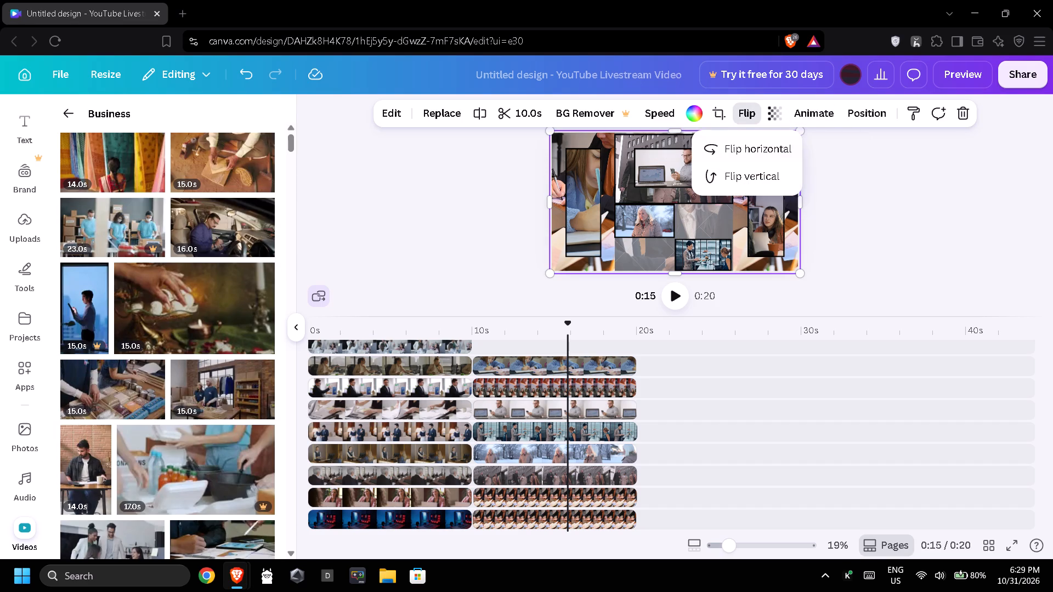
click(758, 177)
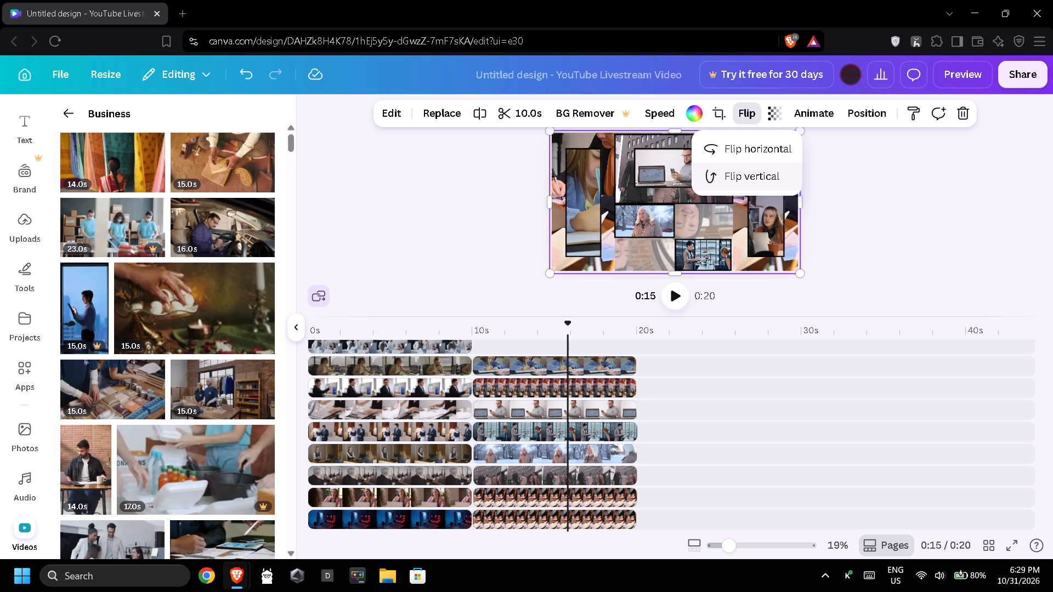
click(735, 152)
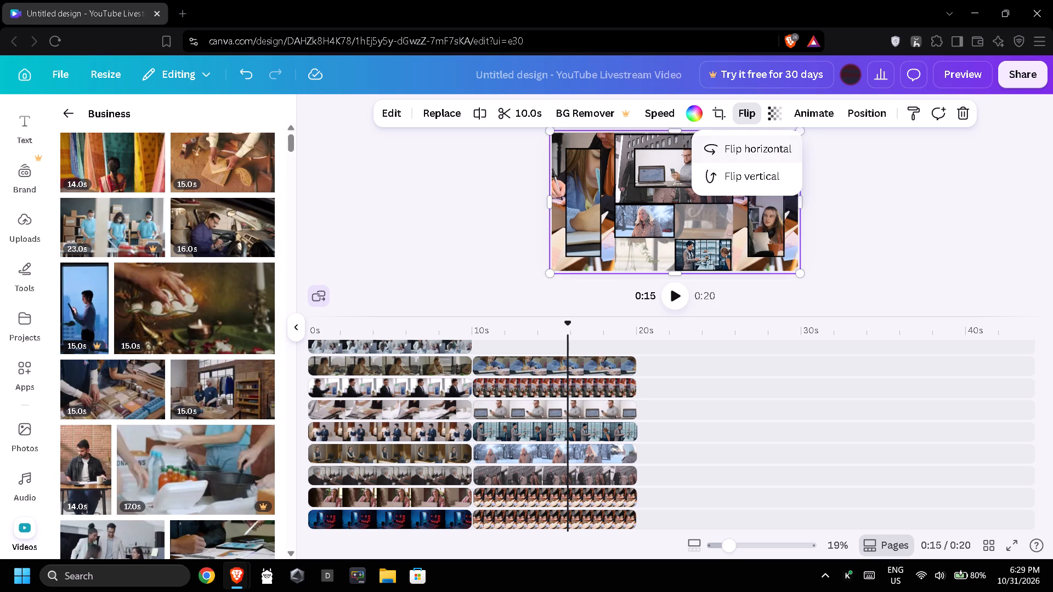
double_click(480, 188)
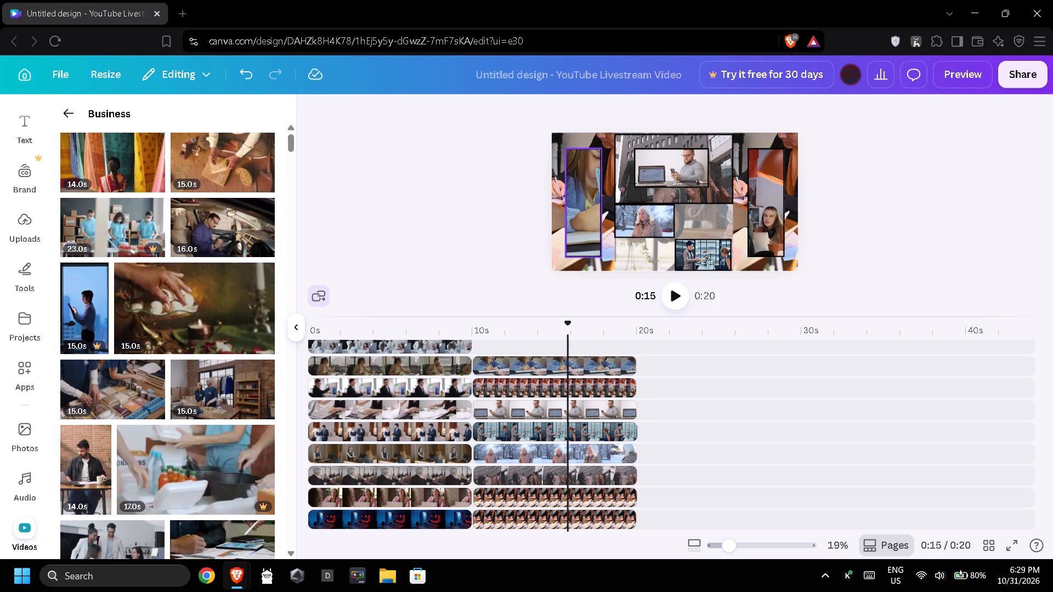
Flip the girl's strip and the woman's portrait strip over the side clips both horizontally and vertically.
click(584, 173)
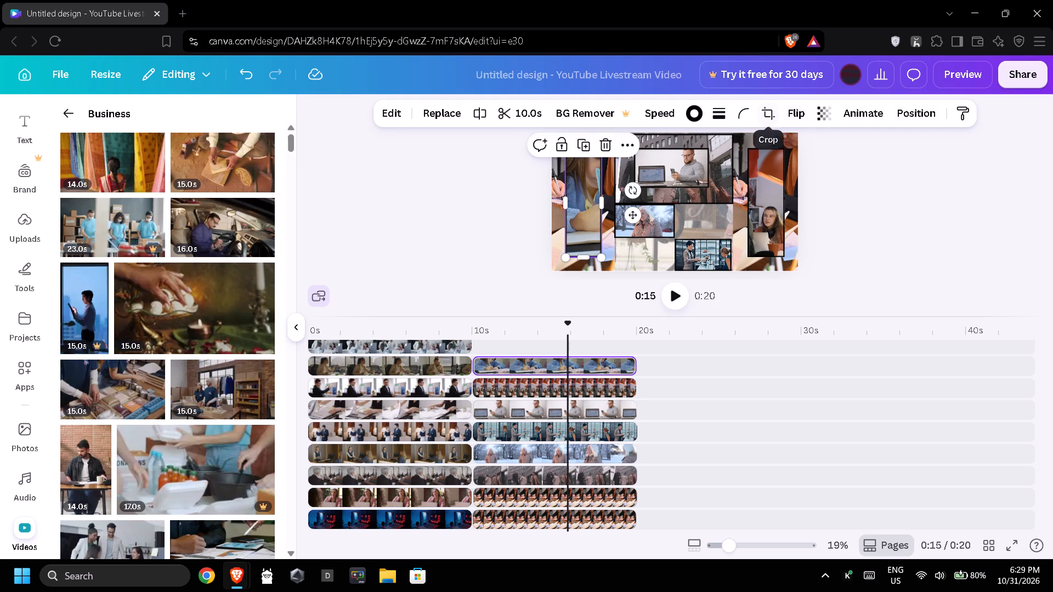
click(794, 115)
click(803, 157)
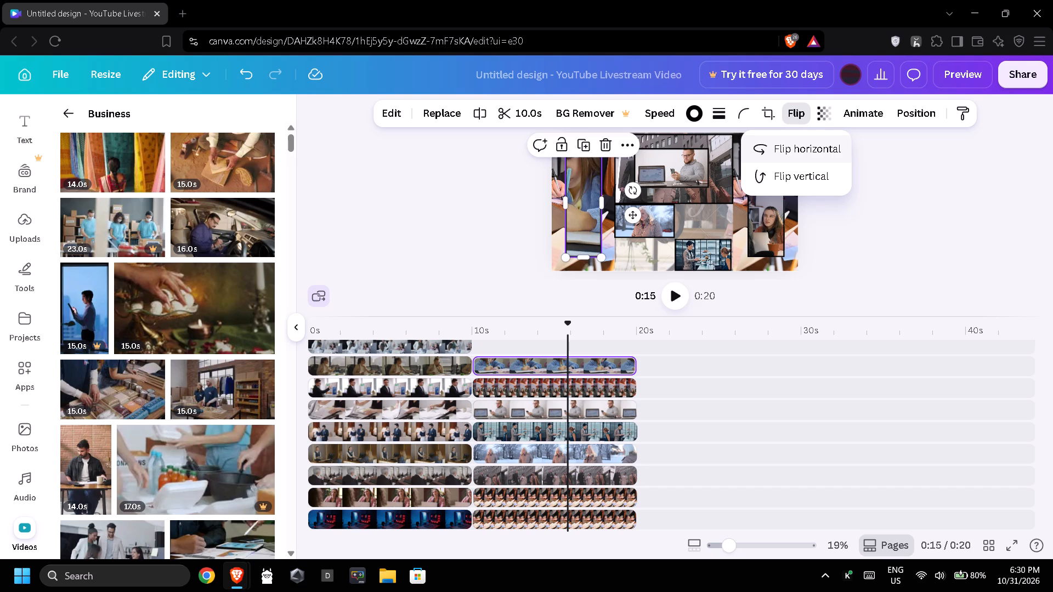
click(808, 172)
click(764, 239)
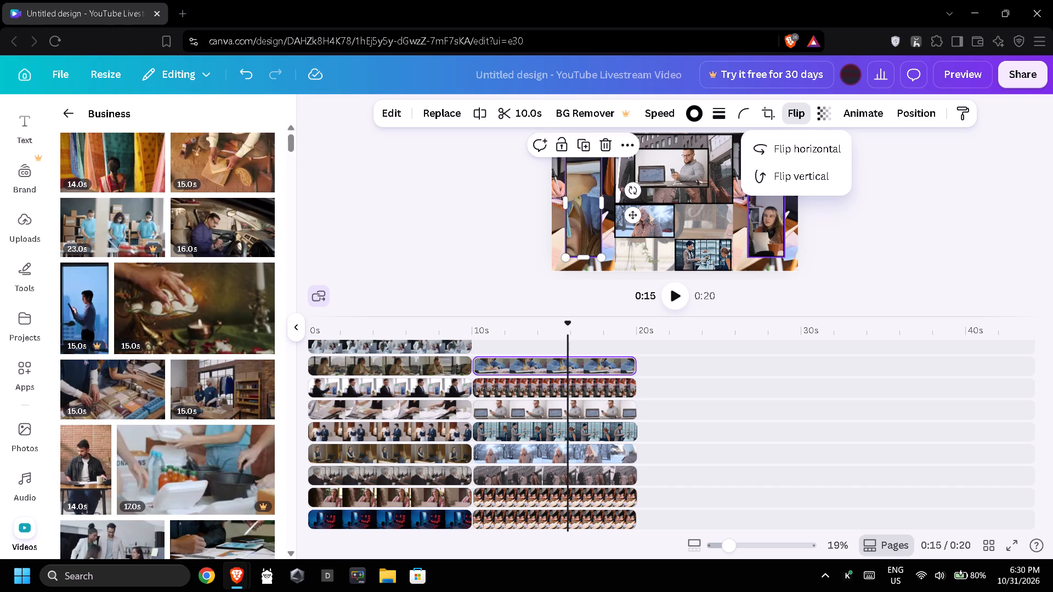
click(797, 112)
click(801, 141)
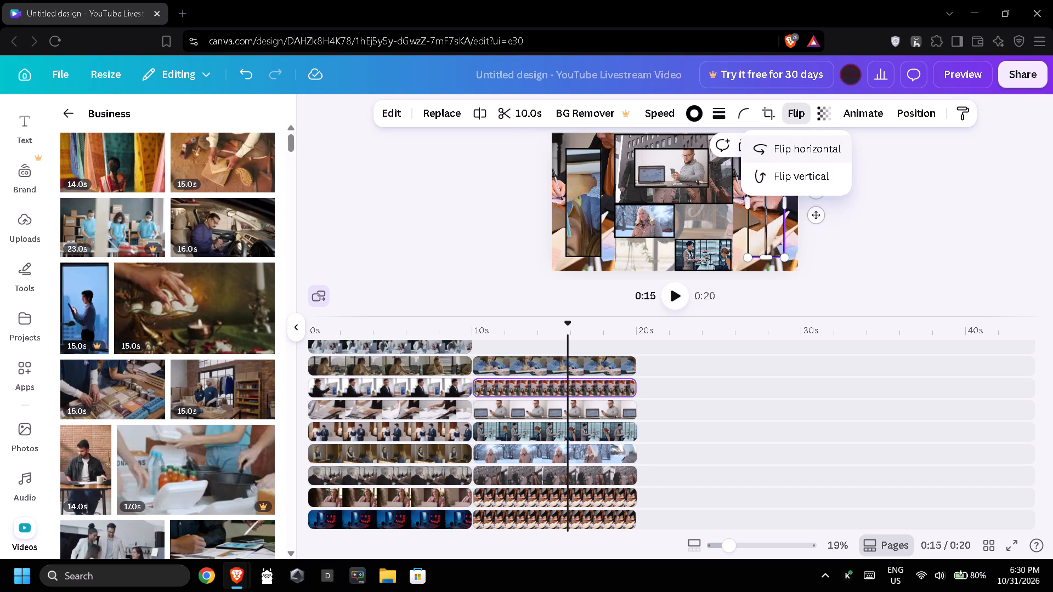
click(803, 173)
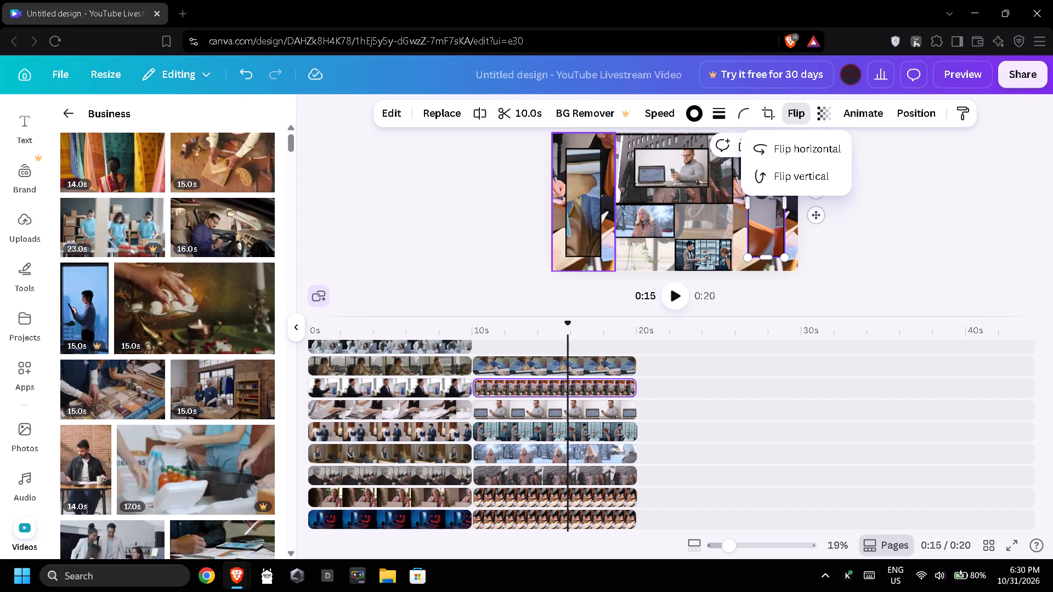
Flip the small bordered clip of the man with the laptop both vertically and horizontally.
click(652, 162)
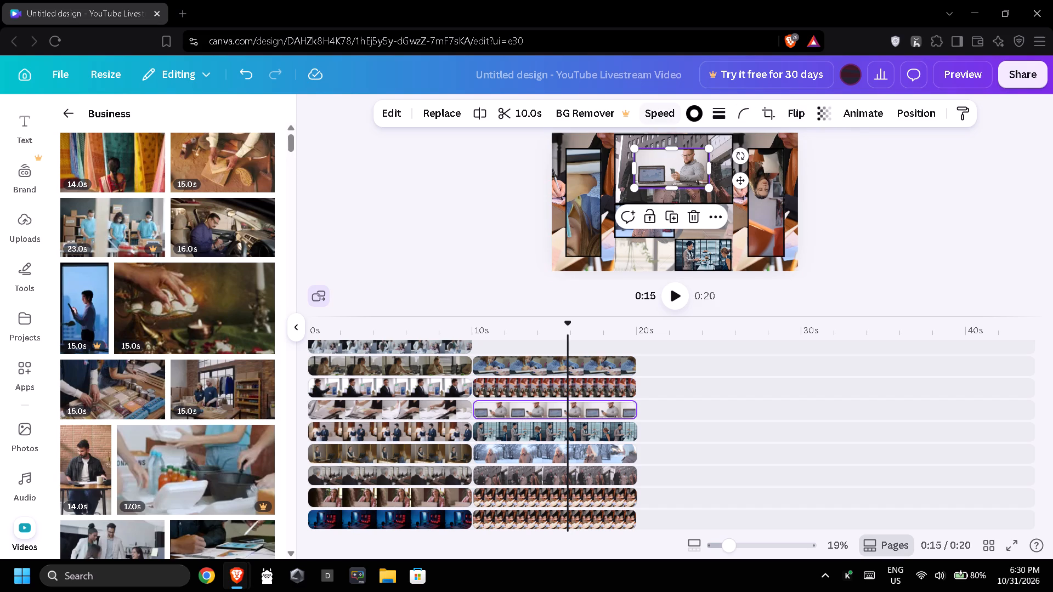
click(674, 112)
click(674, 112)
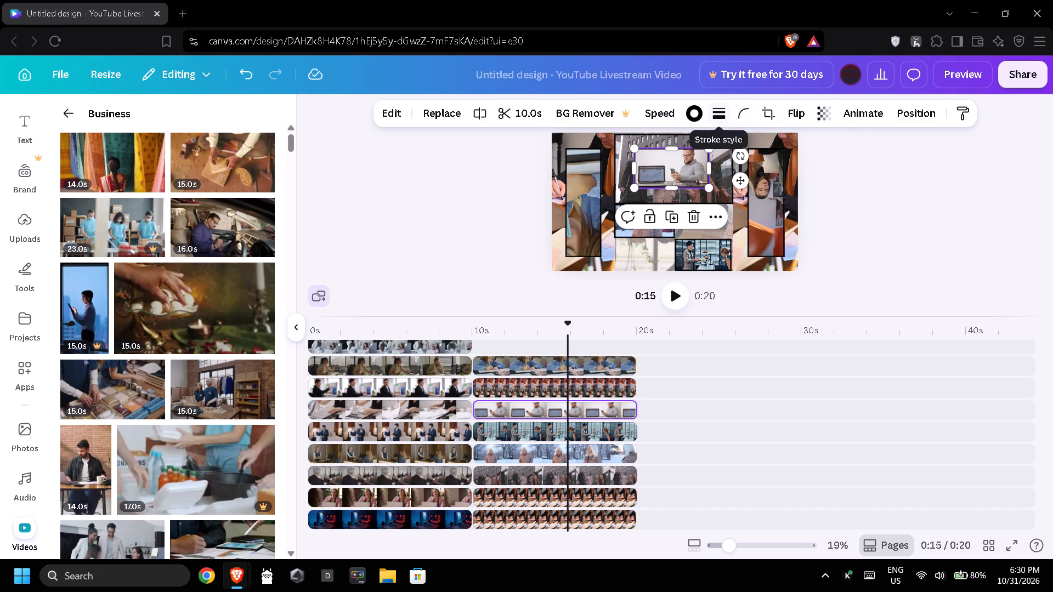
click(792, 115)
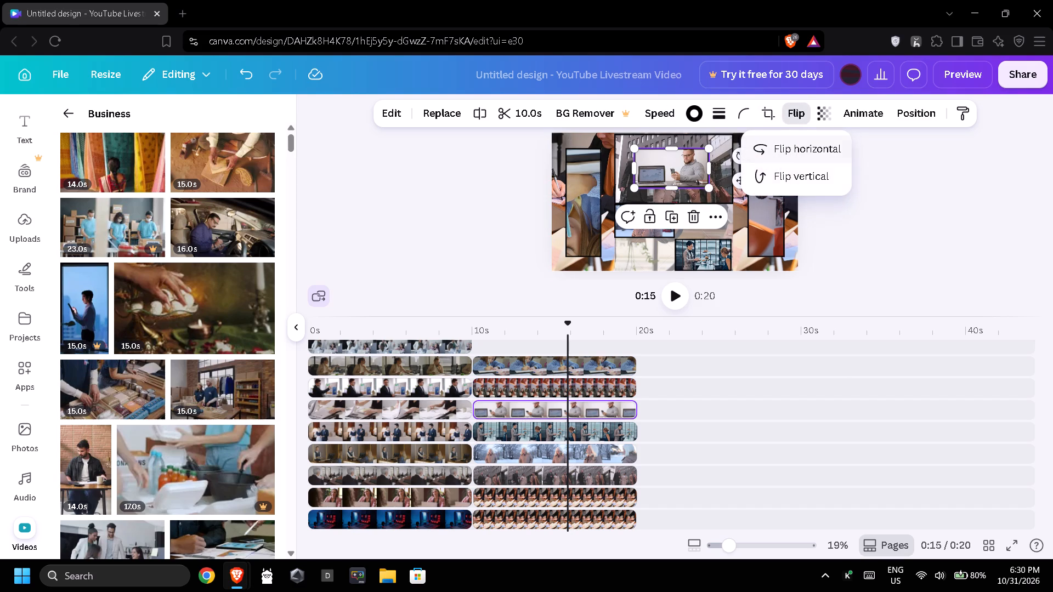
click(810, 172)
click(807, 156)
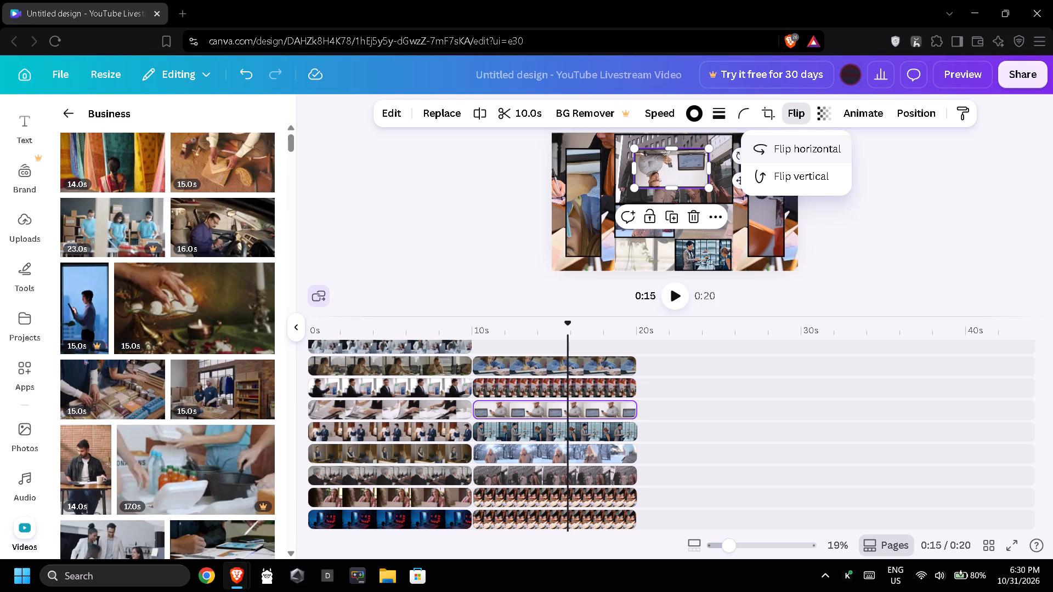
Flip the left-hand side clip behind the girl's strip both vertically and horizontally.
click(571, 143)
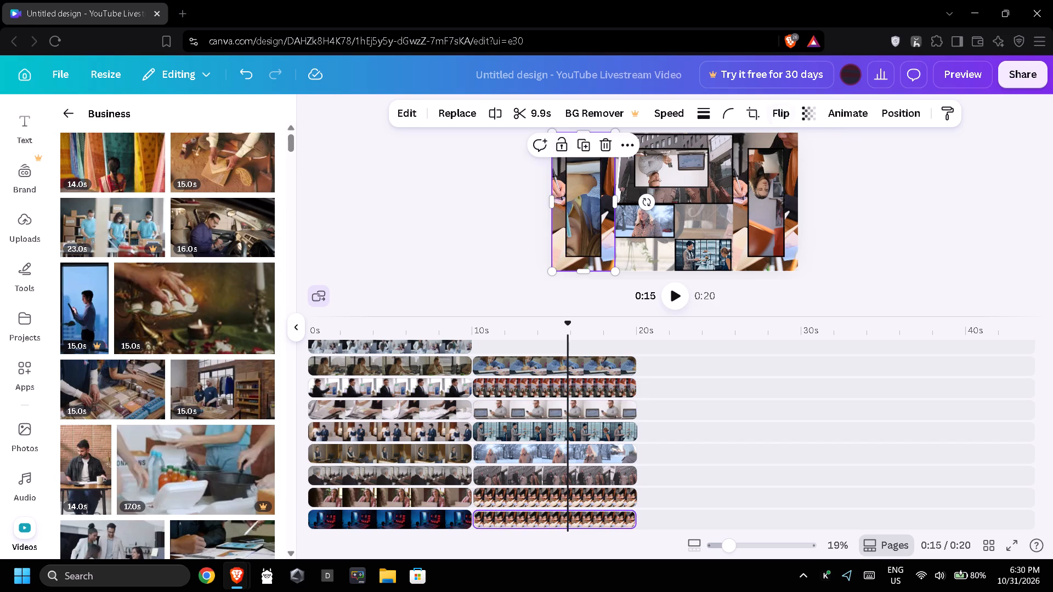
click(779, 112)
click(794, 170)
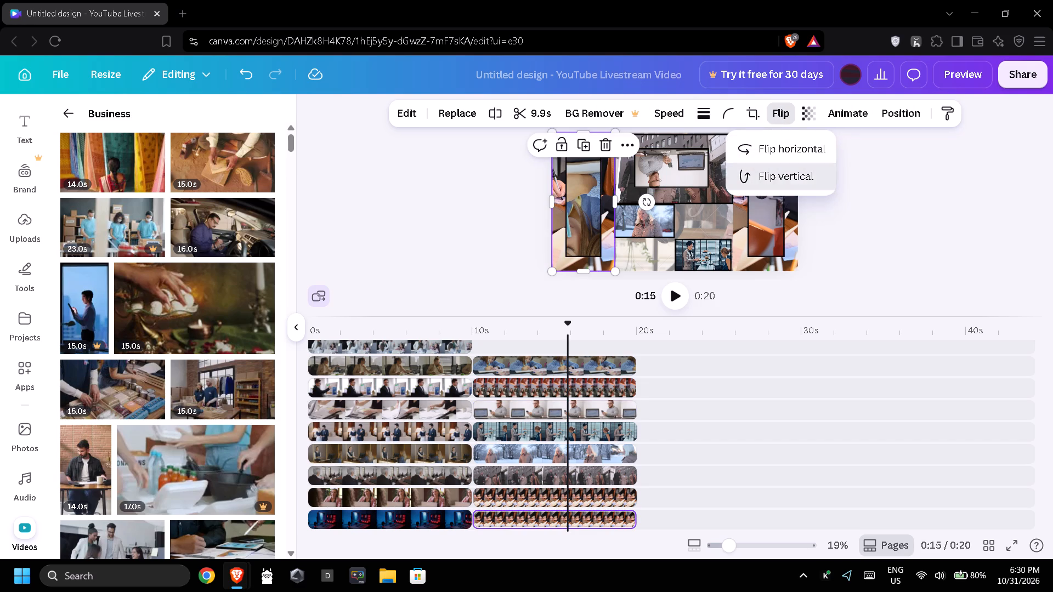
click(796, 153)
double_click(466, 230)
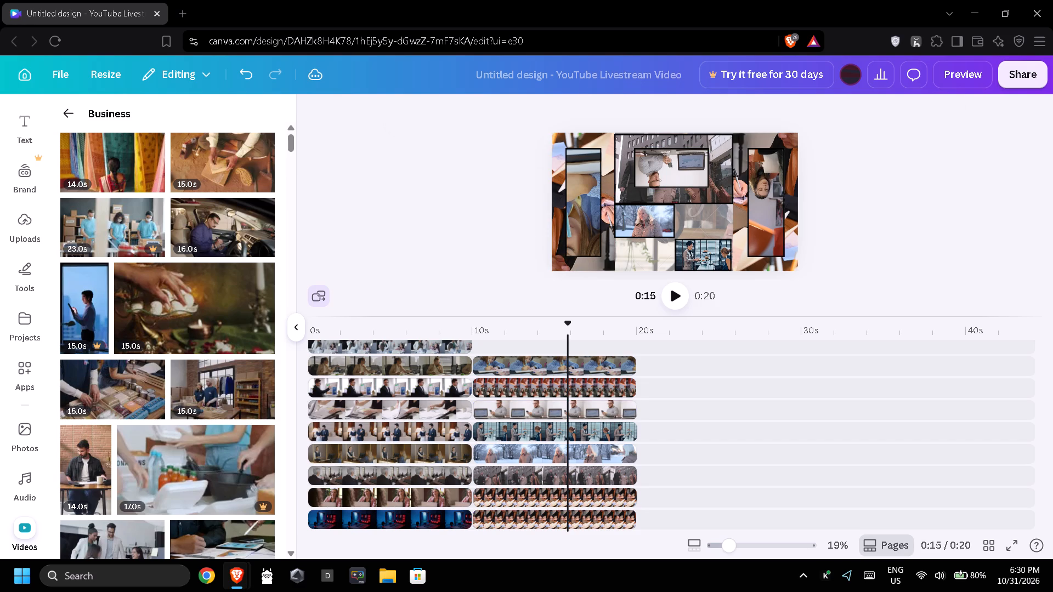
Flip the bordered clip of the woman in the snow both horizontally and vertically.
click(631, 213)
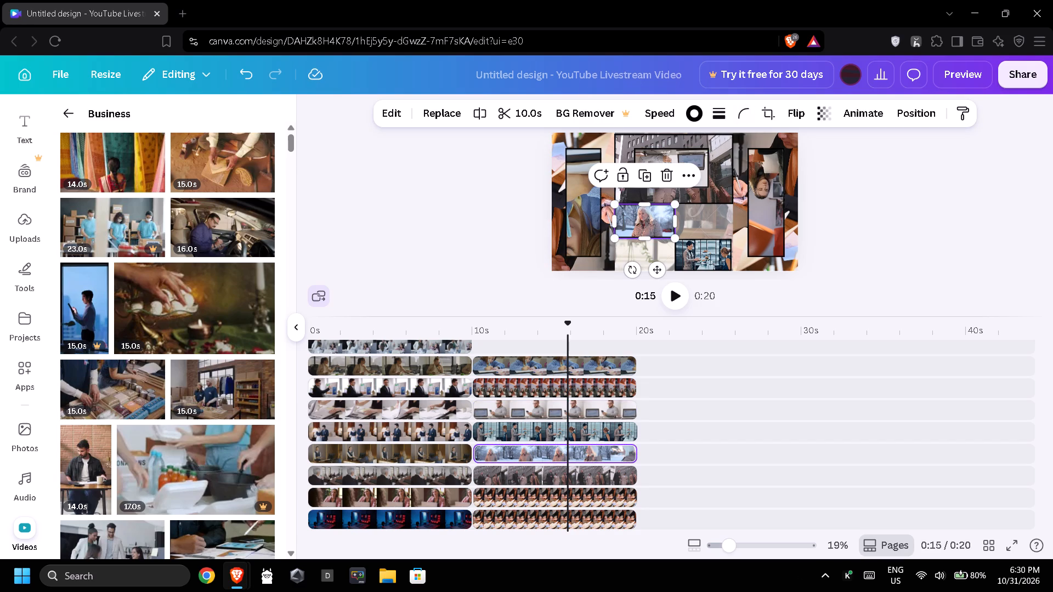
click(802, 116)
click(790, 151)
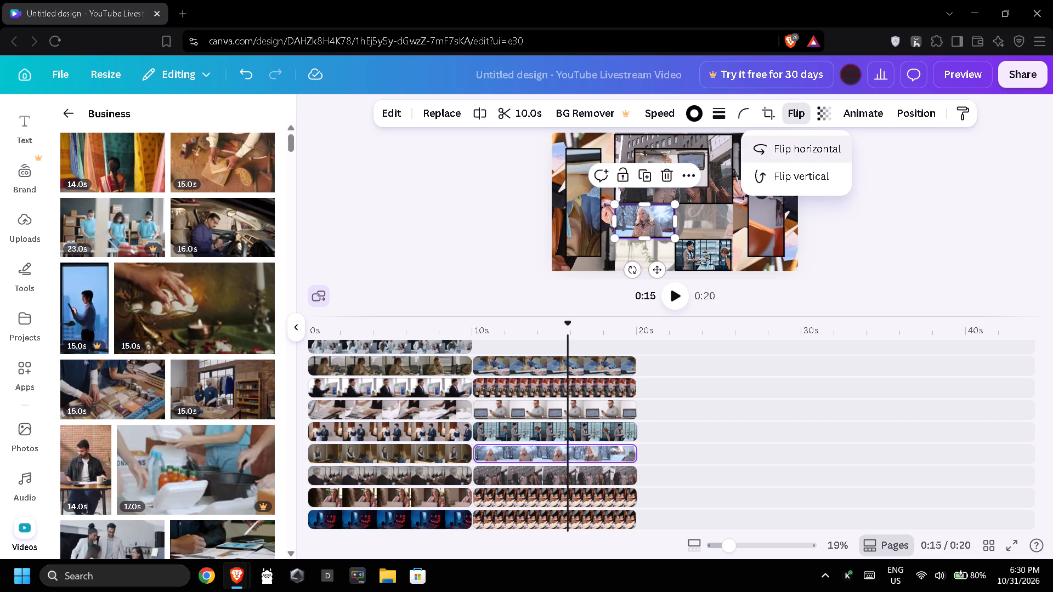
click(791, 166)
triple_click(875, 170)
click(876, 170)
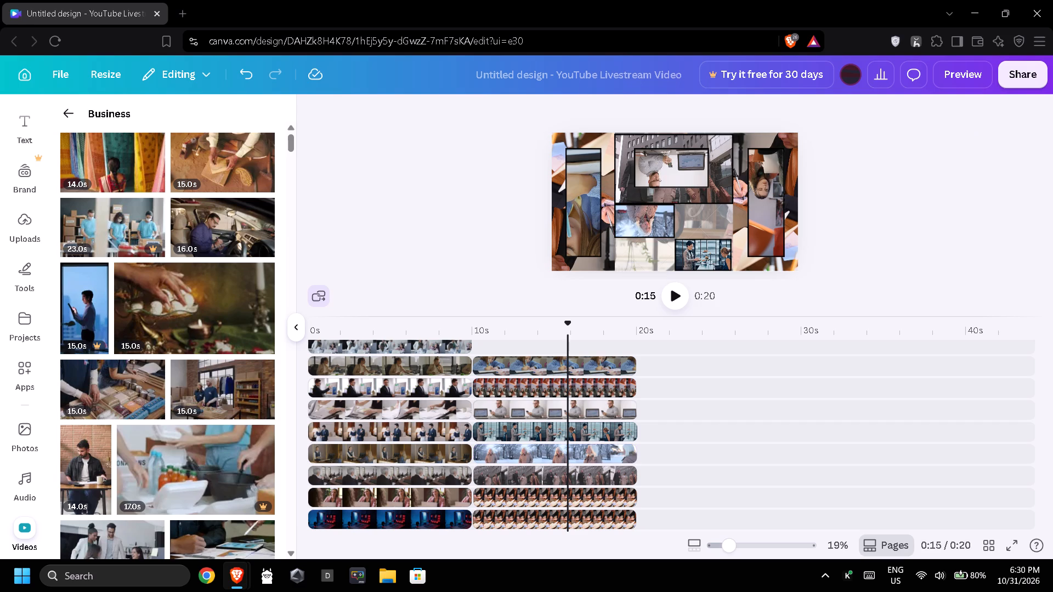
Flip the large bordered clip behind the man with the laptop horizontally.
click(720, 183)
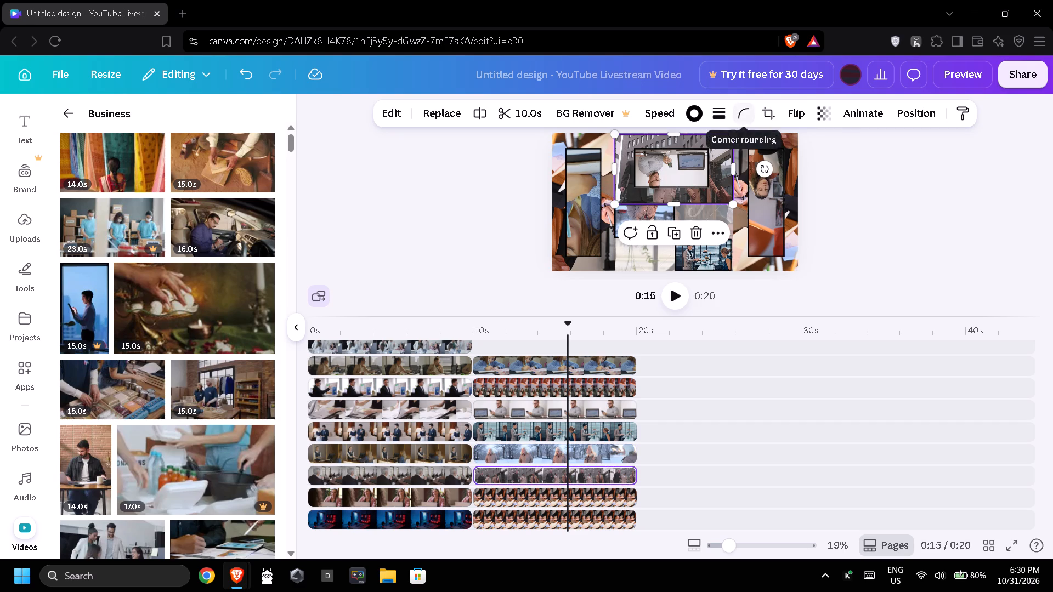
click(805, 114)
click(794, 145)
click(800, 152)
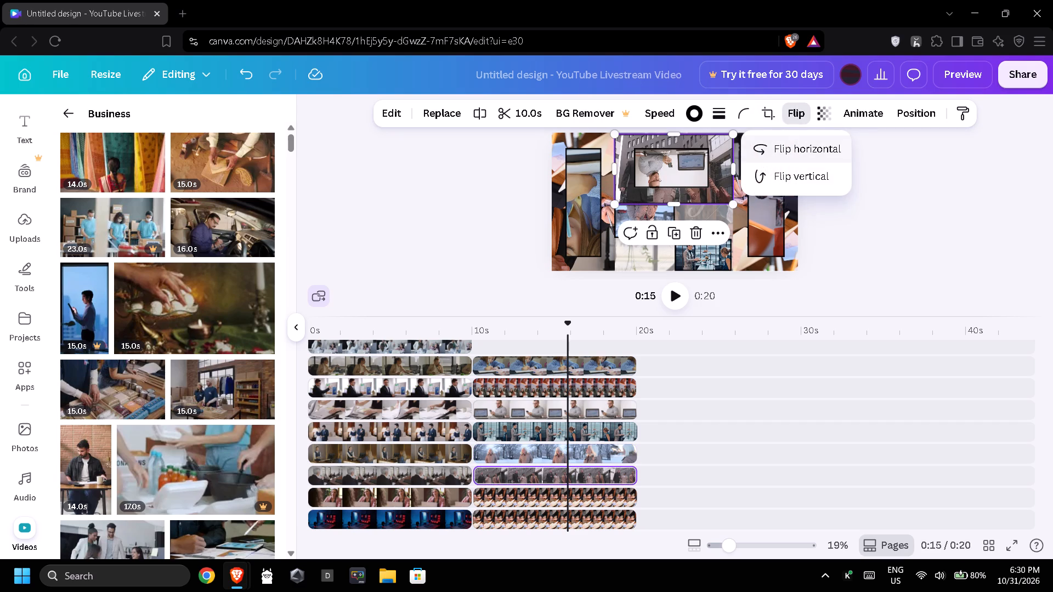
triple_click(877, 162)
Flip the bordered office clip at the bottom of the collage's centre vertically.
click(698, 248)
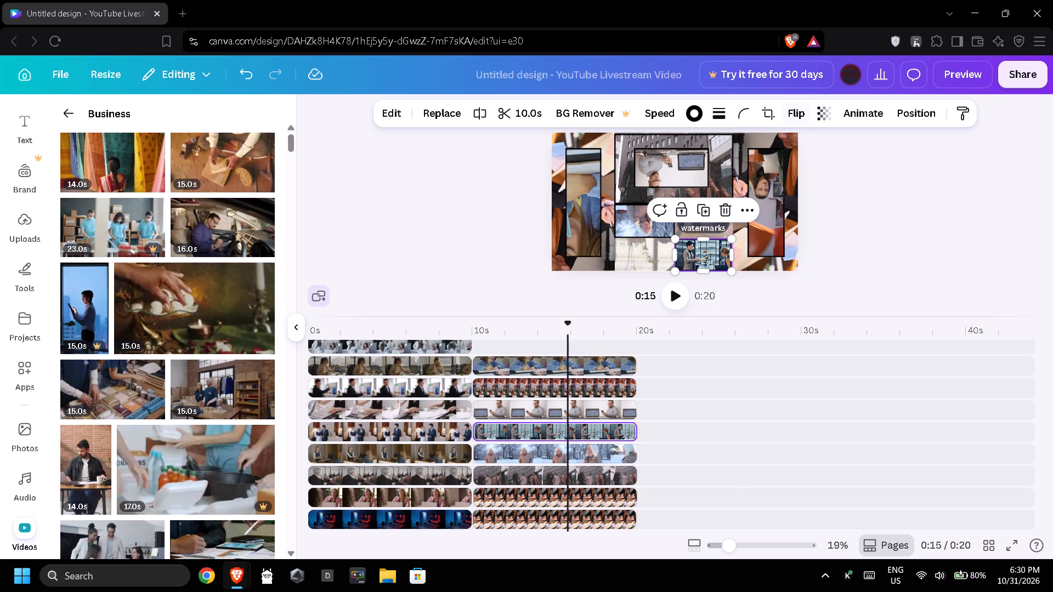
click(788, 115)
click(800, 178)
double_click(941, 166)
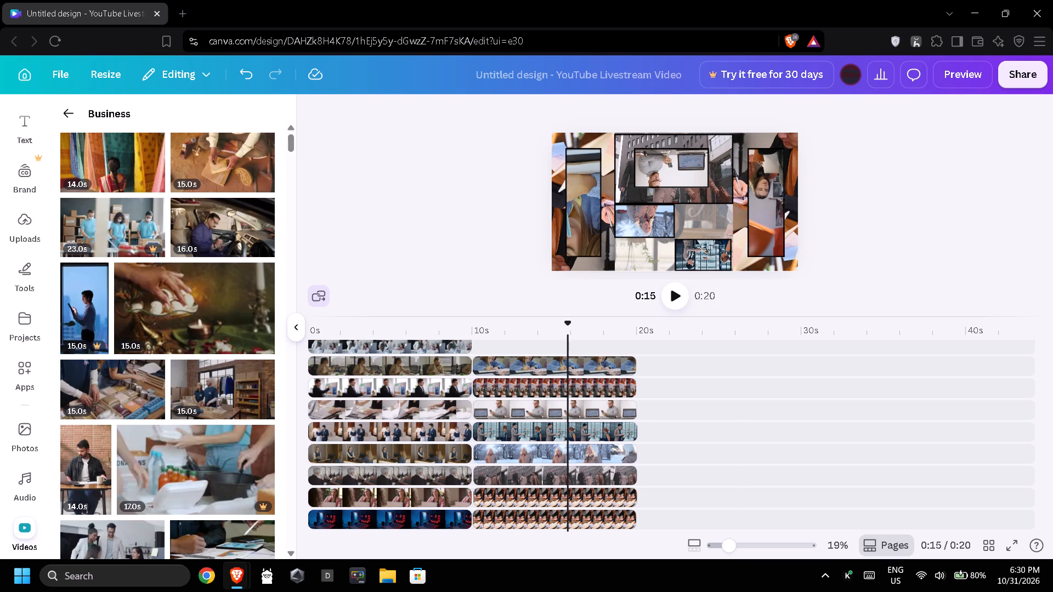
Make the bordered clip of the woman in the snow partly transparent.
click(627, 213)
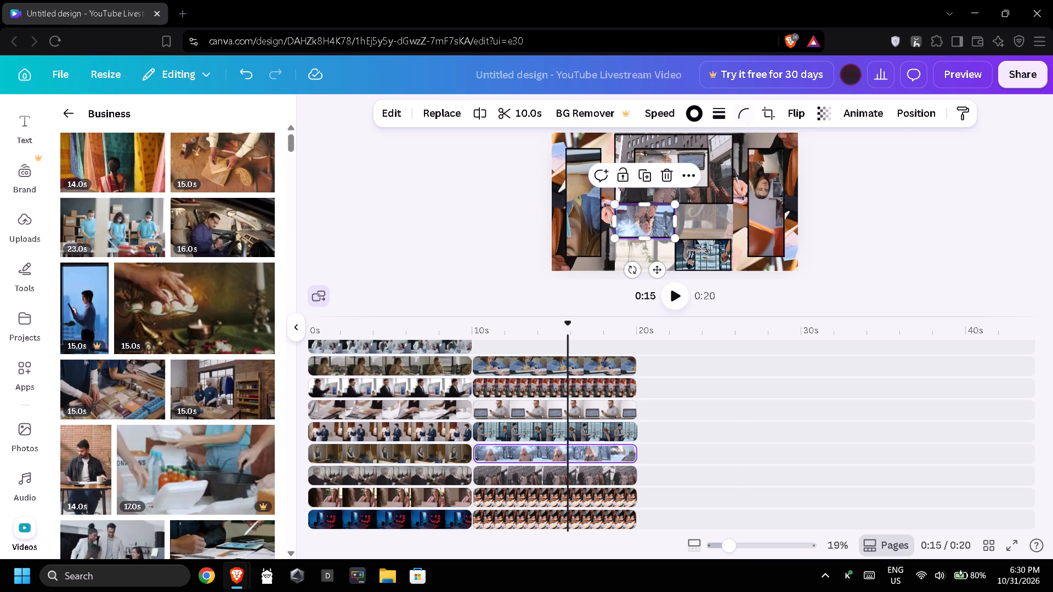
click(825, 113)
click(830, 170)
triple_click(864, 231)
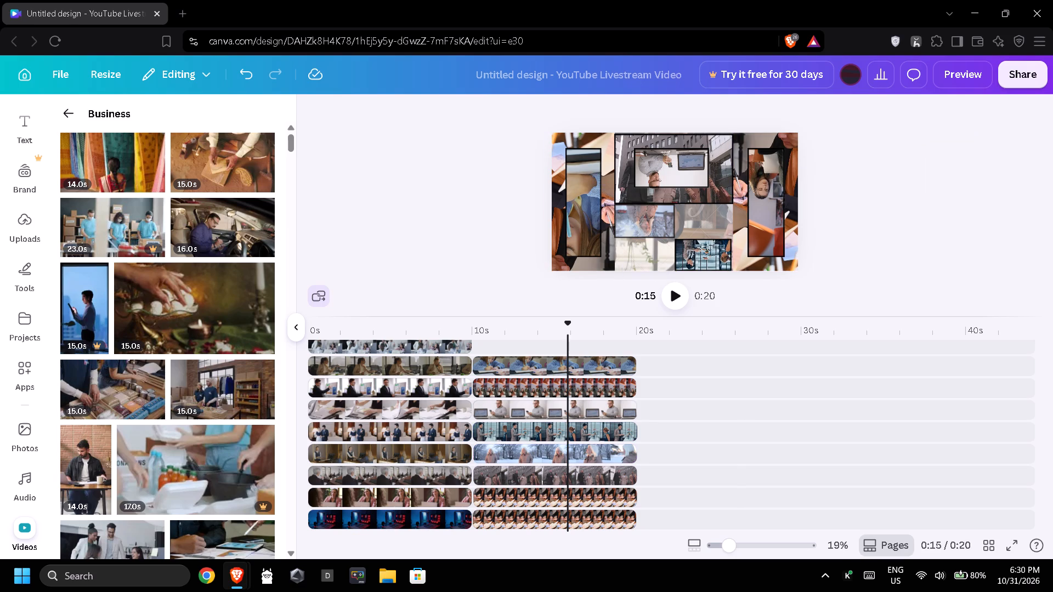
Make the right-hand side clip behind the woman's portrait strip partly transparent, reducing its transparency value in stages to below 76.
click(759, 212)
click(795, 177)
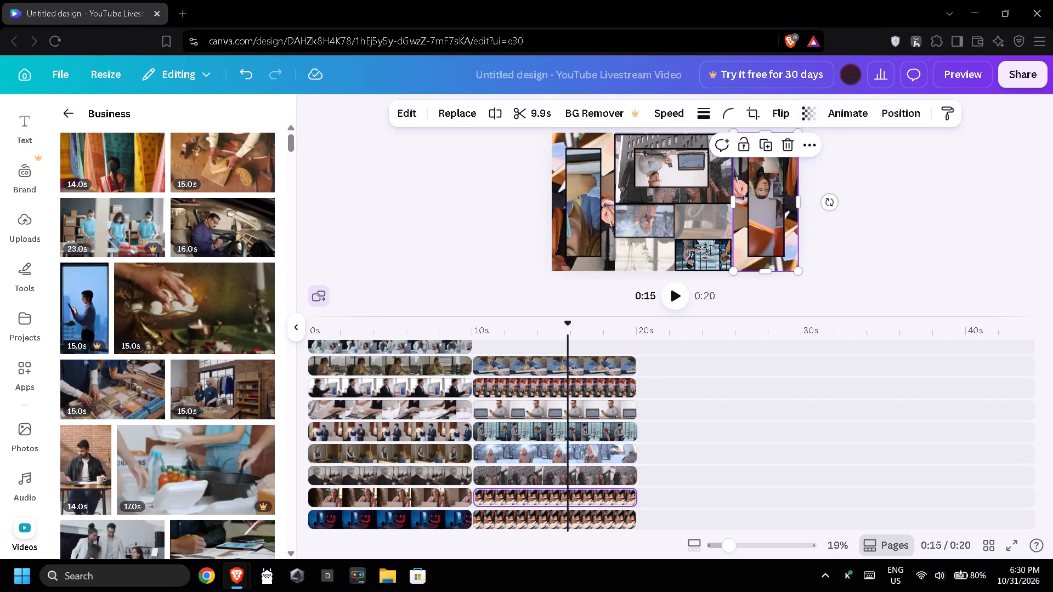
click(818, 118)
click(816, 170)
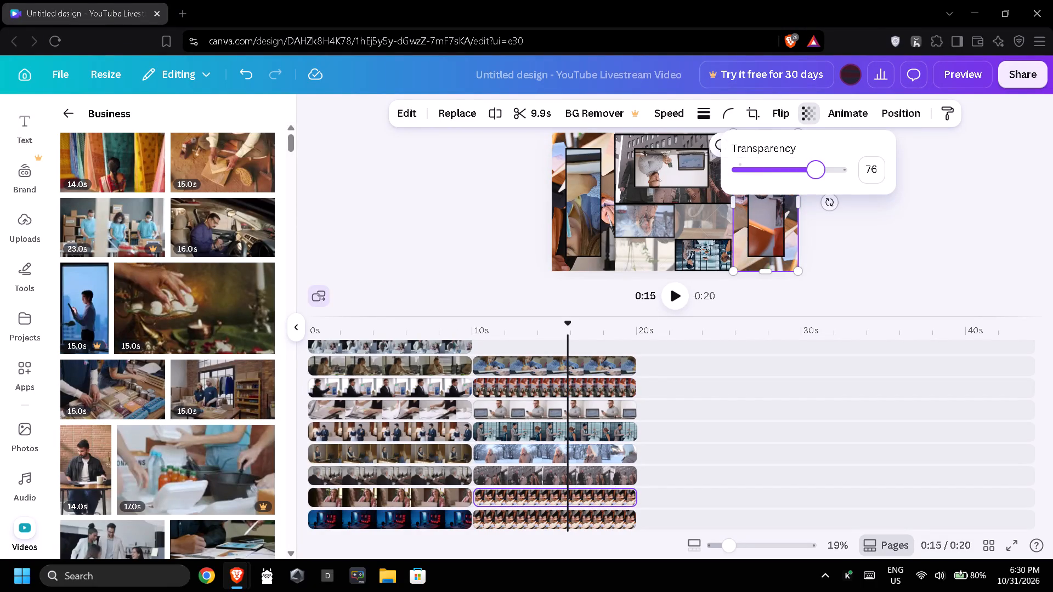
click(806, 176)
click(800, 176)
click(796, 176)
double_click(783, 176)
triple_click(886, 240)
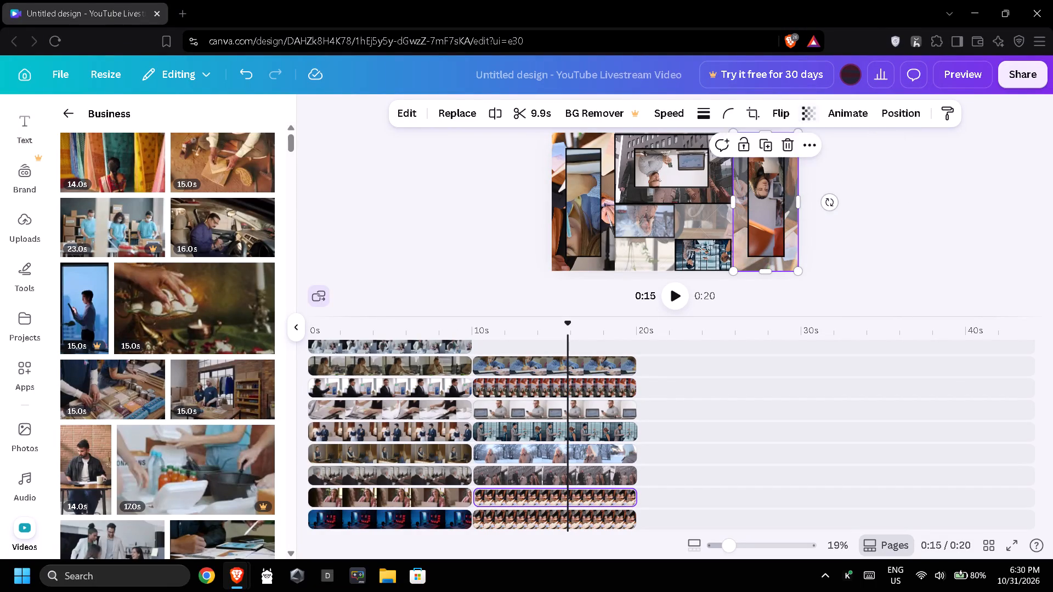
Reduce the transparency value of the left-hand side clip behind the girl's strip to 40.
click(562, 221)
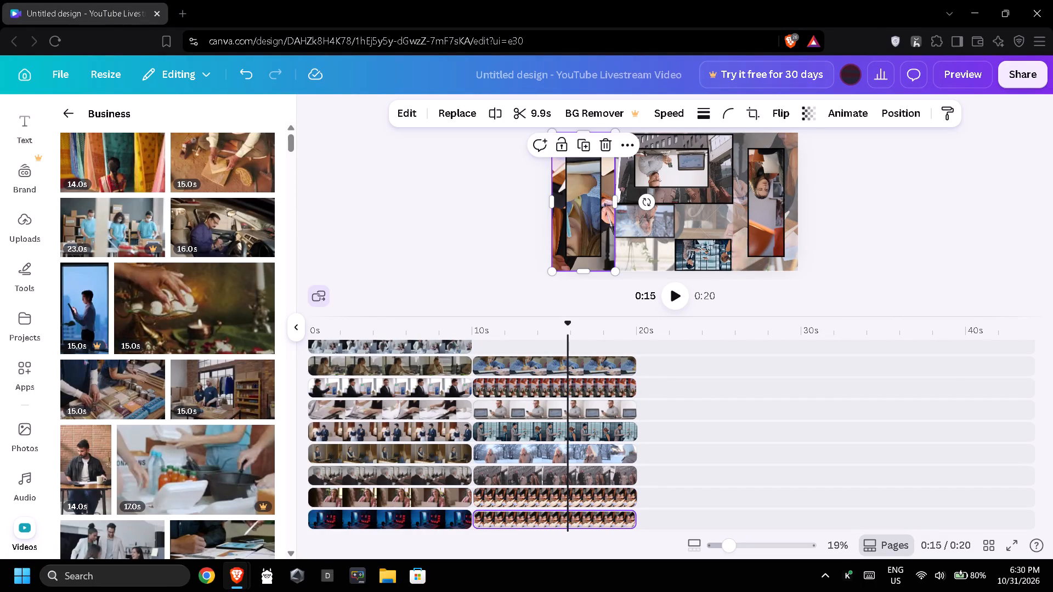
click(808, 105)
click(814, 160)
click(807, 169)
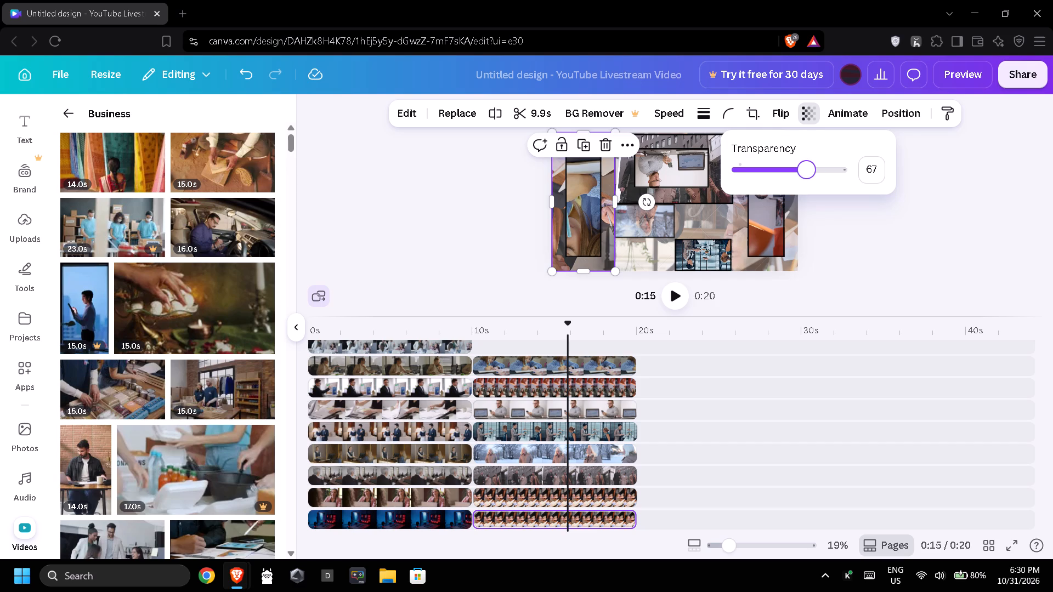
click(801, 168)
click(791, 167)
triple_click(779, 167)
click(774, 167)
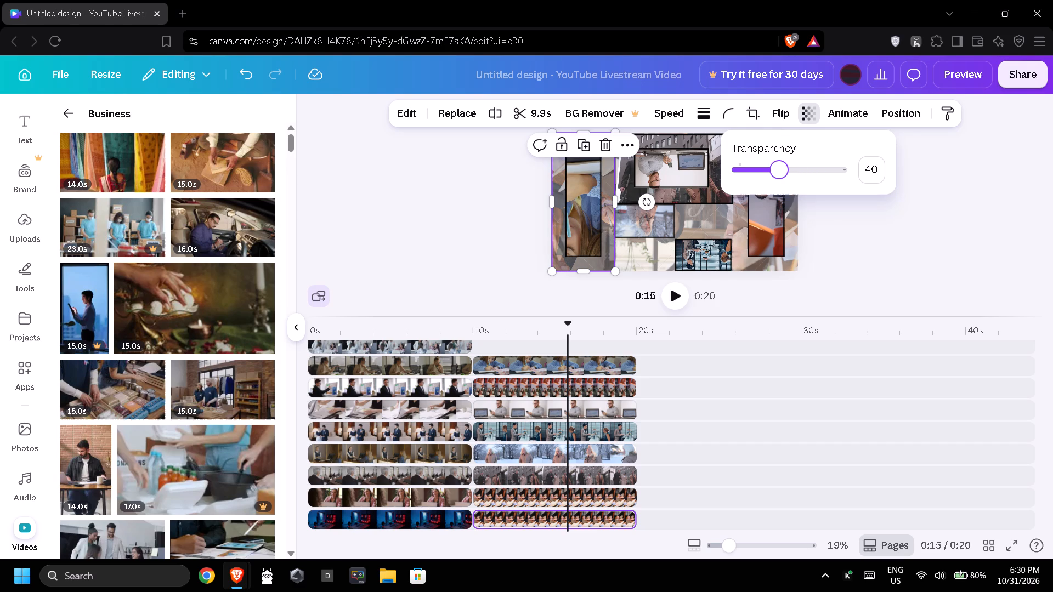
Set the transparency of the large clip behind the upside-down laptop clip at the collage's top centre to 44.
triple_click(829, 198)
click(832, 198)
click(717, 186)
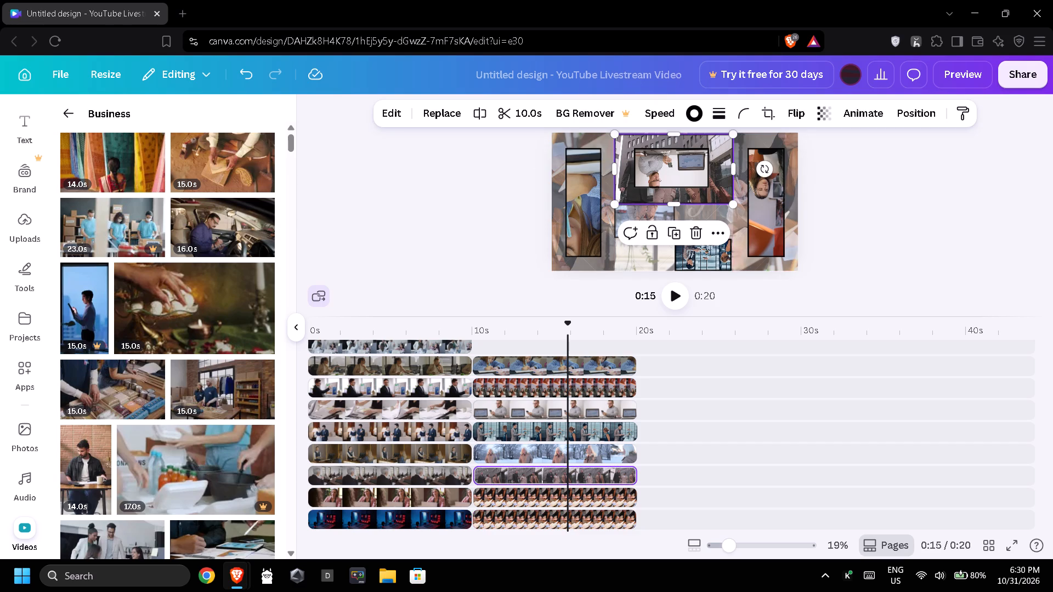
click(822, 112)
click(824, 165)
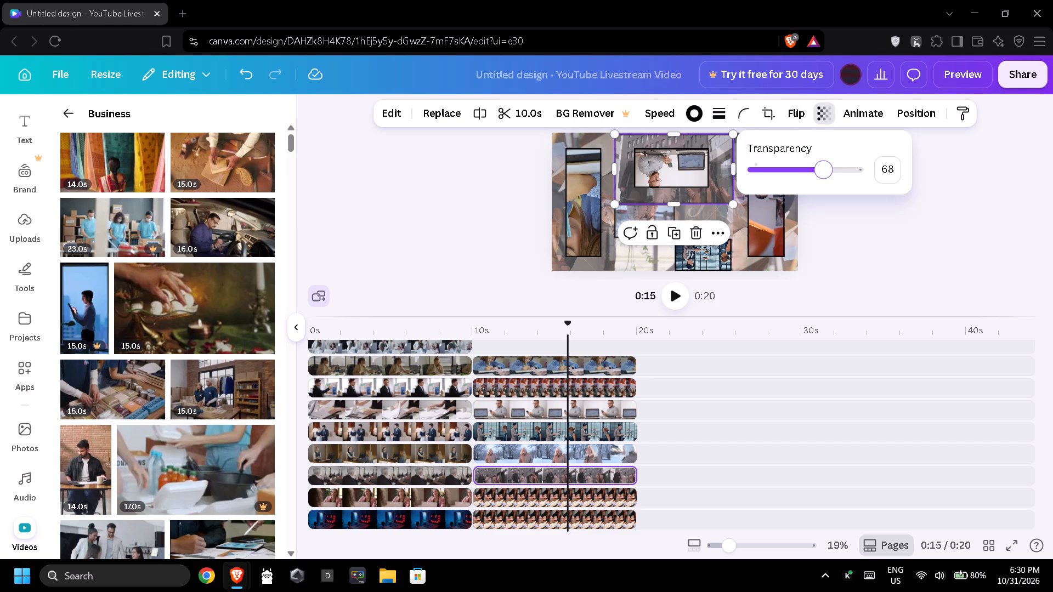
click(824, 166)
click(813, 164)
click(807, 164)
click(803, 164)
click(799, 163)
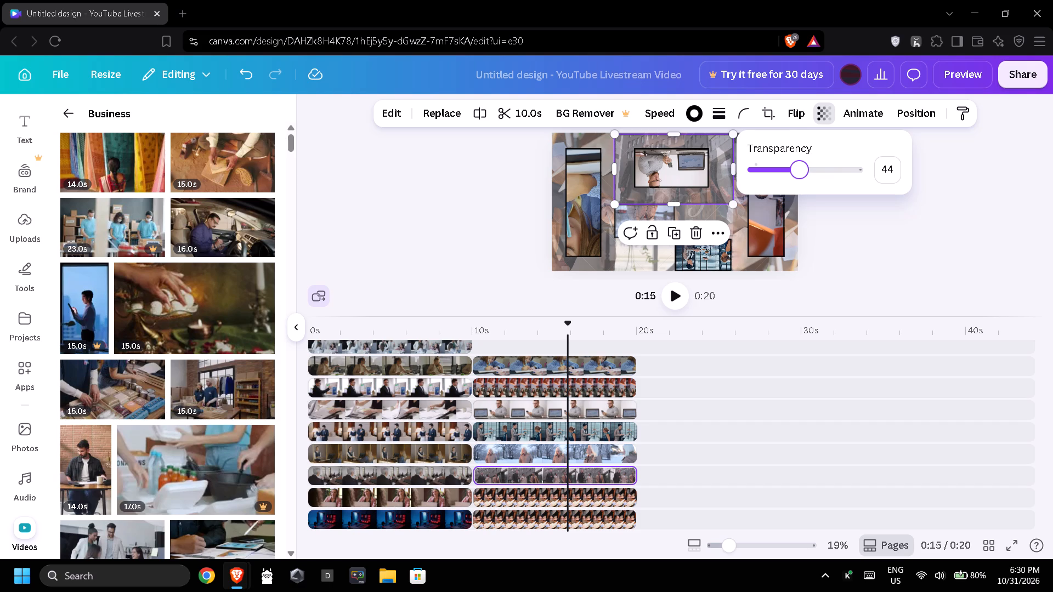
double_click(863, 212)
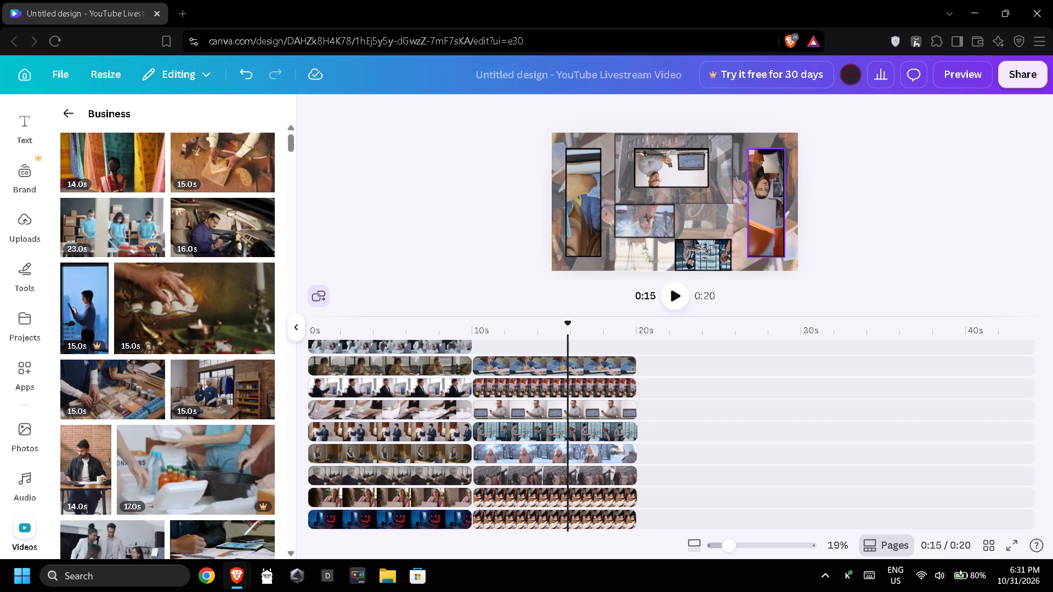
Set the transparency of the bordered office clip at the bottom of the collage's centre to 90.
click(722, 249)
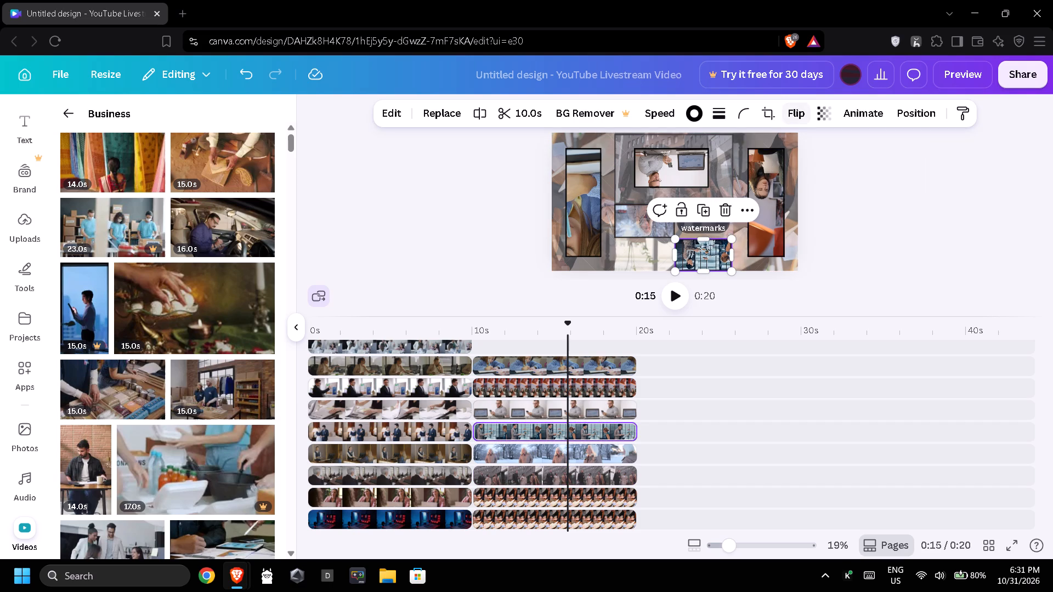
click(820, 117)
click(831, 165)
click(847, 172)
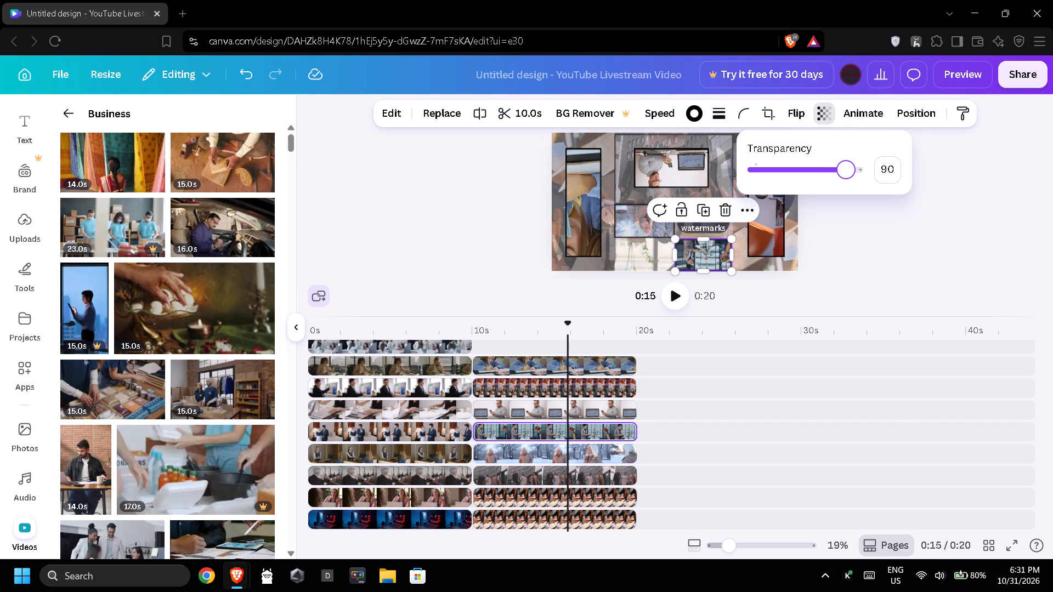
triple_click(871, 209)
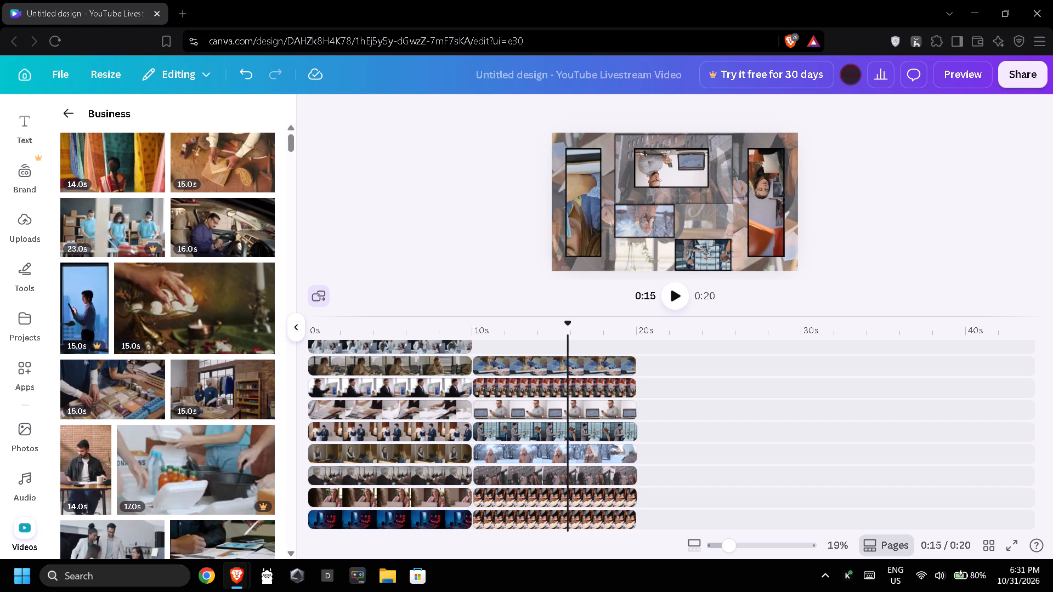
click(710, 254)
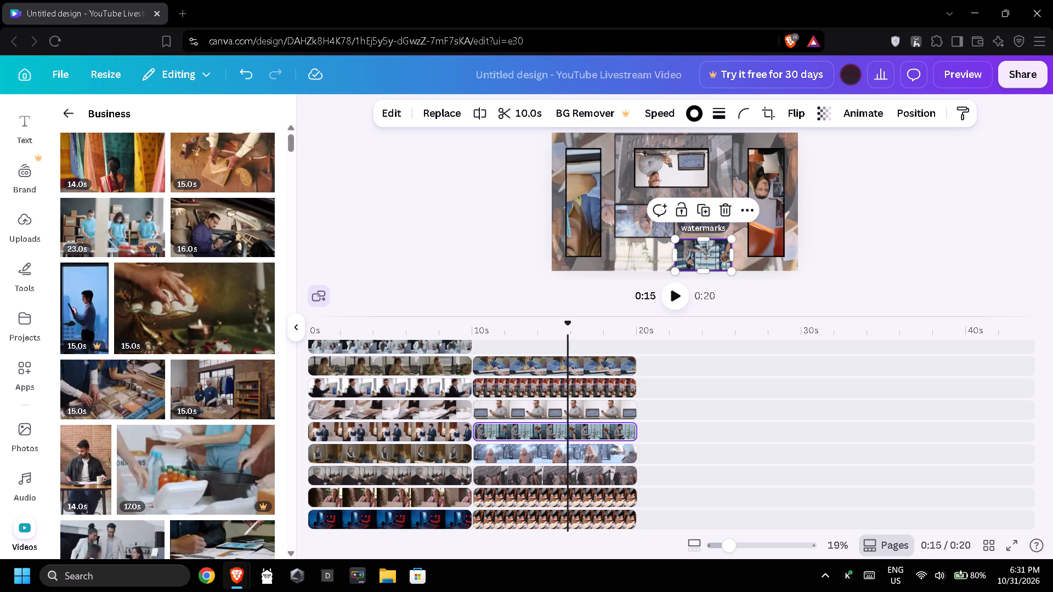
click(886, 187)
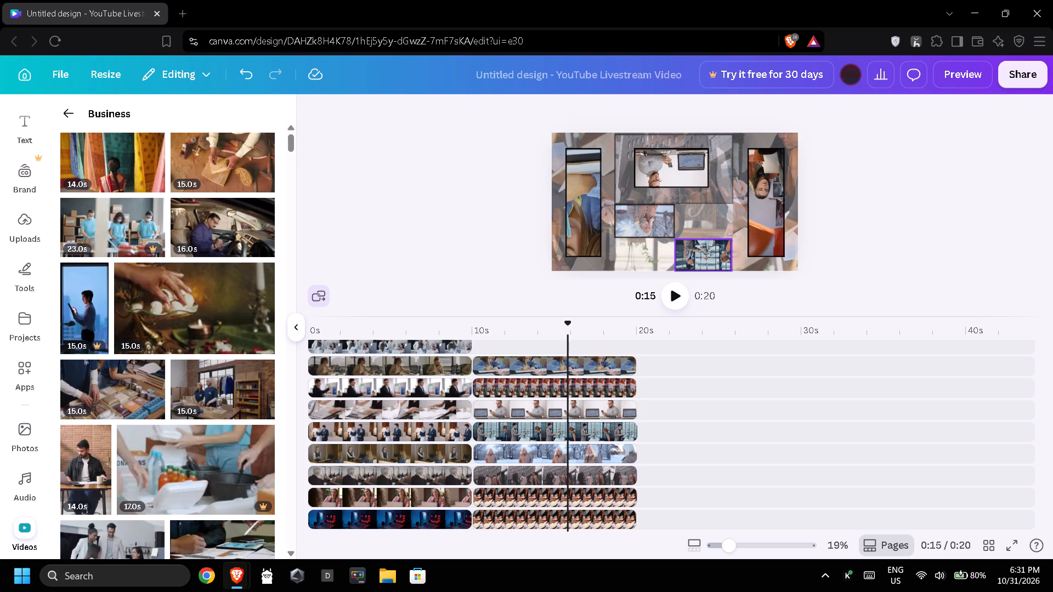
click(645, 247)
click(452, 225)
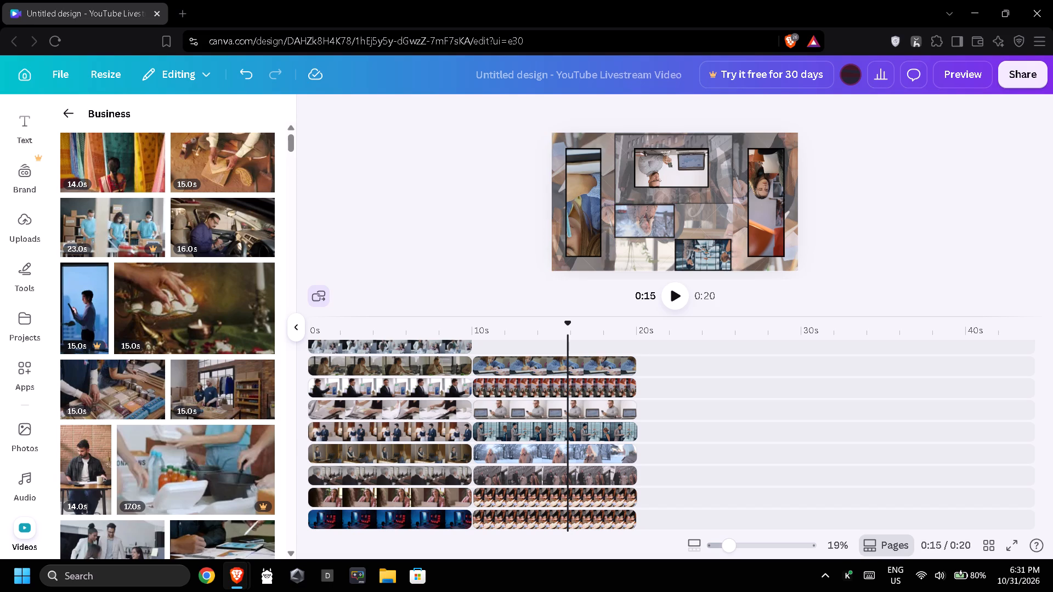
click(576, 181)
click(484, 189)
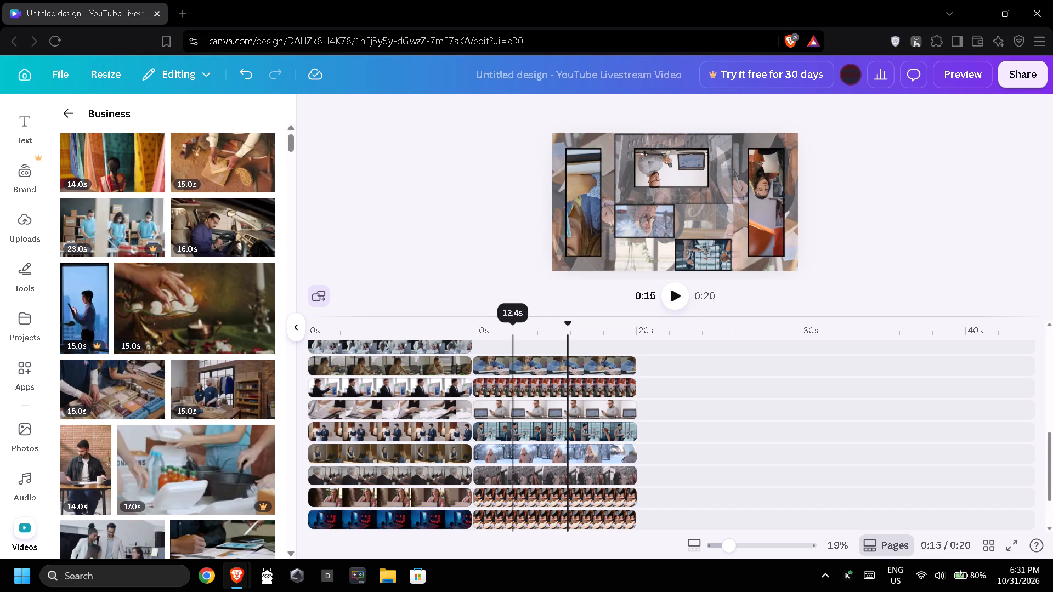
Add the 17.0s food-packing clip with orange bottles at the 10s mark on its own track and trim it to 10.0s.
scroll(535, 454, up, 2)
scroll(185, 393, down, 3)
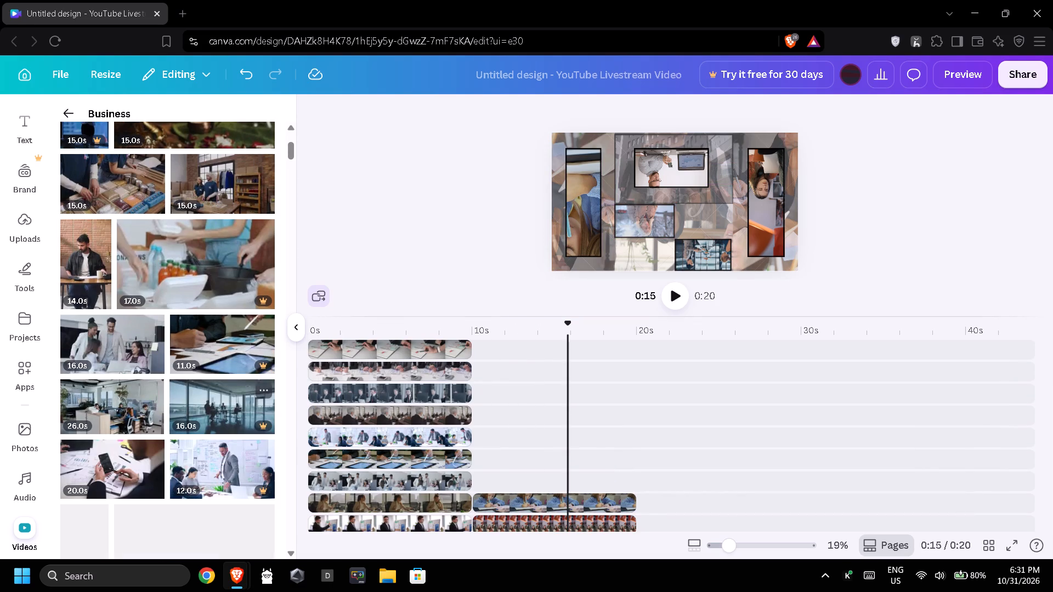
drag(170, 287, 505, 453)
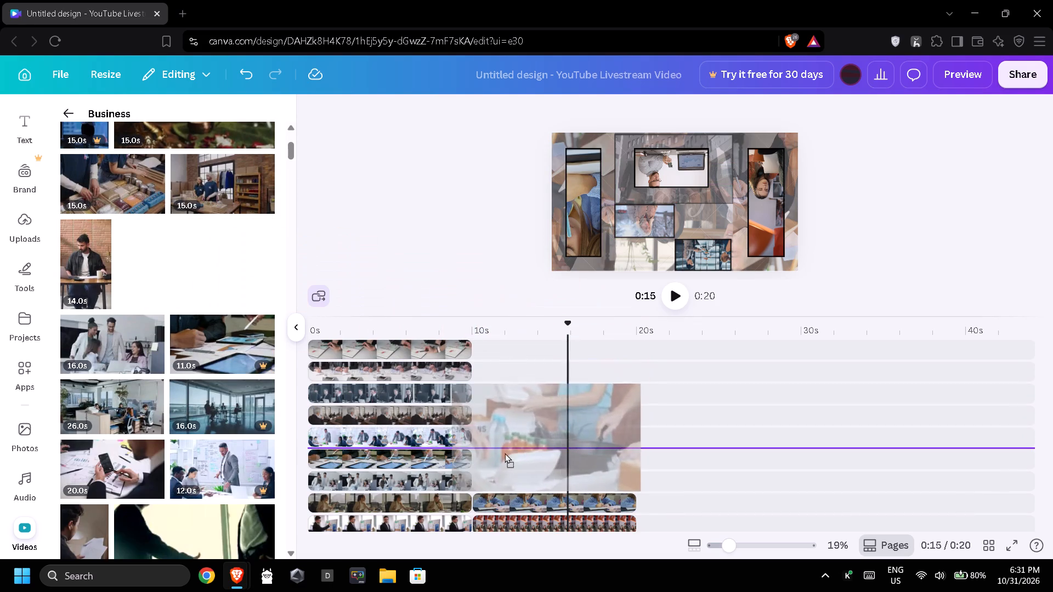
drag(505, 453, 528, 473)
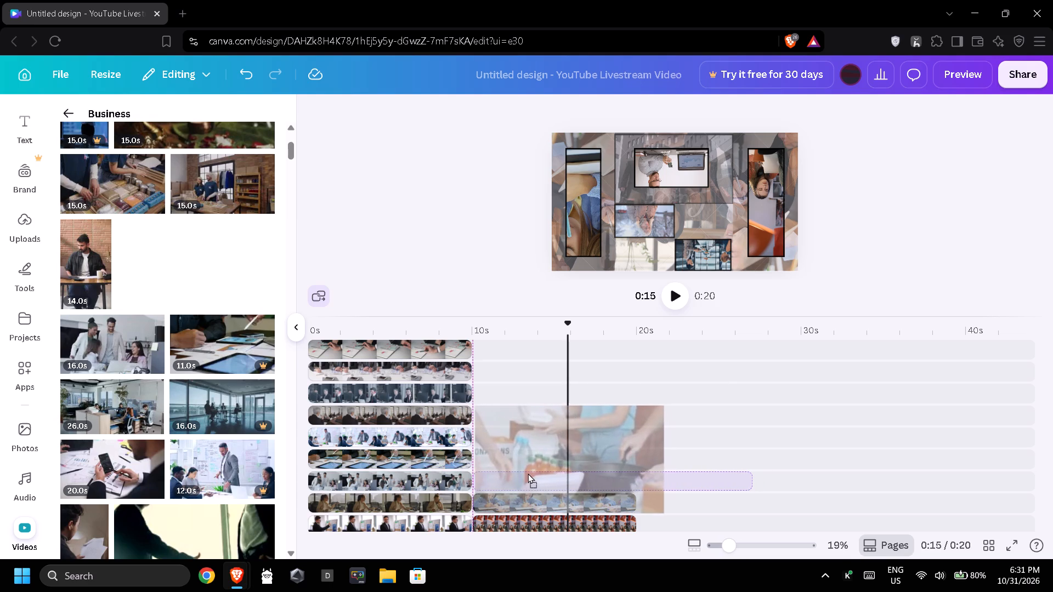
drag(528, 473, 526, 473)
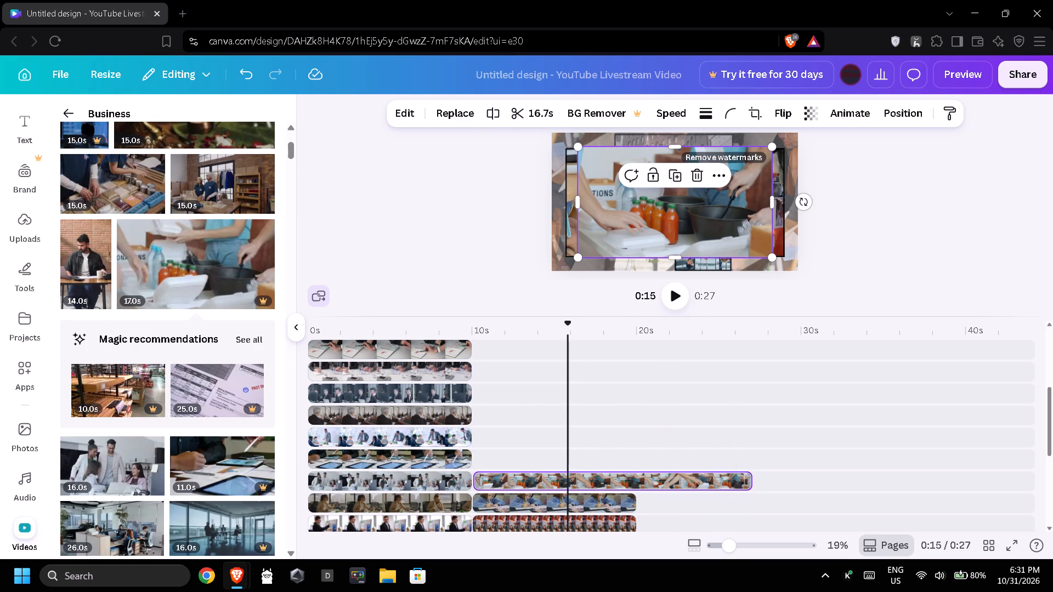
drag(751, 480, 640, 486)
click(564, 485)
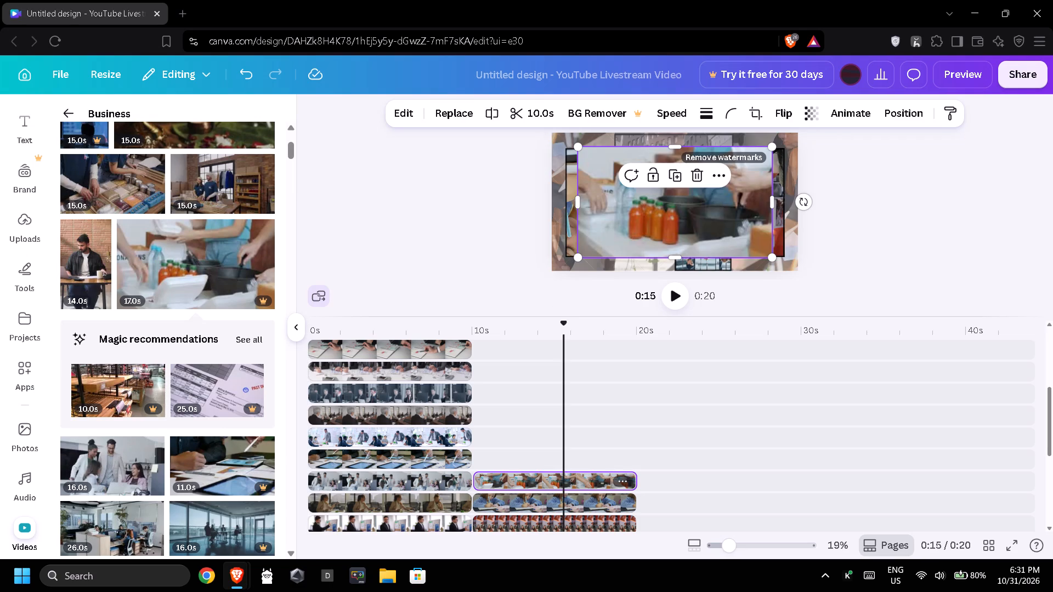
Shrink the food-packing clip to about 337 by 192 and place it beside the snow woman clip, above the bordered office clip.
drag(775, 148, 629, 204)
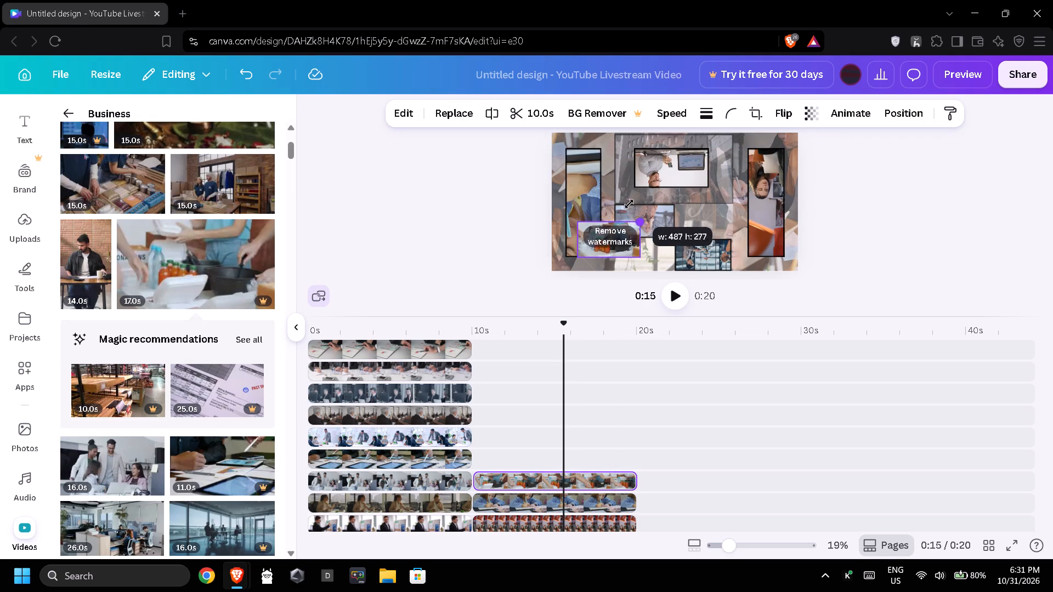
drag(629, 204, 622, 210)
drag(594, 240, 651, 229)
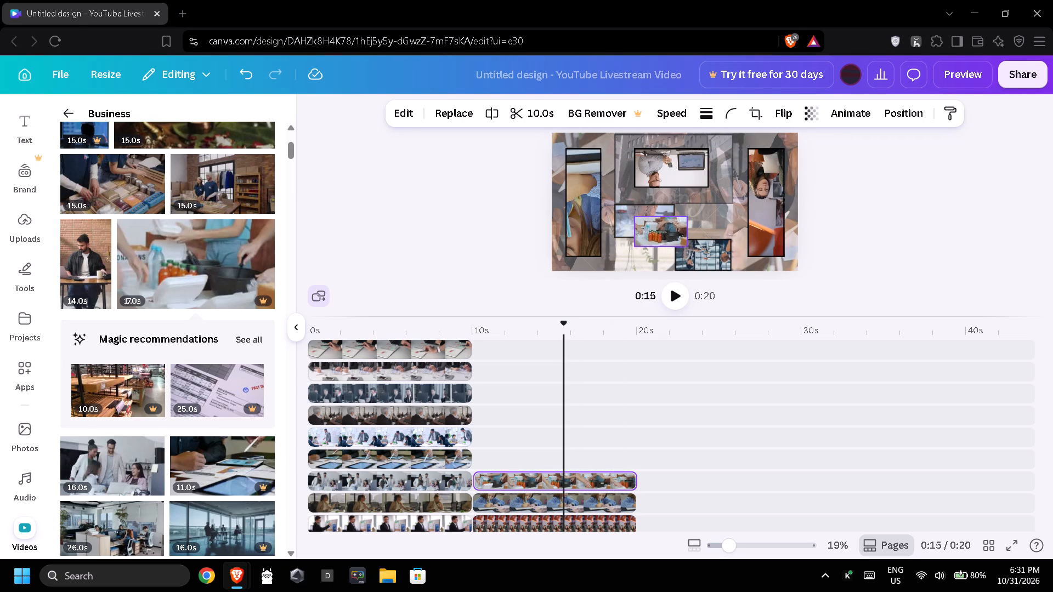
drag(651, 229, 697, 217)
drag(734, 206, 727, 212)
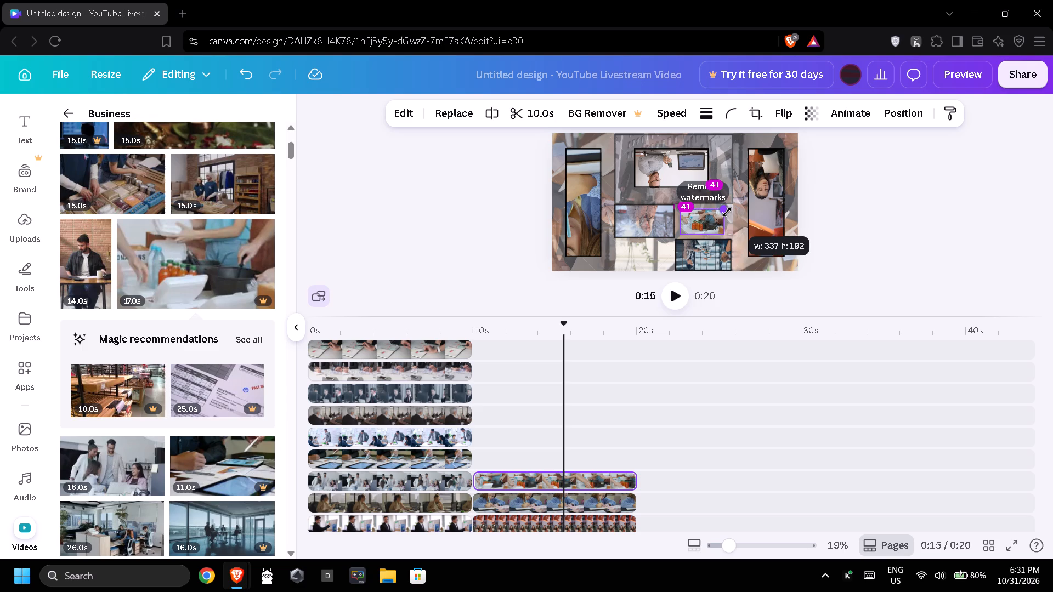
drag(727, 212, 727, 213)
click(845, 211)
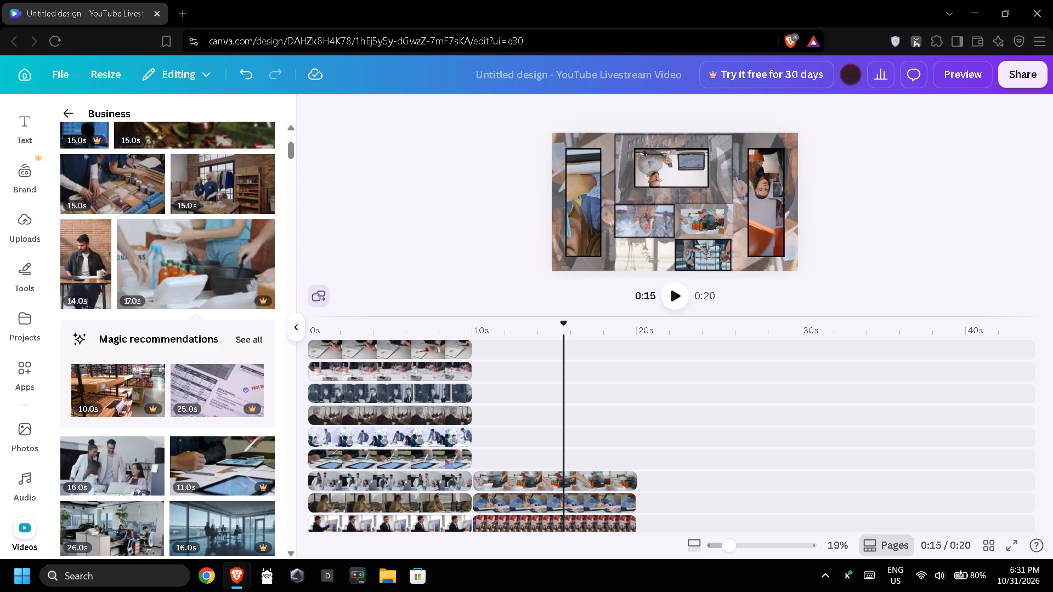
click(698, 223)
drag(698, 223, 703, 222)
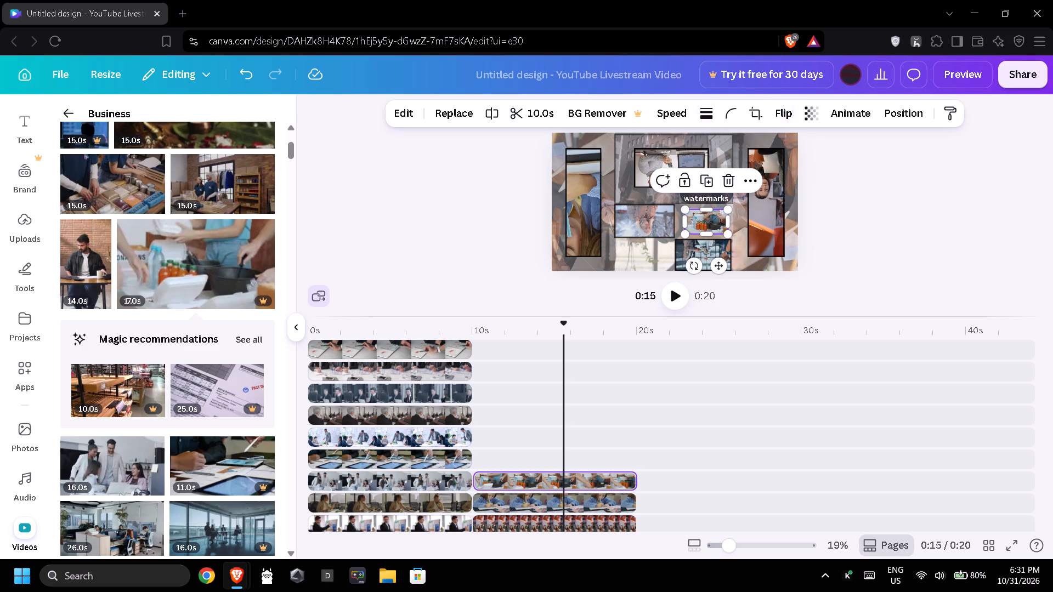
Give the food-packing clip a solid border with a stroke weight of 10.
click(707, 119)
drag(620, 211, 633, 211)
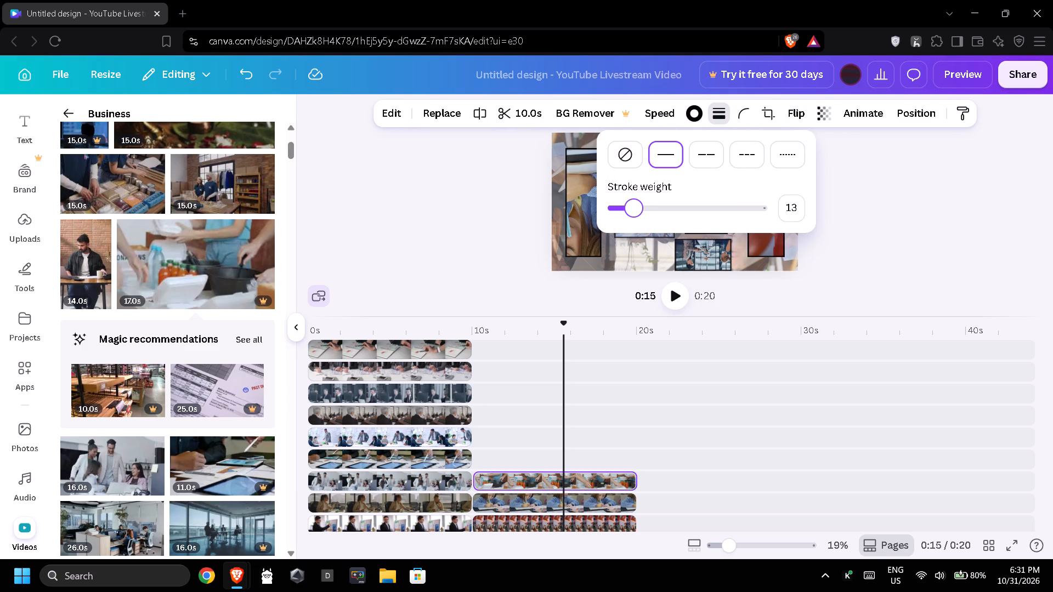
drag(633, 211, 628, 209)
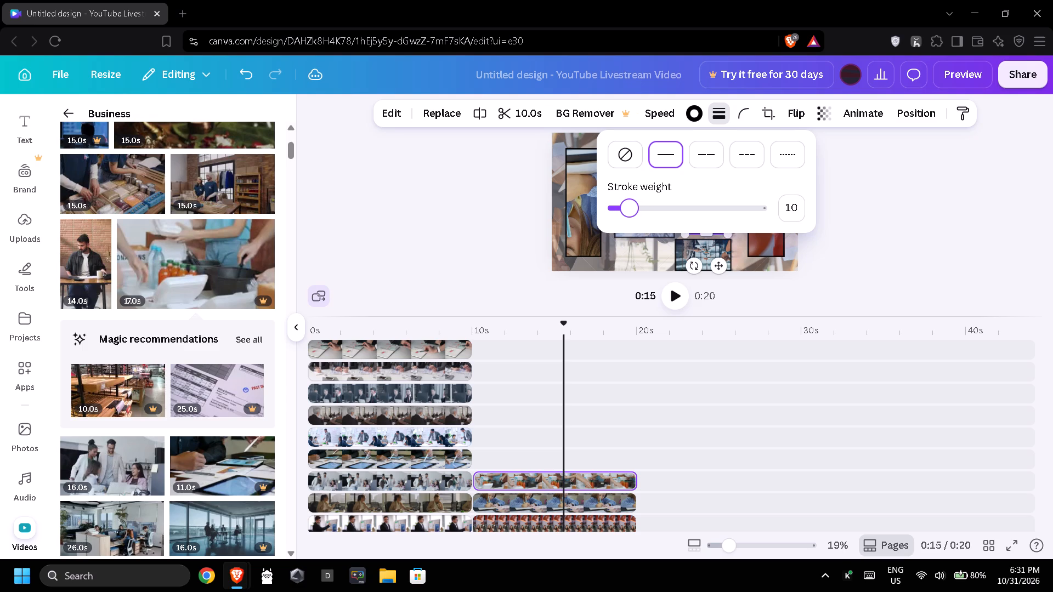
triple_click(864, 198)
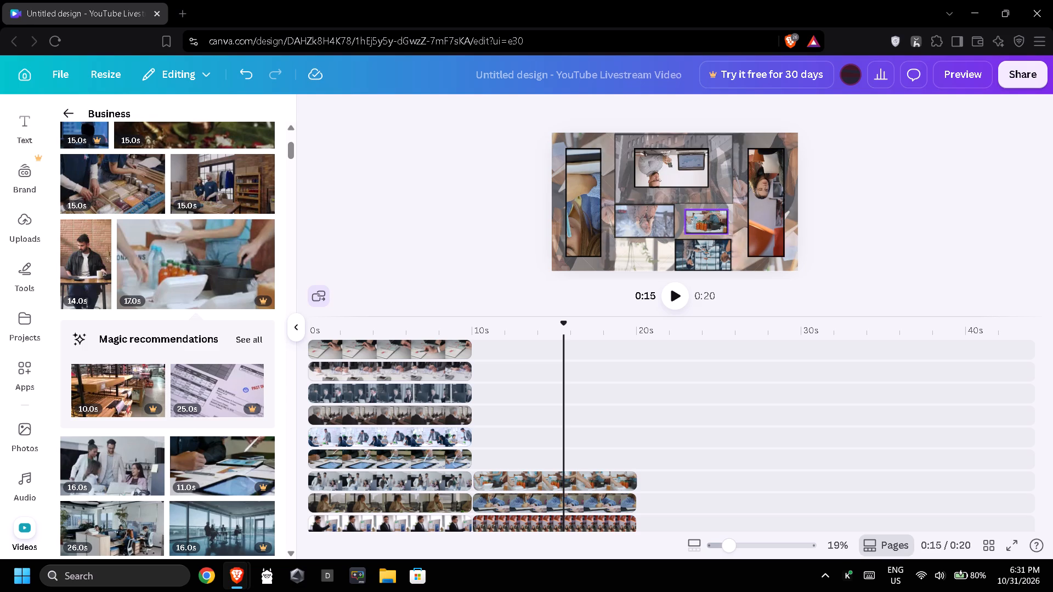
Nudge the bordered food-packing clip rightward to line up with the right edge of the office clip below it.
click(709, 217)
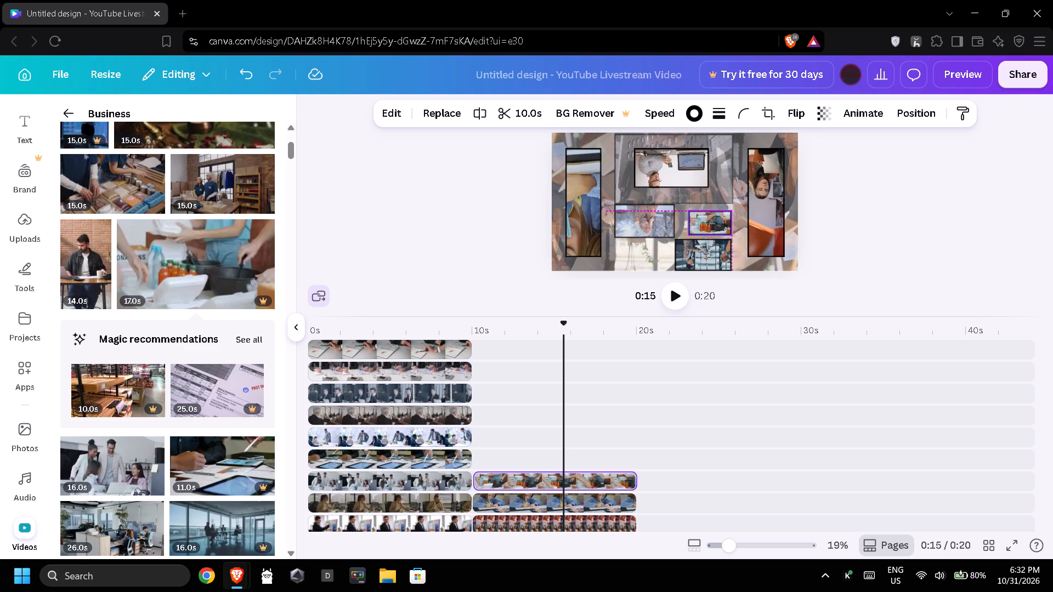
triple_click(1003, 235)
click(1004, 235)
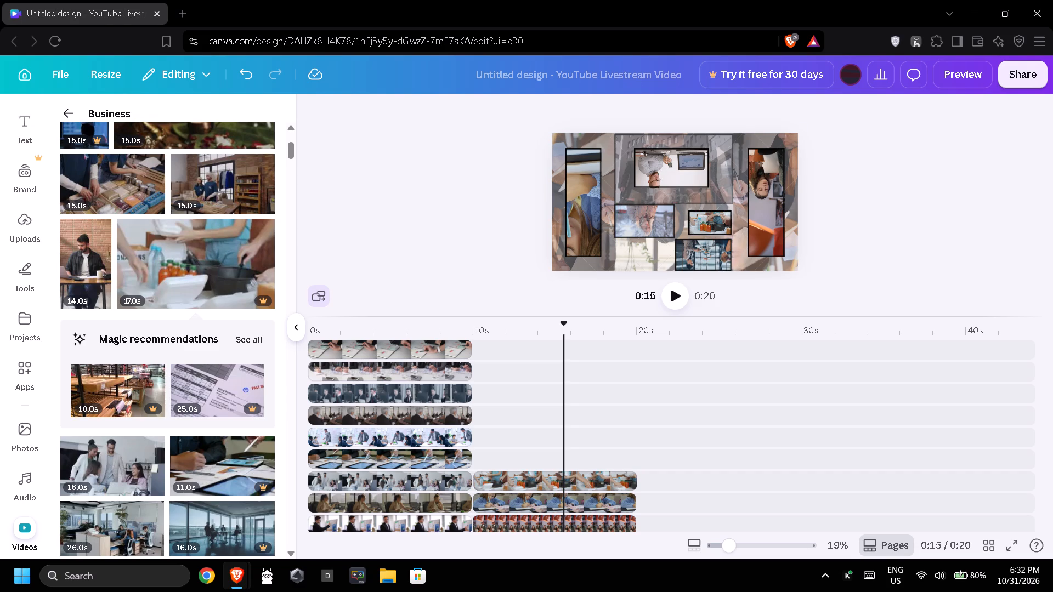
Add the 12.0s whiteboard meeting clip at the 10s mark on the track above the food-packing clip and trim it to 10.0s.
scroll(171, 350, down, 1)
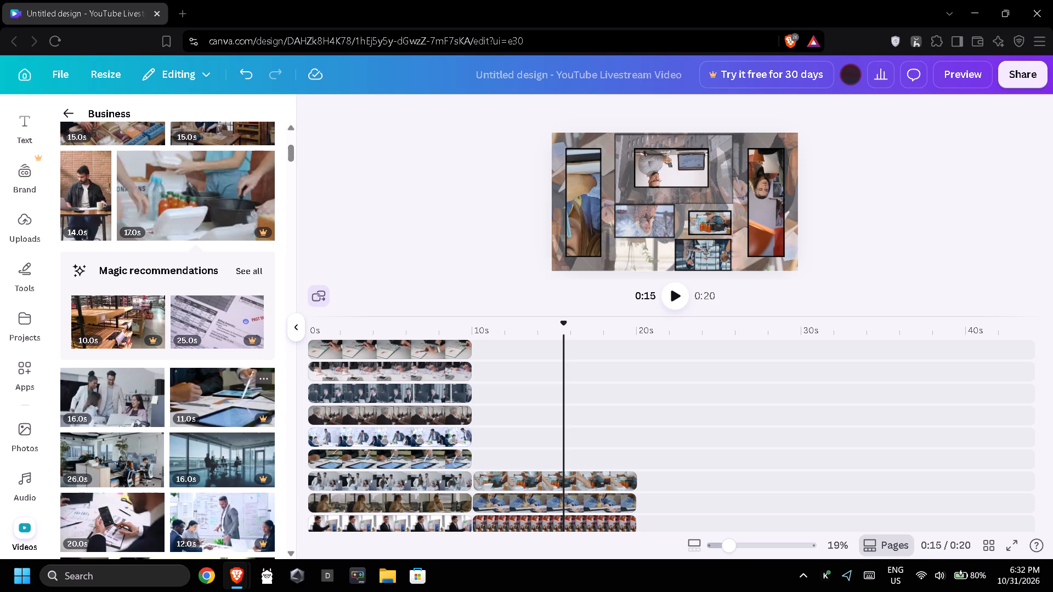
drag(186, 520, 506, 422)
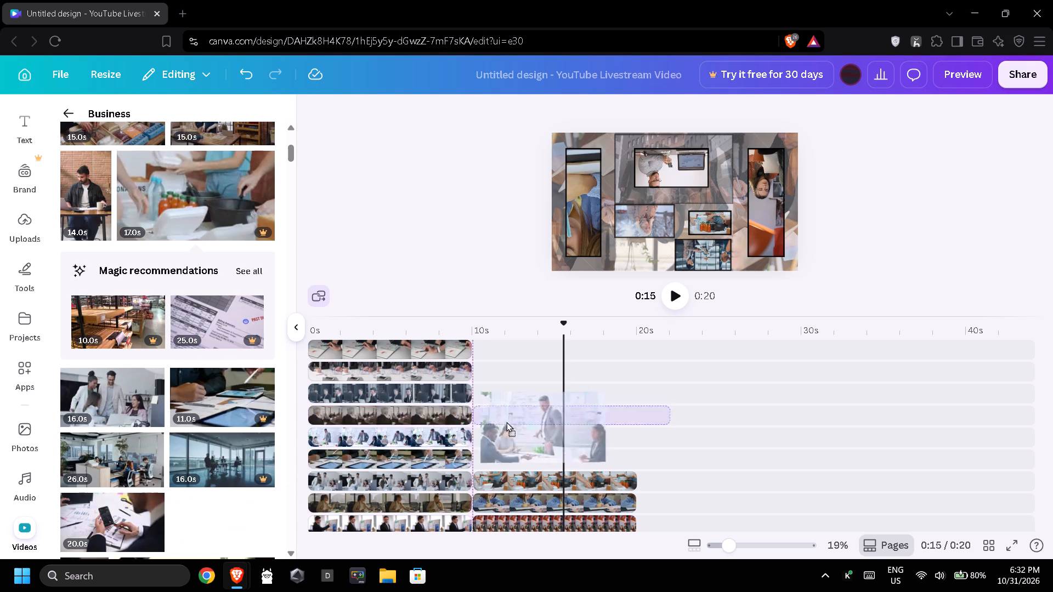
drag(506, 422, 495, 453)
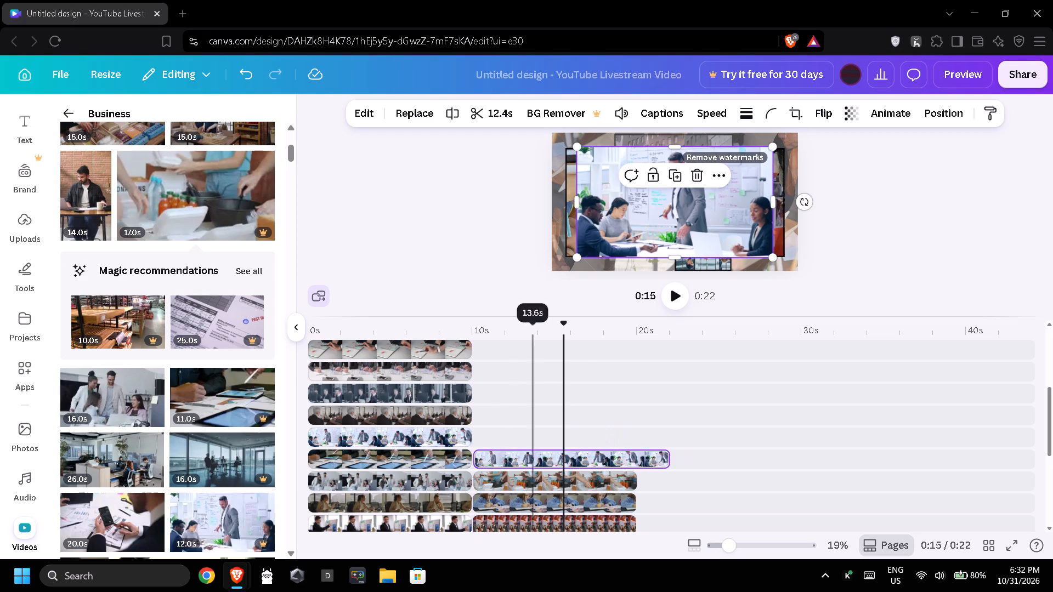
drag(667, 456, 652, 458)
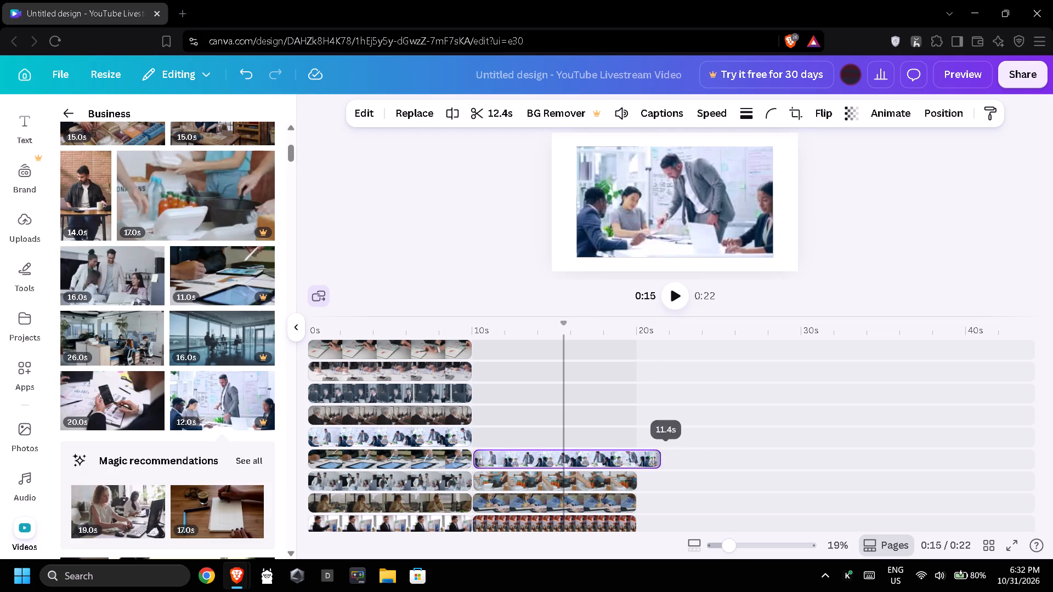
drag(652, 458, 638, 465)
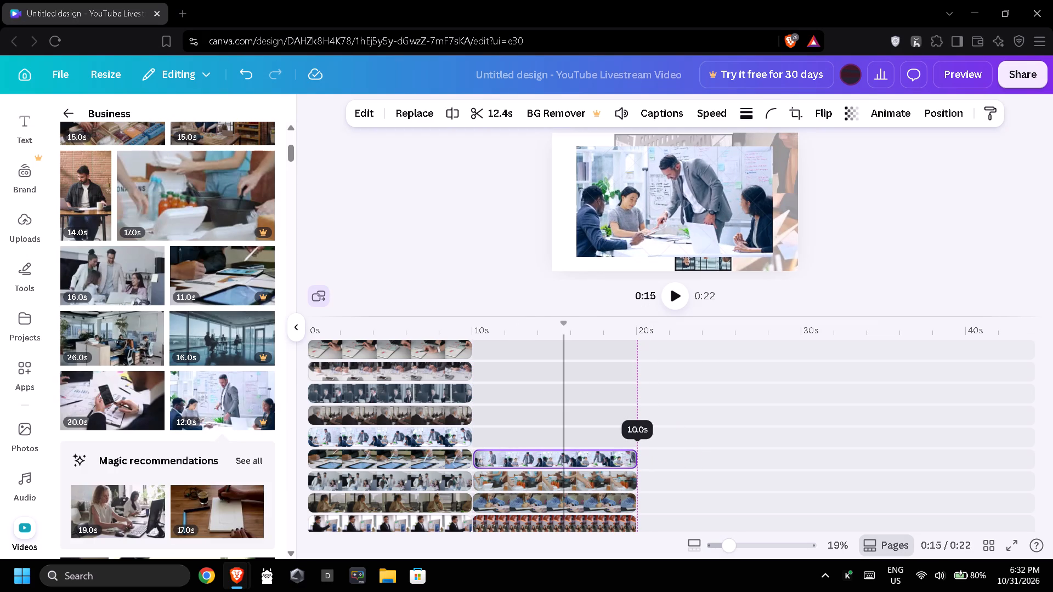
click(545, 457)
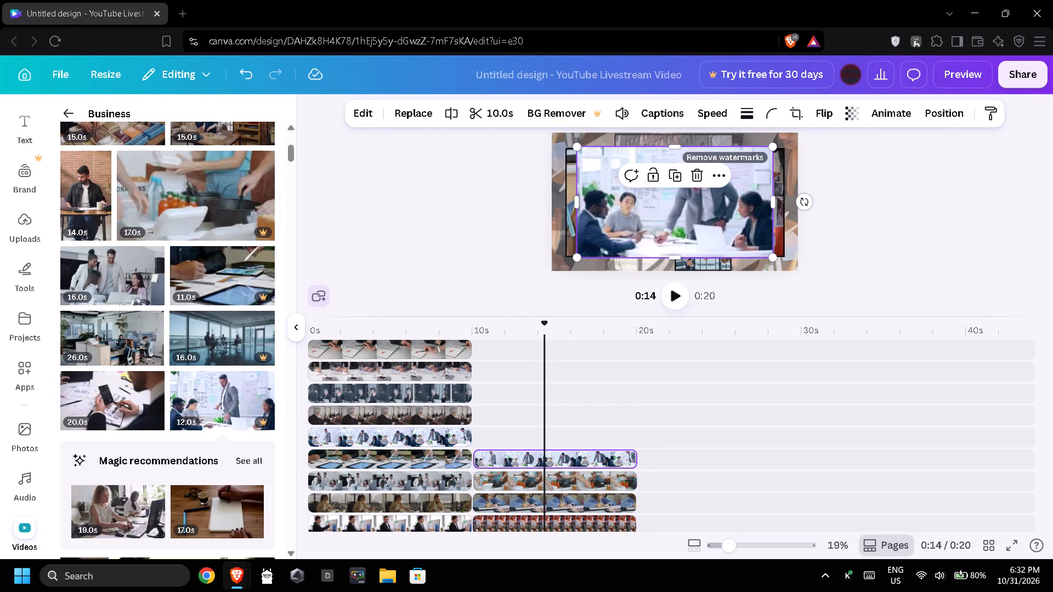
Shrink the whiteboard meeting clip to about 320 by 180 and place it below the snow woman clip, aligned with its left edge.
drag(775, 147, 619, 209)
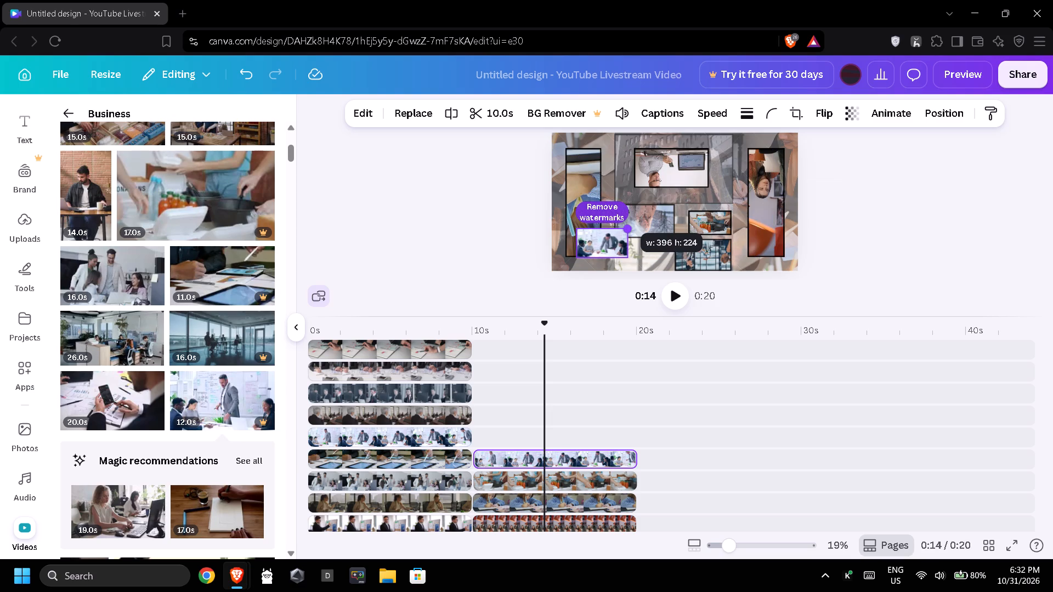
drag(619, 209, 615, 209)
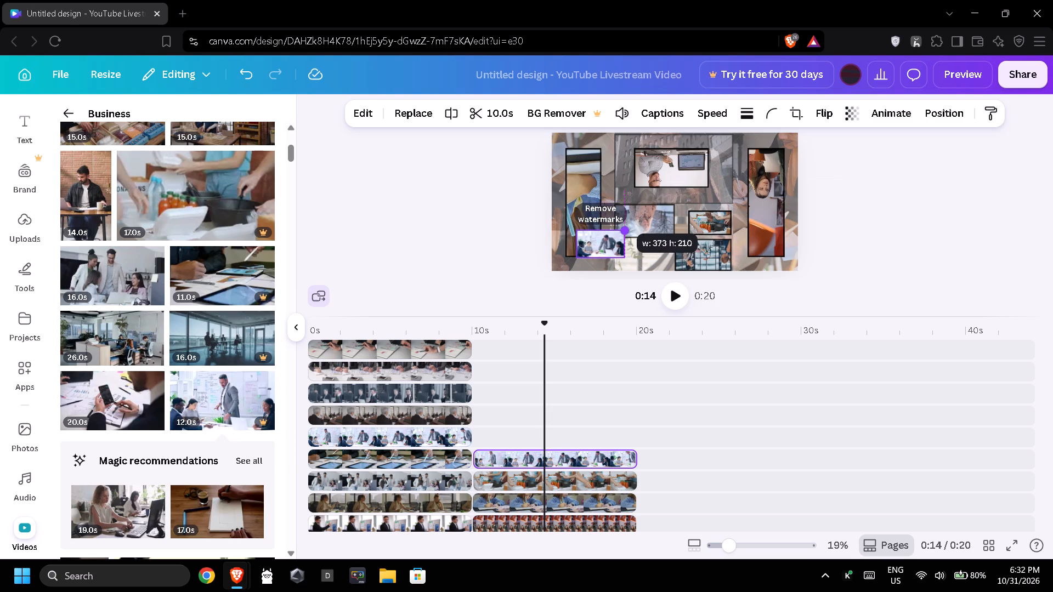
drag(615, 209, 615, 209)
drag(596, 244, 636, 249)
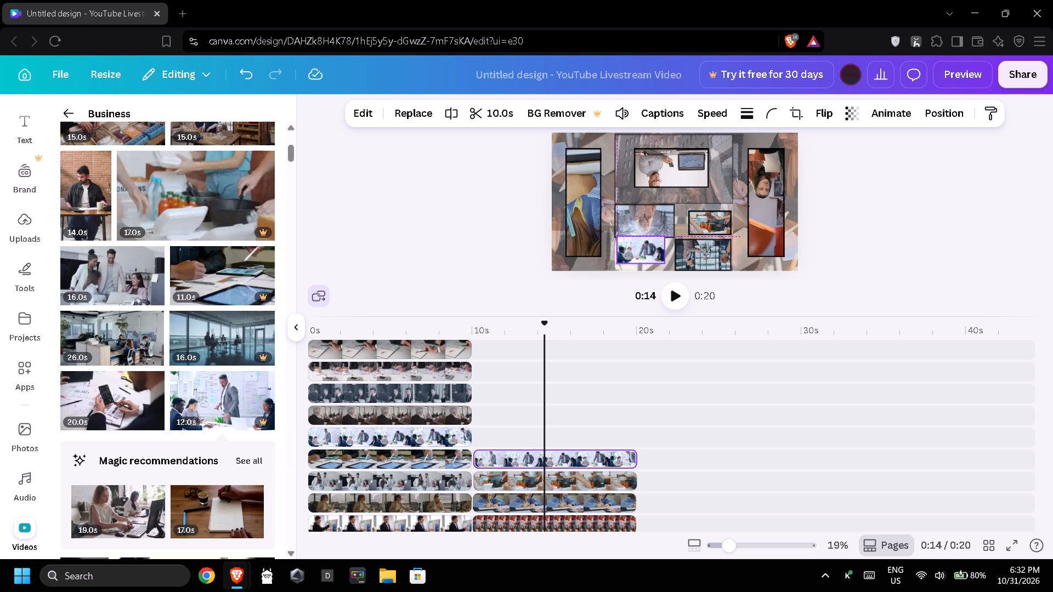
drag(636, 249, 637, 257)
drag(671, 271, 663, 267)
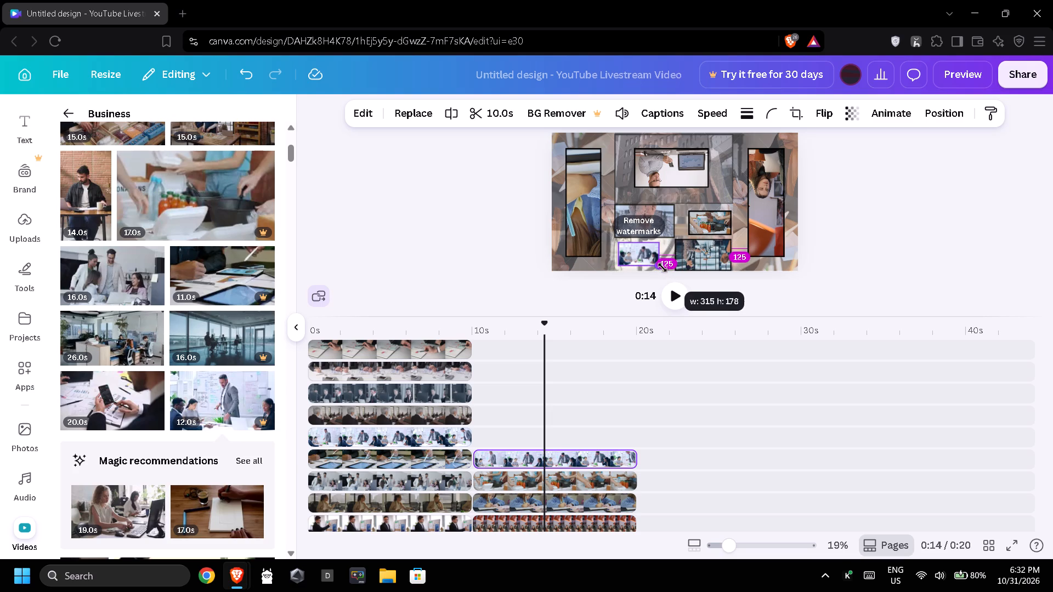
drag(663, 267, 666, 267)
click(639, 254)
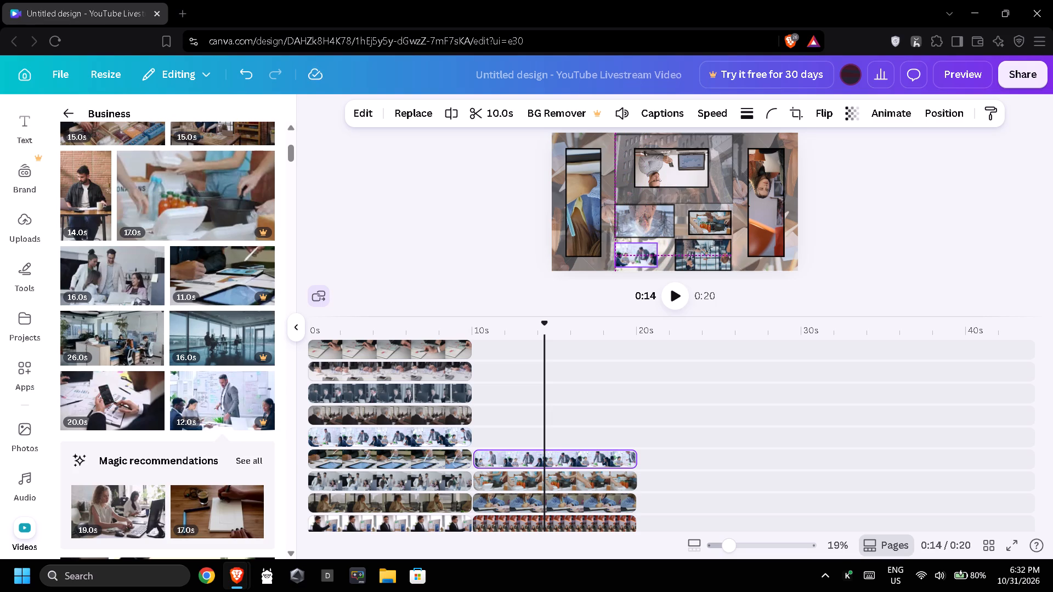
triple_click(427, 259)
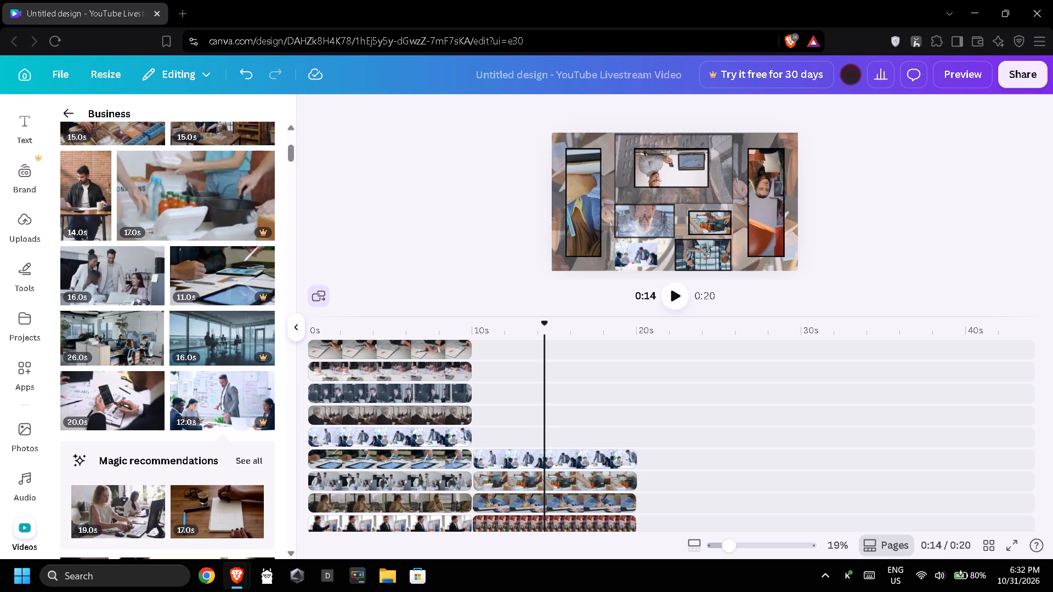
Give the whiteboard meeting clip a solid border with a stroke weight of 10.
click(633, 244)
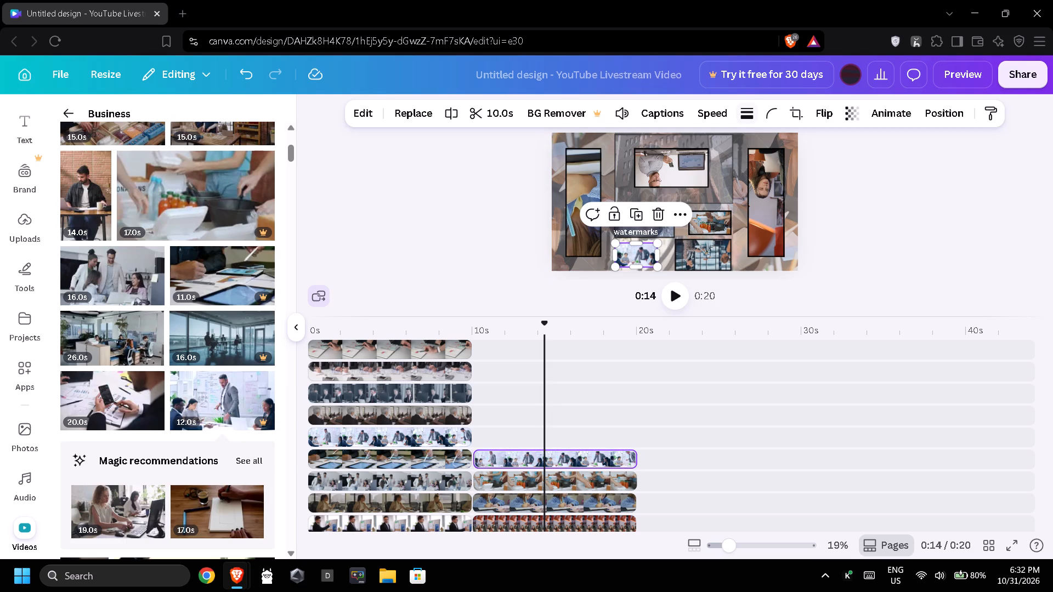
click(758, 116)
click(757, 116)
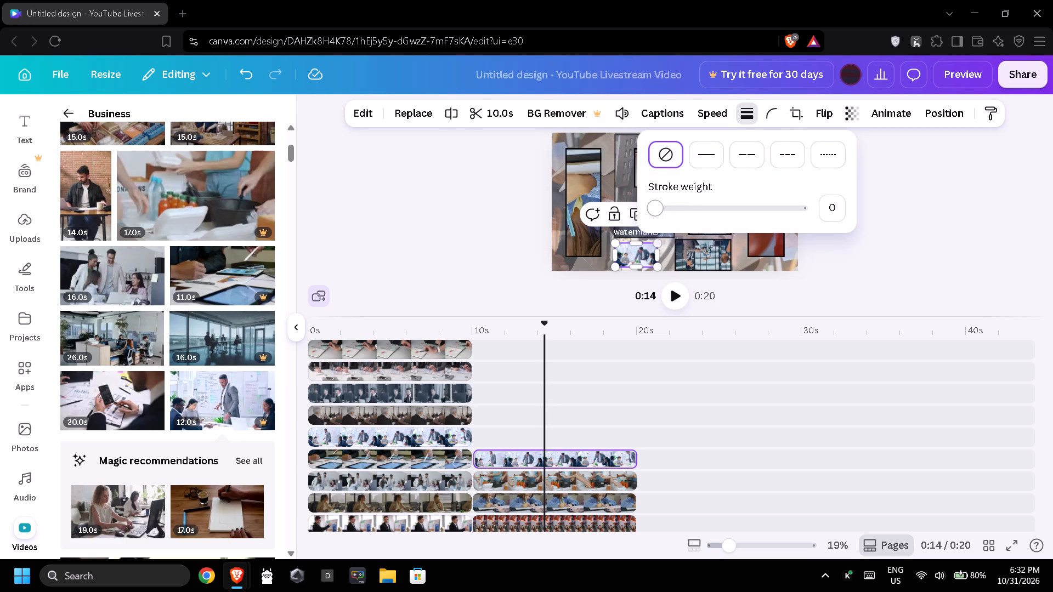
click(666, 205)
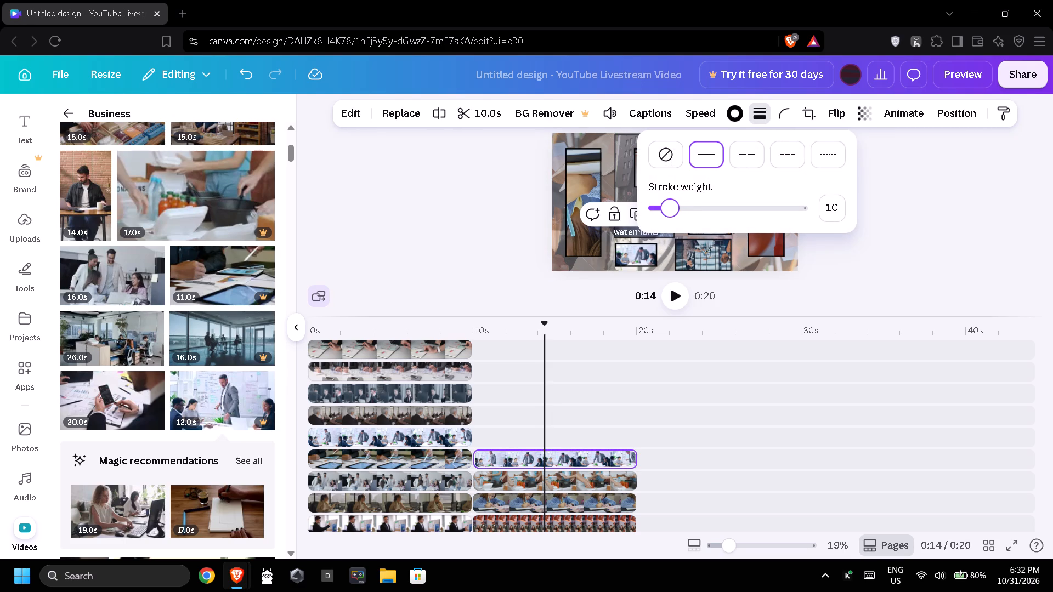
triple_click(516, 226)
click(516, 226)
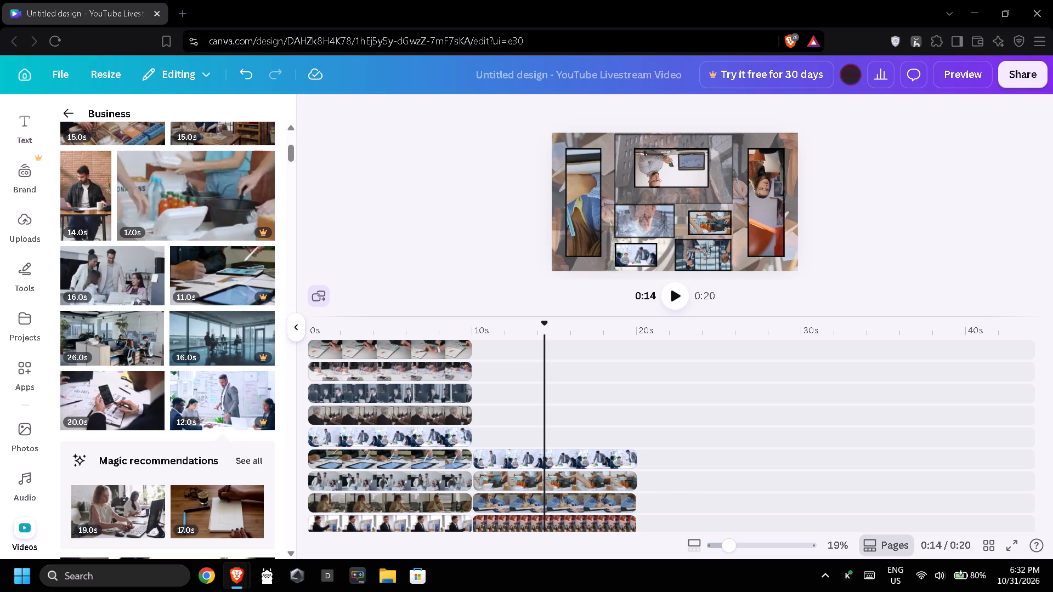
Add the 15.0s clip of a hand pointing at charts at the 10s mark above the whiteboard meeting track and trim it to 10.0s.
click(669, 168)
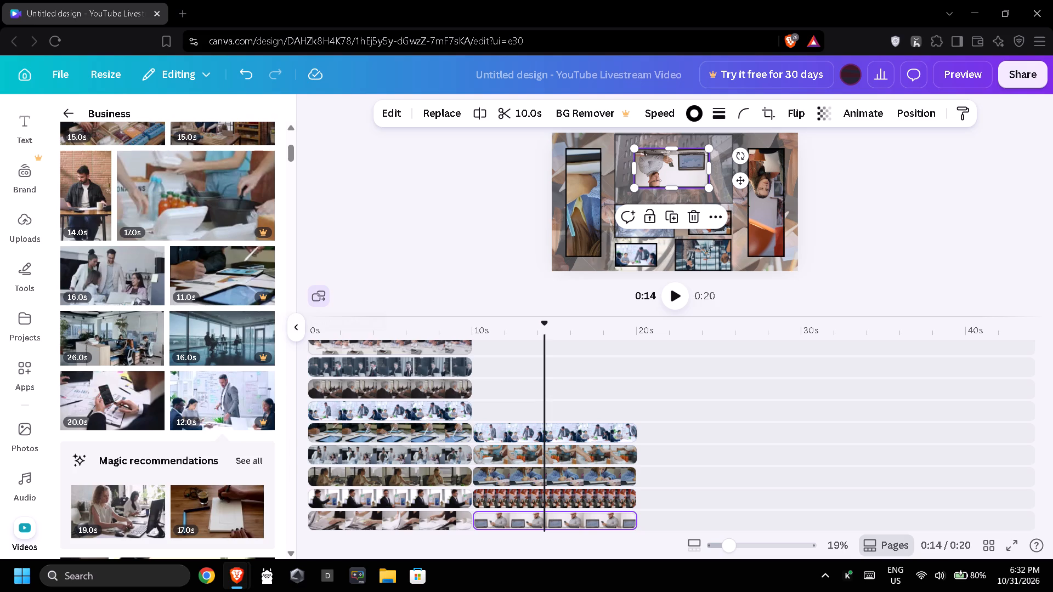
scroll(191, 317, down, 4)
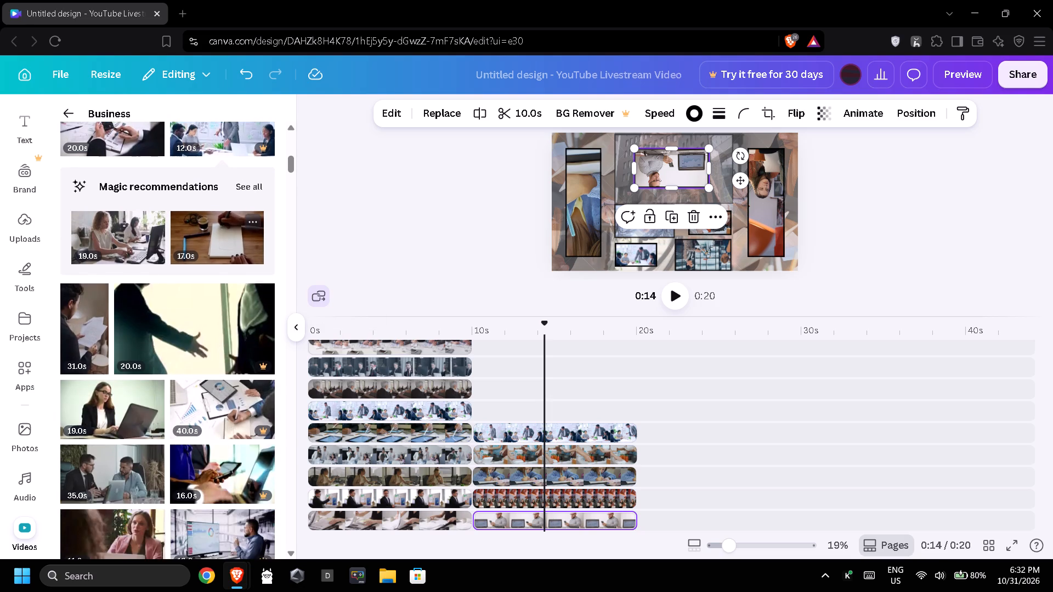
scroll(191, 315, down, 2)
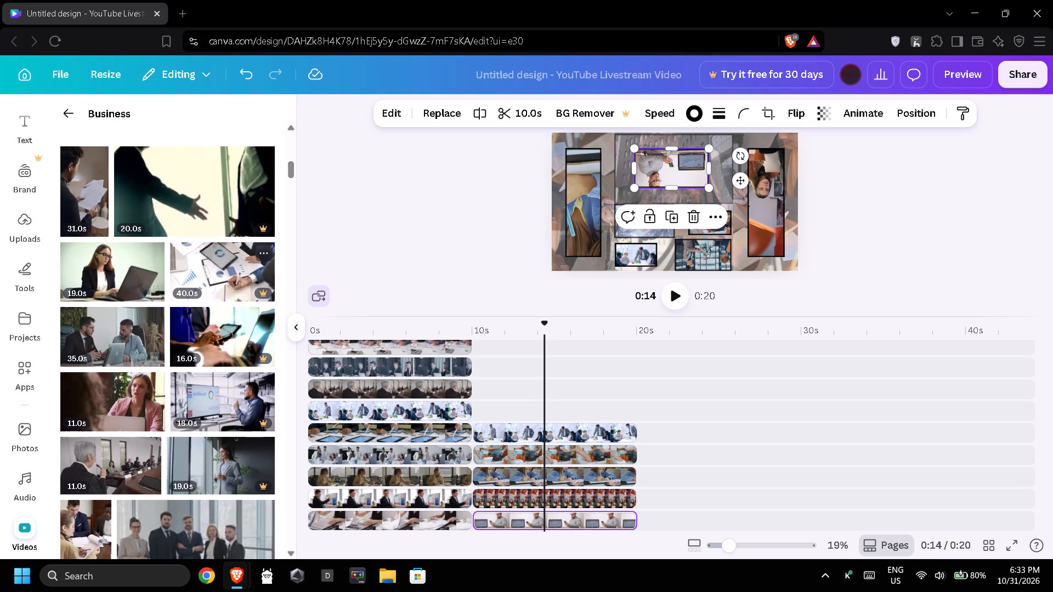
scroll(210, 277, down, 7)
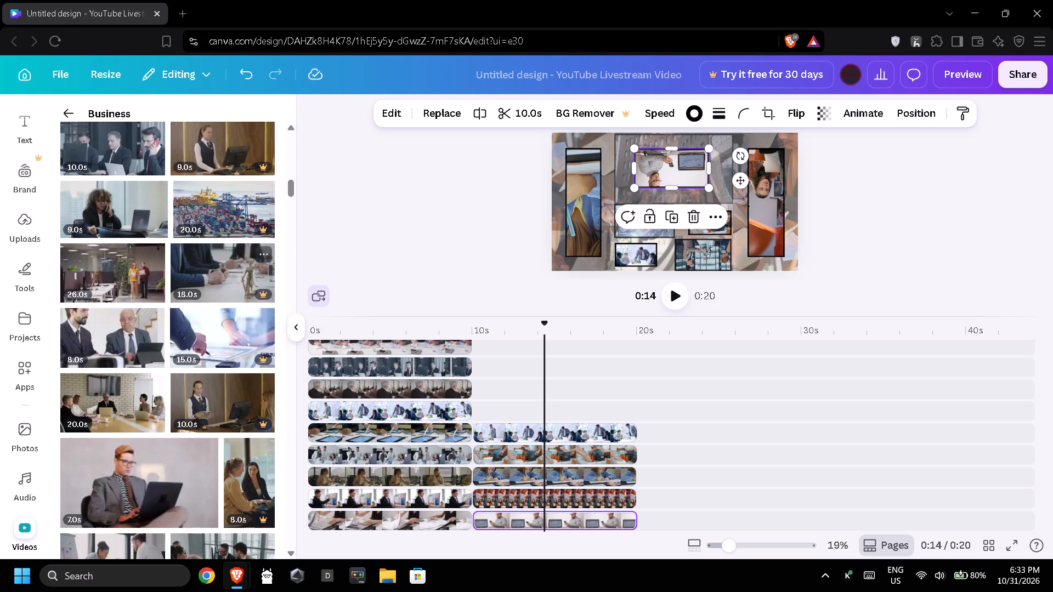
drag(227, 344, 531, 400)
drag(718, 409, 655, 415)
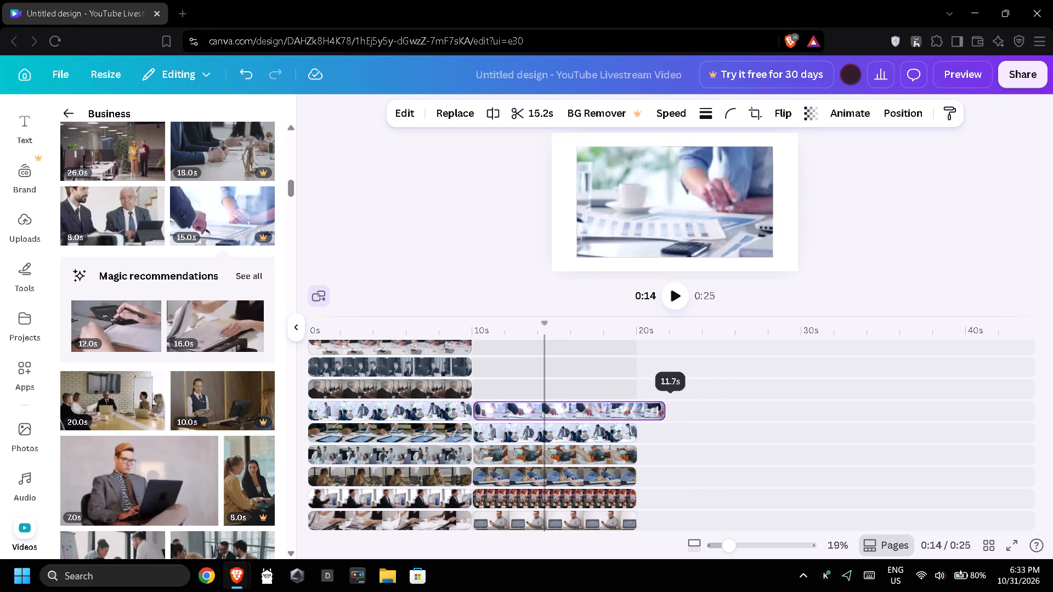
drag(655, 415, 639, 420)
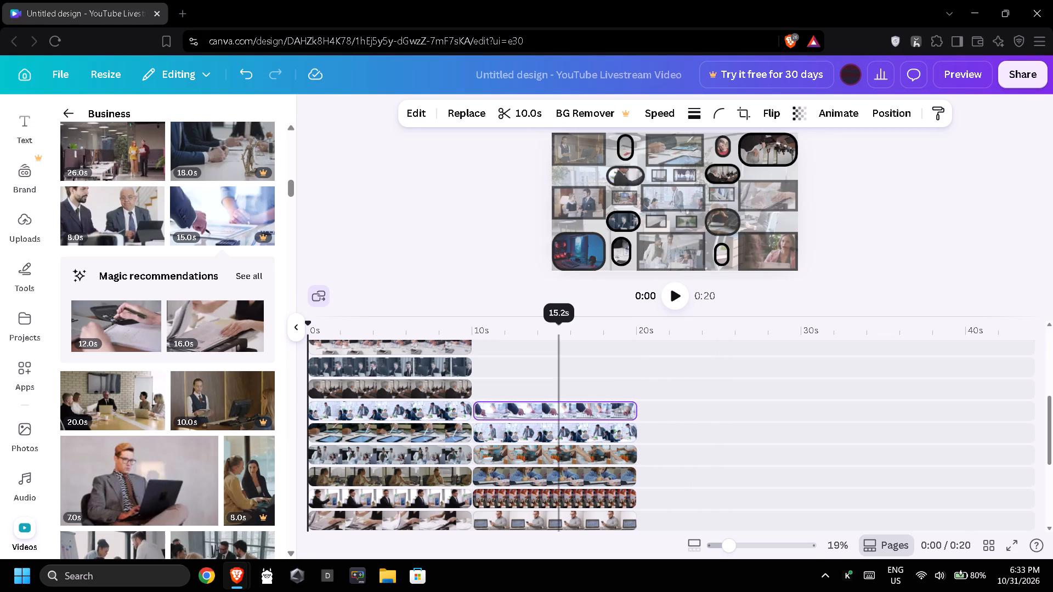
Crop the chart-pointing clip from its sides and bottom into a narrow vertical strip.
click(556, 412)
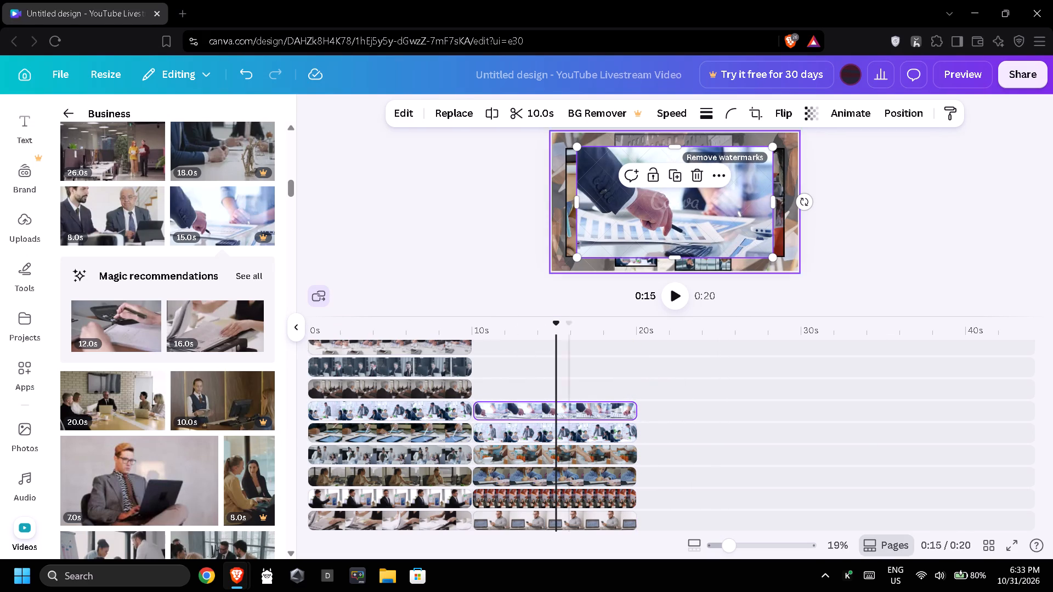
drag(775, 202, 714, 223)
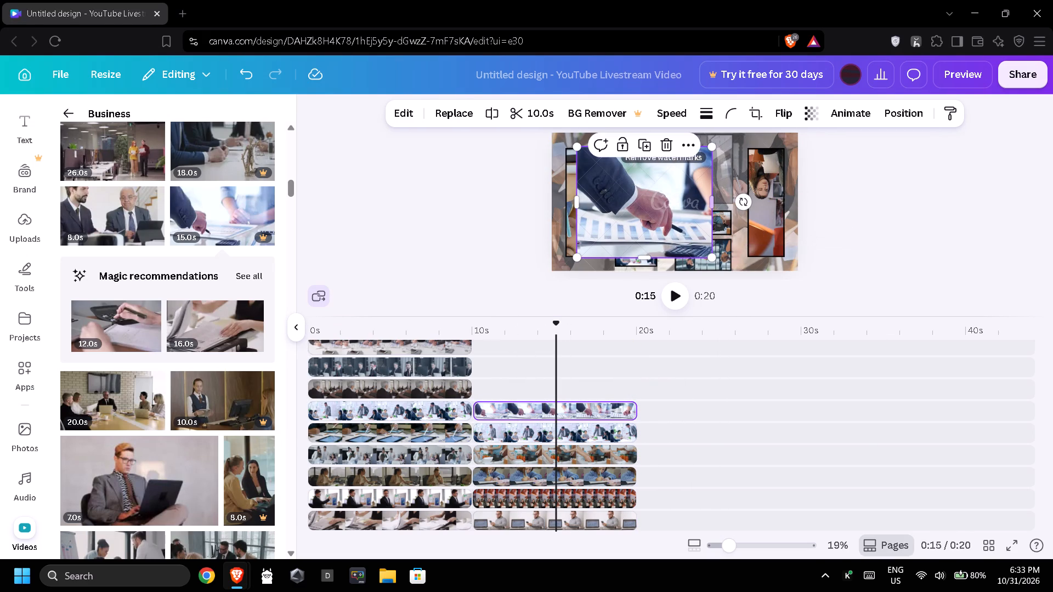
drag(580, 209, 670, 213)
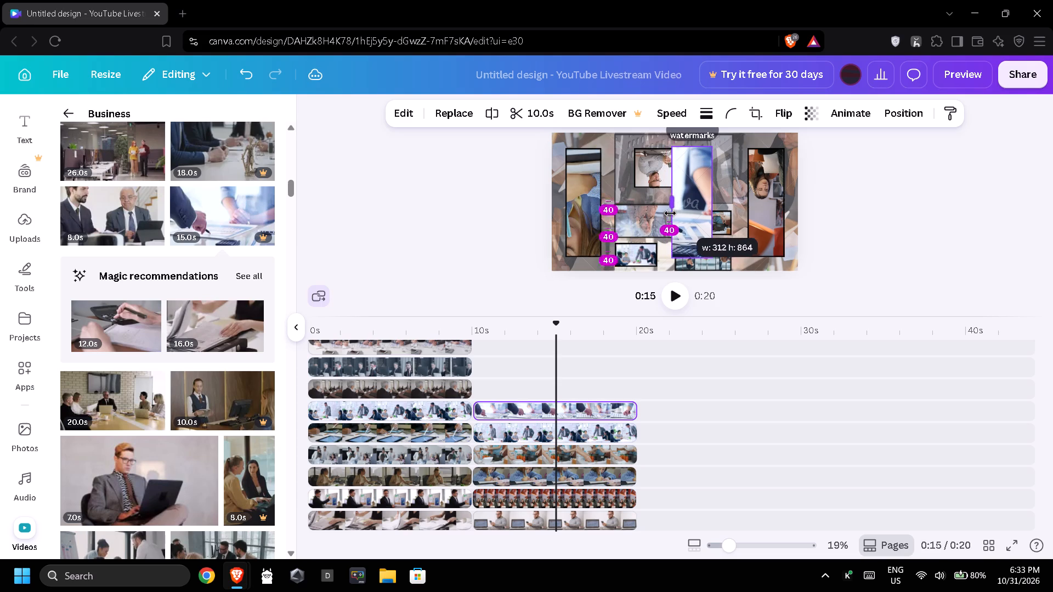
drag(670, 213, 663, 213)
drag(714, 206, 689, 206)
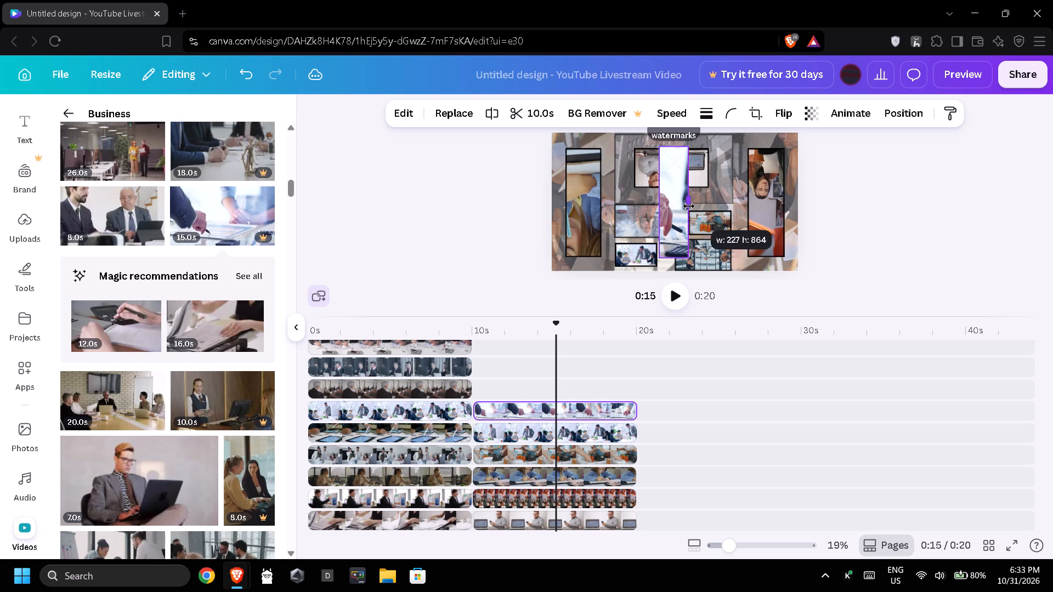
drag(689, 206, 687, 206)
drag(675, 255, 670, 214)
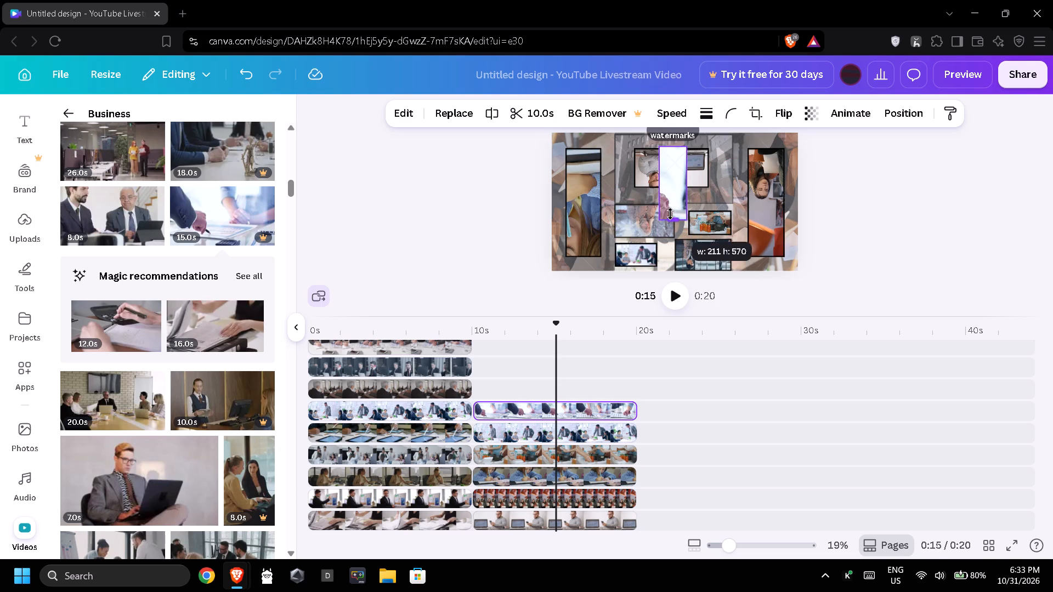
drag(670, 214, 669, 203)
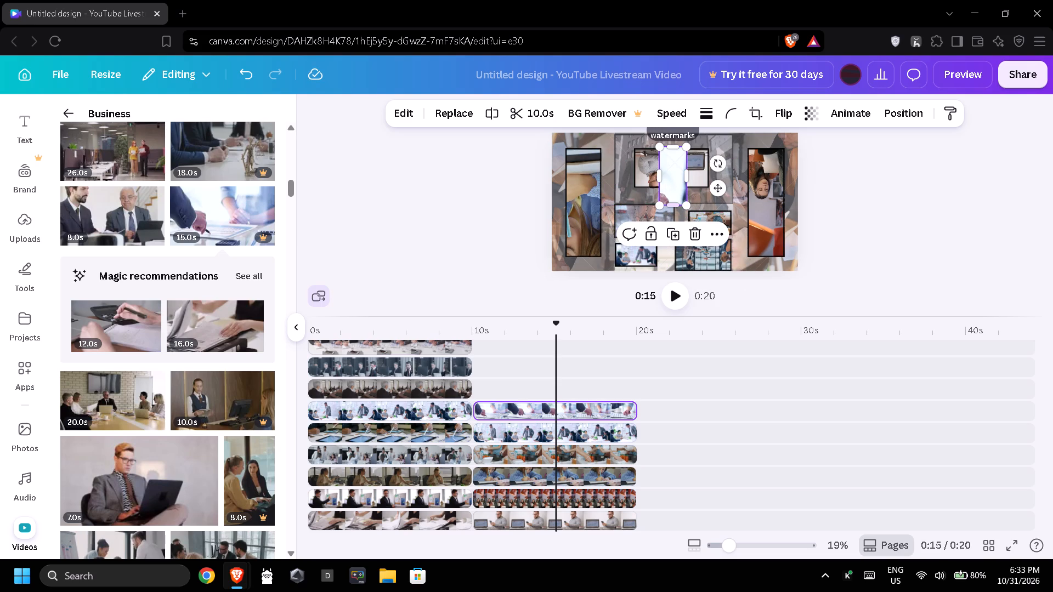
drag(687, 171, 680, 172)
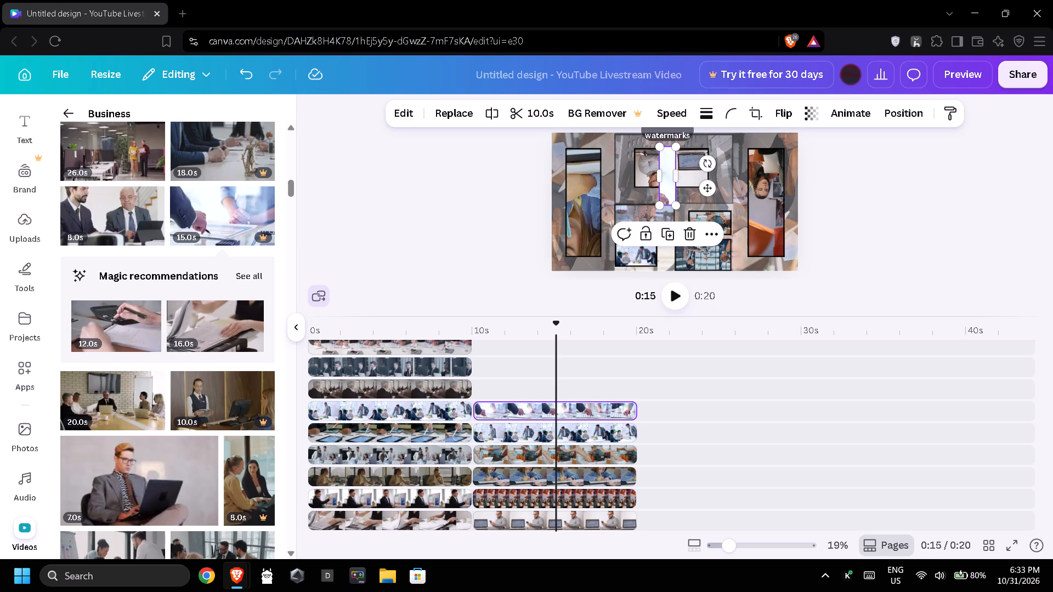
Place the chart strip centred in the lower part of the tall bordered clip on the collage's right side and shorten it from the top.
drag(670, 185, 769, 231)
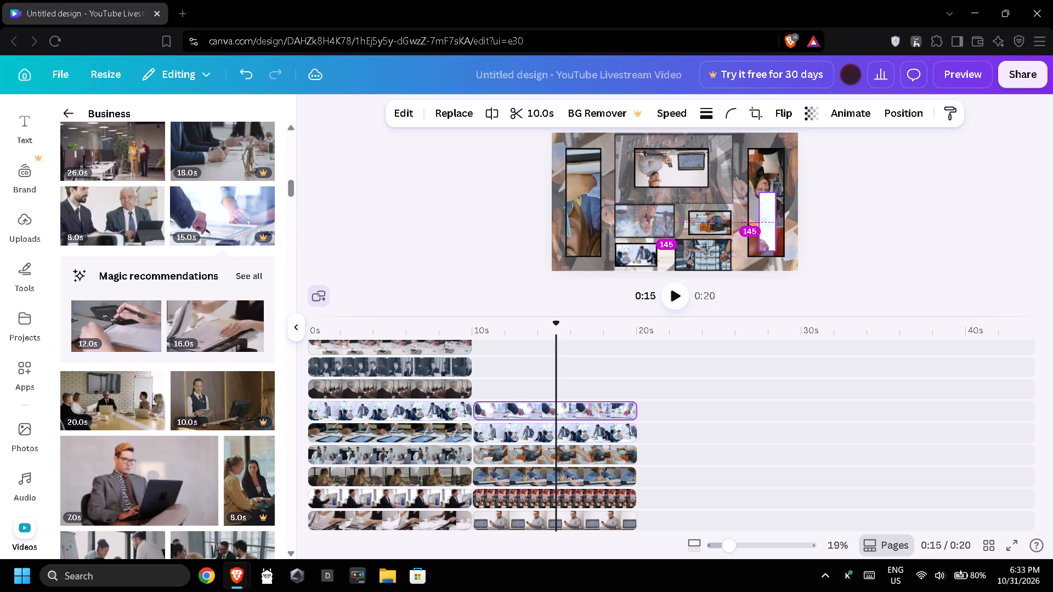
drag(769, 231, 767, 233)
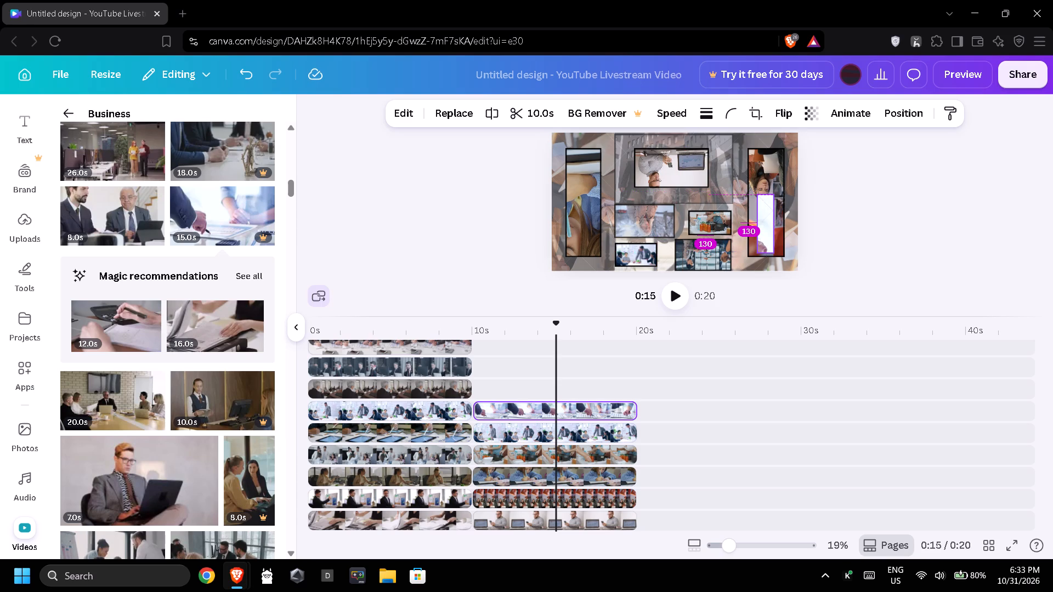
drag(767, 233, 768, 232)
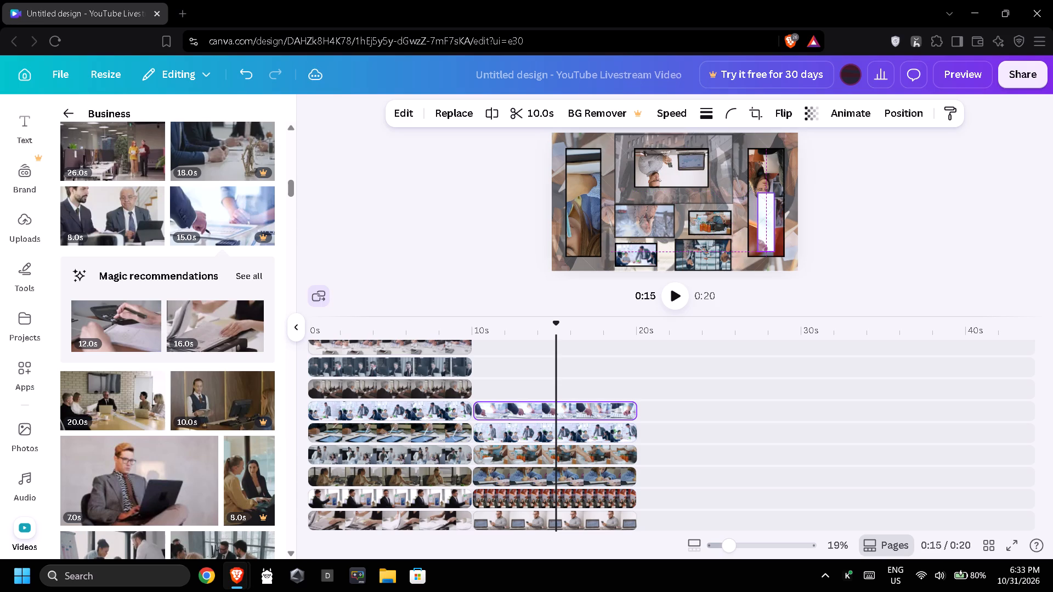
drag(768, 232, 769, 232)
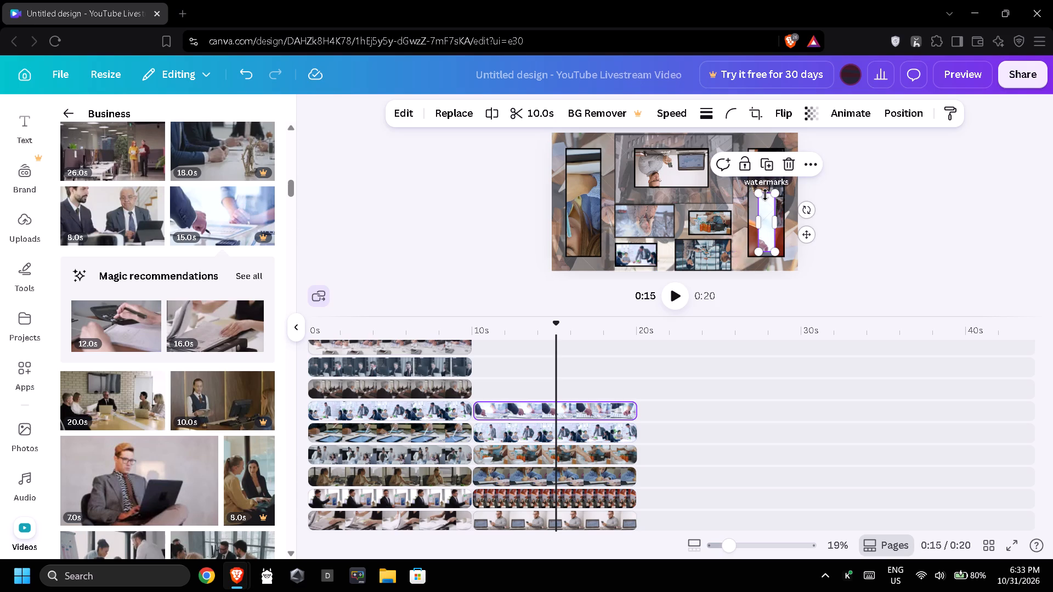
drag(765, 195, 771, 208)
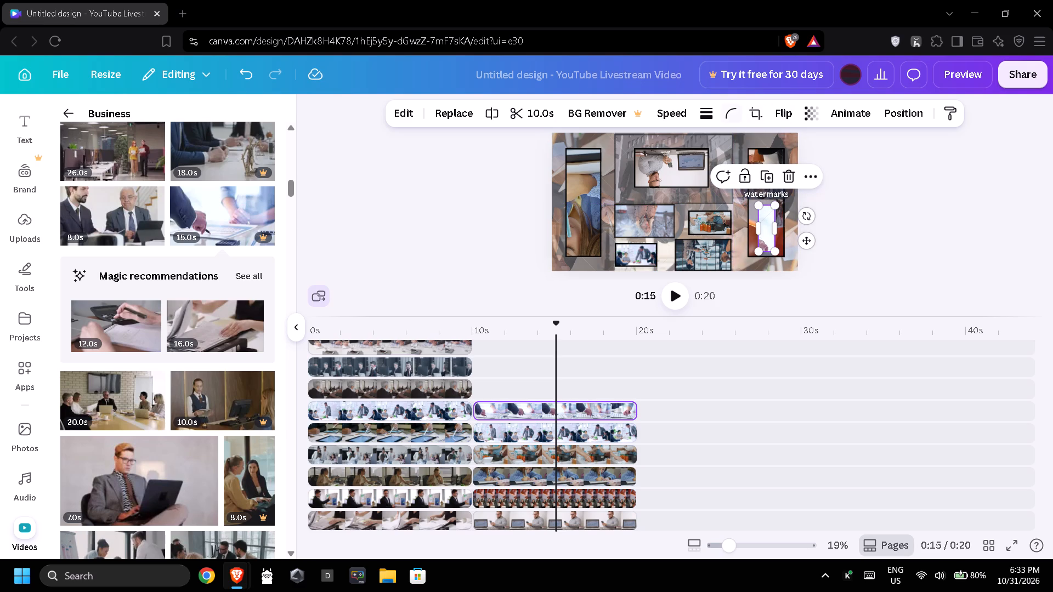
Give the narrow chart strip a solid border with a stroke weight of 11.
click(707, 125)
click(707, 115)
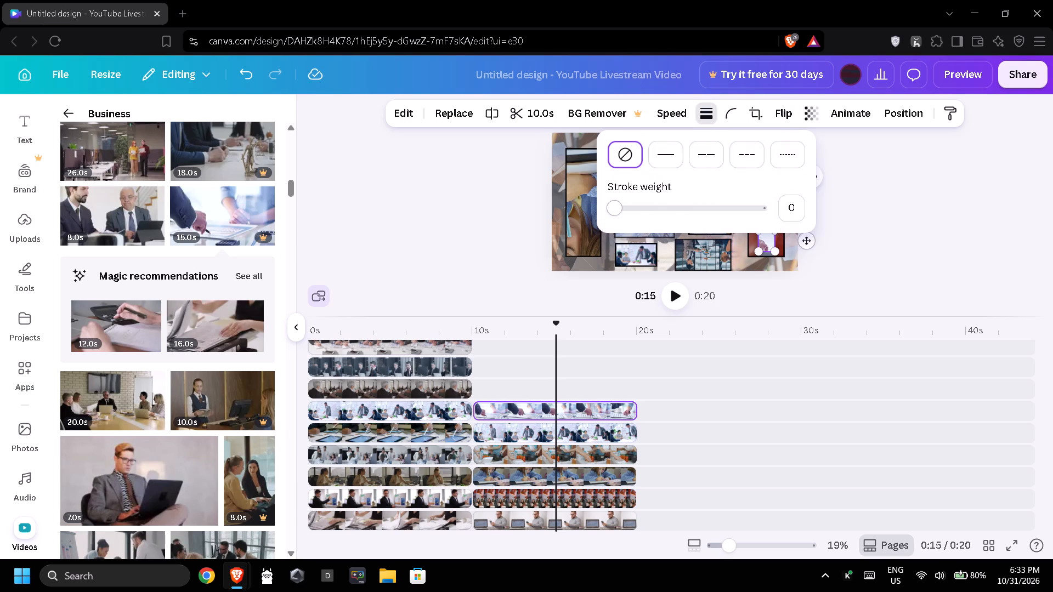
click(627, 207)
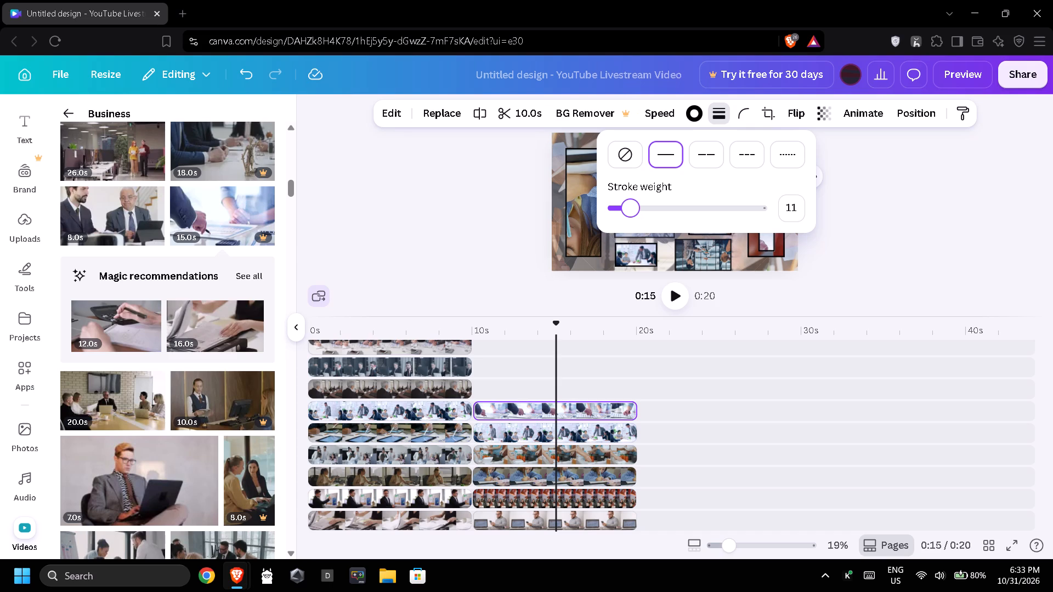
double_click(848, 223)
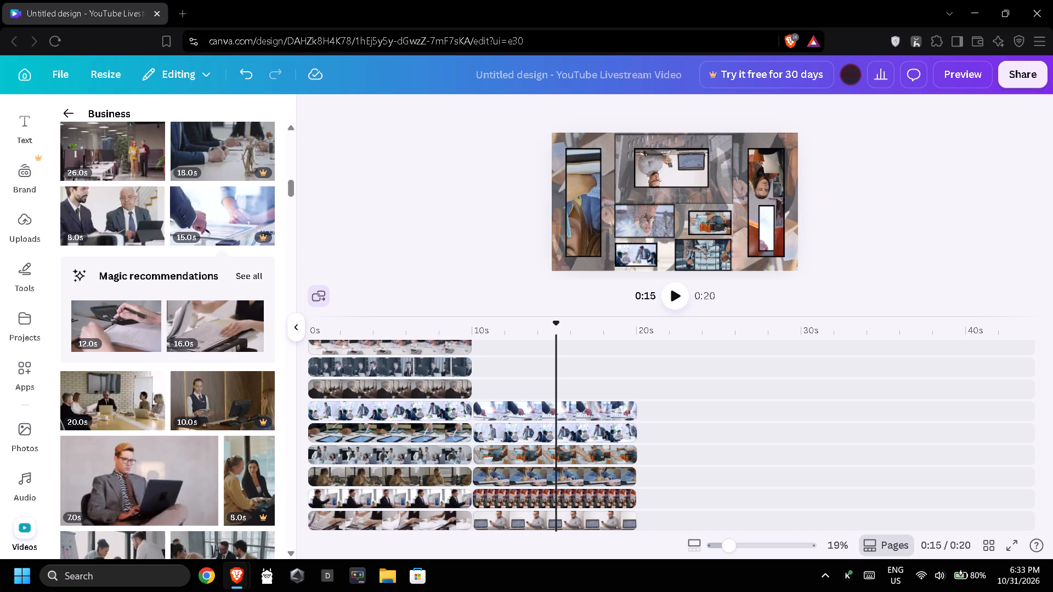
Set the corner rounding of the bordered chart strip to 100.
click(771, 231)
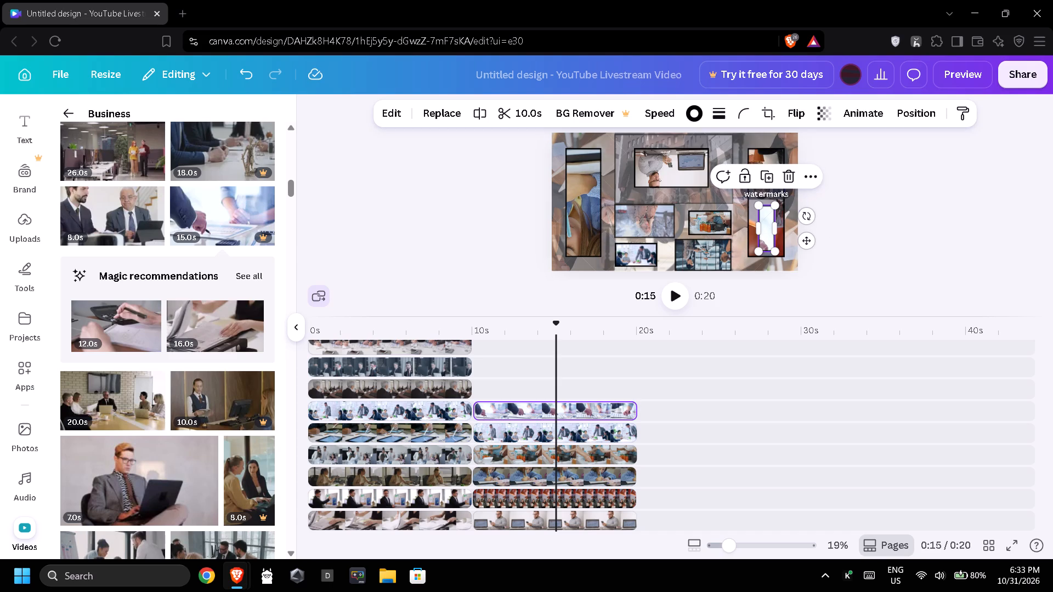
click(750, 115)
drag(743, 174, 786, 175)
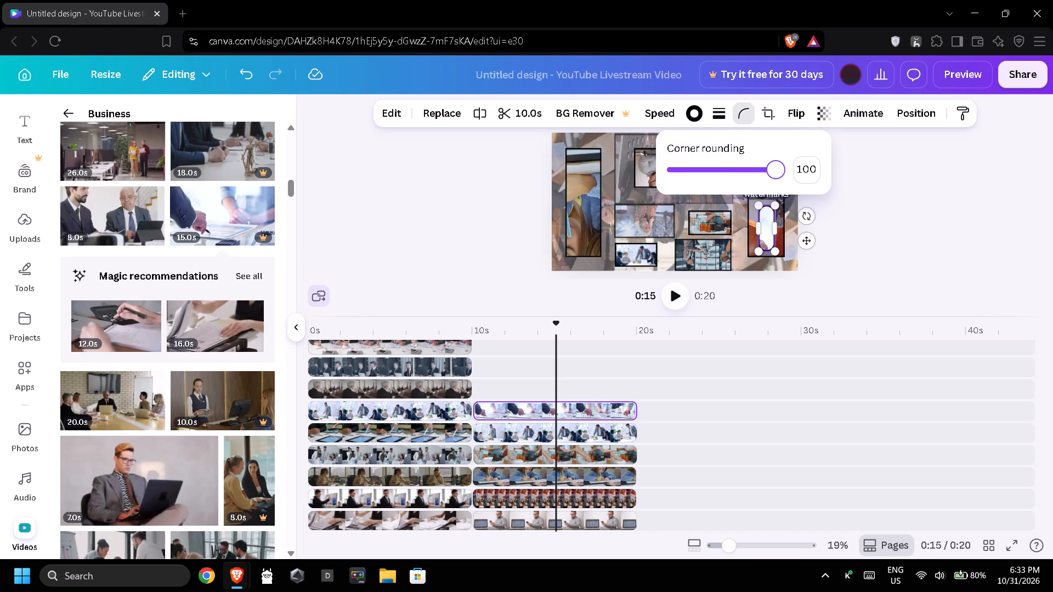
triple_click(874, 189)
click(874, 189)
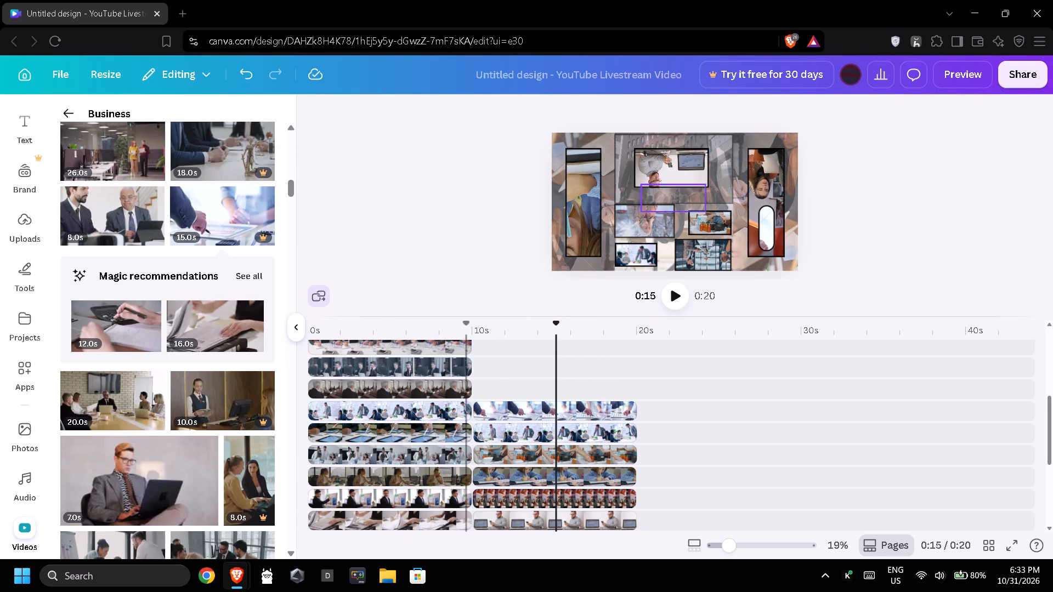
Add the 13-second clip of paperwork and a phone on a desk to the second collage and trim it to 10 seconds.
scroll(241, 431, down, 3)
scroll(175, 428, down, 1)
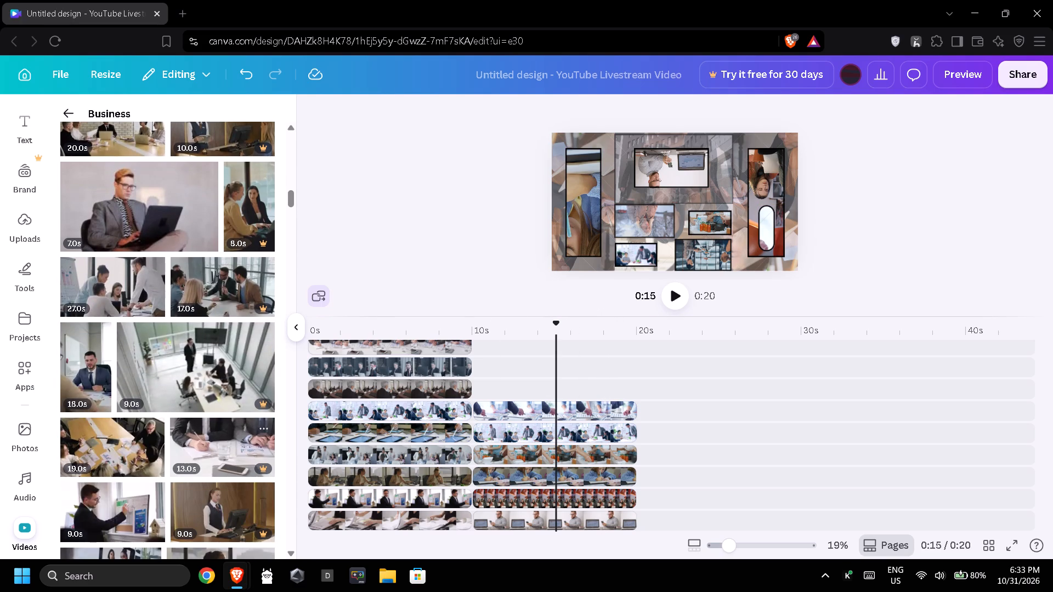
drag(215, 444, 537, 383)
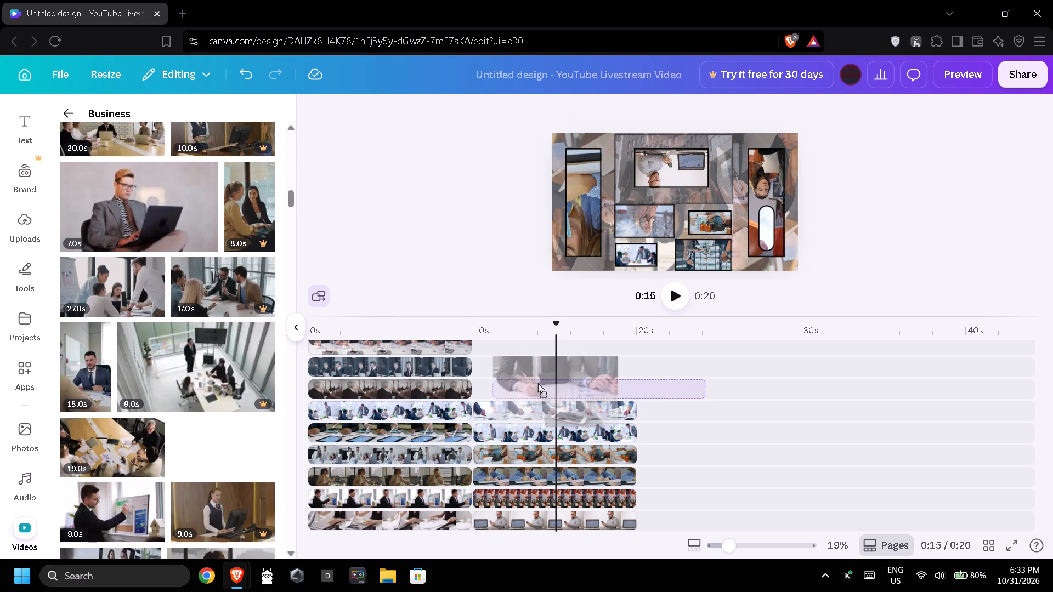
drag(537, 383, 518, 389)
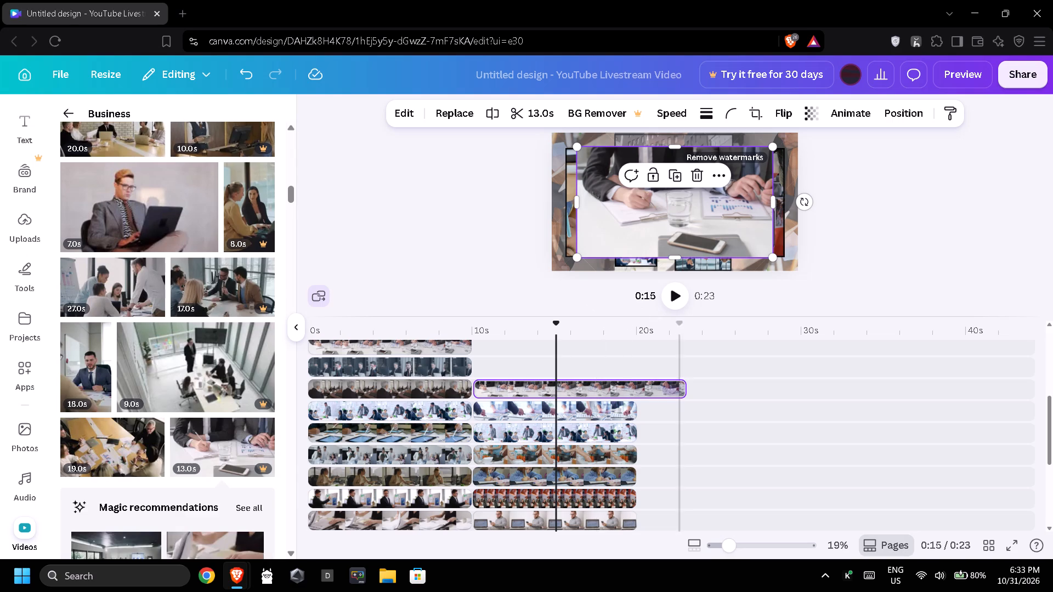
drag(684, 390, 637, 389)
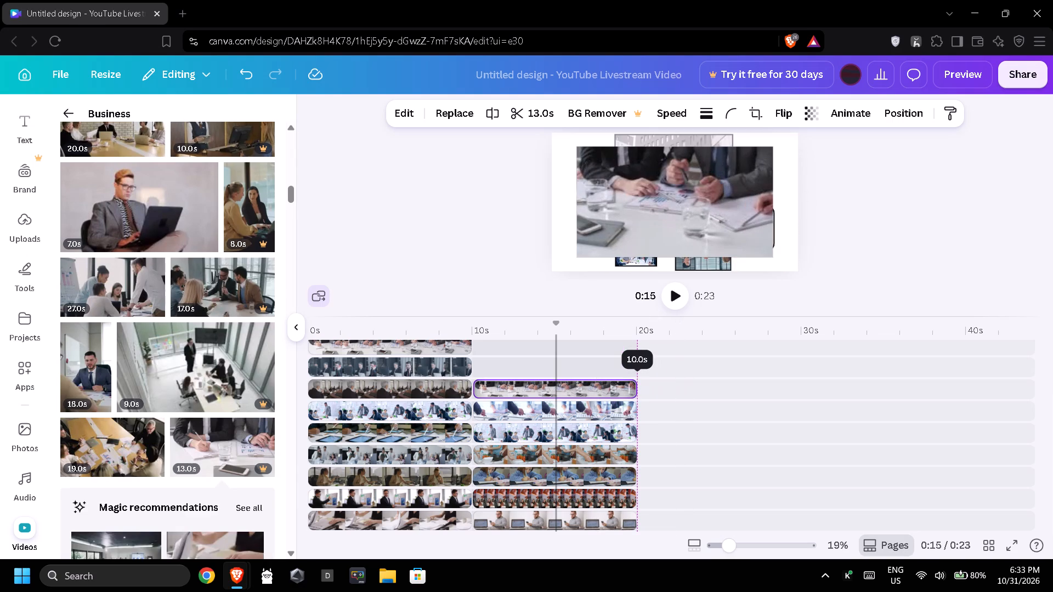
Crop the desk paperwork clip from all sides into a small upright rectangle around the papers, in the second collage.
click(668, 234)
click(564, 367)
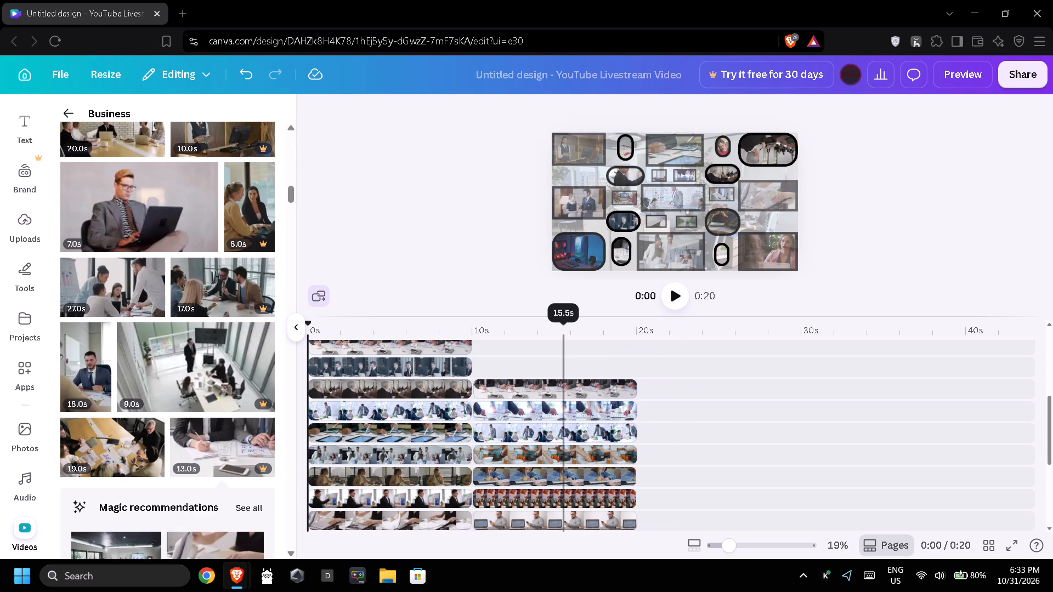
click(662, 220)
drag(774, 201, 667, 232)
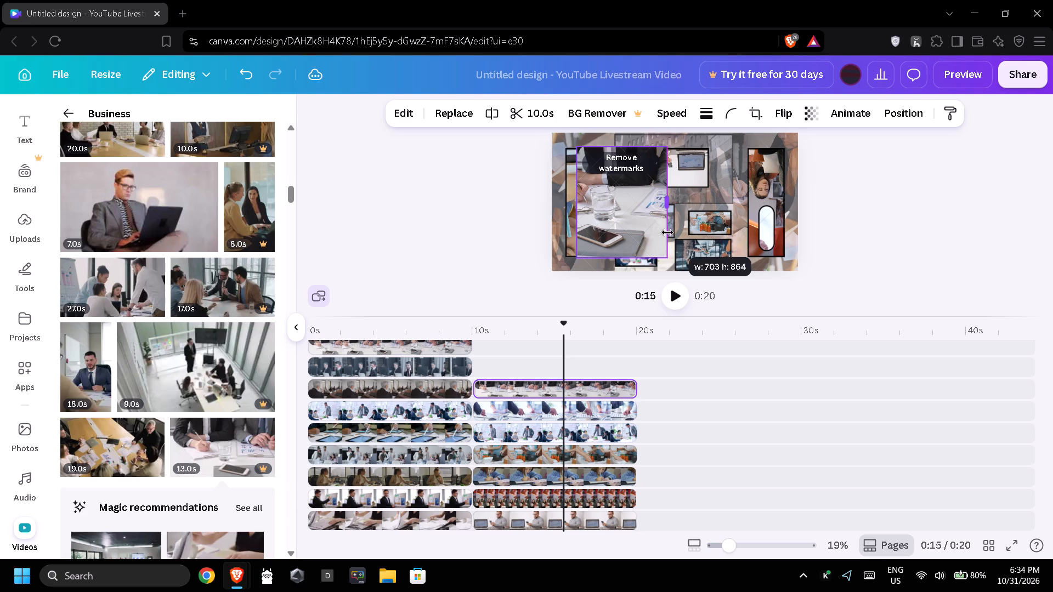
drag(576, 203, 622, 209)
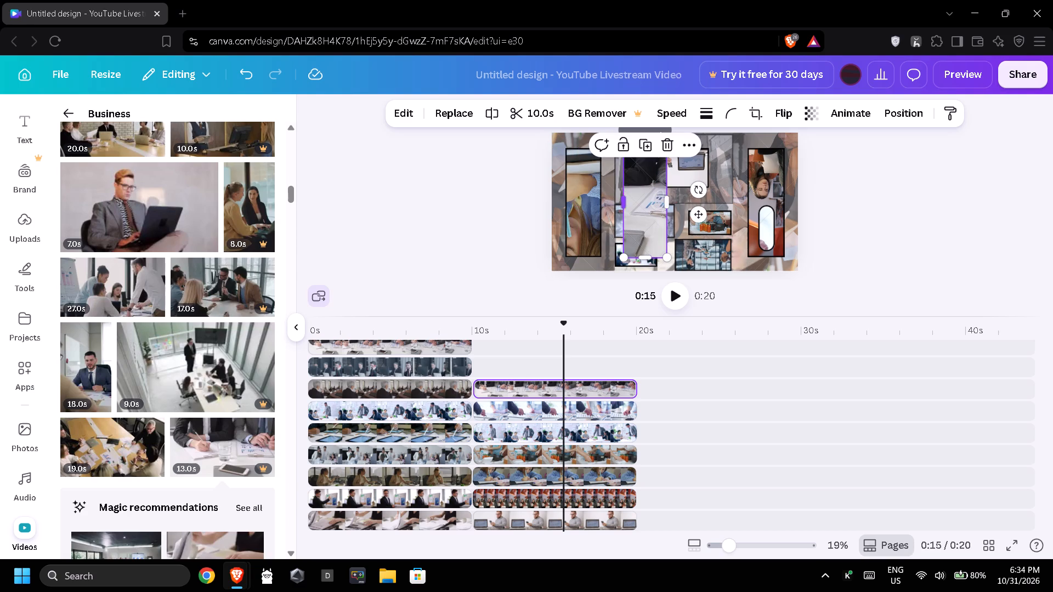
drag(647, 258, 642, 234)
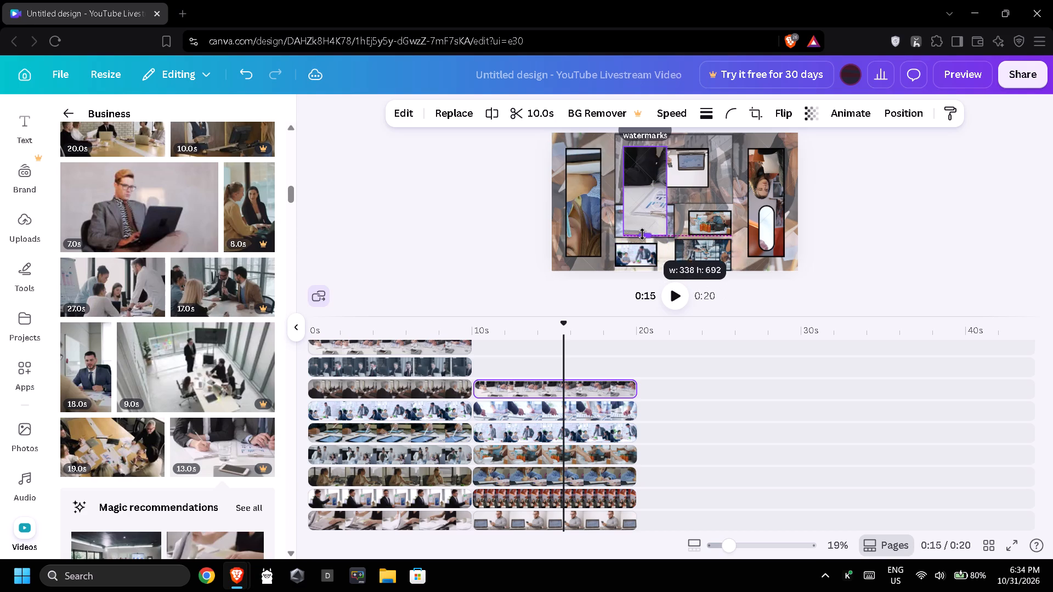
drag(642, 234, 642, 234)
drag(641, 147, 641, 185)
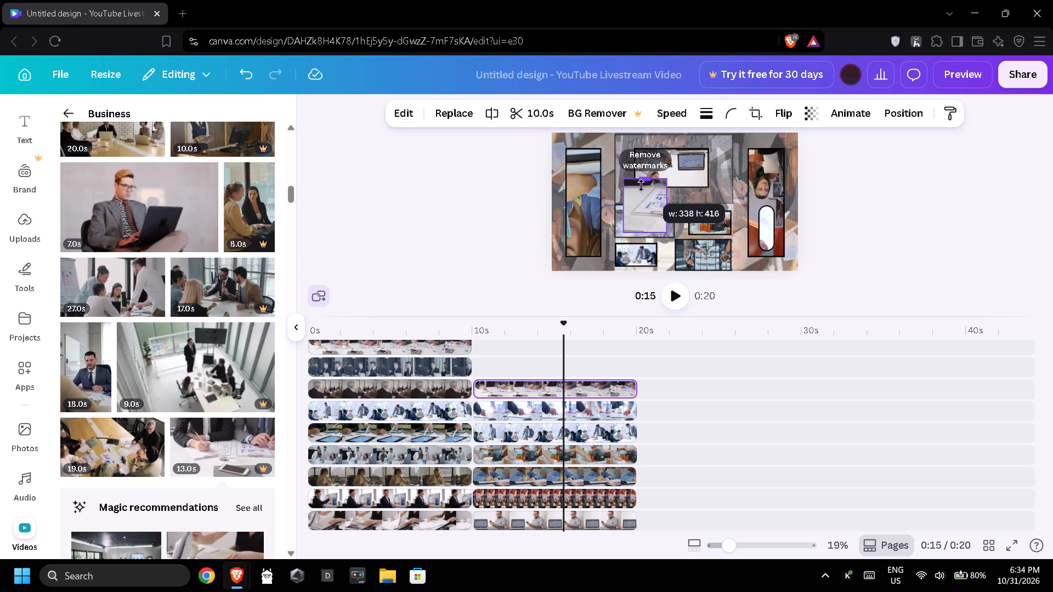
drag(641, 185, 642, 193)
drag(625, 211, 642, 212)
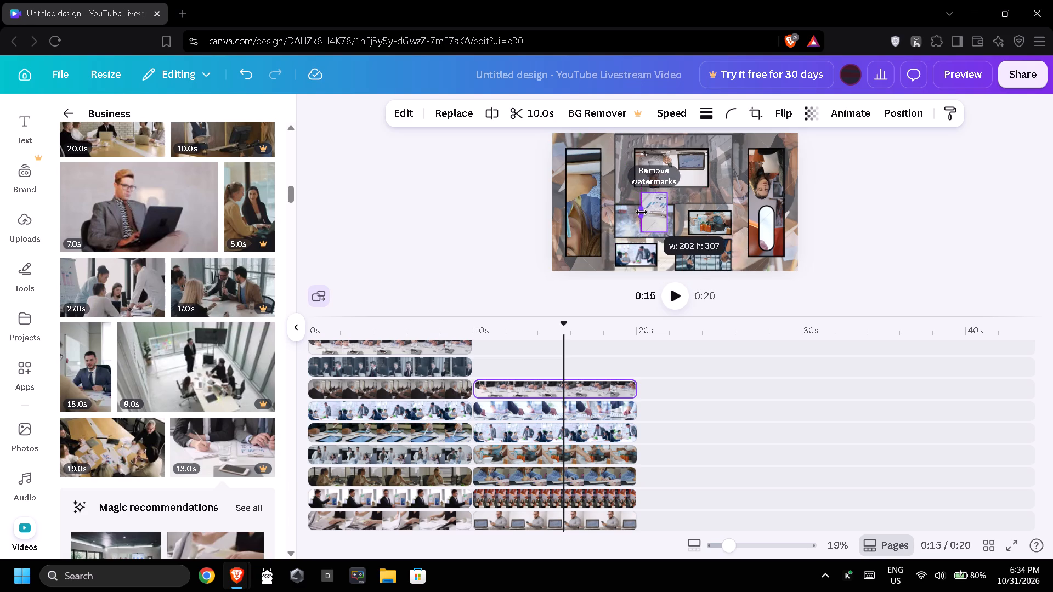
drag(642, 212, 647, 214)
drag(655, 193, 655, 192)
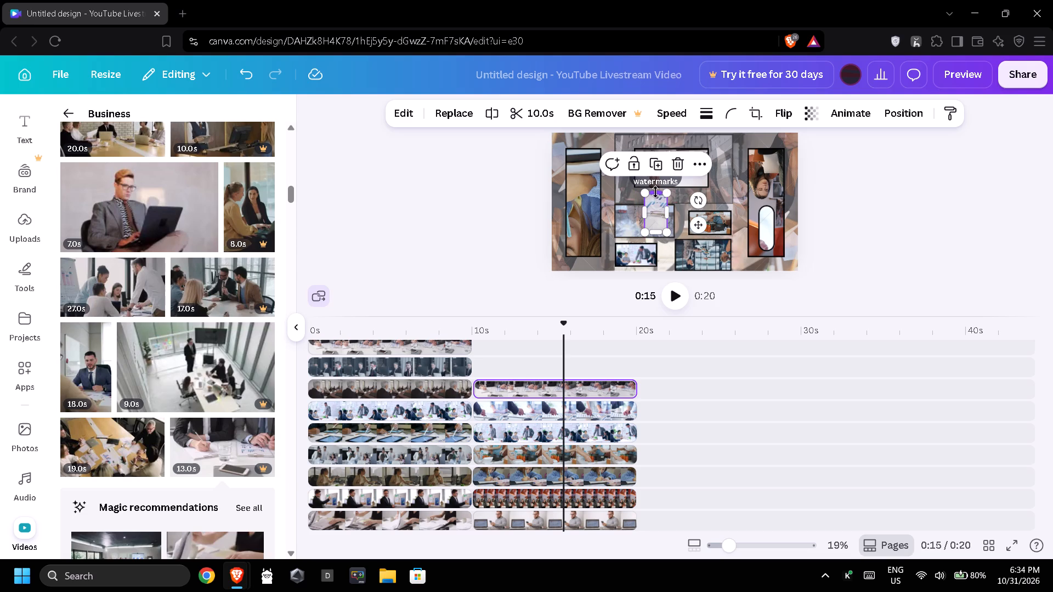
drag(655, 192, 655, 188)
Try the cropped paperwork clip over the small bordered clips right of the collage's lower centre and shorten it to about 173 by 319.
drag(653, 209, 712, 228)
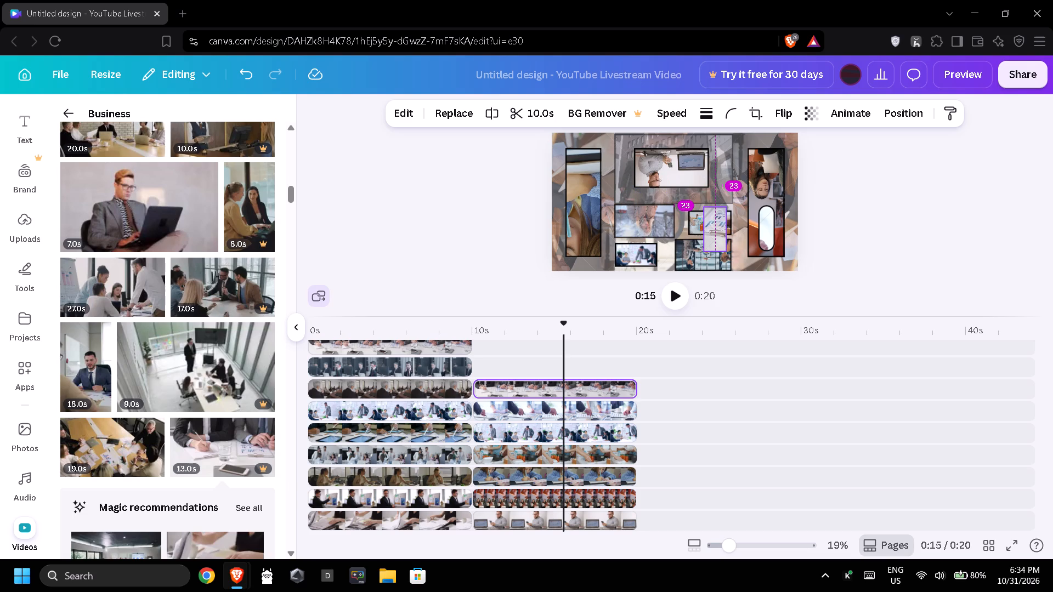
drag(712, 228, 703, 225)
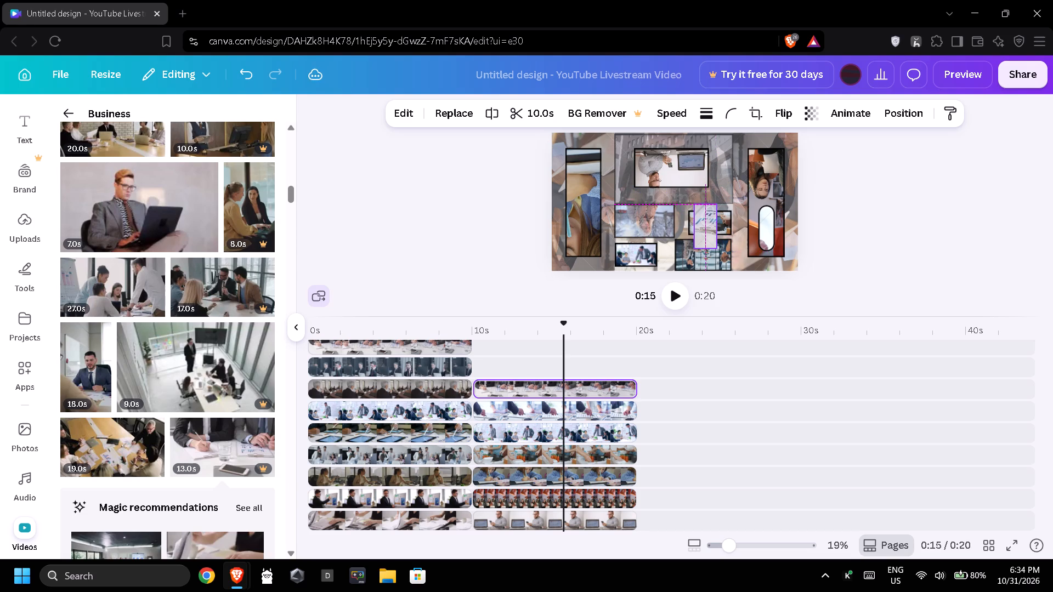
drag(703, 225, 703, 230)
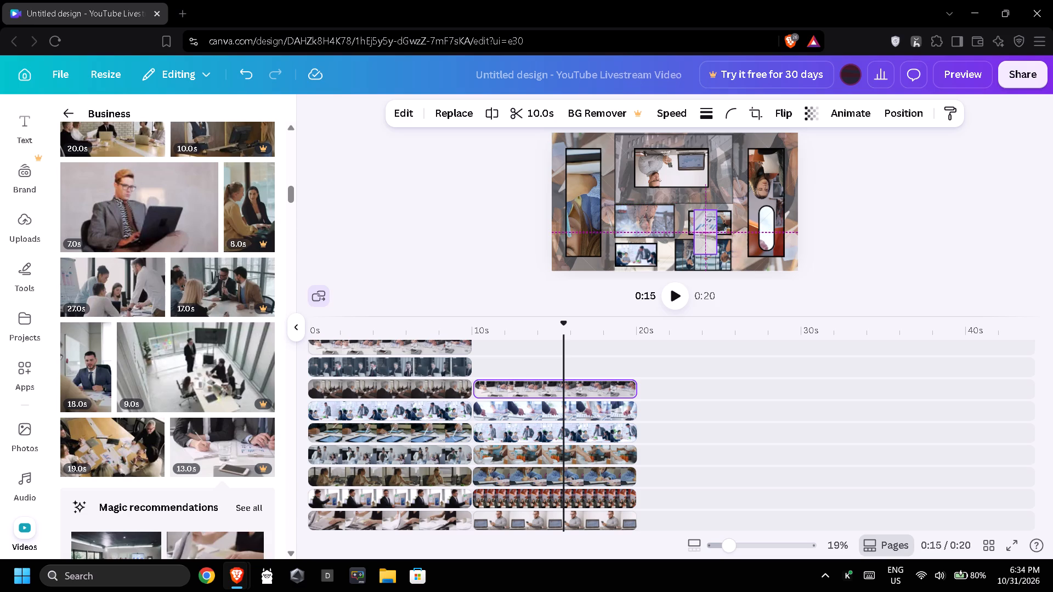
drag(703, 230, 702, 227)
click(701, 226)
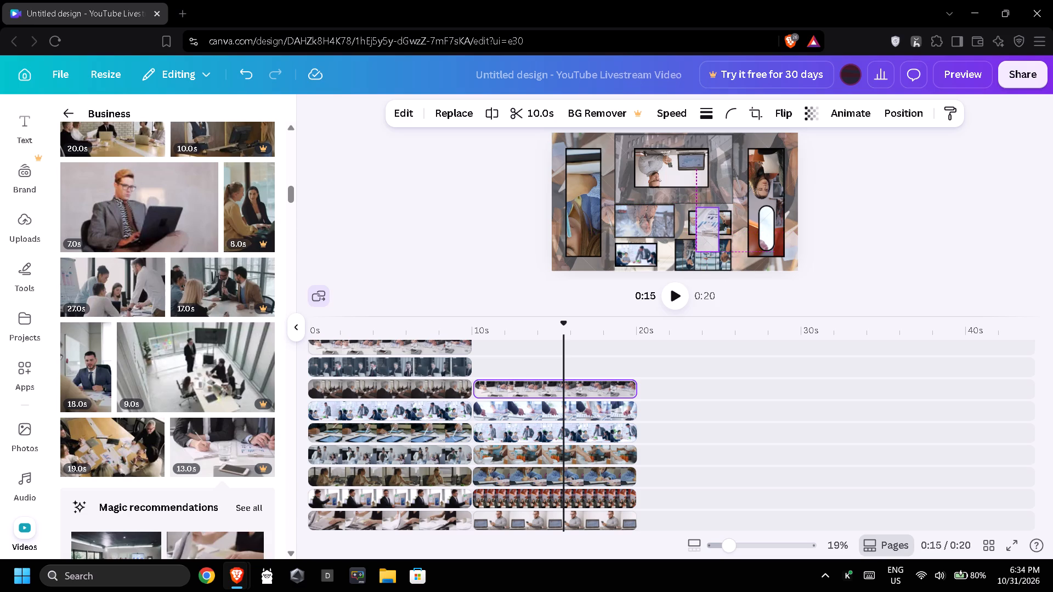
drag(705, 212, 721, 216)
click(720, 214)
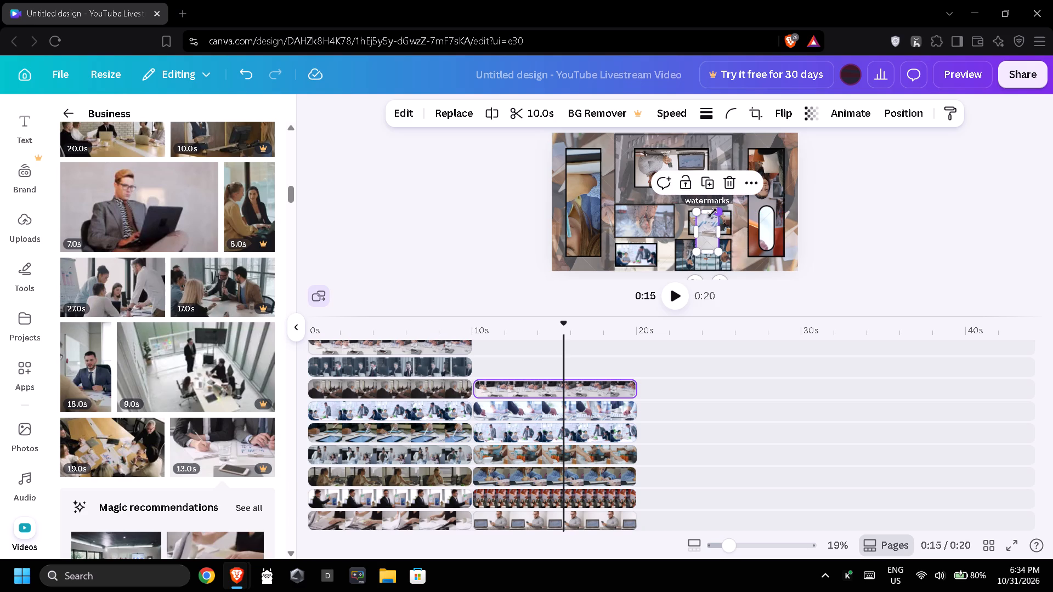
click(706, 210)
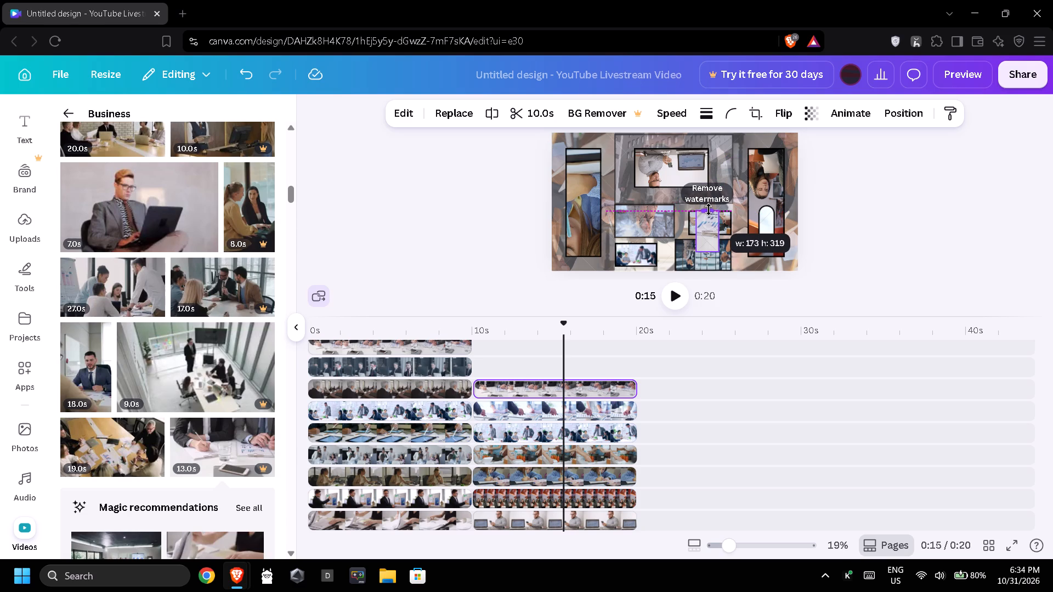
click(709, 209)
drag(707, 232, 704, 232)
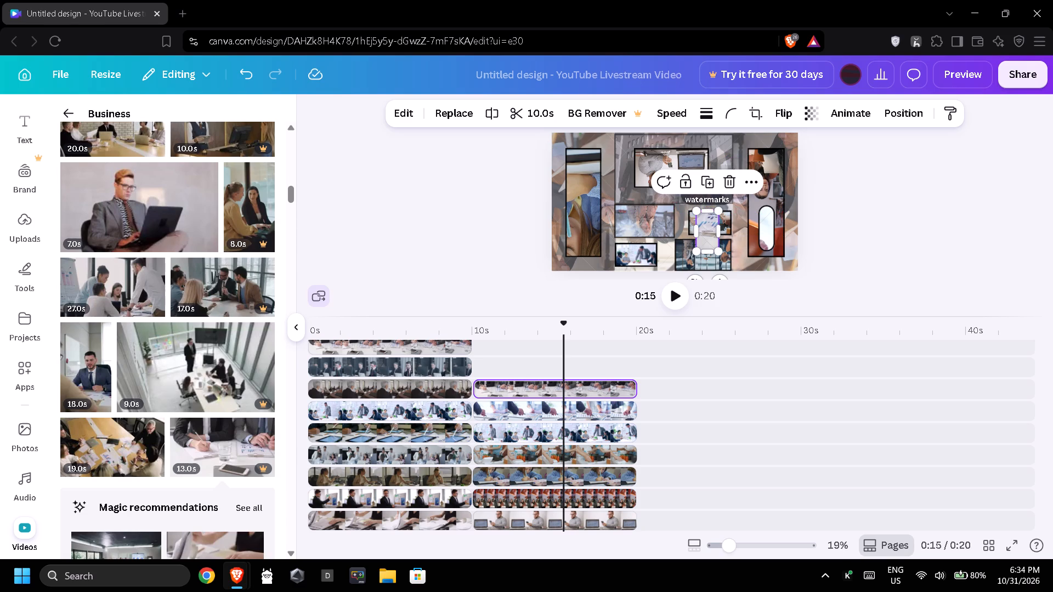
Place the paperwork clip centred in the lower part of the collage's left tall bordered clip, narrowed to about 148 by 319.
drag(704, 232, 607, 240)
click(598, 239)
click(586, 231)
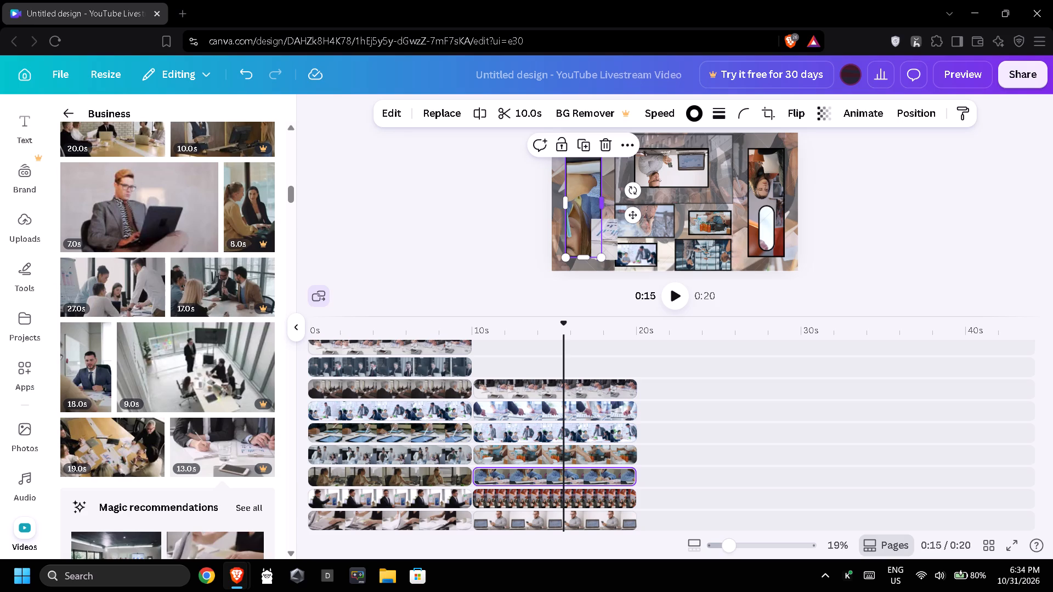
click(612, 237)
drag(612, 237, 602, 231)
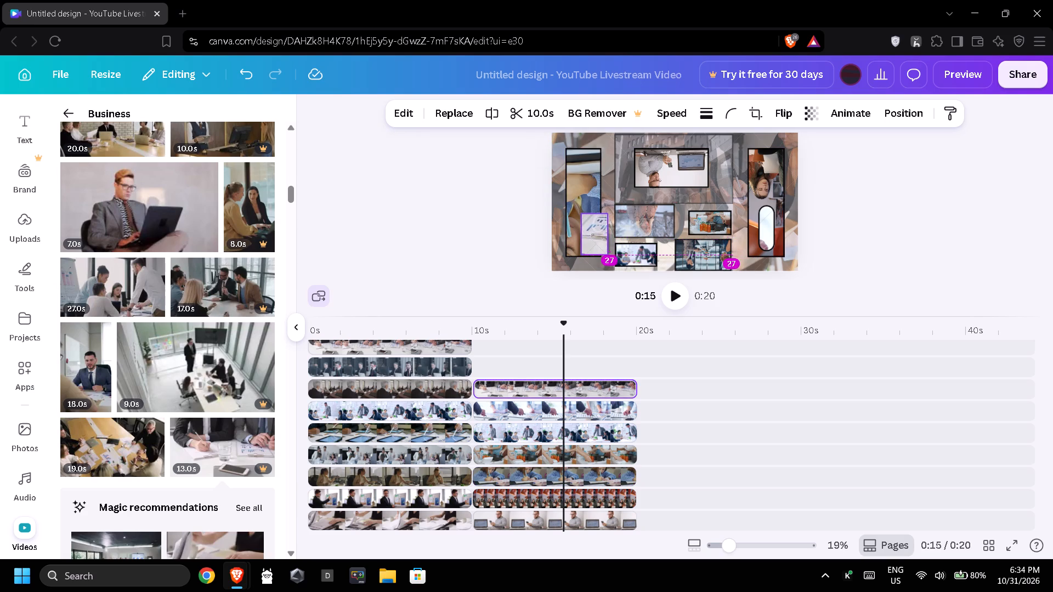
drag(602, 231, 590, 227)
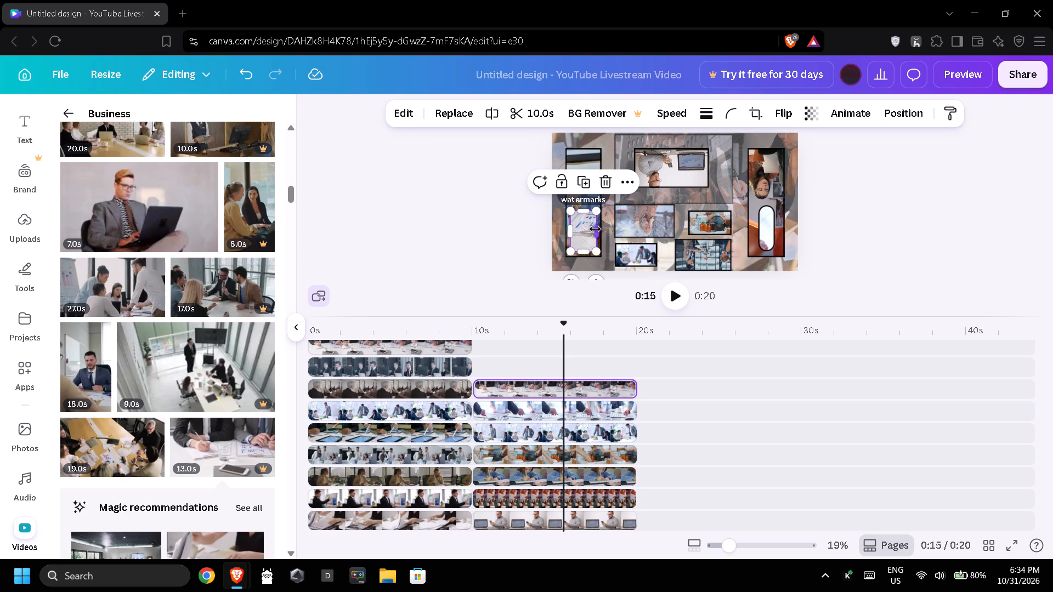
drag(596, 229, 590, 229)
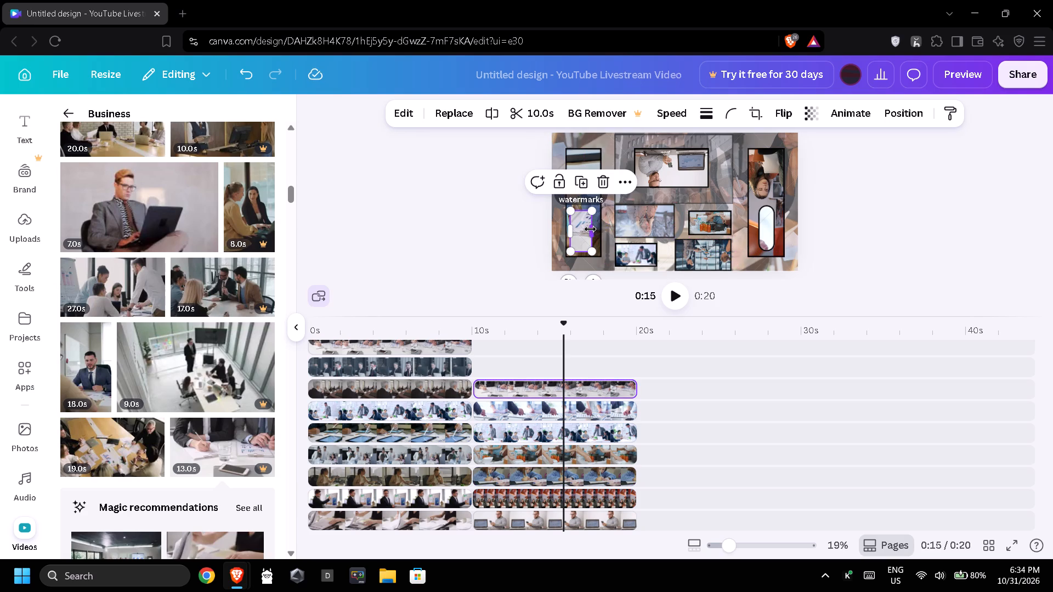
click(581, 238)
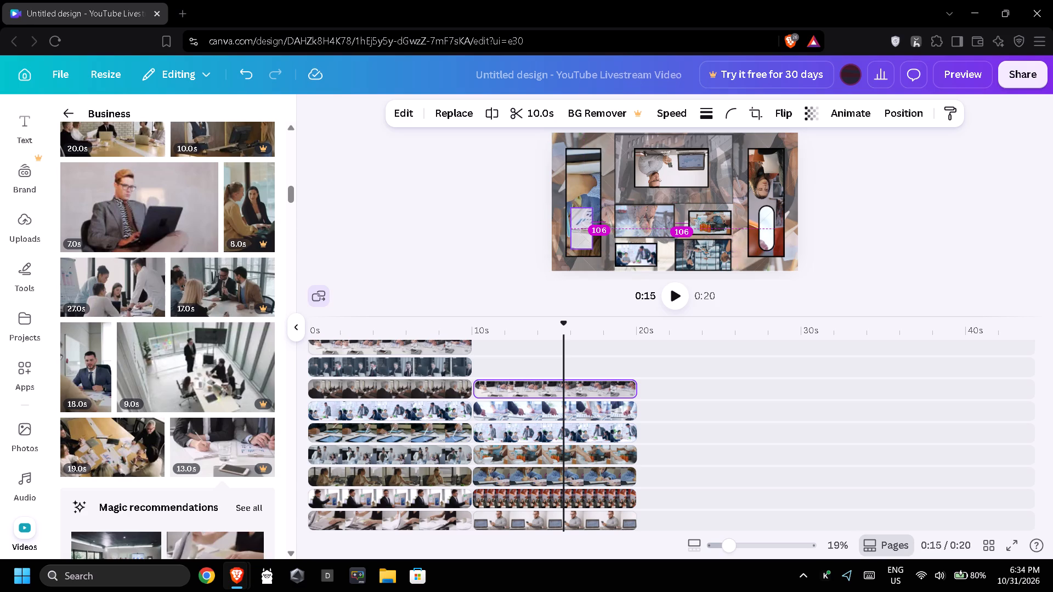
click(596, 228)
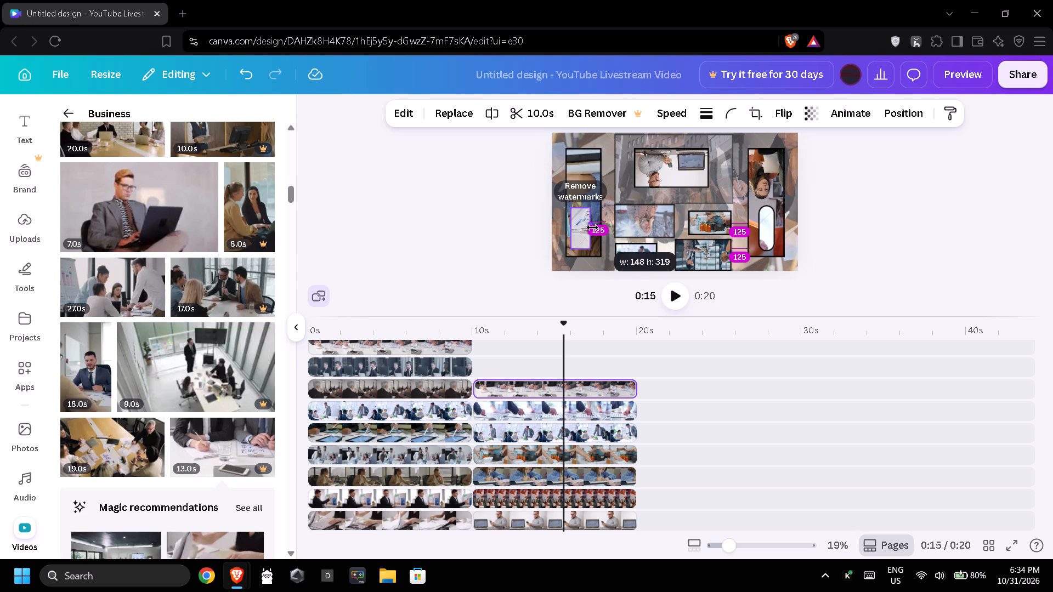
click(582, 226)
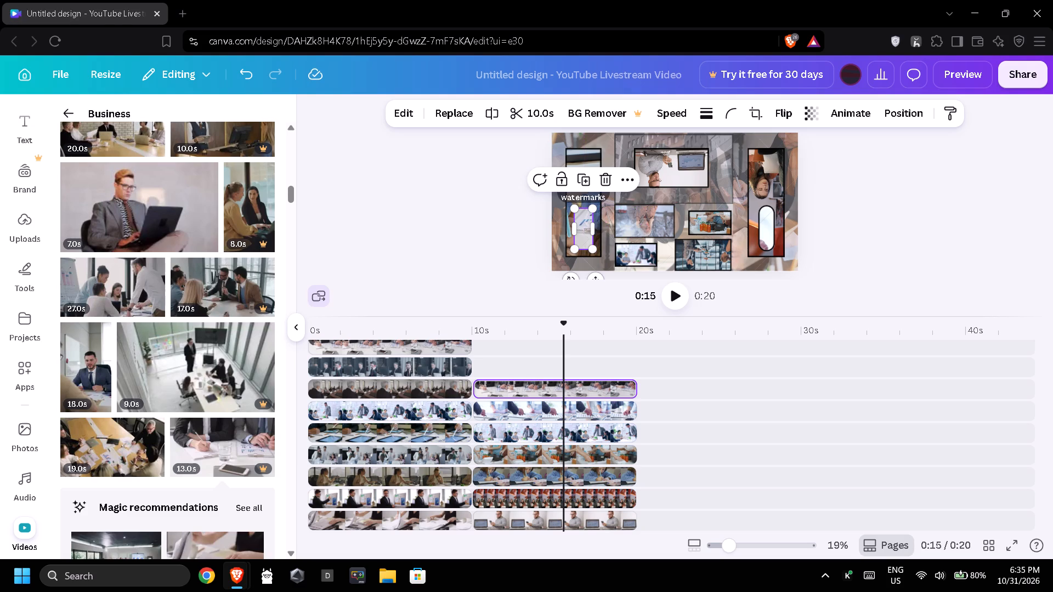
Set the paperwork clip's corner rounding to the maximum.
click(732, 117)
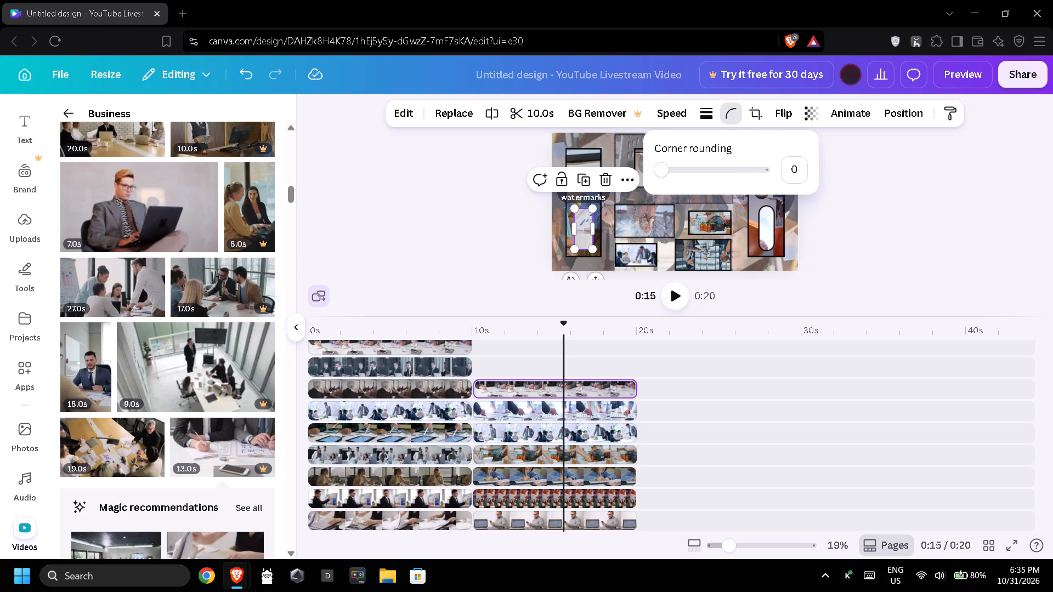
drag(731, 161, 785, 170)
triple_click(926, 232)
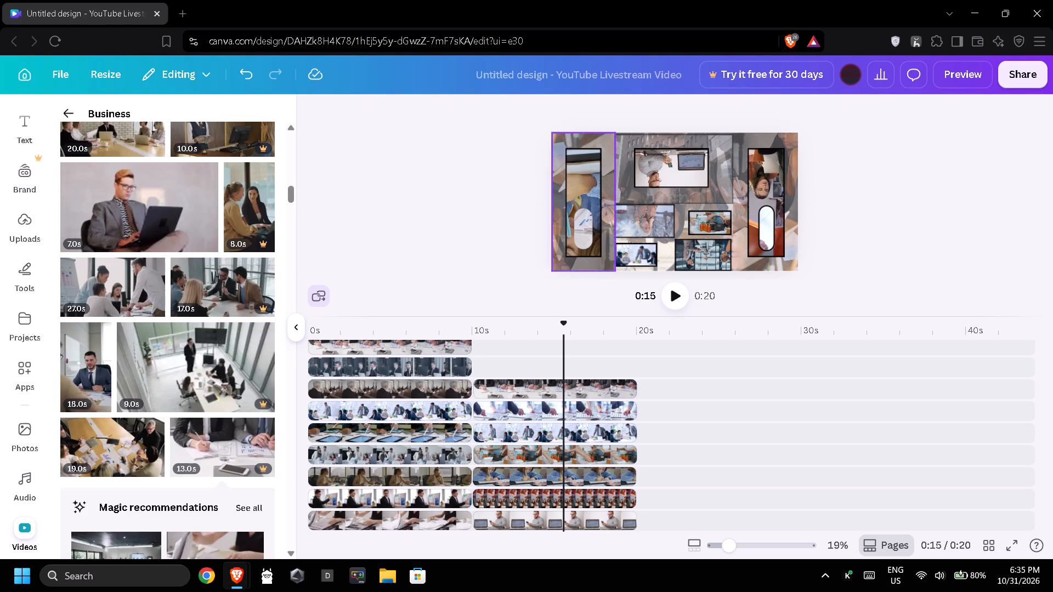
Give the rounded paperwork clip a thin solid black border.
click(589, 228)
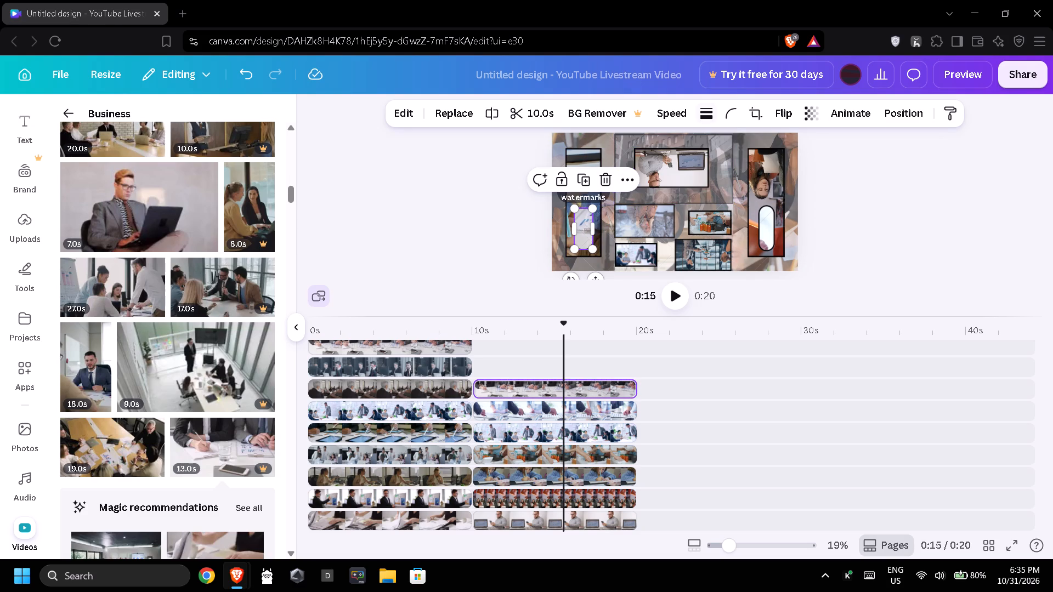
click(712, 120)
drag(622, 207, 623, 207)
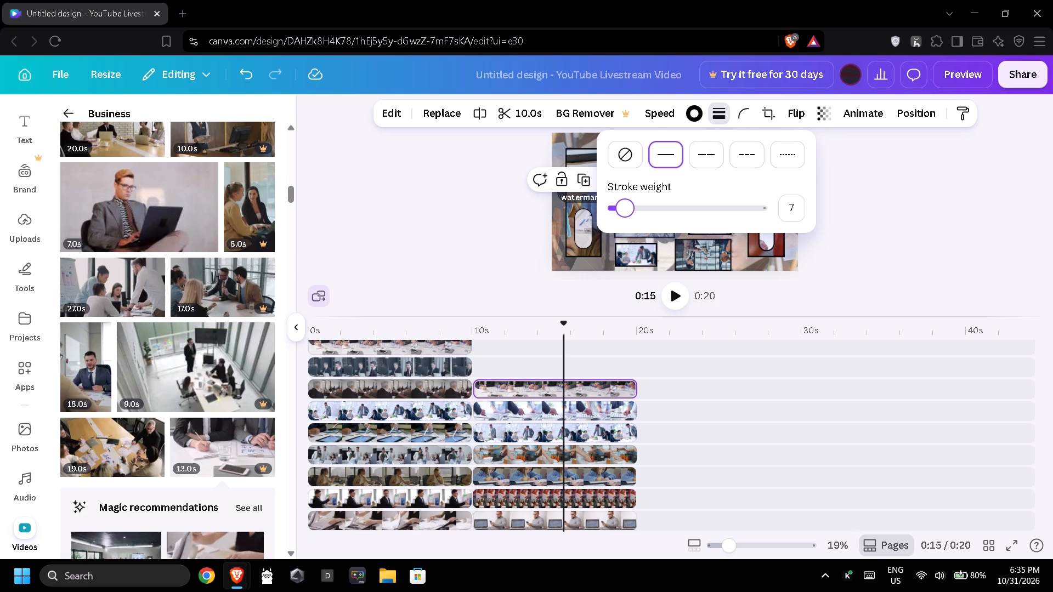
drag(623, 207, 627, 208)
triple_click(475, 227)
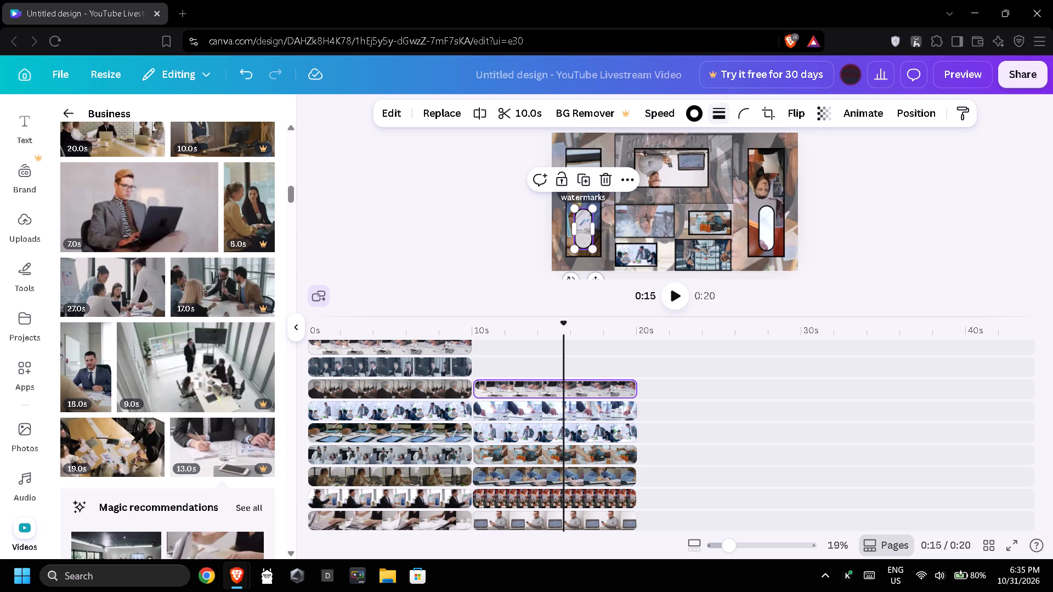
Resize the rounded paperwork clip to about 125 by 362 and centre it in the left tall clip, level with the right-hand rounded strip.
click(581, 227)
drag(579, 231, 580, 231)
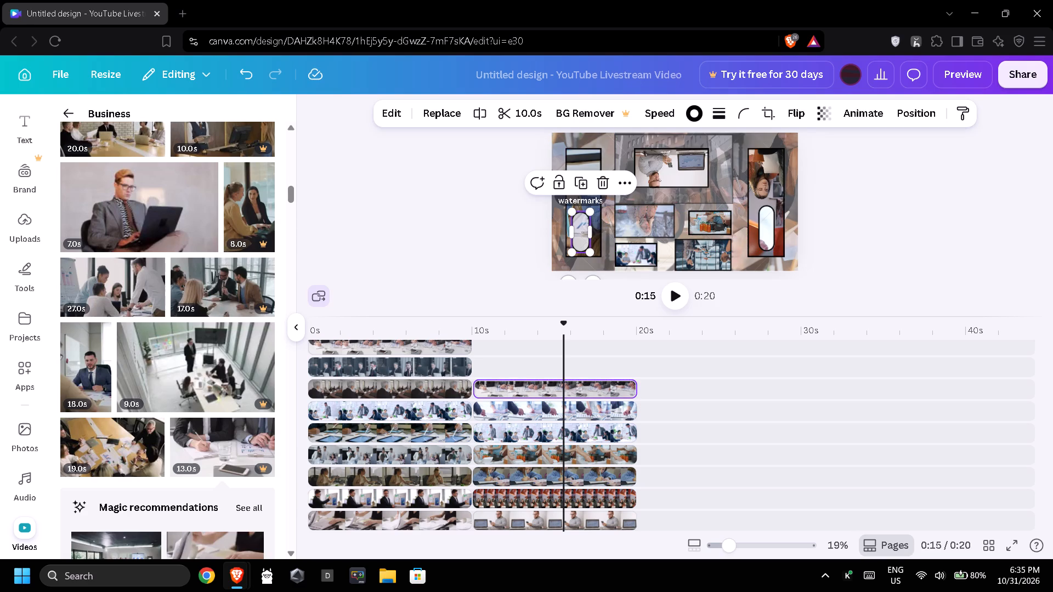
drag(580, 231, 587, 230)
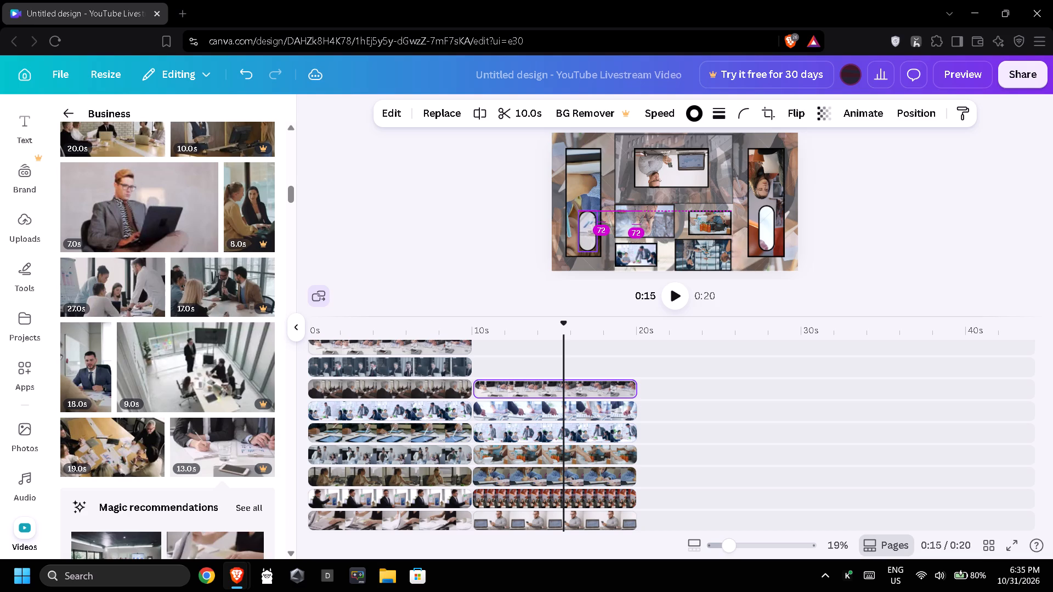
drag(587, 230, 588, 229)
click(591, 210)
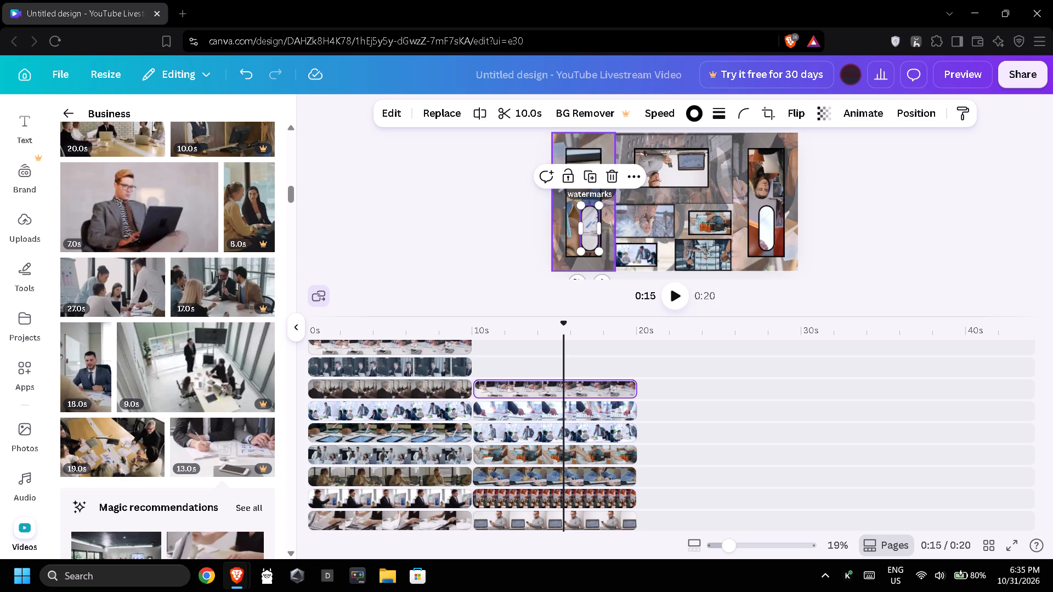
click(597, 229)
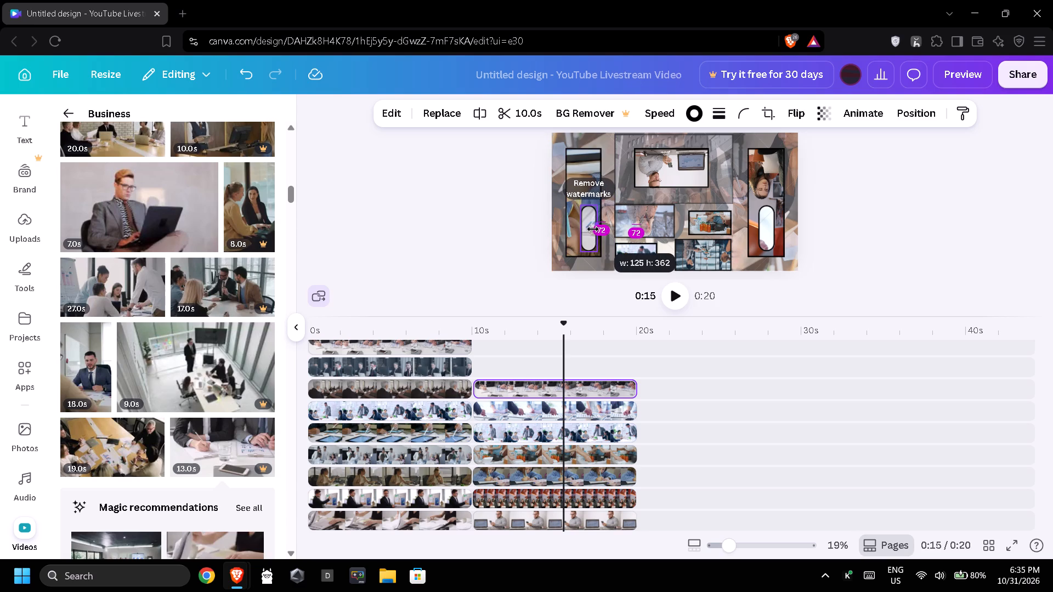
click(535, 230)
click(585, 230)
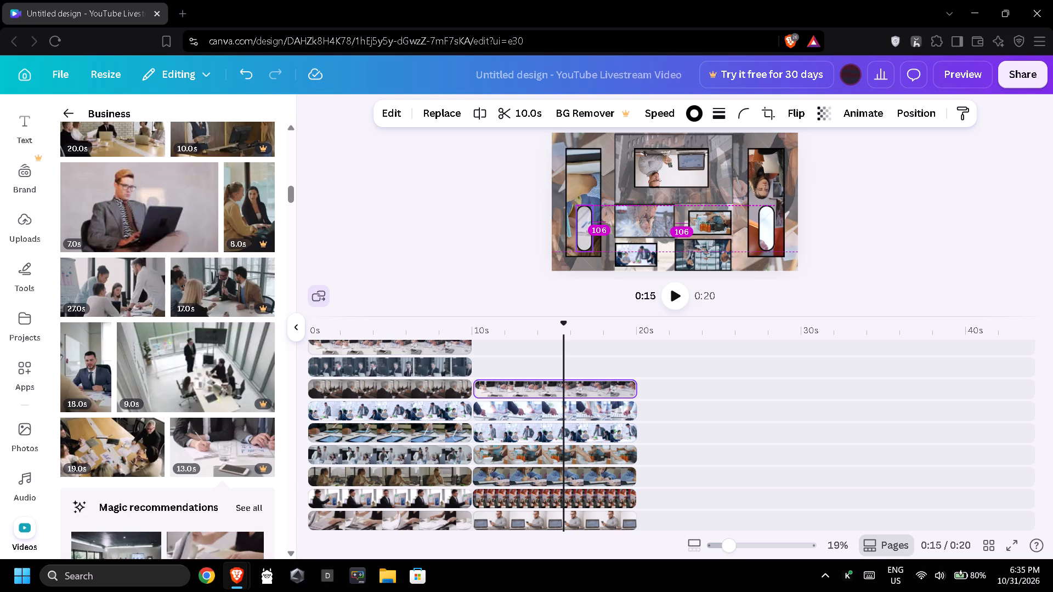
triple_click(514, 236)
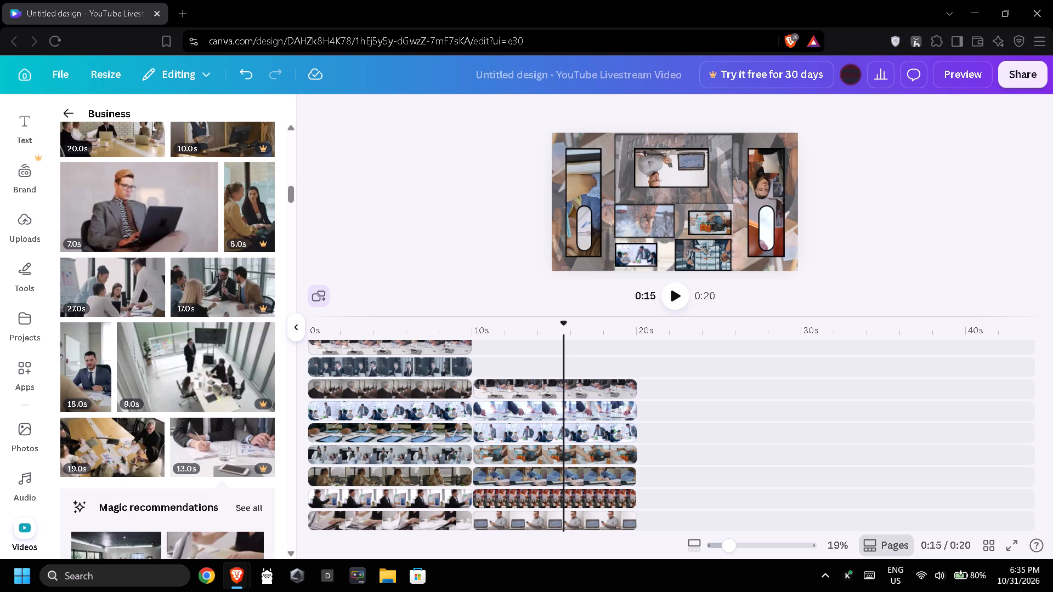
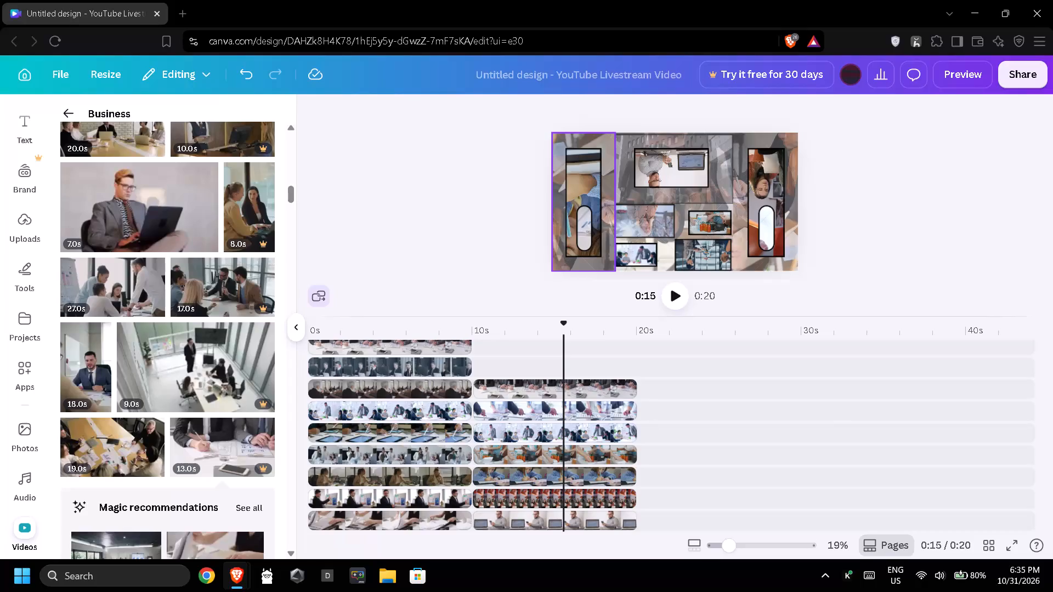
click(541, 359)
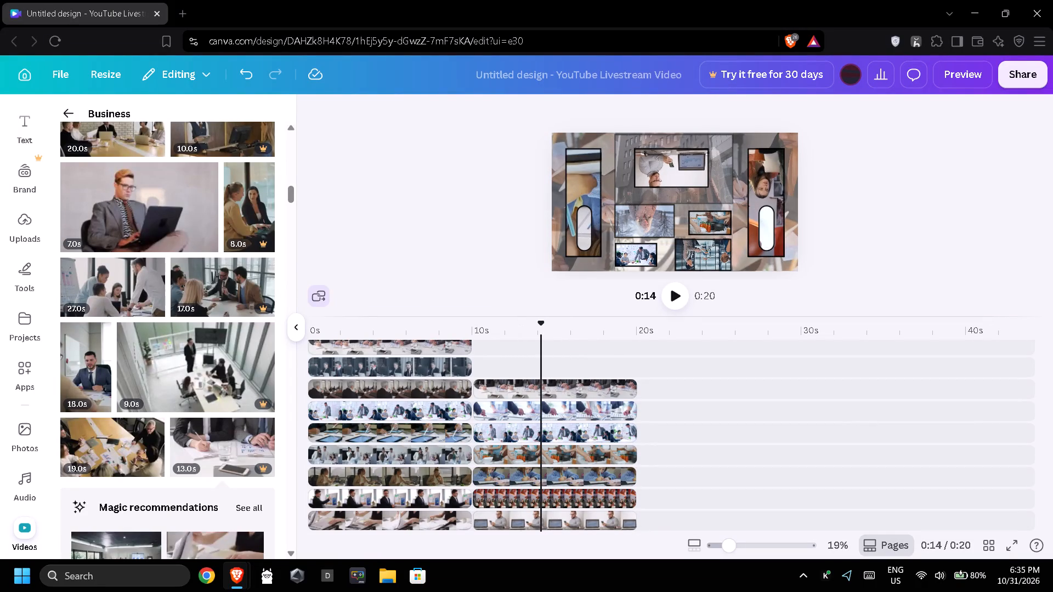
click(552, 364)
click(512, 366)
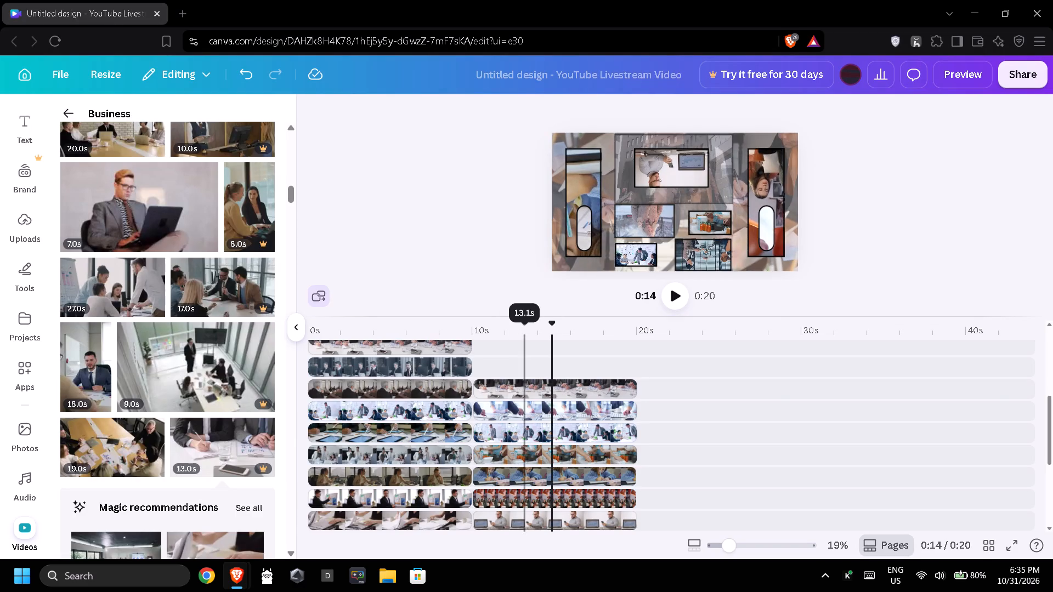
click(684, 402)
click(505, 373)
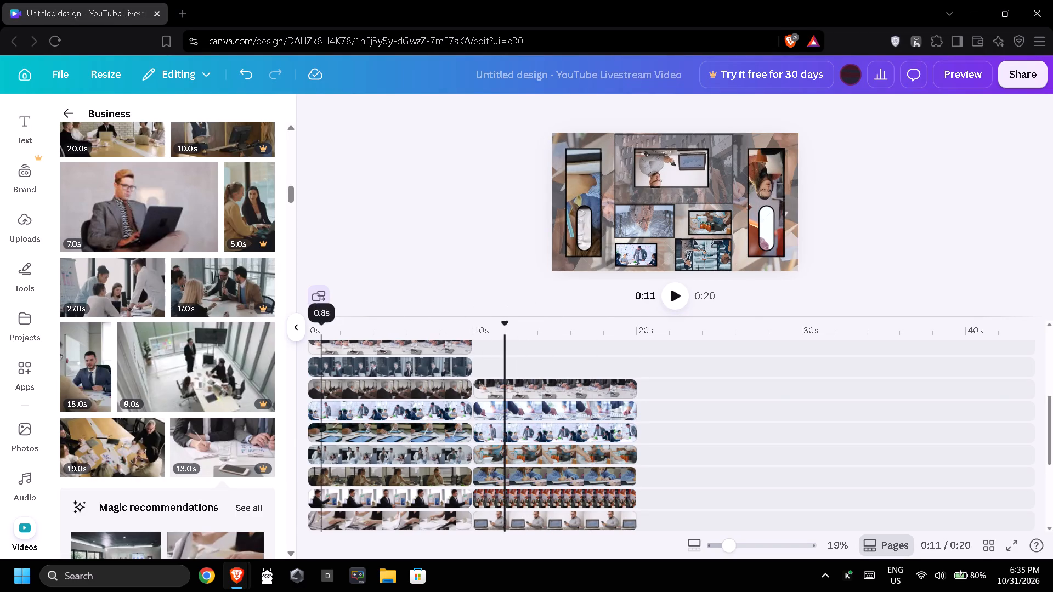
Add the 11-second clip of a hand writing beside a notebook at the 10-second mark of the empty track and trim it to 10 seconds.
scroll(150, 363, down, 5)
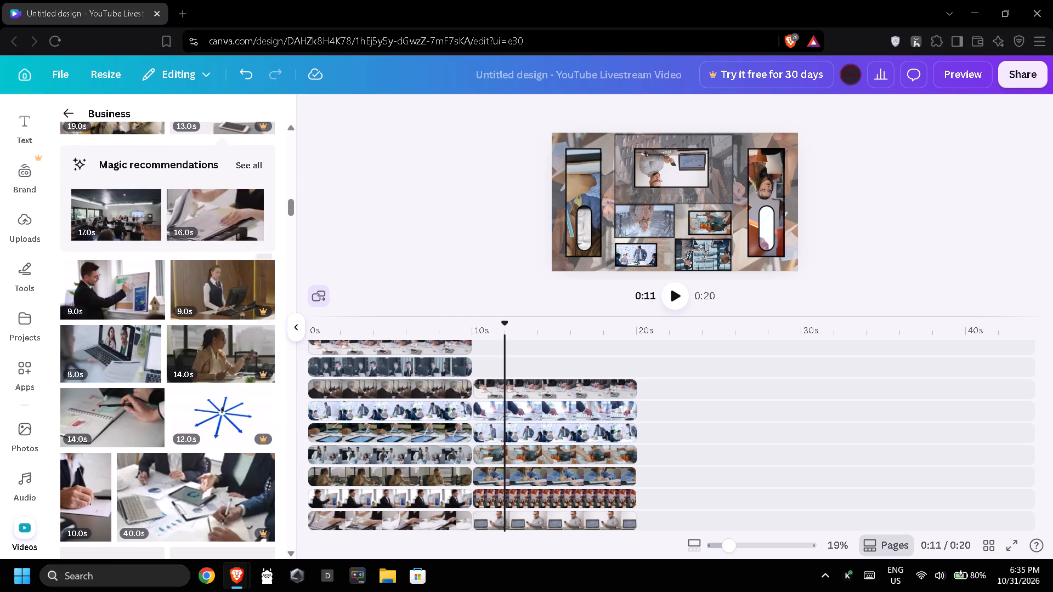
scroll(124, 434, down, 5)
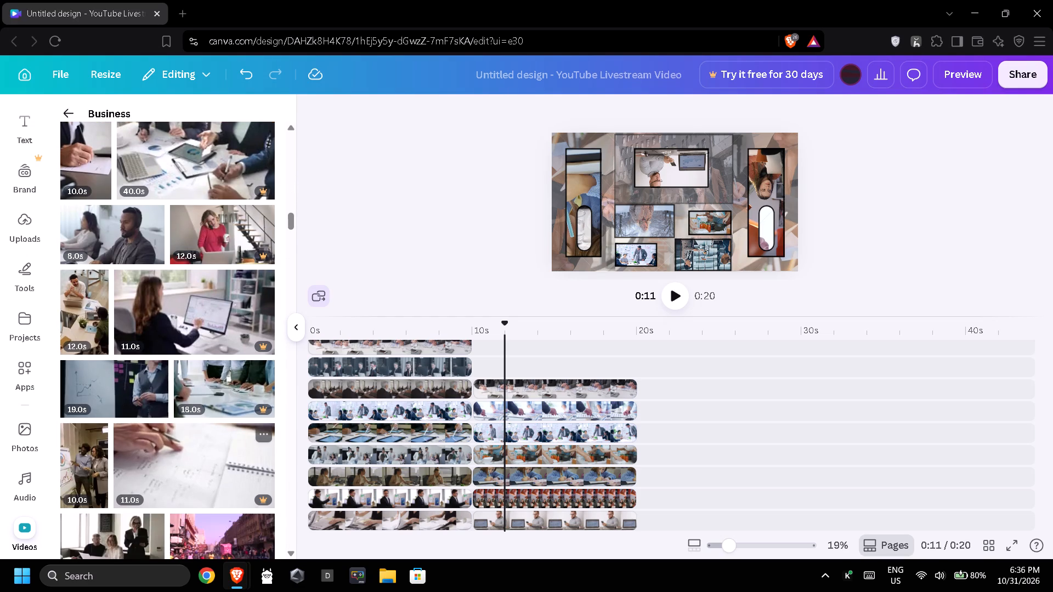
scroll(199, 386, down, 1)
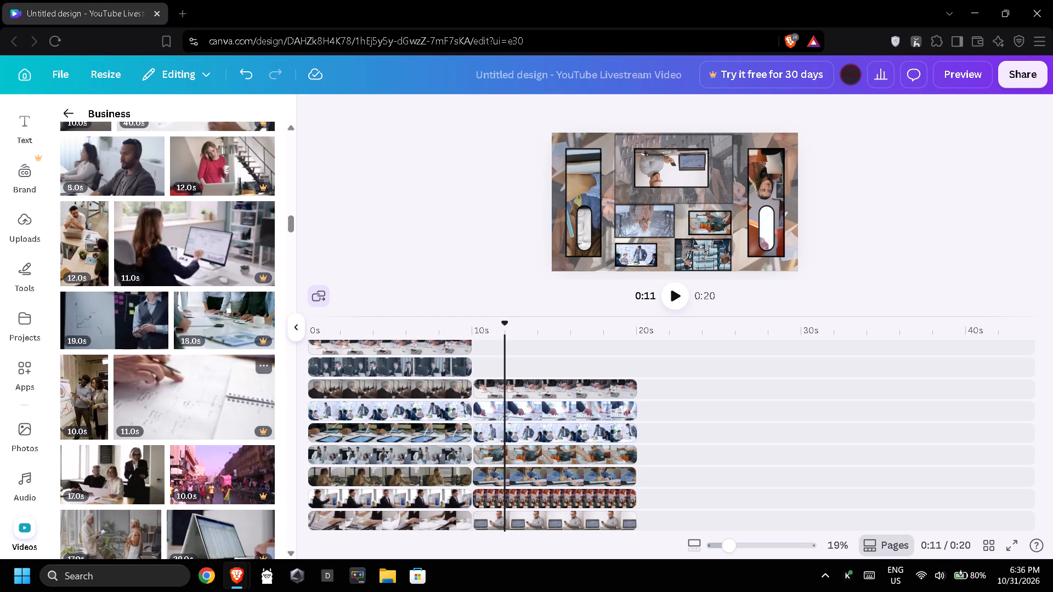
drag(179, 401, 546, 365)
drag(545, 365, 537, 364)
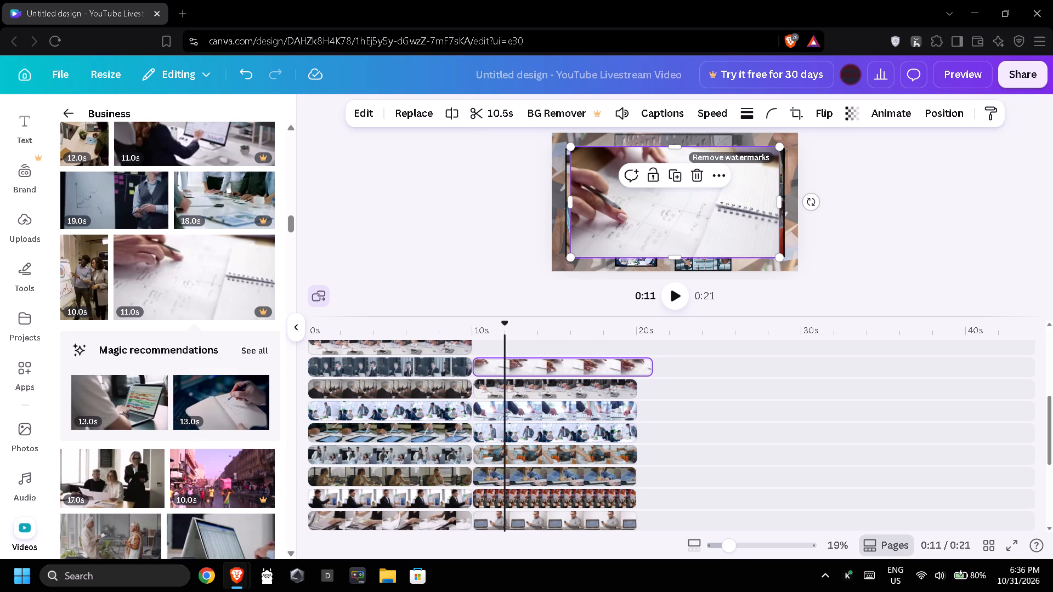
drag(648, 365, 635, 365)
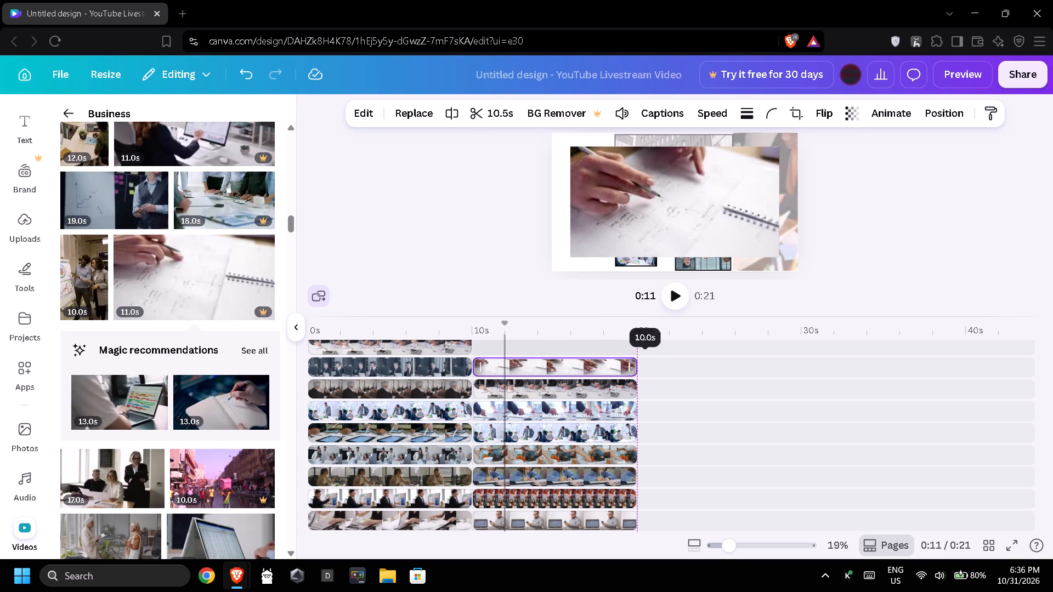
drag(635, 365, 635, 365)
Shrink the notebook-writing clip and crop it into a slim vertical strip between the collage's upper central bordered clip and right tall clip.
click(574, 363)
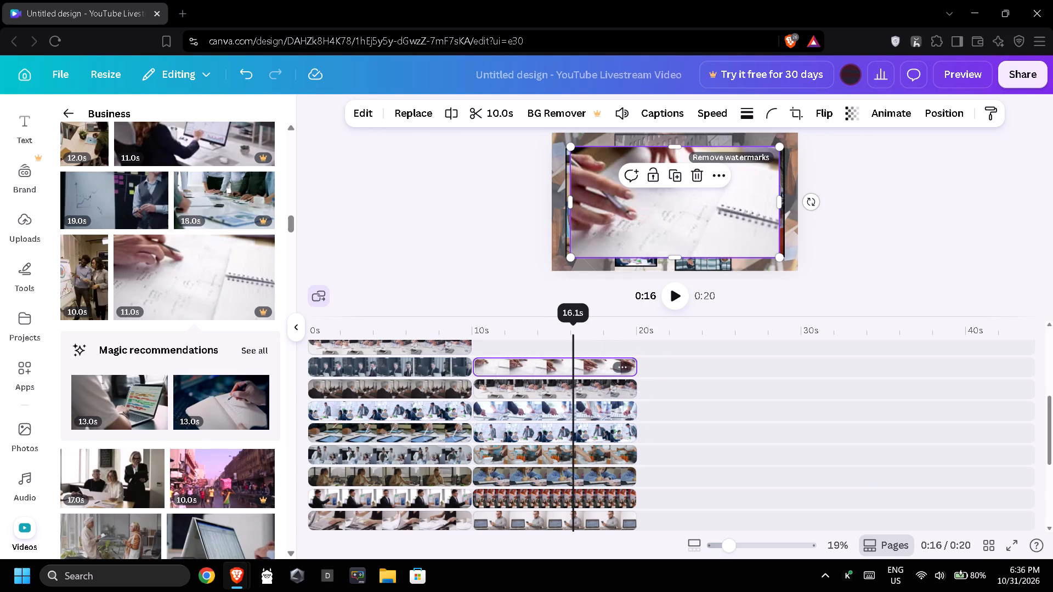
drag(780, 144, 671, 191)
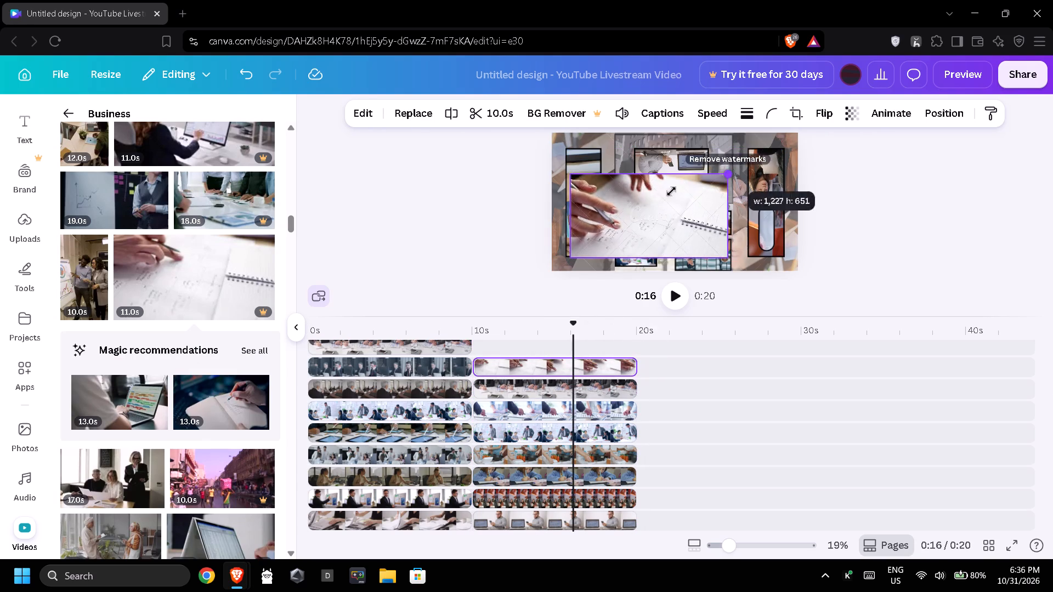
drag(671, 191, 639, 206)
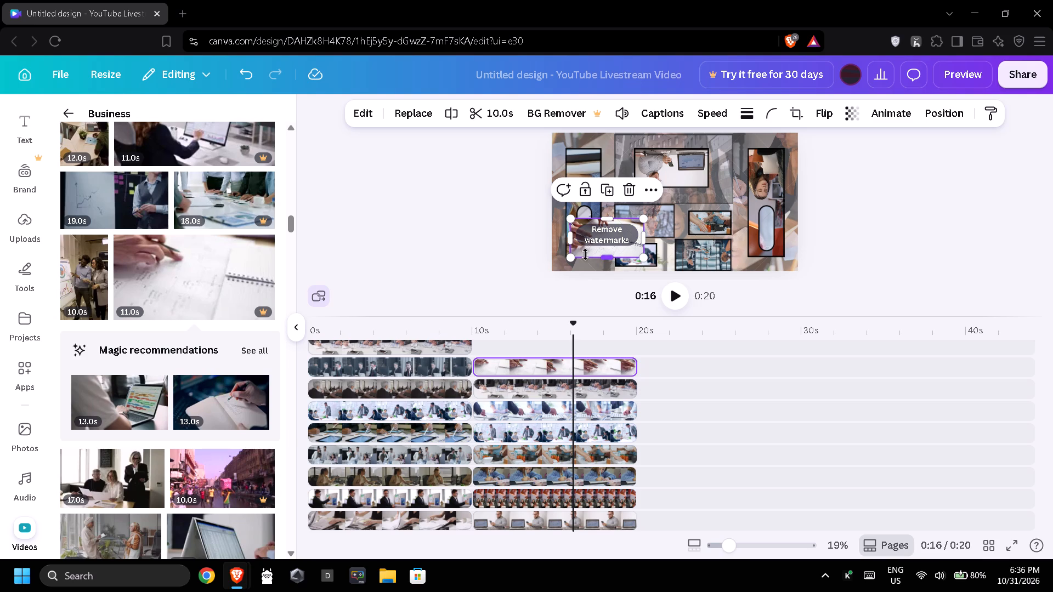
drag(570, 242, 598, 244)
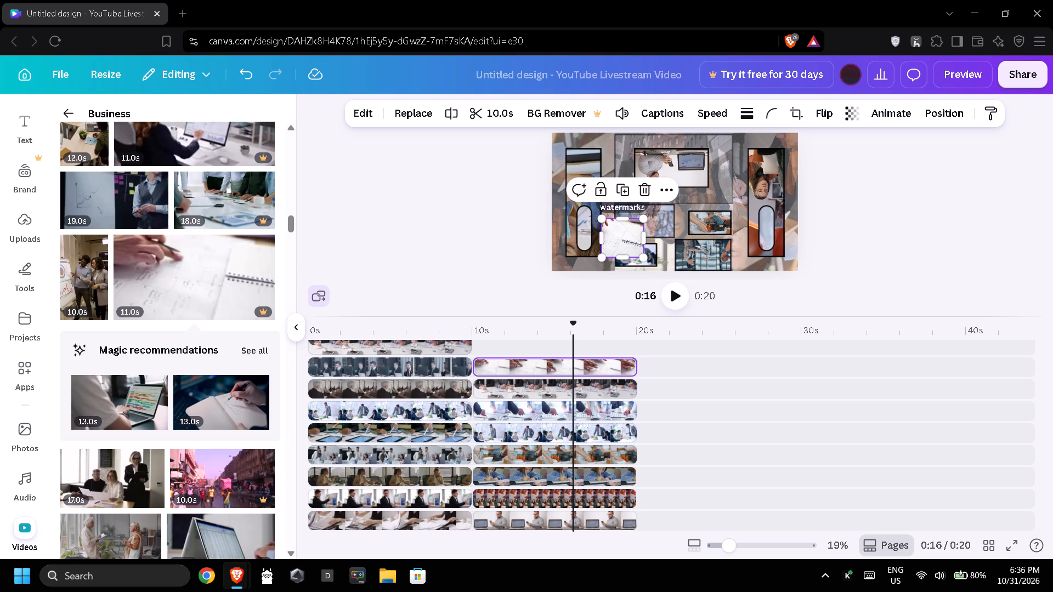
drag(624, 240, 717, 170)
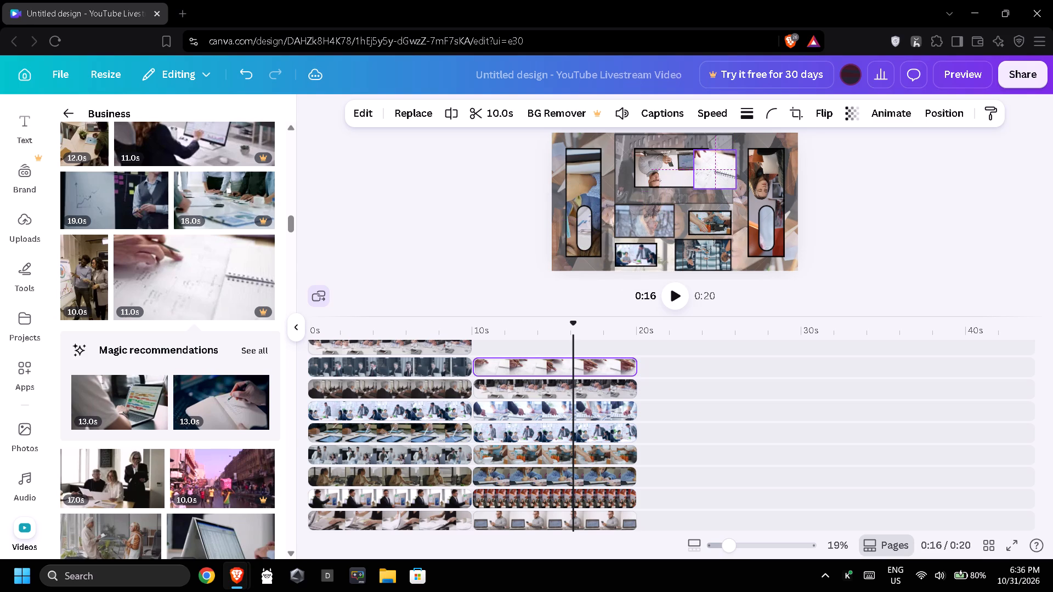
drag(717, 170, 706, 164)
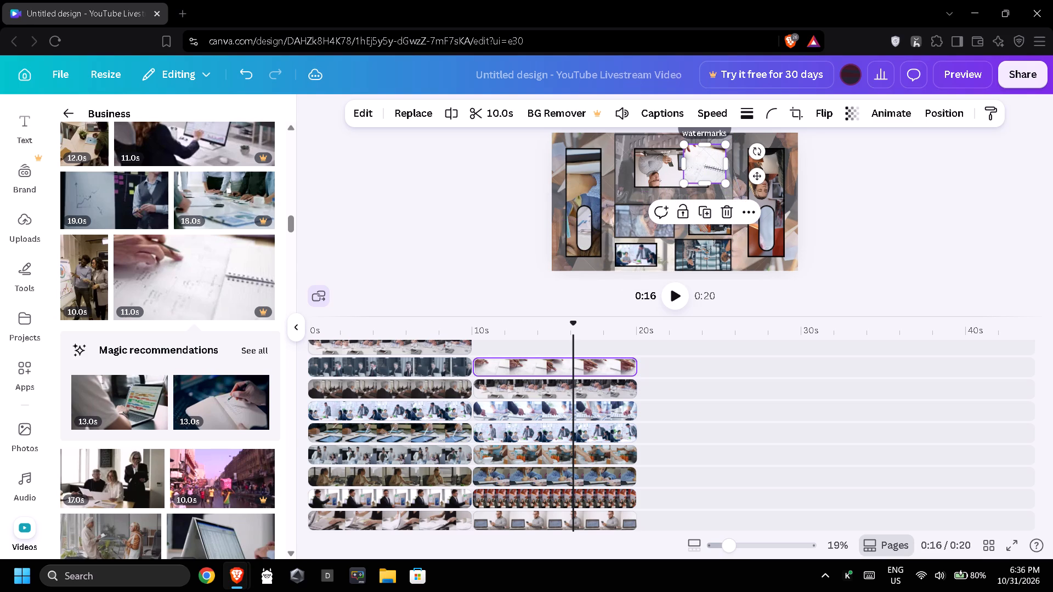
drag(687, 167, 713, 169)
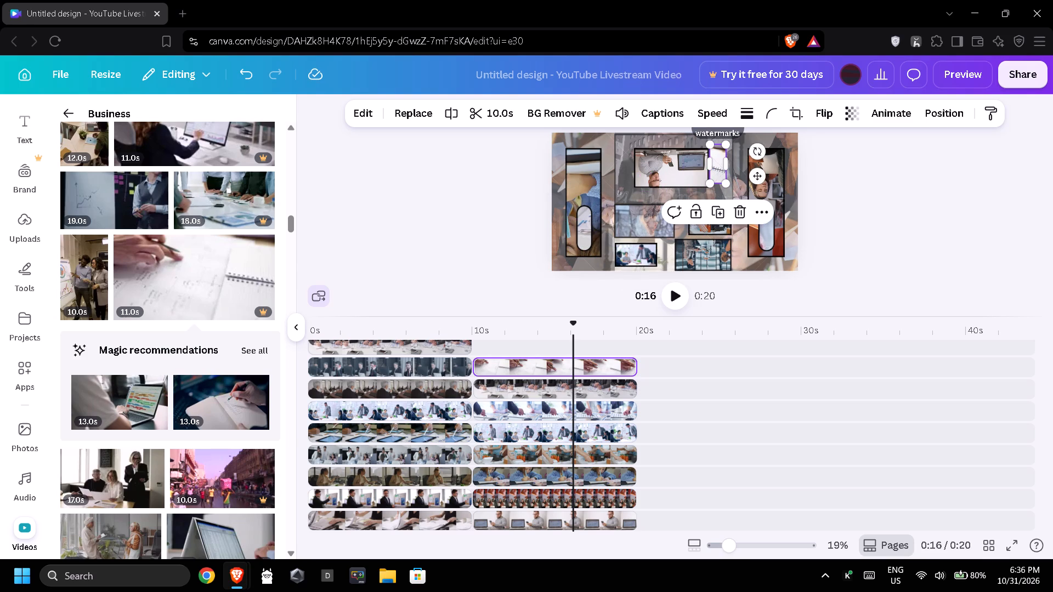
click(717, 164)
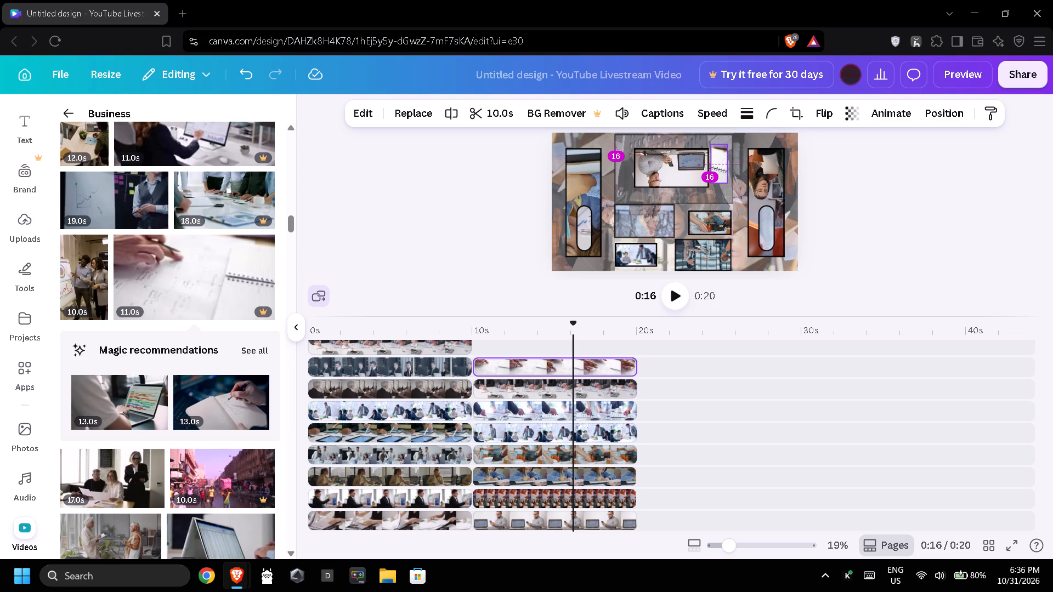
drag(712, 165, 717, 167)
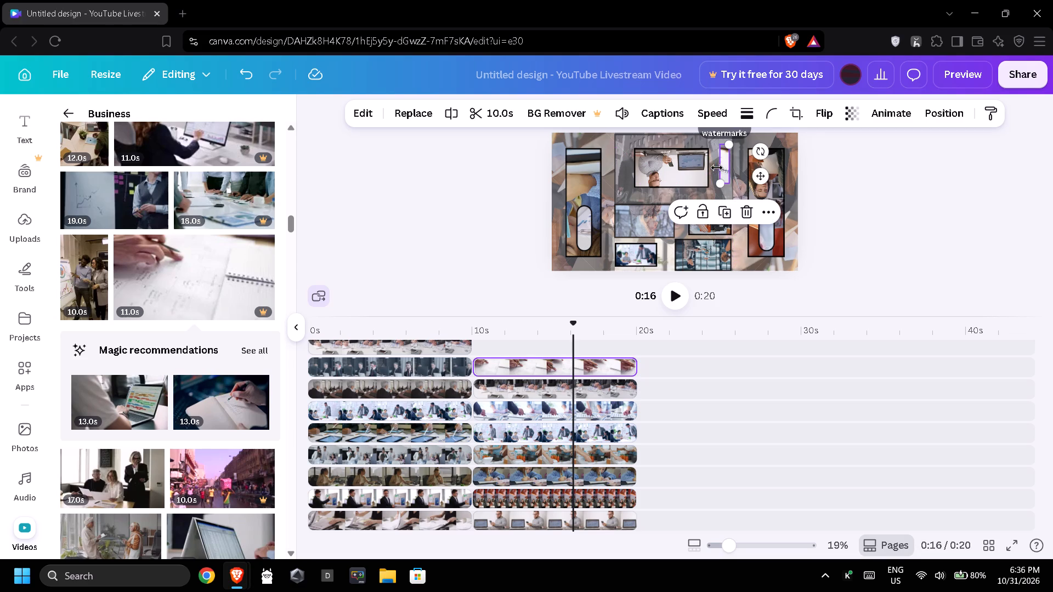
Enlarge the notebook strip to about 94 by 403 and position it in the gap just beside the upper central bordered clip.
drag(728, 145, 729, 144)
drag(729, 144, 732, 139)
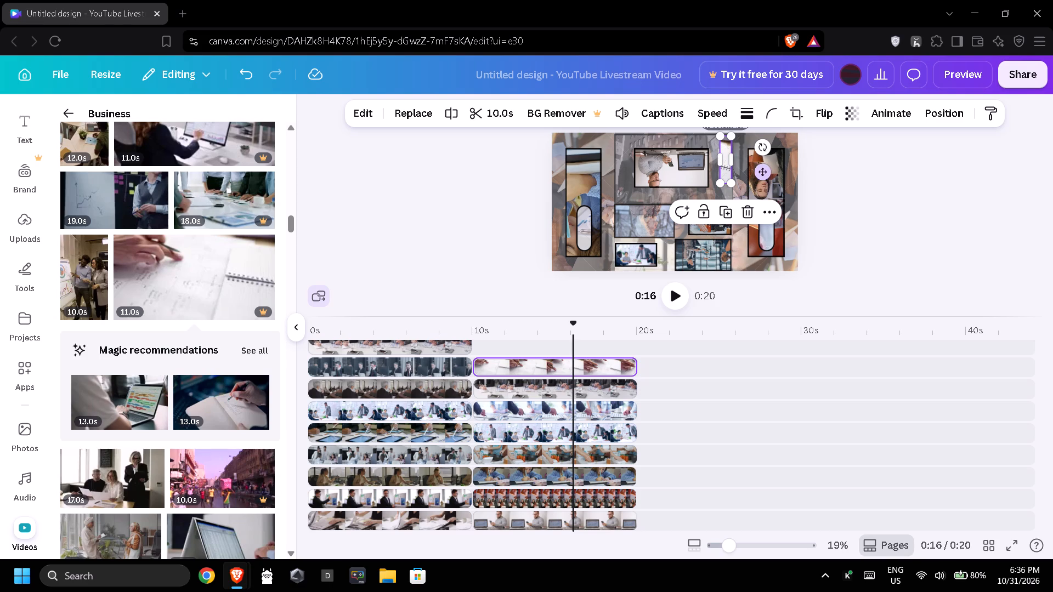
click(896, 212)
drag(724, 159, 720, 164)
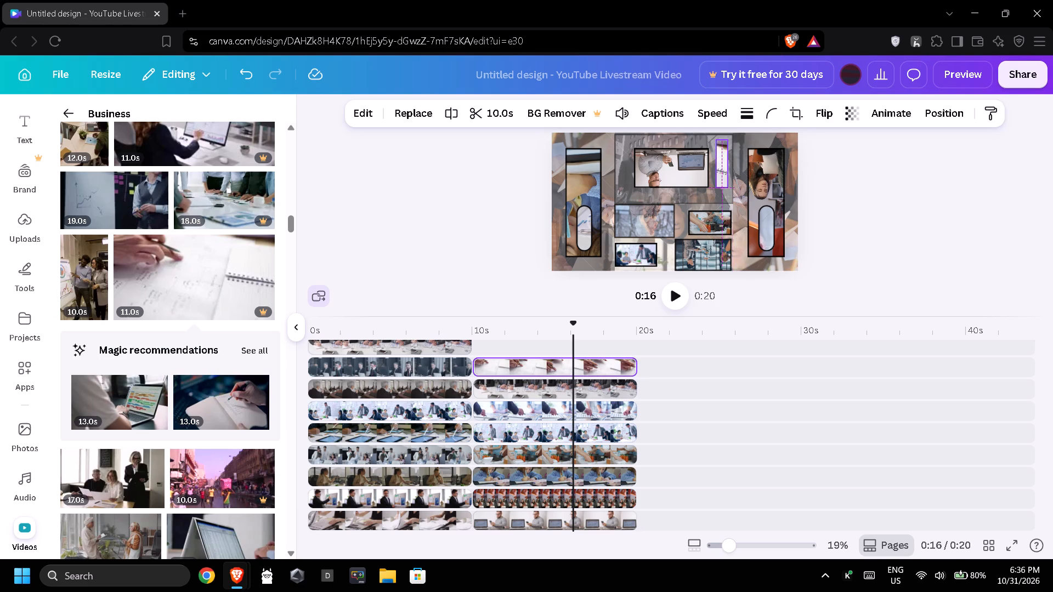
drag(720, 164, 720, 166)
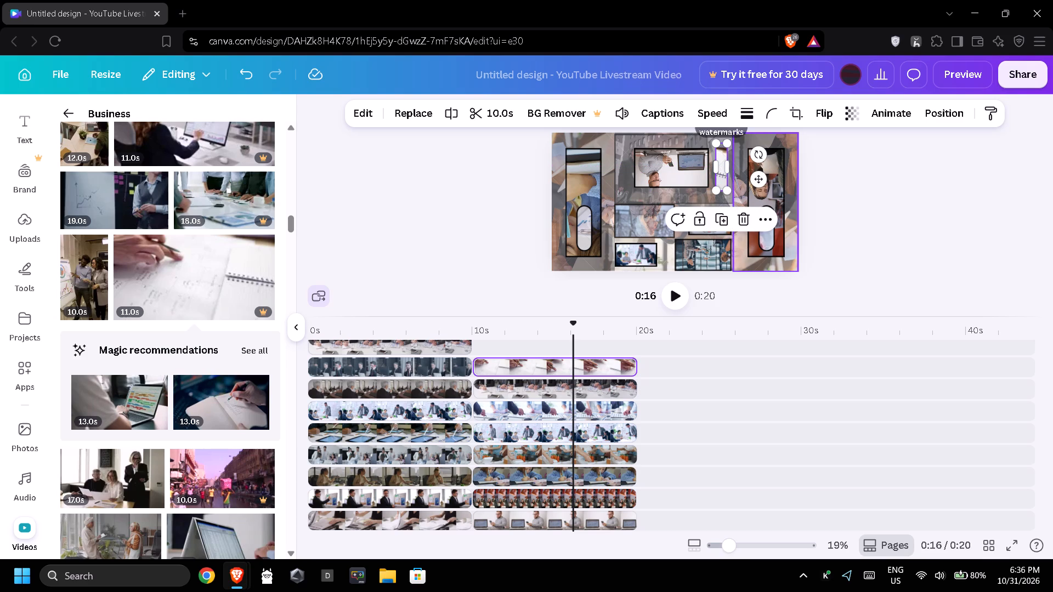
click(865, 187)
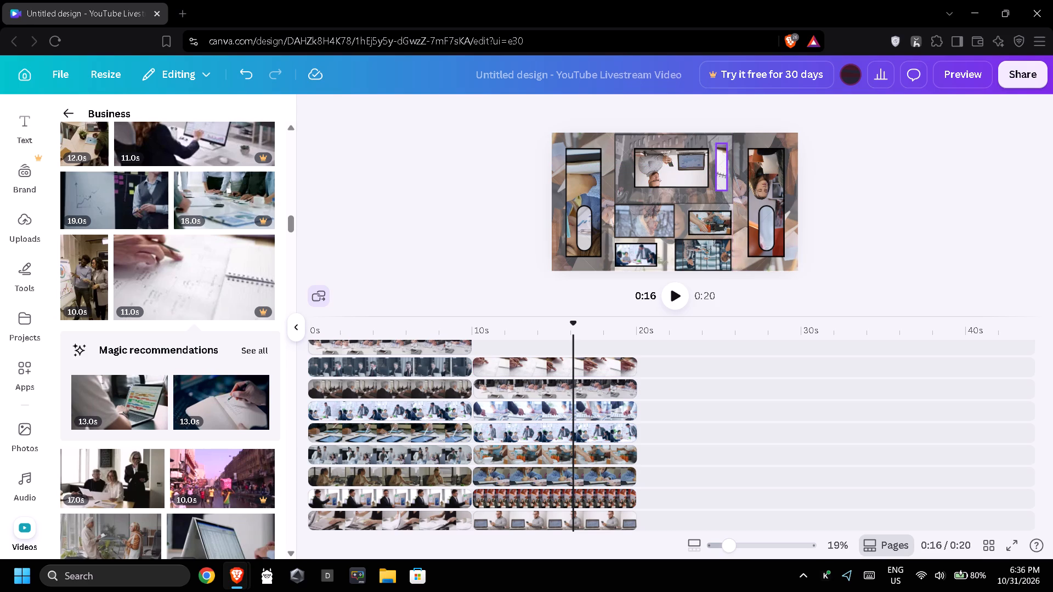
click(722, 172)
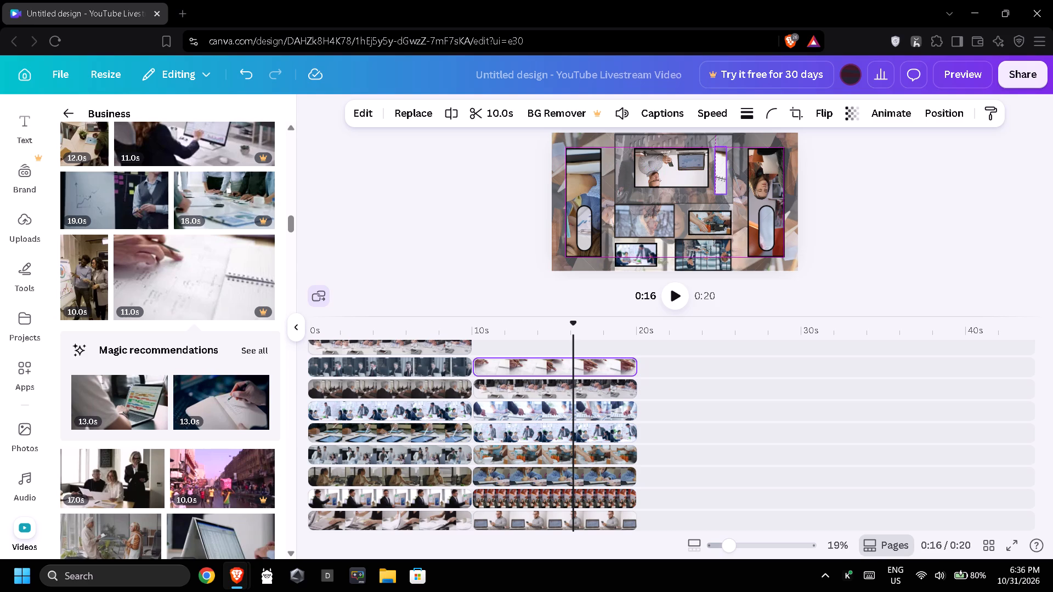
click(719, 144)
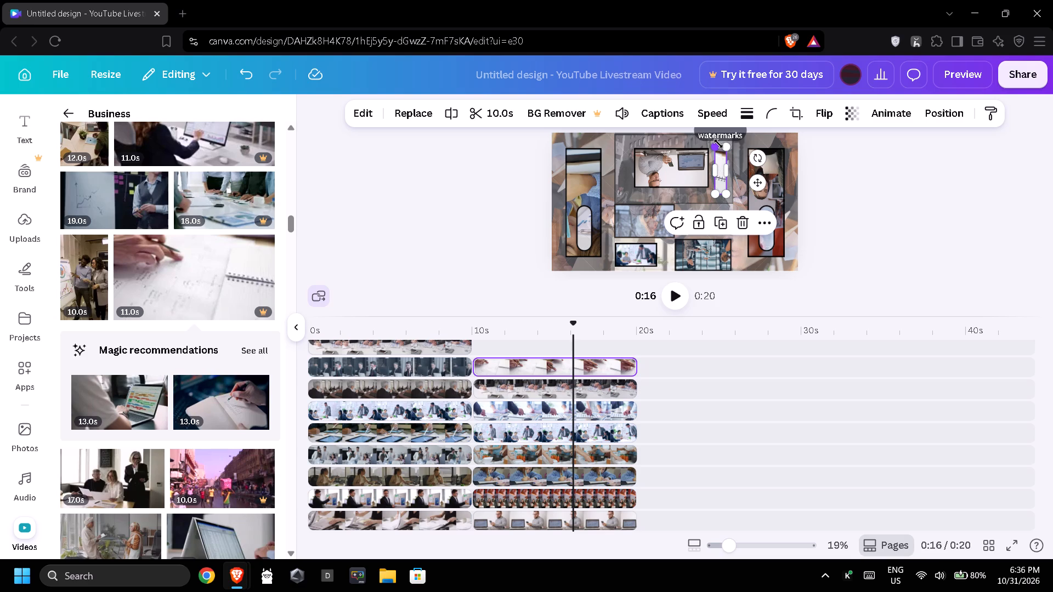
click(718, 142)
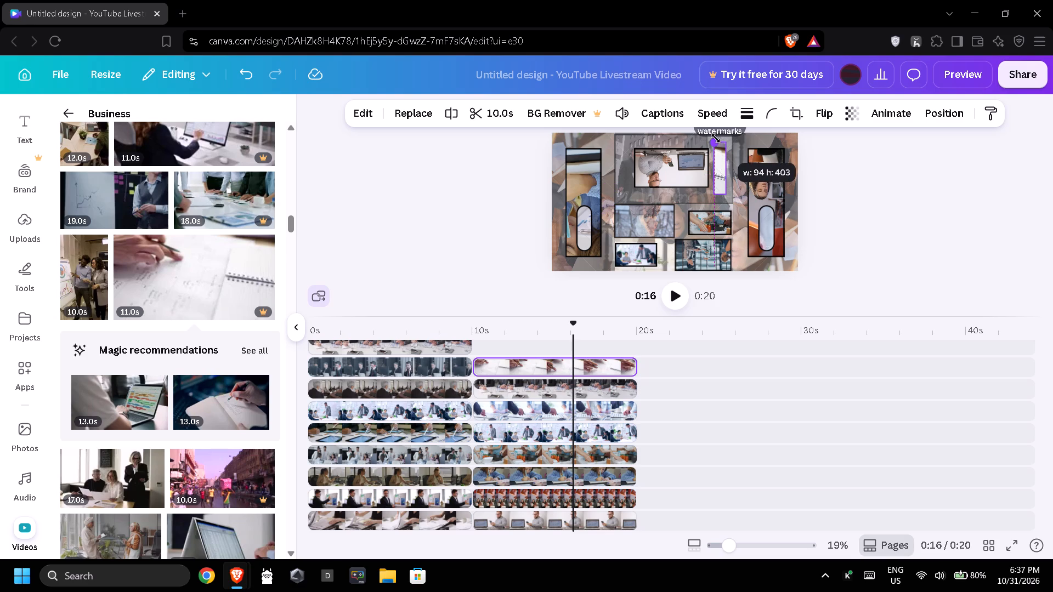
click(720, 159)
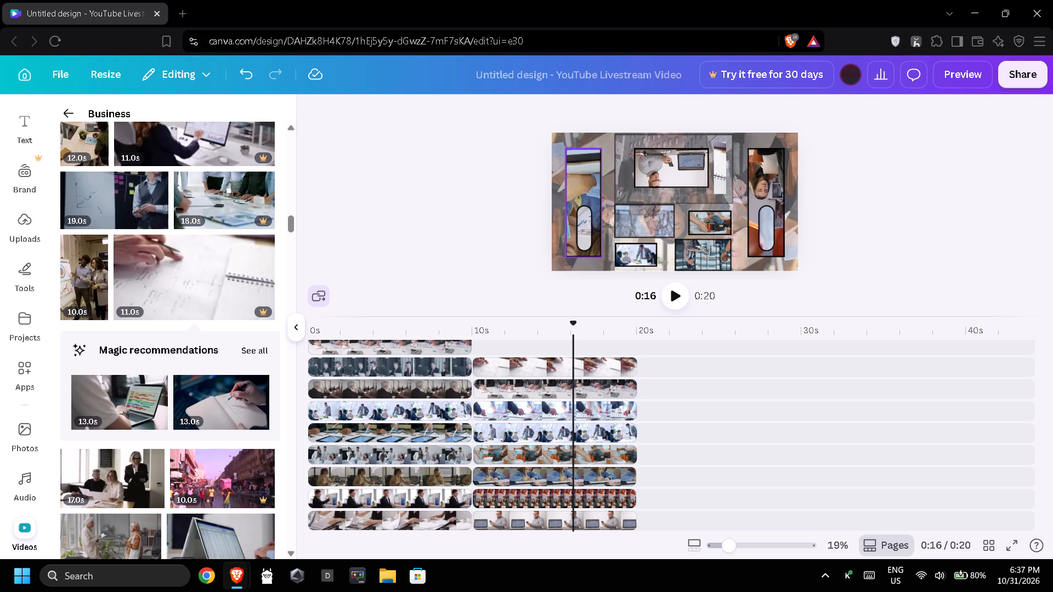
Add the 10-second creativity and idea staircase clip at the 10-second mark, on the track above the notebook-writing clip.
scroll(241, 434, down, 3)
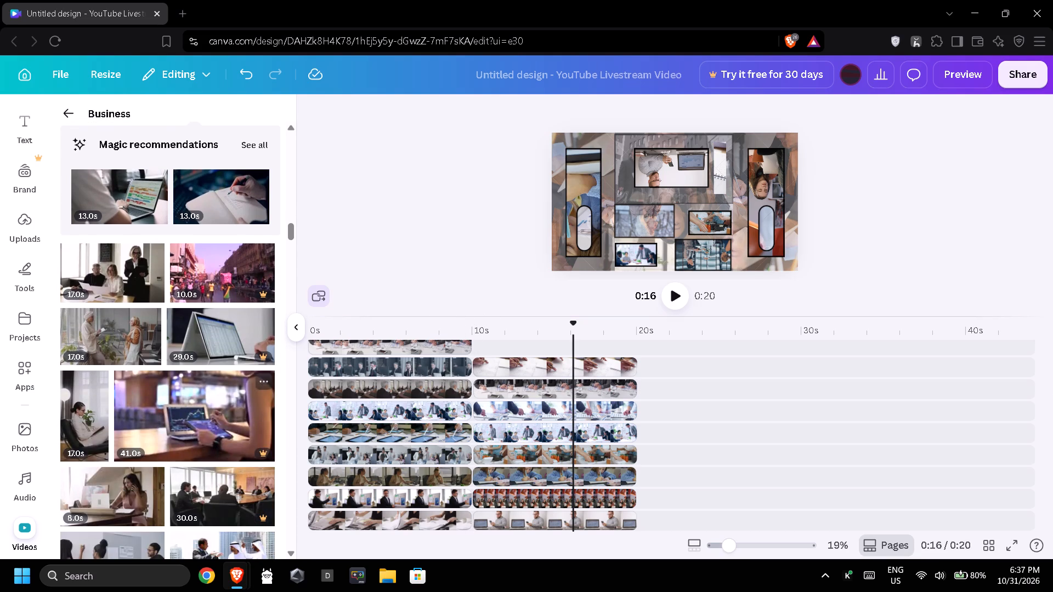
scroll(217, 333, down, 3)
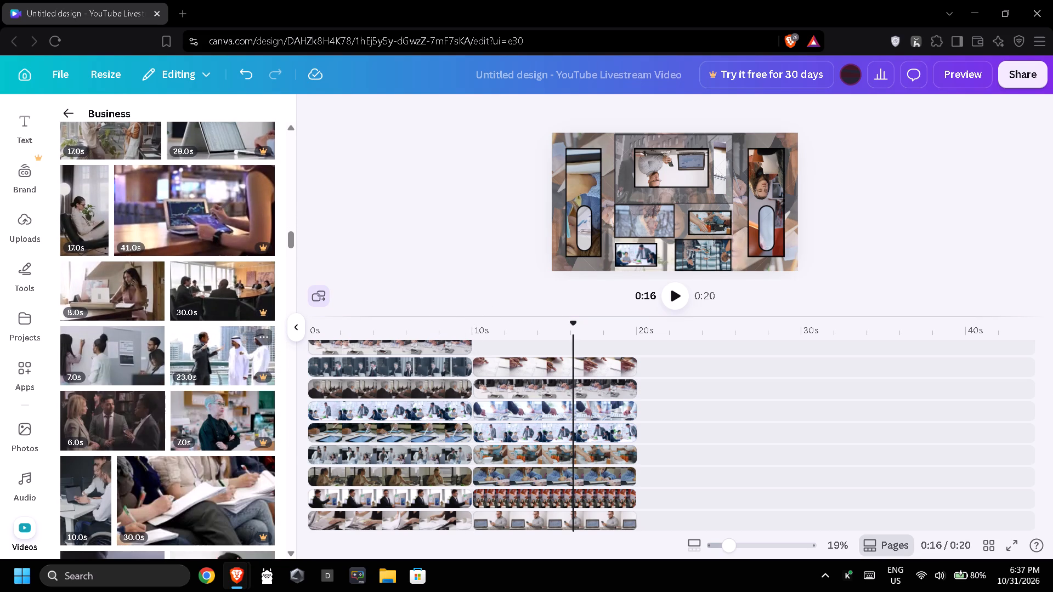
scroll(207, 357, down, 4)
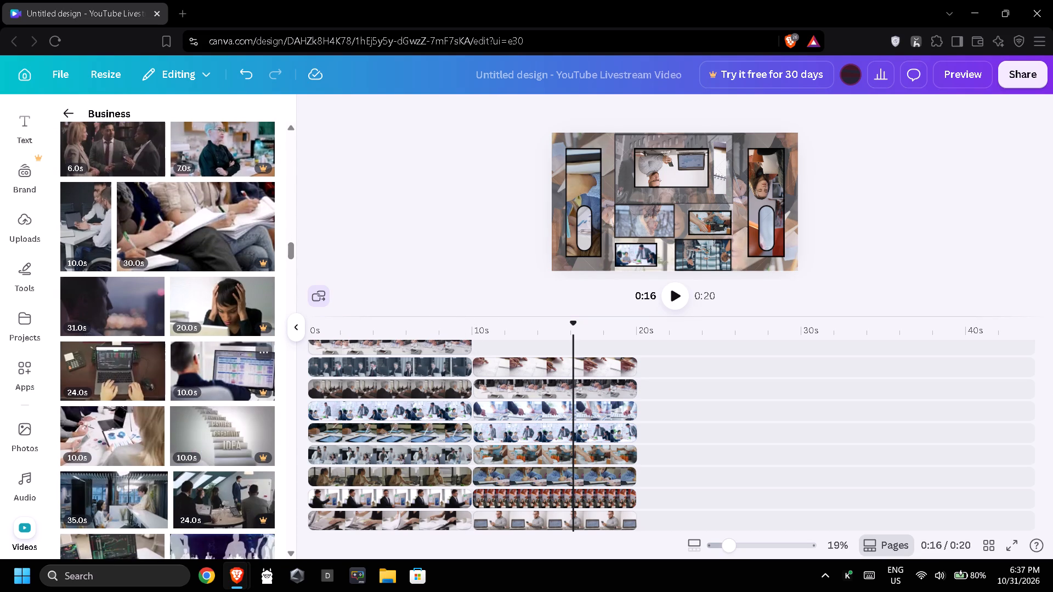
drag(211, 436, 507, 341)
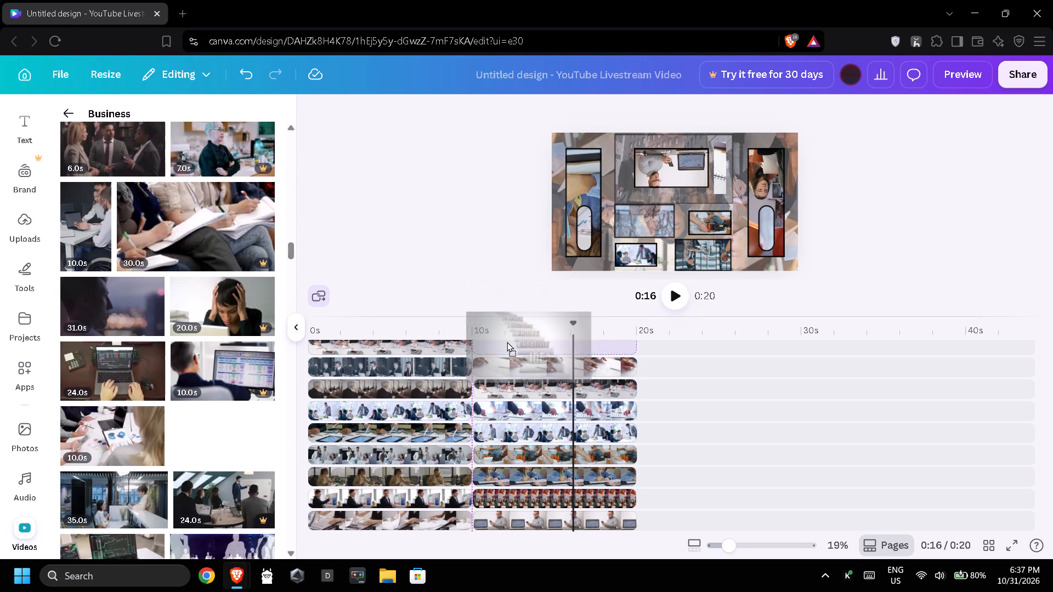
drag(507, 341, 516, 344)
scroll(601, 378, up, 1)
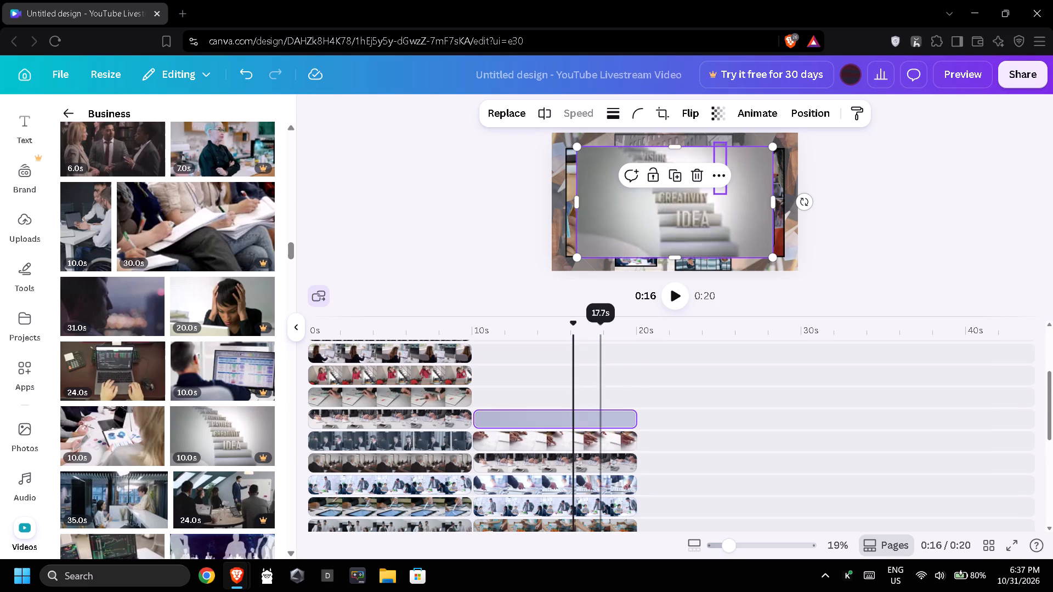
Shrink the creativity and idea staircase clip and crop both sides into a slim vertical strip about 401 high.
click(529, 415)
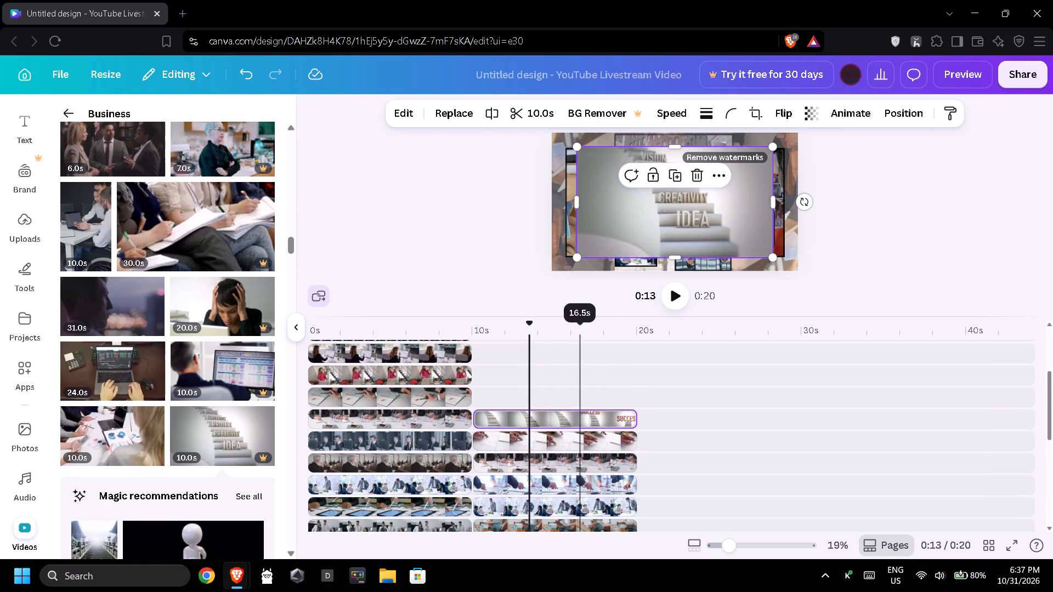
drag(774, 255, 677, 229)
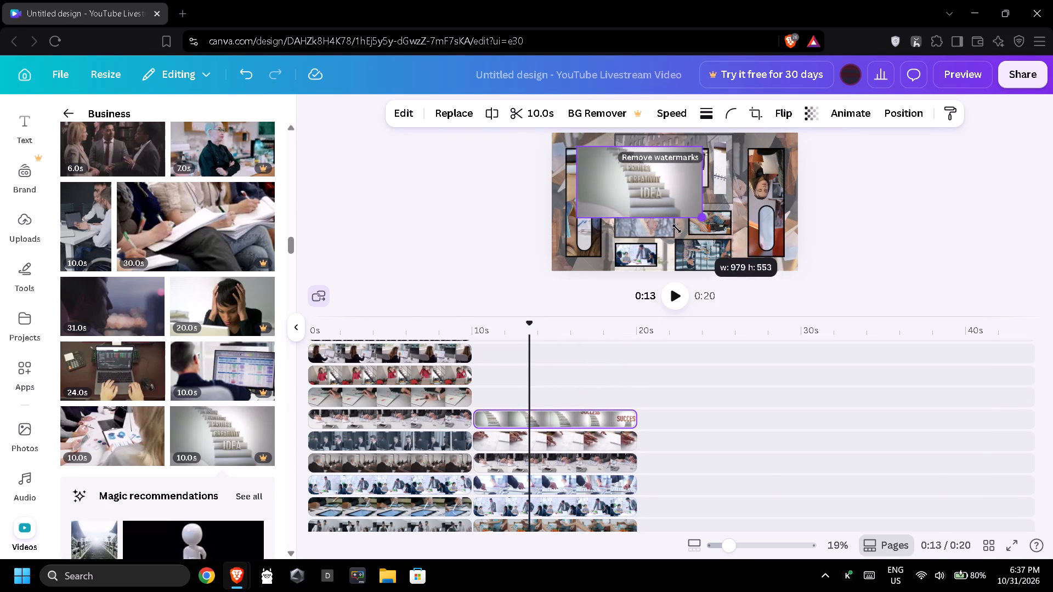
drag(677, 229, 653, 222)
drag(666, 177, 609, 181)
drag(576, 172, 593, 177)
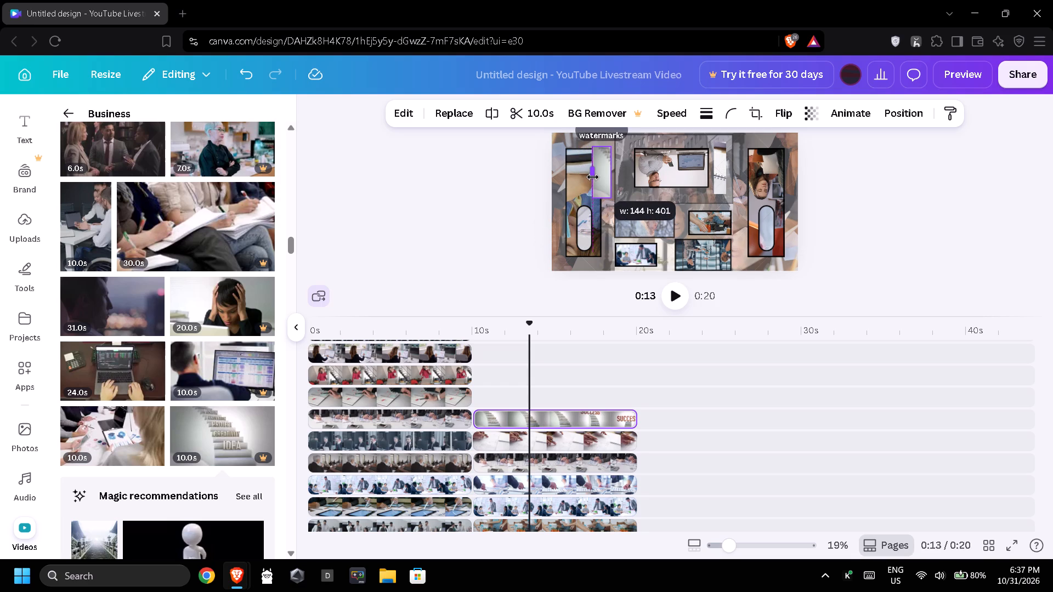
drag(593, 177, 596, 179)
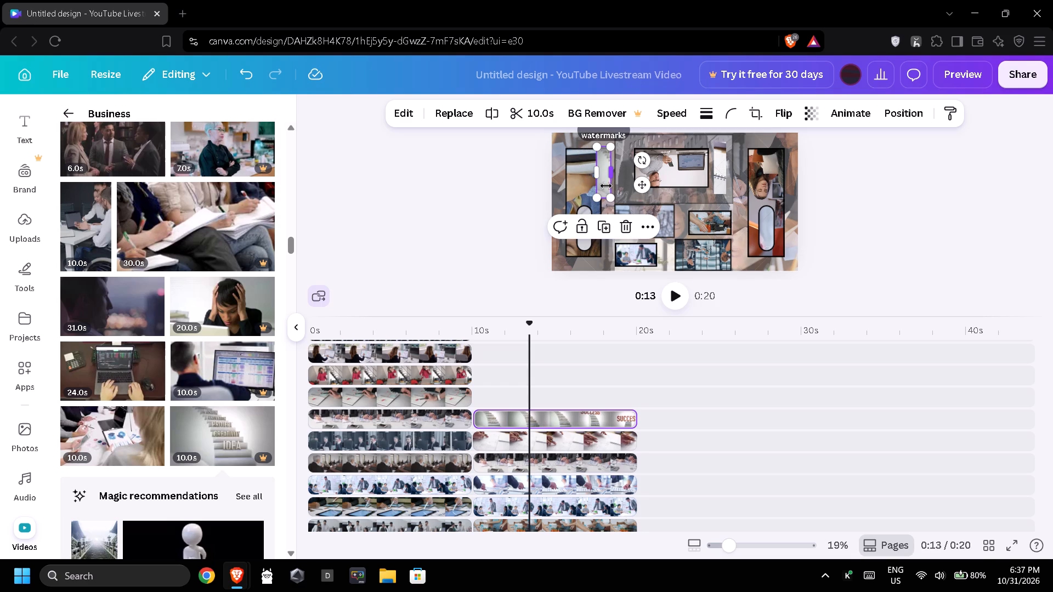
Move the staircase strip into the gap between the left tall clip and the upper central bordered clip, and fine-tune its width to fit.
drag(604, 189, 625, 183)
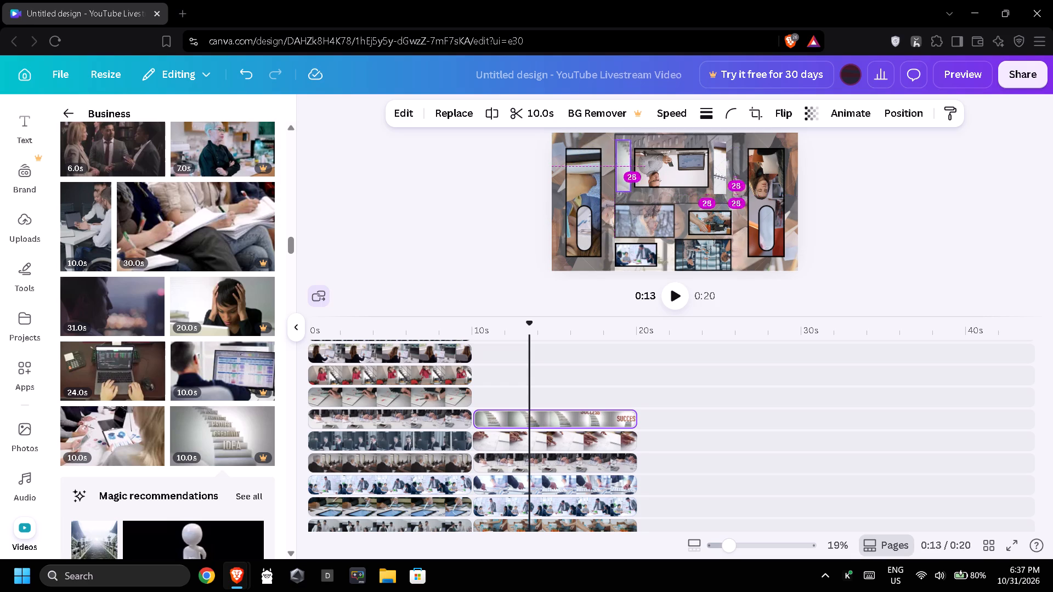
drag(625, 183, 627, 187)
click(630, 176)
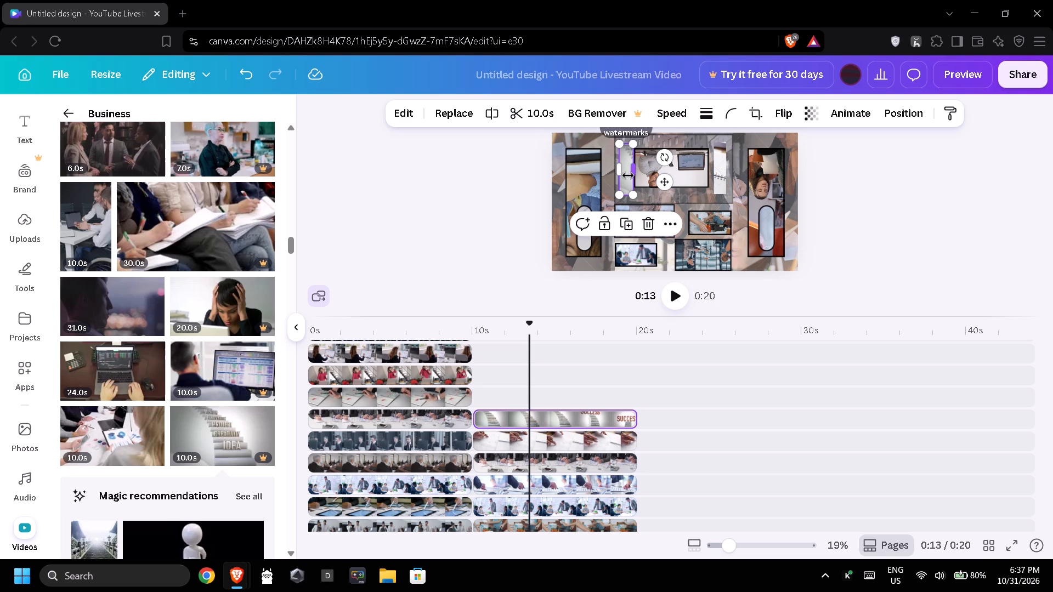
click(625, 175)
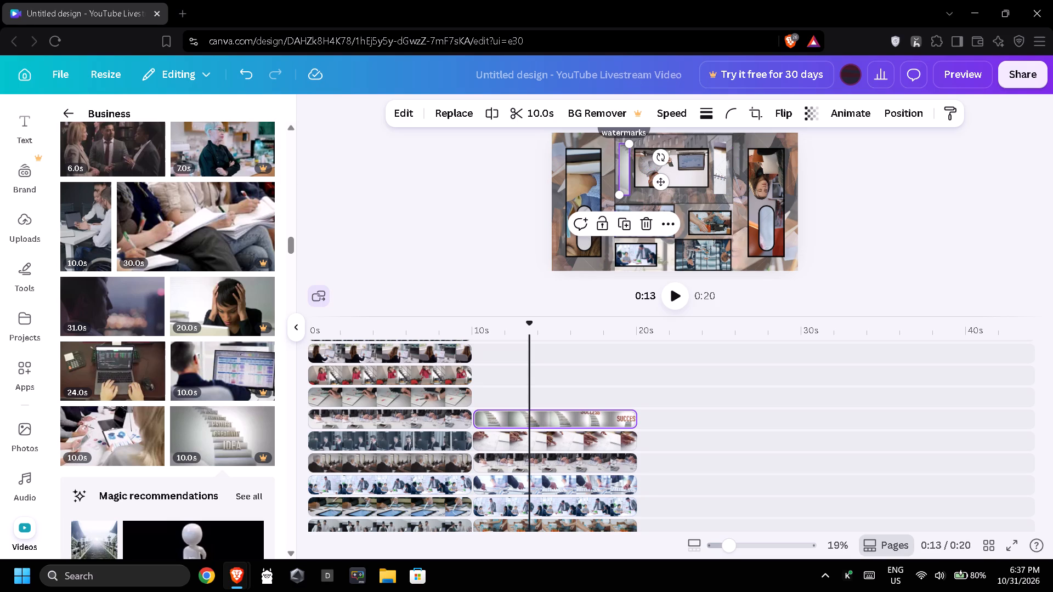
click(449, 191)
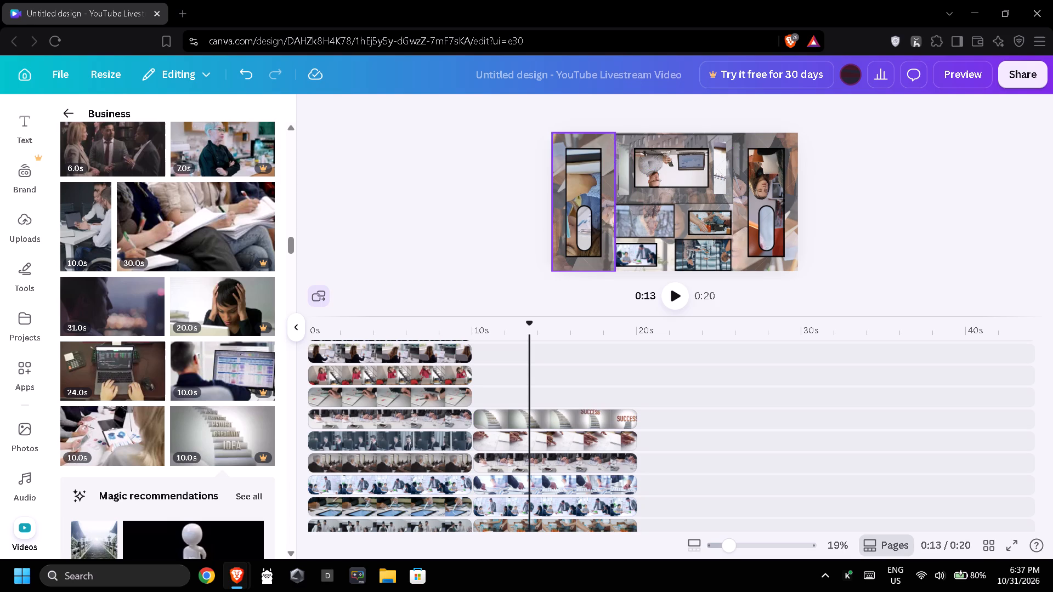
click(624, 168)
click(626, 168)
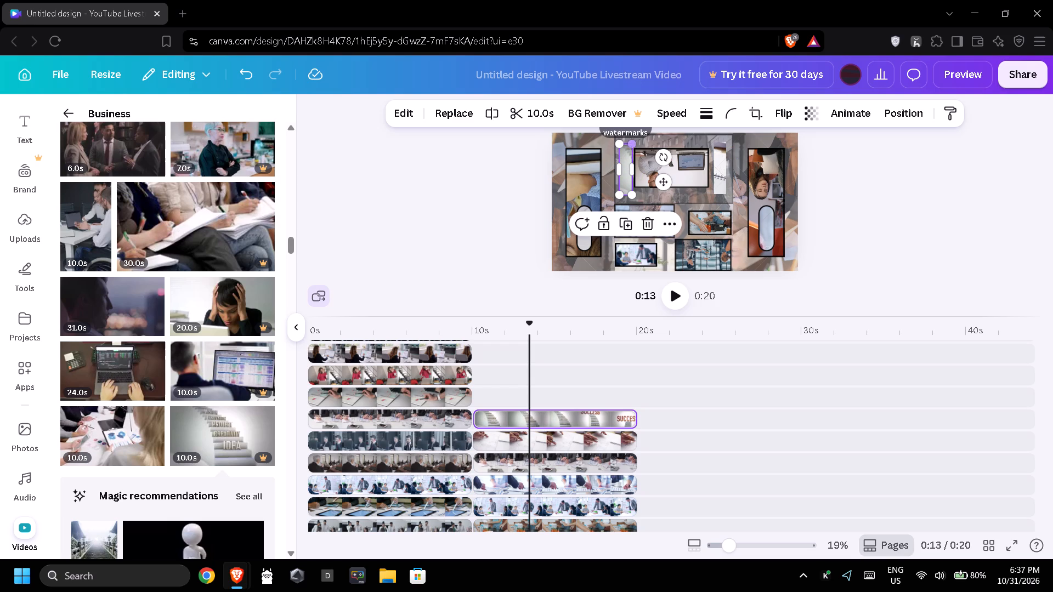
Give the staircase strip a thin solid black border and set its corner rounding to 100.
click(703, 117)
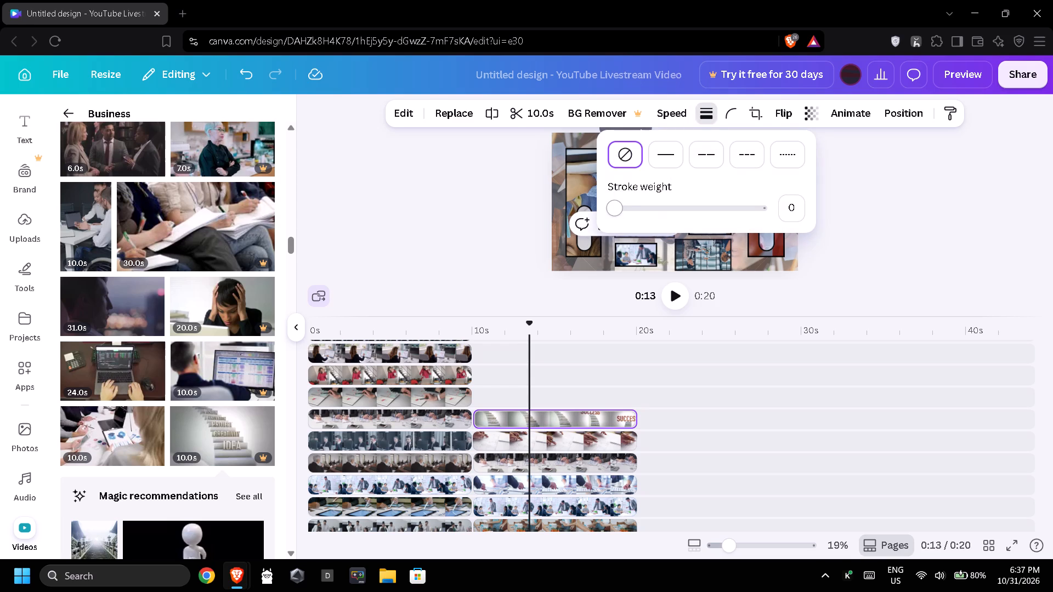
drag(618, 204, 627, 207)
click(746, 120)
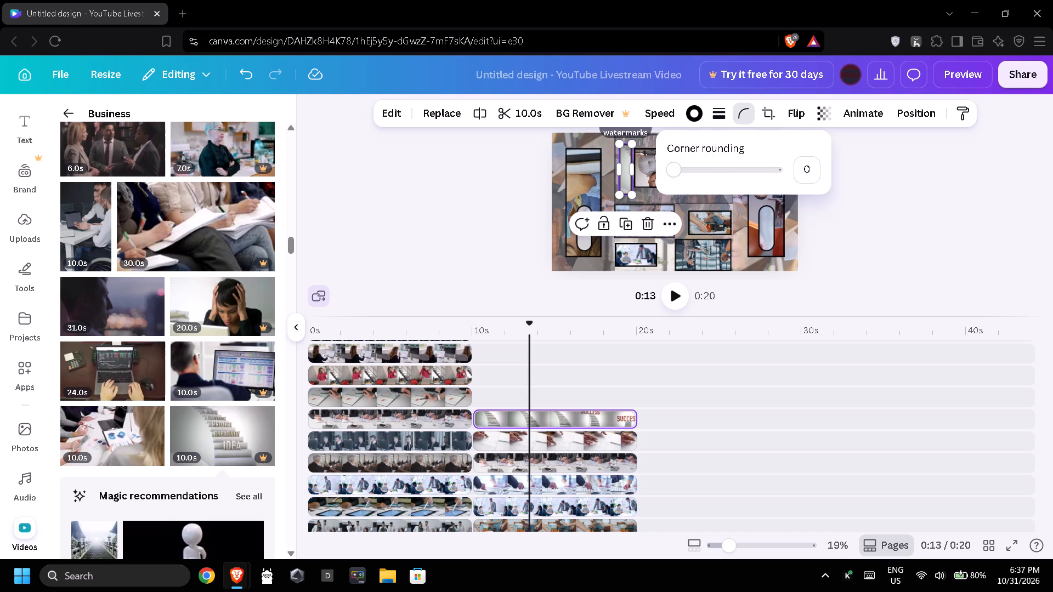
drag(723, 165, 786, 172)
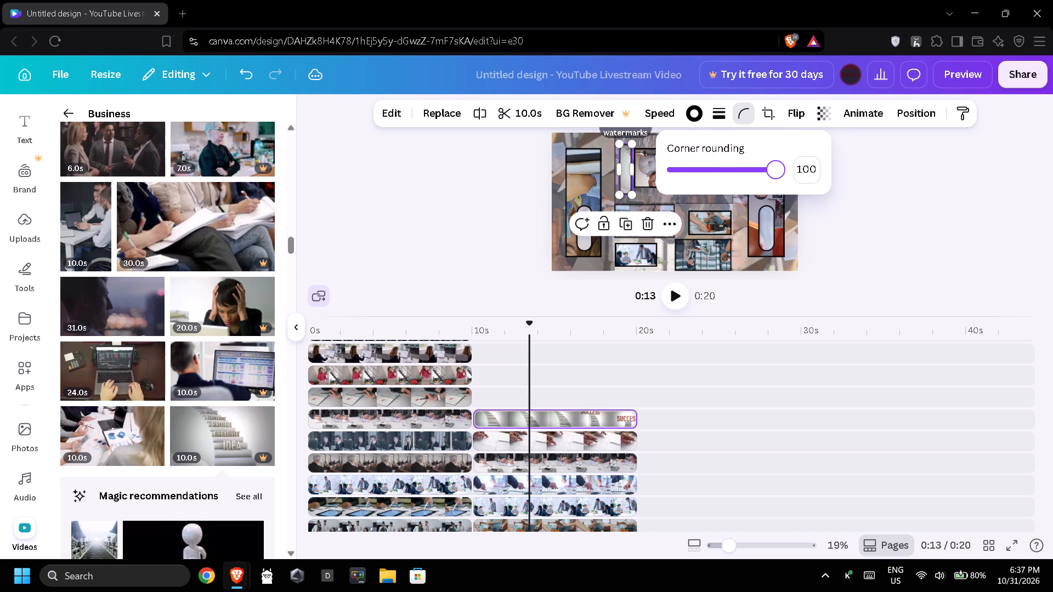
double_click(885, 223)
Give the notebook-writing strip a matching thin solid black border and fully rounded corners.
click(718, 176)
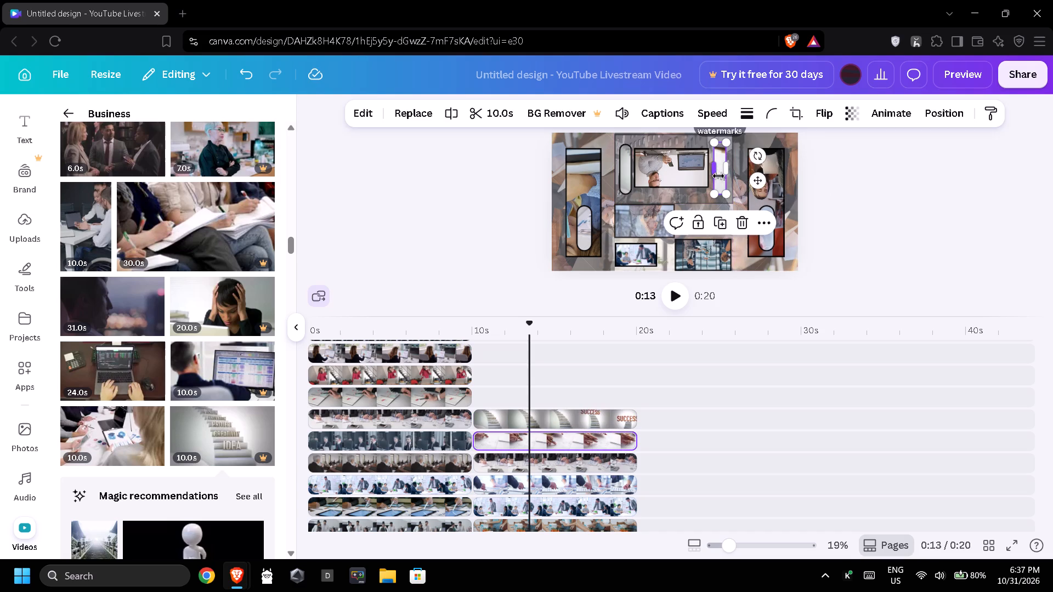
click(751, 117)
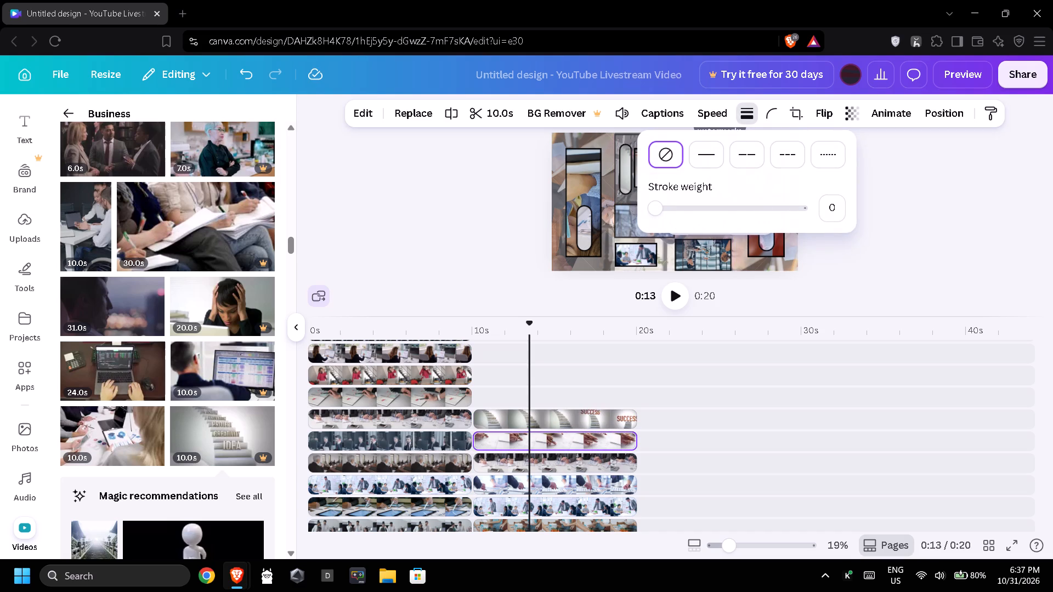
drag(656, 209, 666, 210)
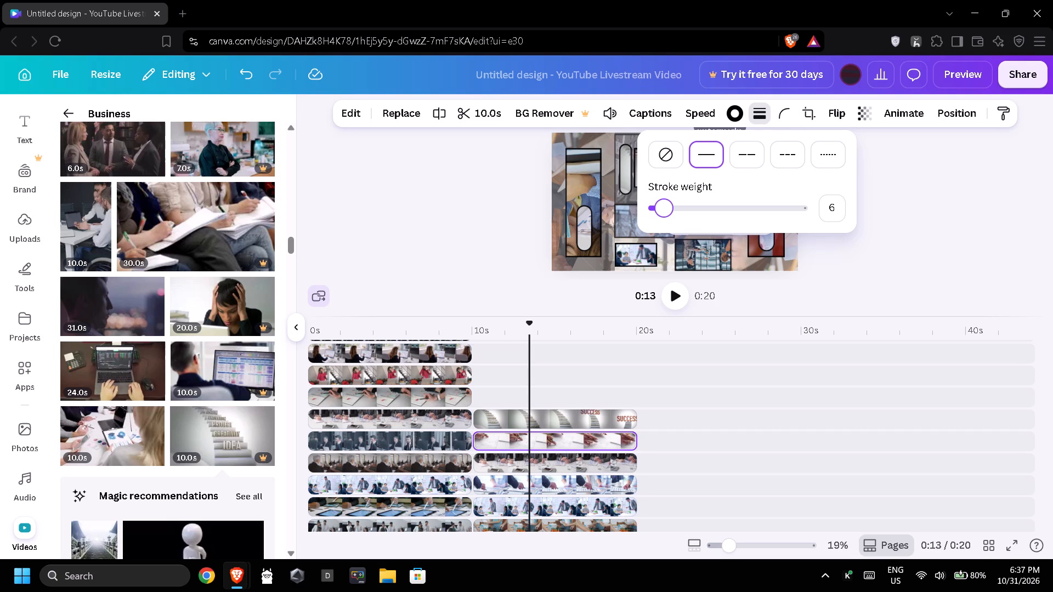
drag(666, 210, 668, 211)
double_click(932, 218)
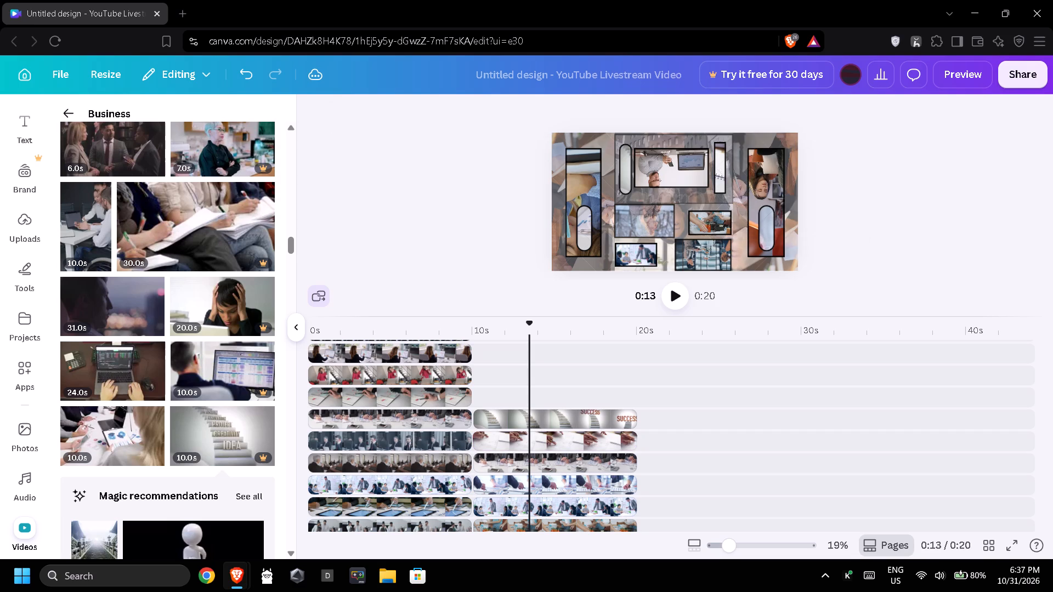
click(720, 175)
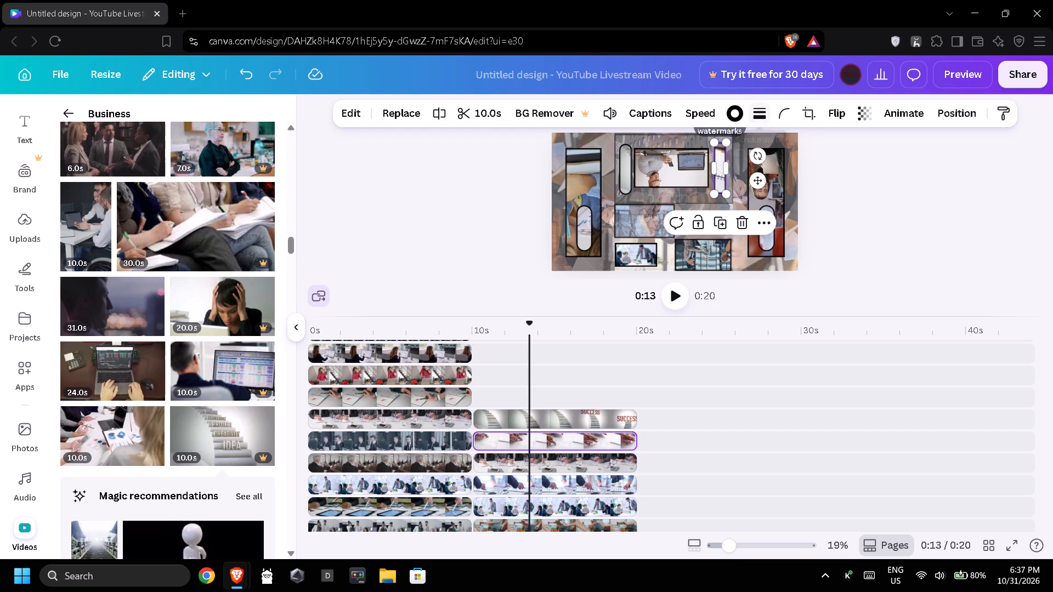
click(784, 113)
drag(782, 169, 832, 174)
double_click(938, 198)
Shorten and slightly widen the notebook-writing strip, and re-centre it in the gap beside the upper central bordered clip.
click(719, 186)
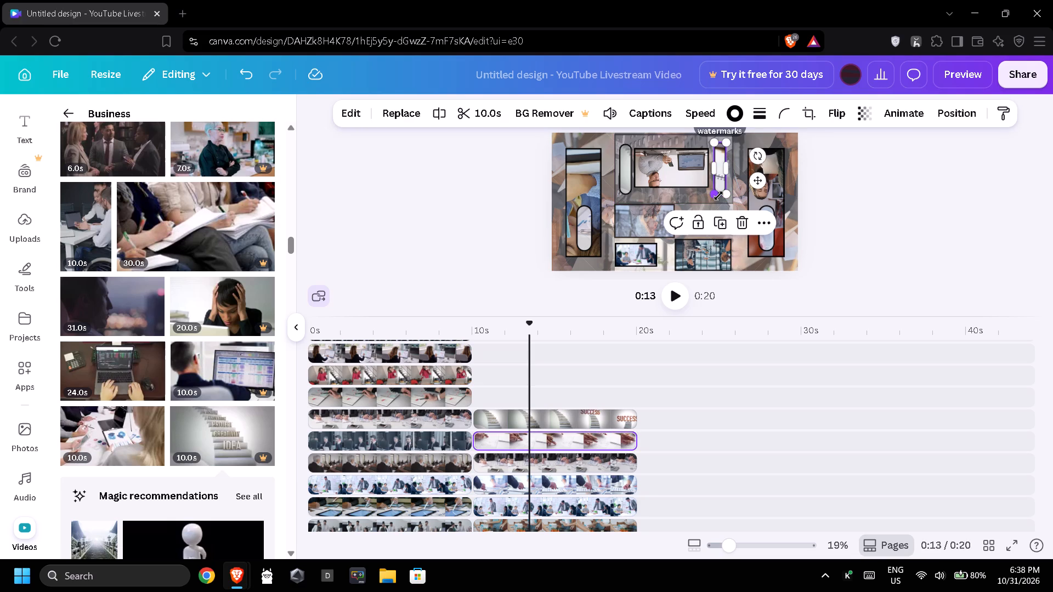
click(720, 196)
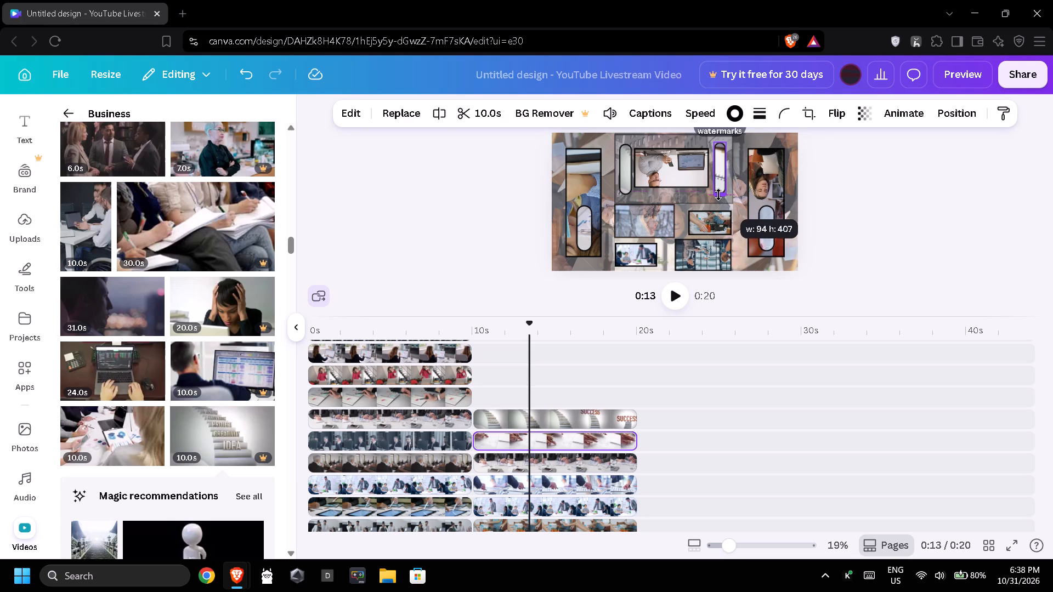
triple_click(909, 197)
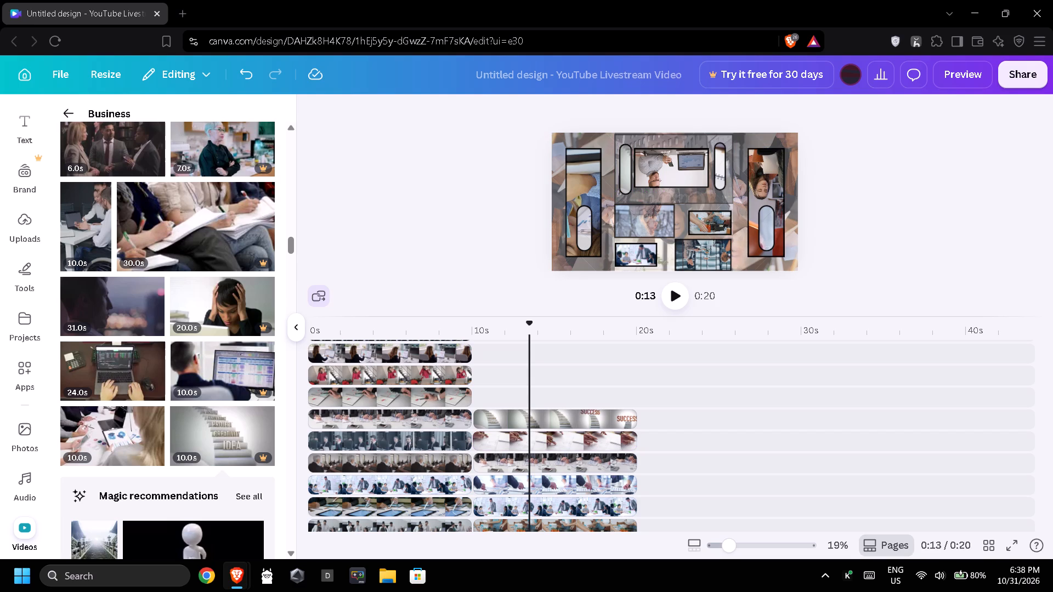
click(716, 167)
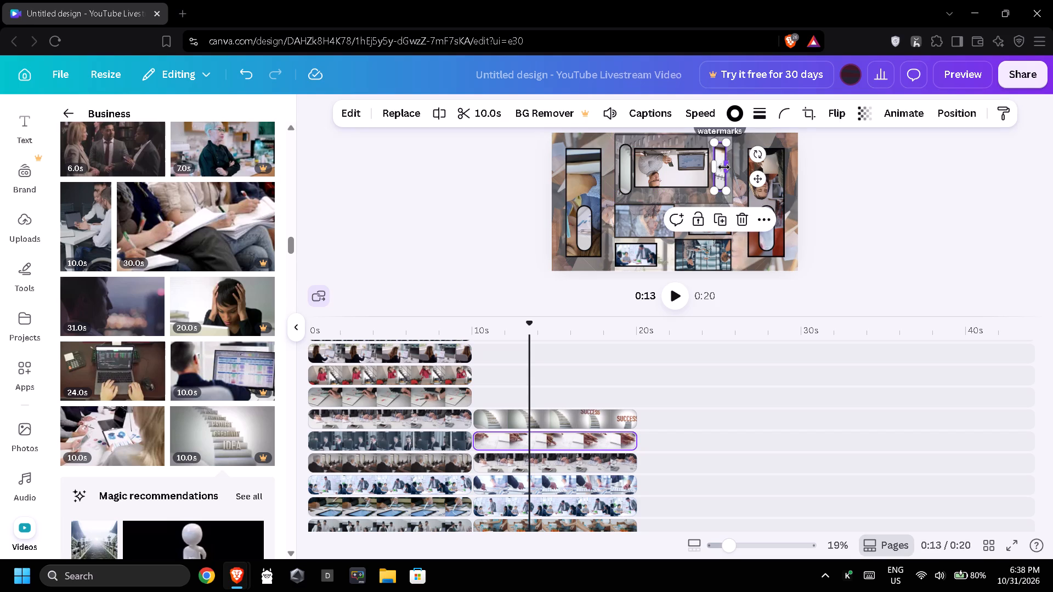
click(724, 167)
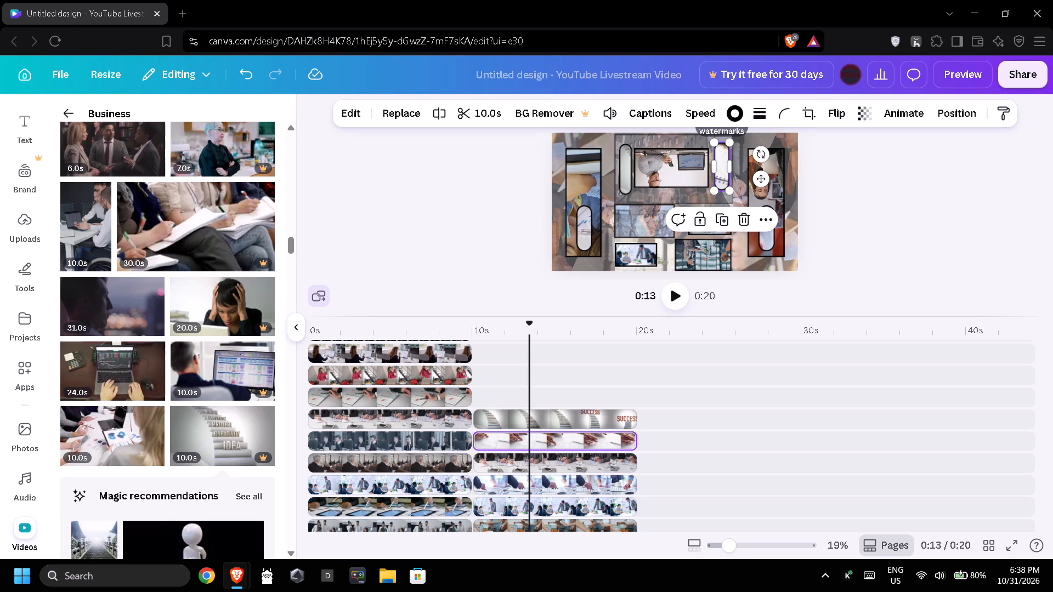
click(727, 166)
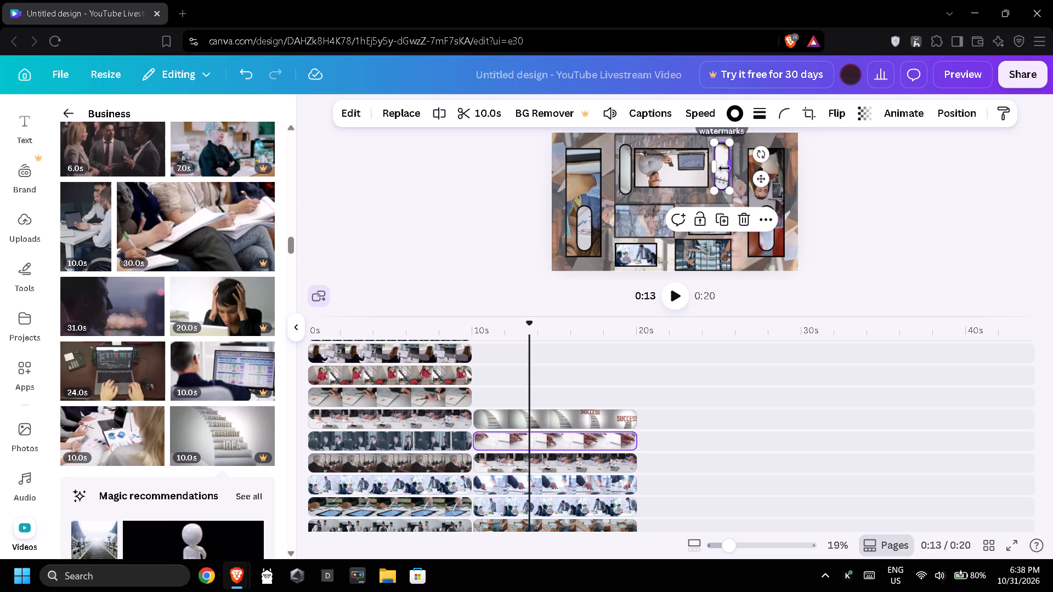
double_click(873, 184)
click(718, 168)
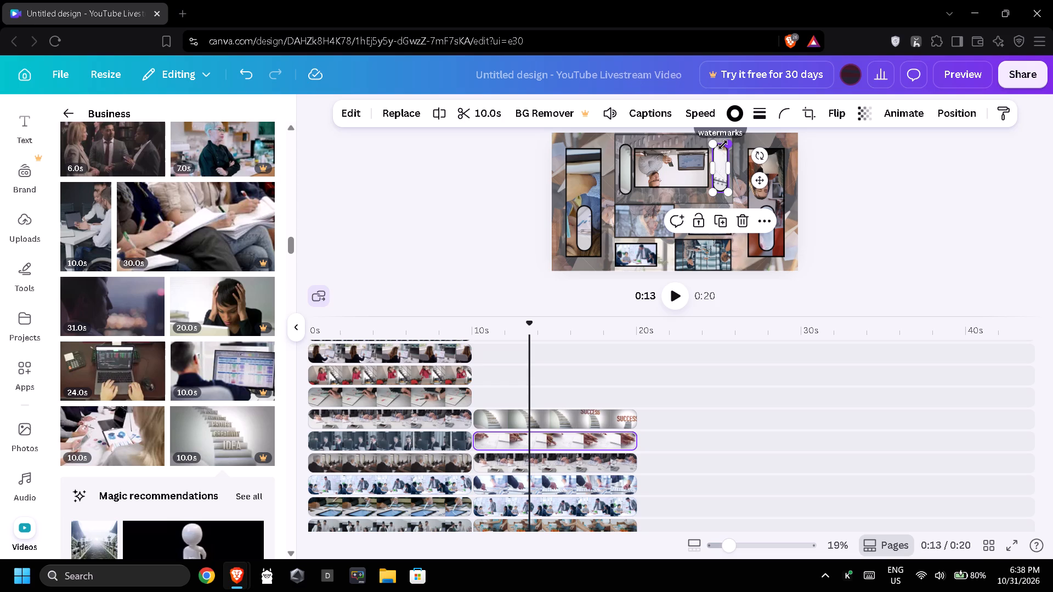
triple_click(829, 186)
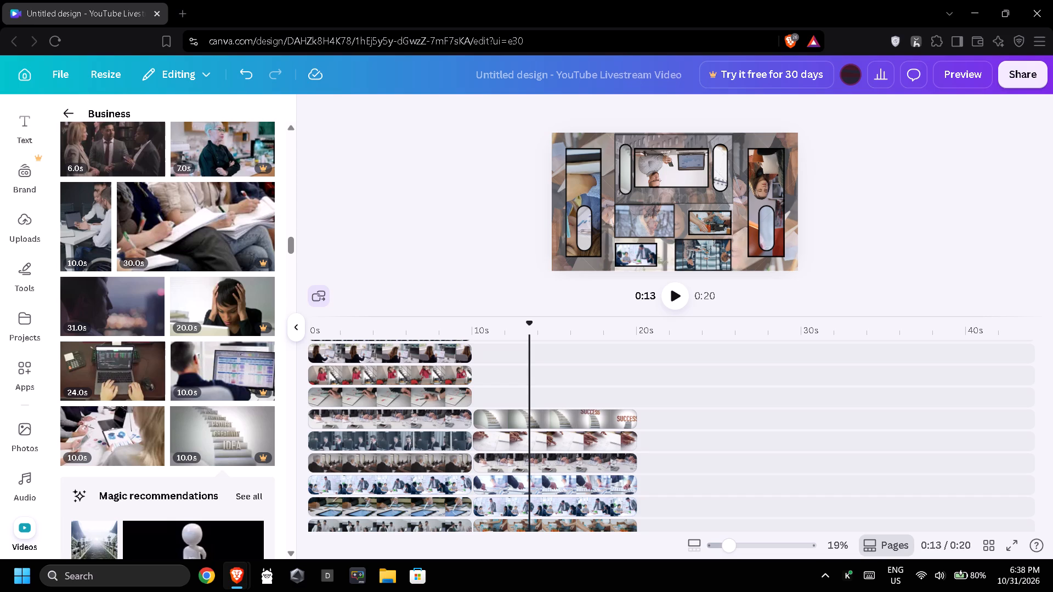
click(475, 213)
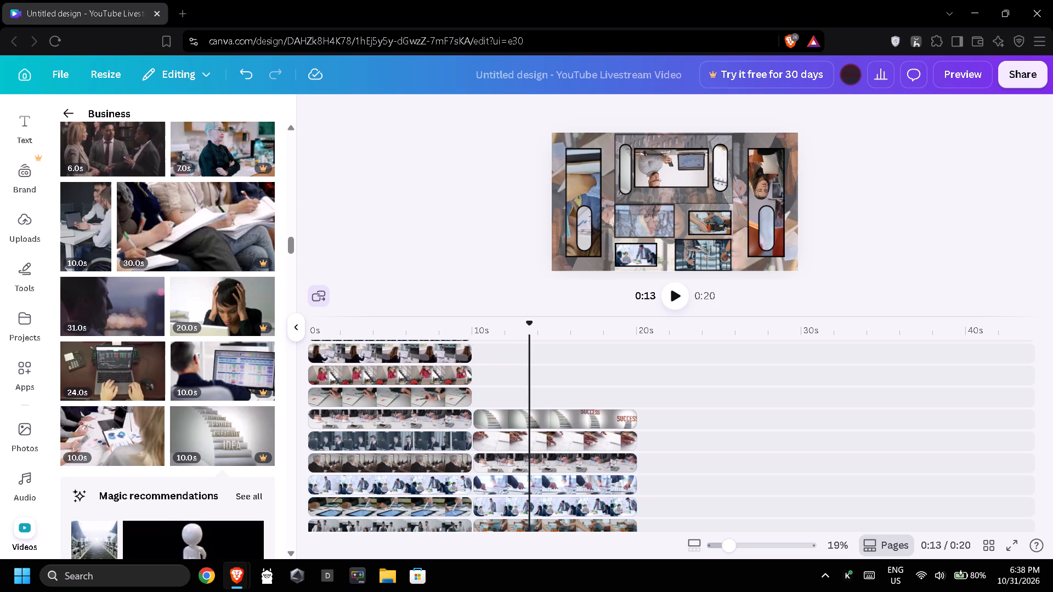
click(475, 215)
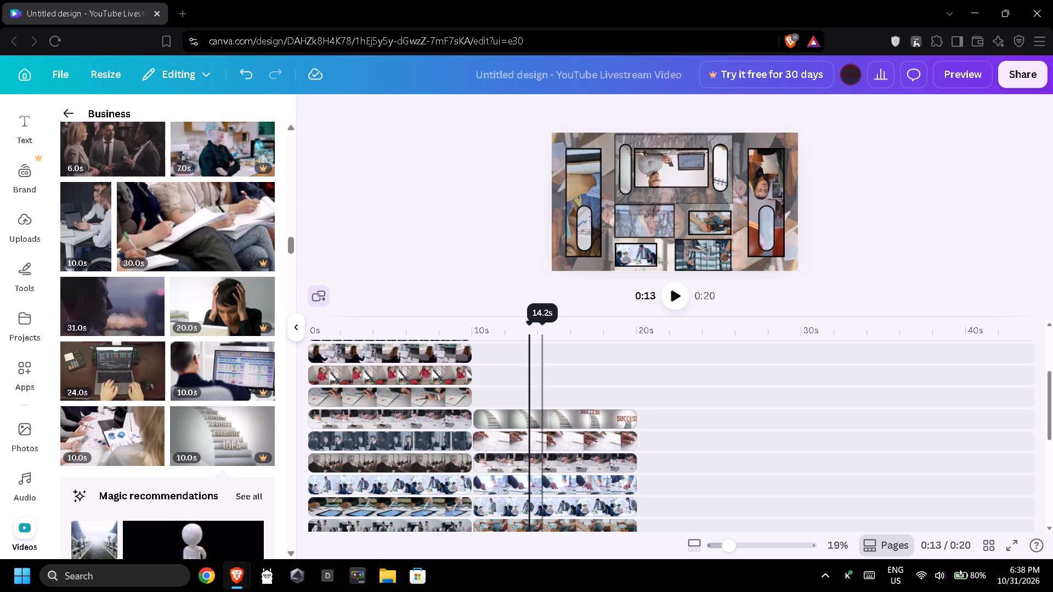
Add the 10-second clip of a man working at a desktop monitor at the 10-second mark, on the track above the staircase clip.
scroll(543, 387, up, 2)
scroll(543, 386, down, 2)
click(543, 386)
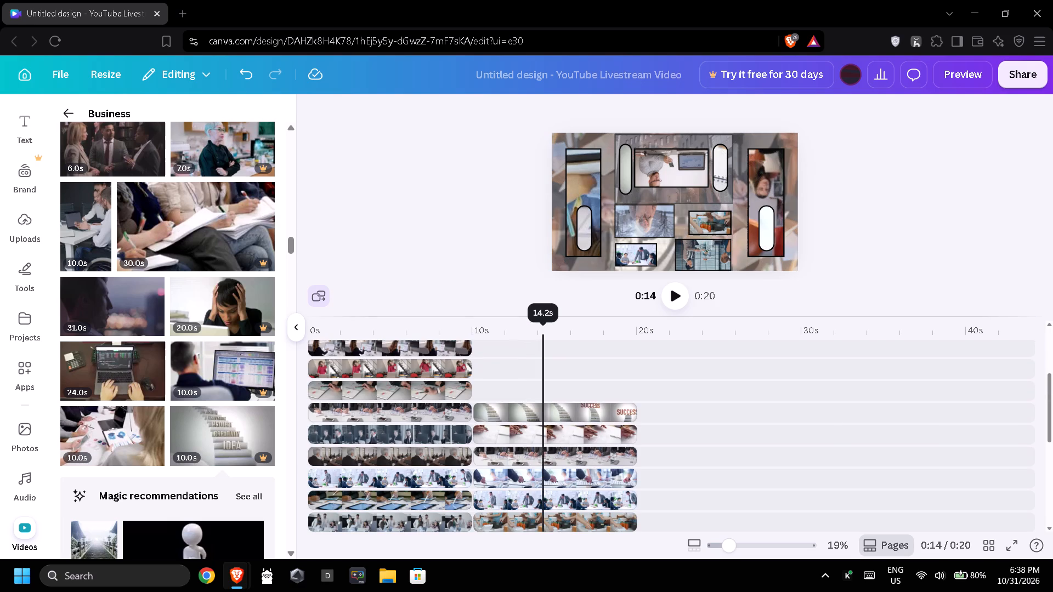
scroll(148, 362, down, 2)
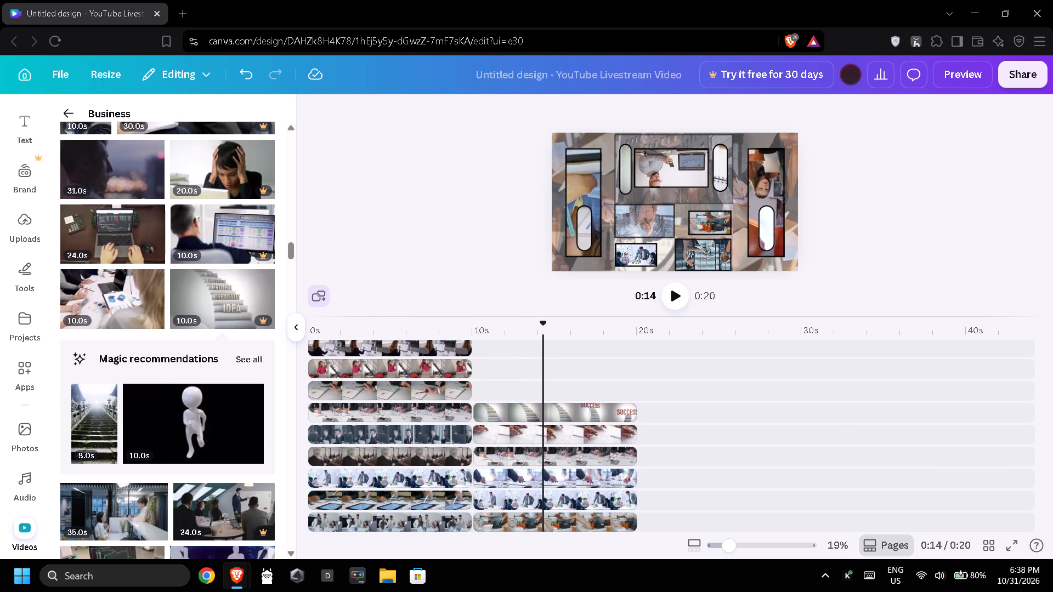
scroll(148, 361, down, 3)
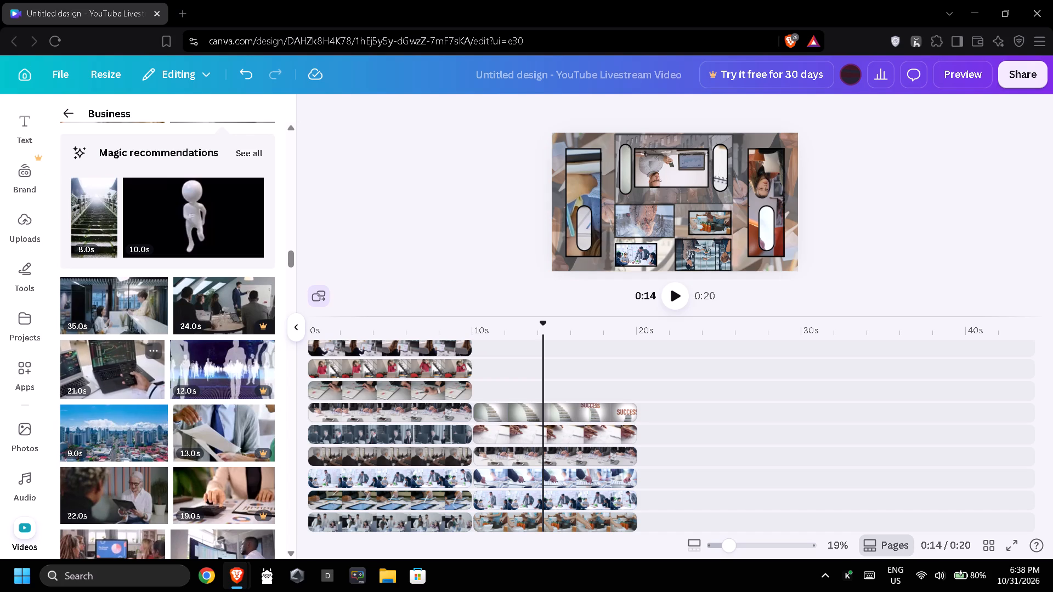
scroll(139, 367, down, 1)
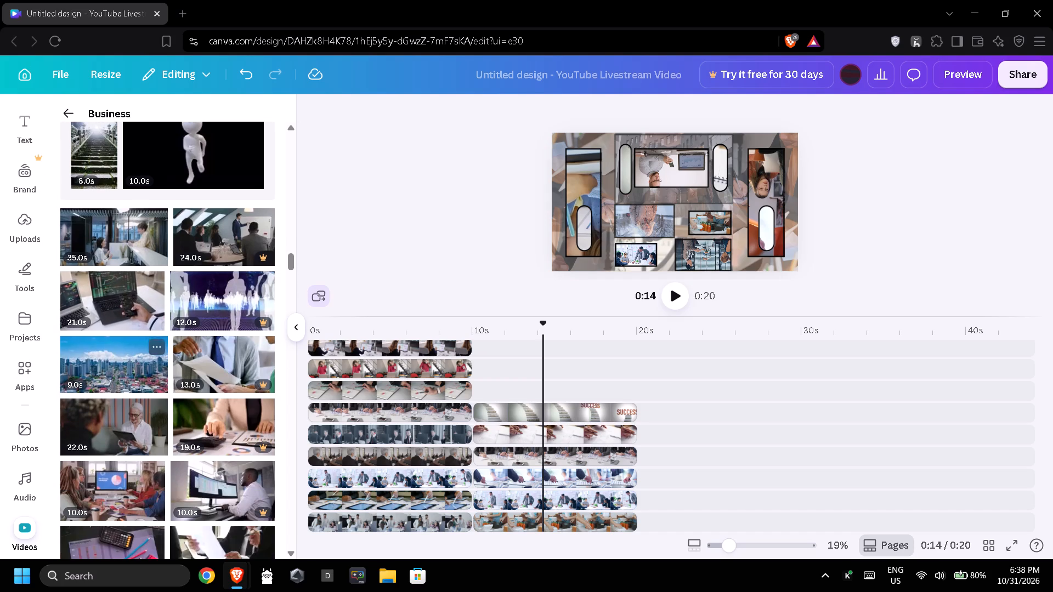
scroll(207, 407, down, 1)
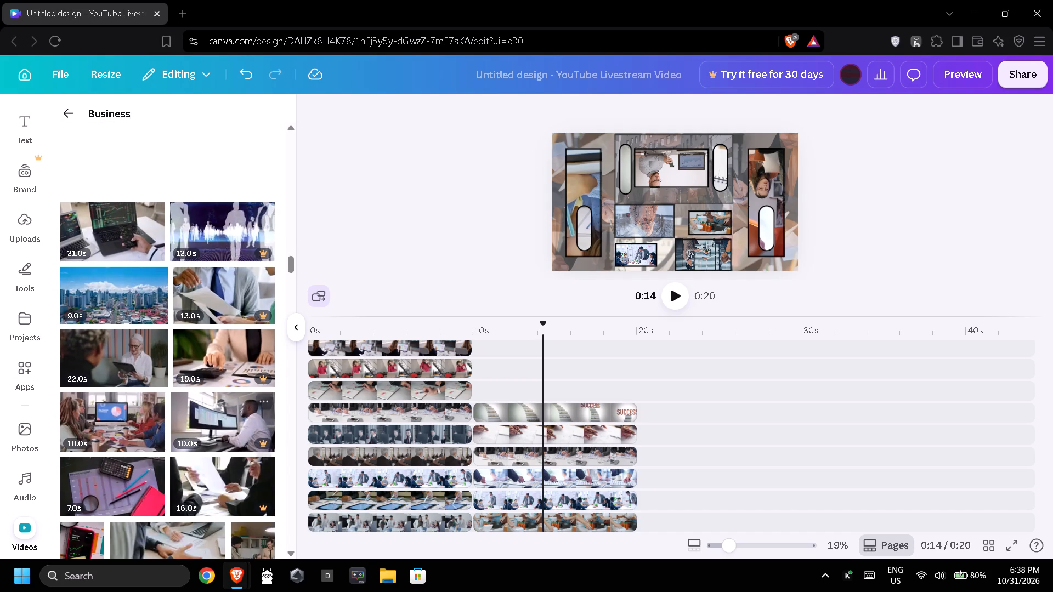
drag(219, 436, 427, 402)
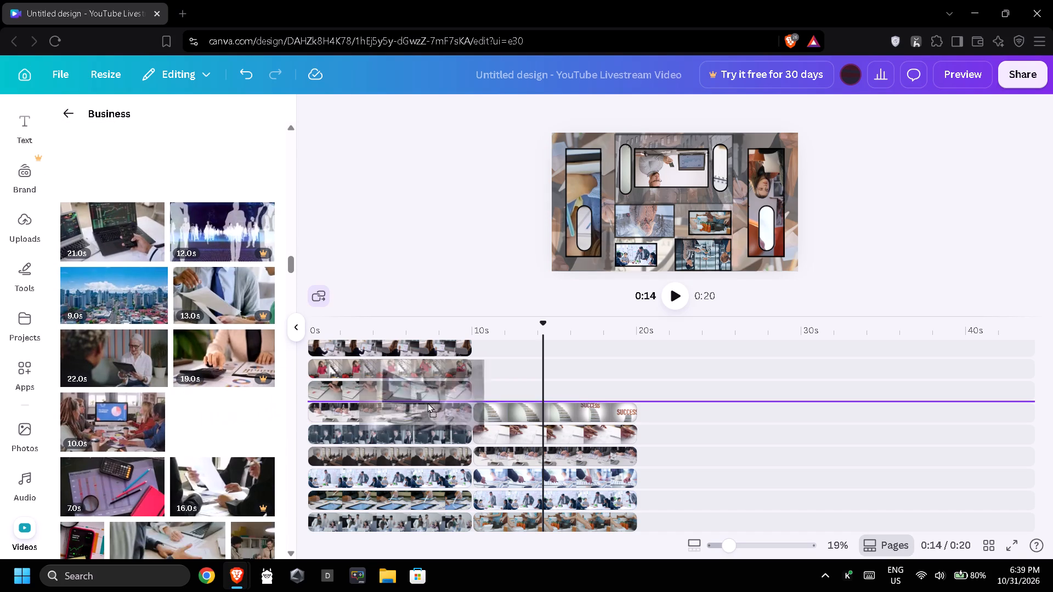
drag(427, 402, 524, 392)
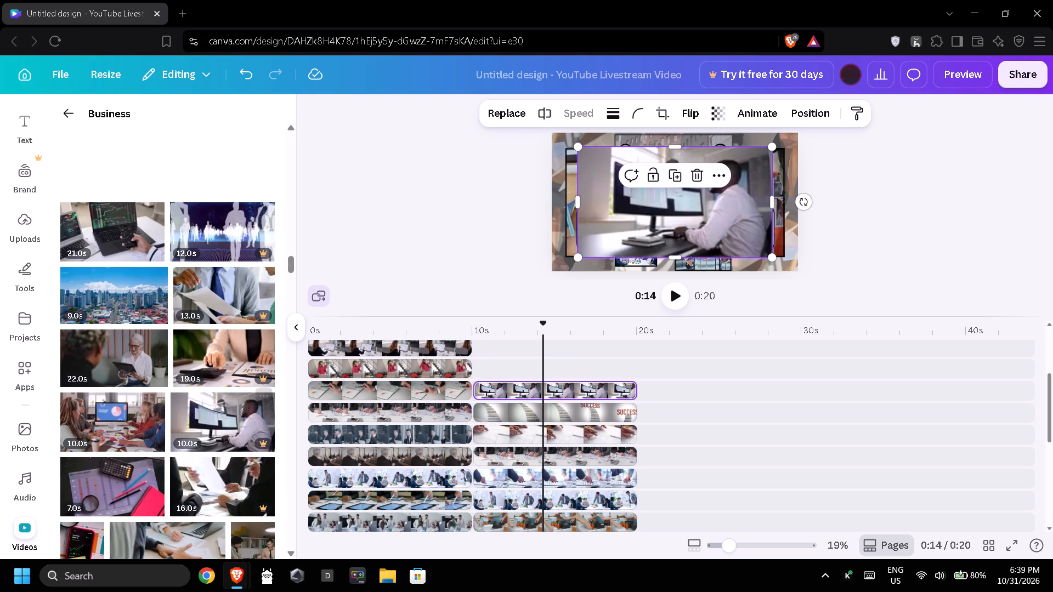
Shrink the desktop-monitor clip and move it over the small cell below the staircase strip in the second collage.
click(551, 390)
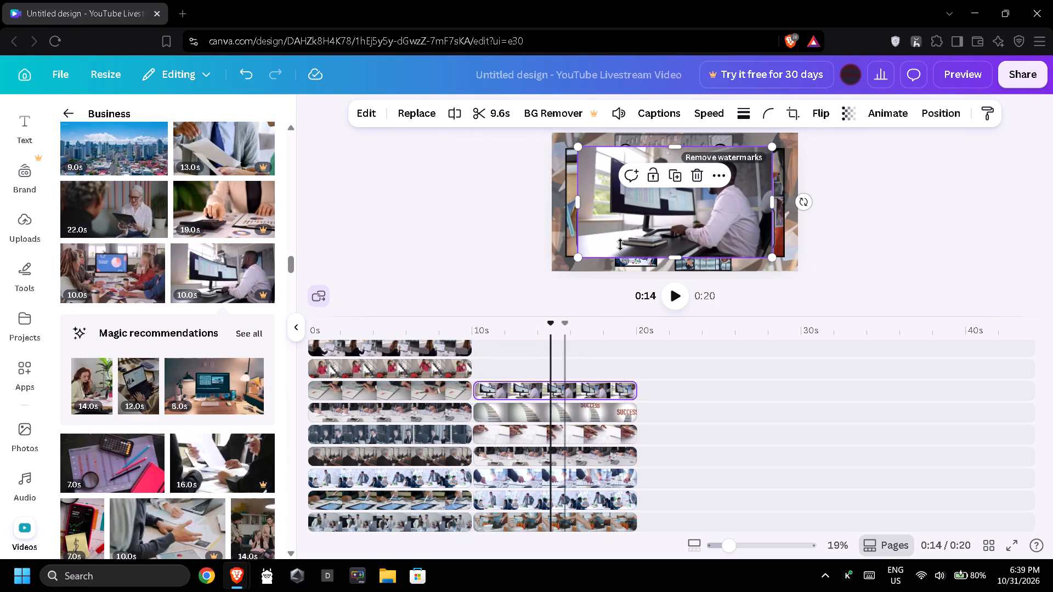
drag(772, 146, 640, 199)
drag(649, 238, 615, 238)
drag(597, 241, 654, 221)
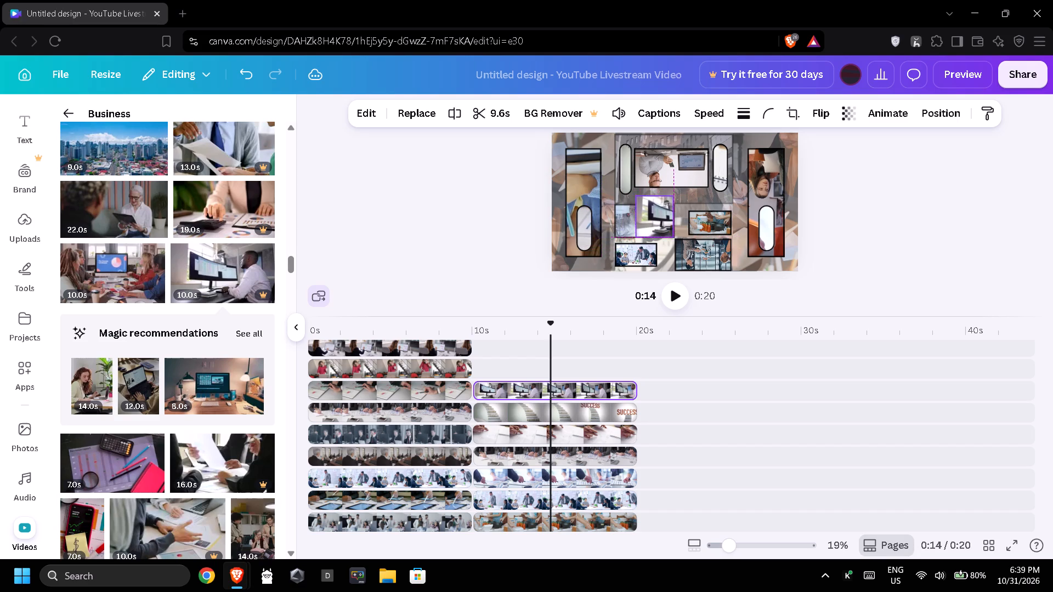
drag(654, 221, 649, 223)
drag(646, 202, 647, 209)
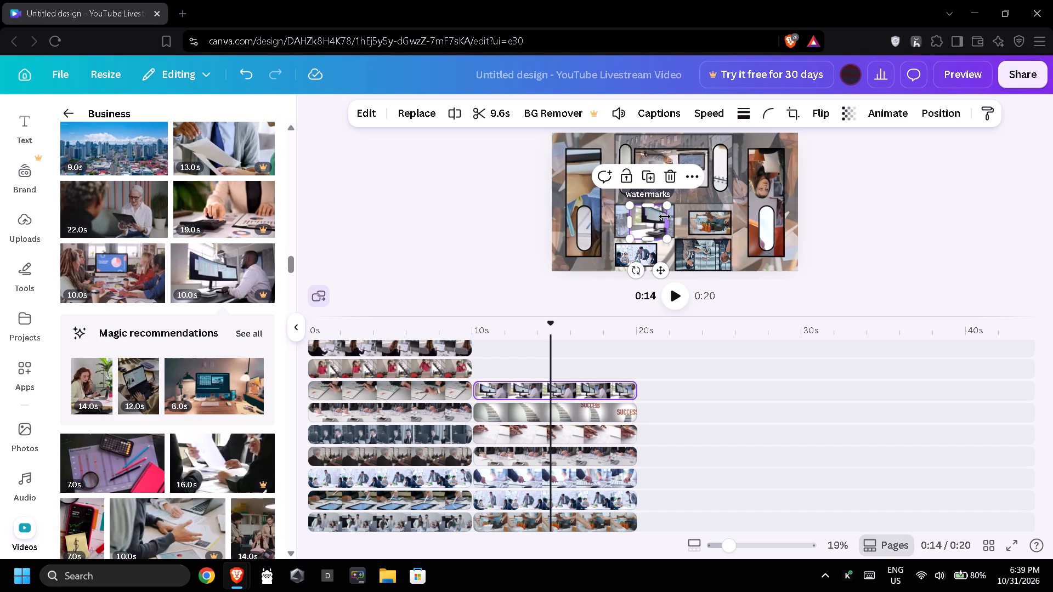
drag(665, 217, 658, 218)
click(629, 223)
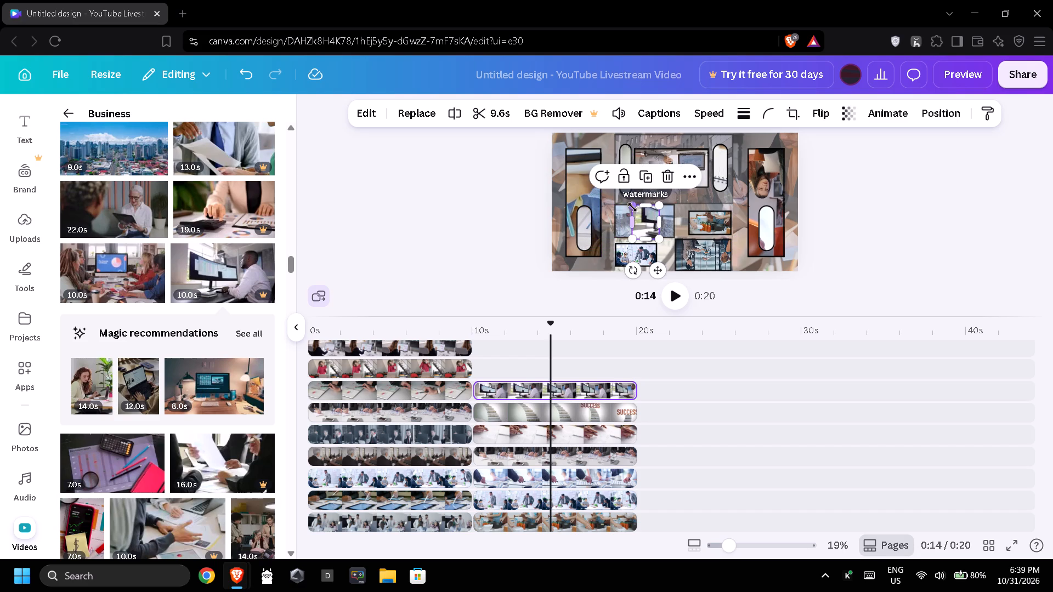
drag(642, 207, 647, 214)
drag(647, 226, 641, 227)
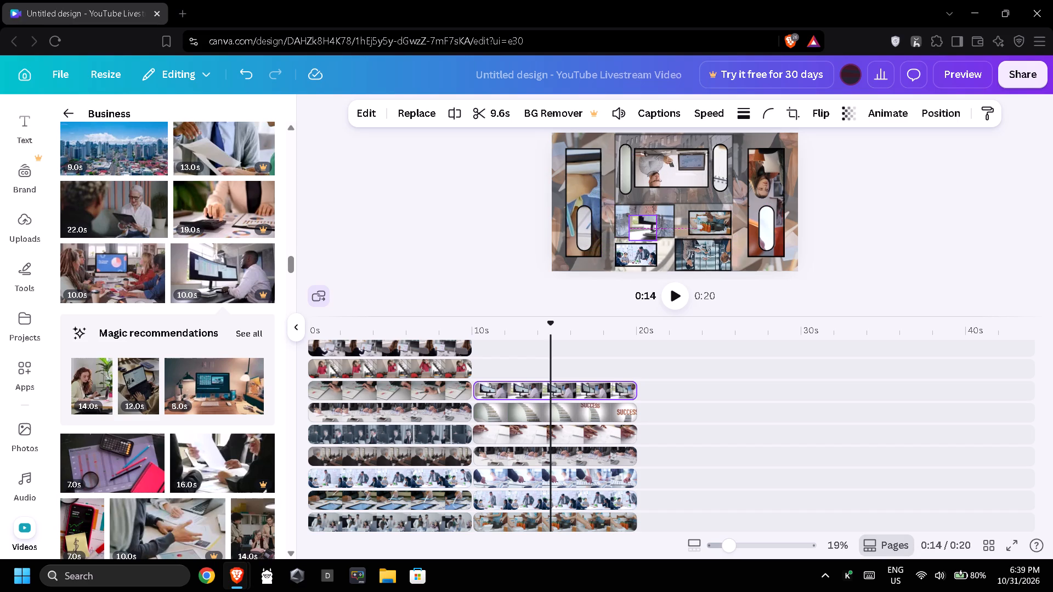
drag(641, 227, 637, 221)
drag(648, 209, 644, 214)
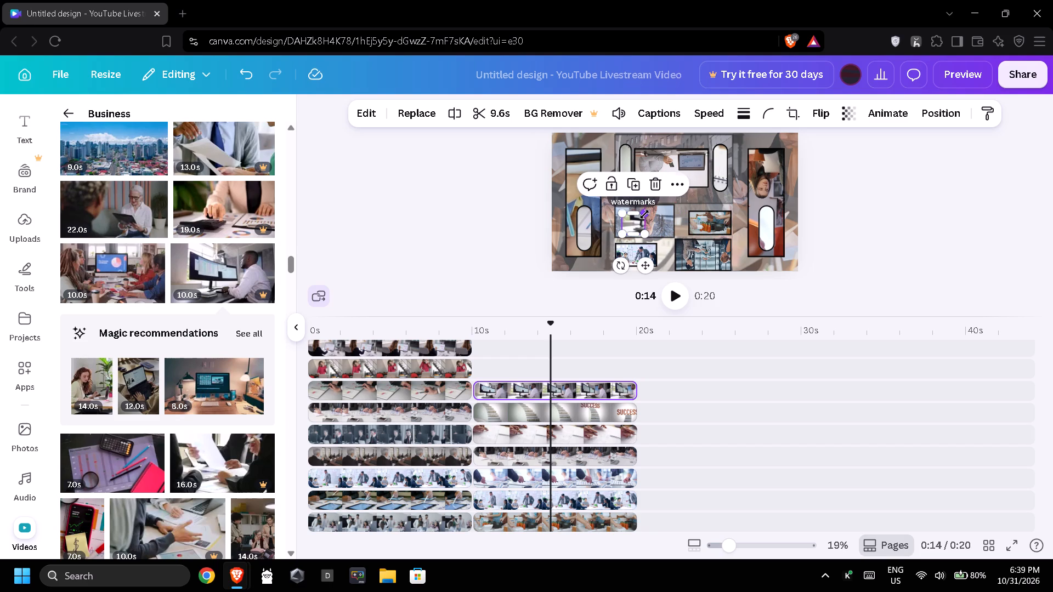
Position the monitor clip inside that cell and widen it to nearly fill the cell, about 163 high.
click(632, 224)
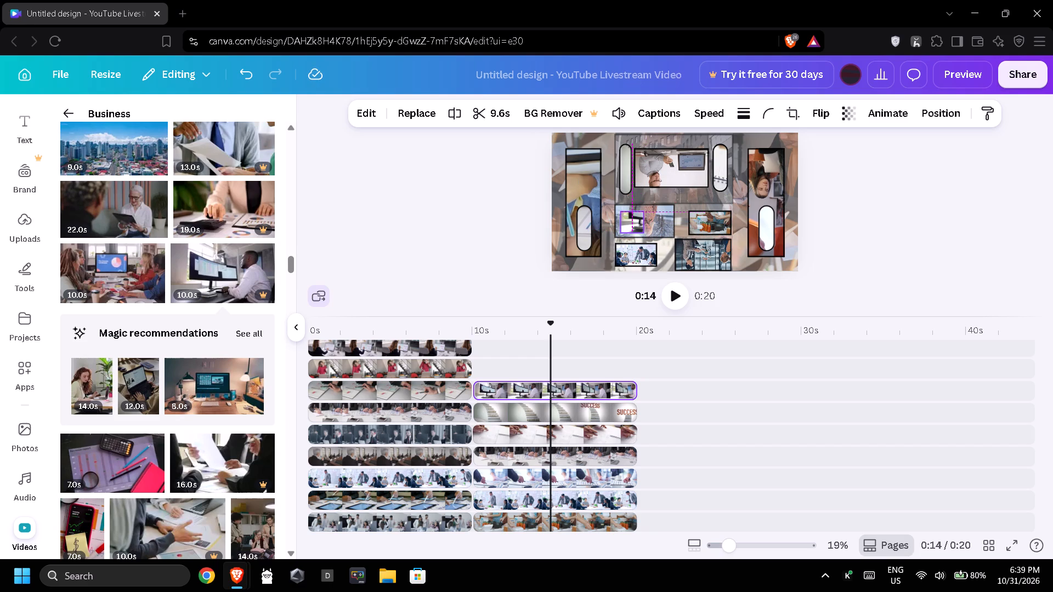
drag(643, 221, 661, 221)
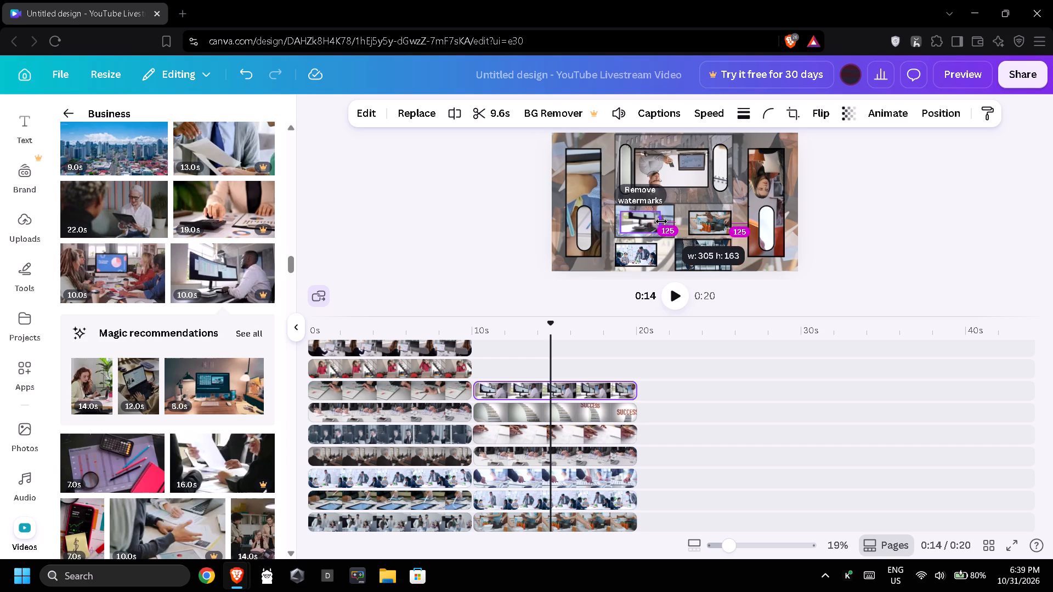
drag(661, 221, 667, 222)
double_click(902, 214)
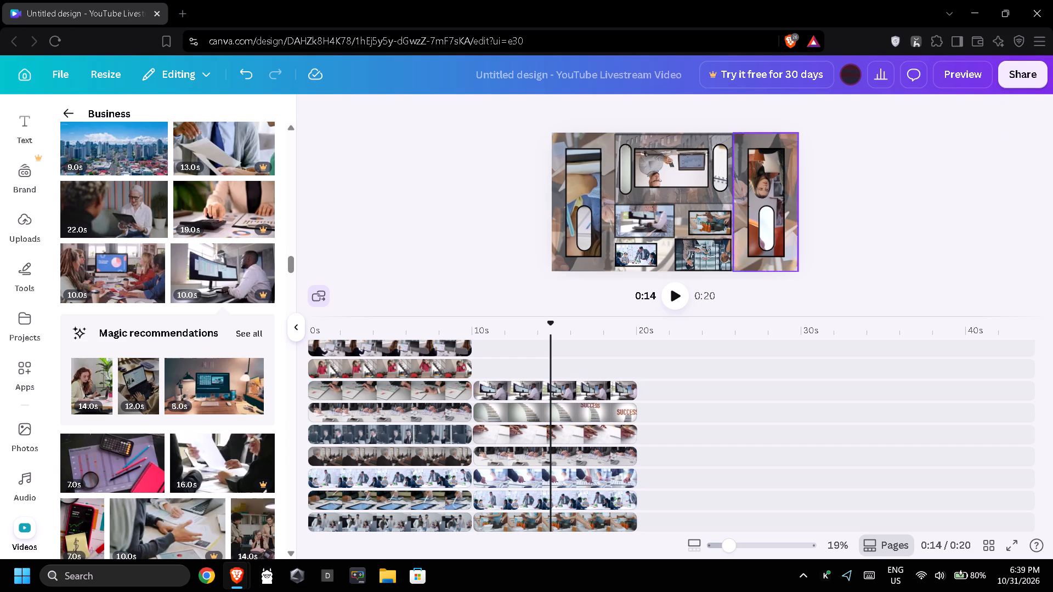
Give the monitor clip a solid black border with a stroke weight of 10.
click(637, 224)
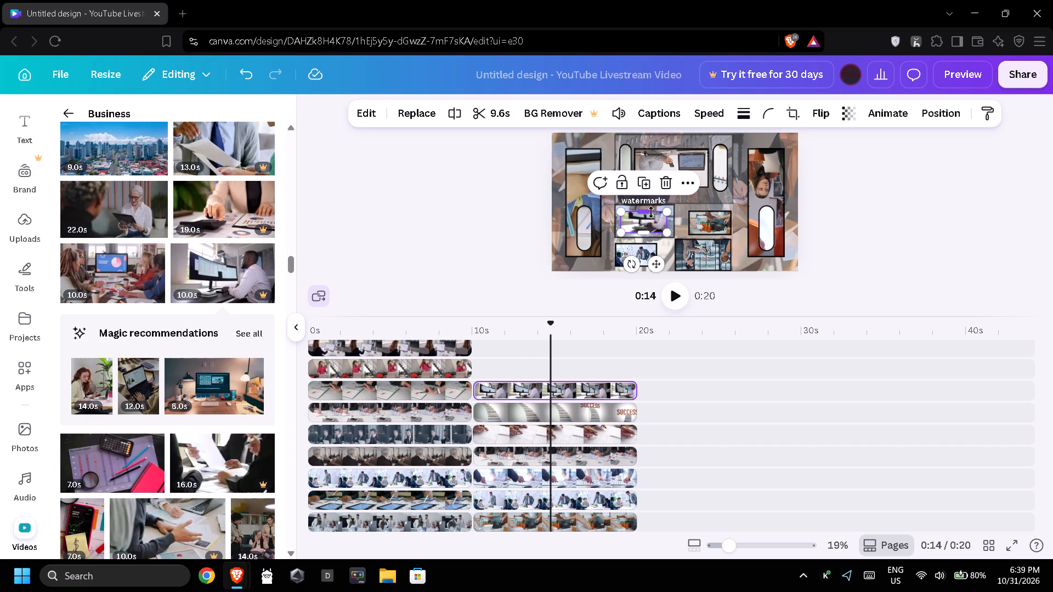
click(650, 212)
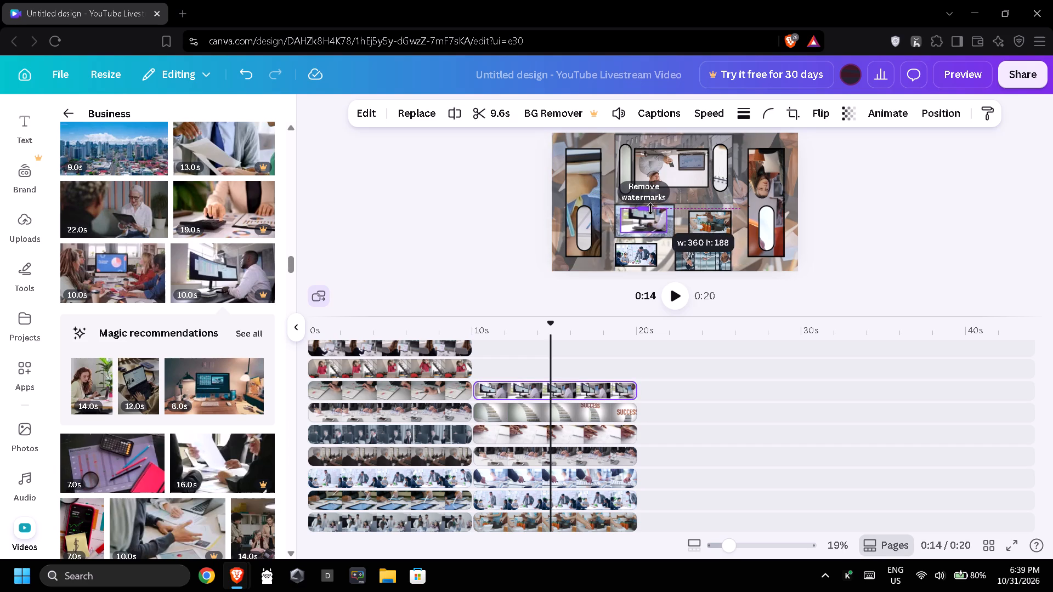
click(751, 114)
drag(656, 209, 665, 209)
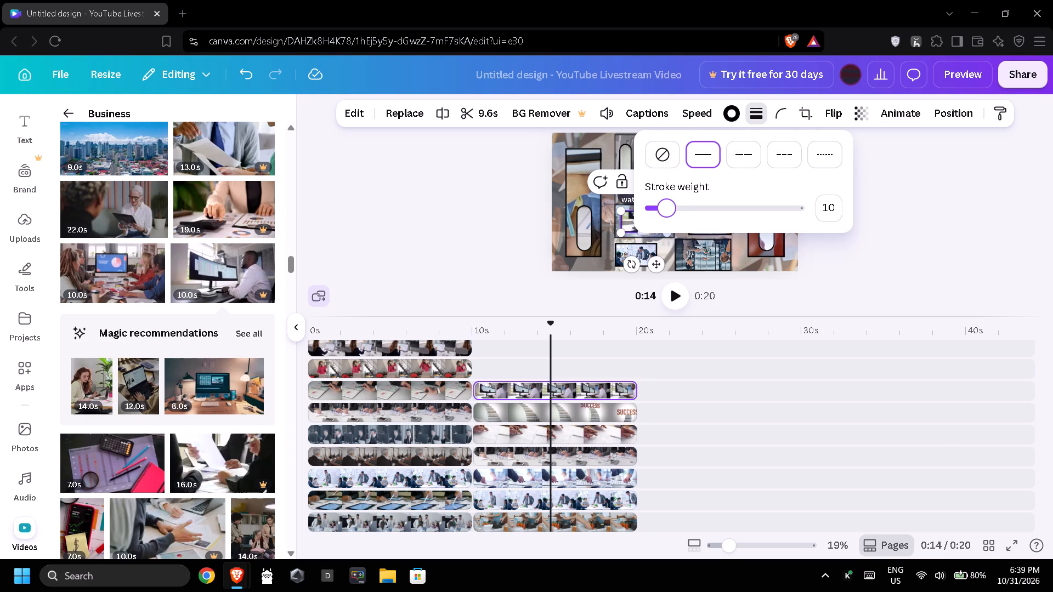
double_click(475, 219)
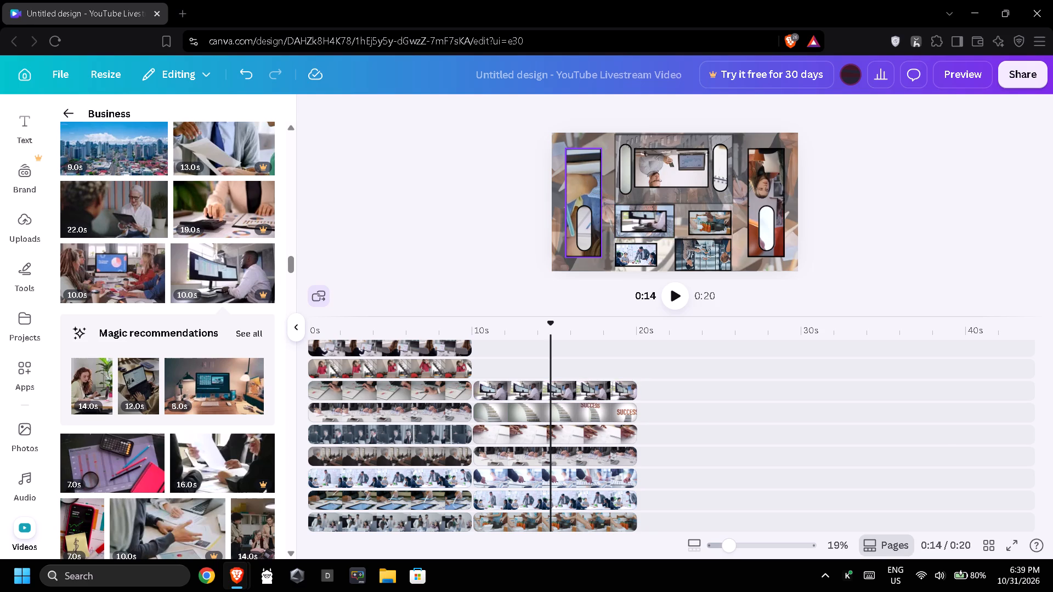
Add the 10-second clip of hands gesturing over desk documents at the 10-second mark, on the track above the monitor clip.
click(689, 162)
click(534, 211)
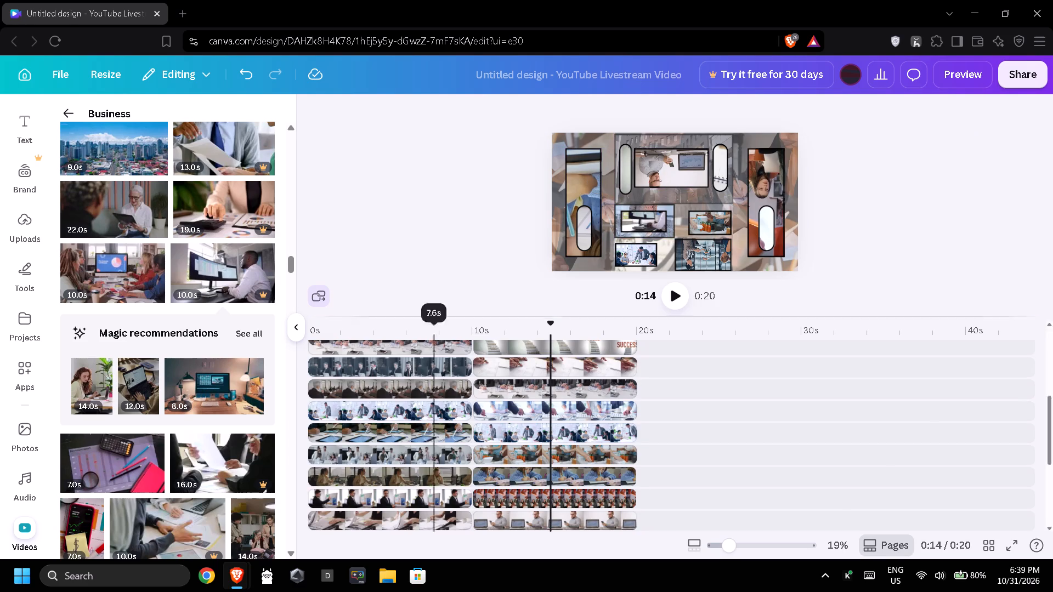
scroll(468, 423, up, 3)
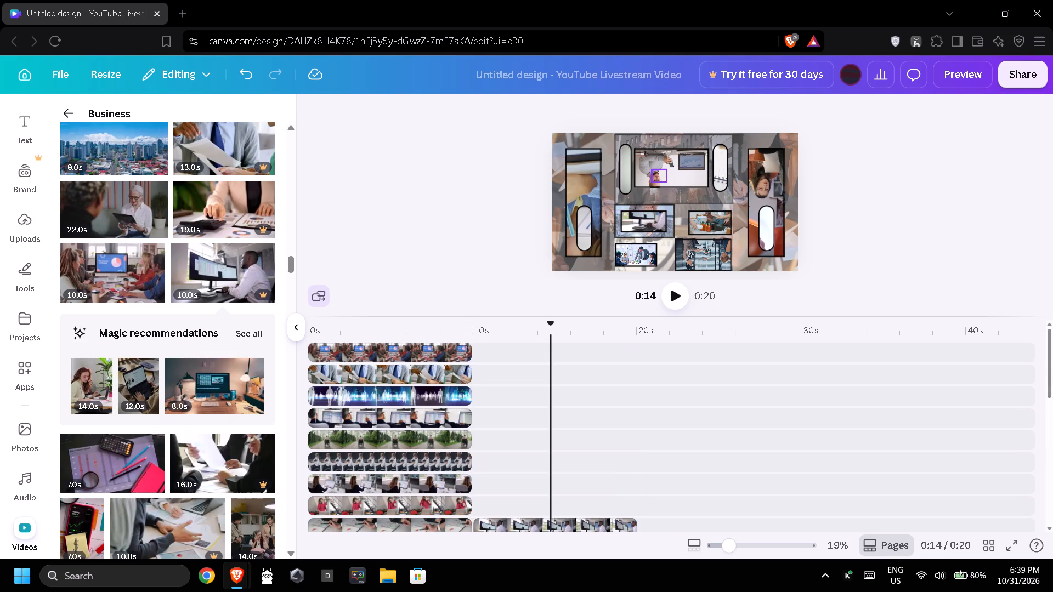
scroll(342, 429, down, 1)
scroll(203, 474, down, 2)
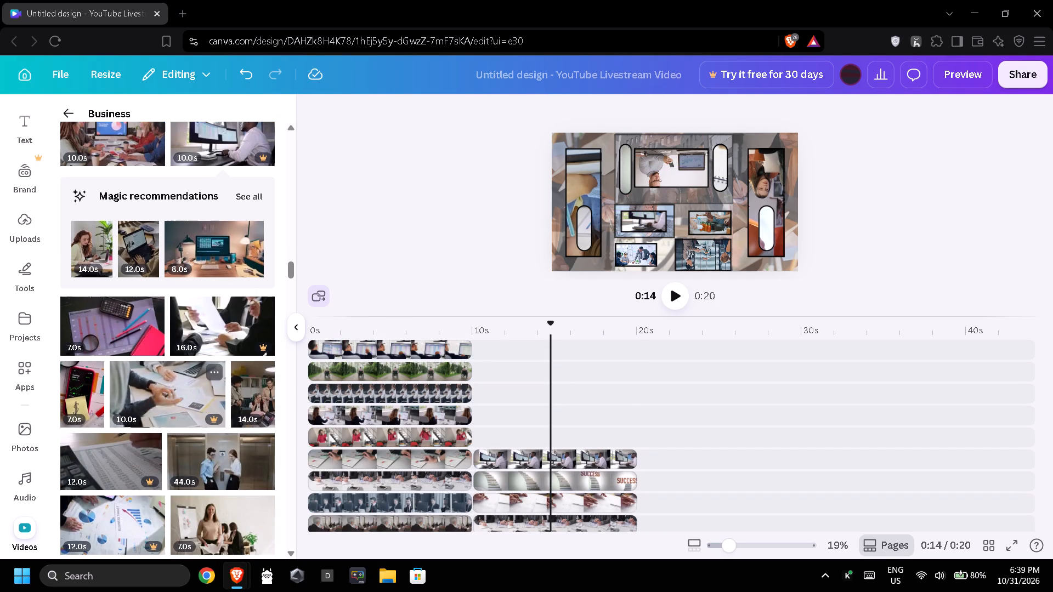
drag(149, 395, 530, 435)
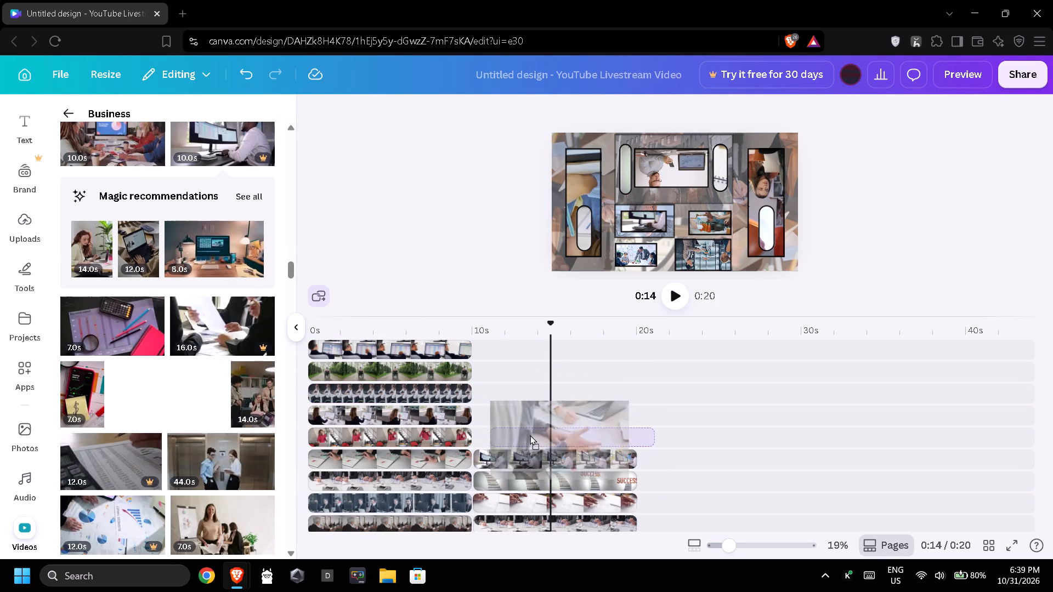
drag(530, 435, 514, 435)
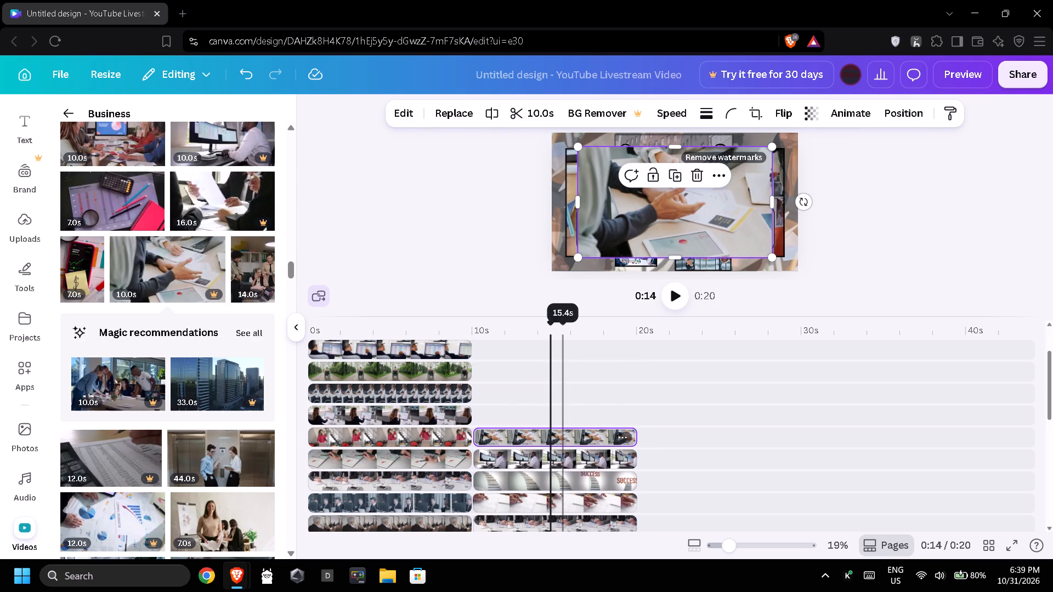
Shrink the hands-over-documents clip and move it inside the upper central bordered clip.
click(563, 433)
drag(771, 149, 683, 188)
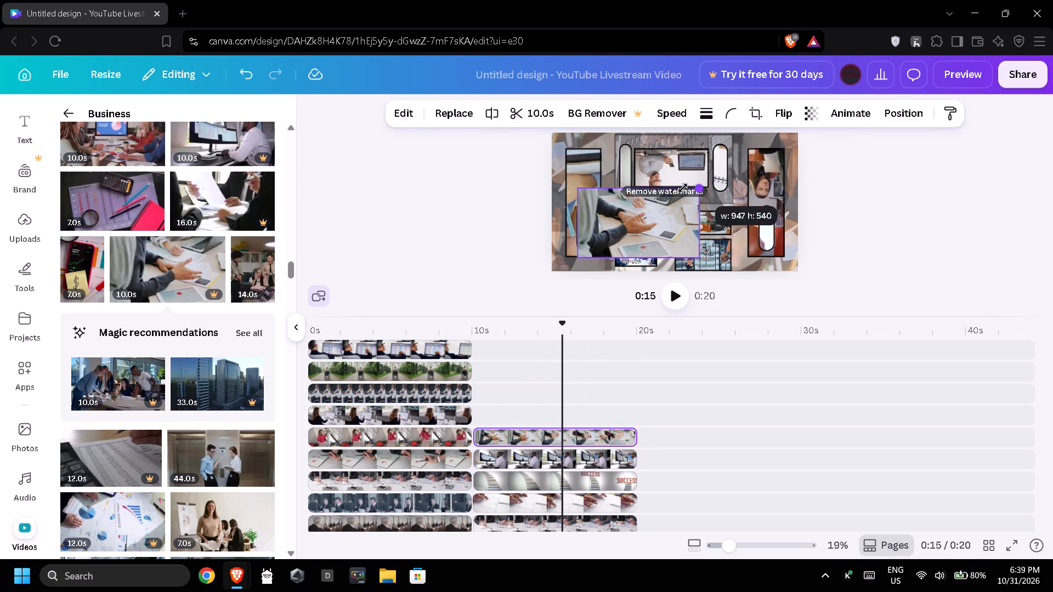
drag(683, 188, 675, 193)
drag(578, 258, 610, 236)
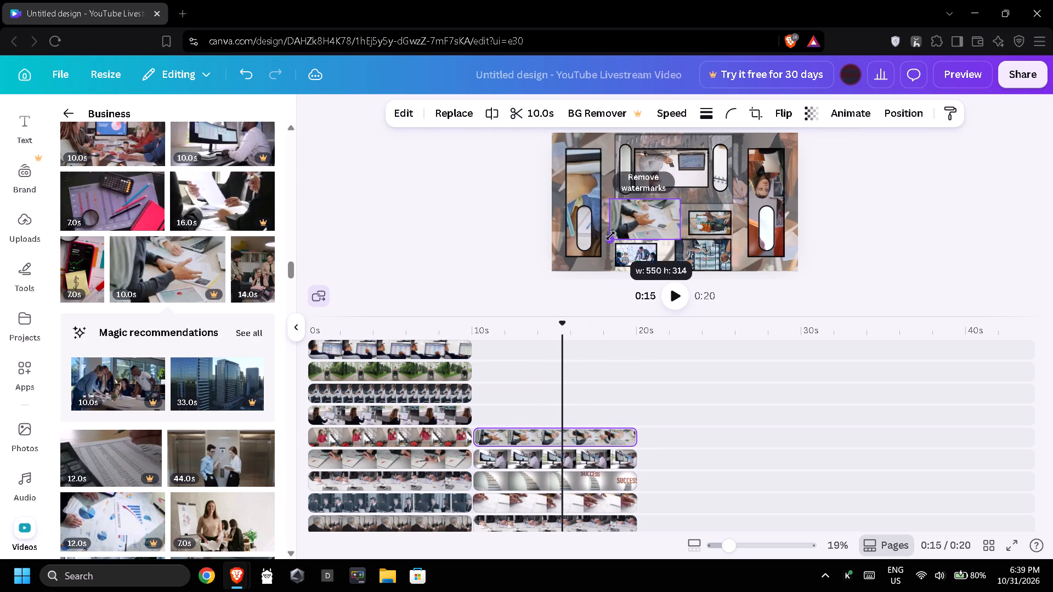
drag(610, 236, 613, 234)
drag(617, 240, 630, 235)
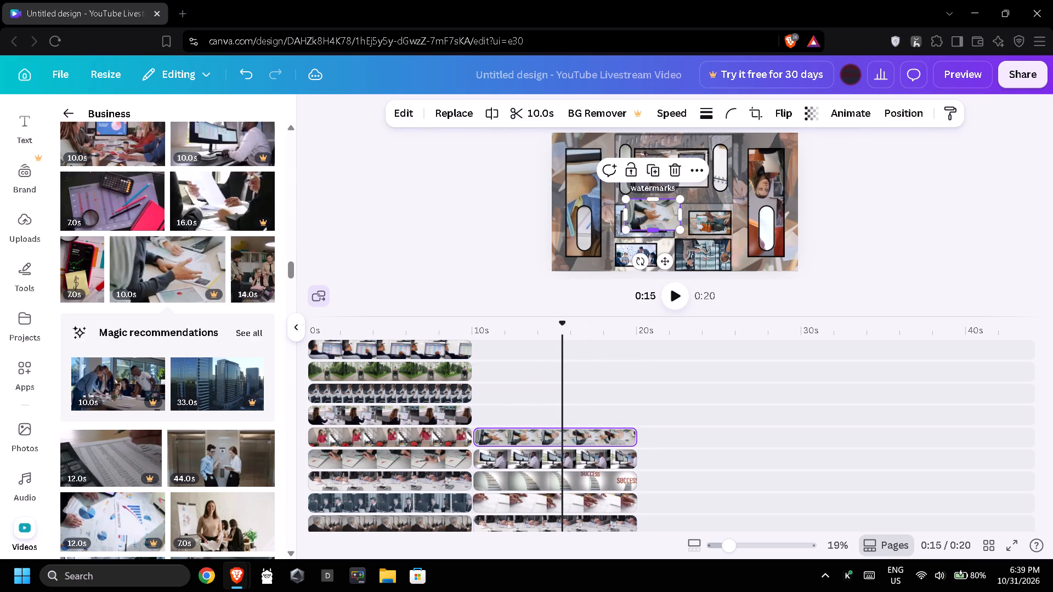
drag(648, 220, 670, 177)
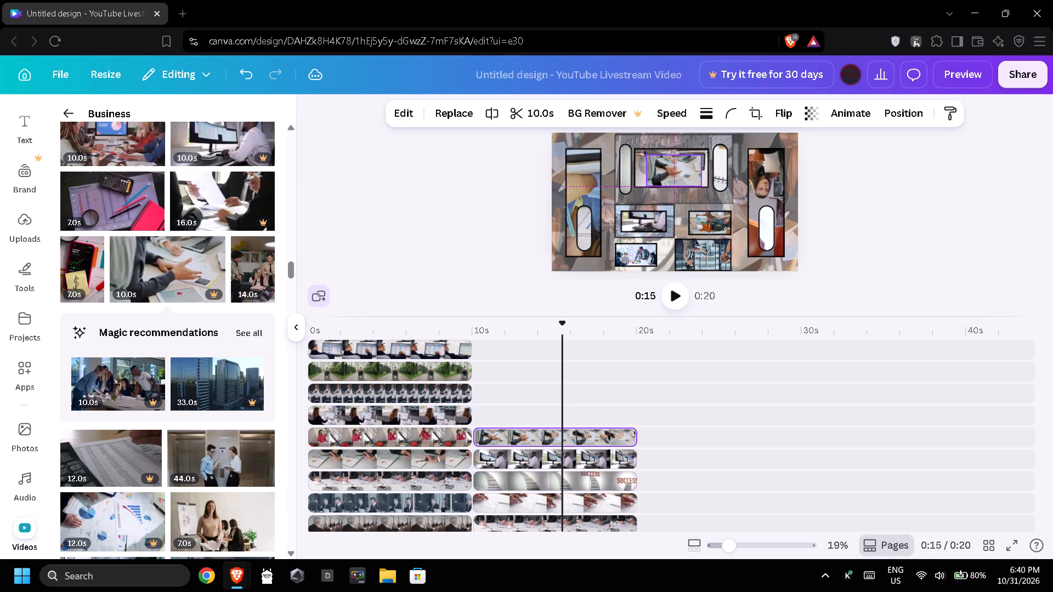
drag(670, 177, 672, 174)
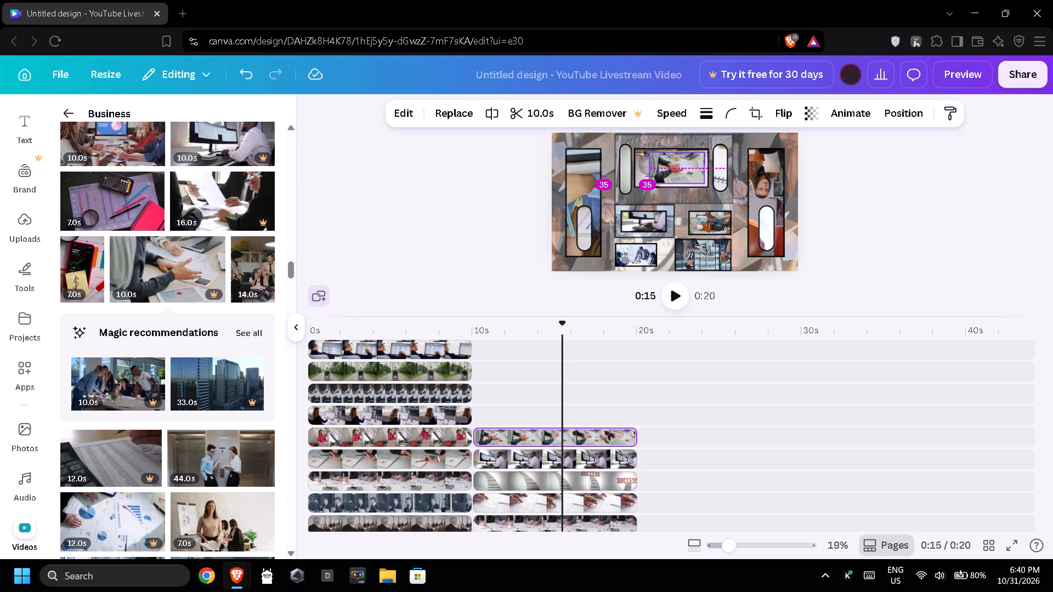
drag(672, 174, 671, 176)
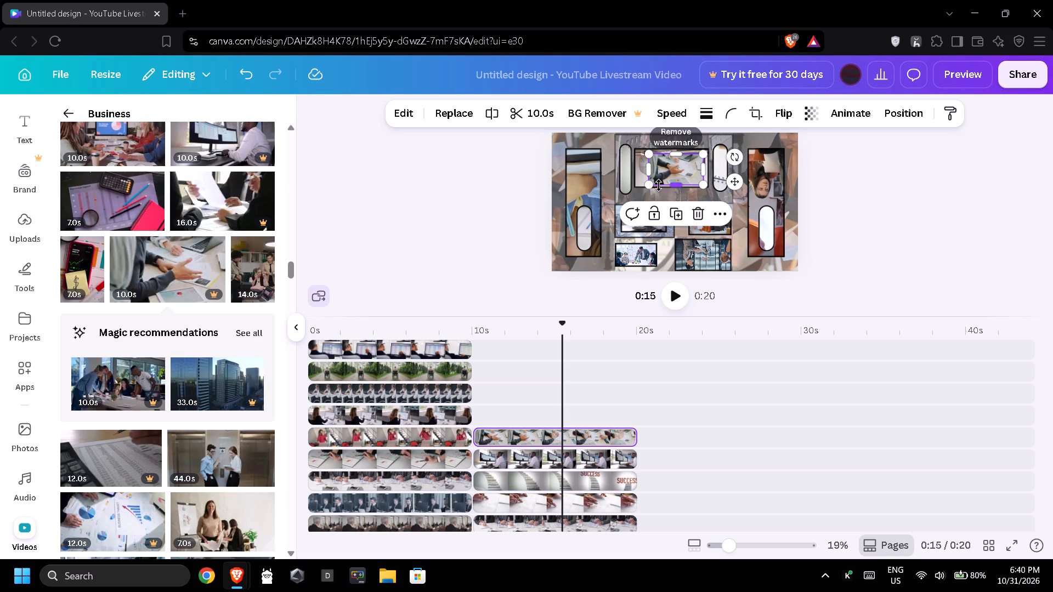
Reduce the hands-over-documents clip to about 196 × 112, keeping it in the upper-right corner of the upper central bordered clip.
drag(649, 188, 671, 176)
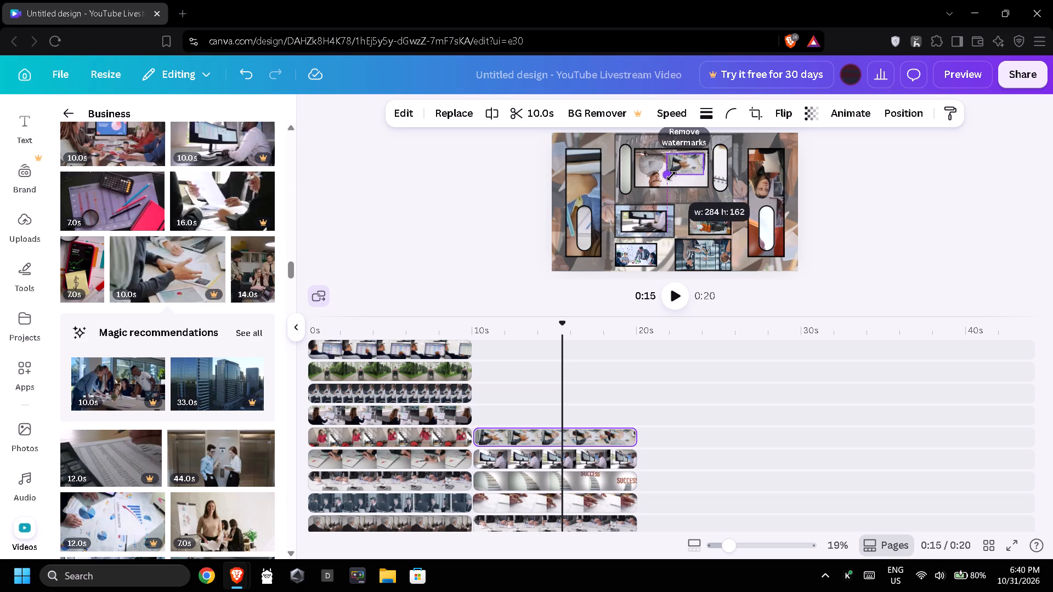
drag(671, 176, 679, 173)
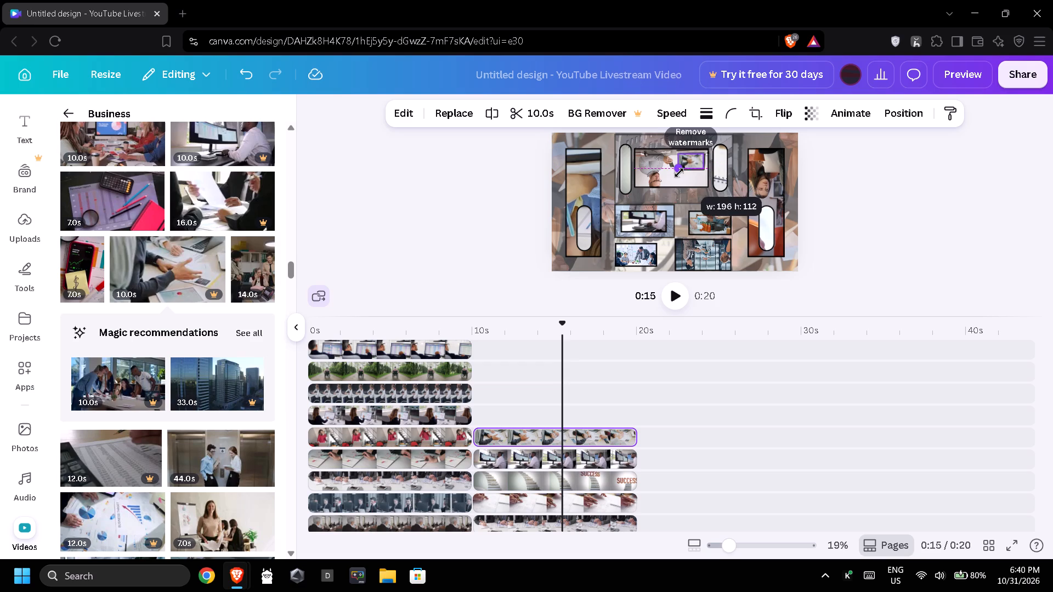
drag(679, 173, 678, 173)
click(693, 161)
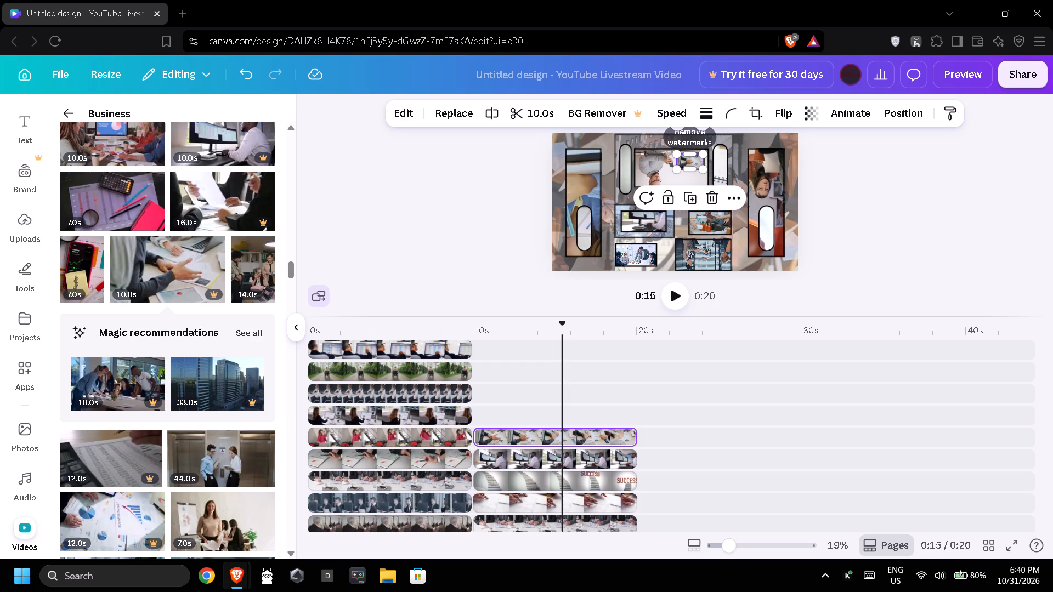
click(690, 160)
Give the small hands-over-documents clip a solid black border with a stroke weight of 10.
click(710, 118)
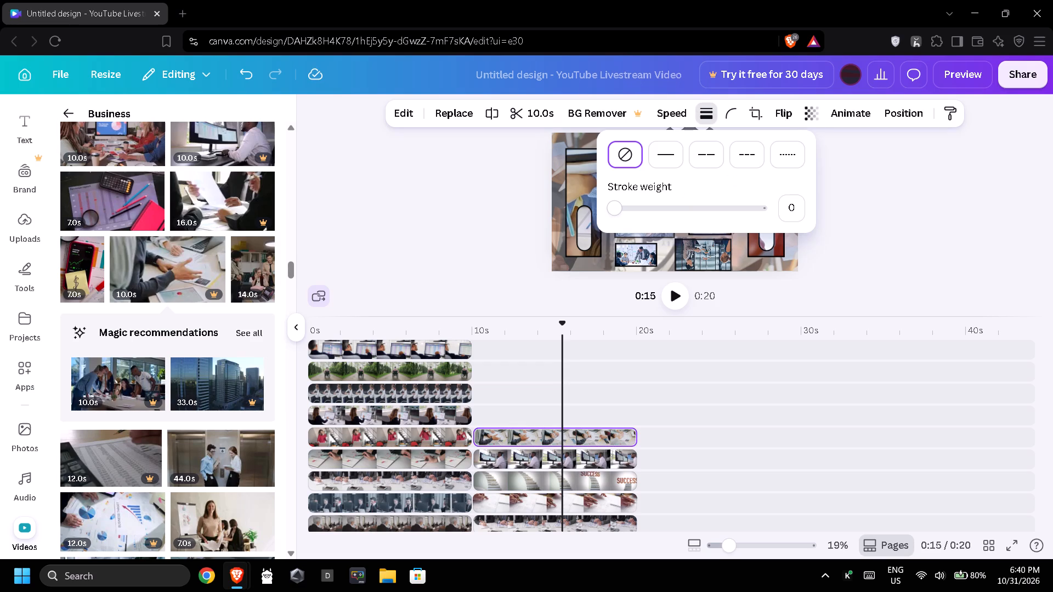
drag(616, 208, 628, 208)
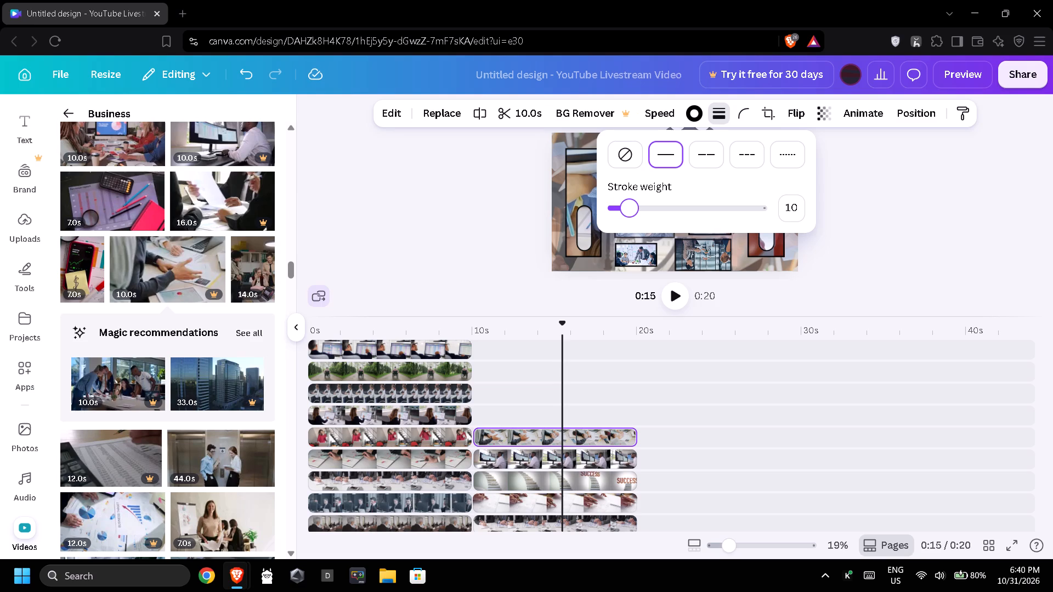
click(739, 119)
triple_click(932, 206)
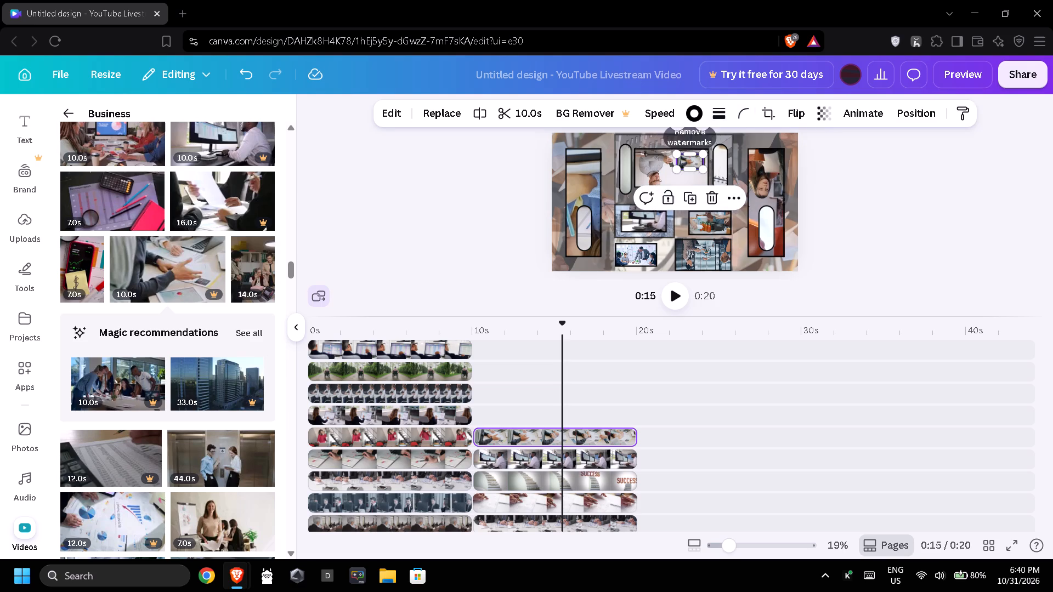
Set the small hands-over-documents clip's solid border to a stroke weight of 100.
click(689, 164)
click(716, 113)
drag(646, 208, 826, 206)
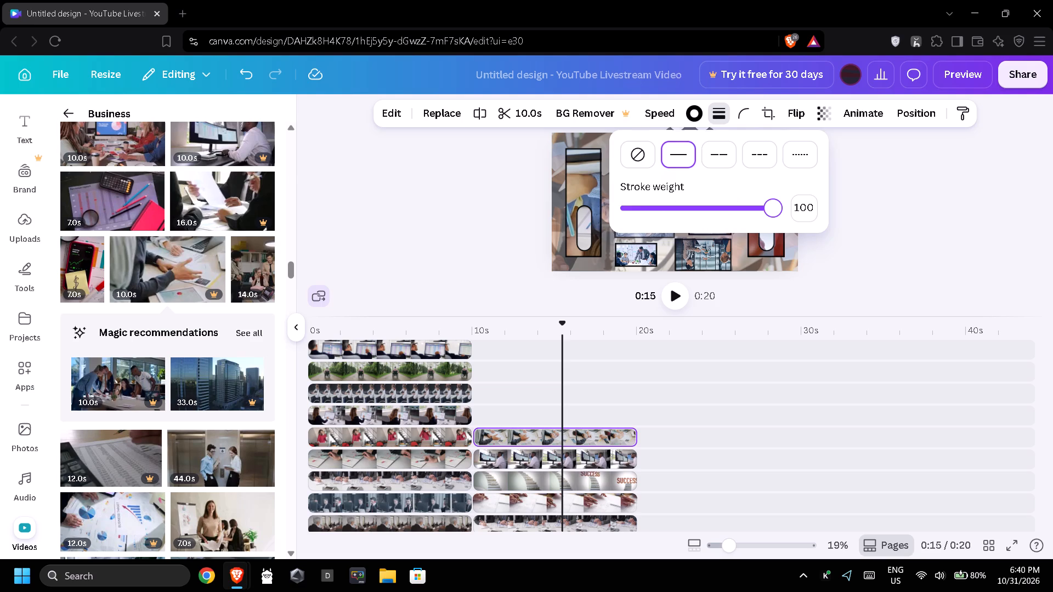
triple_click(893, 207)
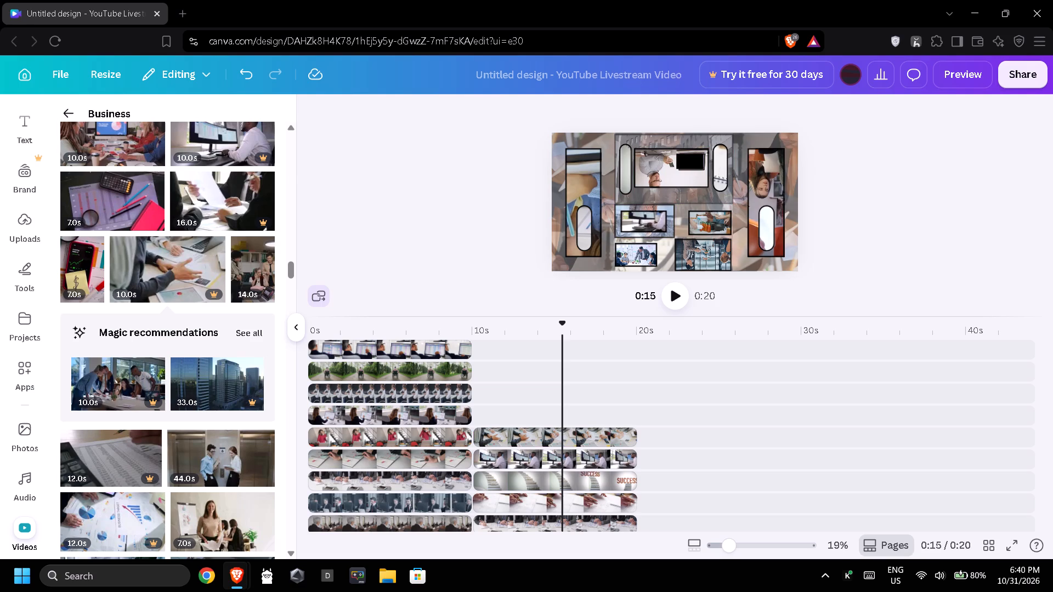
Add the 13-second clip of a woman at a desk computer at the 10-second mark and trim it to 10.0 seconds.
scroll(219, 292, down, 4)
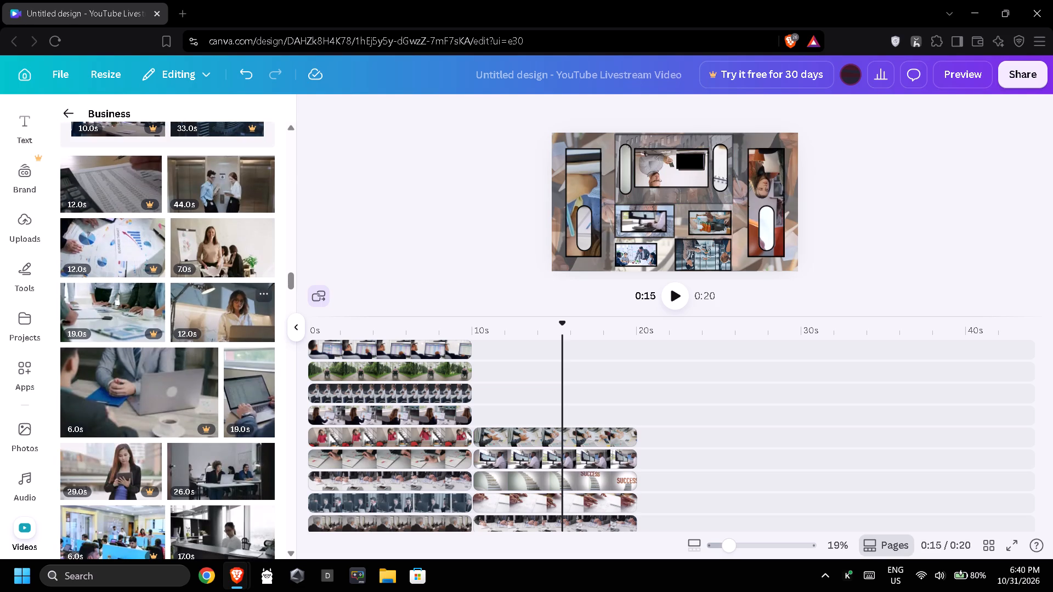
scroll(221, 287, down, 3)
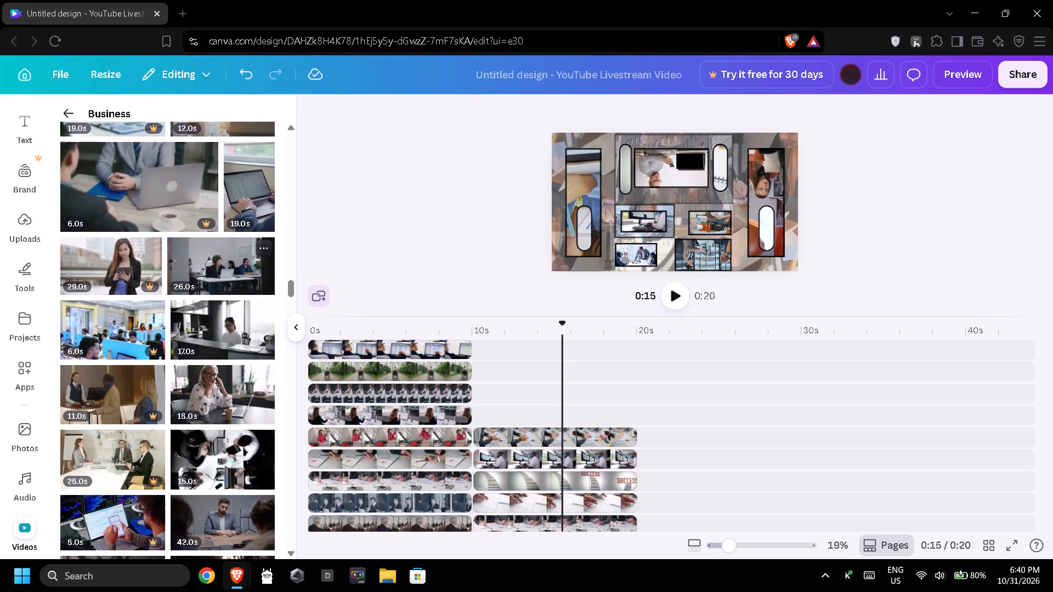
scroll(222, 286, down, 2)
scroll(106, 381, down, 1)
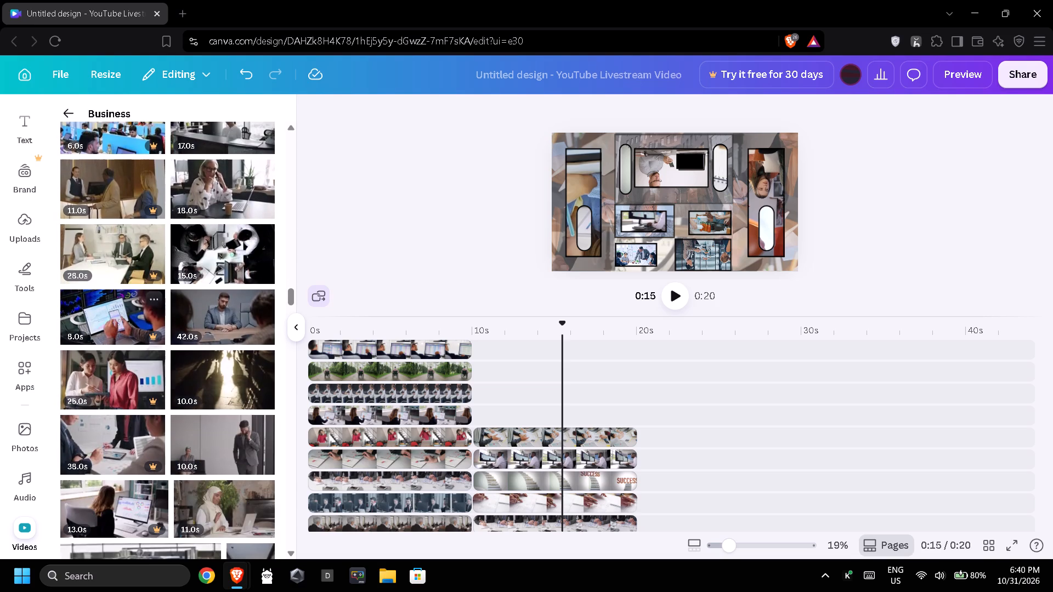
scroll(233, 380, down, 1)
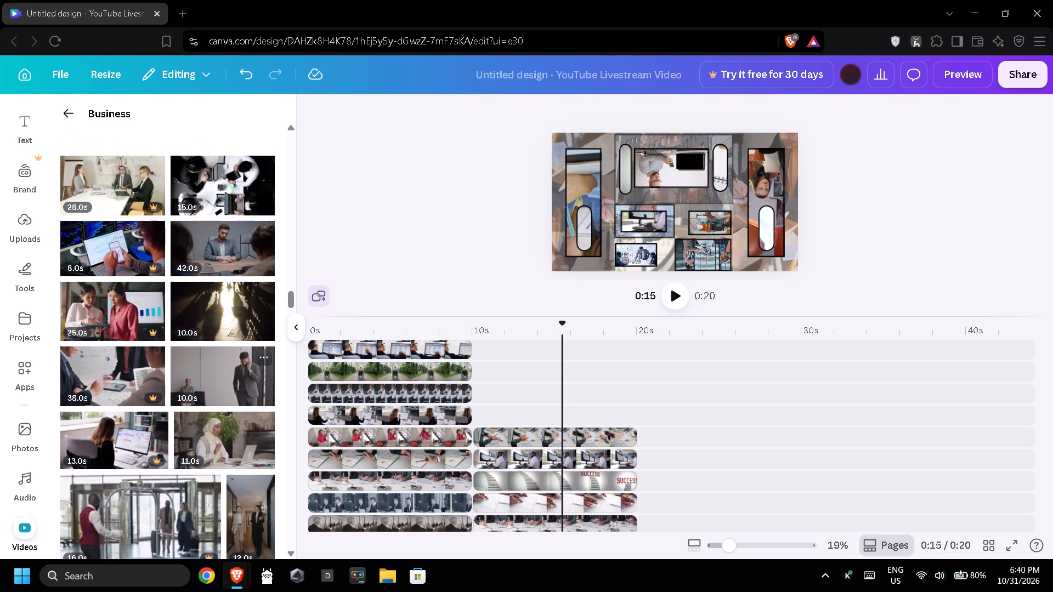
drag(141, 437, 532, 402)
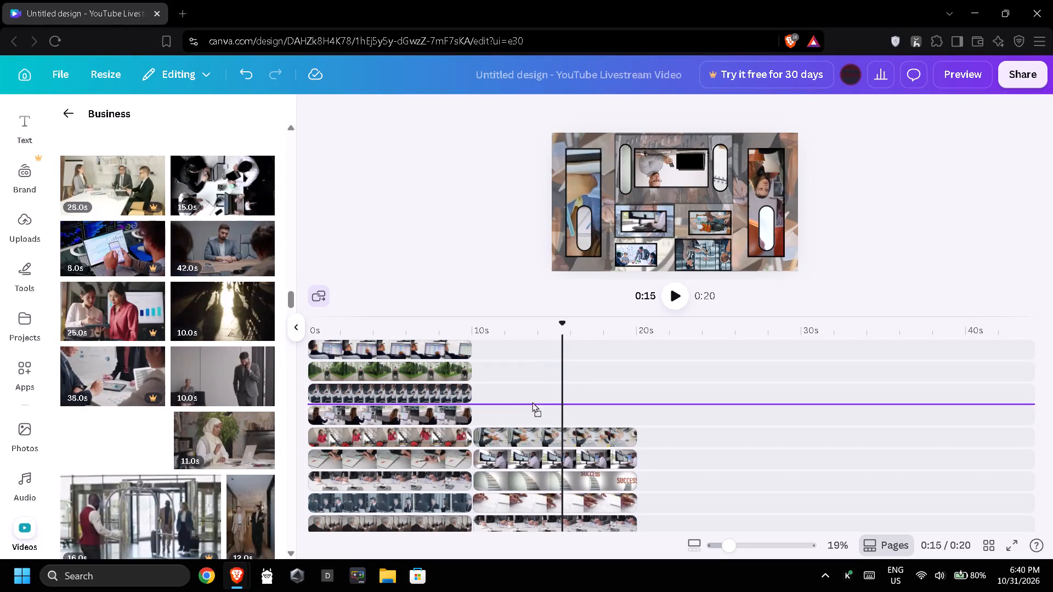
drag(532, 402, 540, 415)
drag(538, 415, 538, 414)
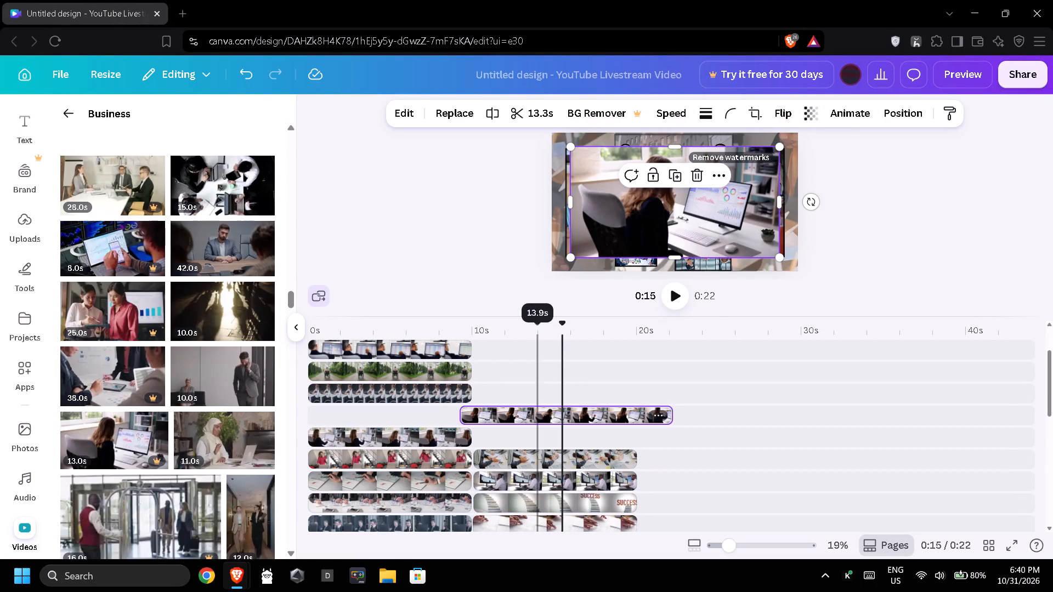
drag(538, 414, 554, 434)
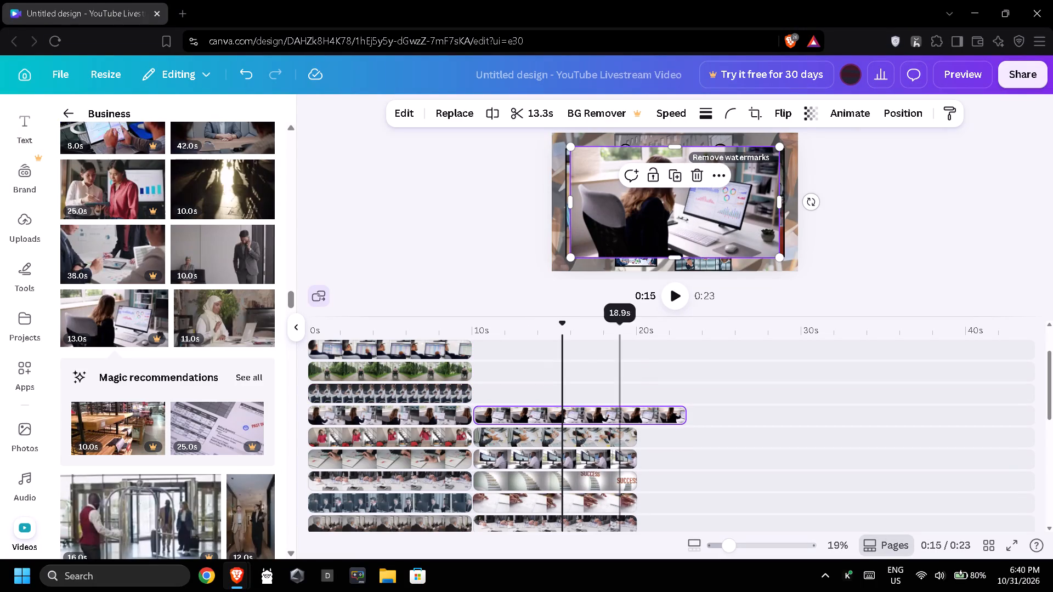
drag(682, 414, 639, 414)
Shrink the woman-at-computer clip and place it over the small black-bordered clip inside the upper central clip.
click(532, 389)
click(532, 402)
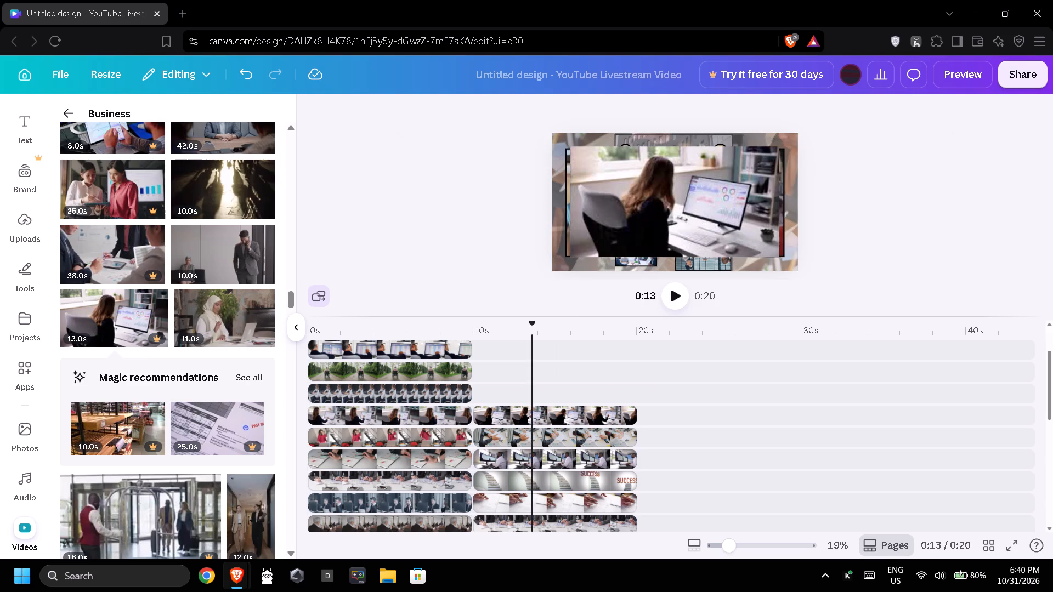
click(536, 408)
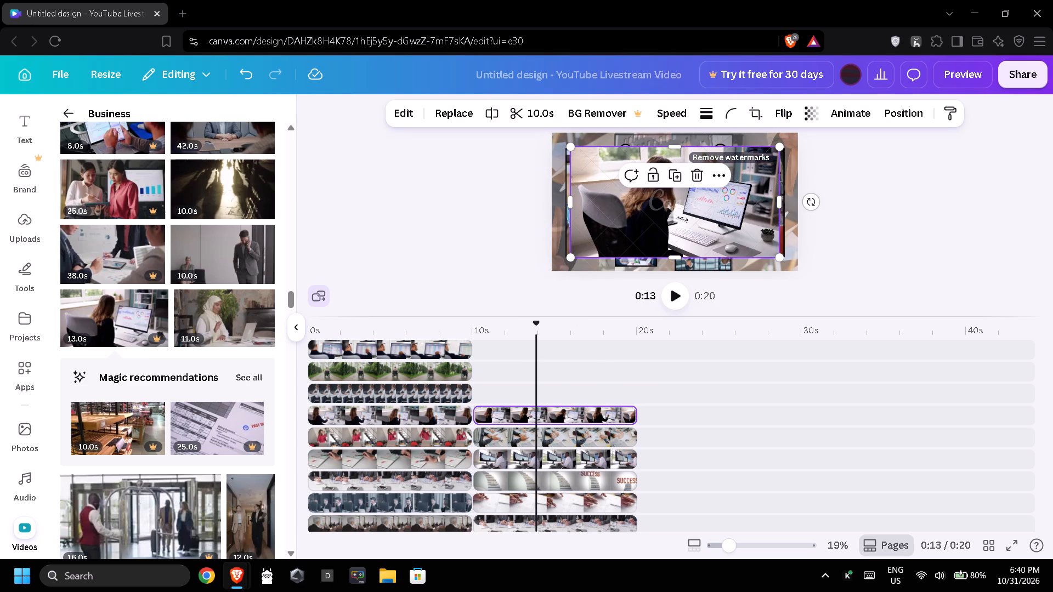
drag(779, 145, 664, 197)
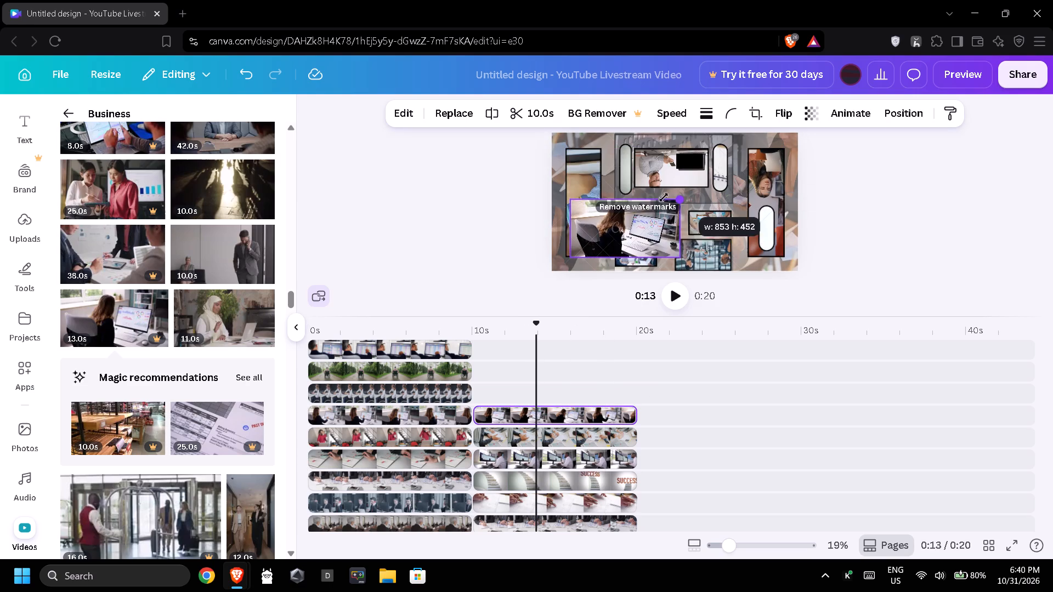
drag(664, 197, 655, 203)
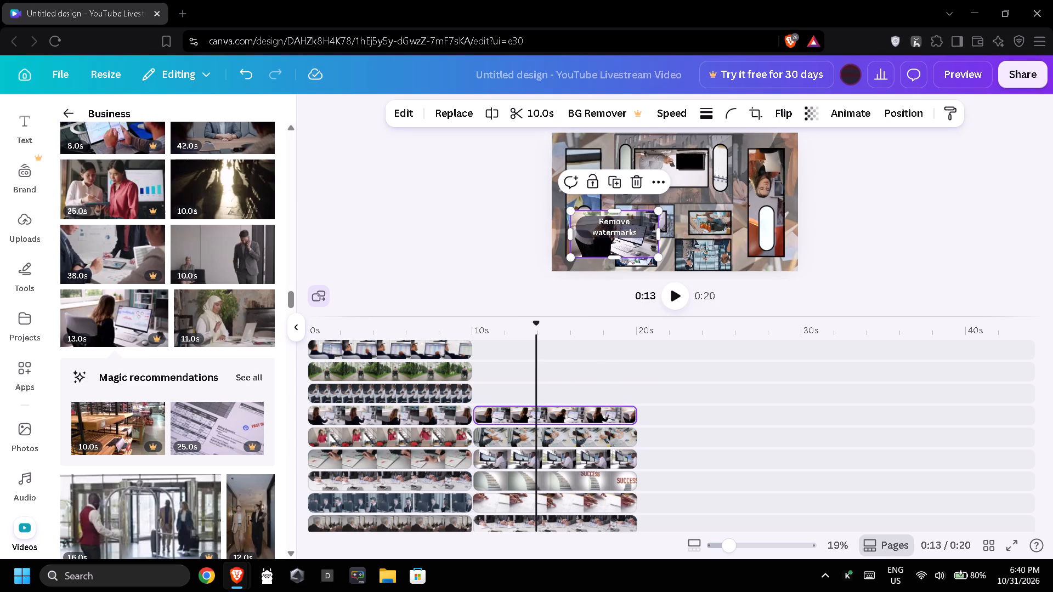
drag(658, 257, 627, 252)
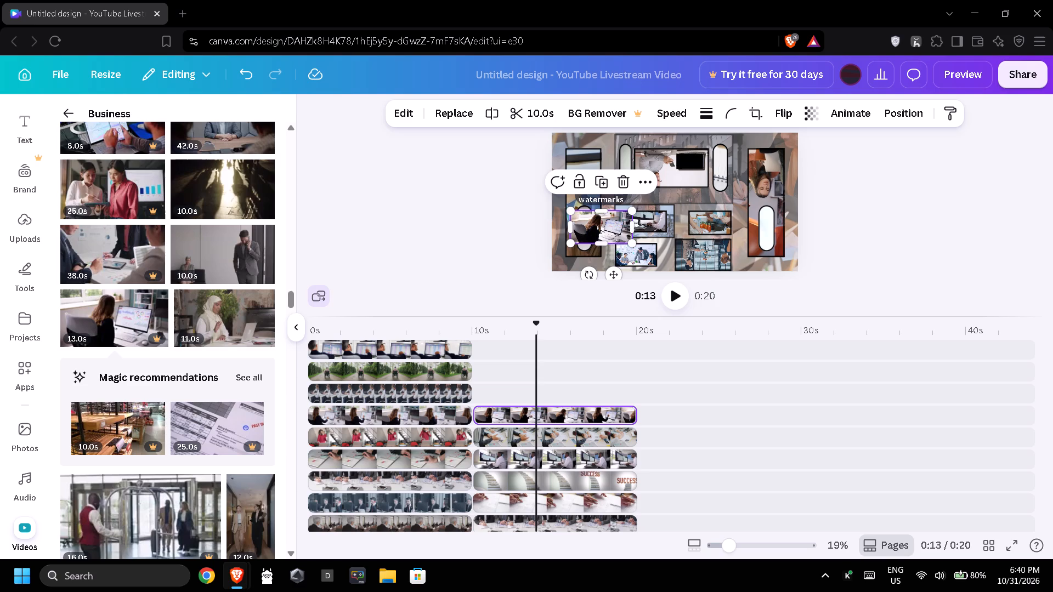
drag(598, 225, 663, 173)
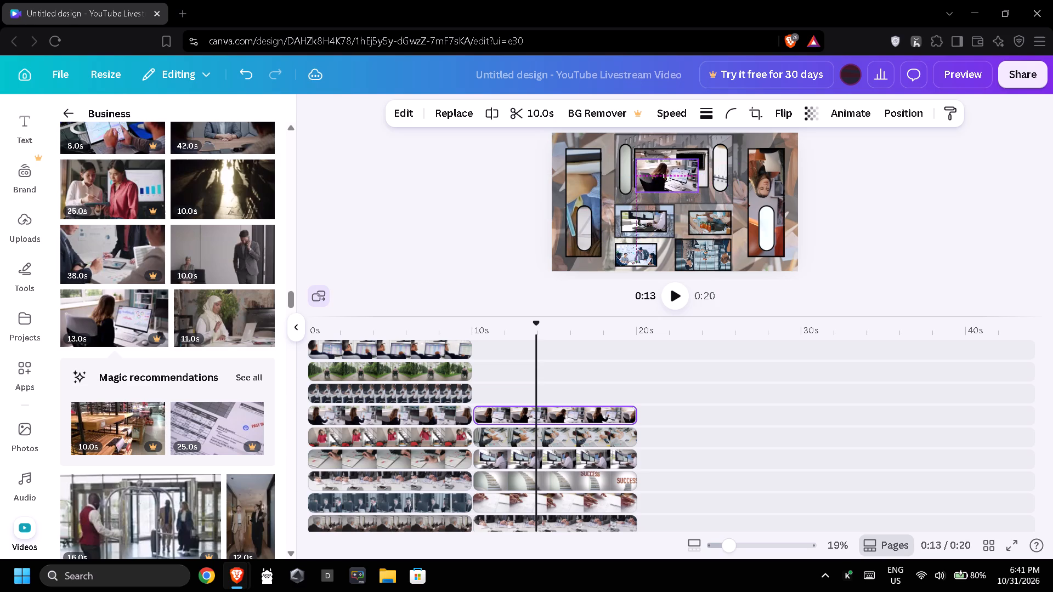
drag(663, 173, 661, 204)
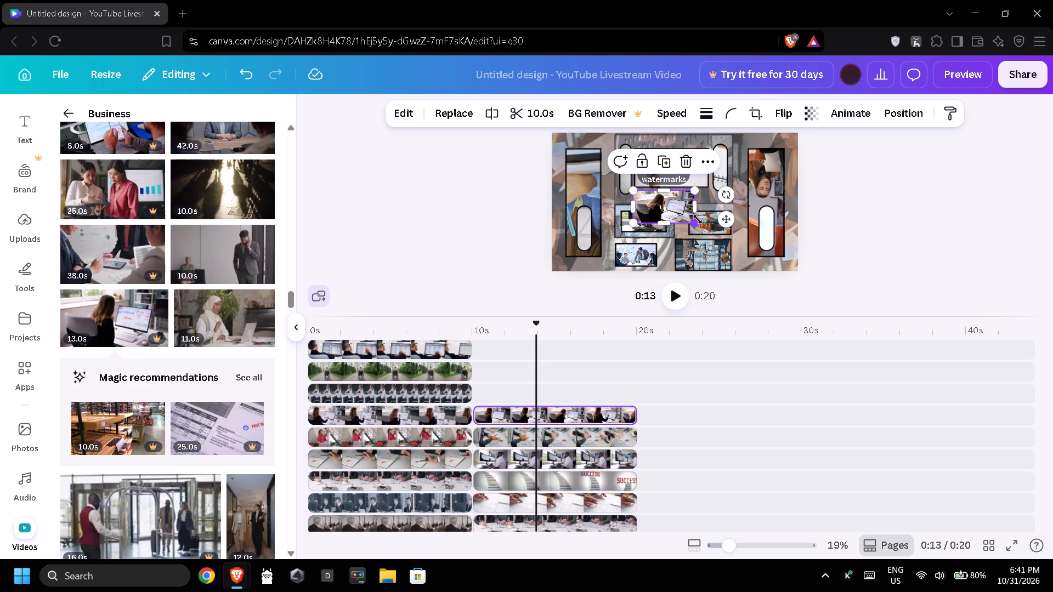
drag(697, 221, 669, 207)
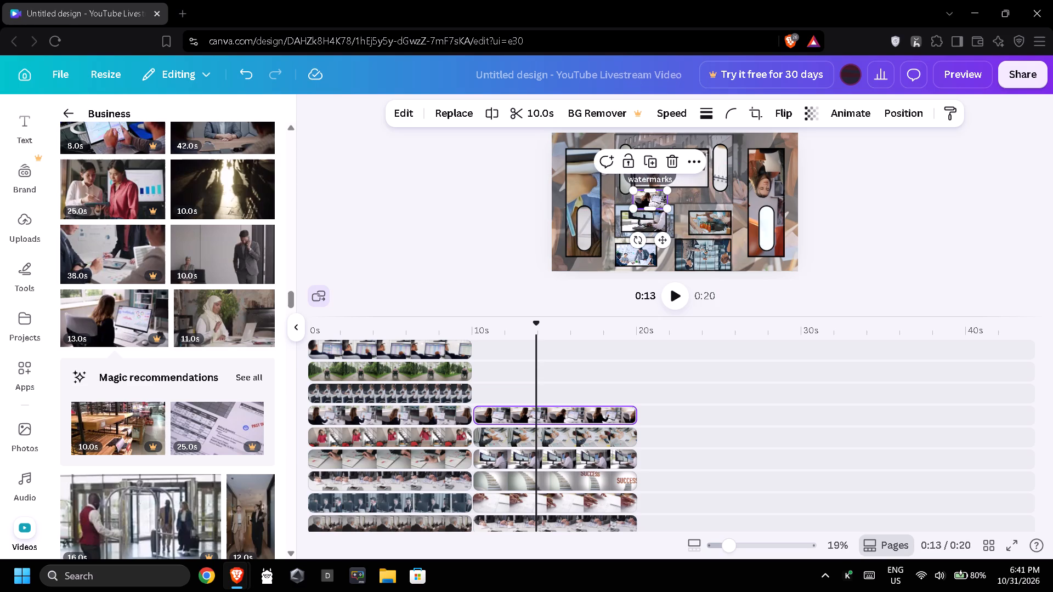
drag(650, 198, 654, 162)
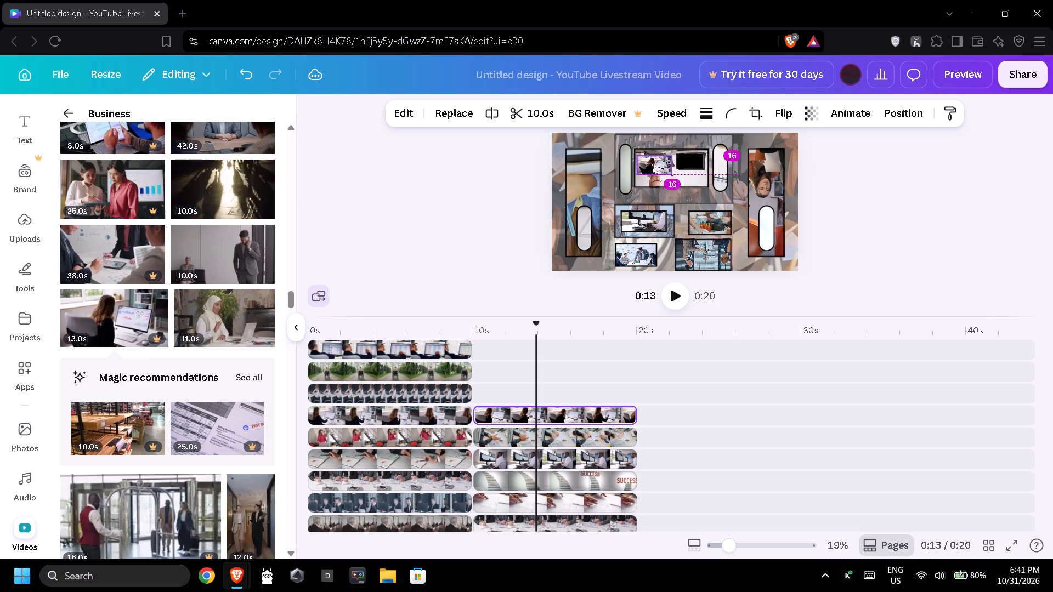
drag(654, 162, 689, 160)
click(676, 168)
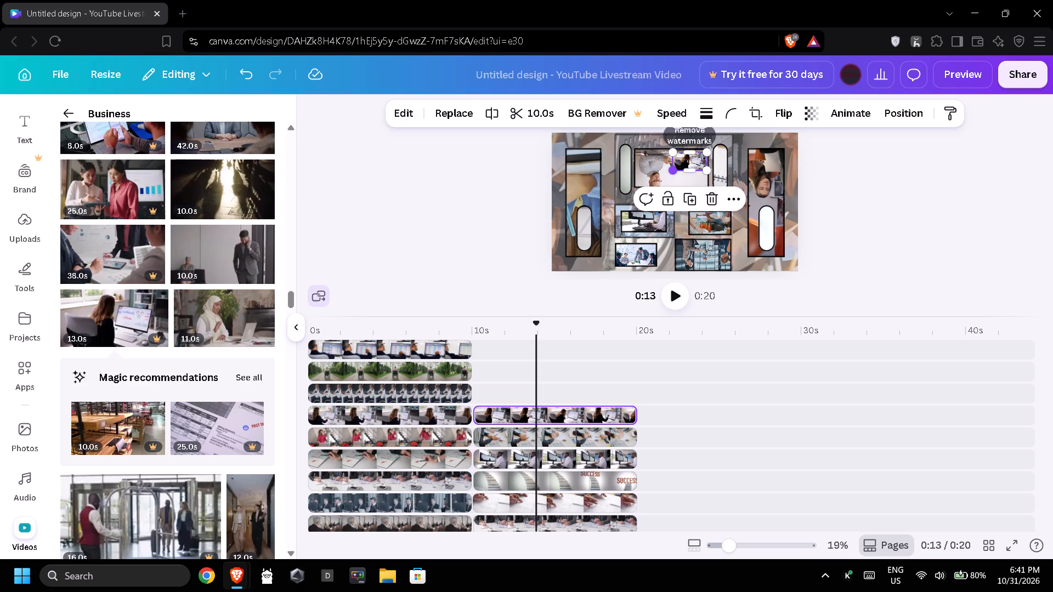
click(695, 160)
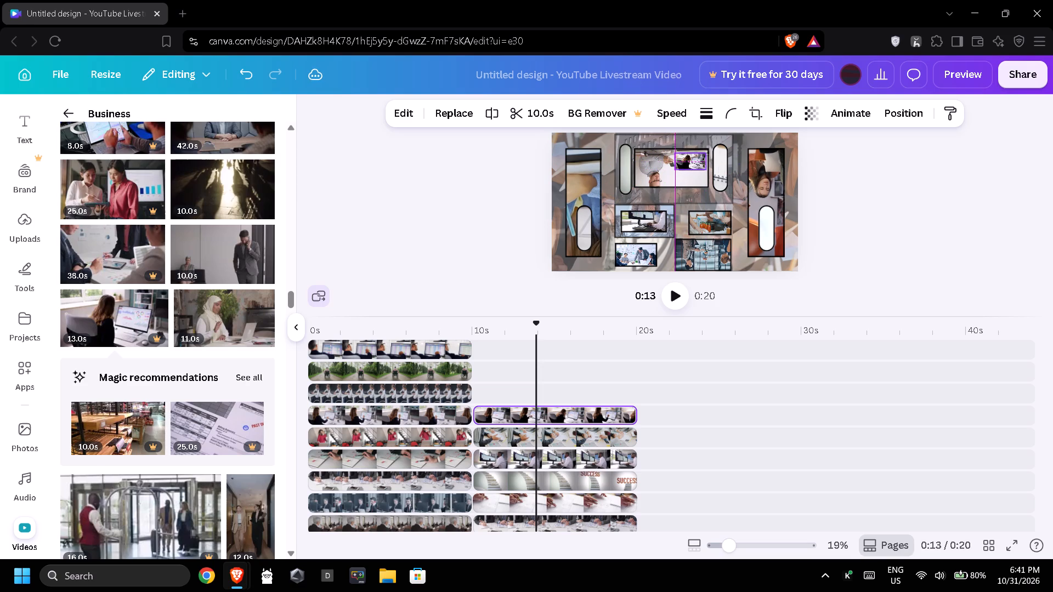
click(918, 195)
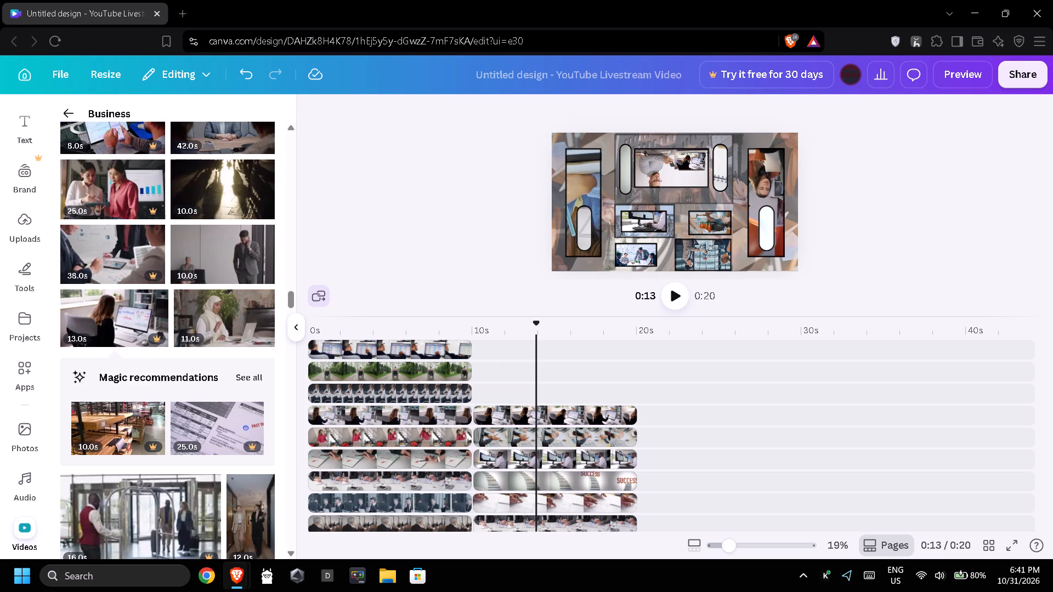
Give the small woman-at-computer clip a solid black border with a stroke weight of 10.
click(694, 161)
click(705, 116)
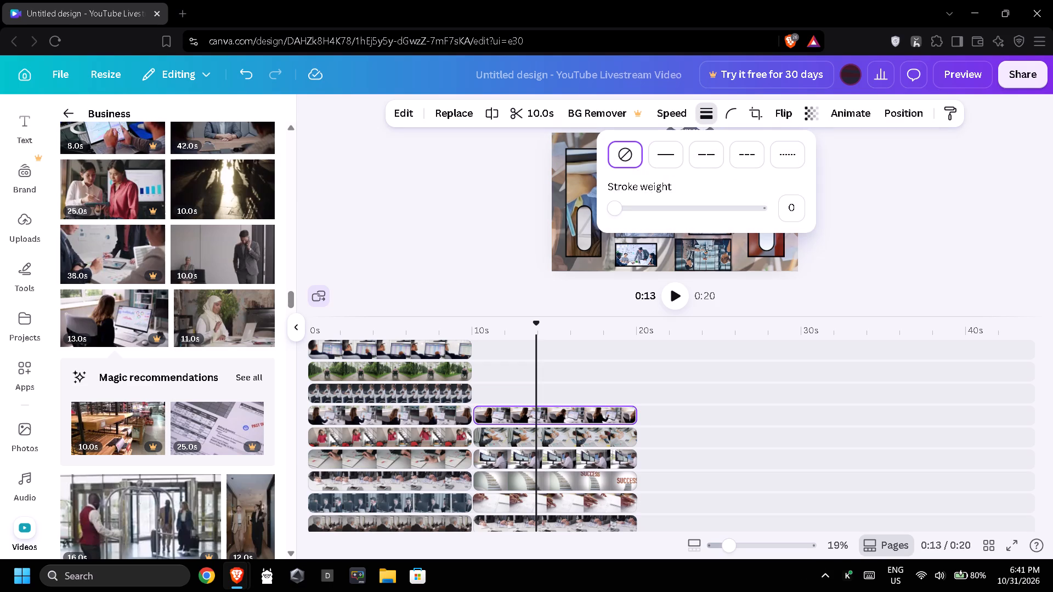
drag(613, 209, 627, 211)
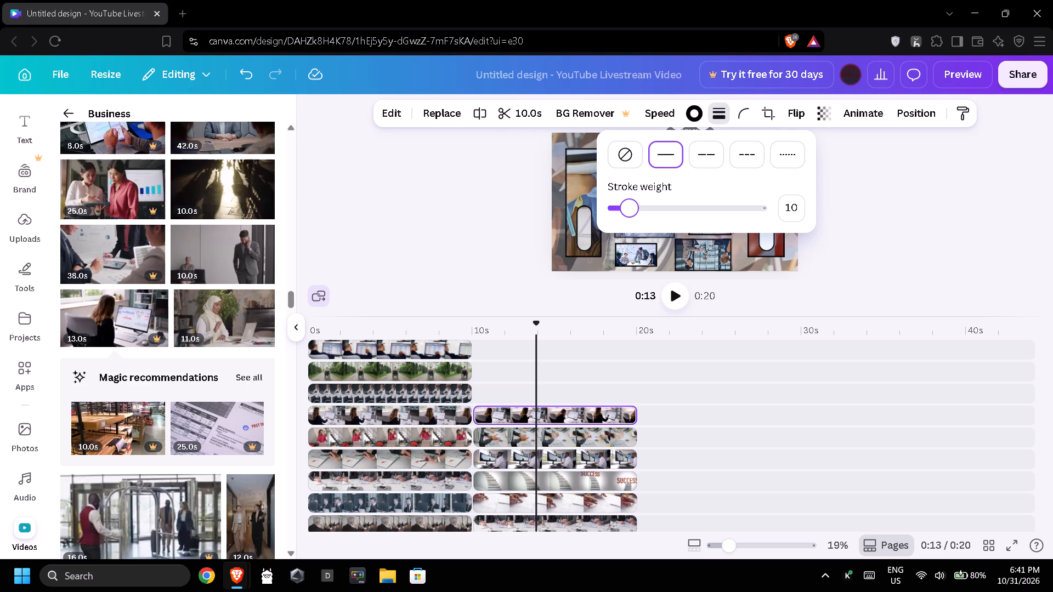
double_click(495, 208)
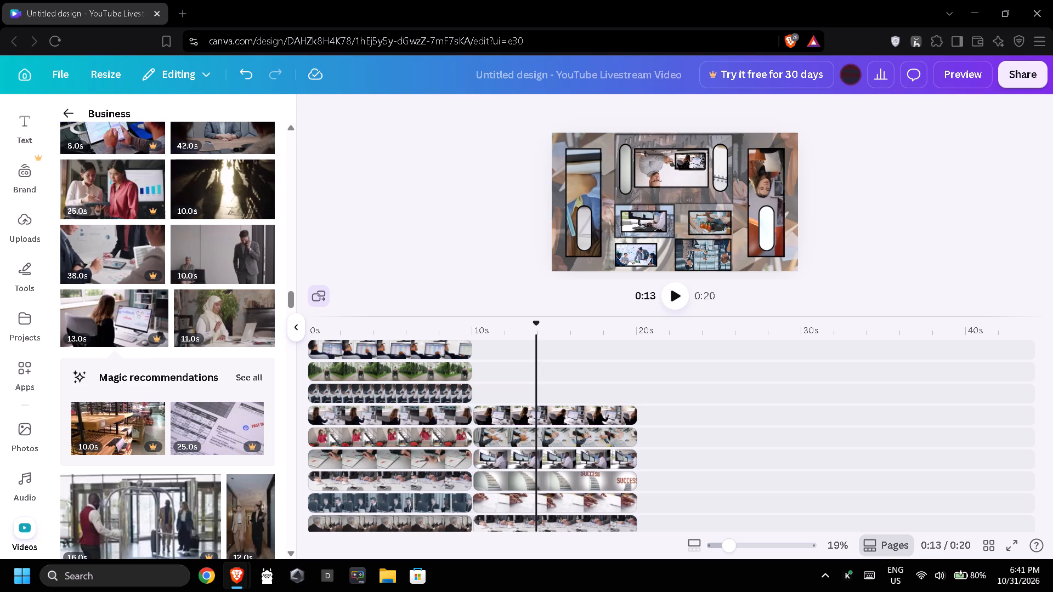
Add the 15-second clip of a man stacking cardboard boxes at the 10-second mark and trim it to 10.0 seconds.
scroll(190, 334, down, 3)
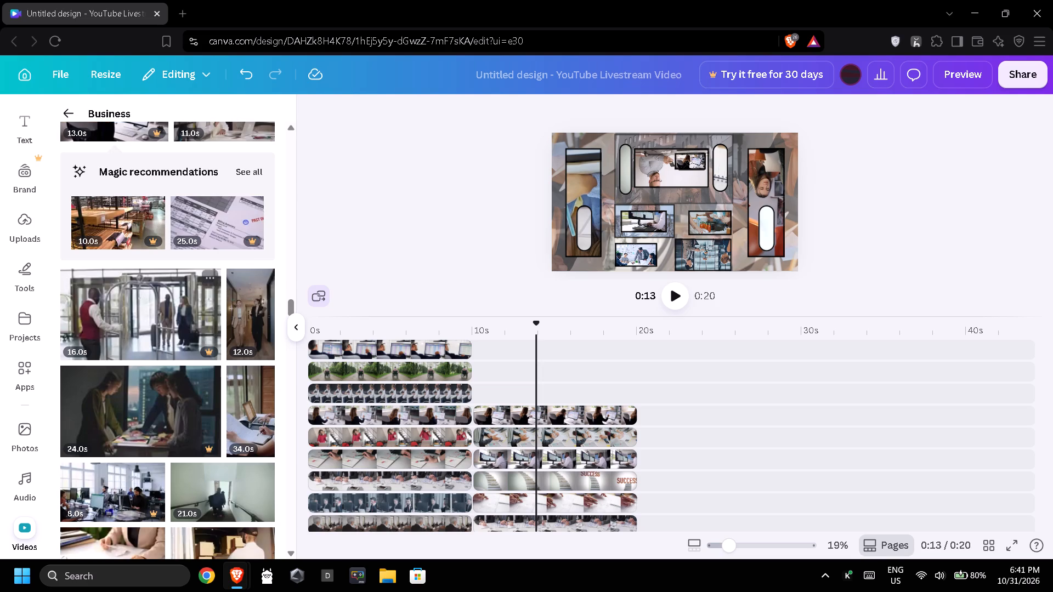
scroll(210, 406, down, 1)
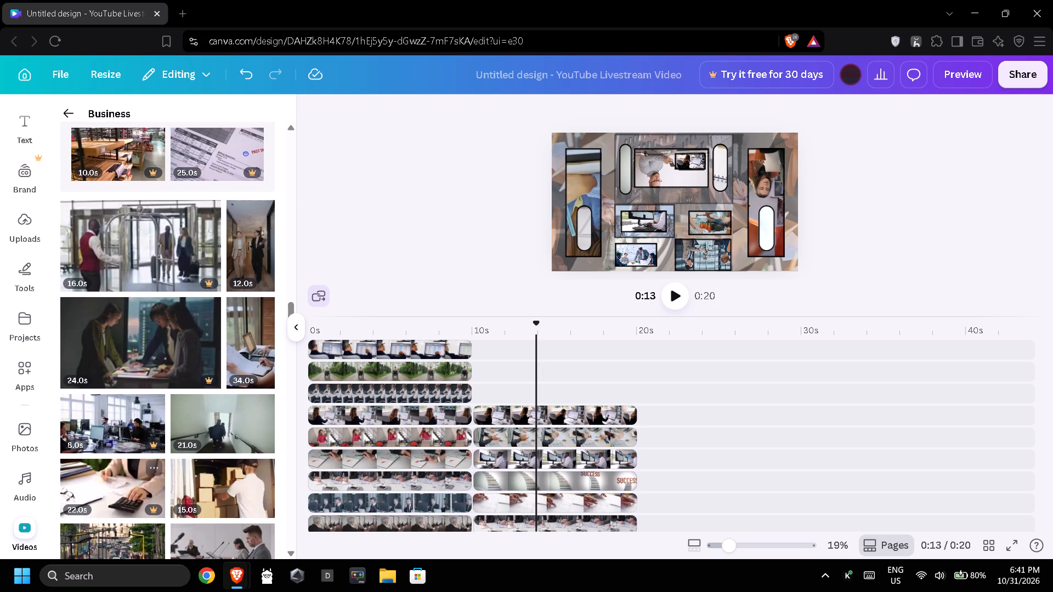
scroll(214, 466, down, 1)
drag(213, 415, 512, 409)
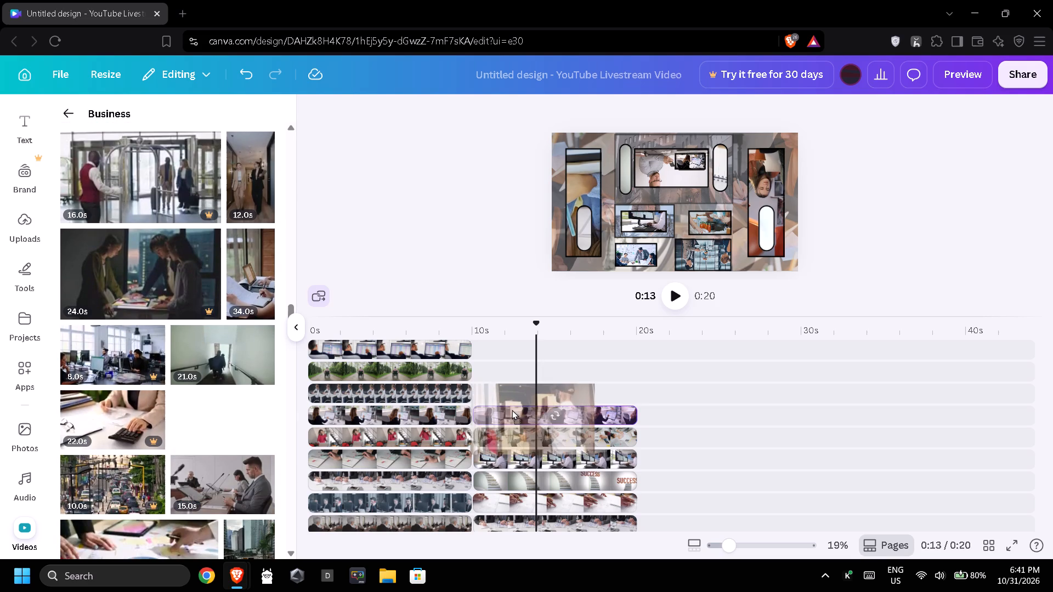
drag(512, 409, 515, 401)
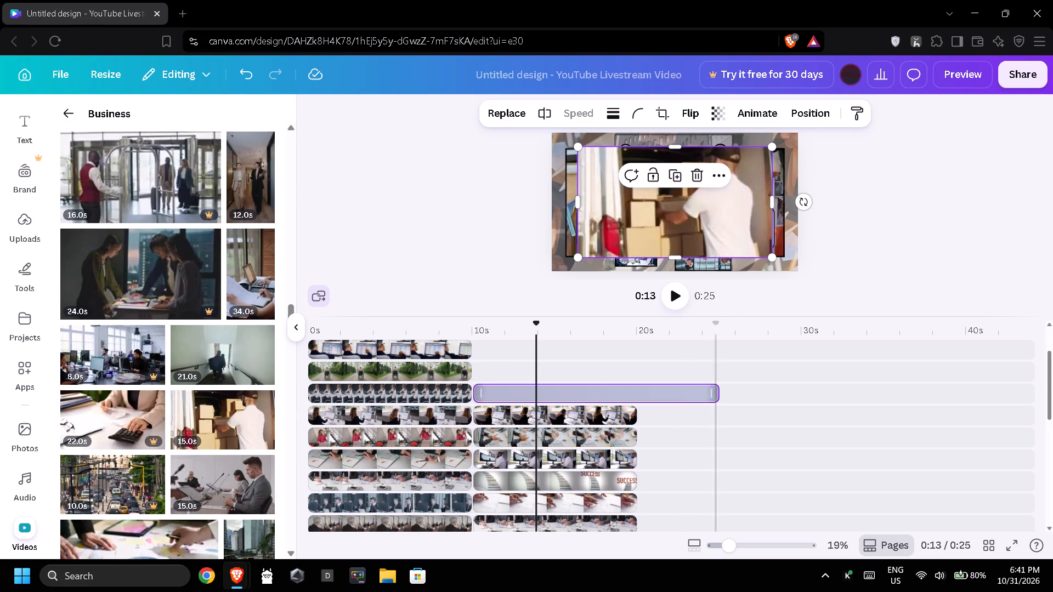
drag(716, 392, 642, 399)
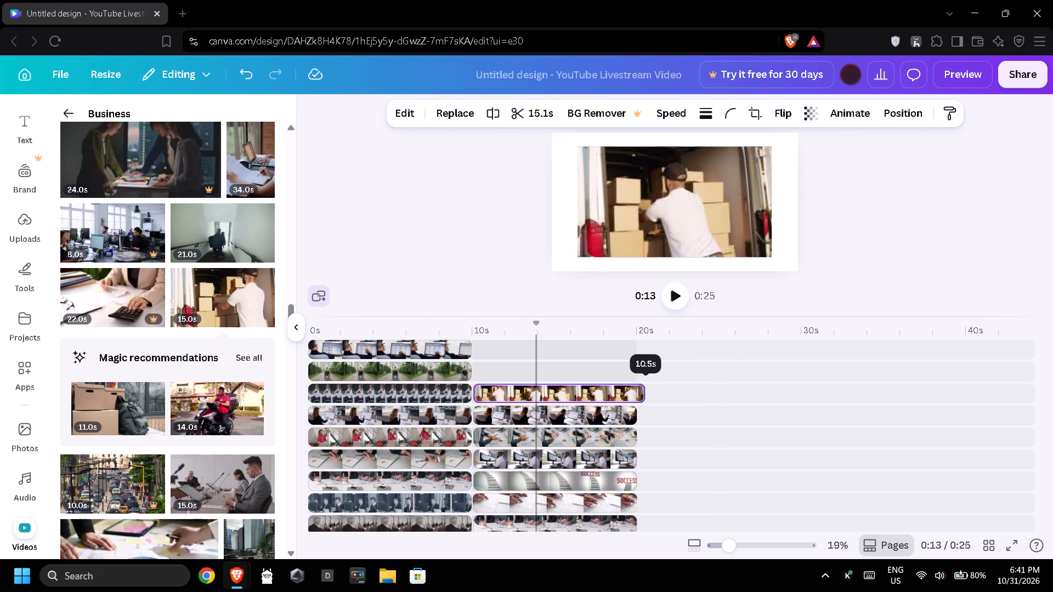
drag(642, 399, 636, 399)
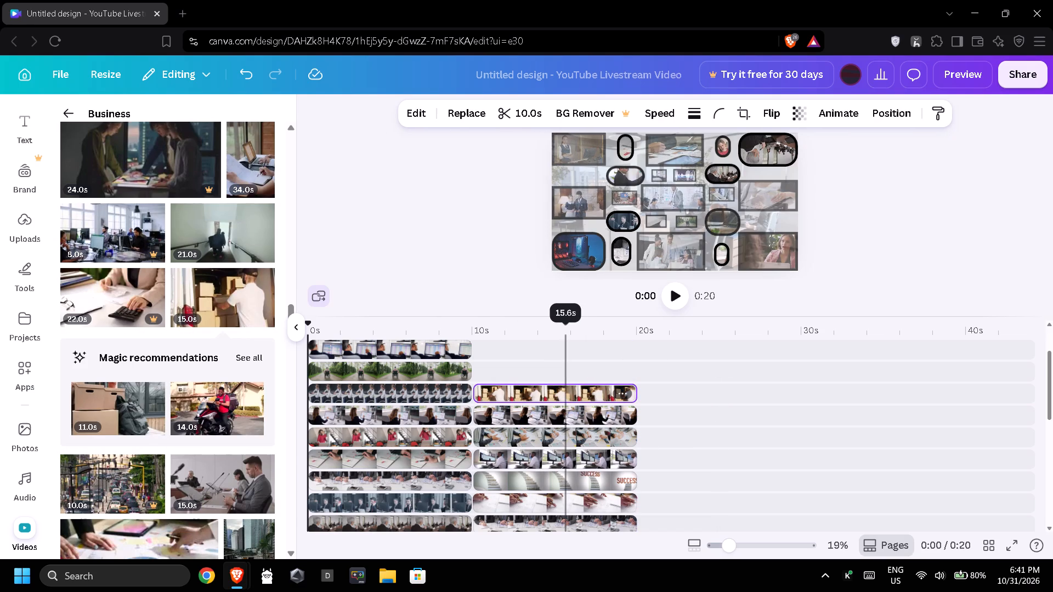
Shrink the cardboard-boxes clip and align it with the top-left corner of the tall bordered clip on the collage's left side.
click(566, 394)
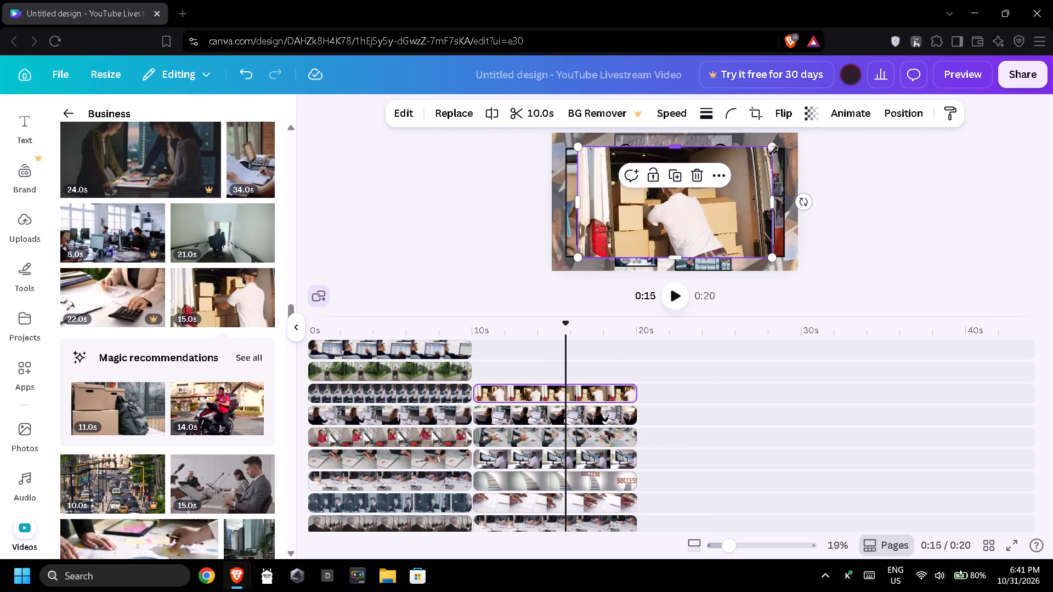
drag(775, 151, 621, 216)
drag(596, 244, 631, 201)
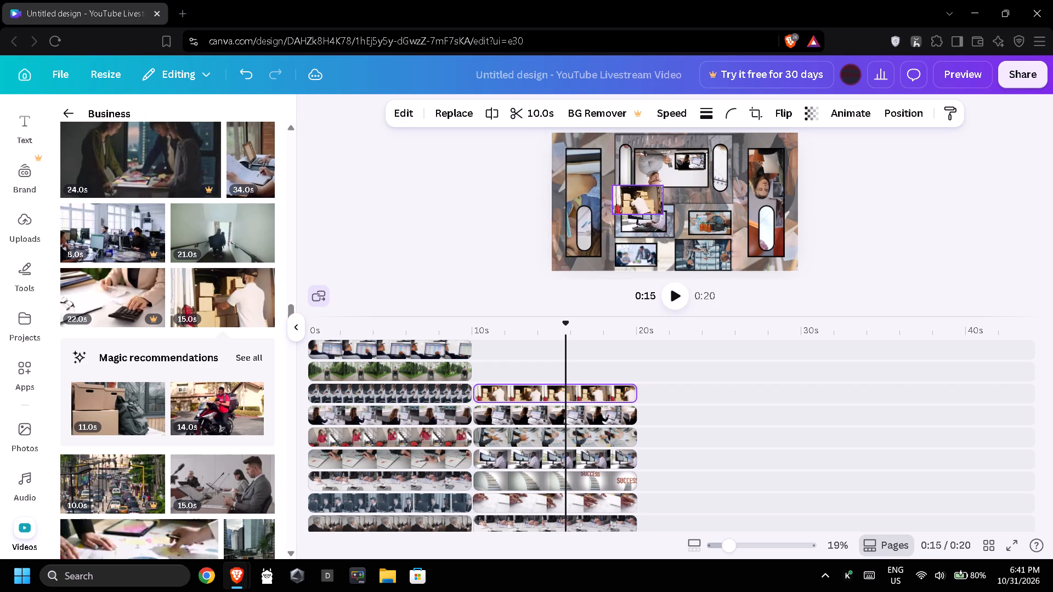
drag(631, 201, 587, 166)
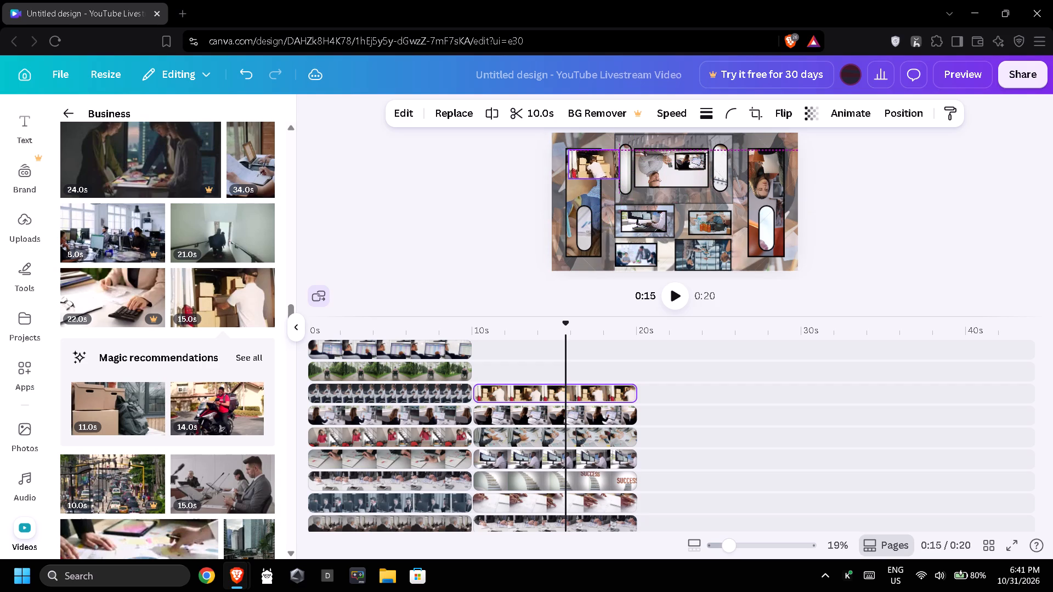
drag(587, 166, 582, 163)
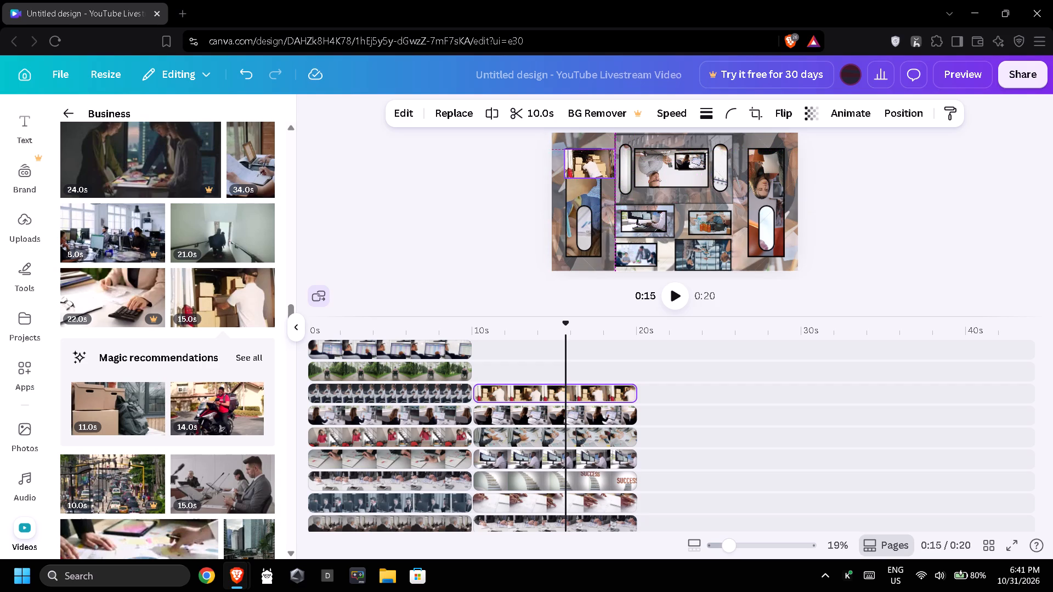
drag(582, 163, 586, 165)
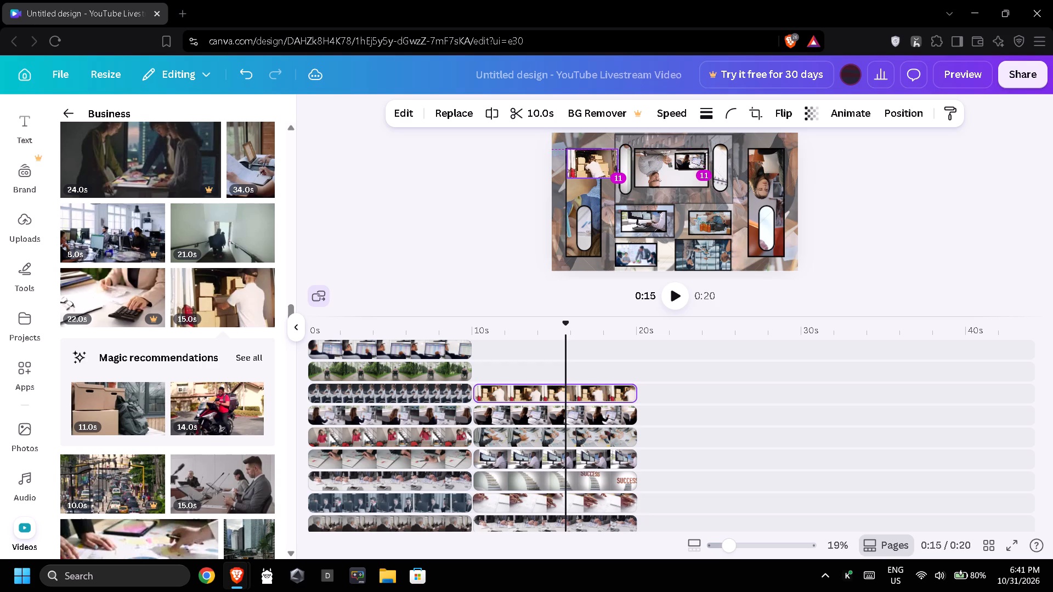
drag(586, 165, 584, 165)
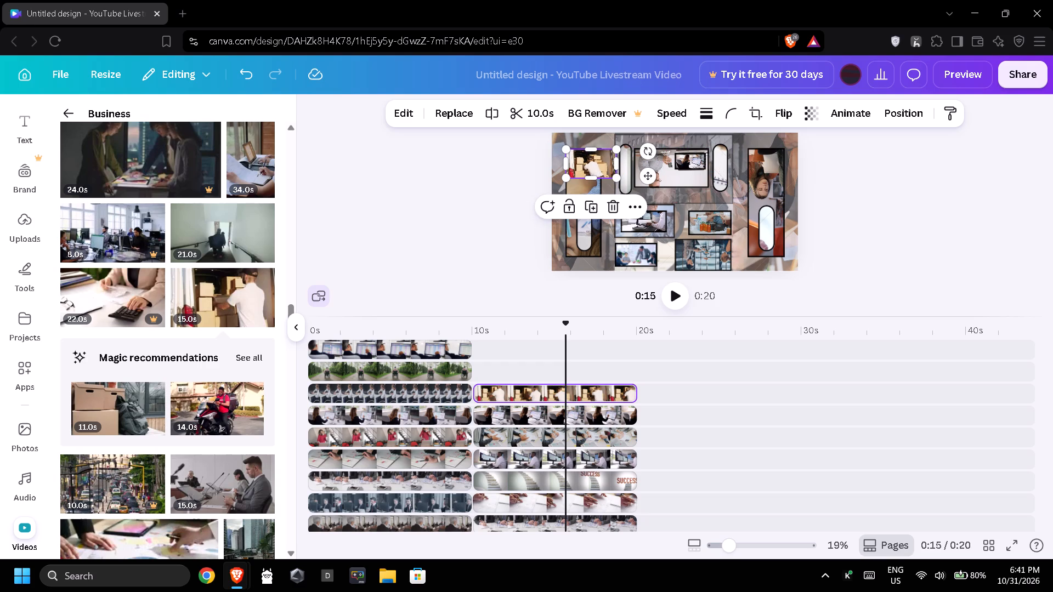
Crop the cardboard-boxes clip to about 278 wide and extend it down to roughly half of the tall bordered clip on the collage's left.
drag(615, 166, 595, 164)
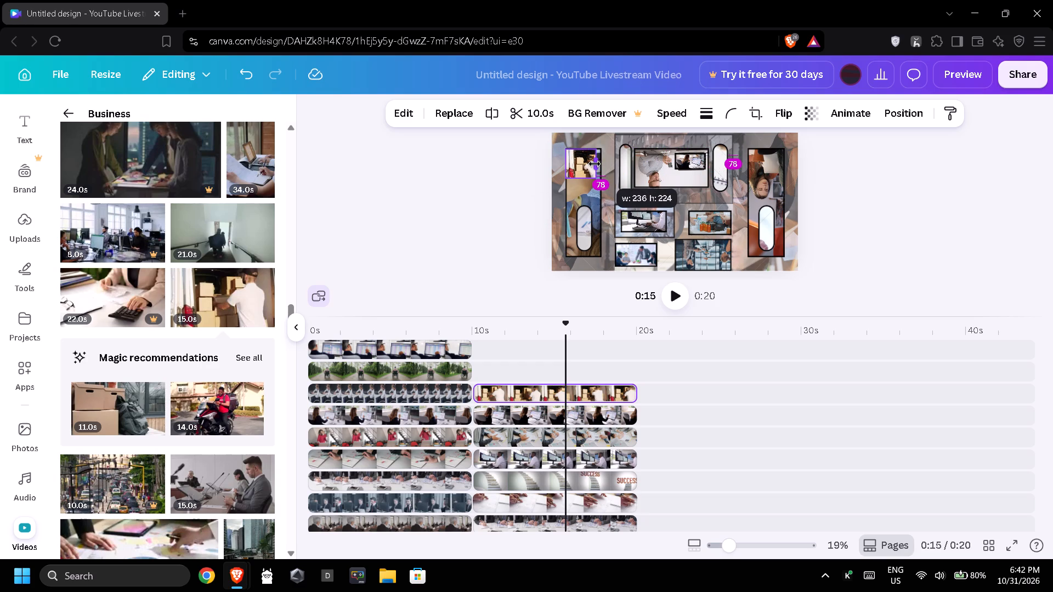
drag(595, 164, 601, 166)
drag(586, 179, 586, 190)
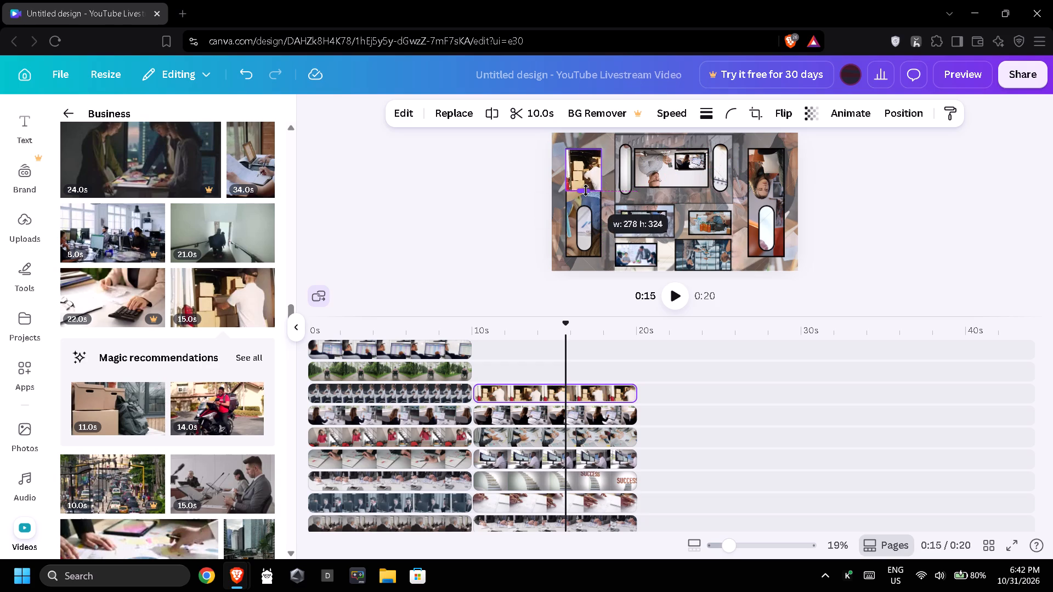
drag(586, 190, 588, 200)
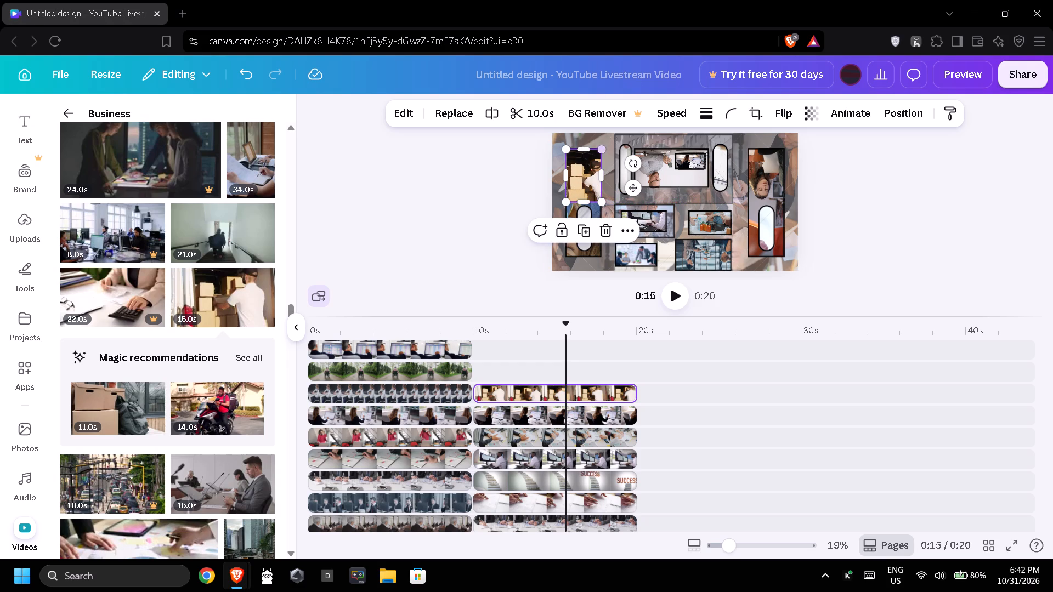
Give the cardboard-boxes clip a thin solid black border.
click(705, 120)
drag(609, 210, 628, 212)
triple_click(502, 201)
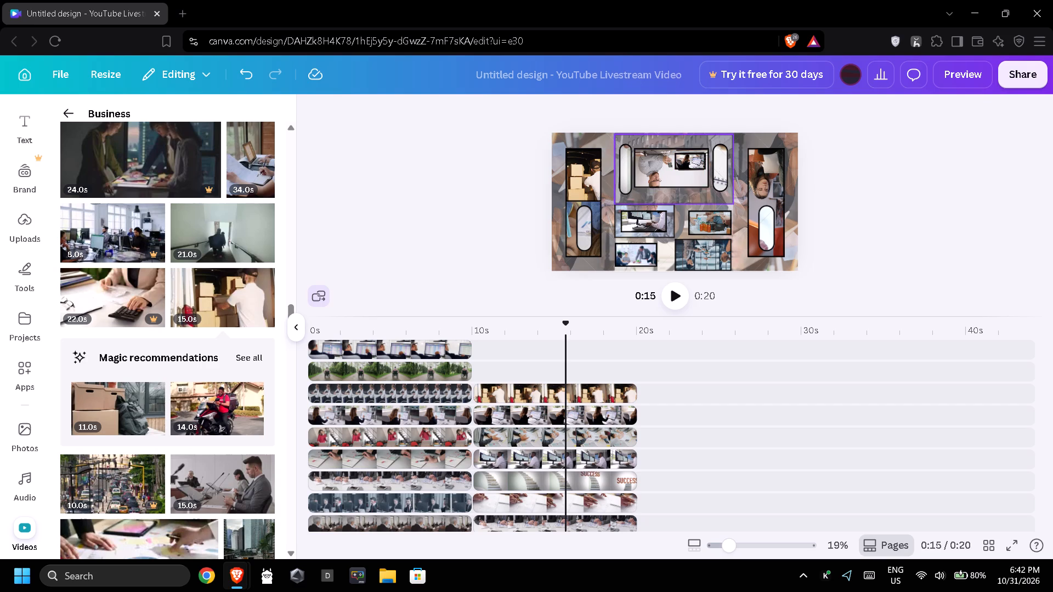
Add the 14-second clip of a delivery man on a red motorcycle at the 10-second mark and trim it to 10.0 seconds.
drag(212, 403, 470, 334)
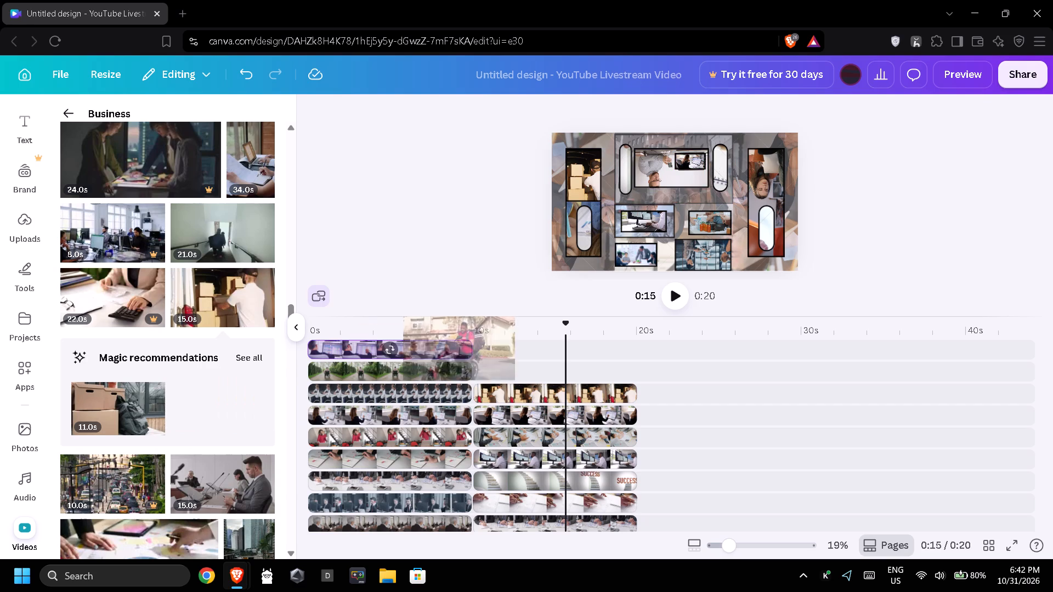
drag(470, 334, 515, 362)
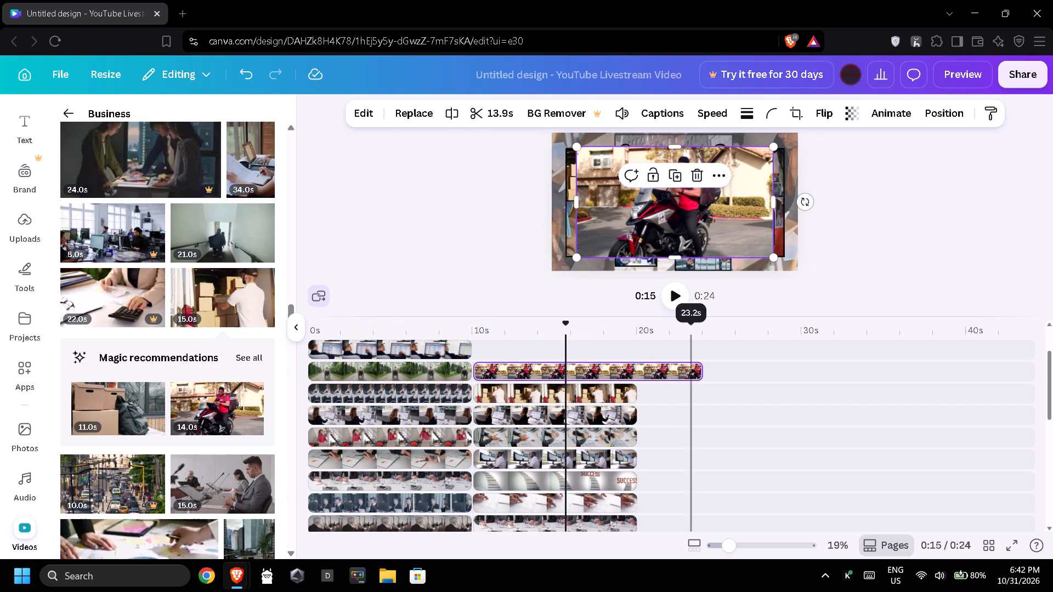
click(703, 374)
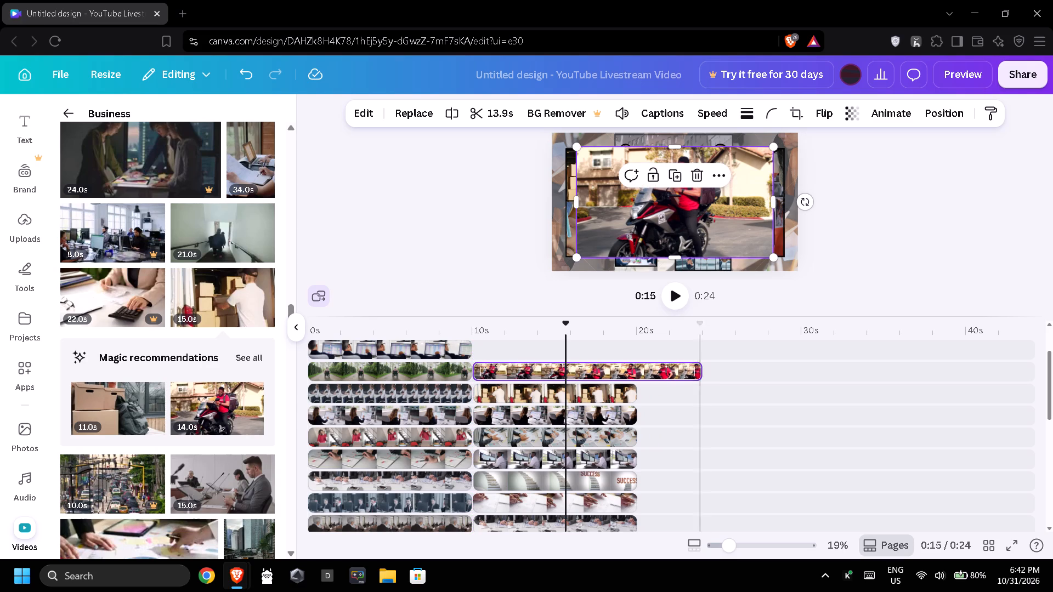
drag(700, 372, 640, 373)
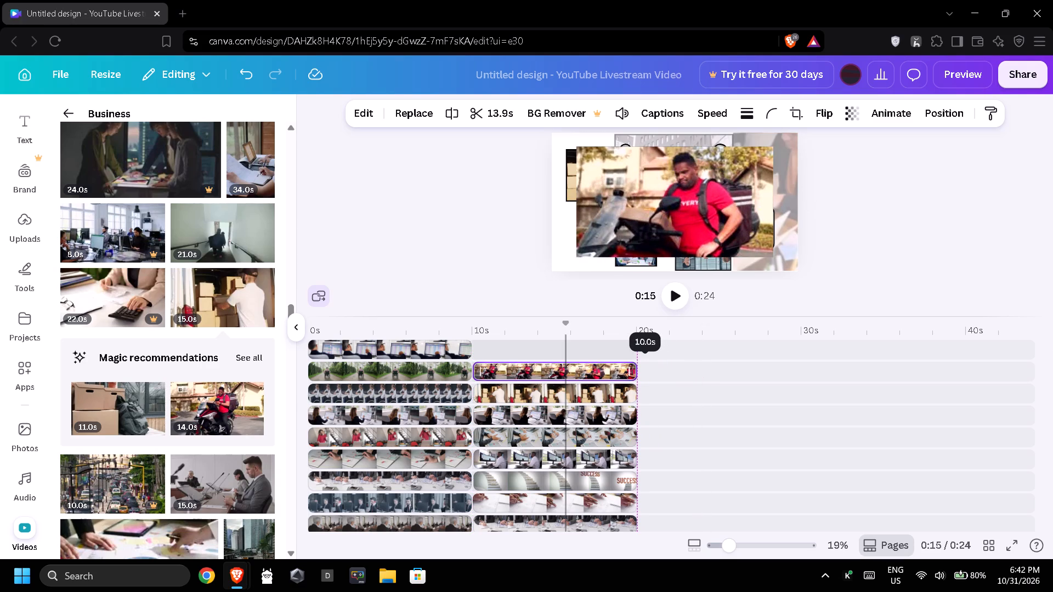
click(570, 375)
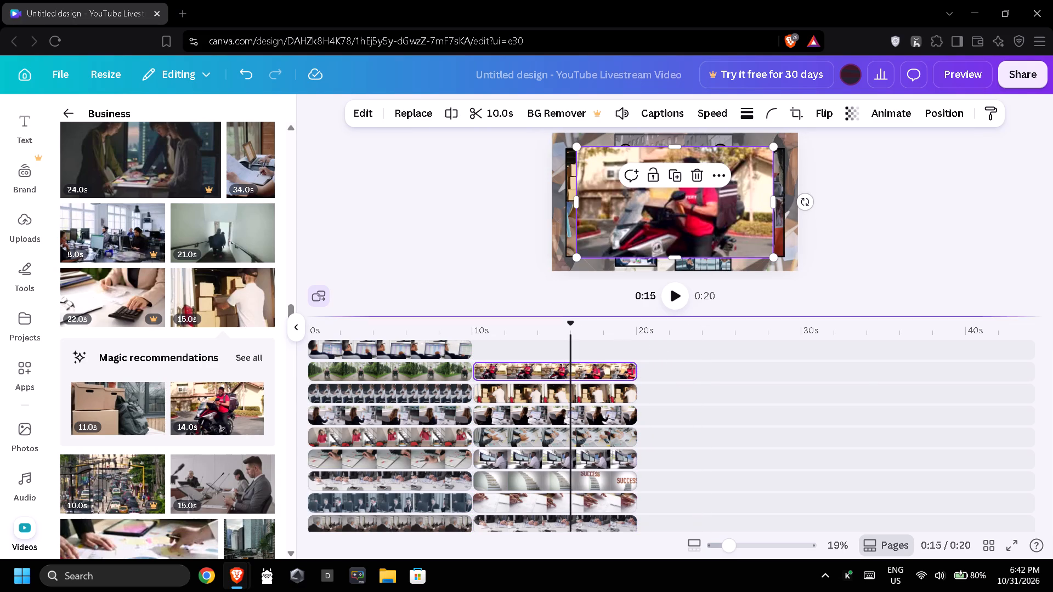
Shrink the motorcycle clip, place it at the top of the tall bordered clip on the collage's right, and crop it to about 248 wide.
drag(578, 258, 710, 196)
drag(736, 164, 717, 209)
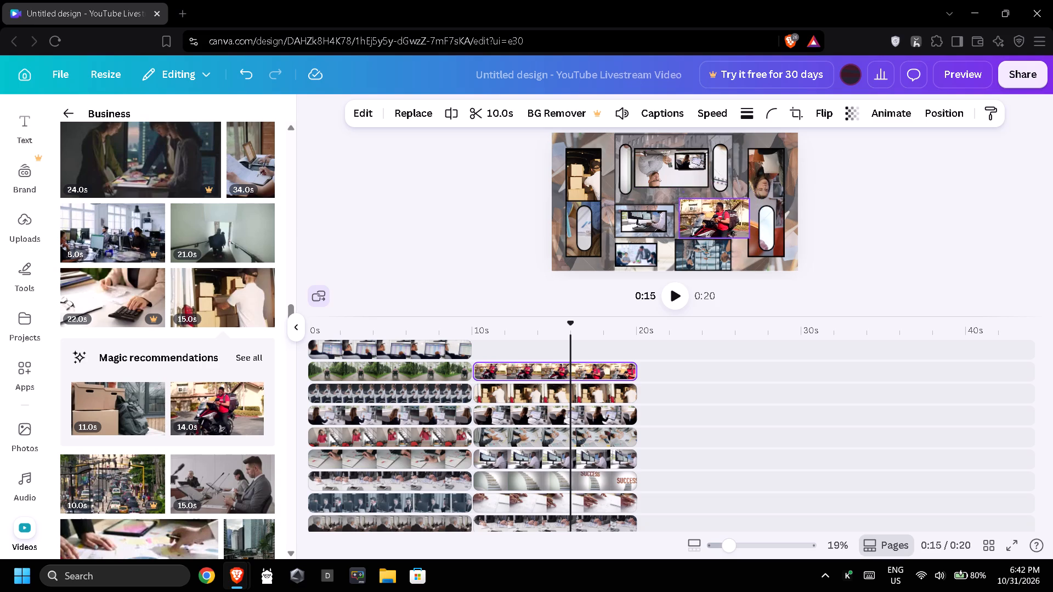
drag(717, 209, 746, 169)
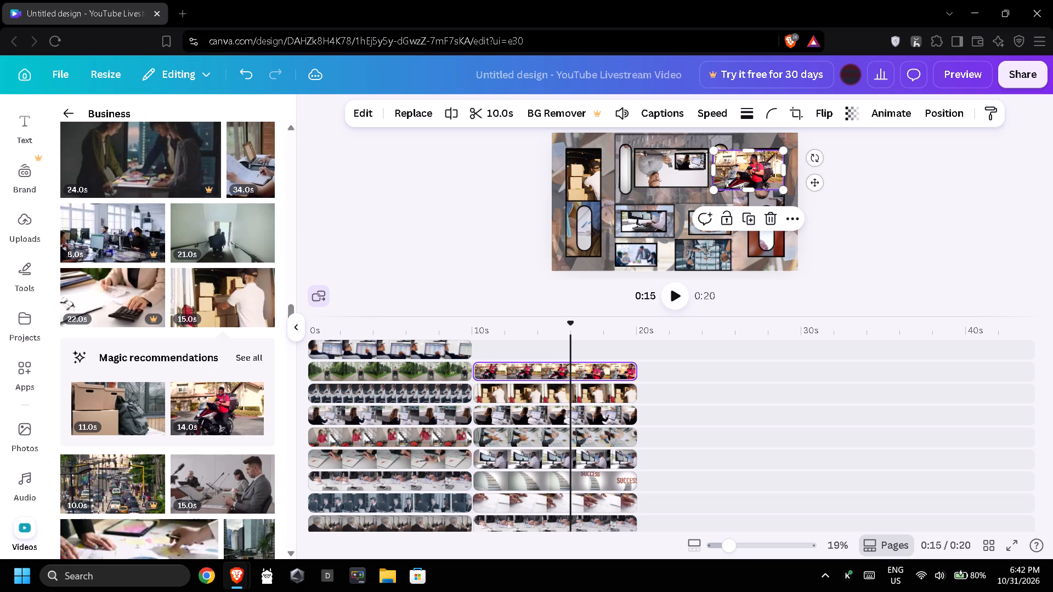
drag(712, 170, 750, 170)
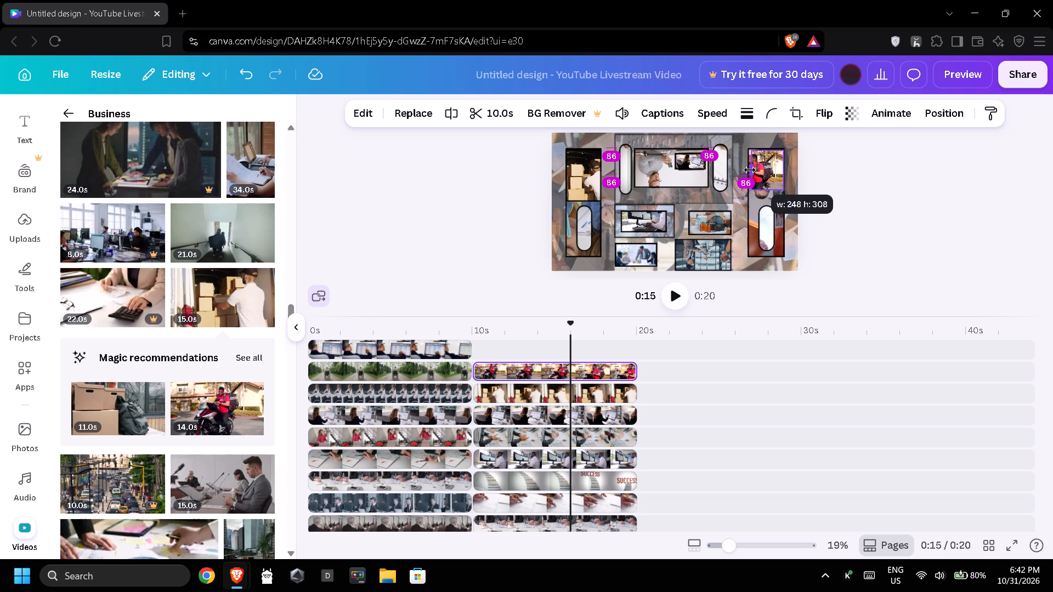
drag(750, 170, 749, 170)
click(772, 170)
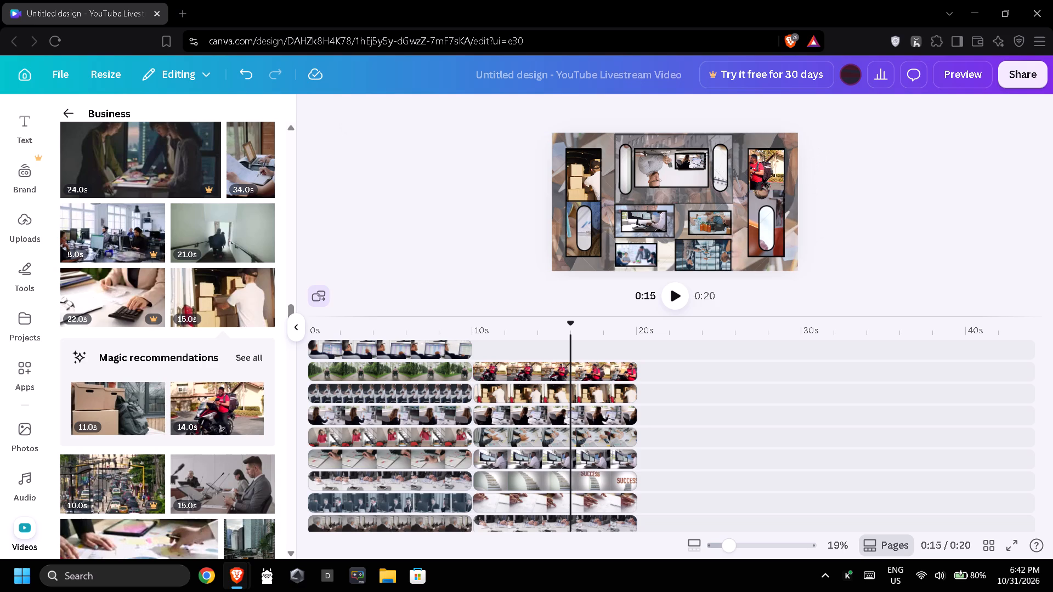
Give the motorcycle clip a thin solid black border.
click(771, 180)
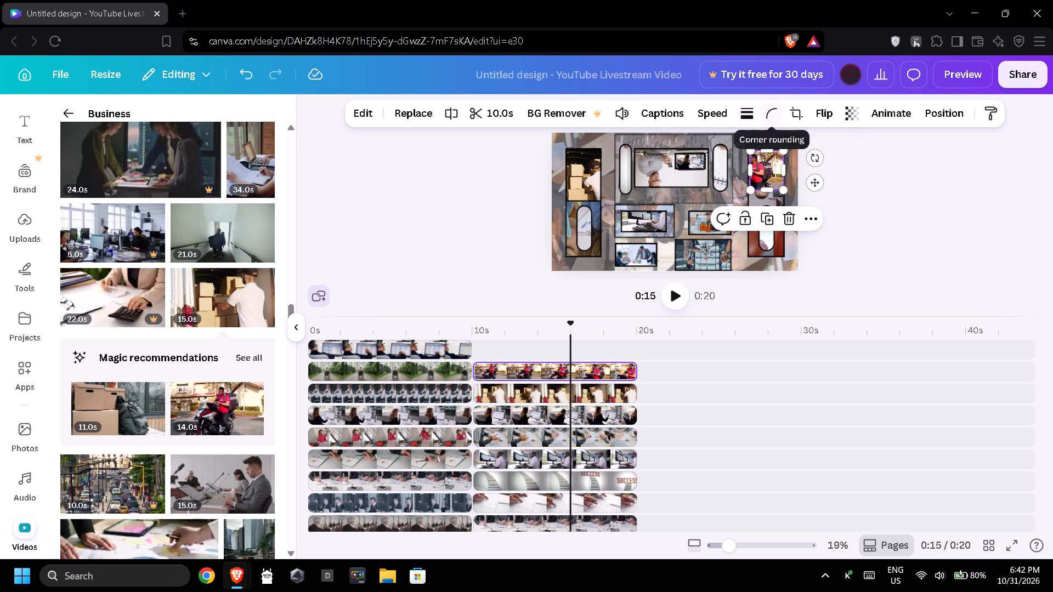
click(748, 115)
drag(659, 215, 675, 215)
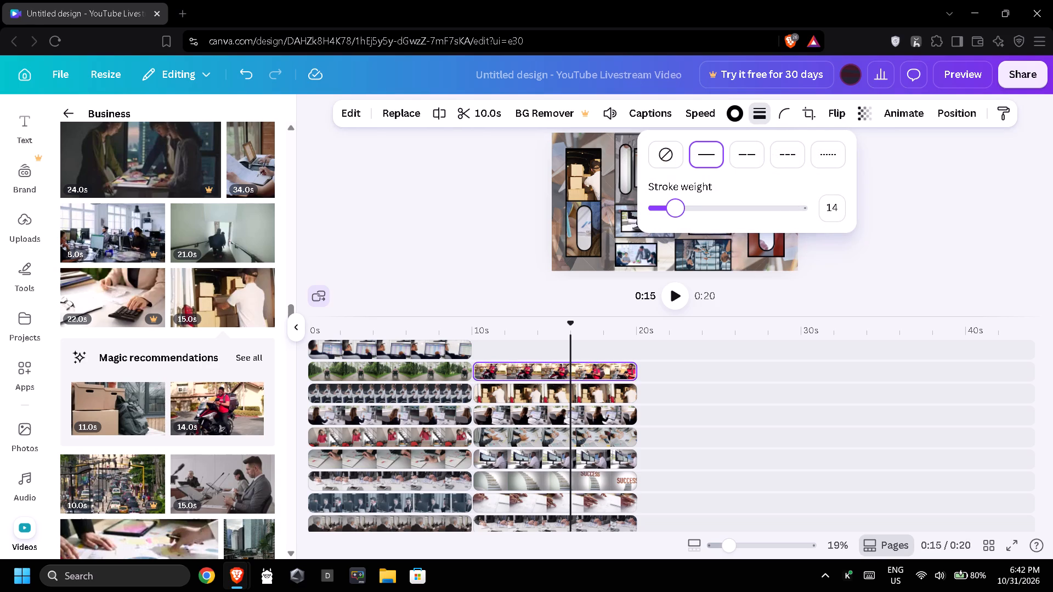
drag(675, 215, 669, 215)
click(910, 200)
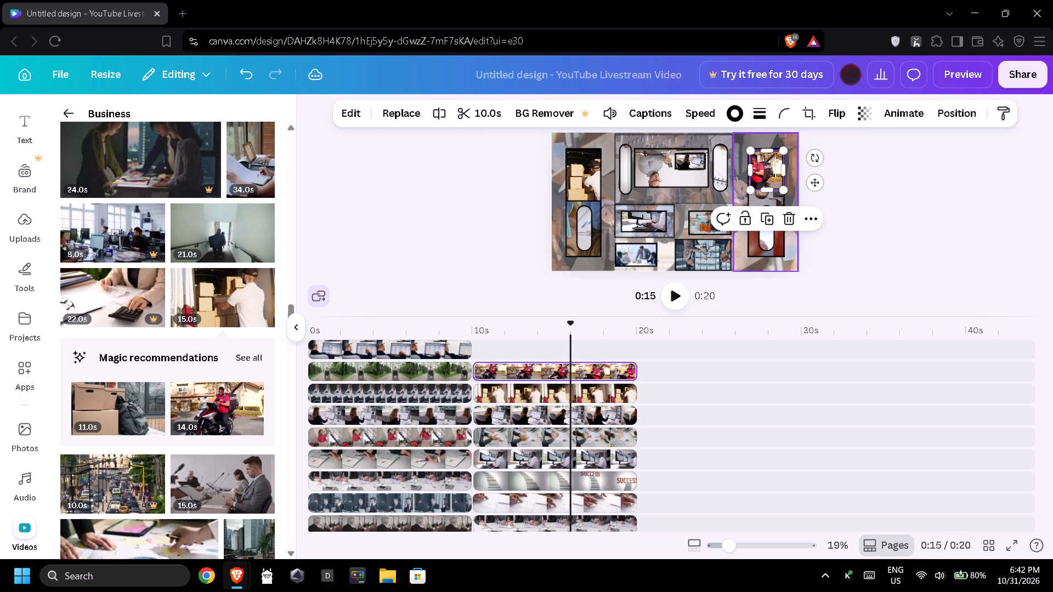
click(932, 189)
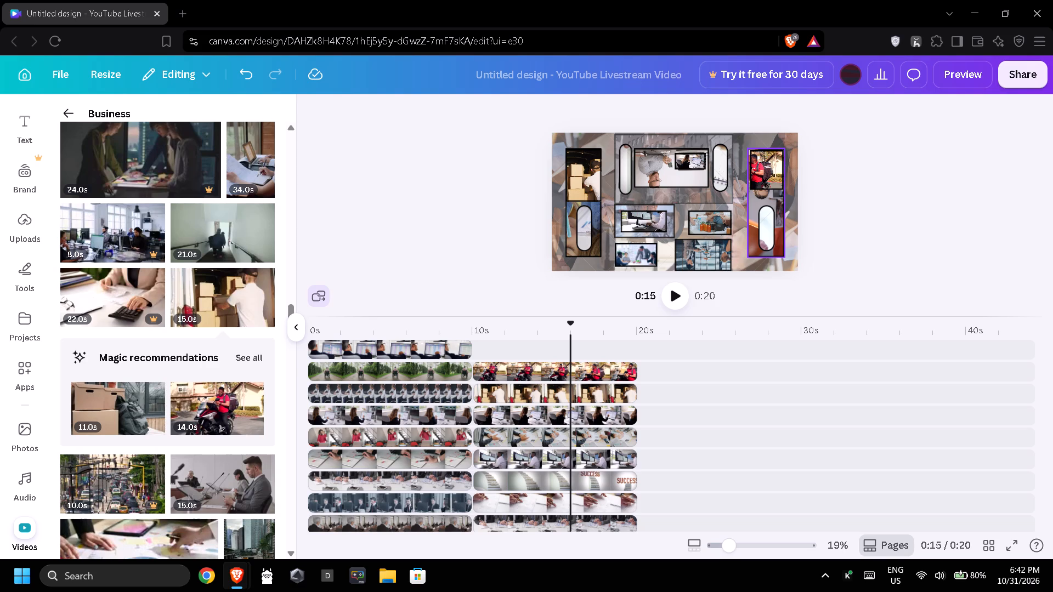
Widen the motorcycle clip to about 280 and extend its top and bottom edges to fill the upper part of the tall bordered clip.
click(761, 172)
click(752, 167)
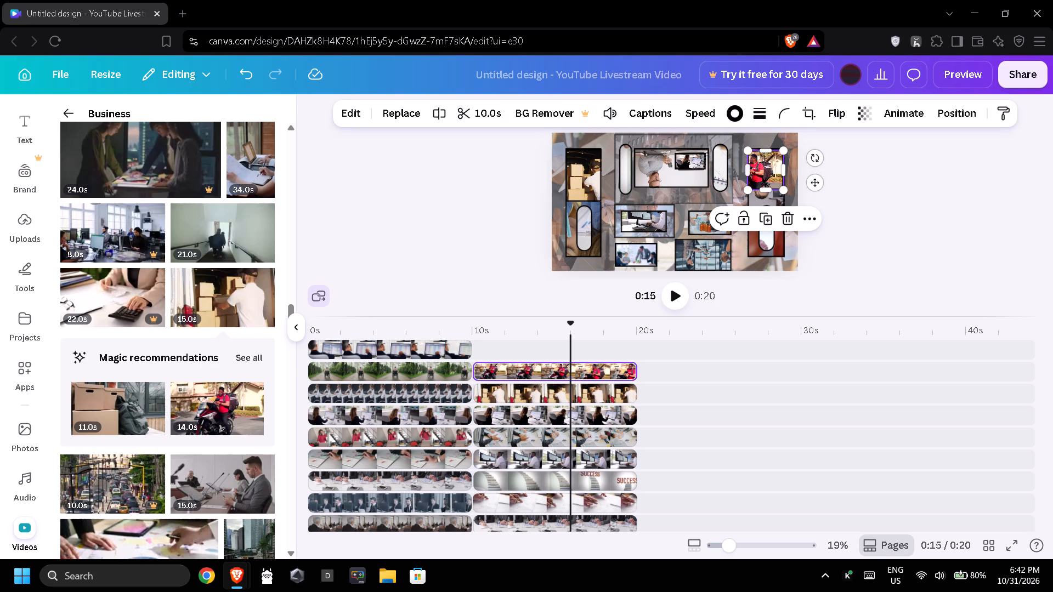
click(762, 147)
double_click(762, 147)
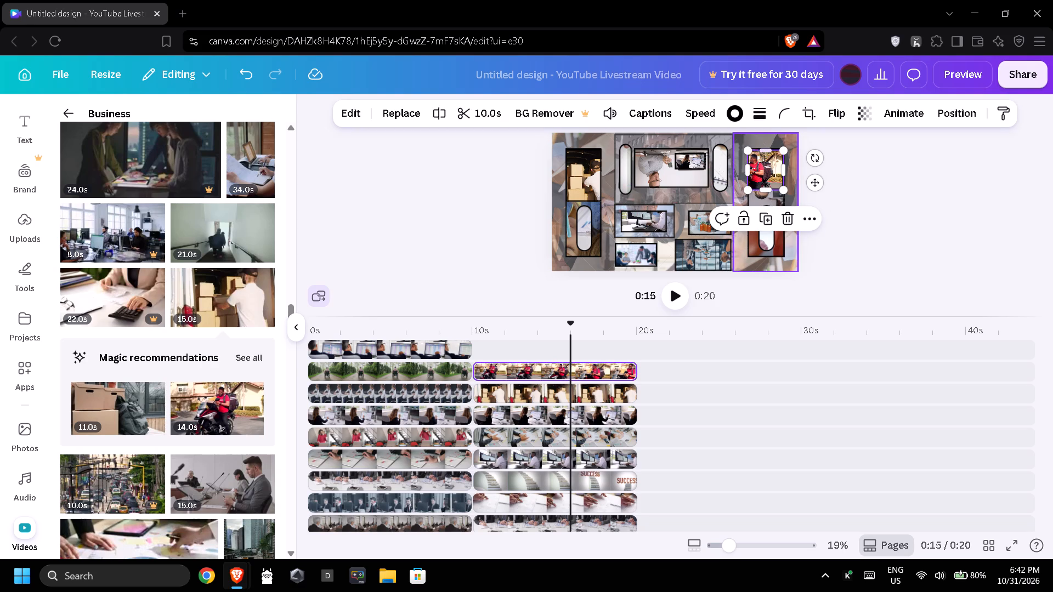
click(767, 149)
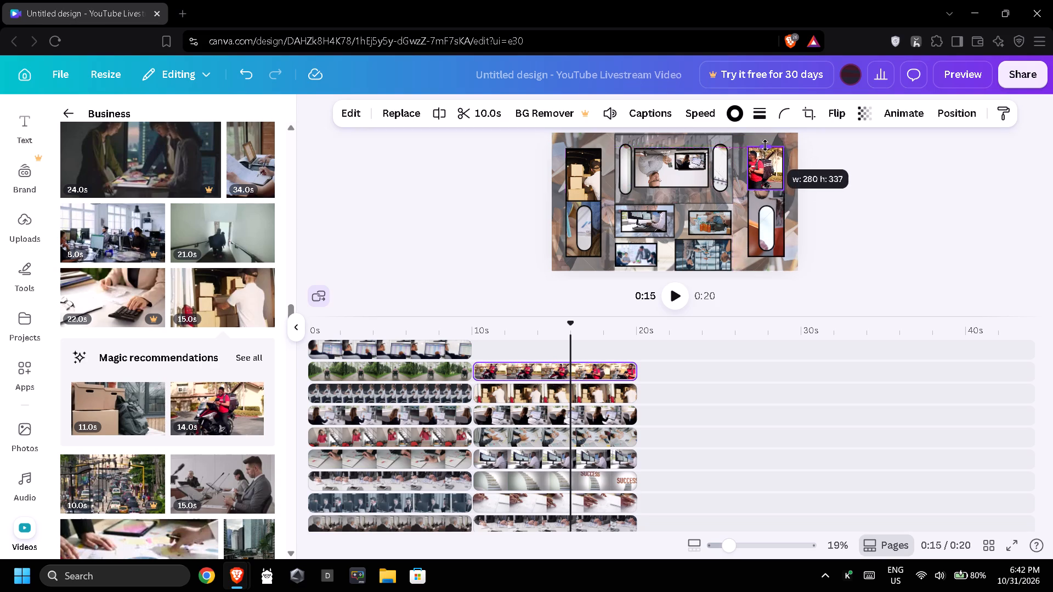
click(864, 191)
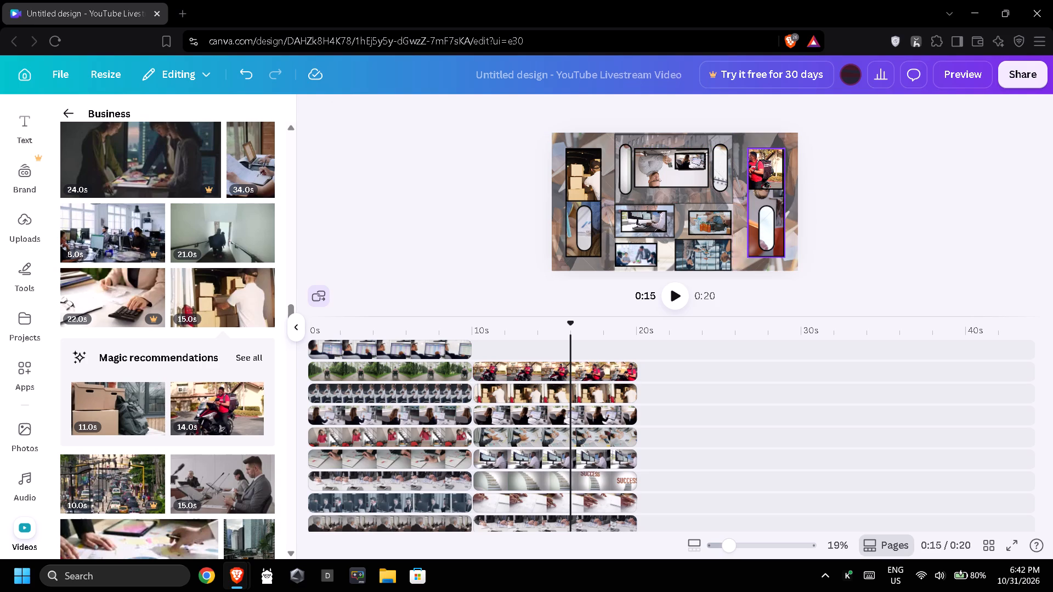
click(756, 169)
drag(766, 188, 767, 194)
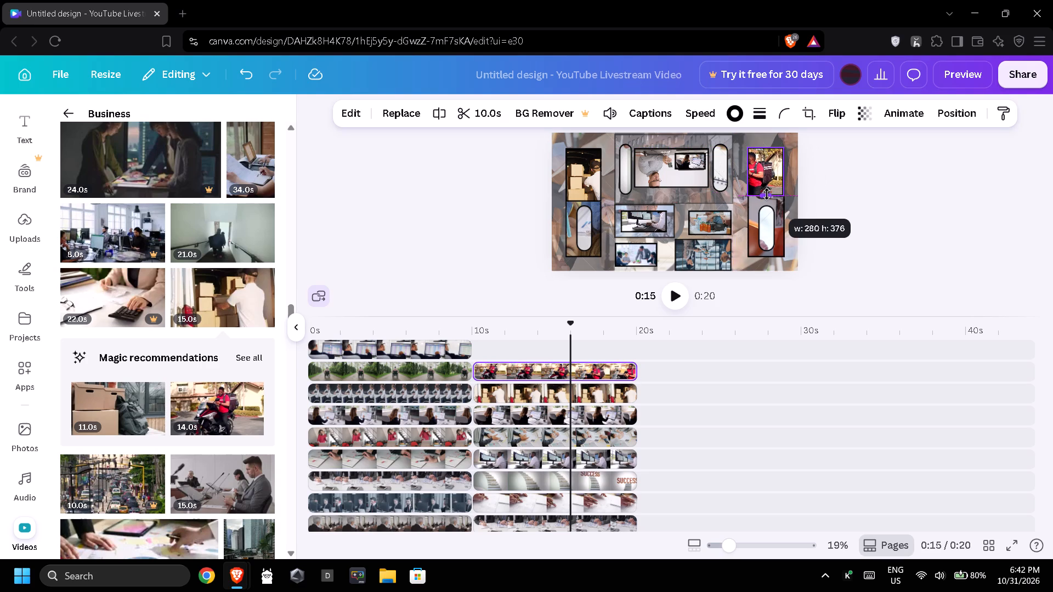
drag(767, 194, 767, 196)
triple_click(921, 203)
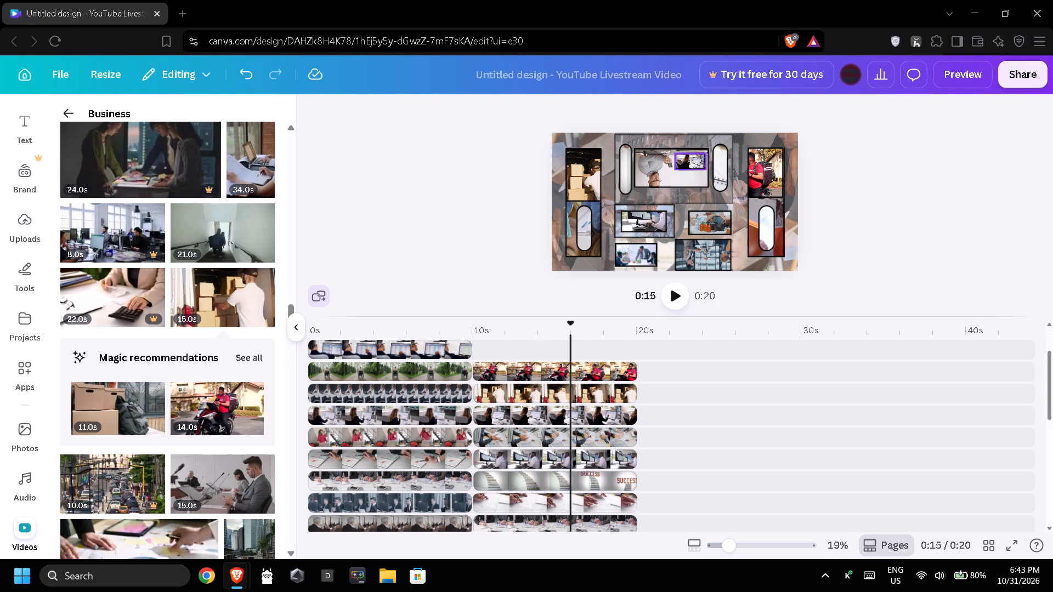
Add the 10-second clip of a busy traffic-filled street to the timeline at the 10-second mark.
scroll(525, 454, up, 1)
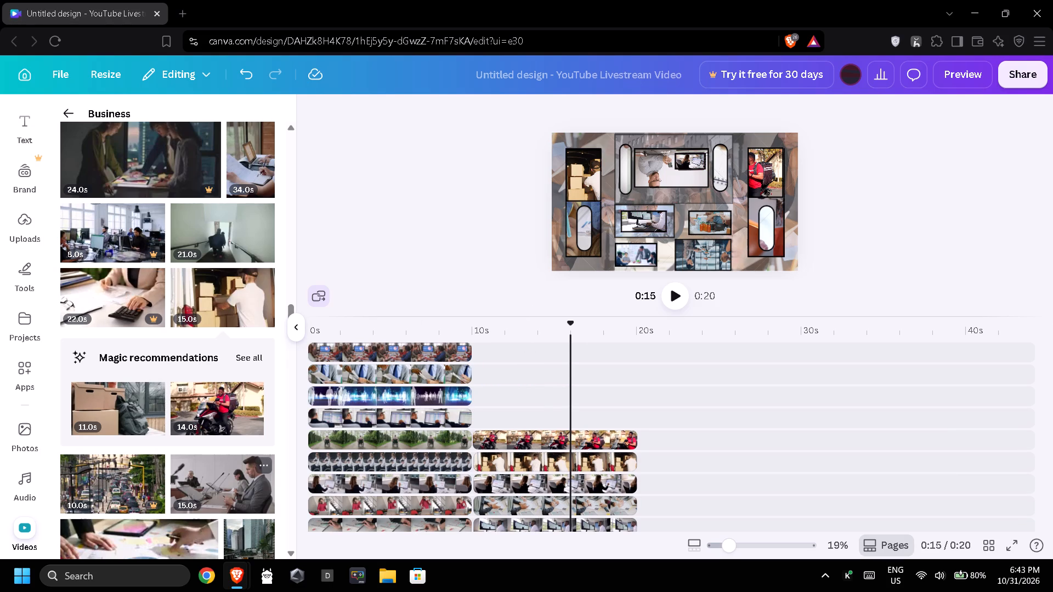
drag(103, 495, 573, 418)
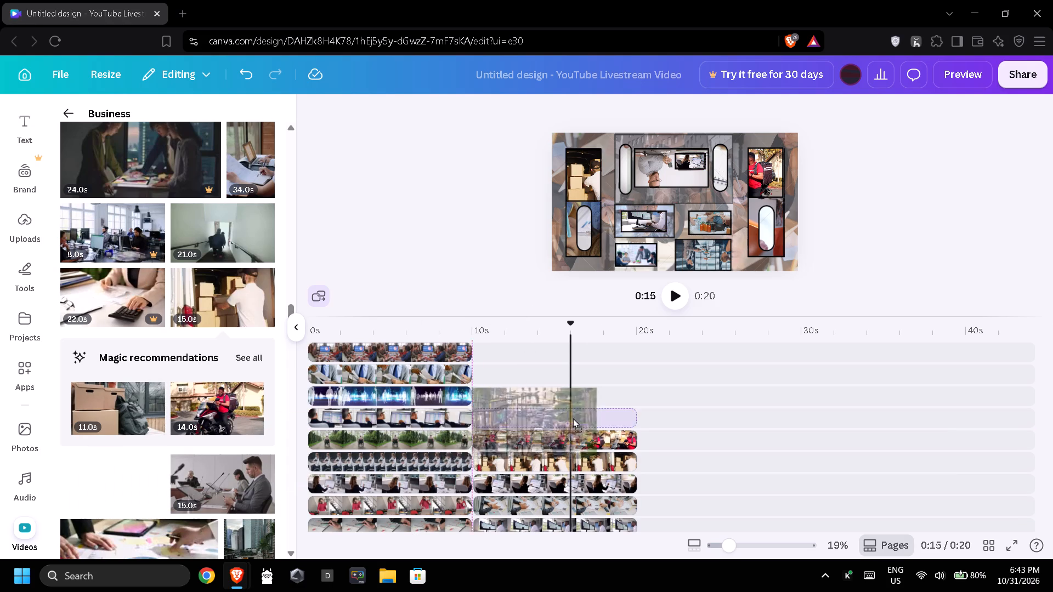
drag(573, 418, 537, 429)
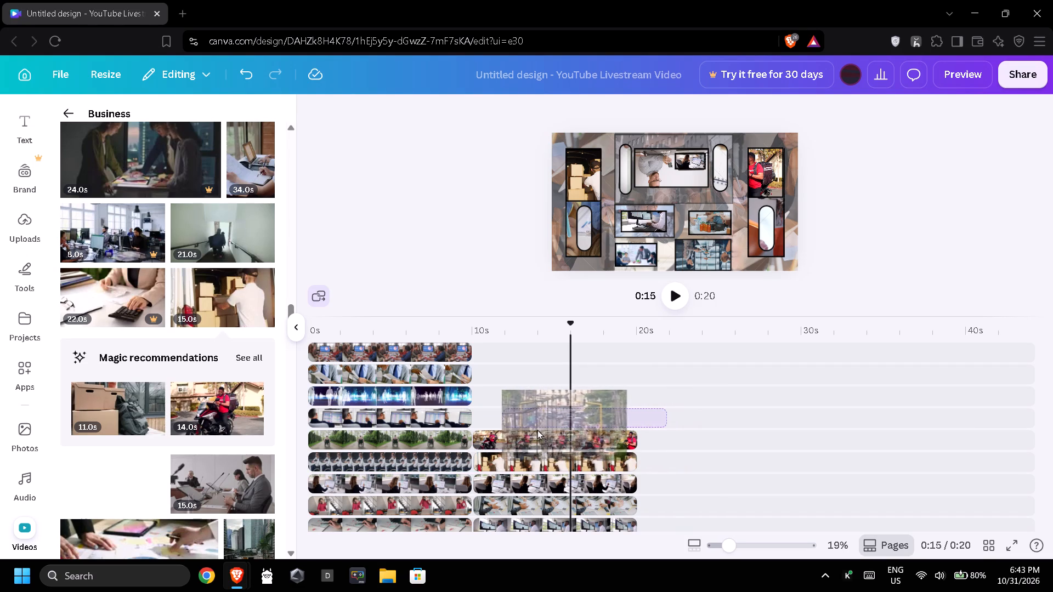
drag(537, 429, 519, 428)
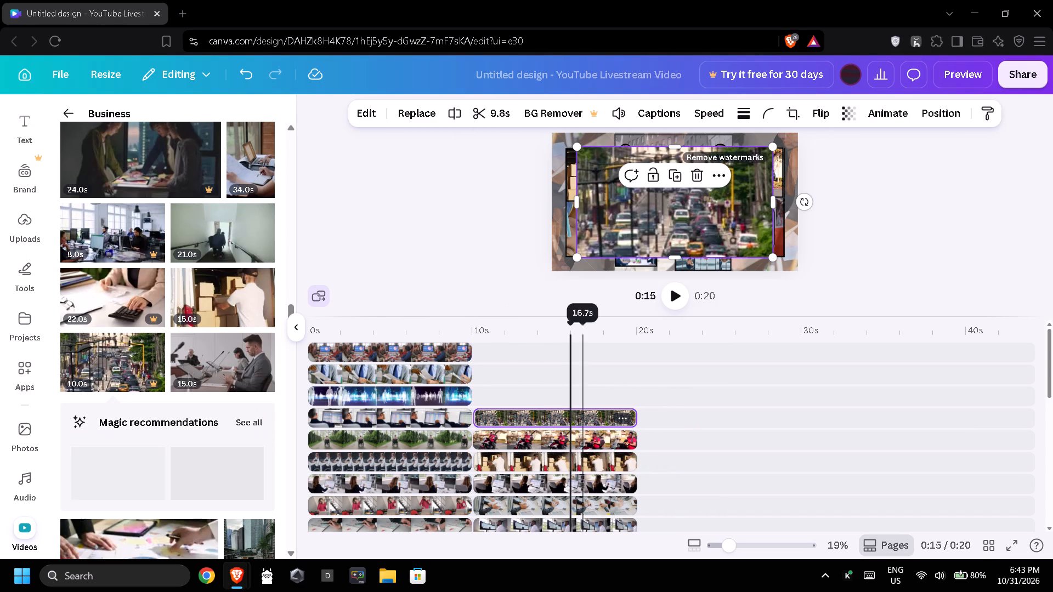
click(547, 417)
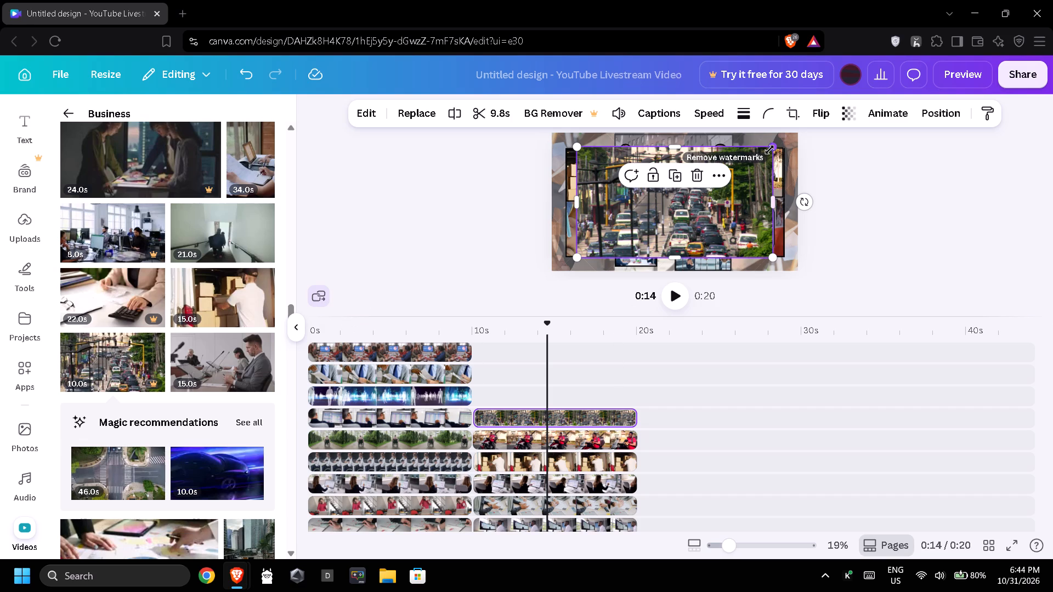
Shrink the street-traffic clip to about 234 high and fit it inside the upper central bordered clip, cropped narrow beside the woman-at-computer clip.
drag(769, 150, 633, 218)
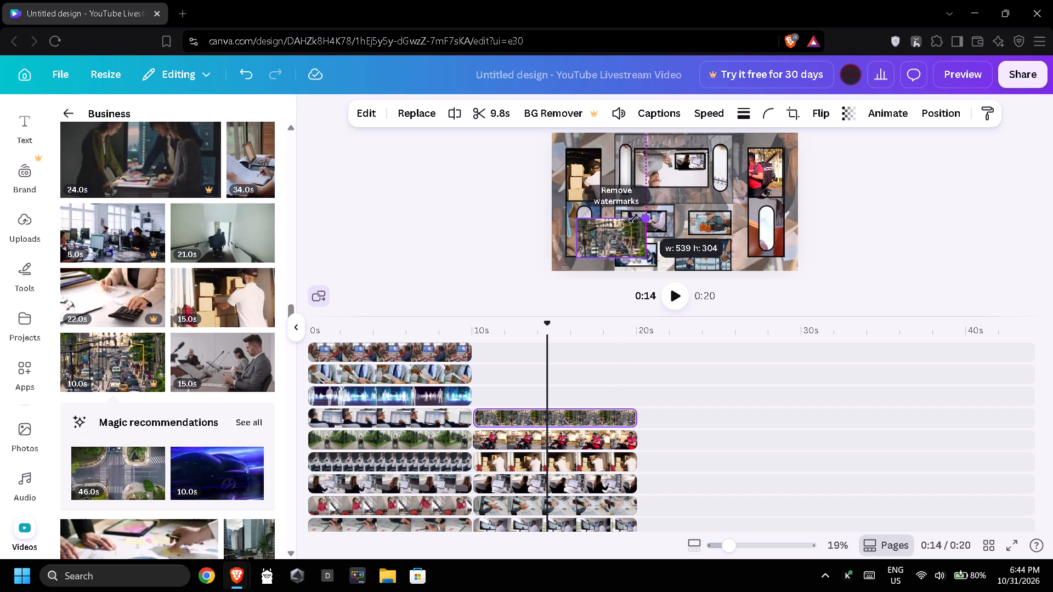
drag(633, 218, 631, 221)
drag(633, 225, 626, 229)
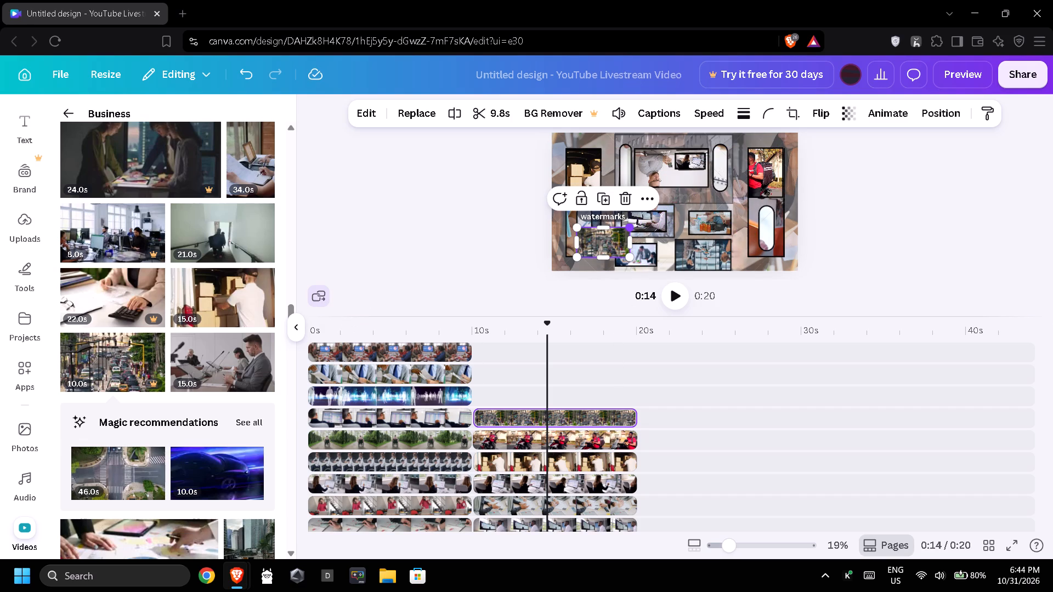
drag(604, 242, 650, 173)
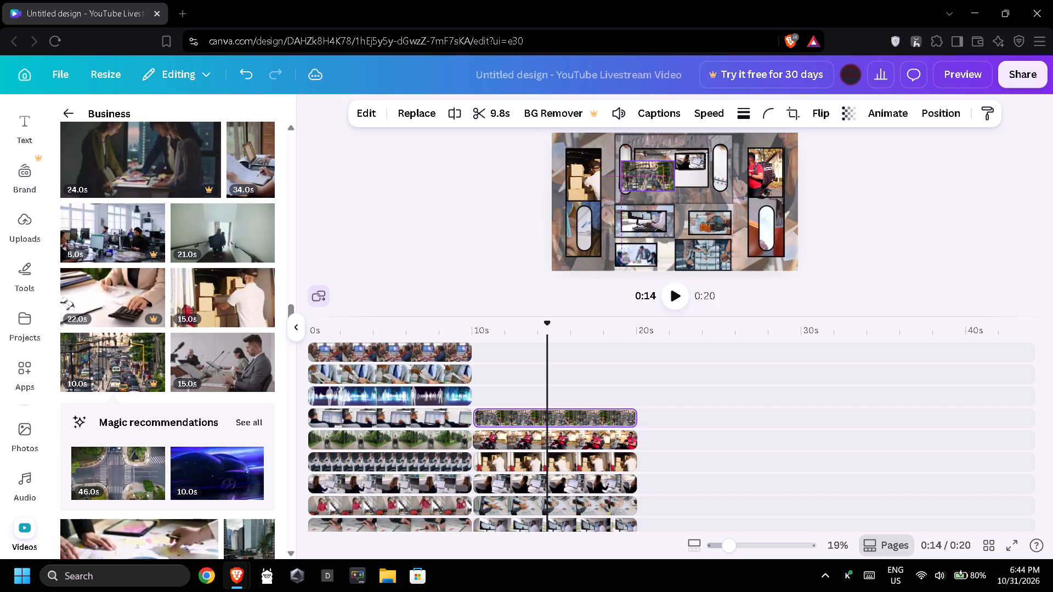
drag(650, 173, 666, 168)
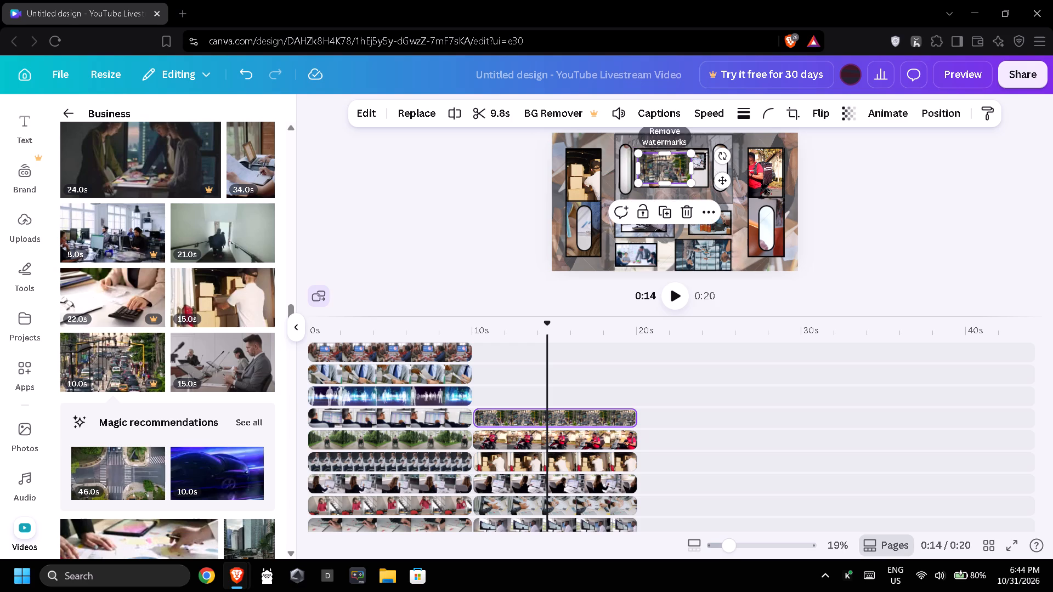
drag(688, 168, 664, 168)
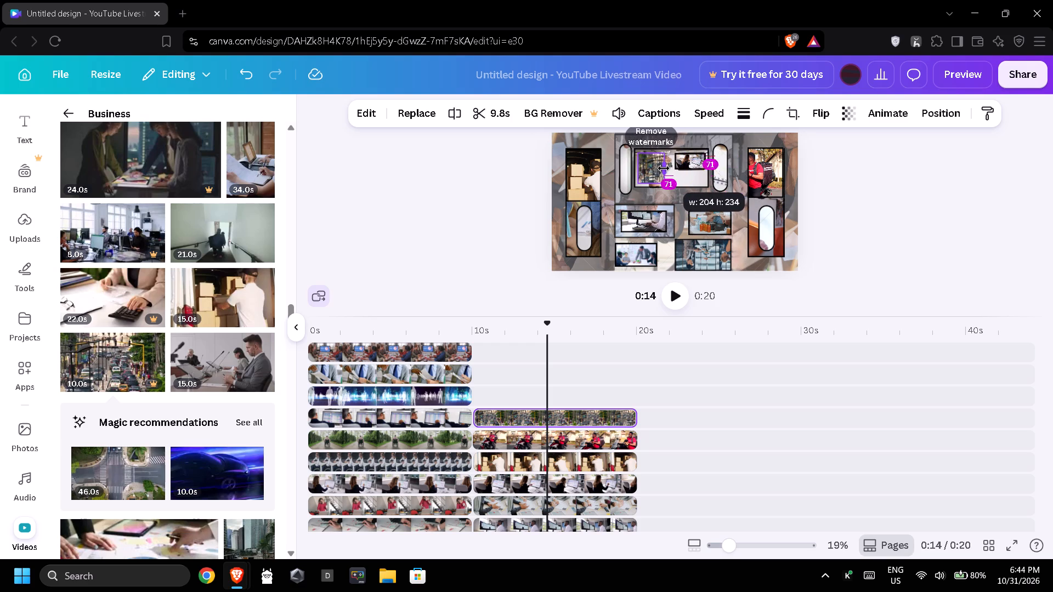
drag(664, 168, 666, 168)
double_click(853, 195)
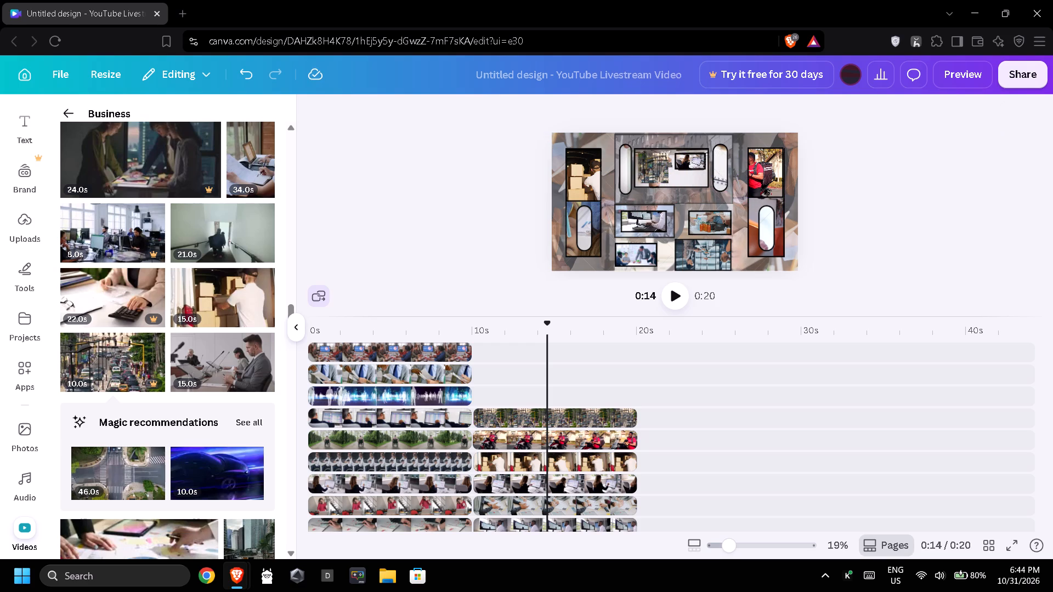
Give the street-traffic clip a solid black border with a stroke weight of about 9.
click(652, 170)
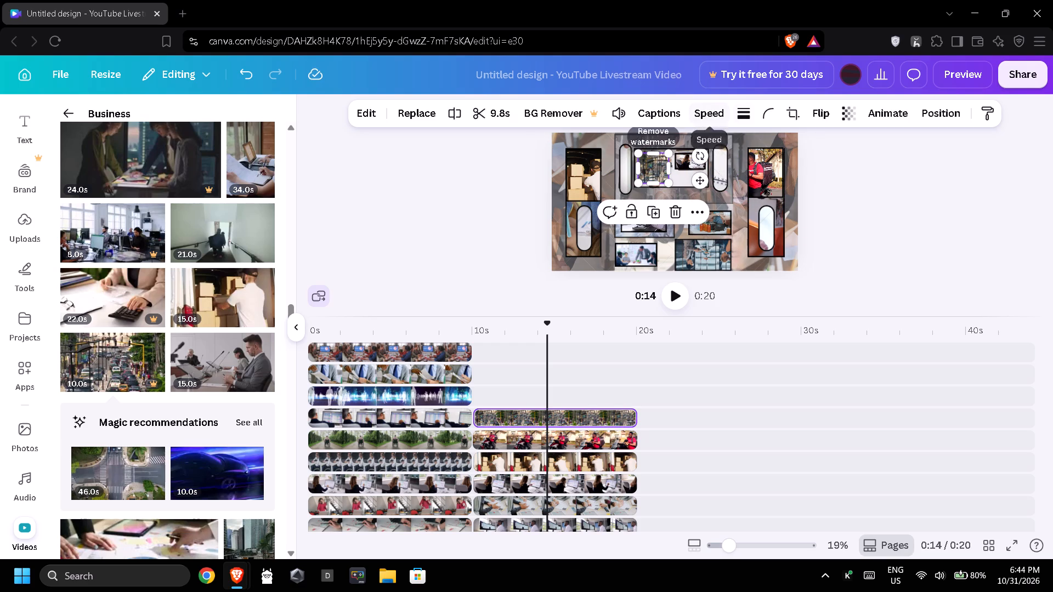
click(742, 117)
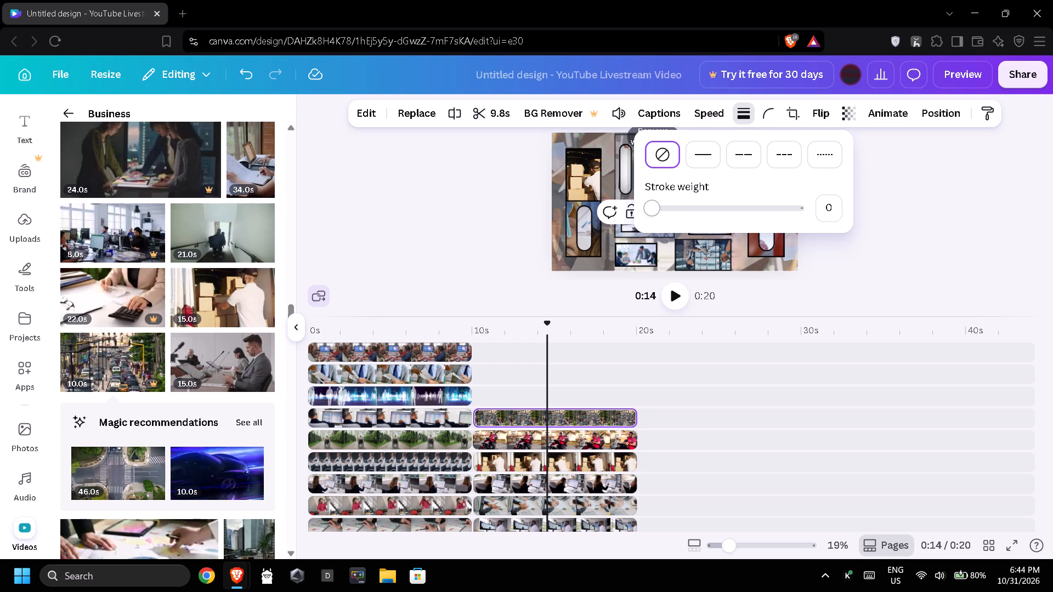
drag(659, 208, 664, 208)
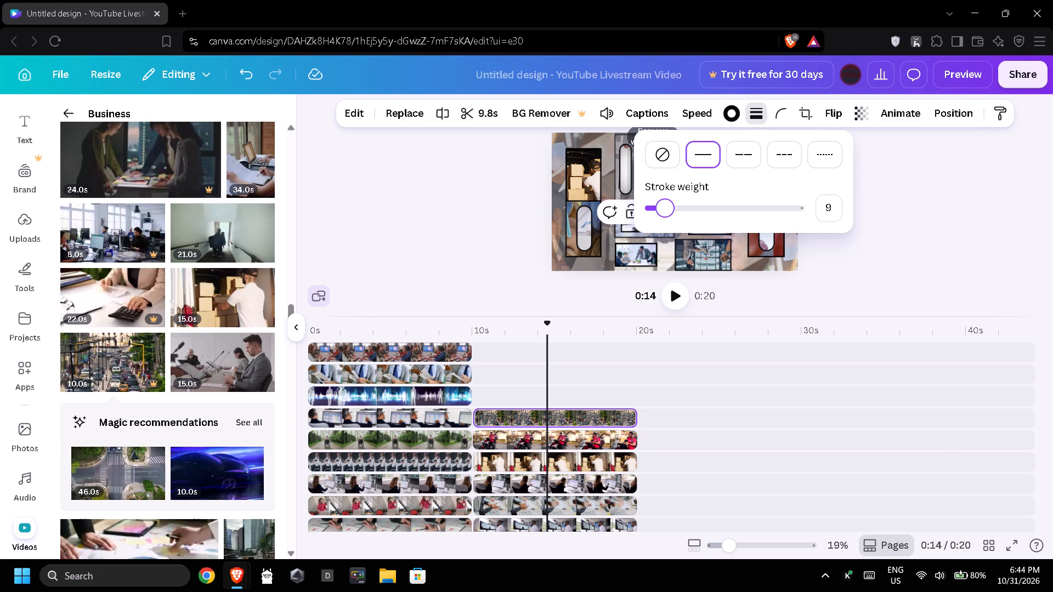
drag(664, 208, 665, 208)
triple_click(894, 242)
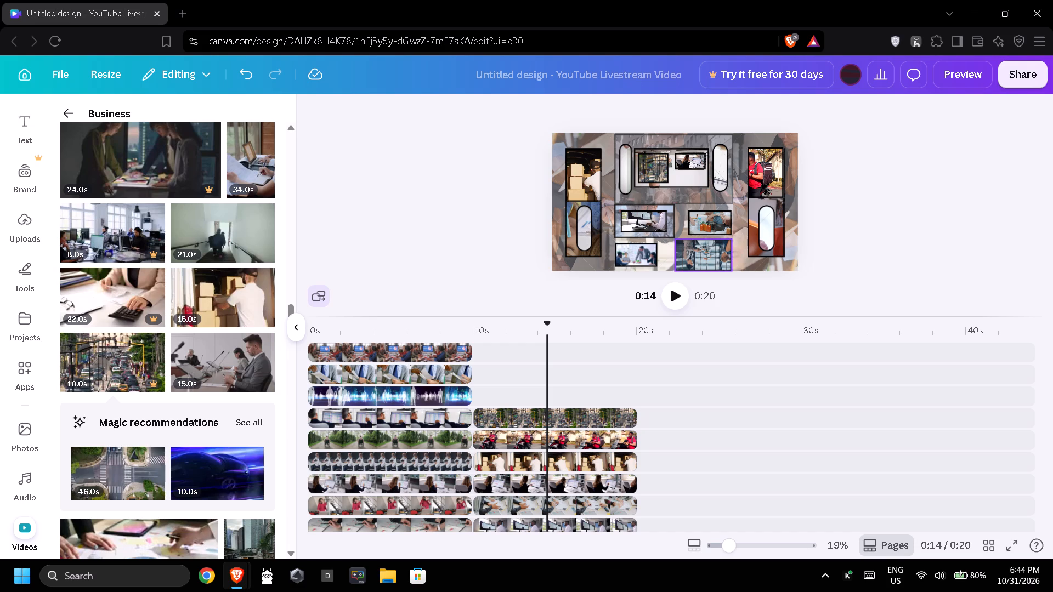
Add the 17-second clip of hands typing on two laptops at the start of the timeline and trim it to 10 seconds.
click(477, 225)
click(388, 337)
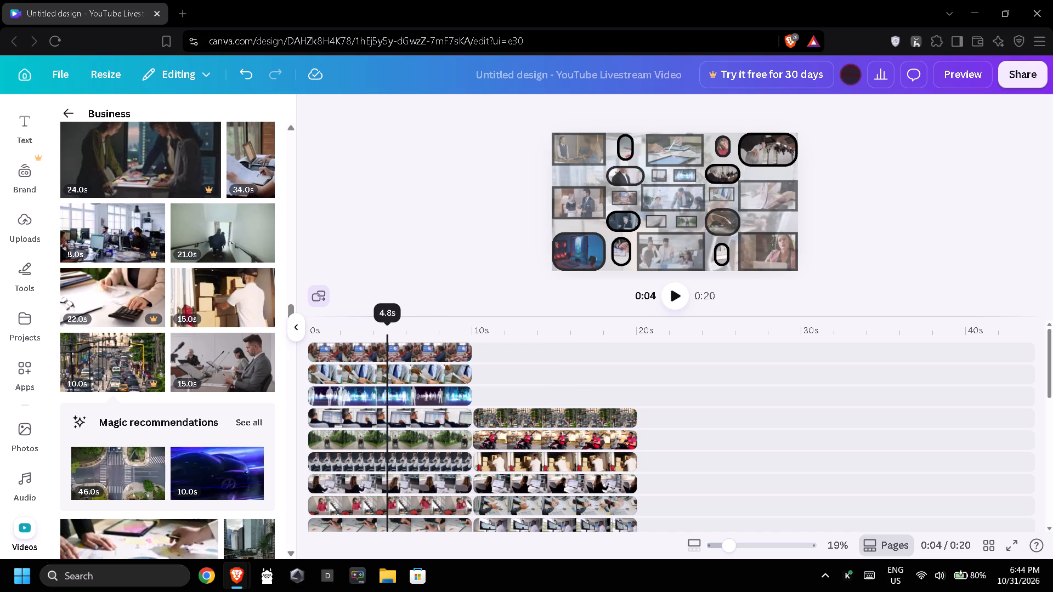
click(545, 332)
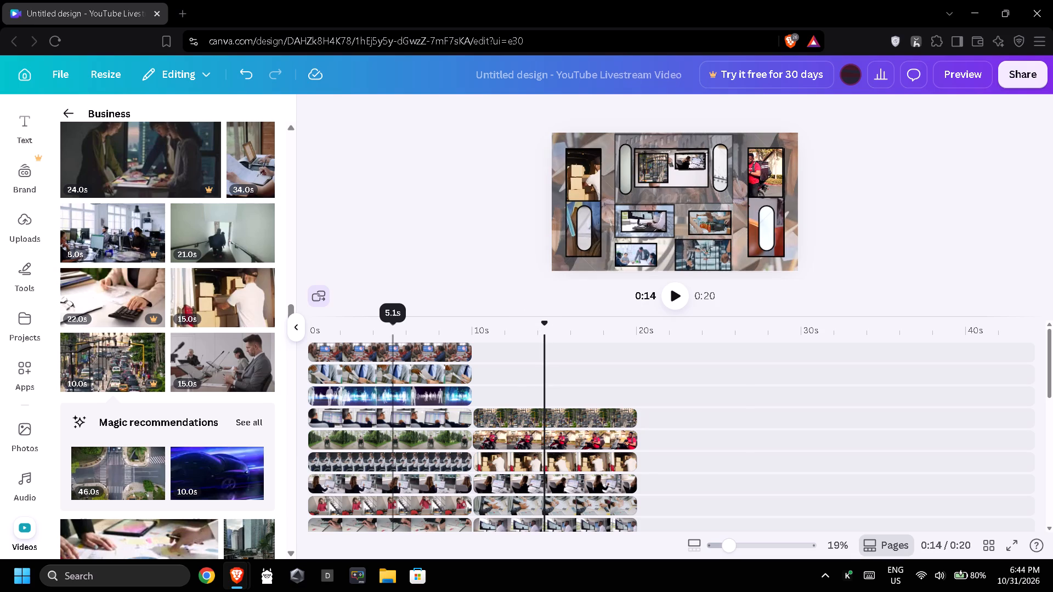
click(391, 334)
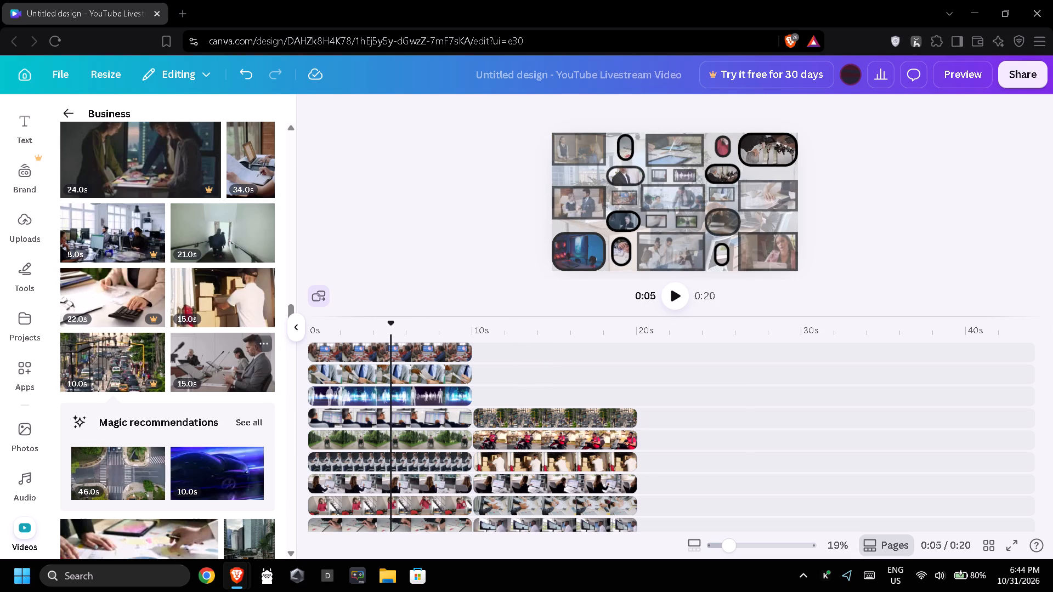
scroll(199, 393, down, 2)
scroll(365, 398, up, 4)
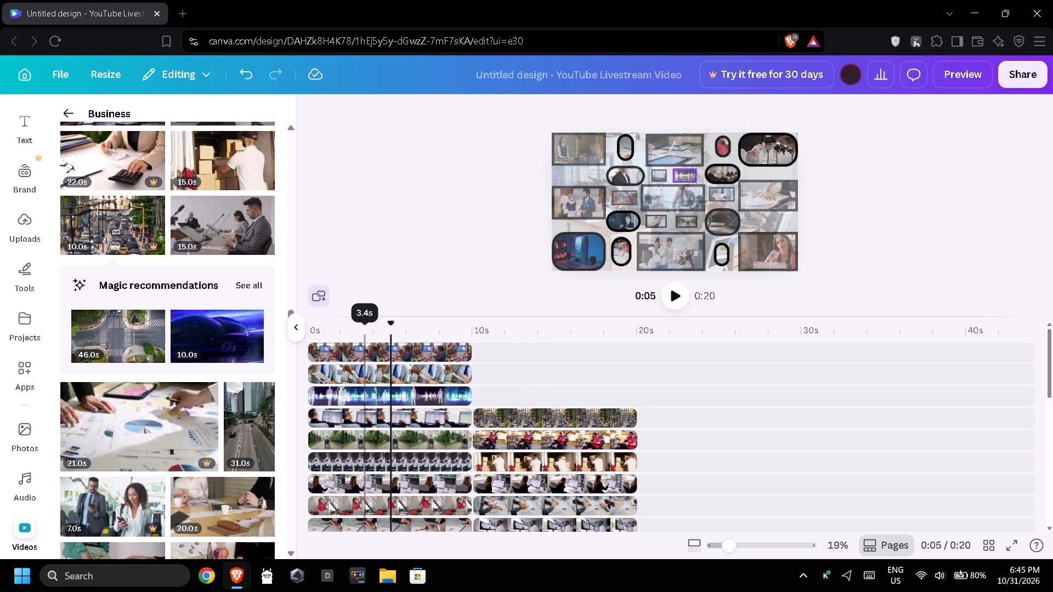
scroll(205, 418, down, 1)
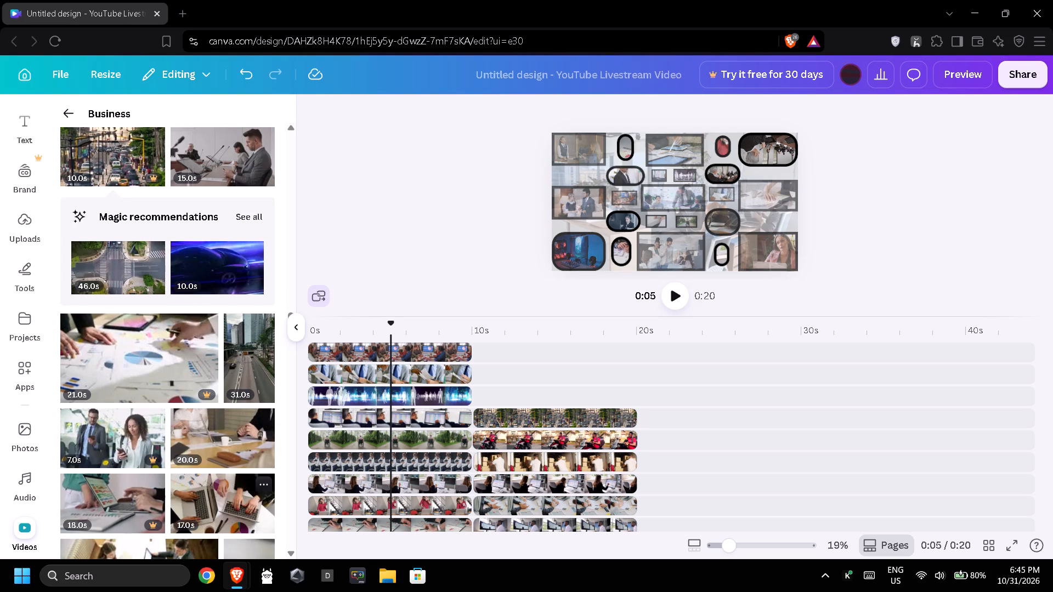
drag(214, 503, 362, 344)
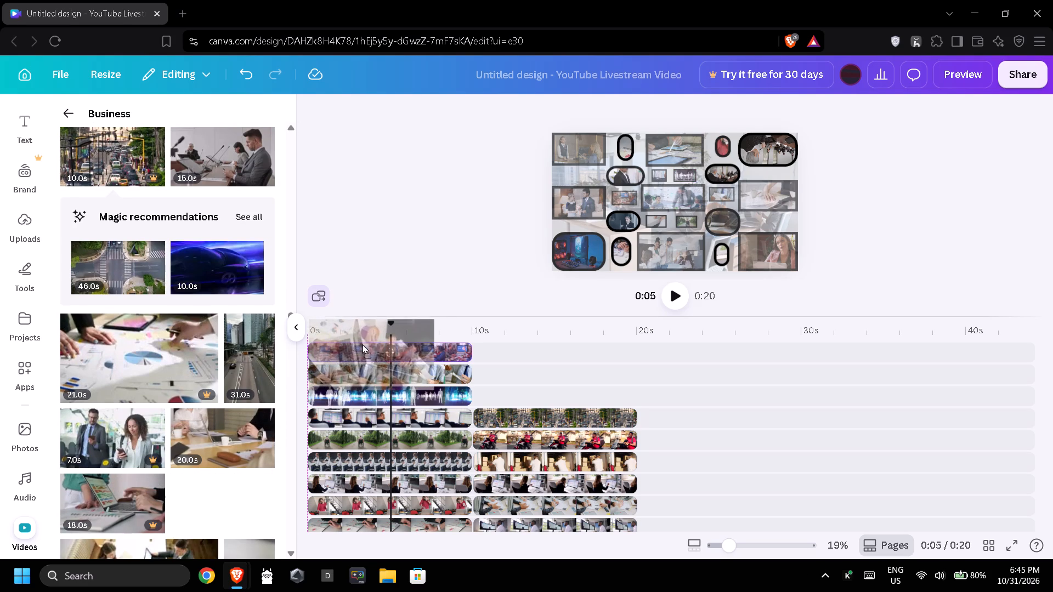
drag(362, 344, 366, 341)
drag(423, 354, 409, 354)
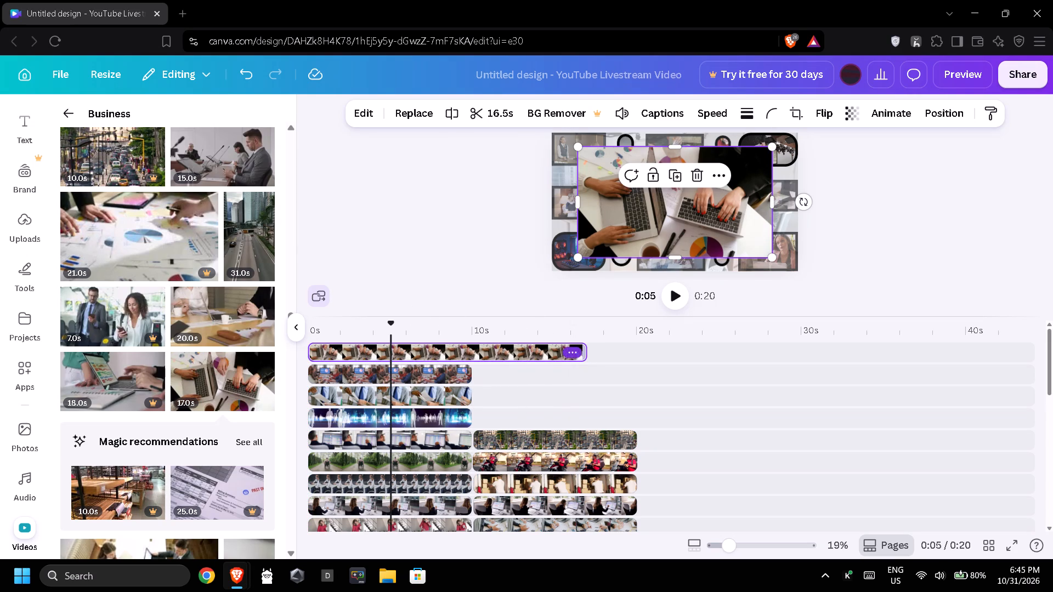
drag(584, 351, 477, 352)
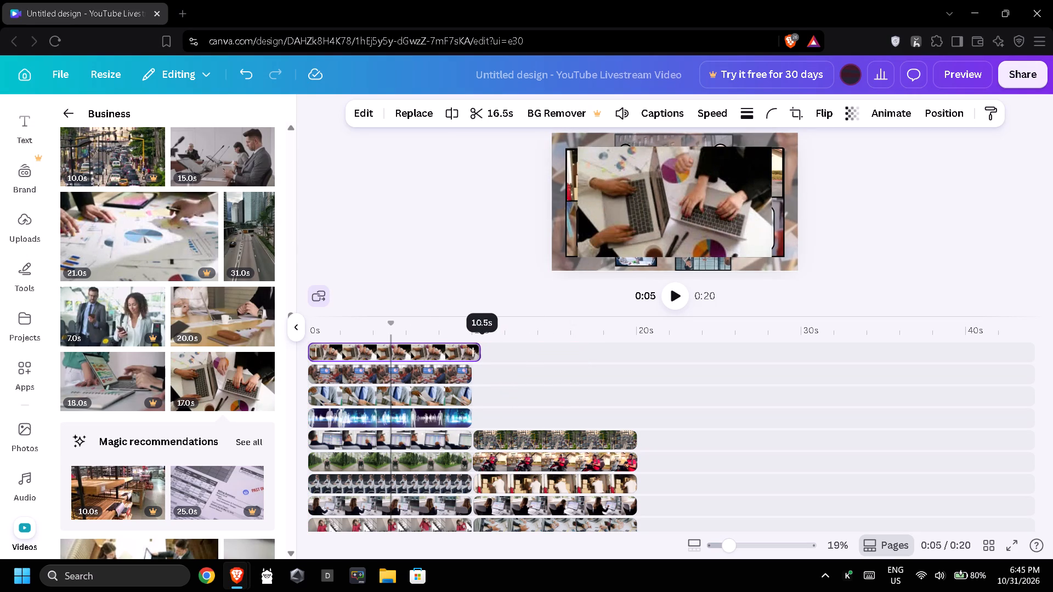
drag(477, 352, 474, 352)
Shrink the two-laptops clip to about 270 wide and fit it inside the bordered clip in the first collage's upper-left corner.
click(418, 352)
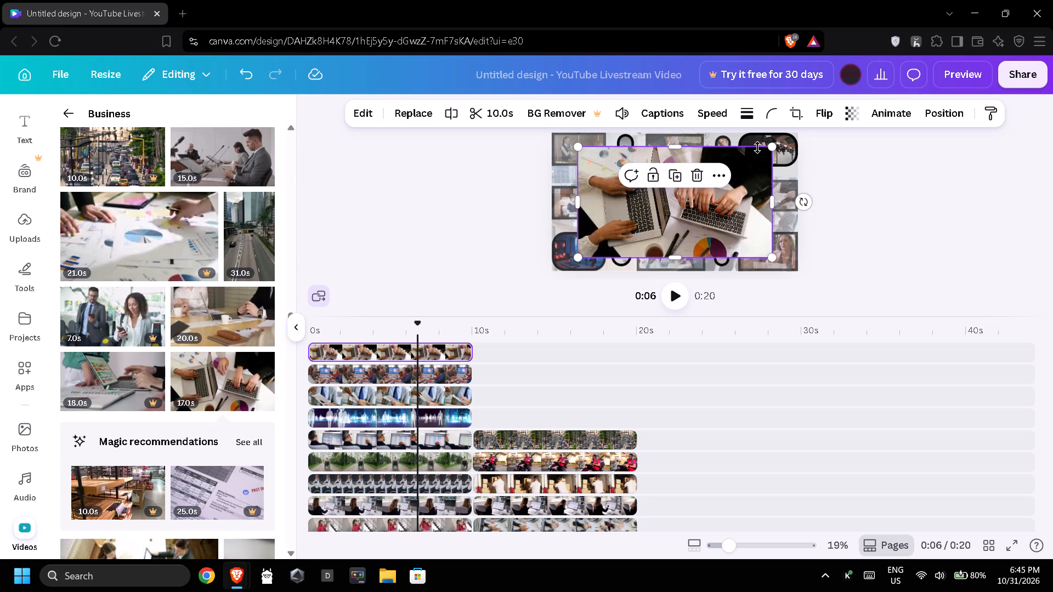
drag(773, 145, 751, 162)
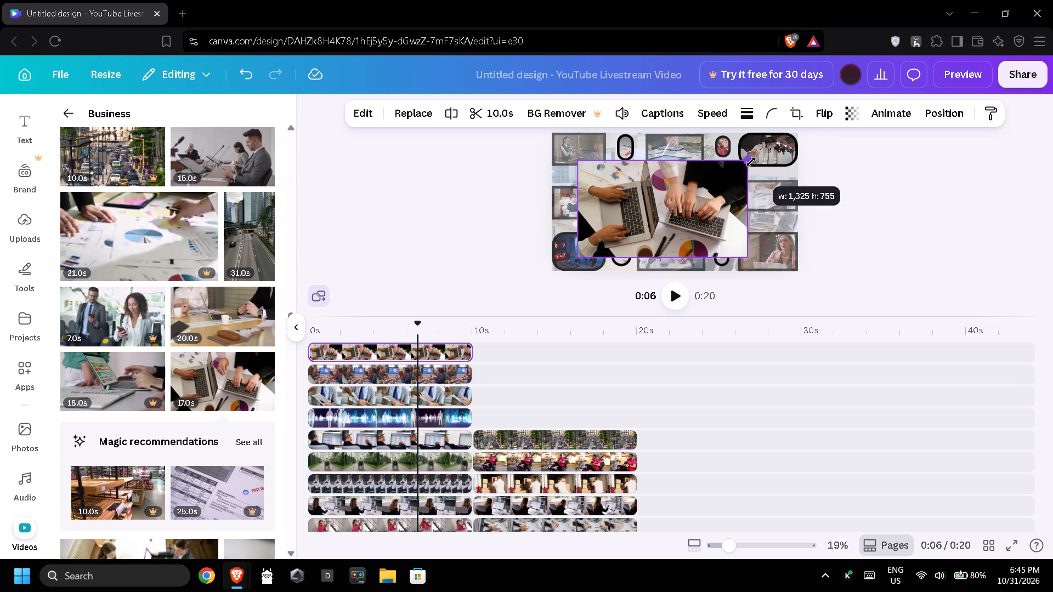
drag(751, 162, 711, 180)
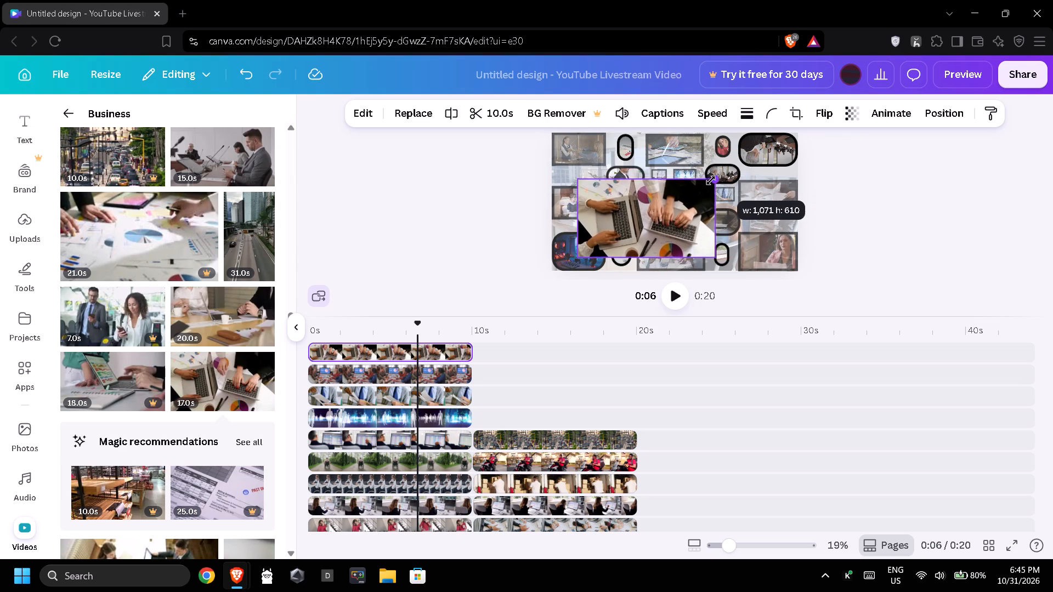
drag(711, 180, 679, 200)
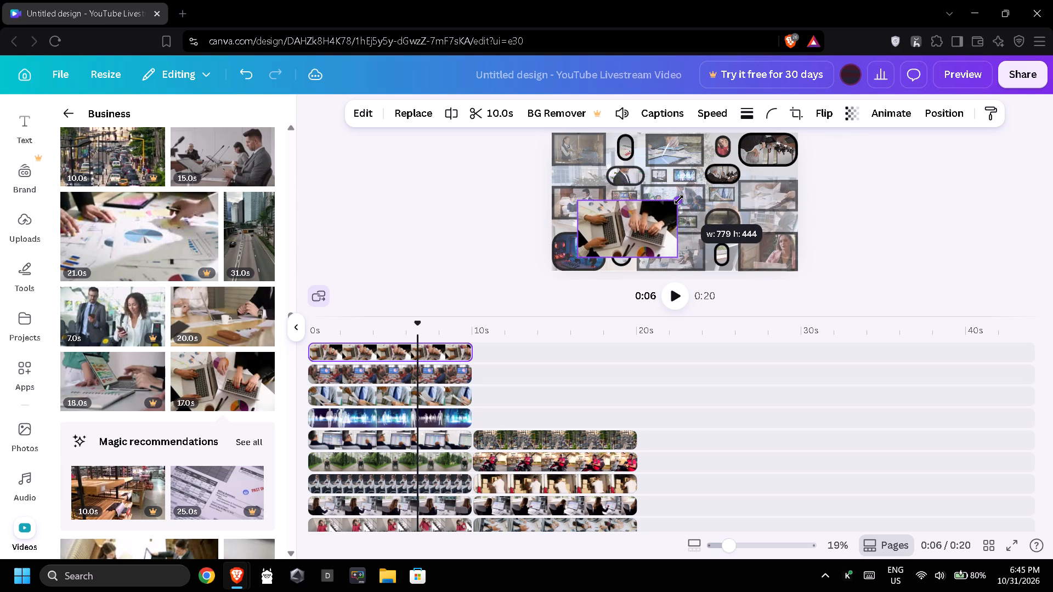
drag(679, 200, 661, 212)
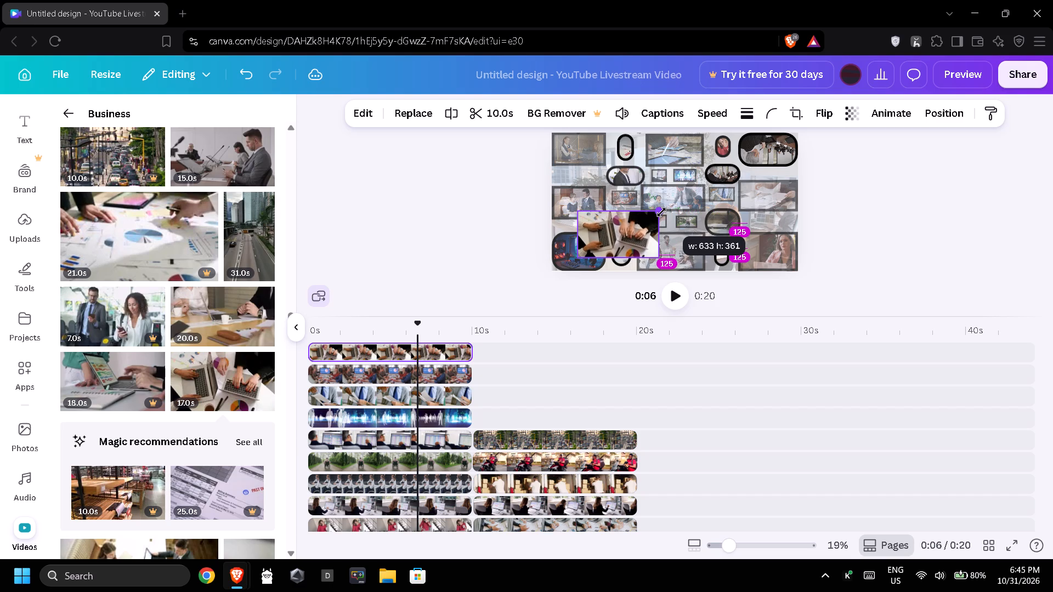
drag(661, 212, 654, 221)
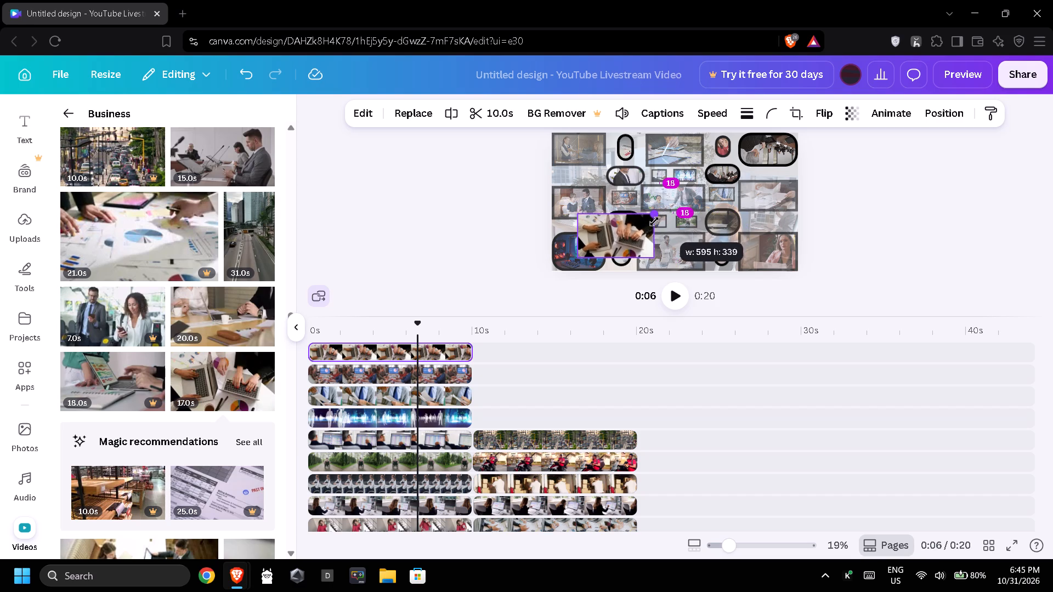
drag(654, 221, 648, 225)
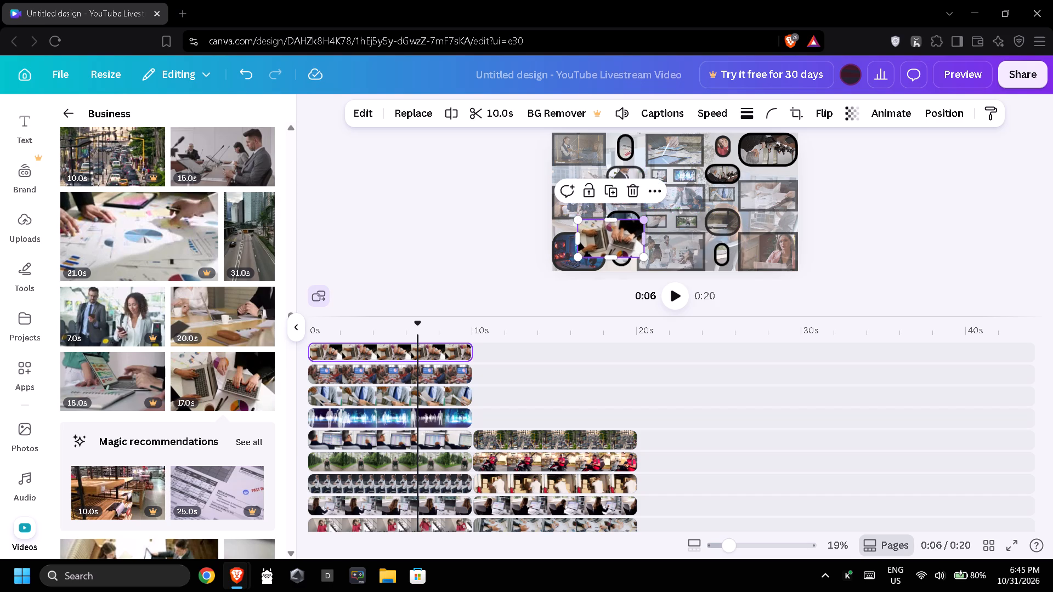
drag(604, 240, 565, 165)
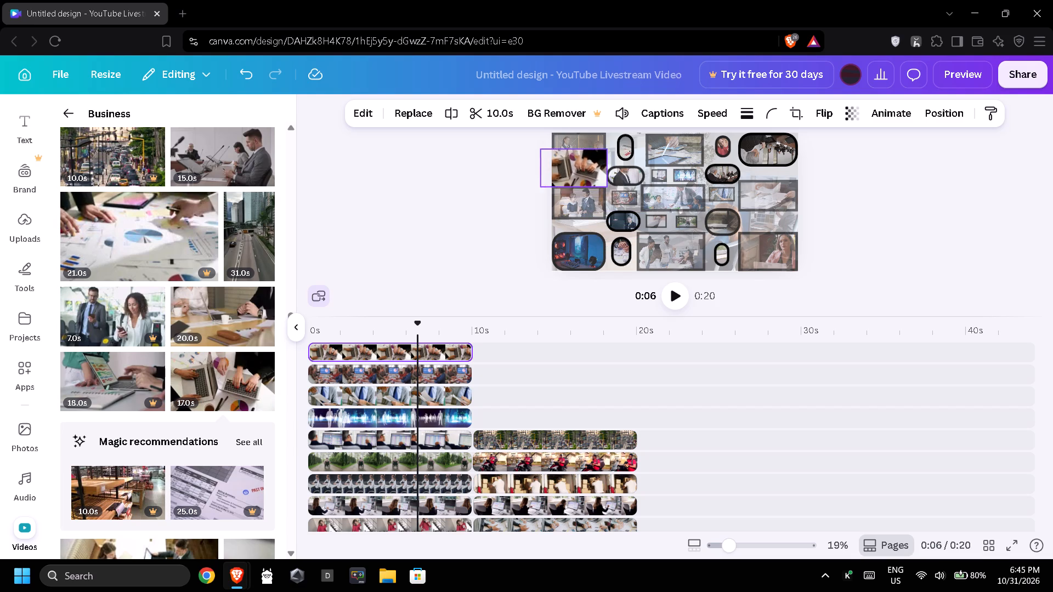
drag(565, 165, 584, 160)
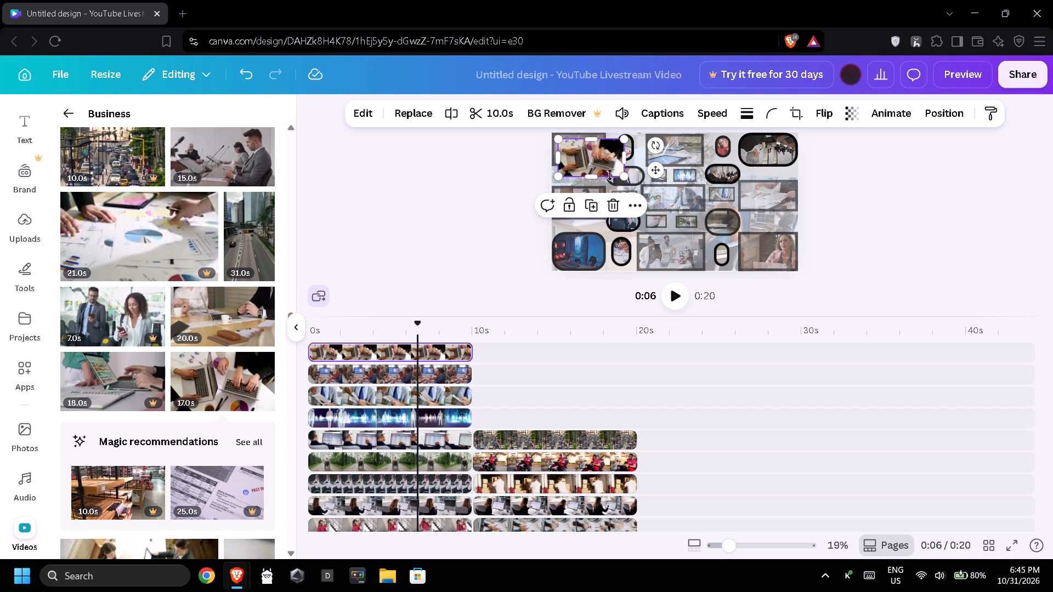
drag(624, 177, 592, 161)
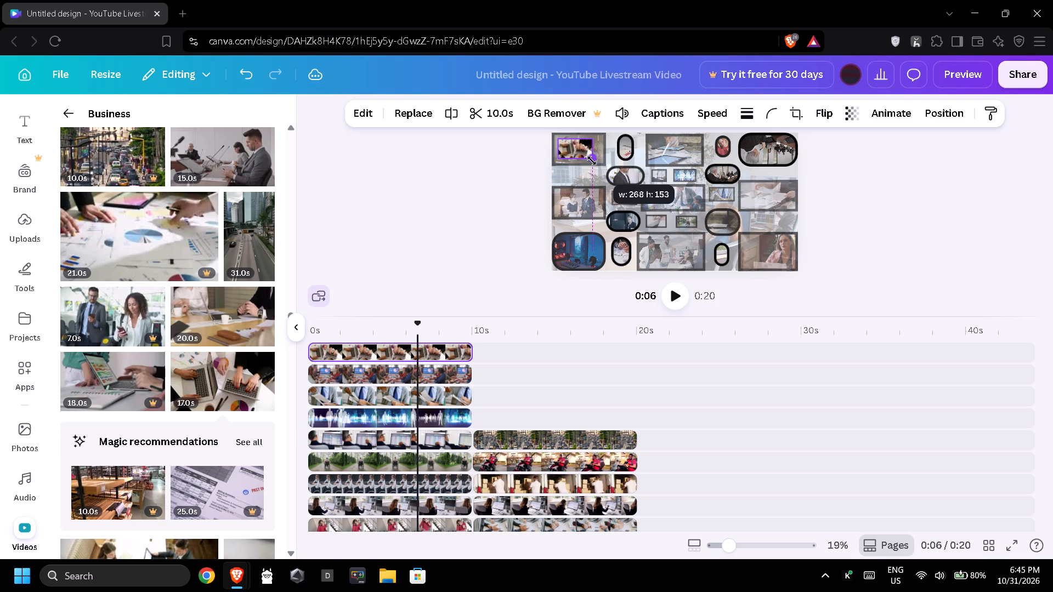
drag(592, 161, 593, 161)
Give the small two-laptops clip a thin solid black border.
click(578, 152)
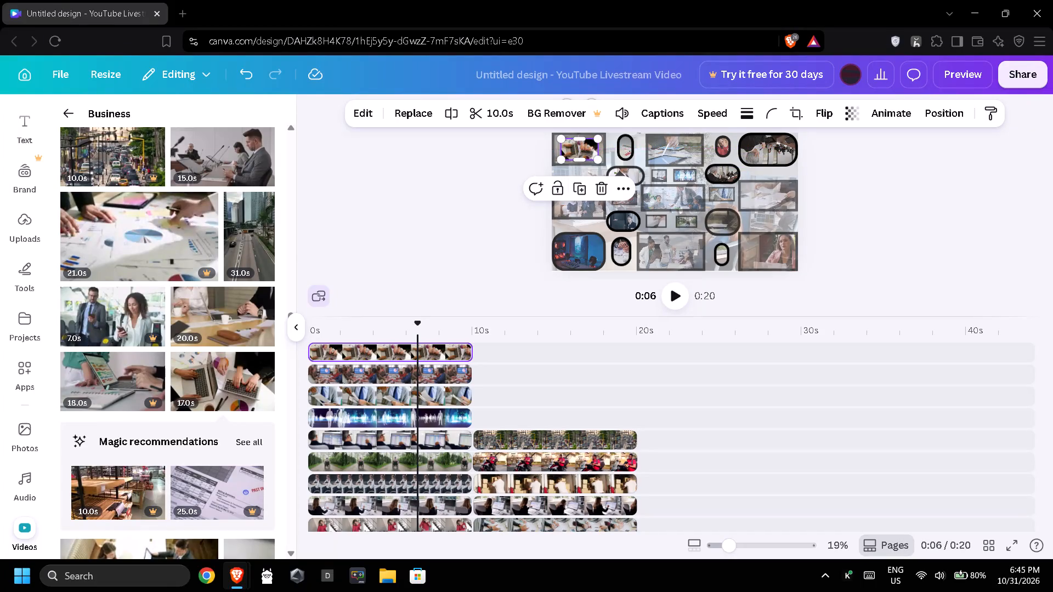
click(742, 115)
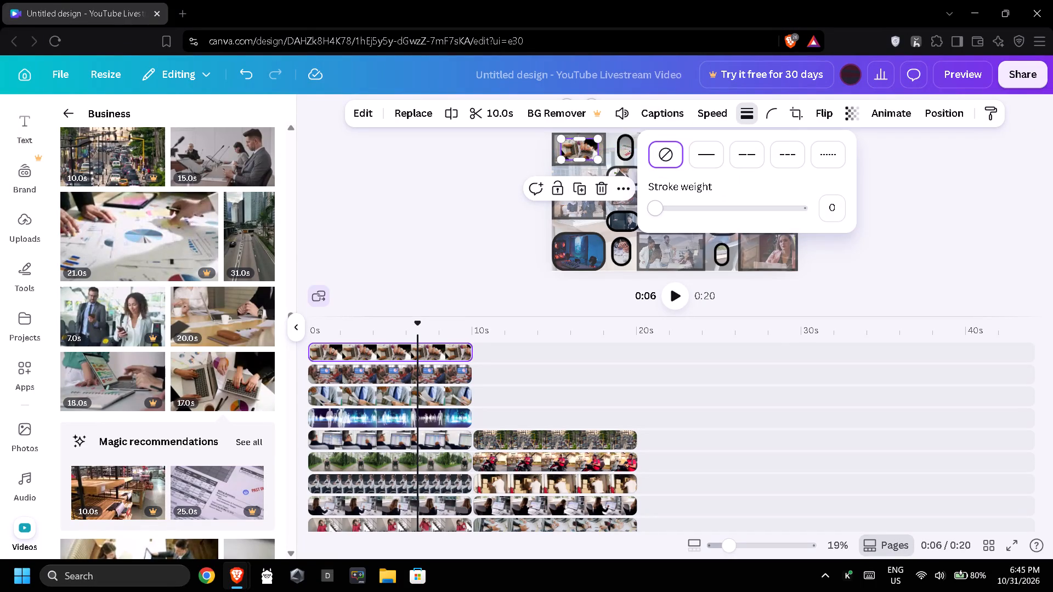
drag(659, 207, 668, 208)
triple_click(503, 218)
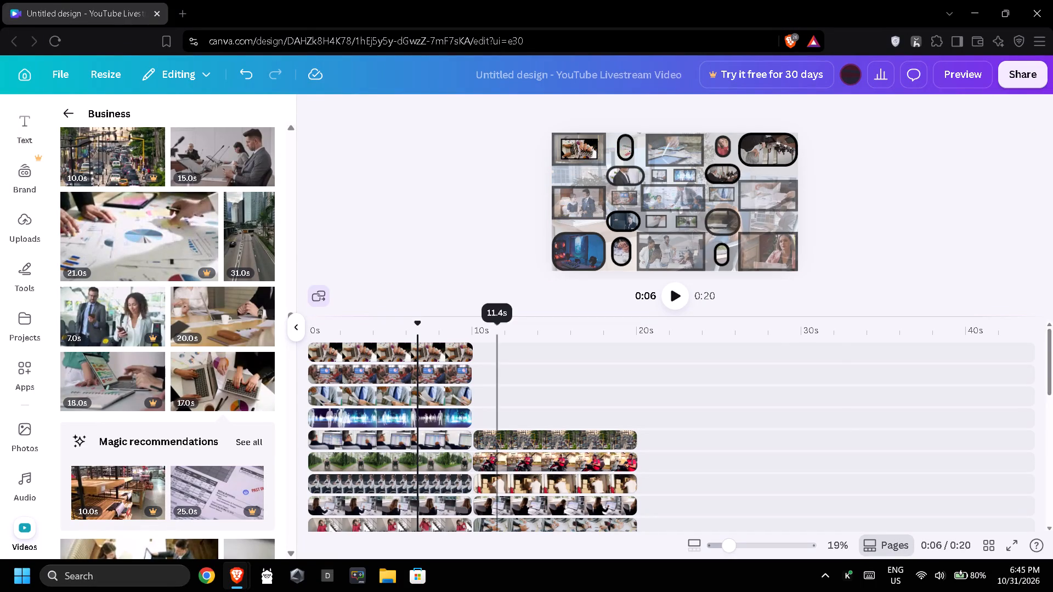
Add the 10-second clip of a store with wooden display tables on a new track, starting at 0 seconds.
scroll(187, 393, down, 1)
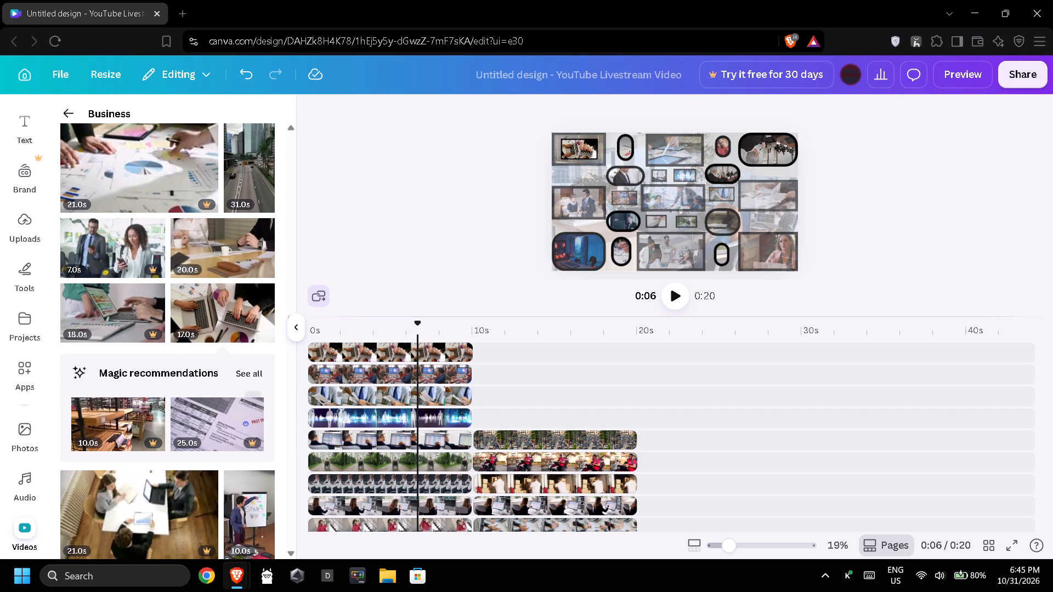
drag(122, 428, 344, 356)
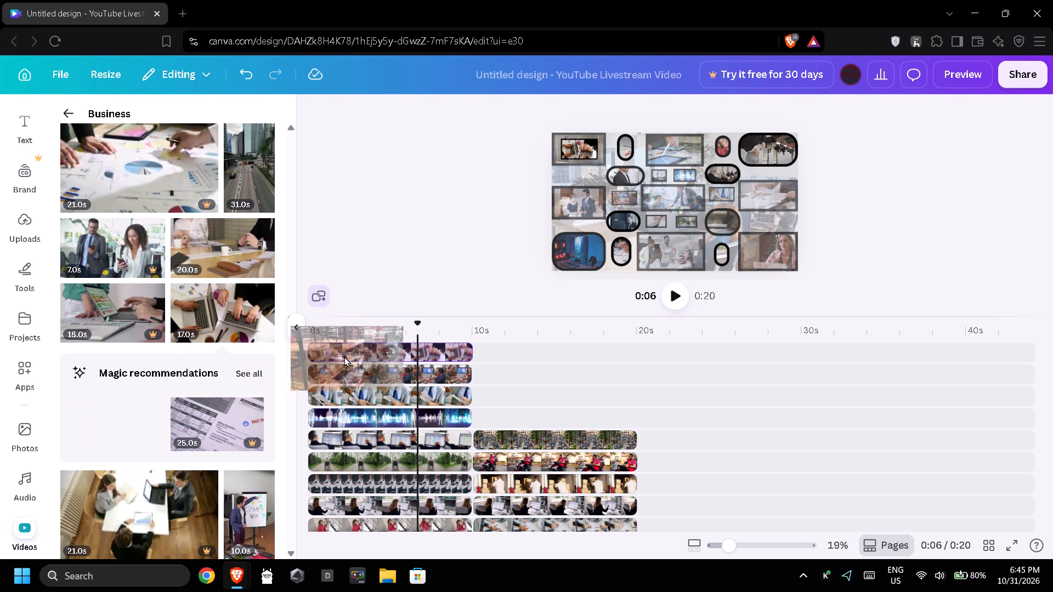
drag(344, 356, 383, 338)
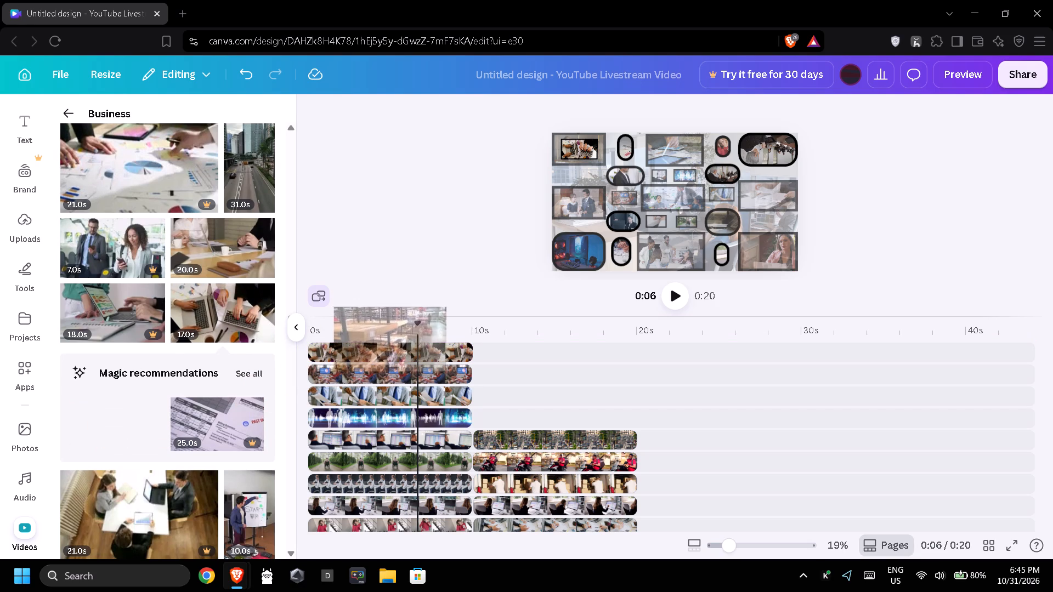
drag(383, 338, 379, 344)
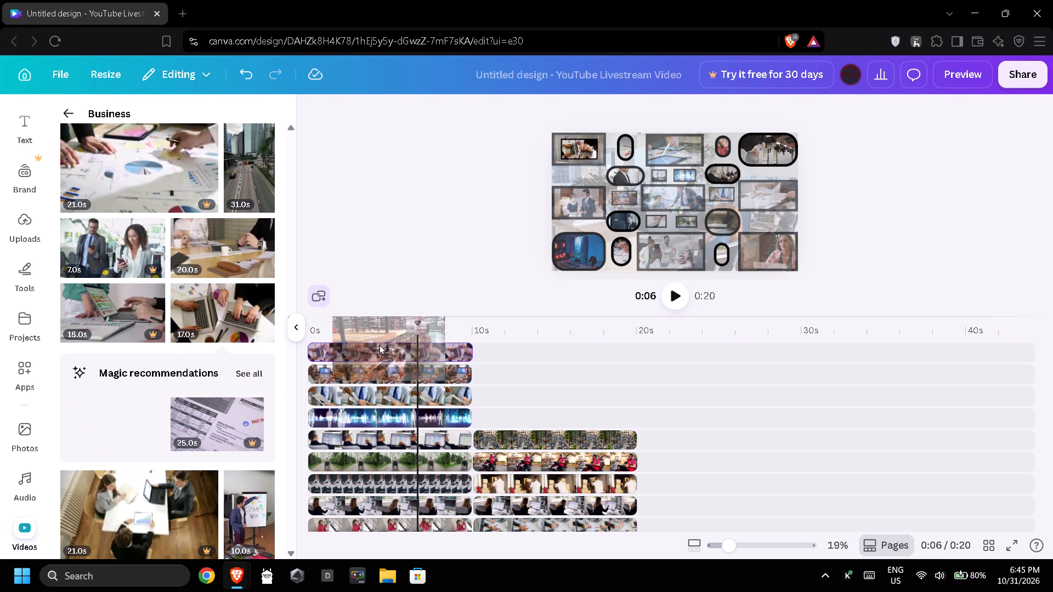
drag(379, 344, 378, 343)
drag(407, 354, 390, 354)
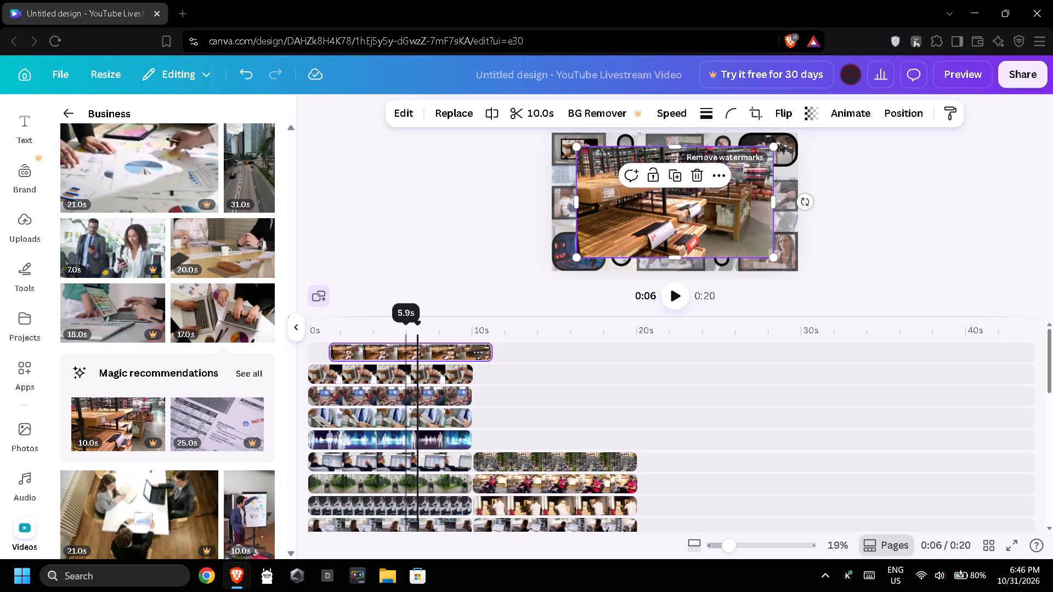
drag(390, 354, 384, 354)
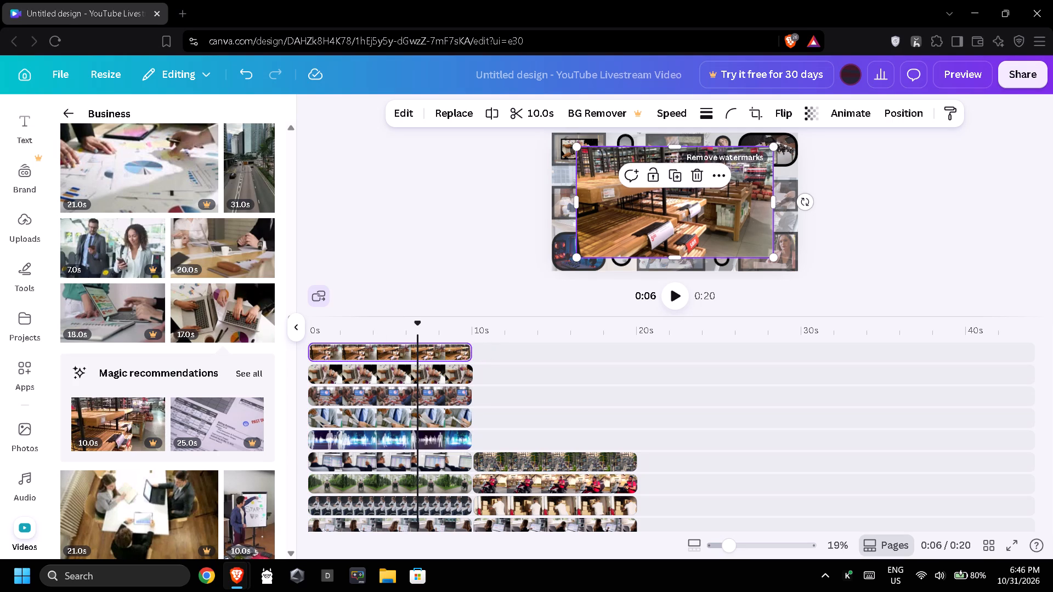
Shrink the store-tables clip and centre it inside the bordered clip at the bottom middle of the first collage.
drag(581, 149, 663, 194)
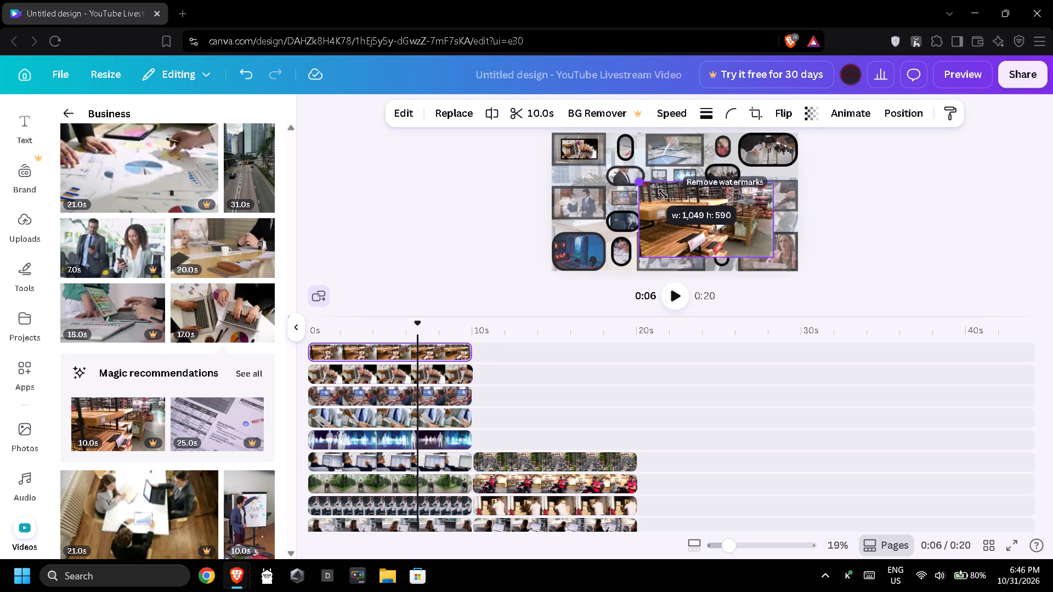
drag(663, 194, 713, 229)
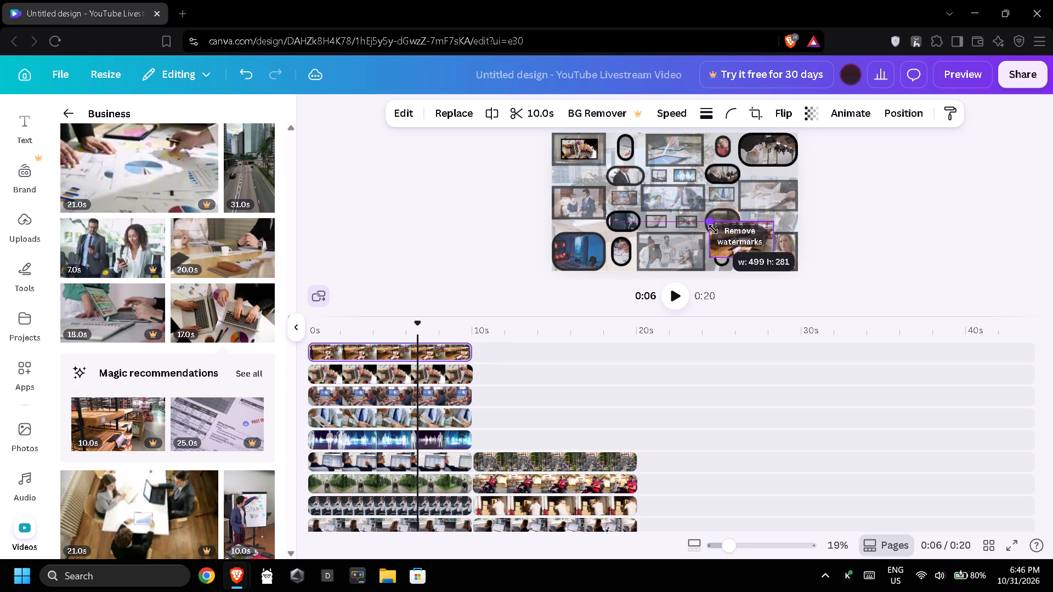
drag(713, 229, 720, 235)
drag(741, 243, 703, 244)
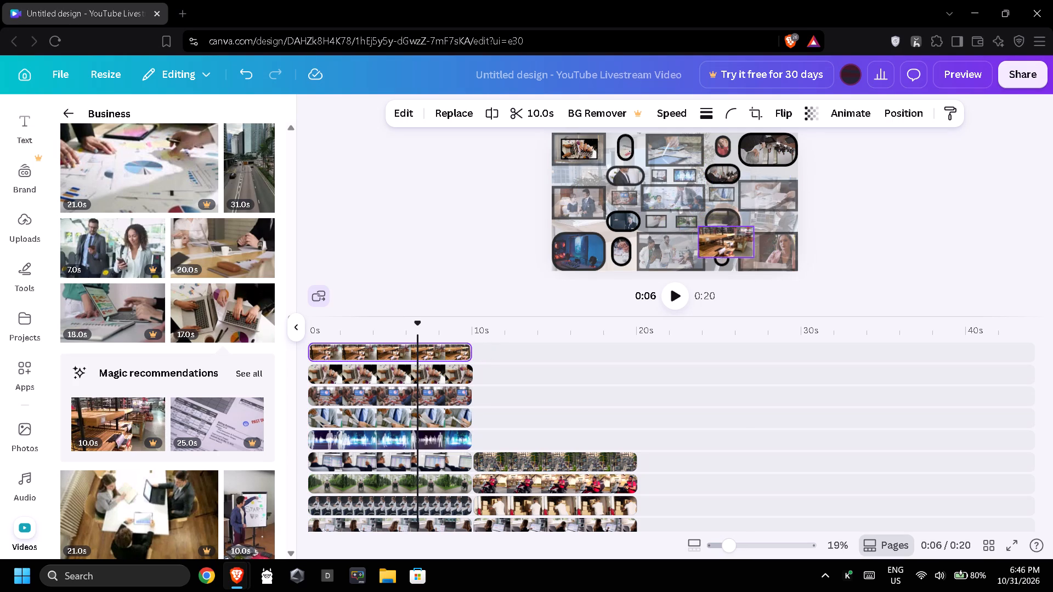
drag(703, 244, 667, 253)
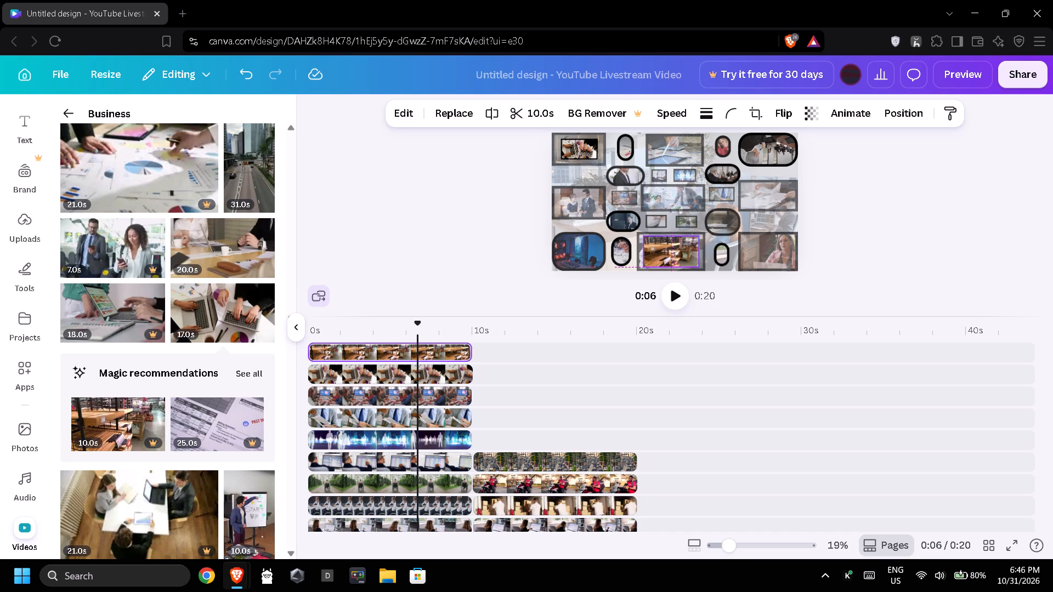
drag(667, 253, 665, 255)
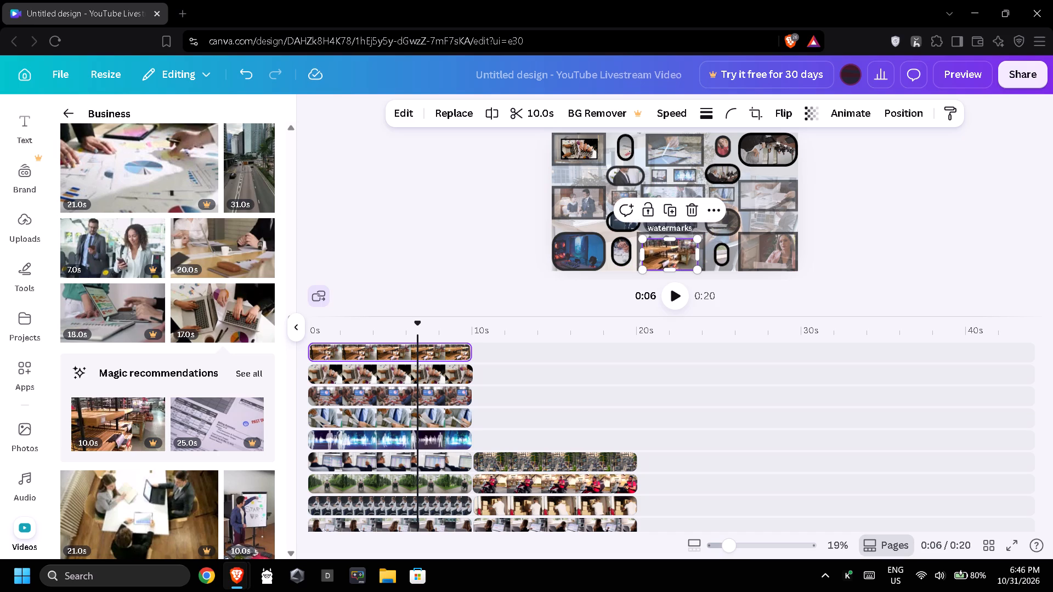
click(685, 269)
drag(699, 269, 692, 267)
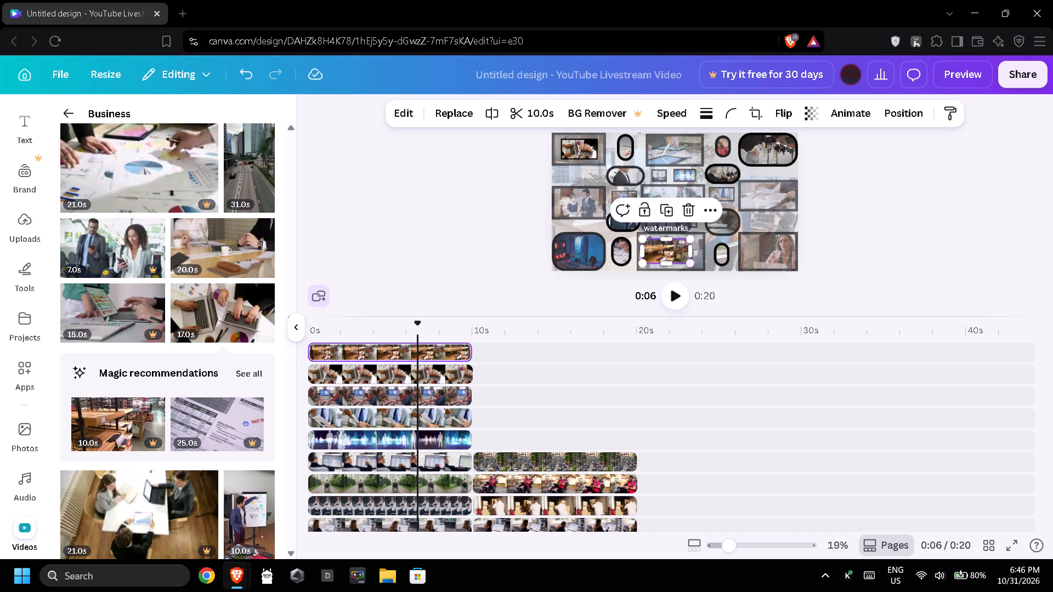
click(666, 250)
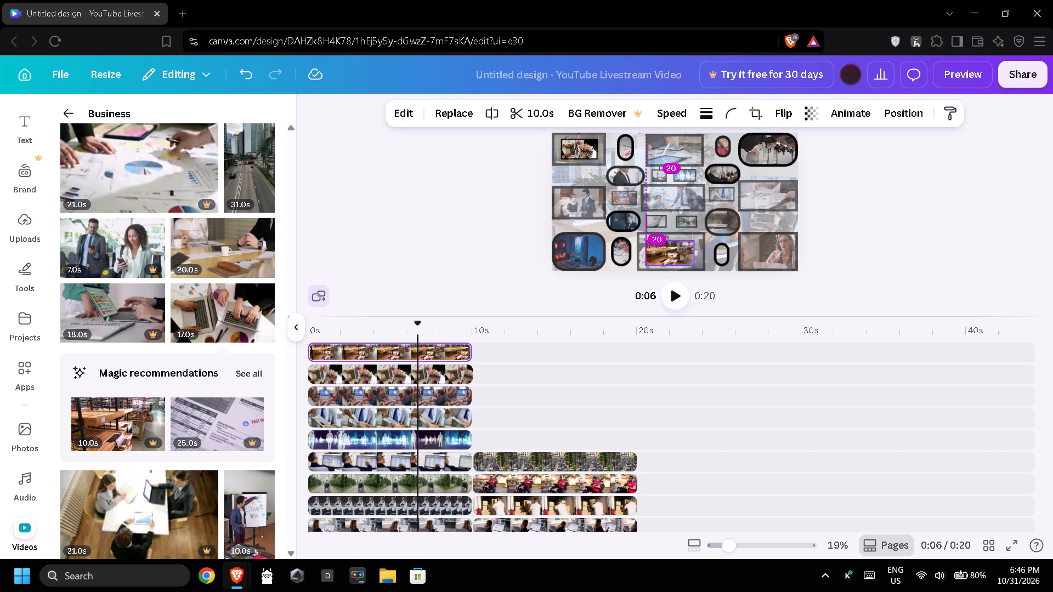
Give the small store-tables clip a solid black border with a stroke weight of 10.
click(707, 114)
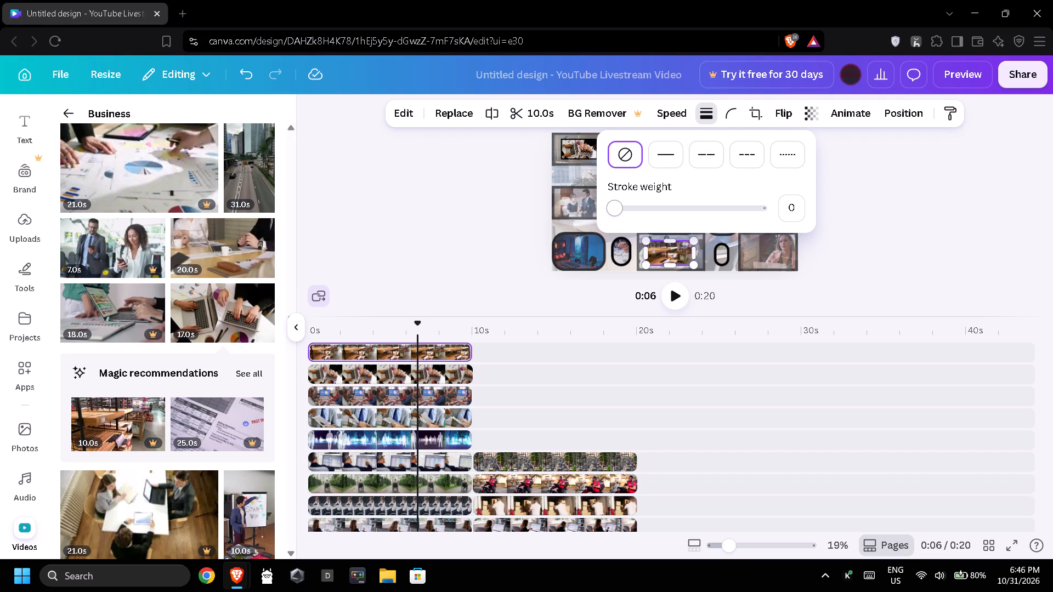
drag(622, 204, 627, 206)
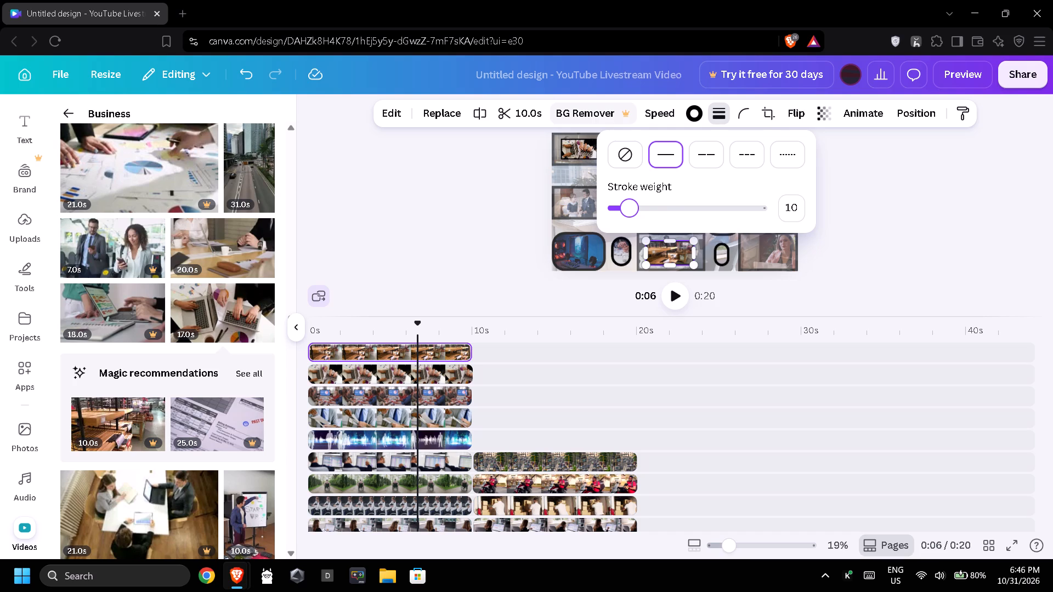
click(490, 229)
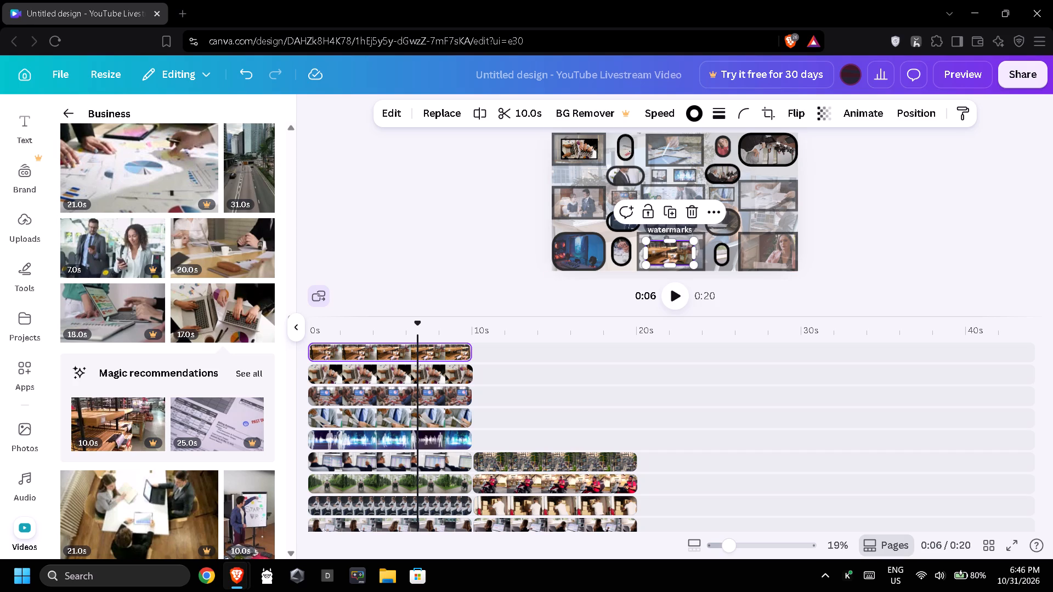
click(426, 246)
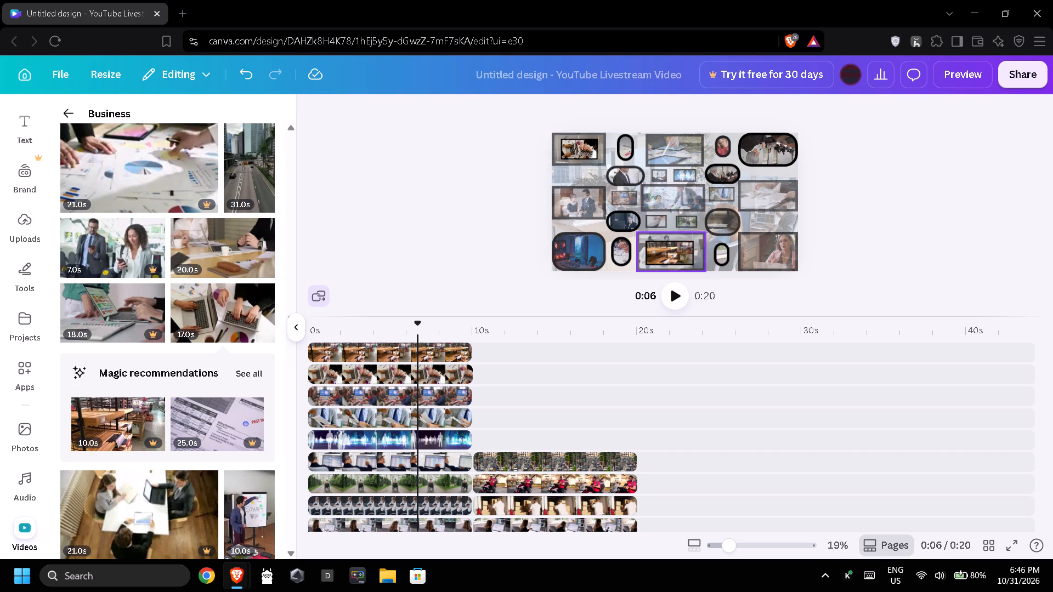
Add the 13-second clip of five people meeting around a table on a new track at 0 seconds, trimmed to 10 seconds.
scroll(398, 418, up, 2)
scroll(186, 406, down, 4)
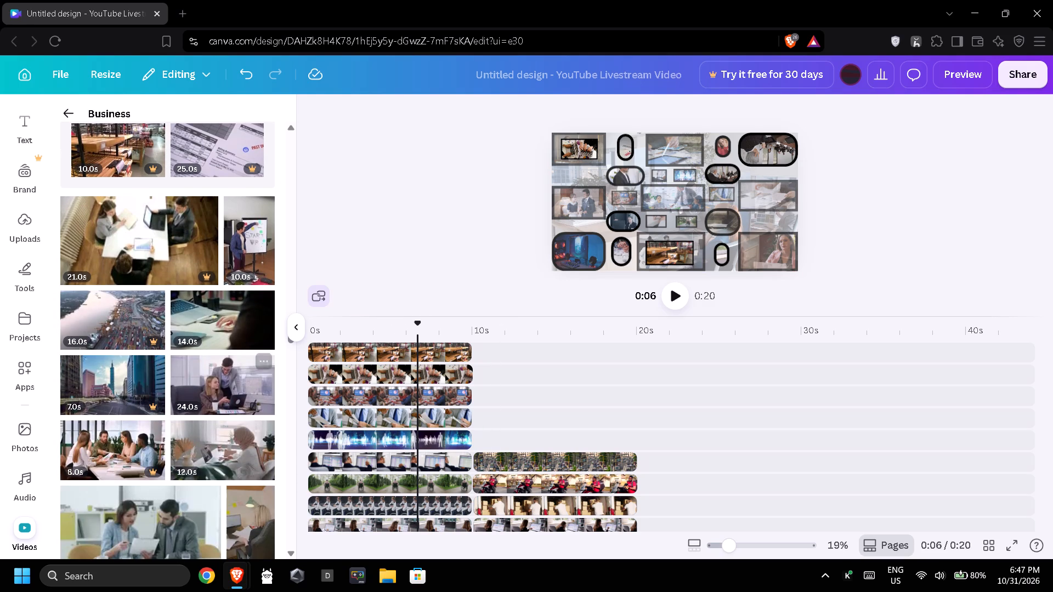
scroll(122, 439, down, 2)
scroll(167, 404, down, 3)
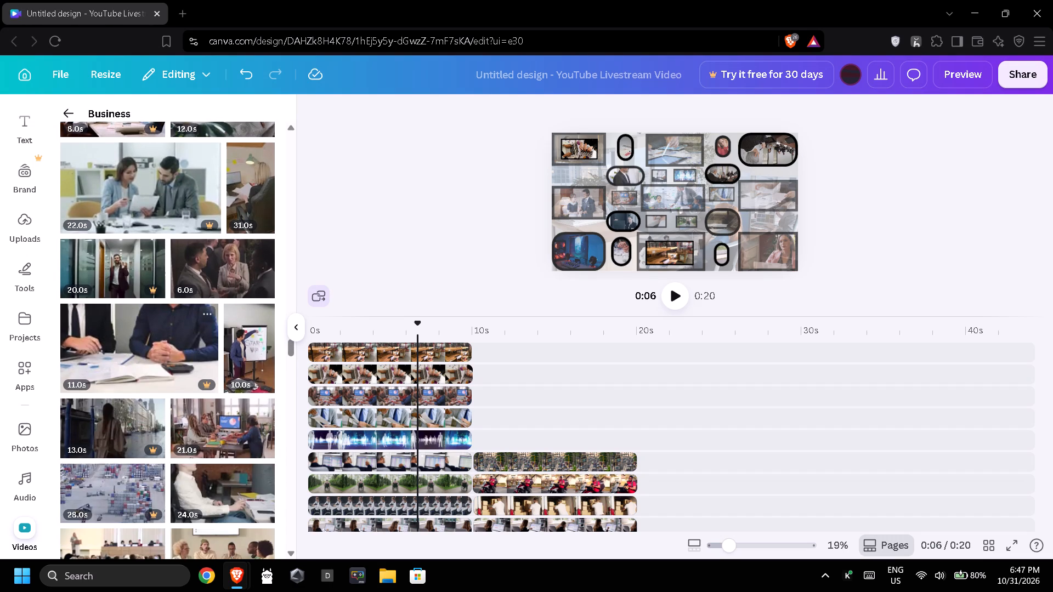
scroll(183, 377, down, 1)
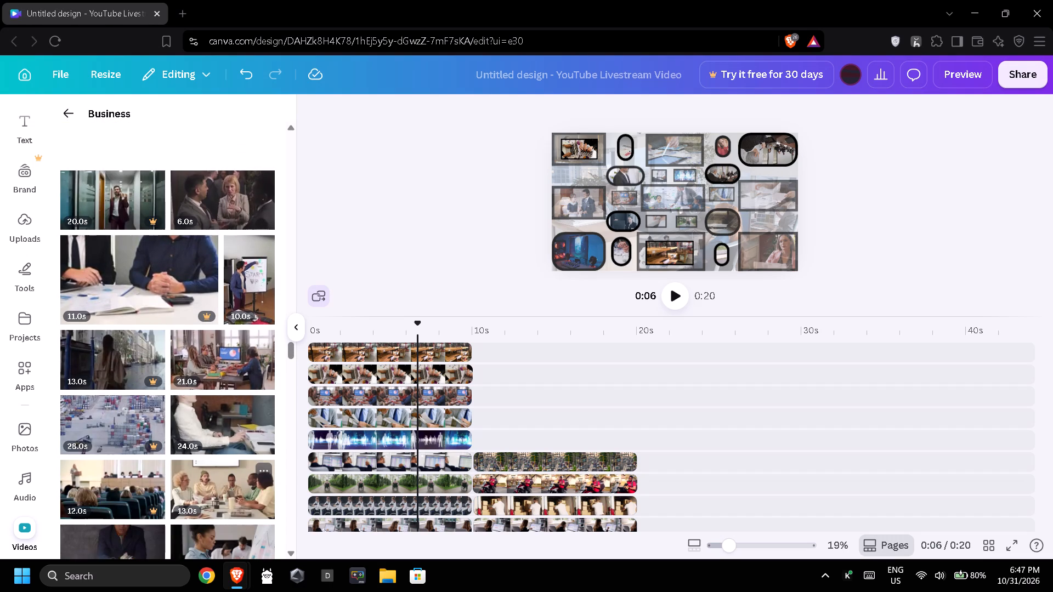
drag(211, 495, 356, 355)
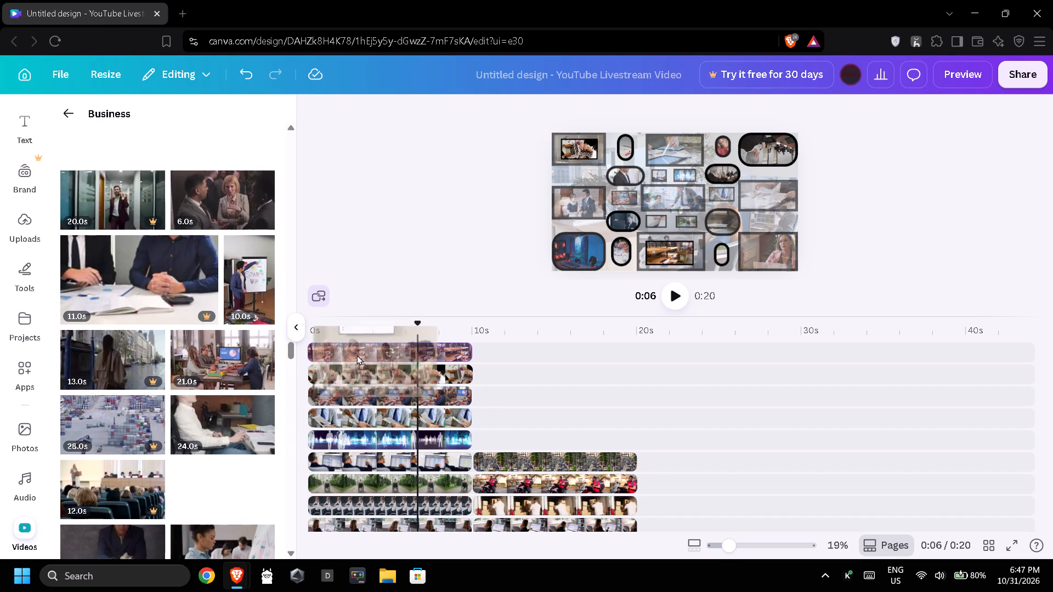
drag(356, 355, 379, 341)
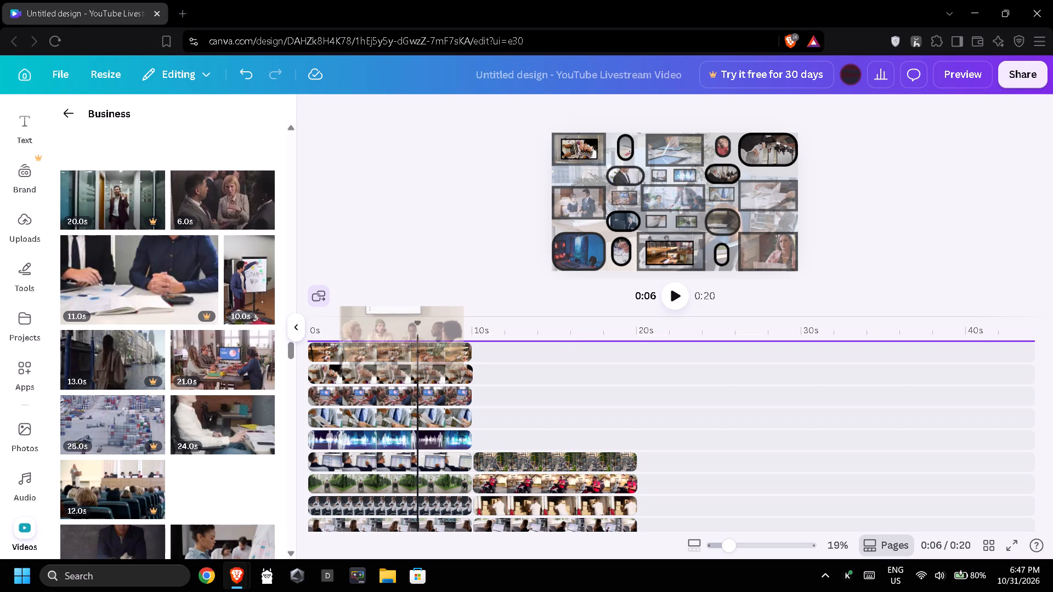
drag(410, 350, 376, 351)
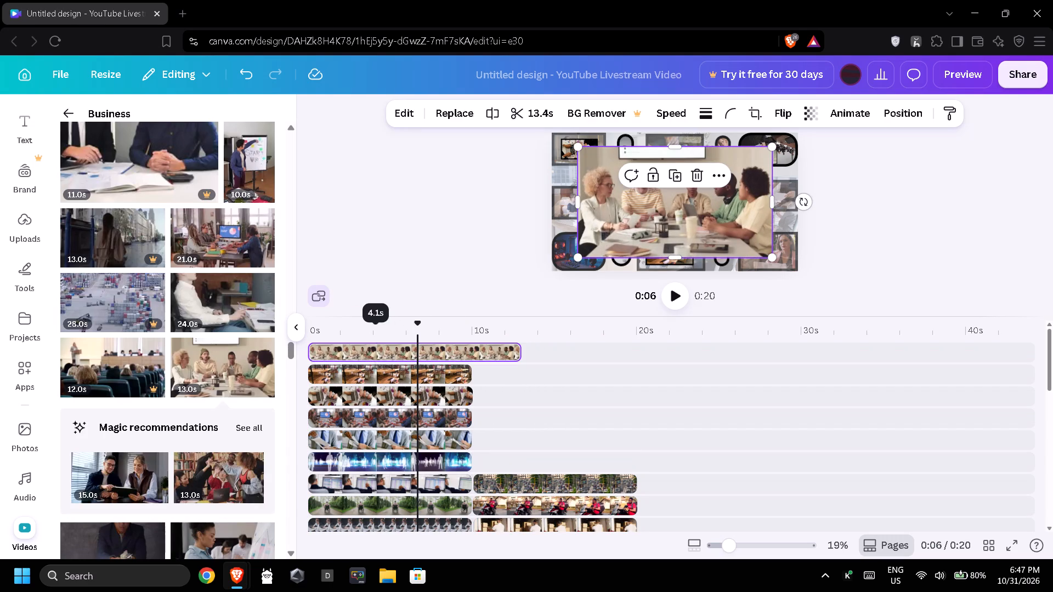
drag(518, 351, 494, 354)
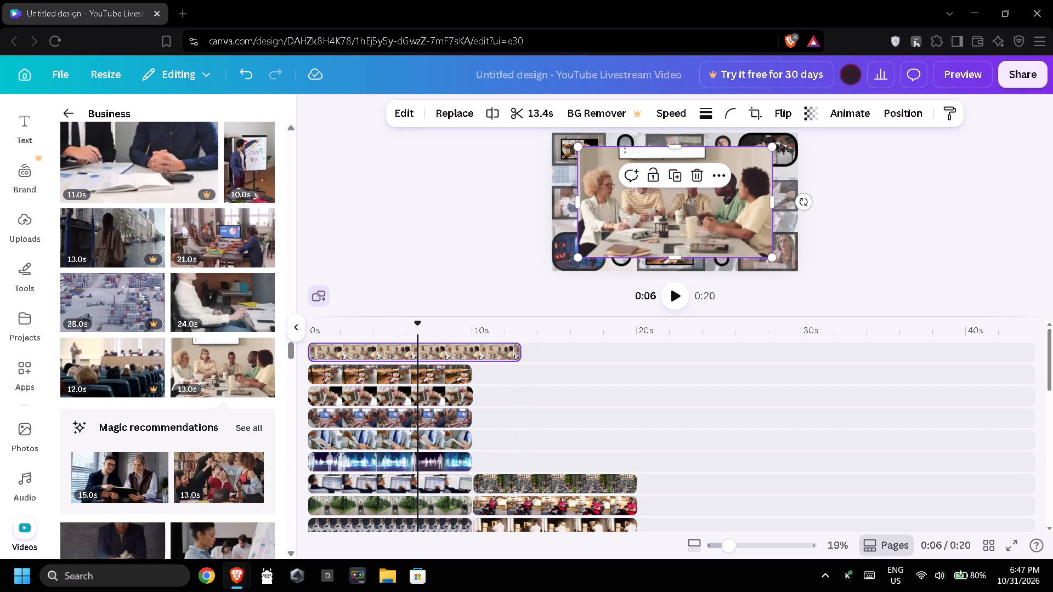
drag(494, 354, 473, 354)
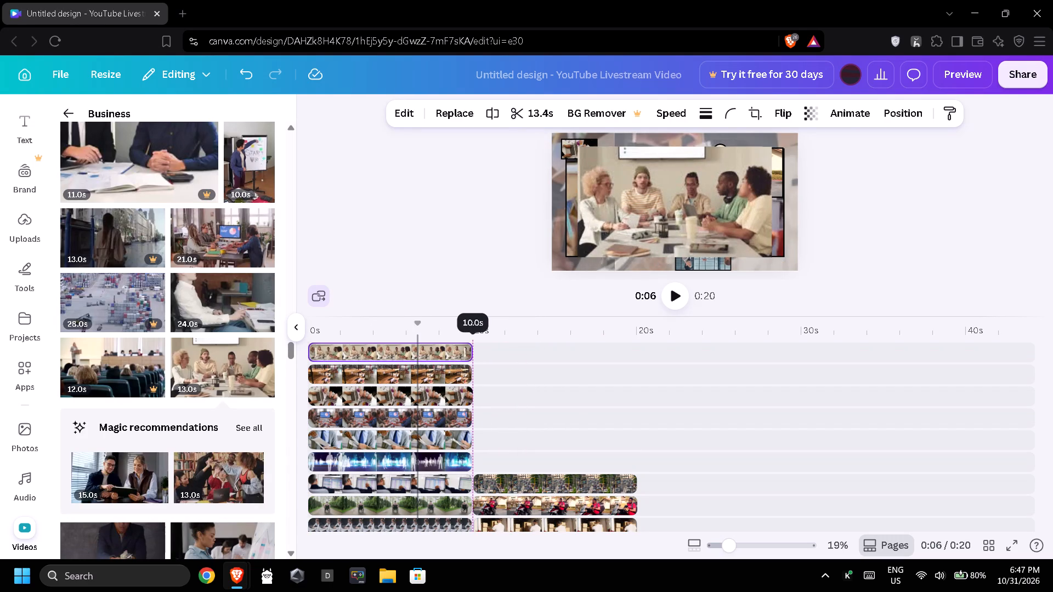
click(434, 363)
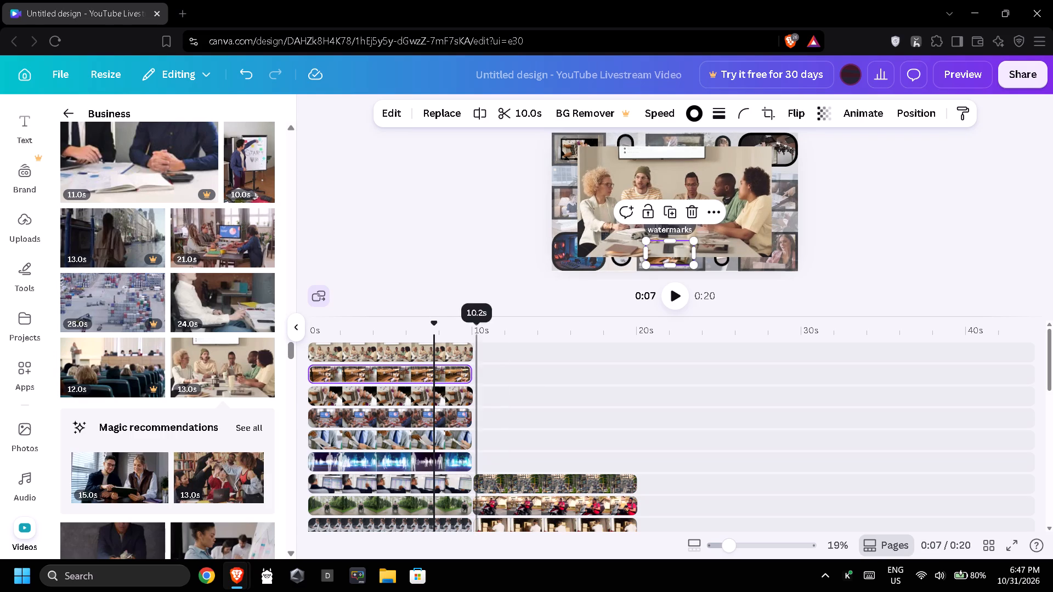
Shrink the five-person meeting clip and fit it inside the bordered clip at the collage's middle right, extending its left edge slightly.
click(731, 169)
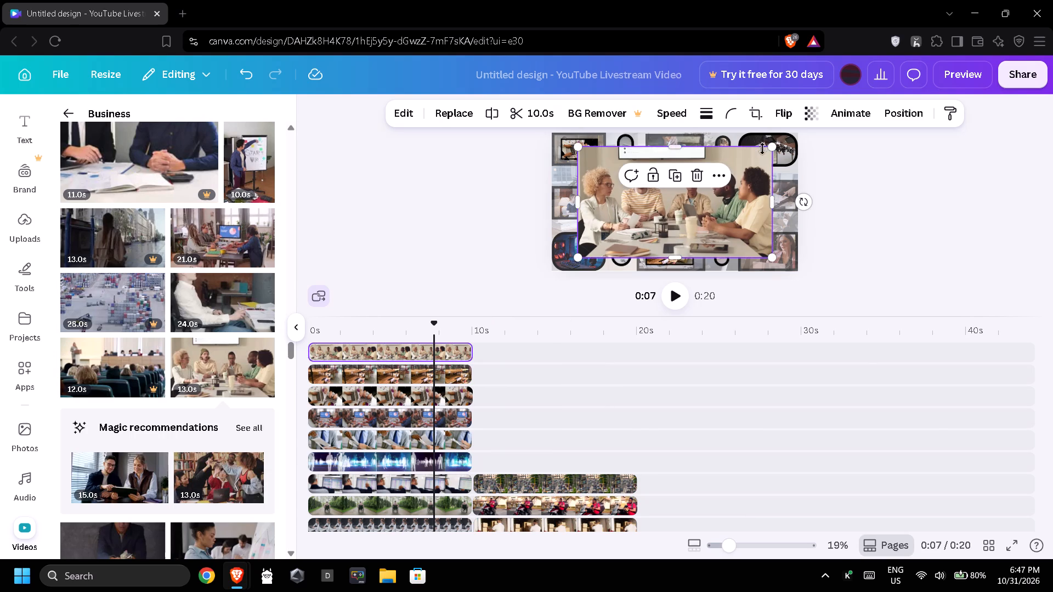
drag(773, 146, 645, 229)
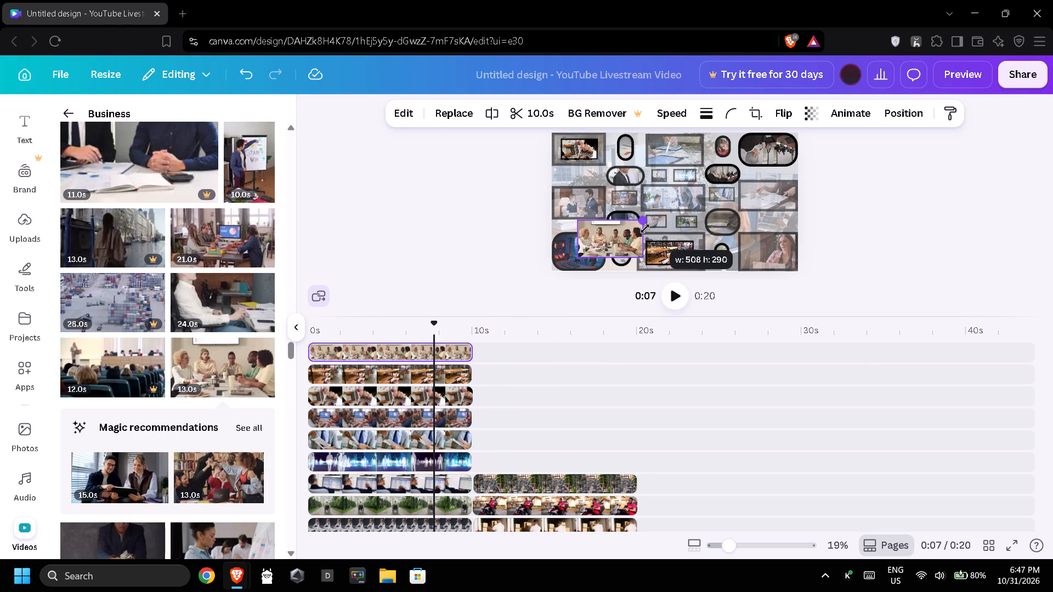
drag(645, 229, 644, 230)
drag(608, 238, 716, 193)
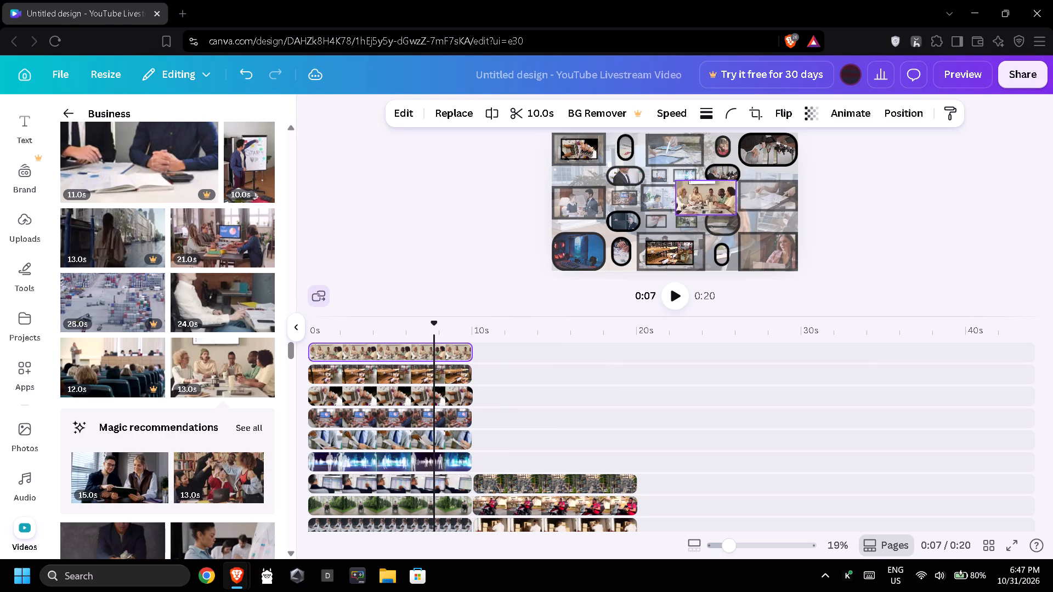
drag(716, 193, 758, 202)
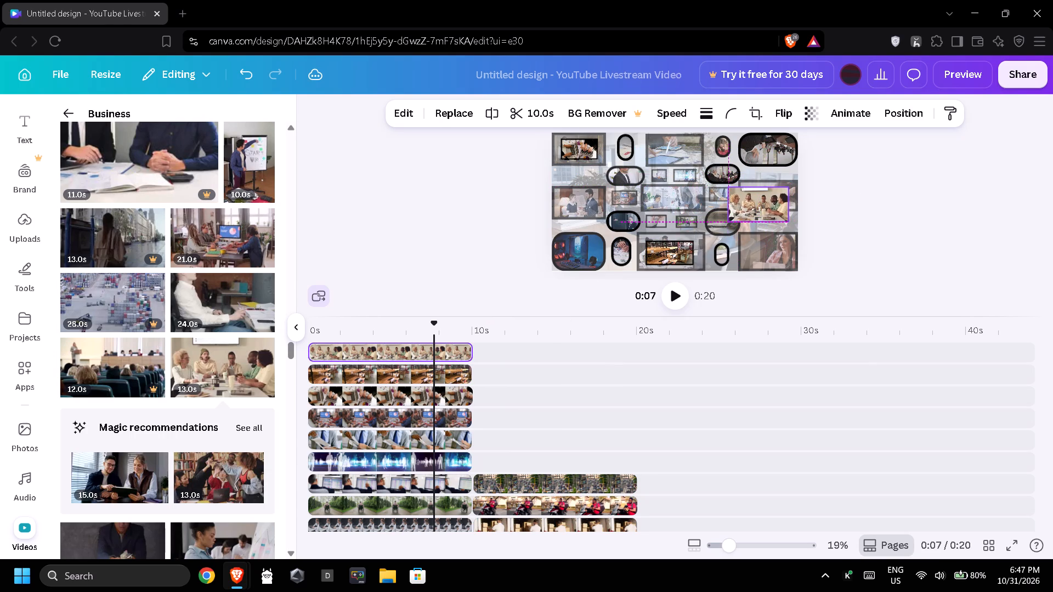
drag(758, 202, 758, 201)
drag(727, 218, 744, 206)
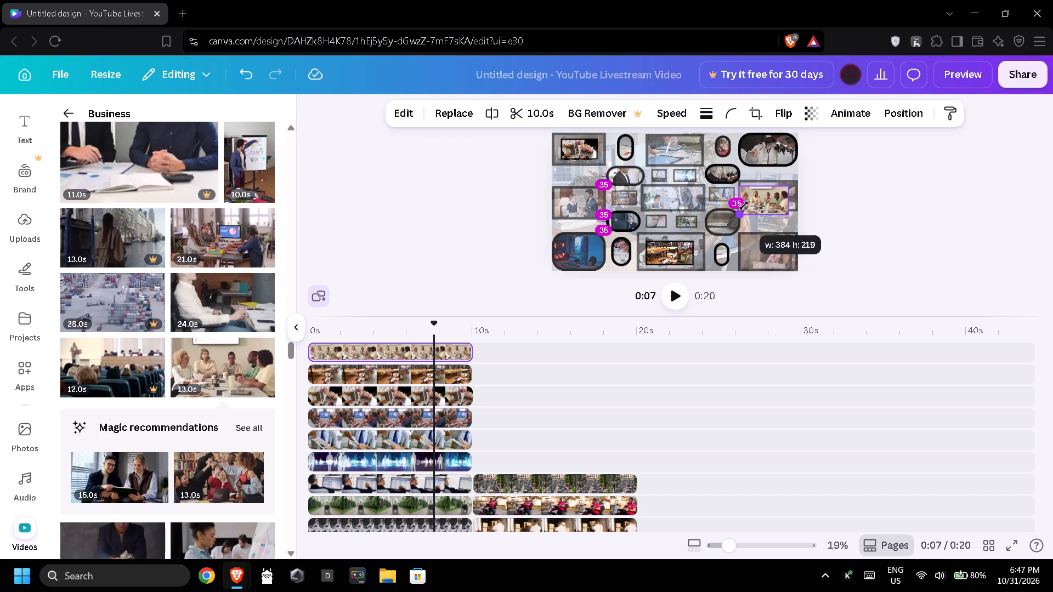
drag(744, 206, 752, 202)
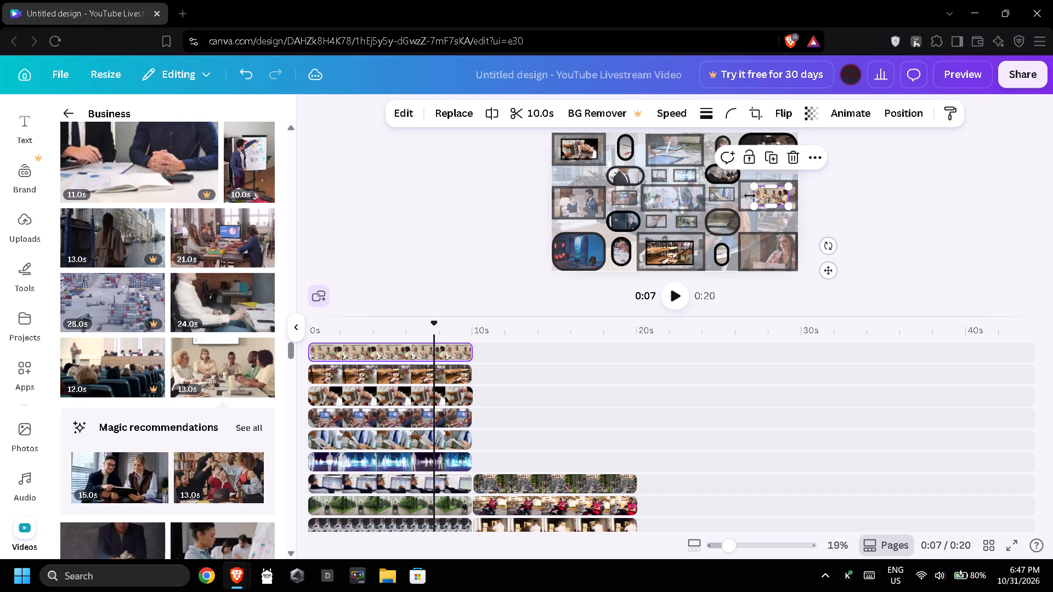
drag(754, 196, 746, 196)
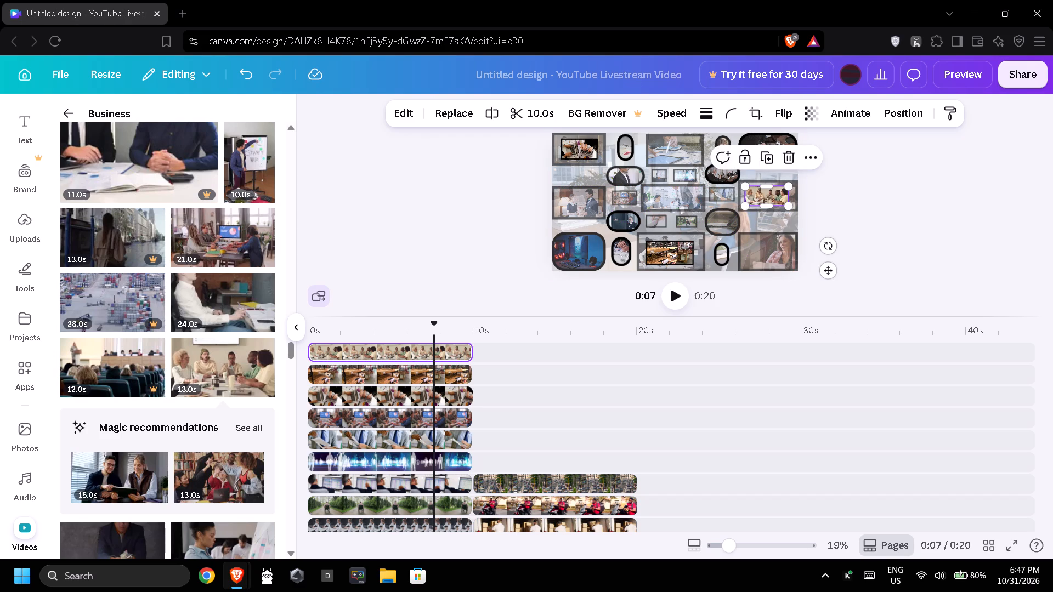
Give the small five-person meeting clip a solid black border with a stroke weight of 10.
click(705, 115)
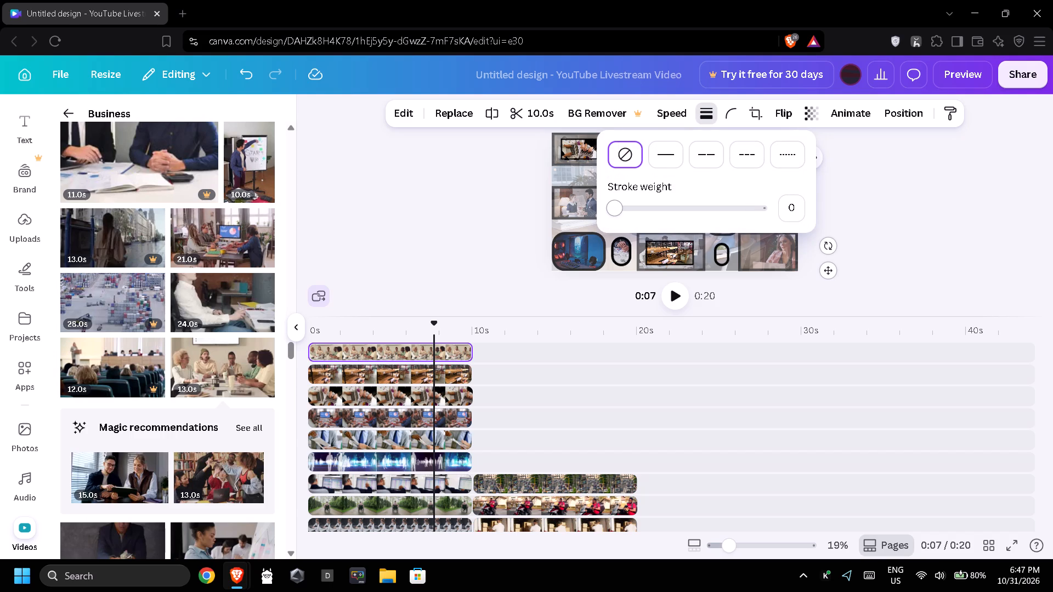
drag(620, 209, 627, 209)
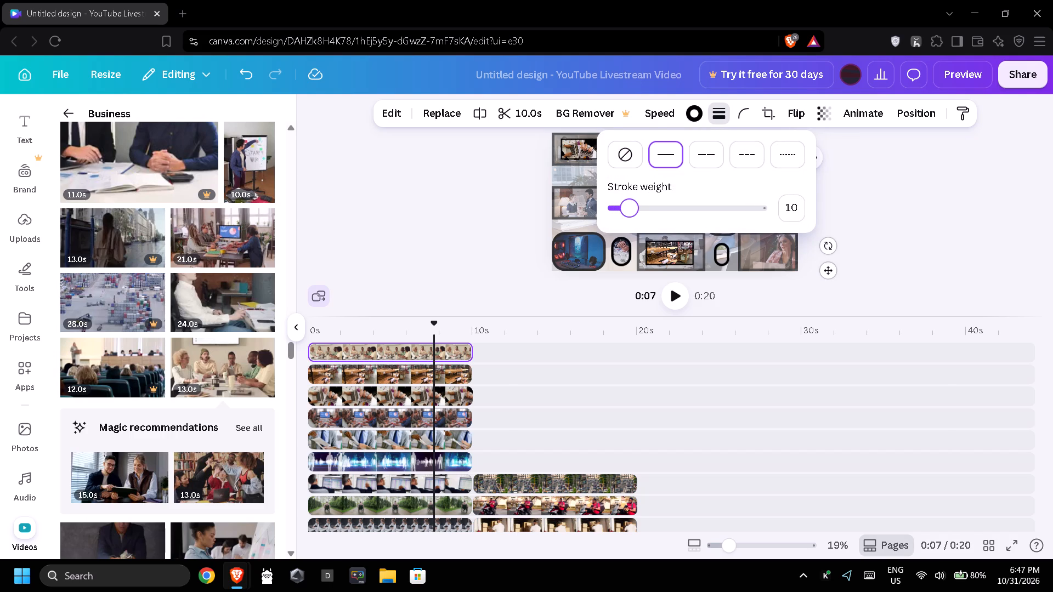
triple_click(918, 206)
click(919, 206)
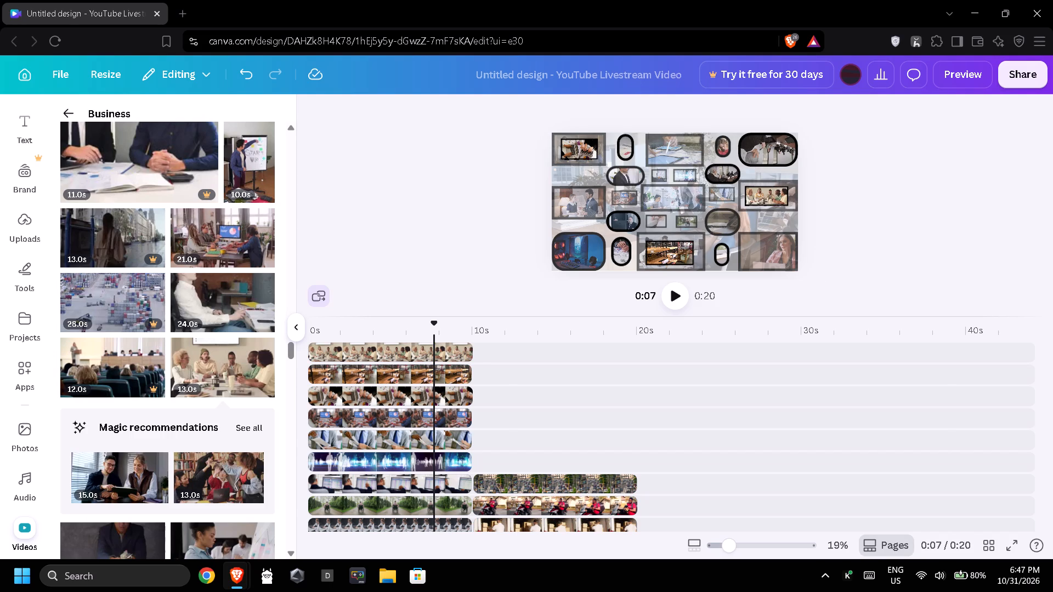
double_click(464, 258)
Add the 11-second clip of a suited man working on a laptop on a new track at 0 seconds, trimmed to 10 seconds.
scroll(199, 315, down, 2)
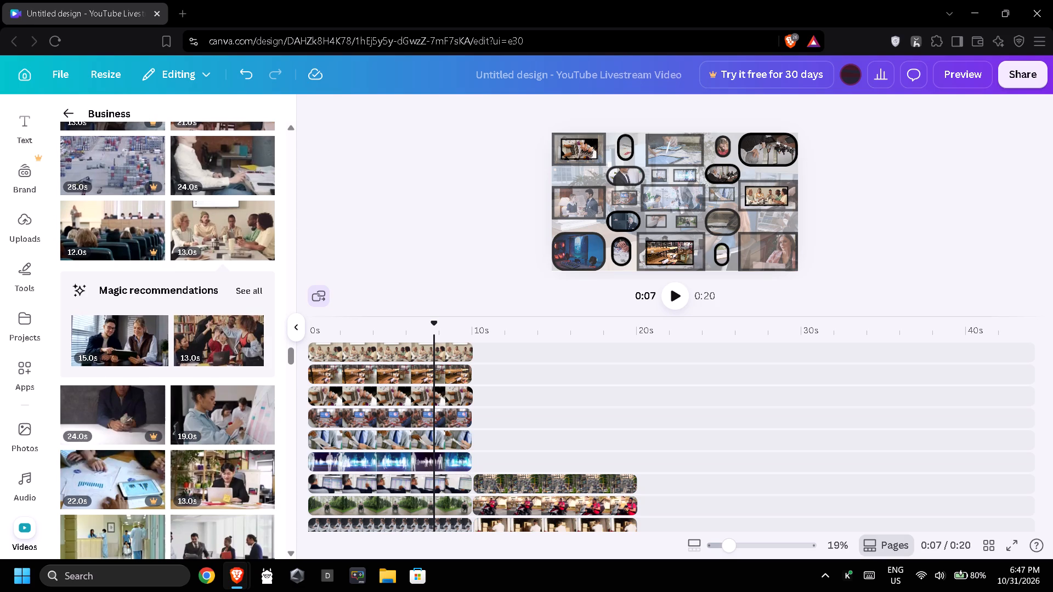
scroll(199, 312, down, 1)
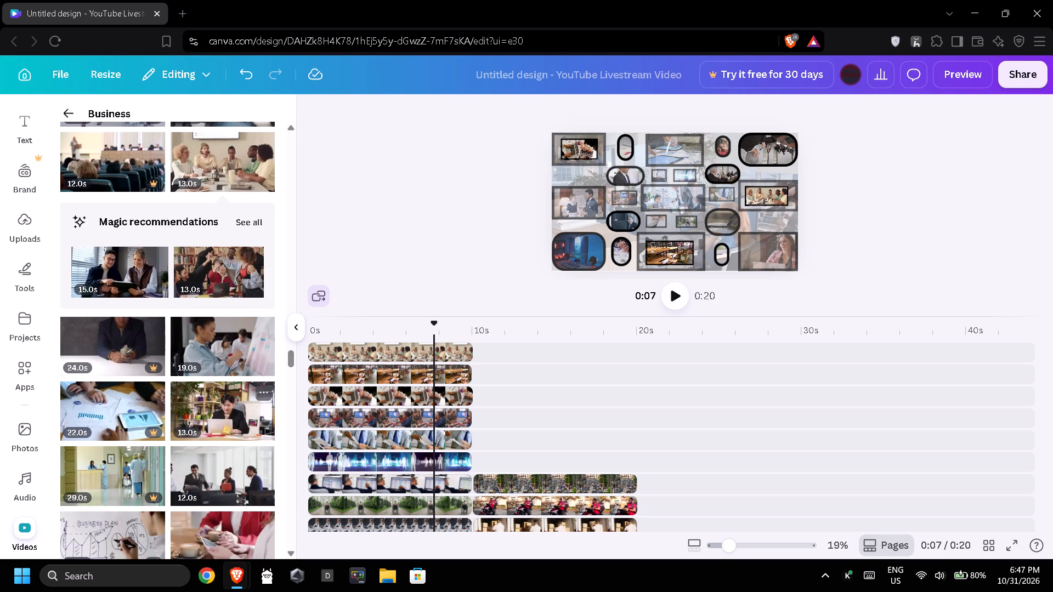
scroll(184, 449, down, 2)
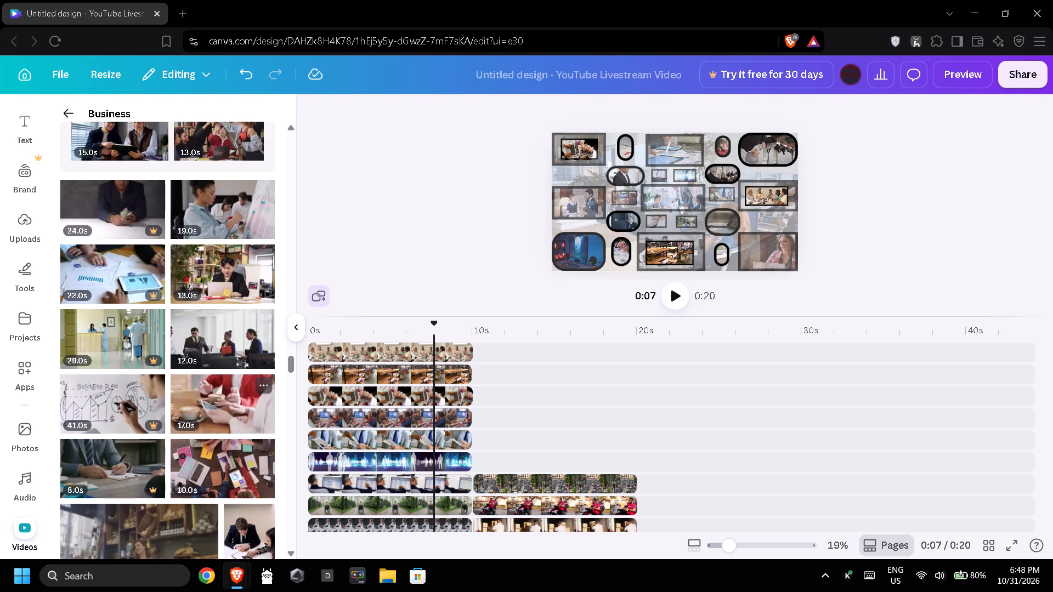
scroll(198, 409, down, 7)
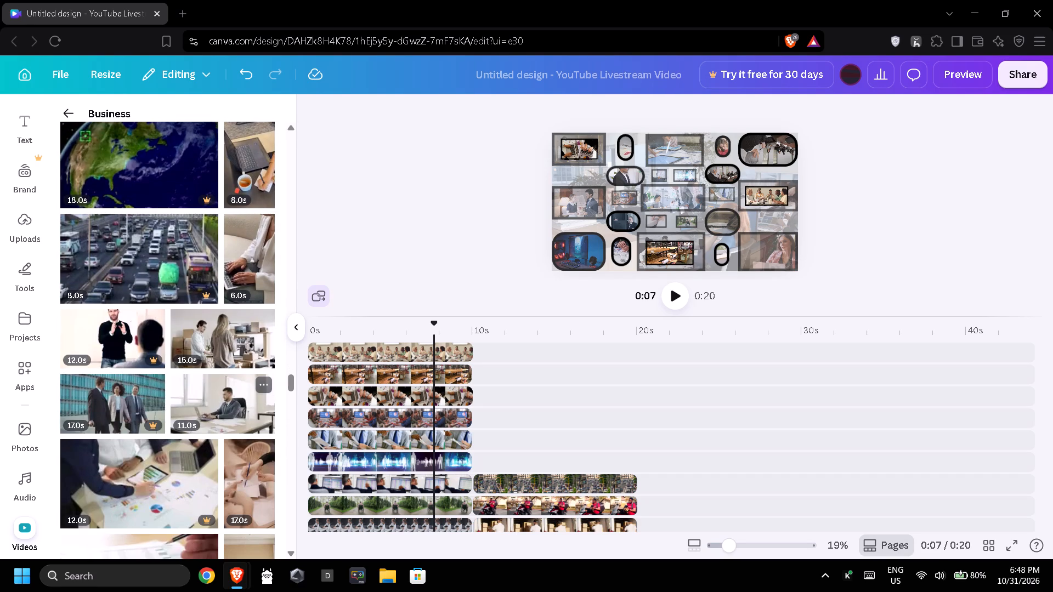
drag(207, 401, 341, 352)
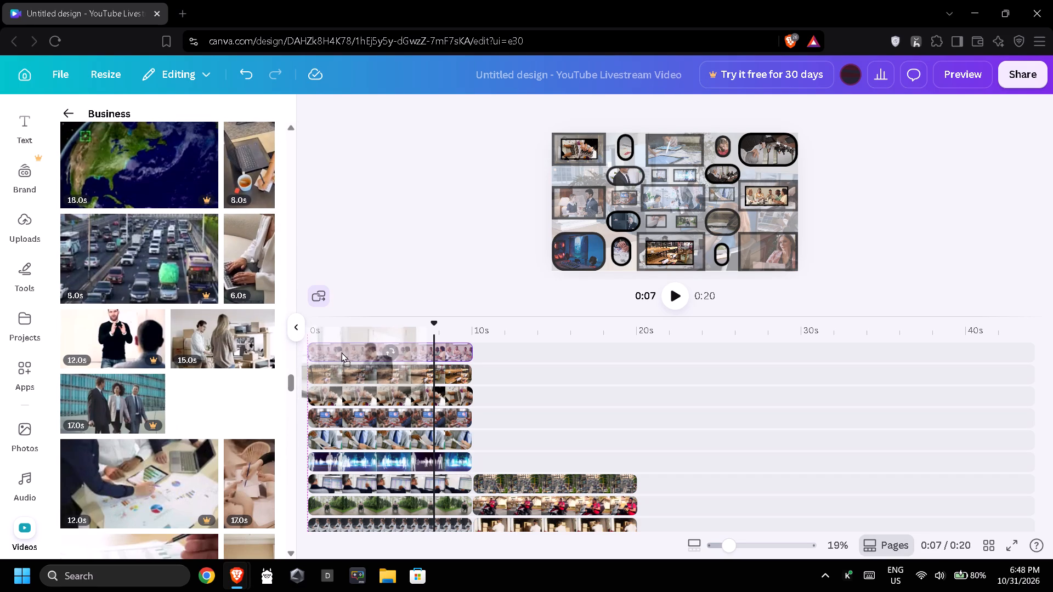
drag(341, 352, 351, 341)
drag(351, 341, 359, 343)
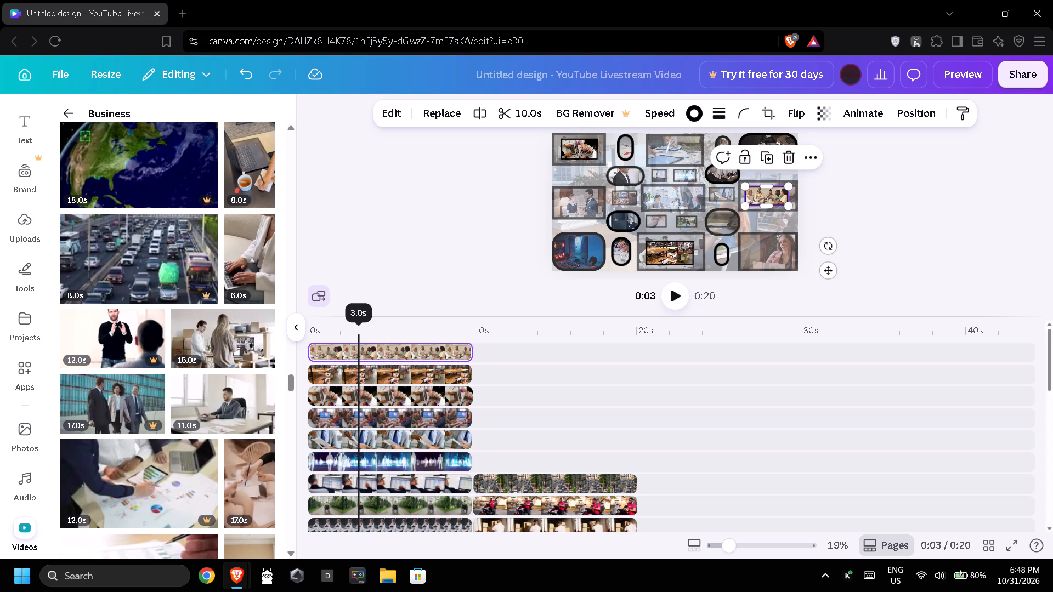
drag(225, 396, 372, 339)
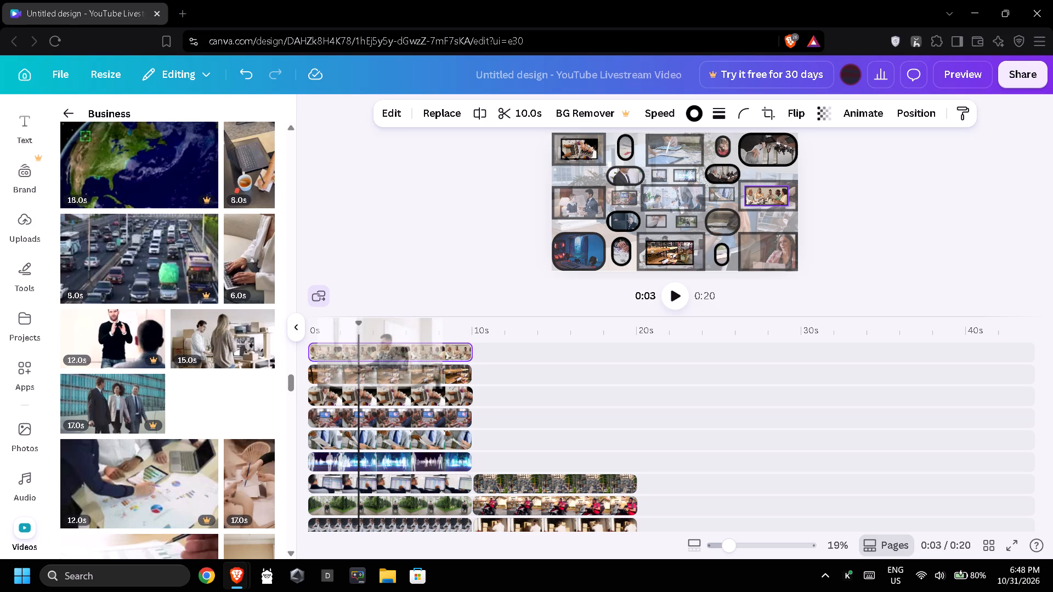
drag(372, 339, 378, 342)
drag(409, 344, 393, 345)
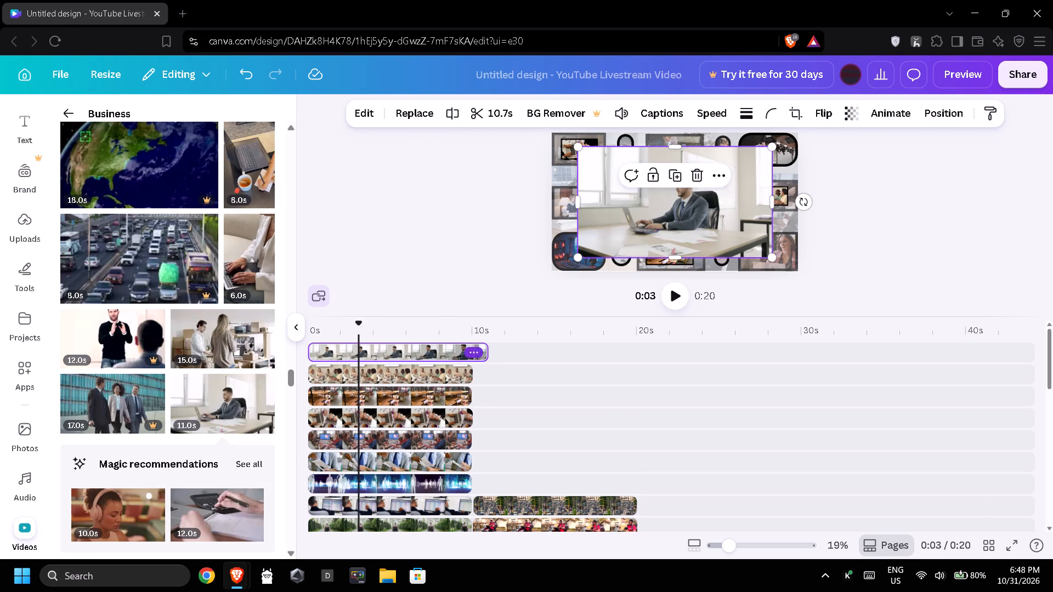
drag(486, 354, 472, 354)
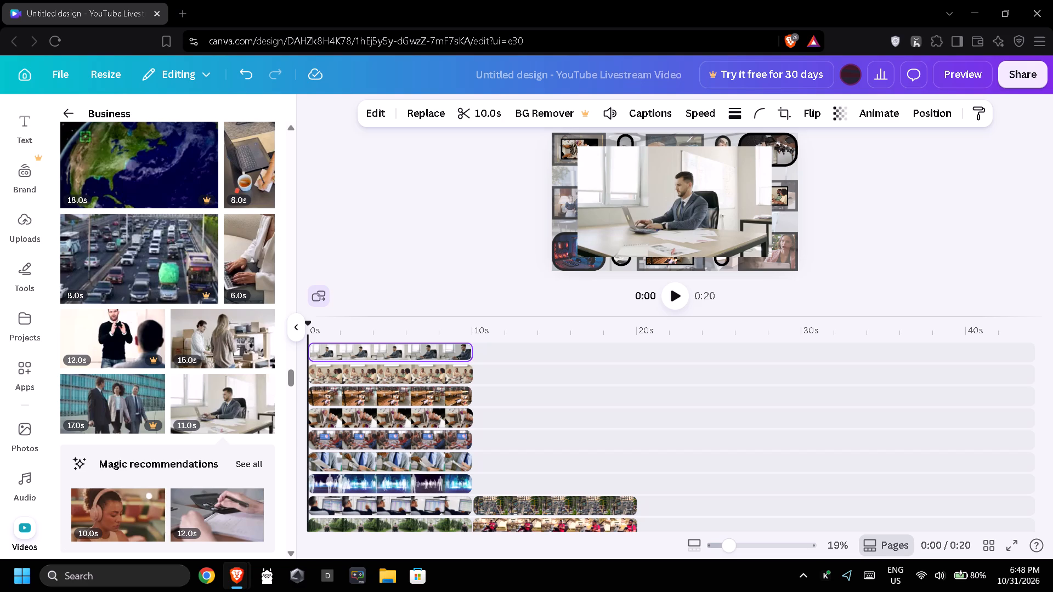
Shrink the man-with-laptop clip and center it inside the bordered clip in the middle of the collage.
click(669, 197)
drag(772, 257, 639, 185)
drag(607, 168, 733, 180)
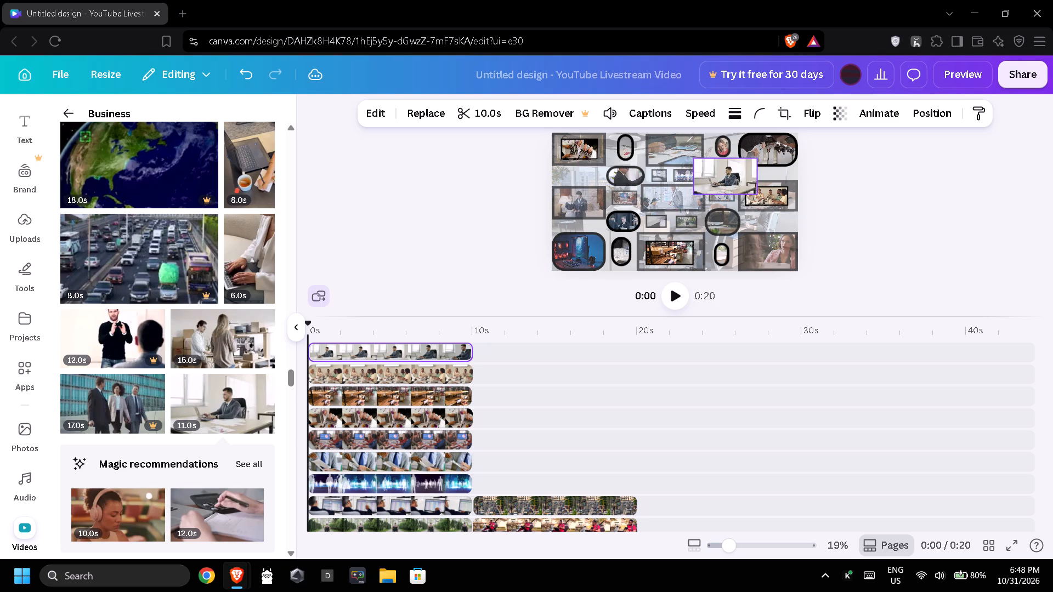
drag(733, 180, 599, 207)
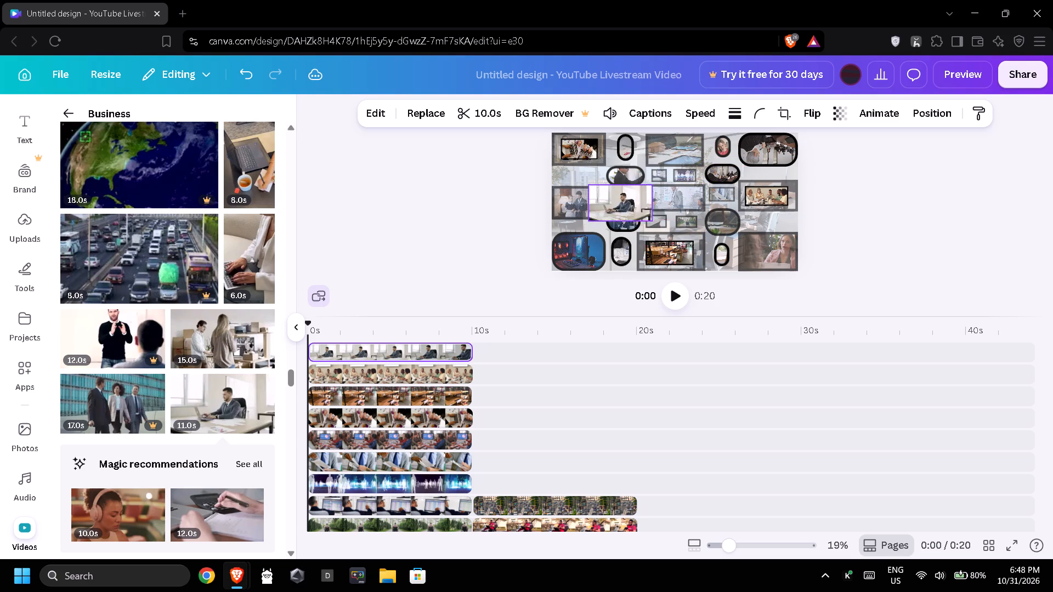
drag(599, 207, 681, 201)
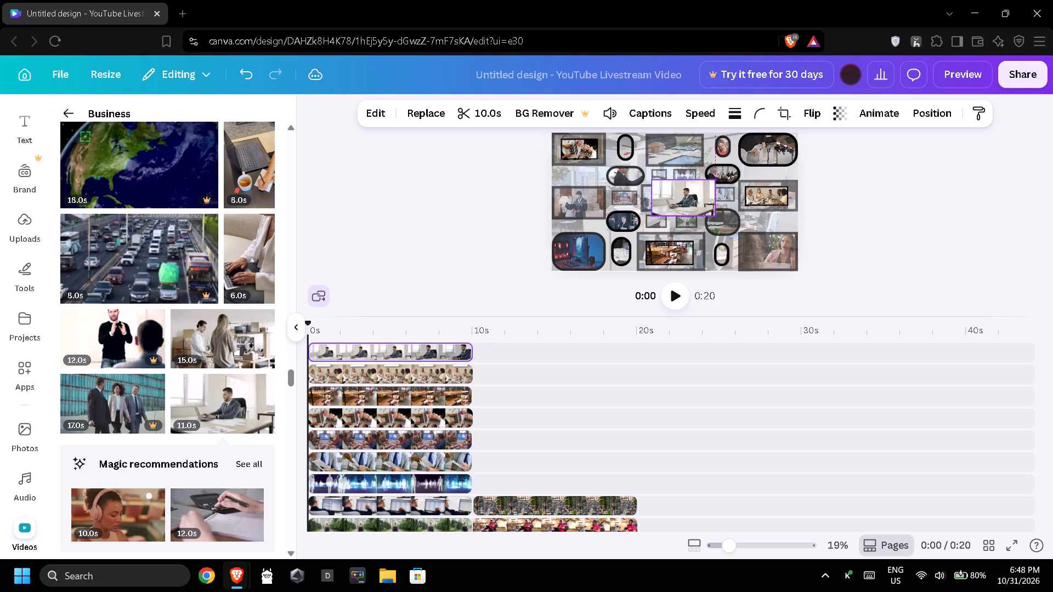
drag(681, 201, 681, 200)
drag(716, 217, 698, 211)
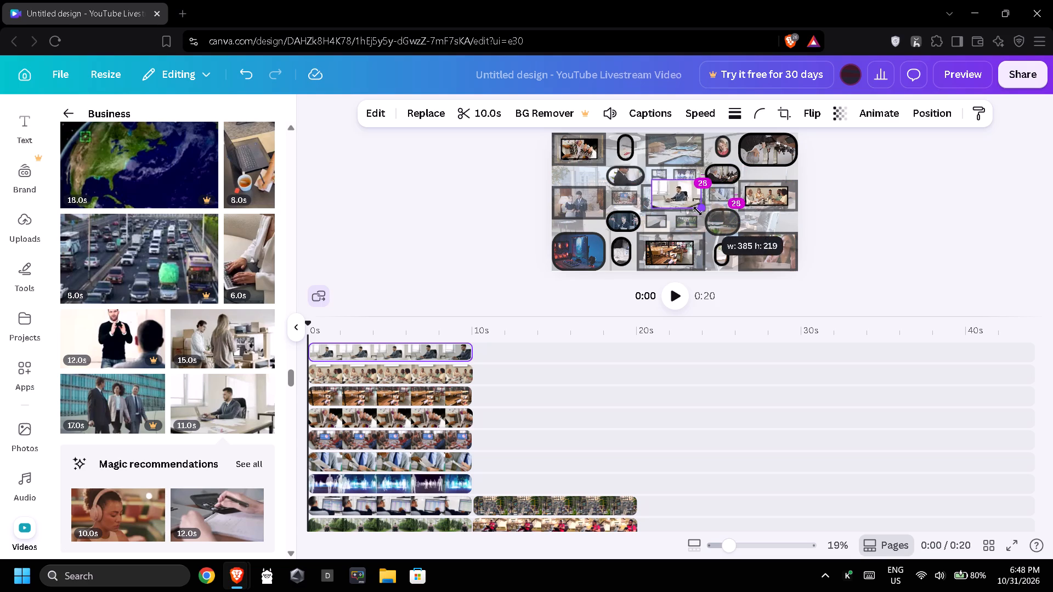
drag(698, 211, 689, 204)
drag(669, 190, 671, 197)
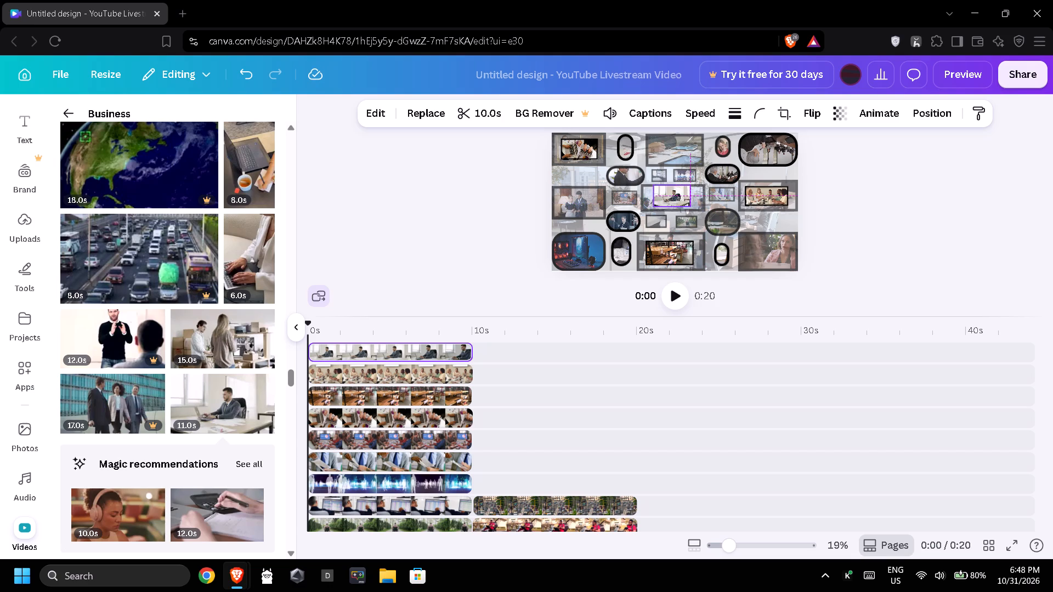
drag(671, 197, 672, 197)
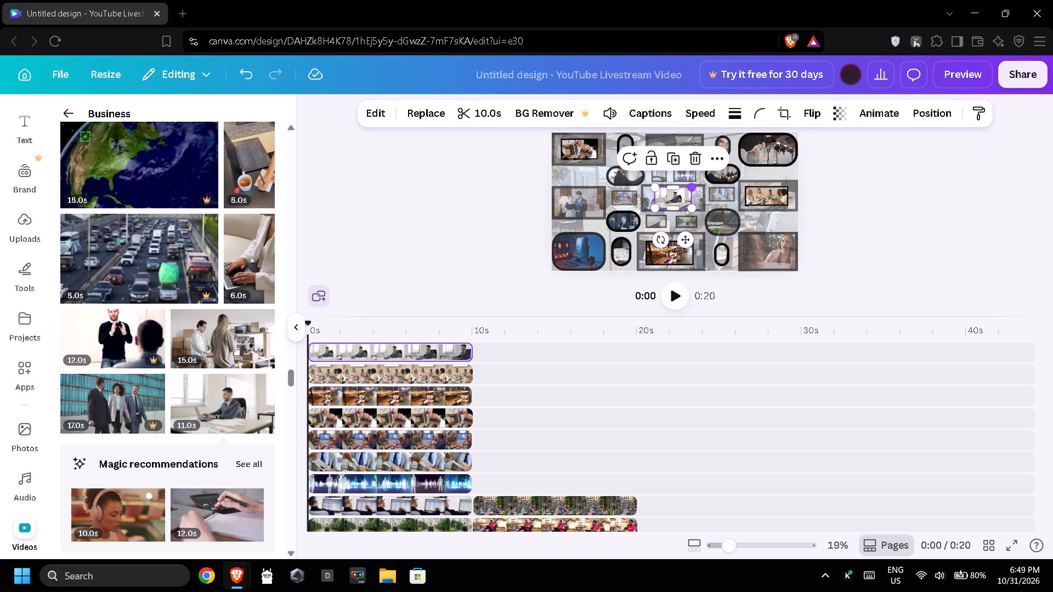
Give the small man-with-laptop clip a thin solid black border.
click(739, 118)
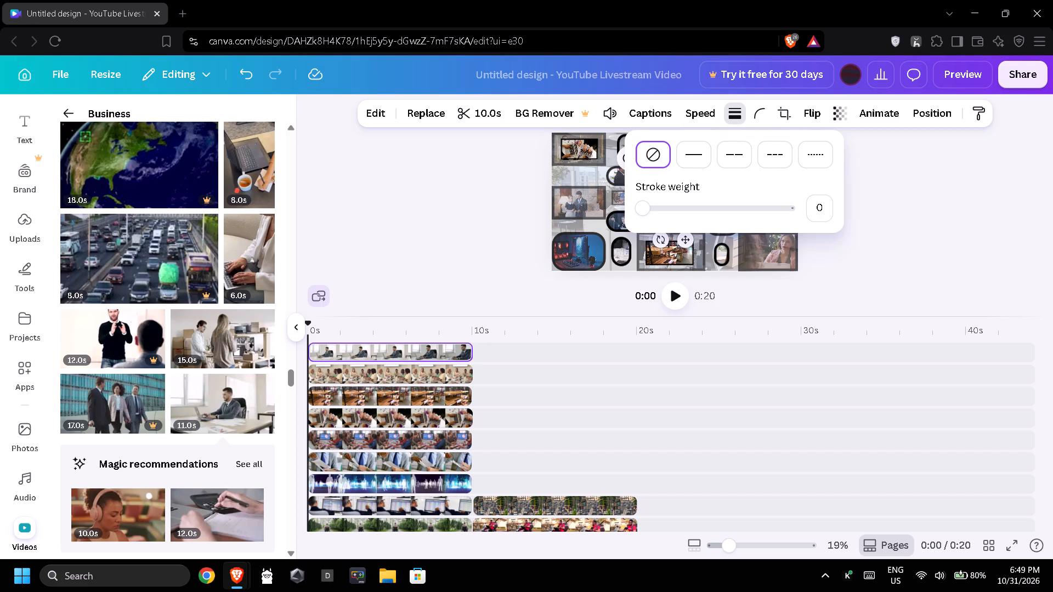
drag(645, 207, 656, 209)
triple_click(410, 240)
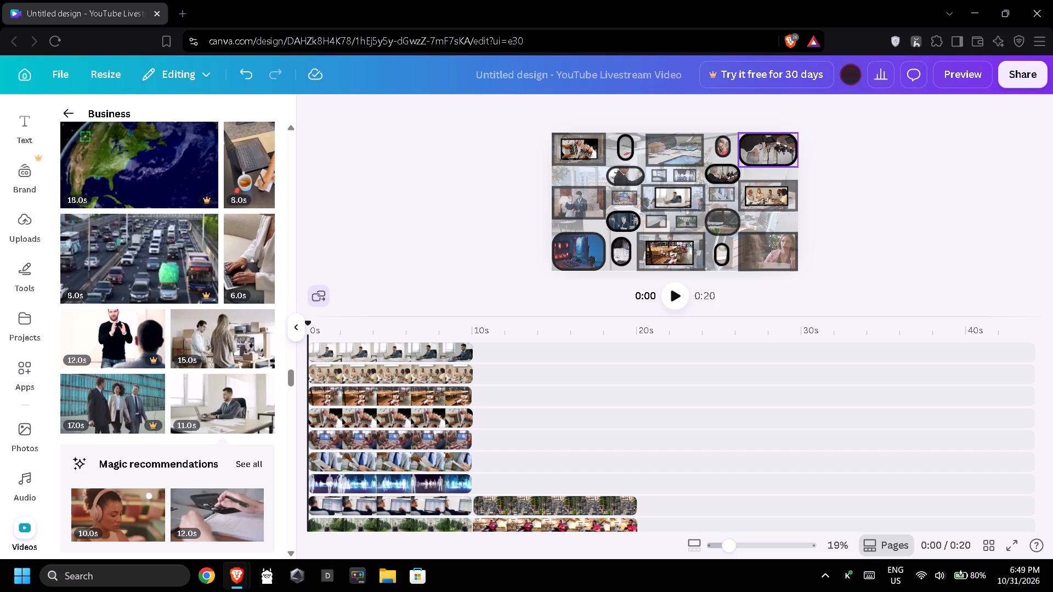
Add the recommended 12-second clip of hands writing in a notebook on a new track at 0 seconds, trimmed to 10 seconds.
scroll(168, 381, down, 1)
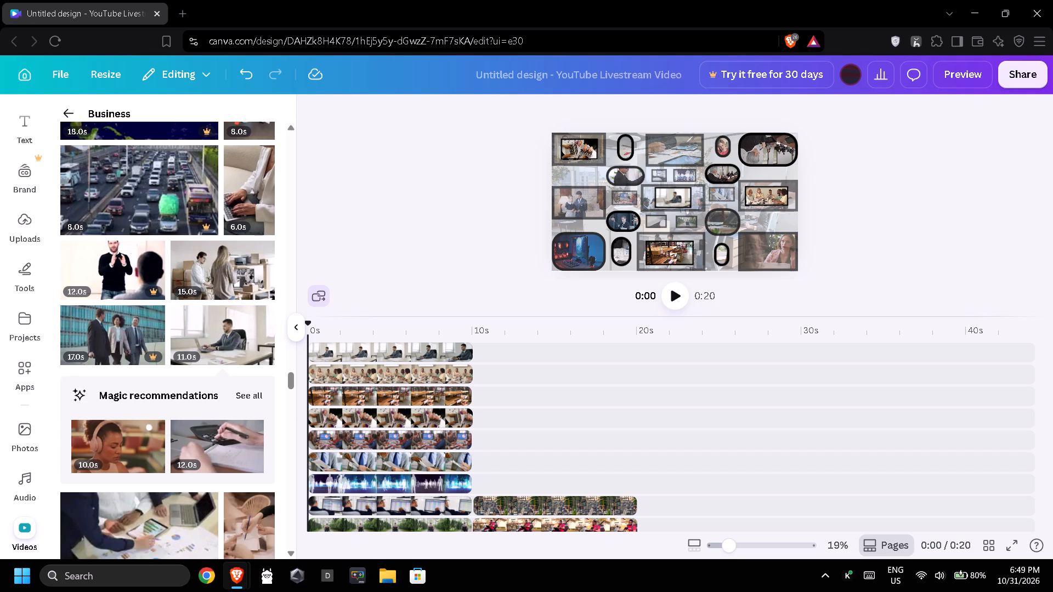
drag(203, 439, 377, 340)
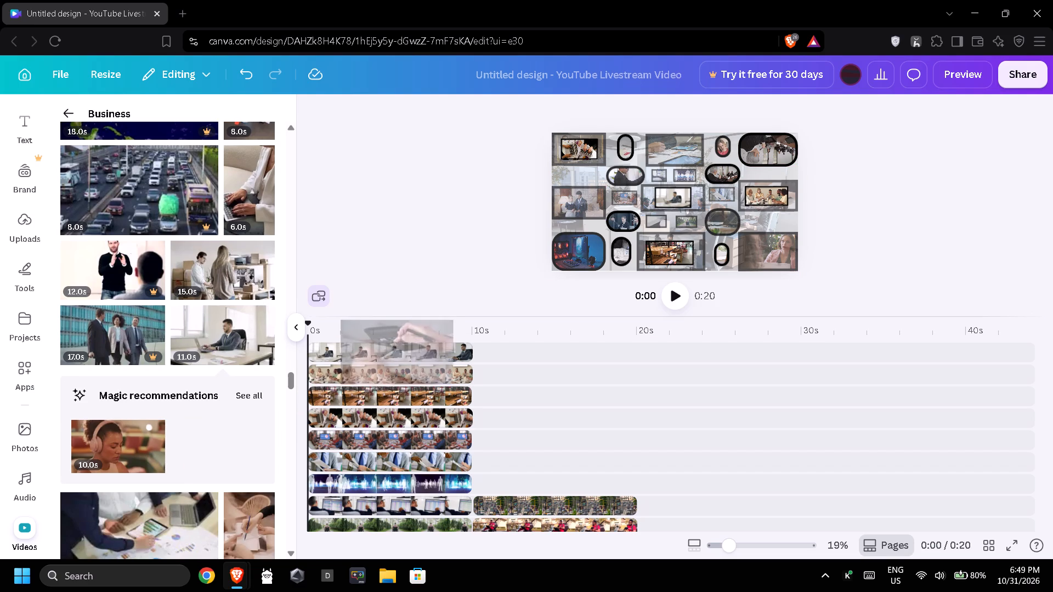
drag(377, 340, 376, 342)
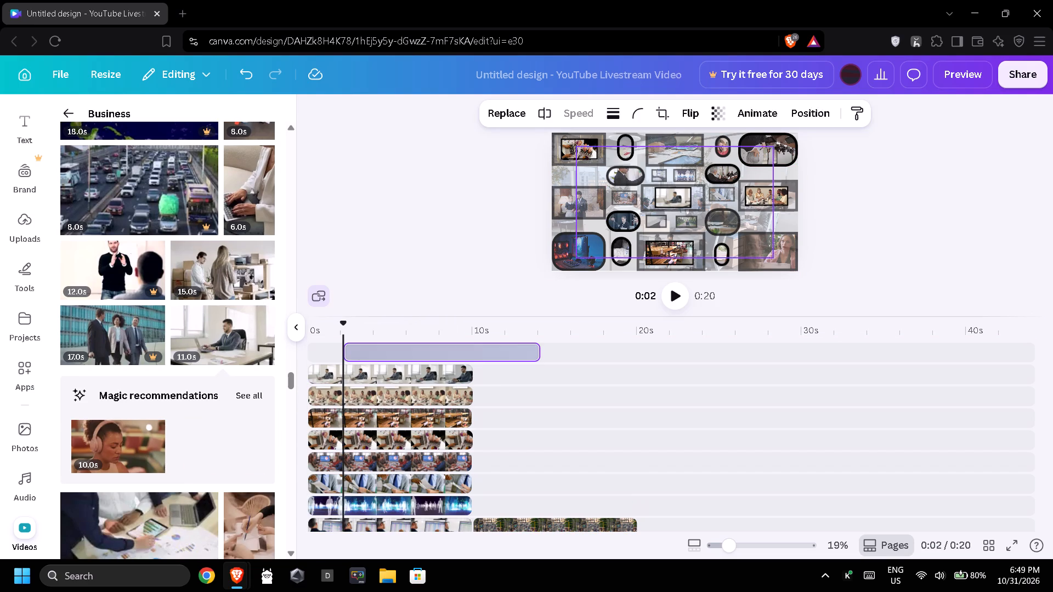
drag(403, 351, 376, 350)
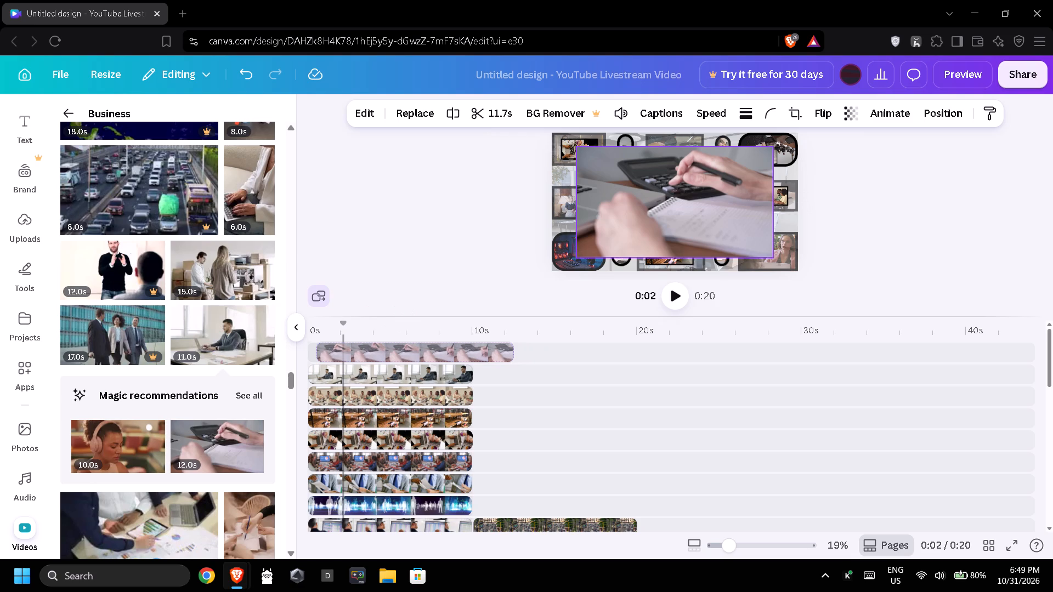
drag(376, 350, 361, 348)
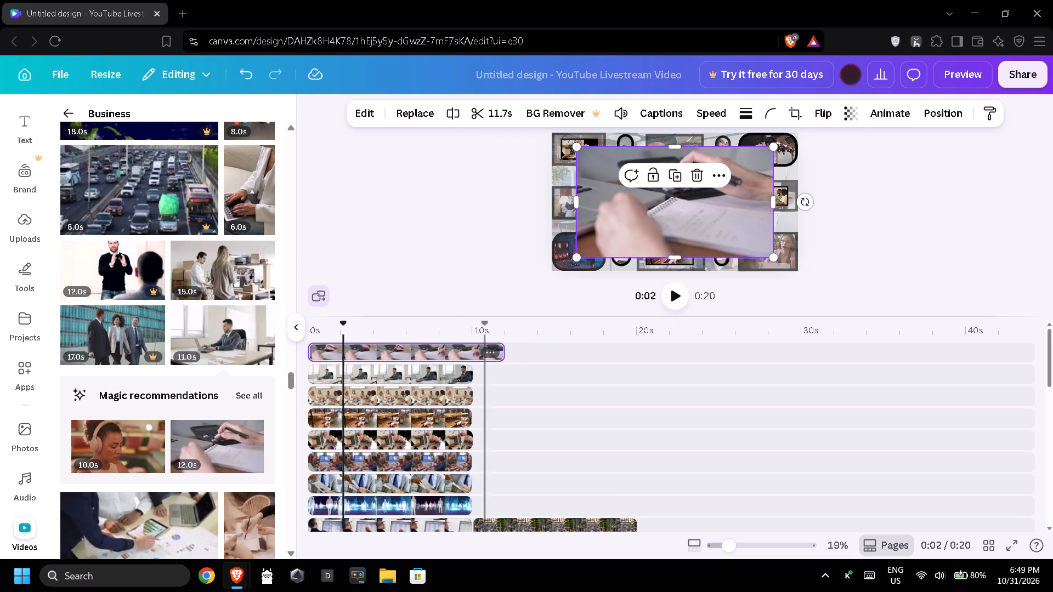
drag(500, 352, 472, 352)
Shrink the notebook-writing clip and fit it inside the bordered clip at the collage's bottom-right corner.
click(415, 353)
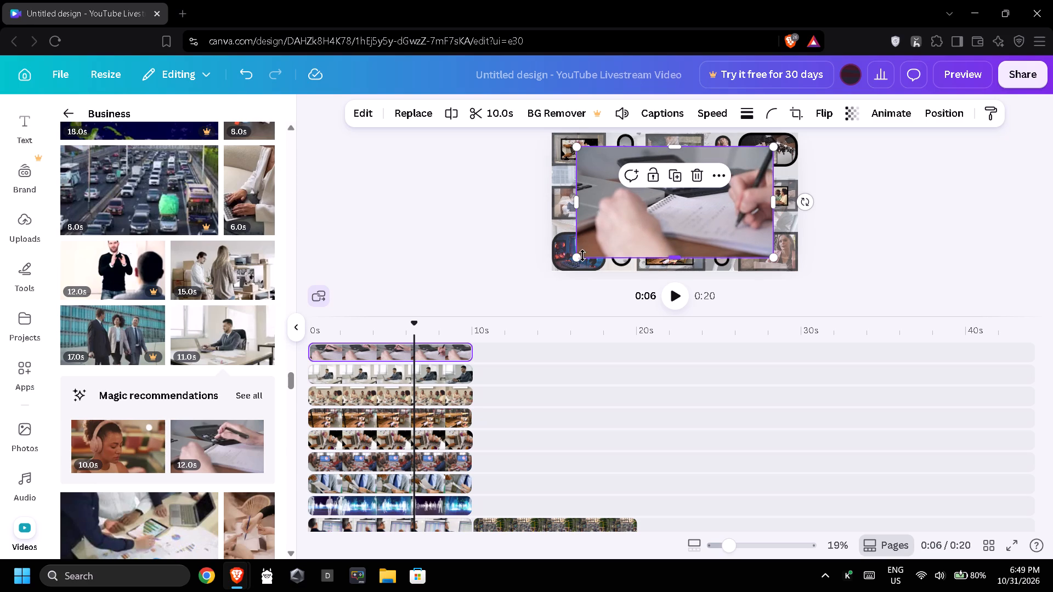
drag(578, 257, 694, 194)
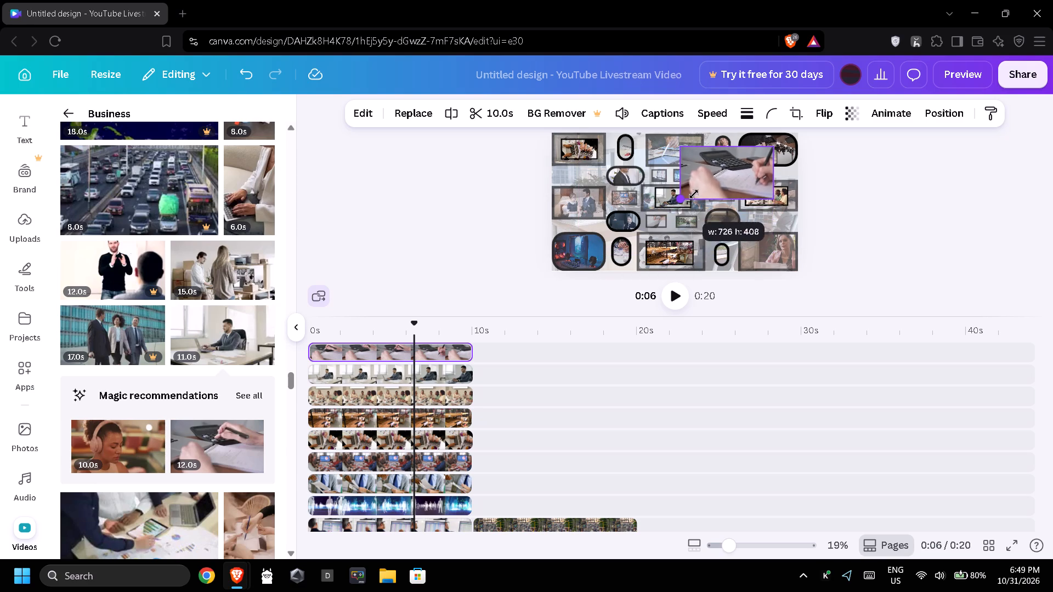
drag(694, 194, 710, 187)
drag(738, 163, 701, 184)
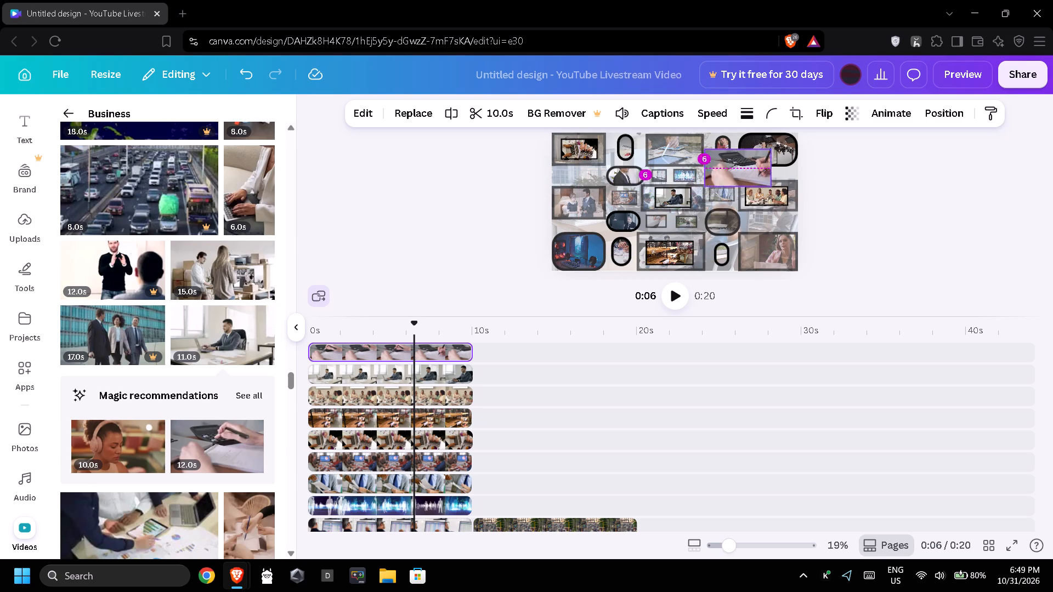
drag(701, 184, 746, 248)
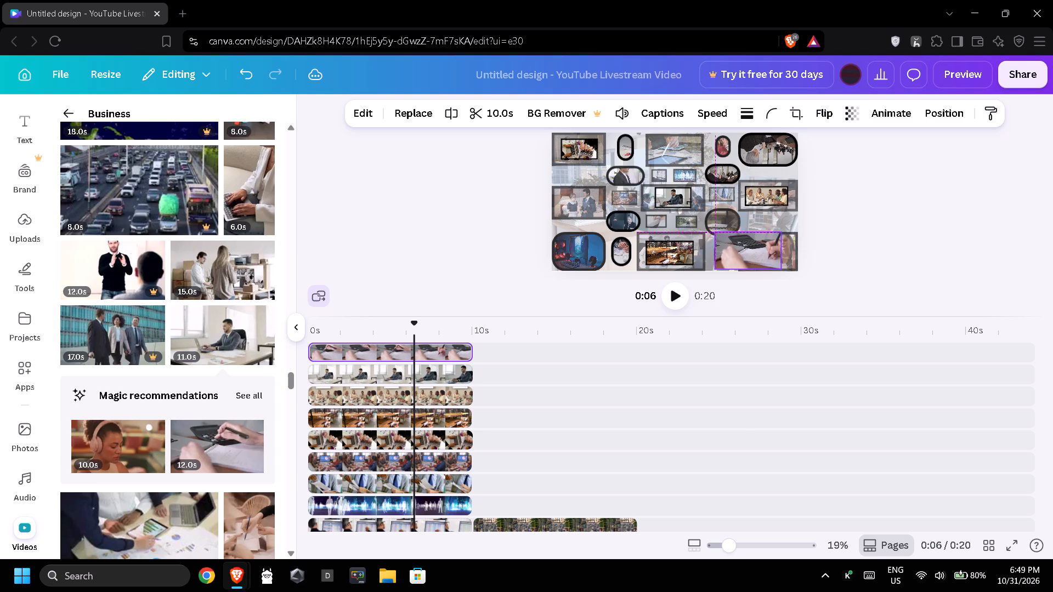
drag(746, 248, 754, 244)
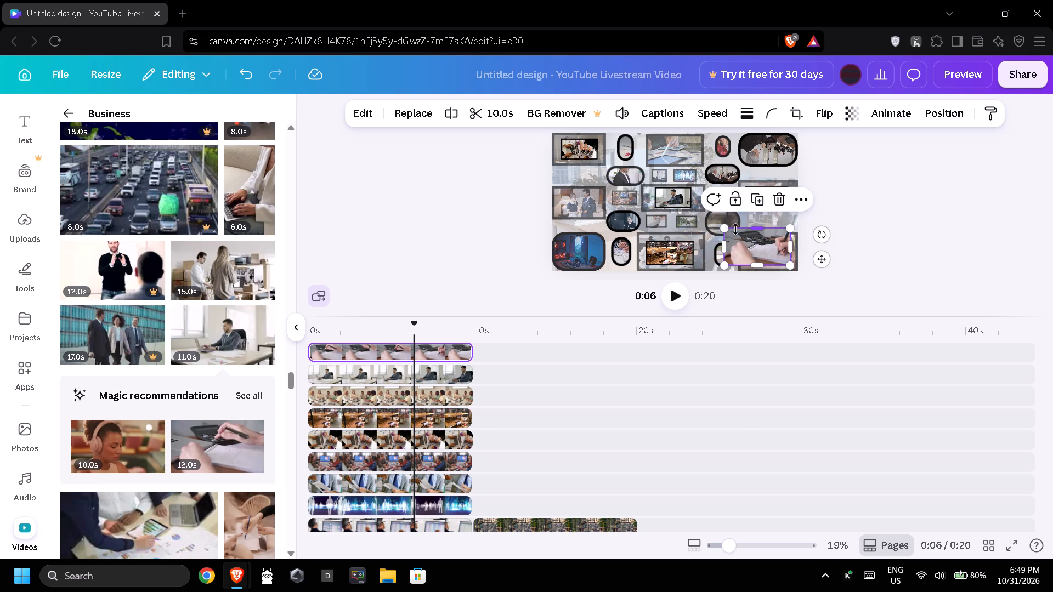
drag(726, 230, 749, 241)
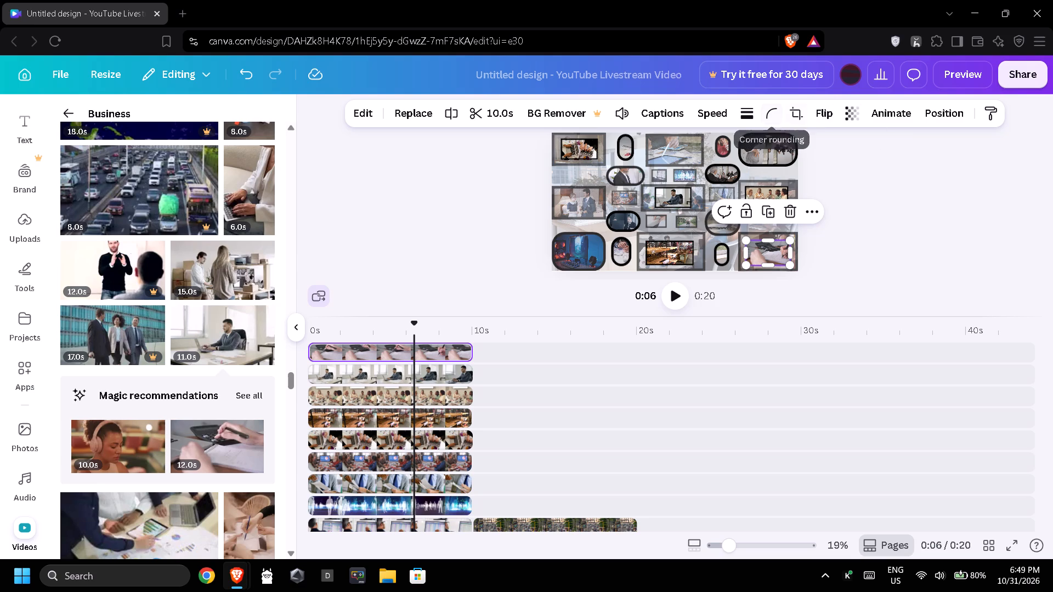
Give the small notebook-writing clip a thin solid black border.
click(756, 116)
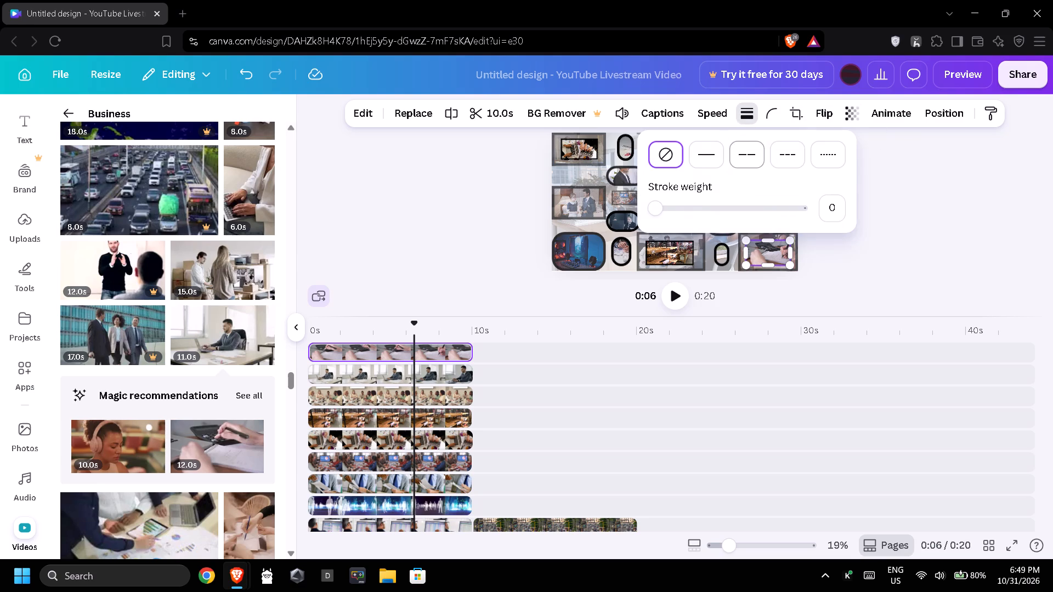
drag(656, 212, 669, 213)
triple_click(879, 278)
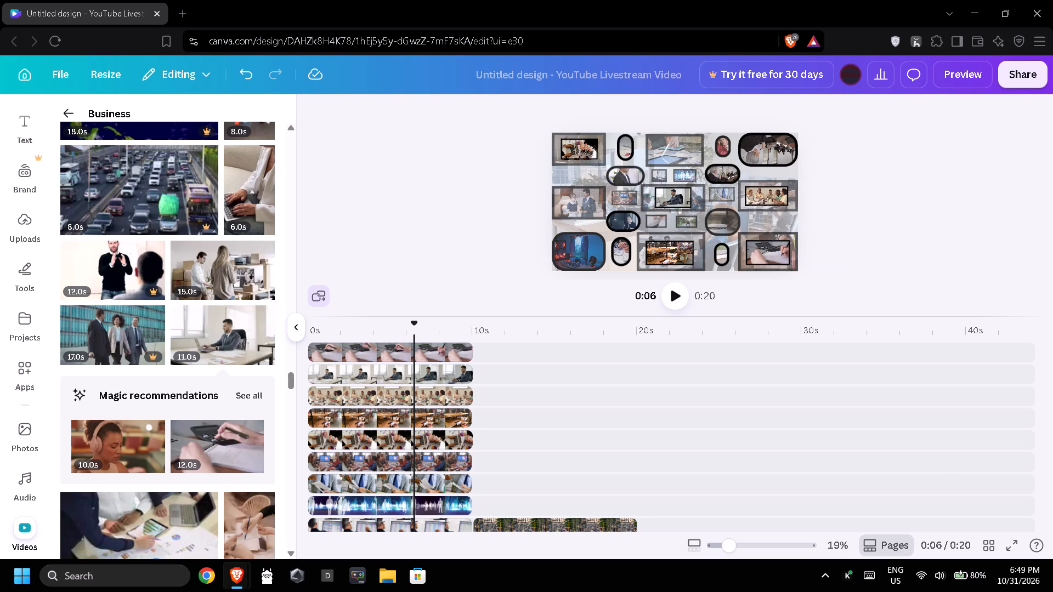